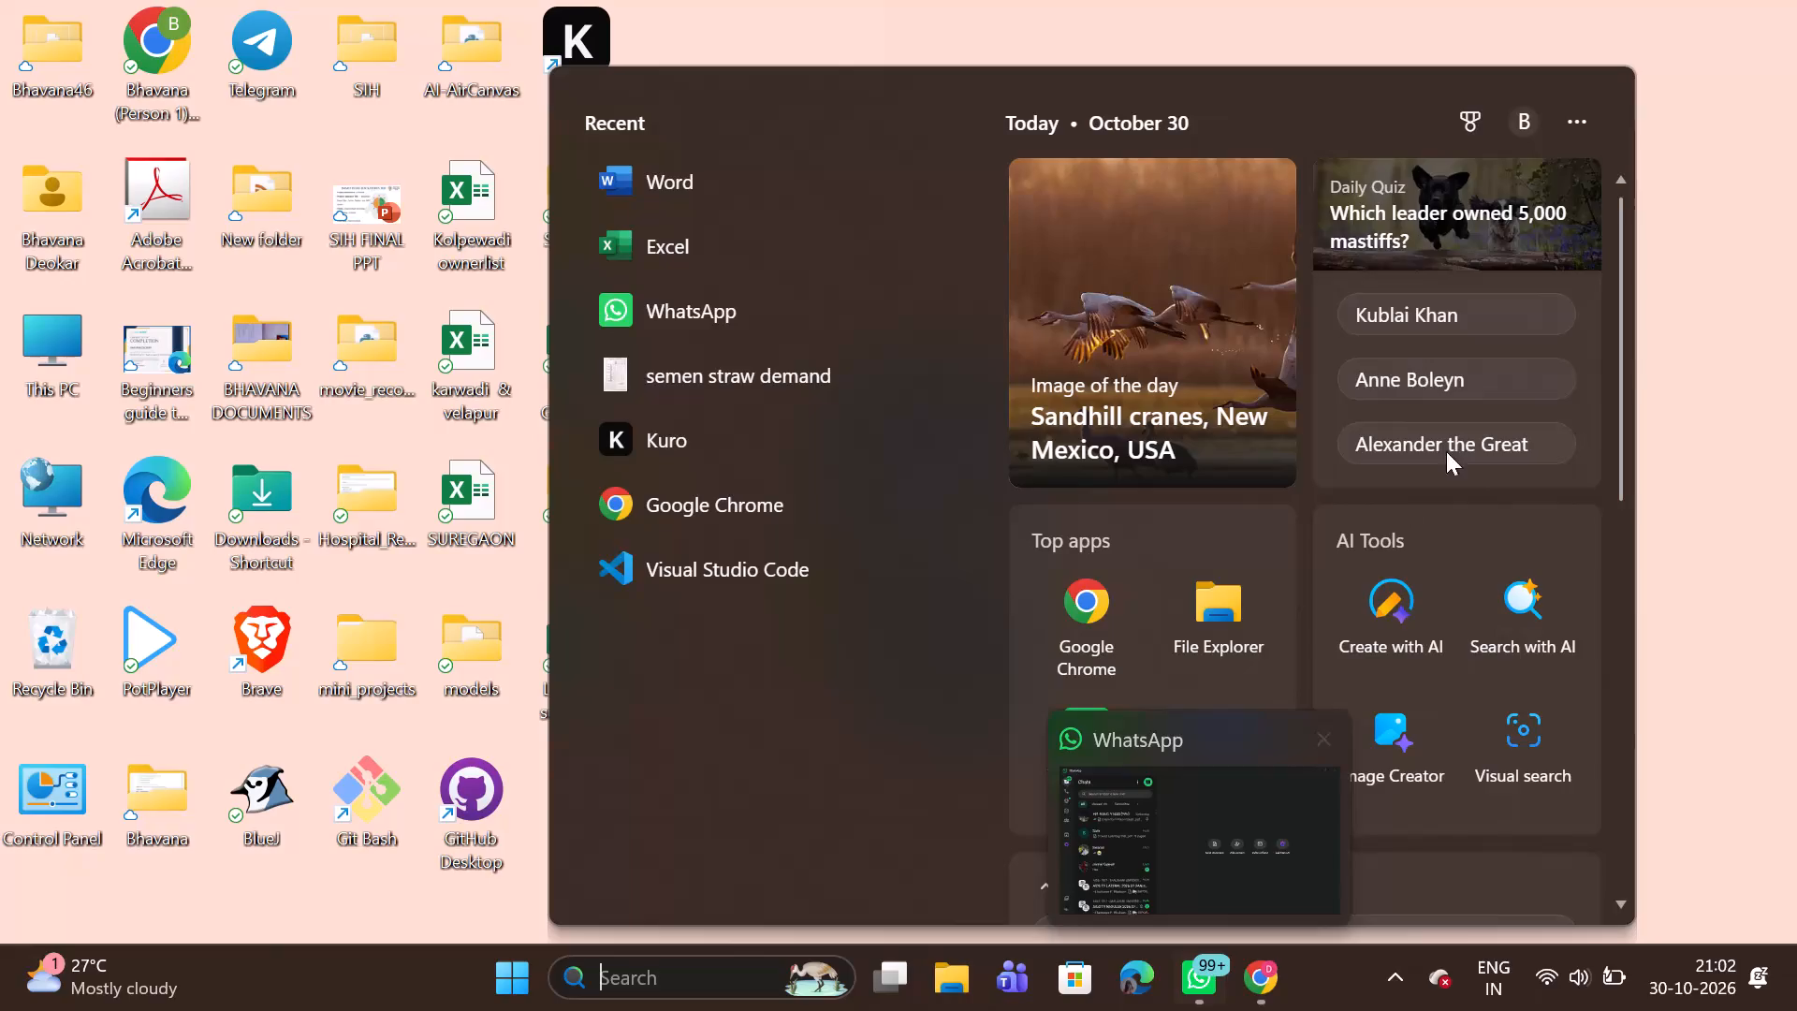
left_click(1648, 471)
left_click(1692, 655)
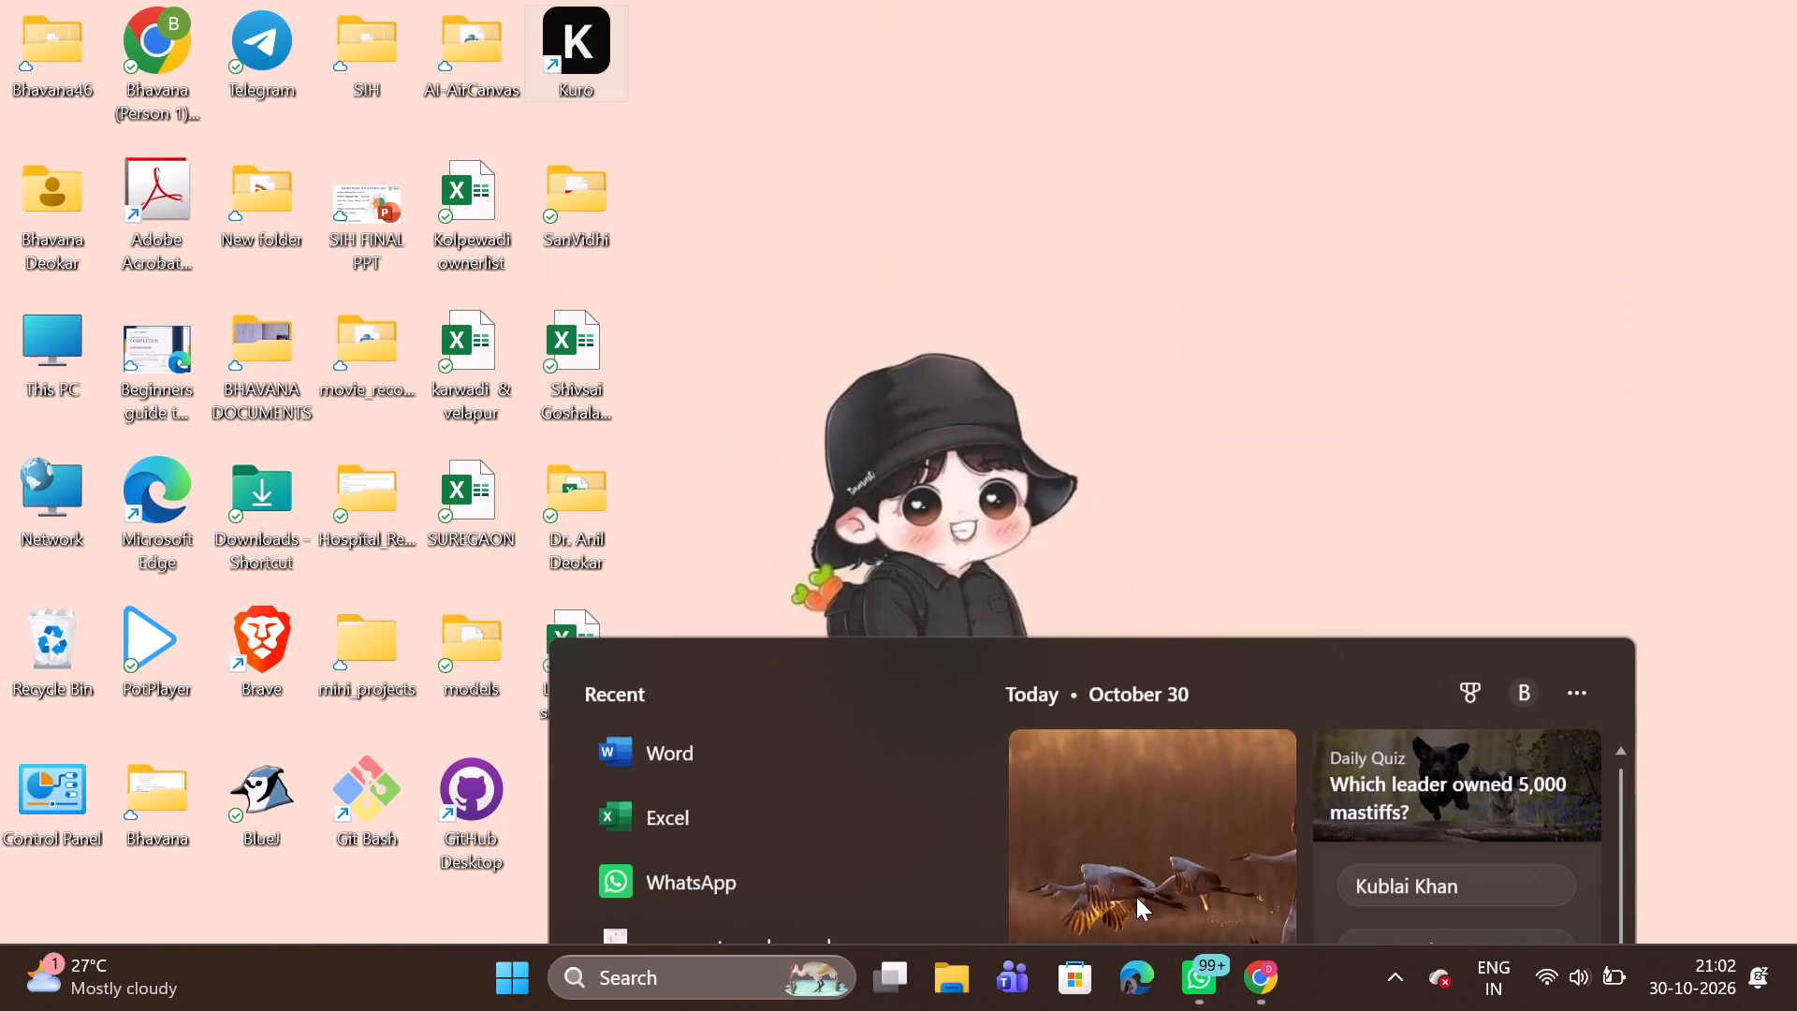
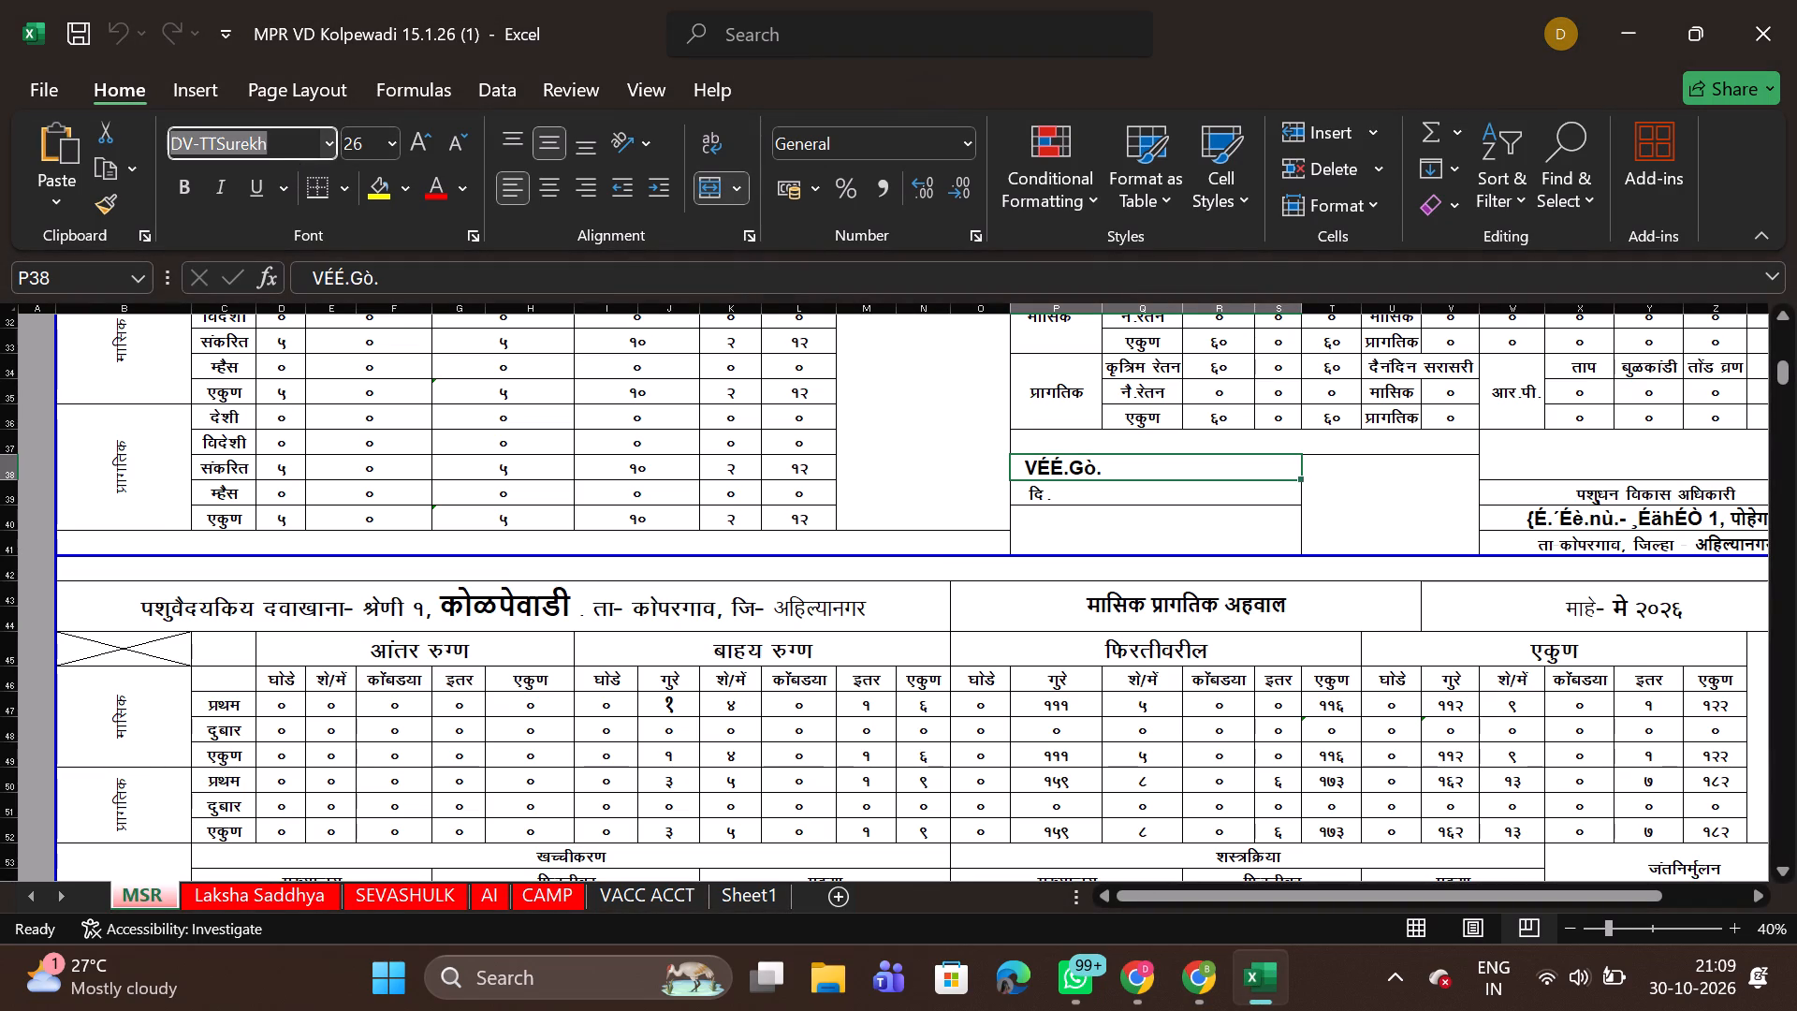
key("ctrl+v")
key("Return")
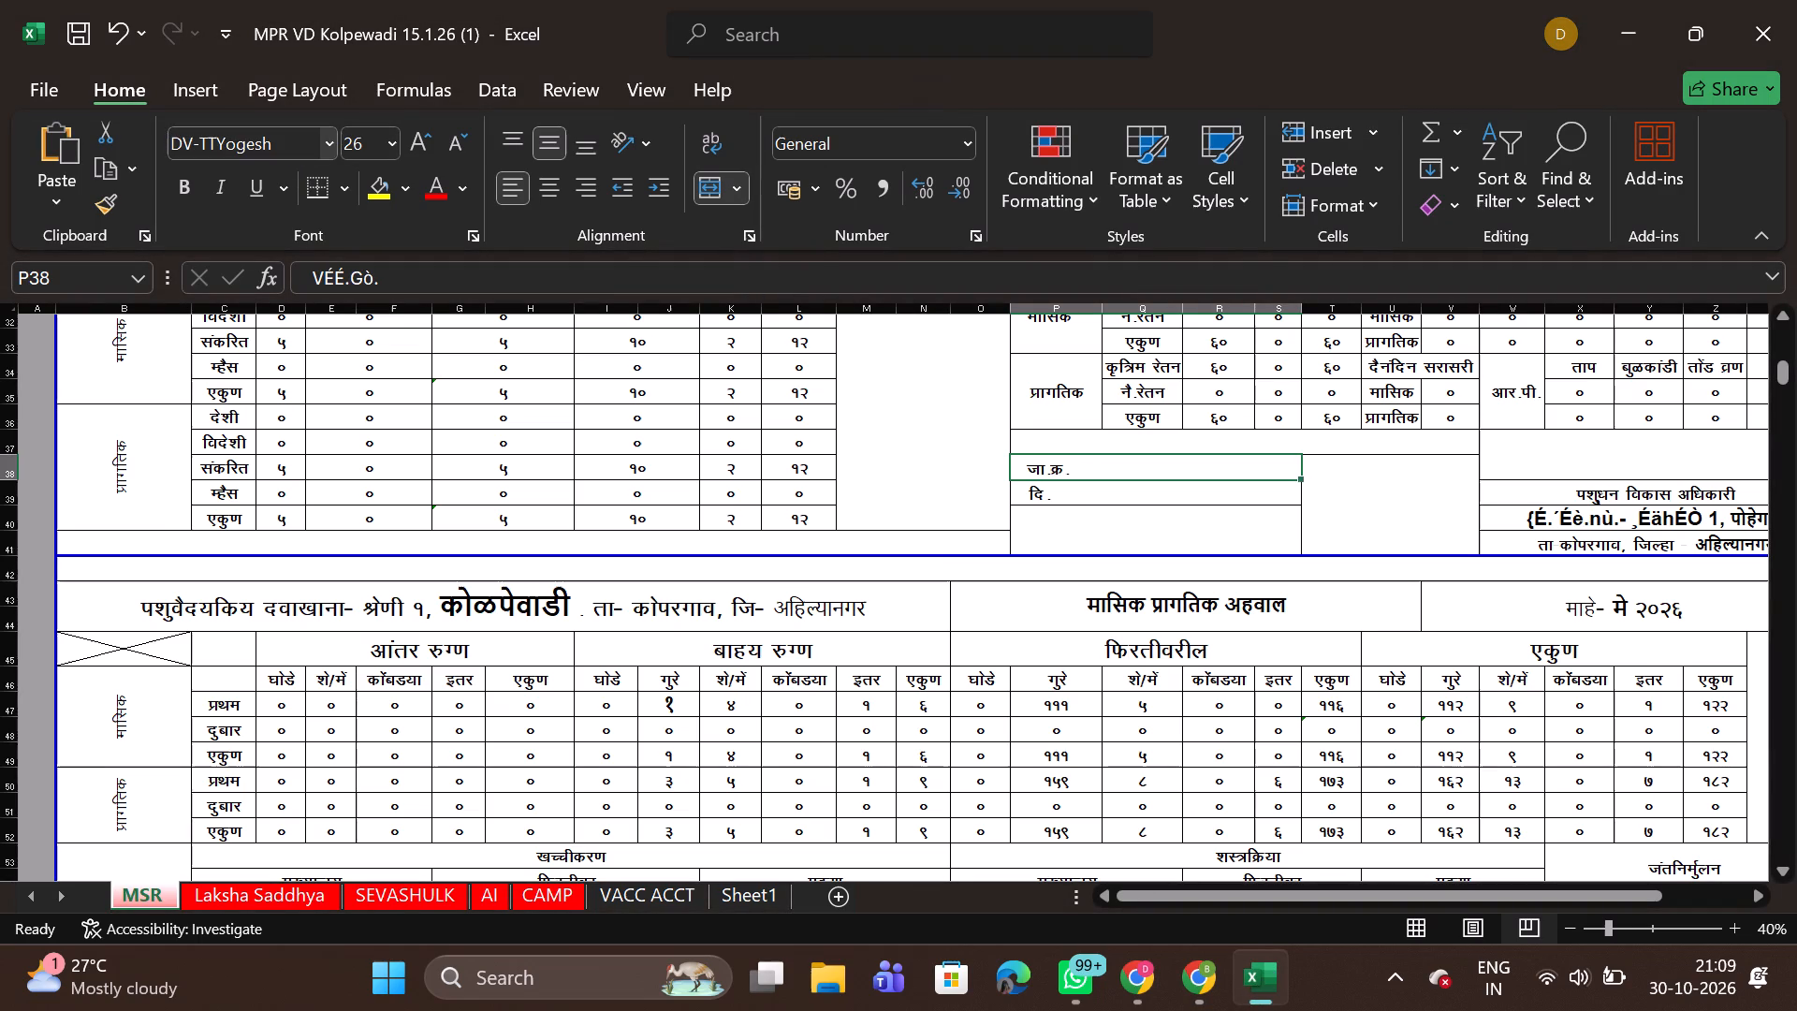
Set the font of the garbled cell W40, below the officer's title on the MSR sheet, to DV-TTYogesh.
left_click(1567, 520)
scroll(1317, 541, "left", 1)
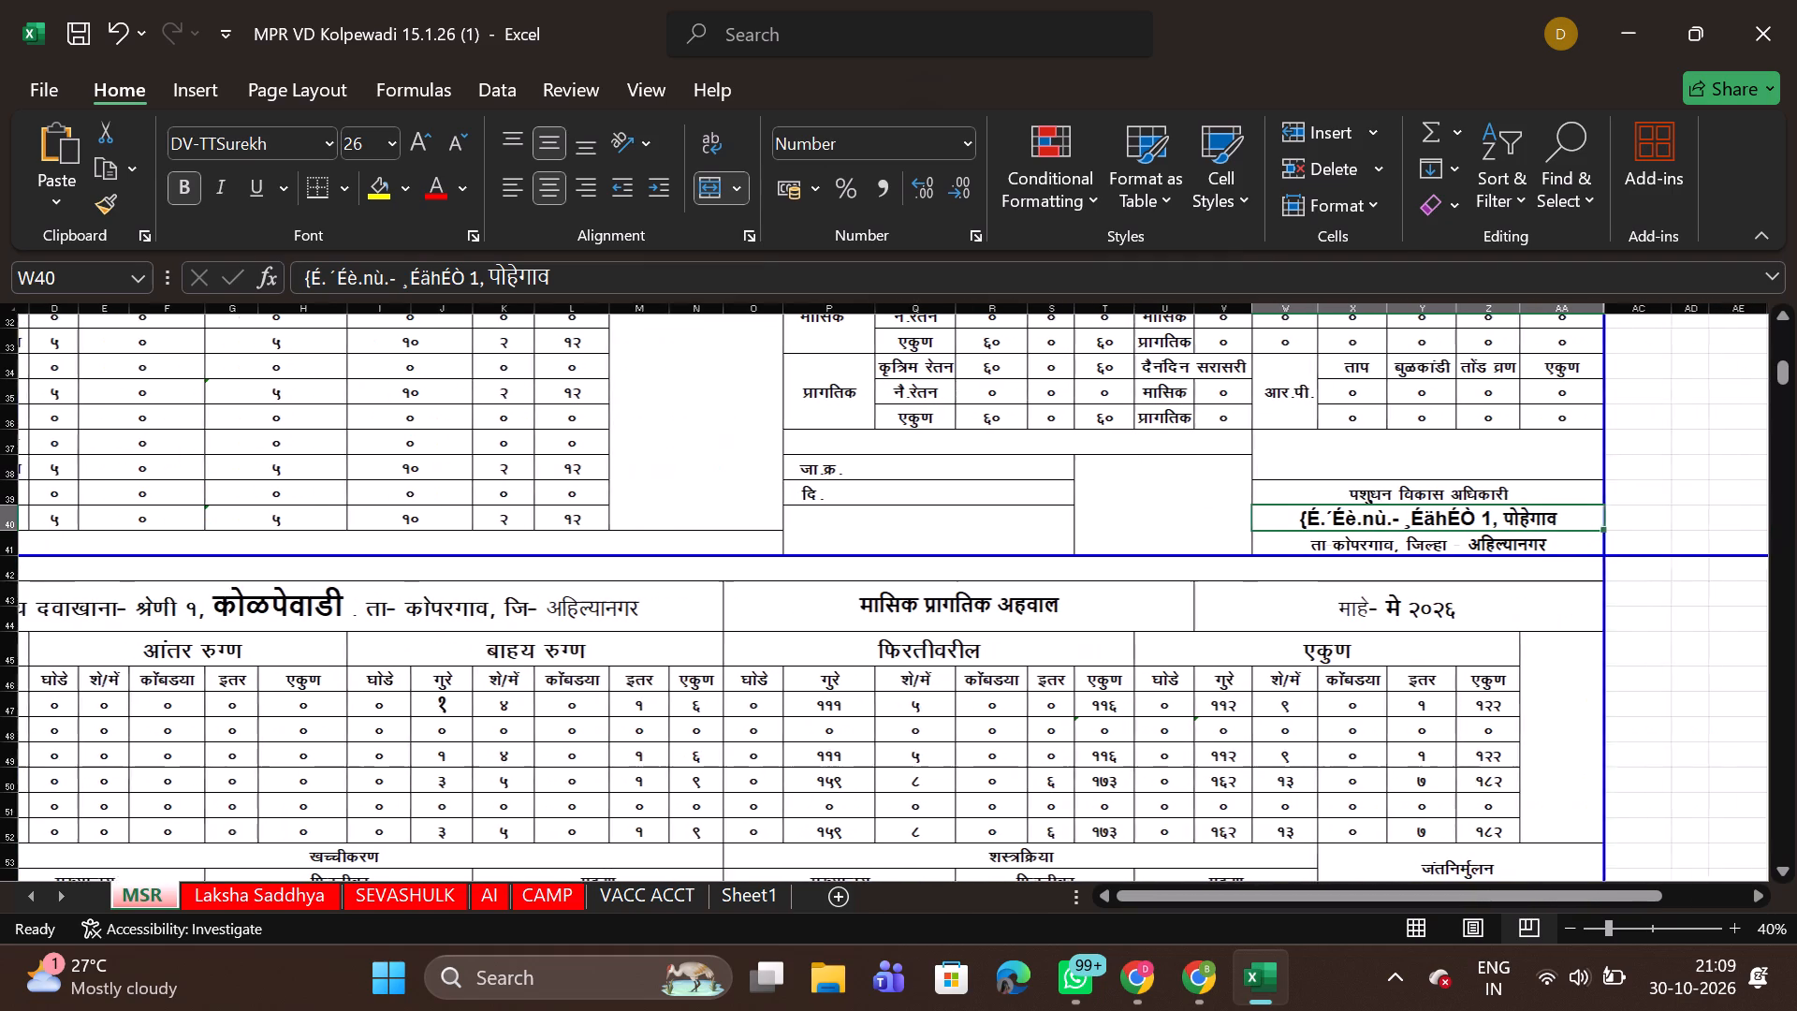
scroll(1317, 541, "left", 1)
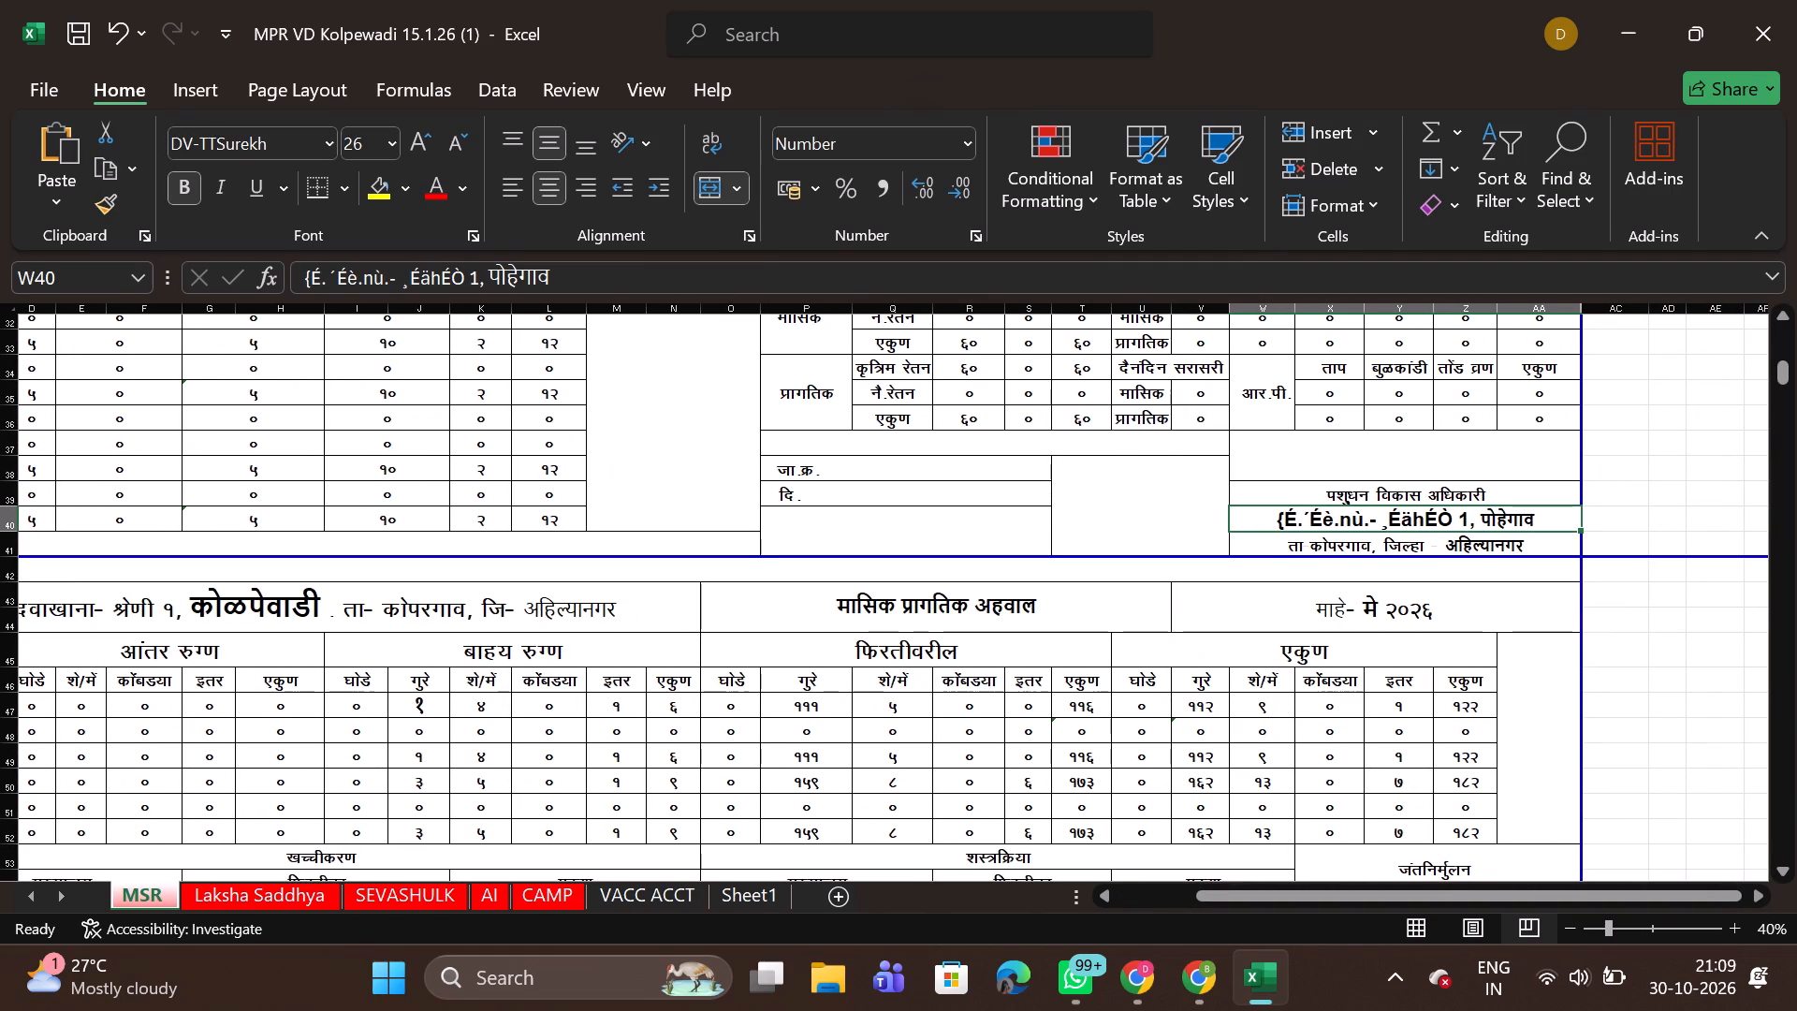
left_click_drag(268, 141, 289, 130)
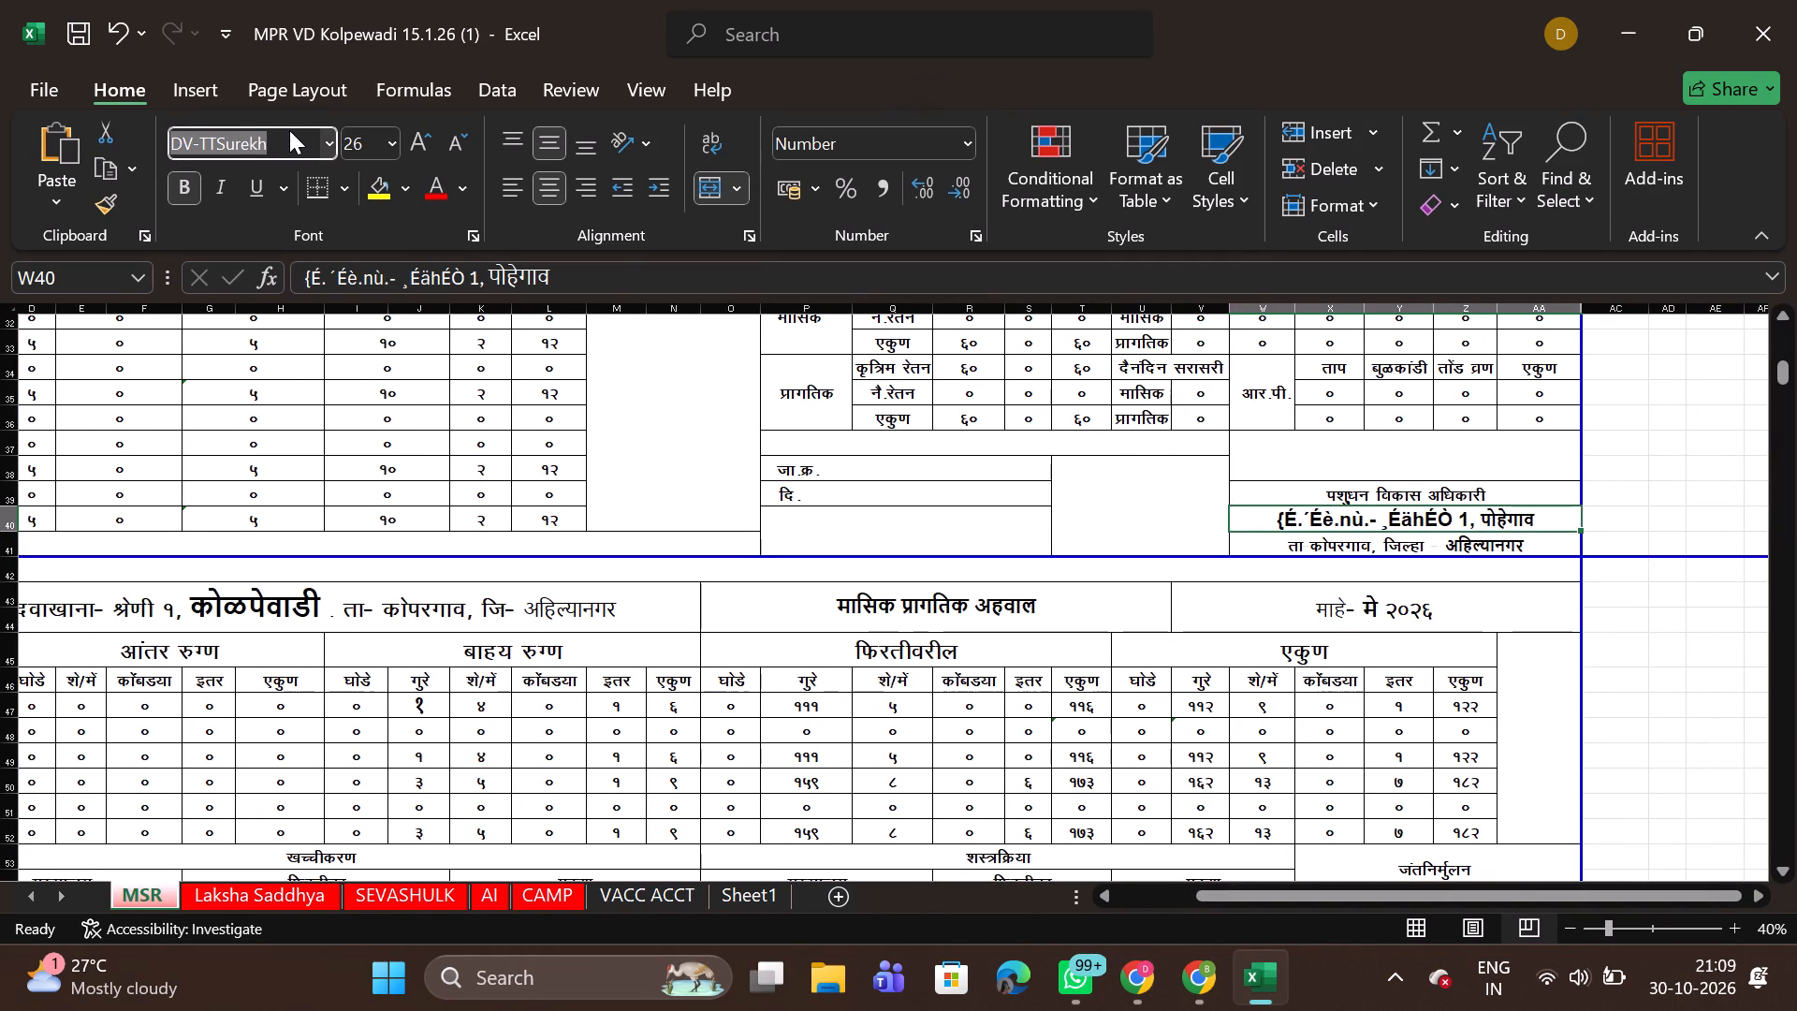
key("ctrl+v")
key("Return")
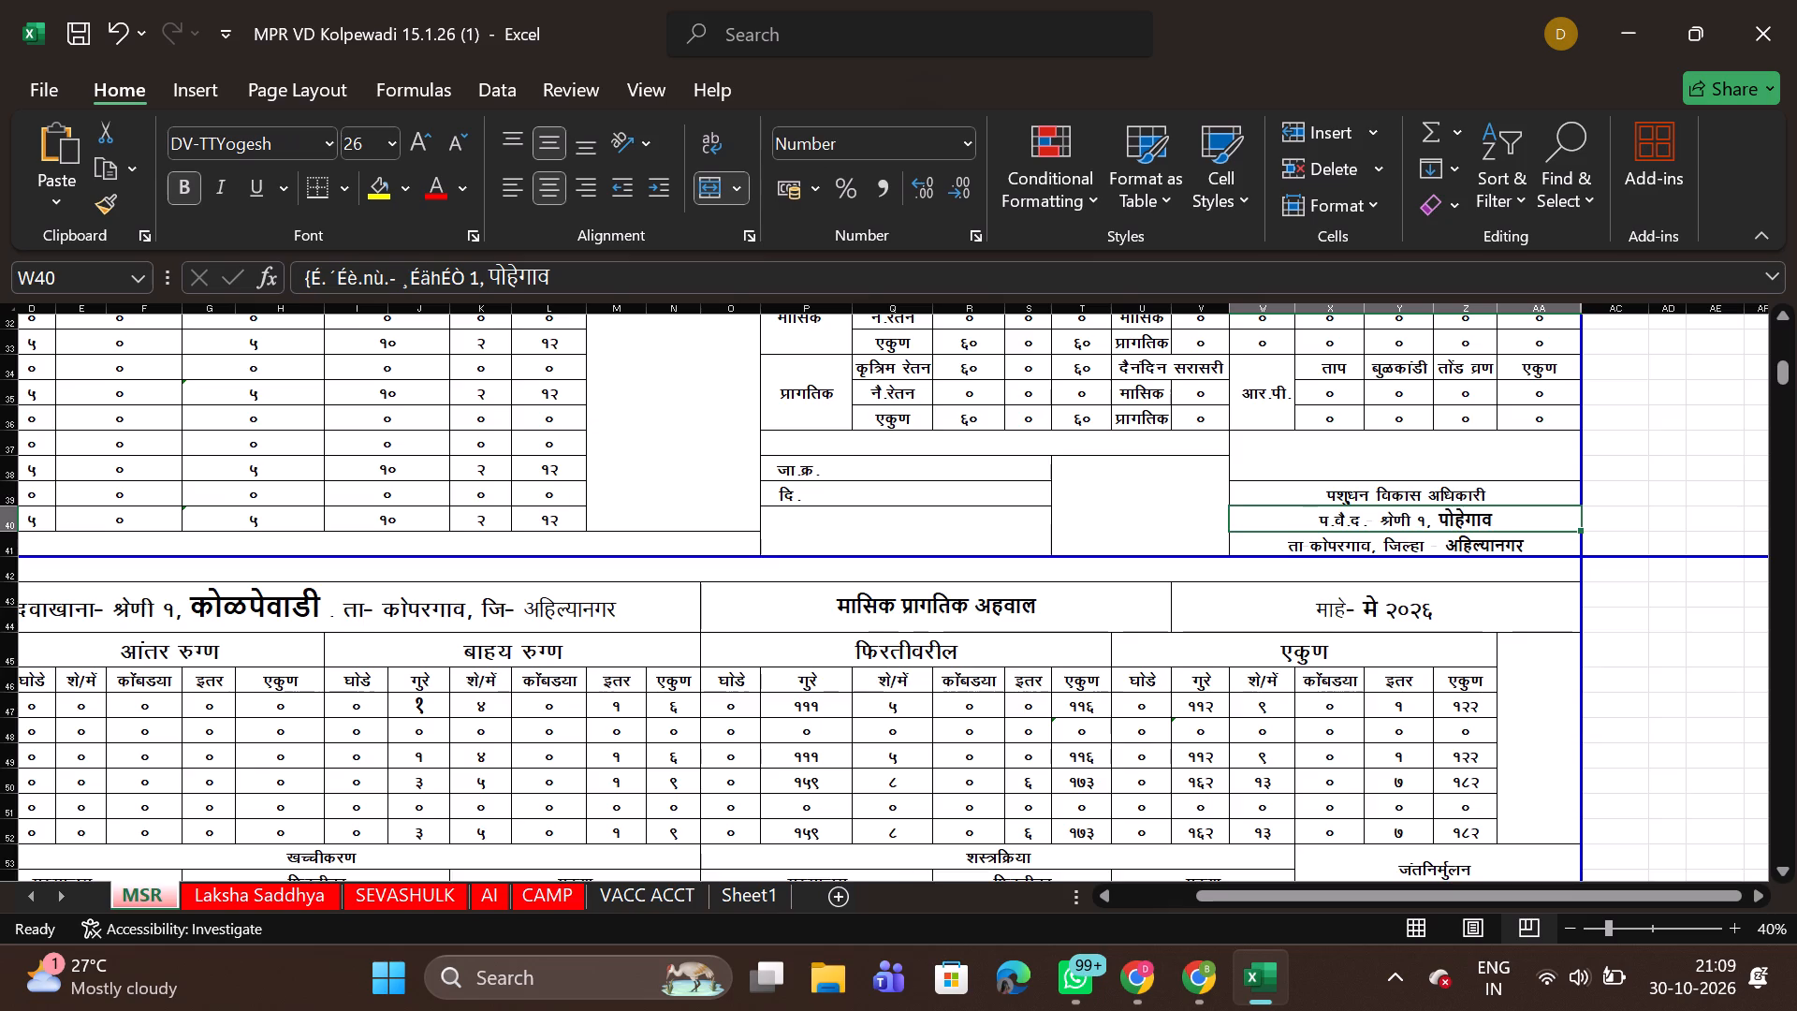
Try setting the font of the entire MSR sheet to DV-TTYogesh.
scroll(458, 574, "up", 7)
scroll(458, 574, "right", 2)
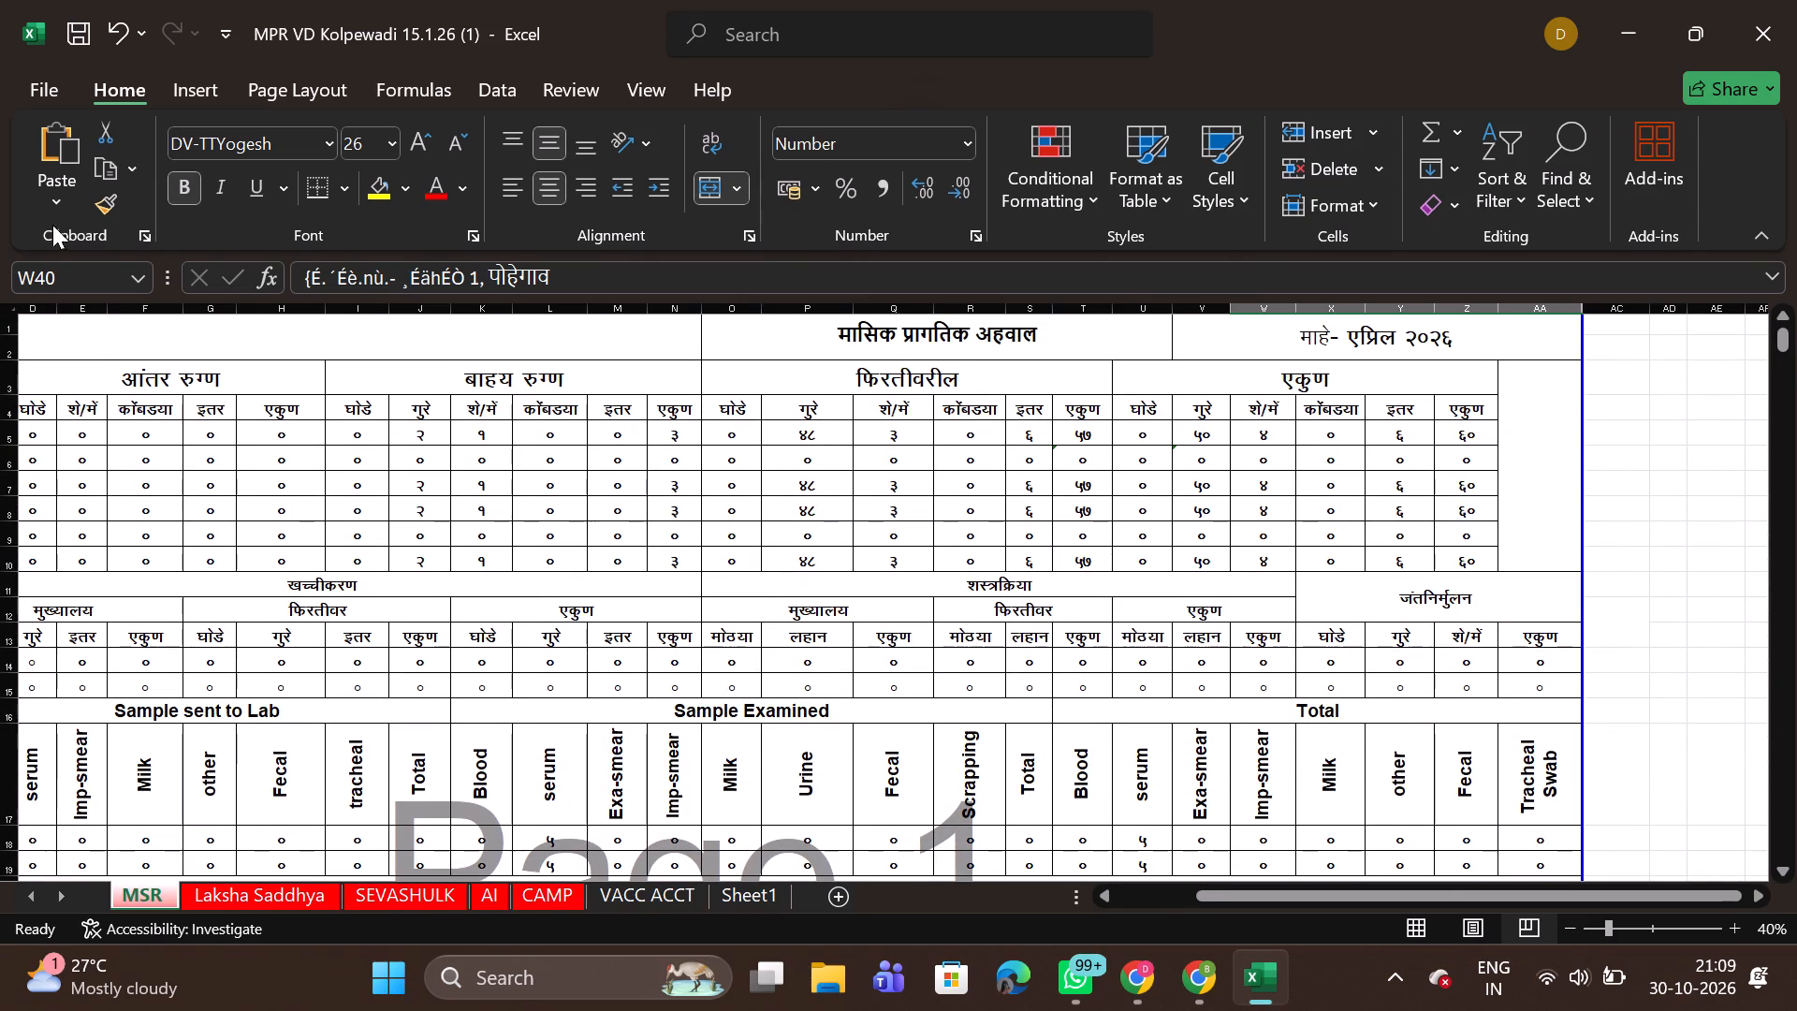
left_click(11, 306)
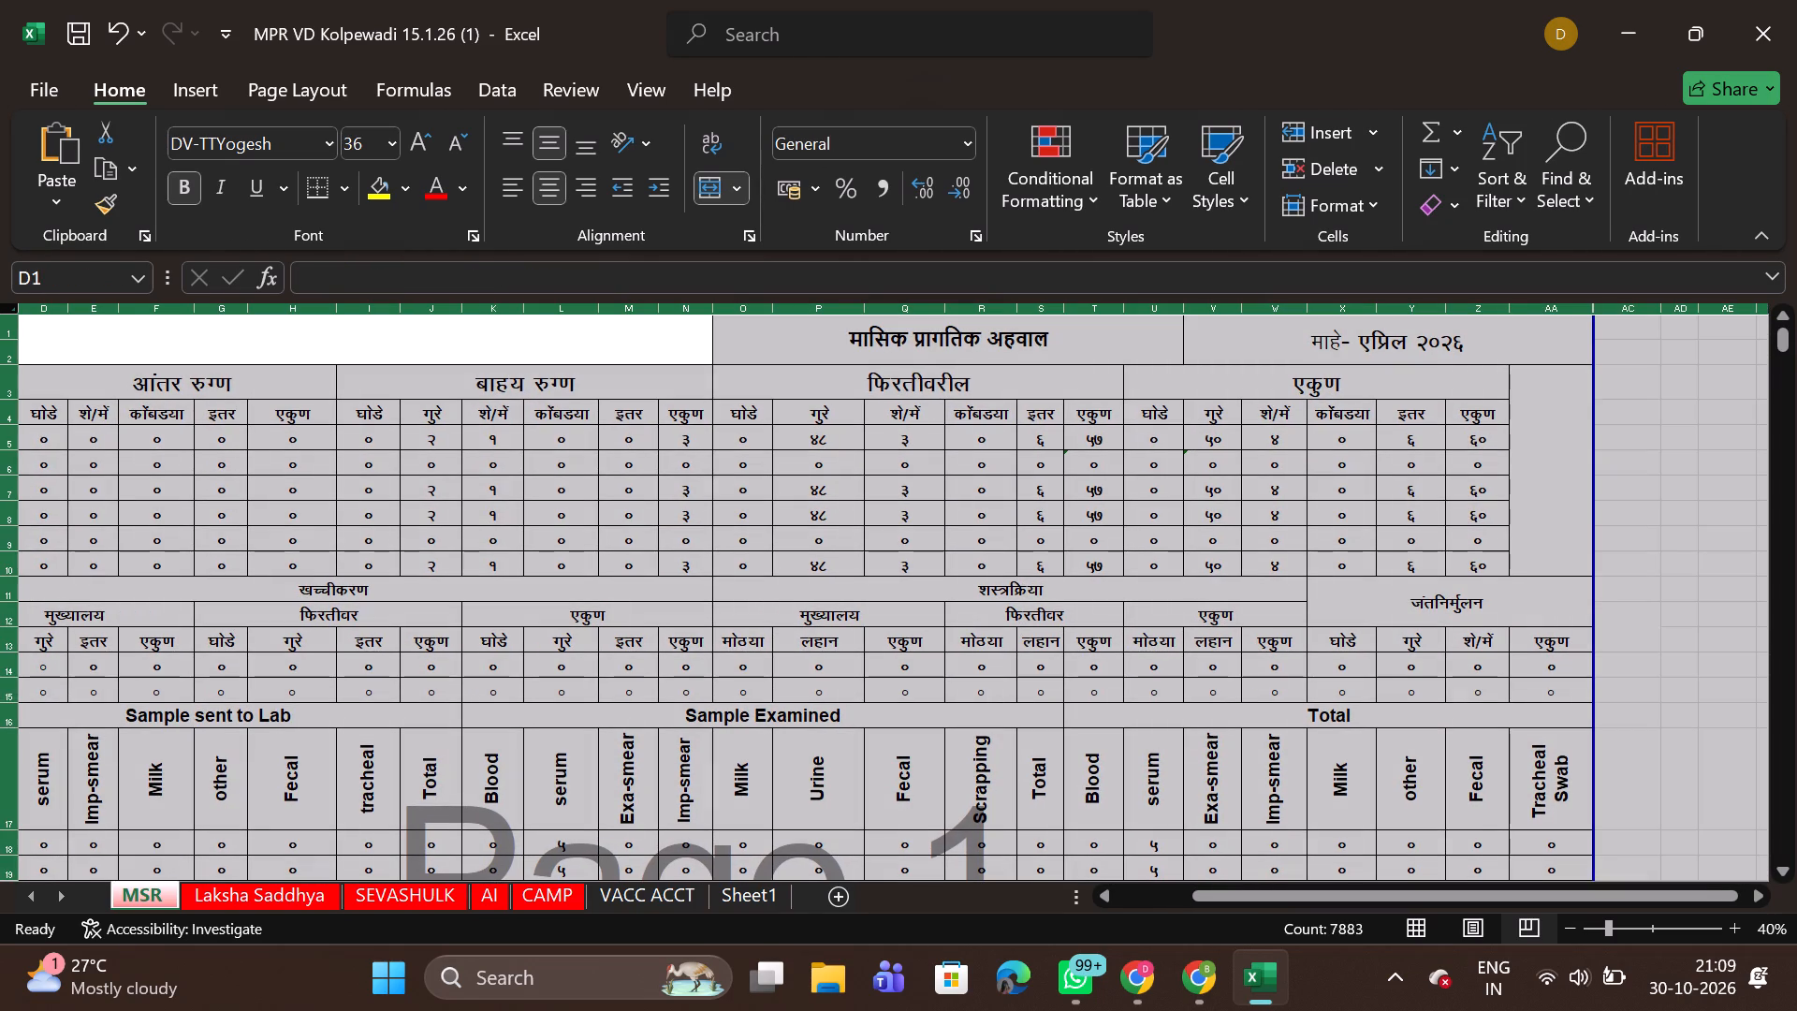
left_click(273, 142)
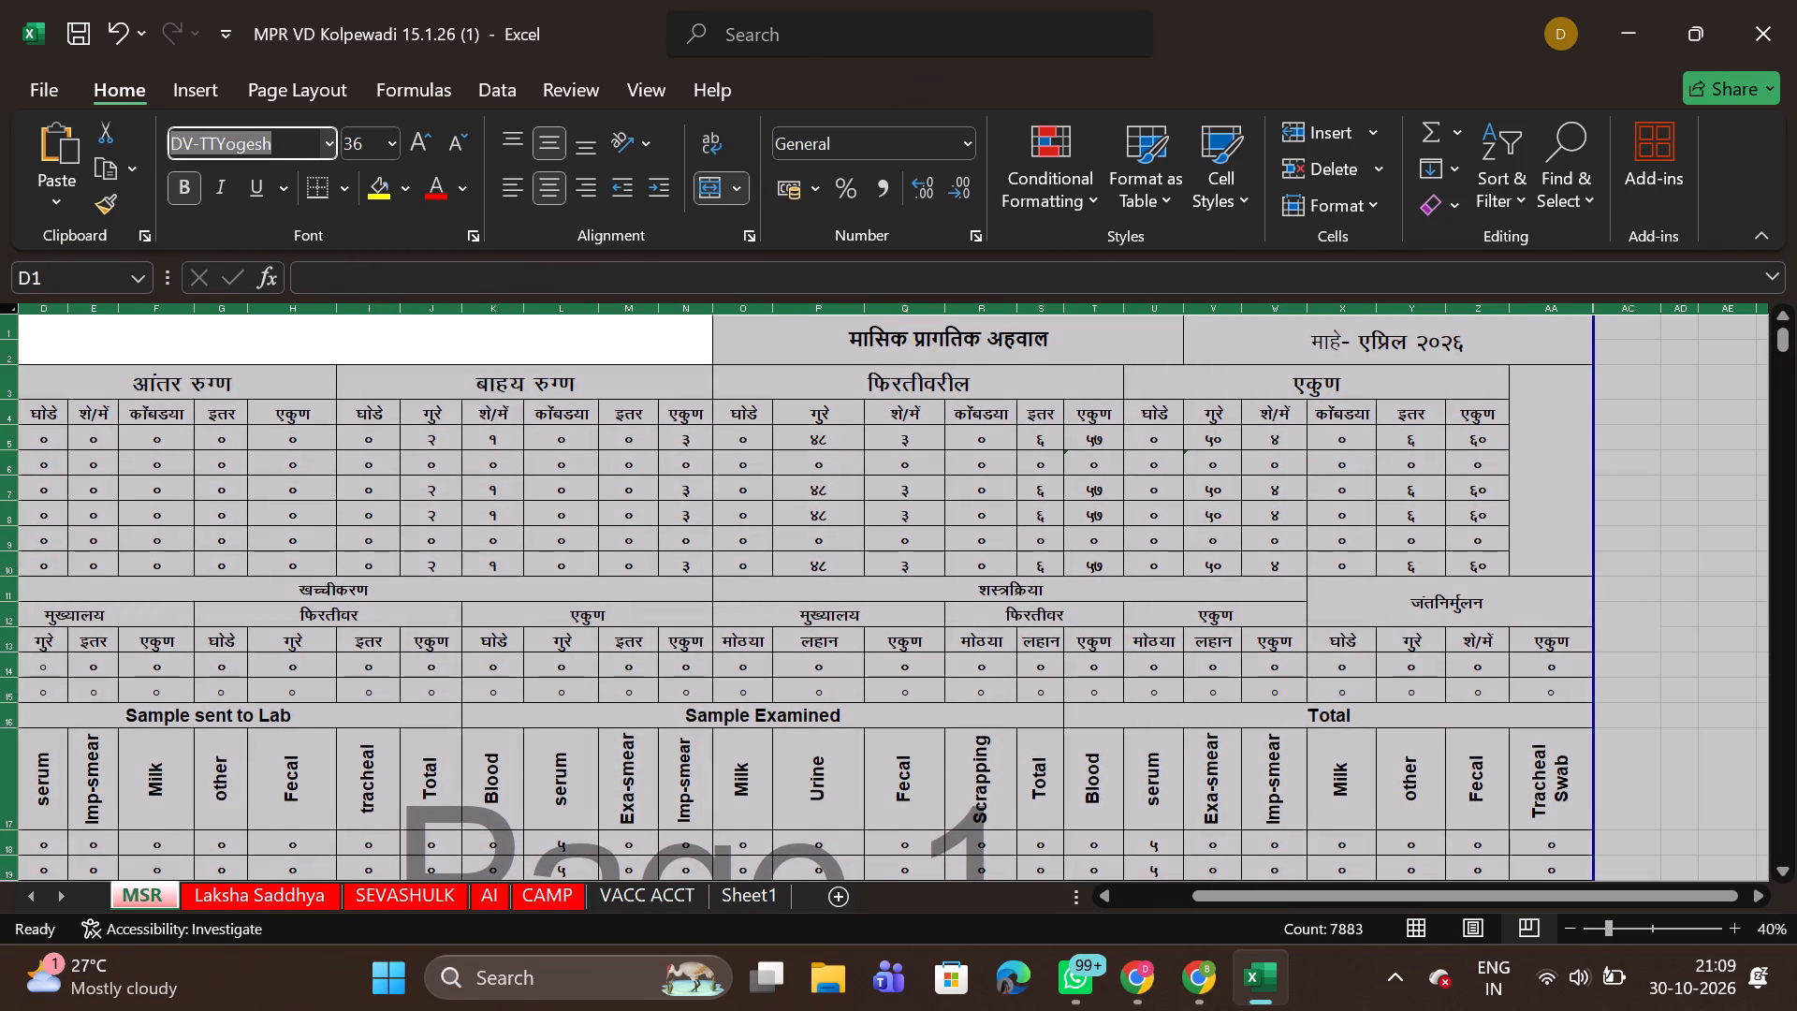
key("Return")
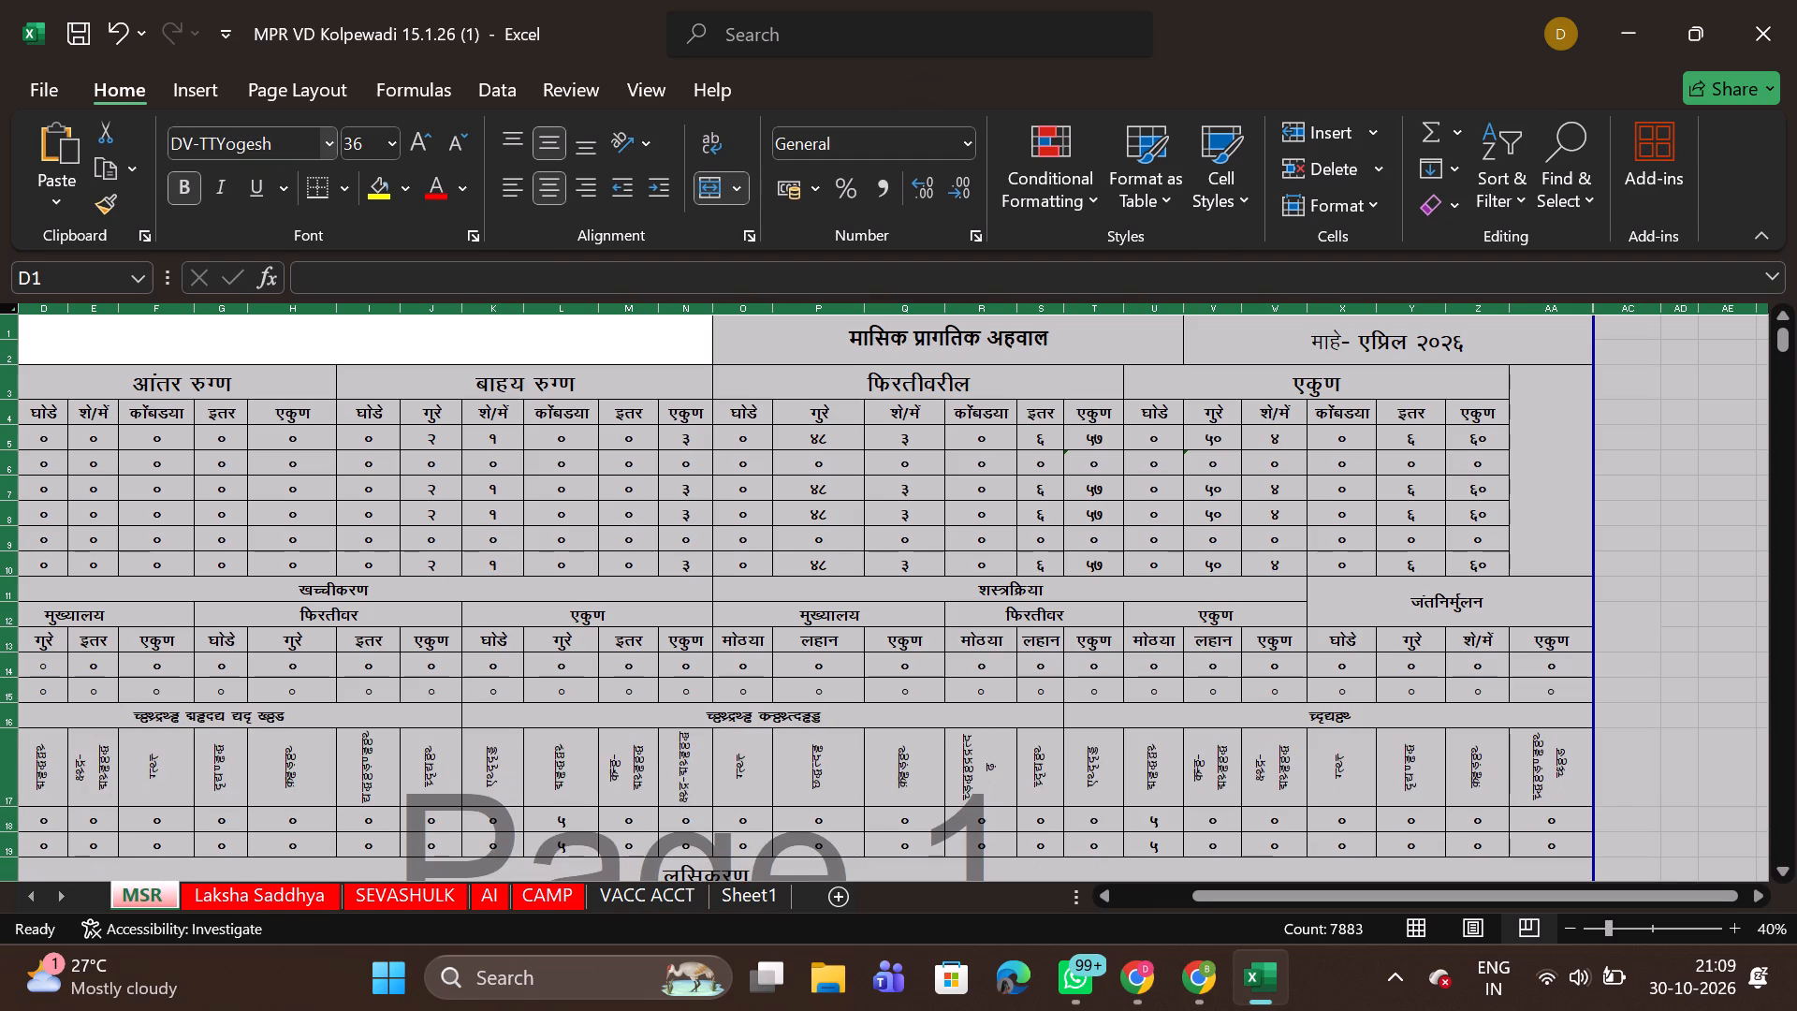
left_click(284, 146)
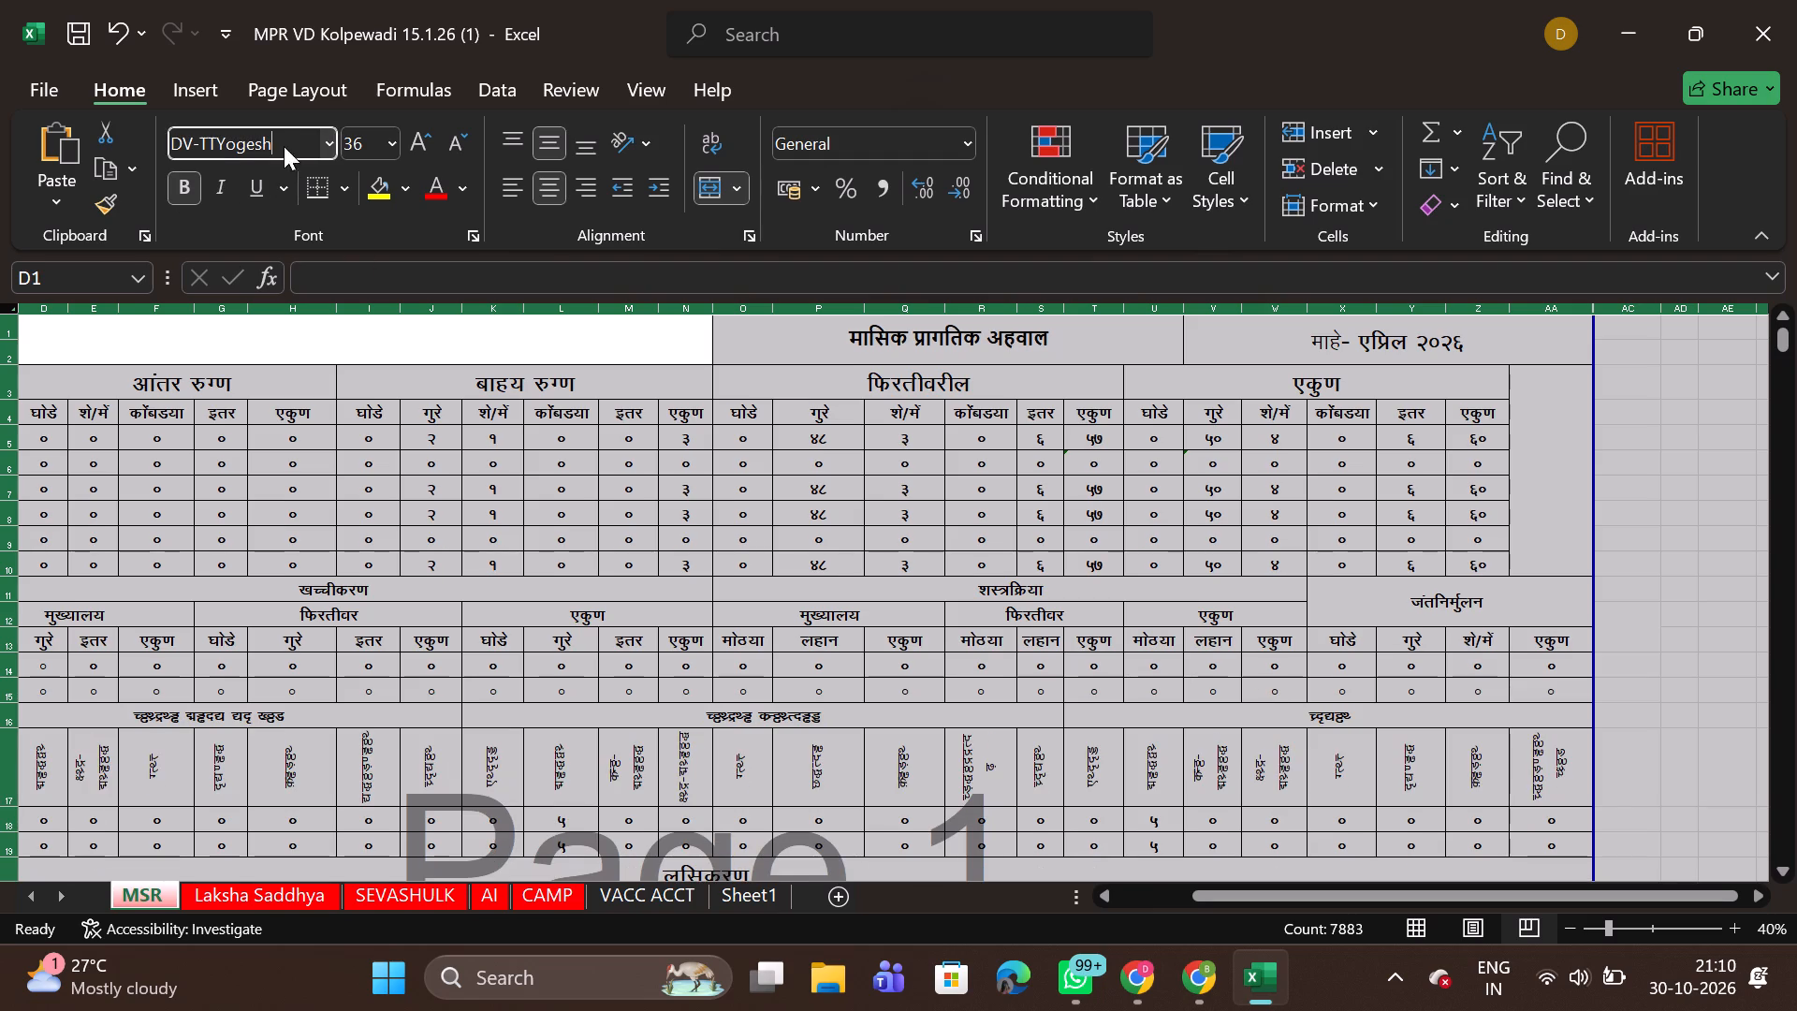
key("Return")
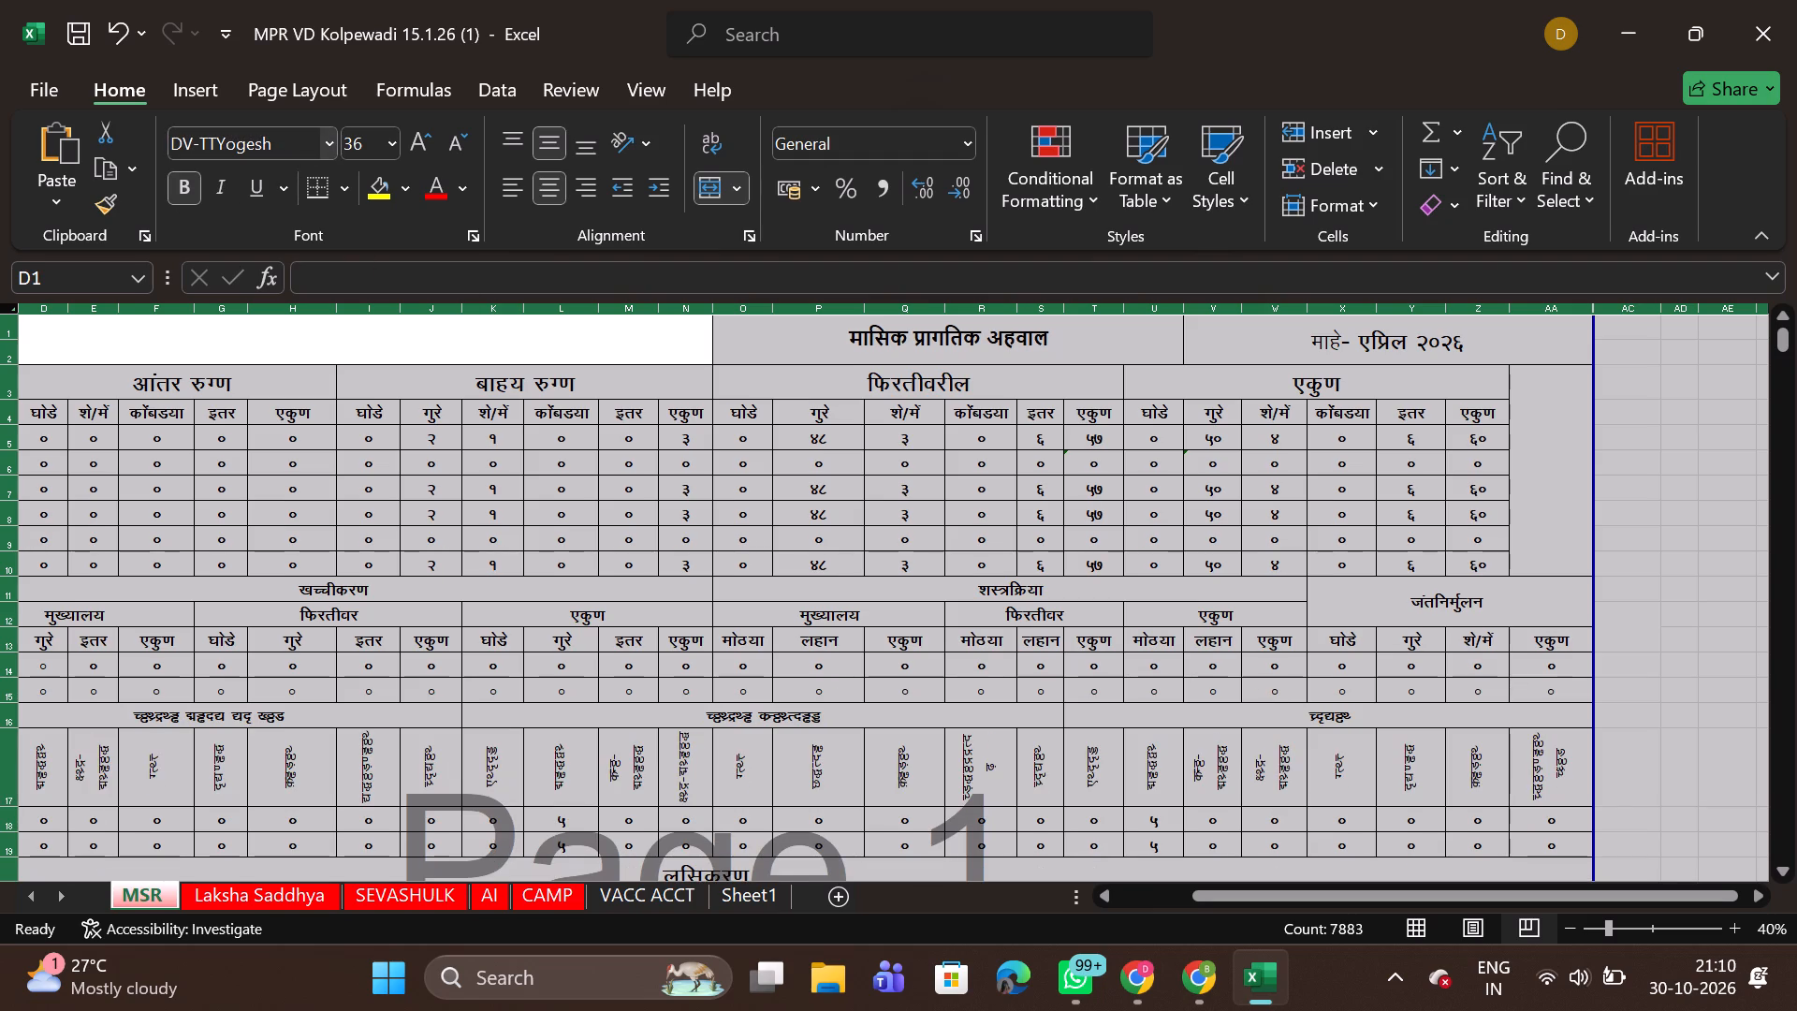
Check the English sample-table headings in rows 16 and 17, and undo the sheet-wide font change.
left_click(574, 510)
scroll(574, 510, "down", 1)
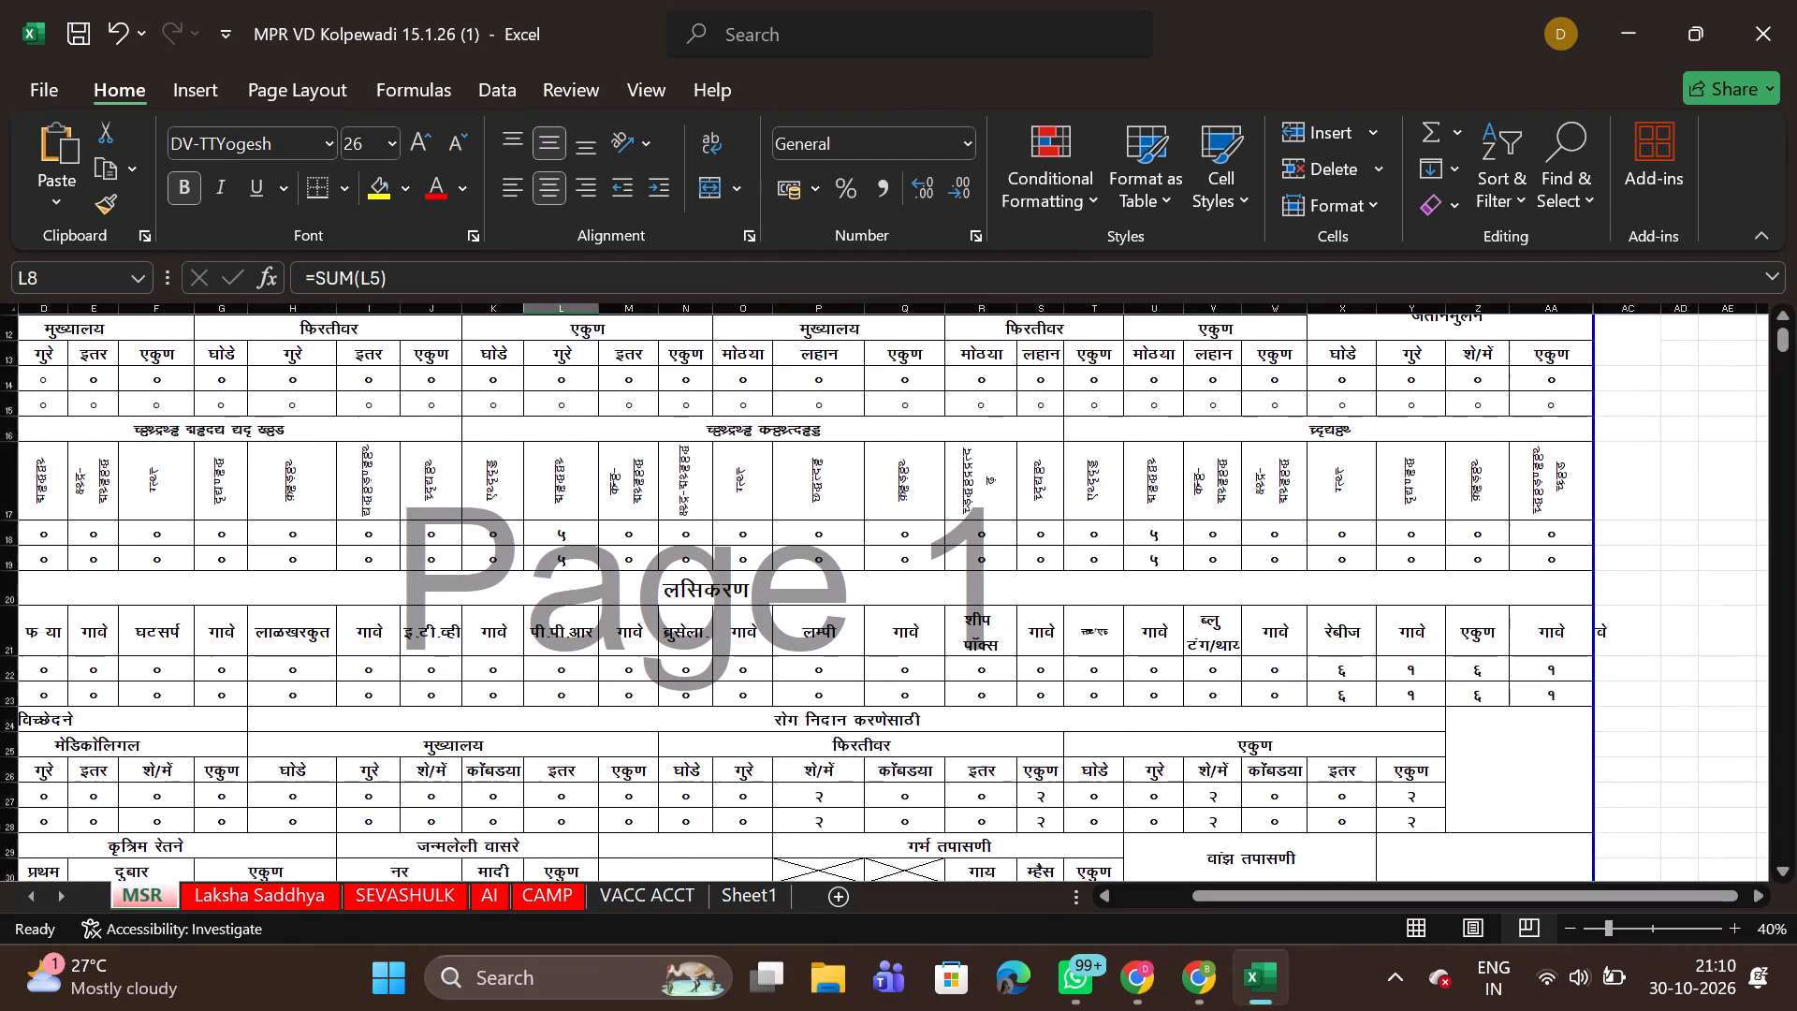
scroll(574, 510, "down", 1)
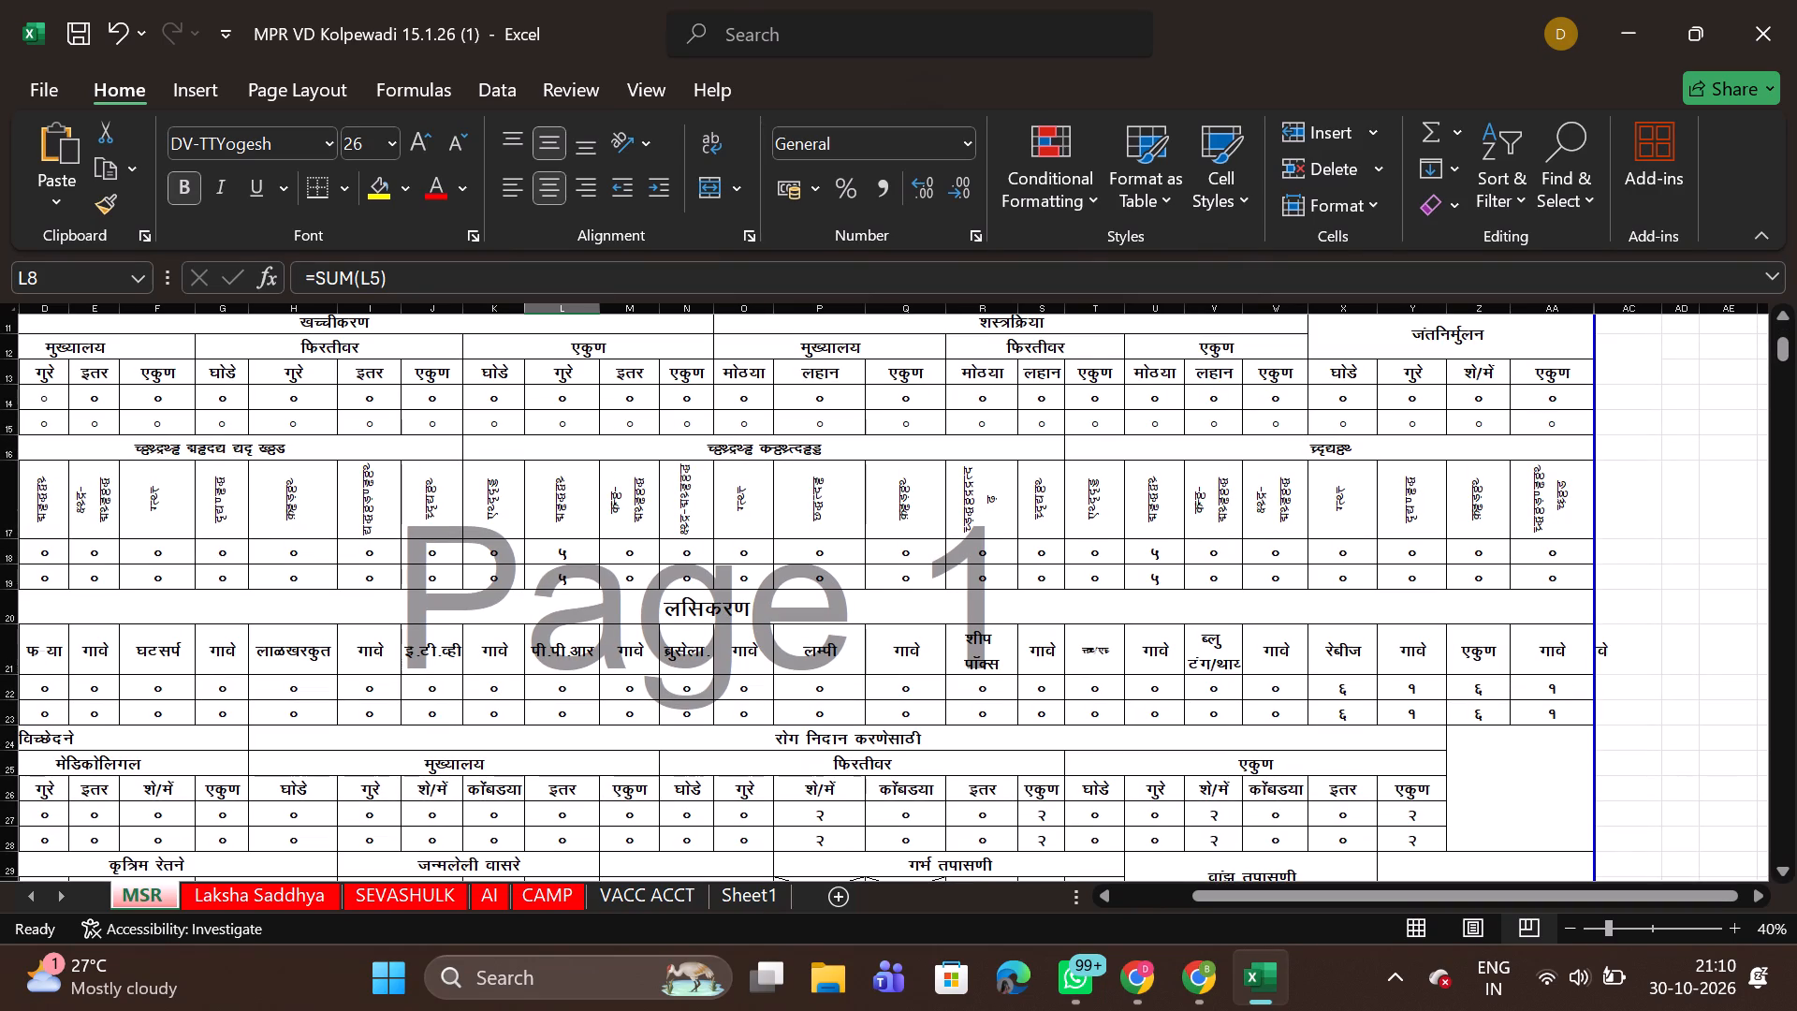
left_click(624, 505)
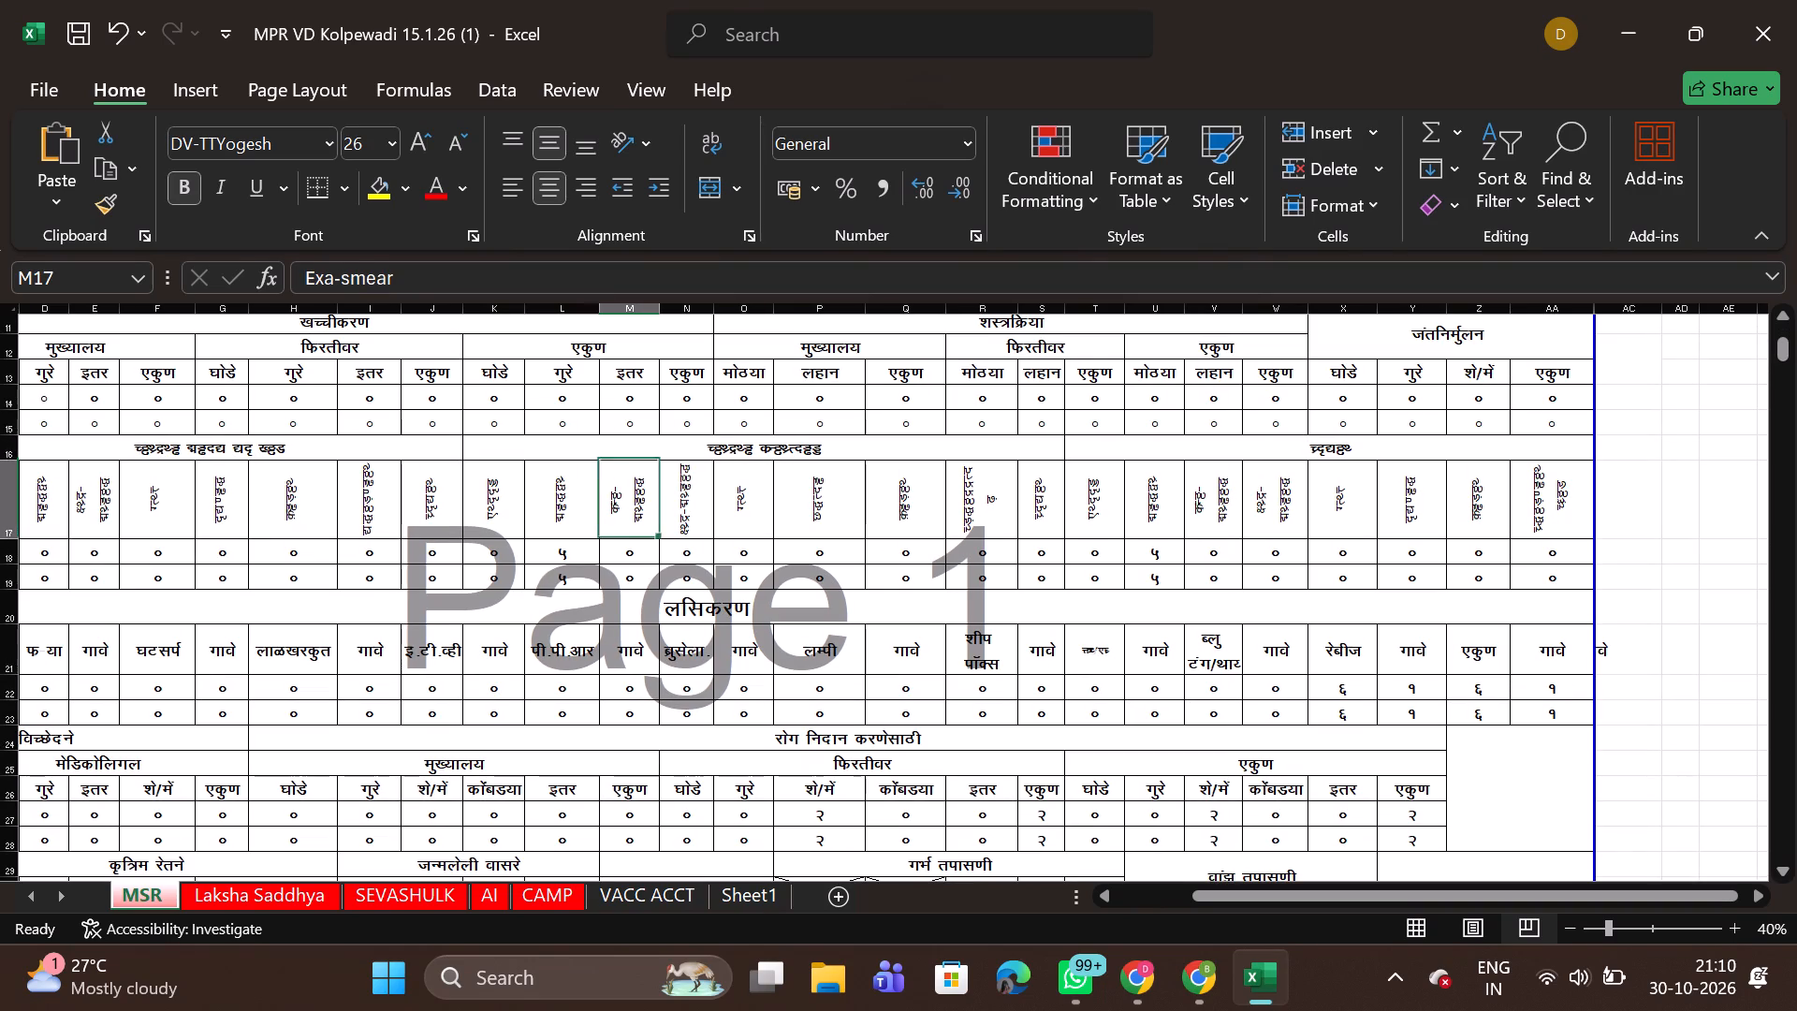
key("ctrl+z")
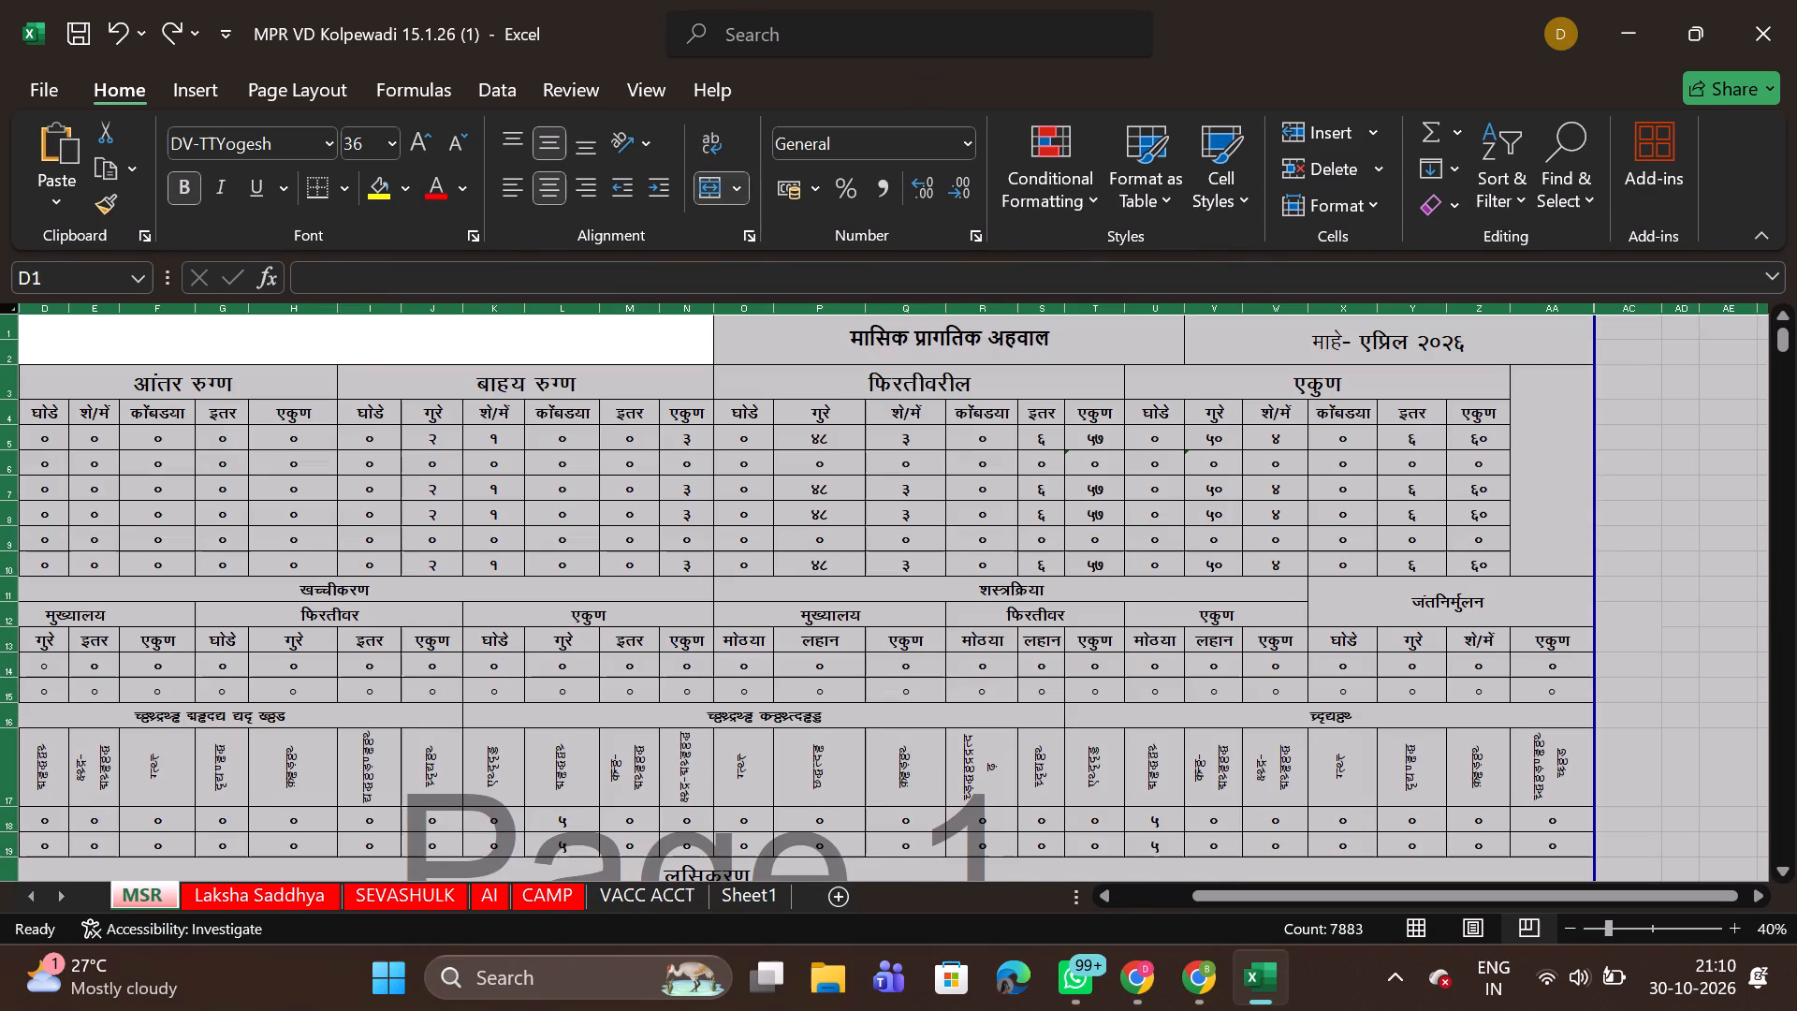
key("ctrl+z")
Set the font of the garbled vaccination heading in cell P21 to DV-TTYogesh.
scroll(759, 499, "down", 1)
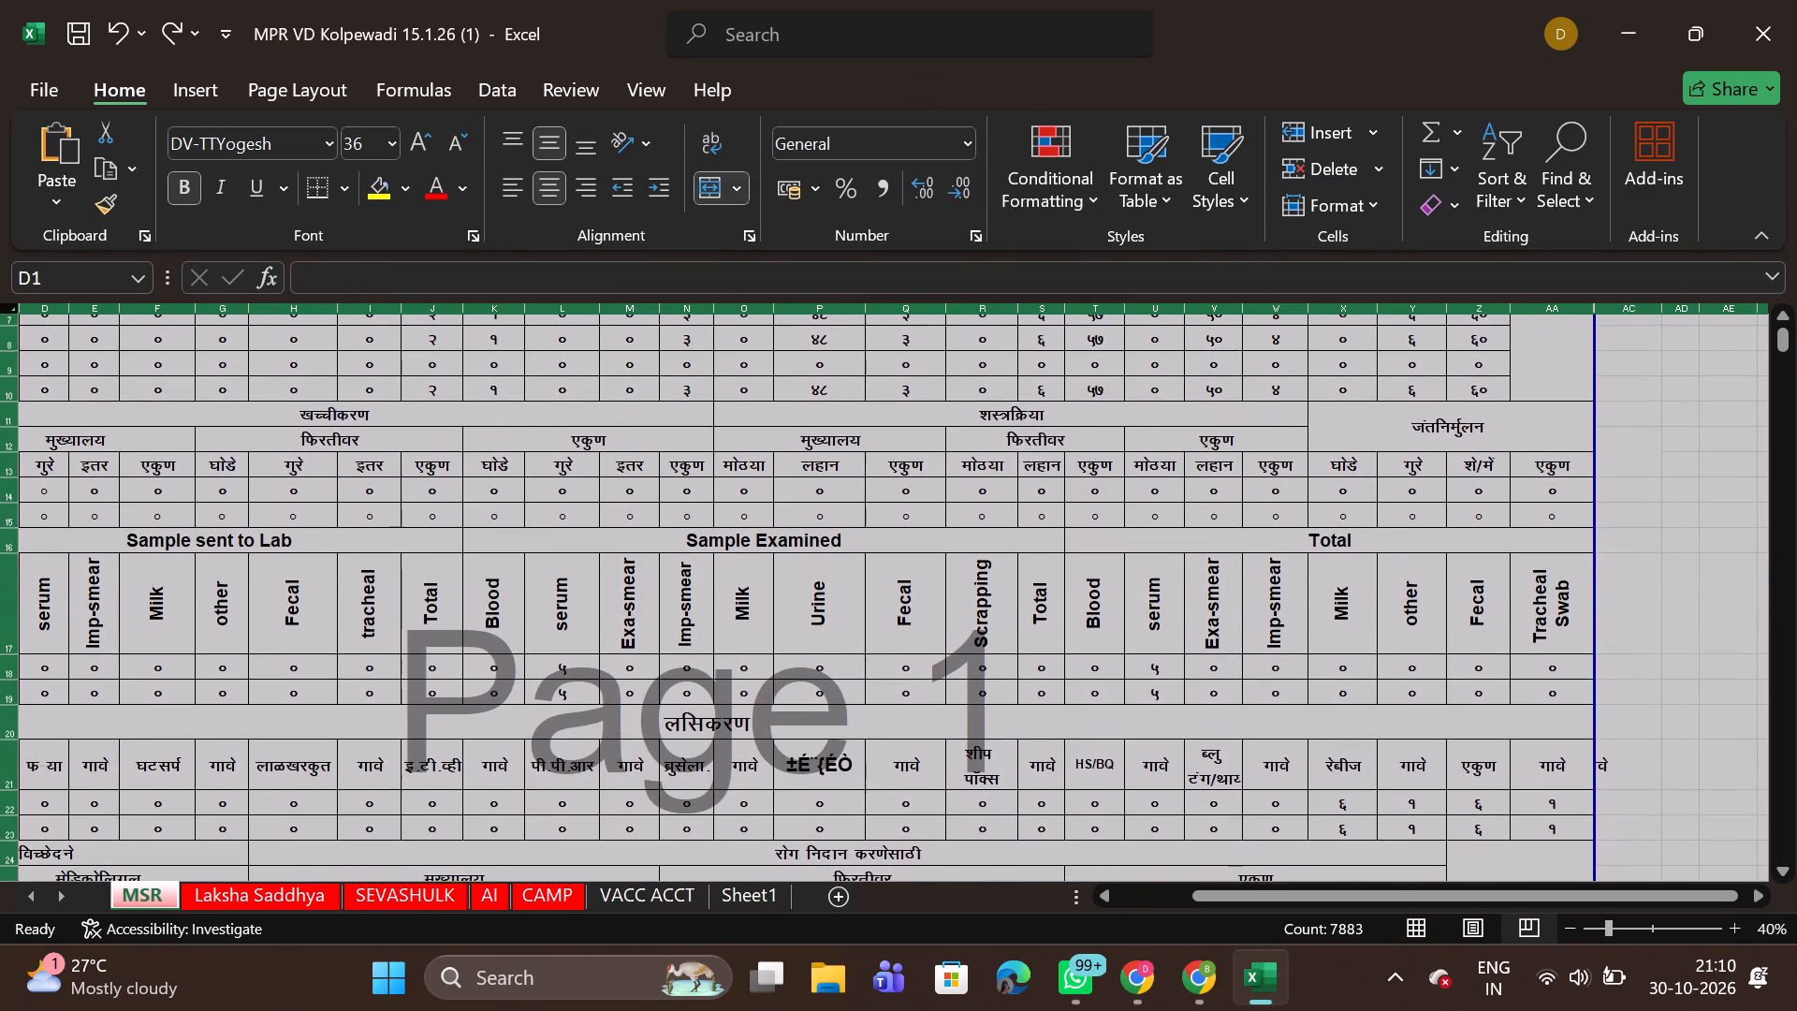
scroll(759, 499, "down", 1)
left_click(743, 618)
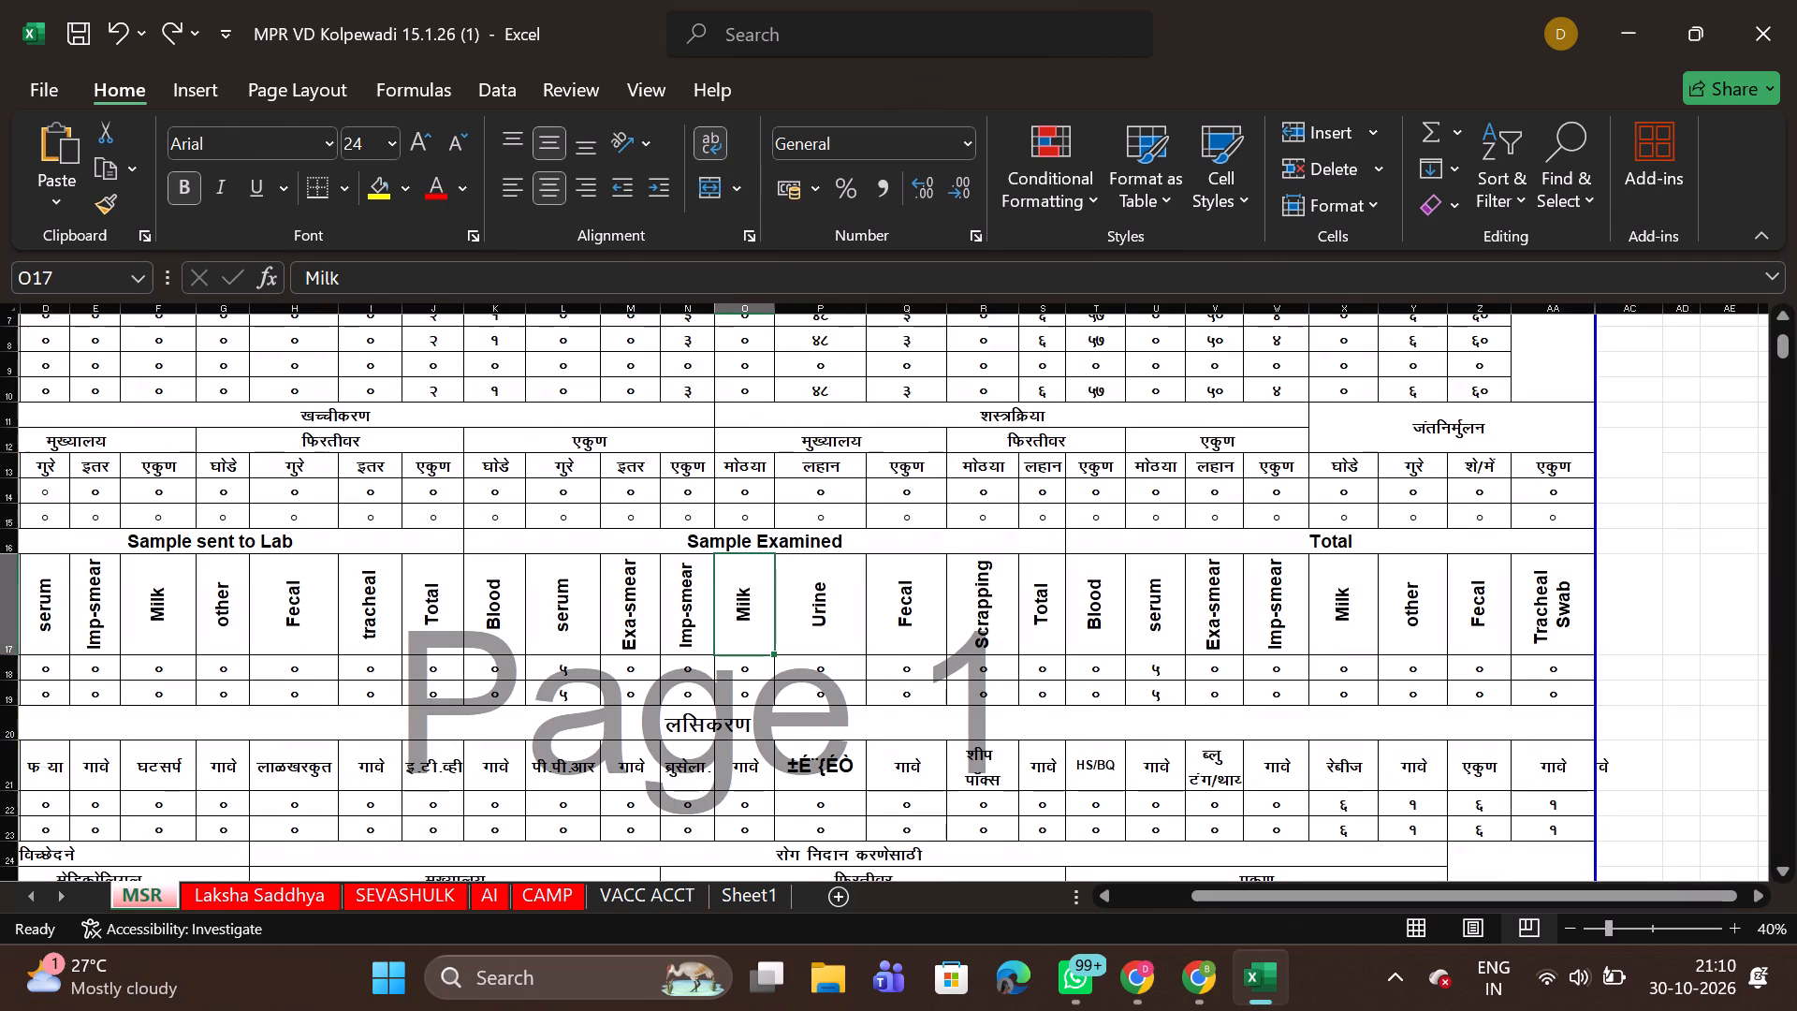
scroll(743, 618, "down", 1)
scroll(743, 618, "right", 1)
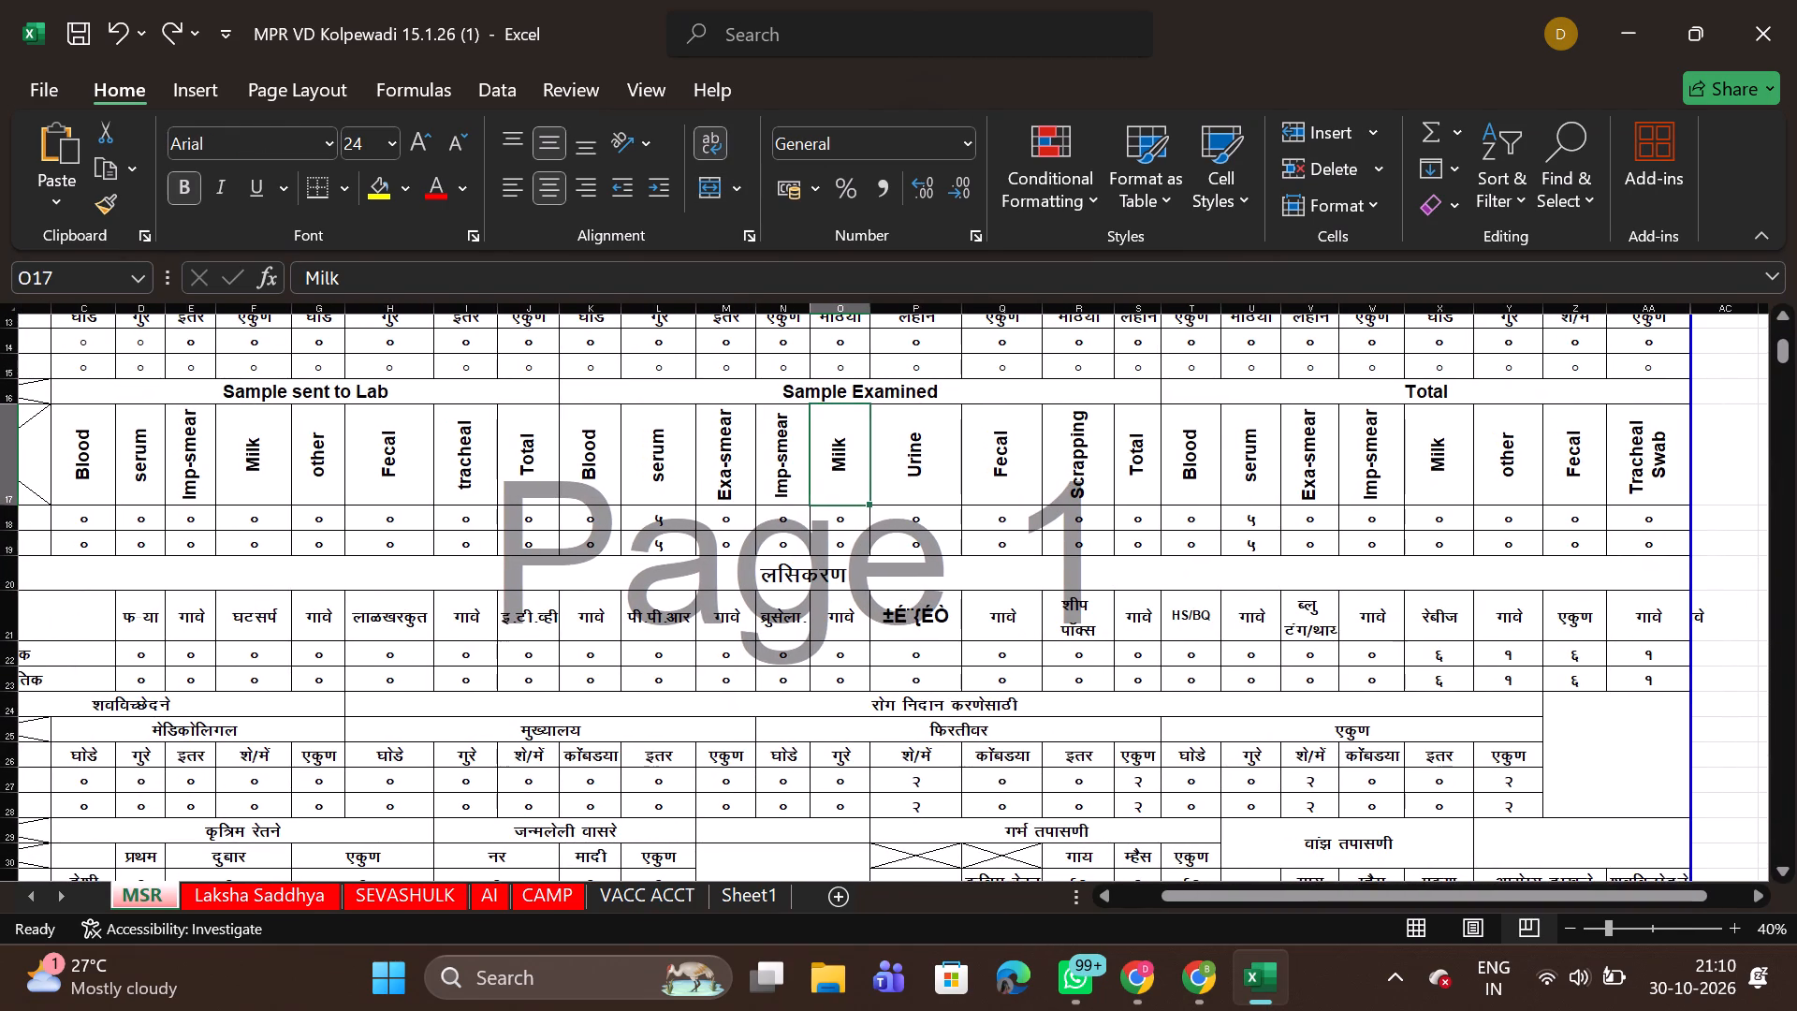
left_click(909, 623)
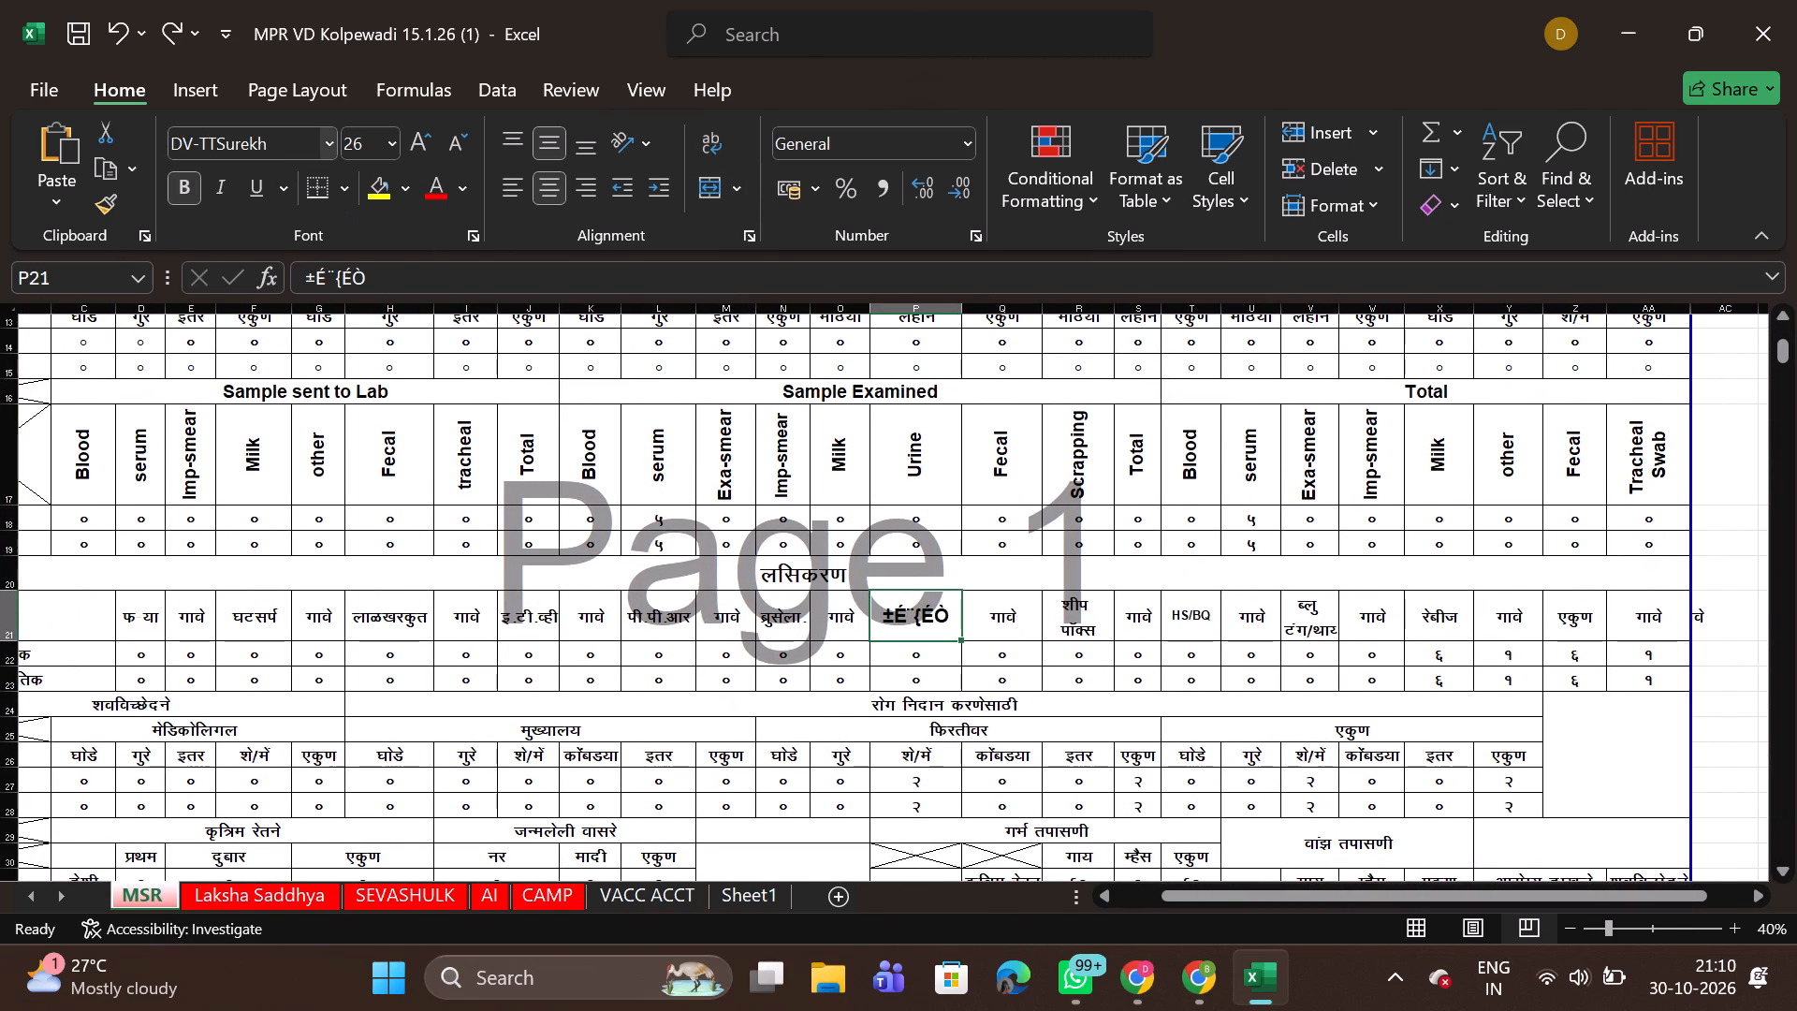
left_click_drag(281, 141, 272, 134)
key("ctrl+v")
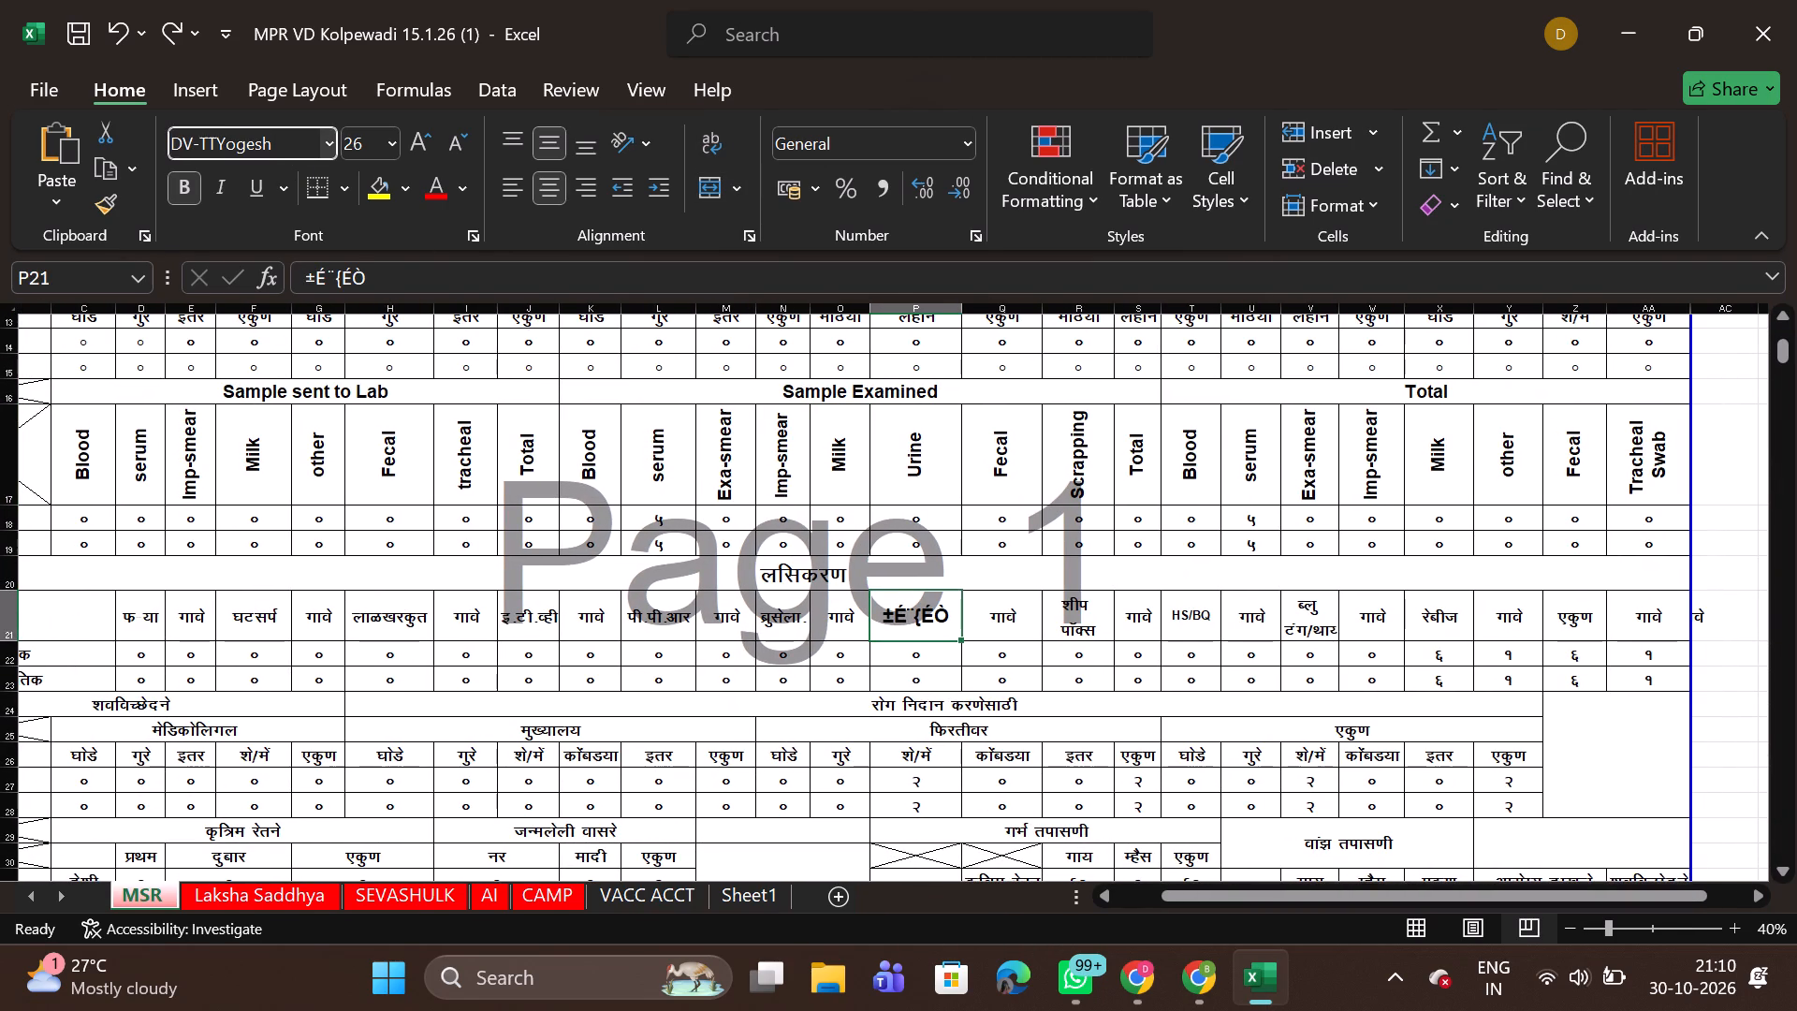
key("Return")
Find the garbled vaccination heading in cell P63 on page 2 of the MSR sheet and set its font to DV-TTYogesh.
scroll(272, 134, "down", 1)
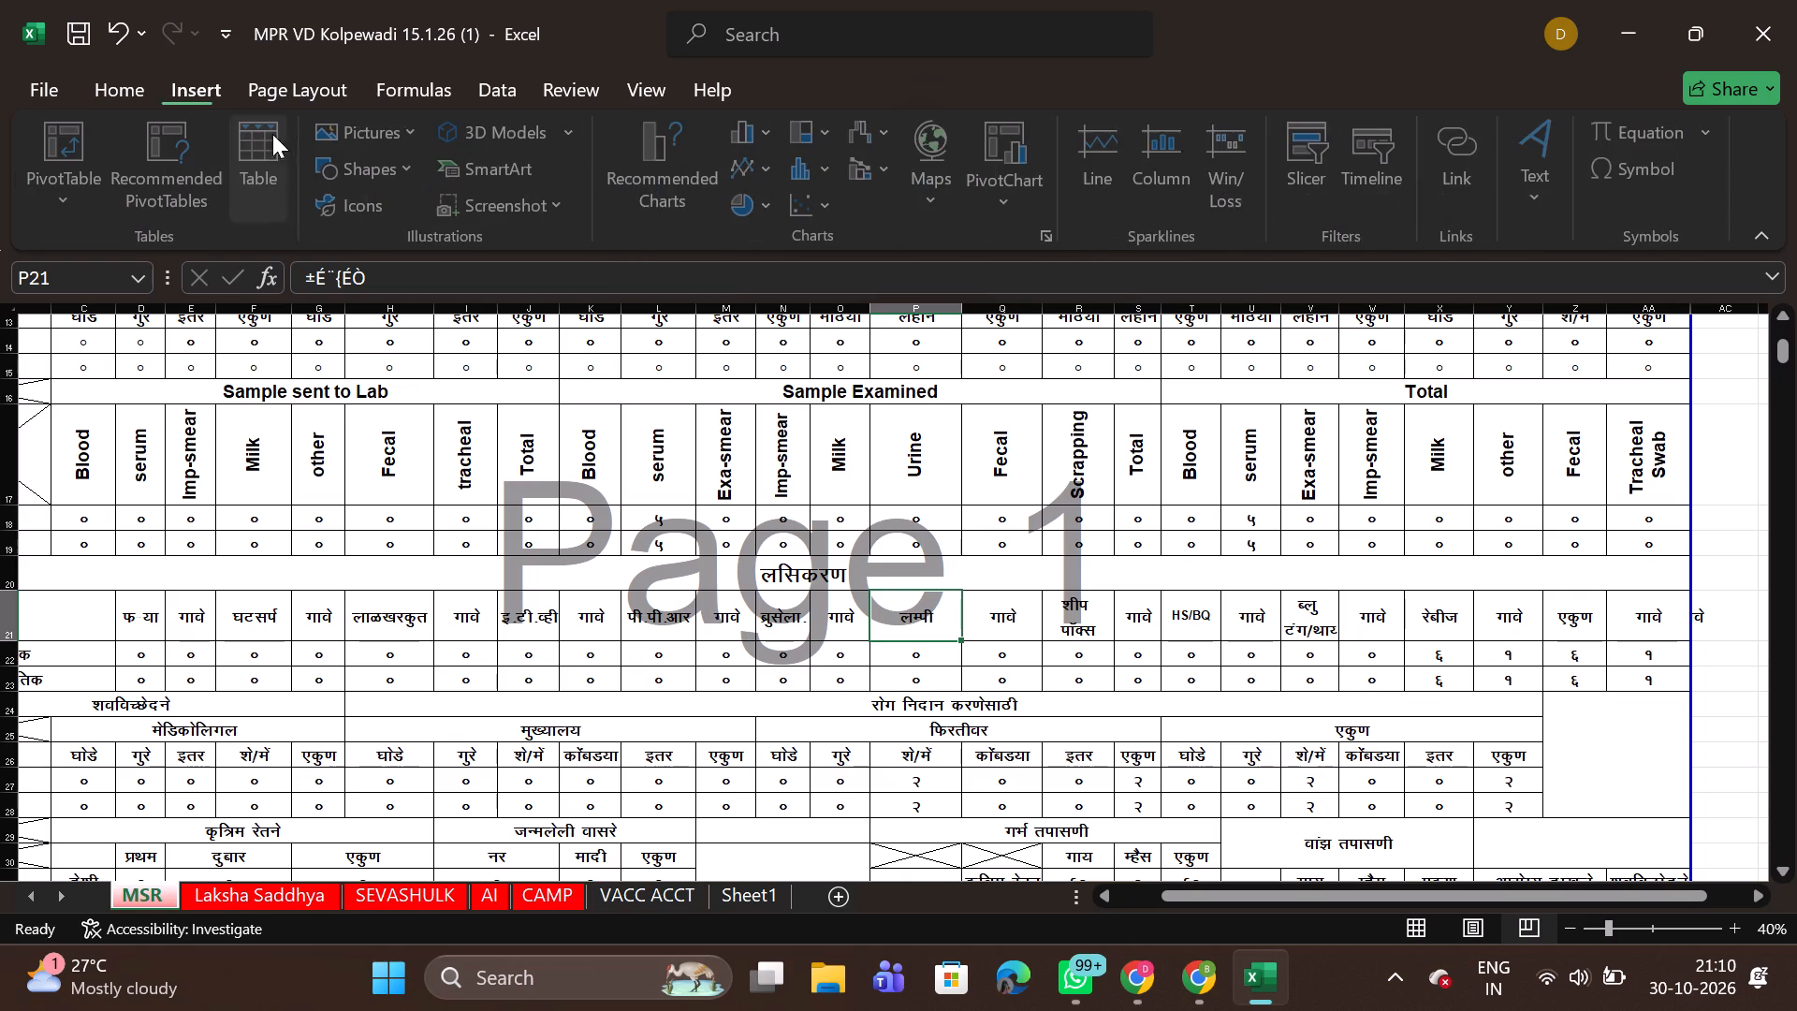
scroll(443, 536, "down", 1)
scroll(443, 536, "right", 1)
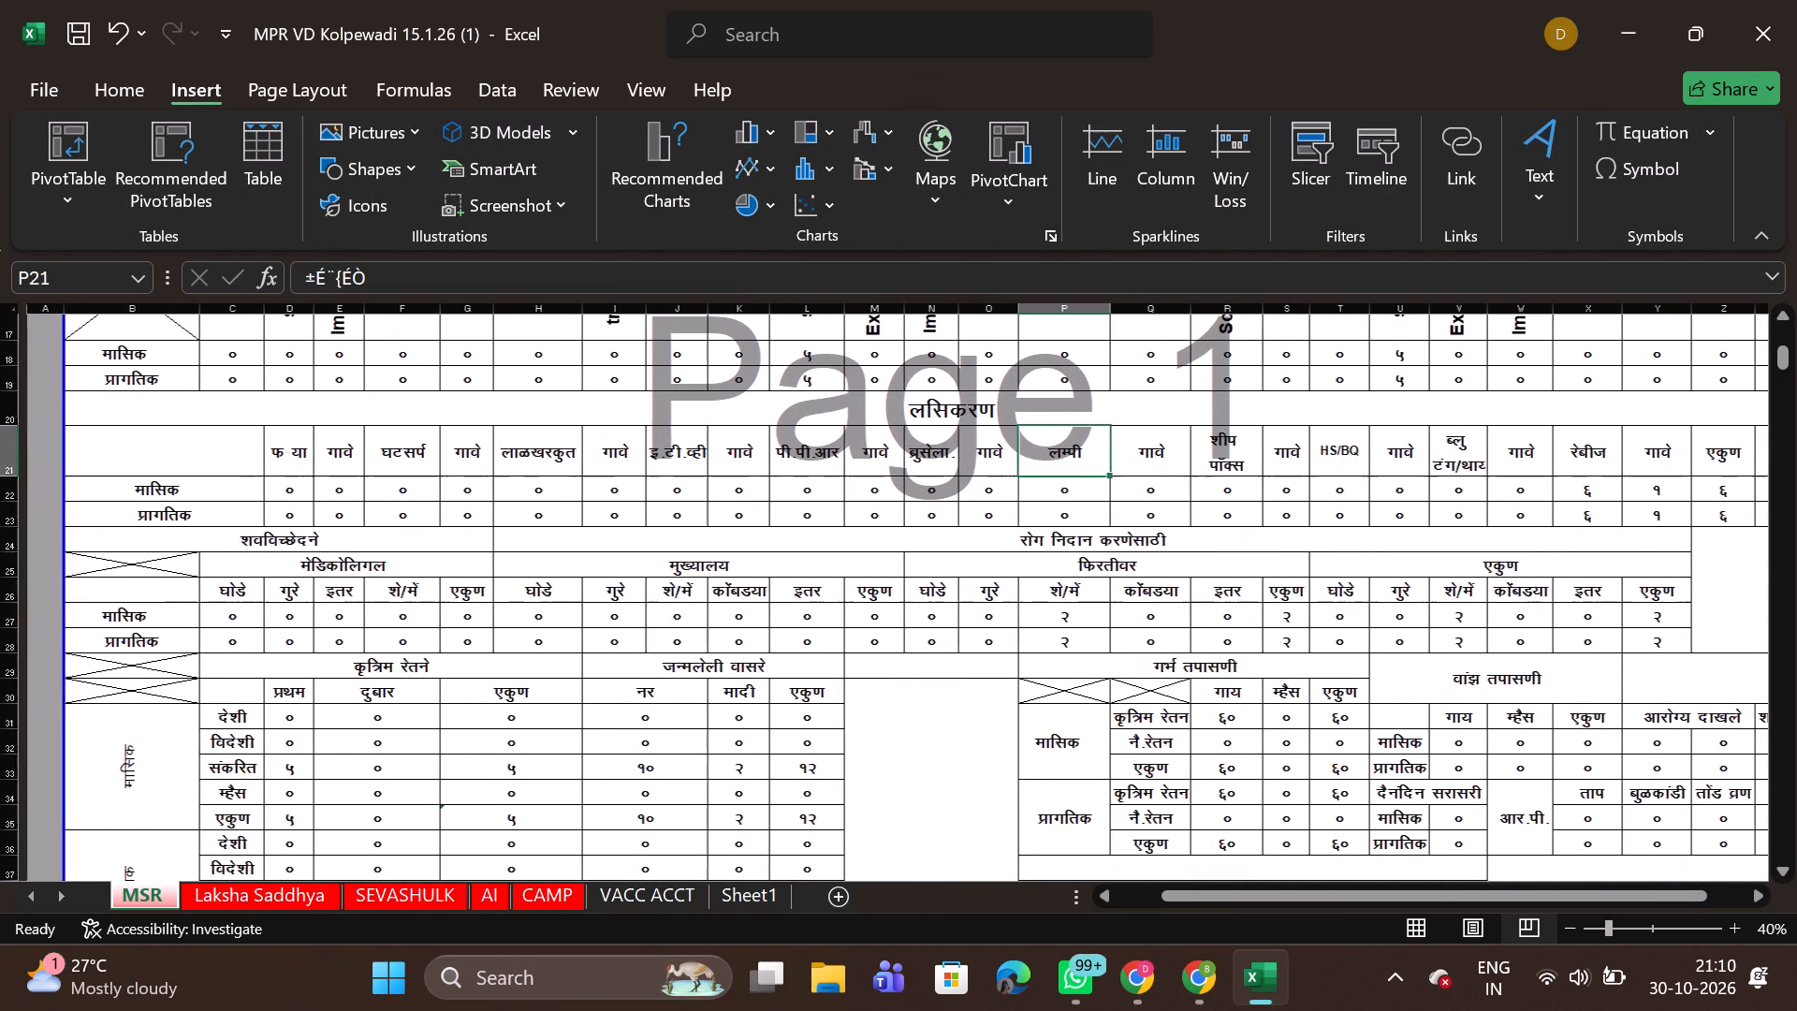
scroll(443, 536, "right", 1)
scroll(443, 536, "down", 4)
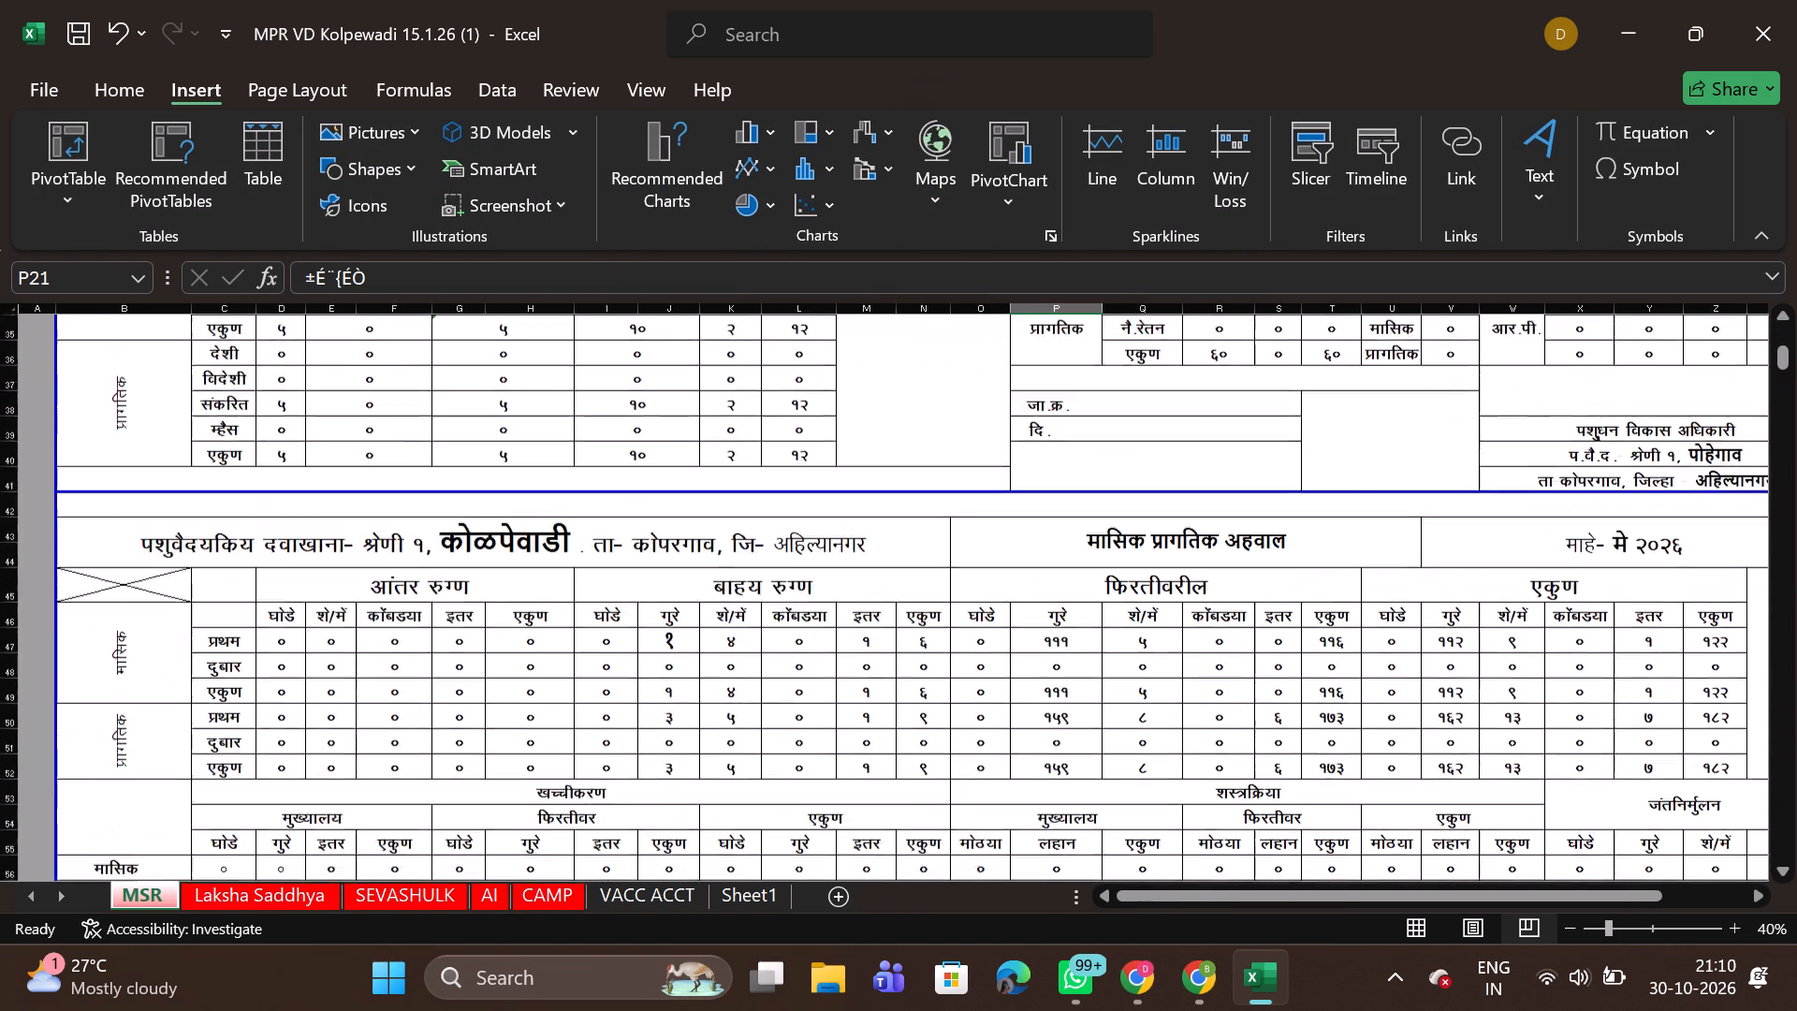
scroll(443, 536, "down", 4)
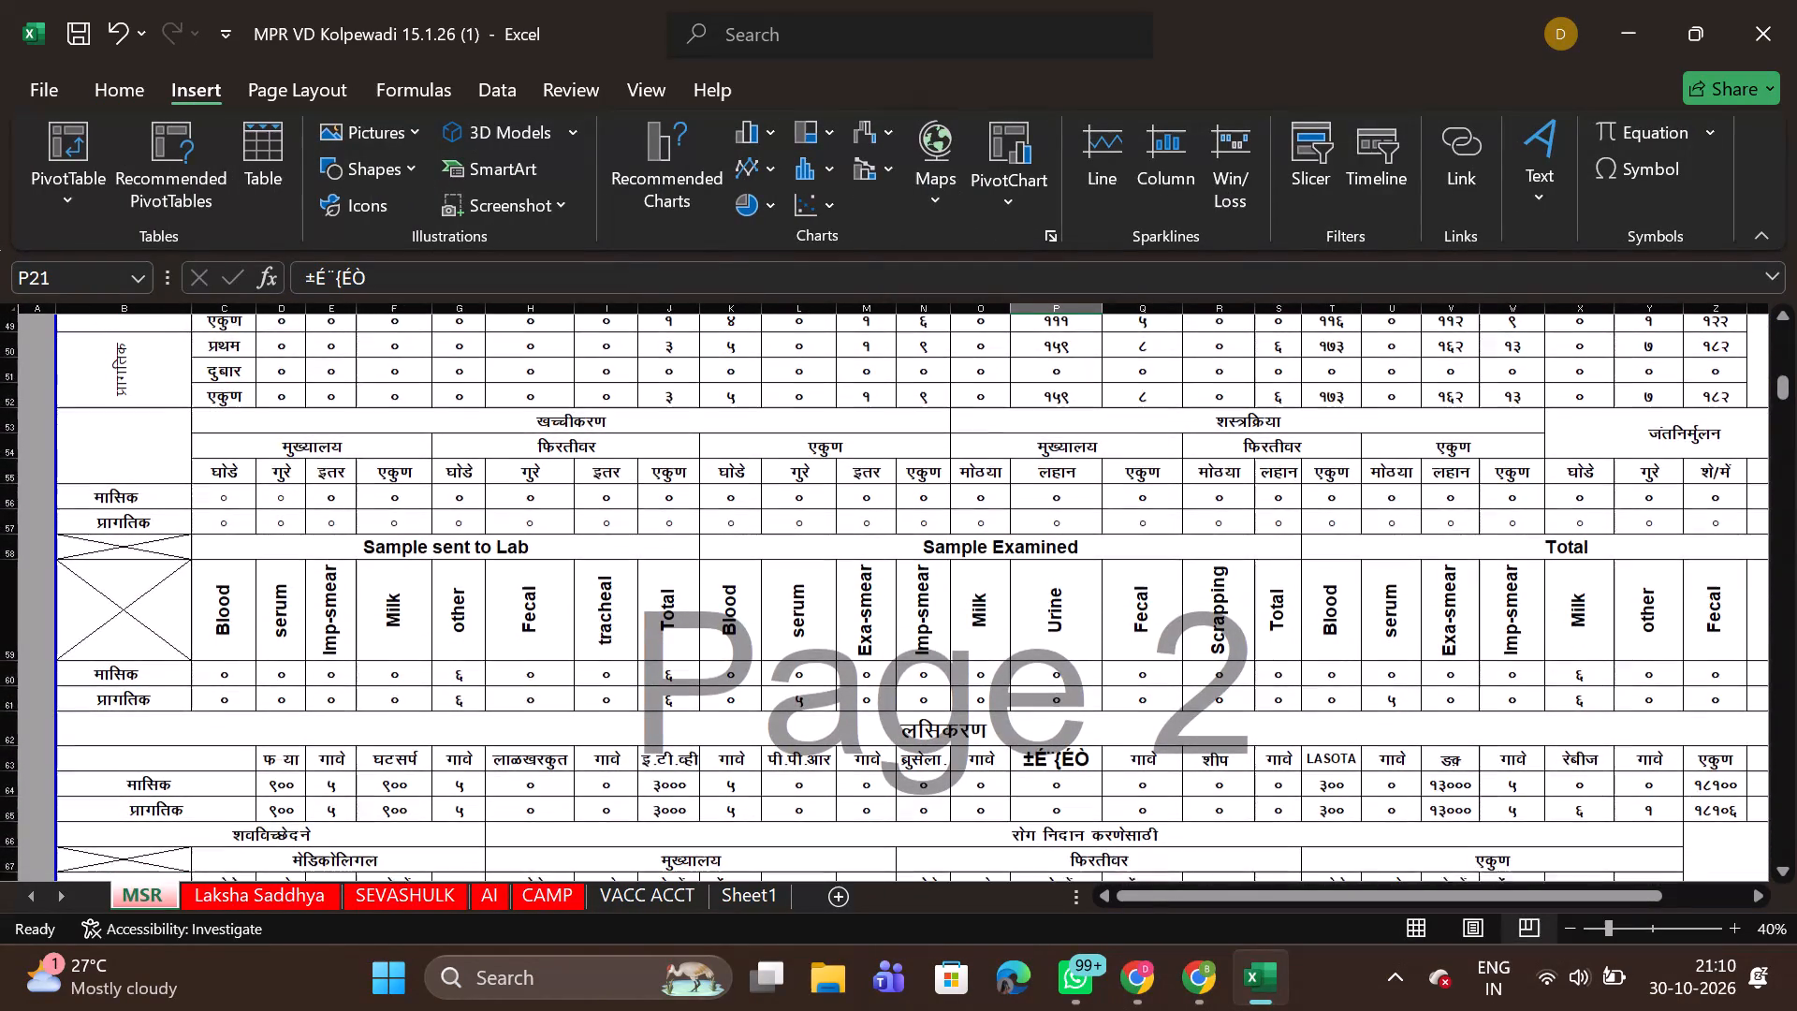
scroll(443, 536, "down", 1)
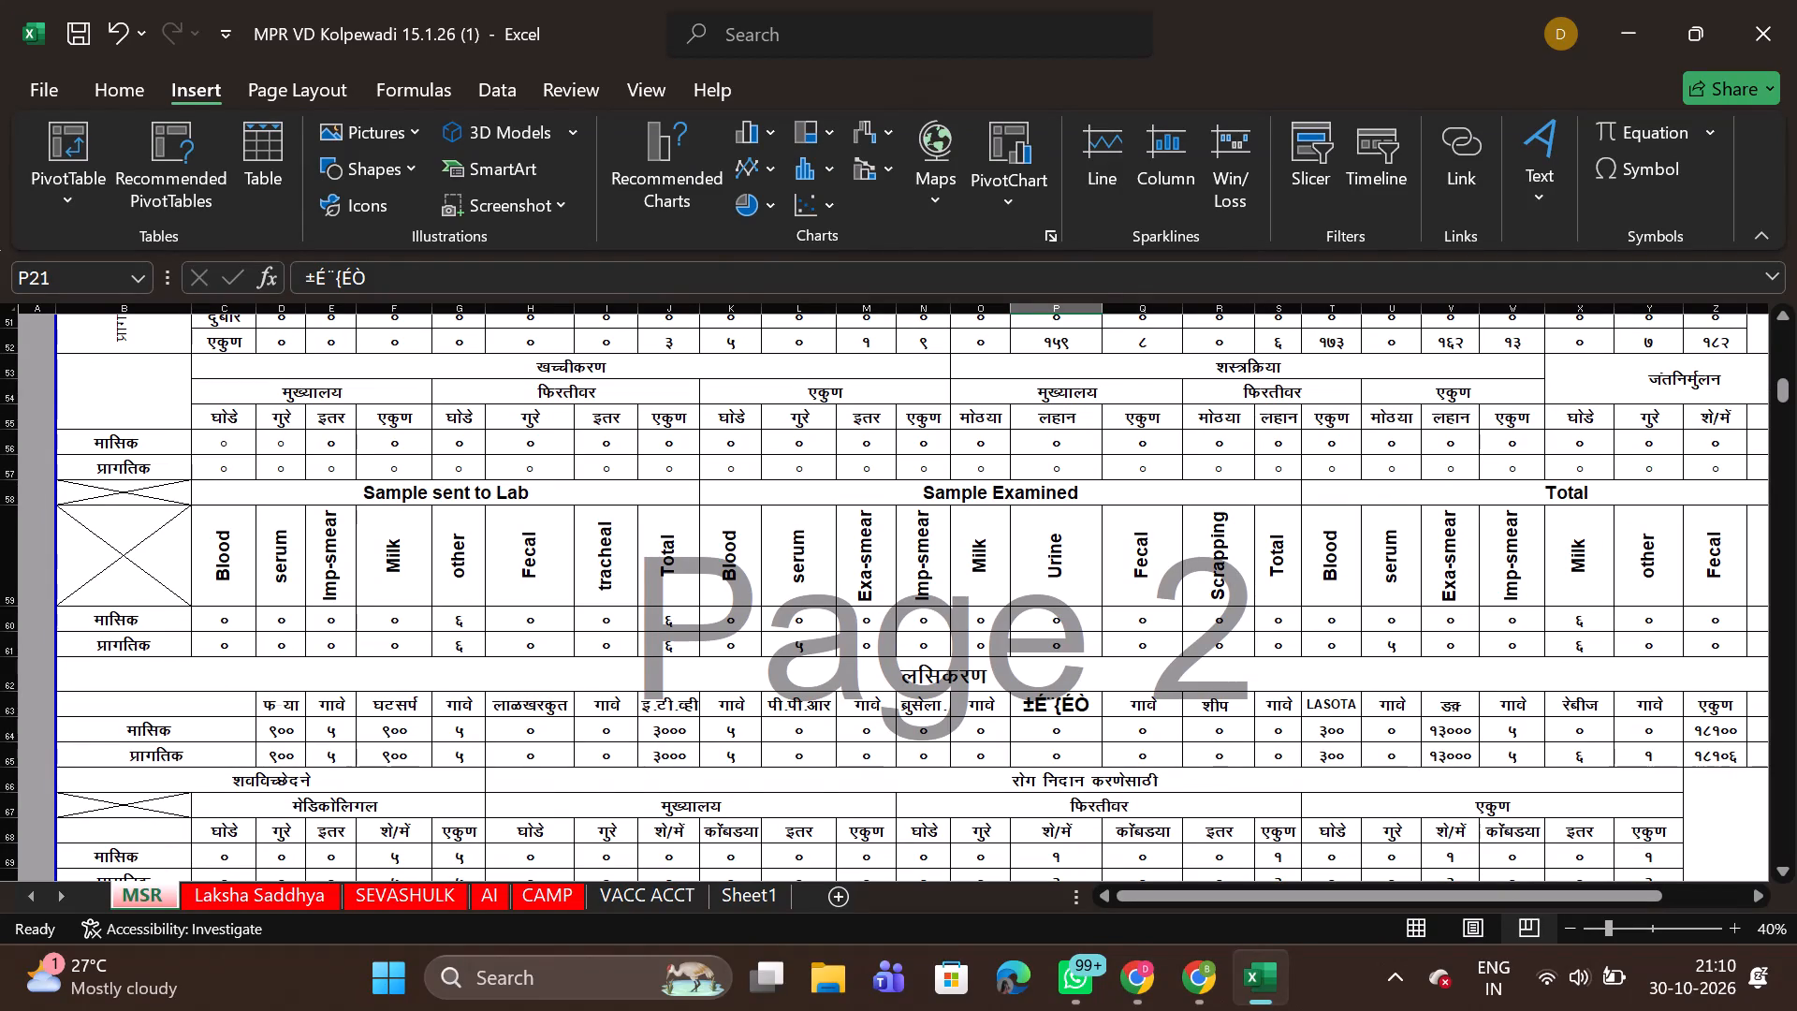
left_click(1040, 696)
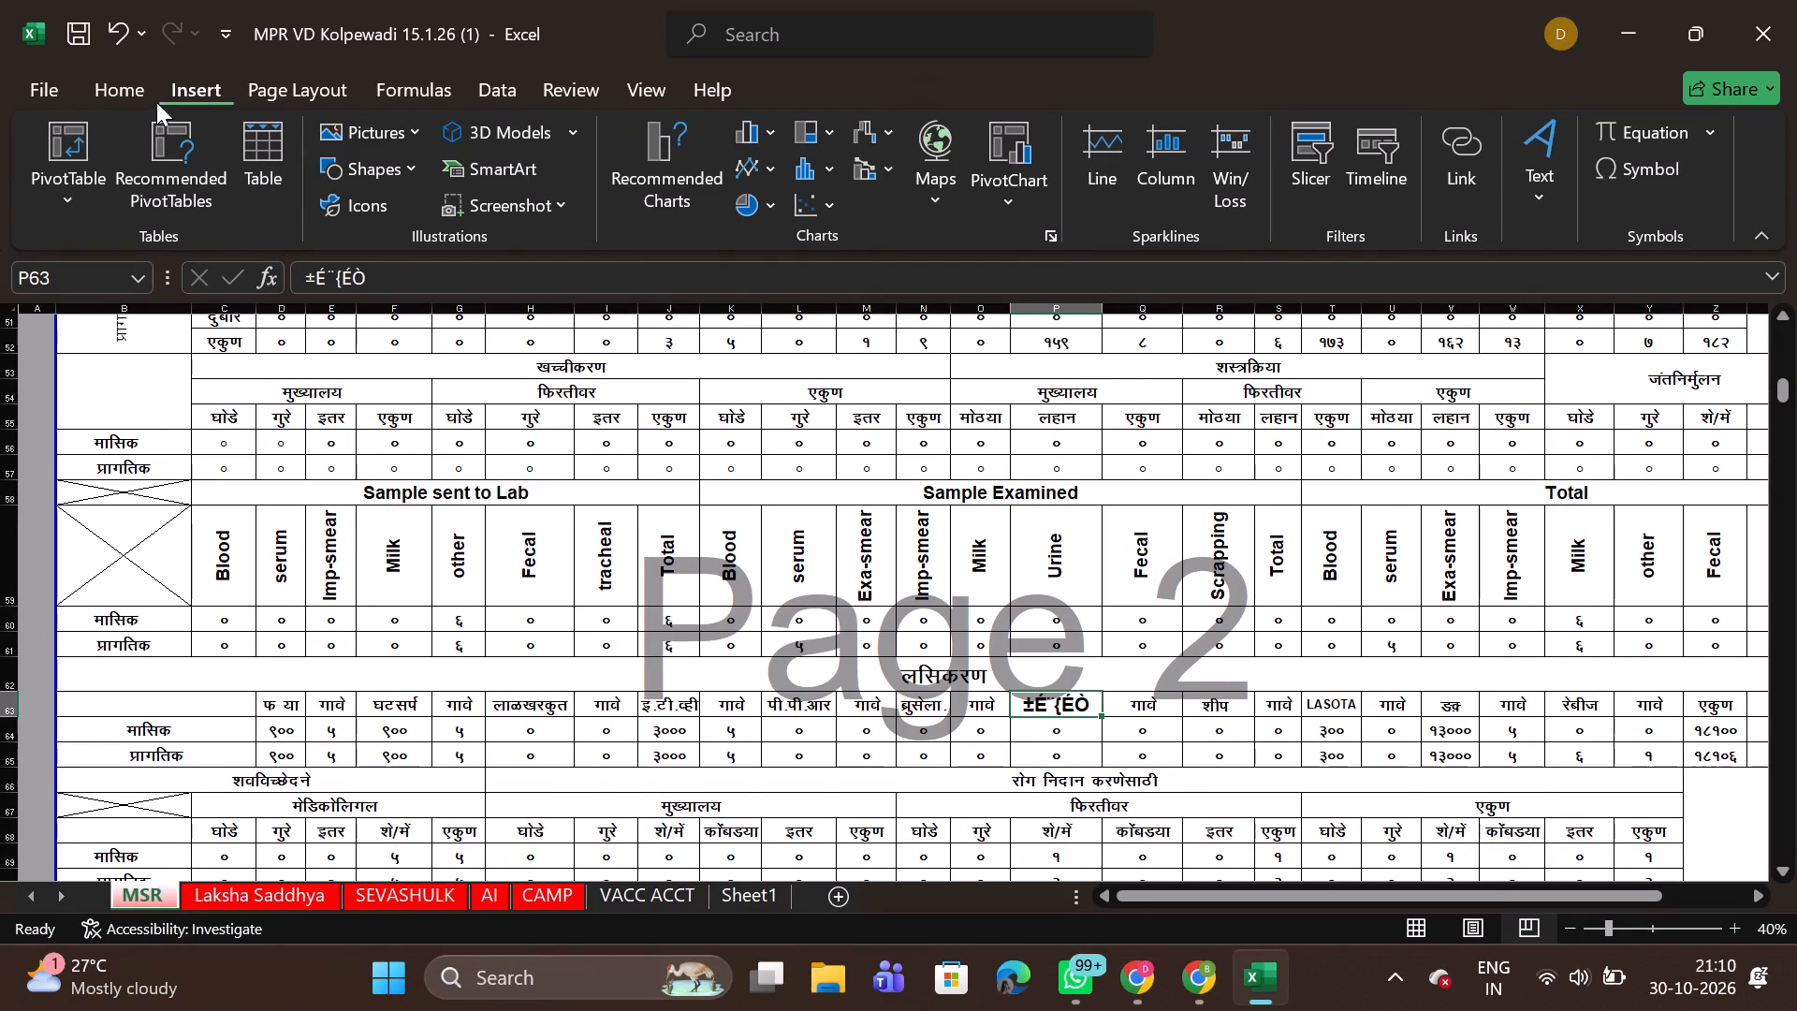
left_click(127, 91)
left_click_drag(284, 138, 196, 133)
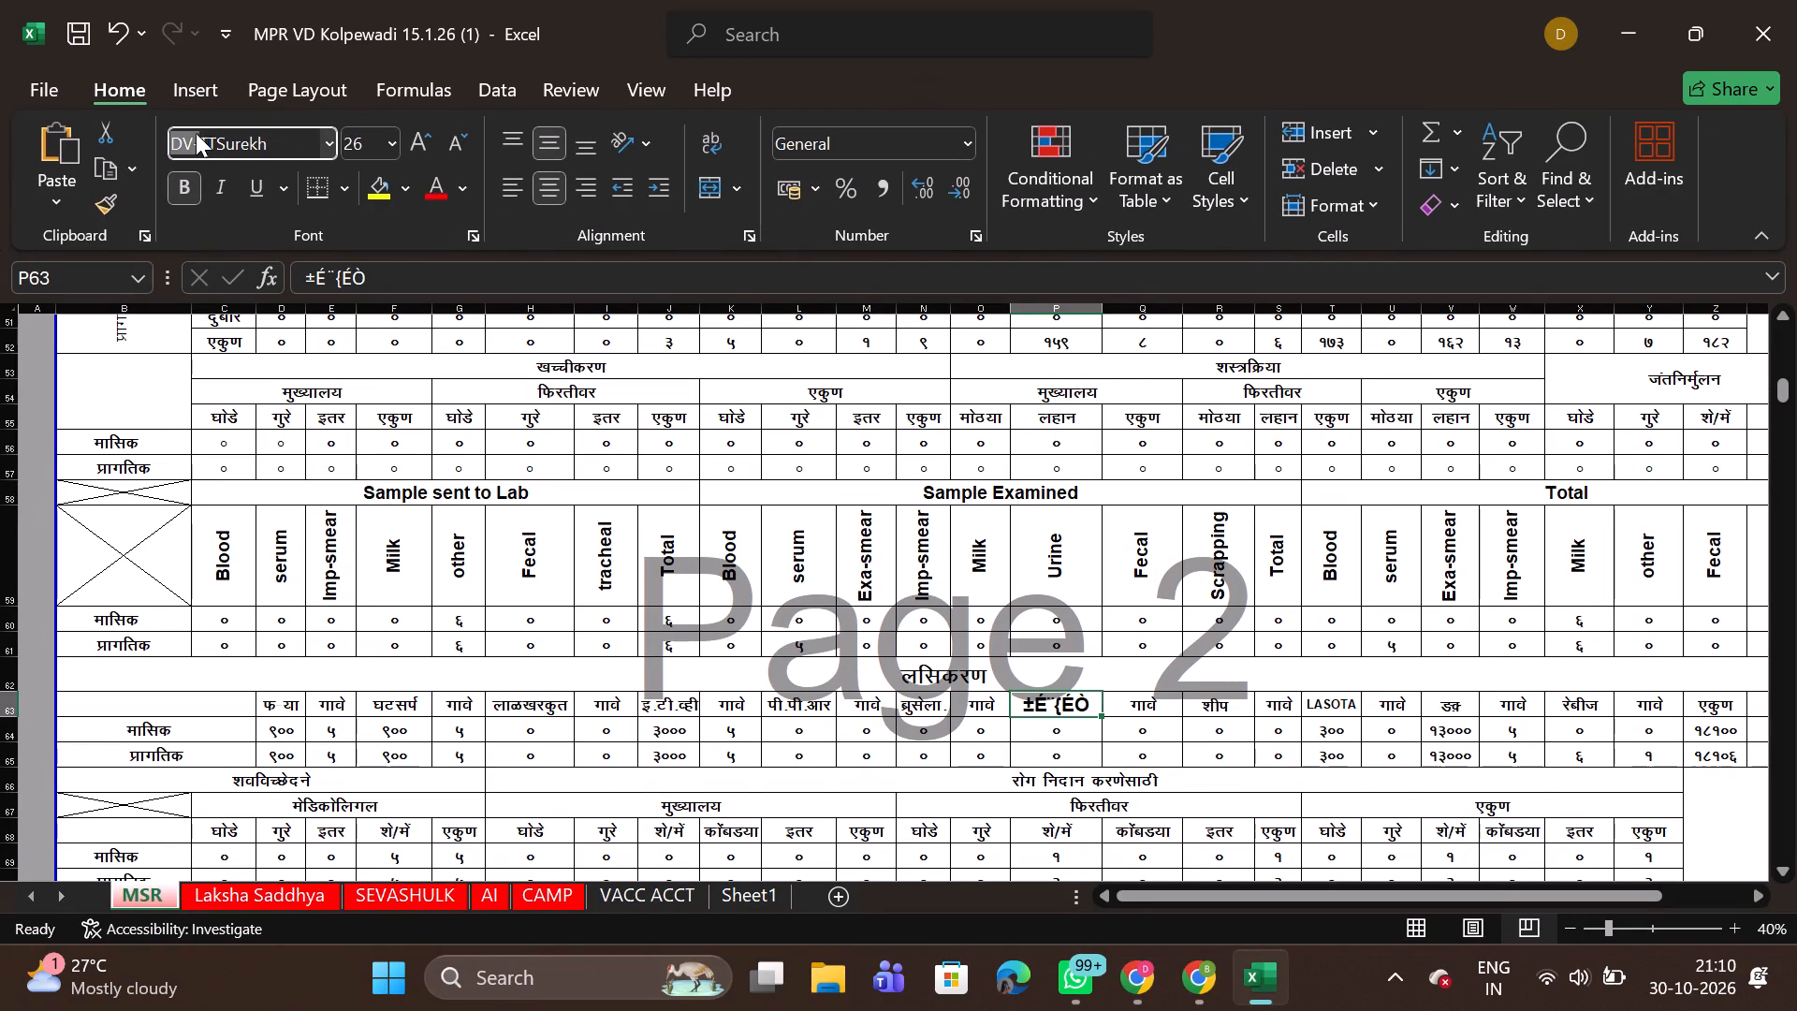
left_click_drag(196, 133, 281, 127)
key("ctrl+v")
key("Return")
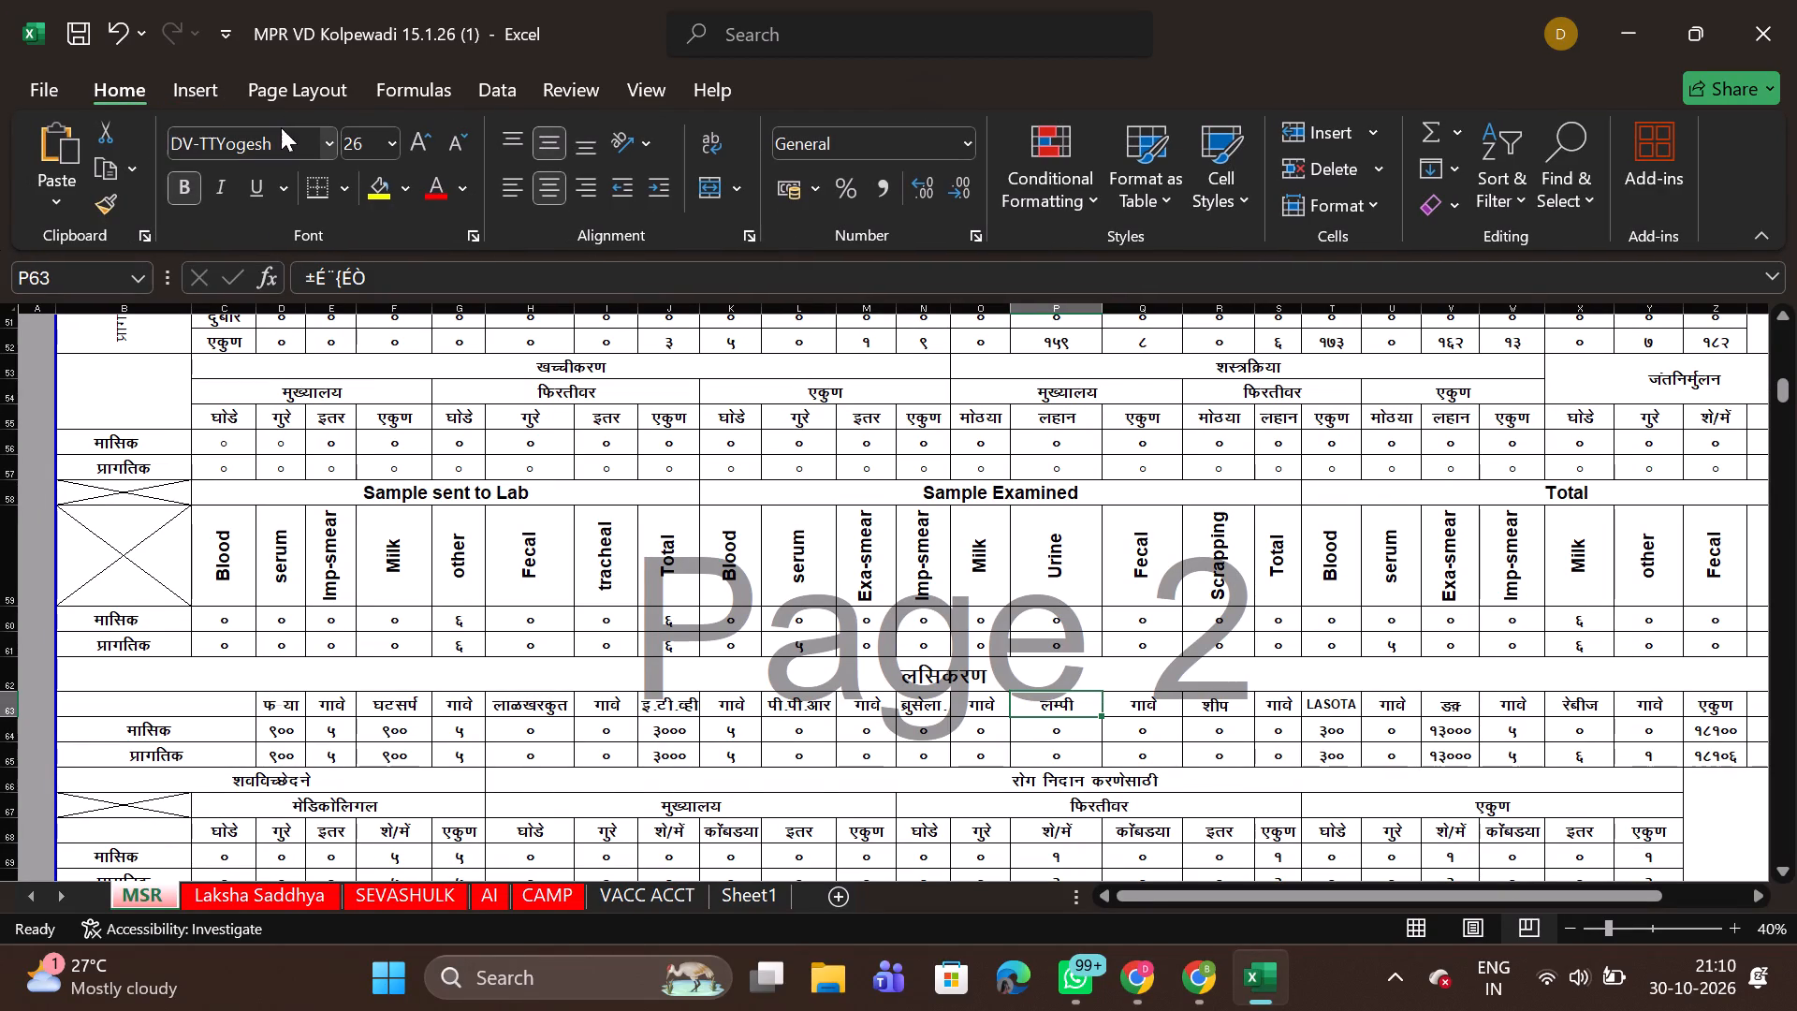
scroll(281, 127, "down", 1)
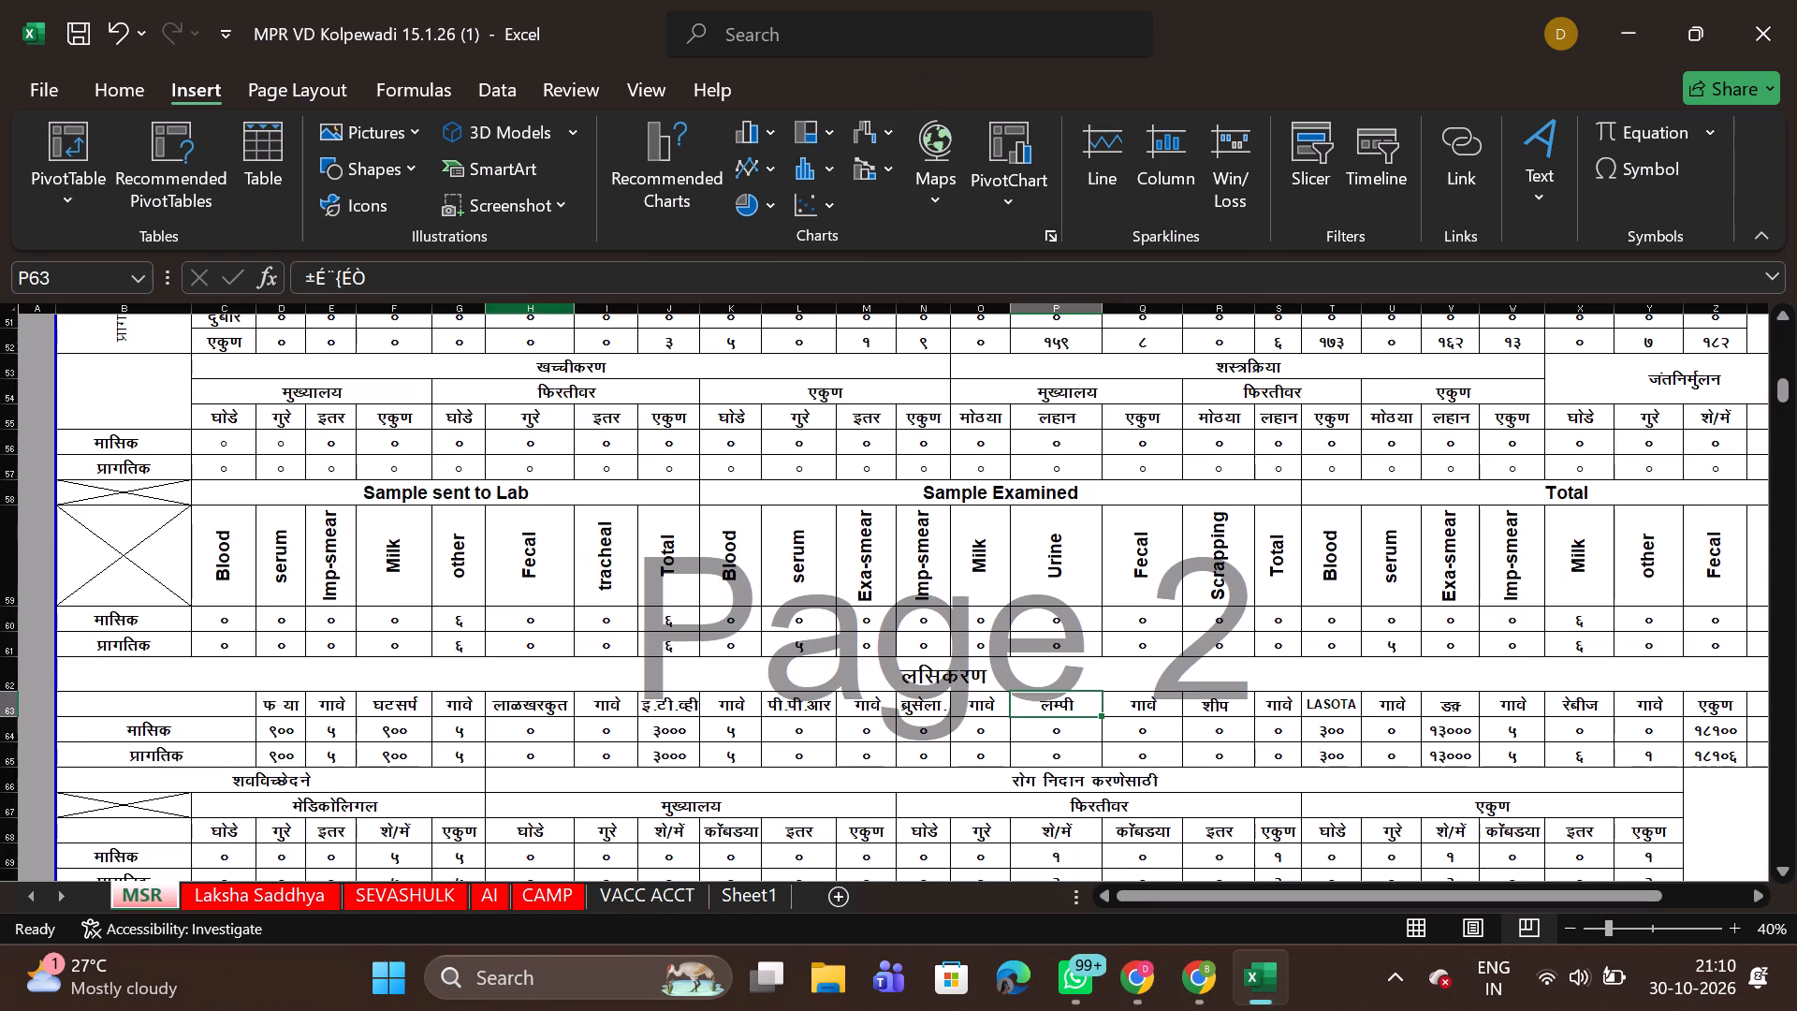
Look through pages 1 and 2 of the MSR sheet for cells whose Marathi text is still garbled.
scroll(527, 497, "down", 4)
scroll(527, 497, "up", 1)
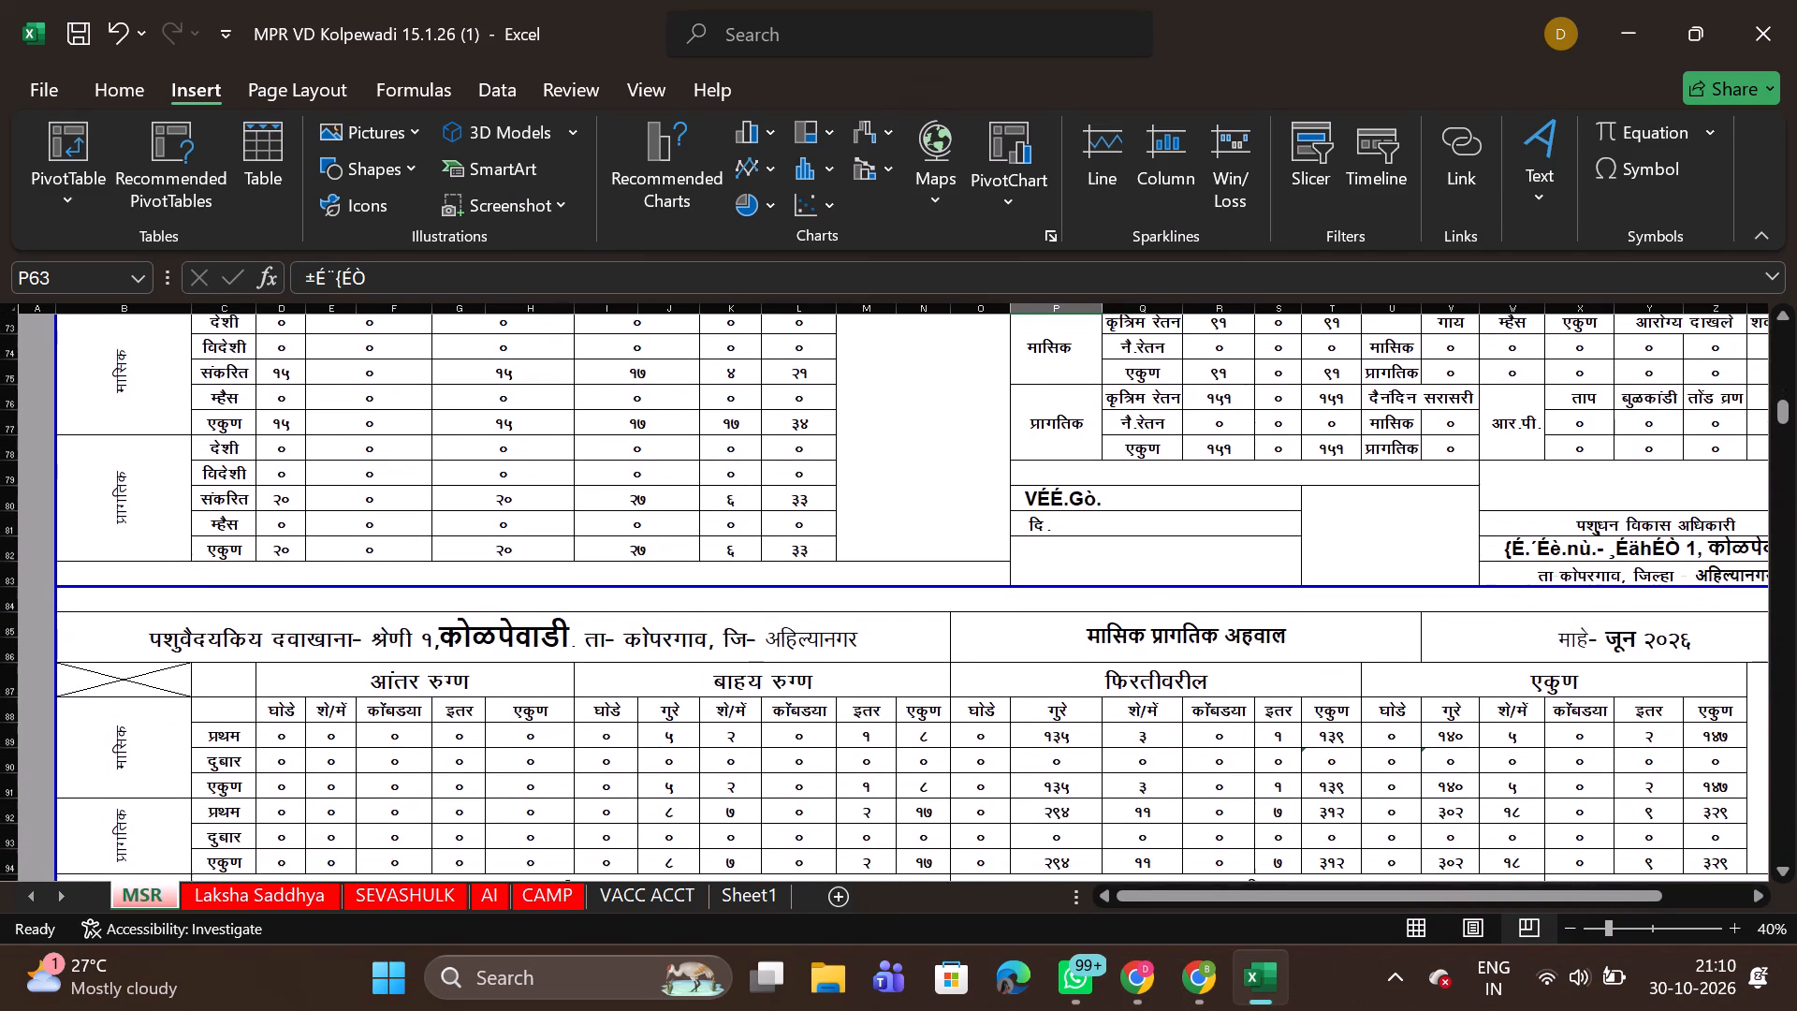
scroll(527, 497, "up", 6)
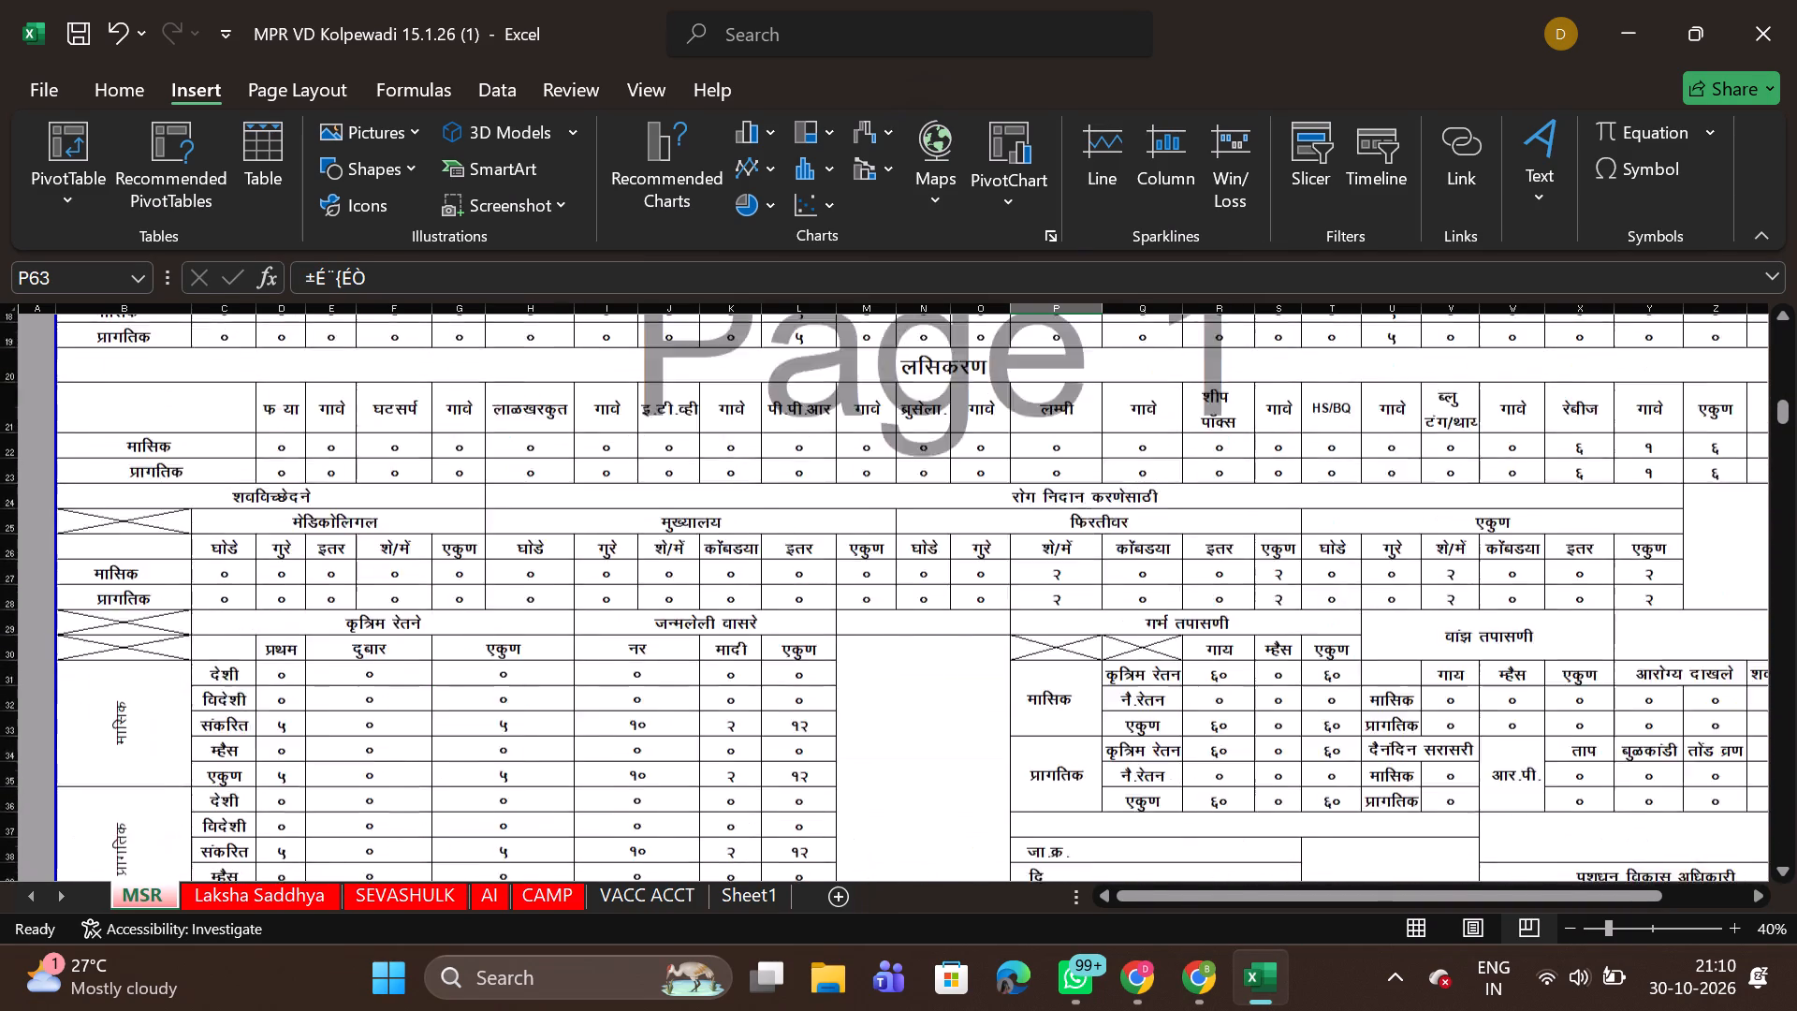
scroll(527, 497, "up", 4)
scroll(527, 497, "down", 1)
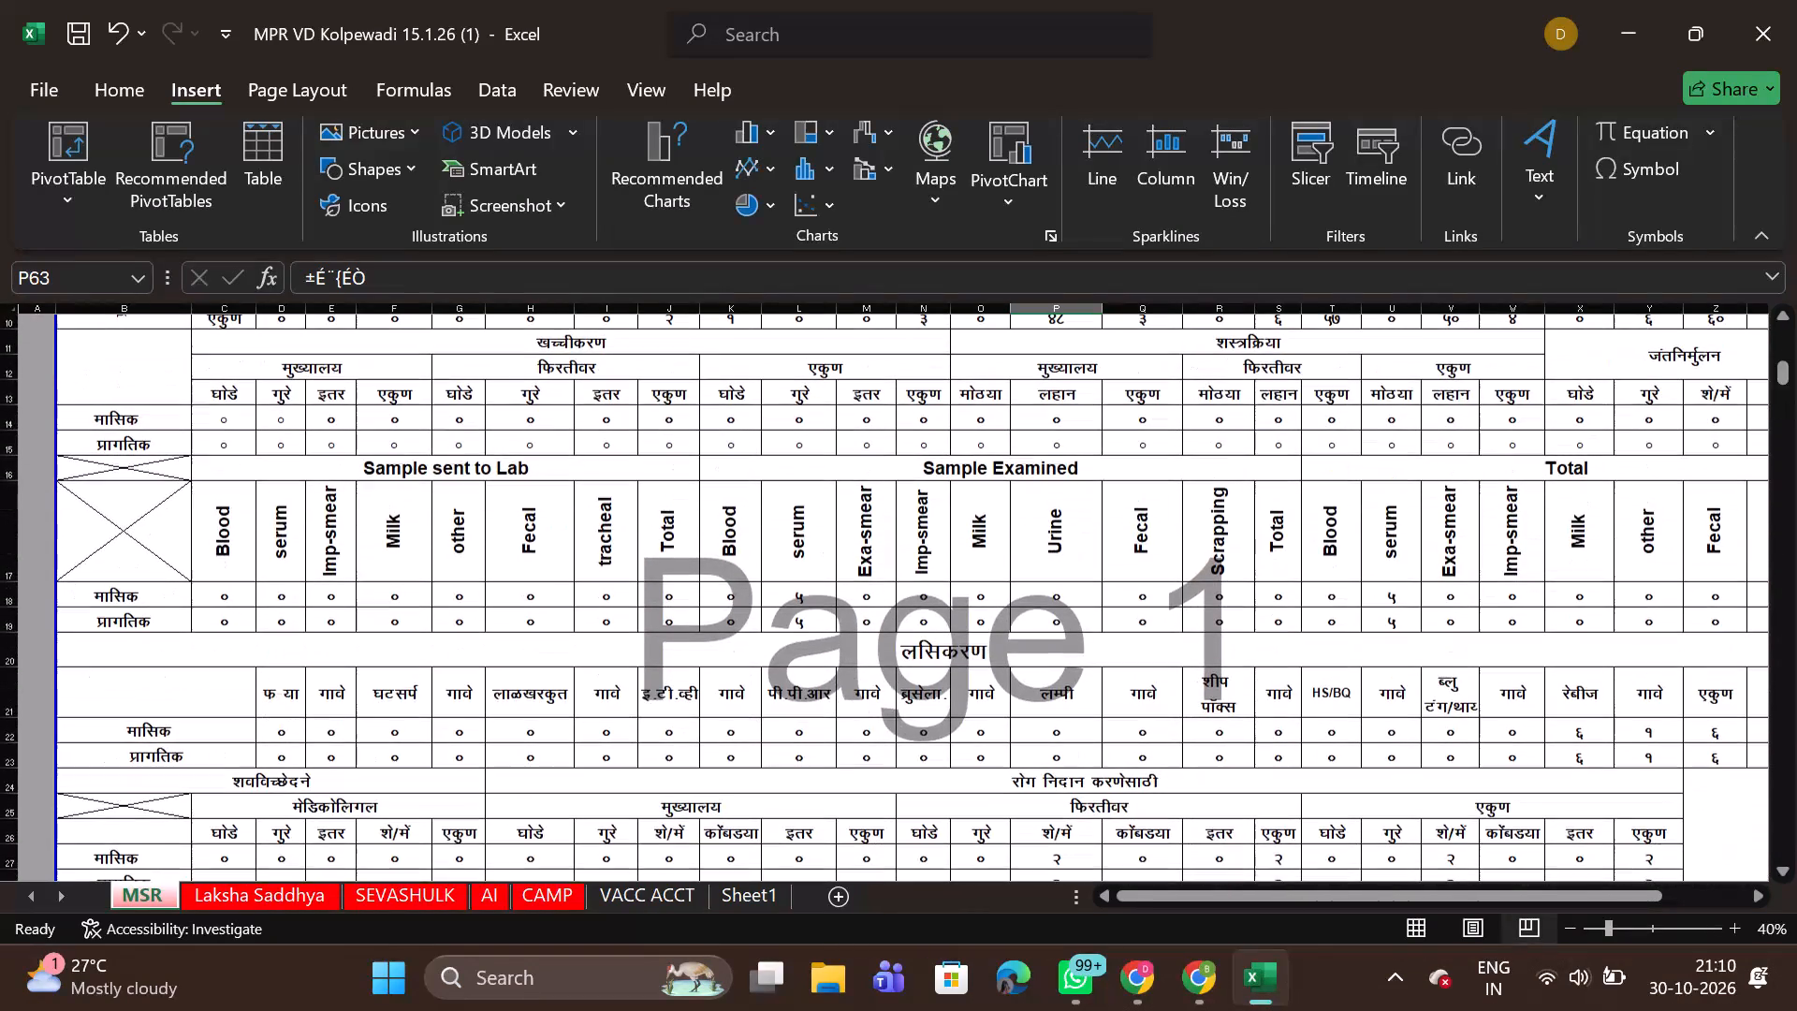
scroll(1184, 622, "up", 1)
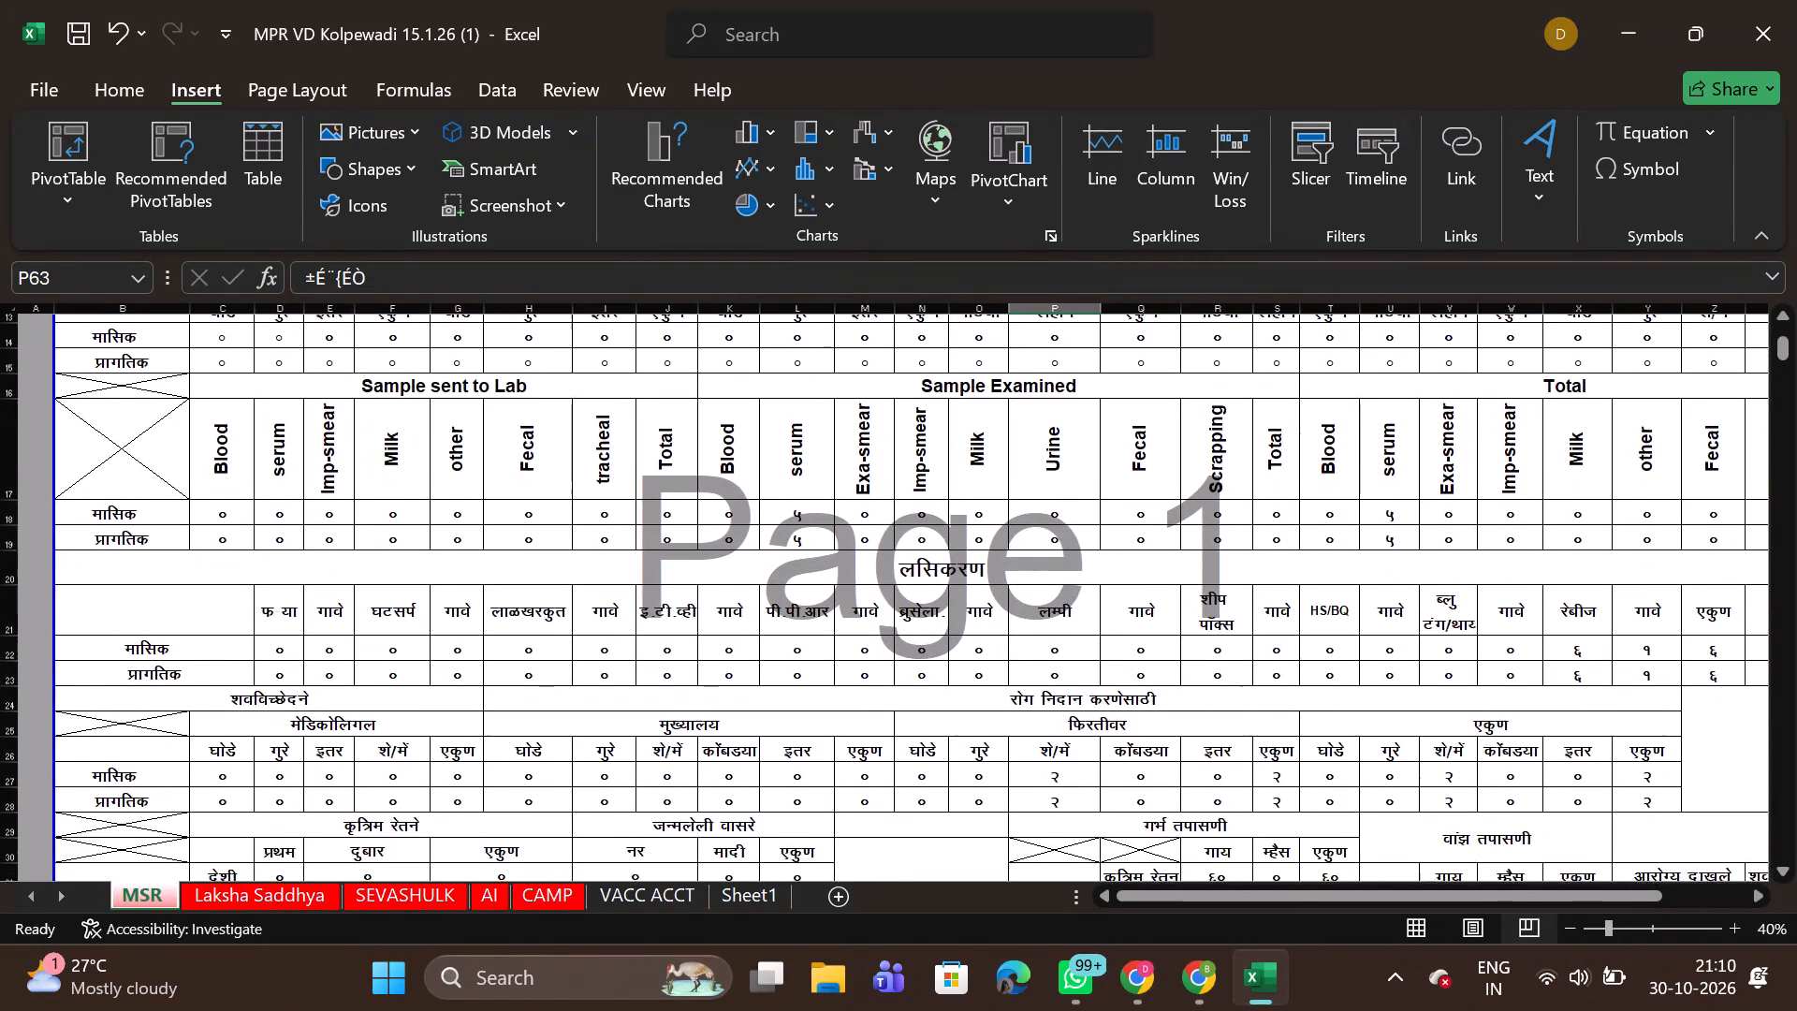
scroll(1184, 622, "up", 1)
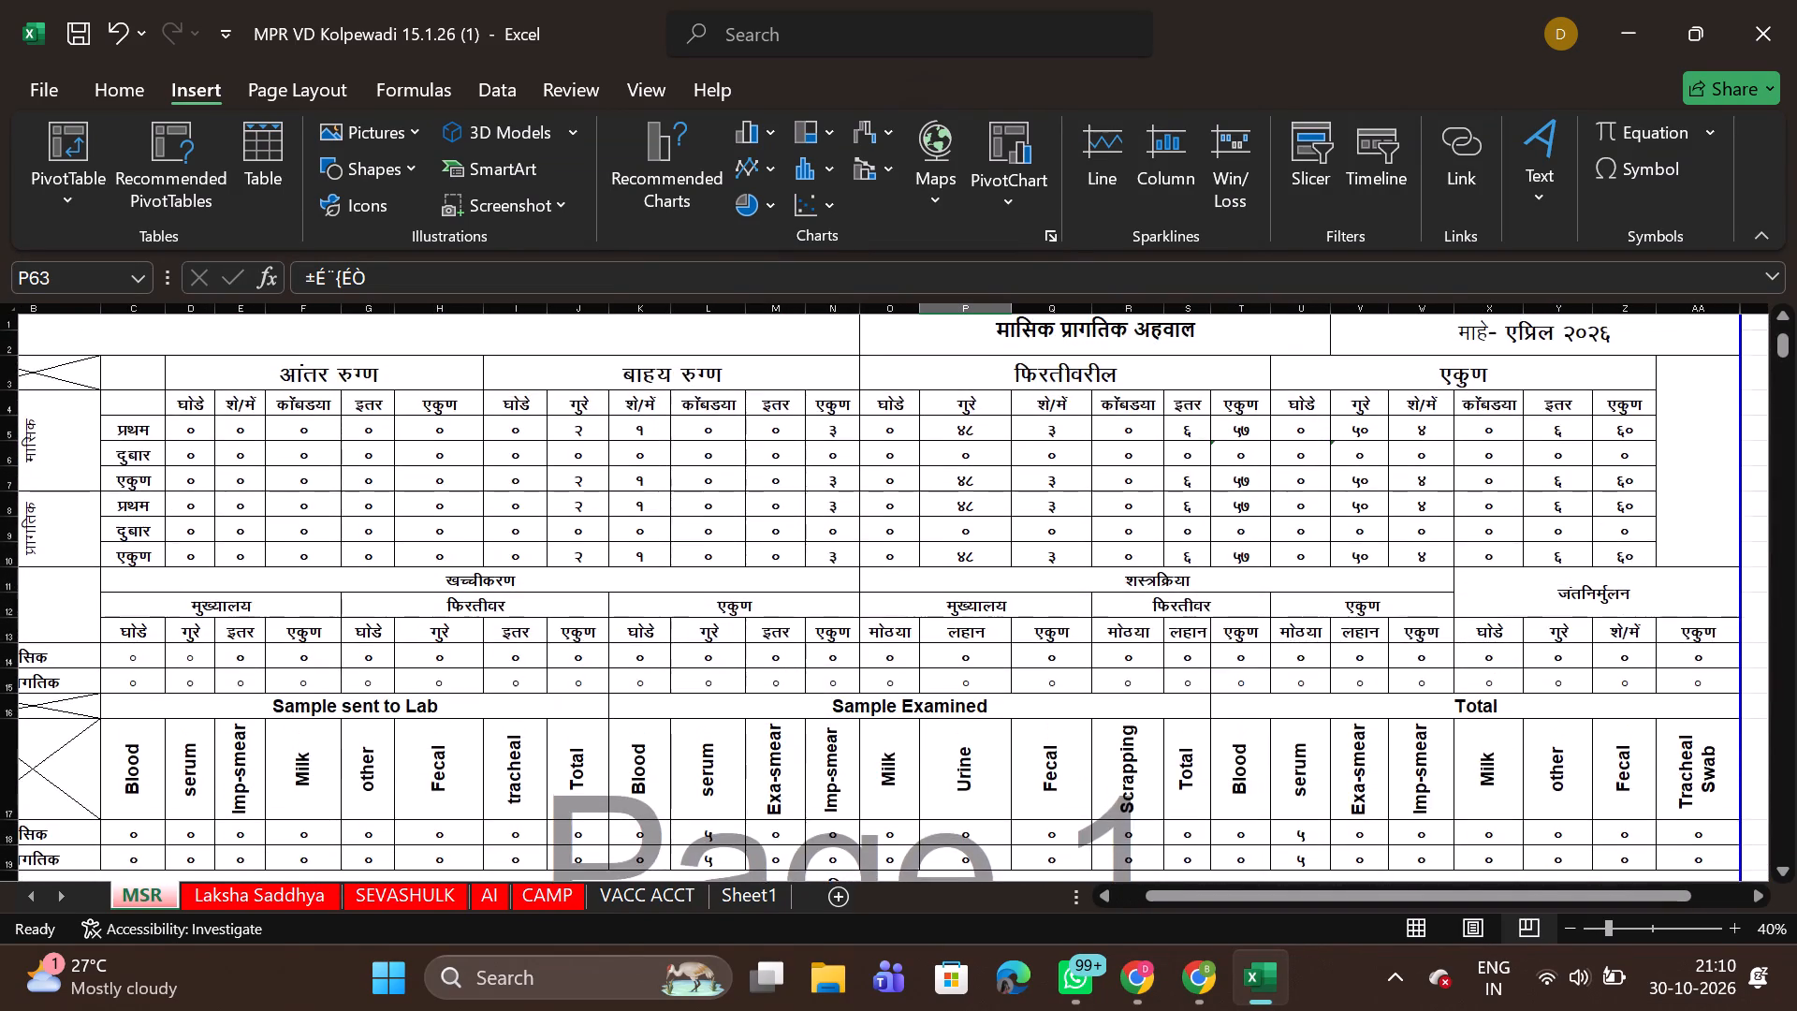
scroll(1184, 622, "right", 1)
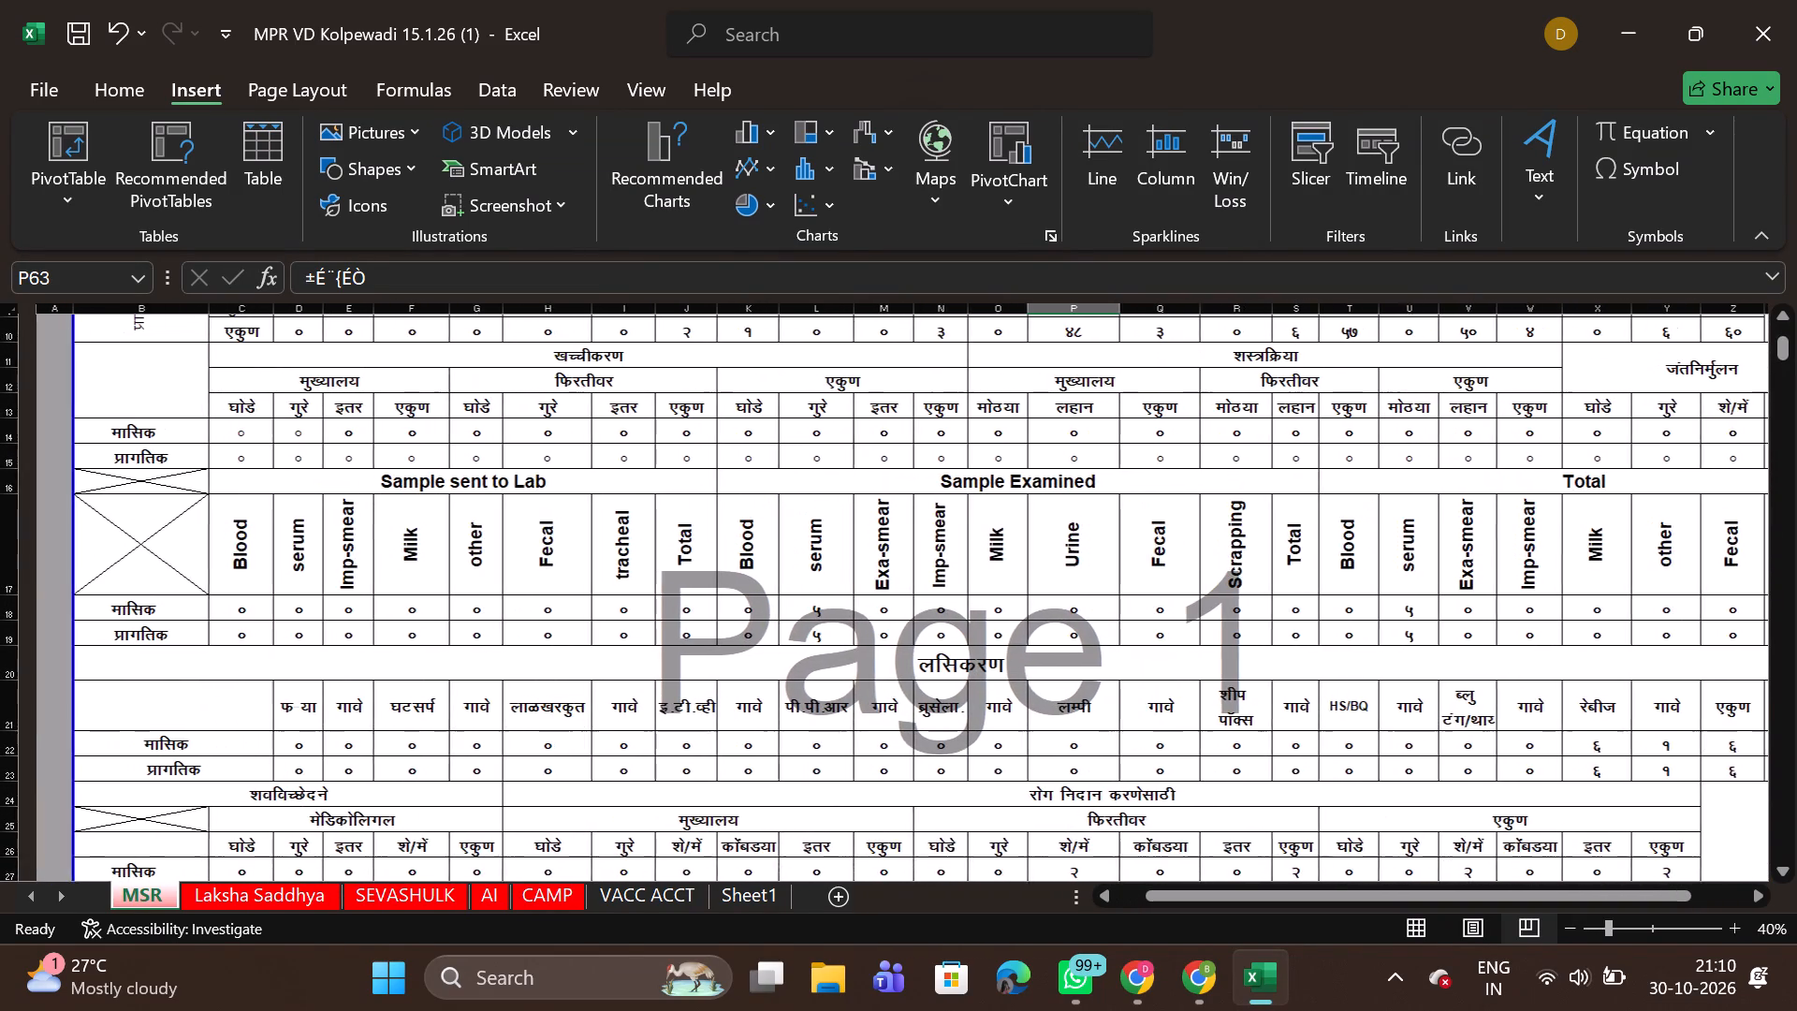
scroll(1184, 622, "down", 6)
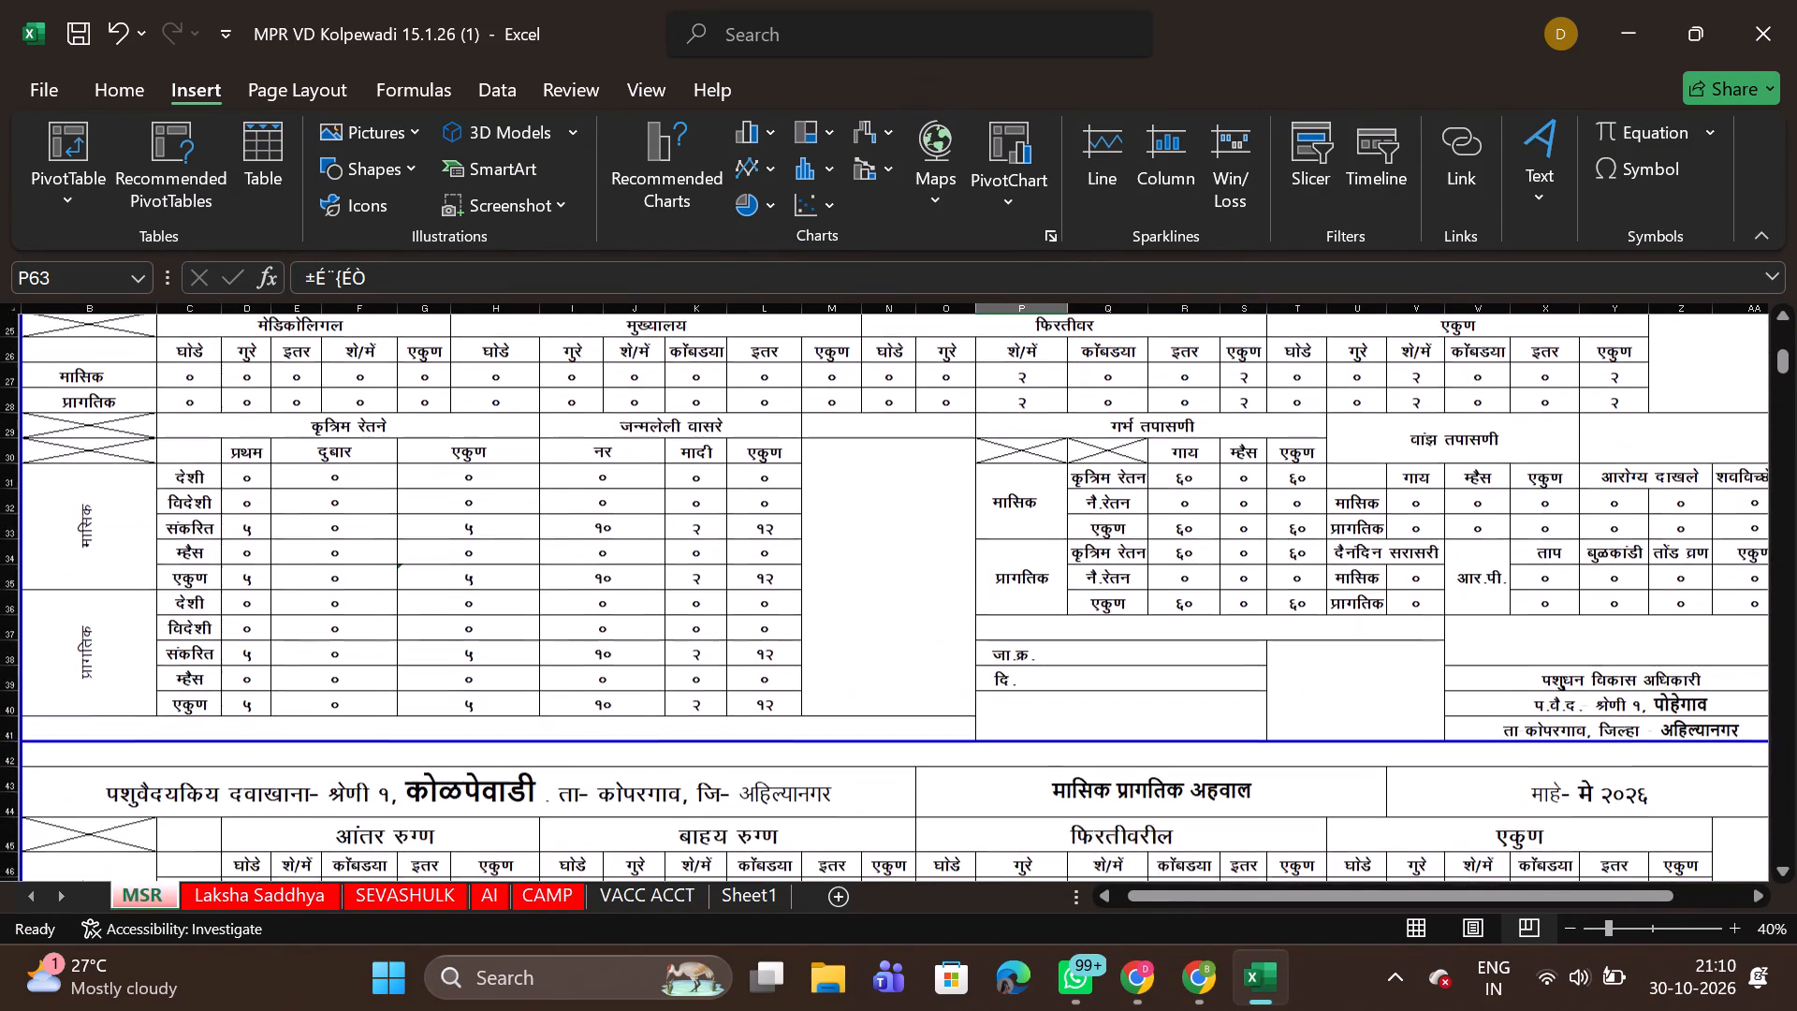
scroll(1184, 622, "down", 2)
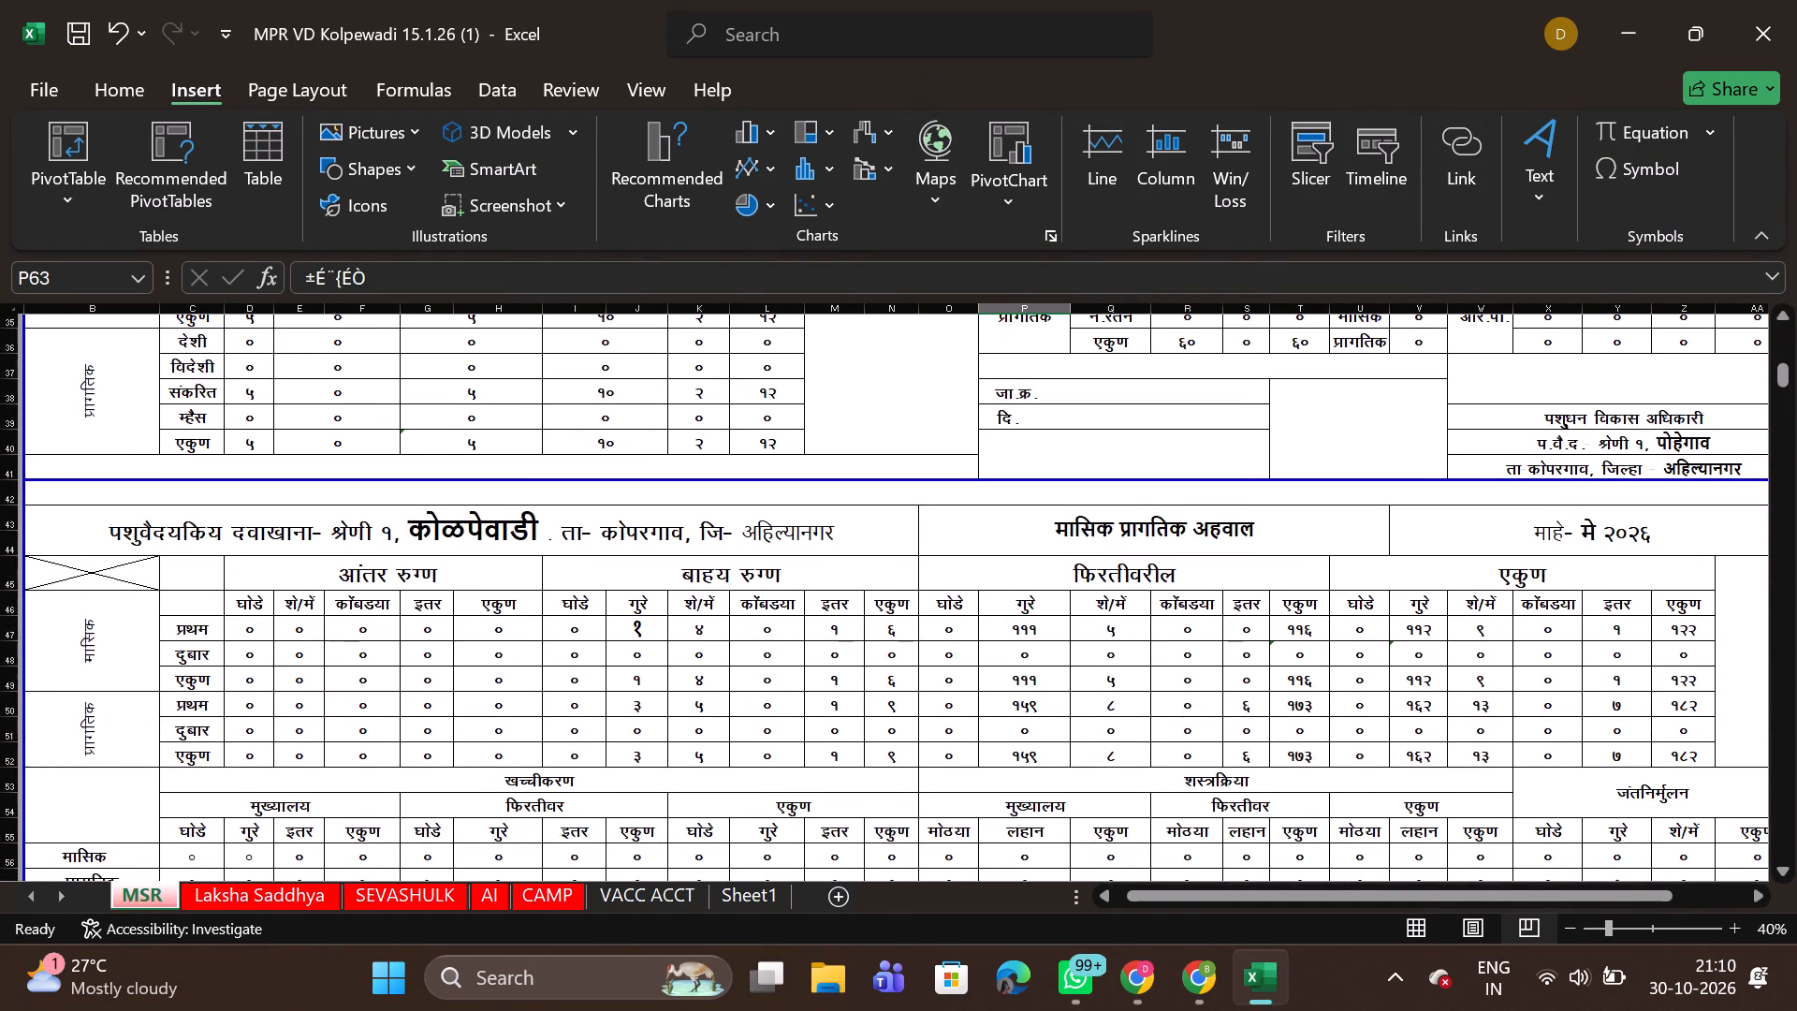
scroll(1184, 622, "down", 3)
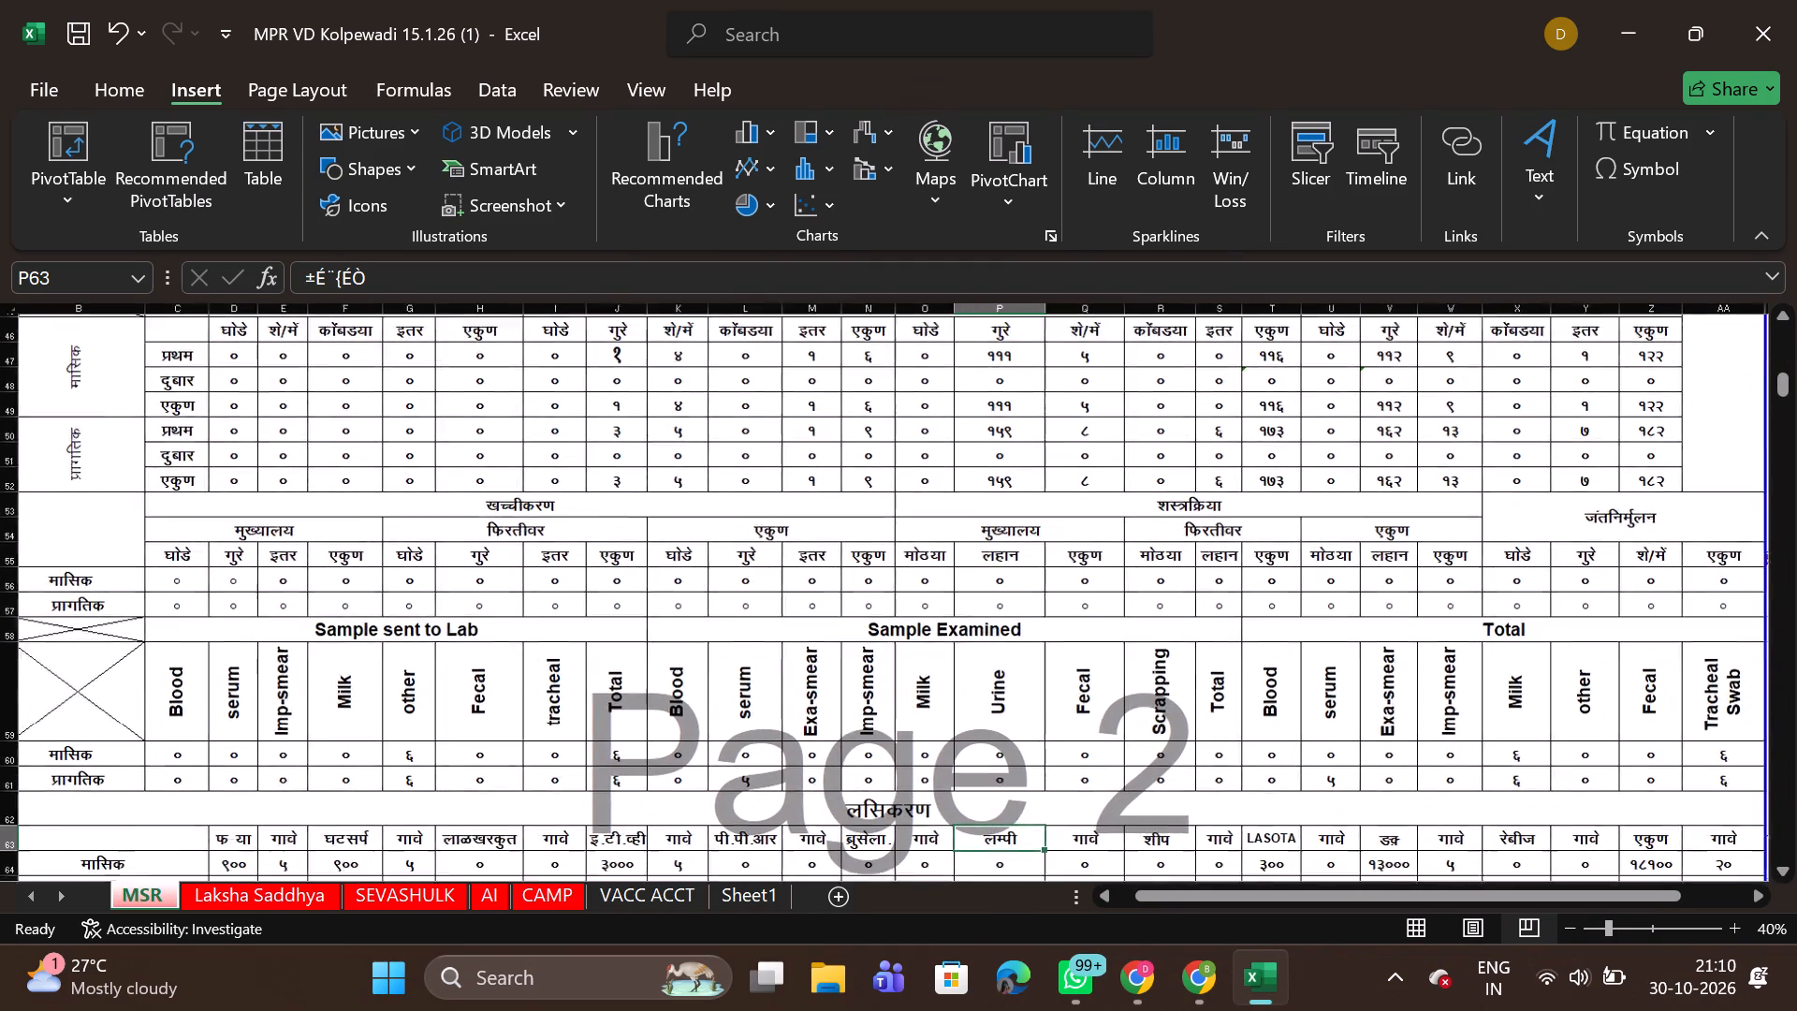
scroll(1184, 622, "down", 1)
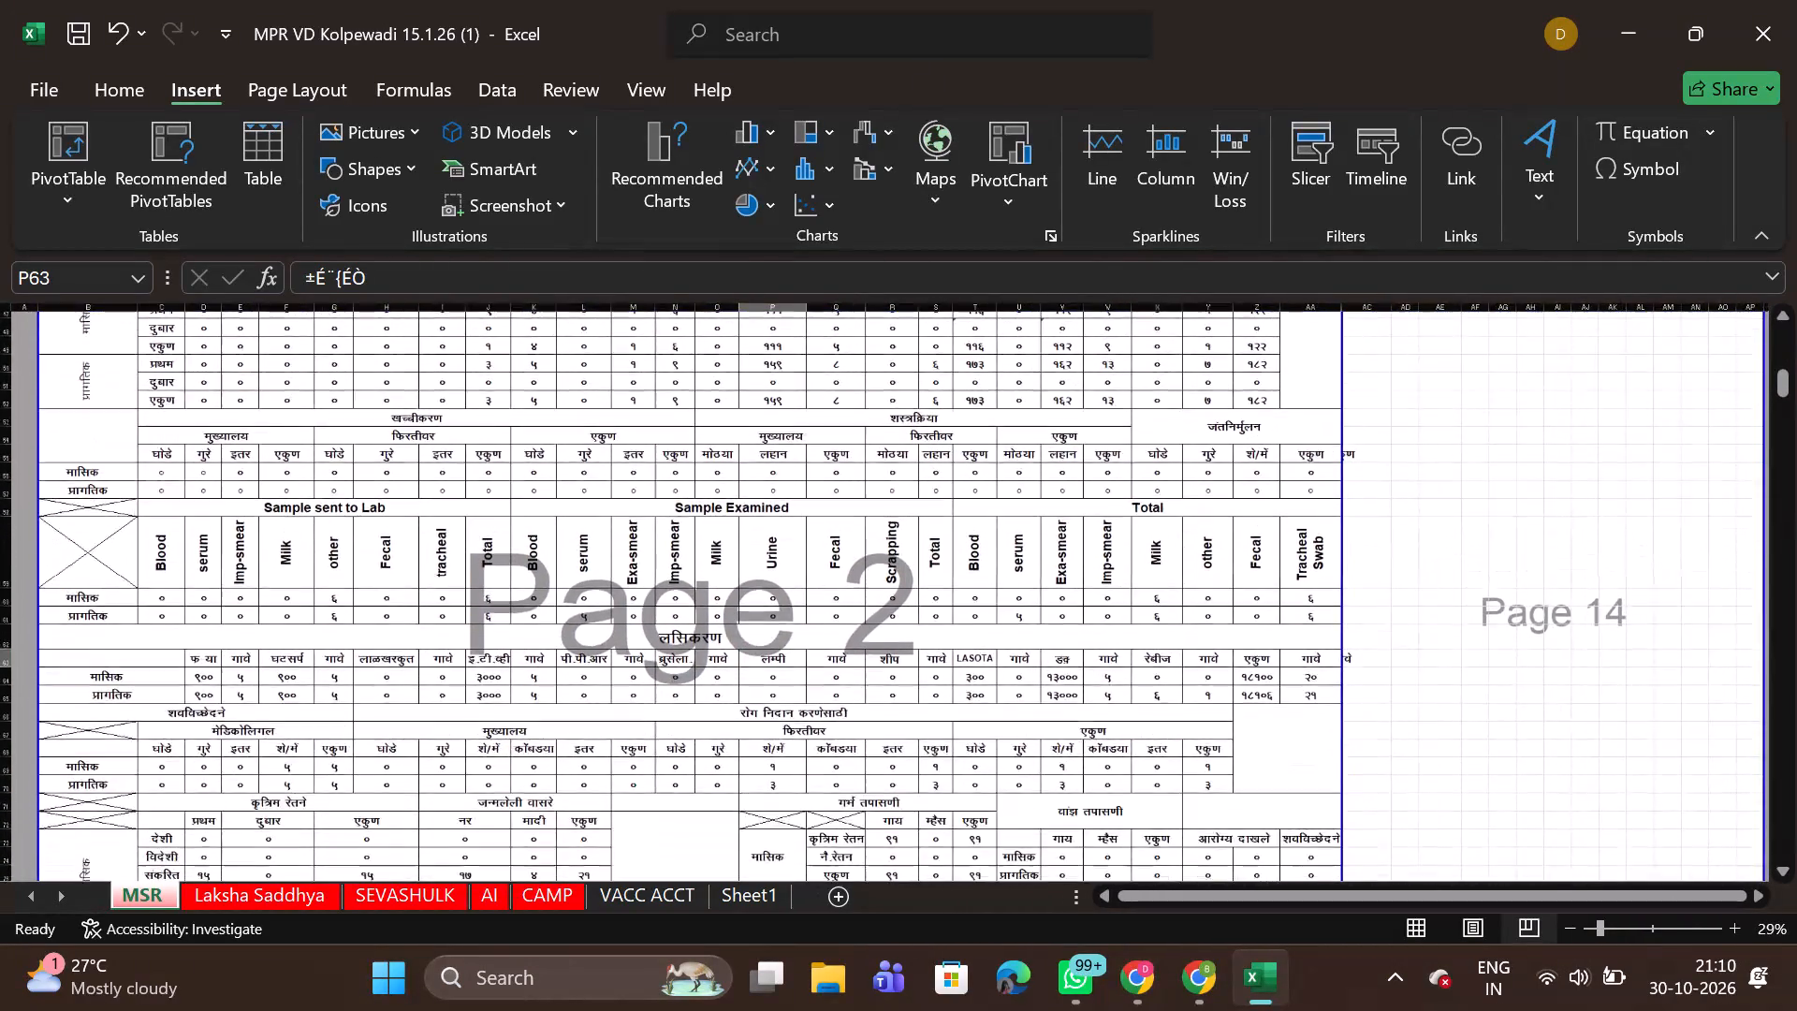
scroll(1184, 622, "down", 1)
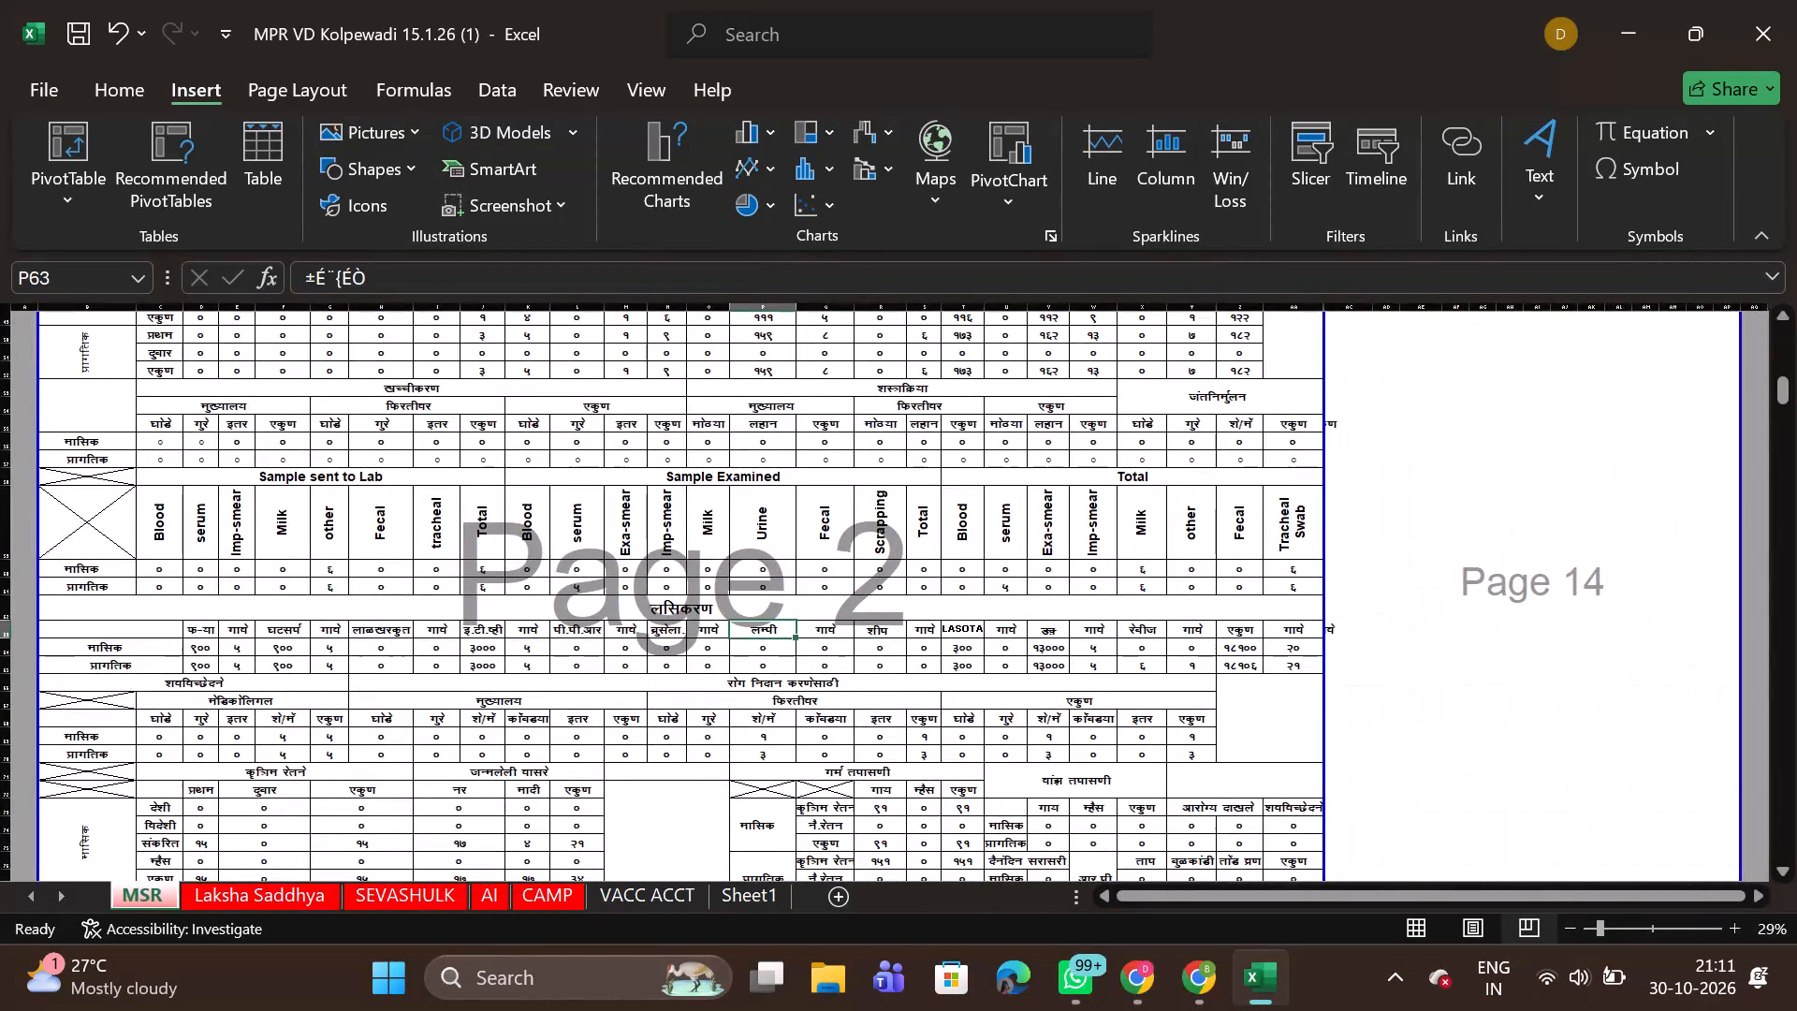
scroll(900, 564, "right", 1)
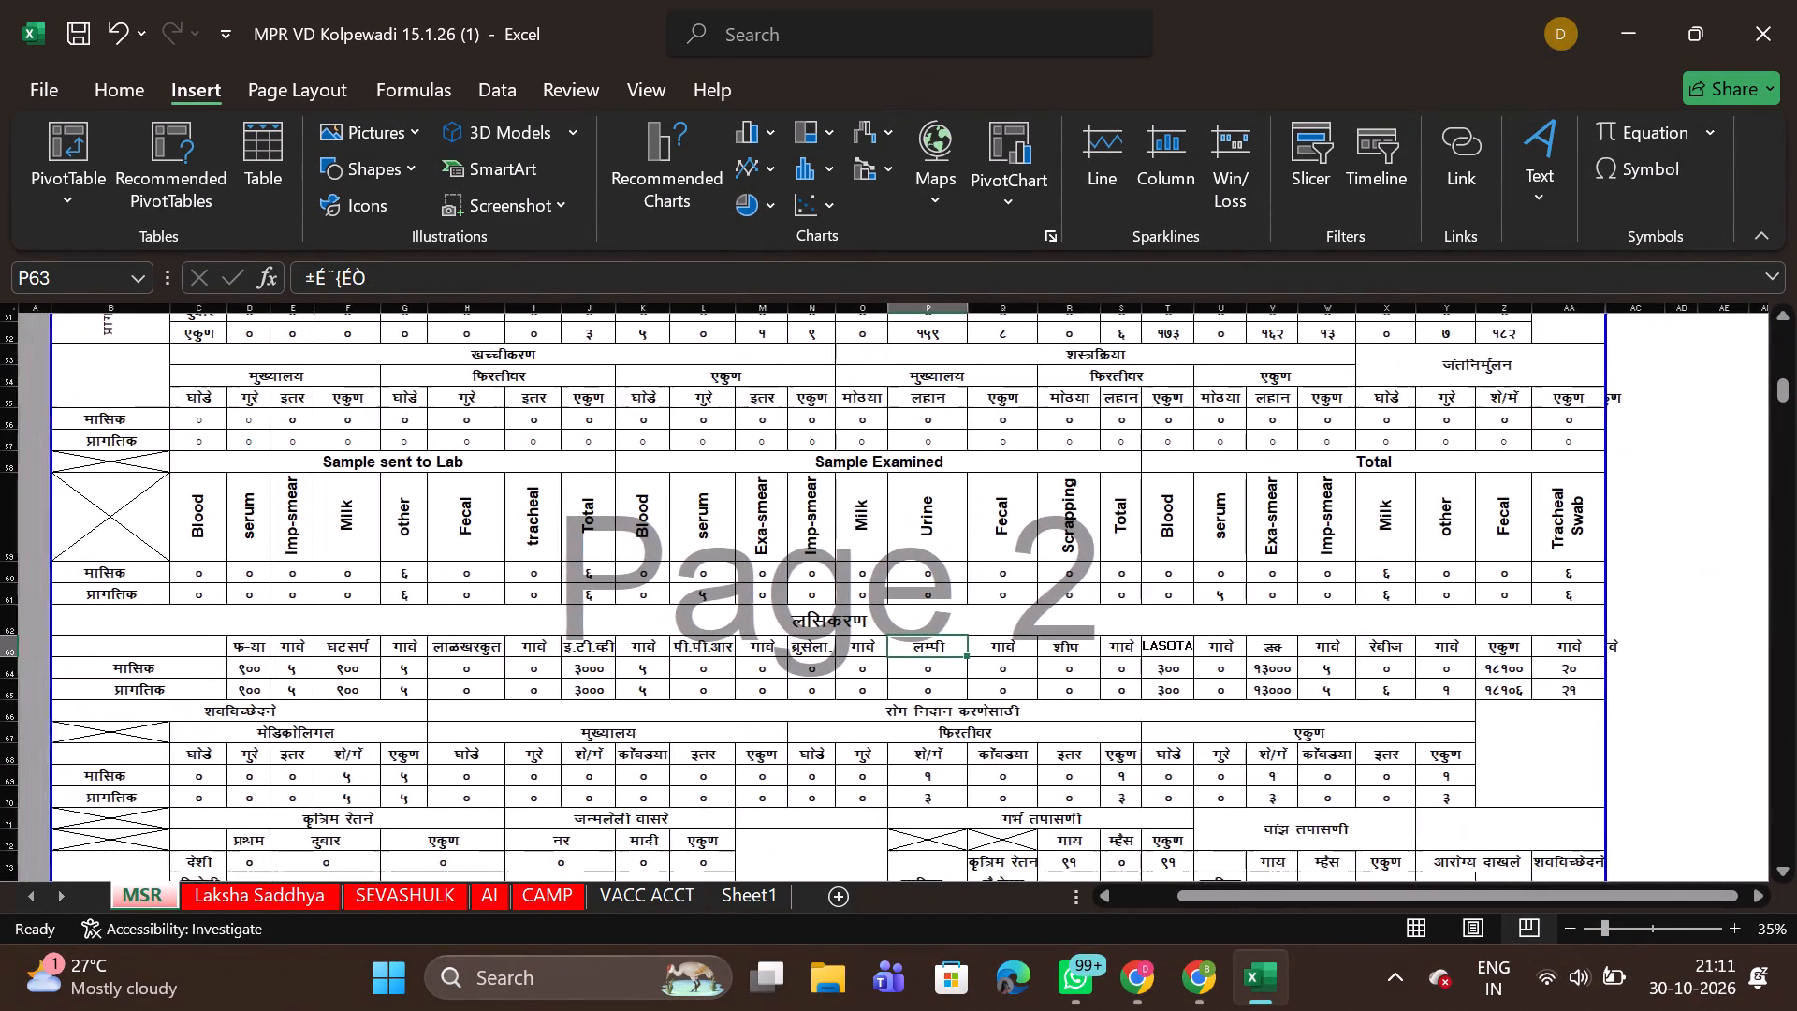
scroll(900, 564, "right", 1)
Set the font of the garbled outward-number label in cell P80, at the foot of page 2, to DV-TTYogesh.
scroll(900, 564, "down", 1)
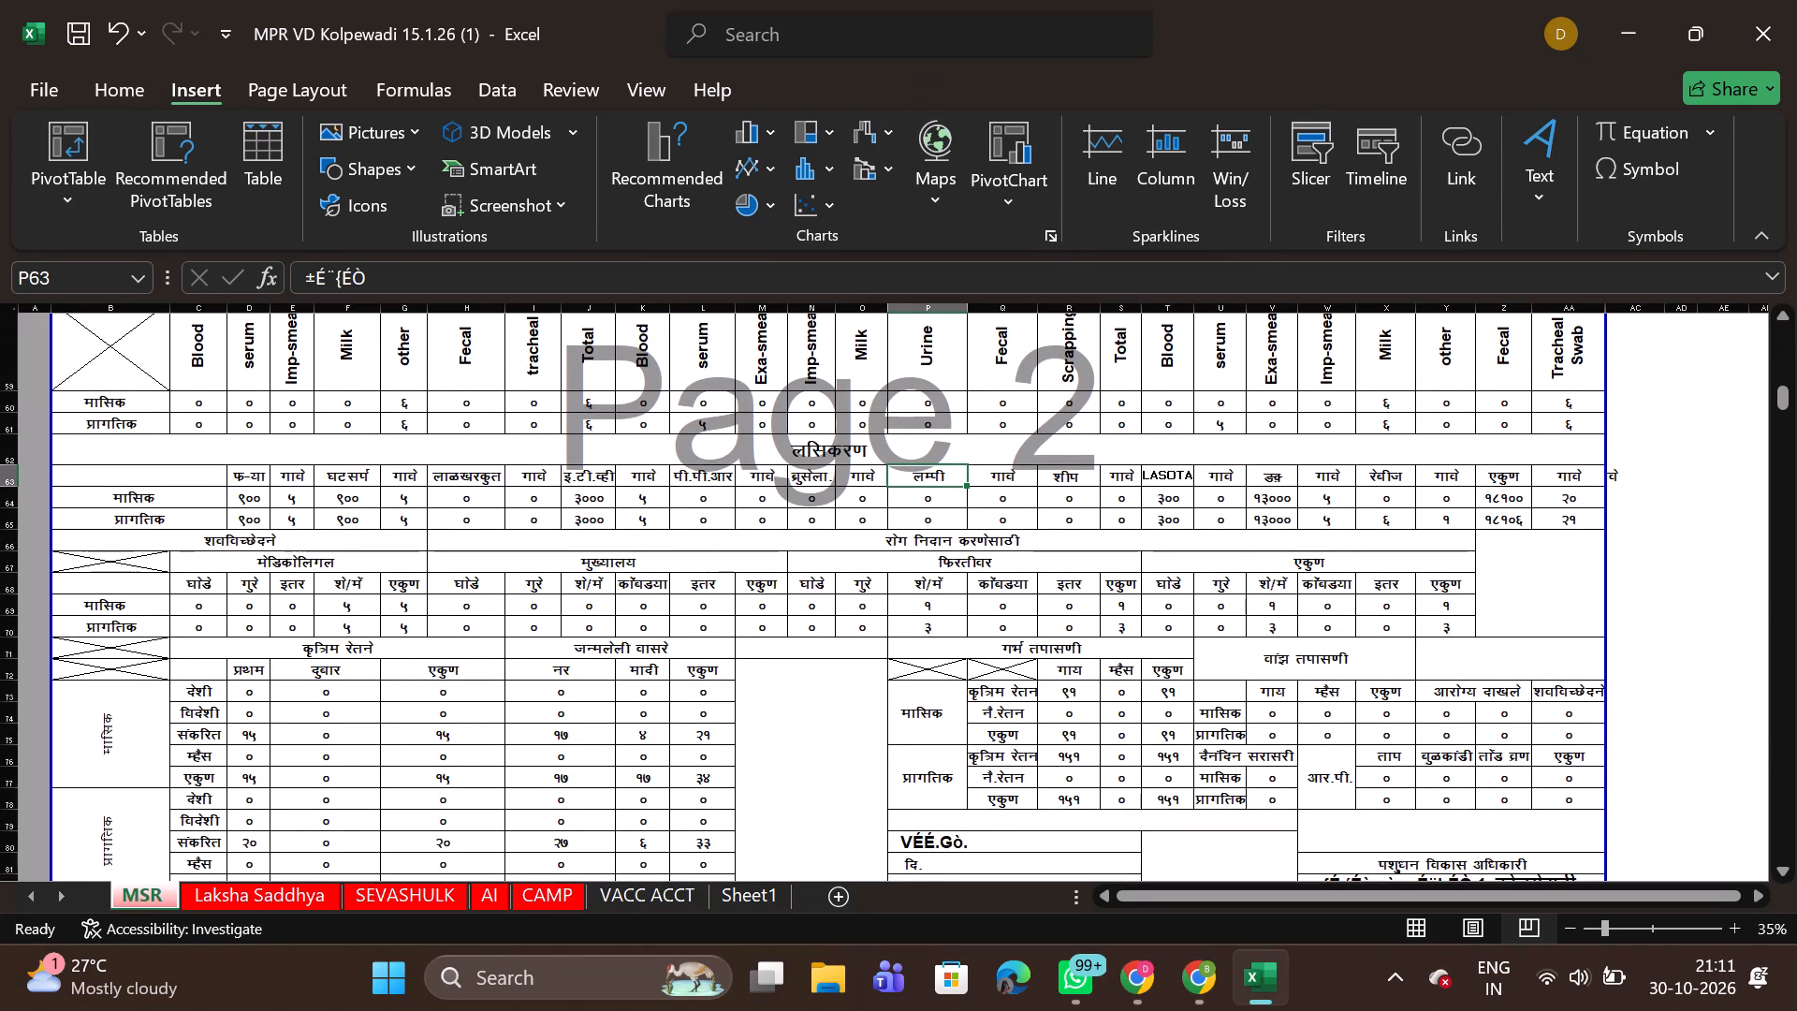
scroll(900, 564, "down", 1)
left_click(984, 681)
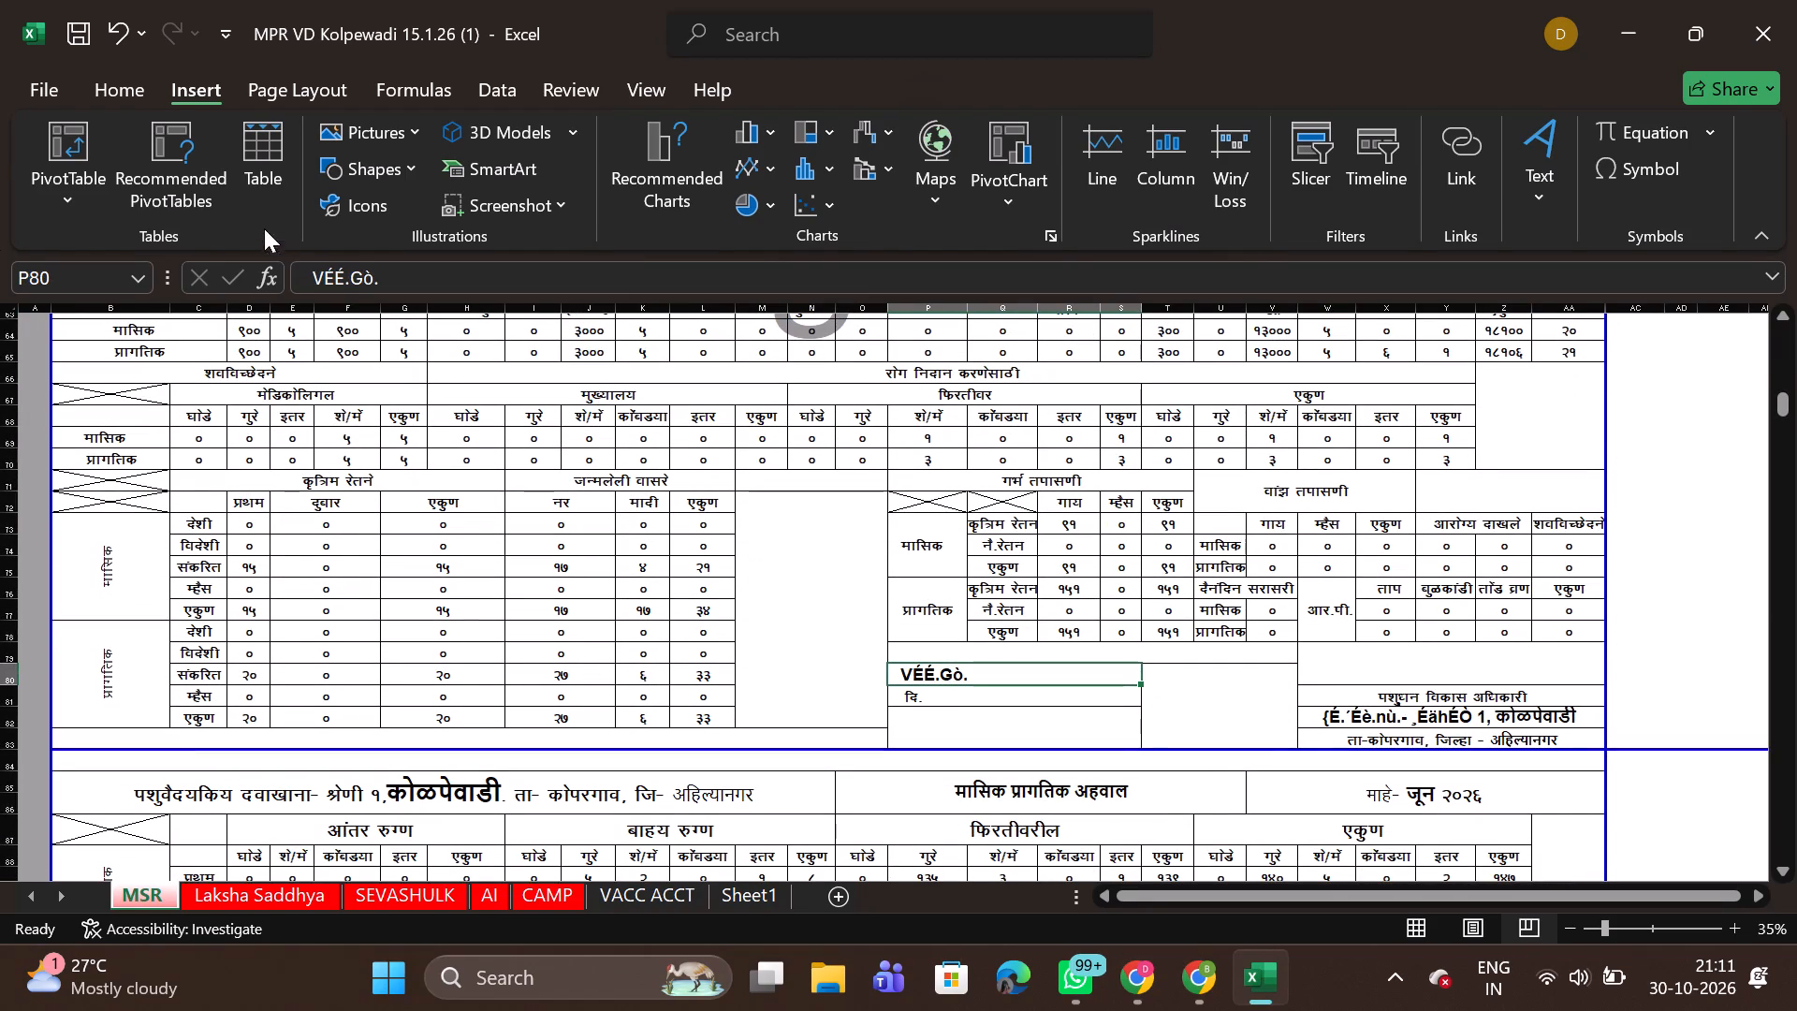
left_click(141, 97)
left_click_drag(281, 134, 294, 135)
key("ctrl+v")
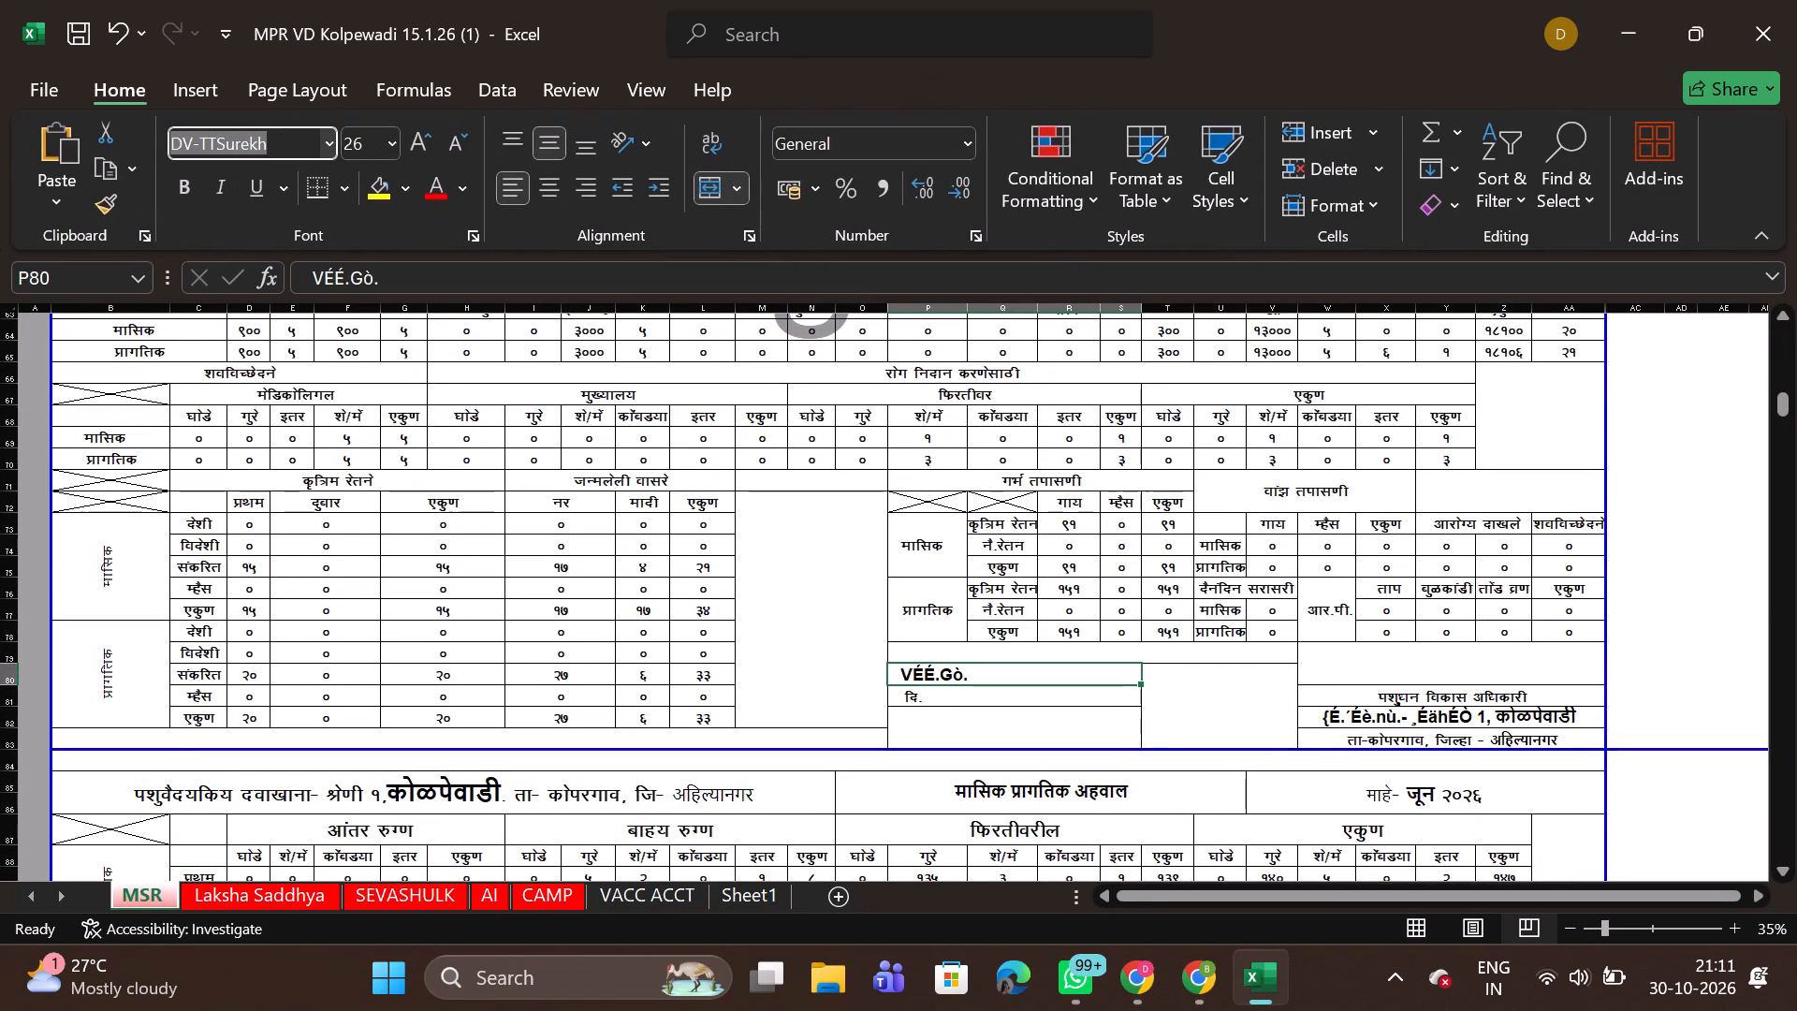
key("Return")
Set the font of the garbled clinic line in cell W82, in page 2's signature block, to DV-TTYogesh.
scroll(294, 135, "down", 2)
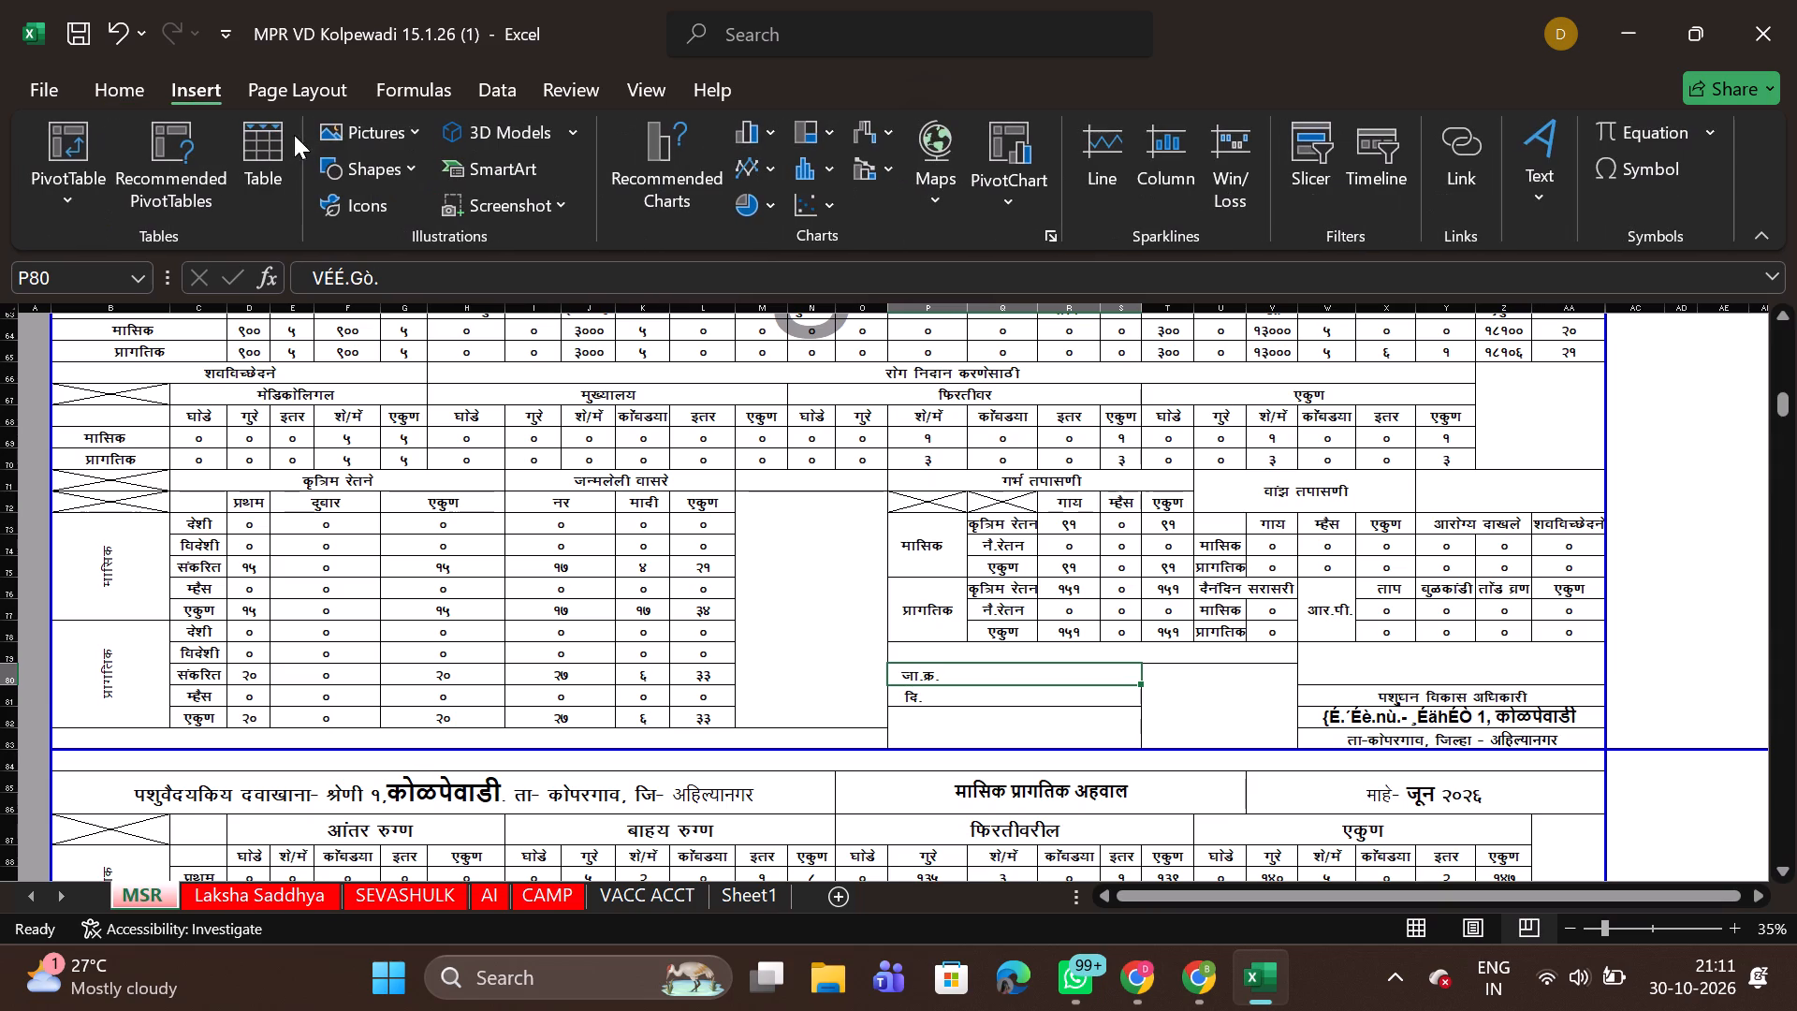
left_click(1341, 715)
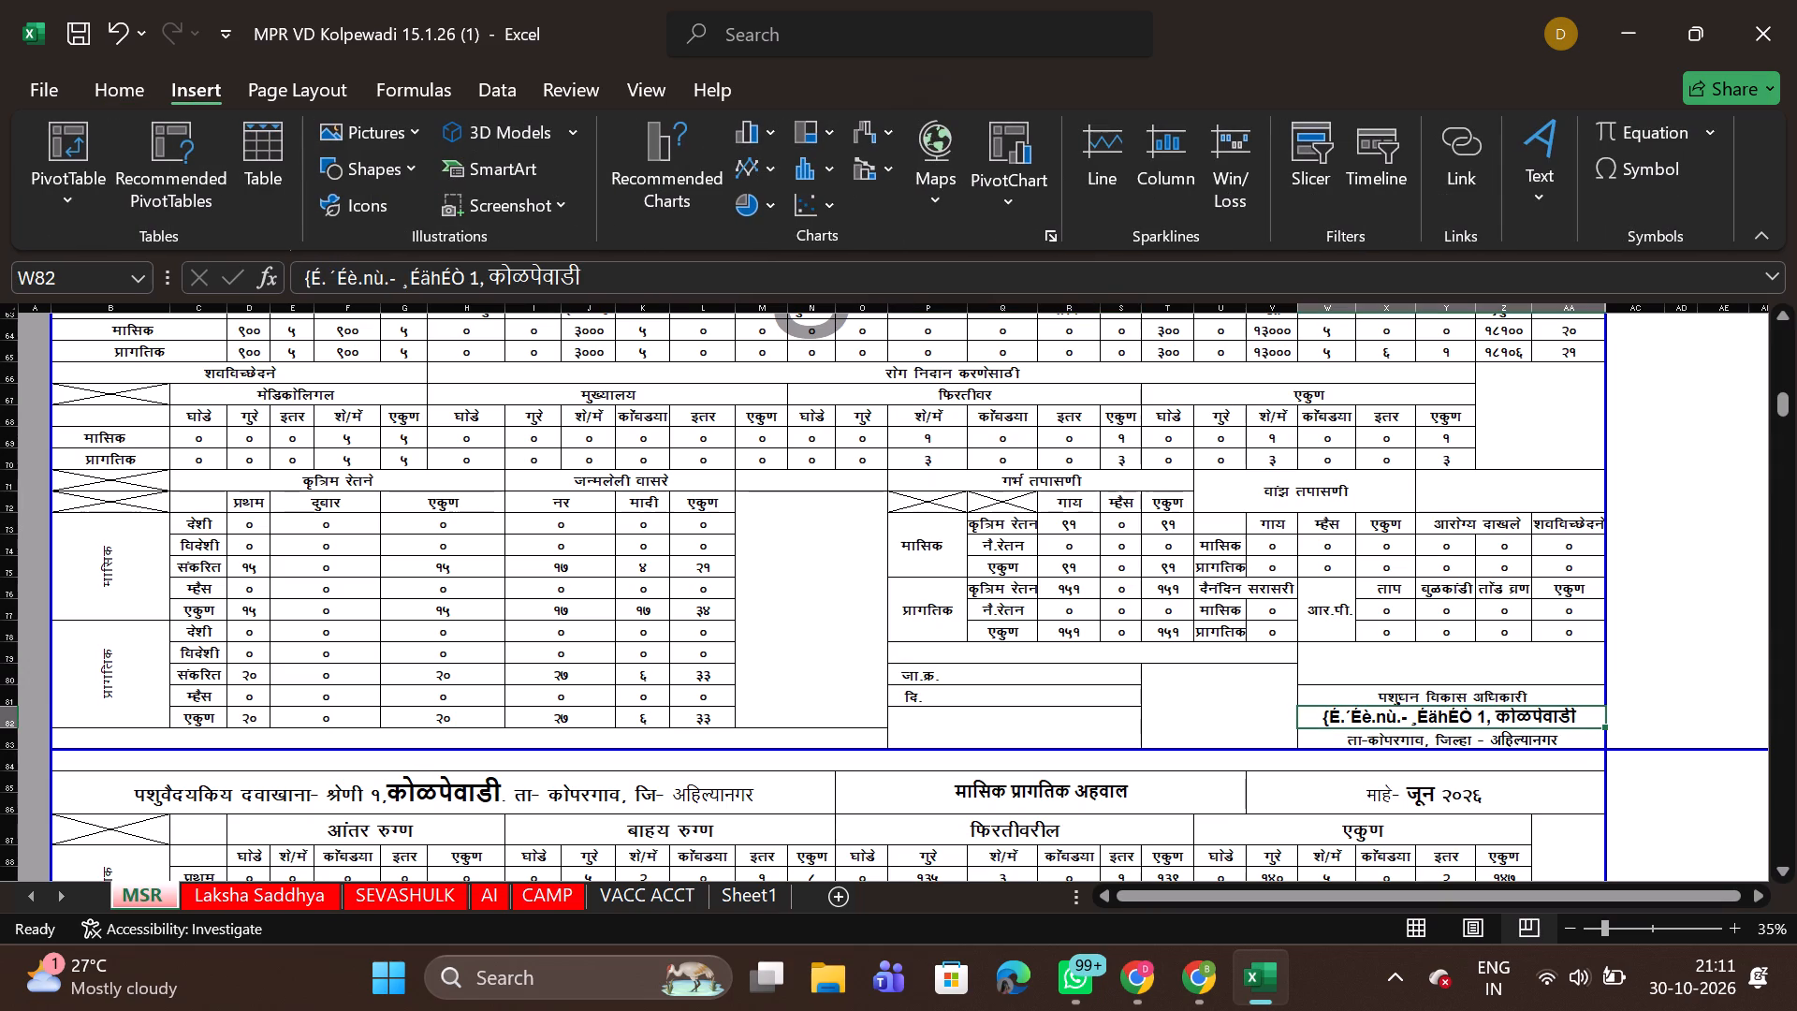
left_click(114, 81)
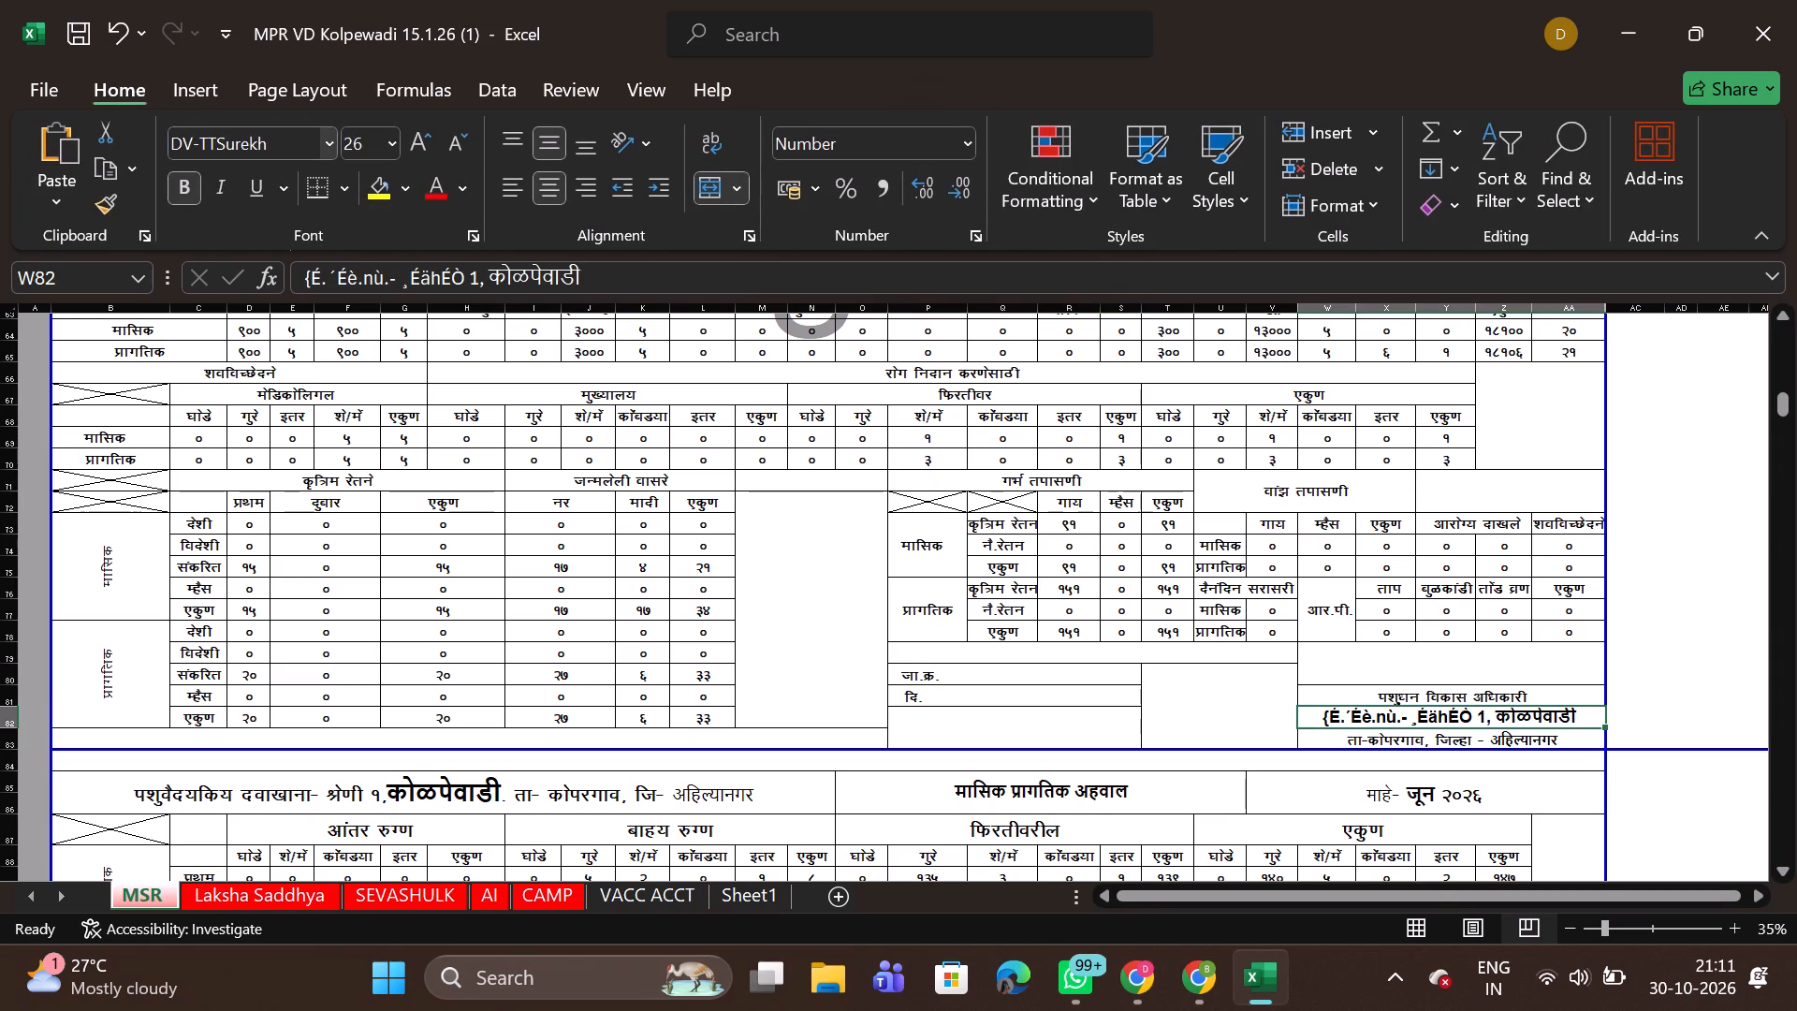
left_click(278, 139)
key("ctrl+v")
key("Return")
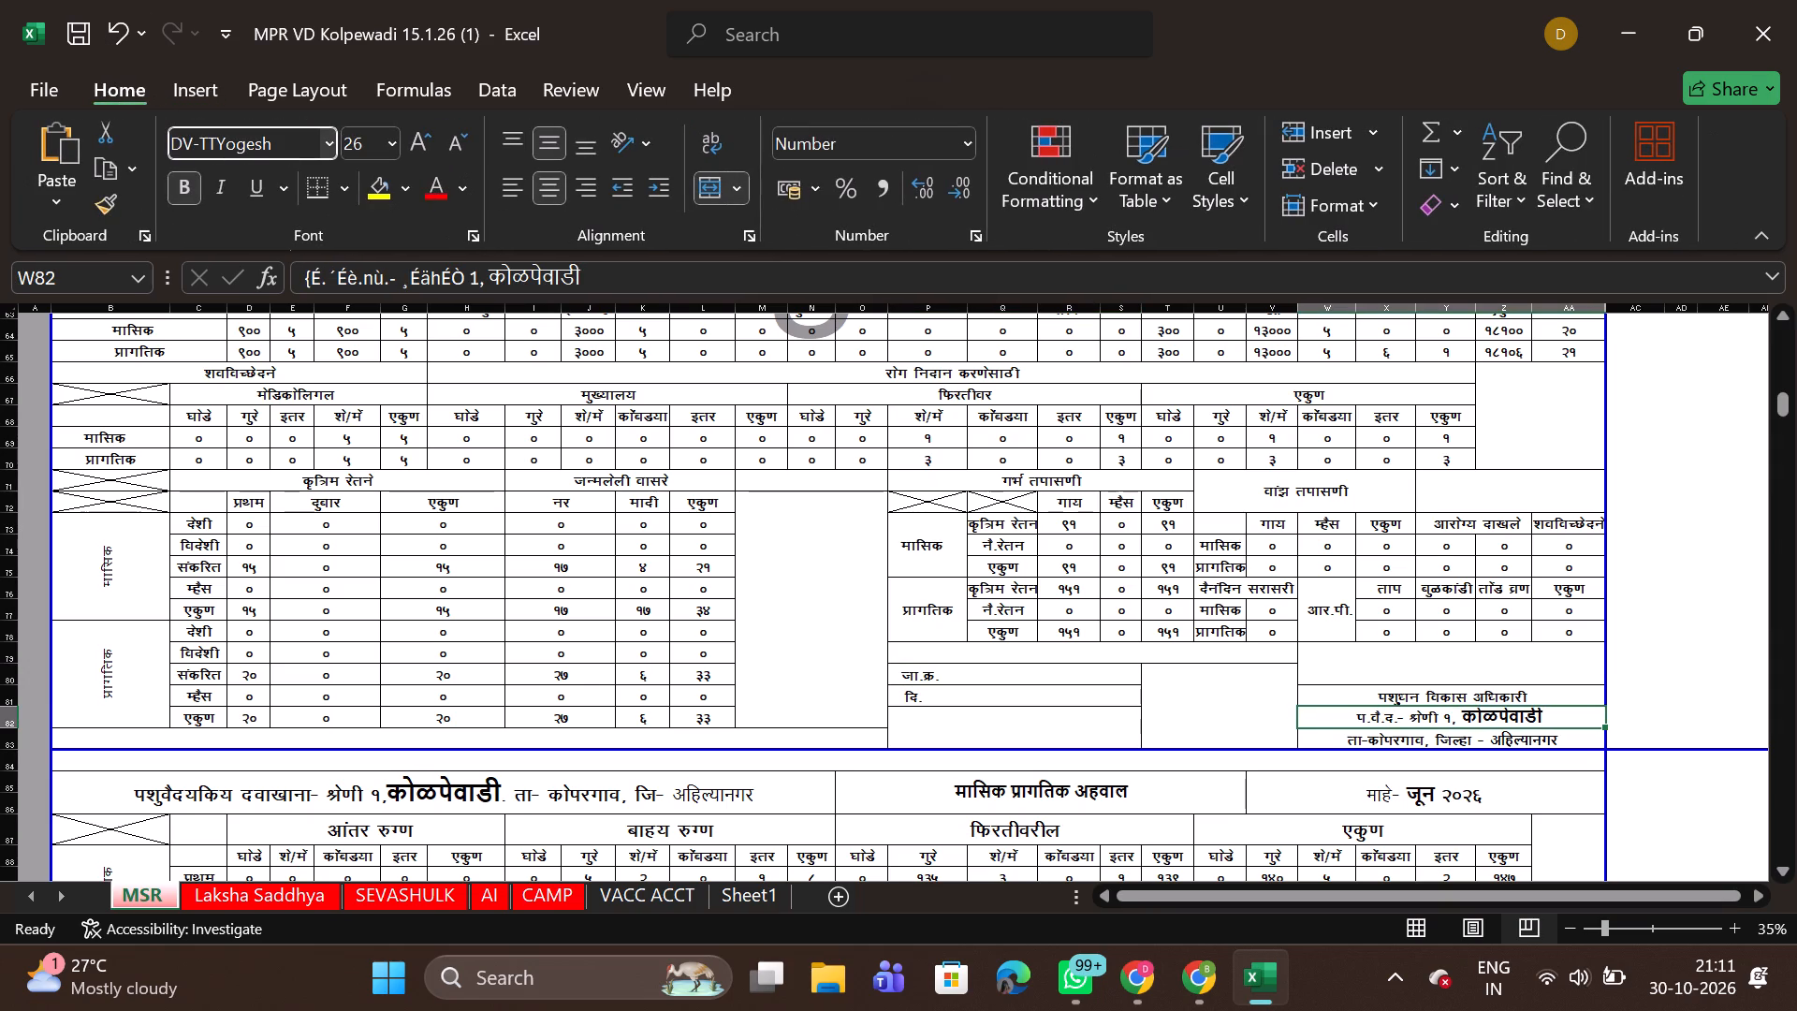
Find the garbled vaccination heading in cell P105 on page 3 and set its font to DV-TTYogesh.
scroll(278, 139, "down", 3)
scroll(405, 546, "down", 1)
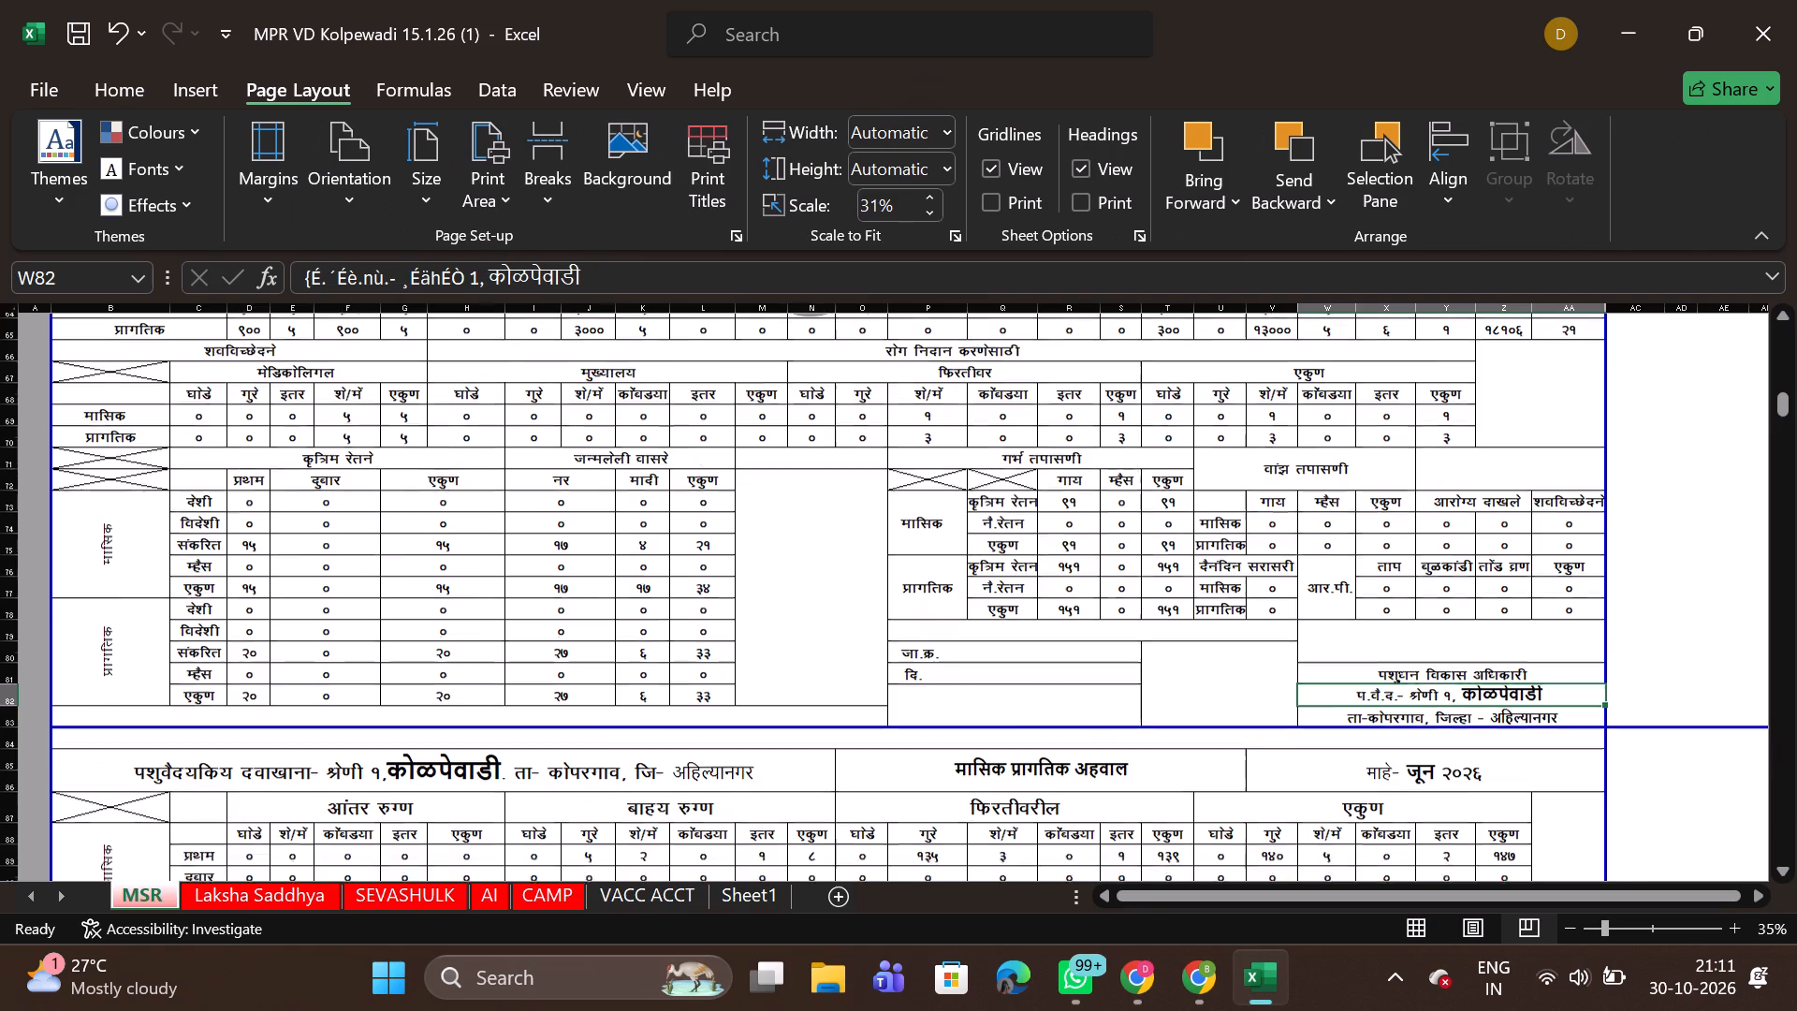
scroll(405, 546, "down", 4)
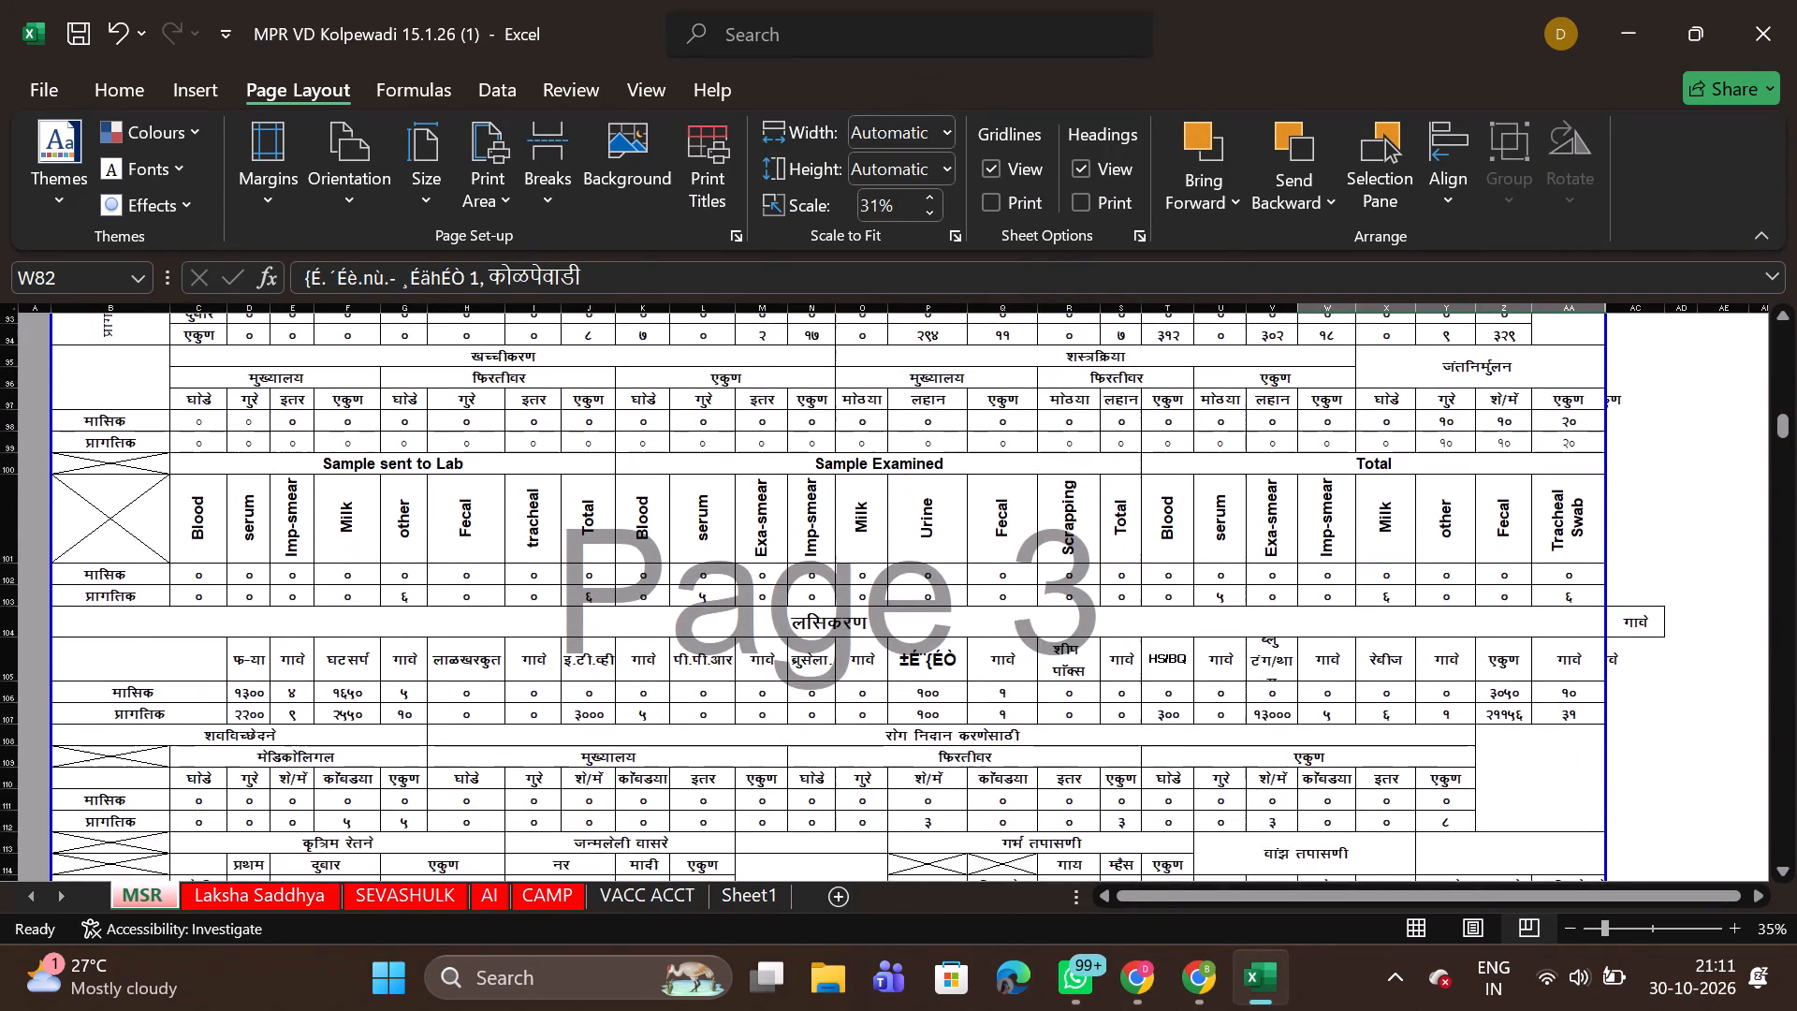
scroll(405, 546, "down", 1)
left_click(942, 580)
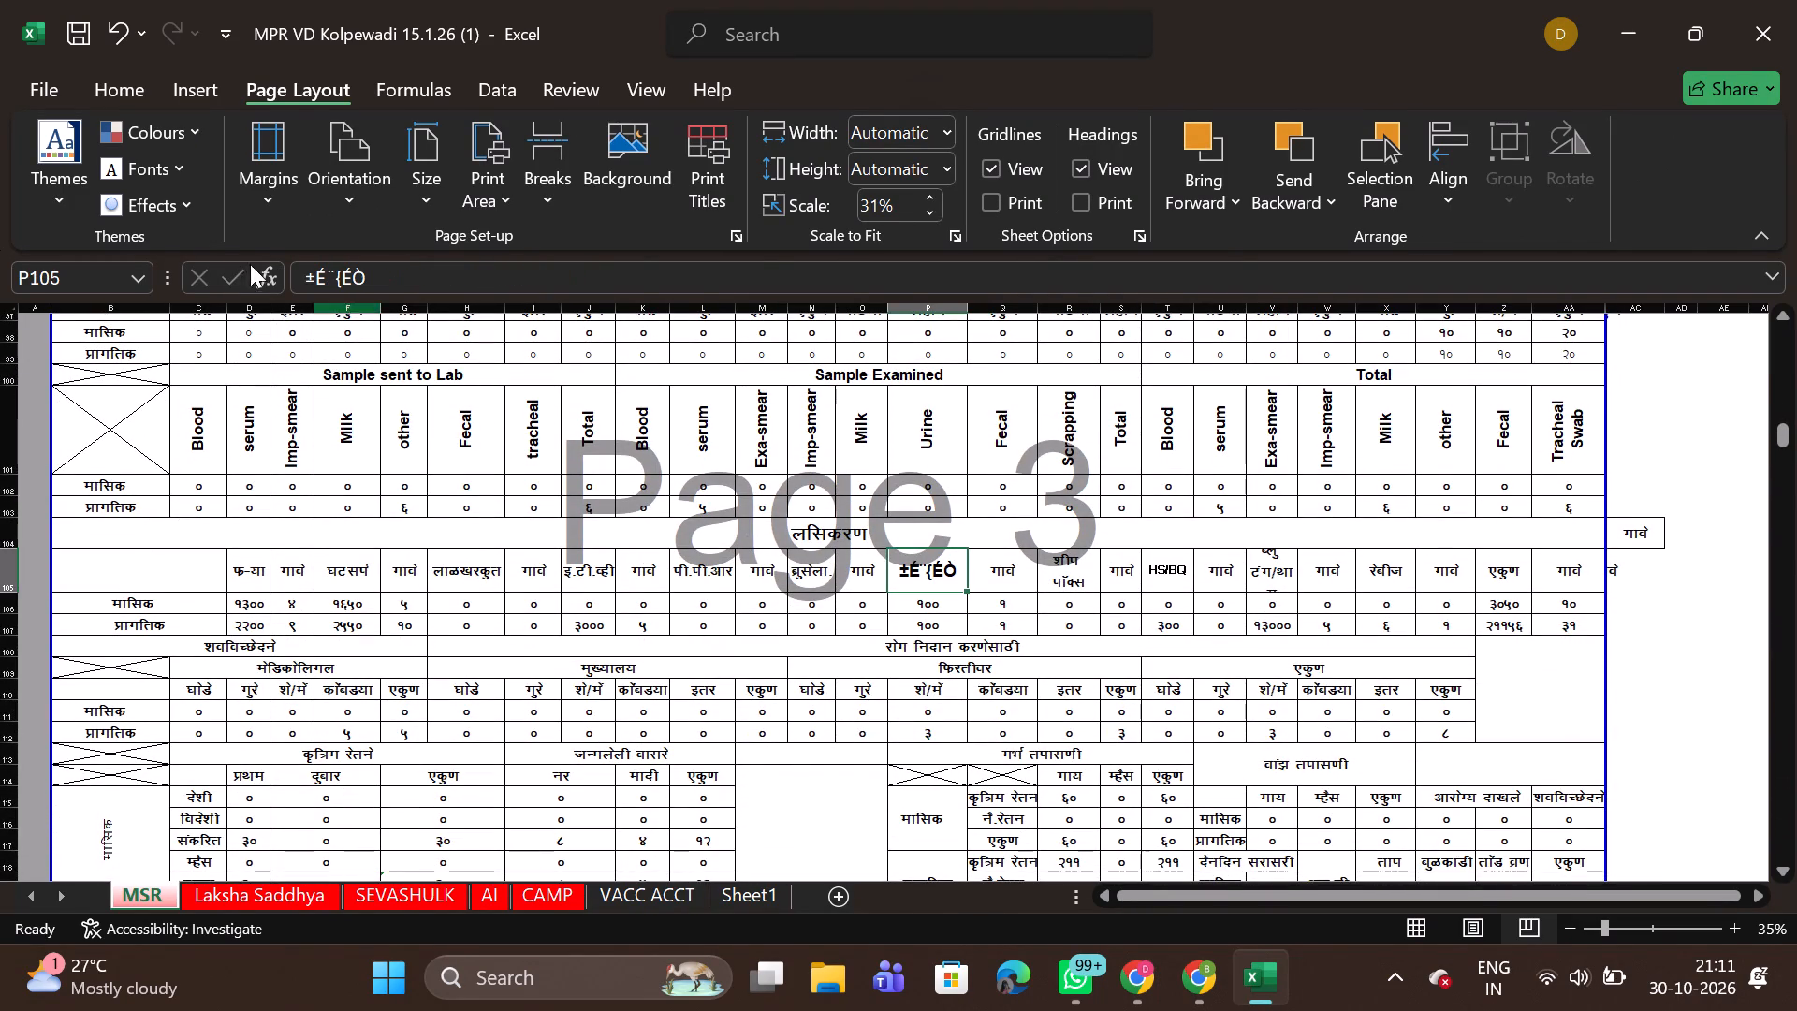
left_click(131, 81)
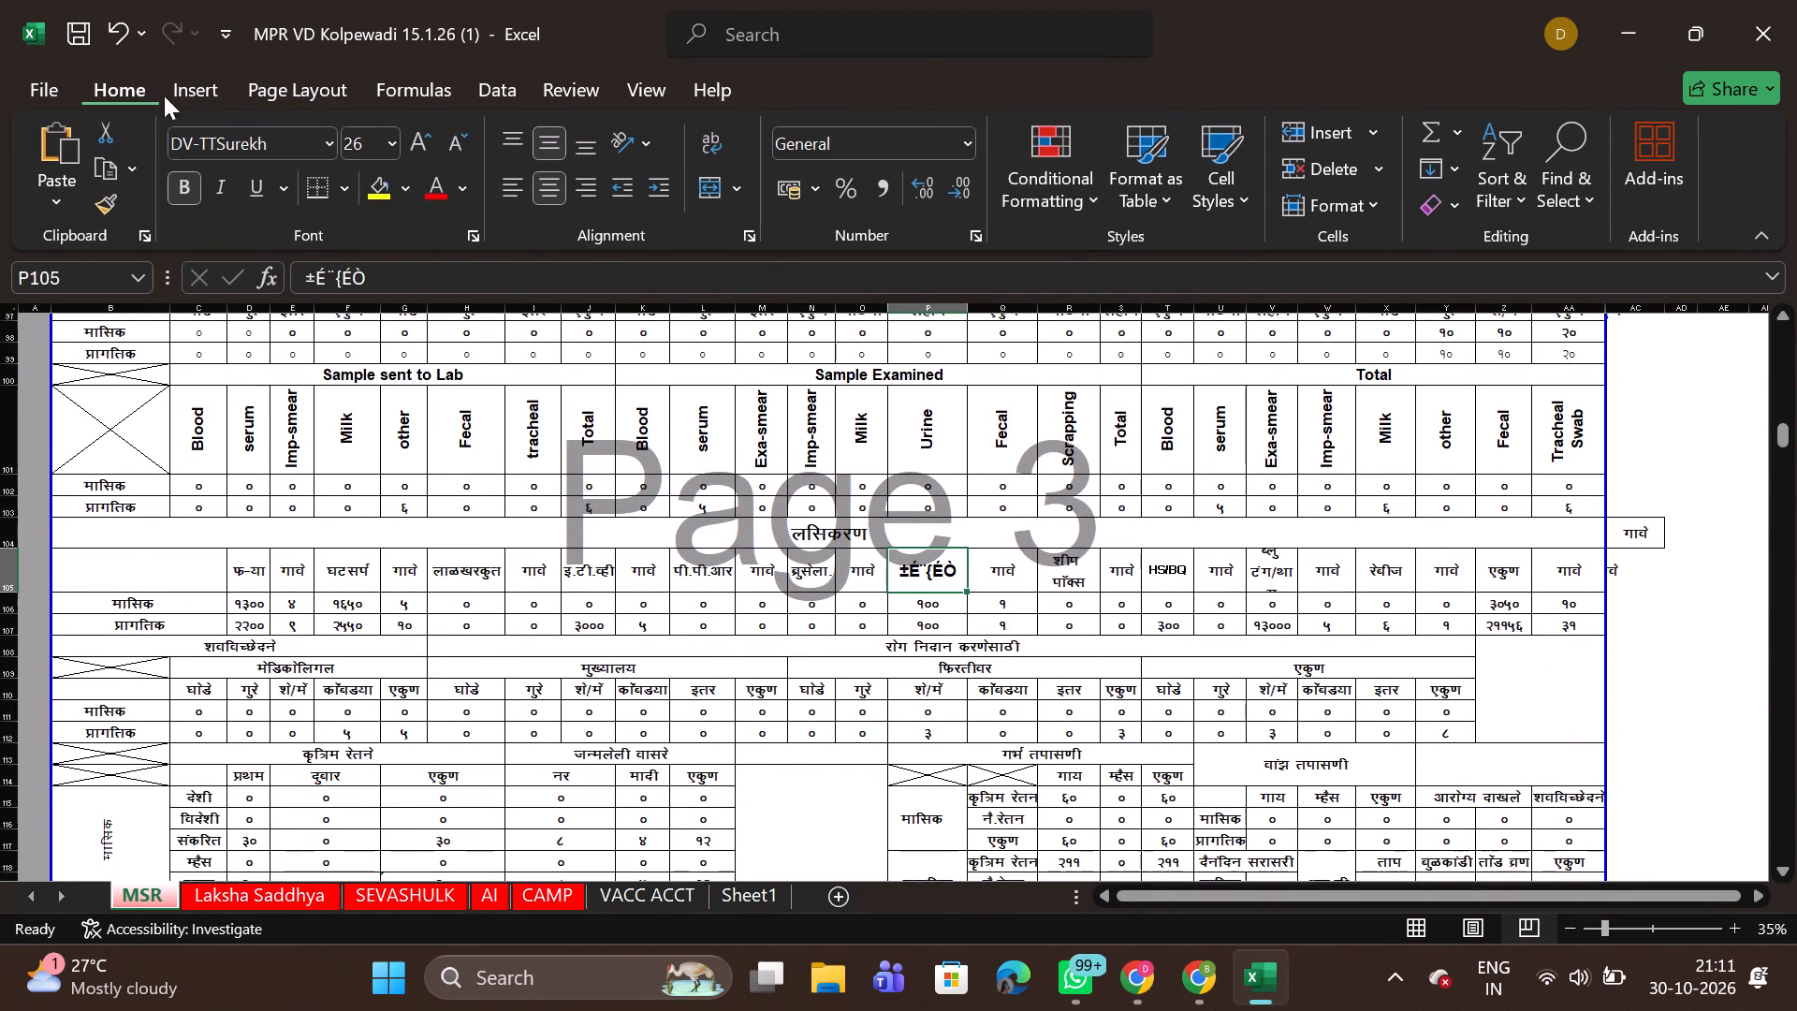
left_click(276, 139)
key("ctrl+v")
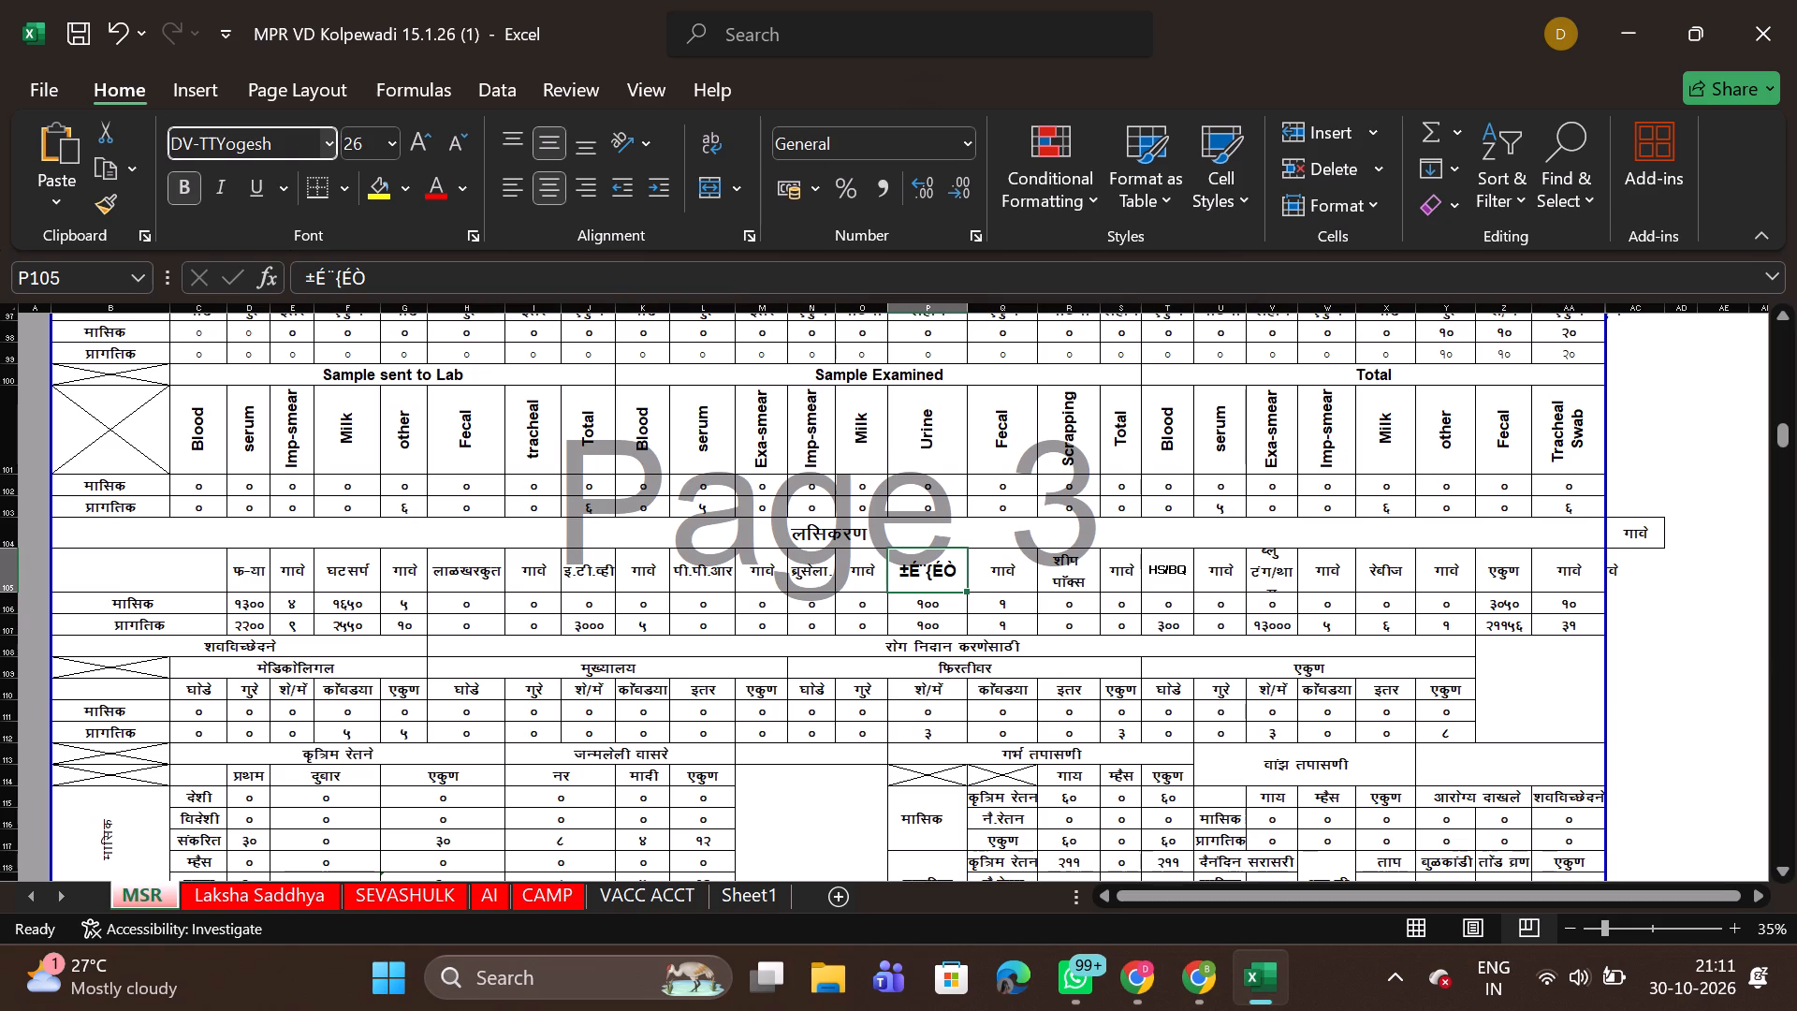
key("Return")
Set the font of the garbled outward-number label in cell P122, at the foot of page 3, to DV-TTYogesh.
scroll(276, 139, "down", 1)
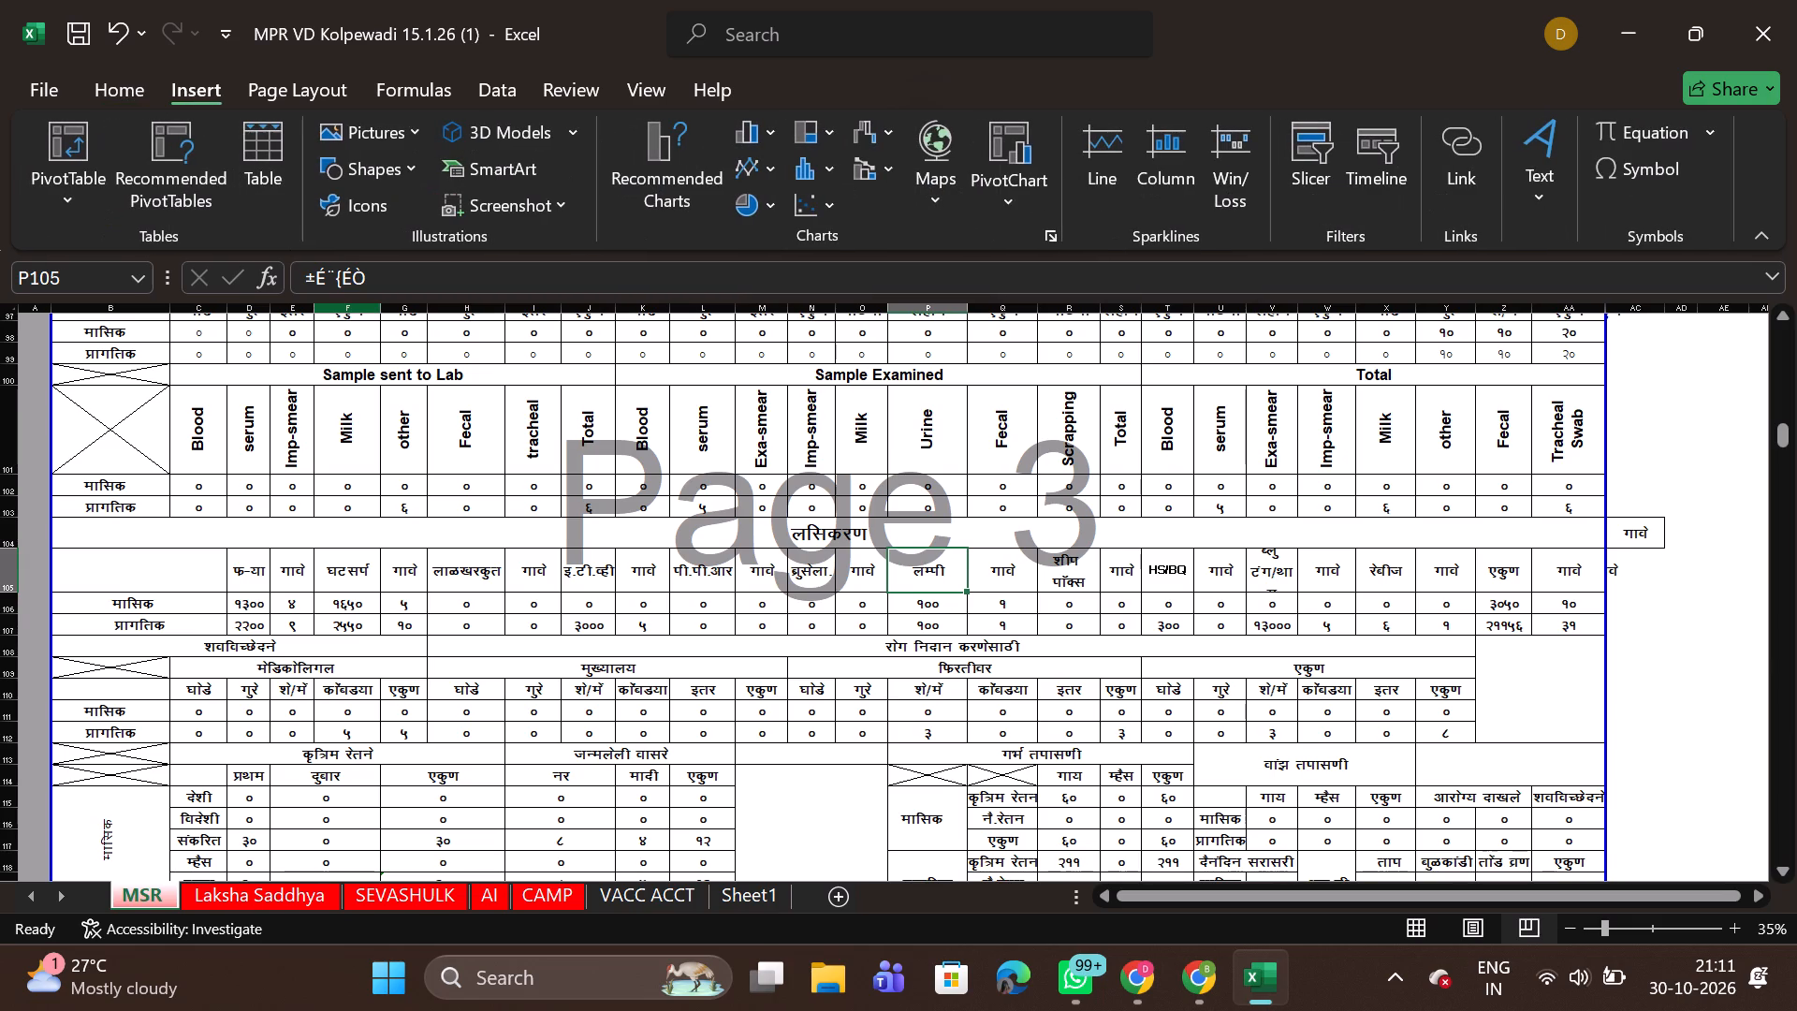
scroll(408, 536, "down", 3)
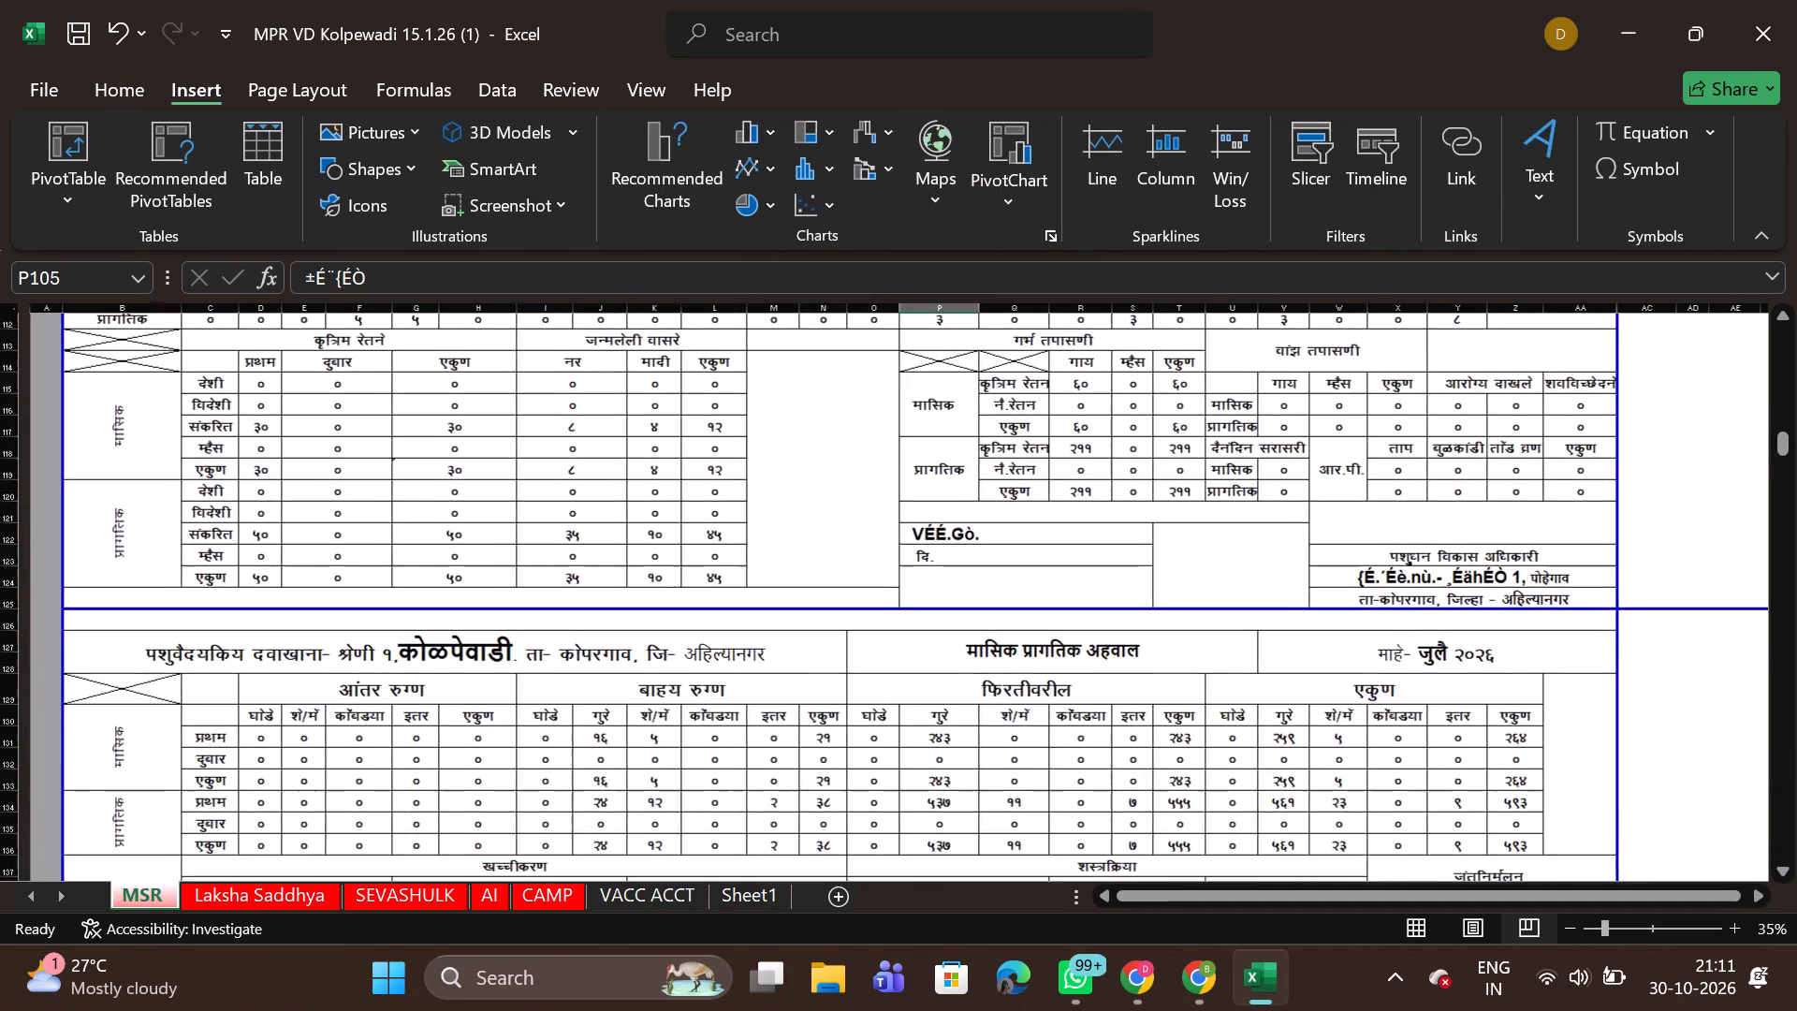
scroll(408, 536, "down", 4)
scroll(408, 536, "up", 1)
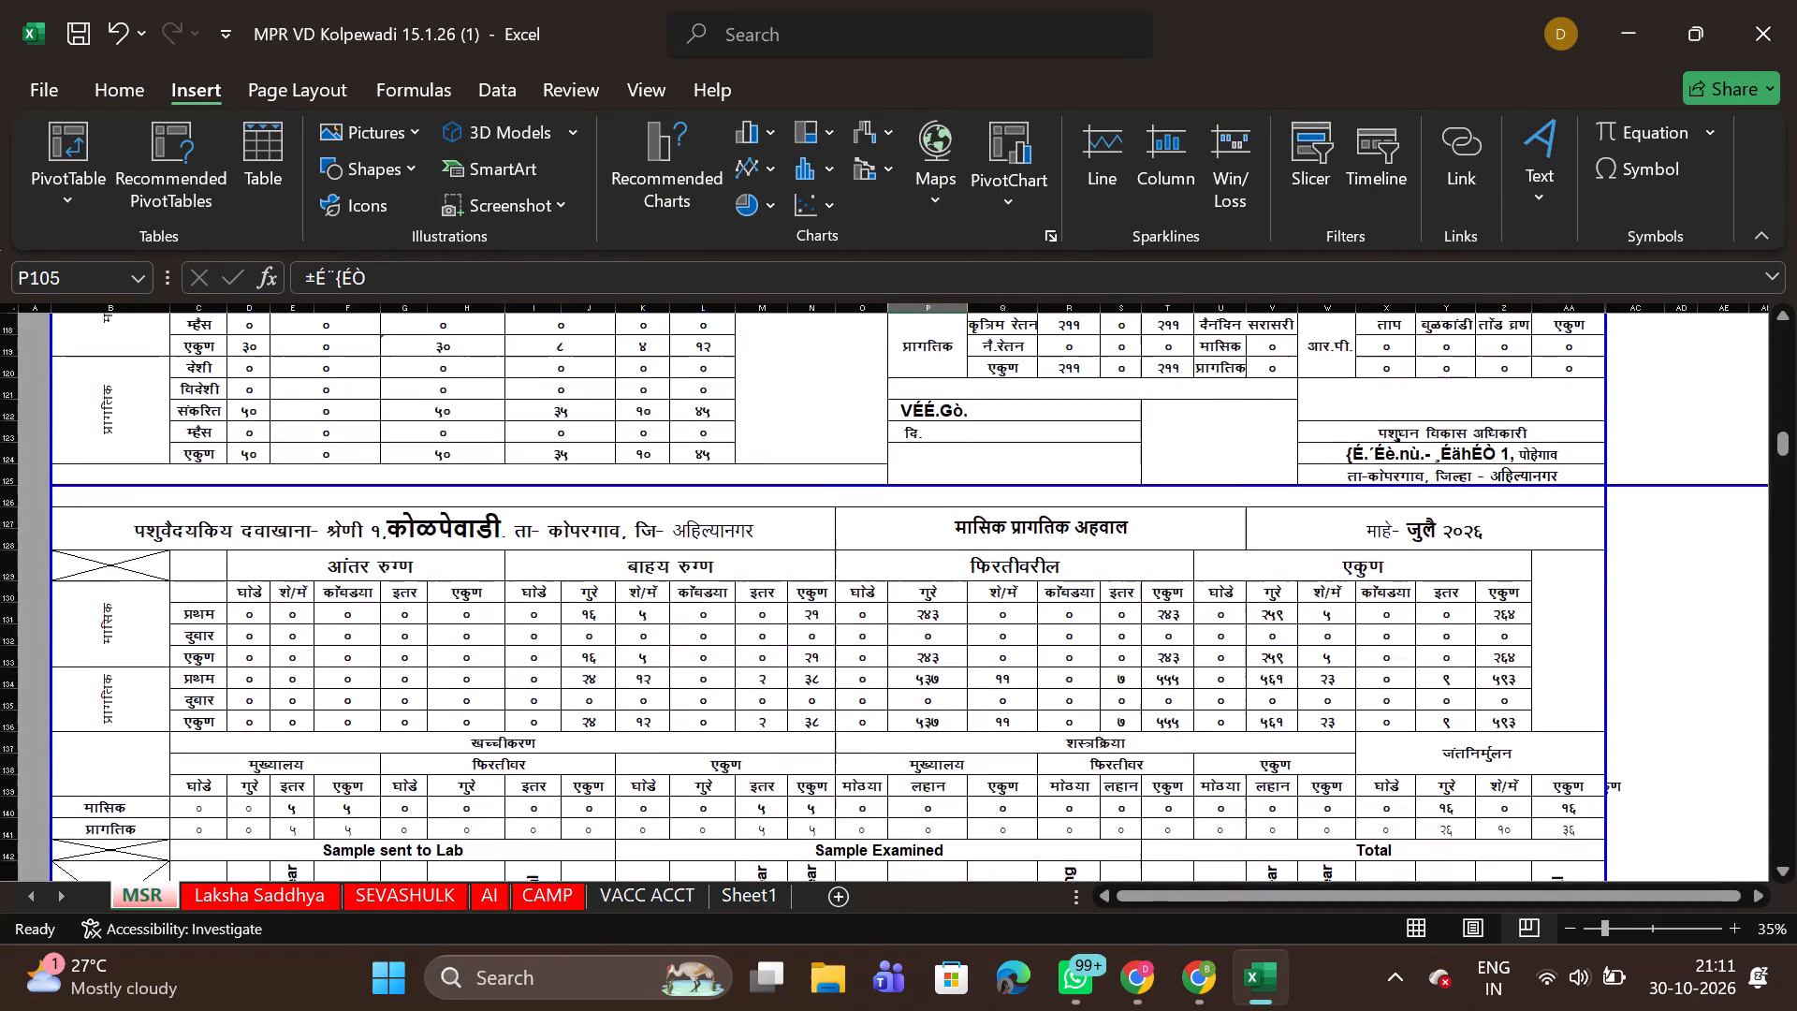
left_click(1017, 417)
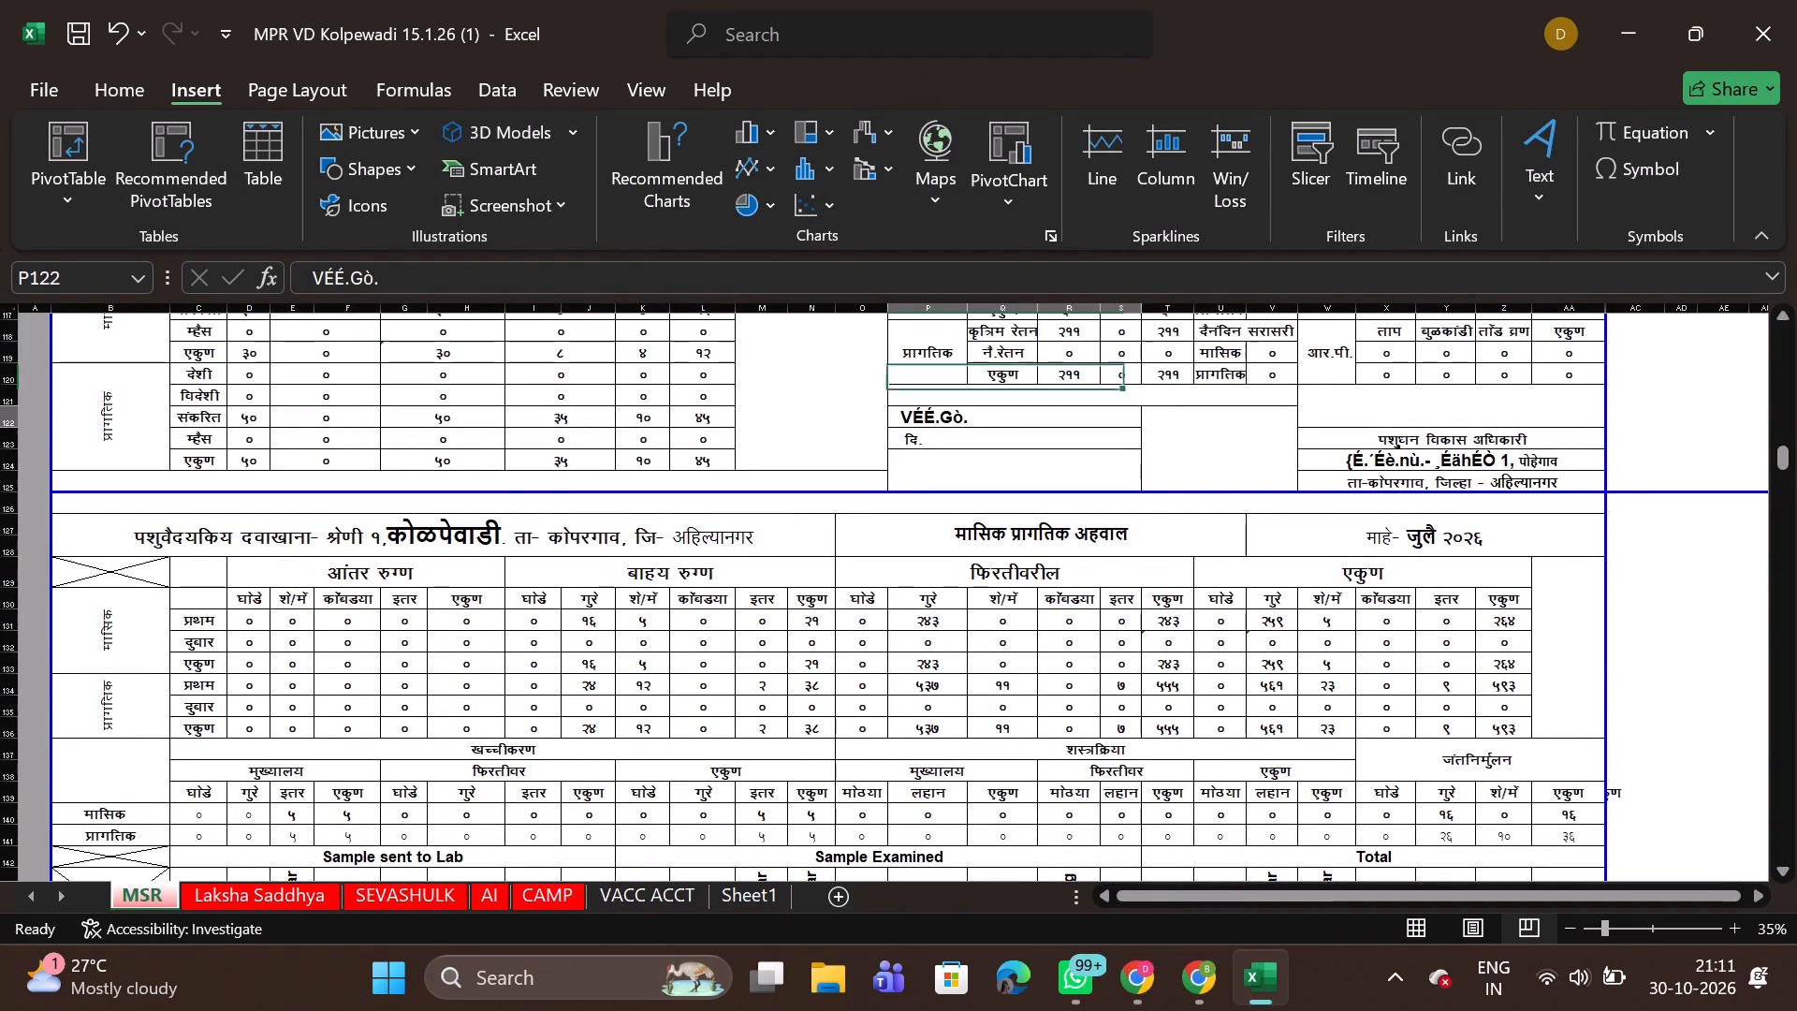
left_click(117, 91)
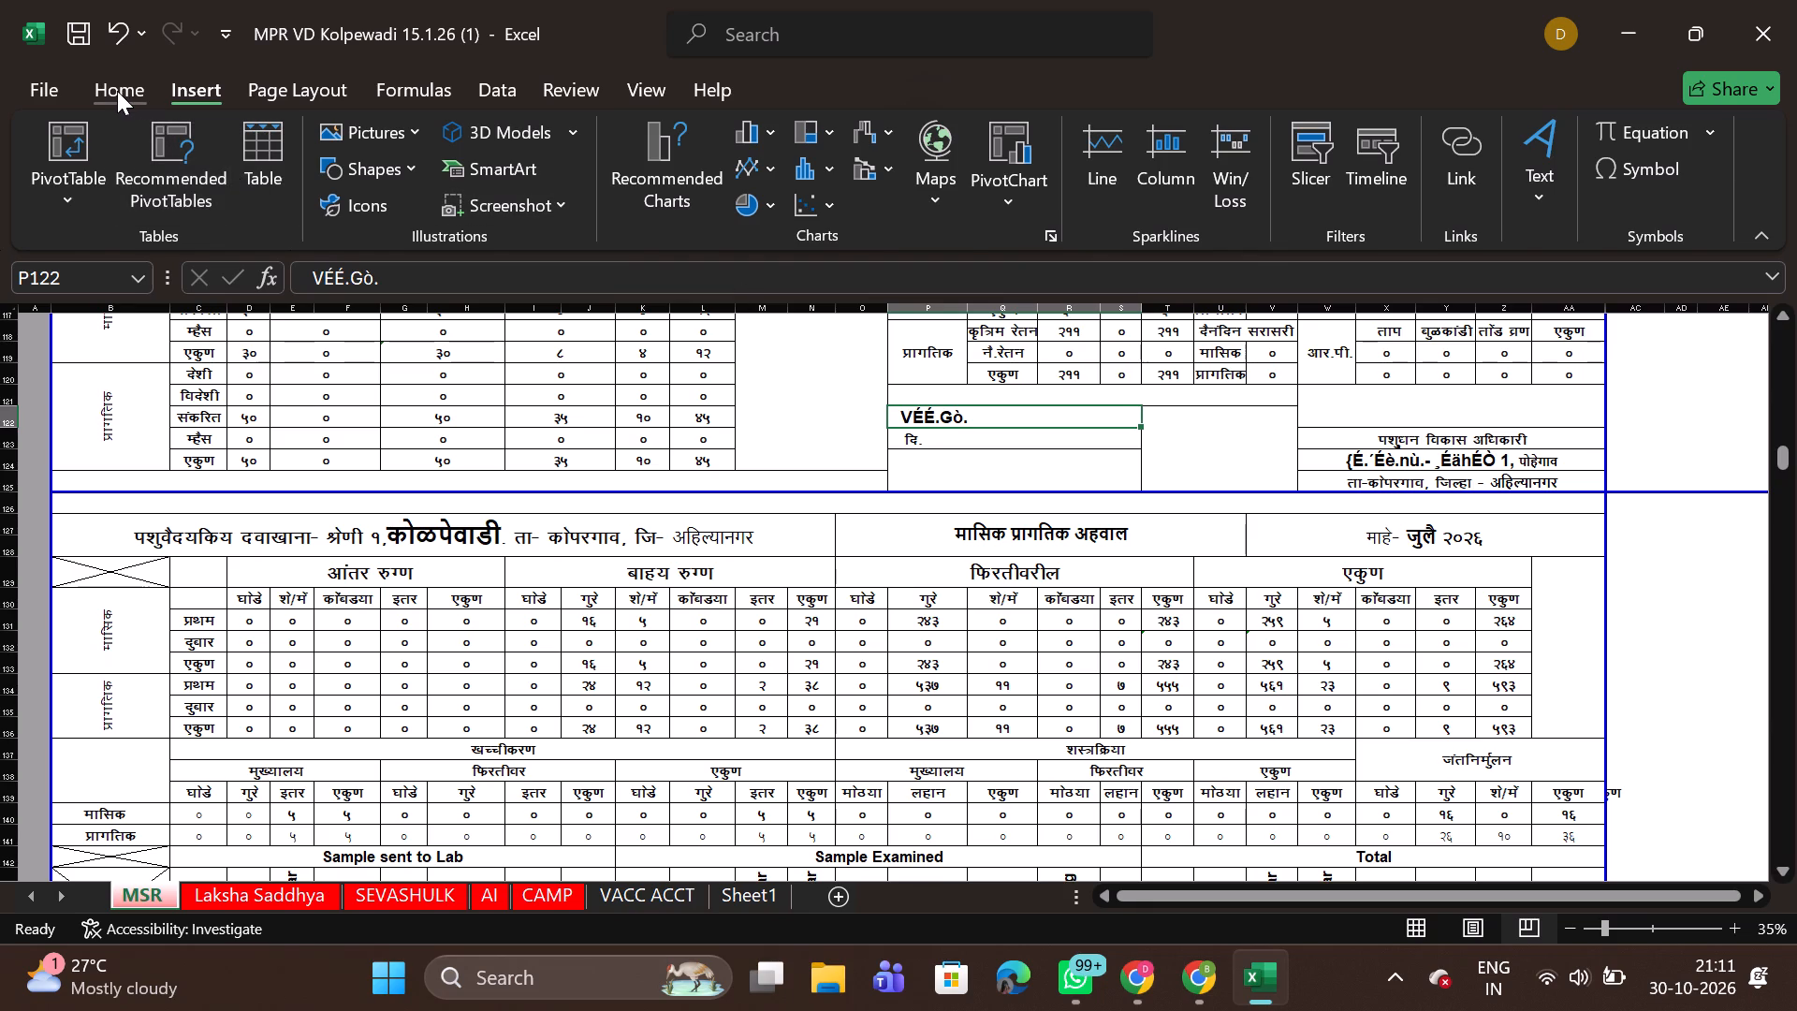
left_click(281, 141)
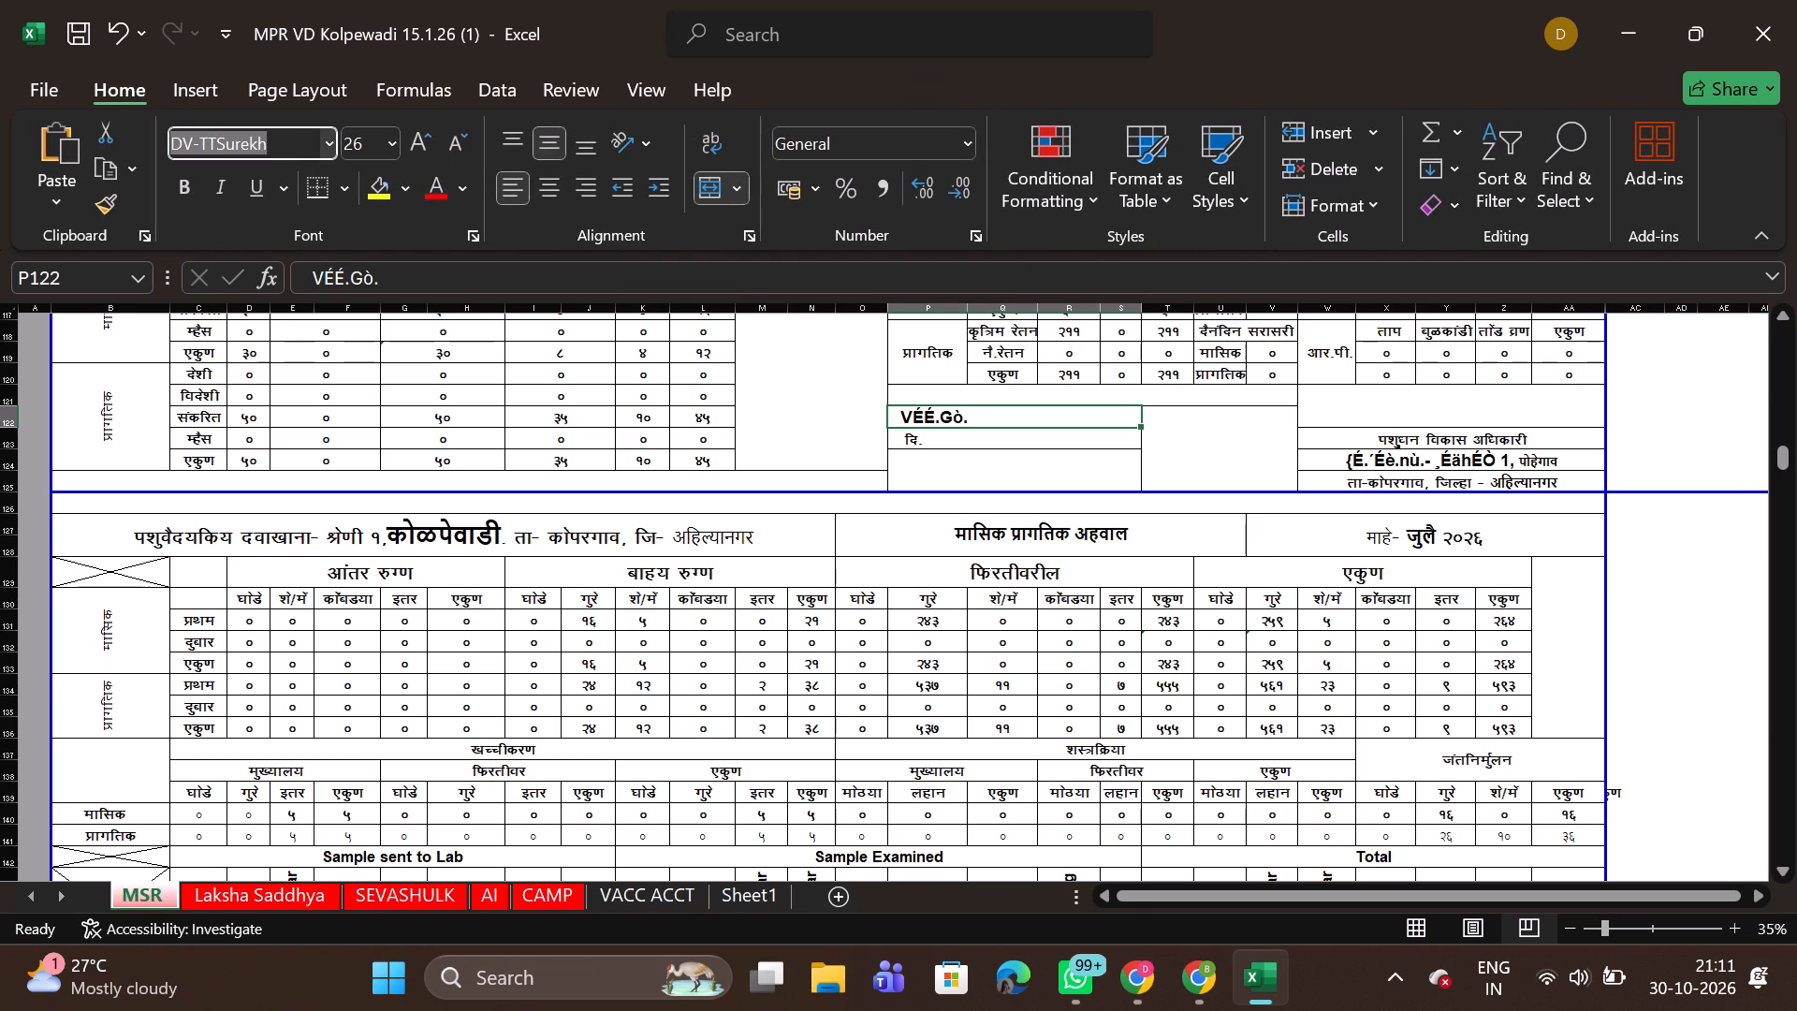
key("ctrl+v")
key("Return")
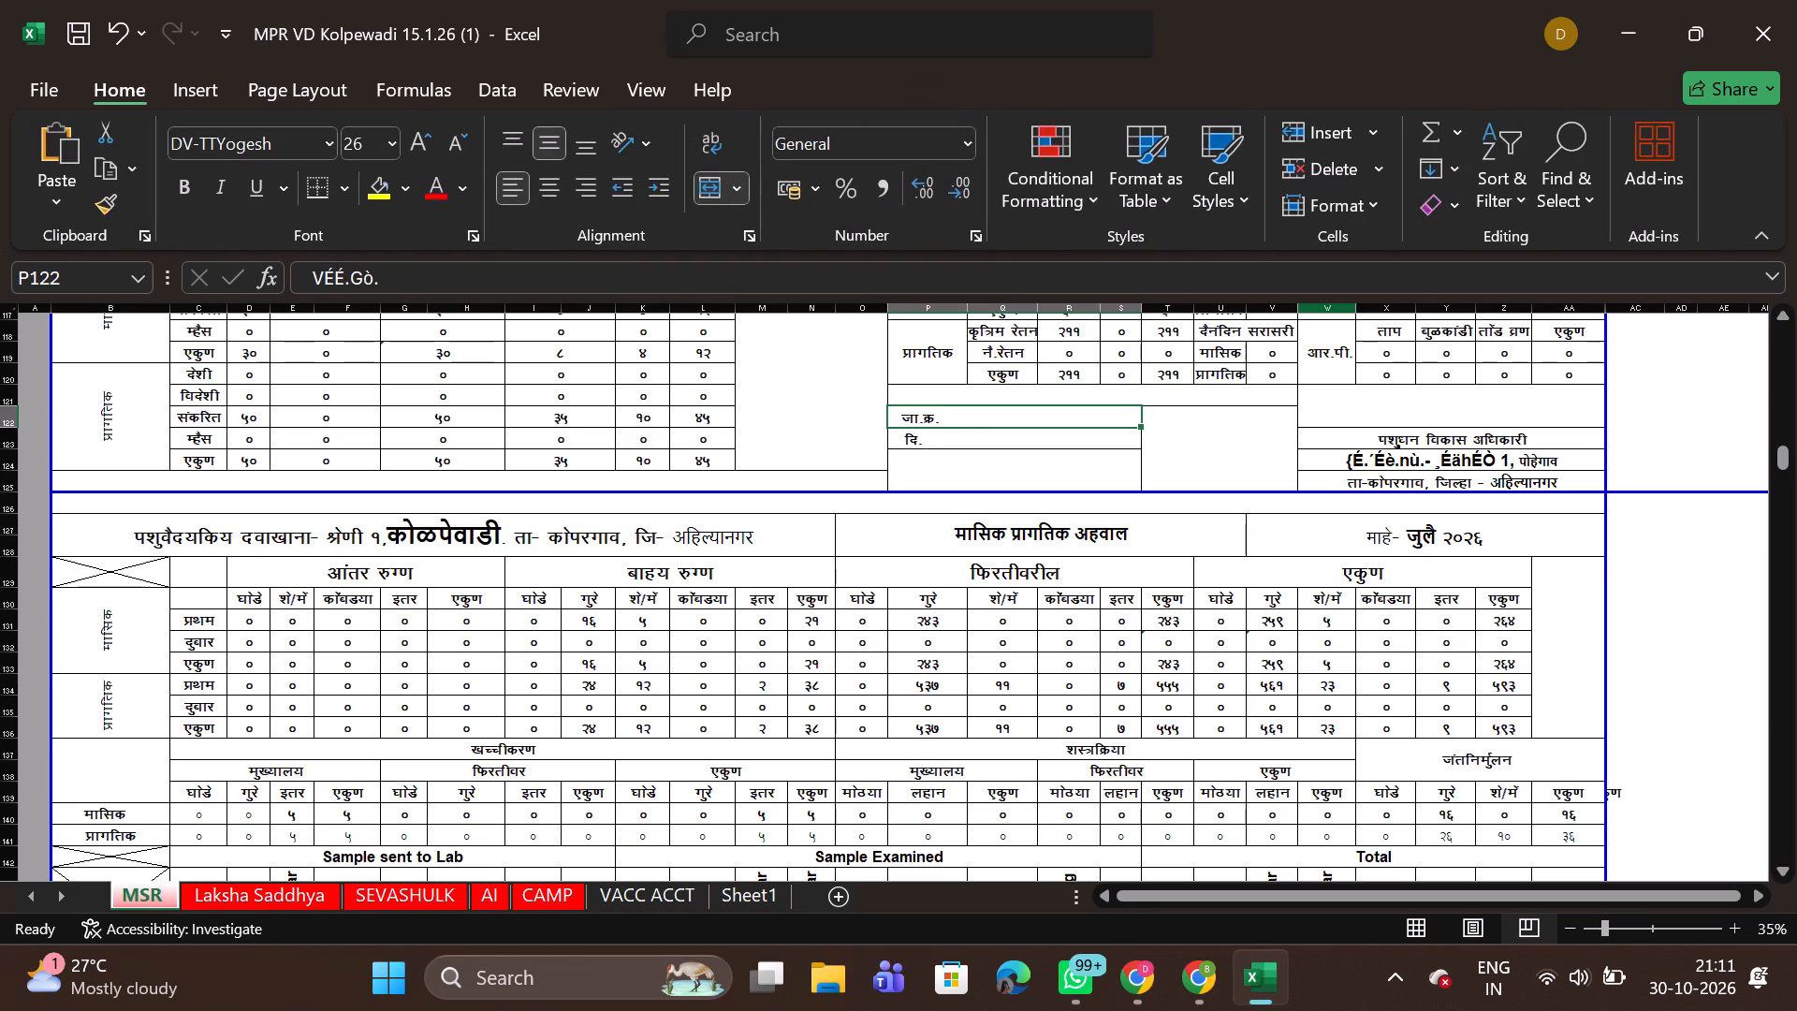
Set the font of the garbled clinic line in cell W124, in page 3's signature block, to DV-TTYogesh.
left_click(1376, 454)
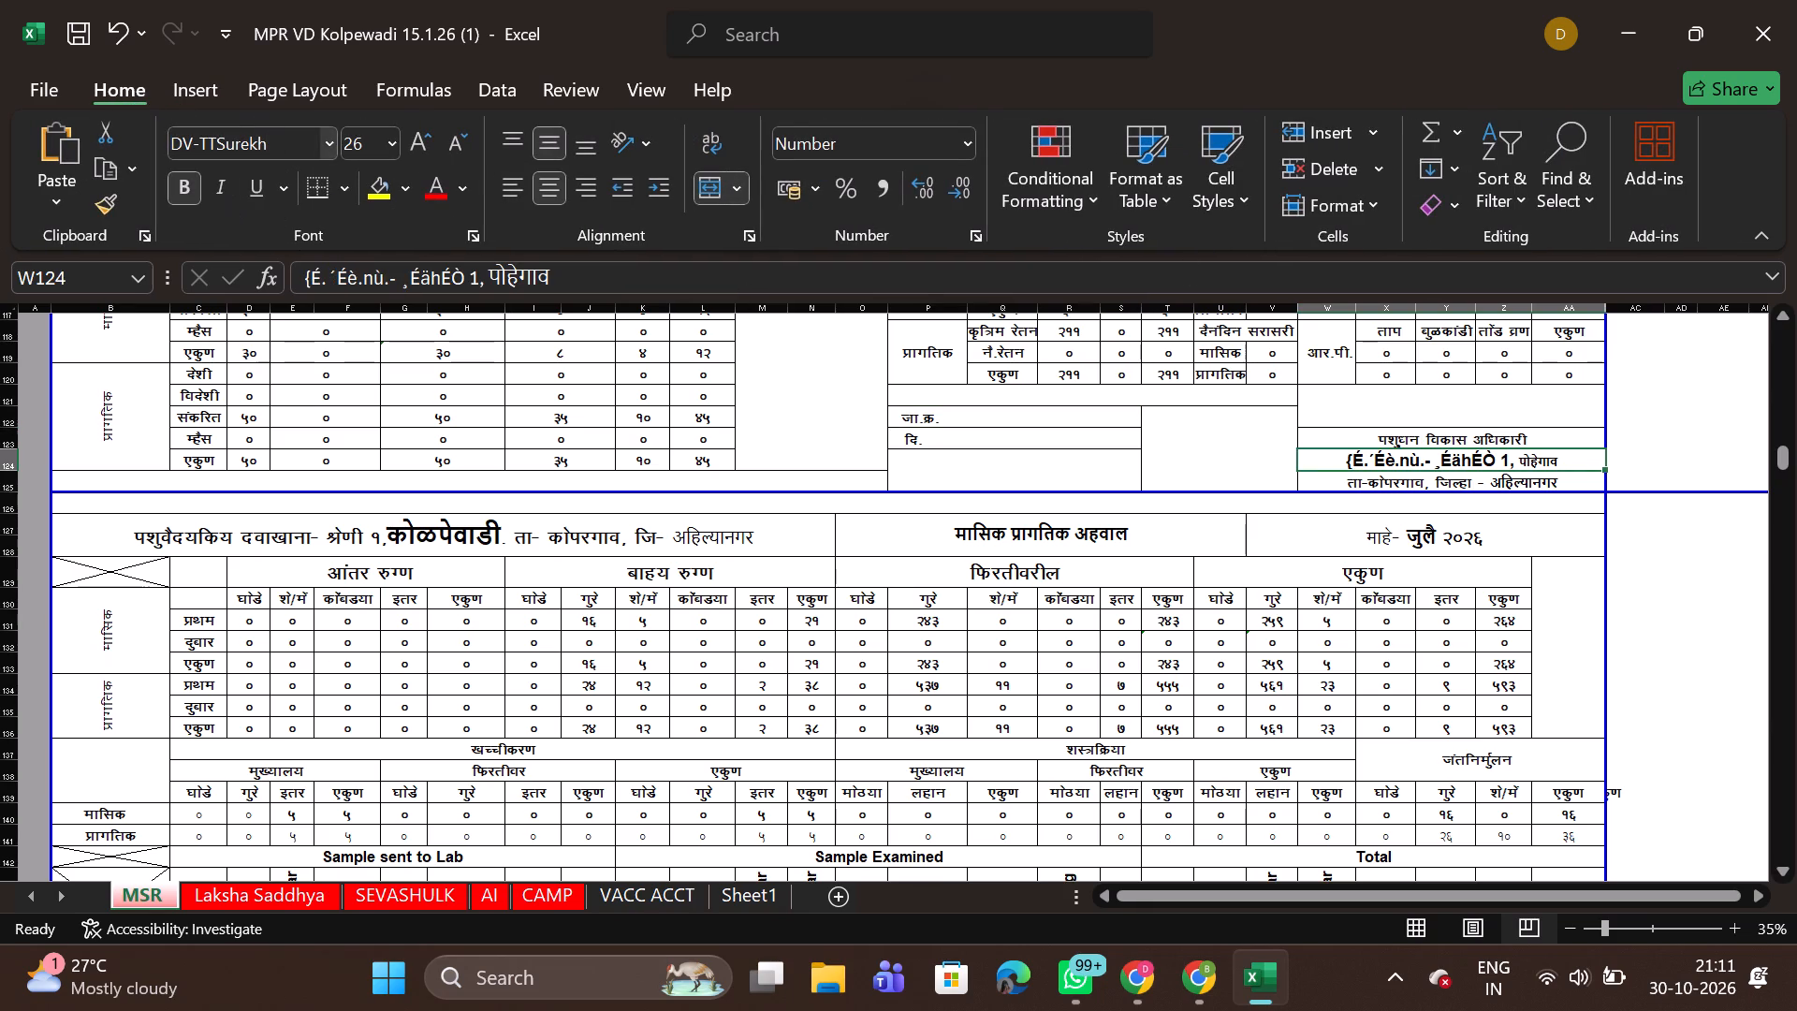
left_click(270, 138)
key("ctrl+v")
key("Return")
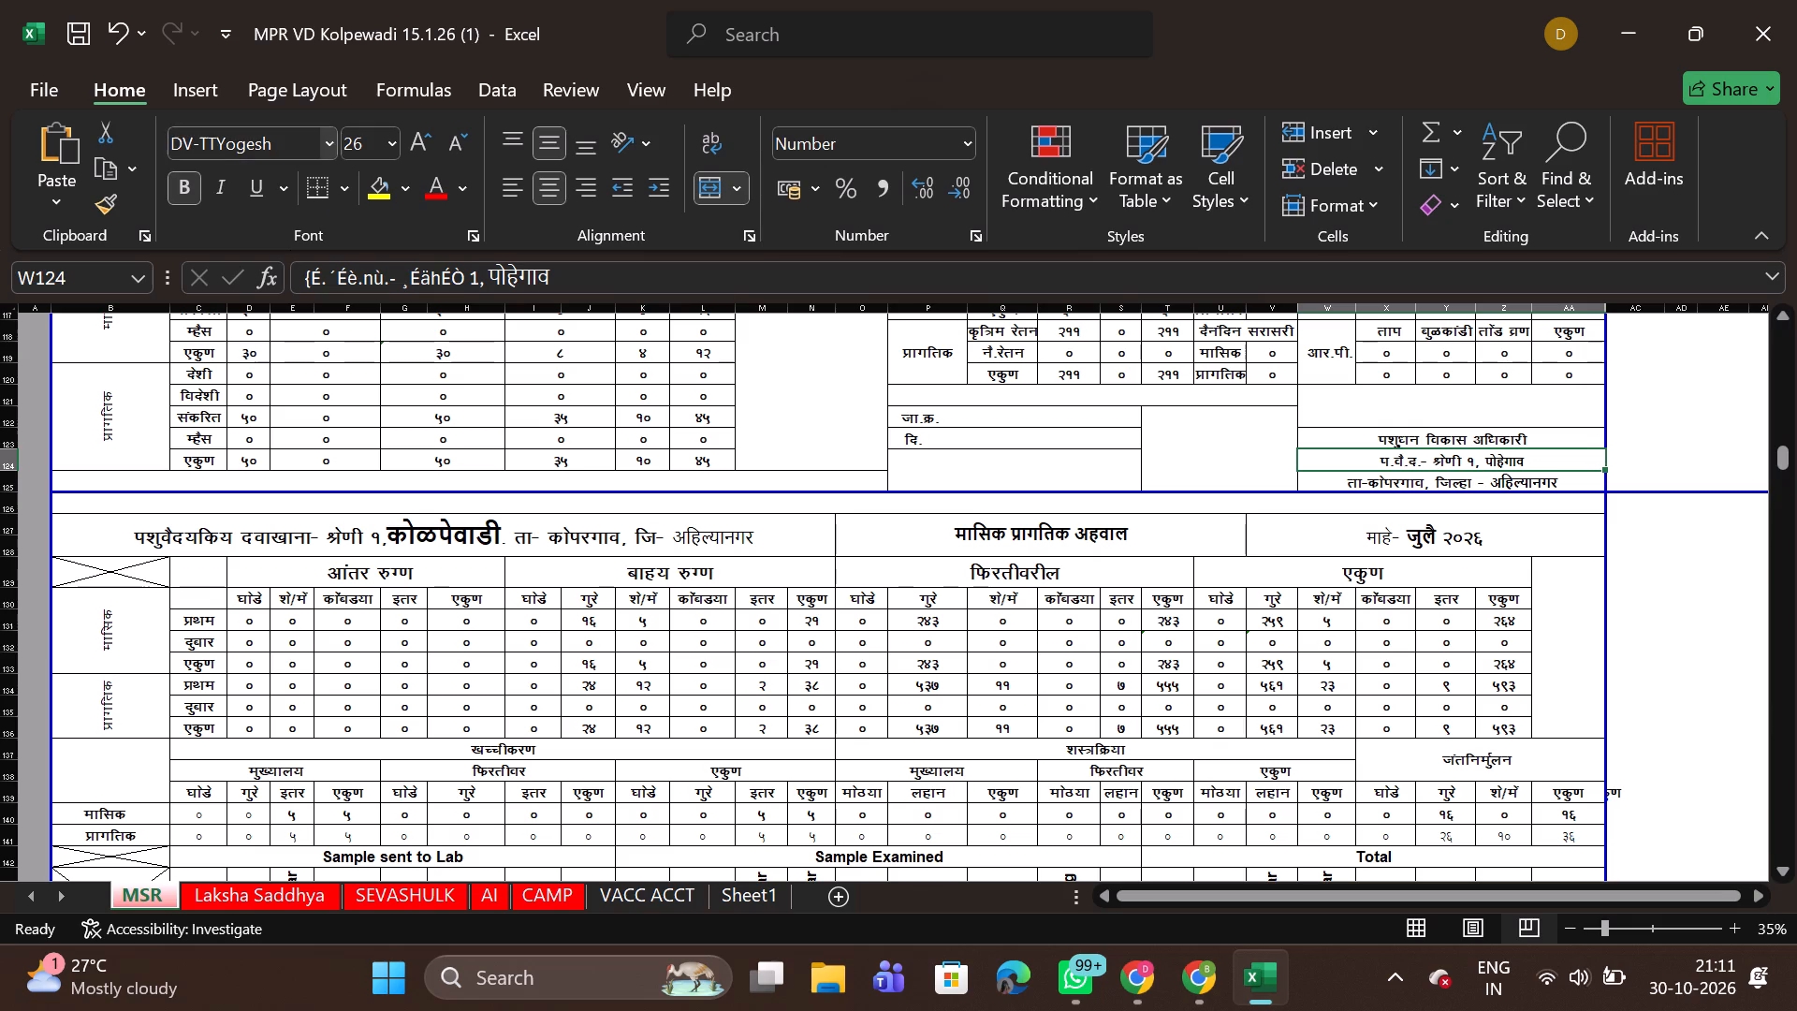
Set the font of the garbled vaccination heading in cell P147 on page 4 to DV-TTYogesh.
scroll(478, 558, "down", 5)
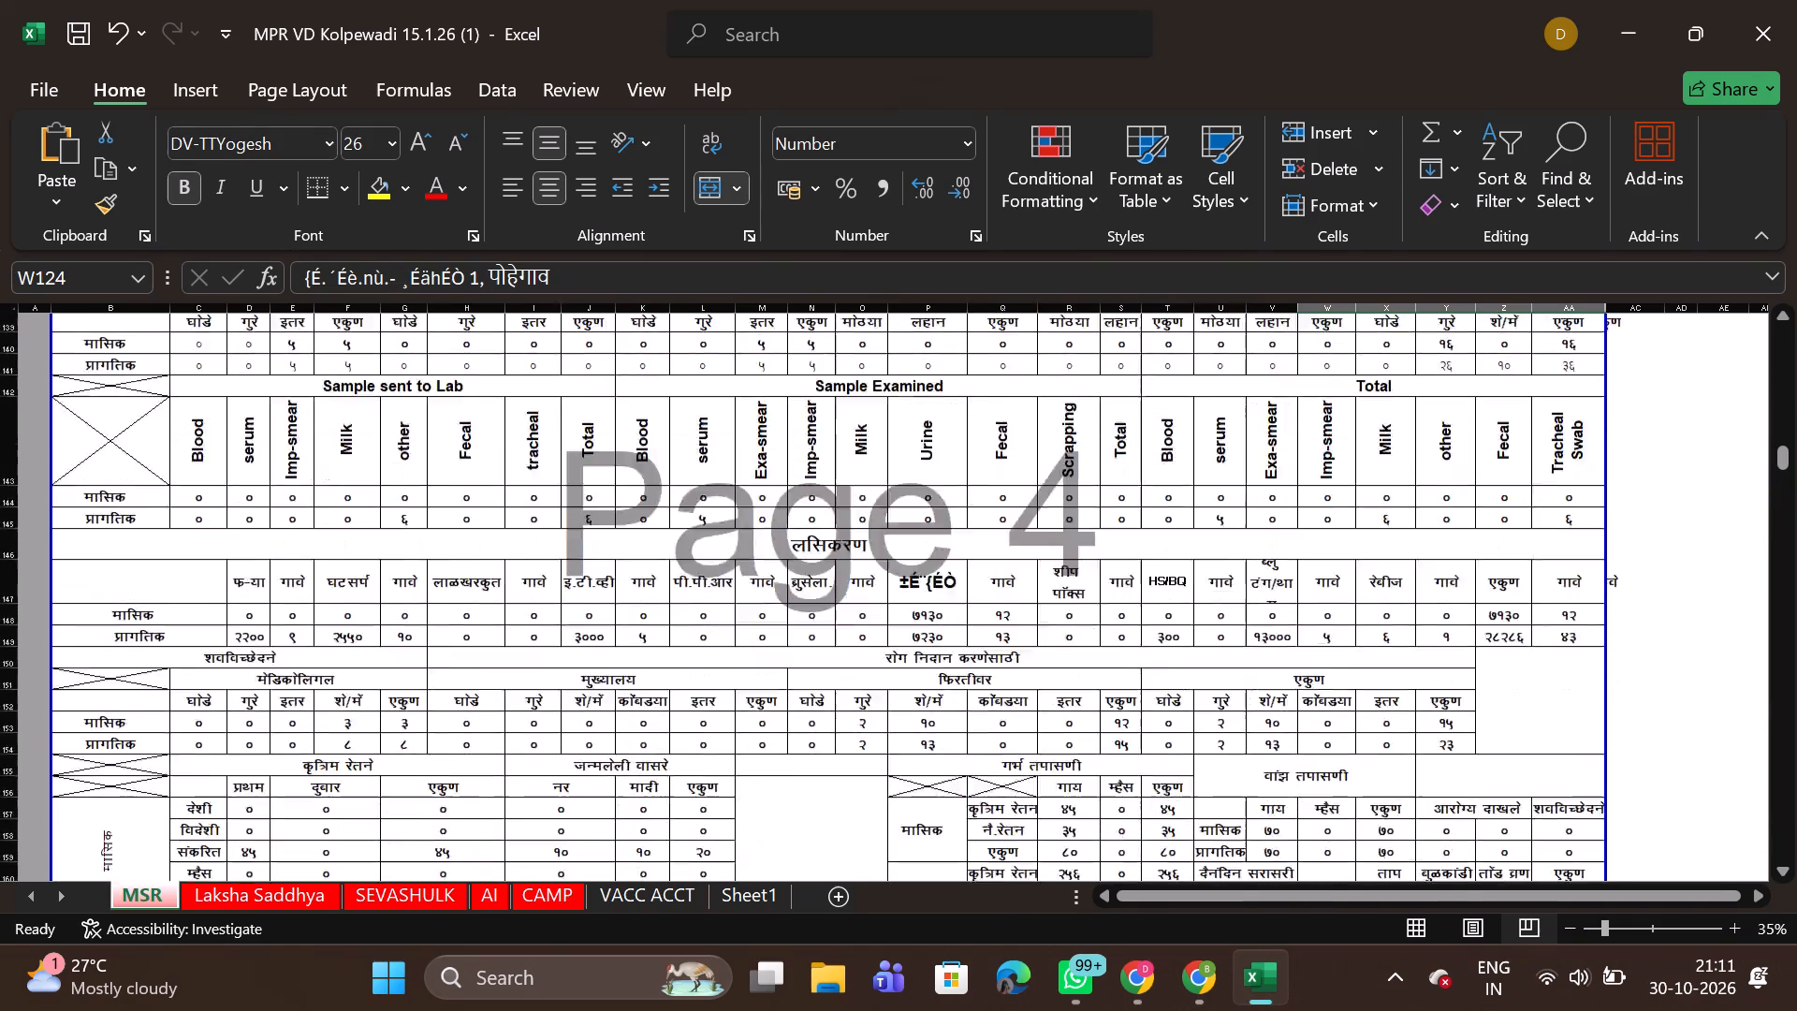
scroll(478, 558, "down", 1)
scroll(478, 558, "up", 2)
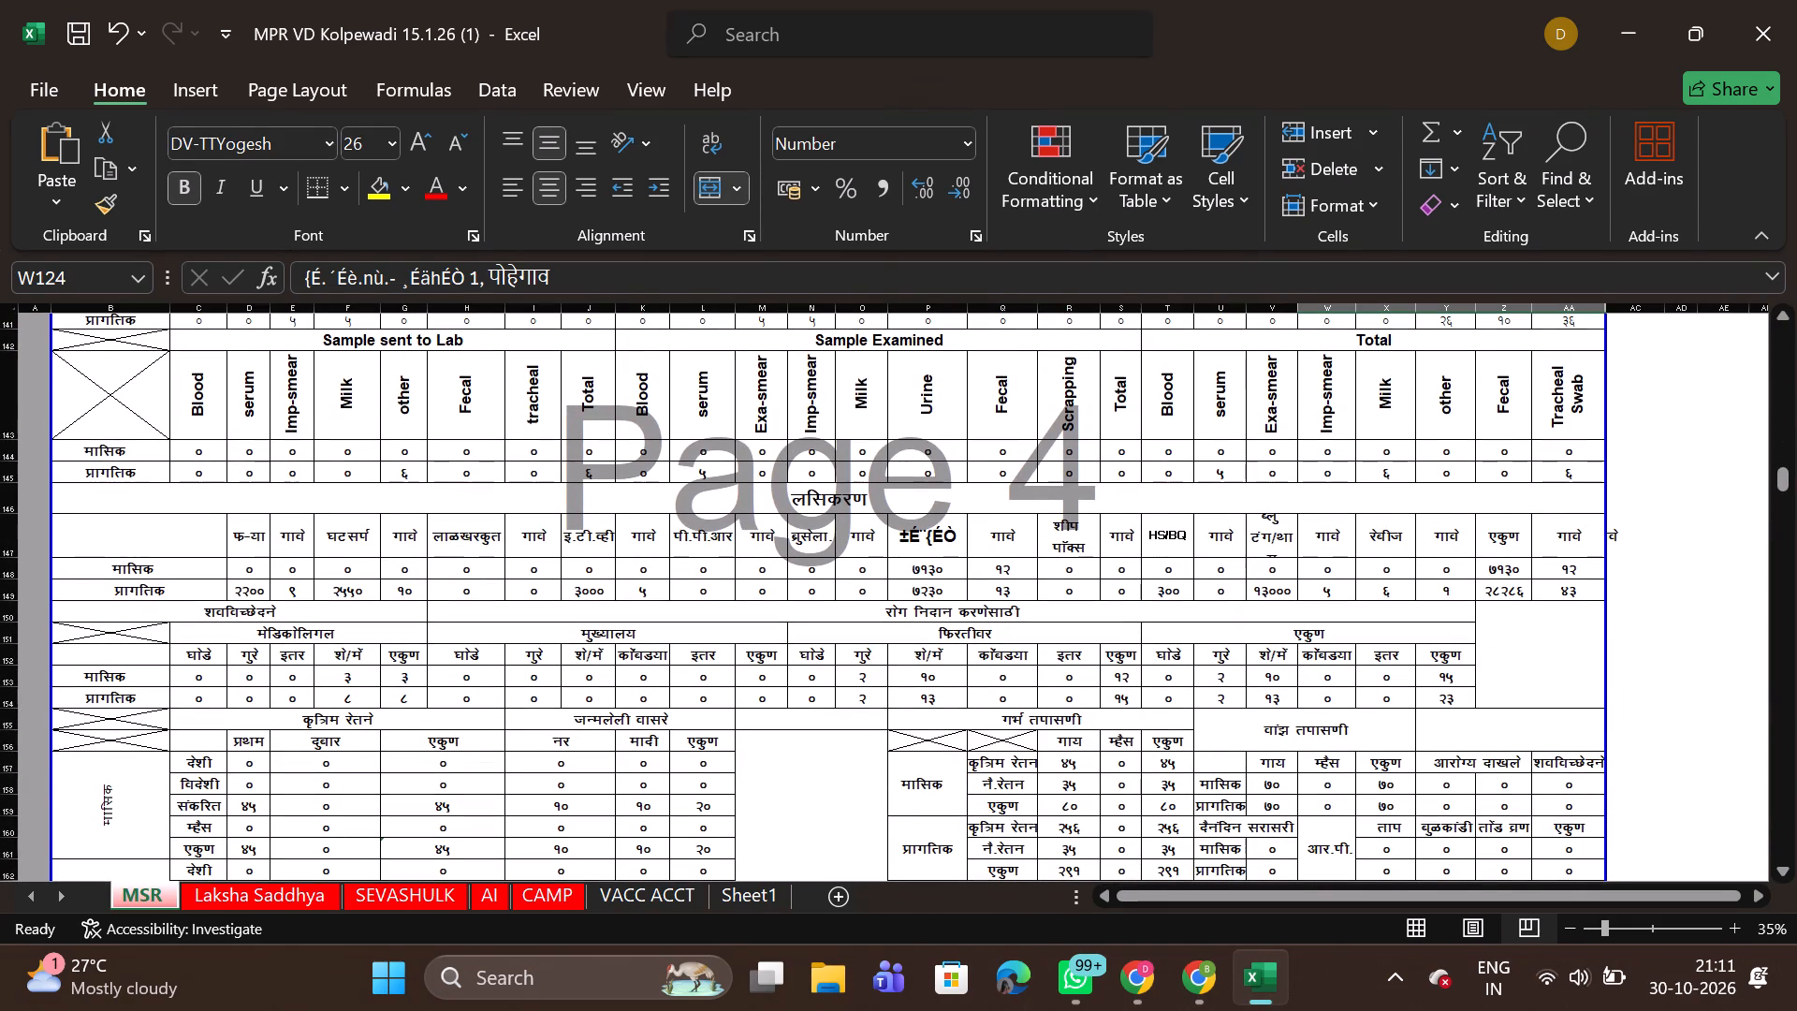
left_click(927, 536)
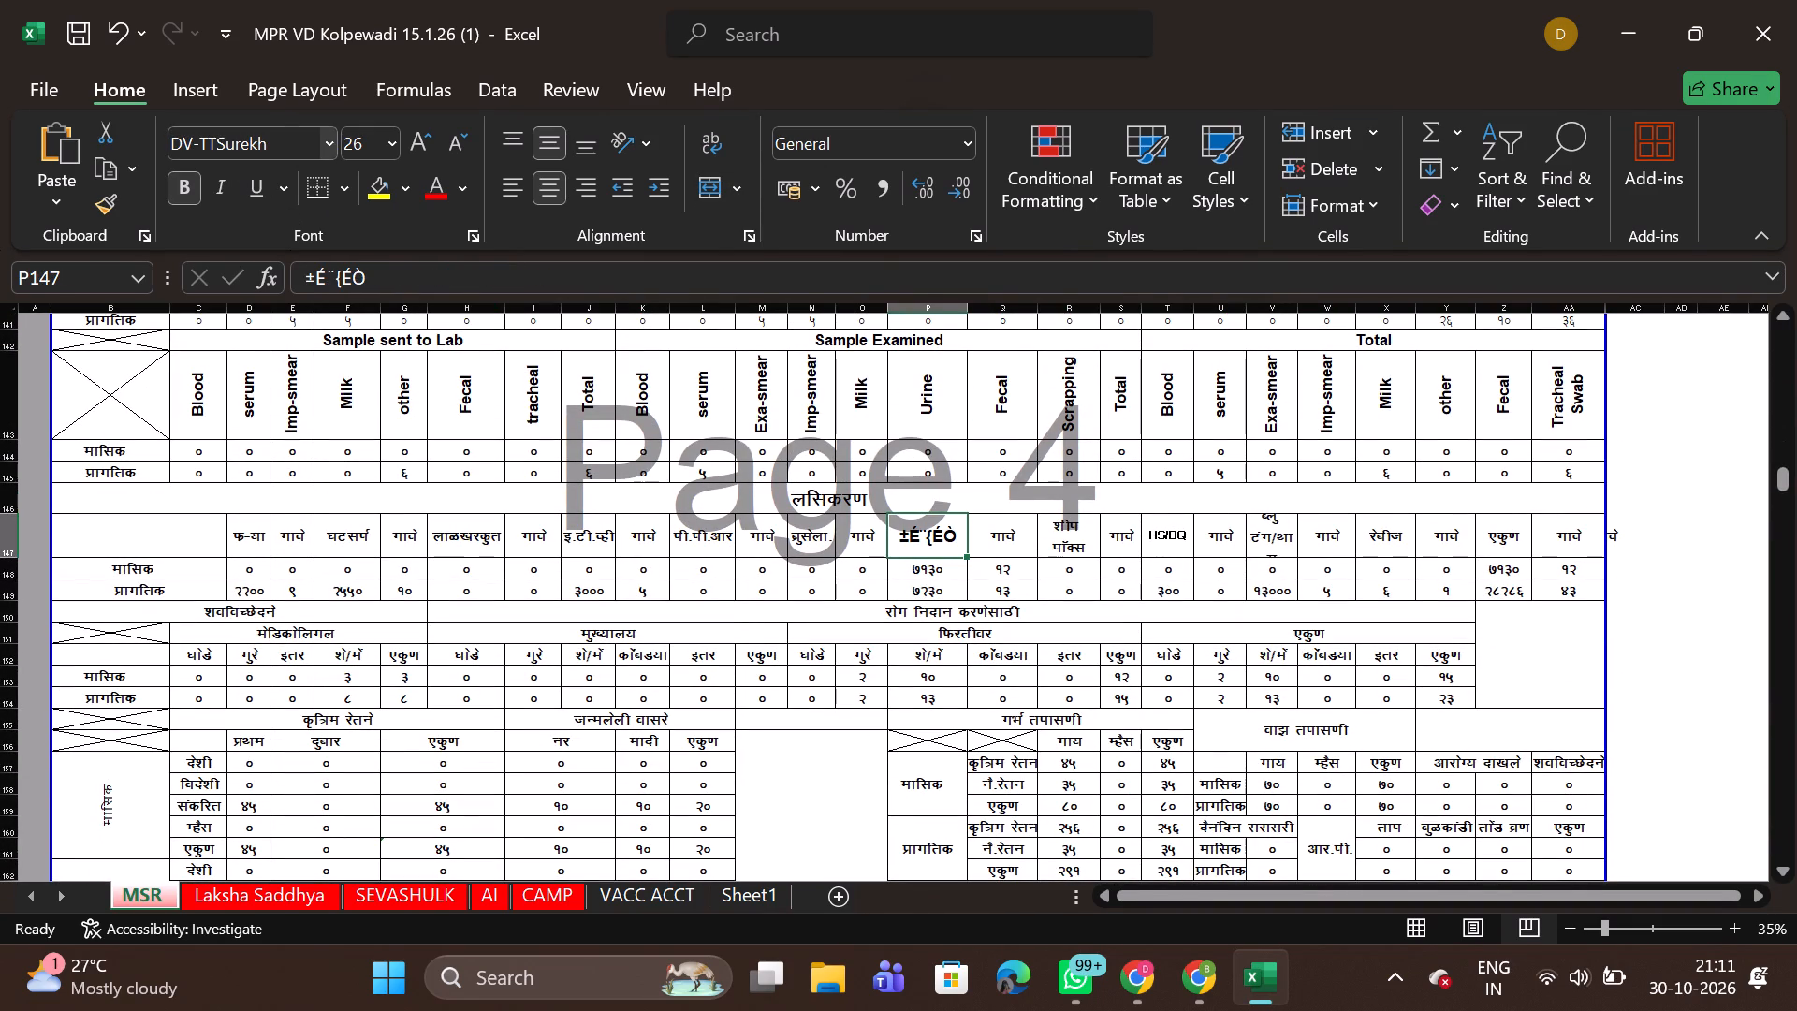
left_click(289, 143)
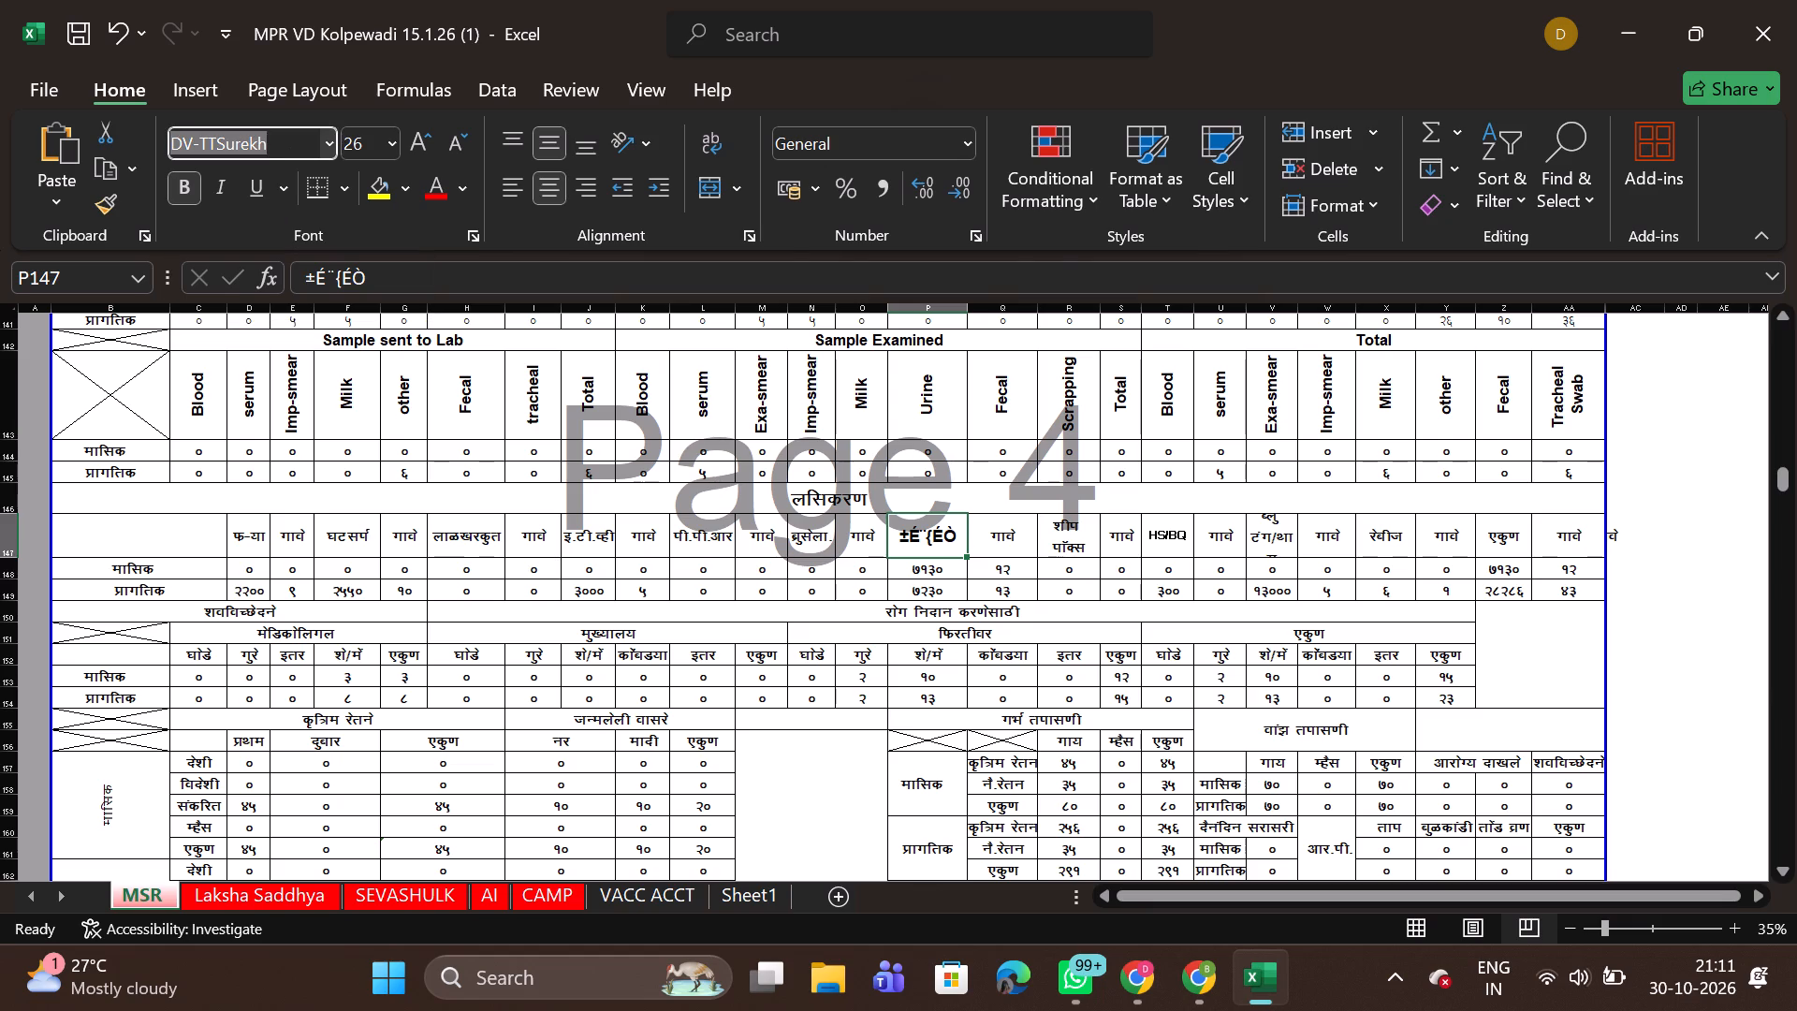
key("ctrl+v")
key("Return")
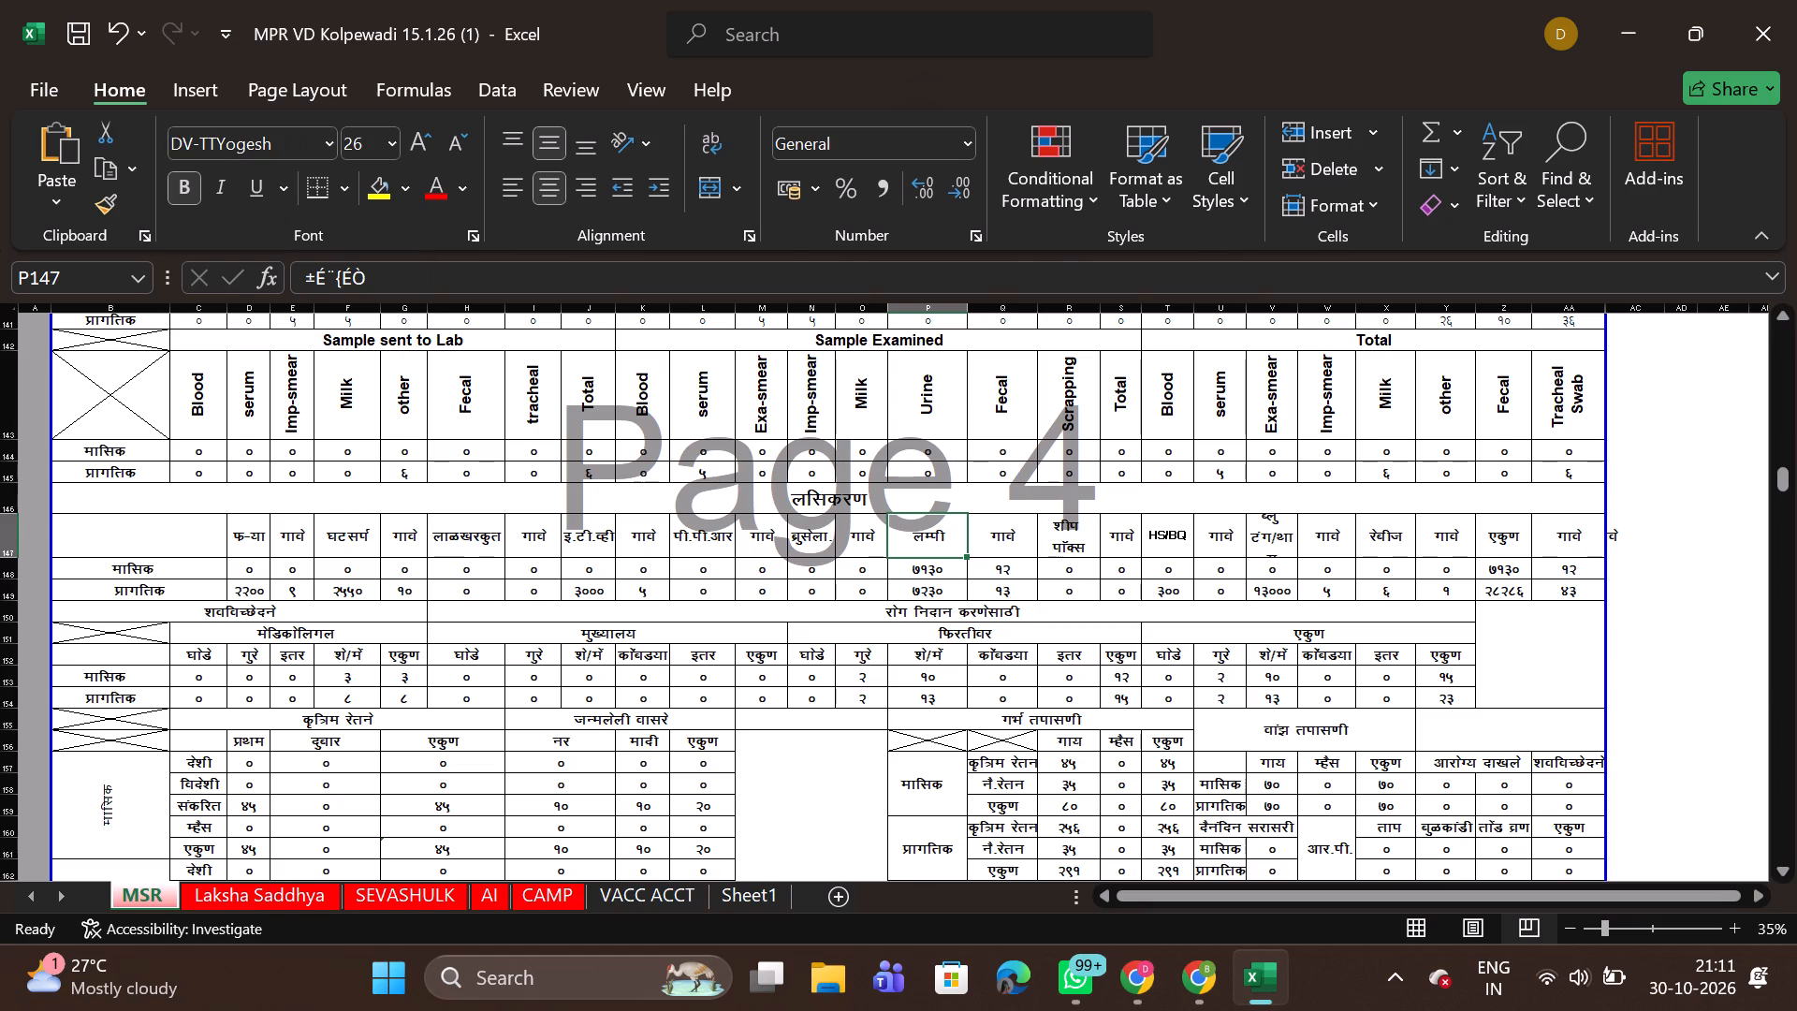
Fill the month cell V1 in page 1's header with the theme purple colour.
scroll(723, 576, "up", 17)
scroll(723, 576, "up", 6)
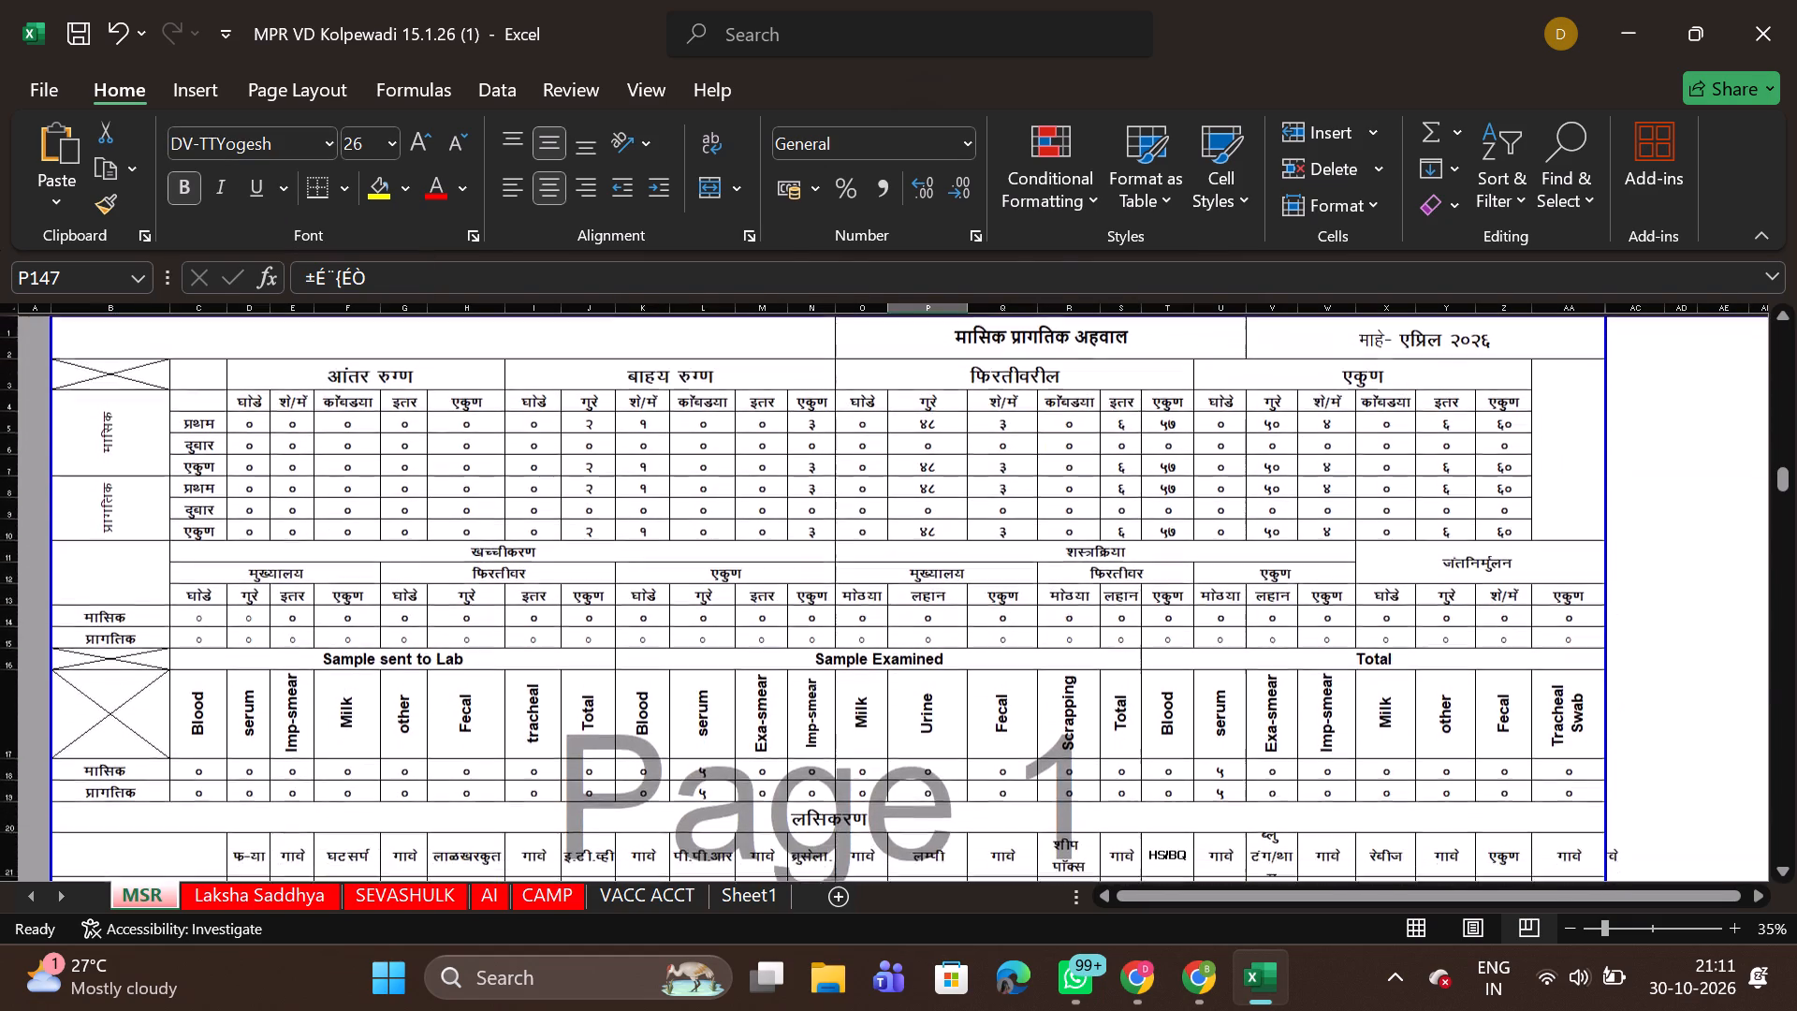
left_click(1401, 332)
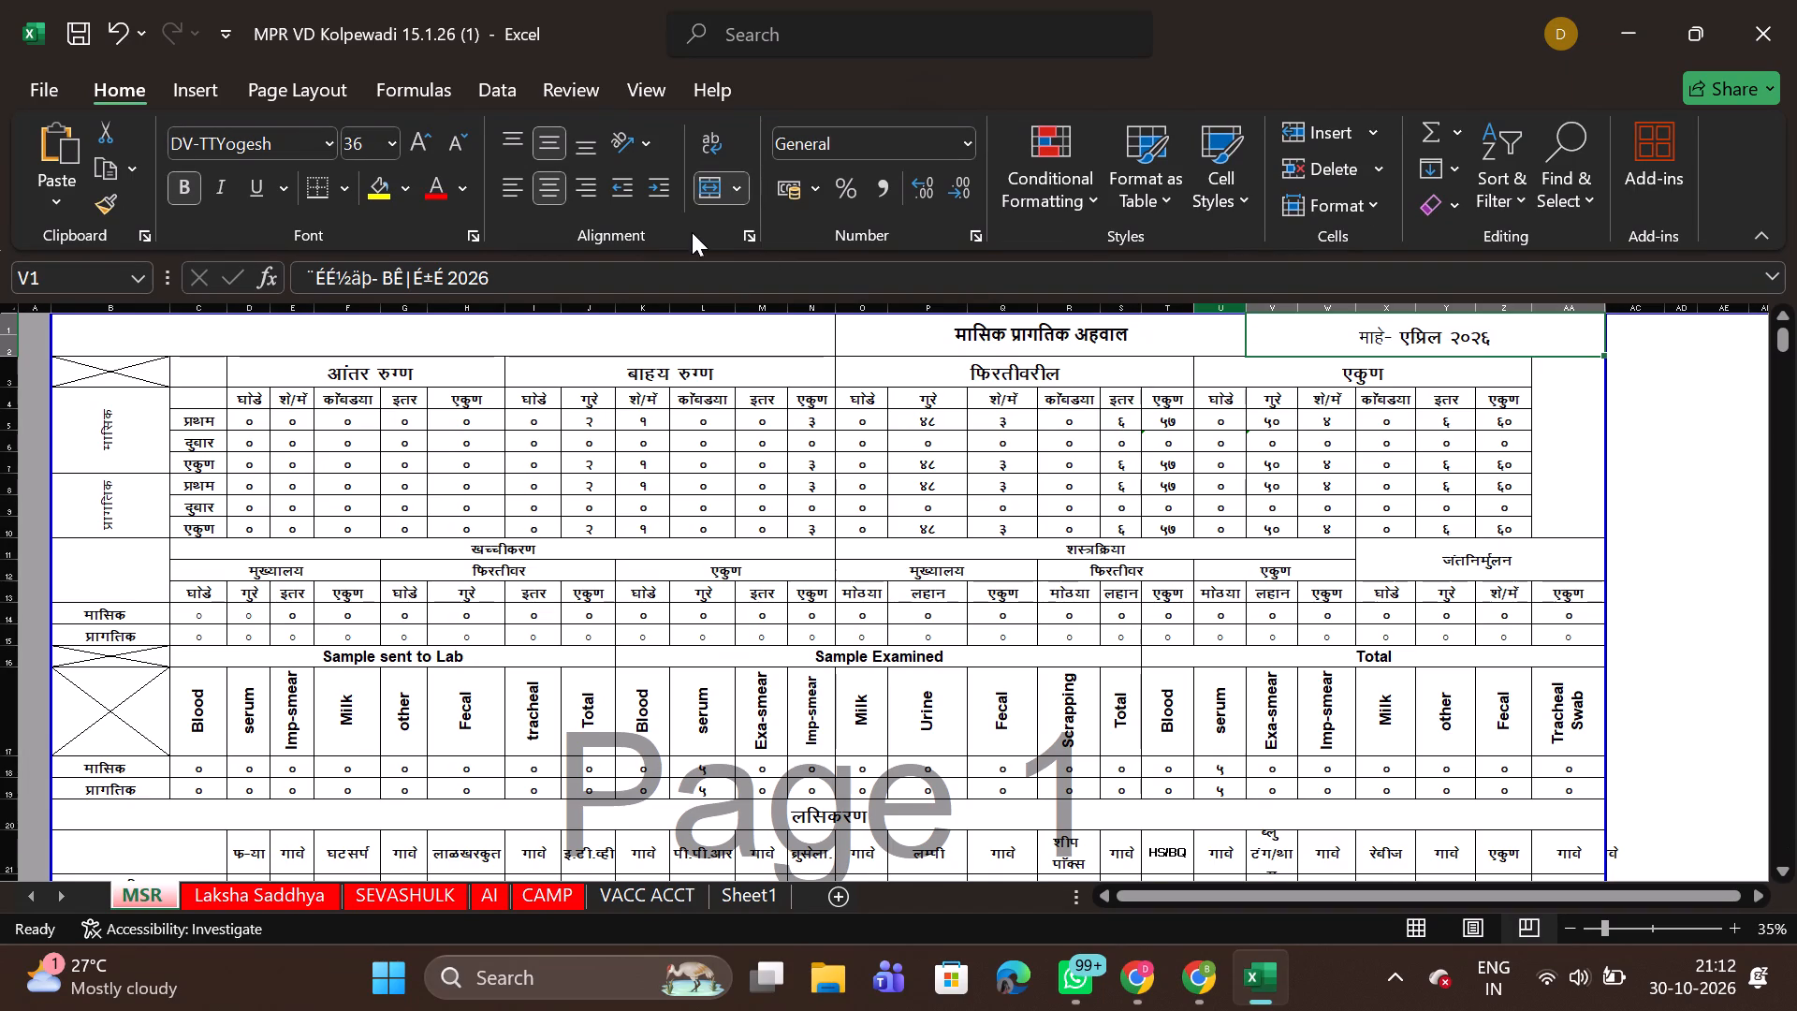
left_click(399, 186)
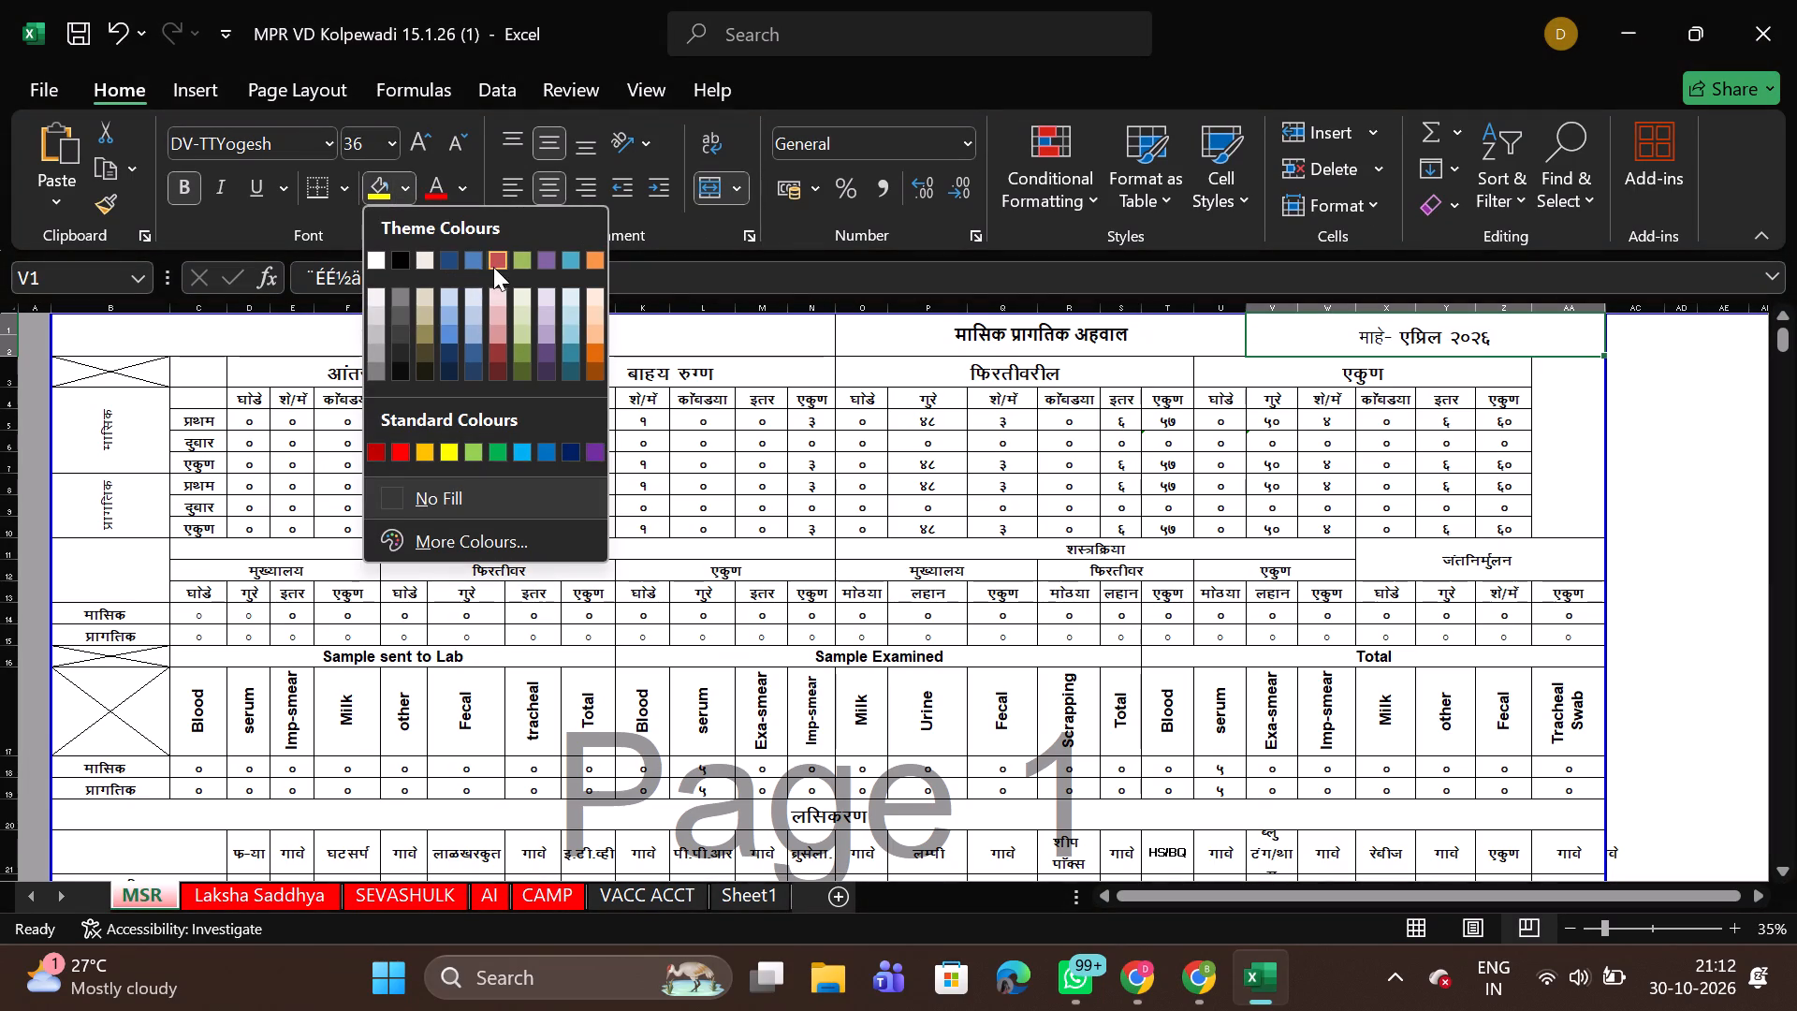
left_click(543, 254)
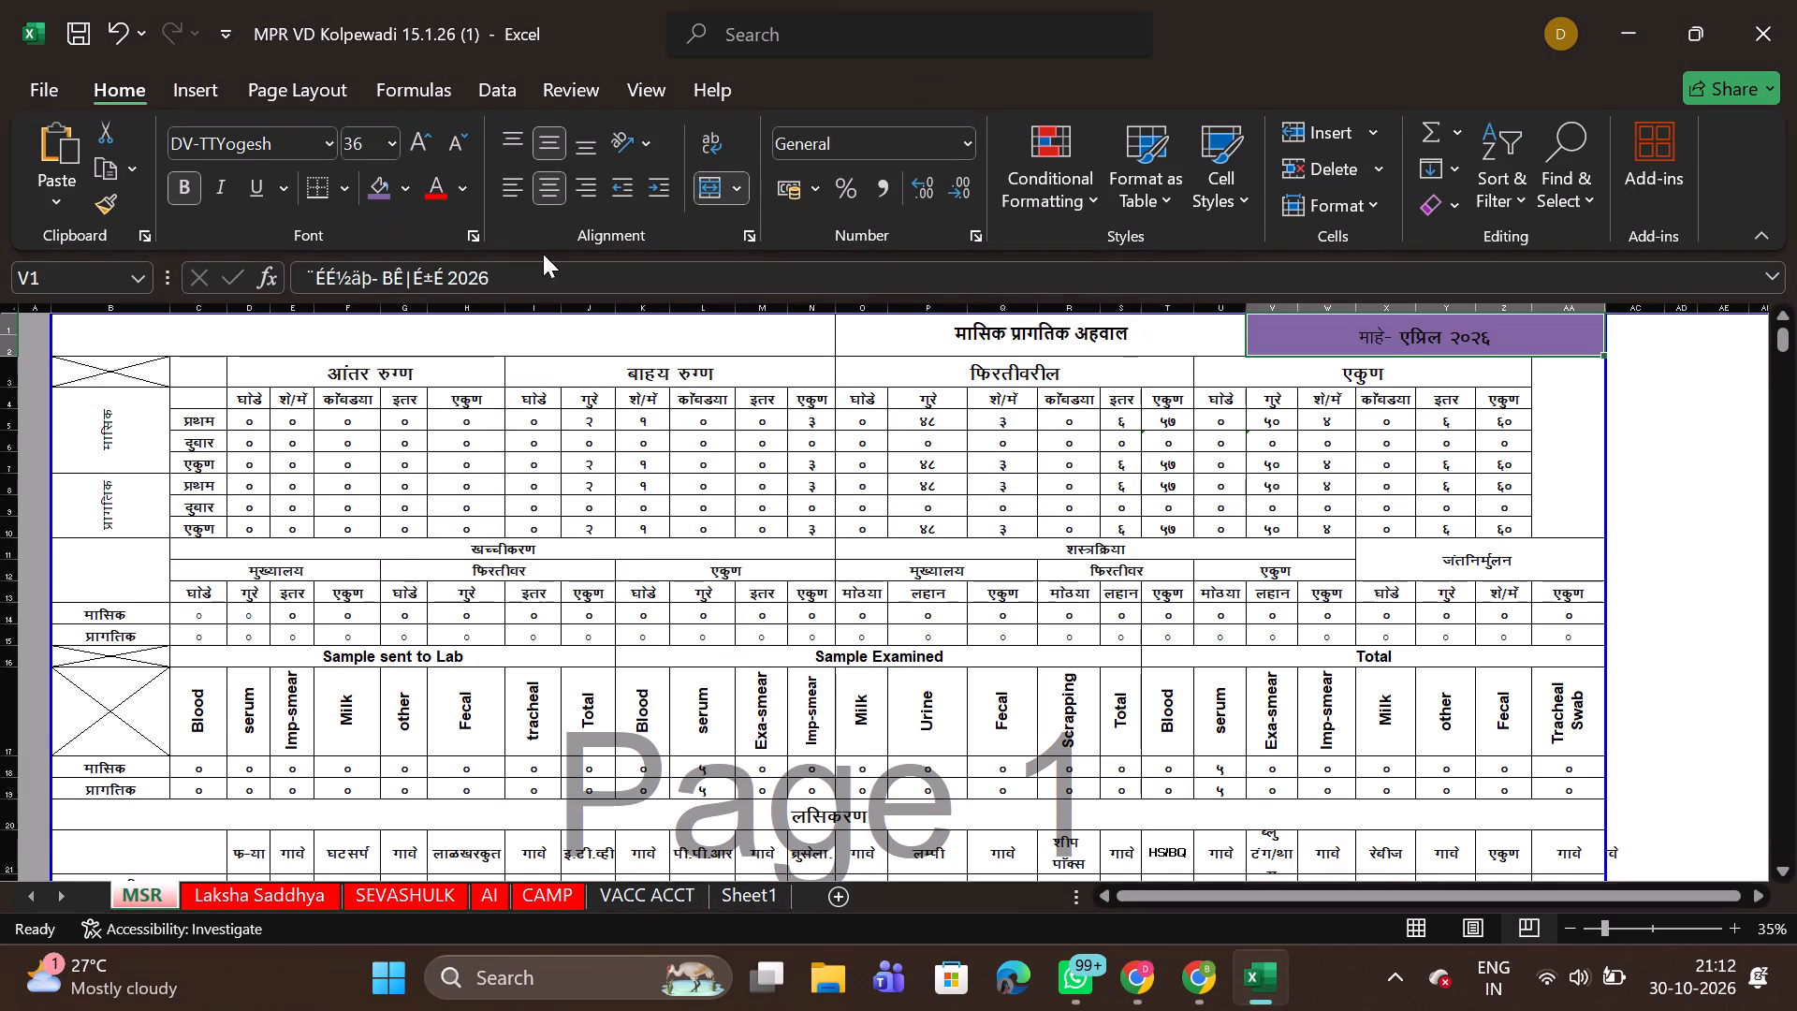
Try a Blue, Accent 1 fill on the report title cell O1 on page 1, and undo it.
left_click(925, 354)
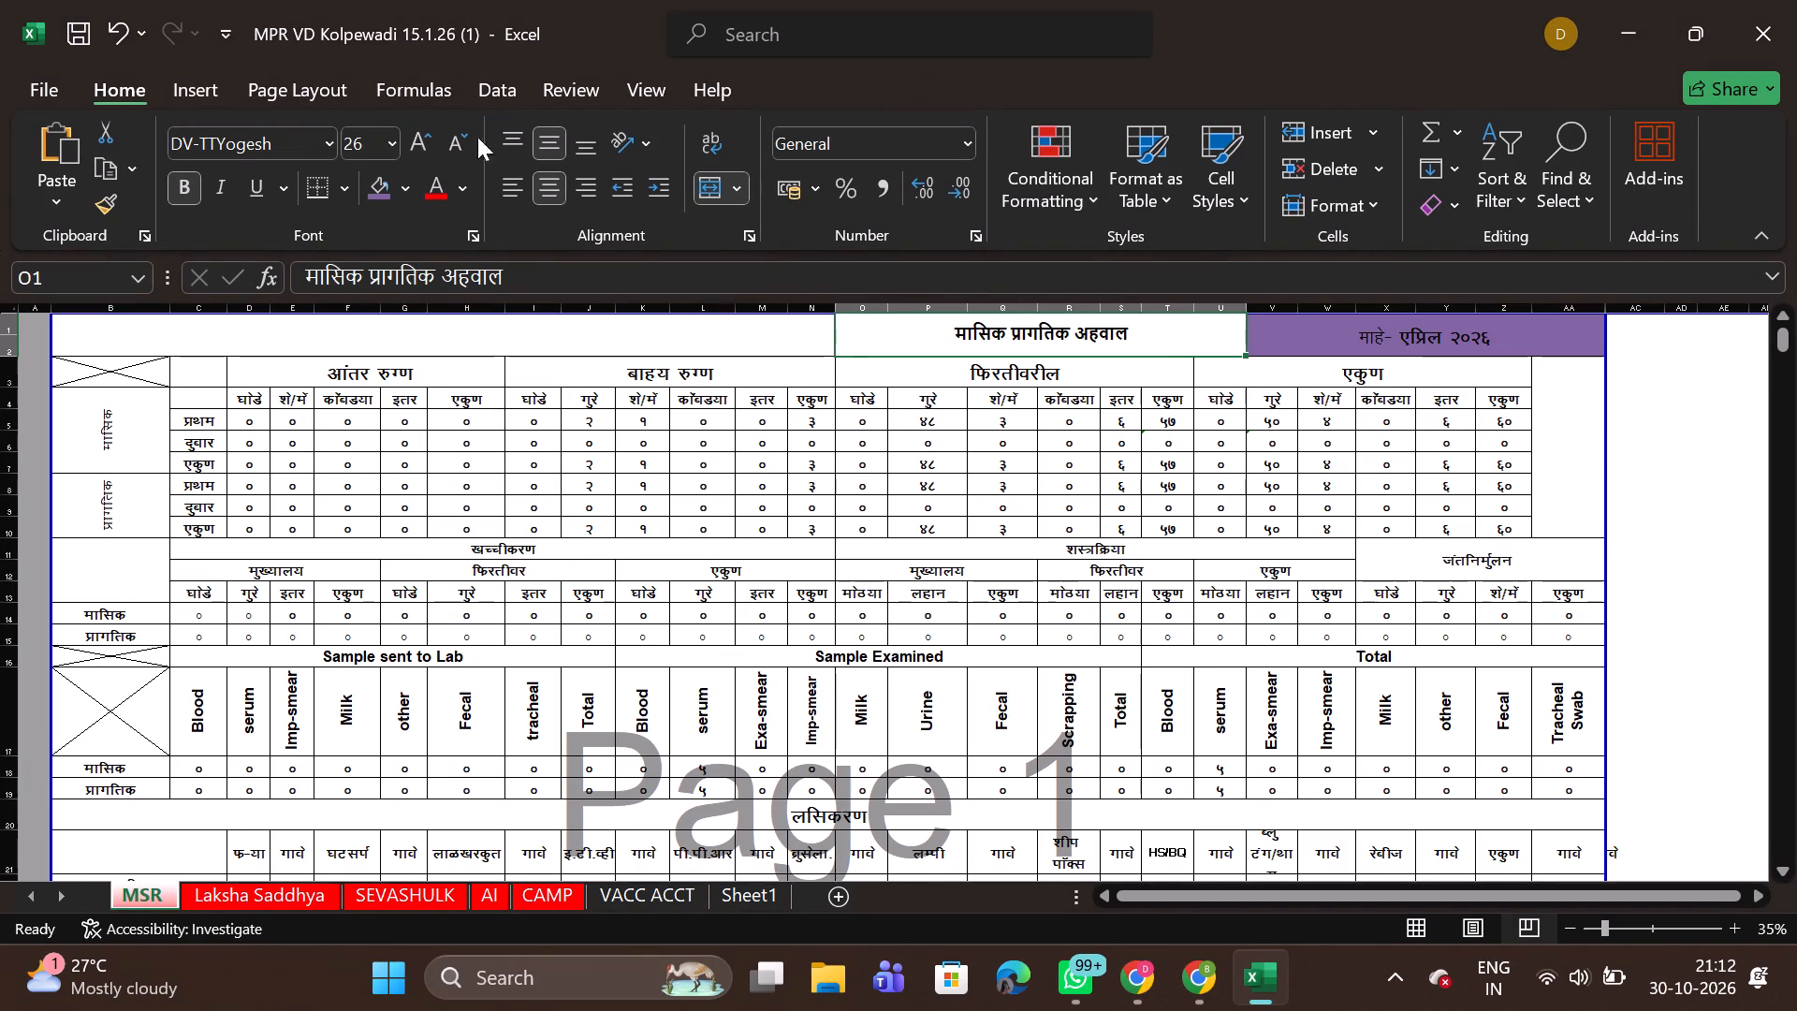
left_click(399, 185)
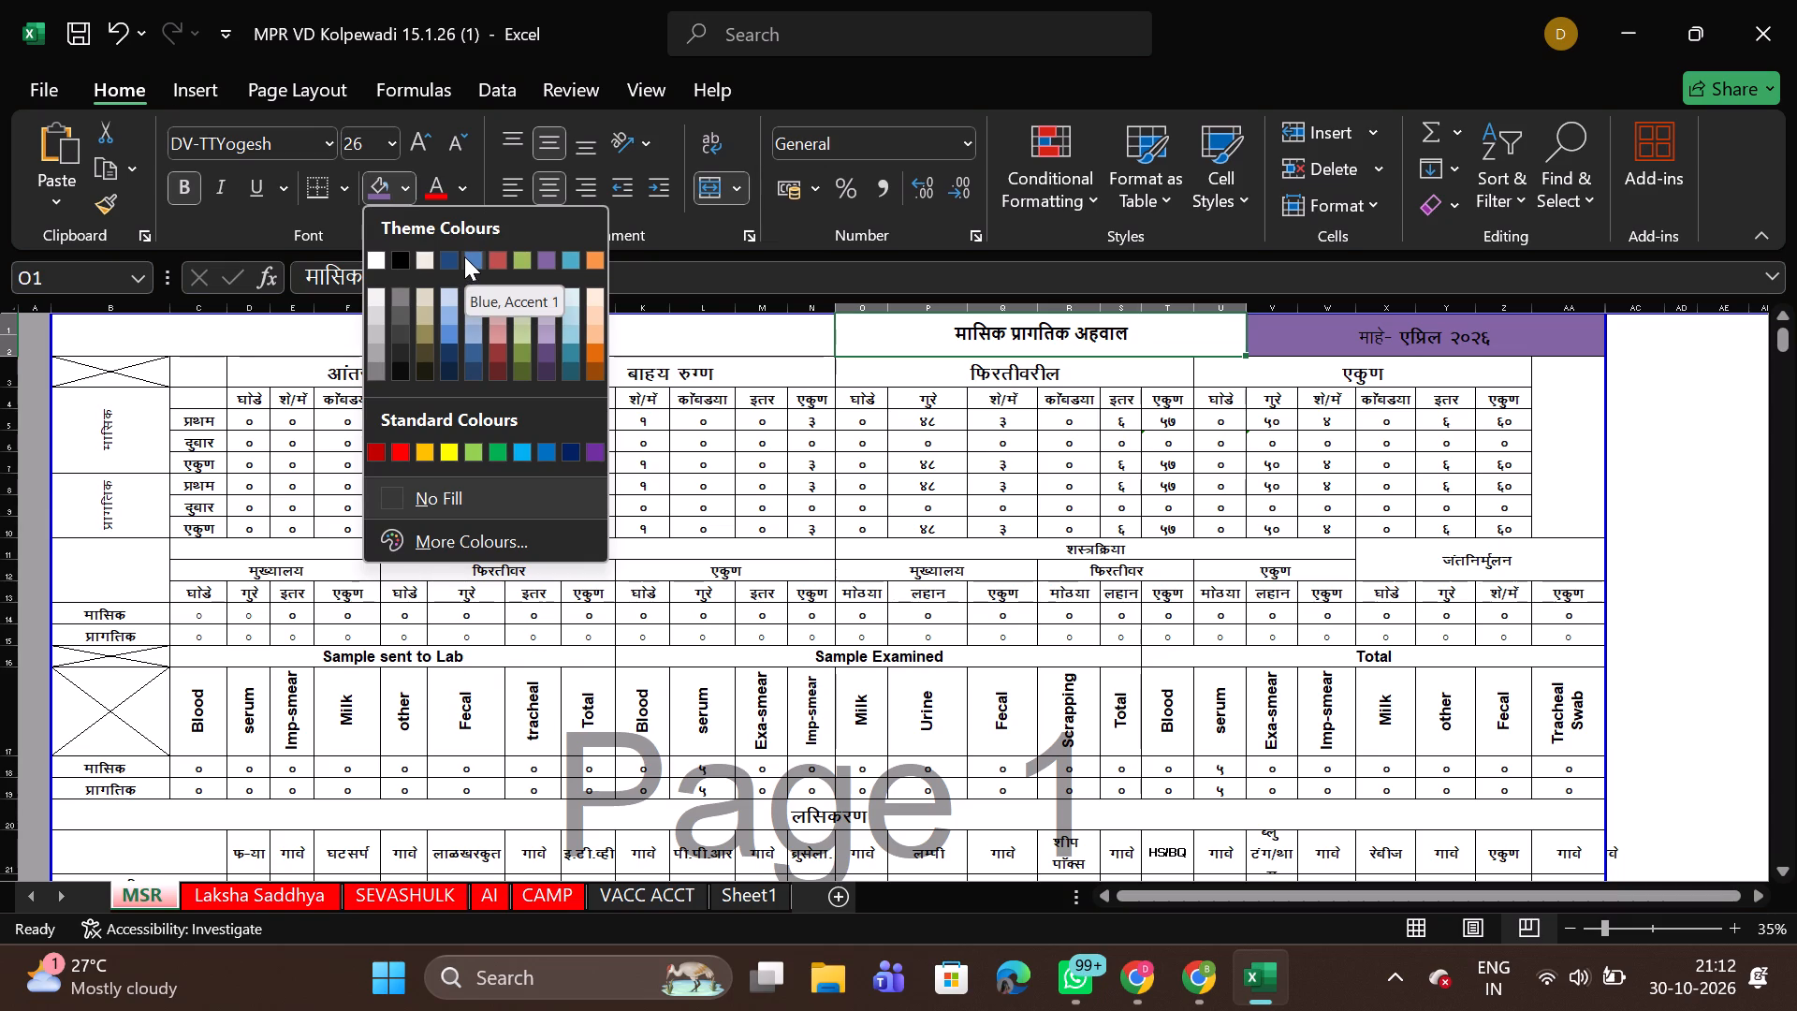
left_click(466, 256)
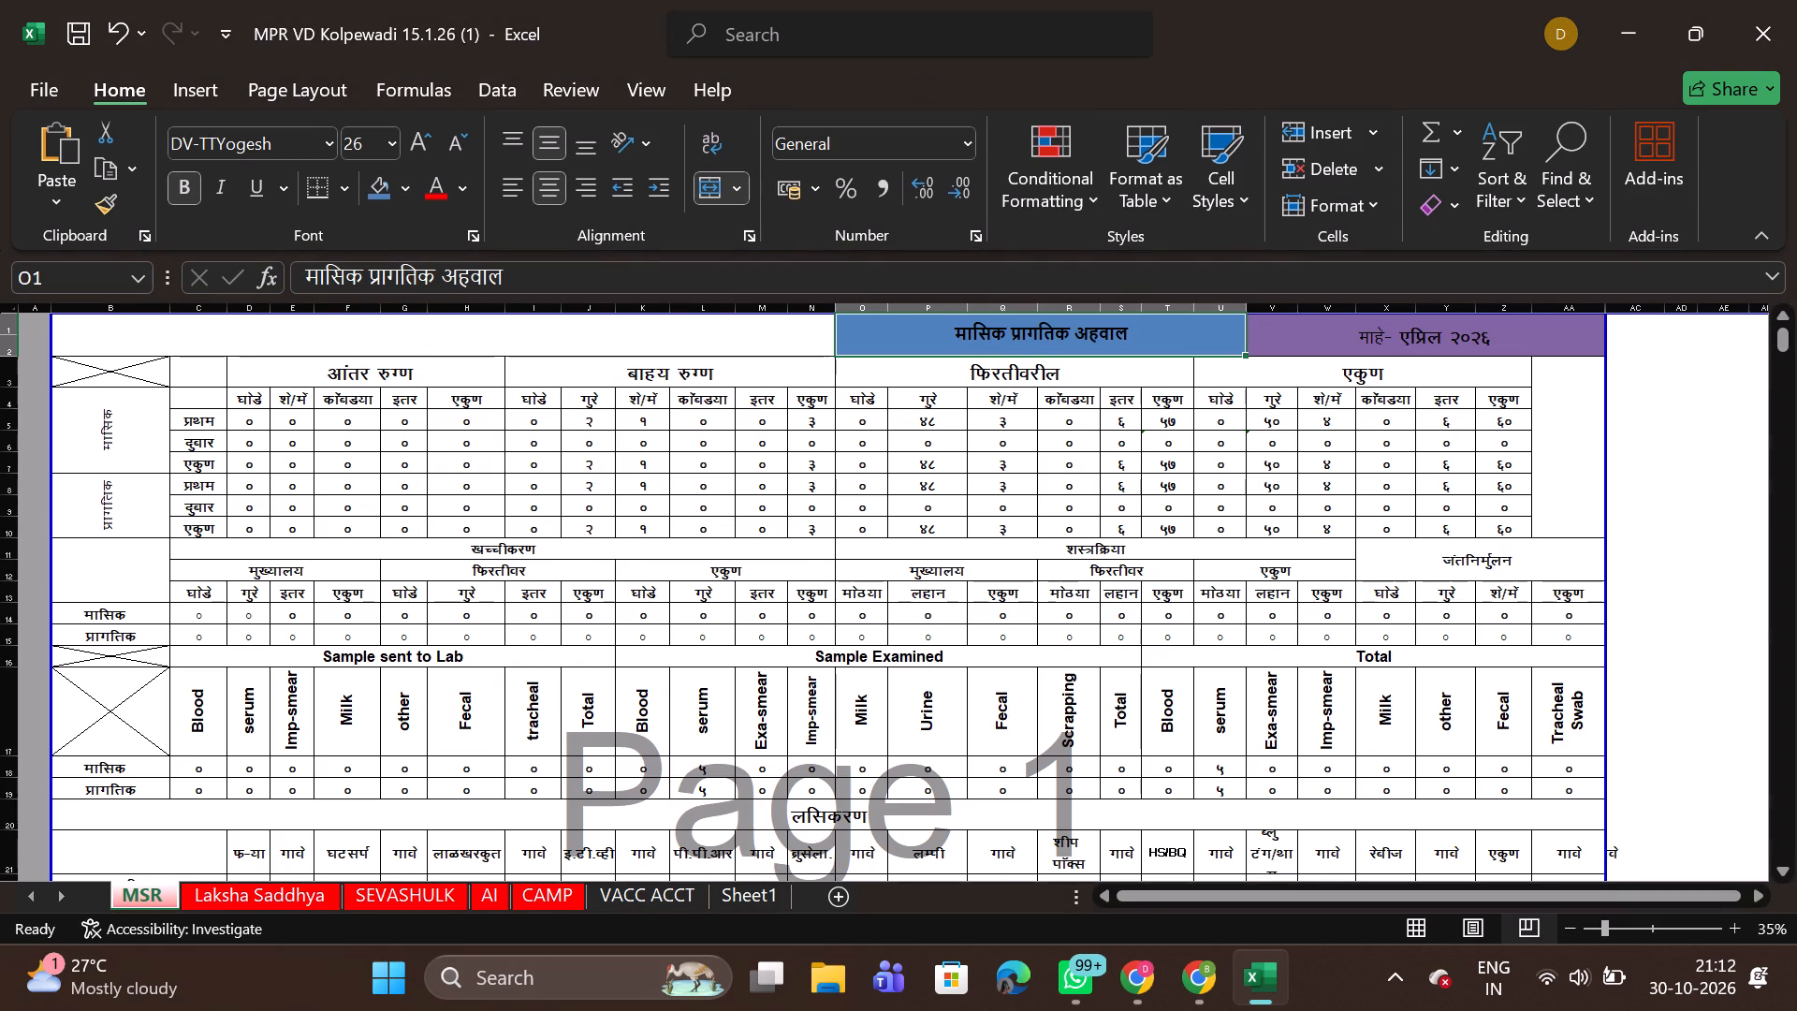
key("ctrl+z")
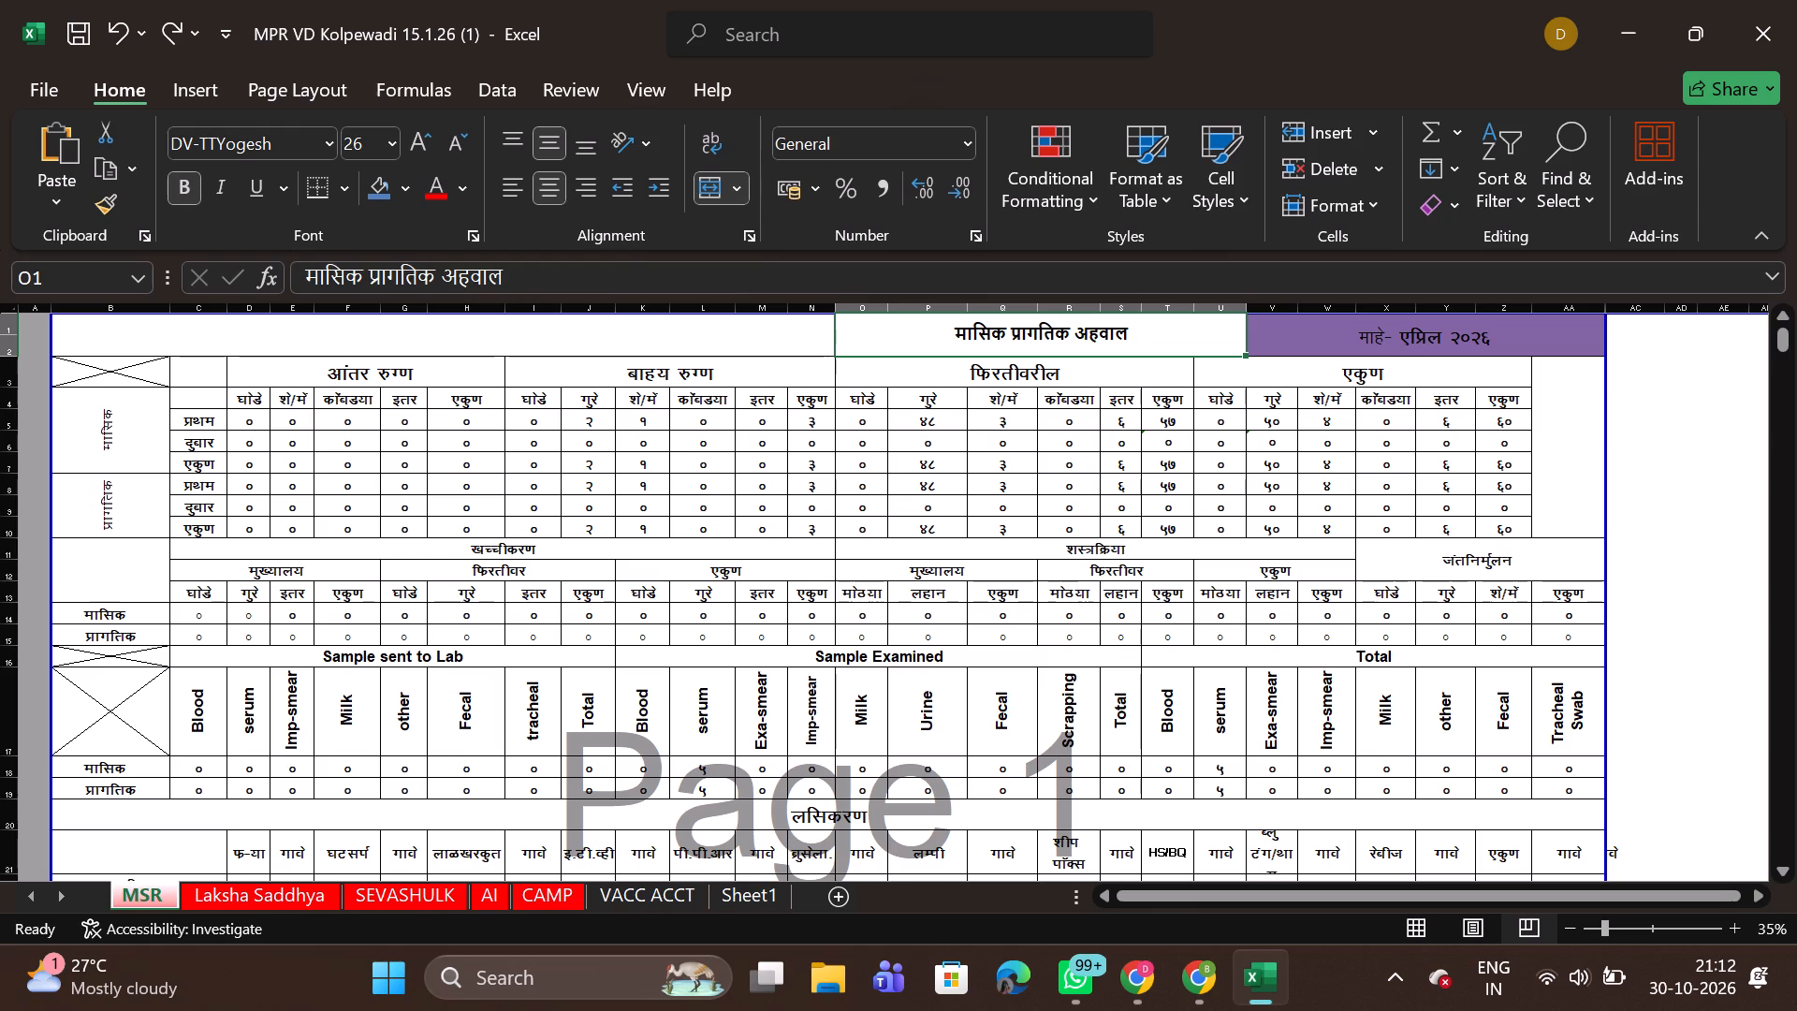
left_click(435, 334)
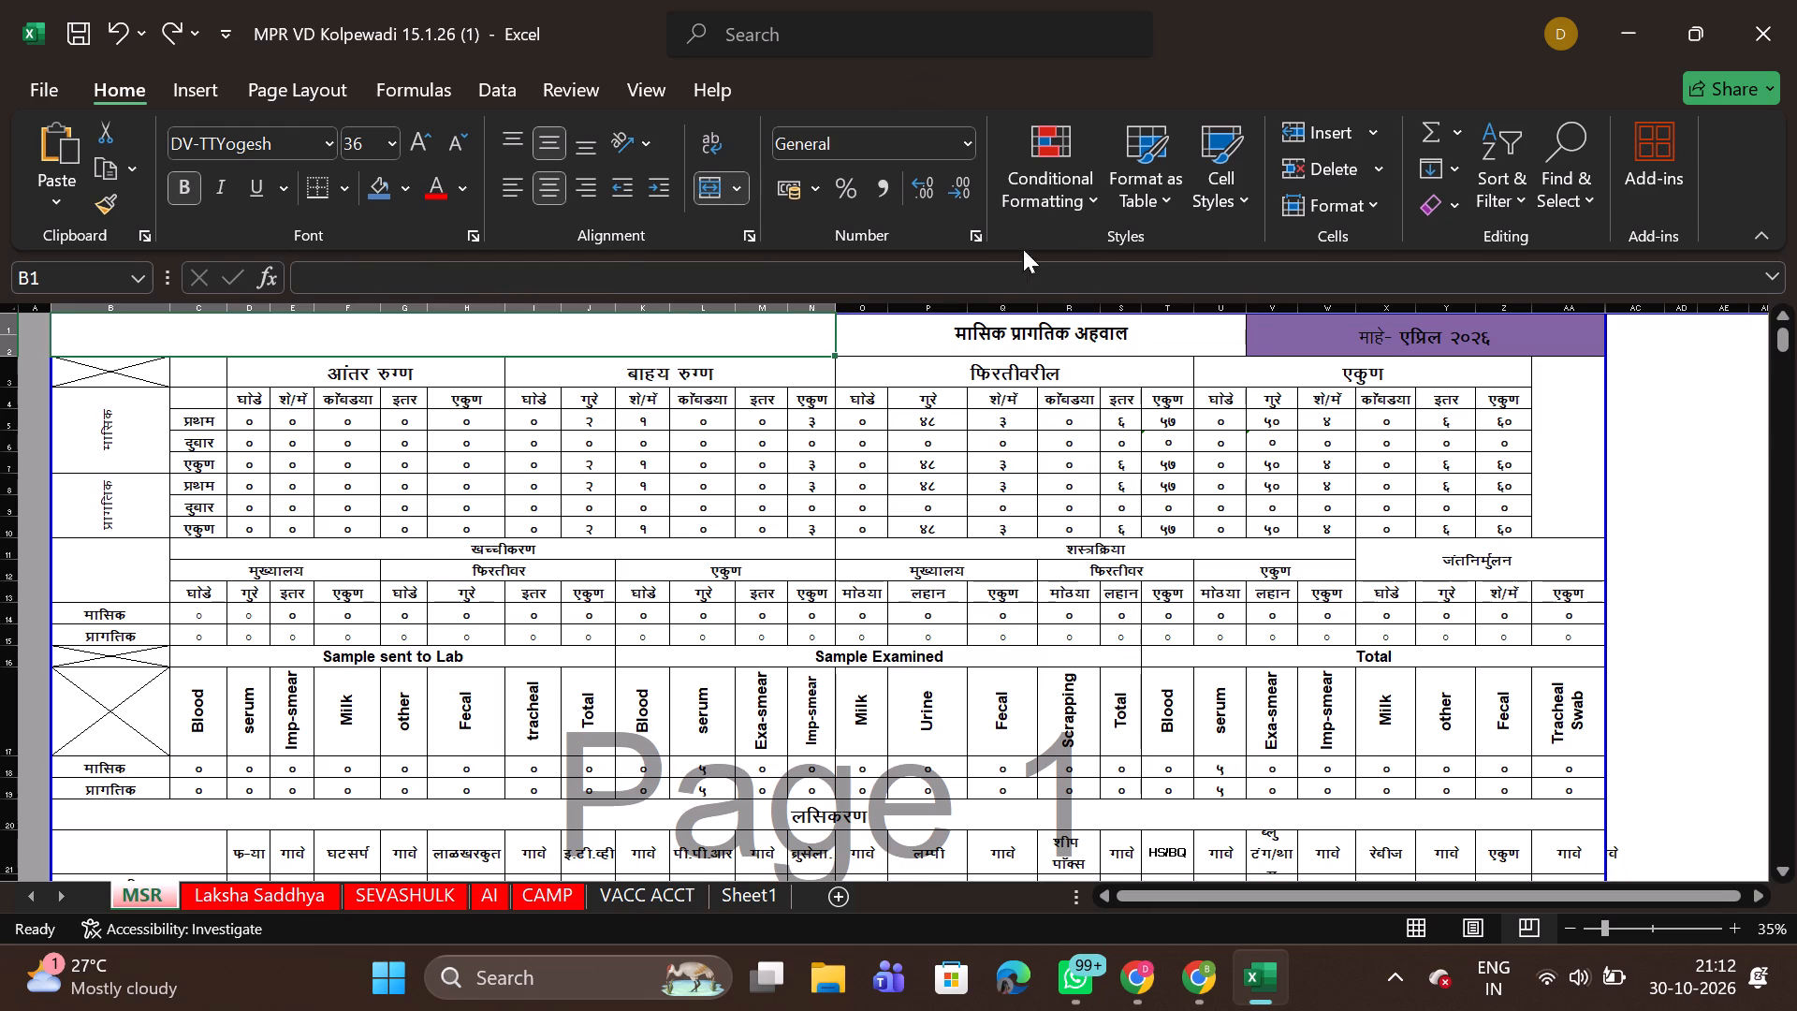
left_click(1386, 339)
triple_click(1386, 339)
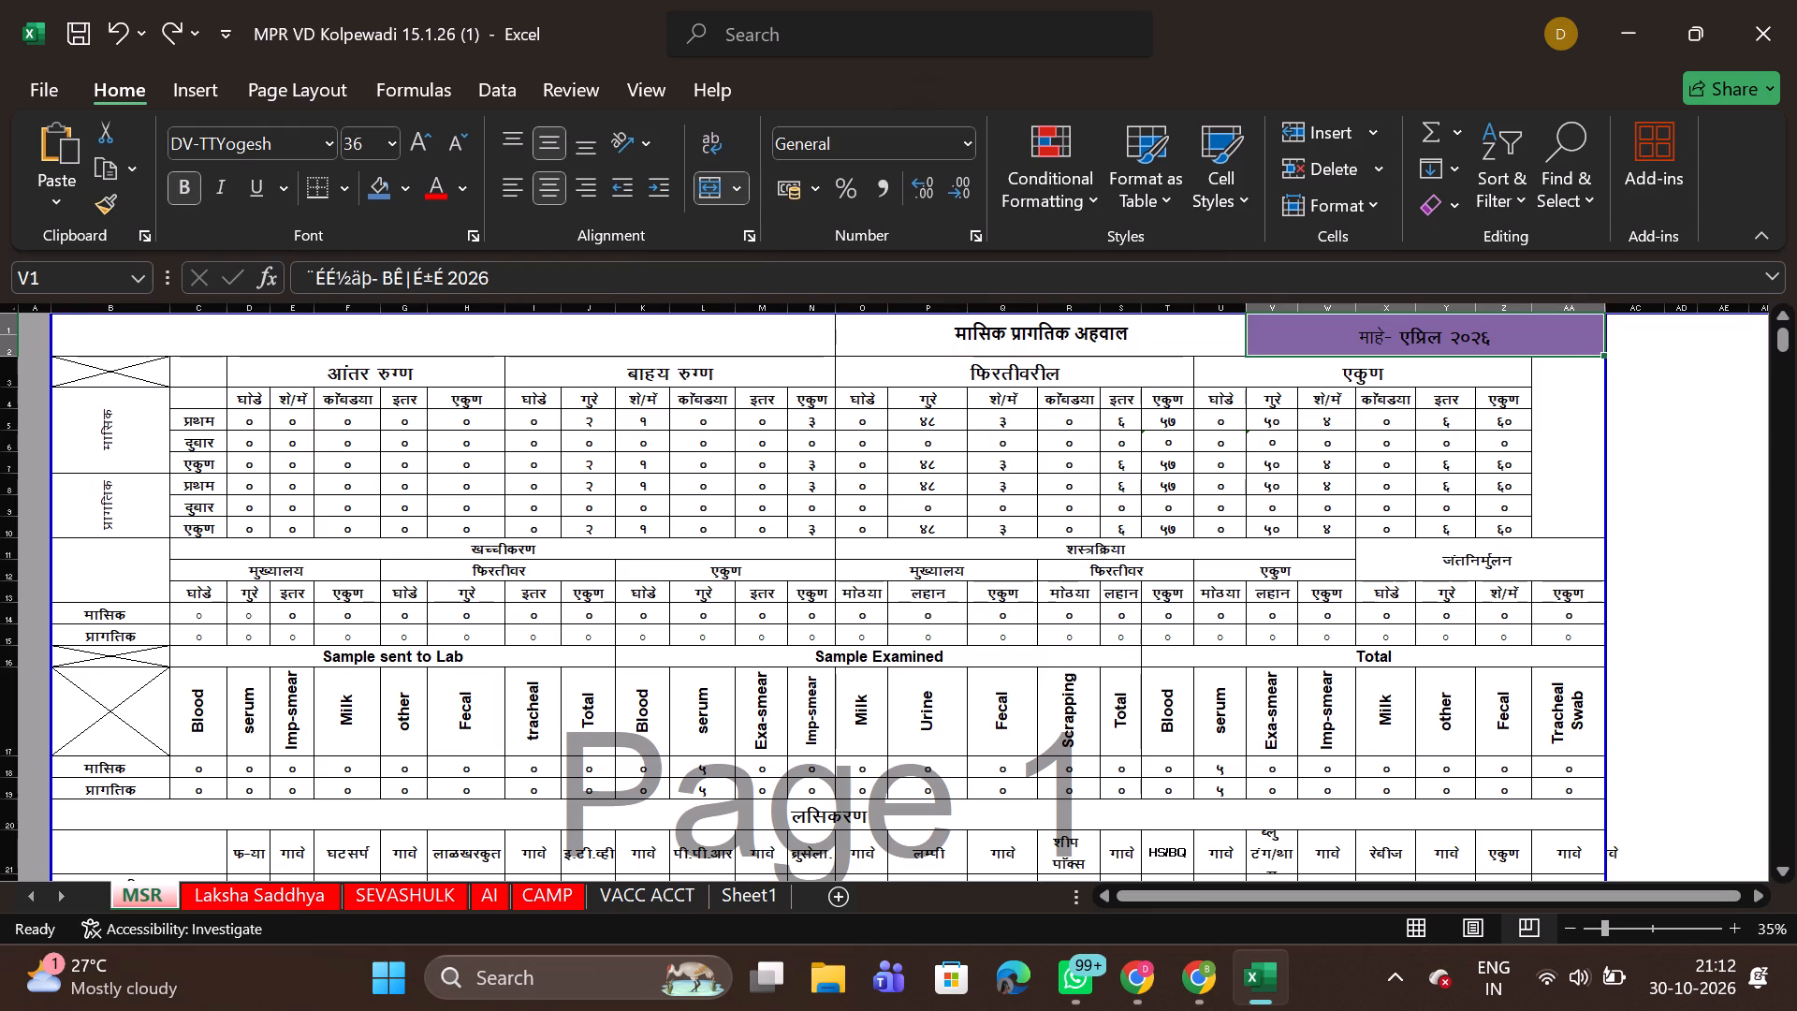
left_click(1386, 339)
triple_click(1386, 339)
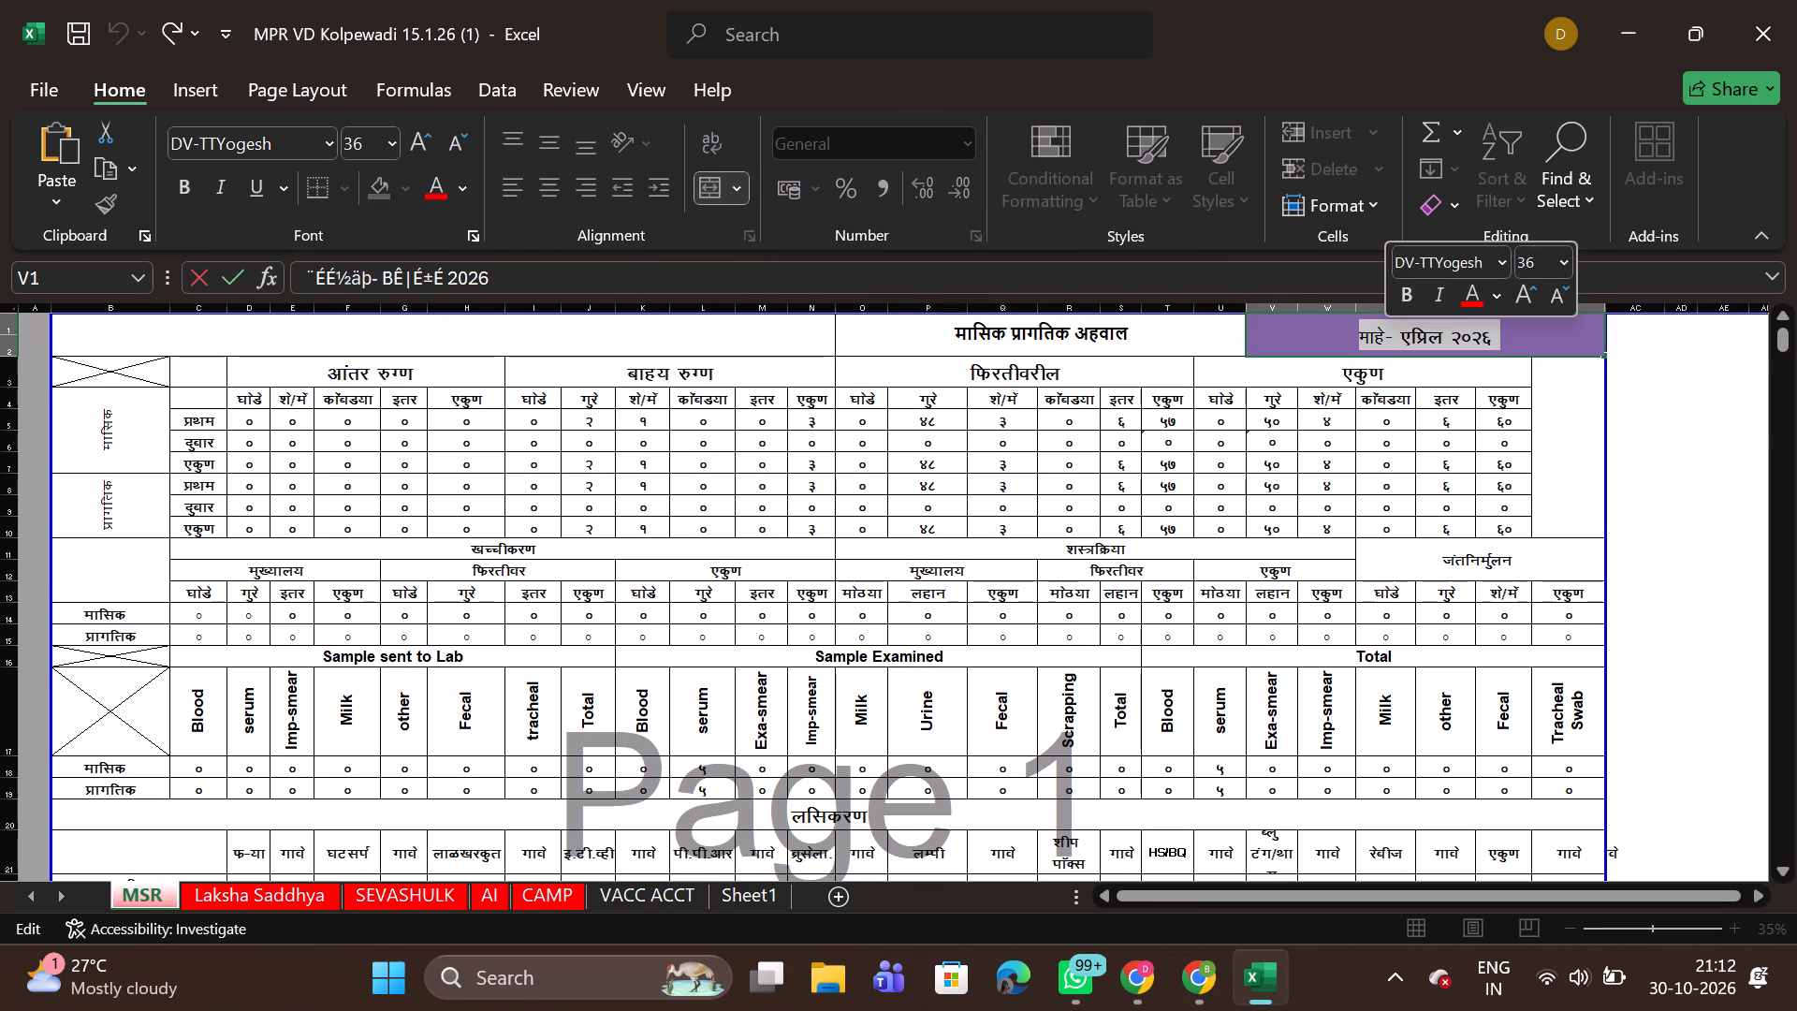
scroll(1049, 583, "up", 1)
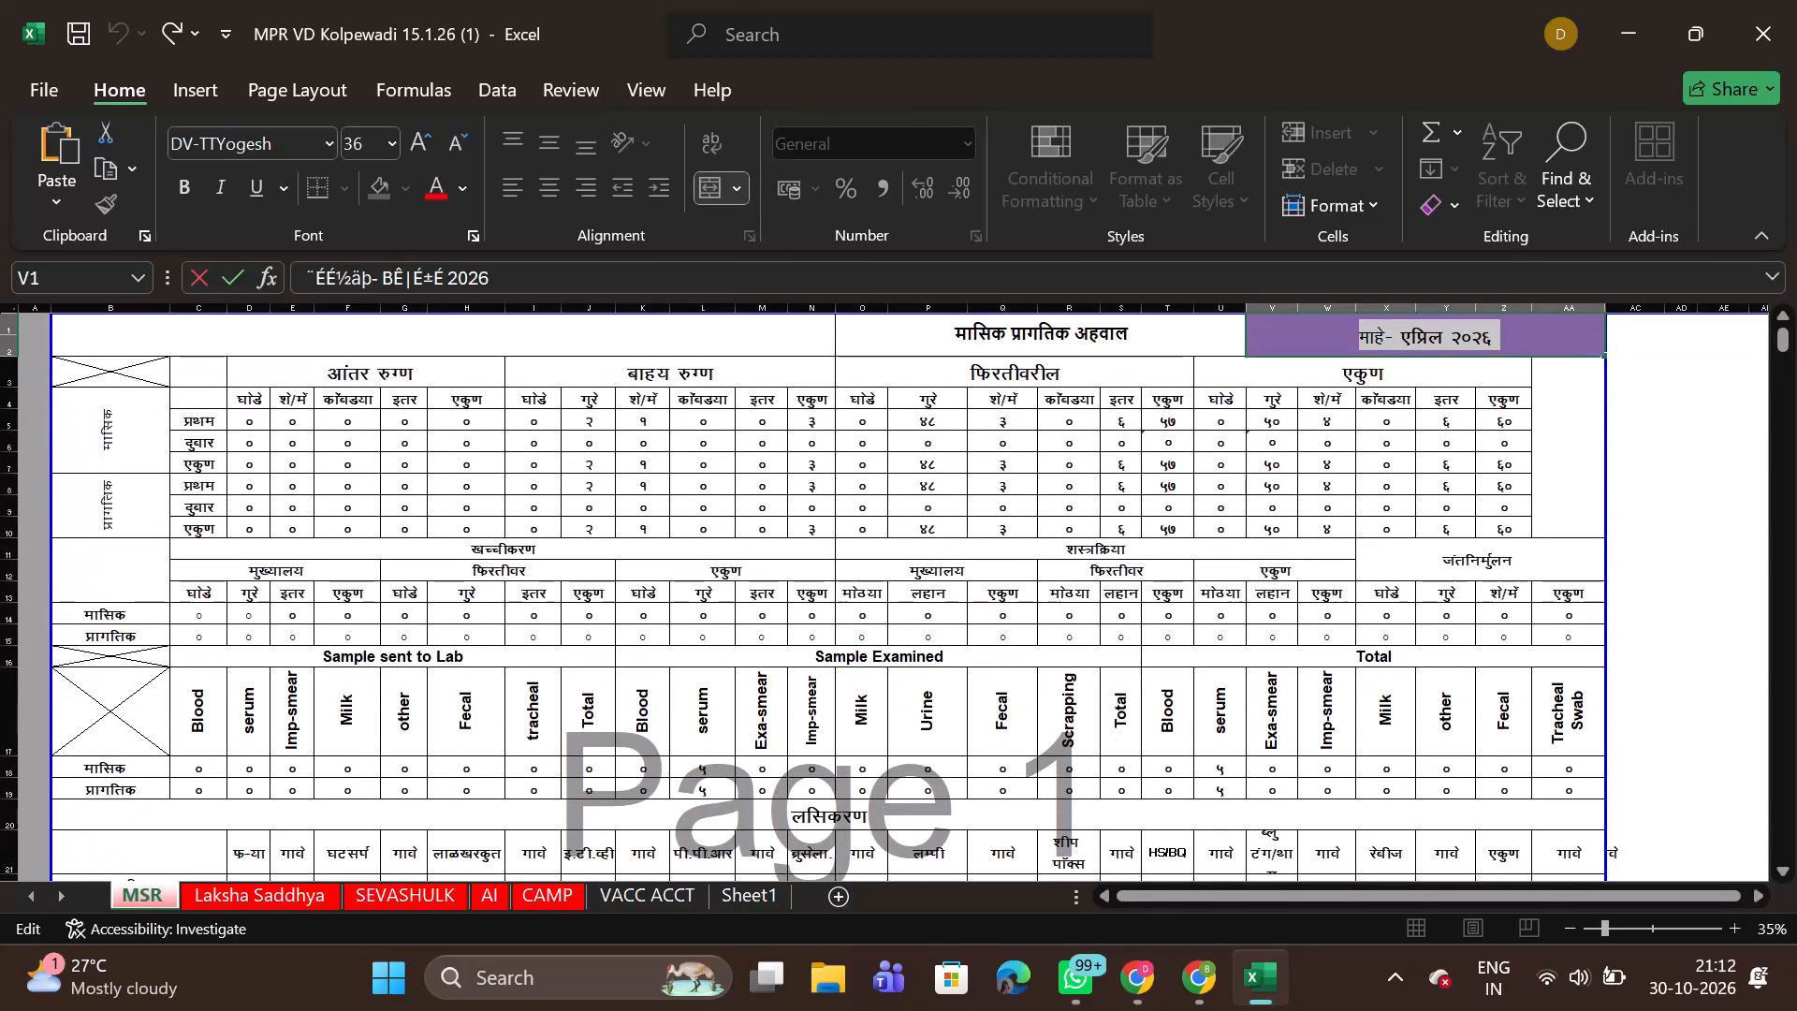
Copy the clinic heading text from cell B43 on page 2 into the empty header cell B1 on page 1.
scroll(1049, 583, "down", 4)
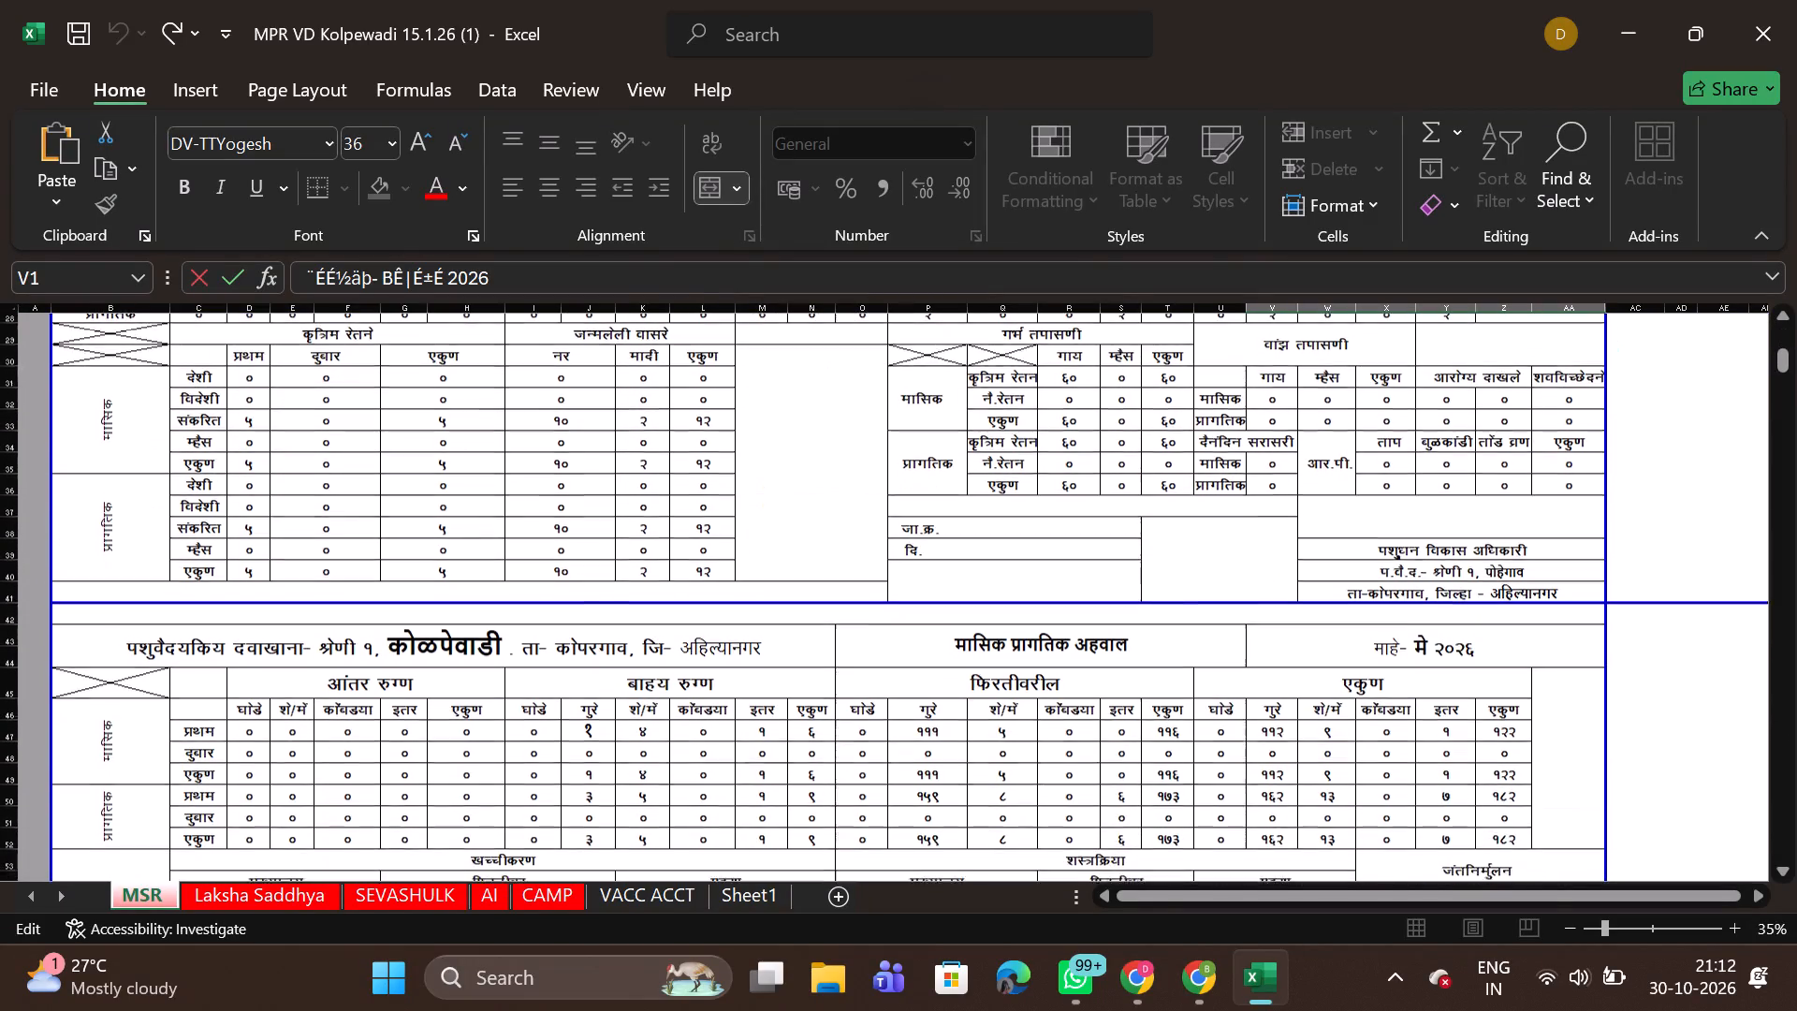
triple_click(604, 631)
left_click(604, 631)
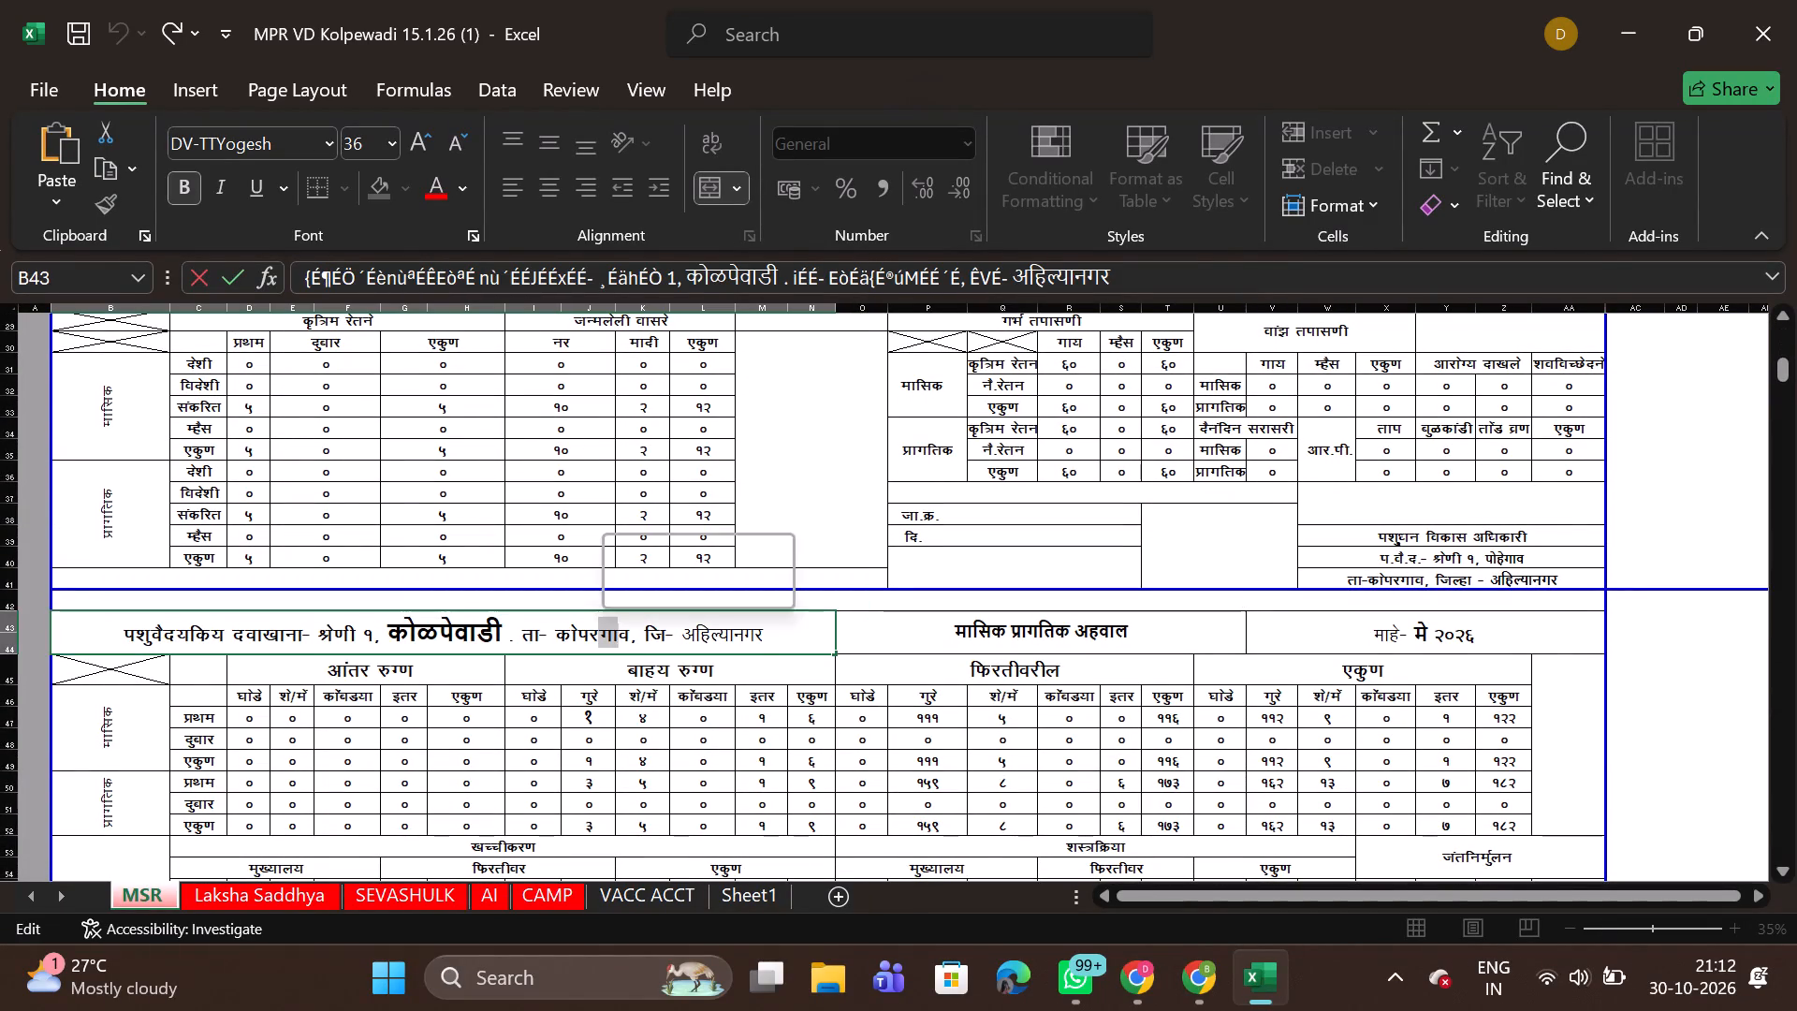
triple_click(604, 631)
key("ctrl+c")
scroll(604, 631, "up", 2)
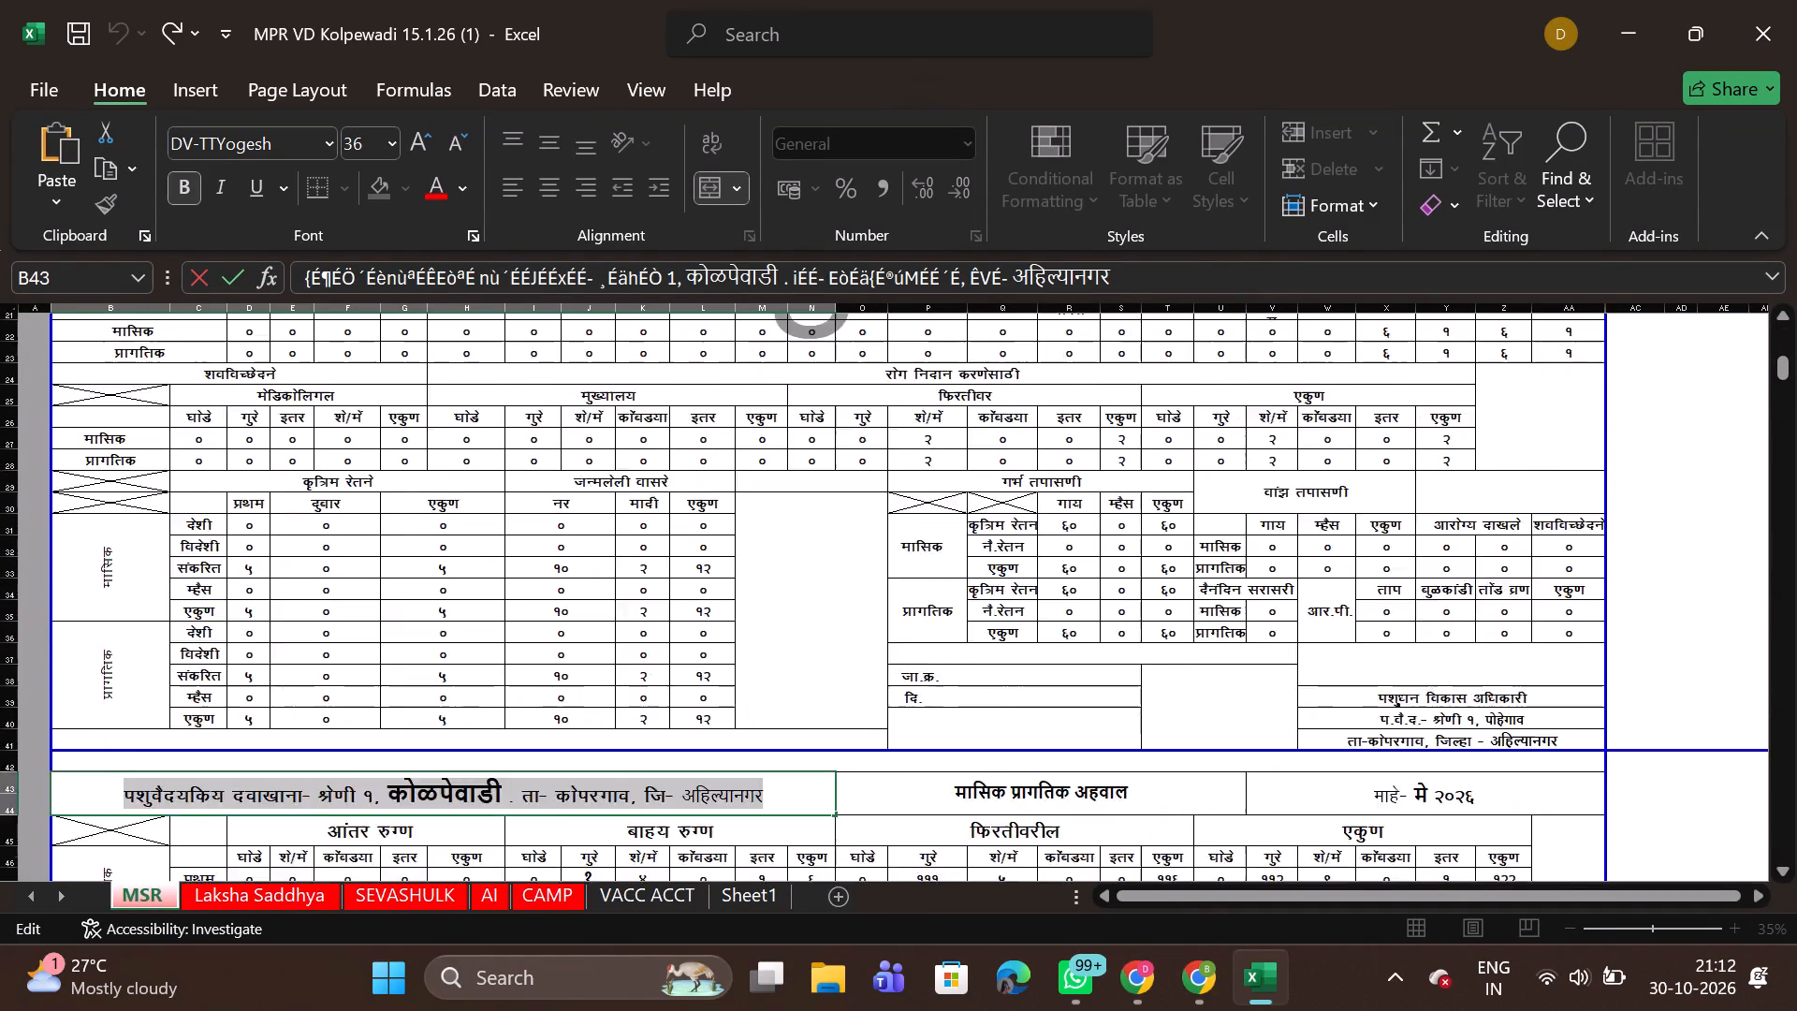
scroll(604, 631, "up", 3)
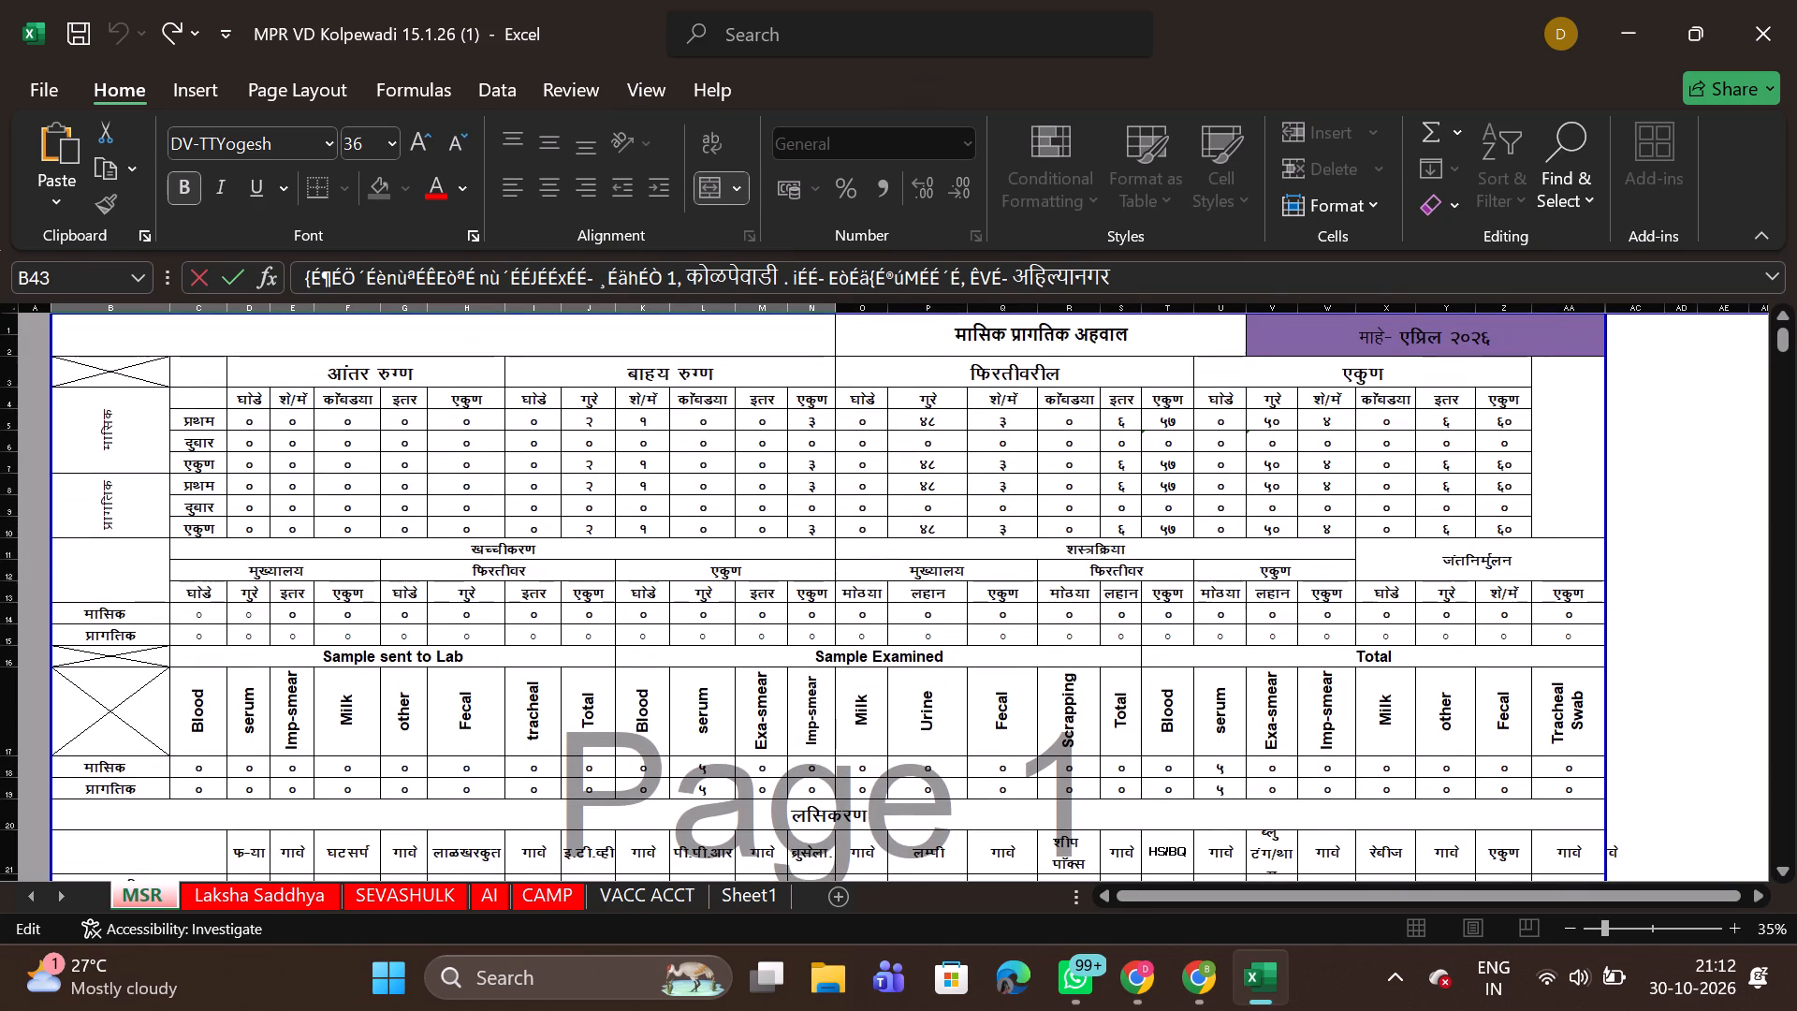
double_click(459, 335)
key("ctrl+v")
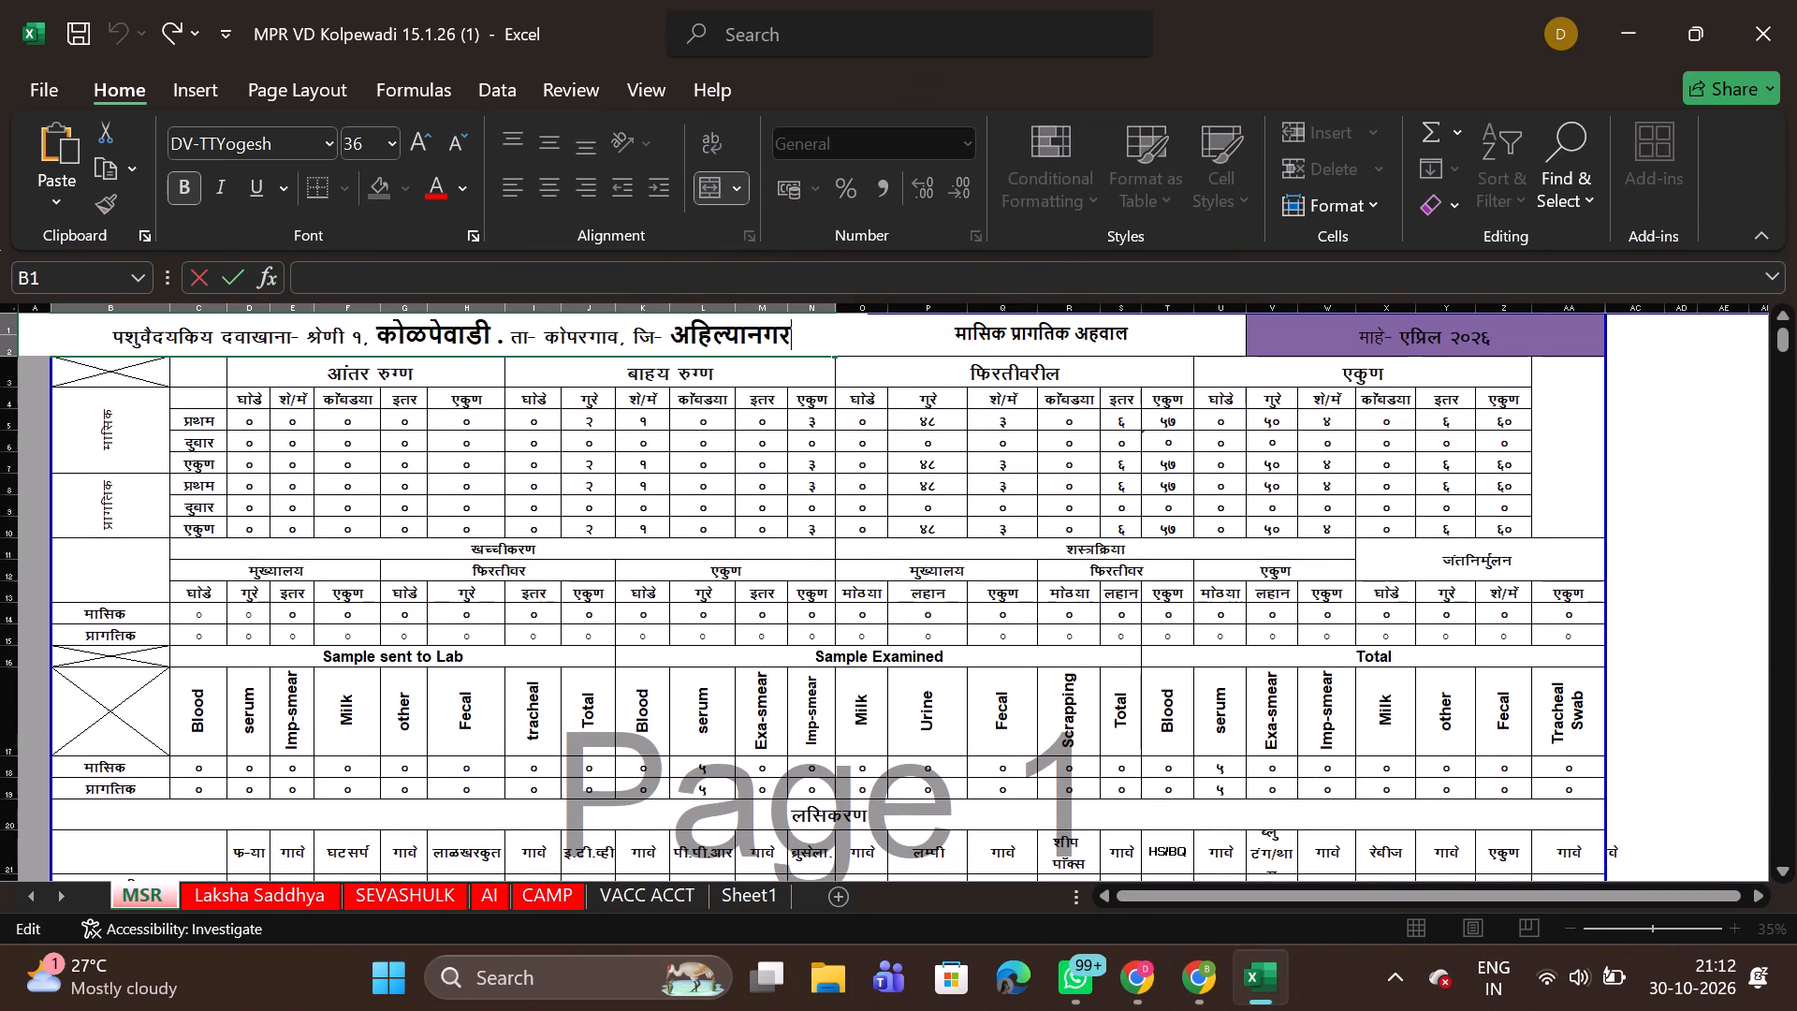
left_click(771, 471)
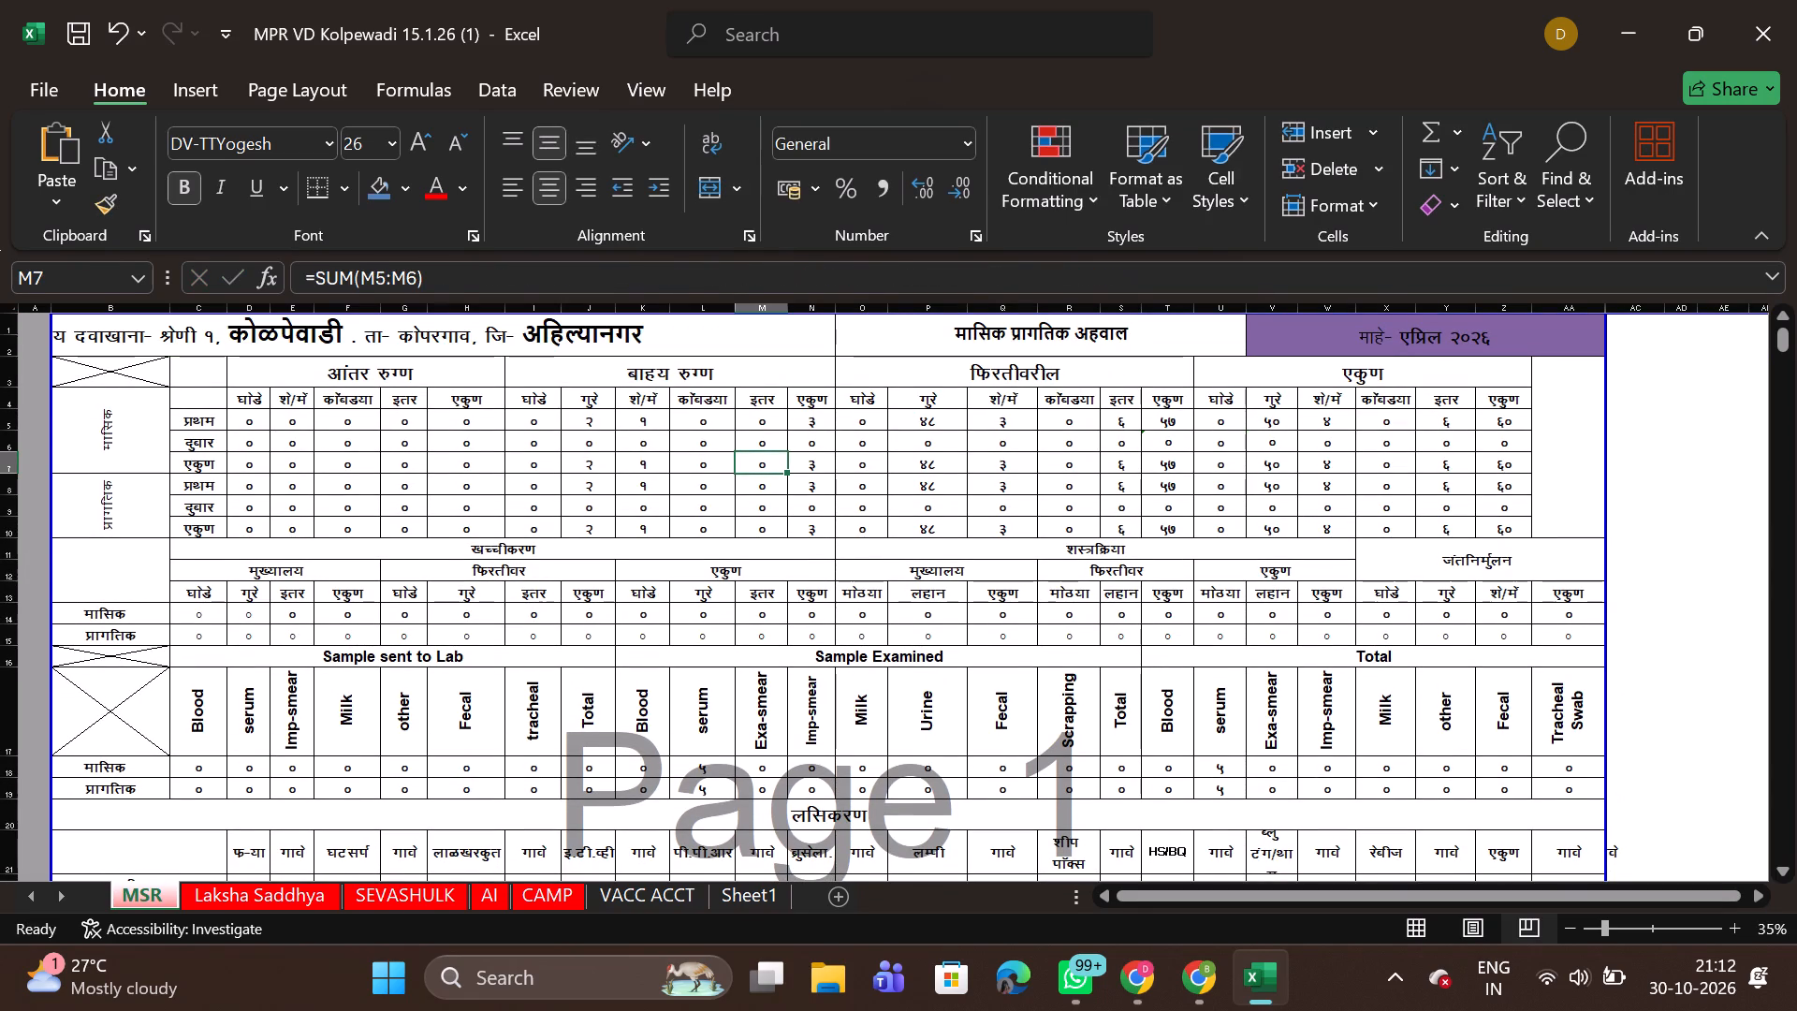
Capture a screenshot of the upper part of page 2, from the clinic heading down to the sample tables.
scroll(1137, 409, "down", 2)
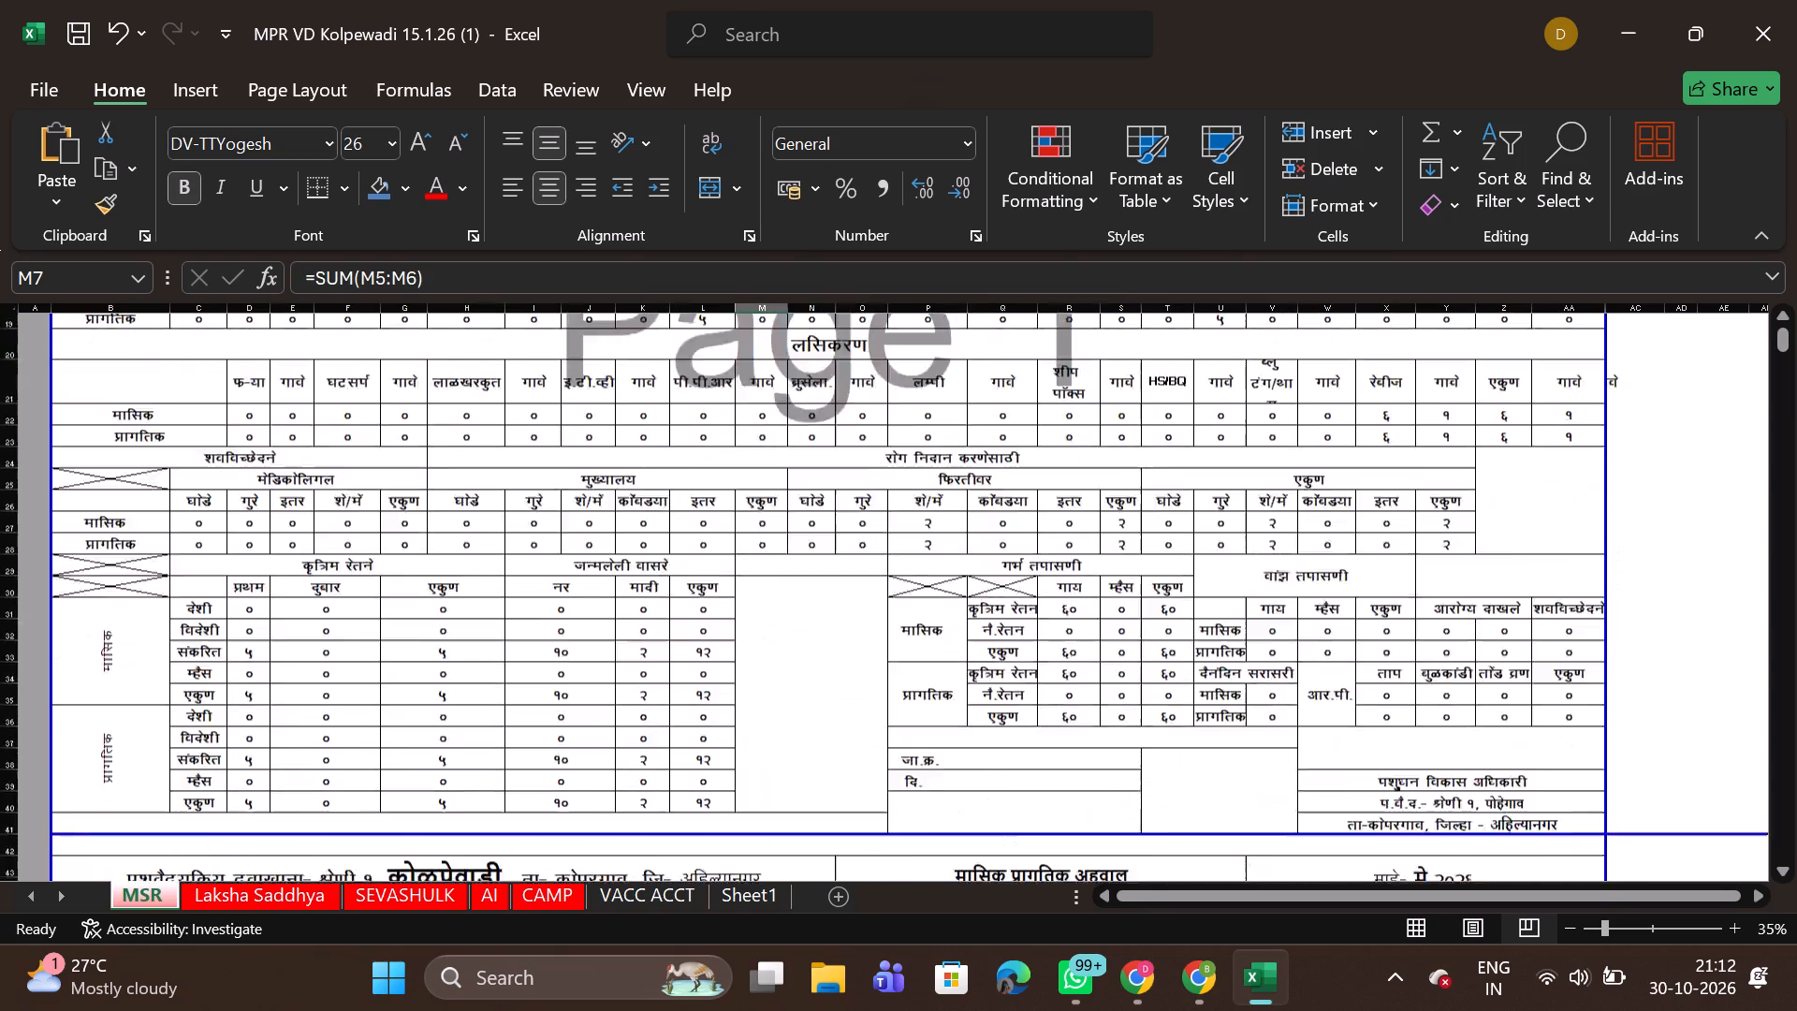
scroll(1137, 409, "down", 3)
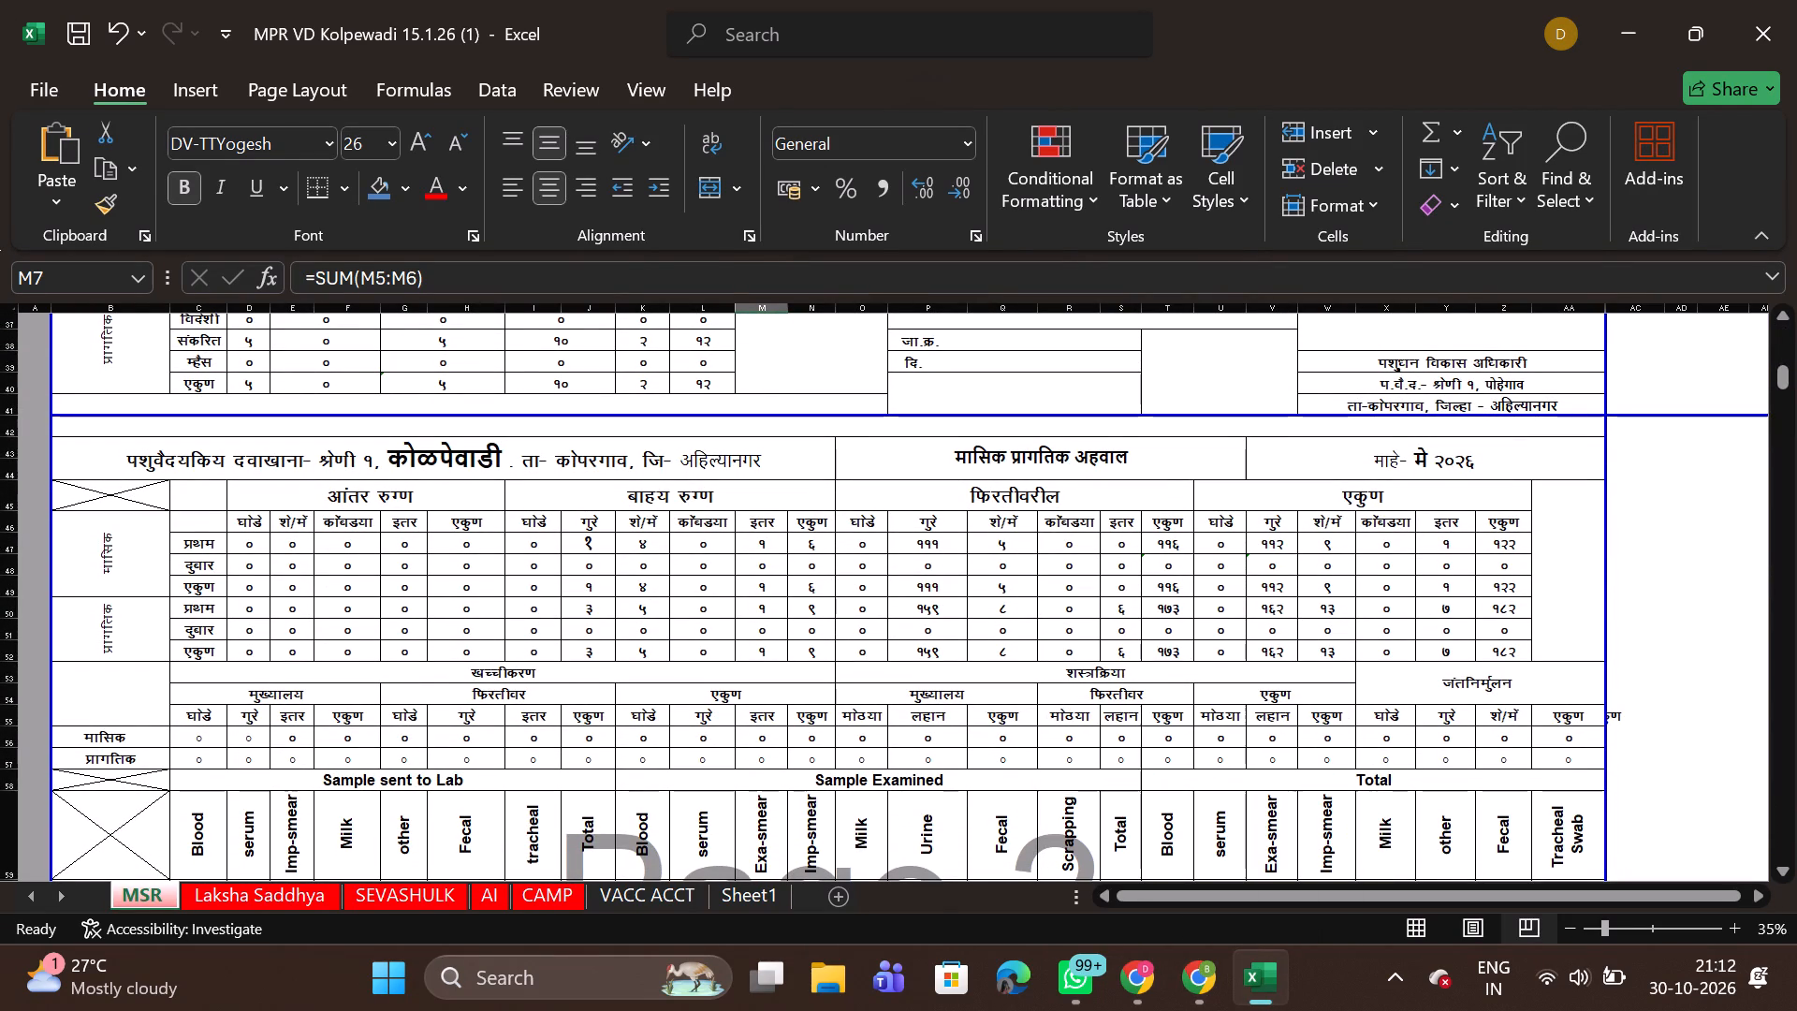
key("Print")
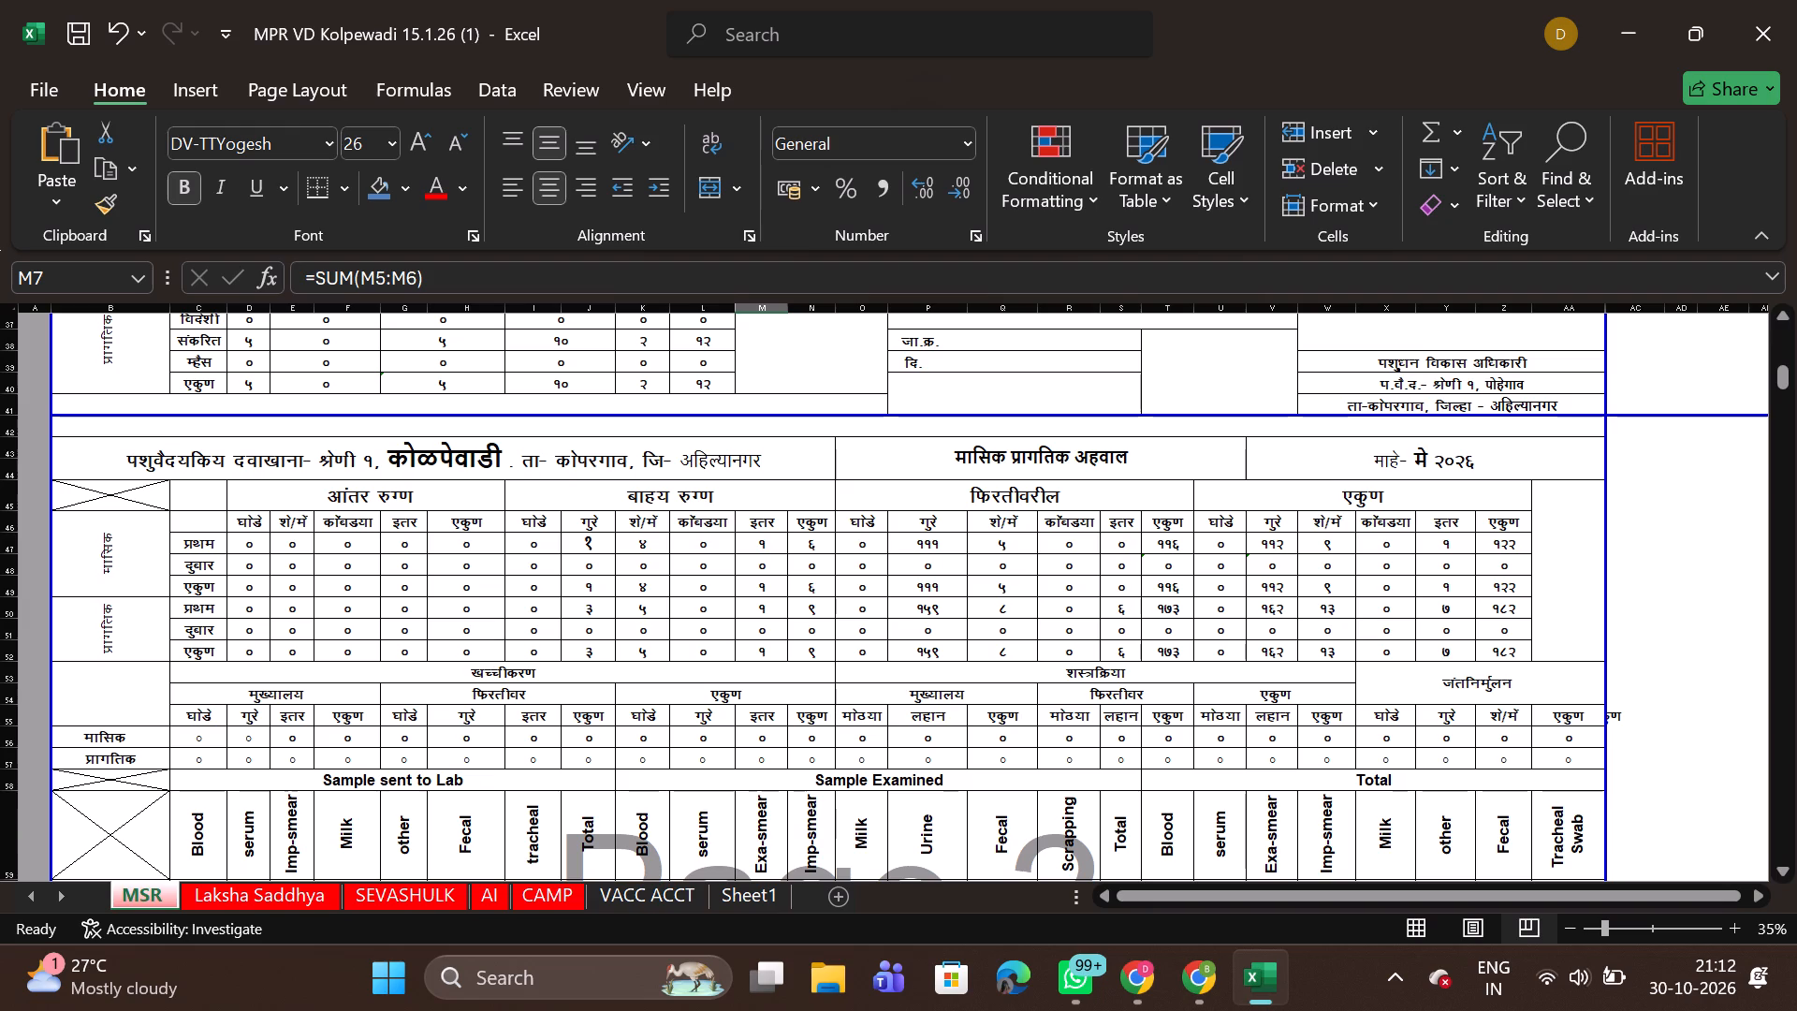
left_click_drag(66, 411, 773, 476)
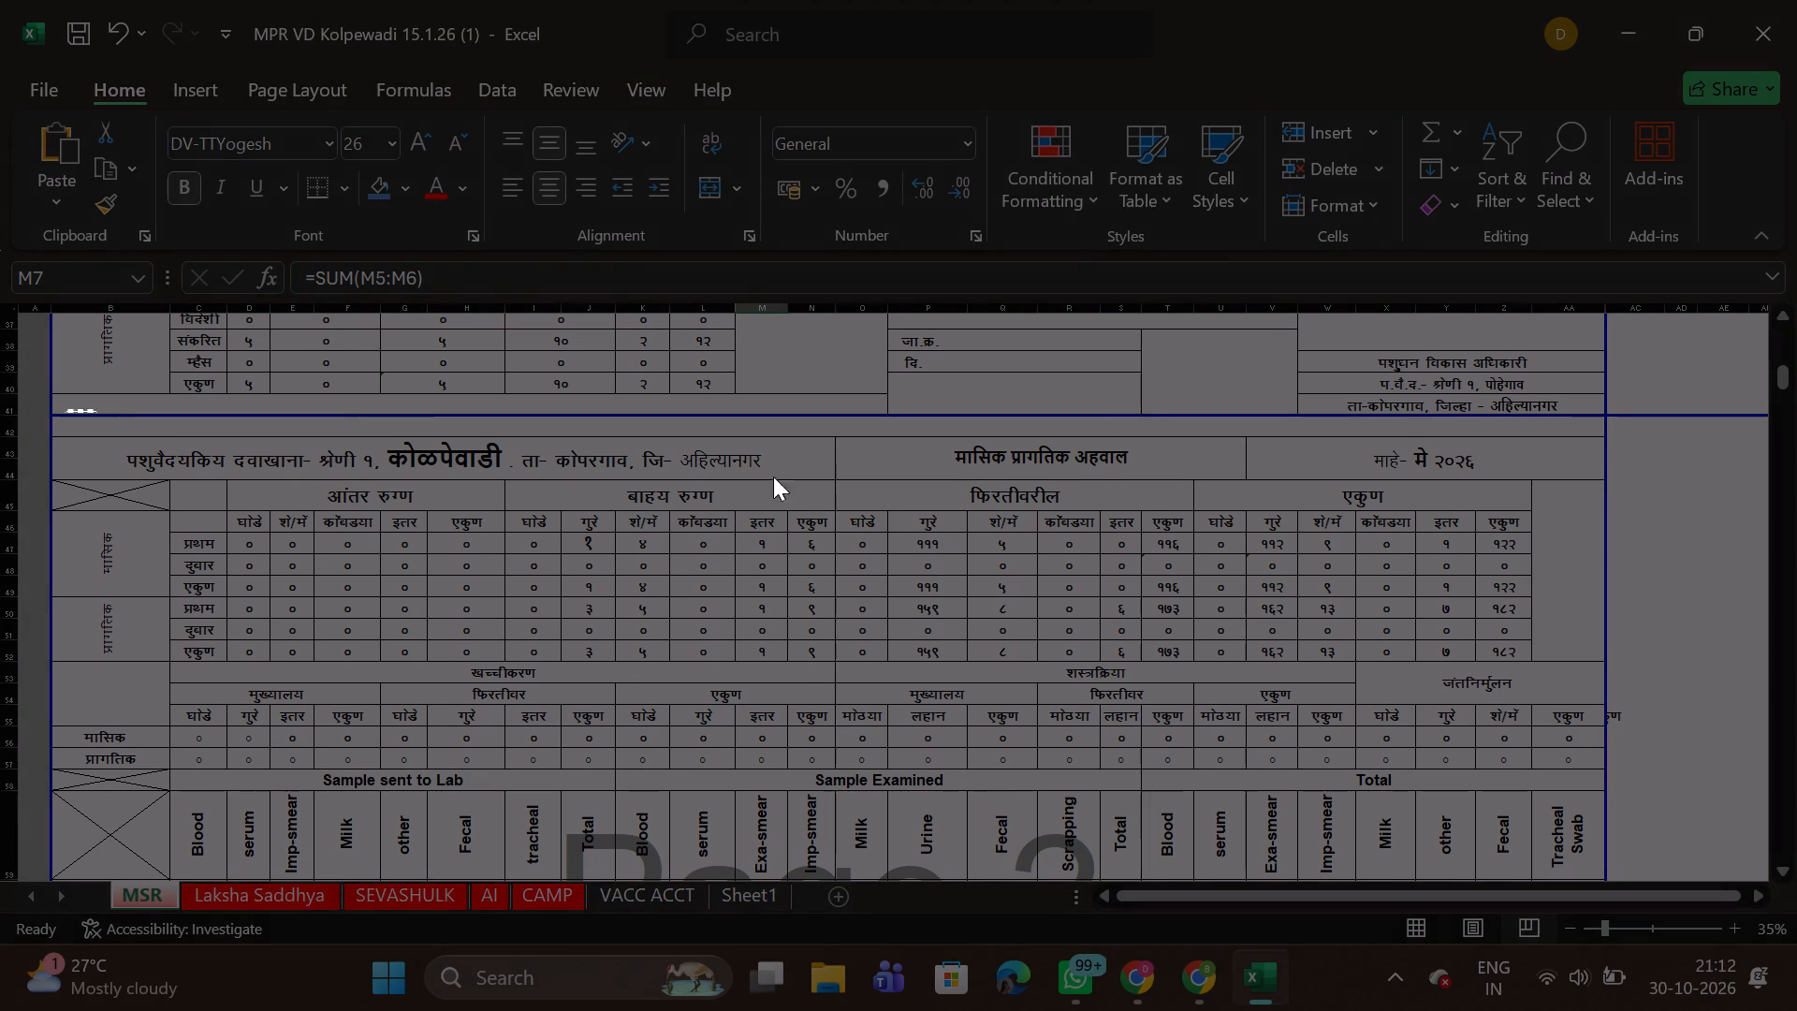
left_click_drag(773, 476, 1710, 846)
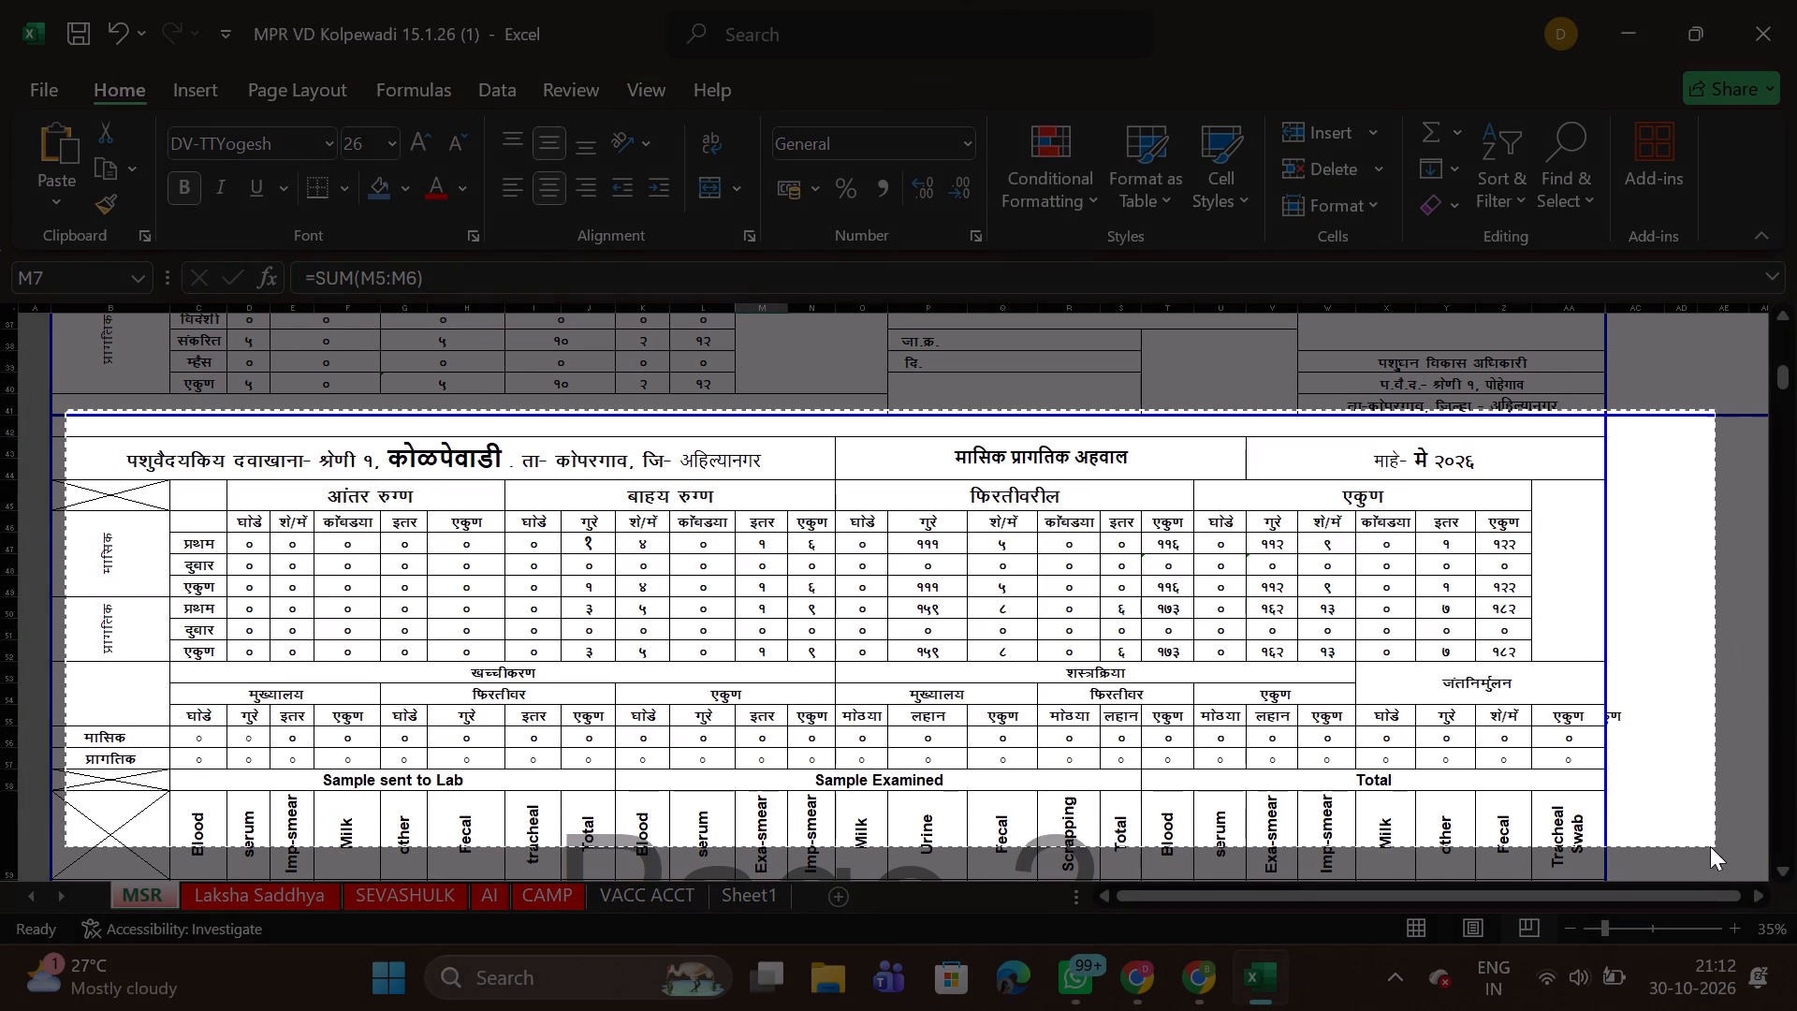
left_click_drag(1710, 846, 1702, 849)
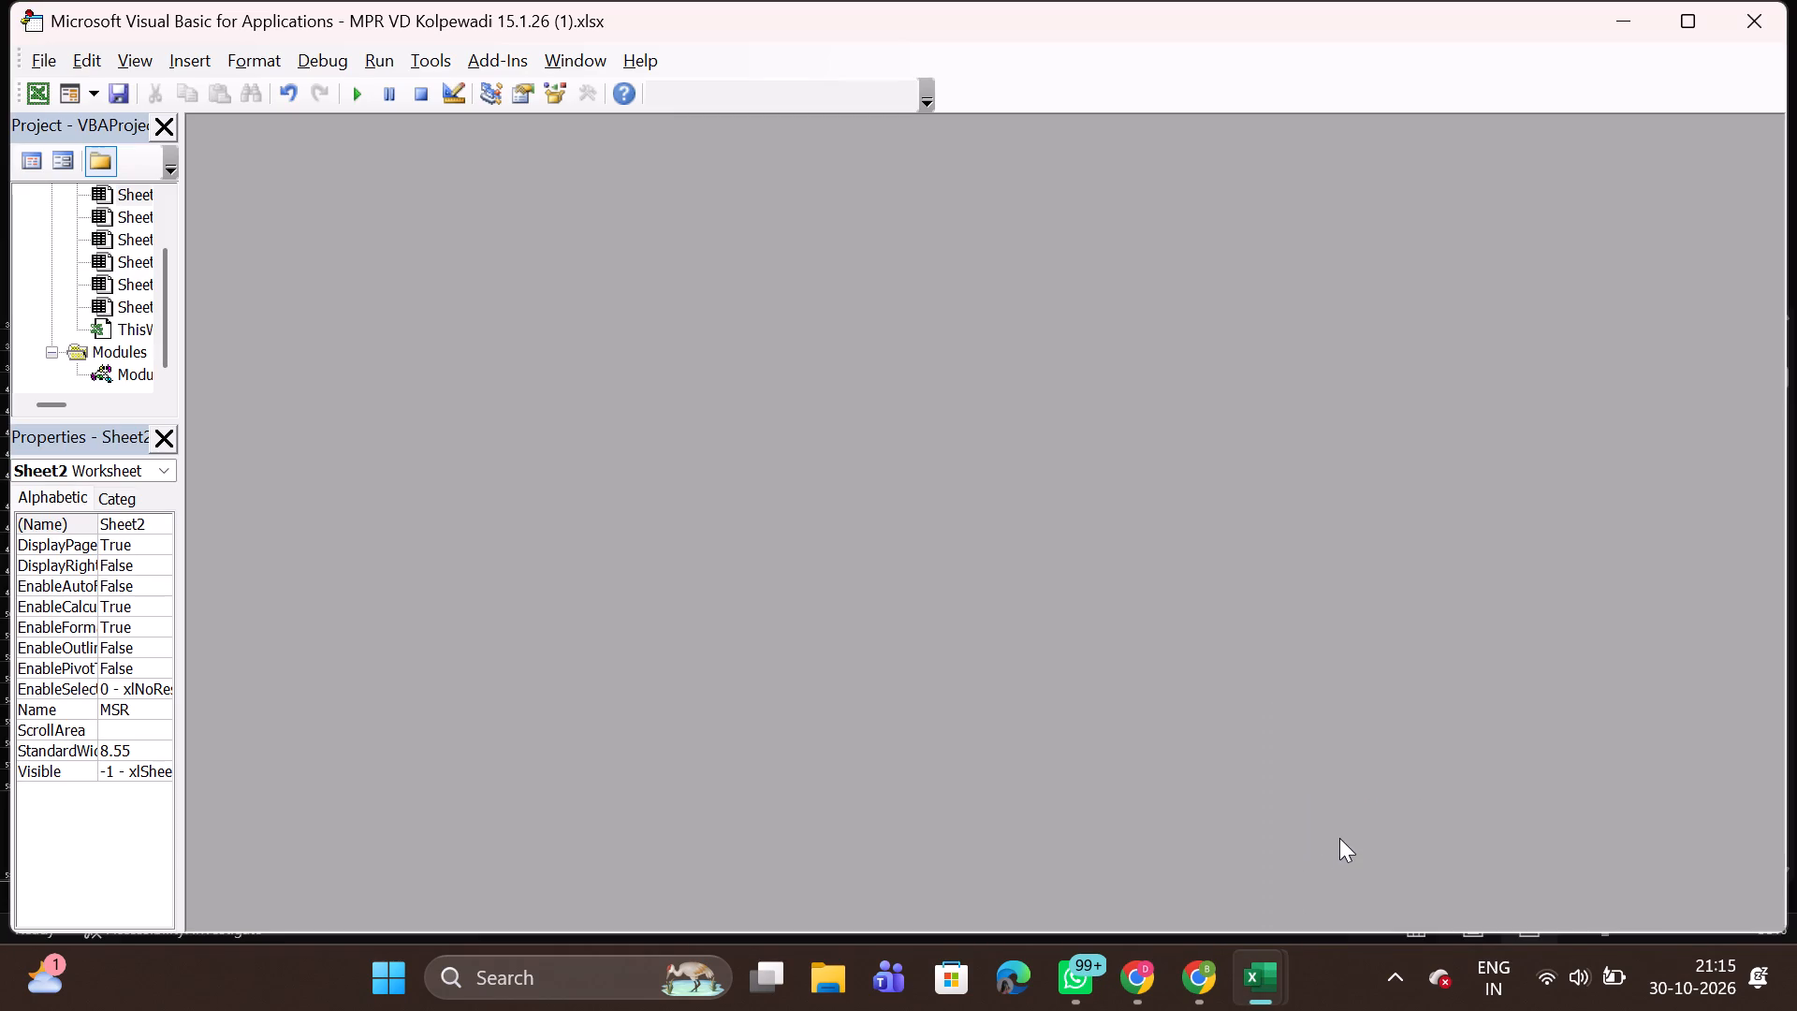
key("alt+F8")
key("F8")
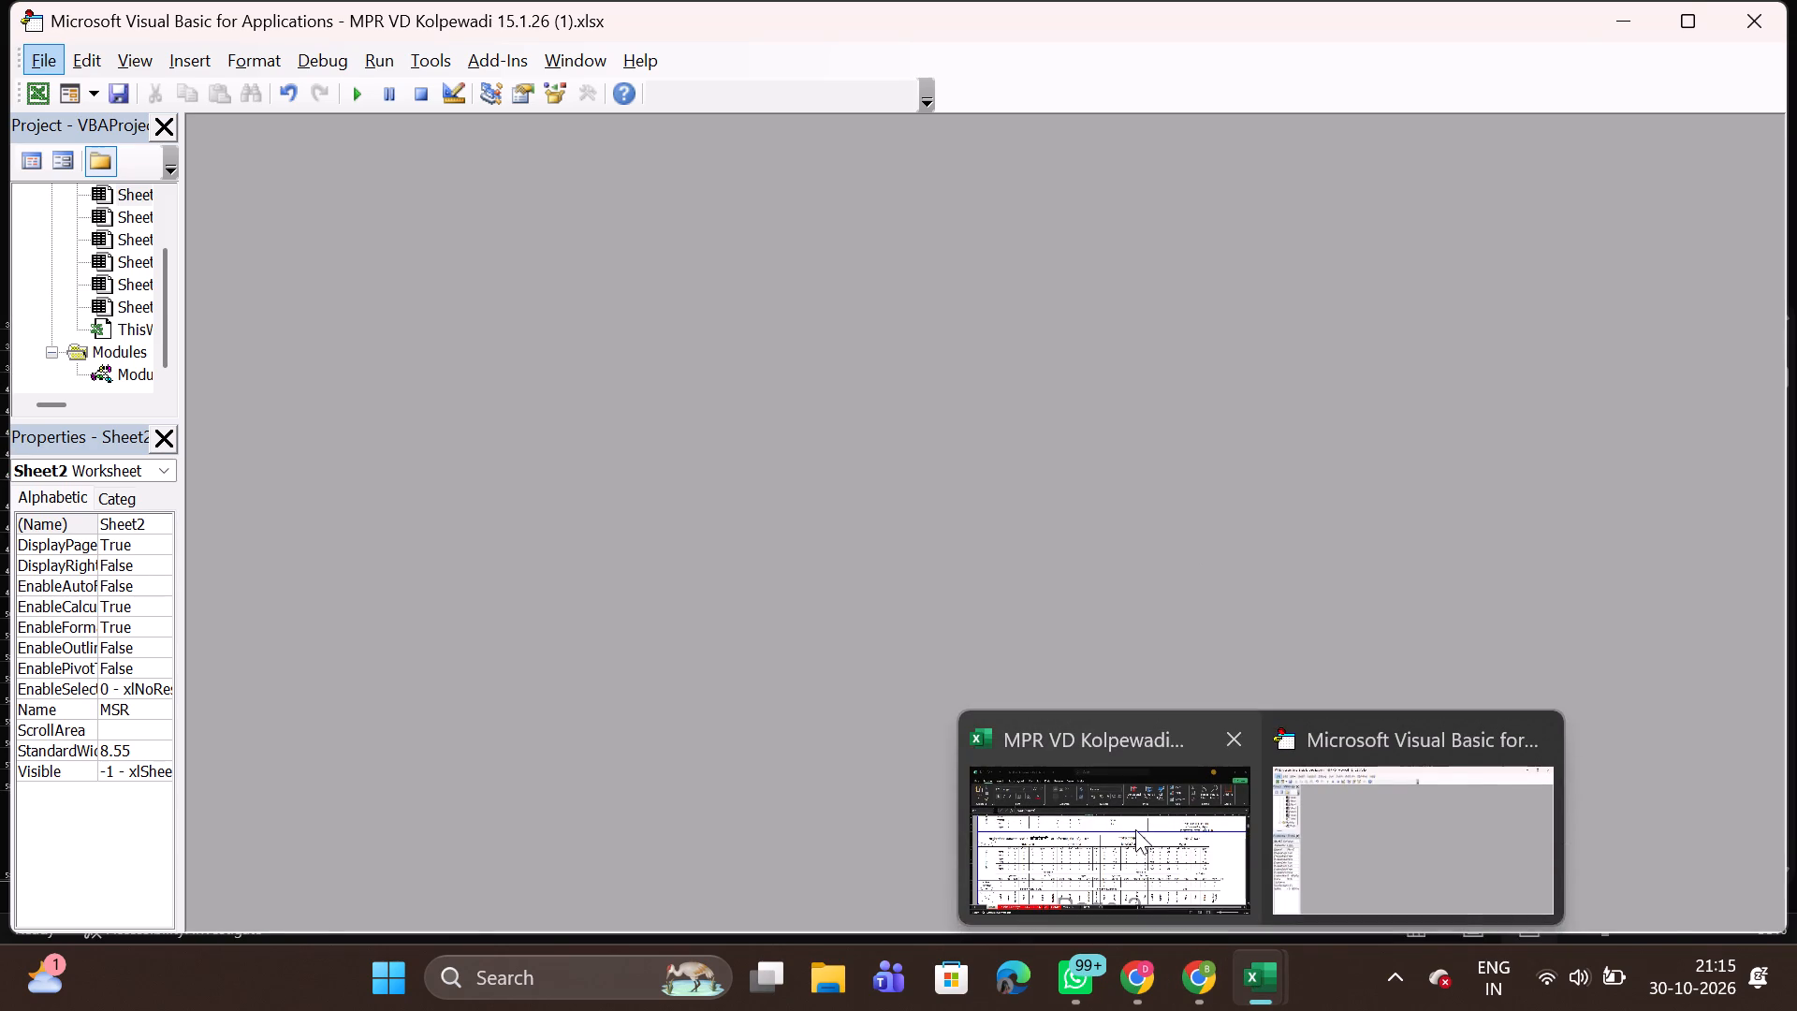
left_click(1135, 829)
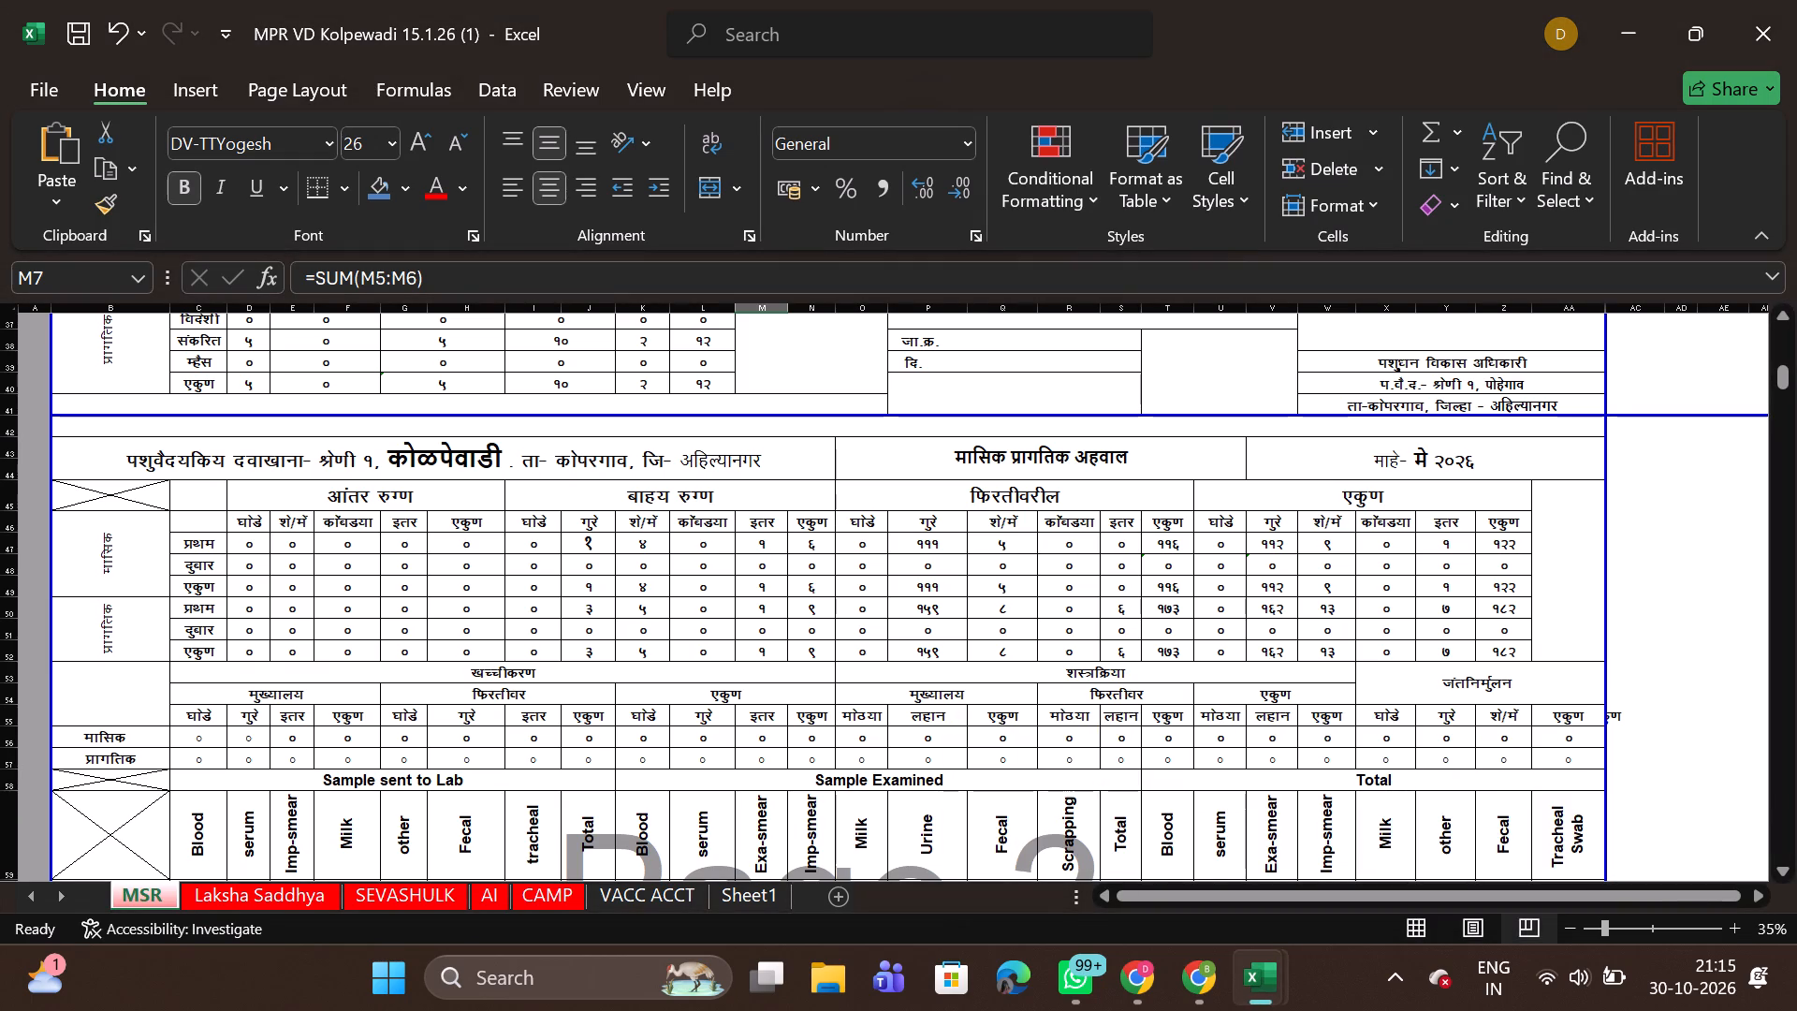
key("alt+F8")
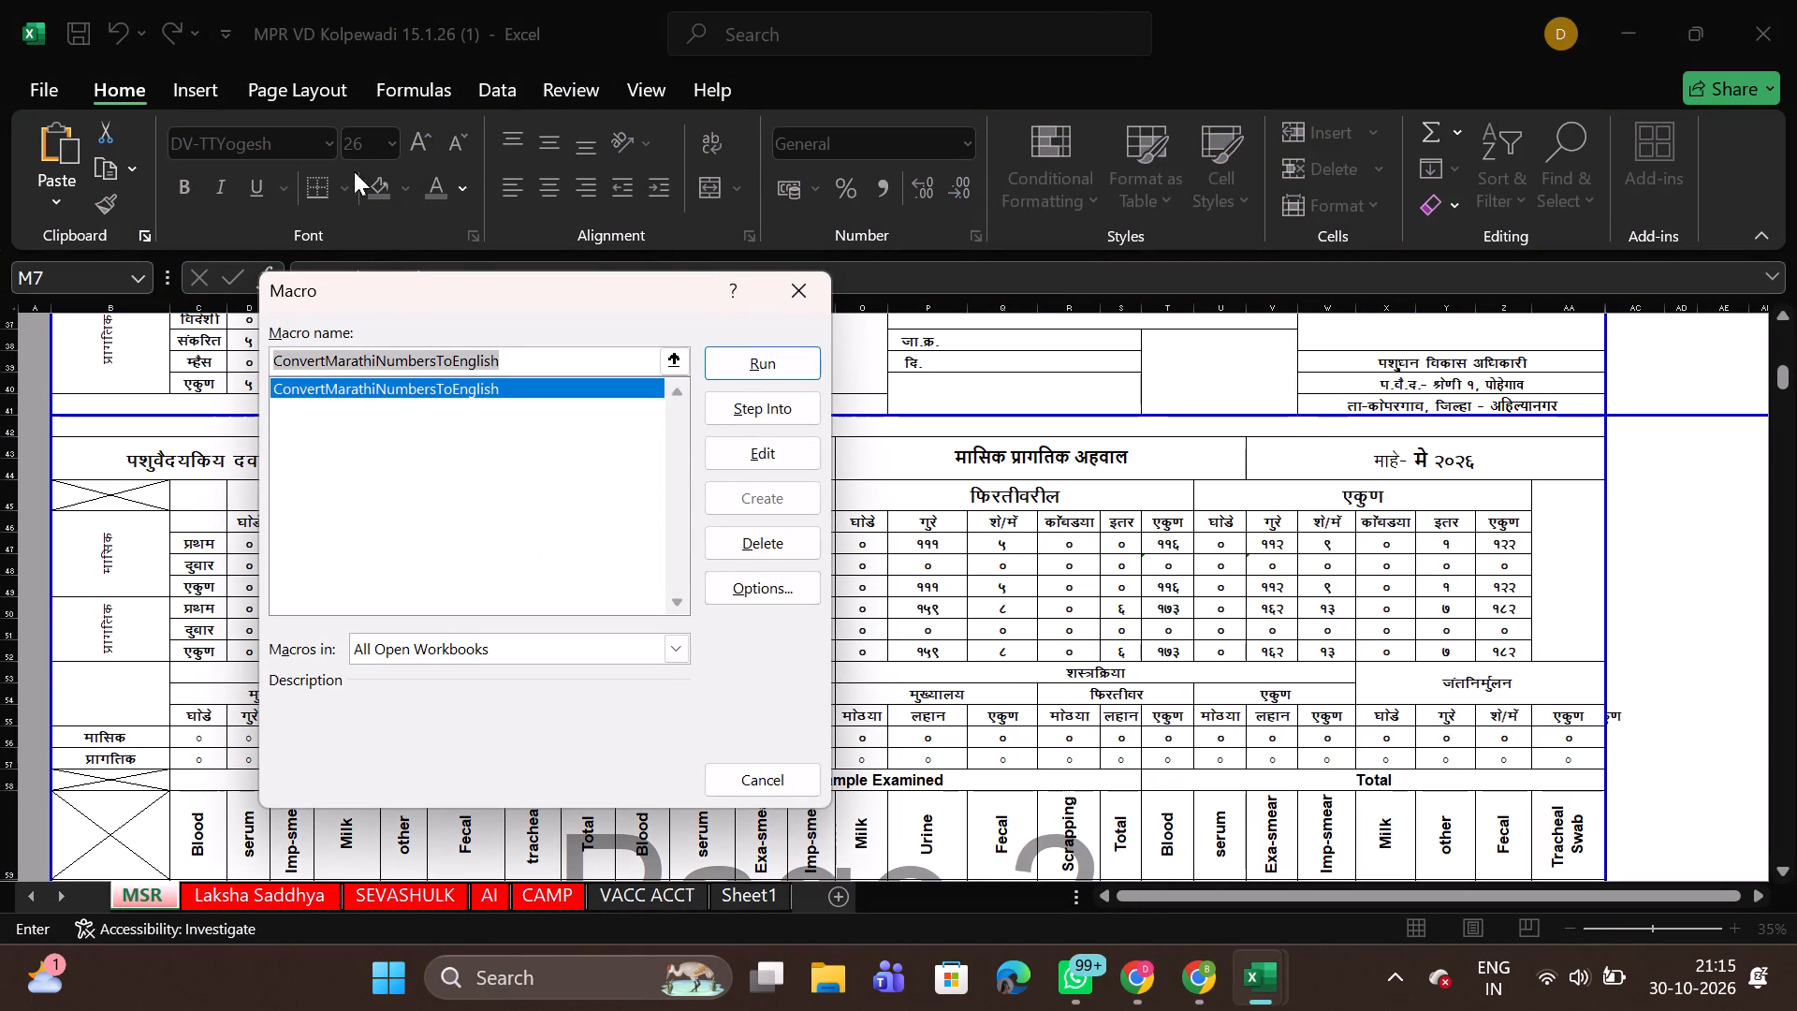
left_click(447, 391)
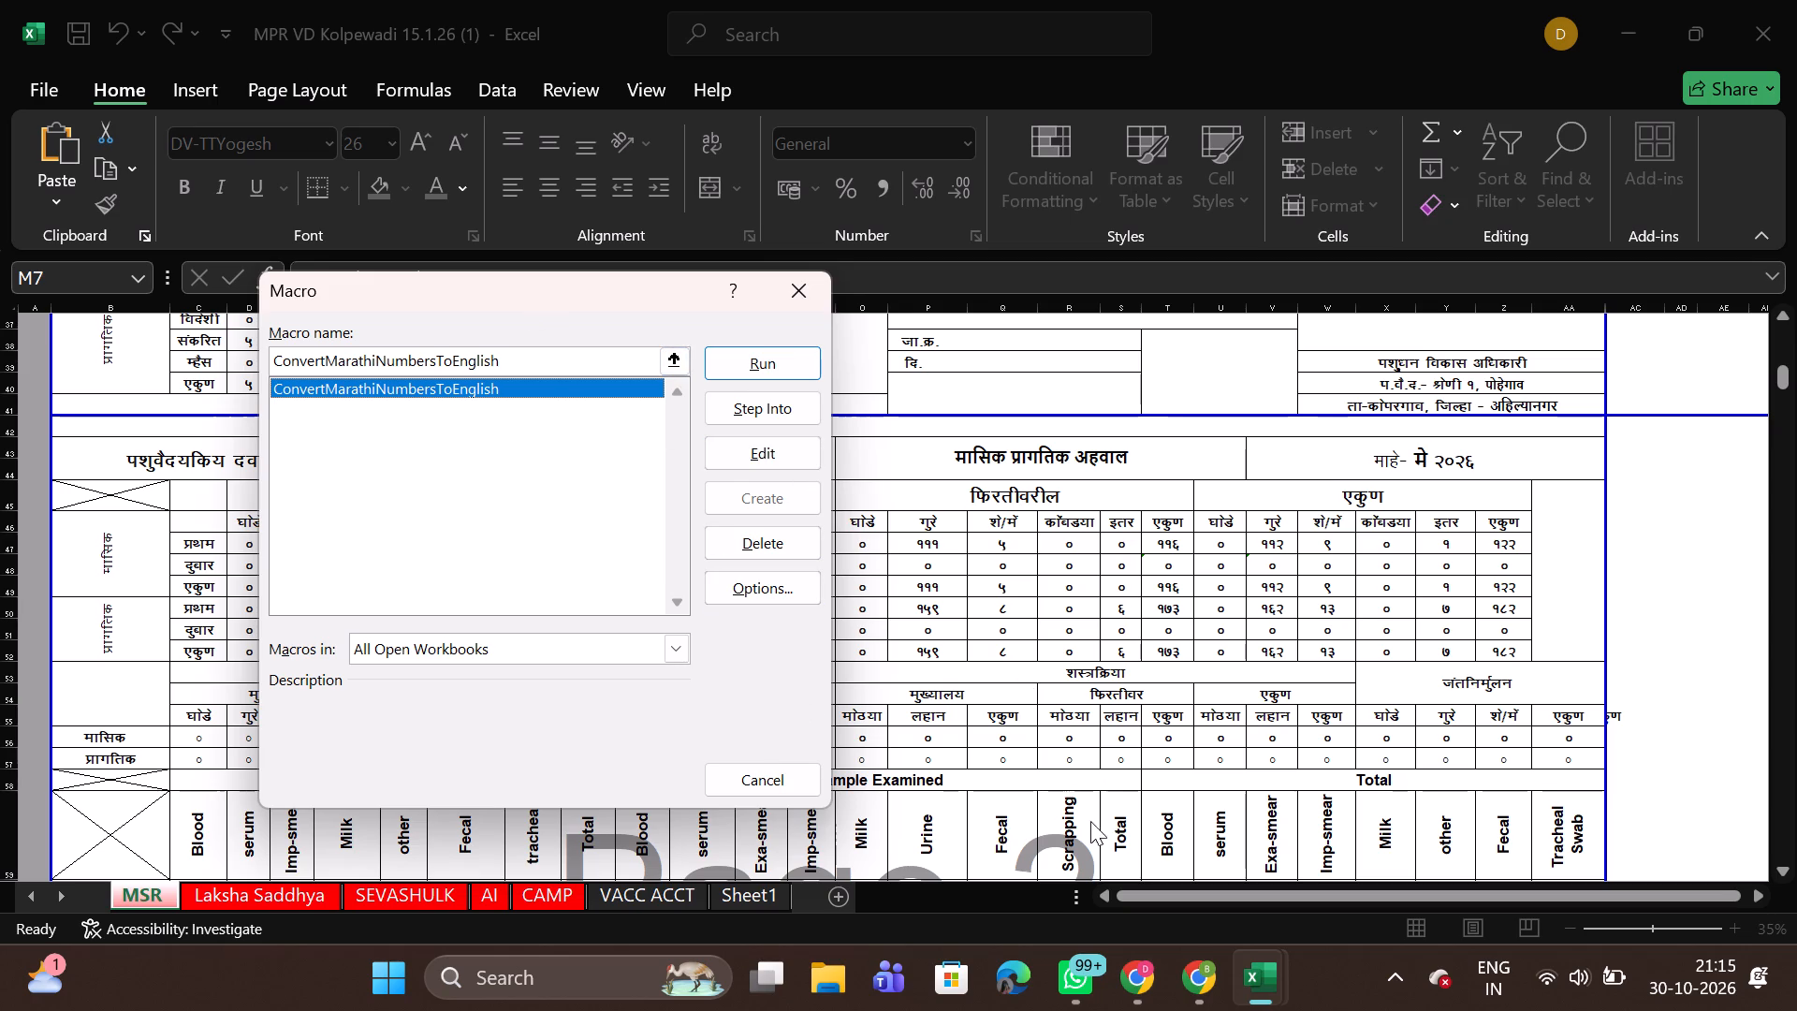
left_click(1194, 966)
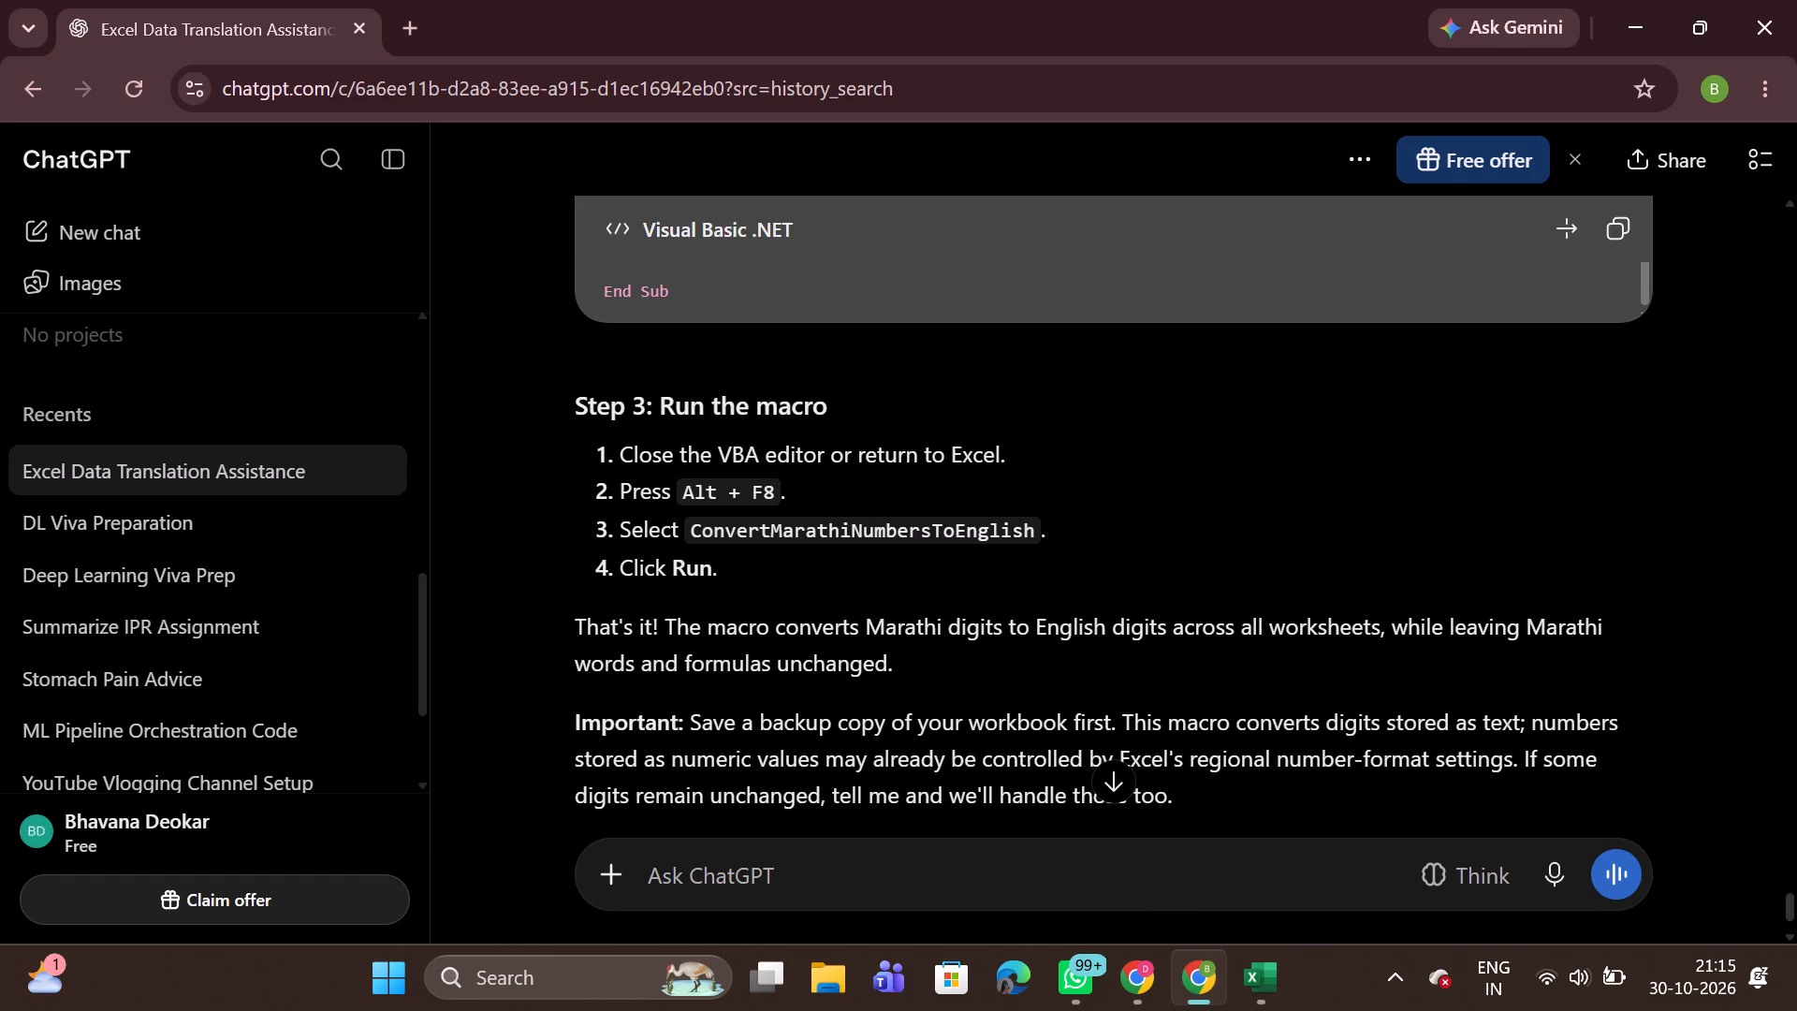
left_click(1243, 994)
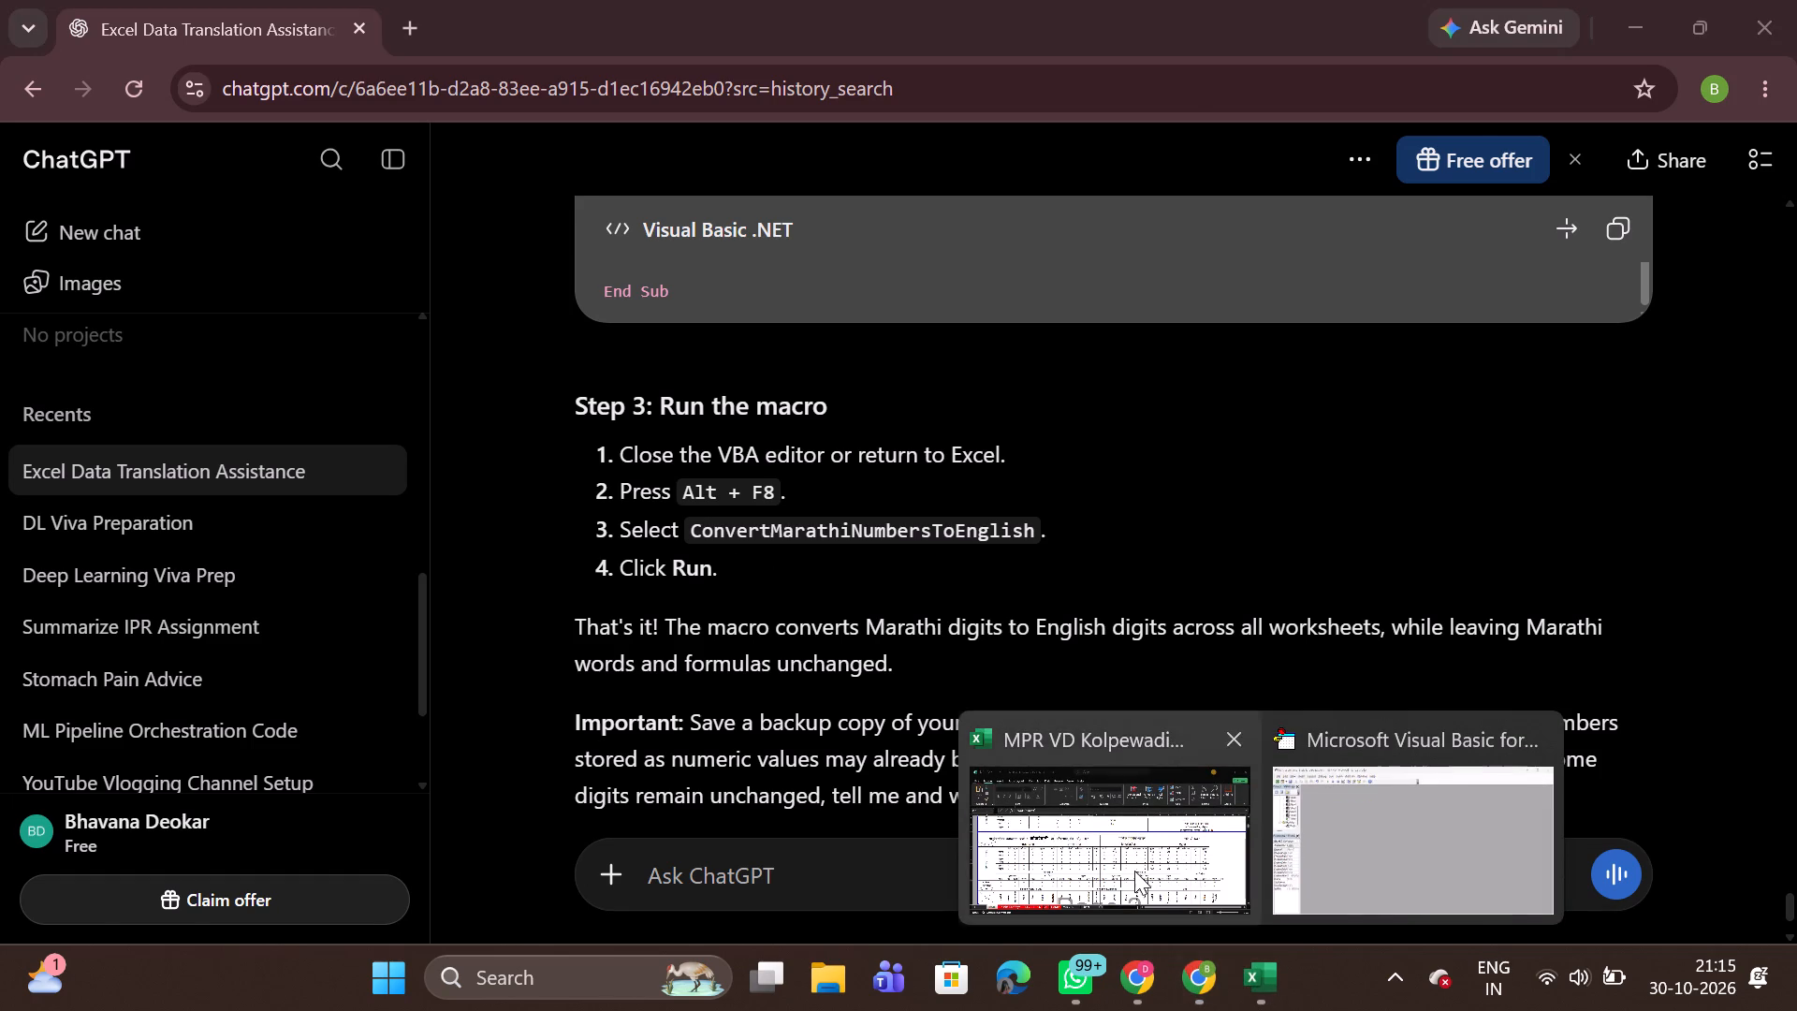
left_click(1134, 871)
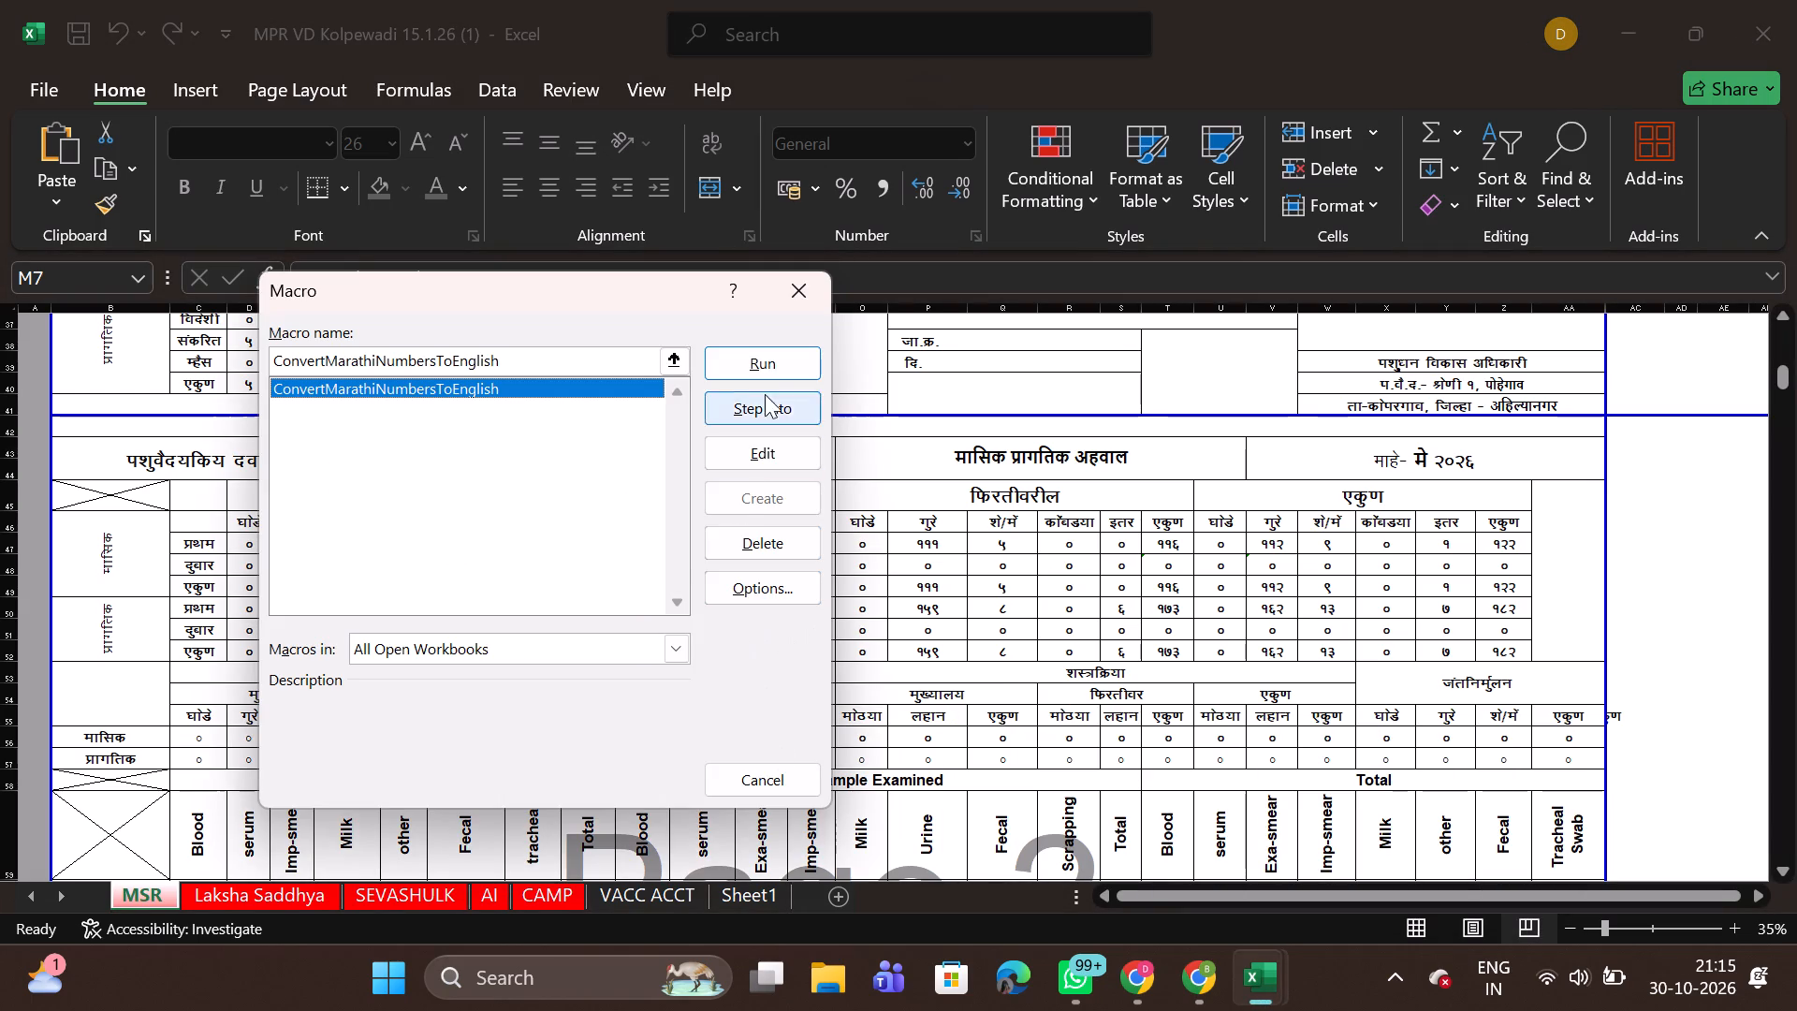
left_click(770, 357)
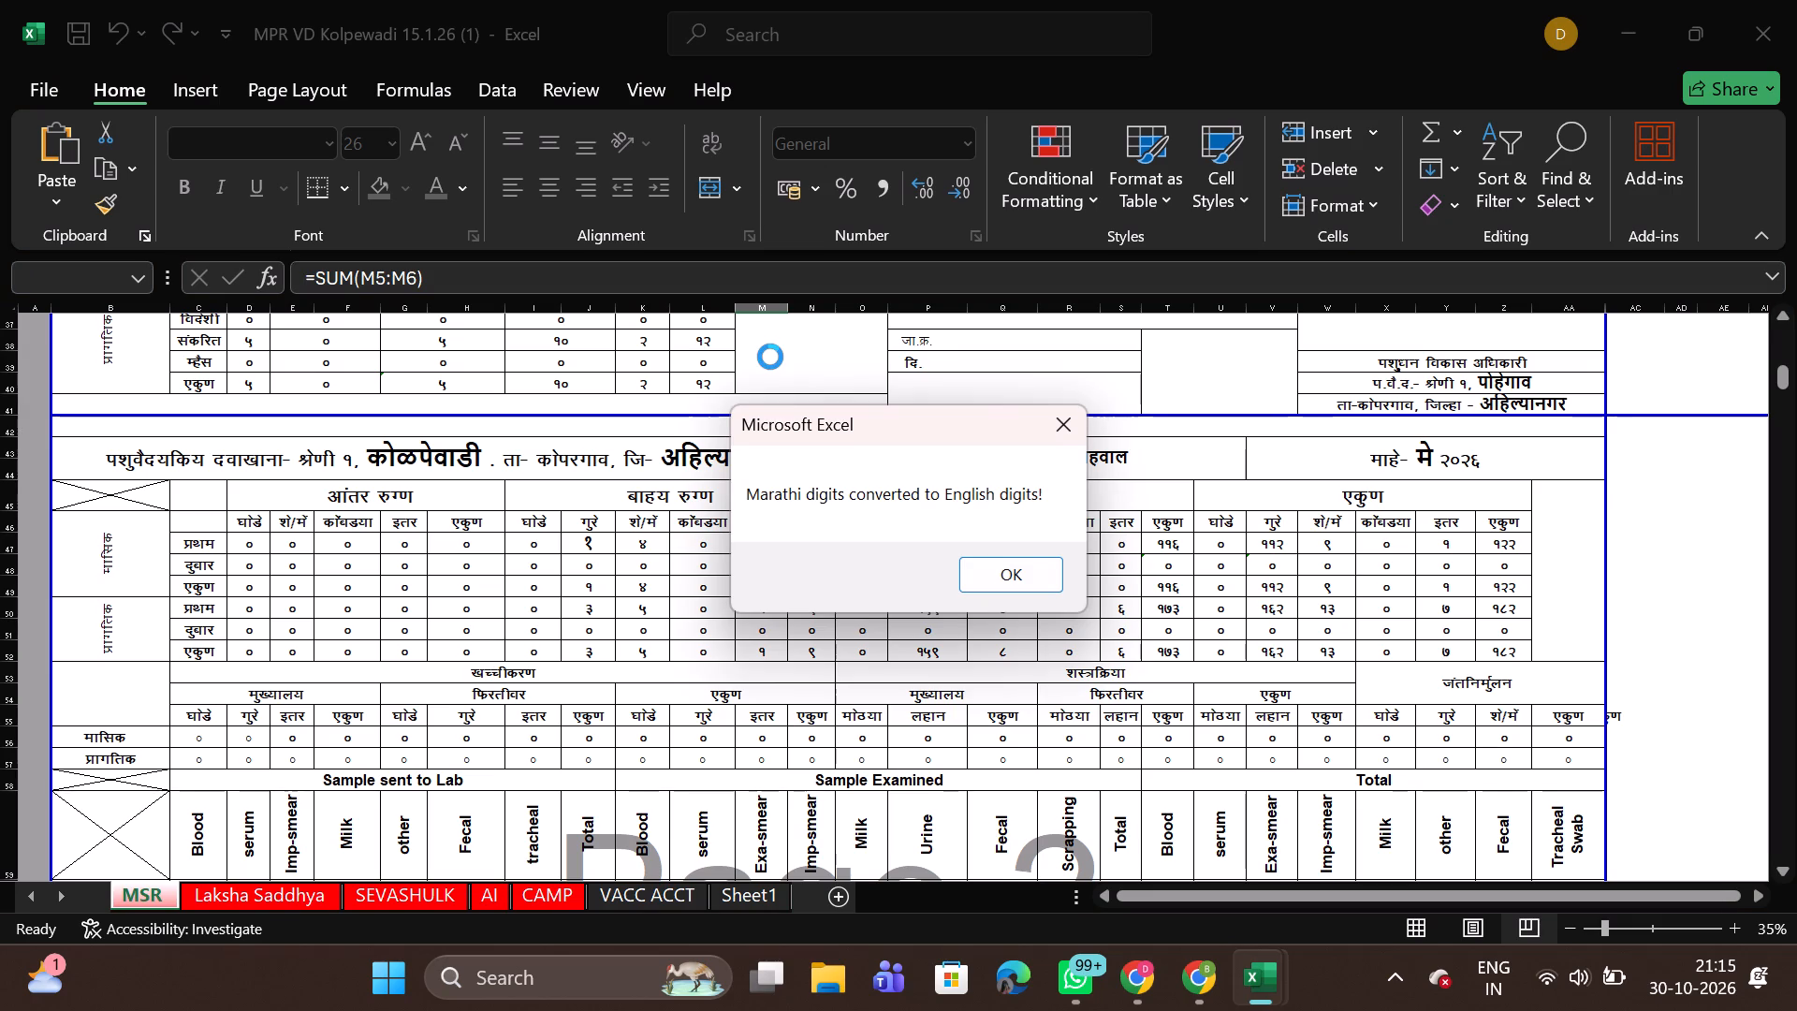
left_click(1012, 578)
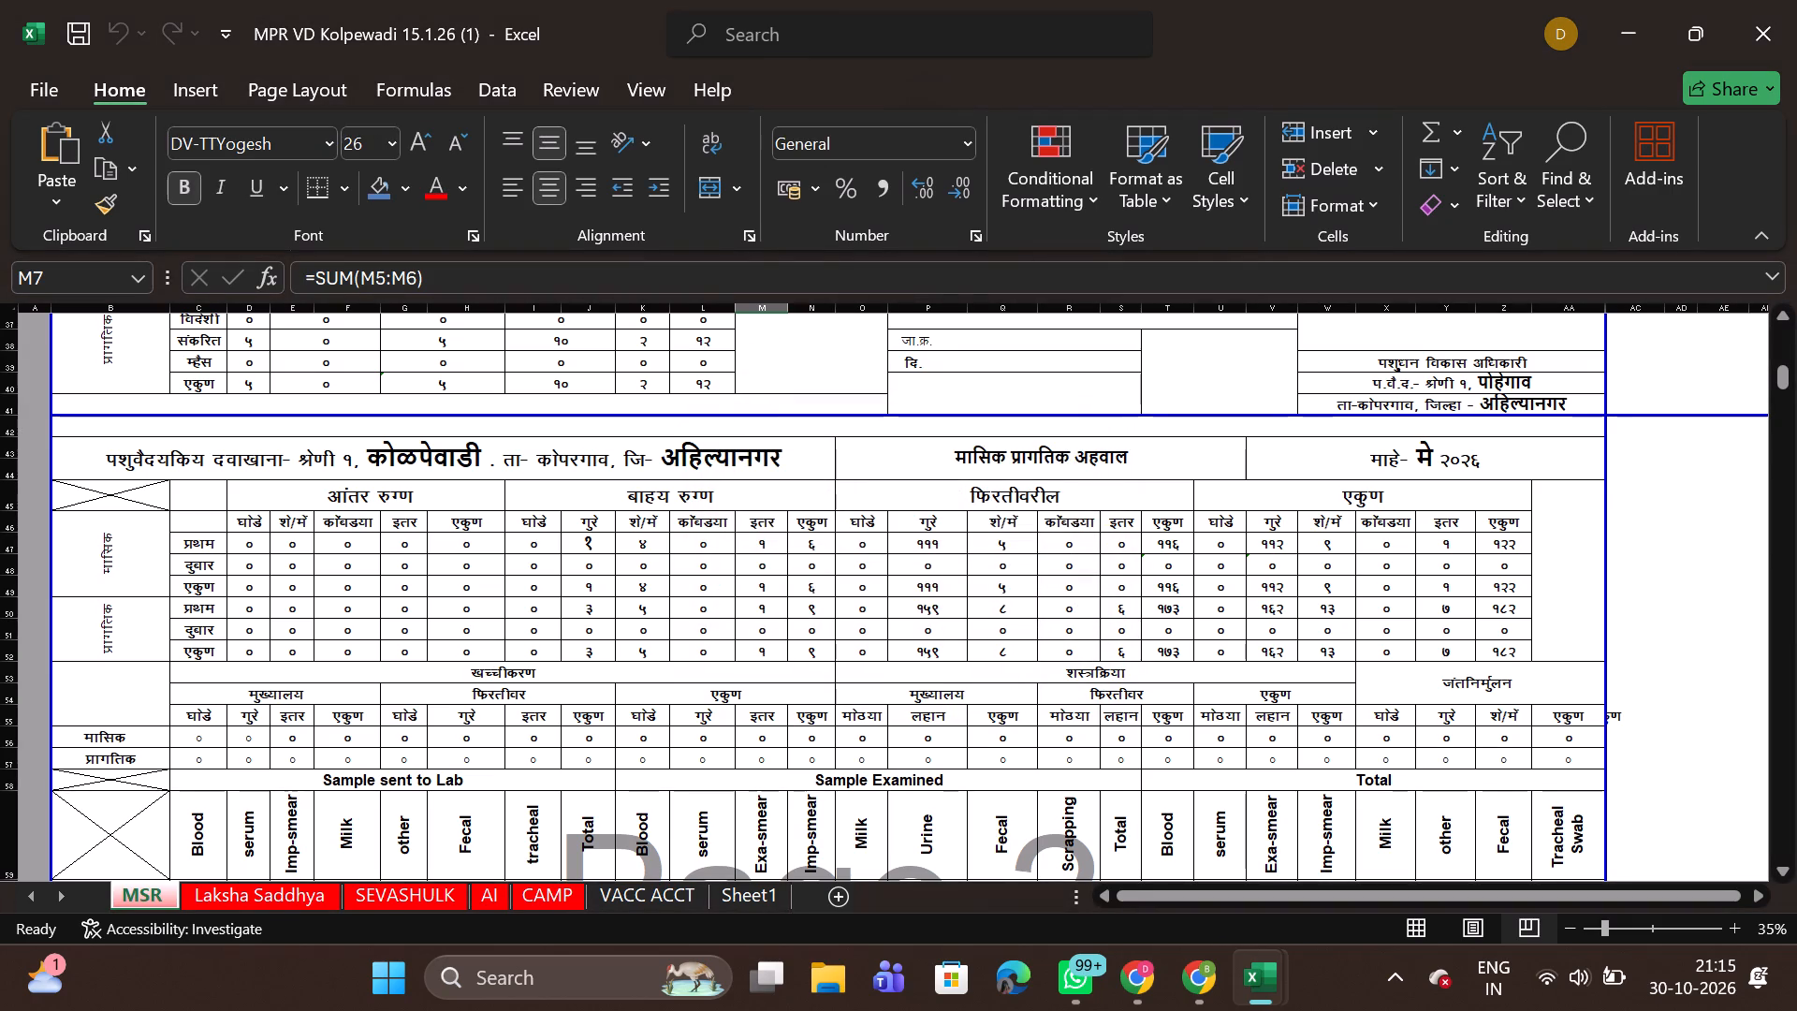
Examine the number cells and their formulas across the first two report pages of the MSR sheet to check the digit conversion.
scroll(1012, 578, "up", 7)
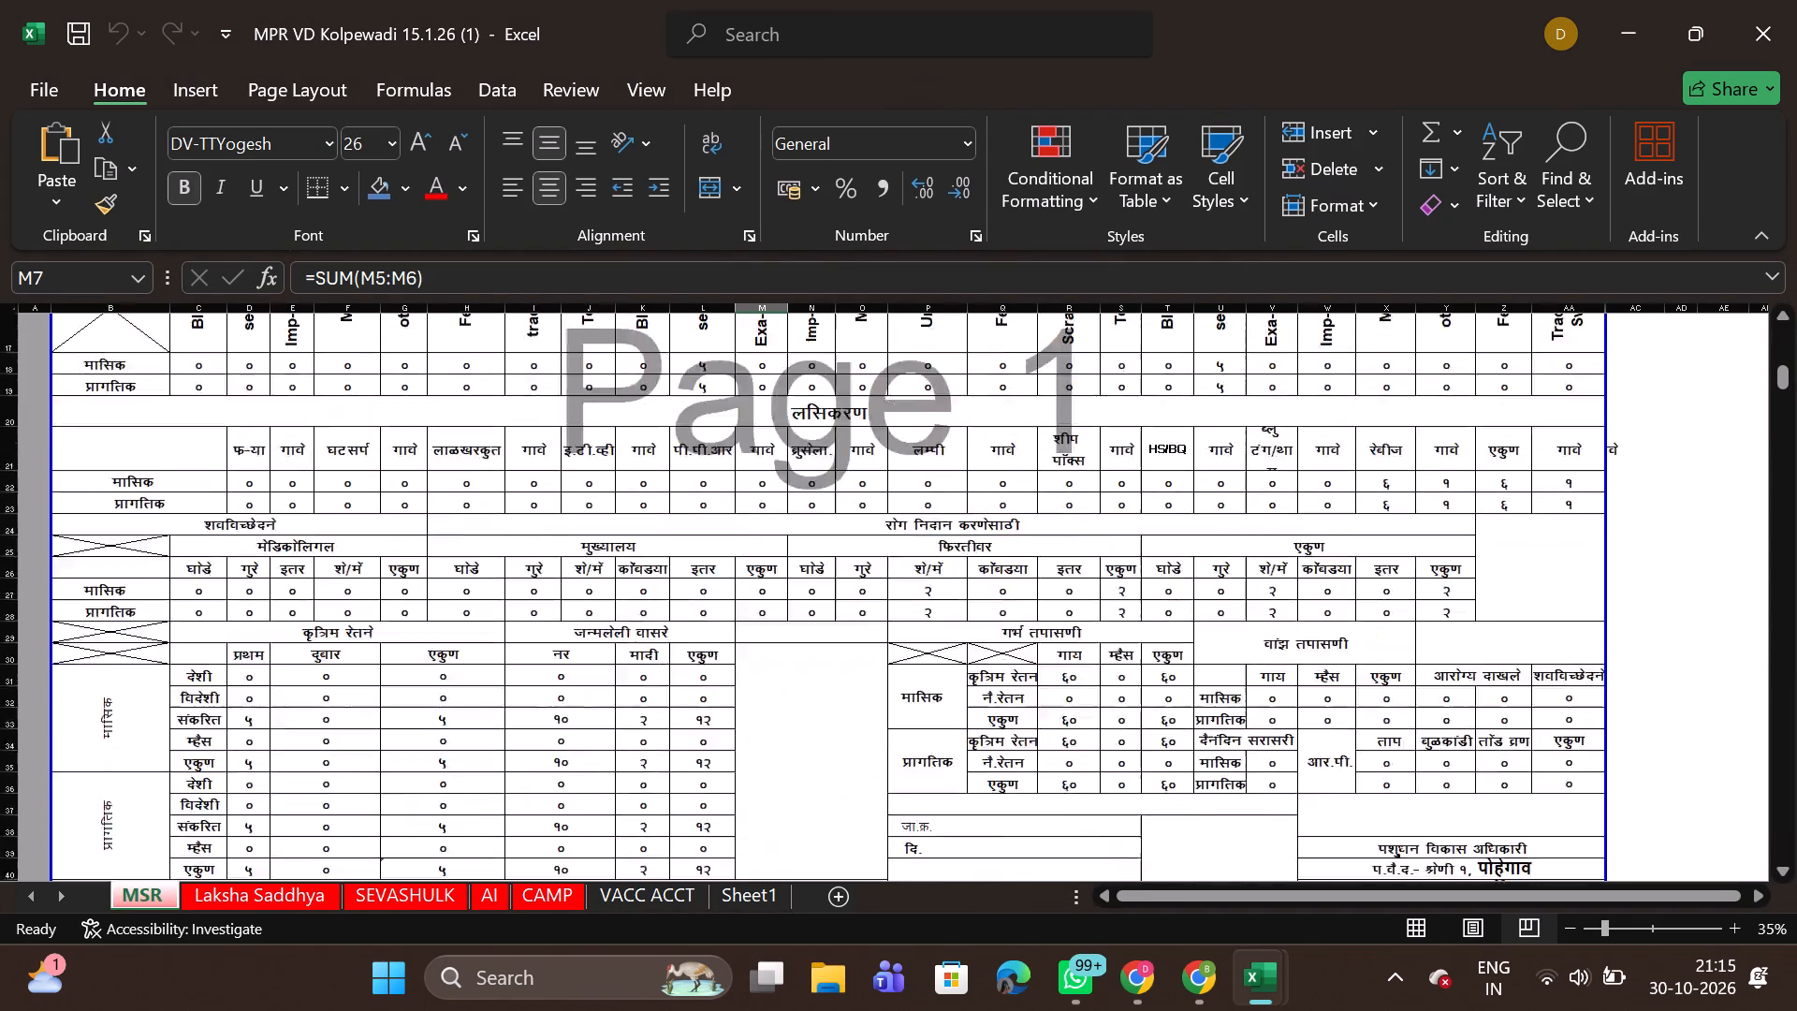
scroll(1012, 578, "up", 1)
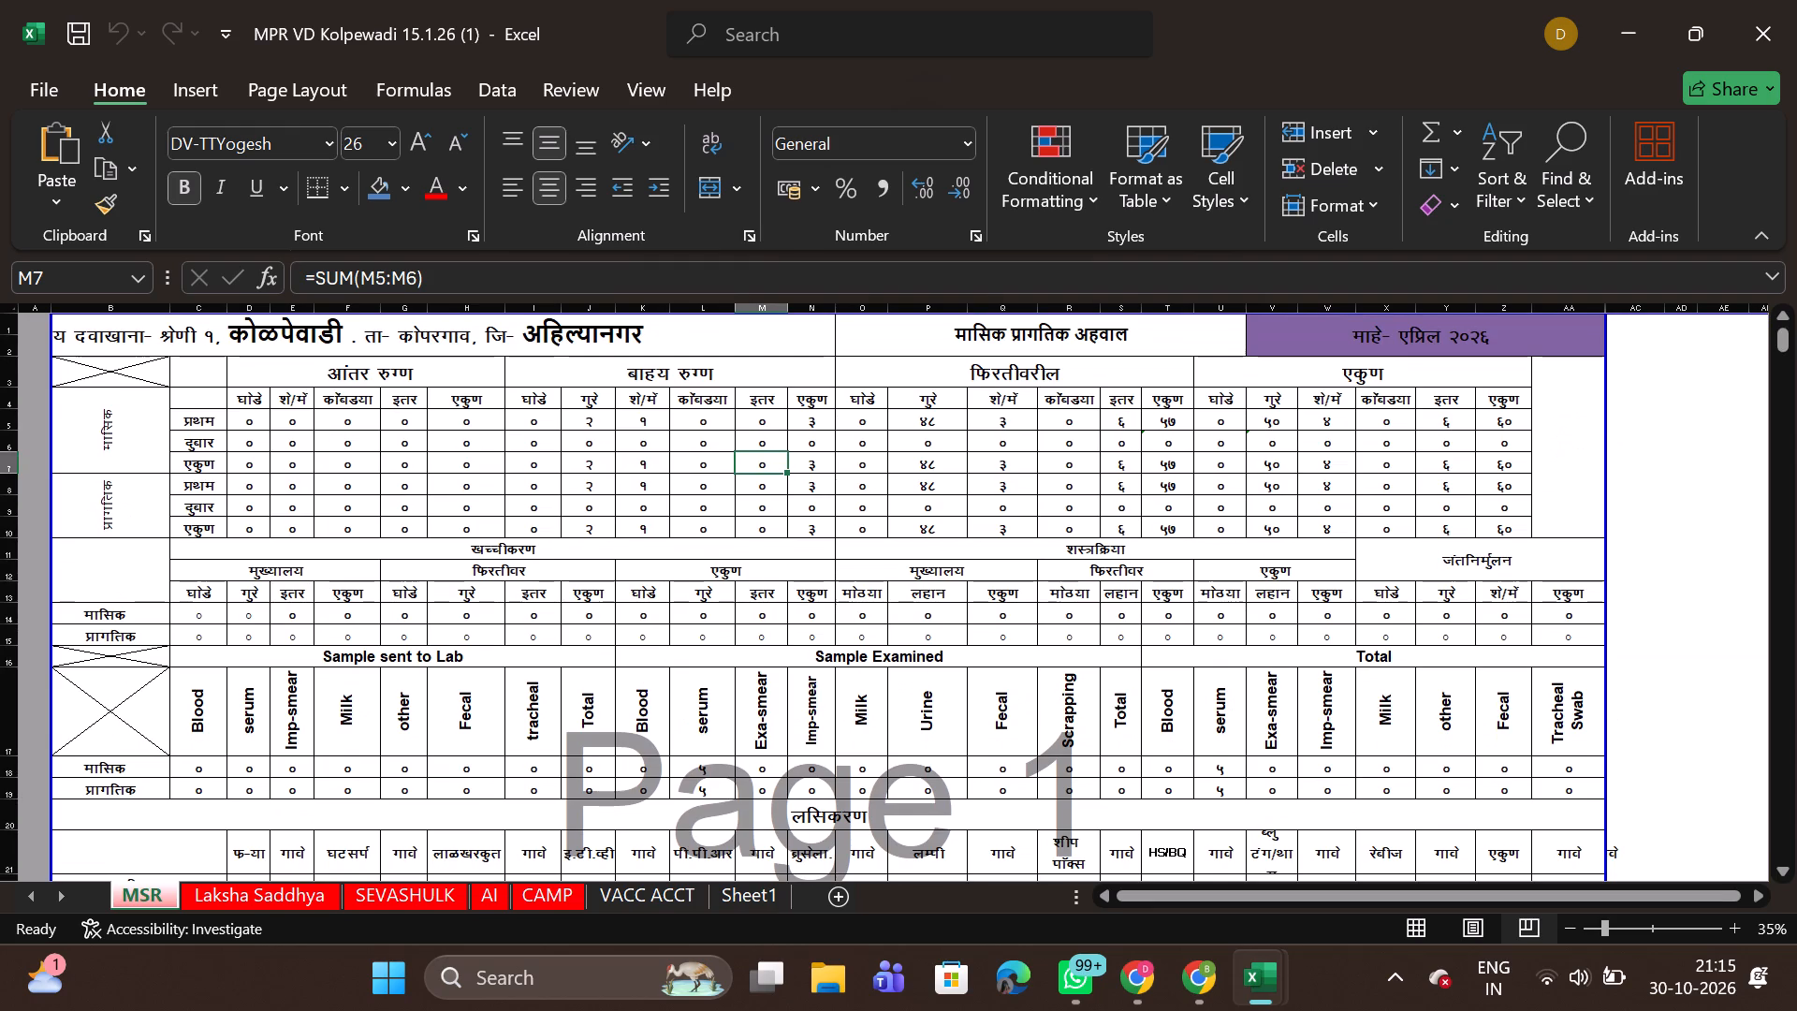
left_click(972, 492)
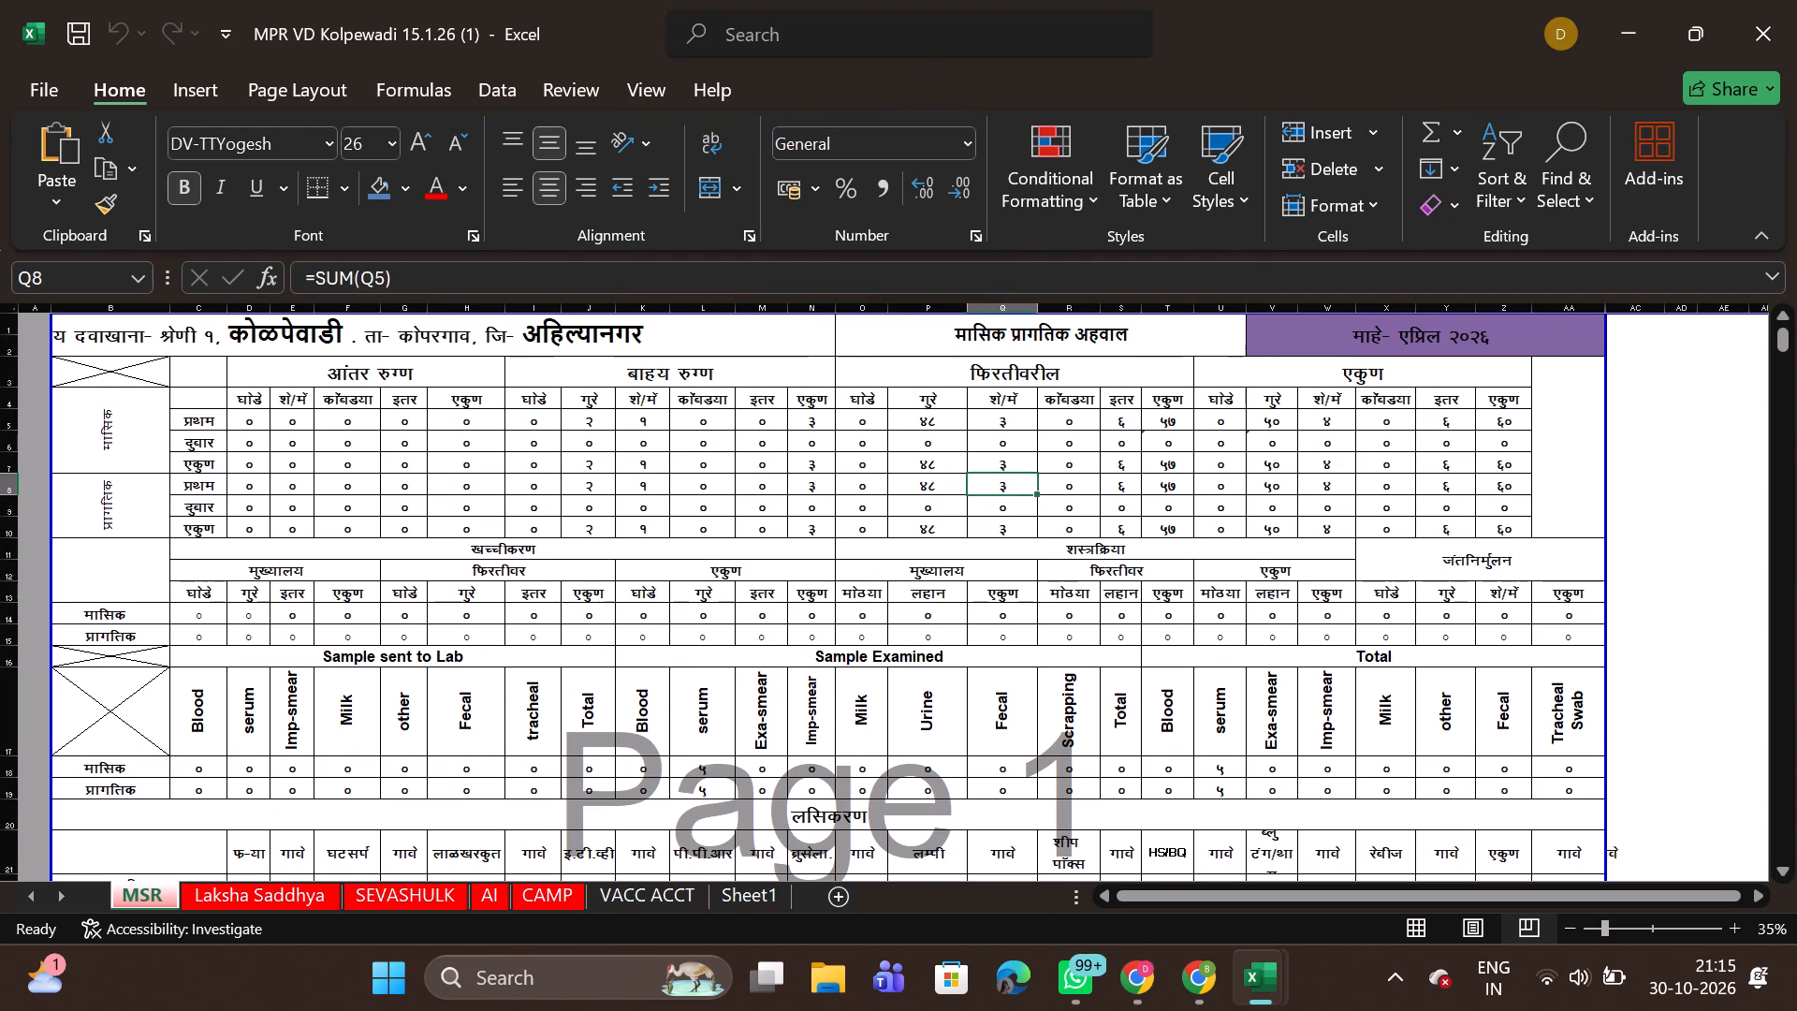
scroll(972, 492, "down", 4)
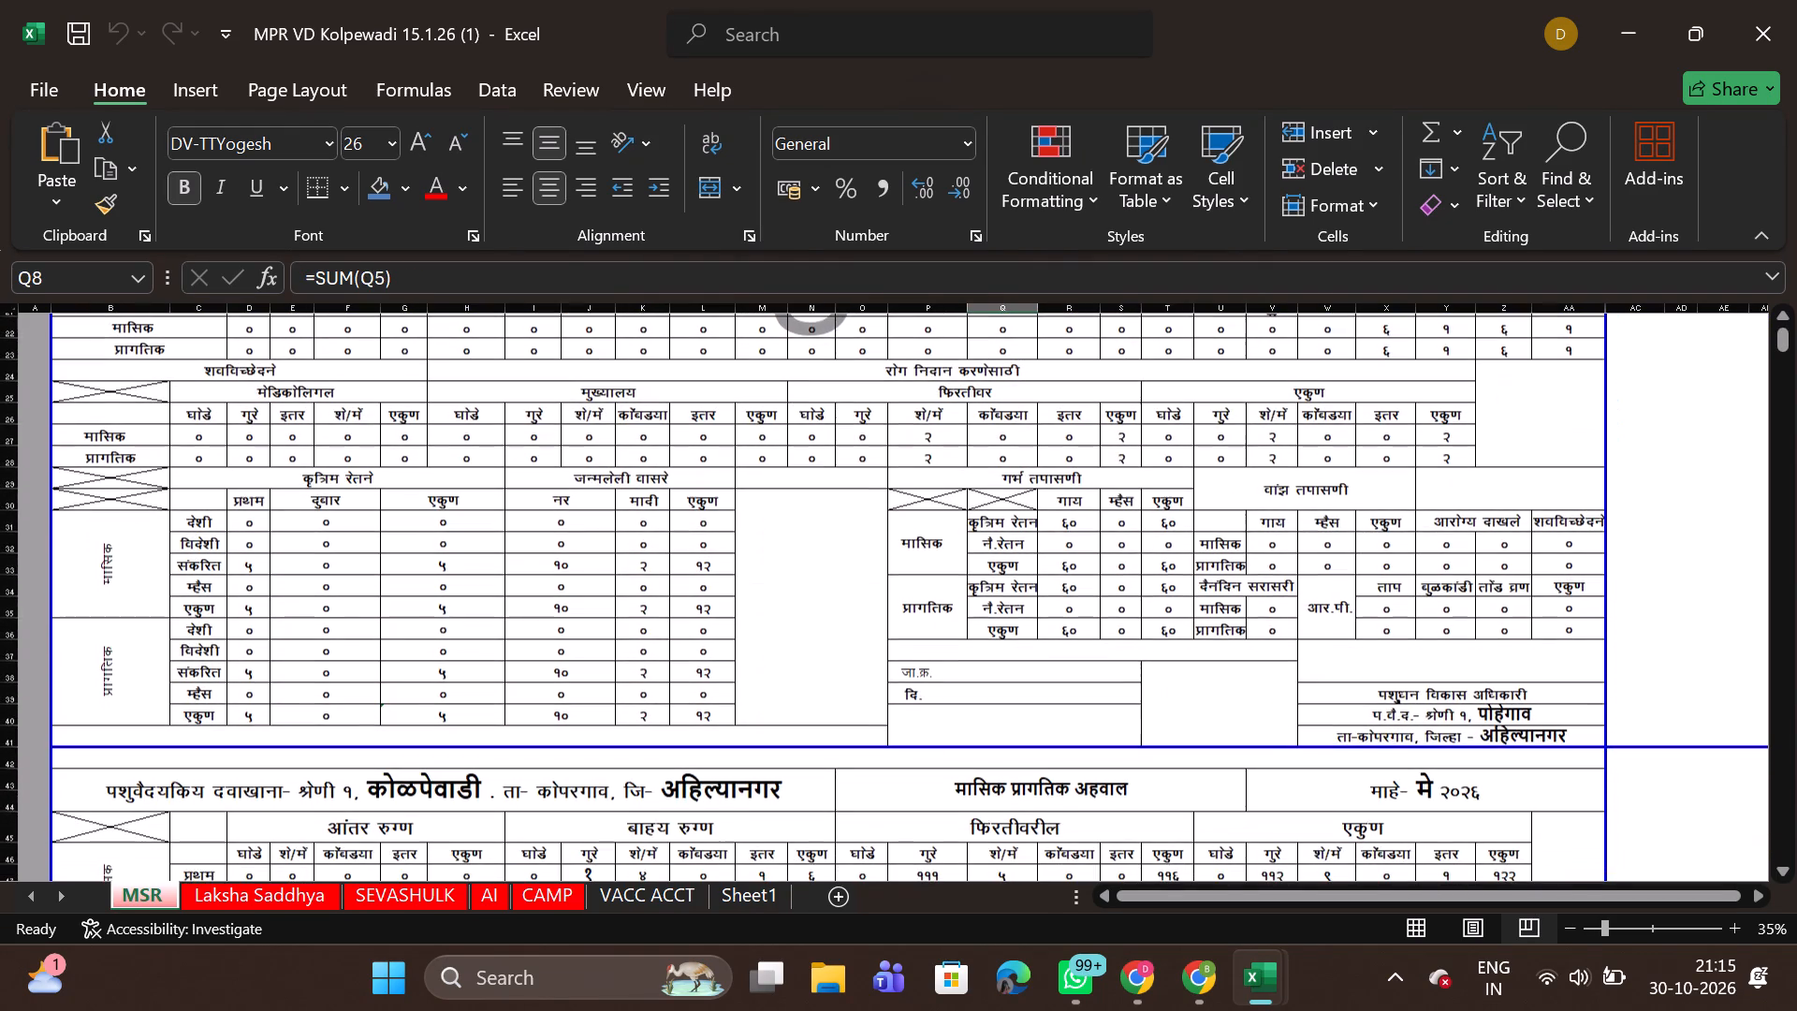
left_click(711, 608)
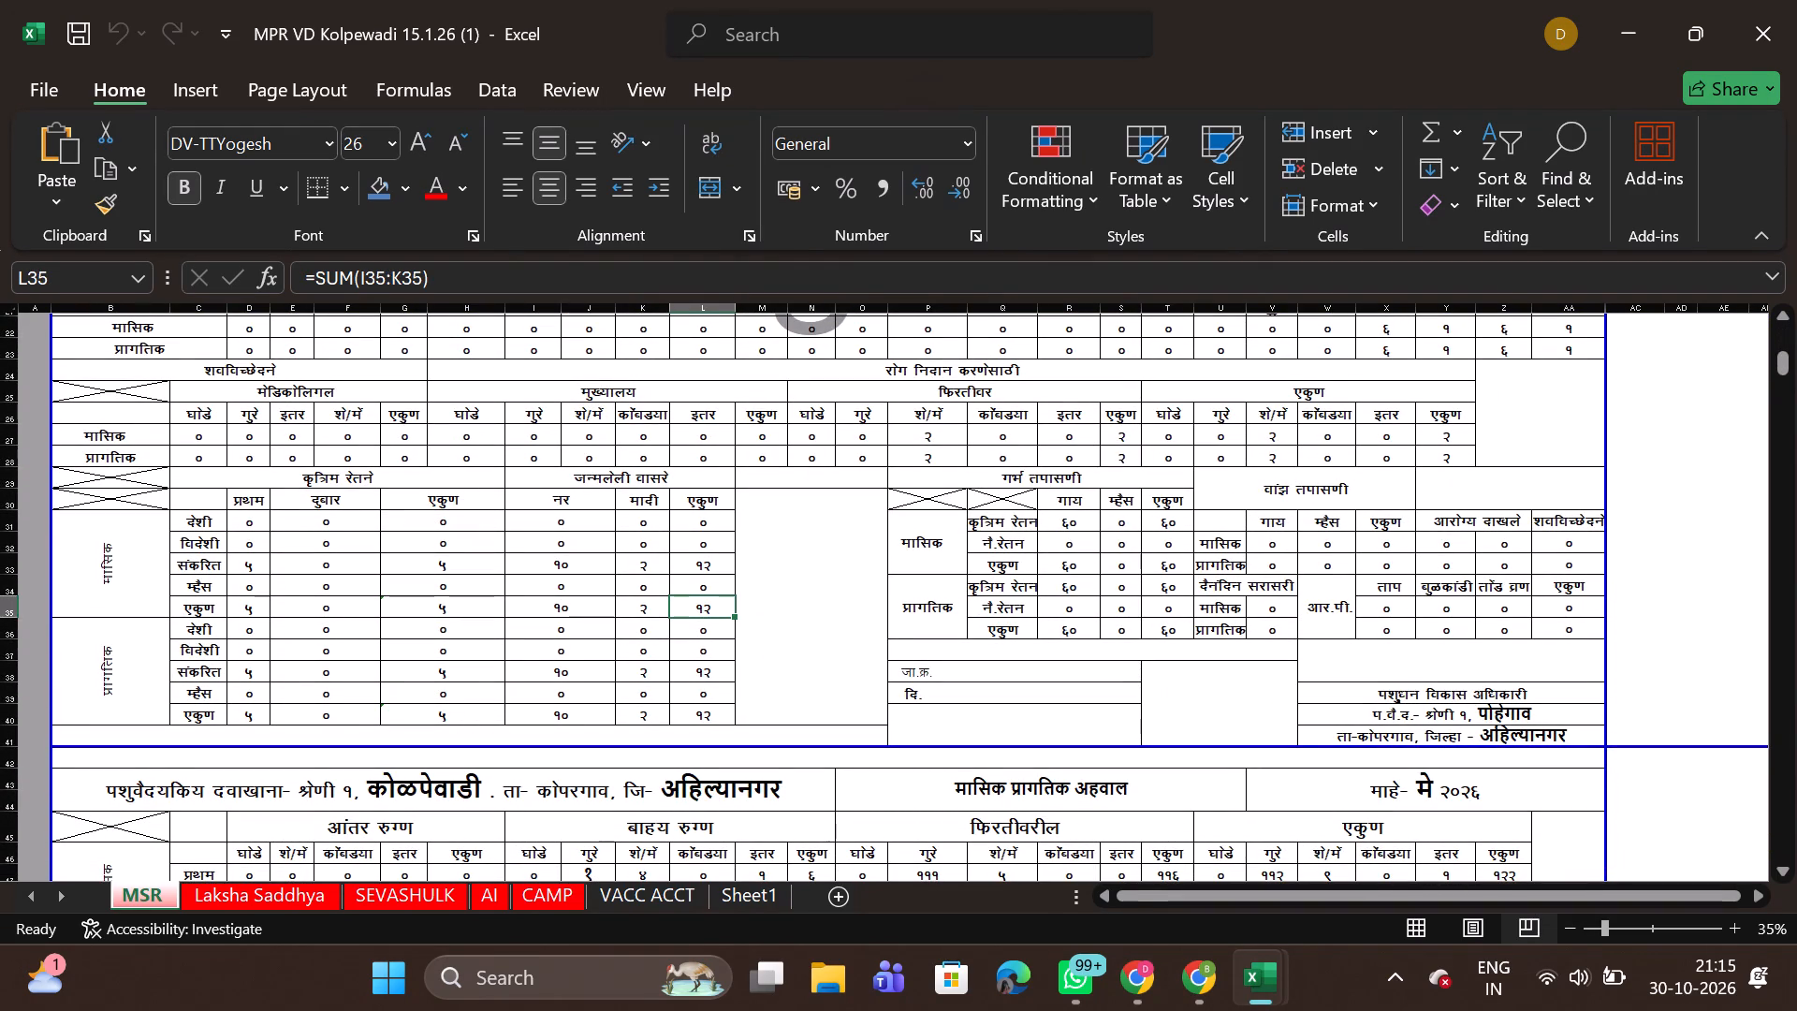
scroll(855, 652, "down", 3)
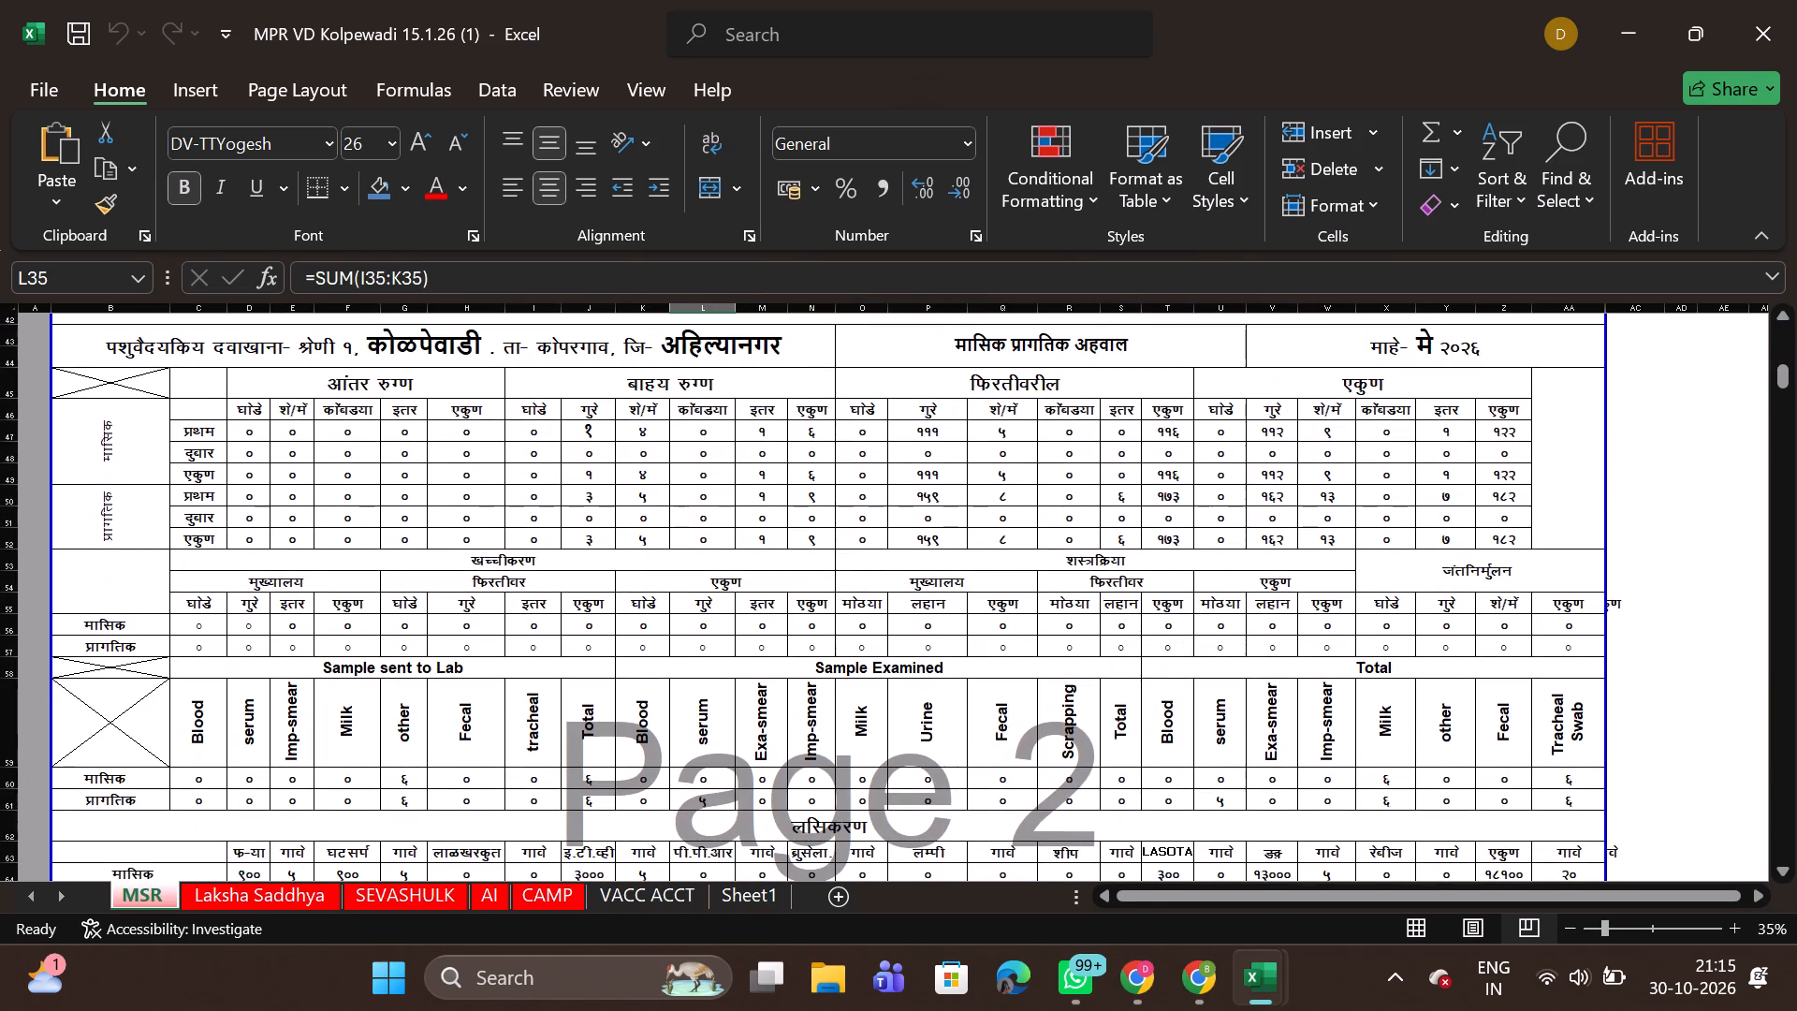
scroll(855, 652, "up", 1)
left_click(855, 652)
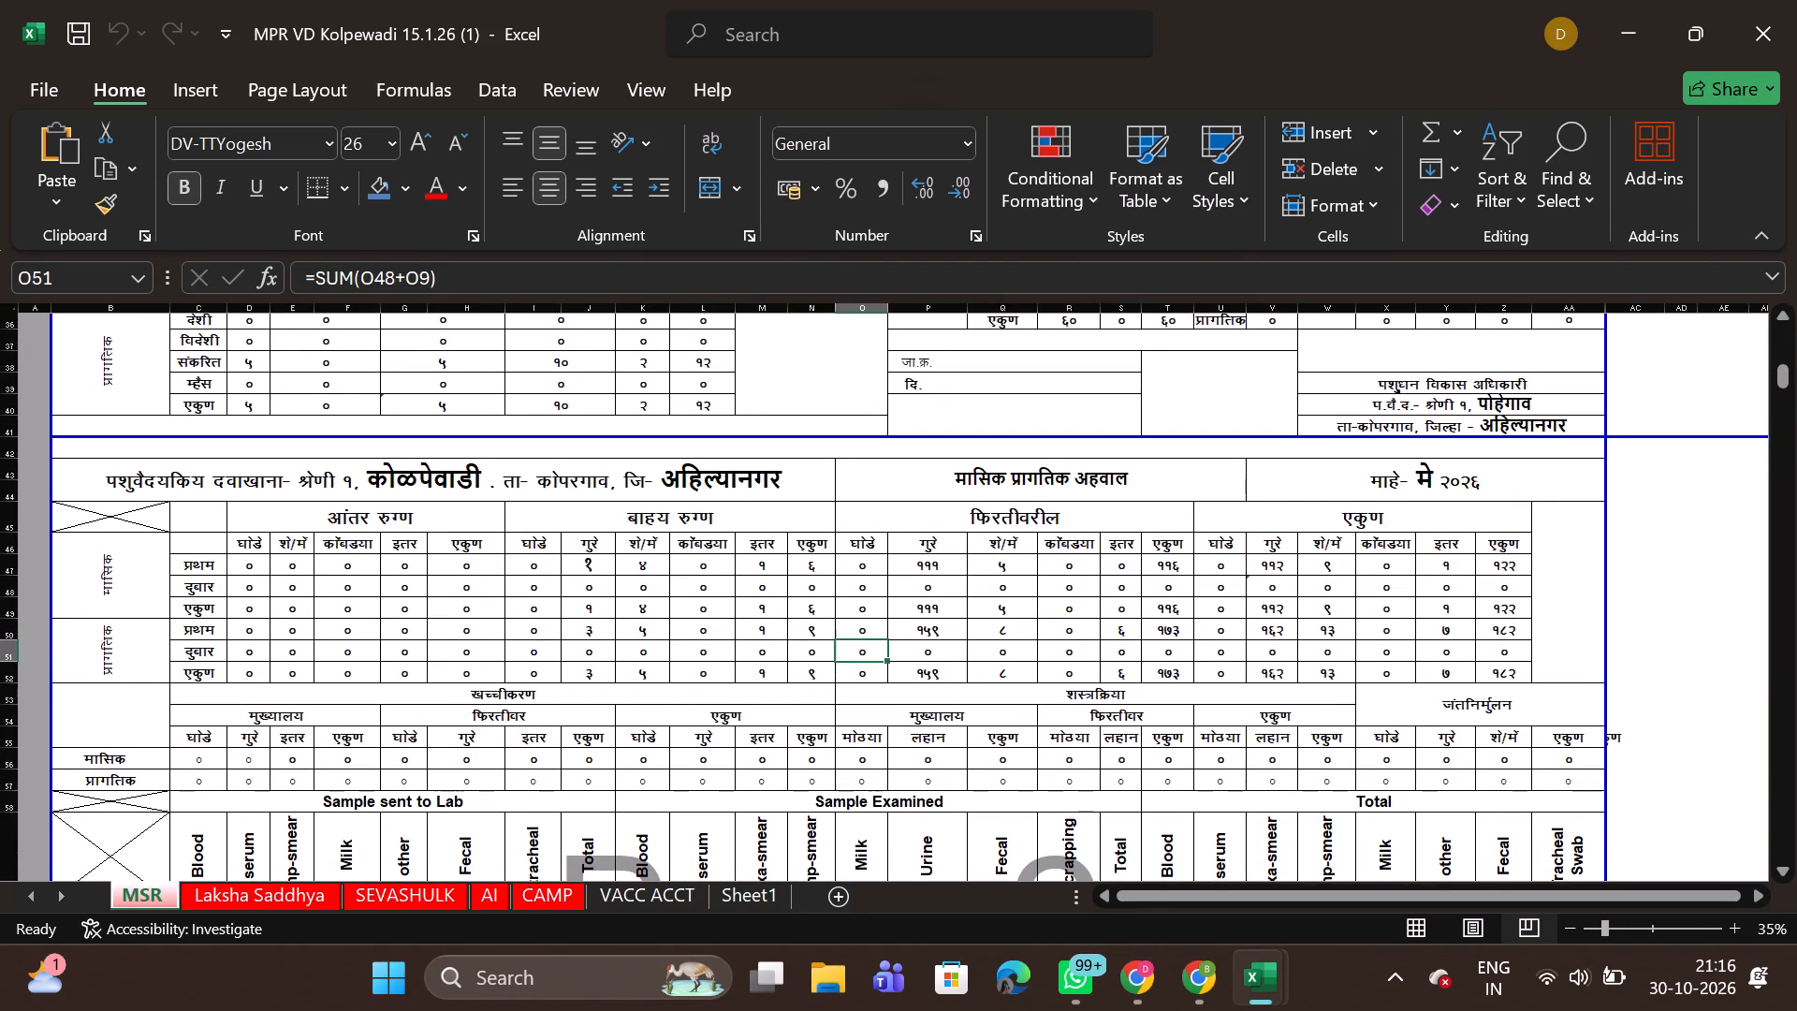
left_click(727, 621)
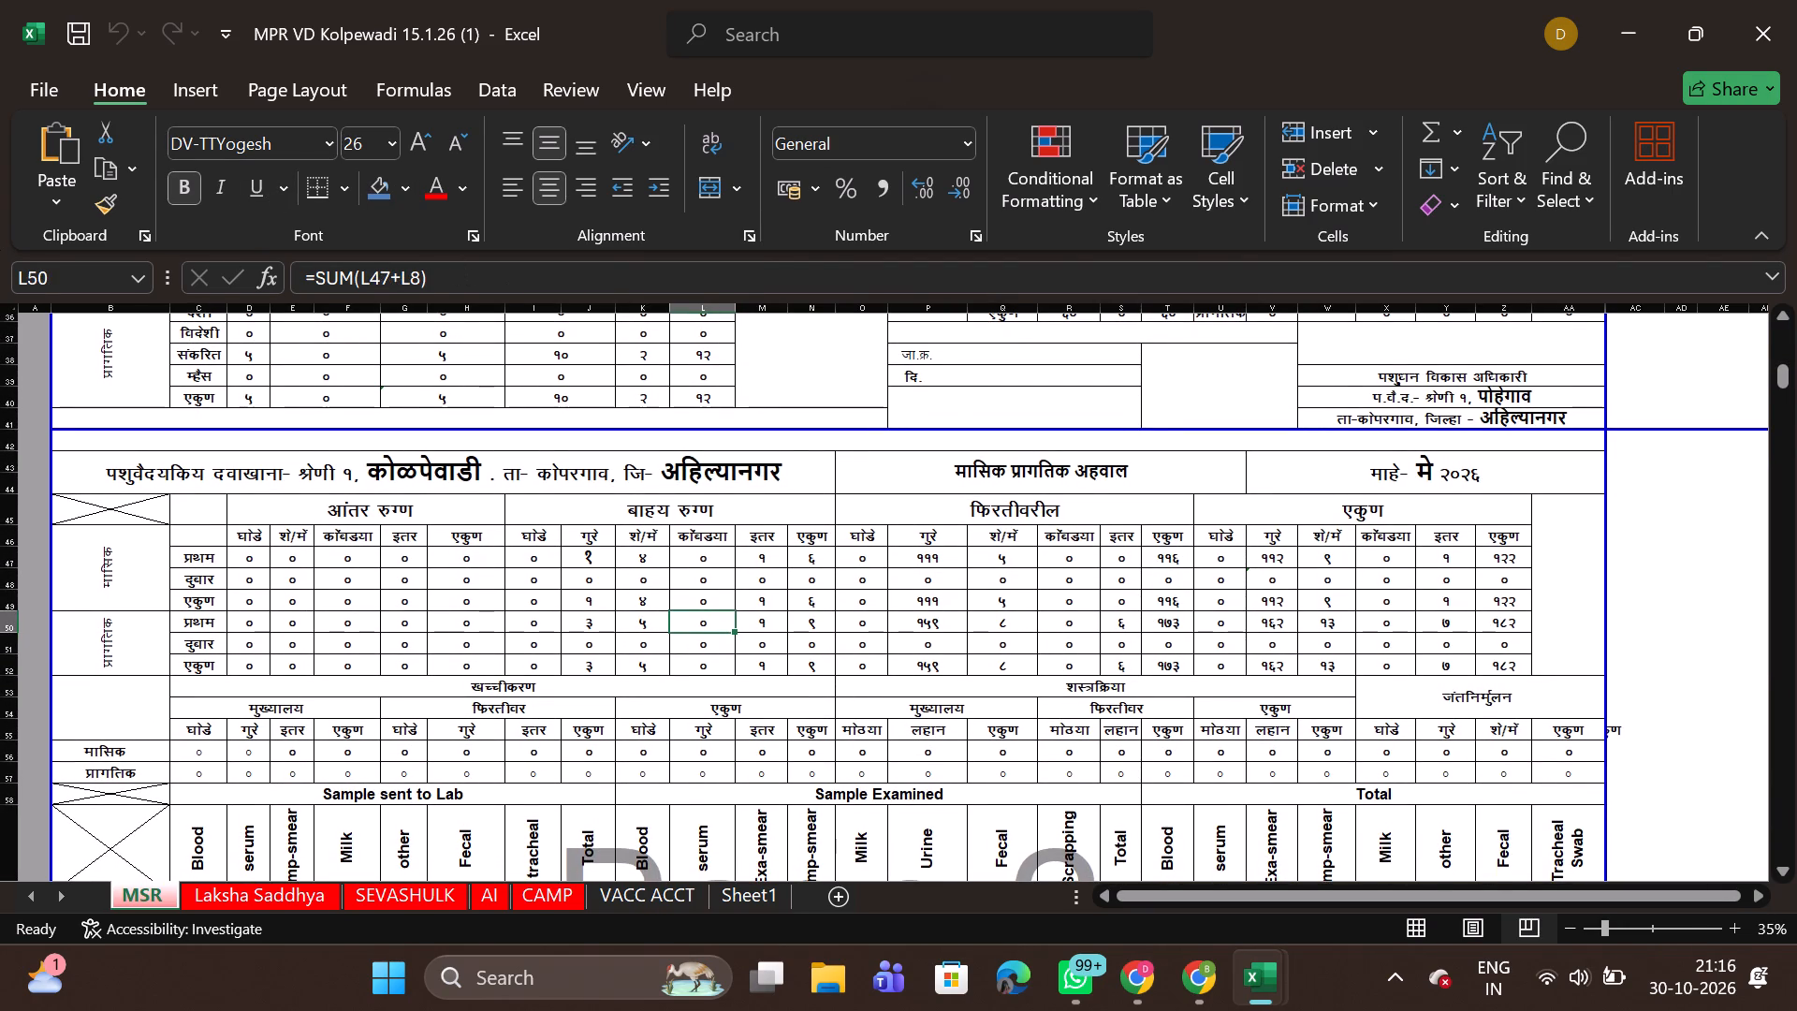
Change the font of total cell N52 in the MSR sheet's second report to Calibri.
left_click(328, 142)
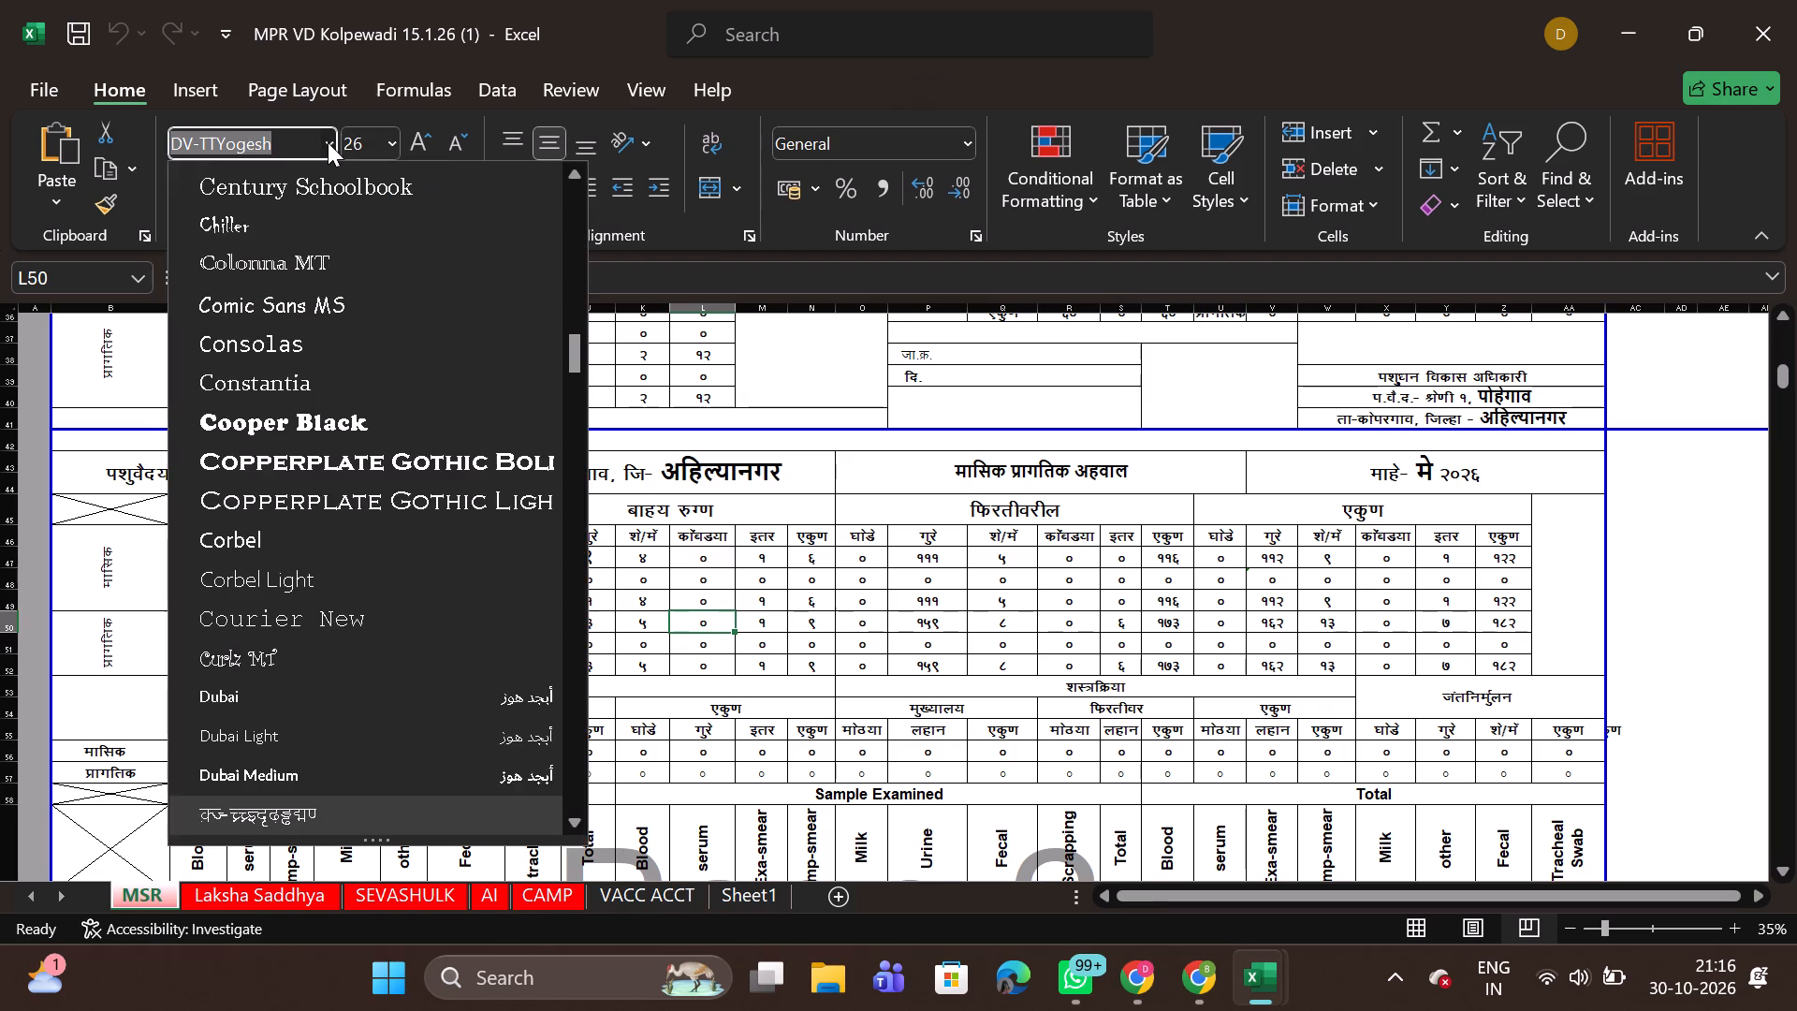
left_click(811, 660)
double_click(811, 660)
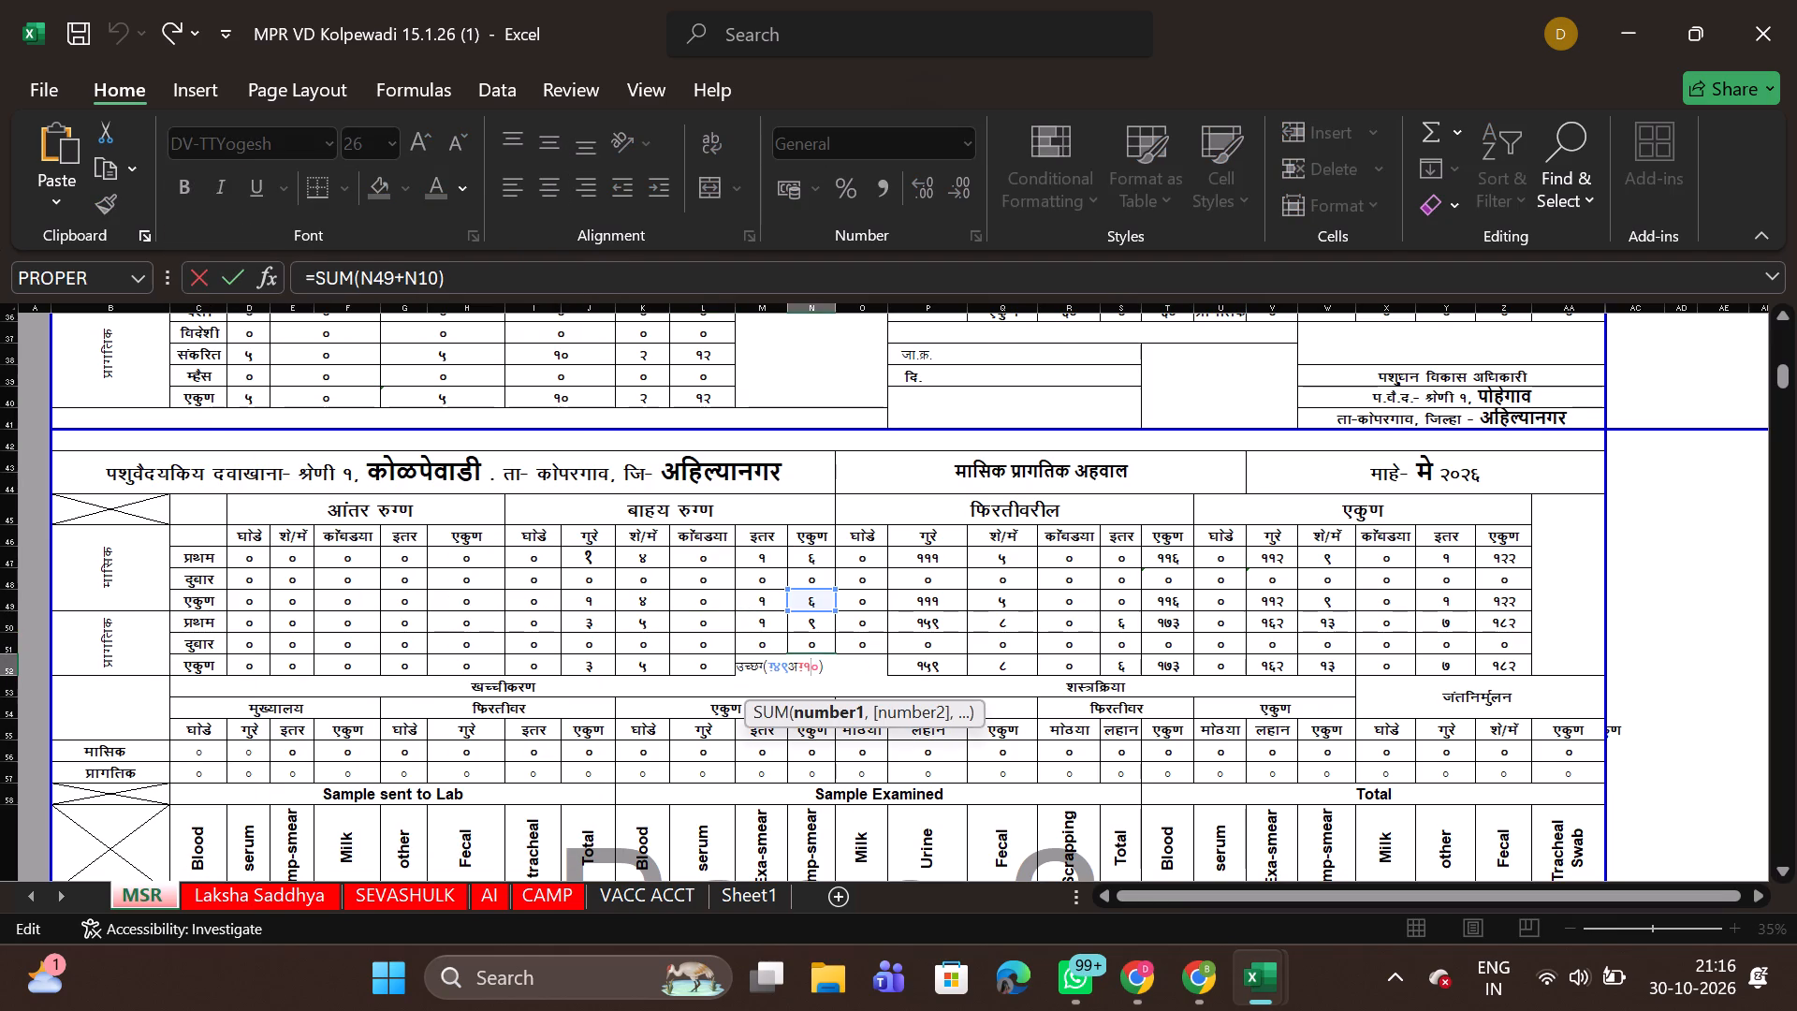
left_click(885, 685)
left_click(986, 636)
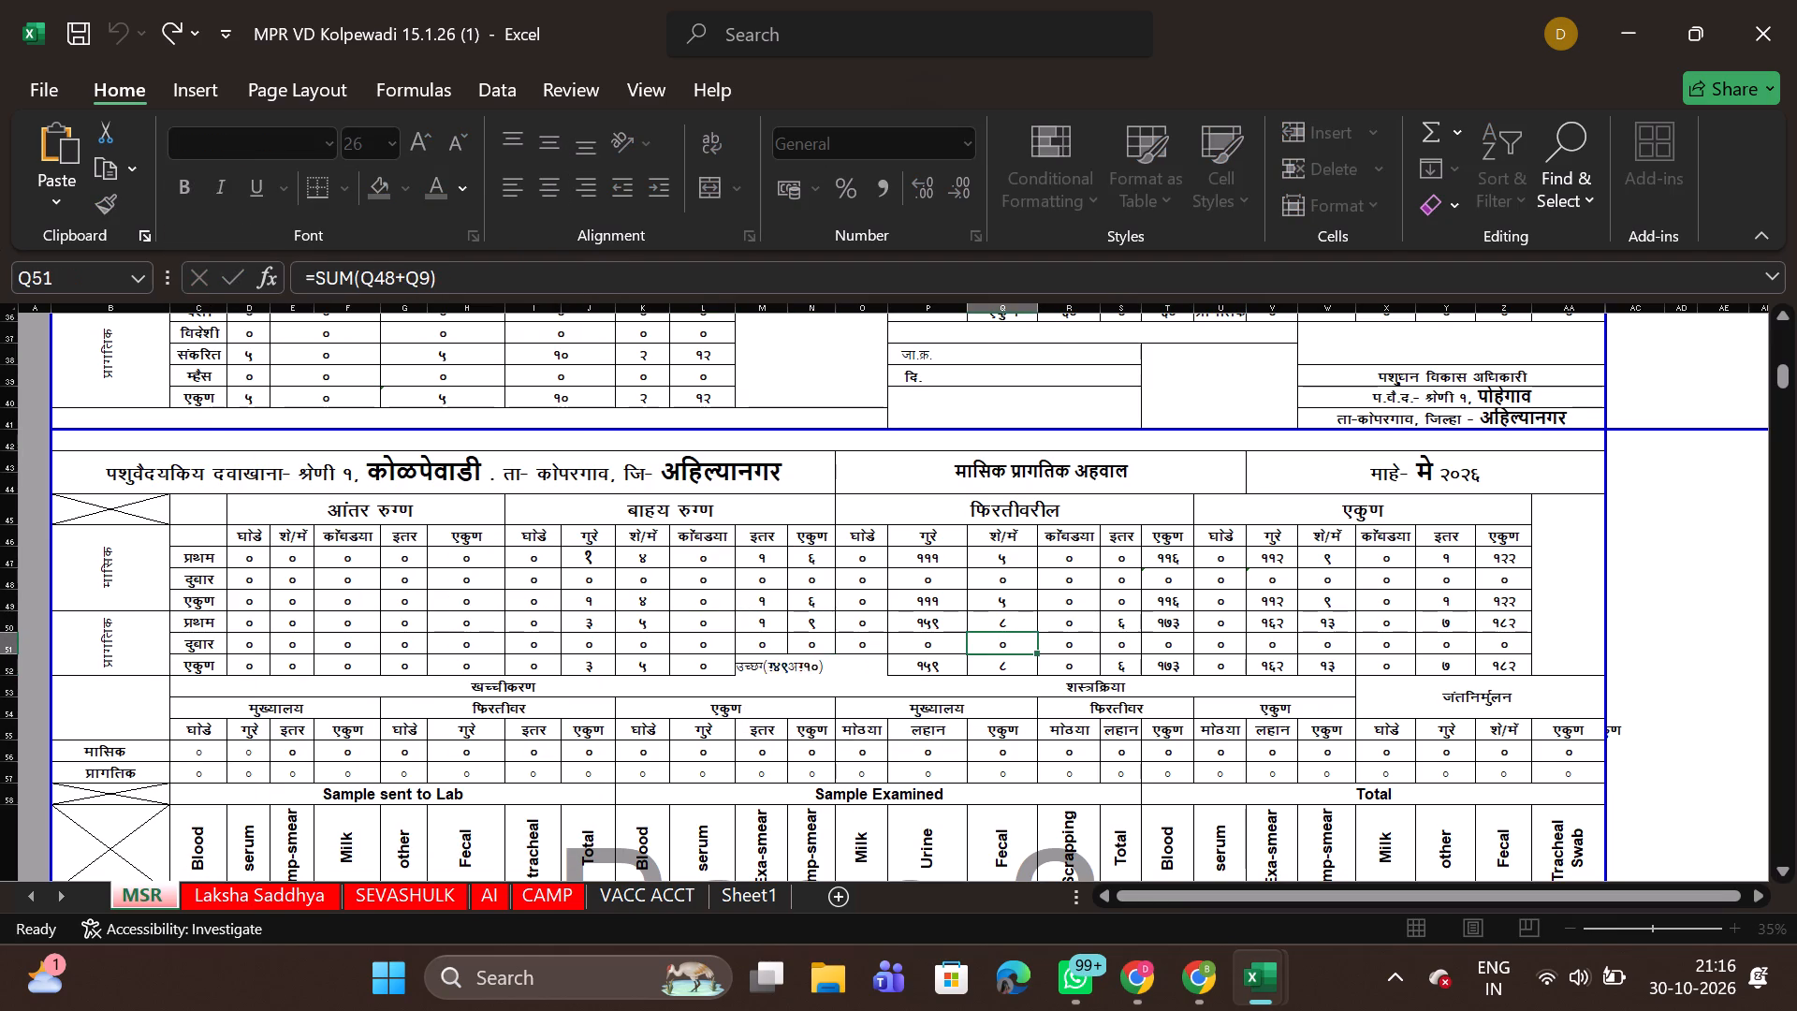
left_click(797, 665)
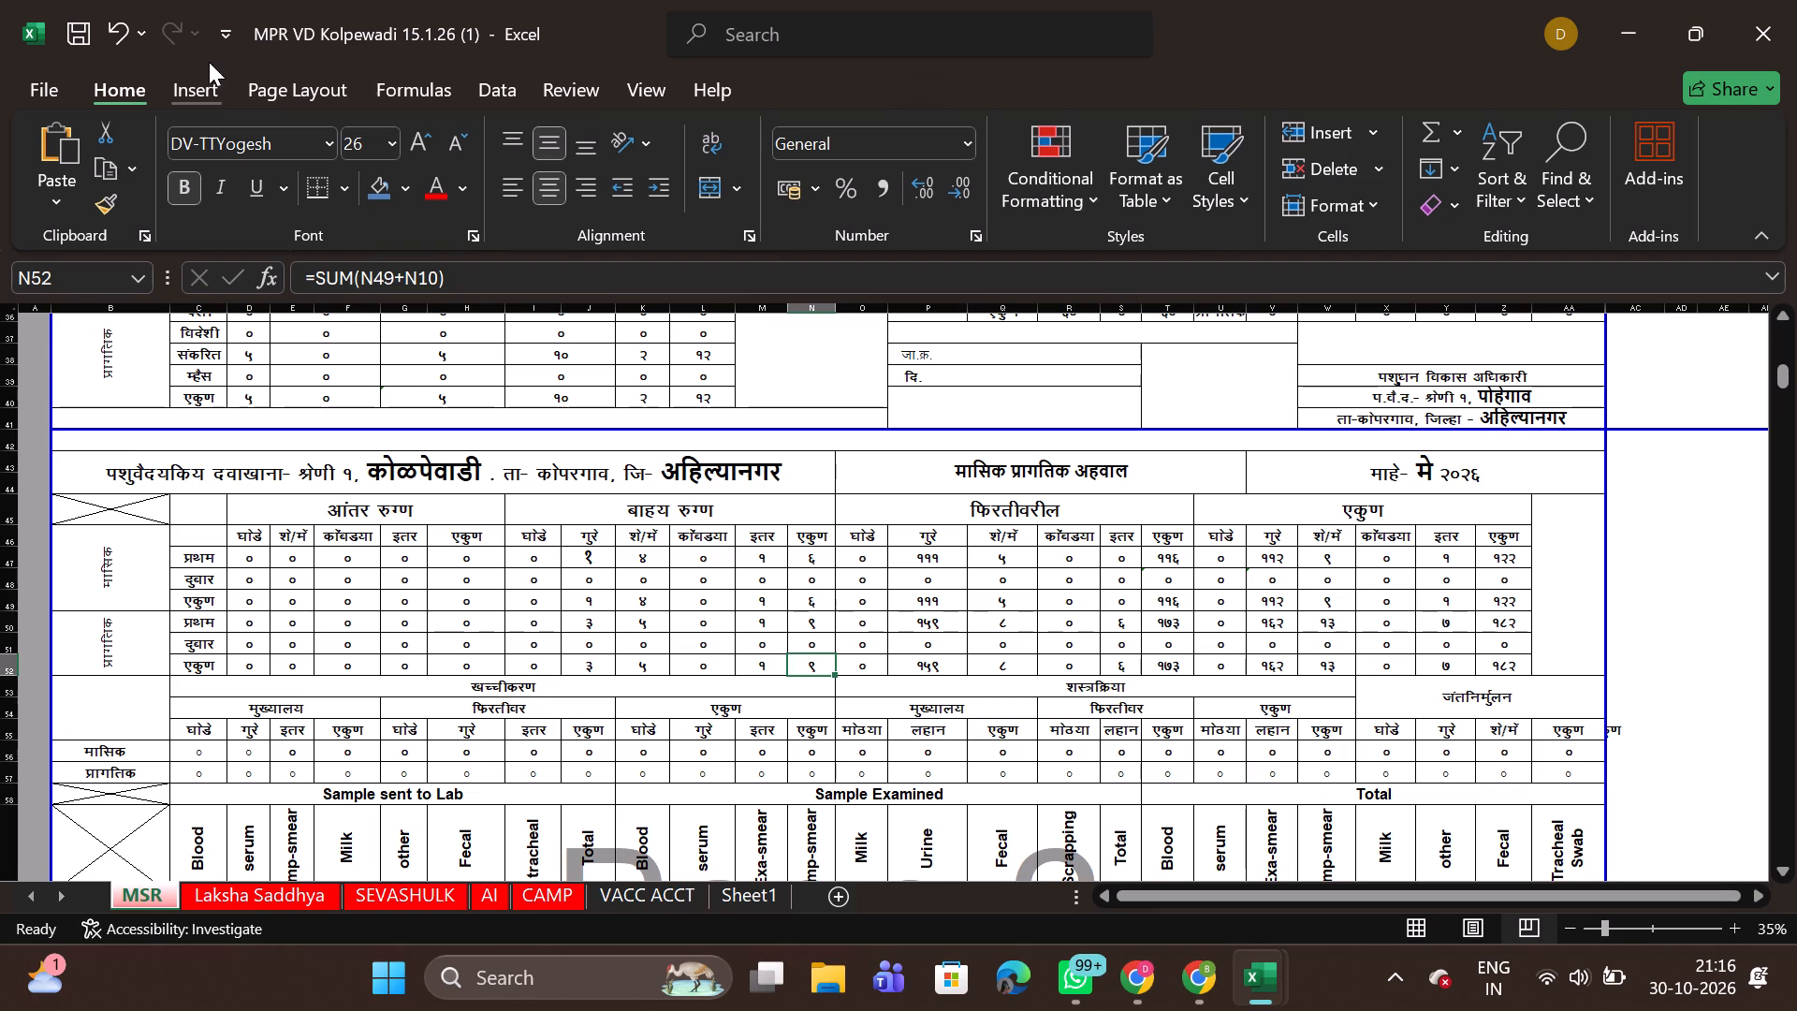
left_click(292, 143)
left_click(327, 142)
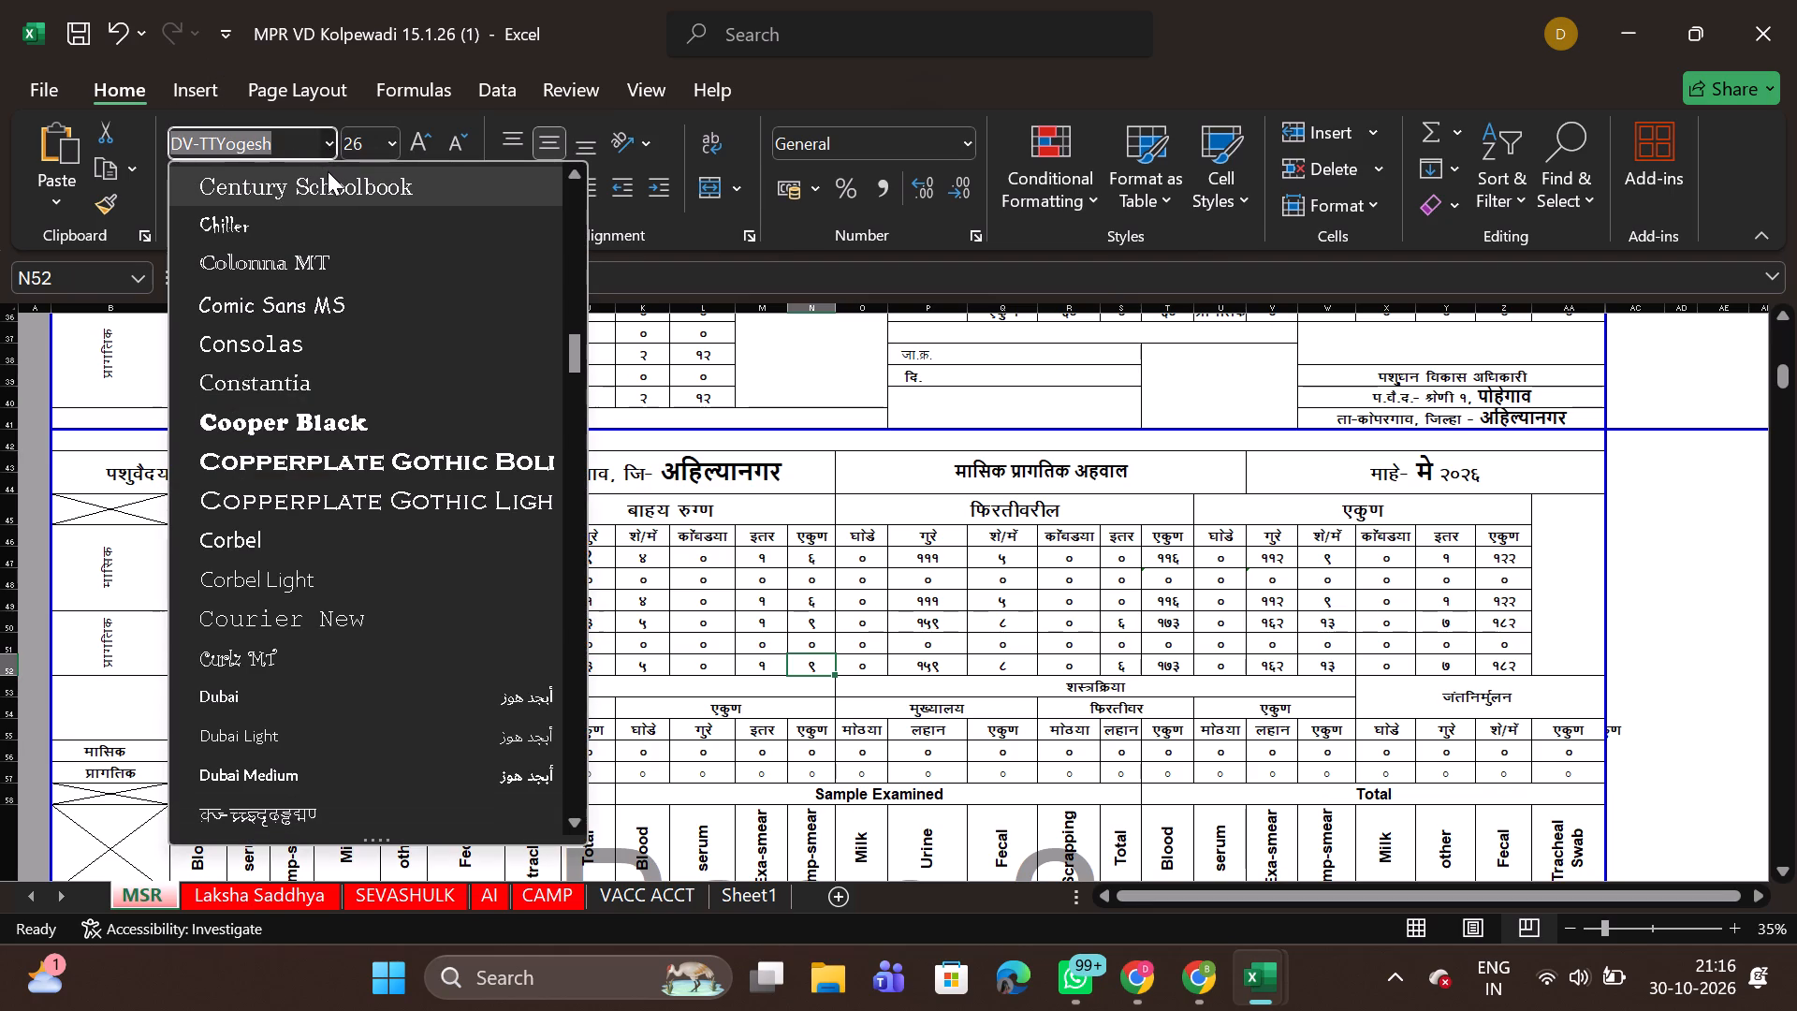
type("cal")
left_click(328, 250)
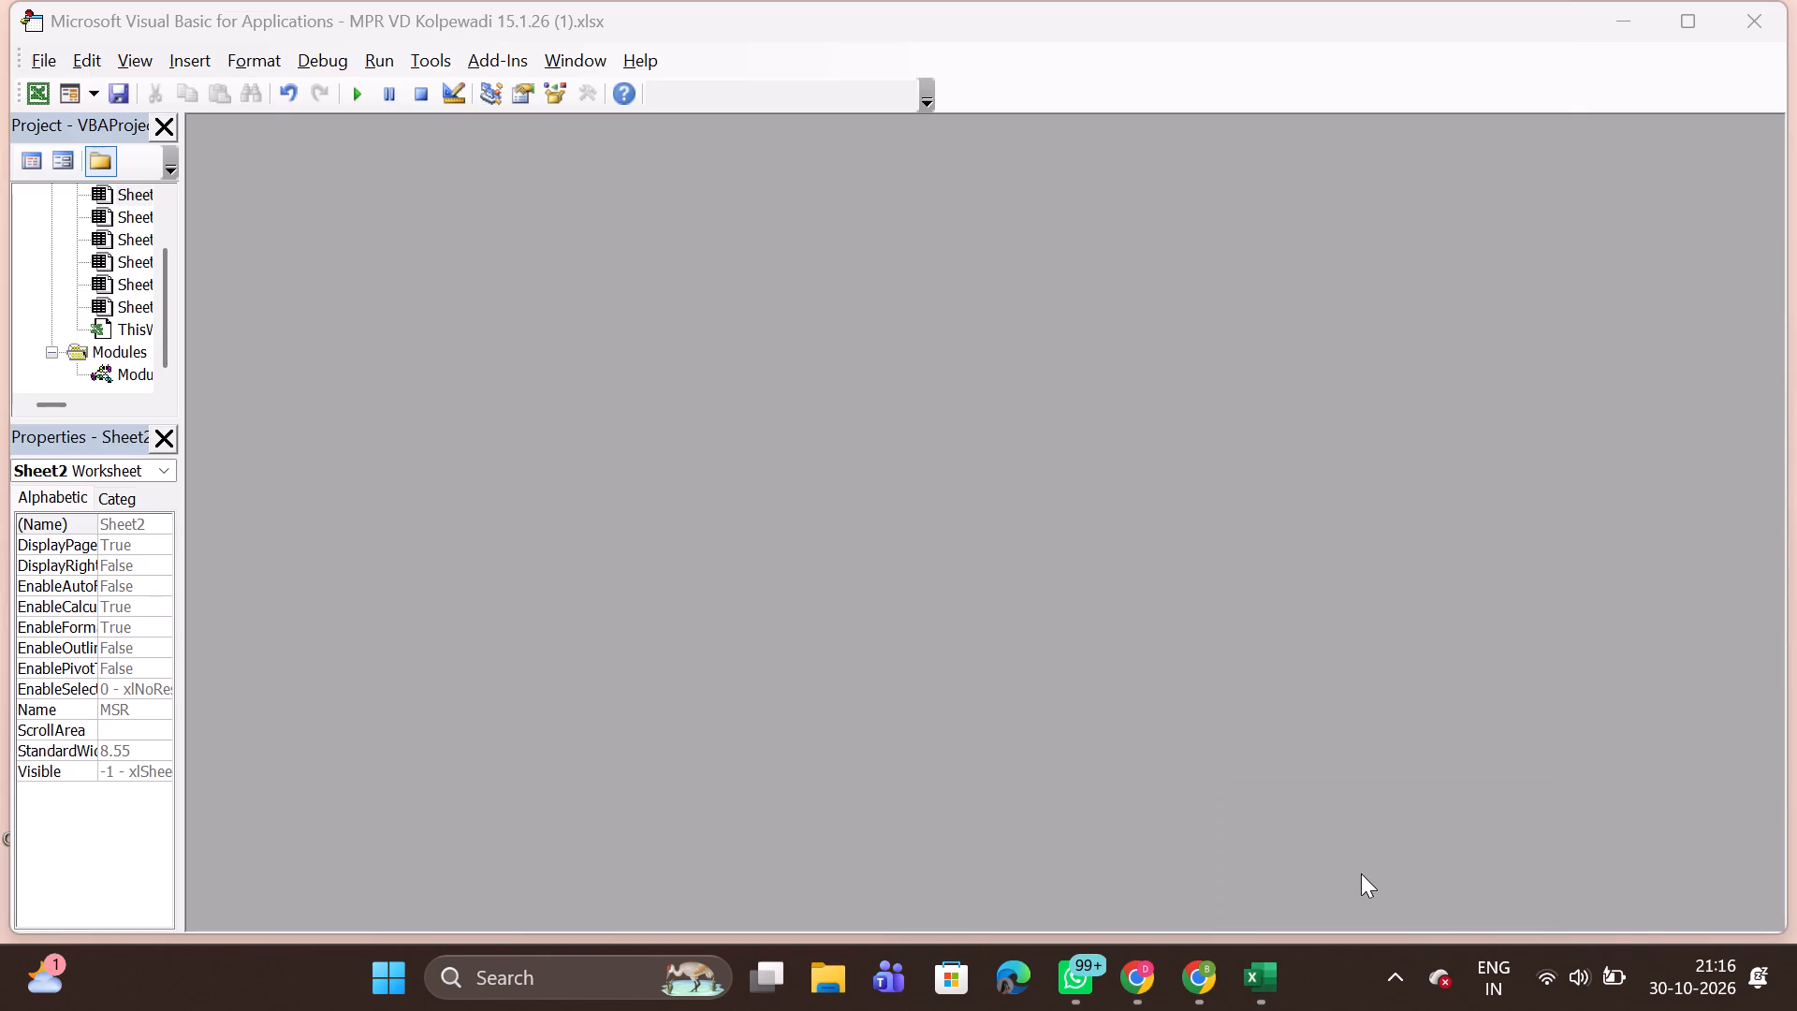
left_click(1155, 845)
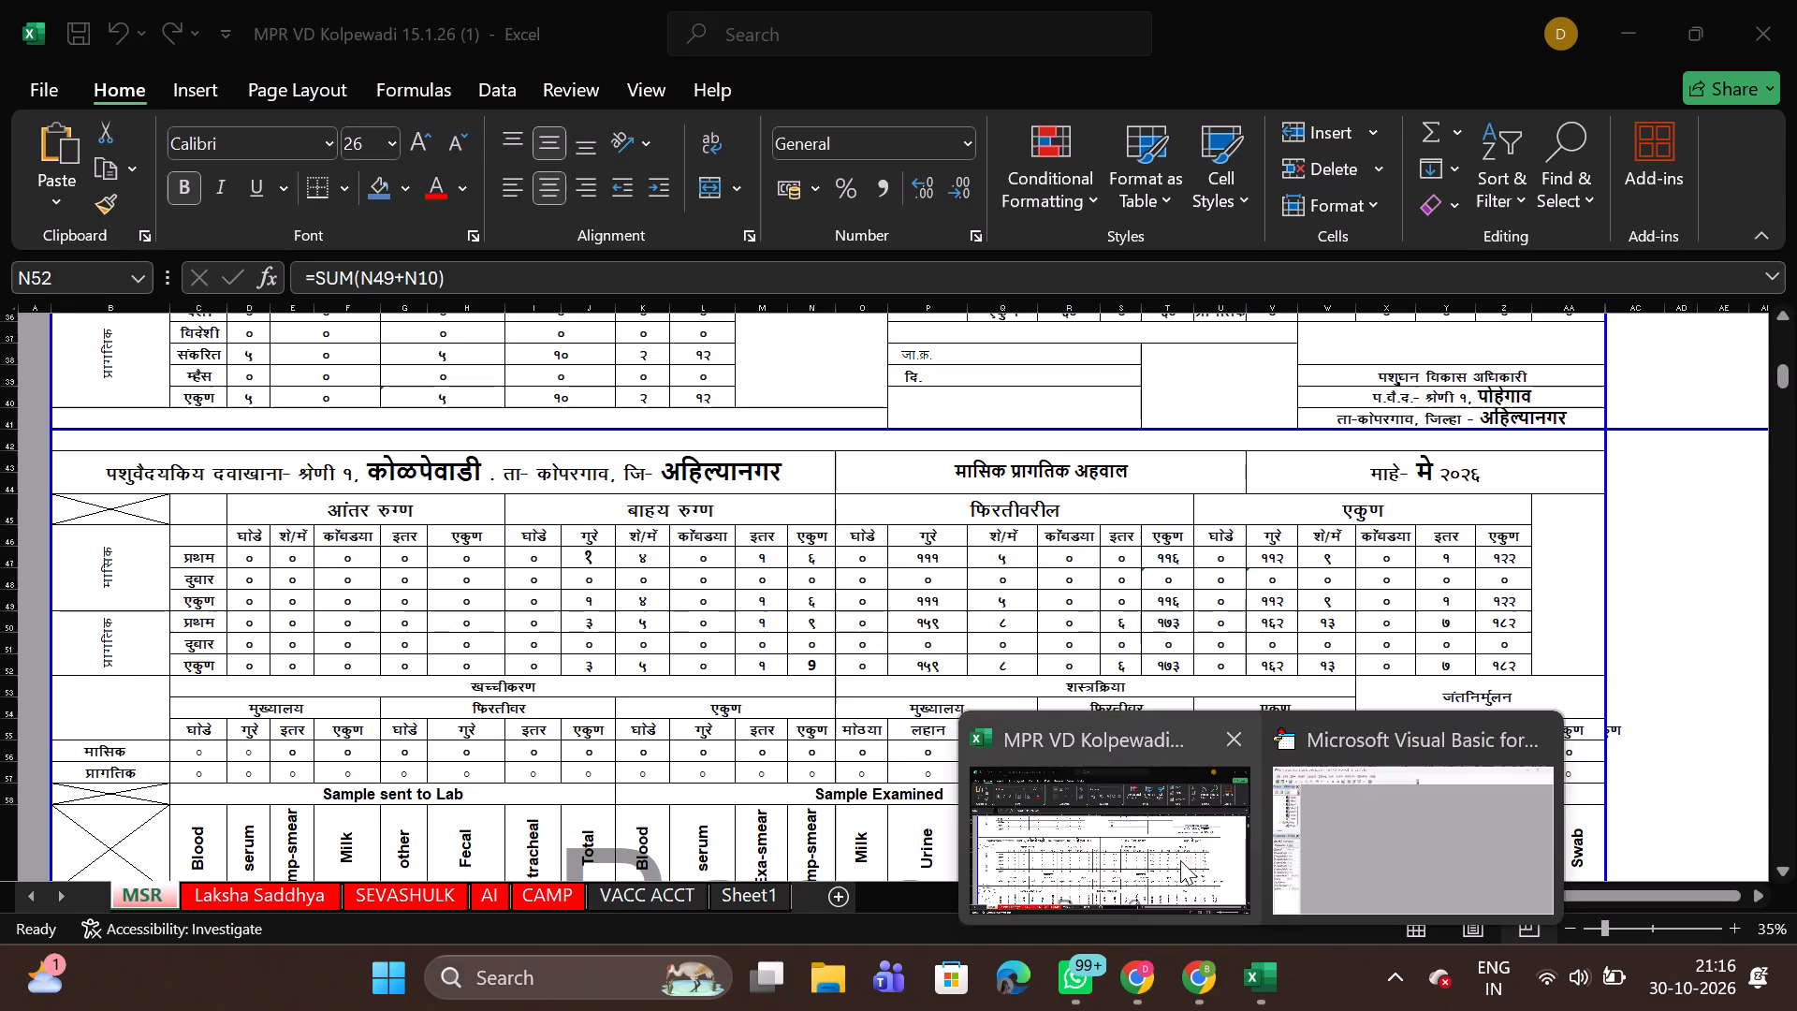
double_click(1180, 860)
left_click(1260, 969)
left_click(1260, 969)
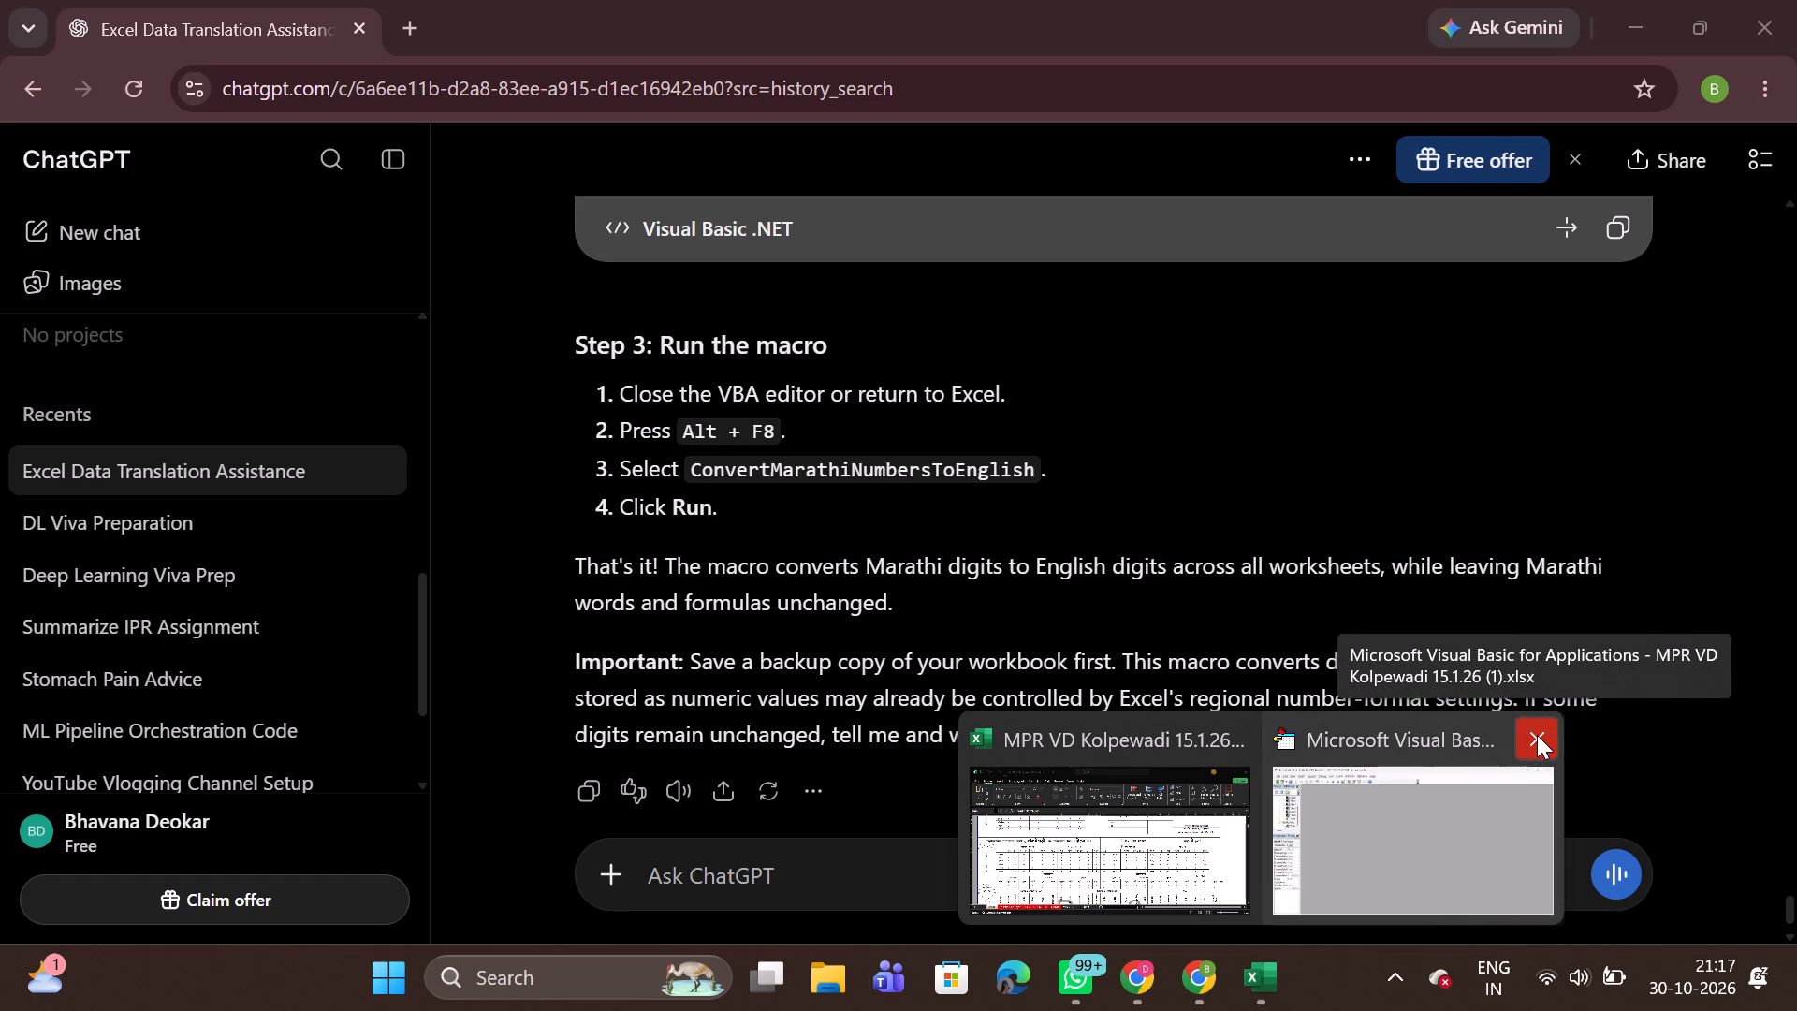
left_click(1537, 735)
left_click(1333, 815)
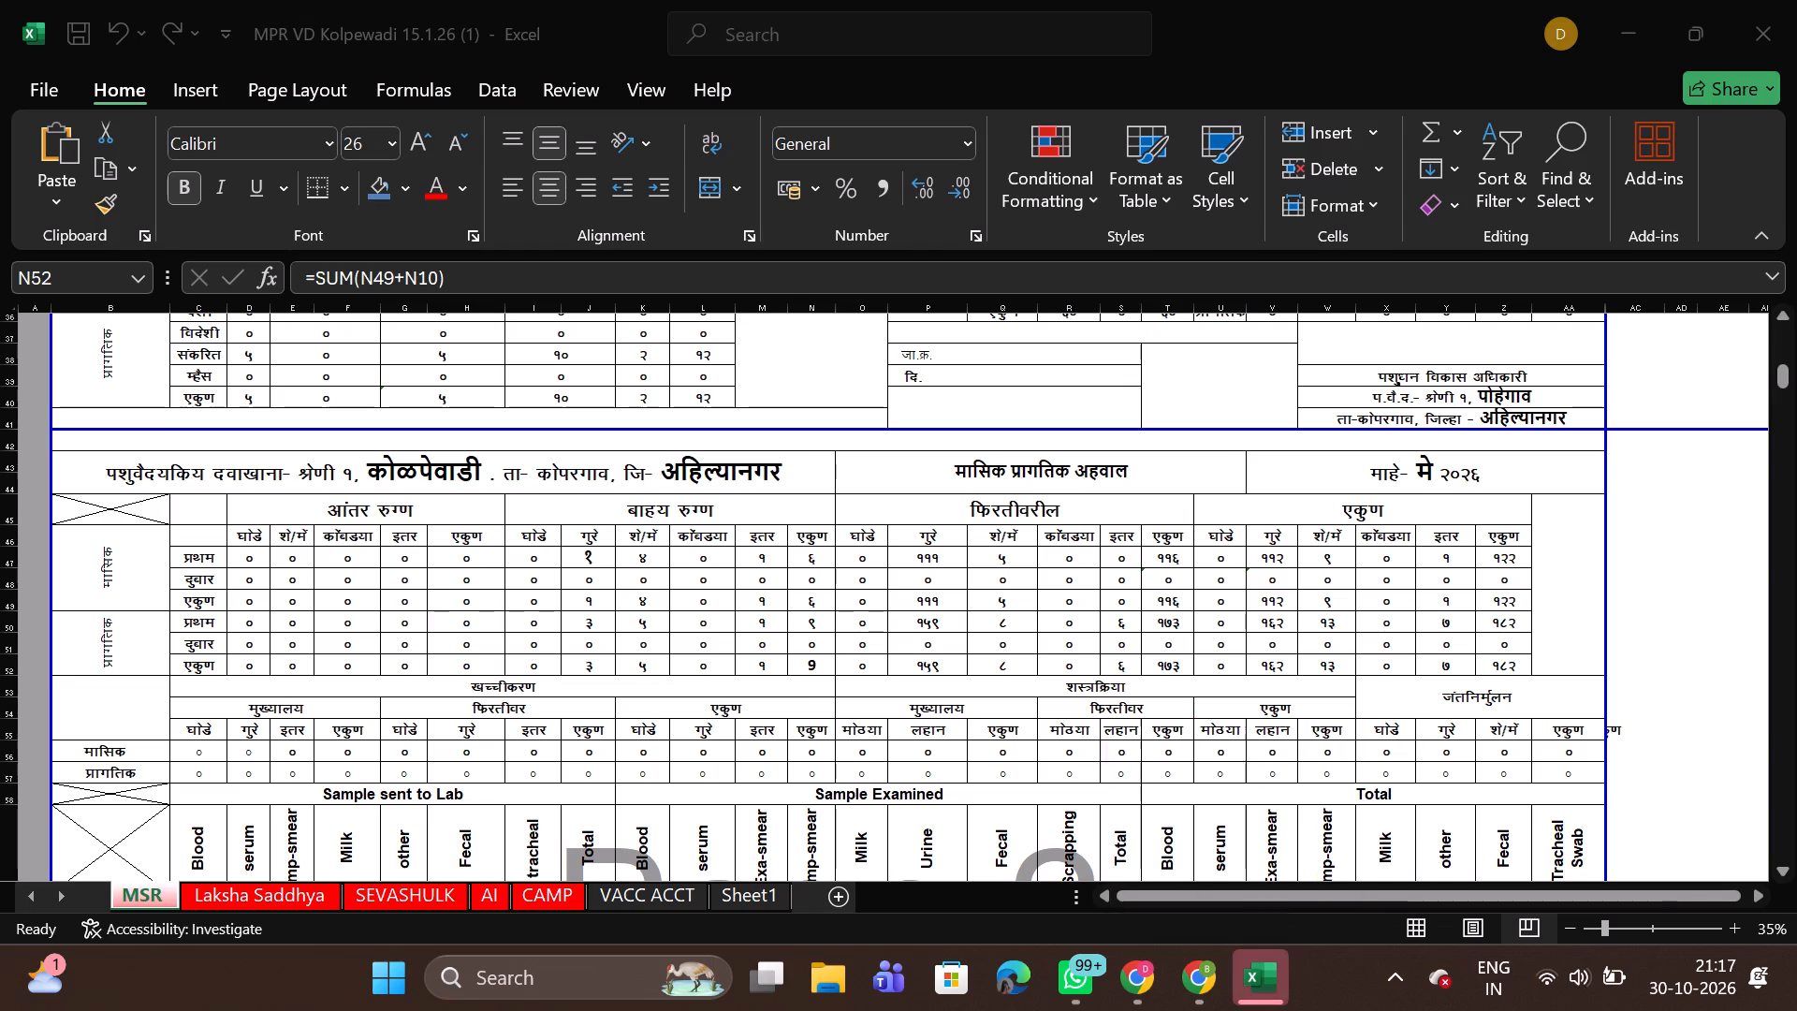
Insert a new module in the workbook's Visual Basic project, paste the copied ConvertMarathiNumbersToEnglish code into it, and close the editor.
scroll(995, 566, "up", 4)
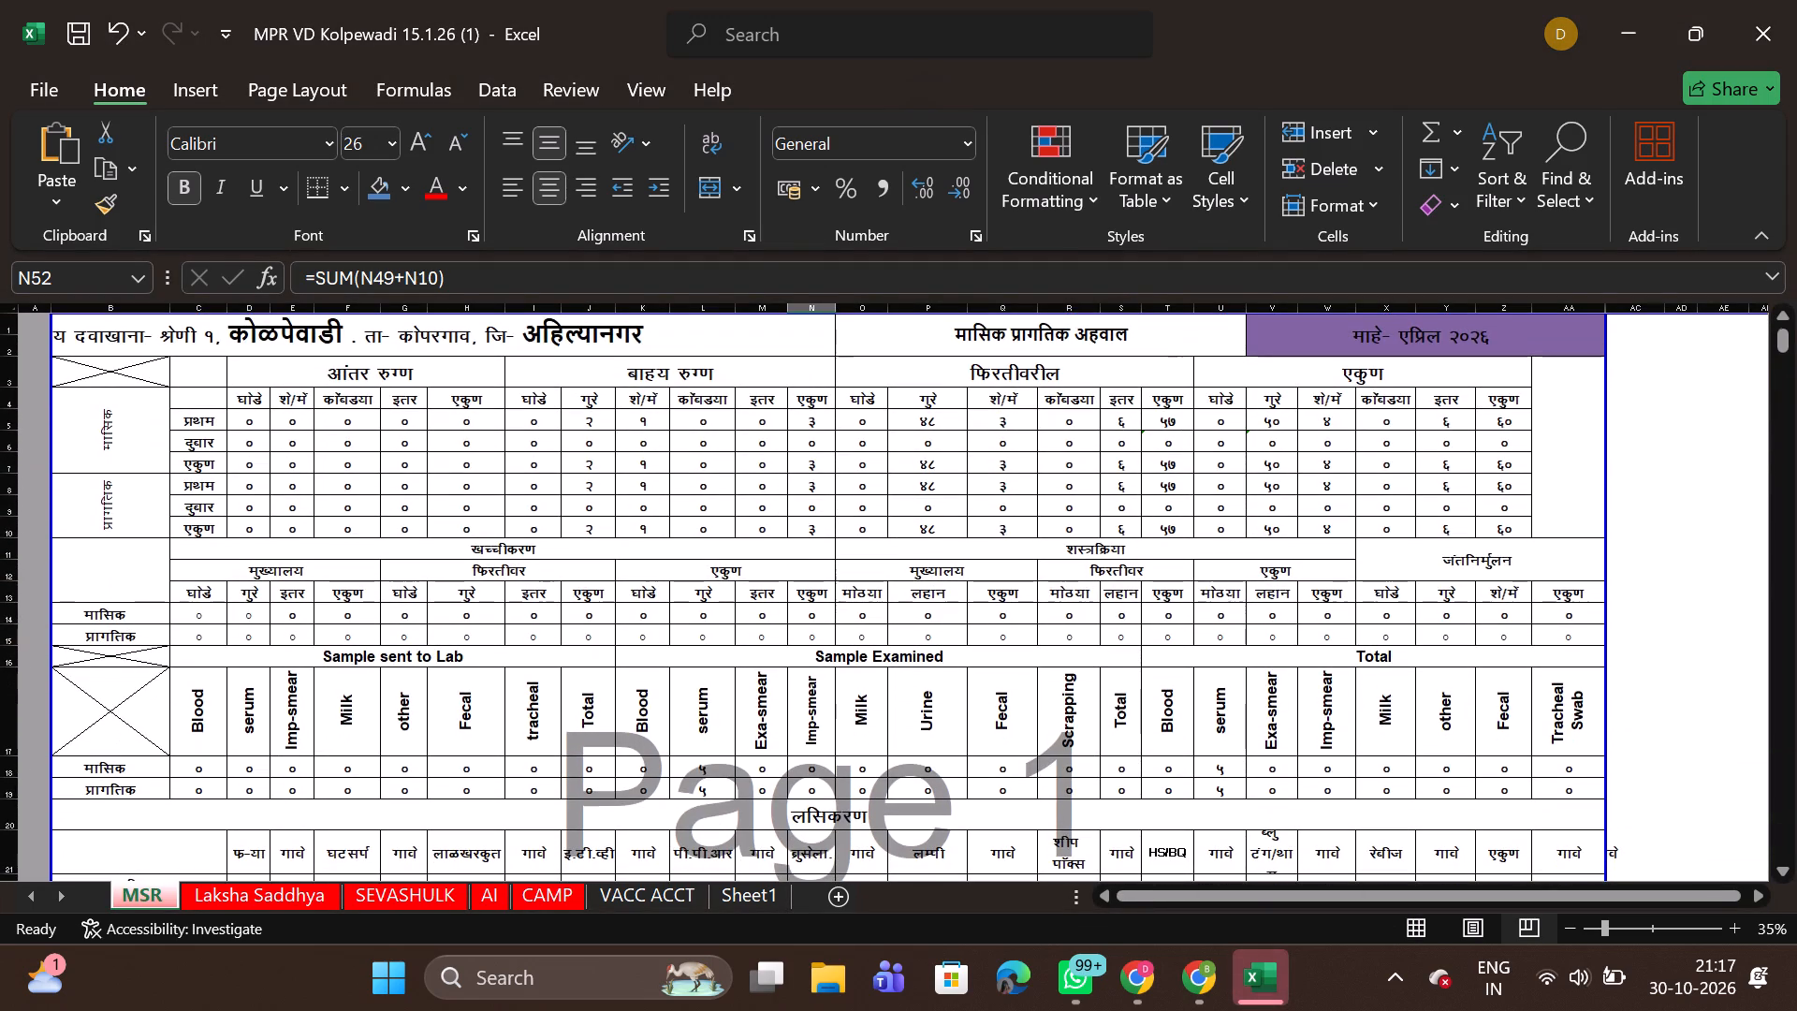
left_click(822, 511)
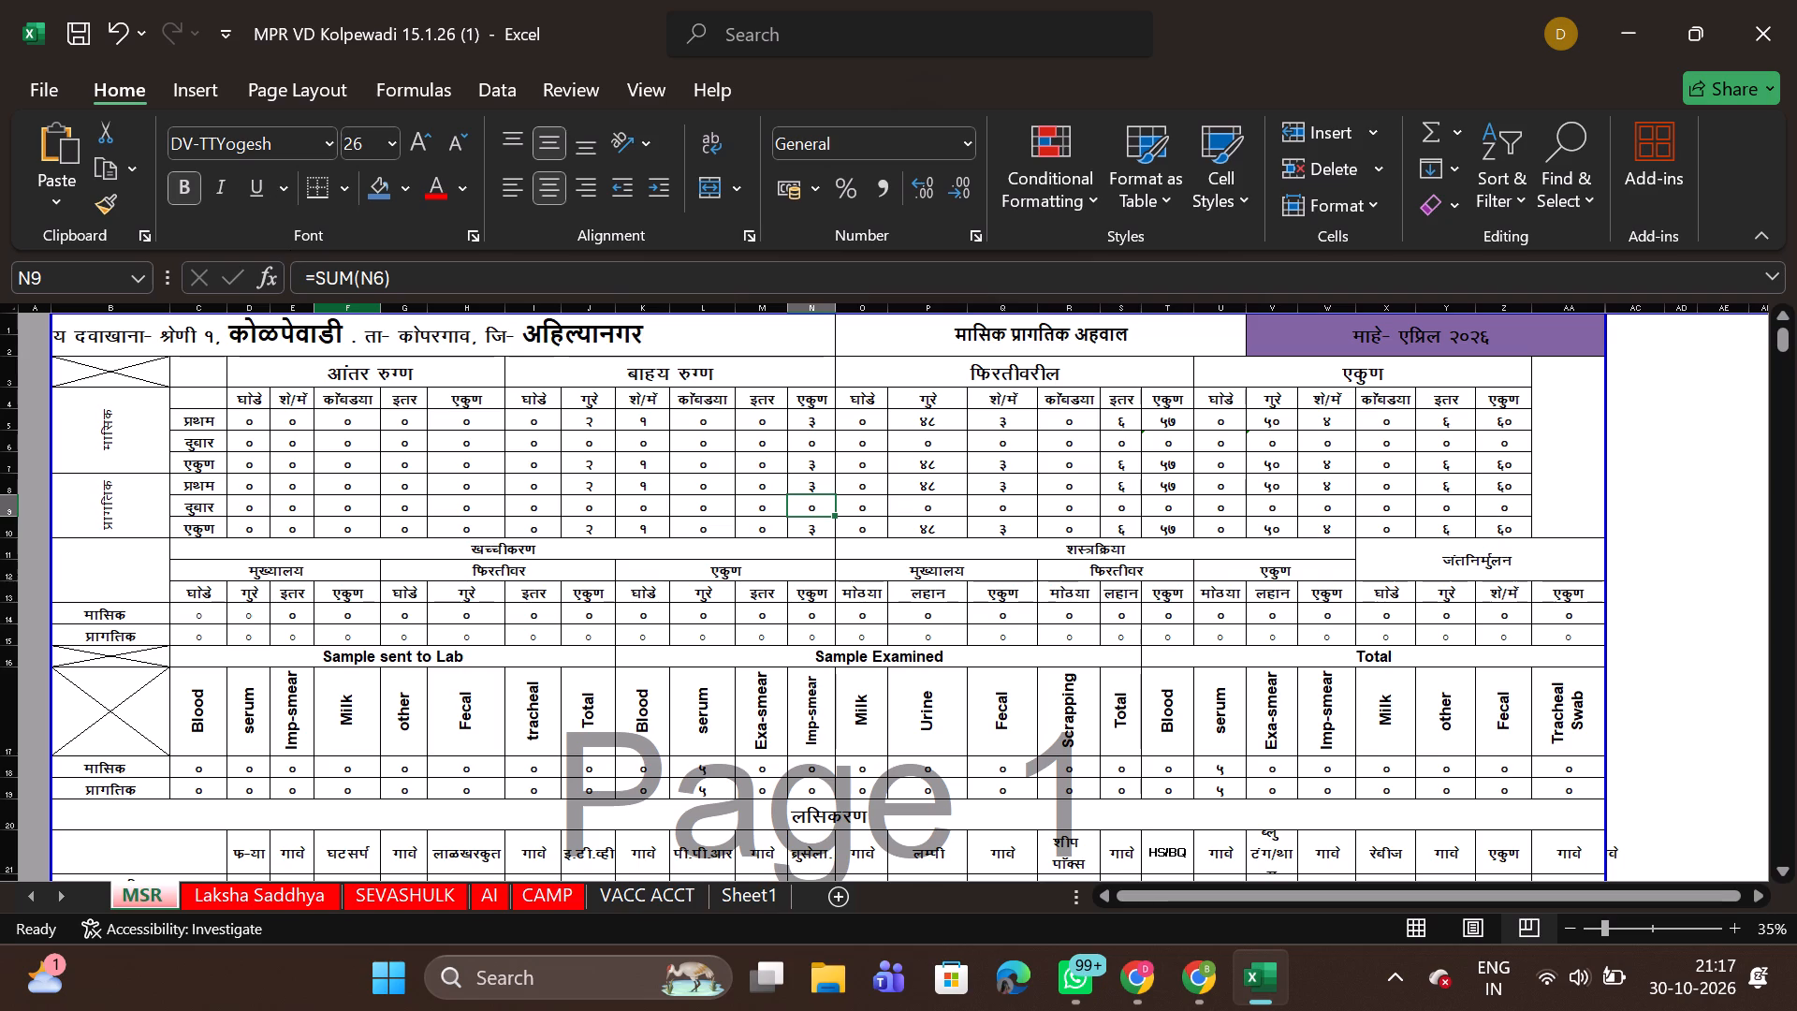
key("alt+F11")
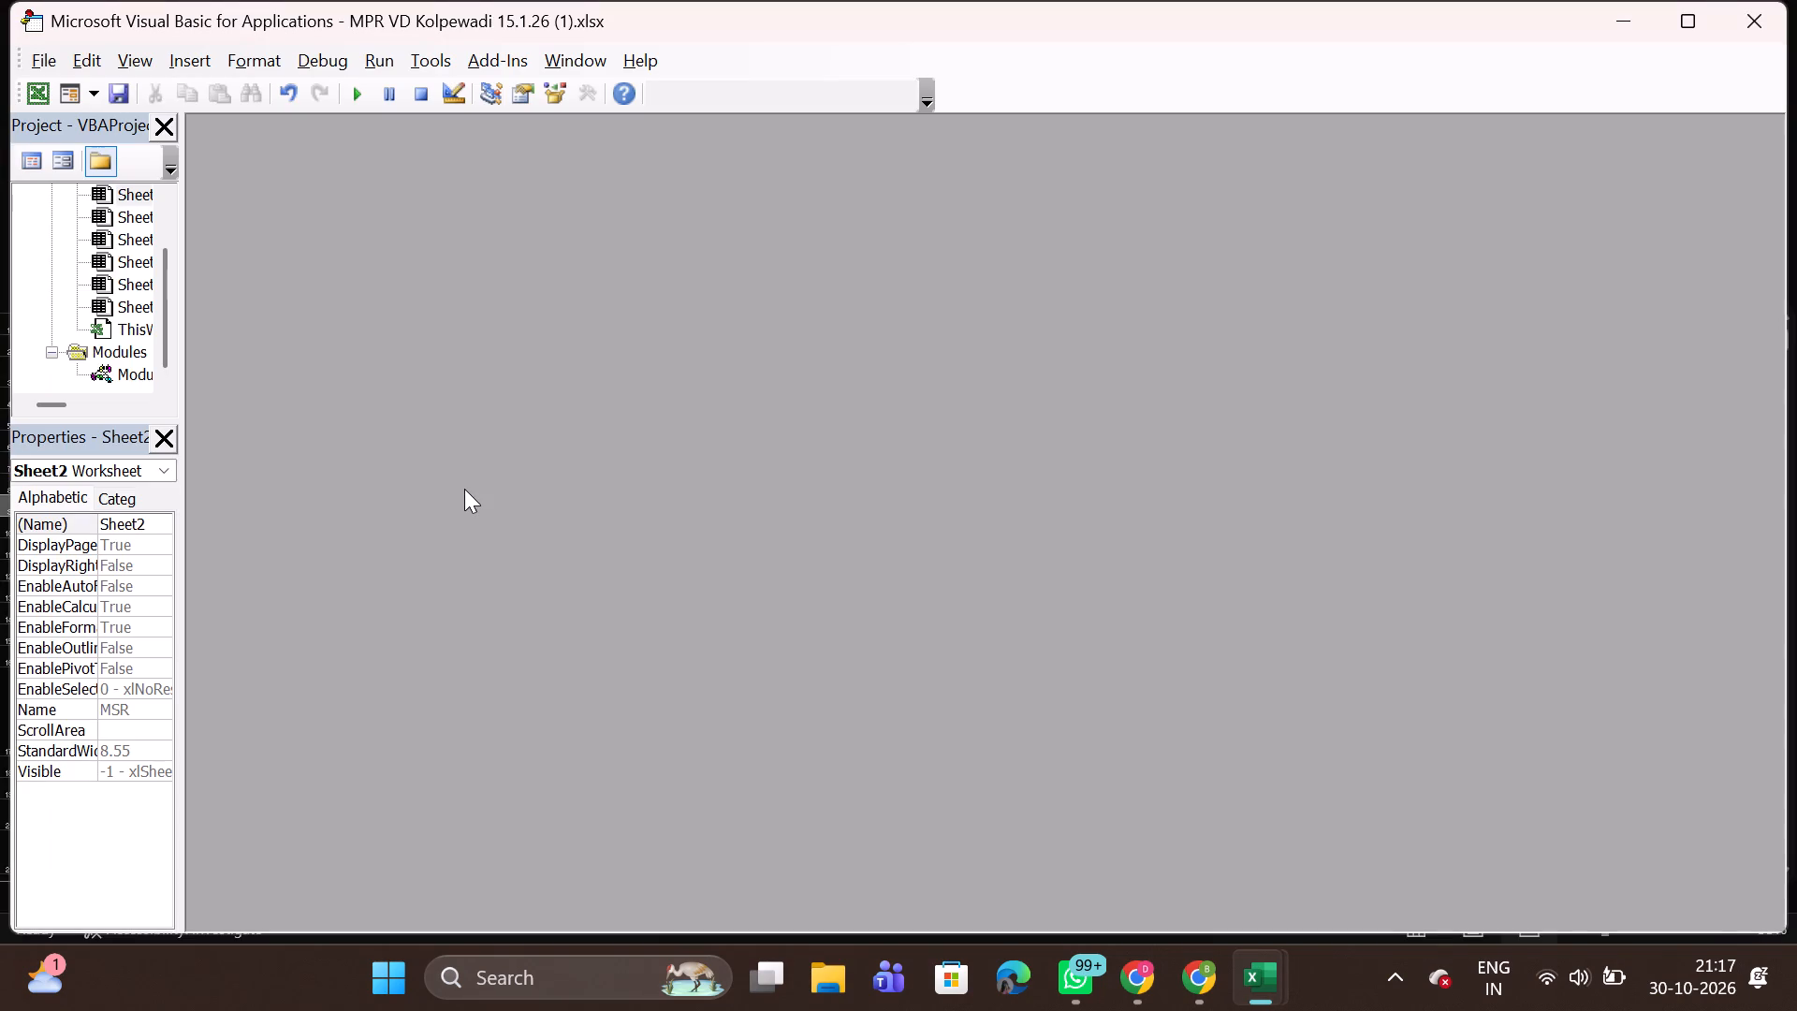
left_click(183, 66)
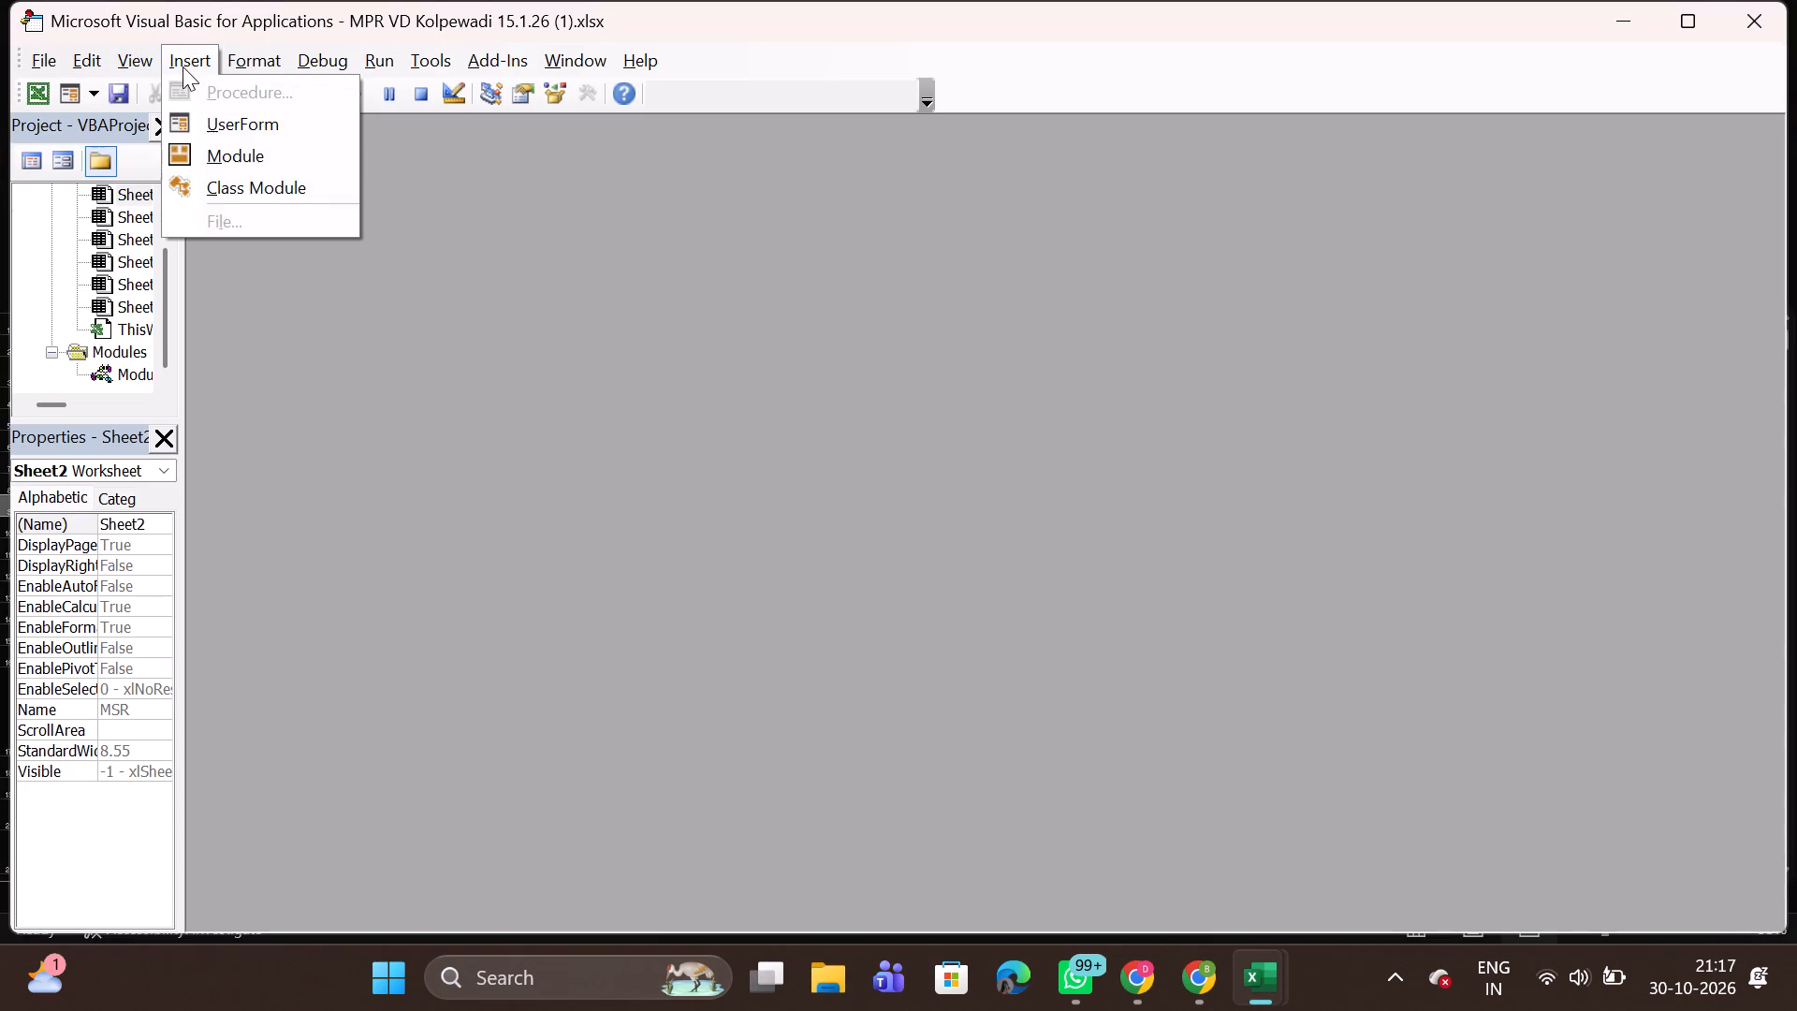
left_click(226, 161)
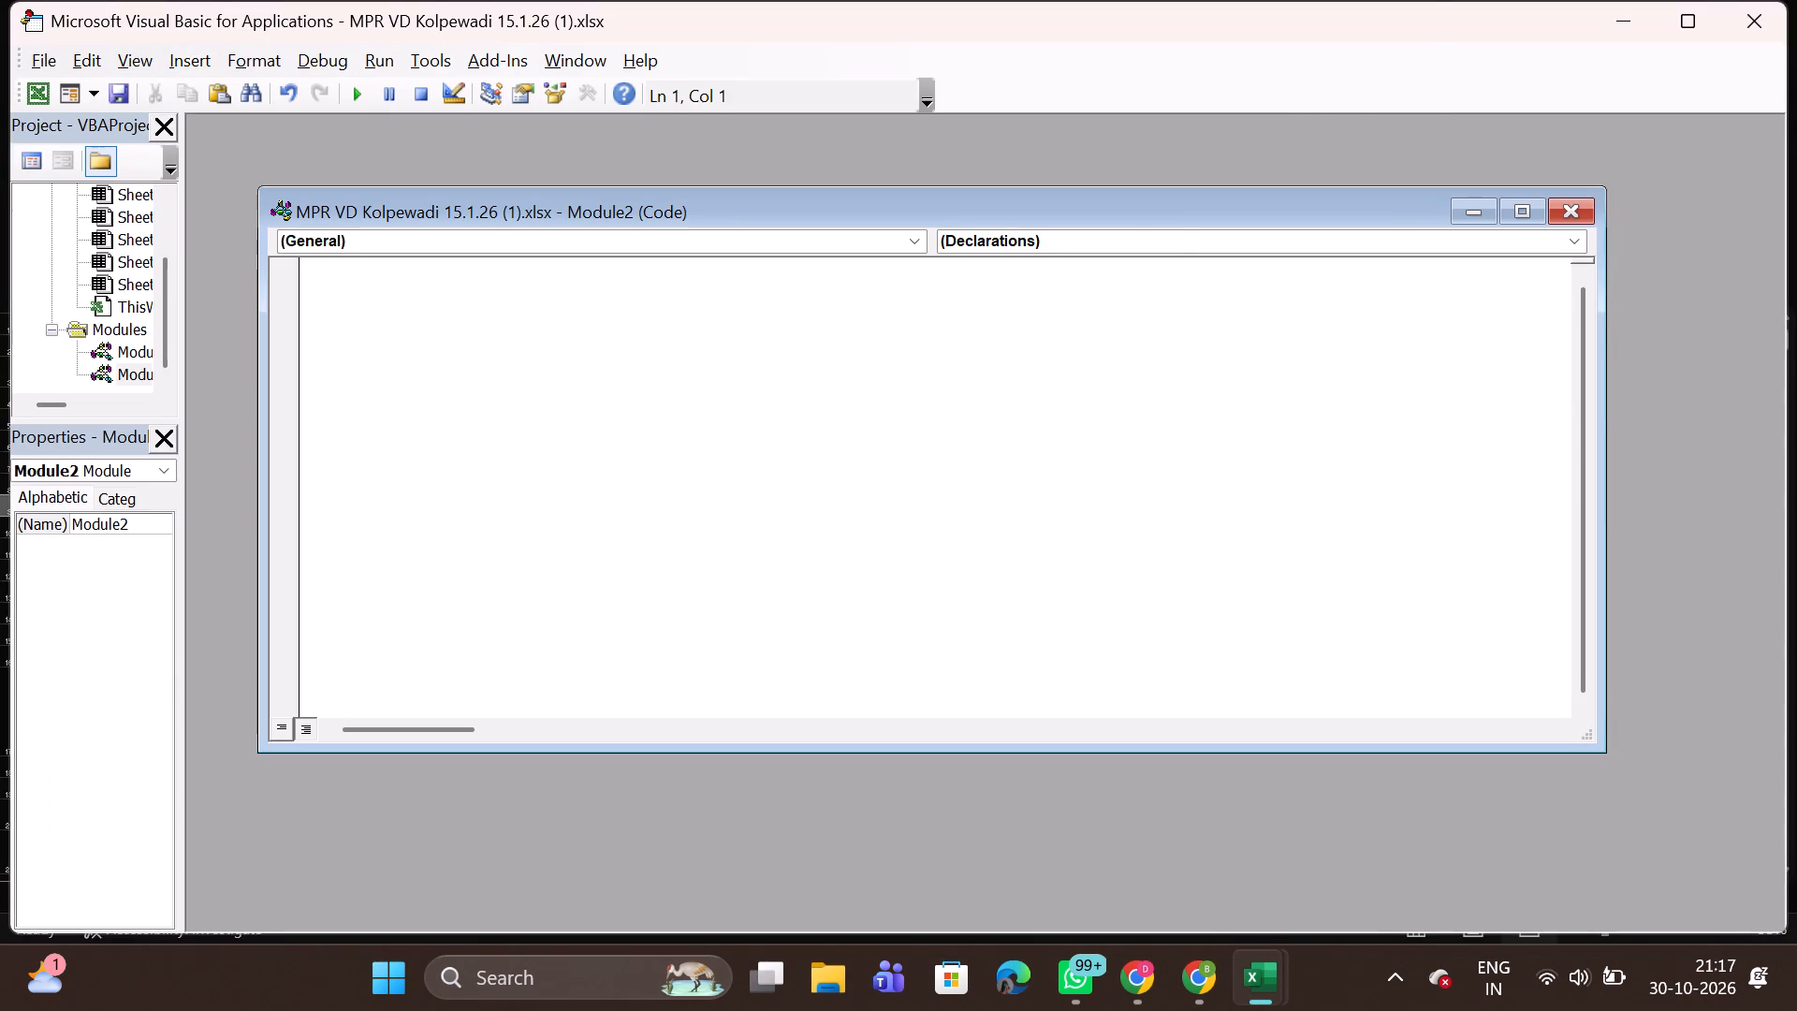
key("ctrl+v")
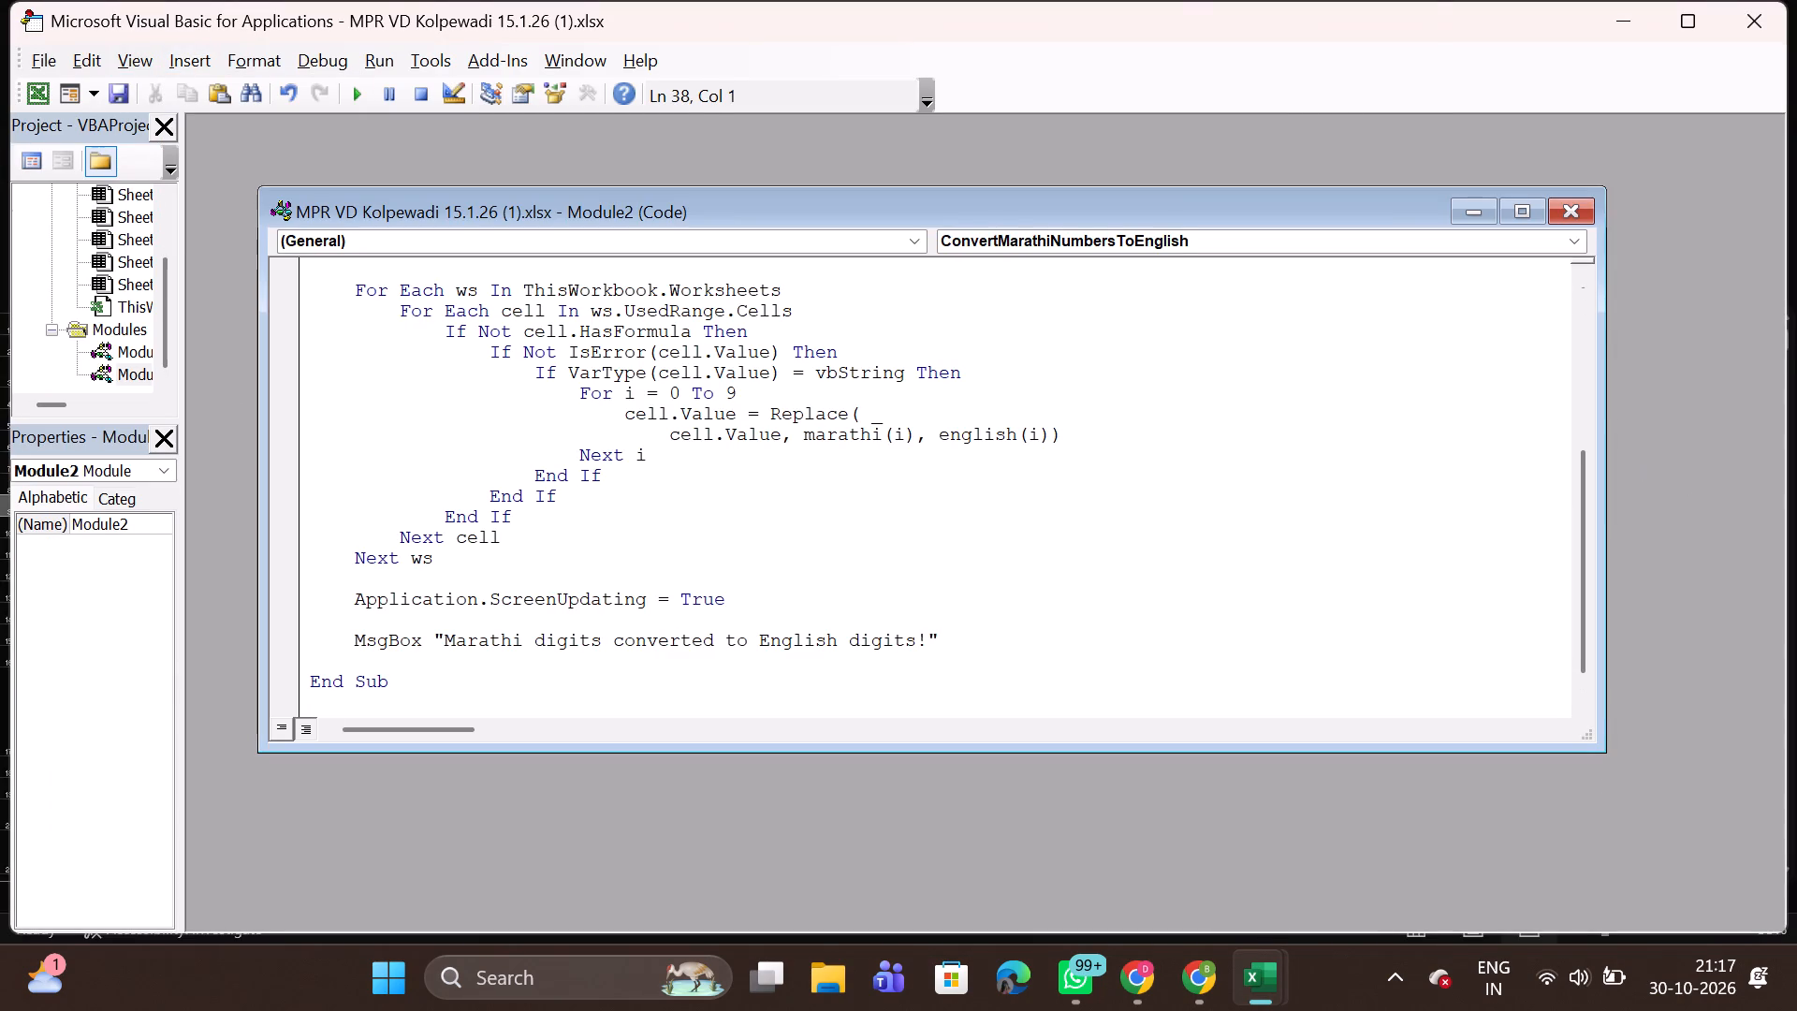
left_click(1198, 376)
scroll(1198, 376, "up", 3)
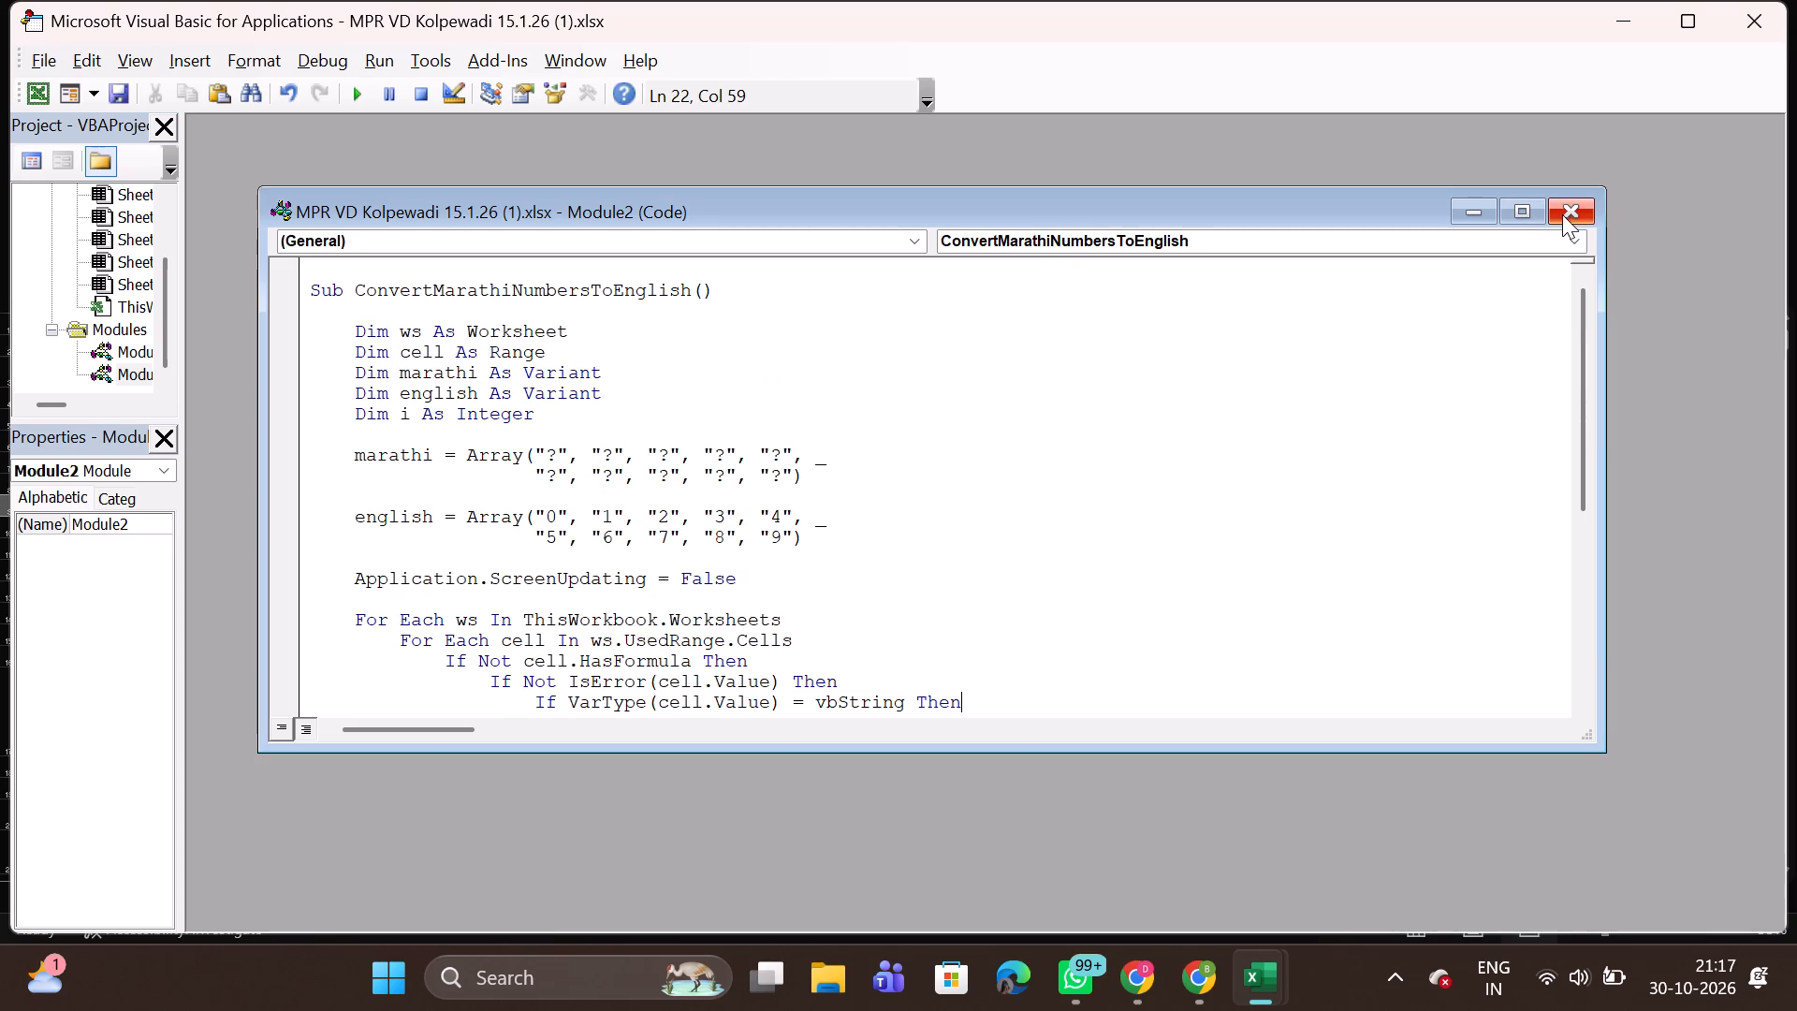
left_click(1562, 214)
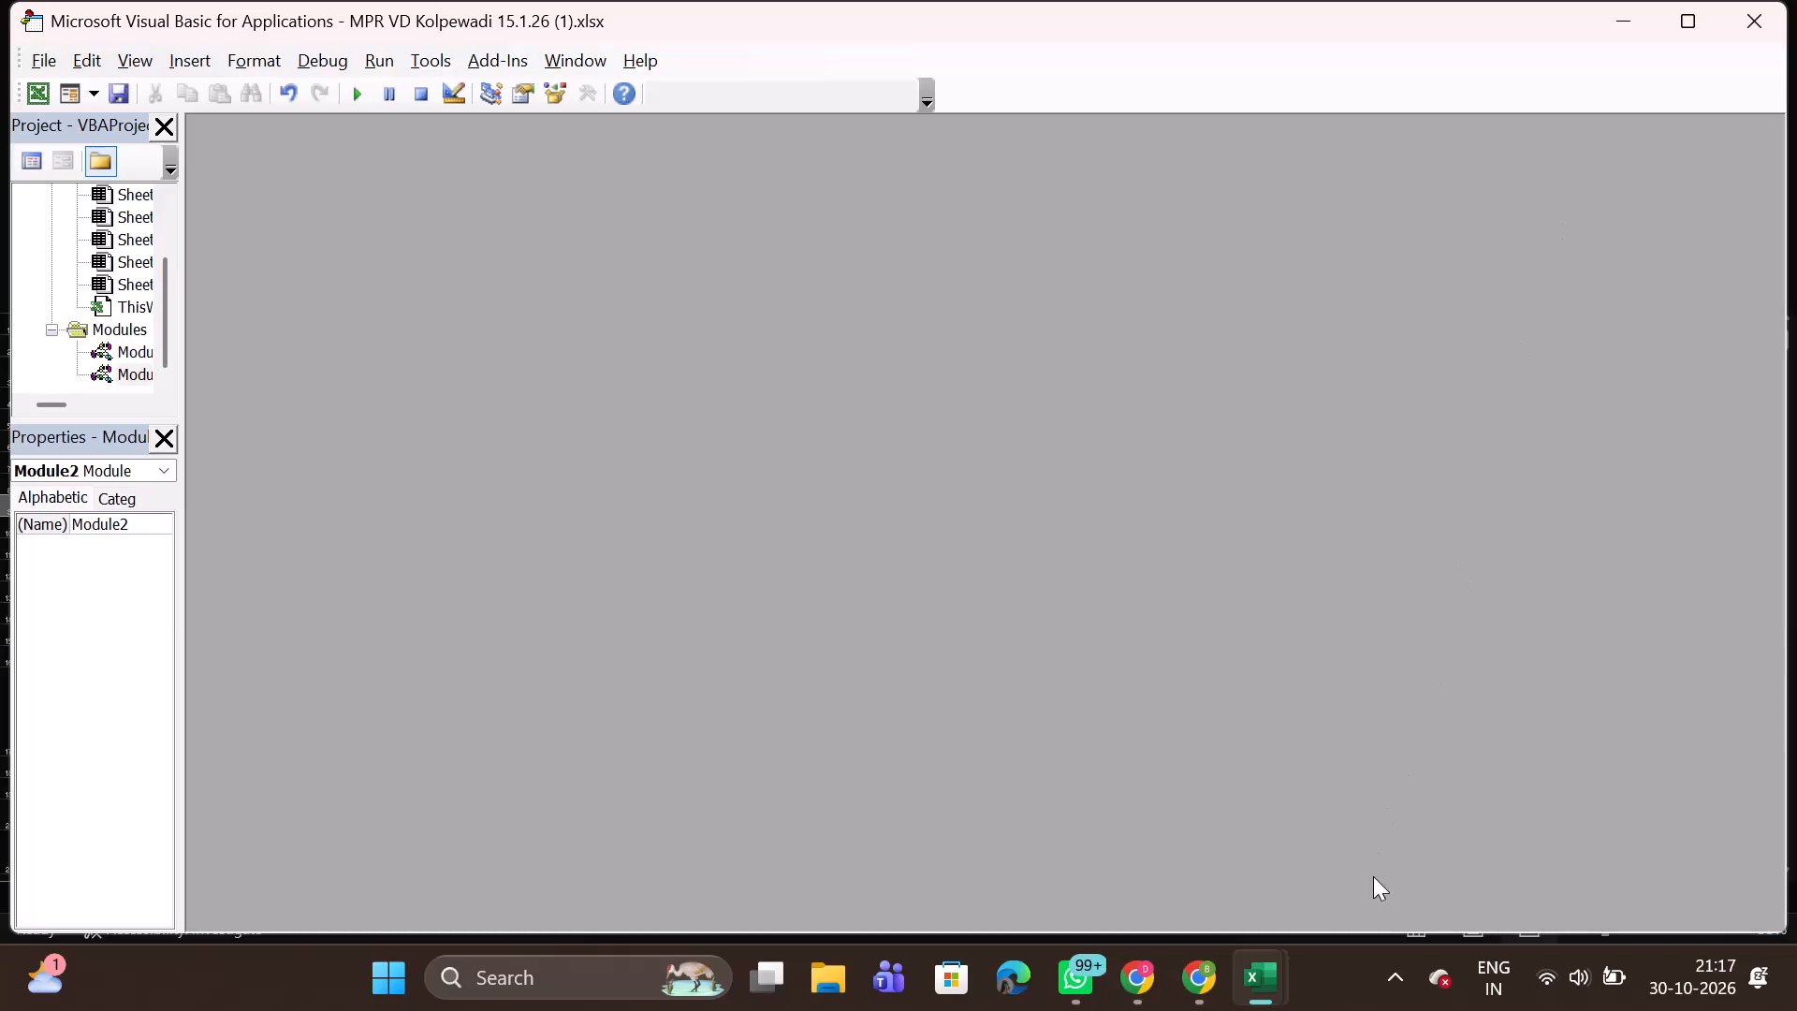
left_click(1755, 8)
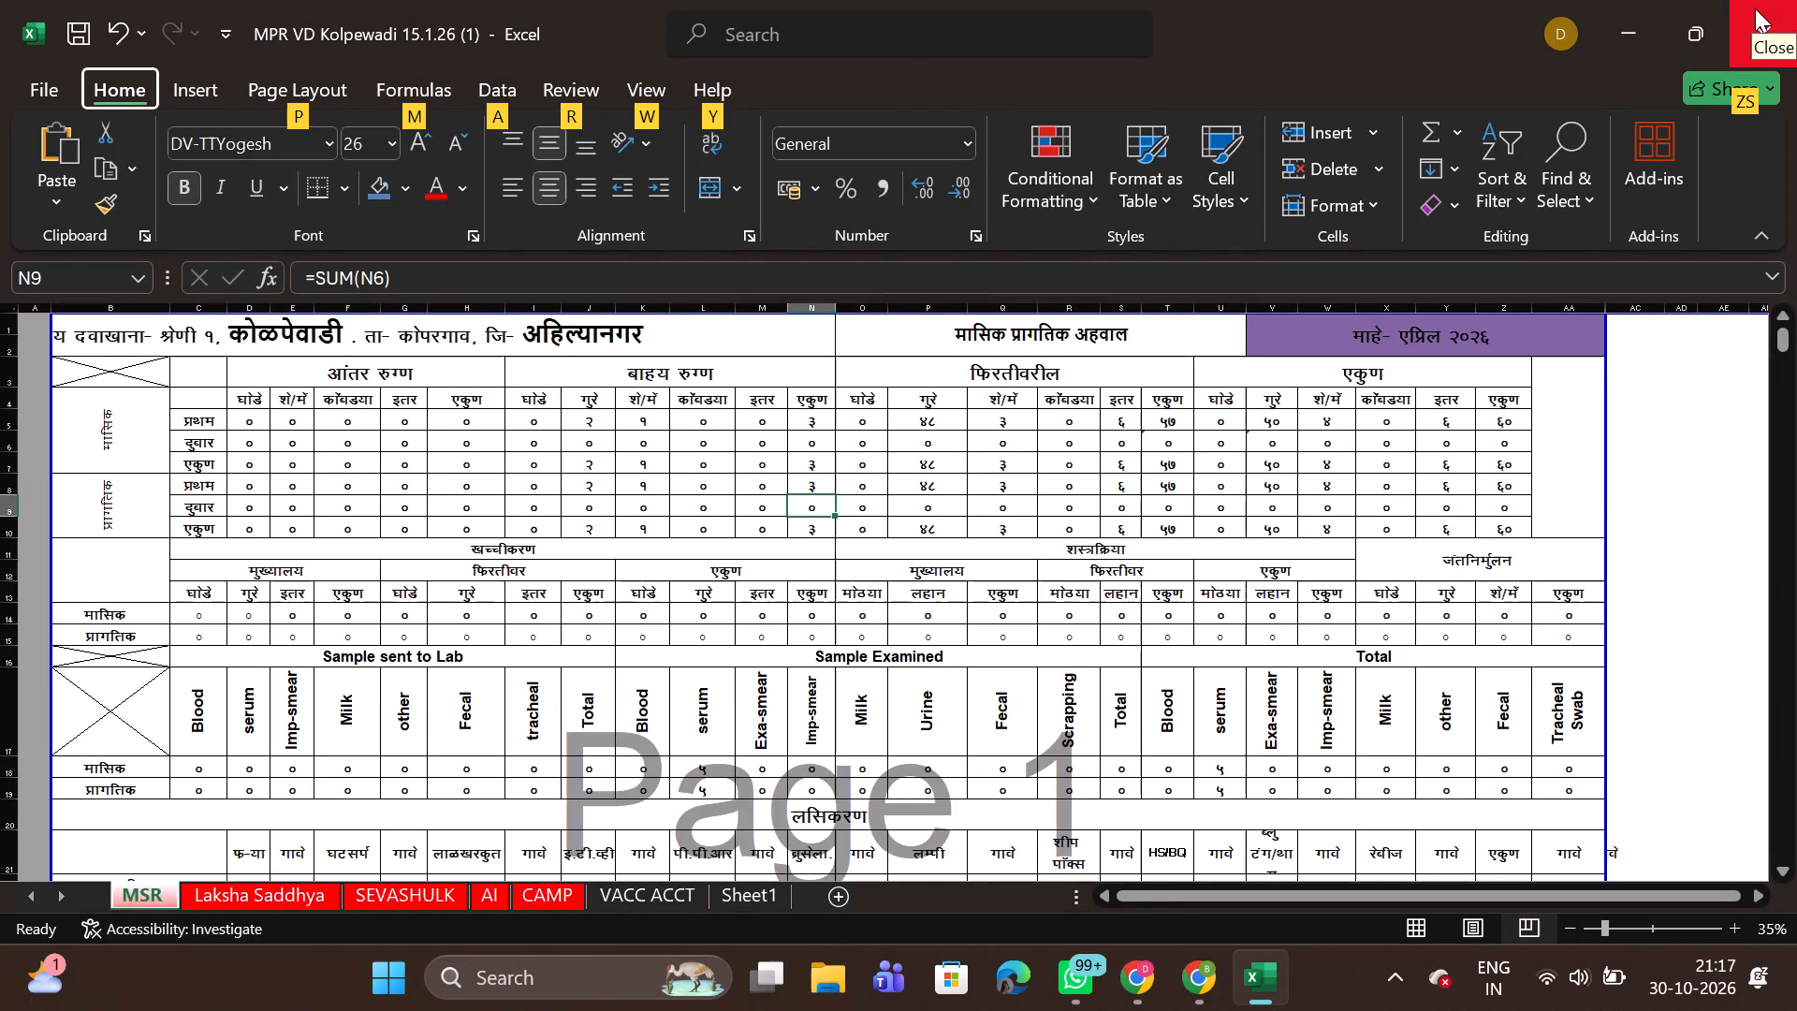
Run the Module2.ConvertMarathiNumbersToEnglish macro on the workbook and dismiss its completion message.
key("F8")
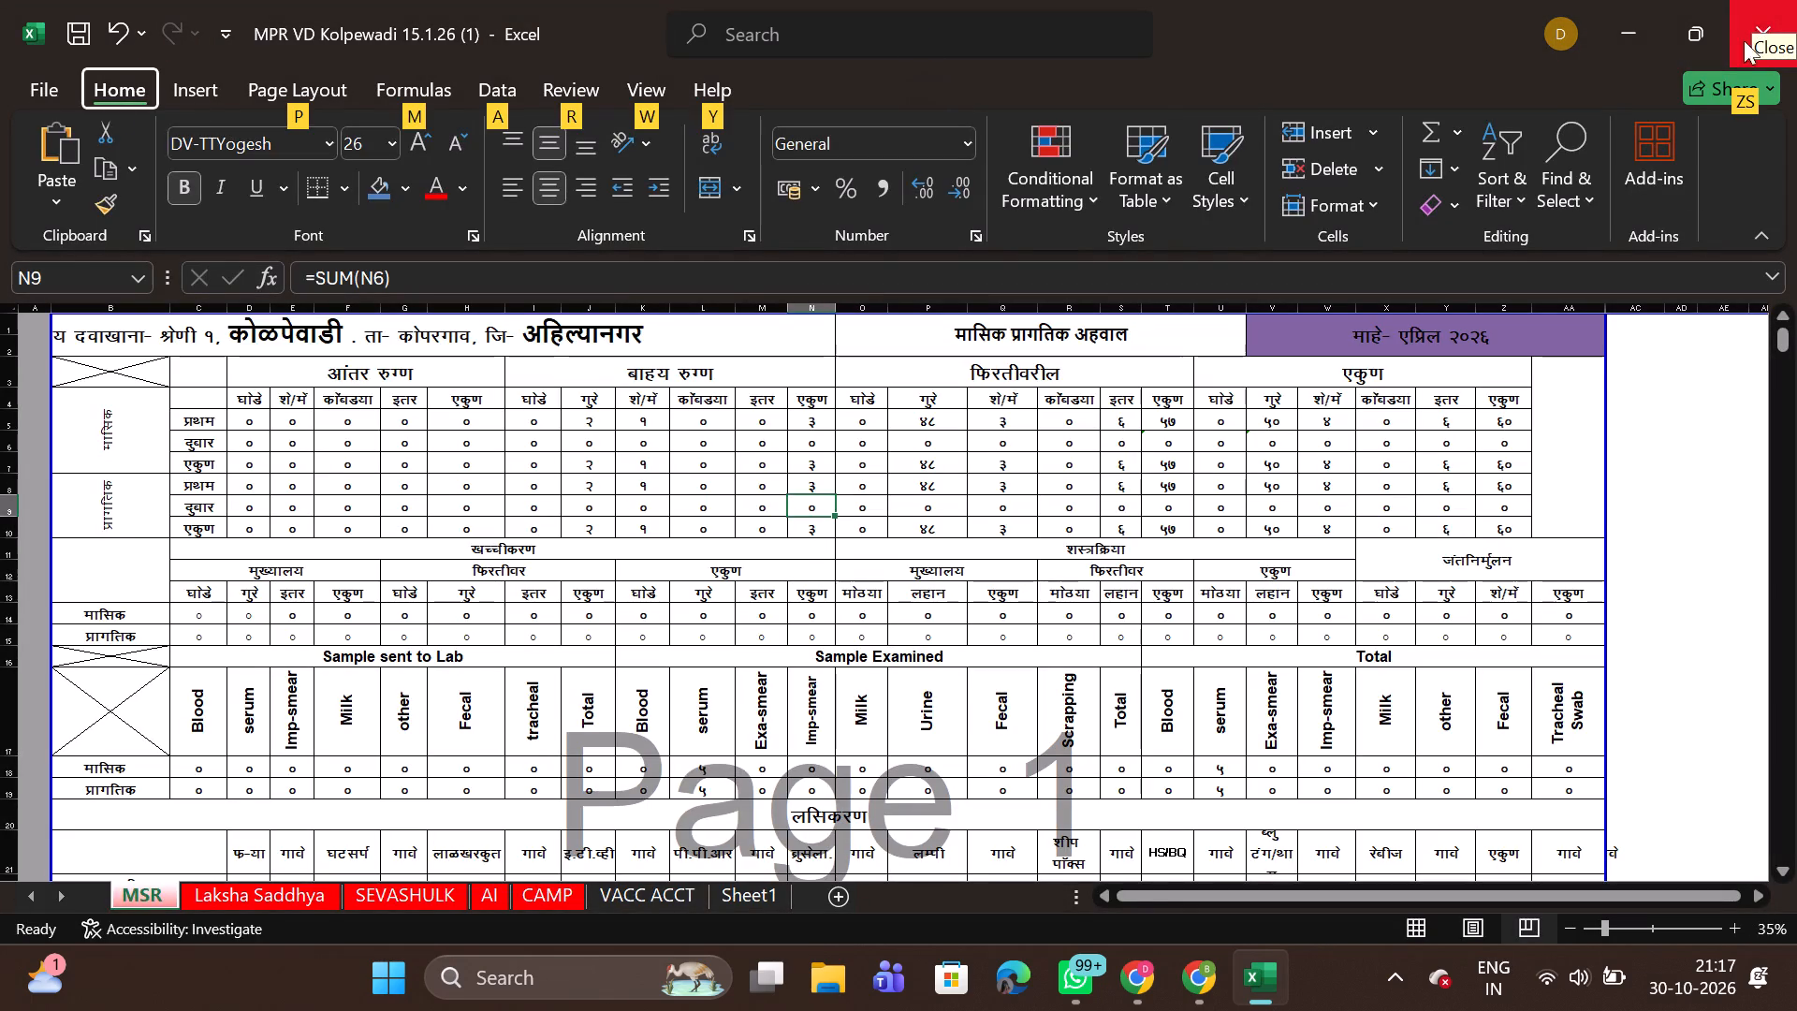
left_click(1680, 426)
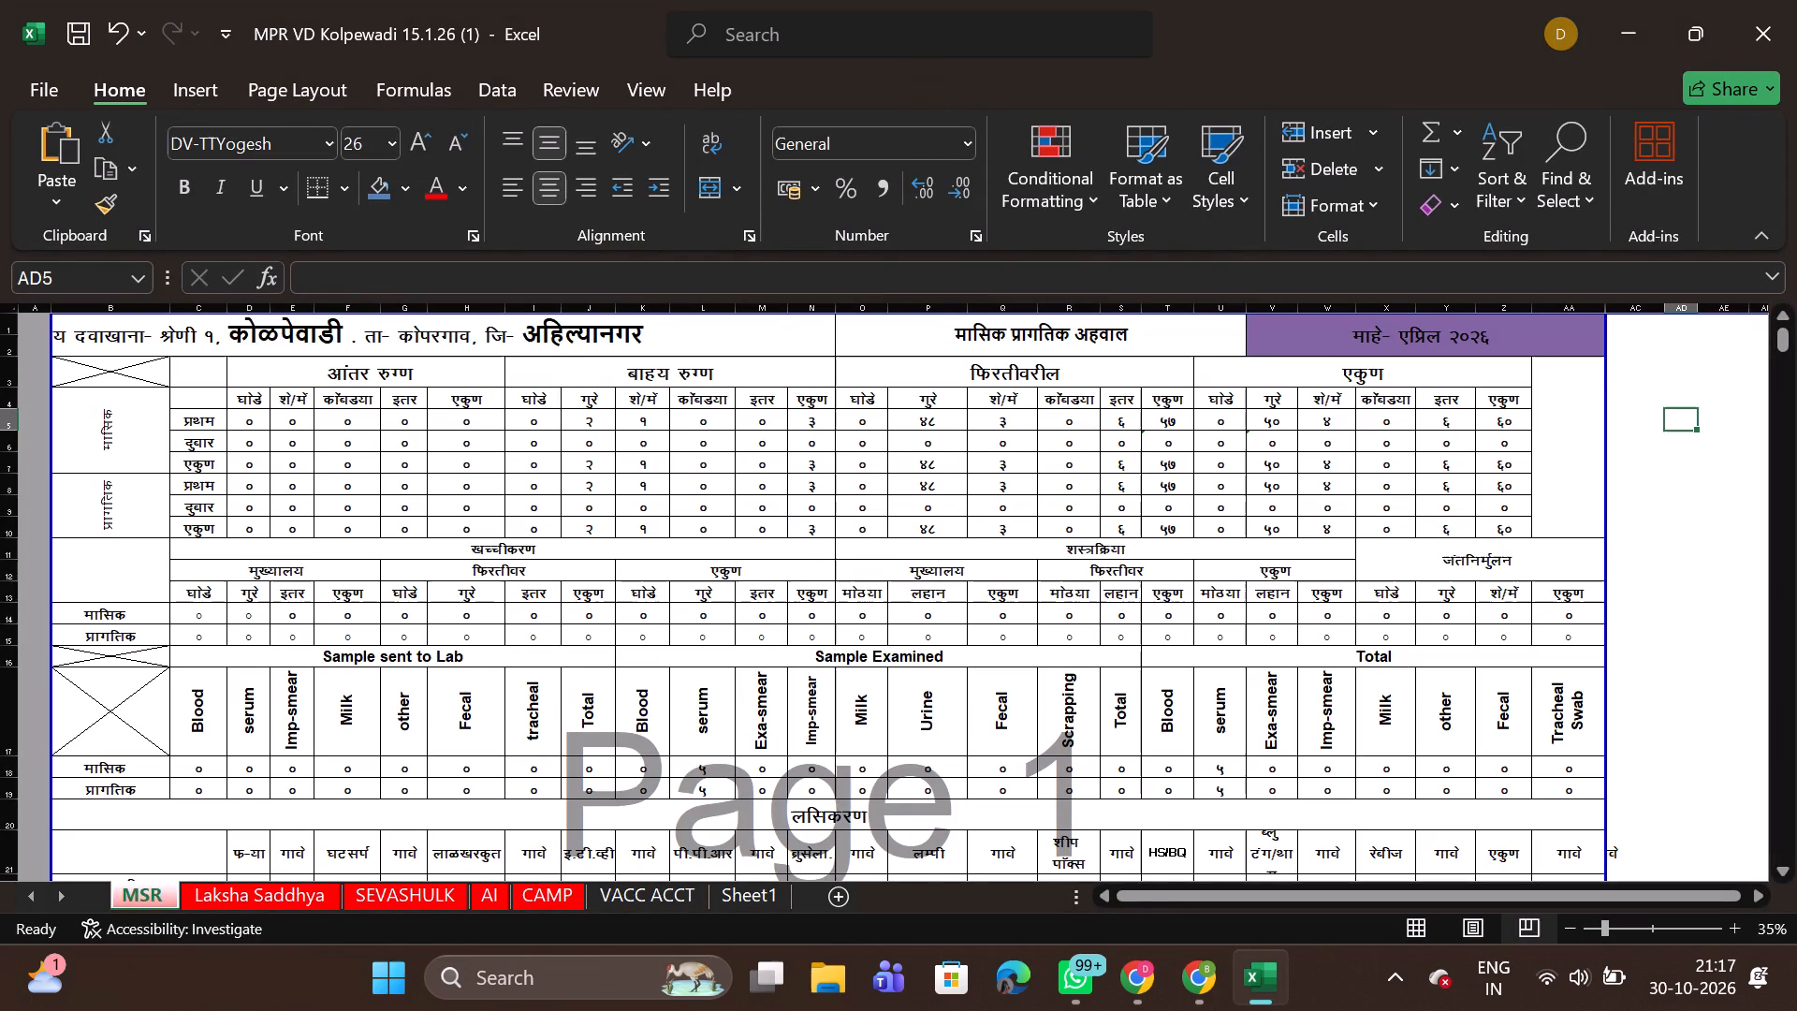
key("alt+F8")
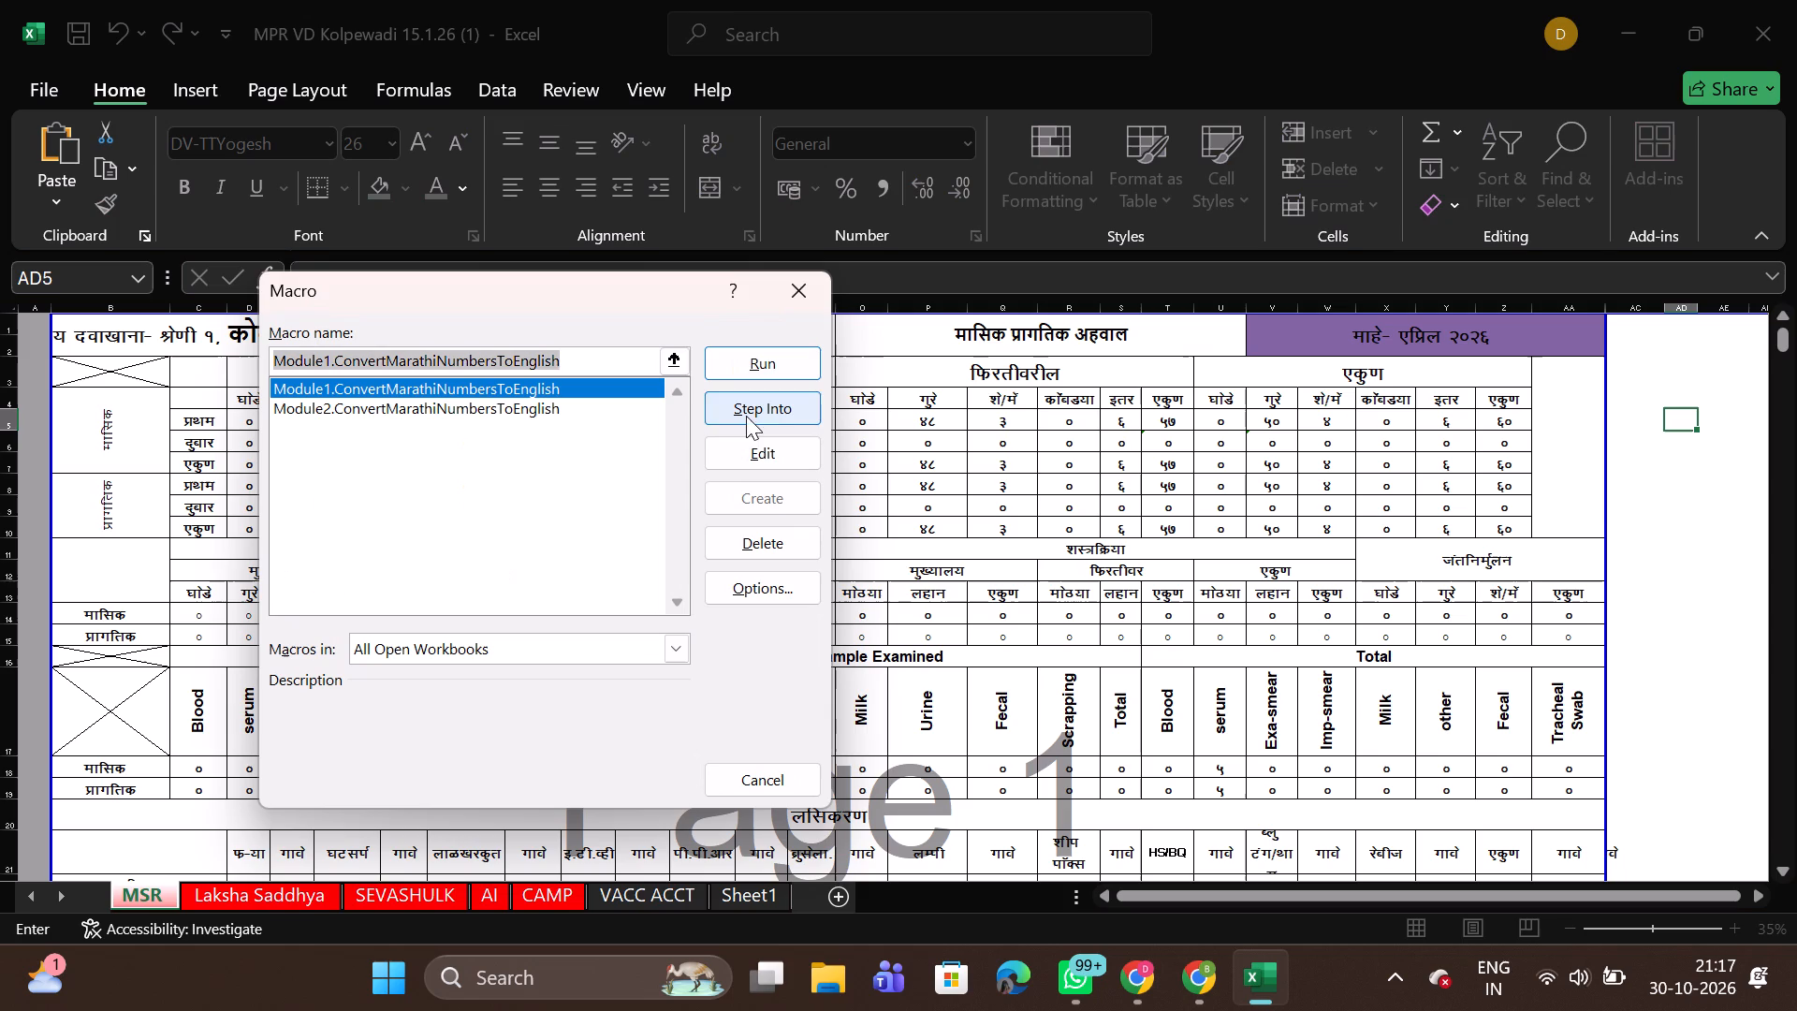
left_click(556, 407)
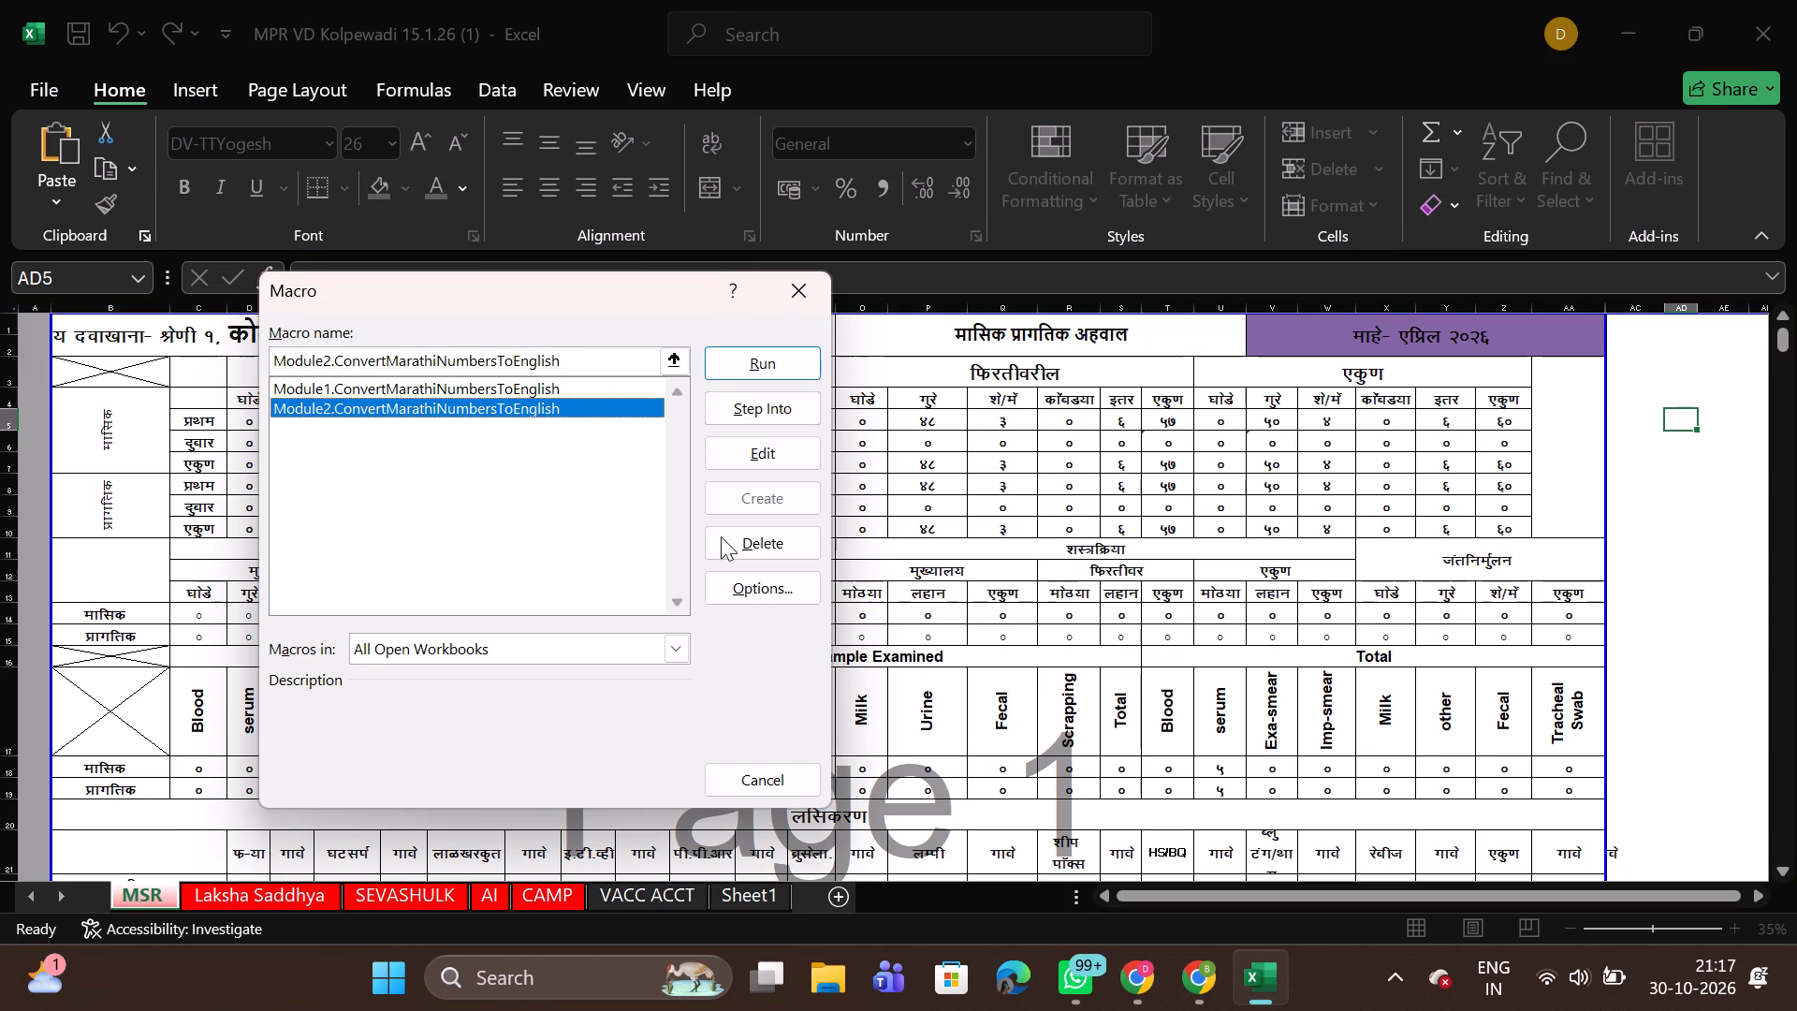
left_click(787, 360)
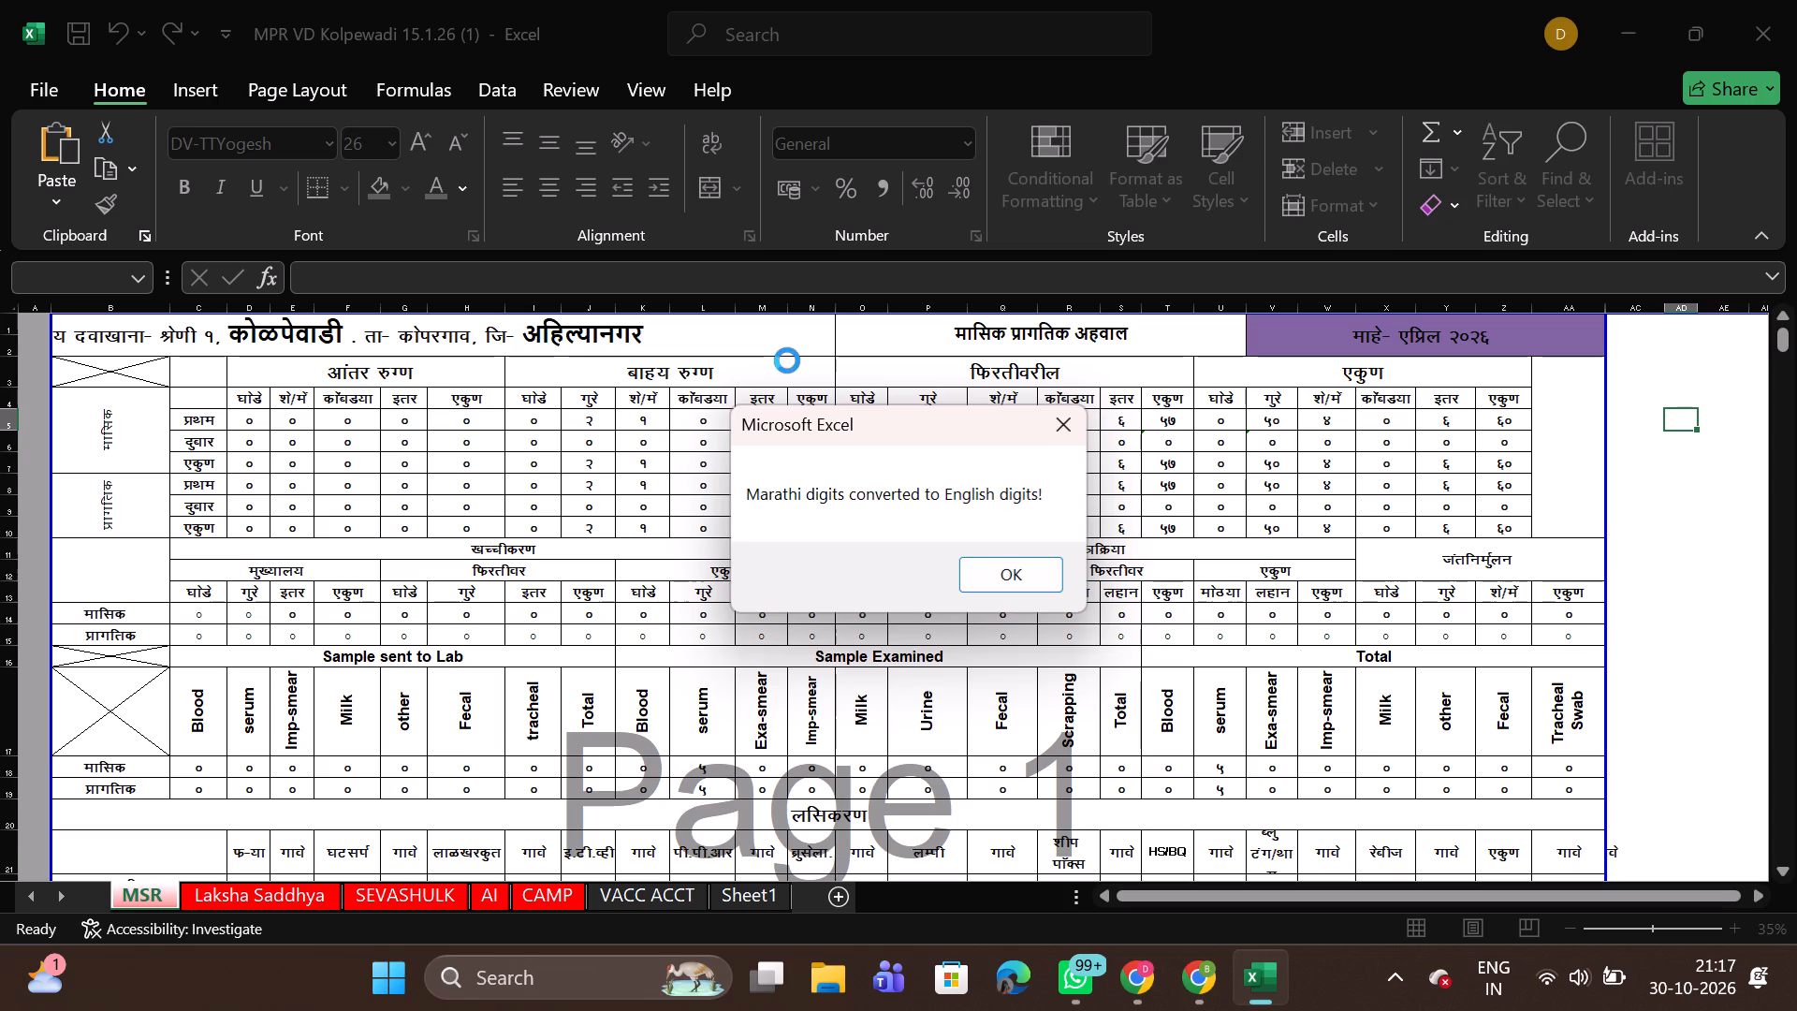
left_click(987, 573)
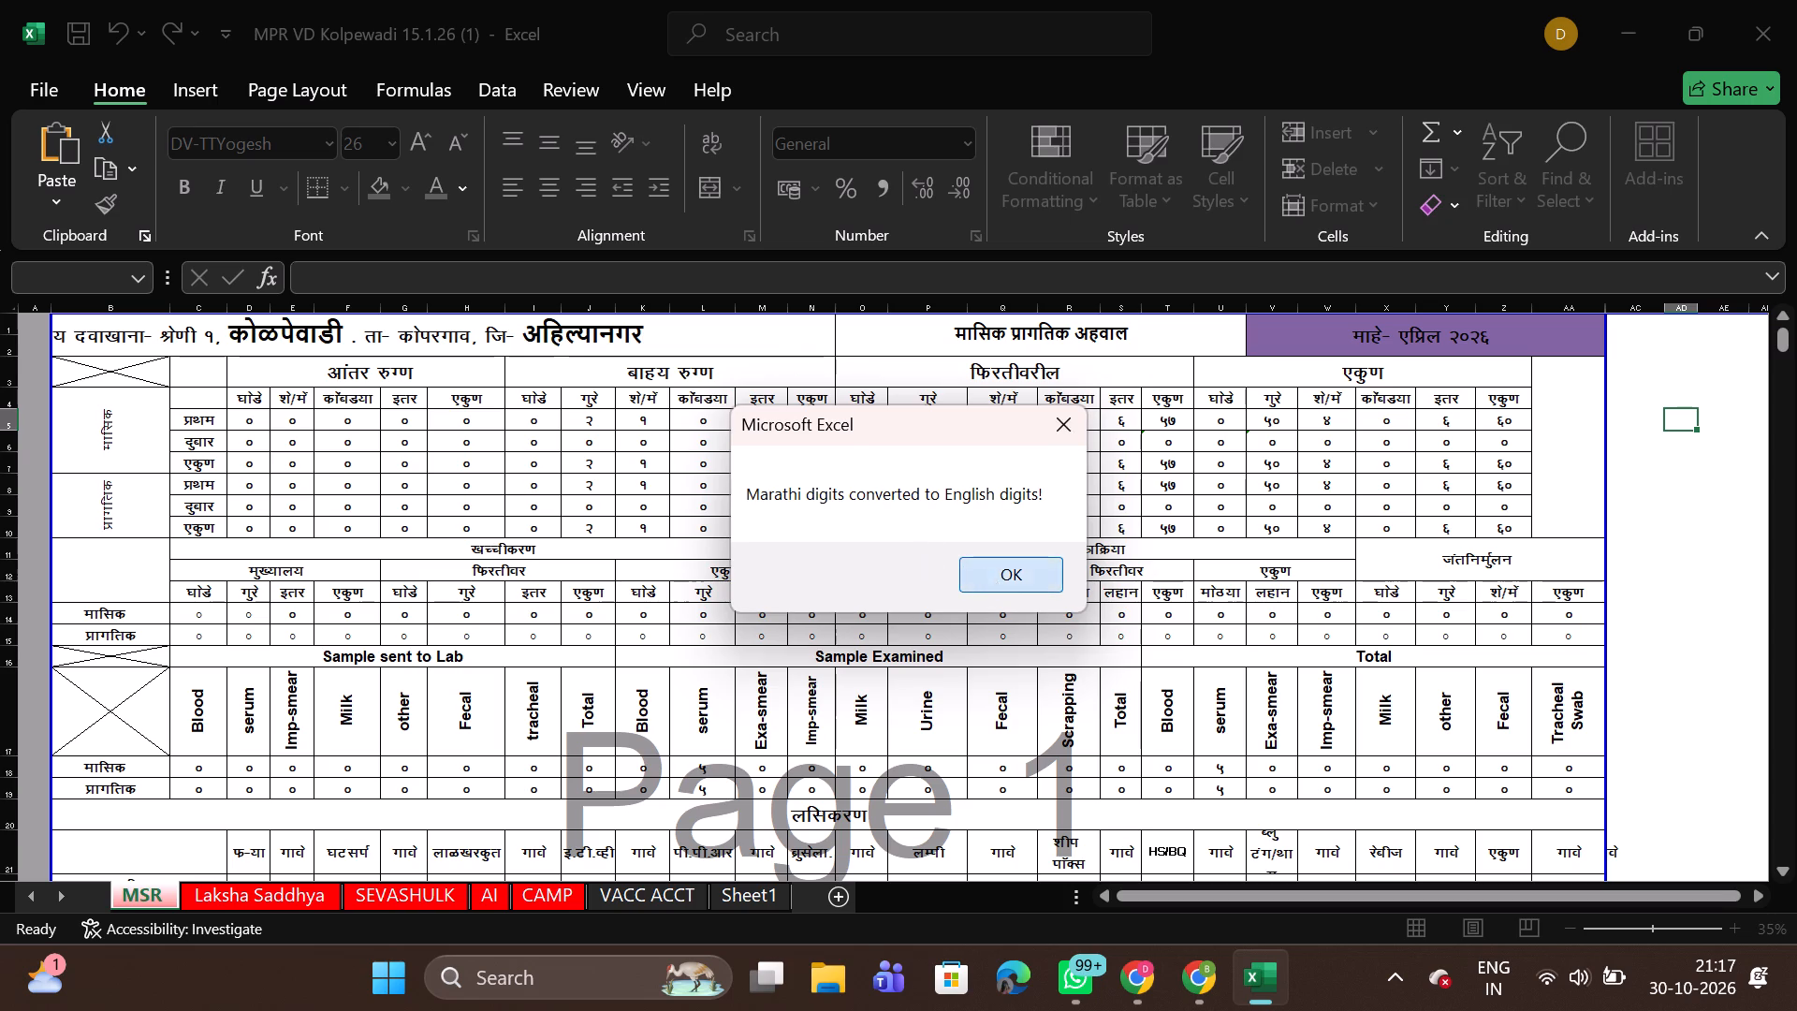
Examine the digits and text on the Laksha Saddhya and SEVASHULK sheets to check the macro's effect.
left_click(284, 897)
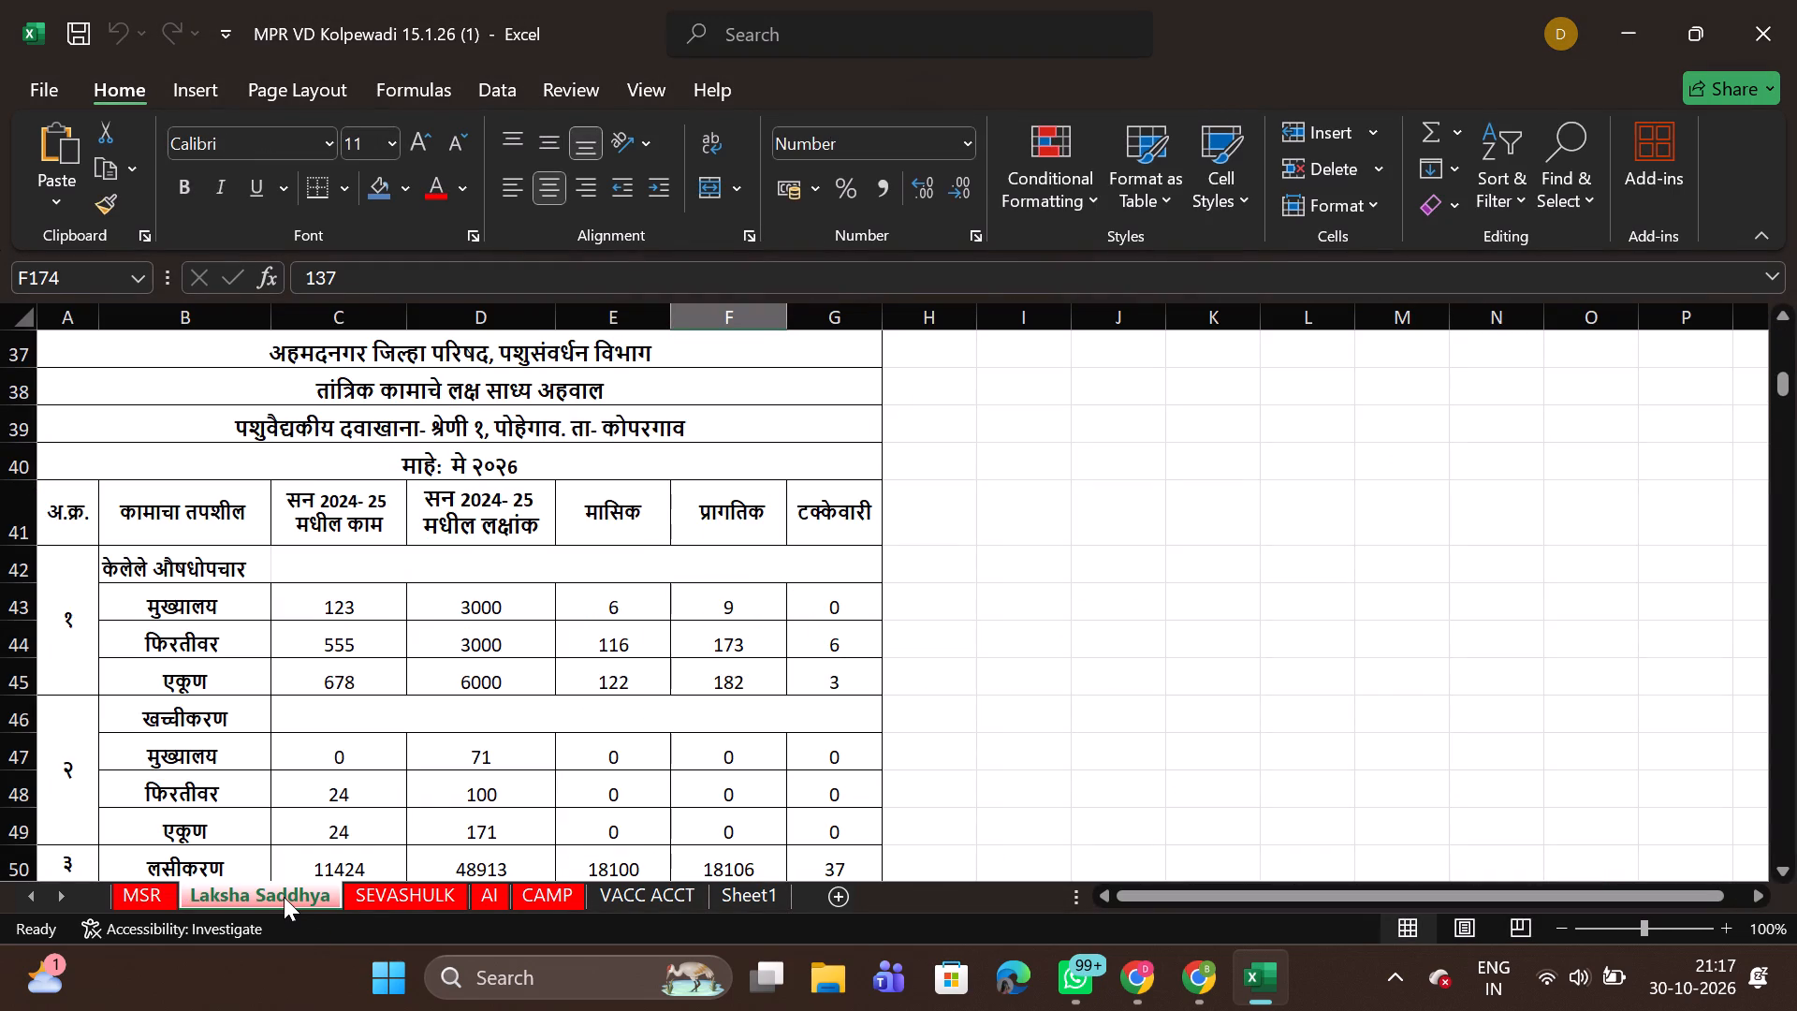
left_click(364, 896)
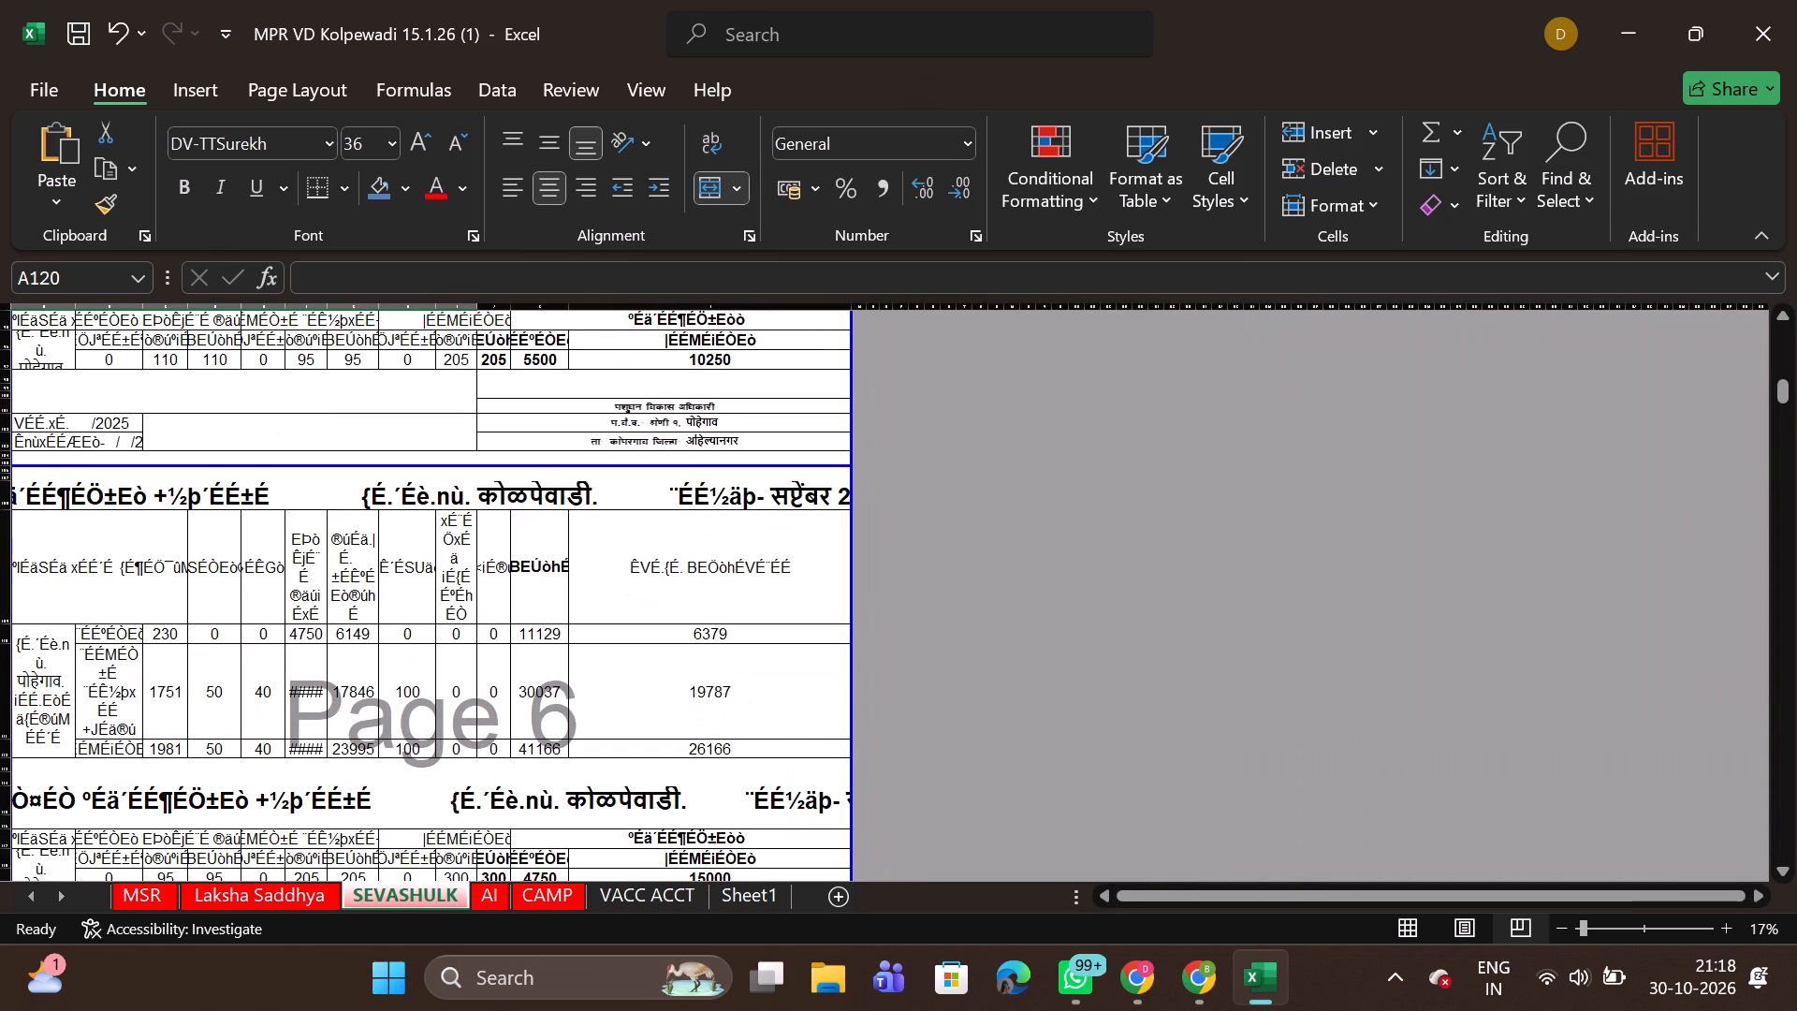
left_click(293, 894)
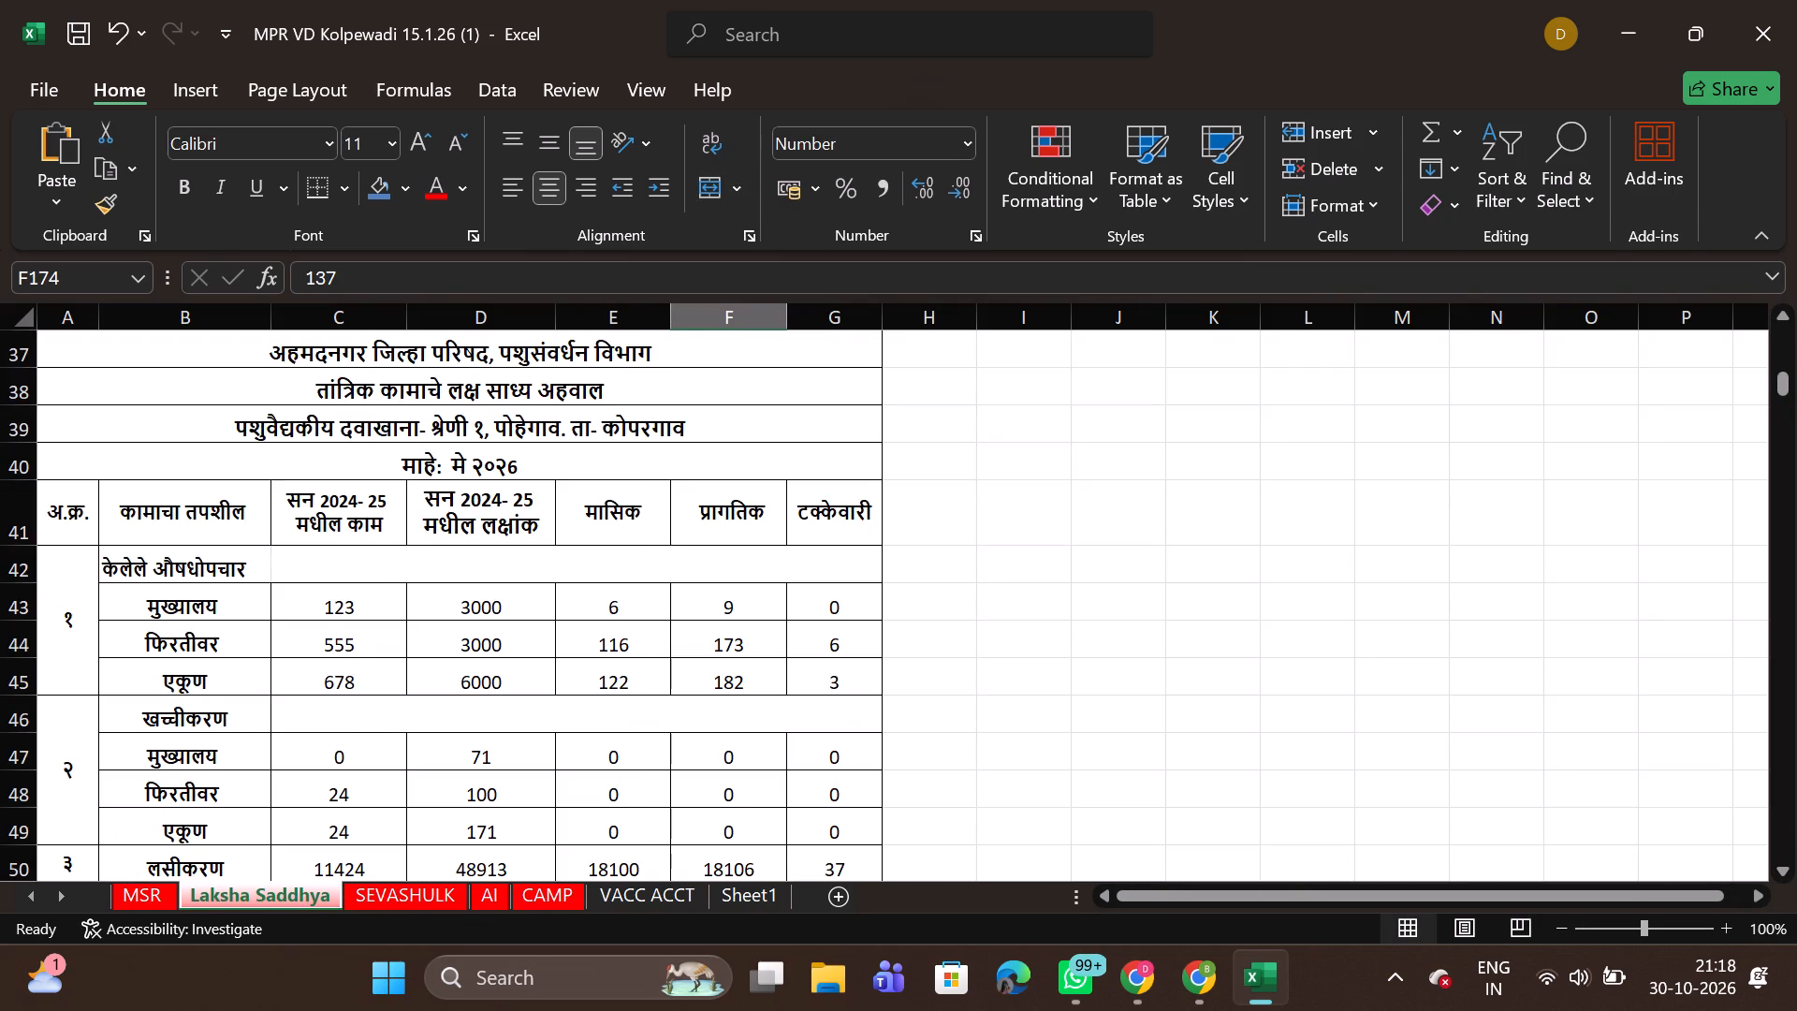
scroll(534, 694, "down", 4)
scroll(534, 694, "up", 1)
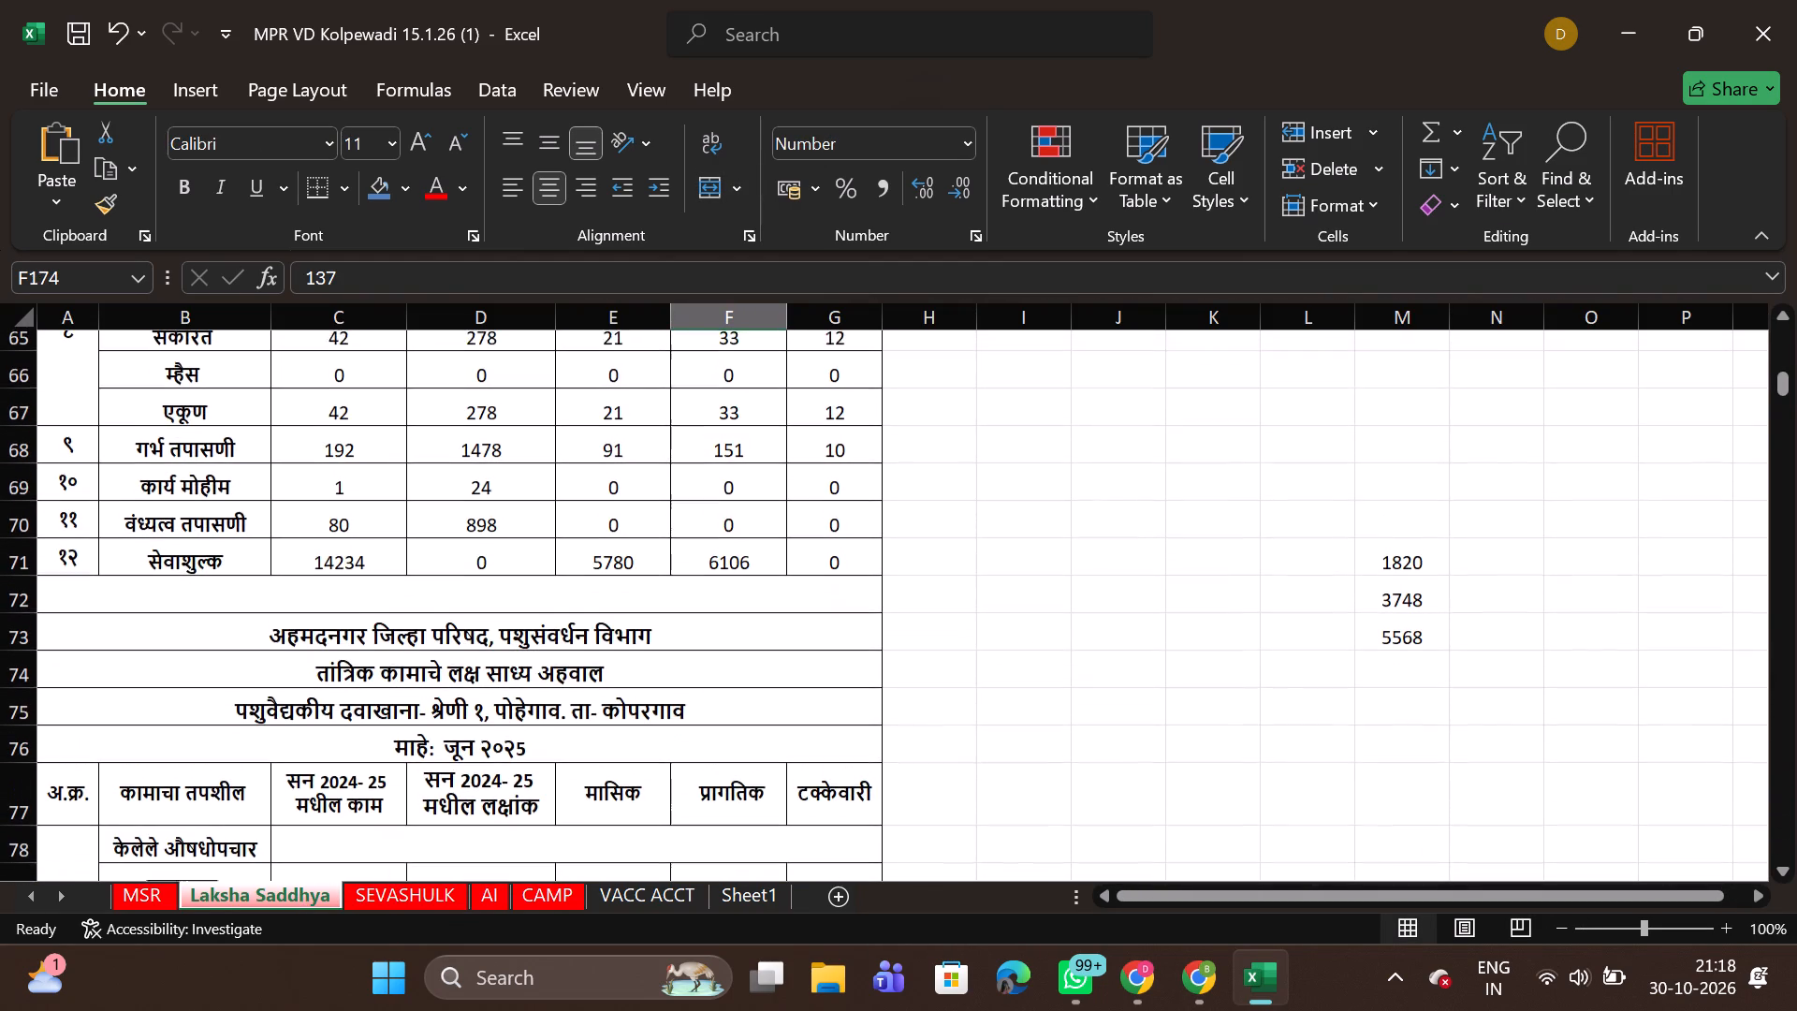
Change the font of the entire SEVASHULK sheet to DV-TTYogesh.
left_click(422, 882)
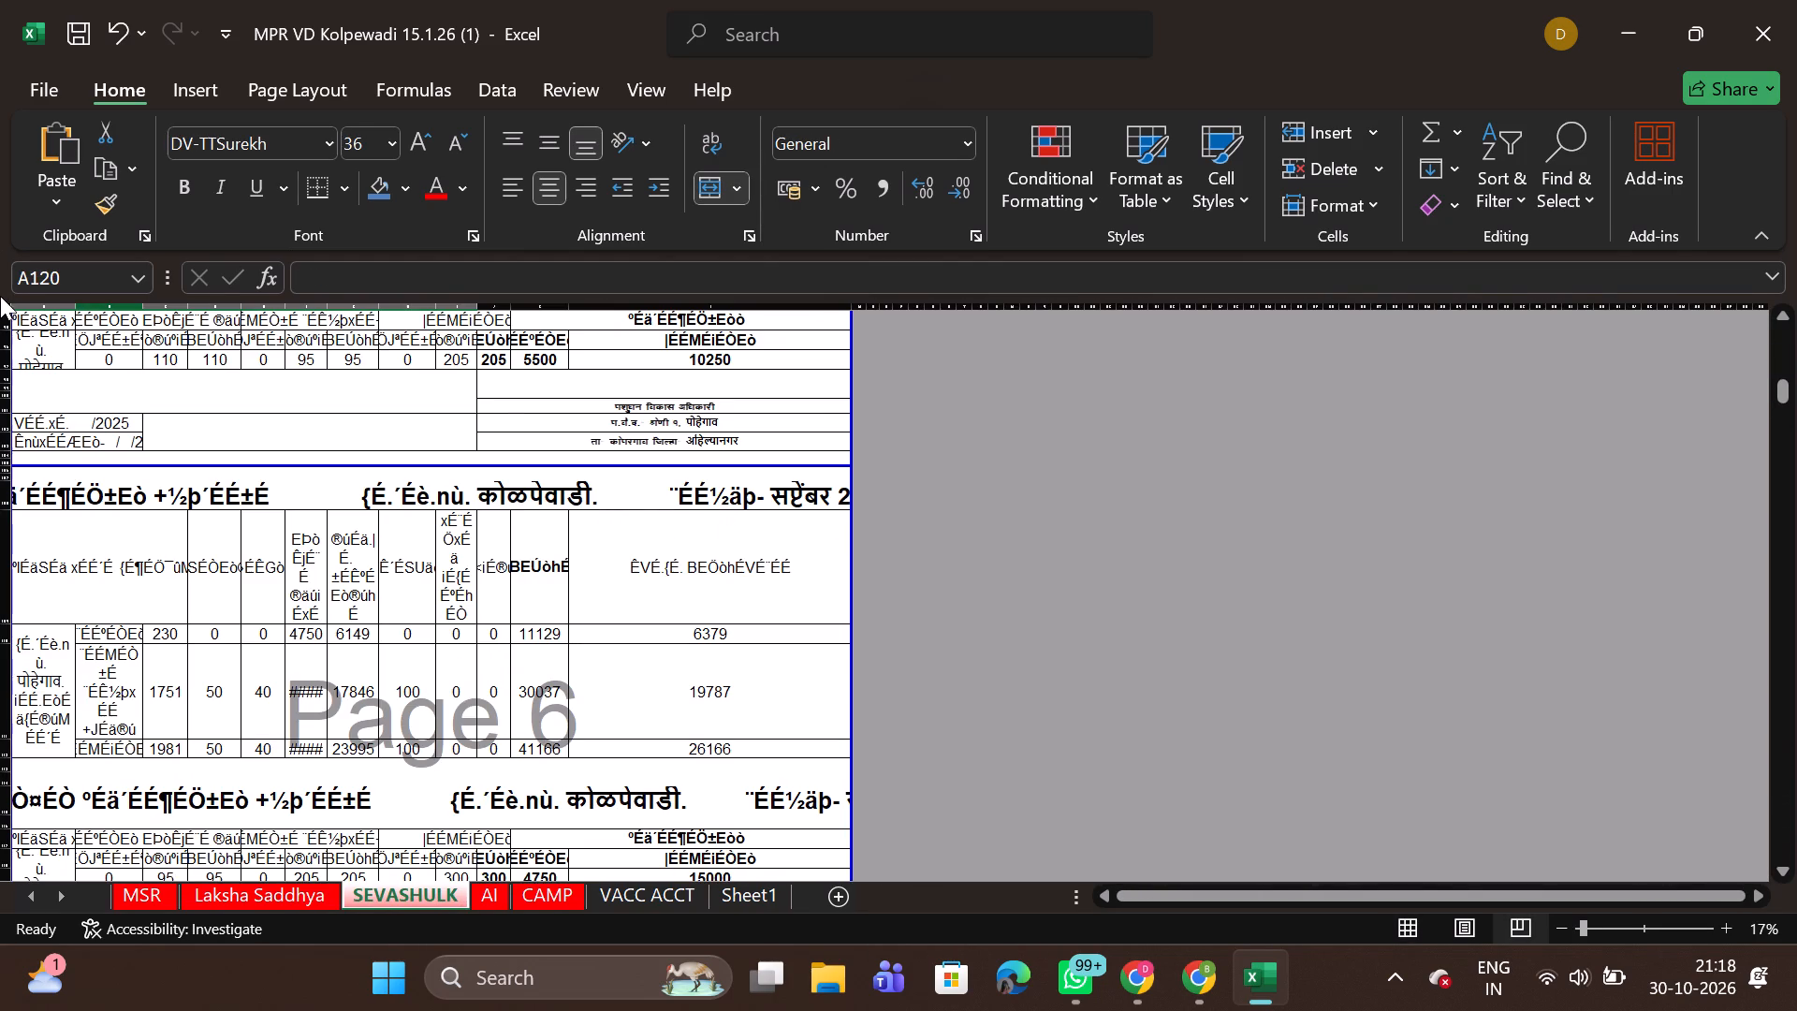
left_click(0, 299)
left_click(4, 308)
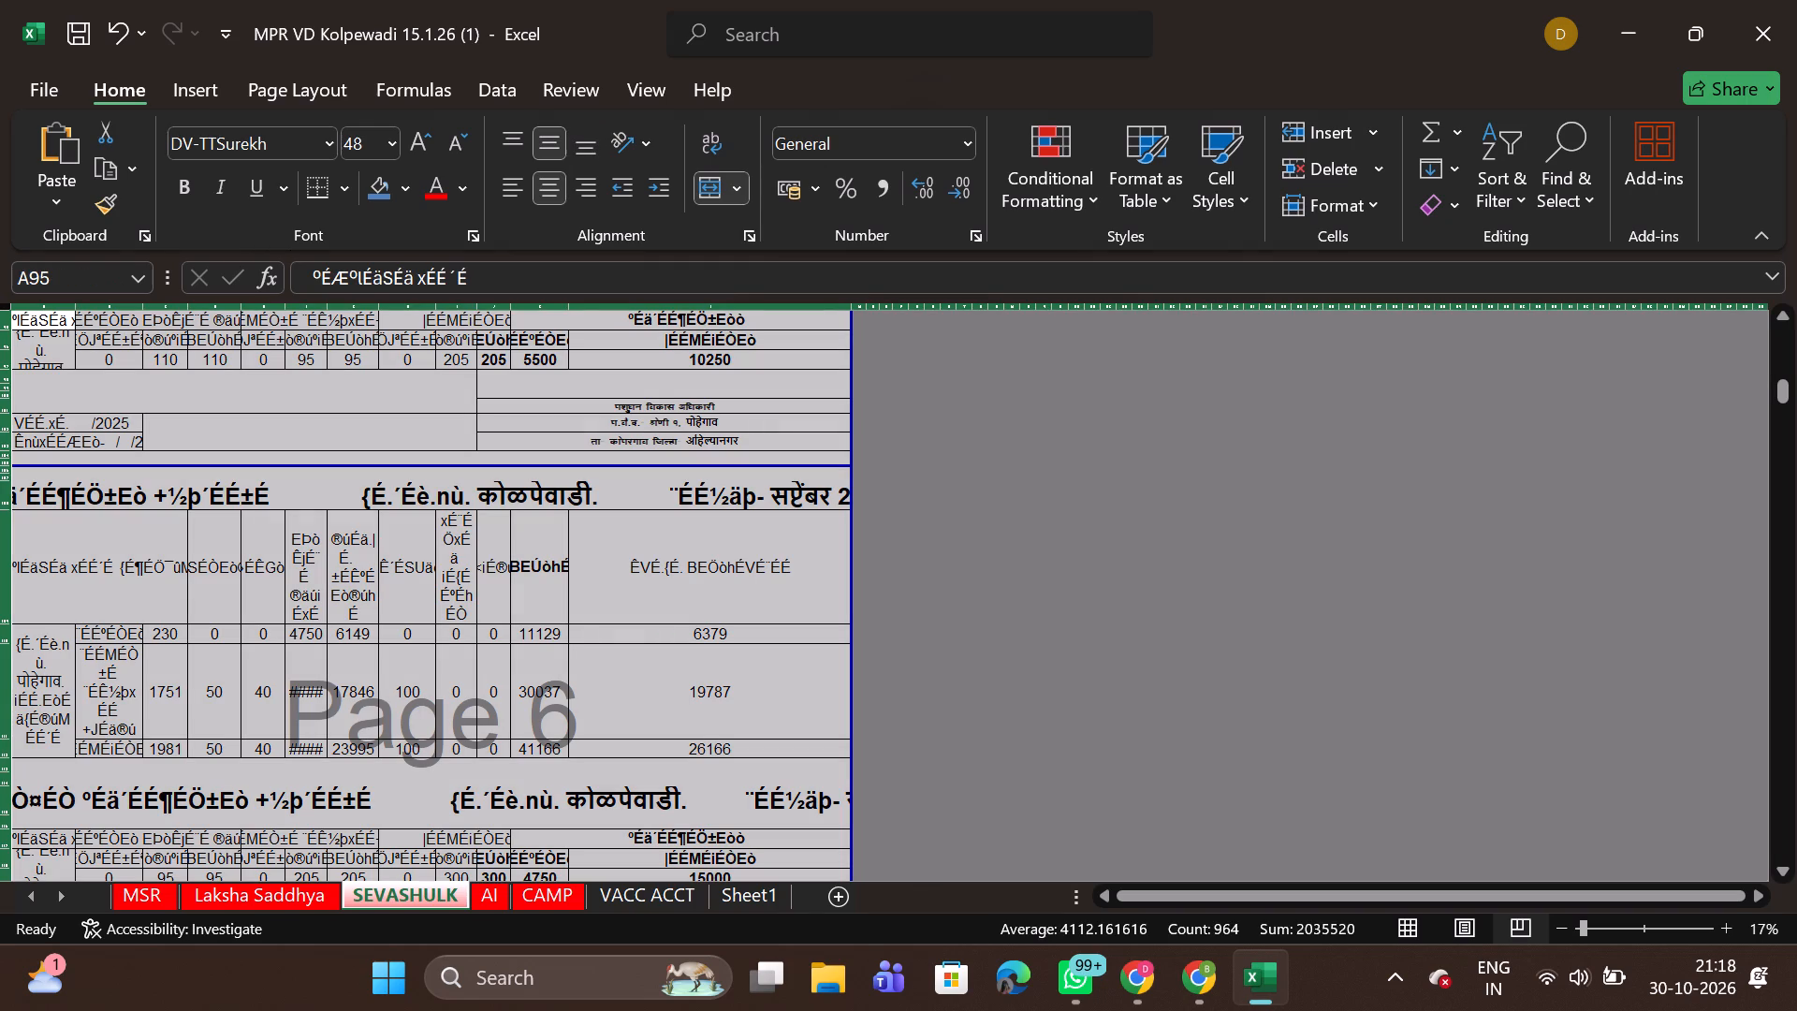
left_click(331, 141)
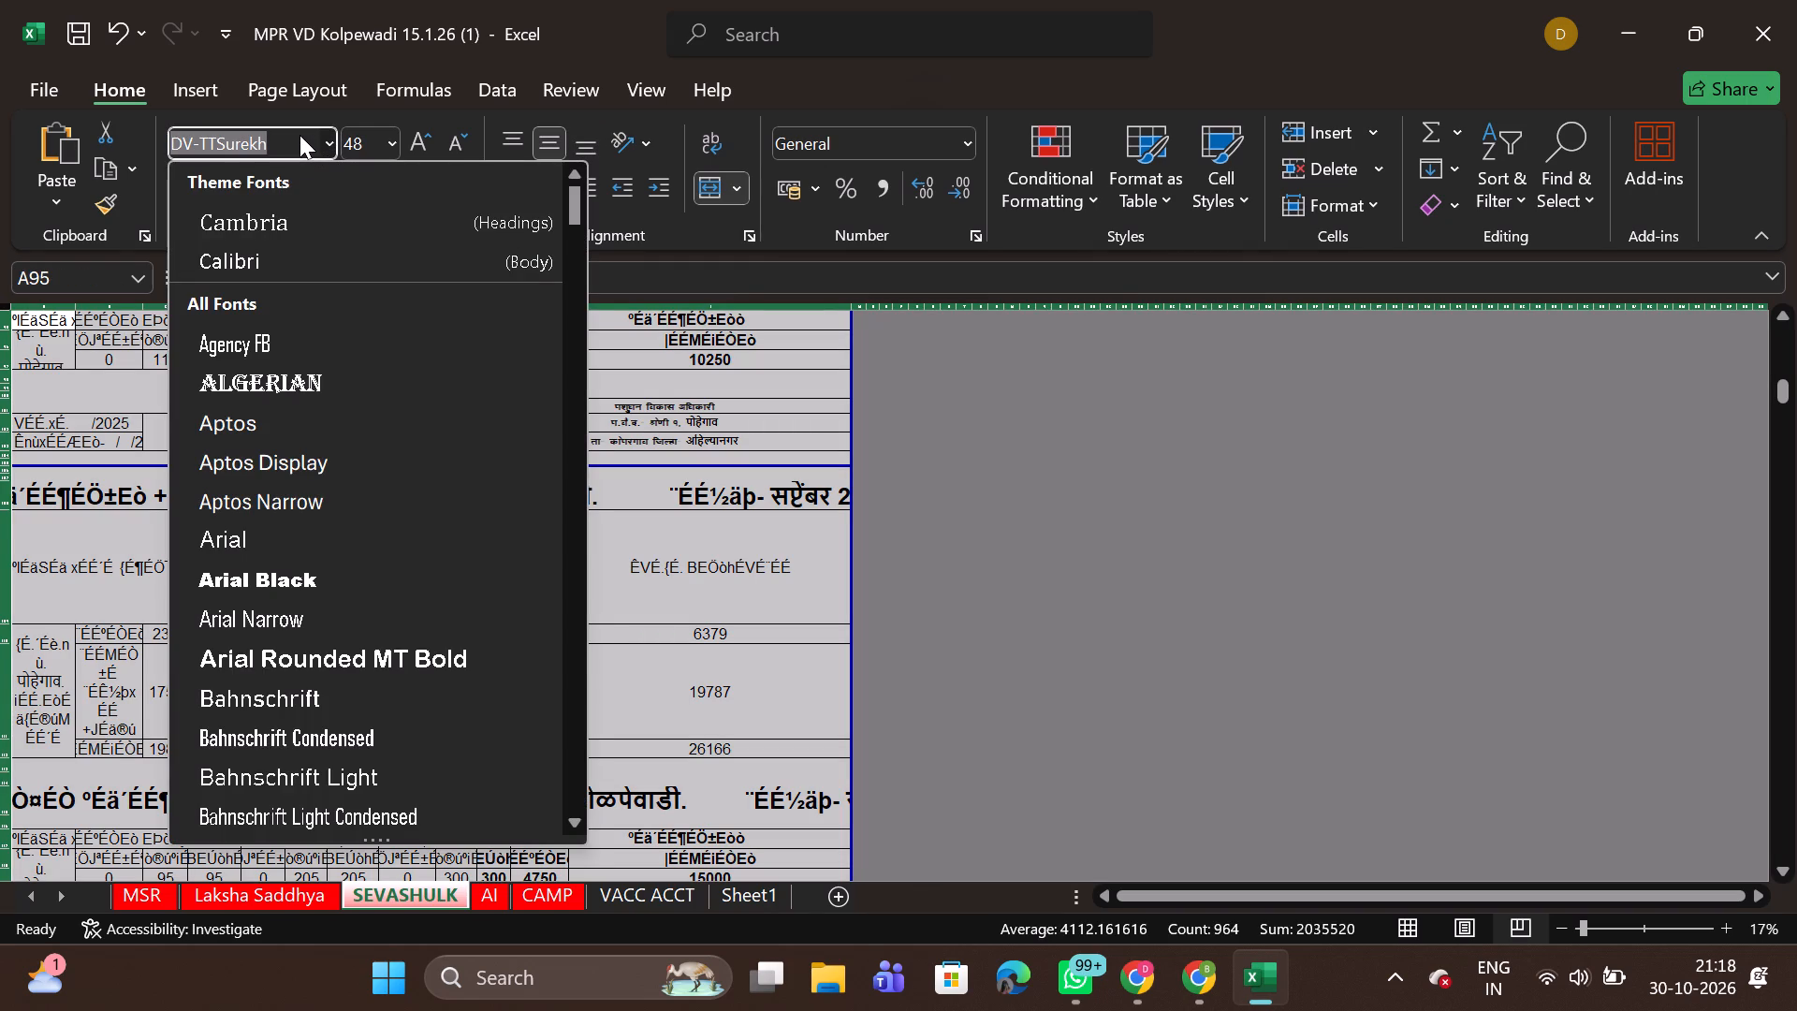
left_click(274, 138)
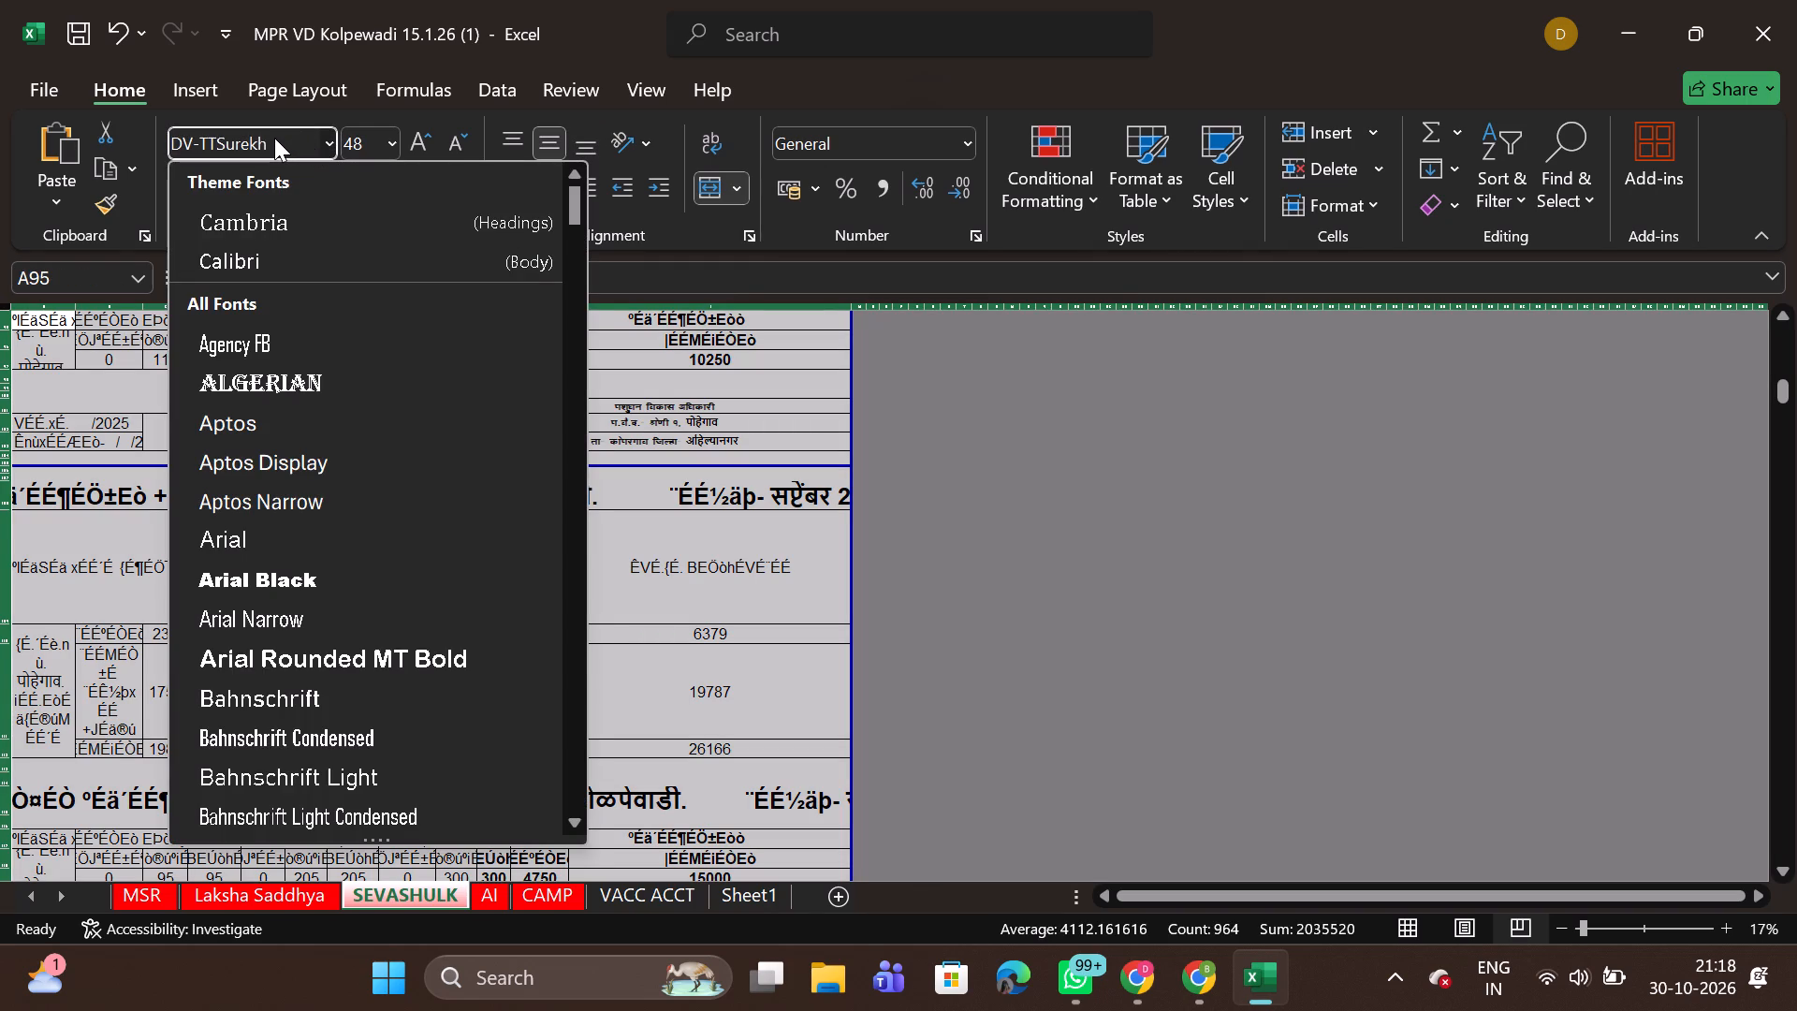
key("BackSpace")
key("BackSpace")
key("BackSpace")
key("BackSpace")
key("BackSpace")
key("BackSpace")
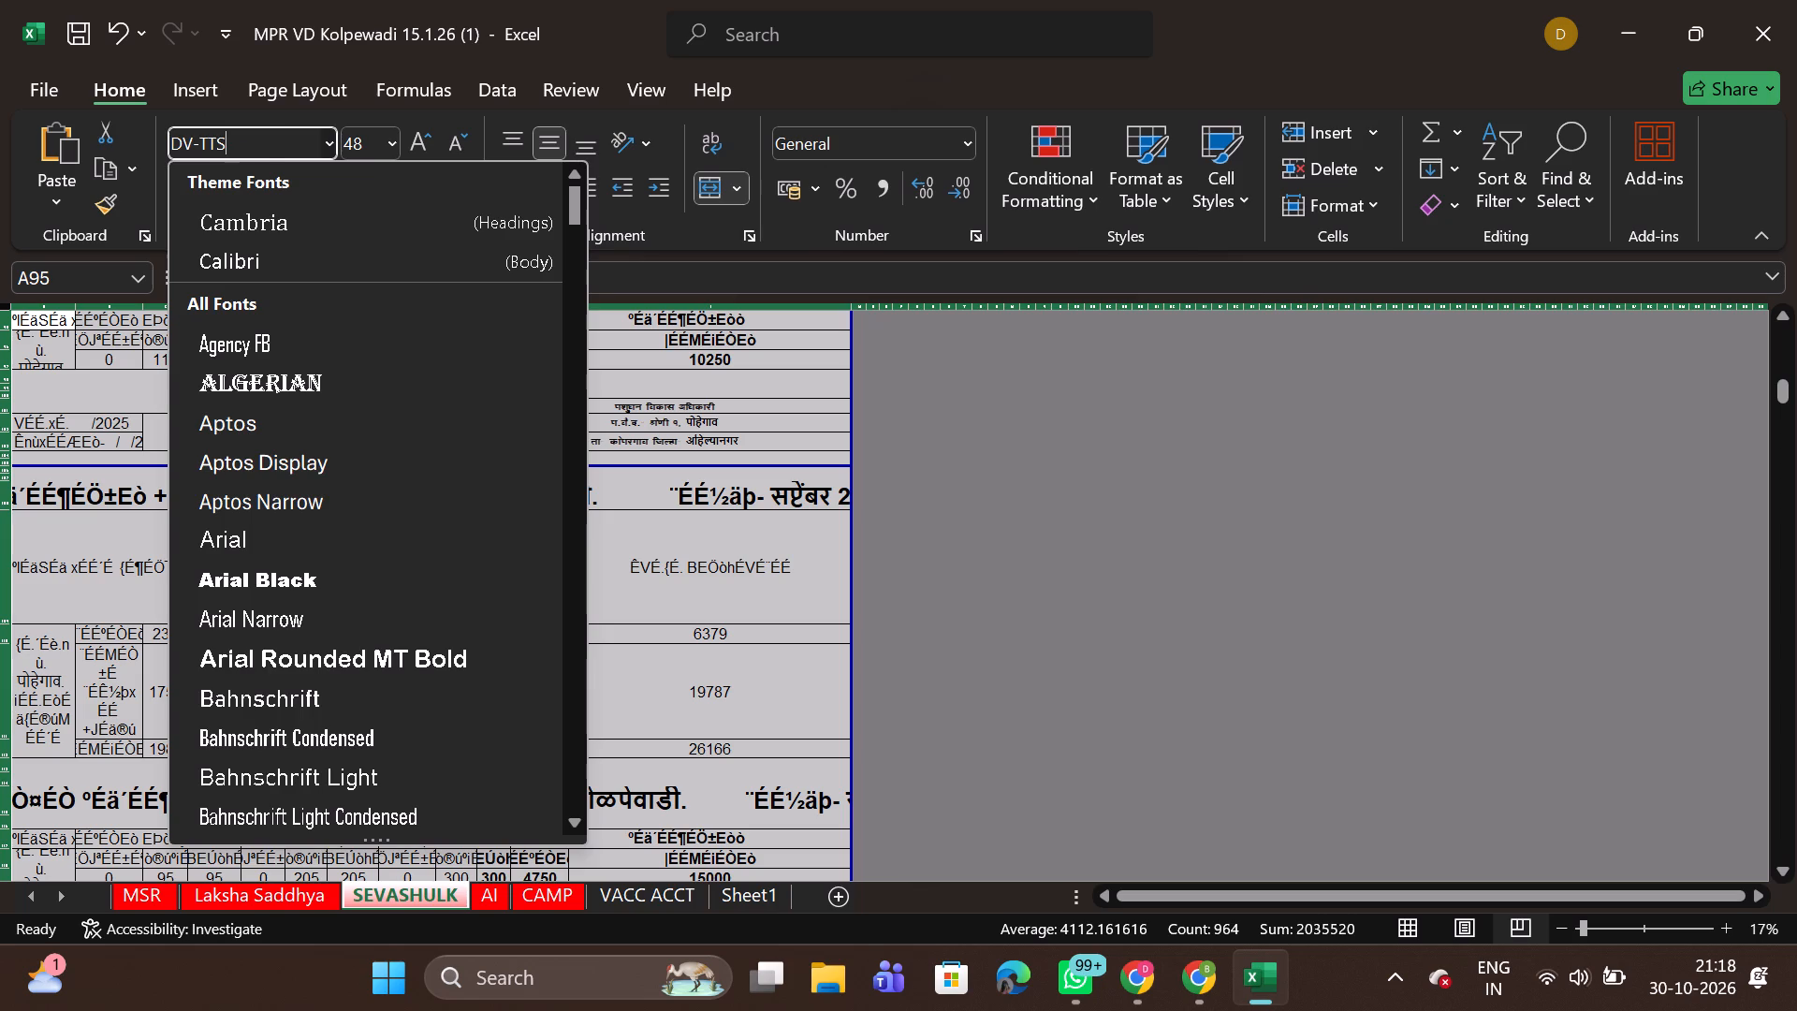
type("yogesh")
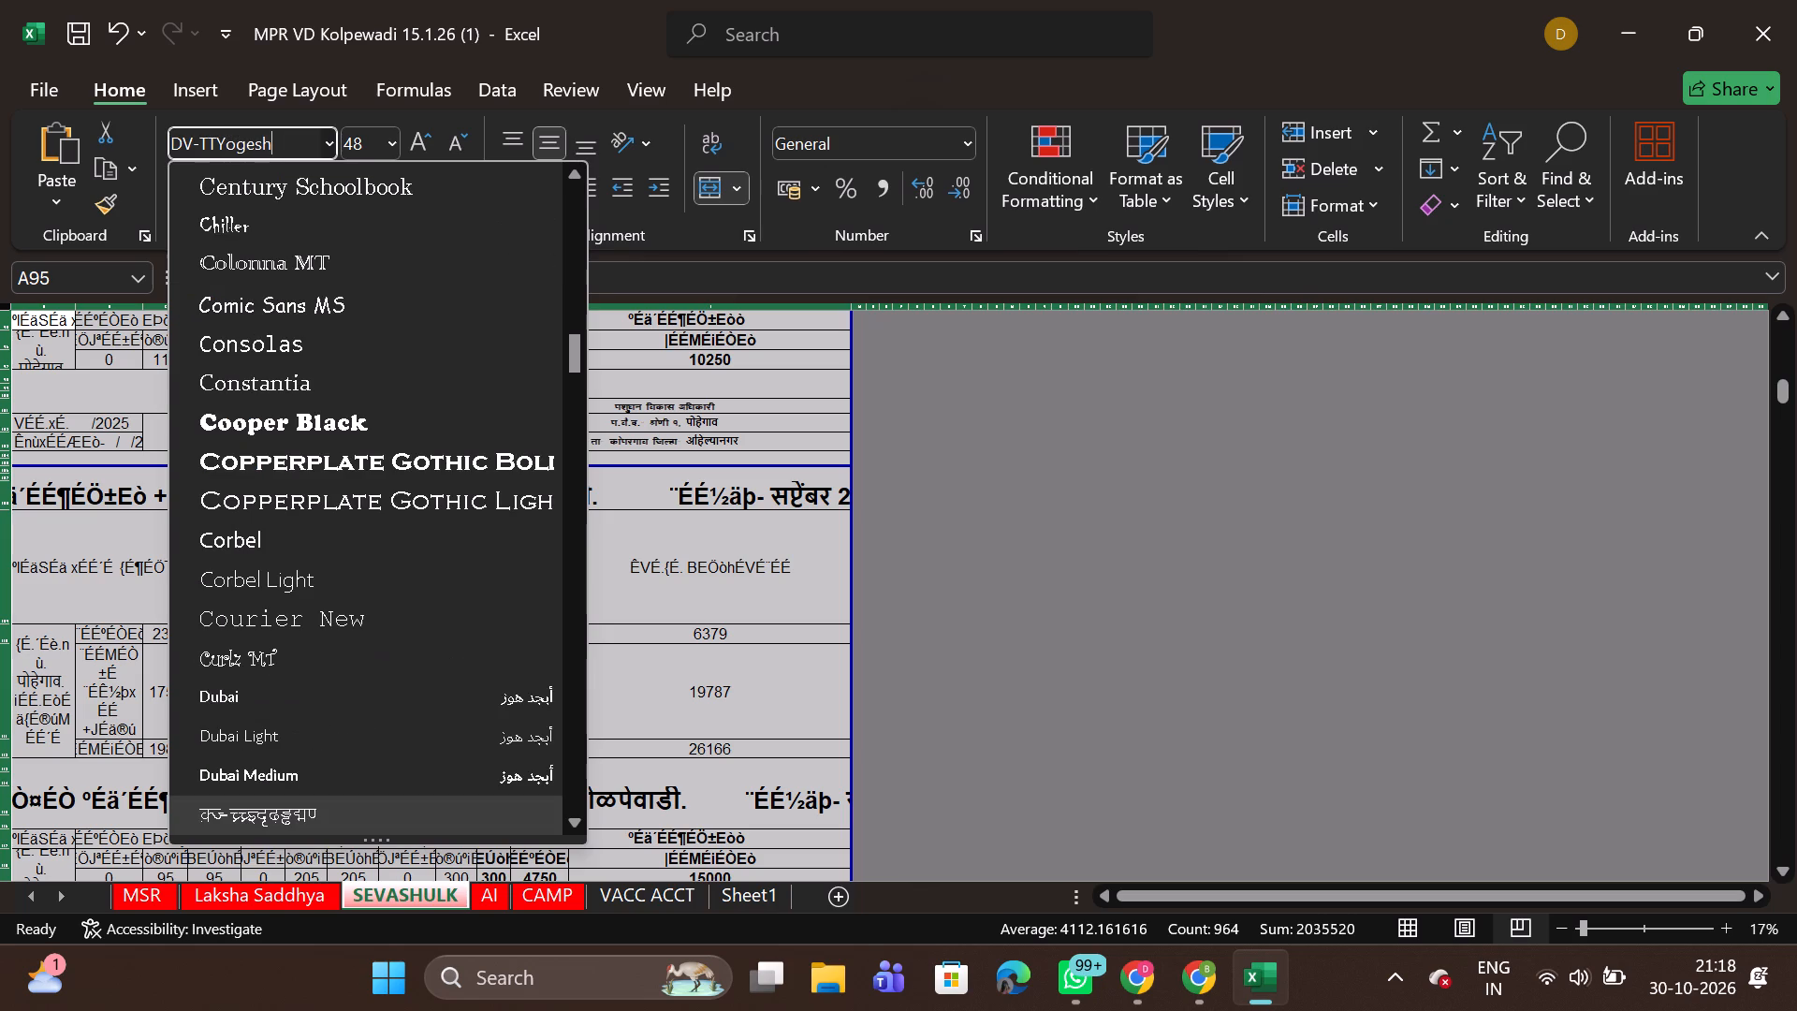
key("Return")
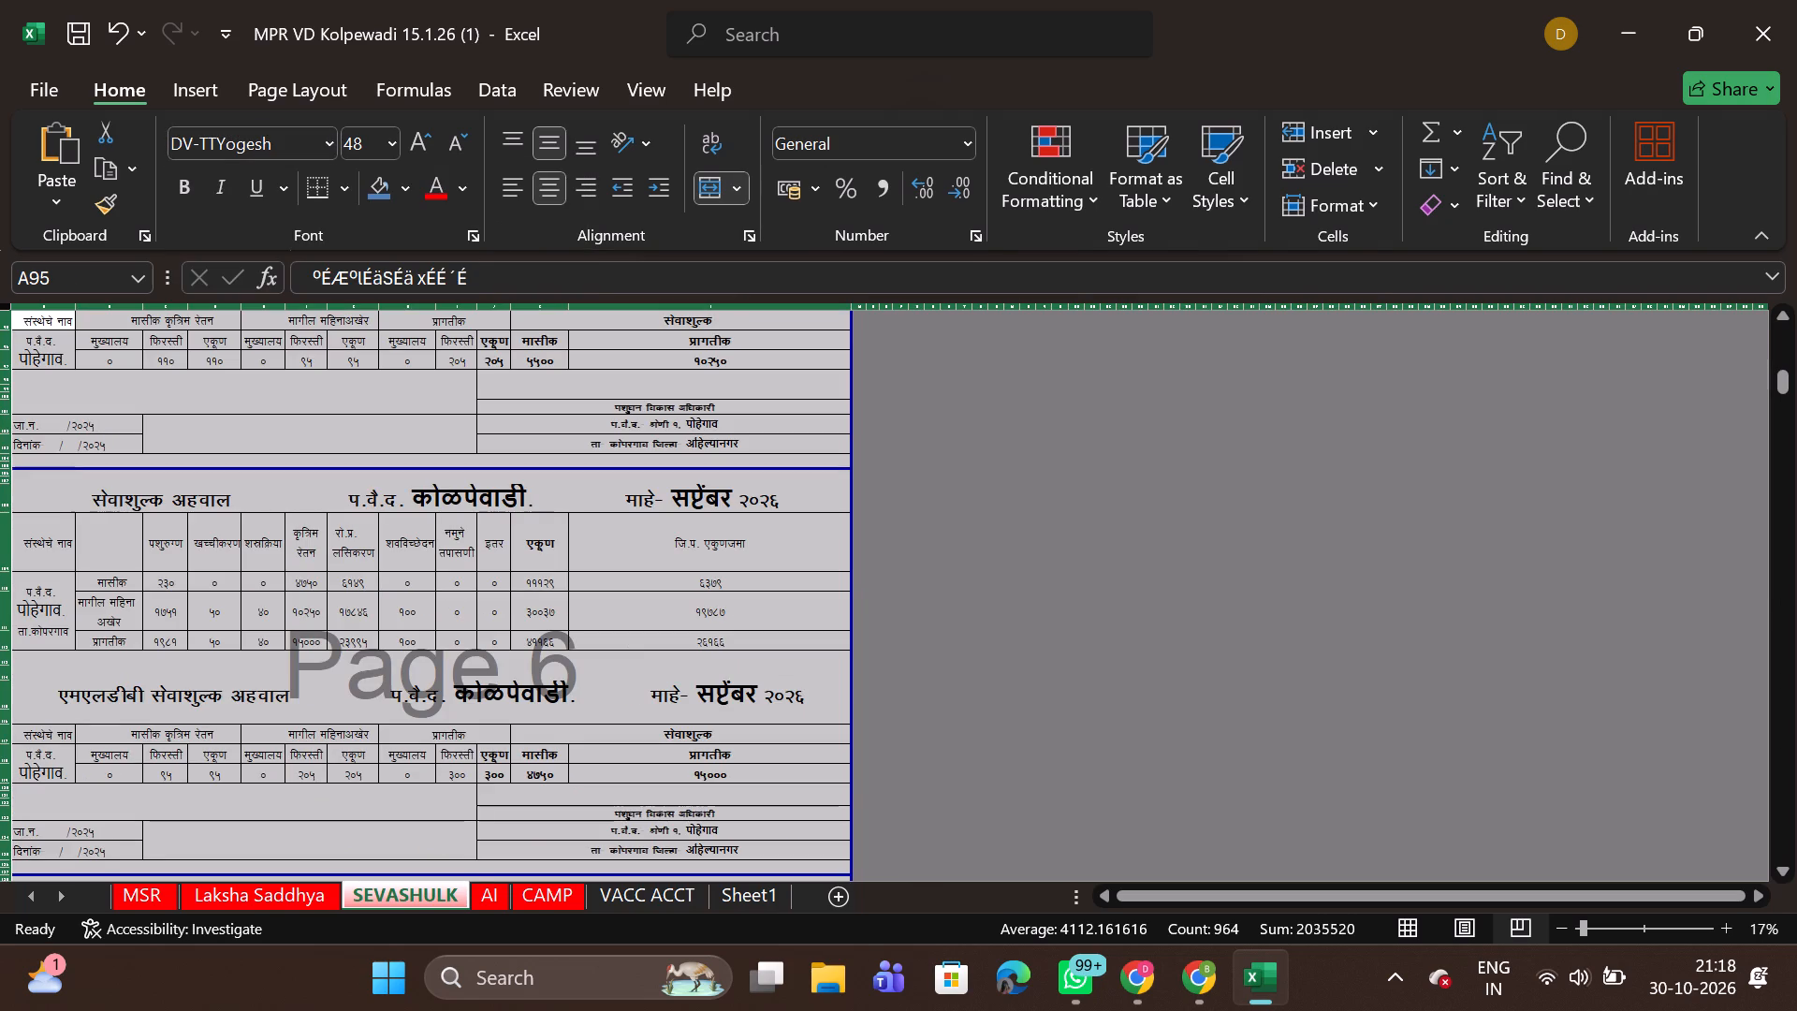
Review the reformatted SEVASHULK sheet, and check the VACC ACCT, Sheet1 and MSR sheets for remaining Marathi digits.
left_click(1105, 608)
scroll(679, 657, "right", 4)
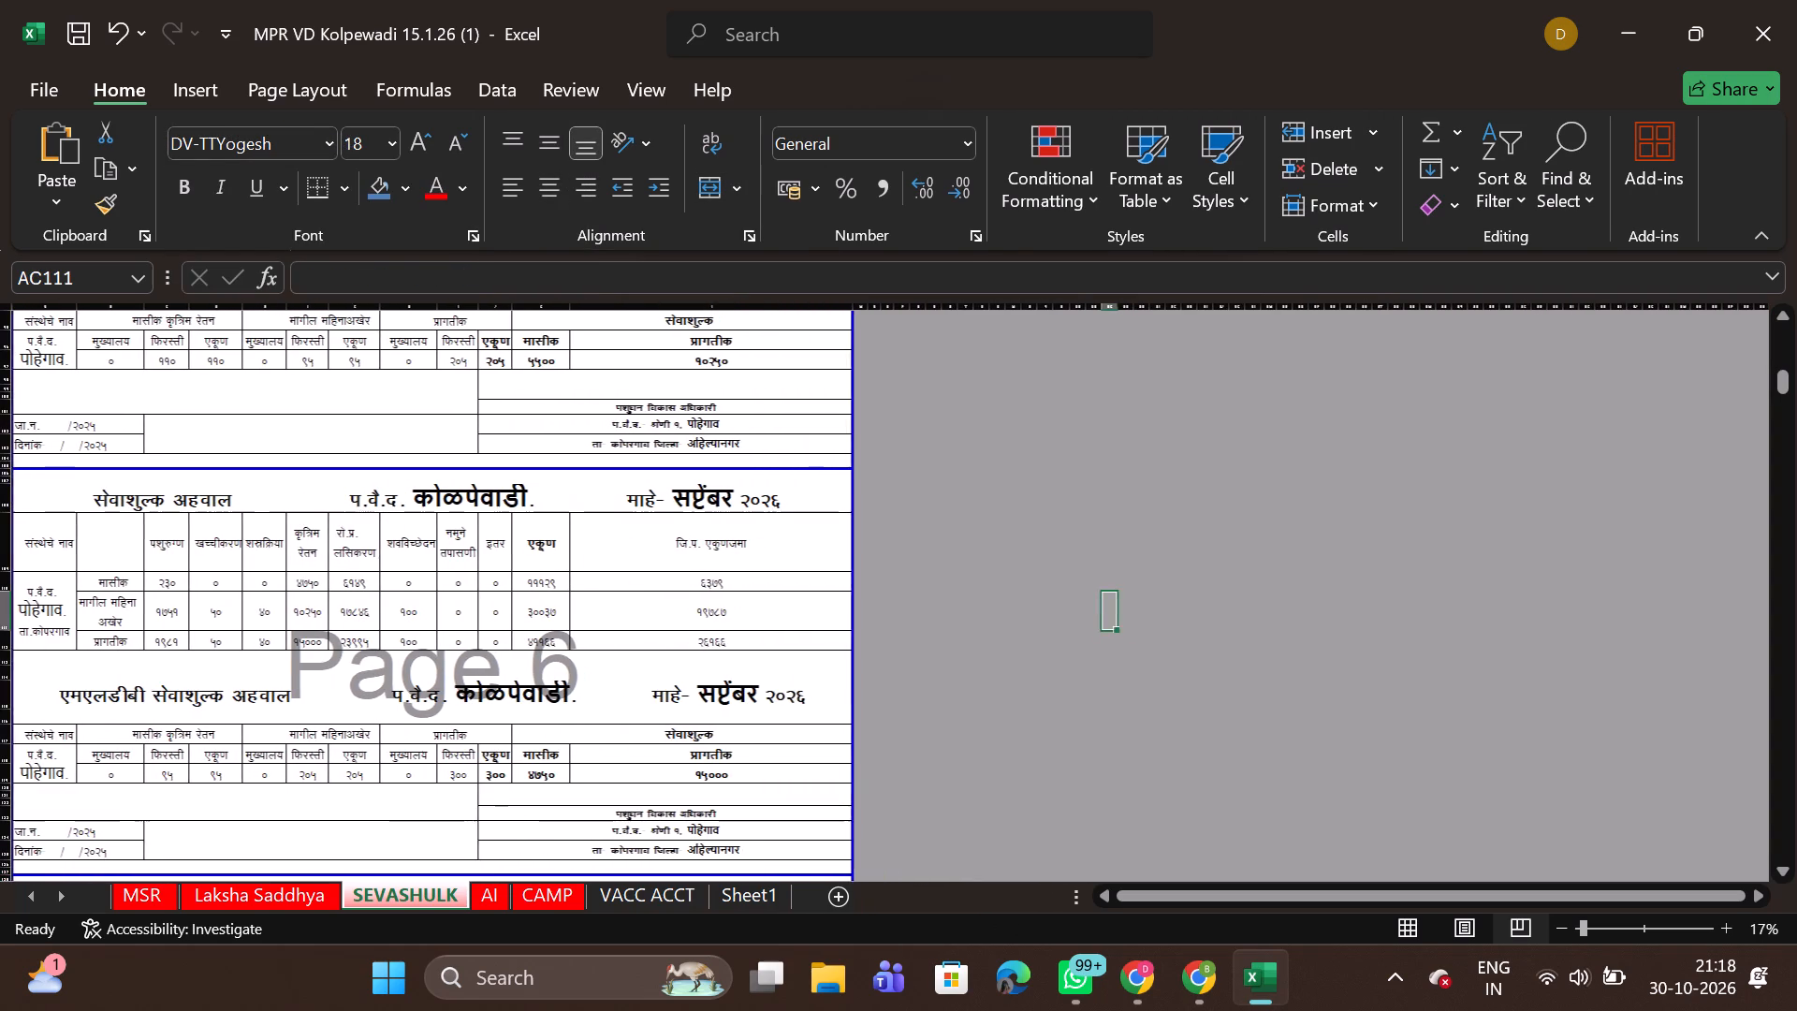
scroll(679, 657, "up", 5)
left_click(616, 895)
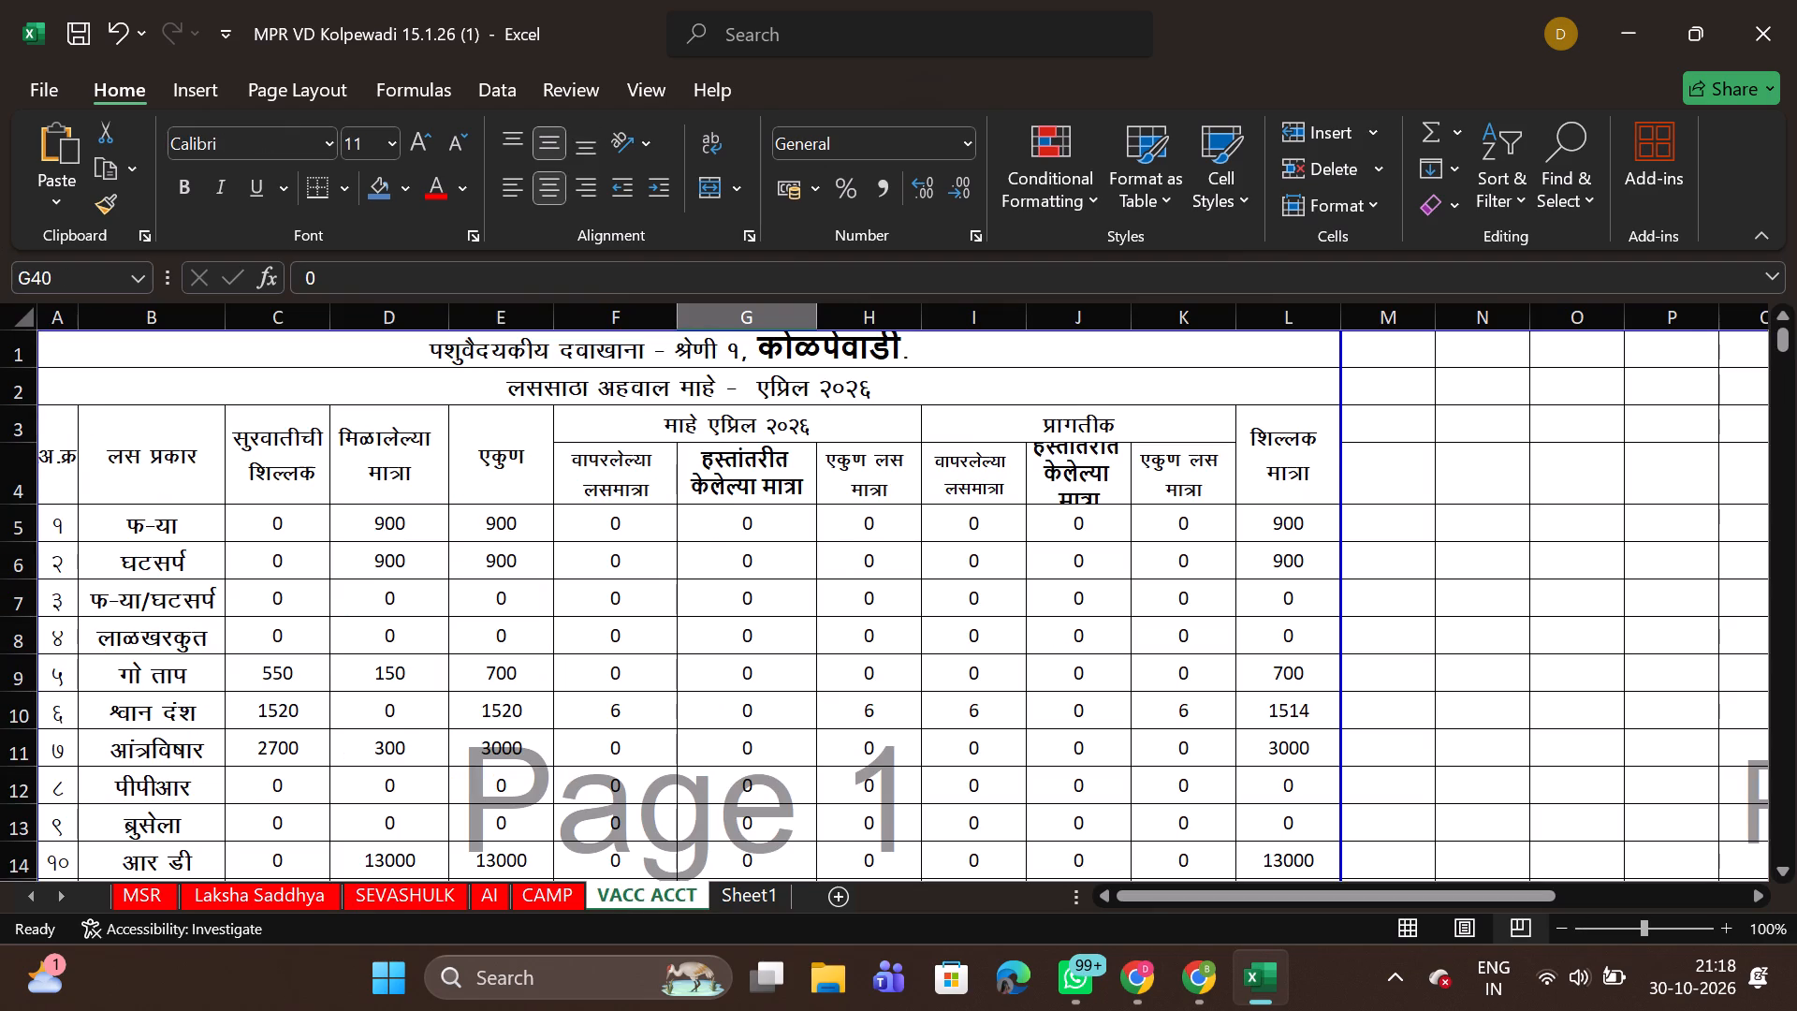
left_click(755, 908)
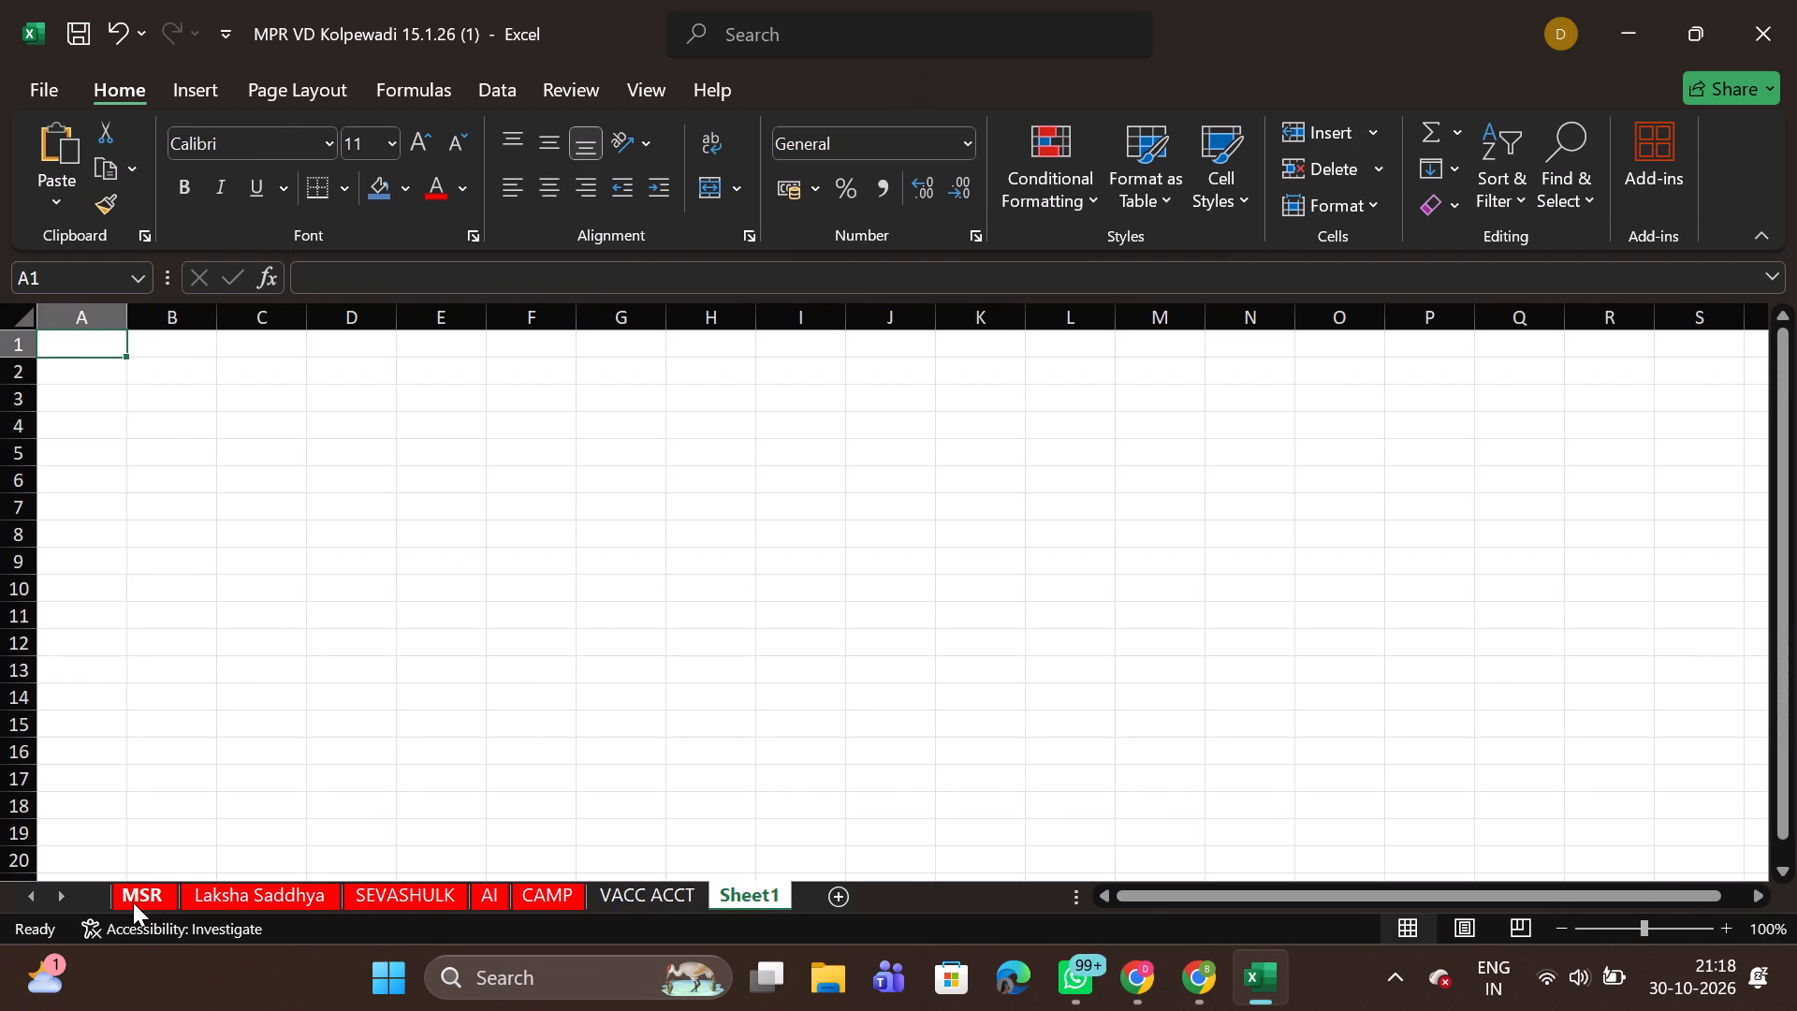
left_click(133, 902)
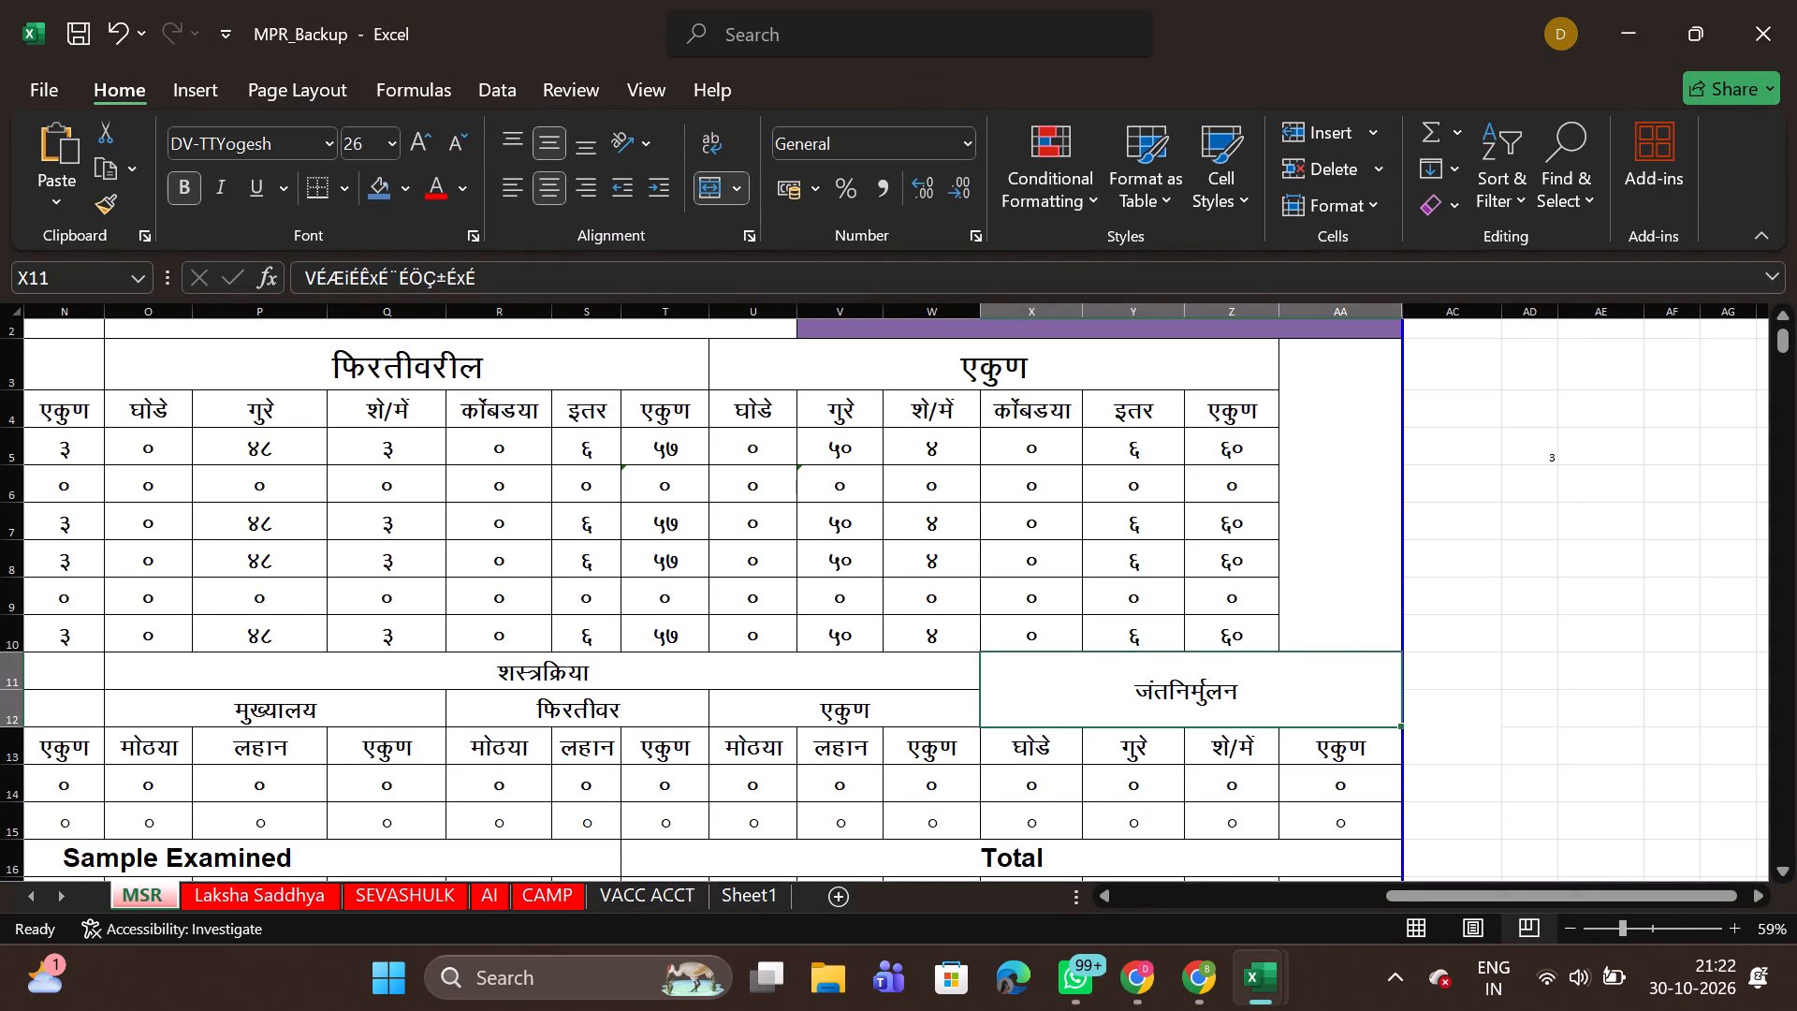
key("alt+F8")
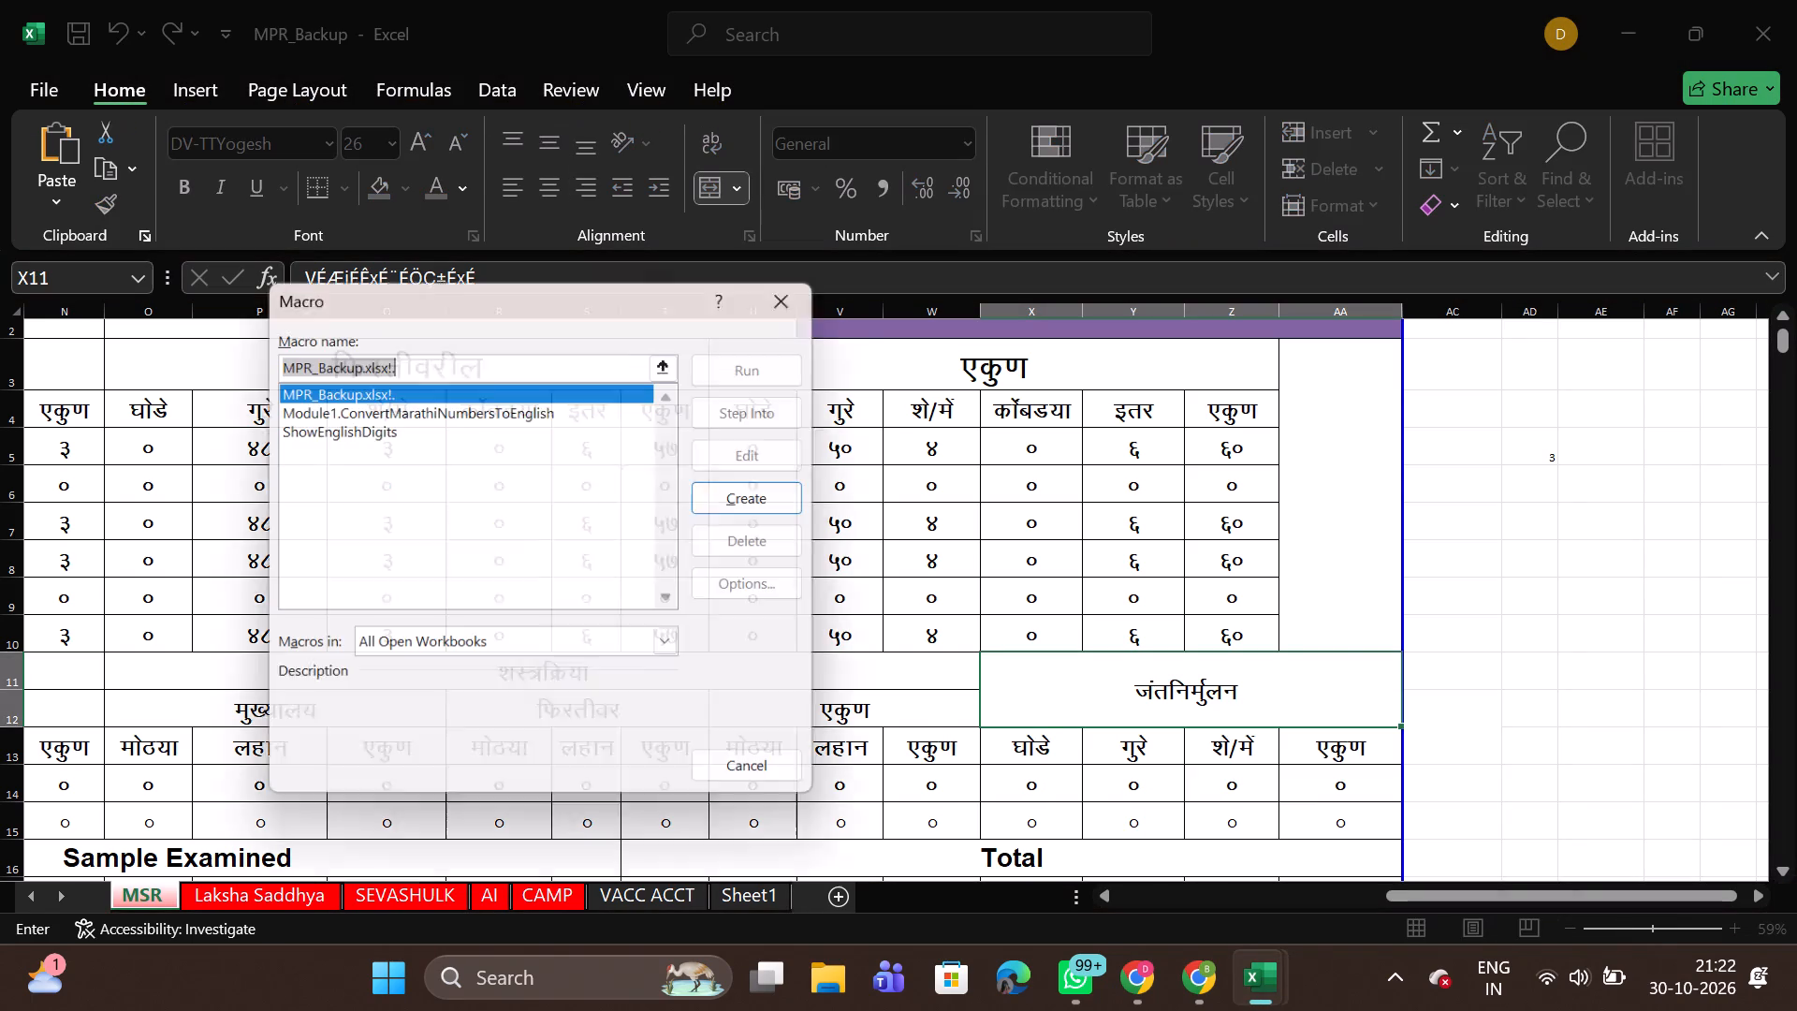
left_click(398, 431)
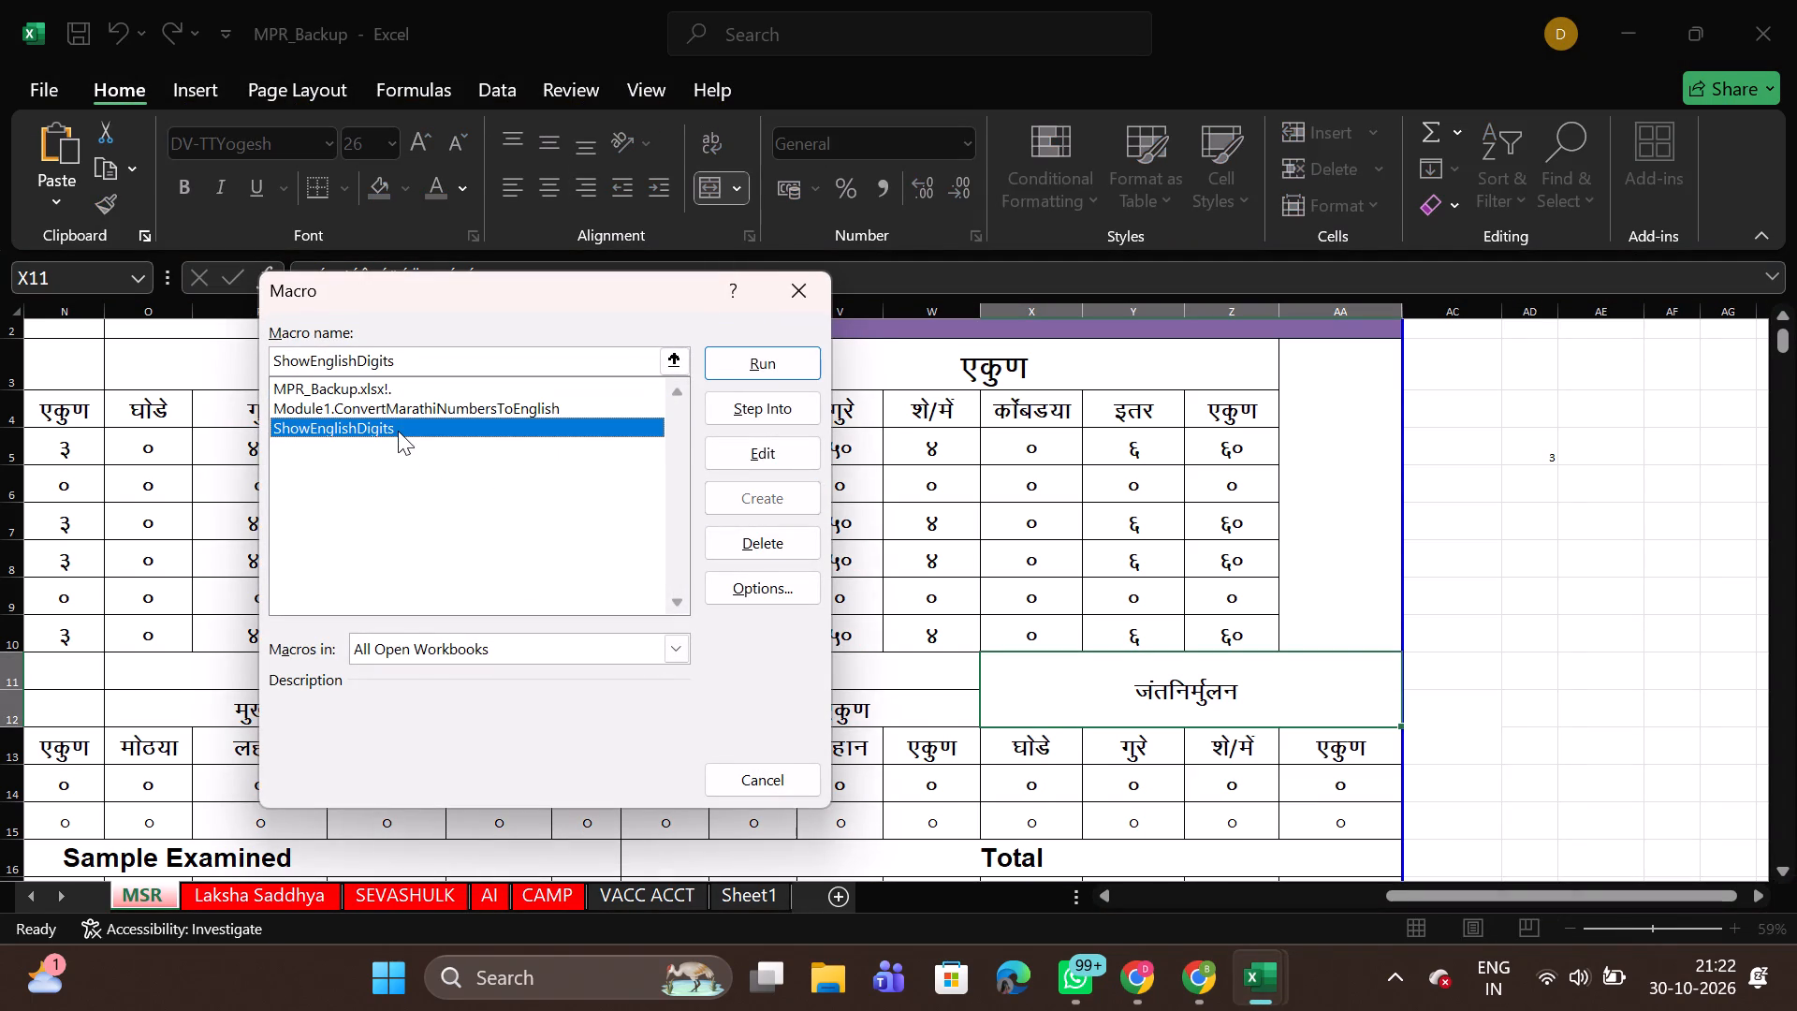
left_click(775, 365)
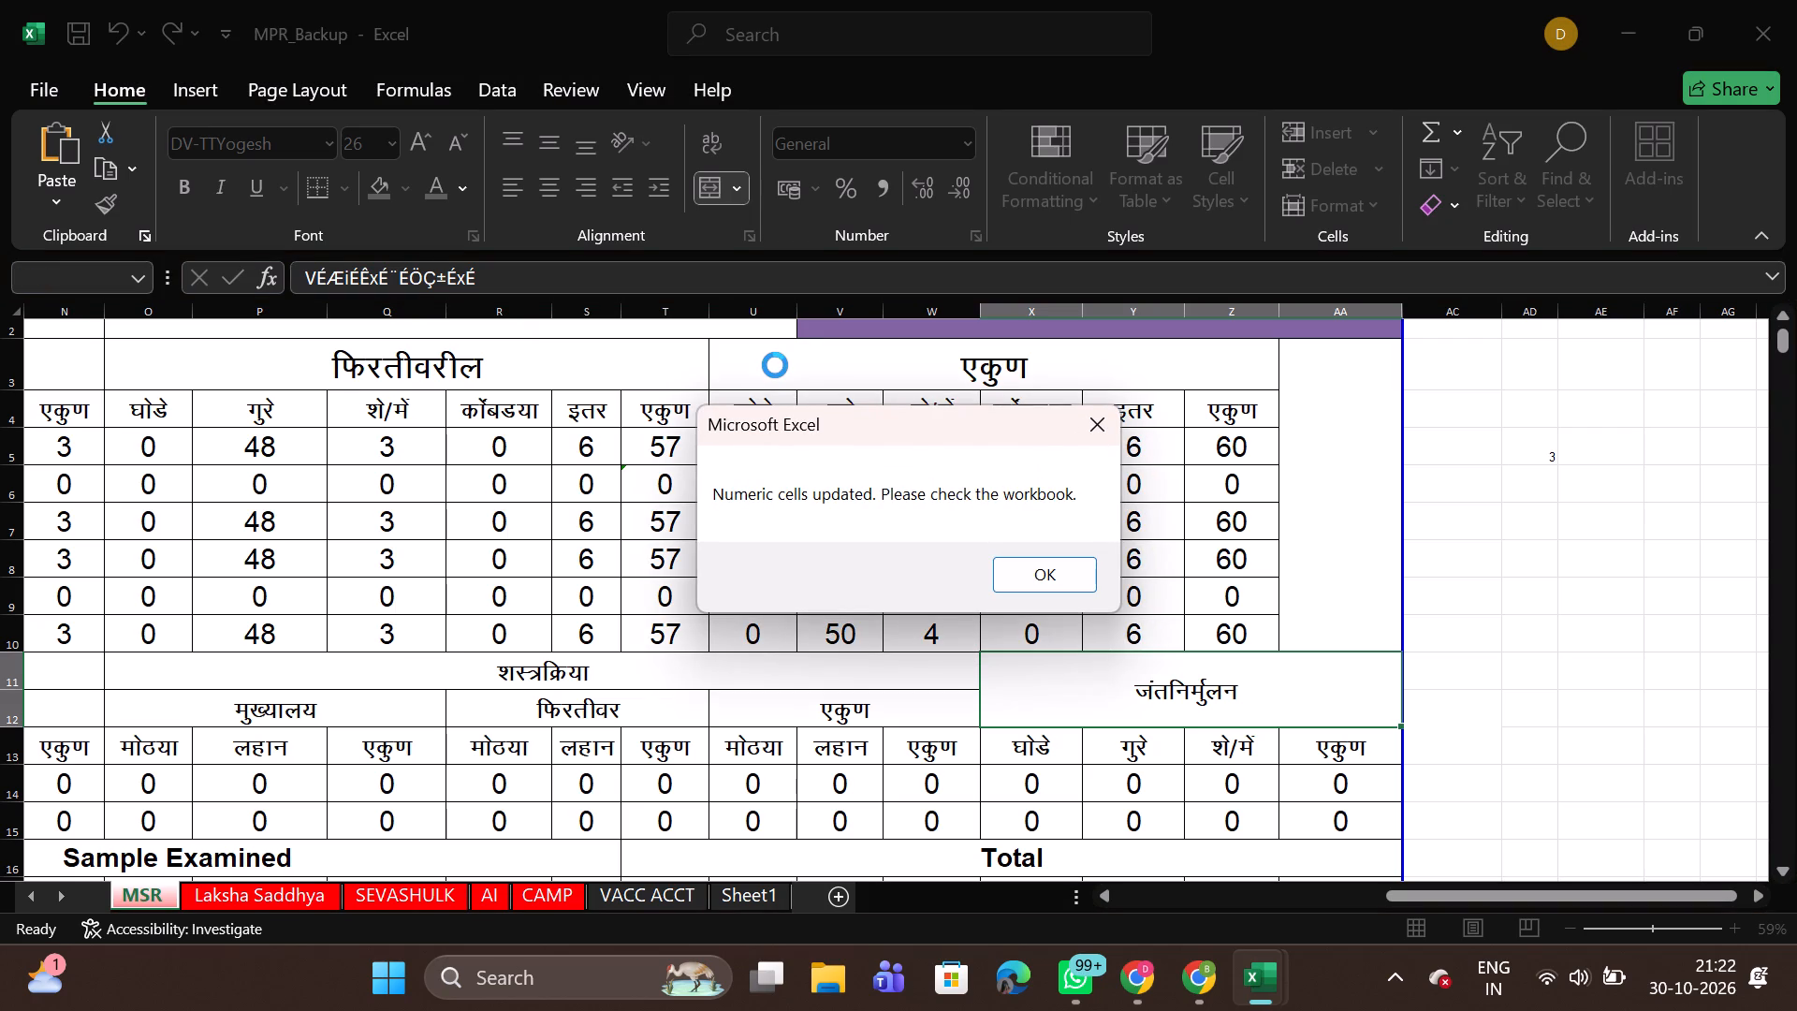
left_click(1044, 566)
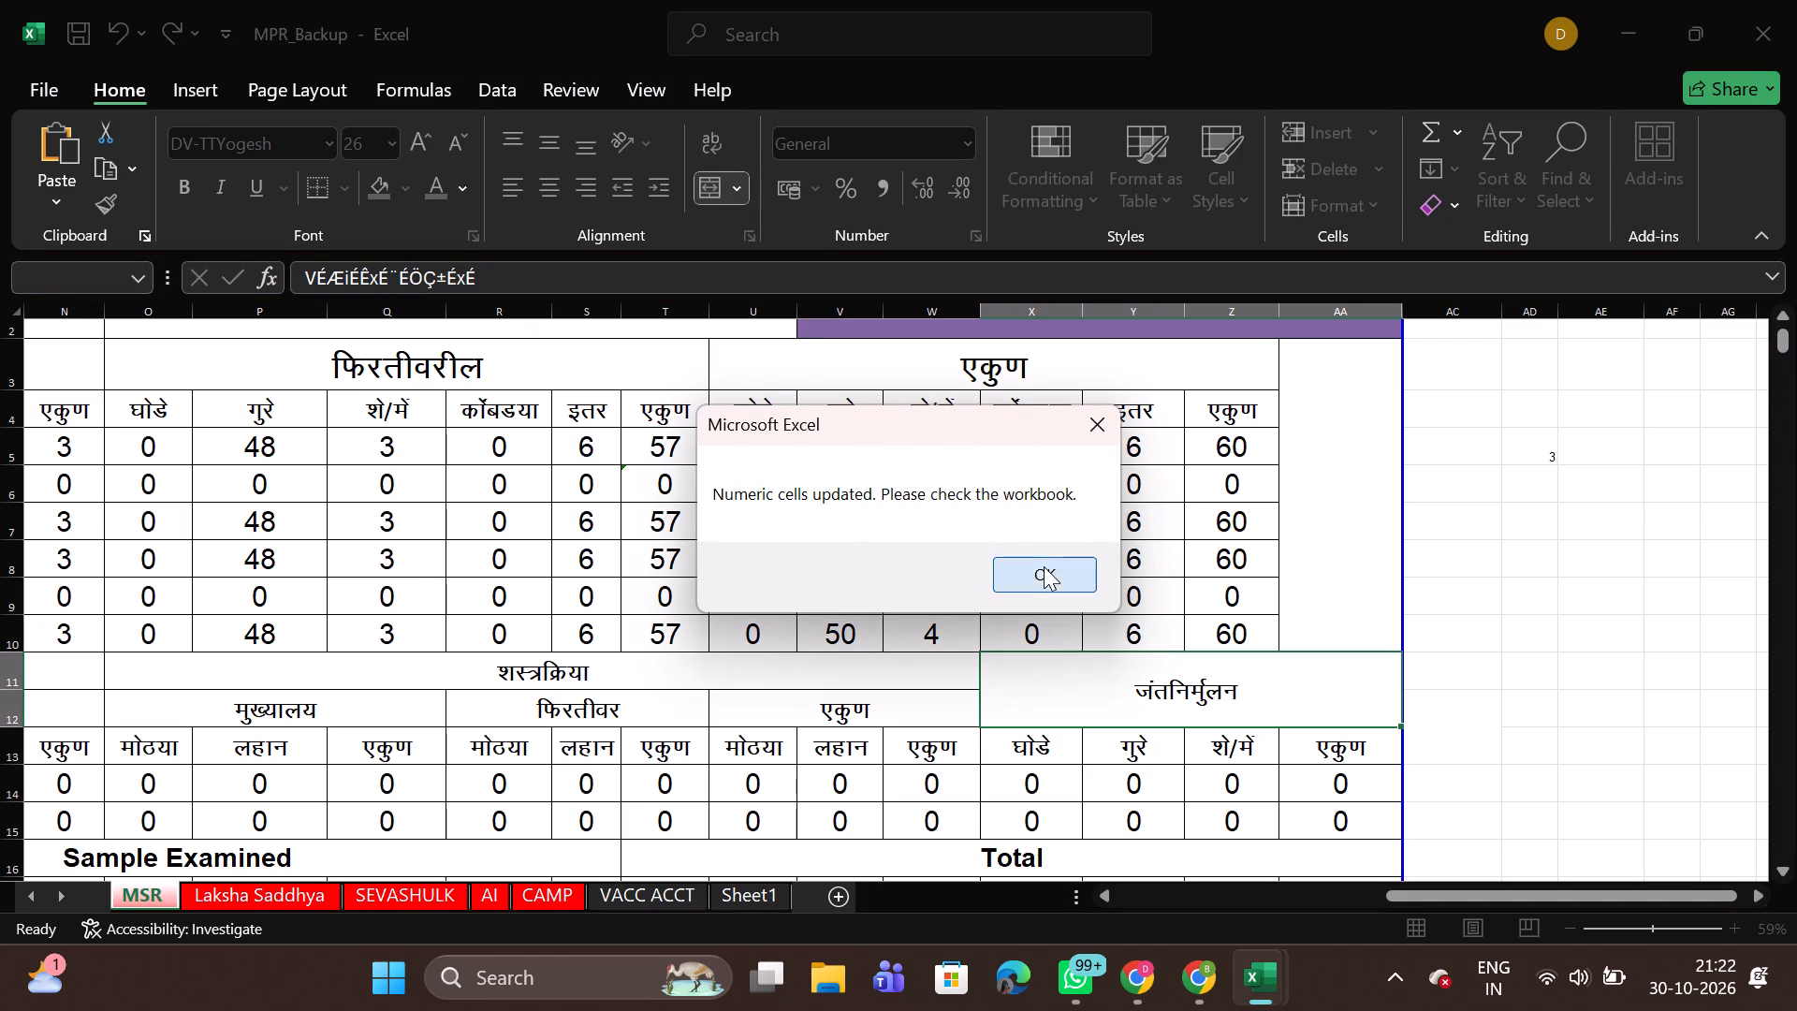
Review the MSR sheet's monthly reports from April to October 2026 to check how digits and Marathi text display.
scroll(698, 629, "right", 3)
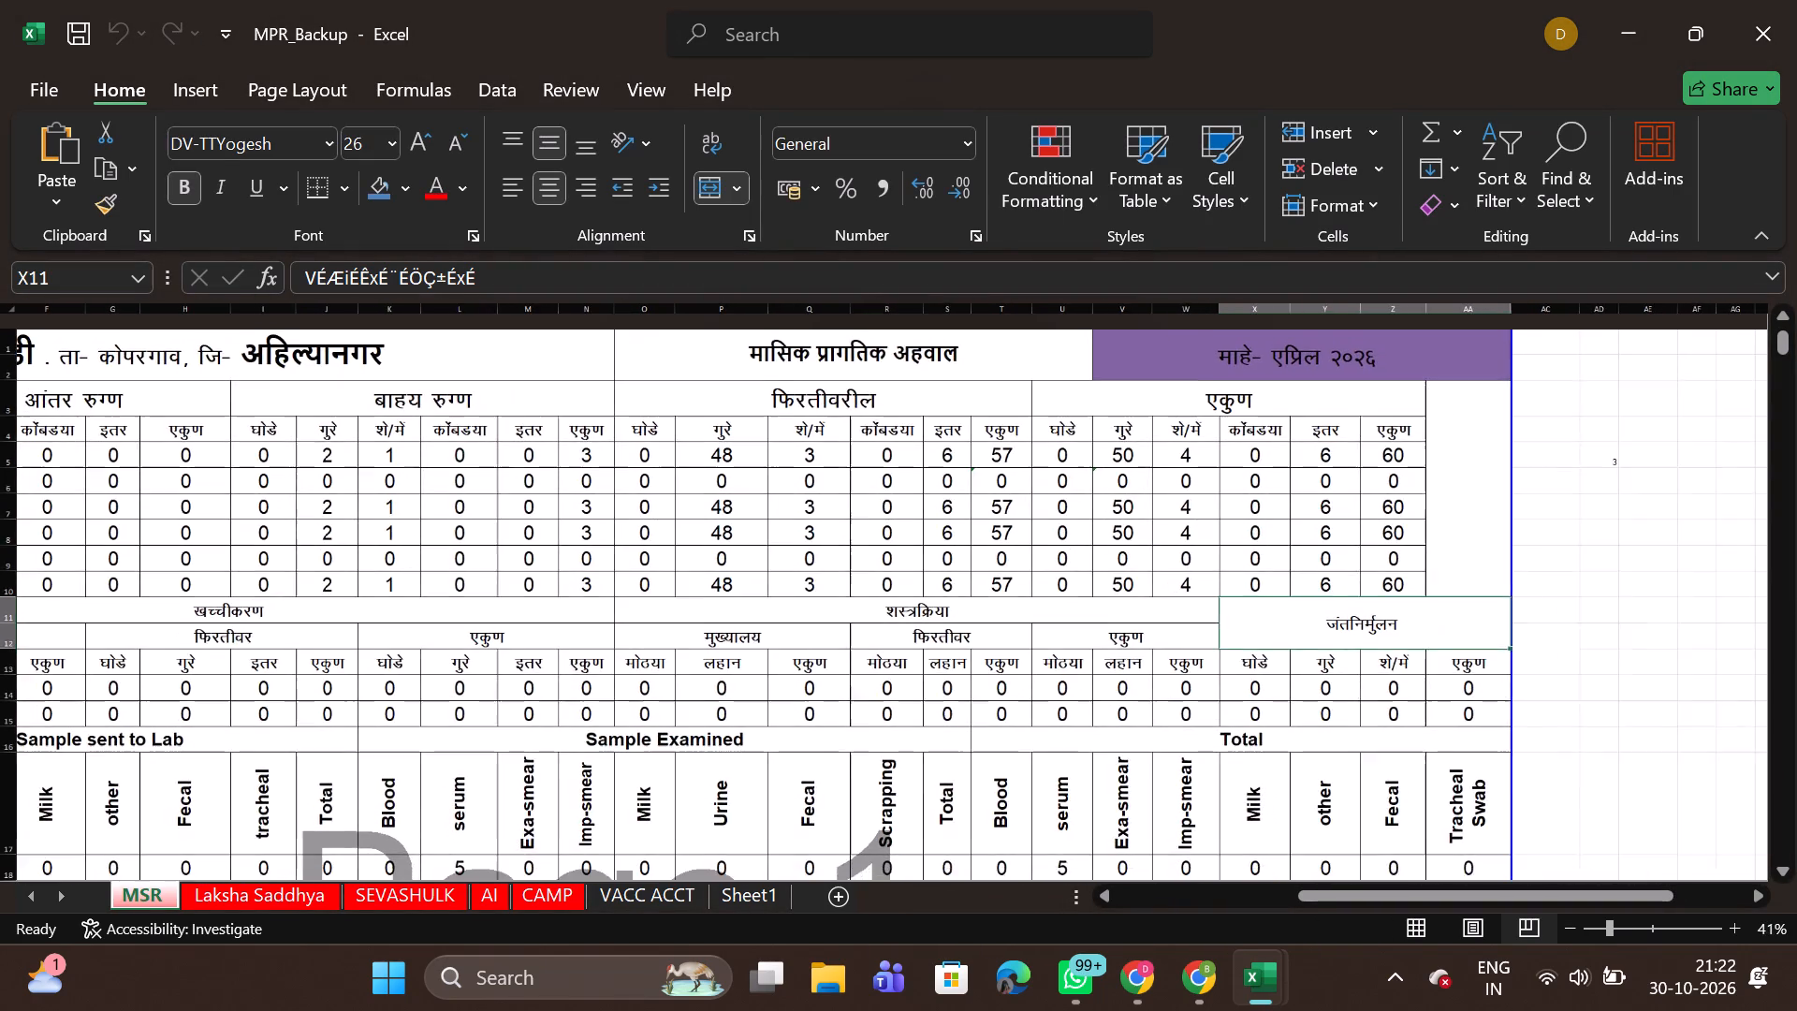
scroll(698, 629, "right", 1)
scroll(698, 629, "down", 1)
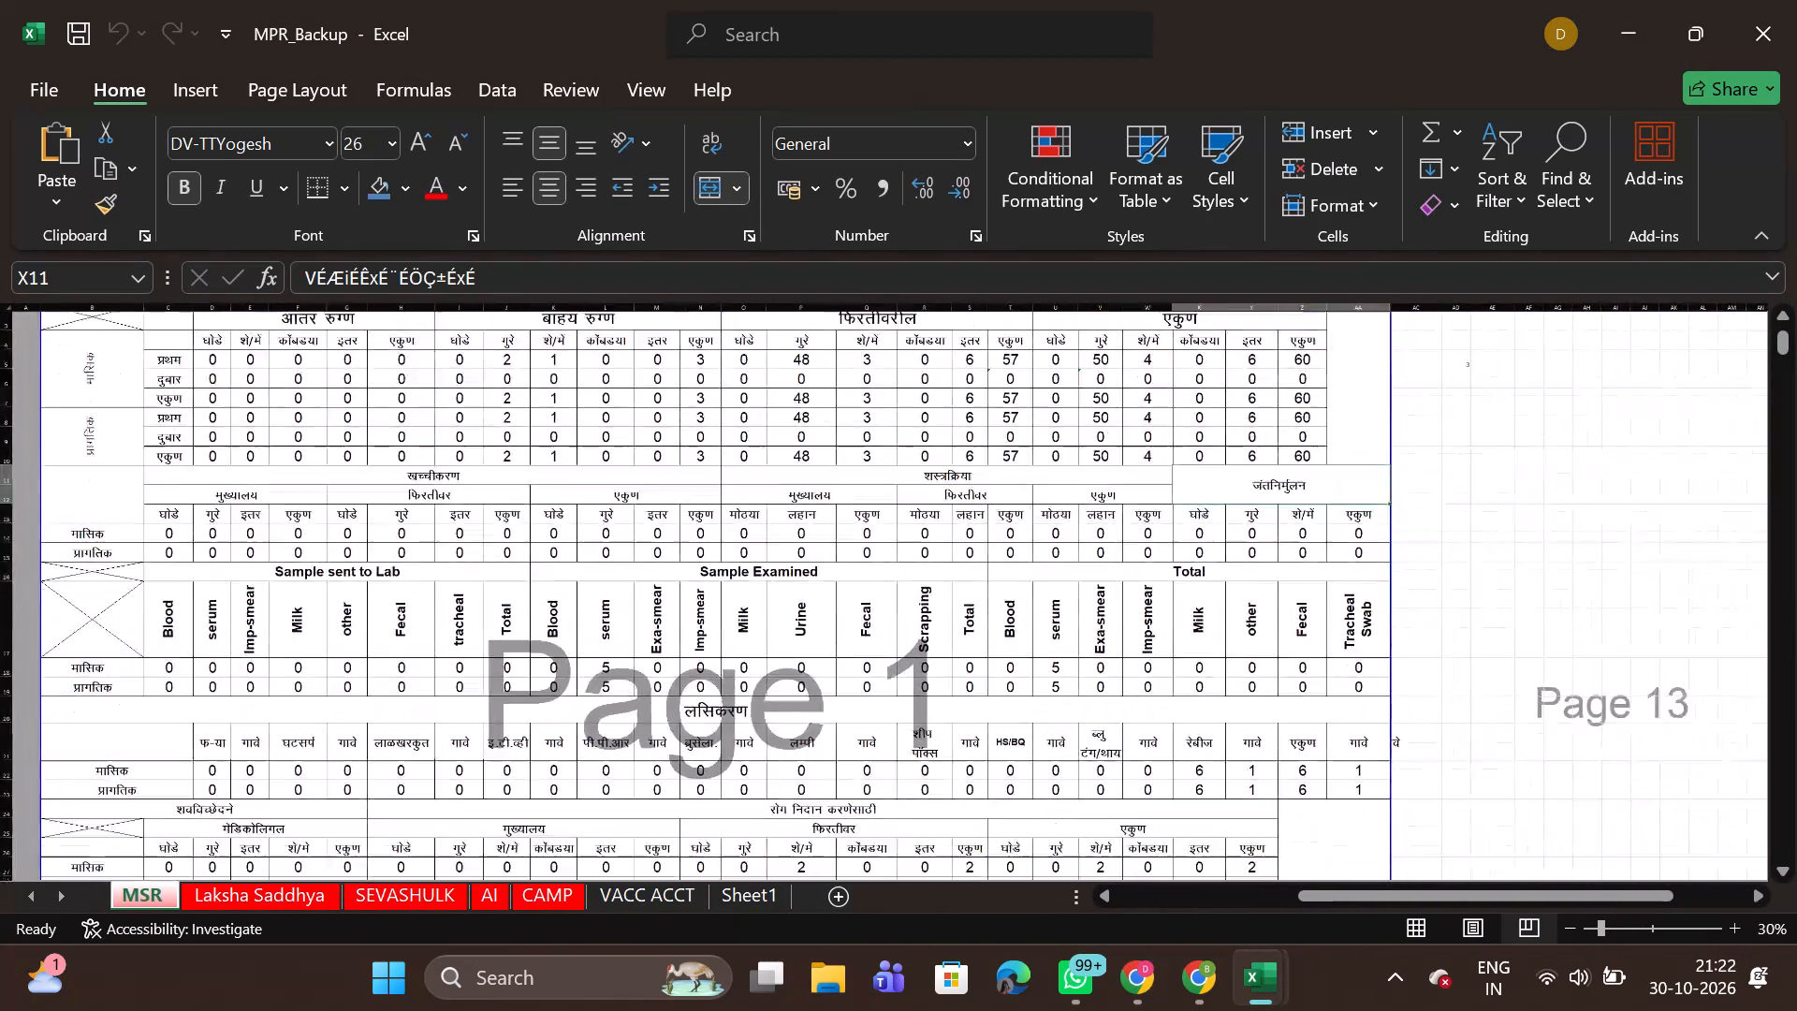
scroll(698, 629, "down", 6)
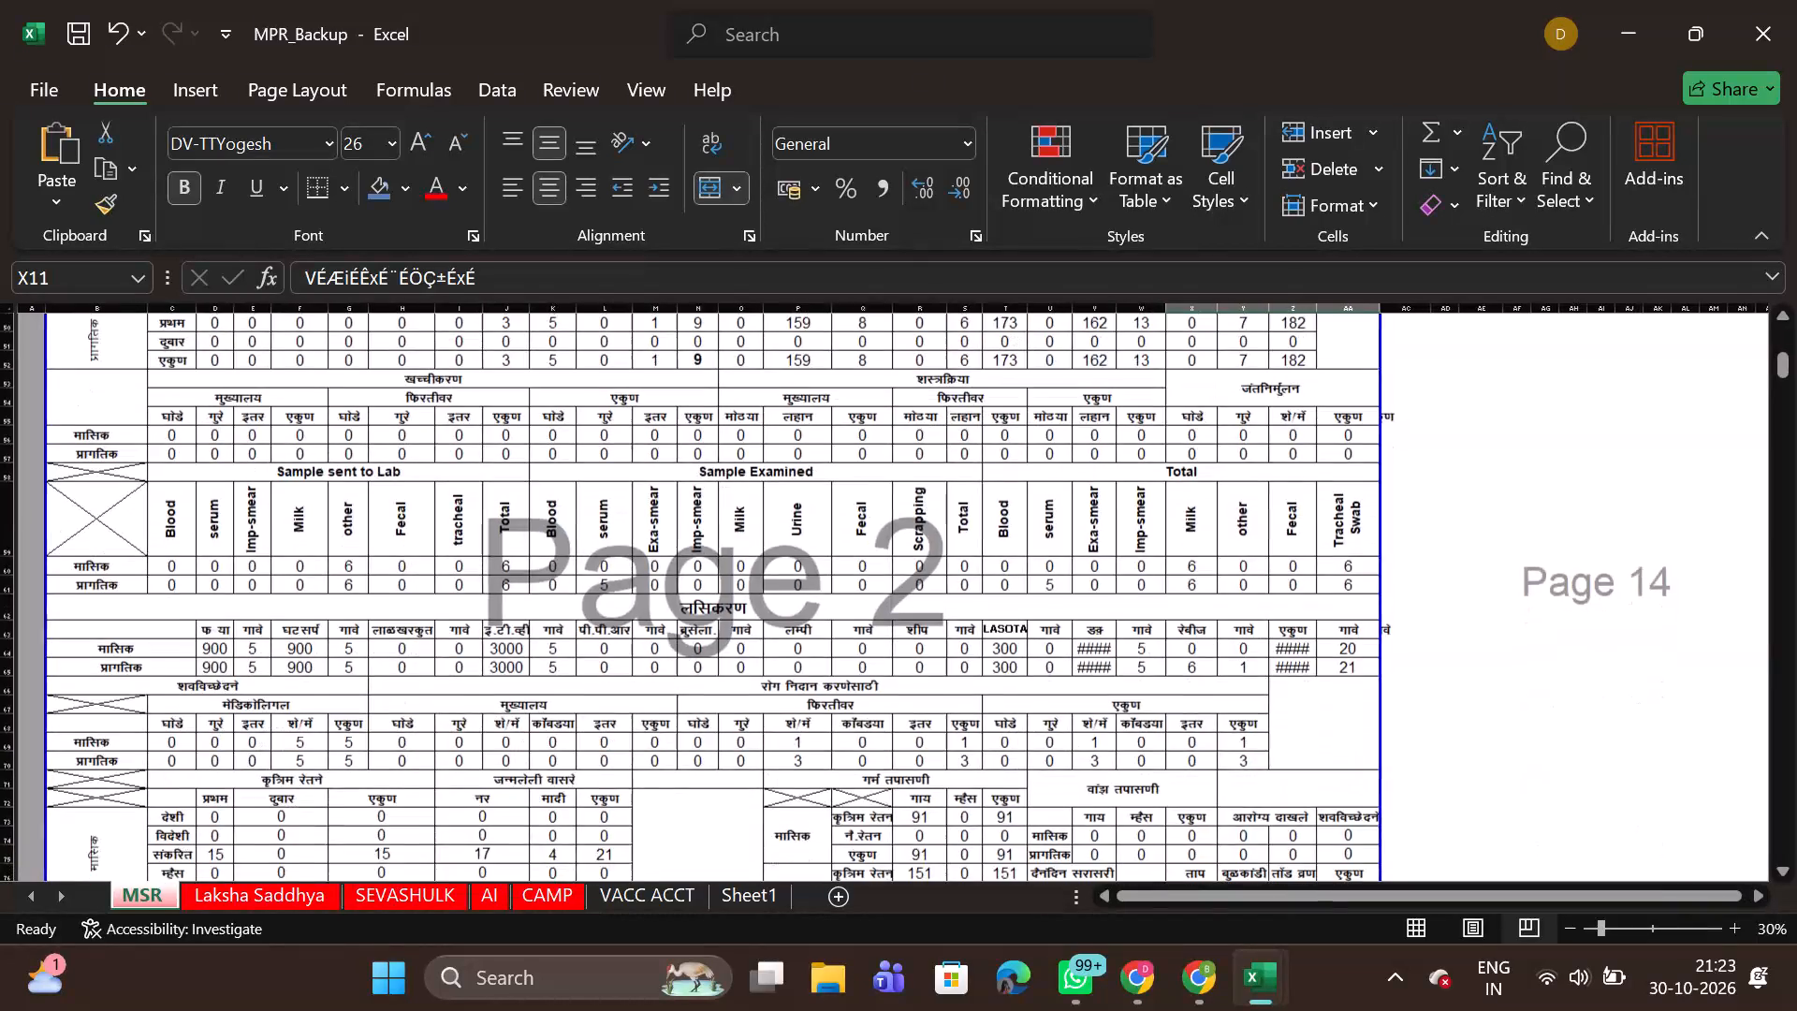
scroll(698, 629, "down", 4)
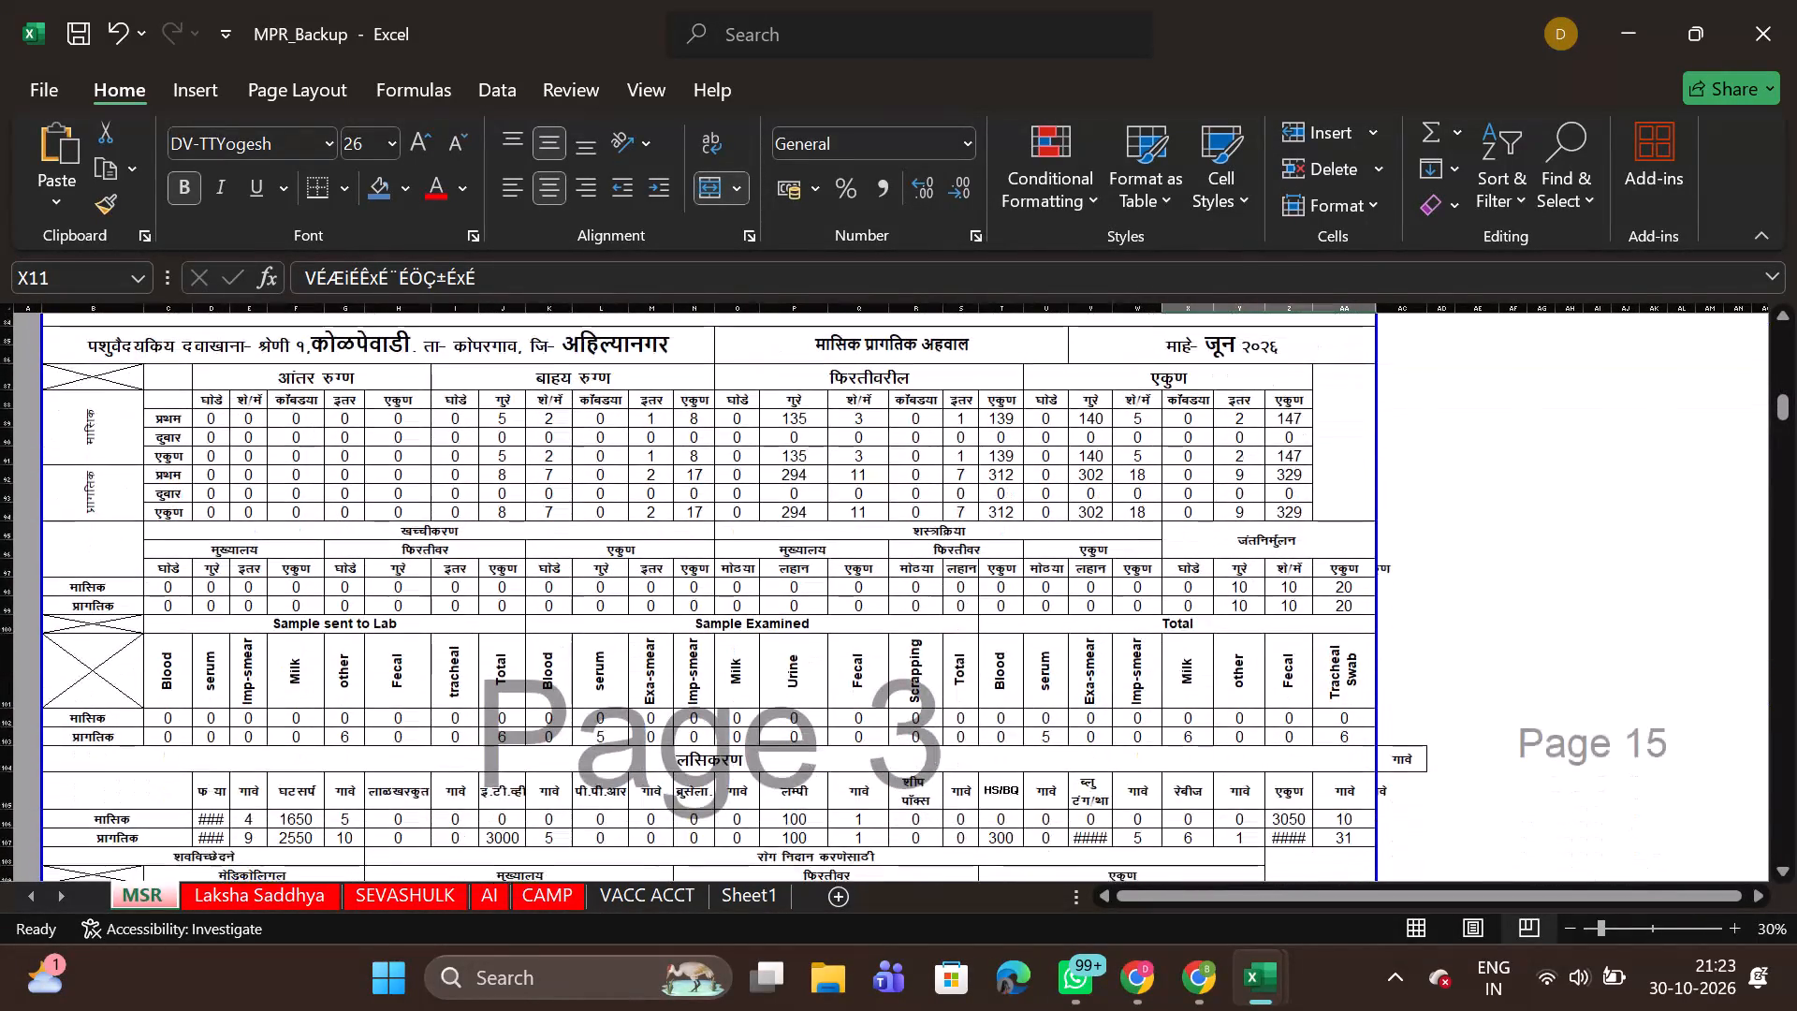
scroll(698, 629, "down", 6)
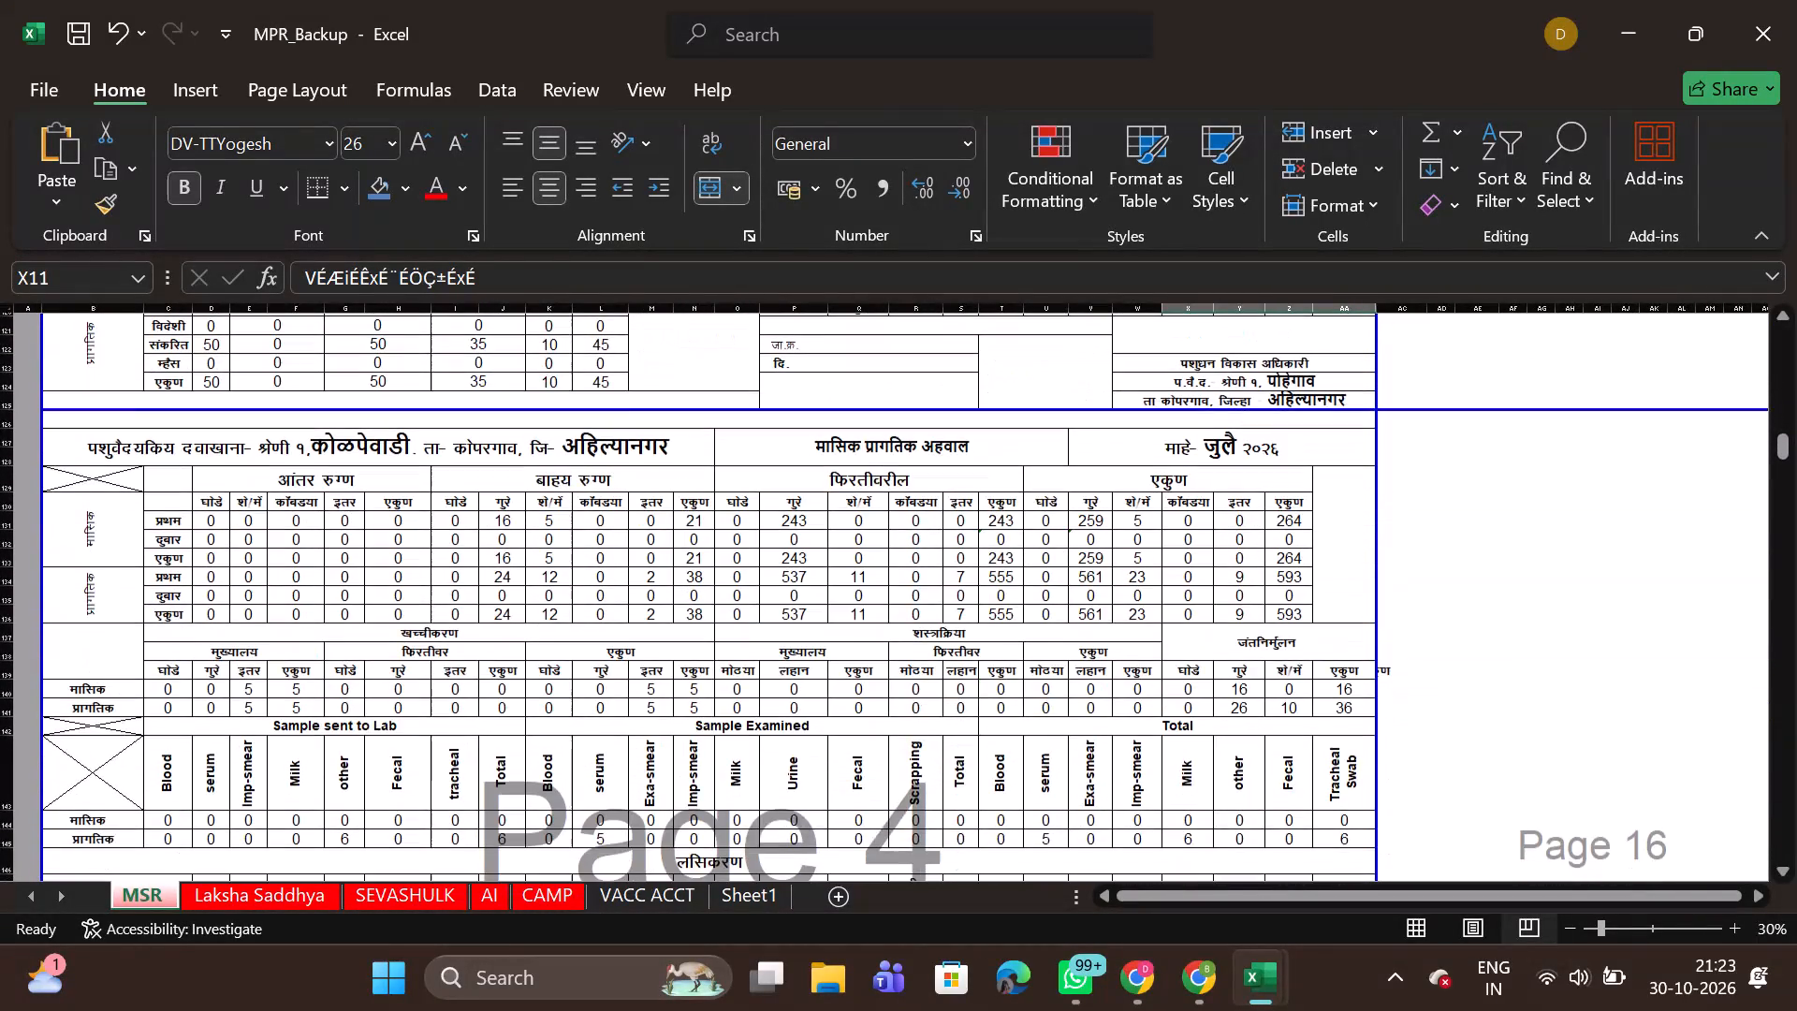
scroll(698, 629, "down", 6)
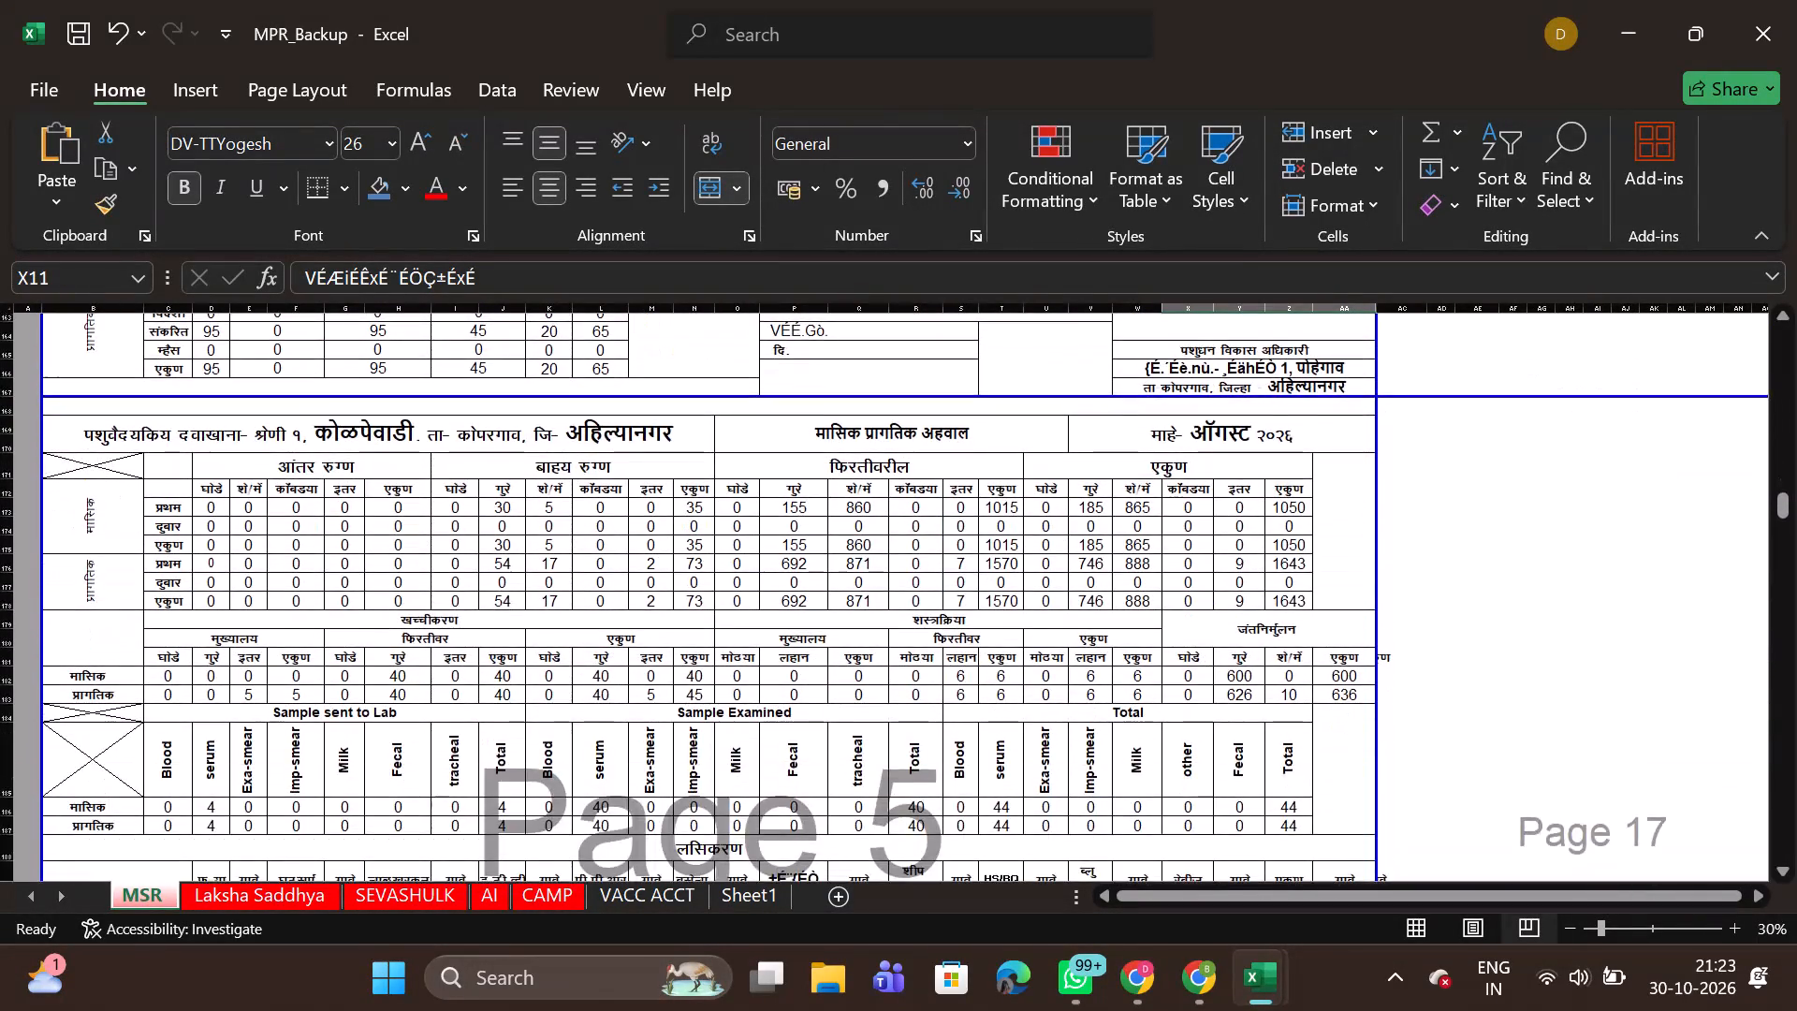
scroll(698, 629, "down", 7)
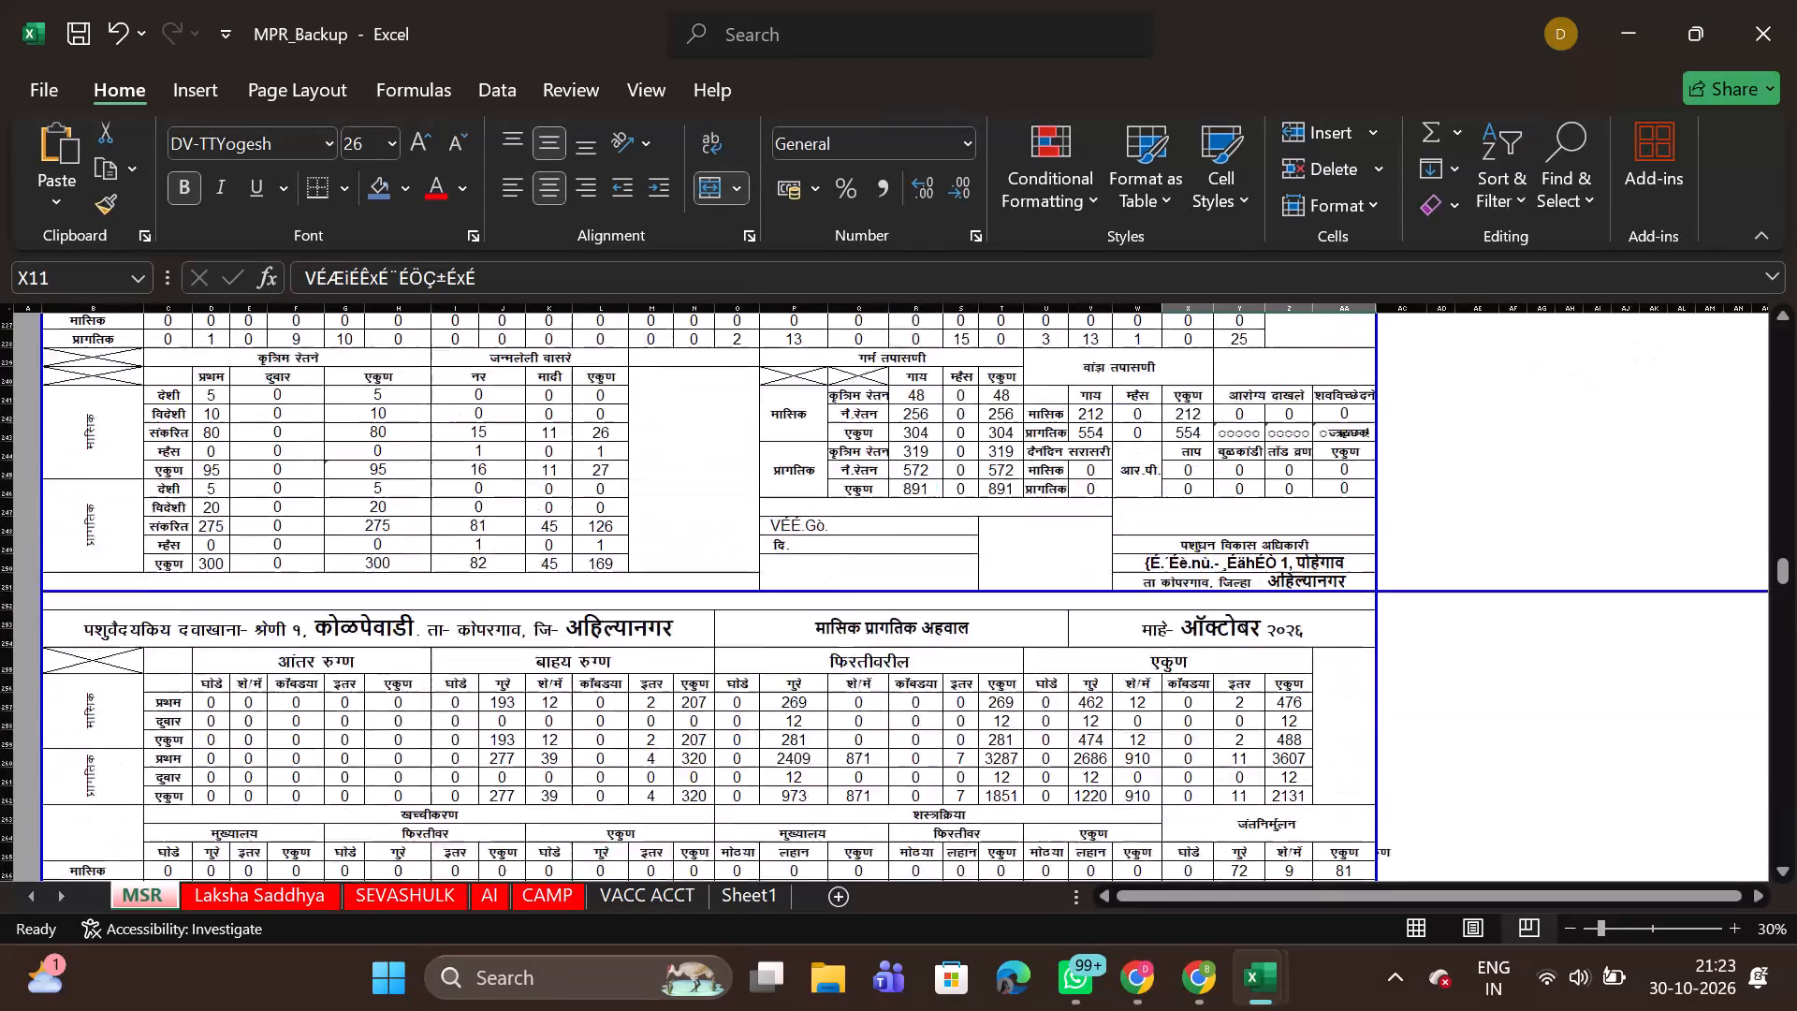
scroll(698, 629, "down", 1)
Recheck the MSR reports from October back to July 2026 for text or numbers that display incorrectly.
scroll(698, 629, "up", 2)
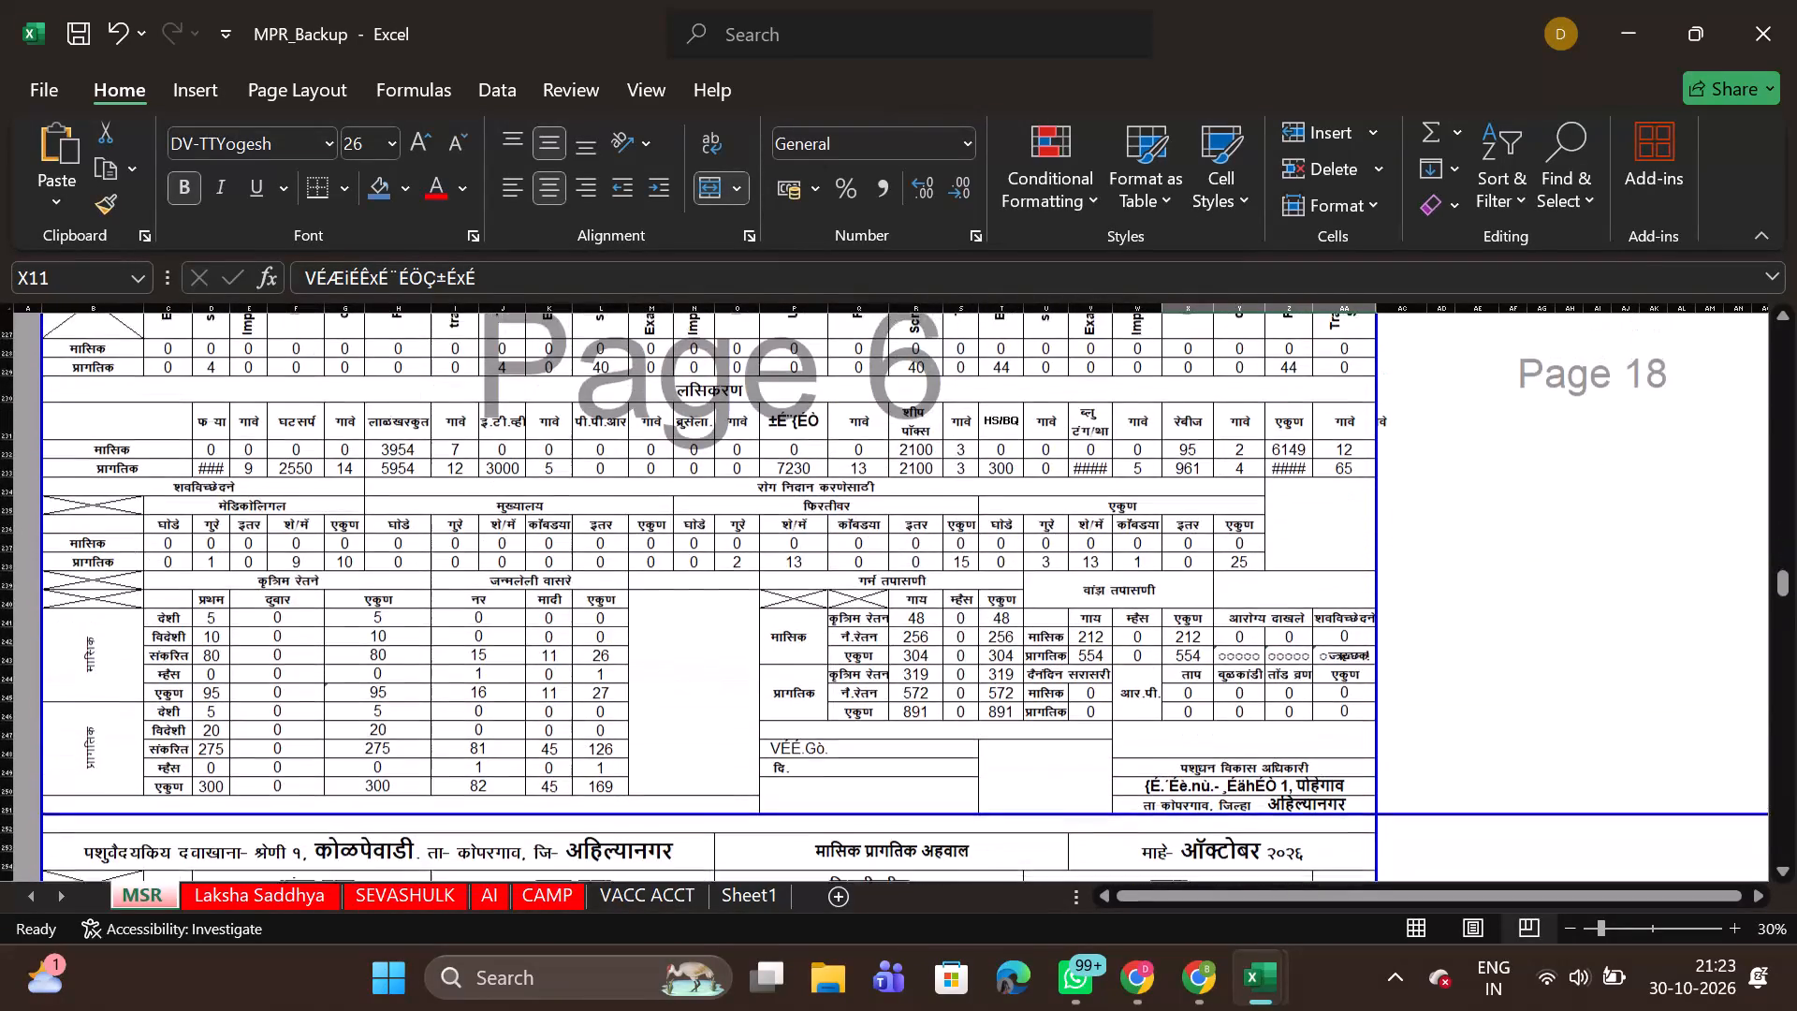
scroll(698, 629, "up", 4)
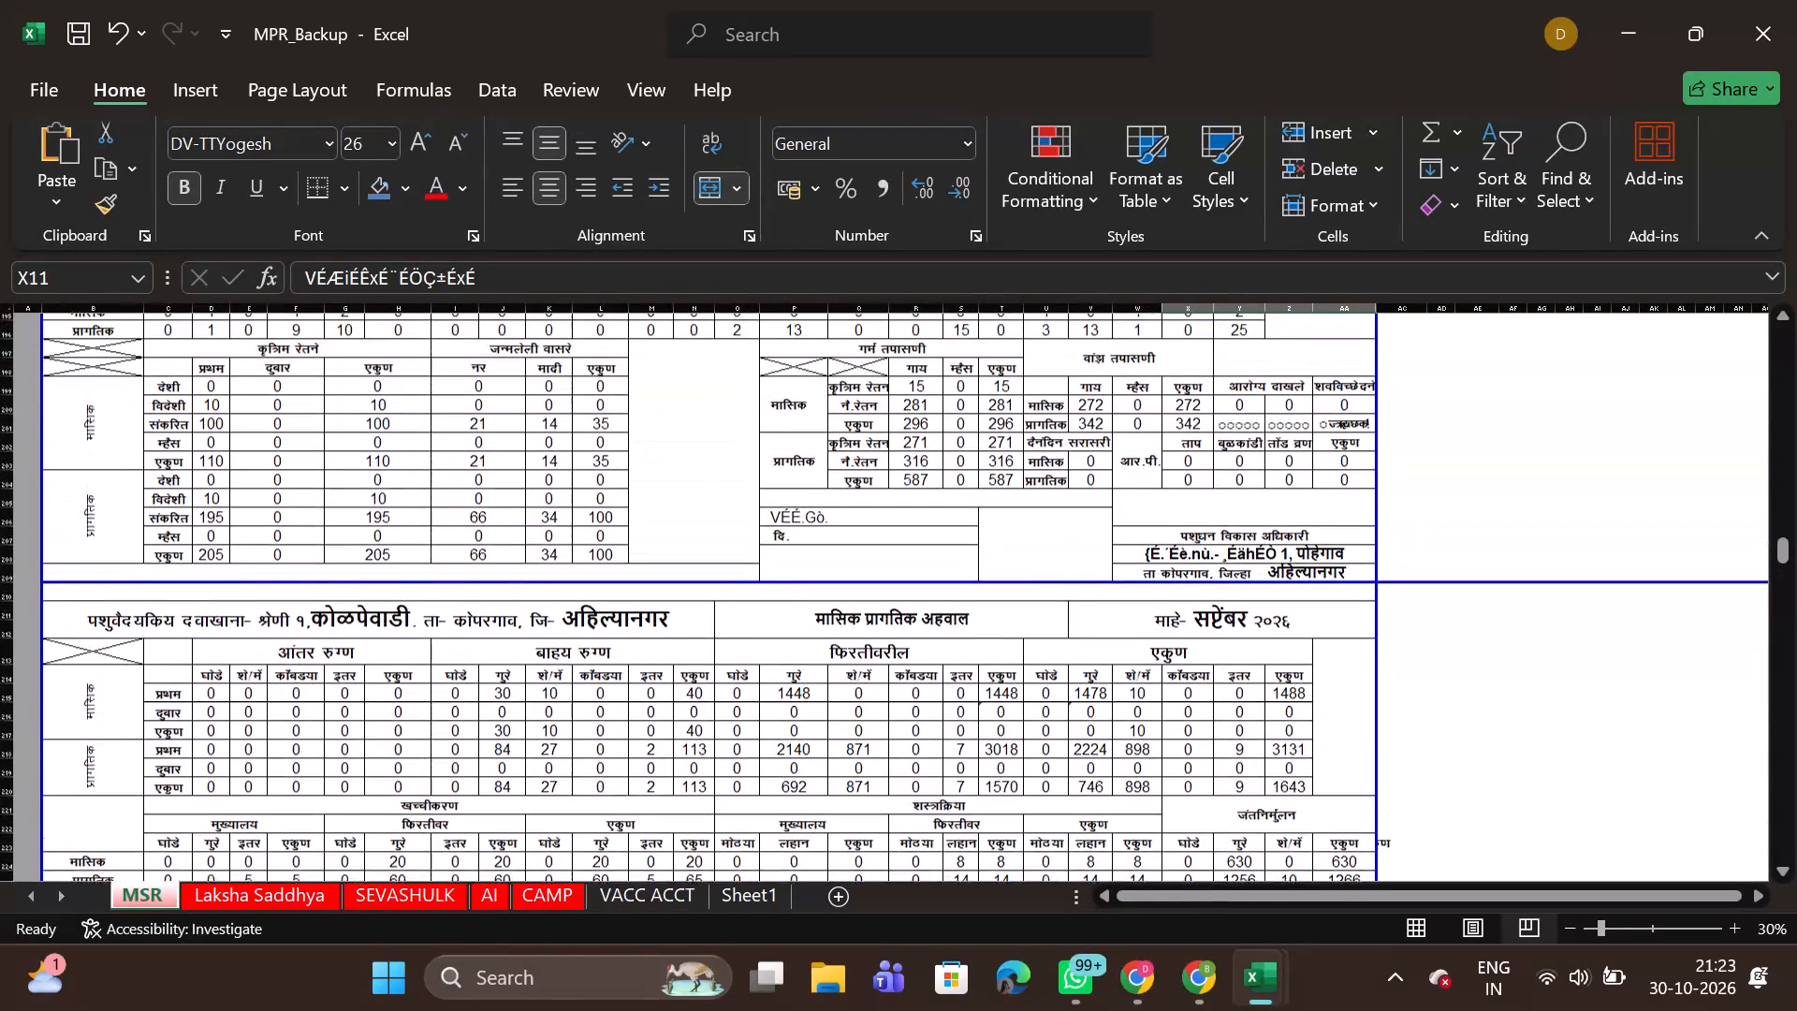
scroll(698, 629, "up", 4)
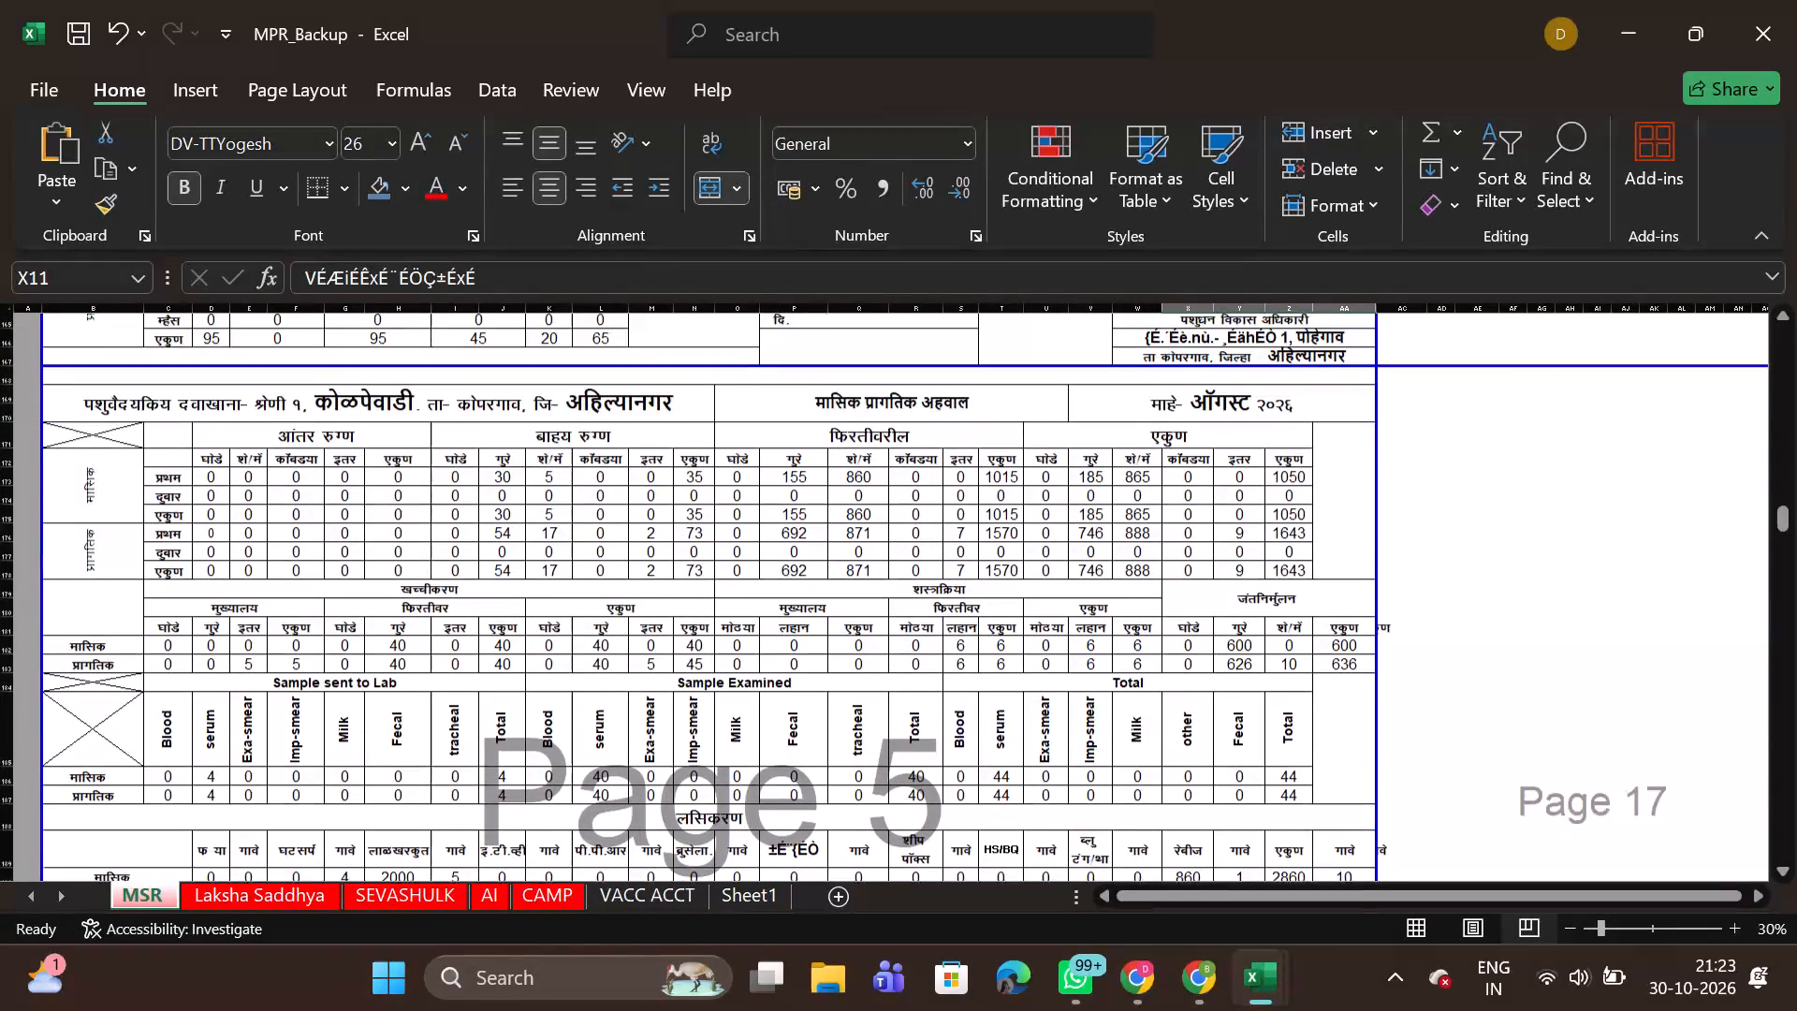
scroll(698, 629, "up", 5)
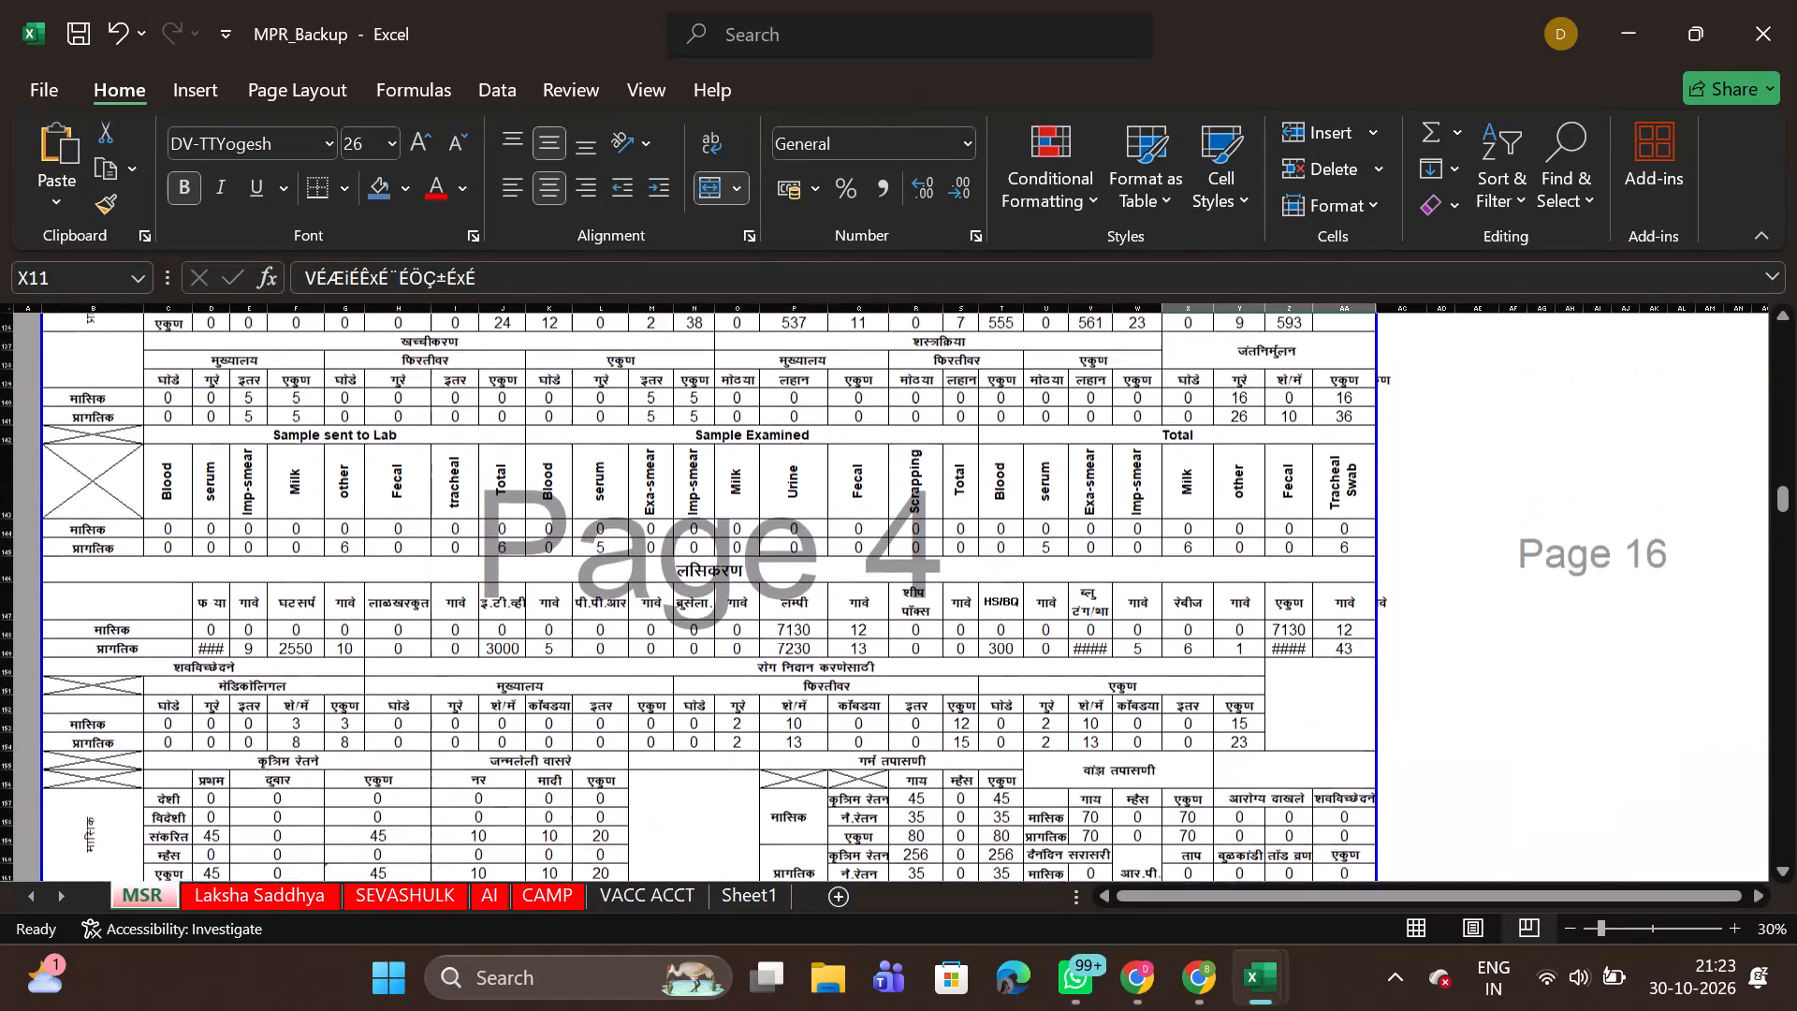
scroll(698, 629, "up", 2)
scroll(698, 629, "down", 1)
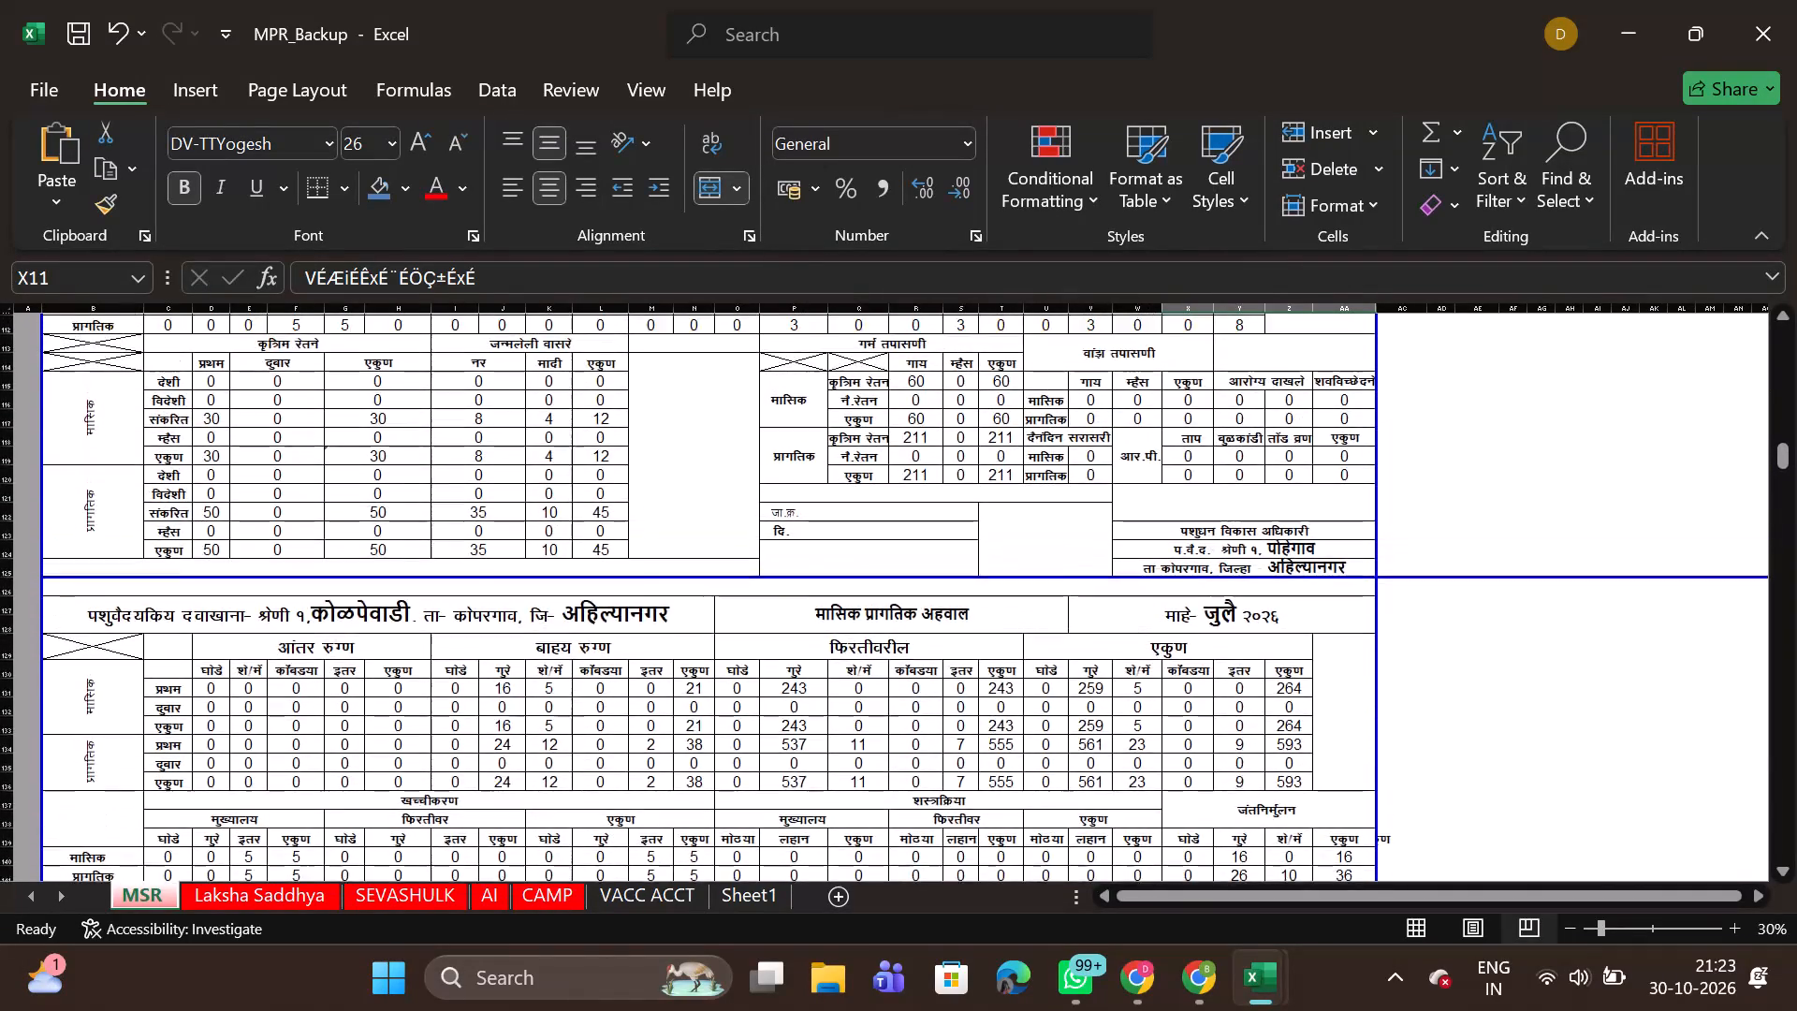
scroll(698, 629, "down", 2)
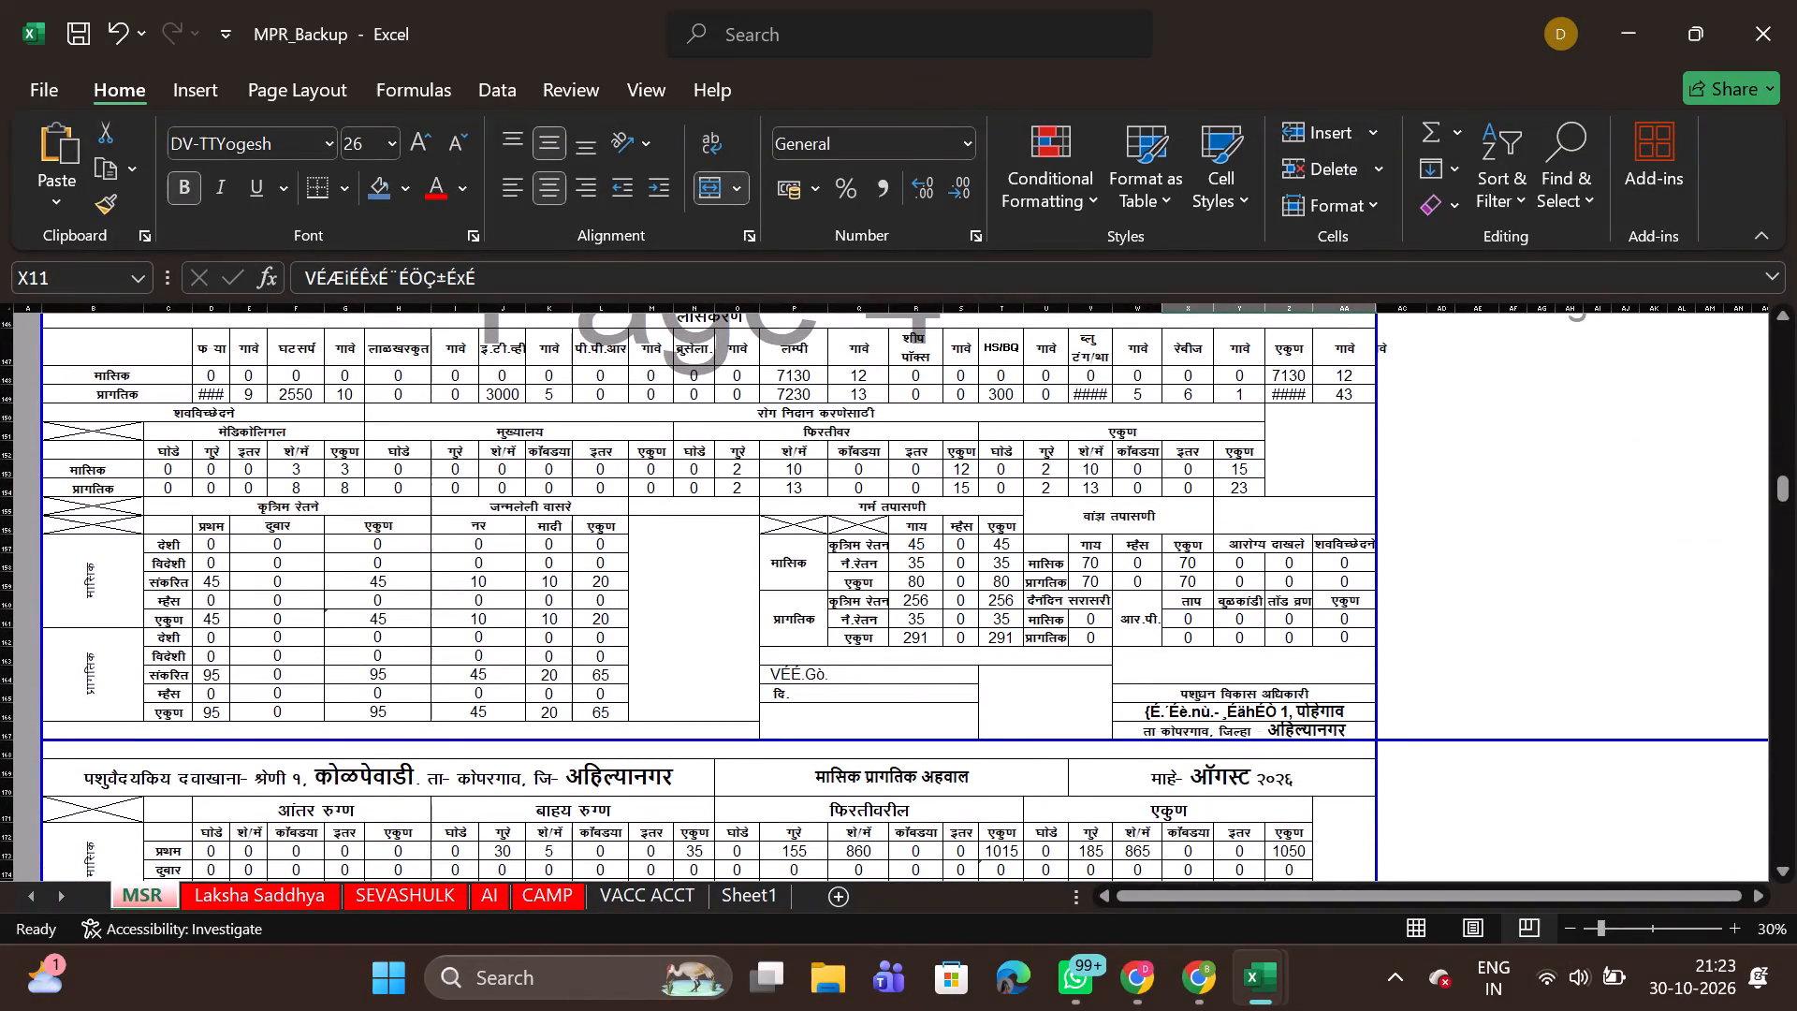
Inspect the contents and fonts of MSR cells P164, V169, P160, P149 and Q149, covering labels, the August heading and formulas.
left_click(814, 667)
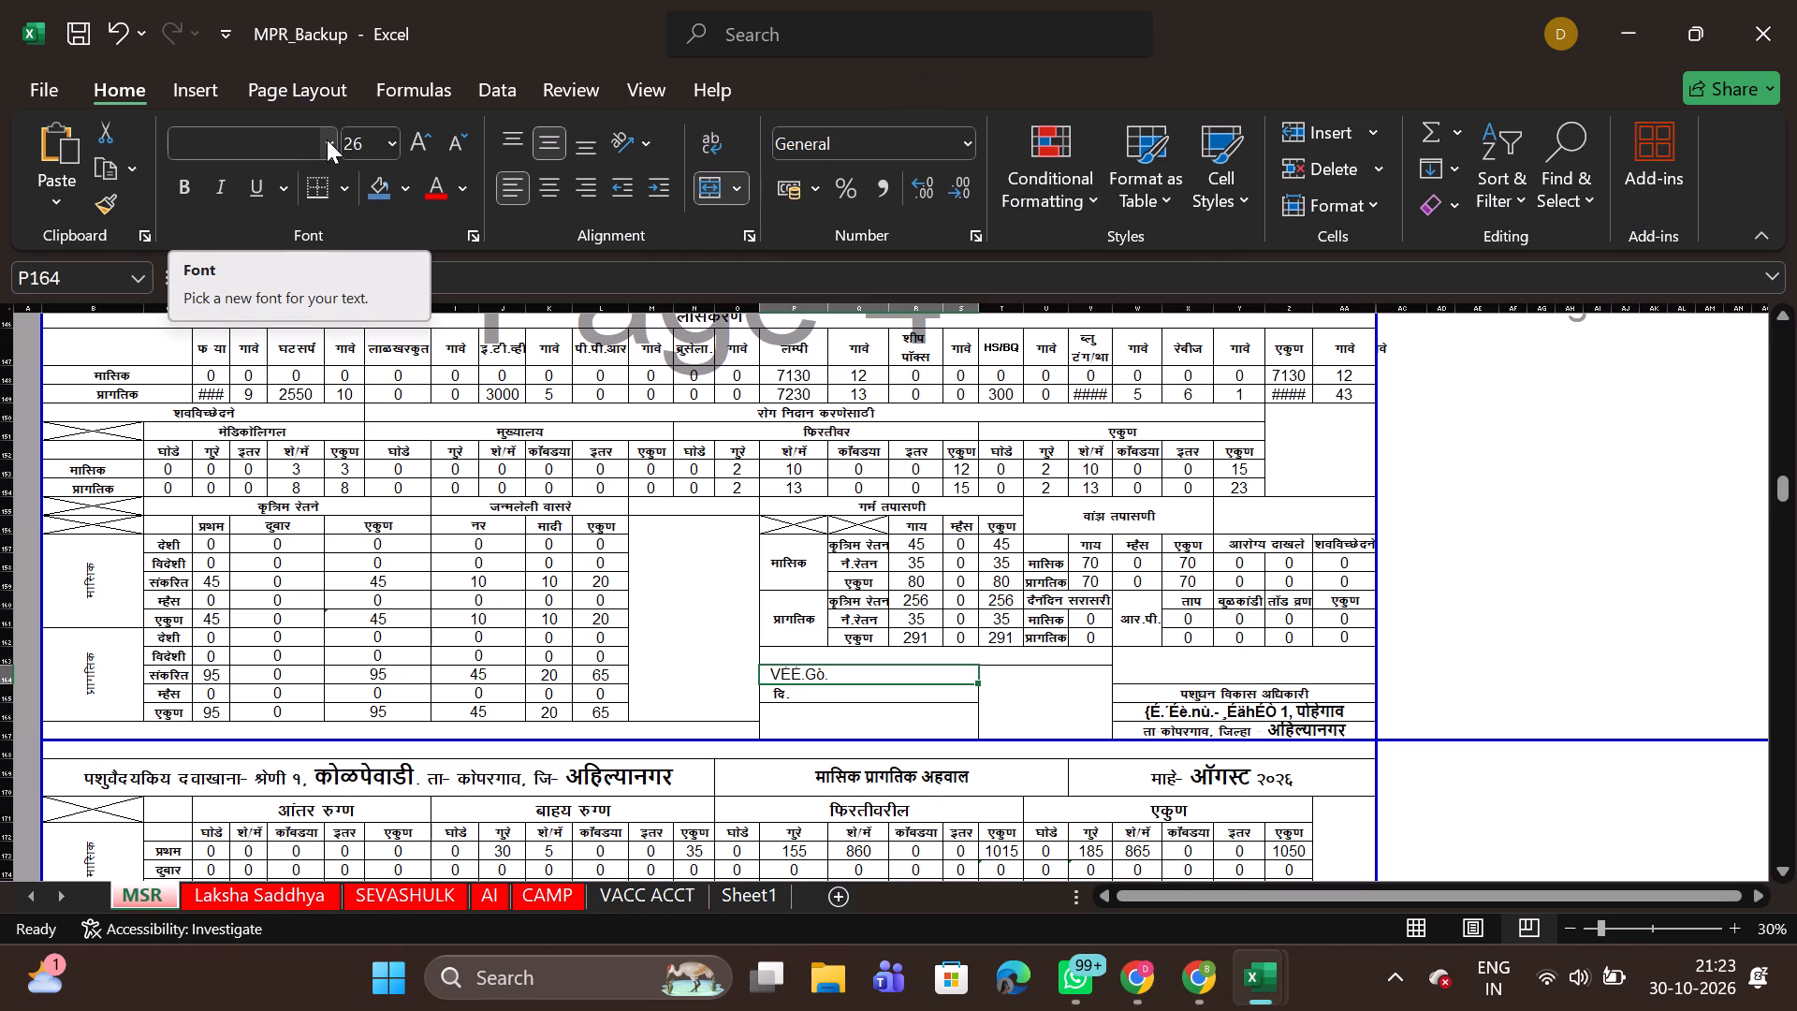
left_click(1273, 783)
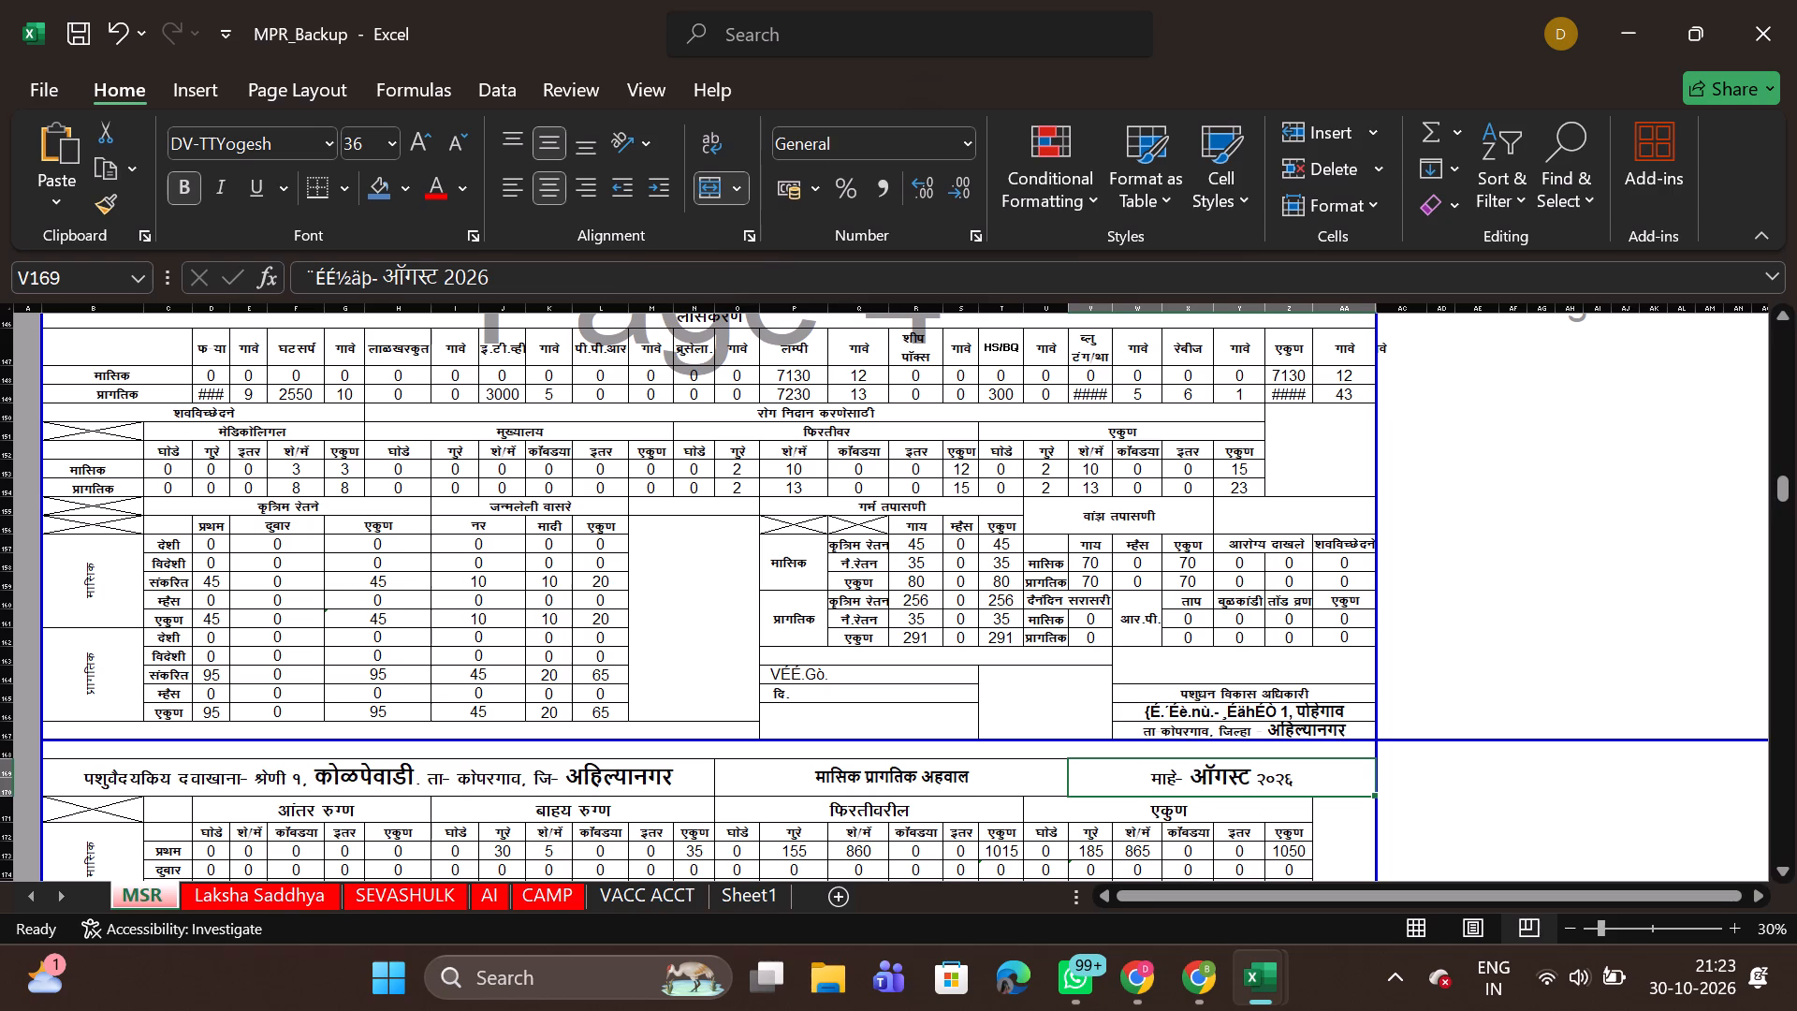
left_click(809, 592)
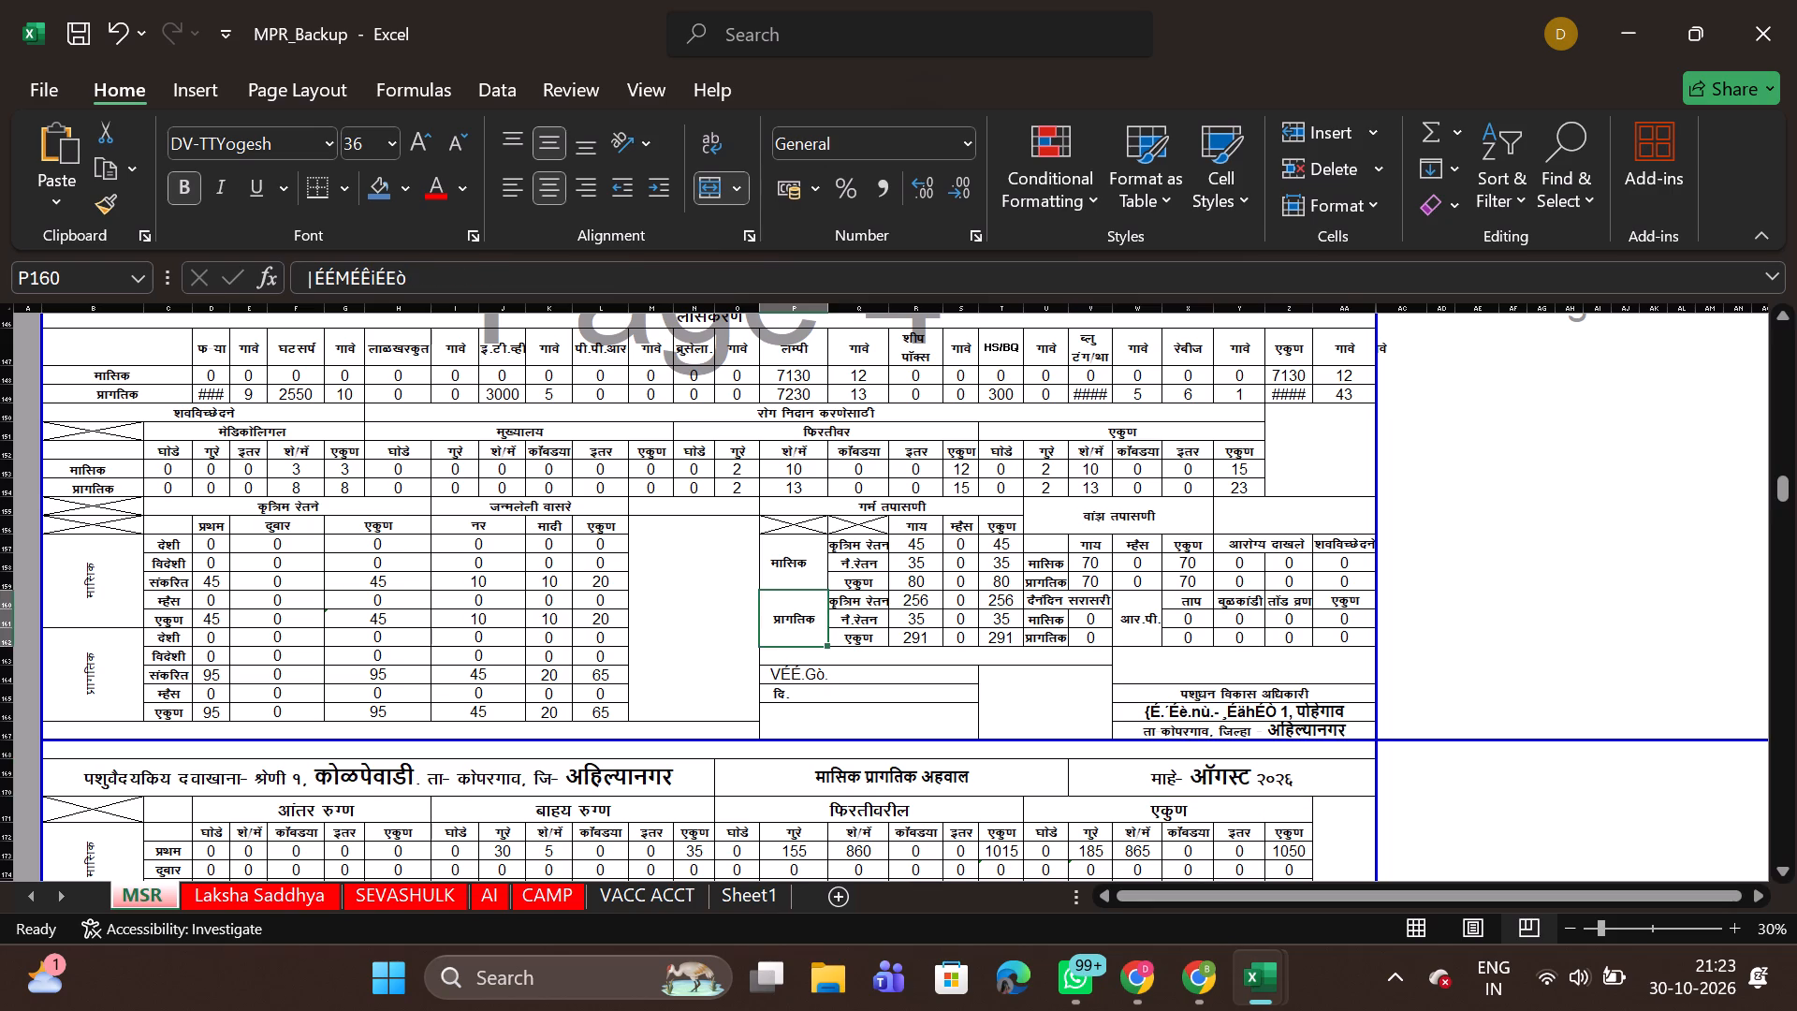
scroll(809, 592, "up", 1)
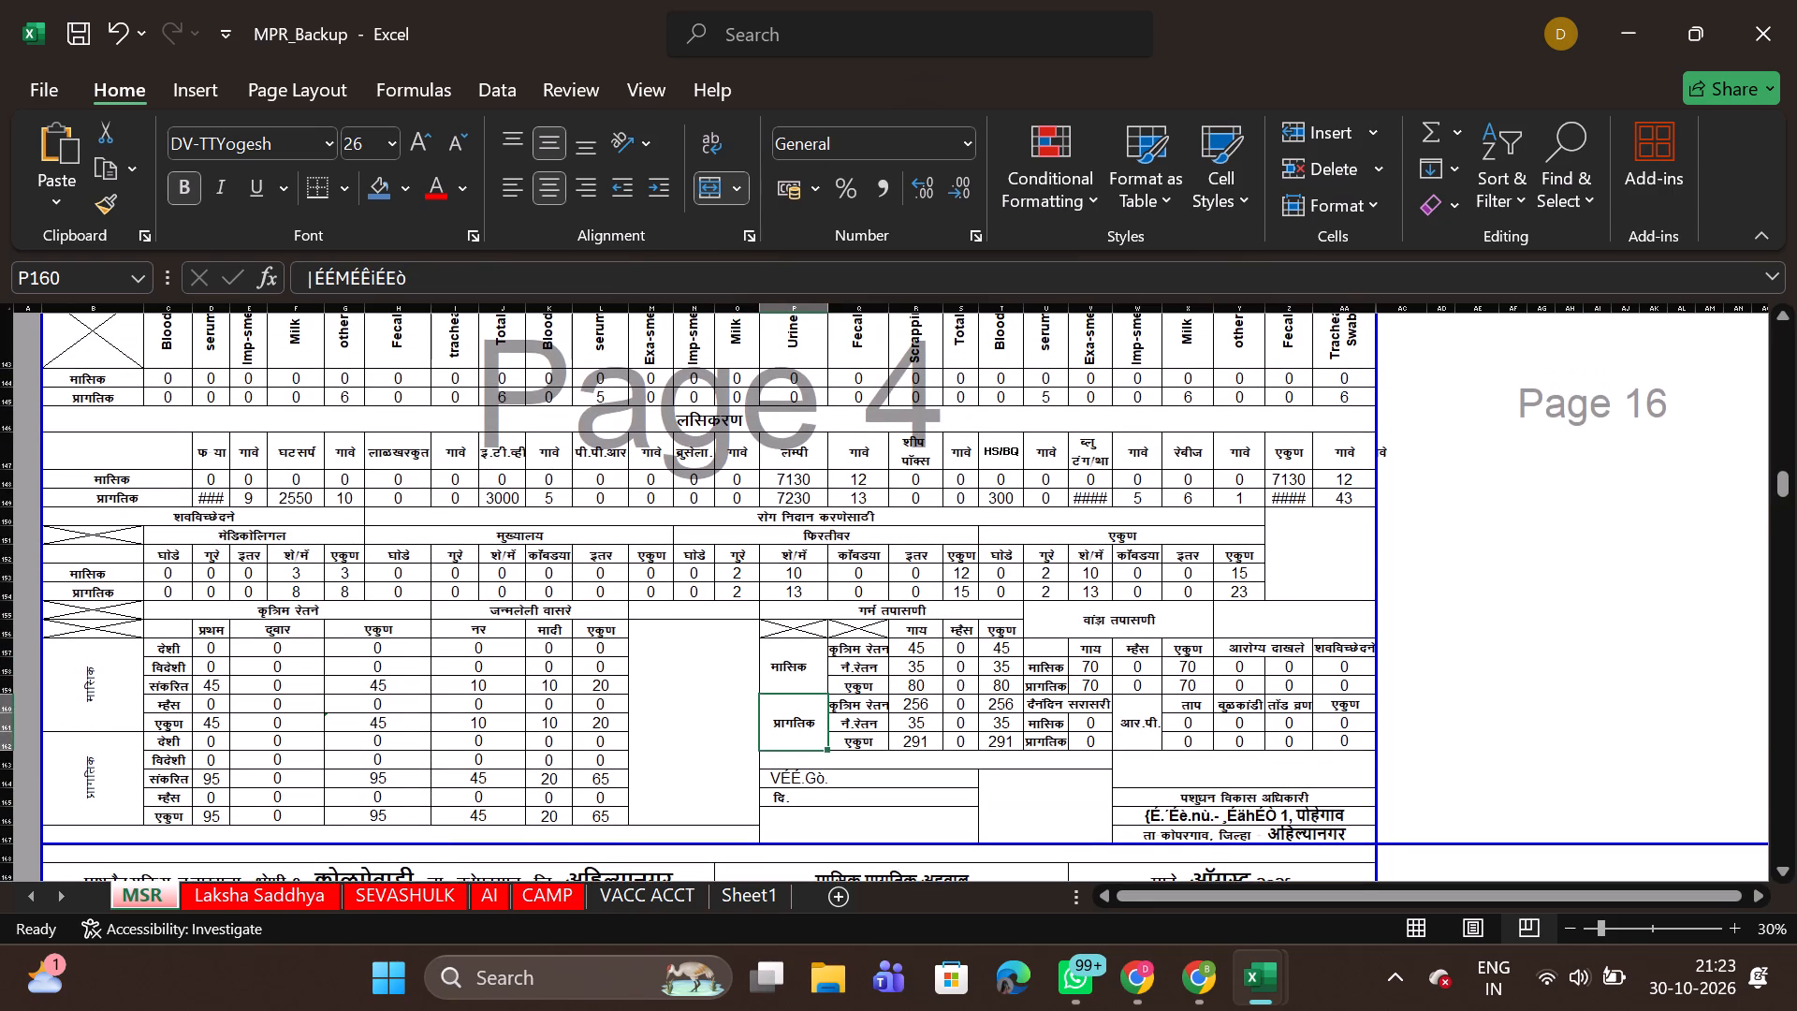
scroll(809, 592, "up", 1)
left_click(809, 583)
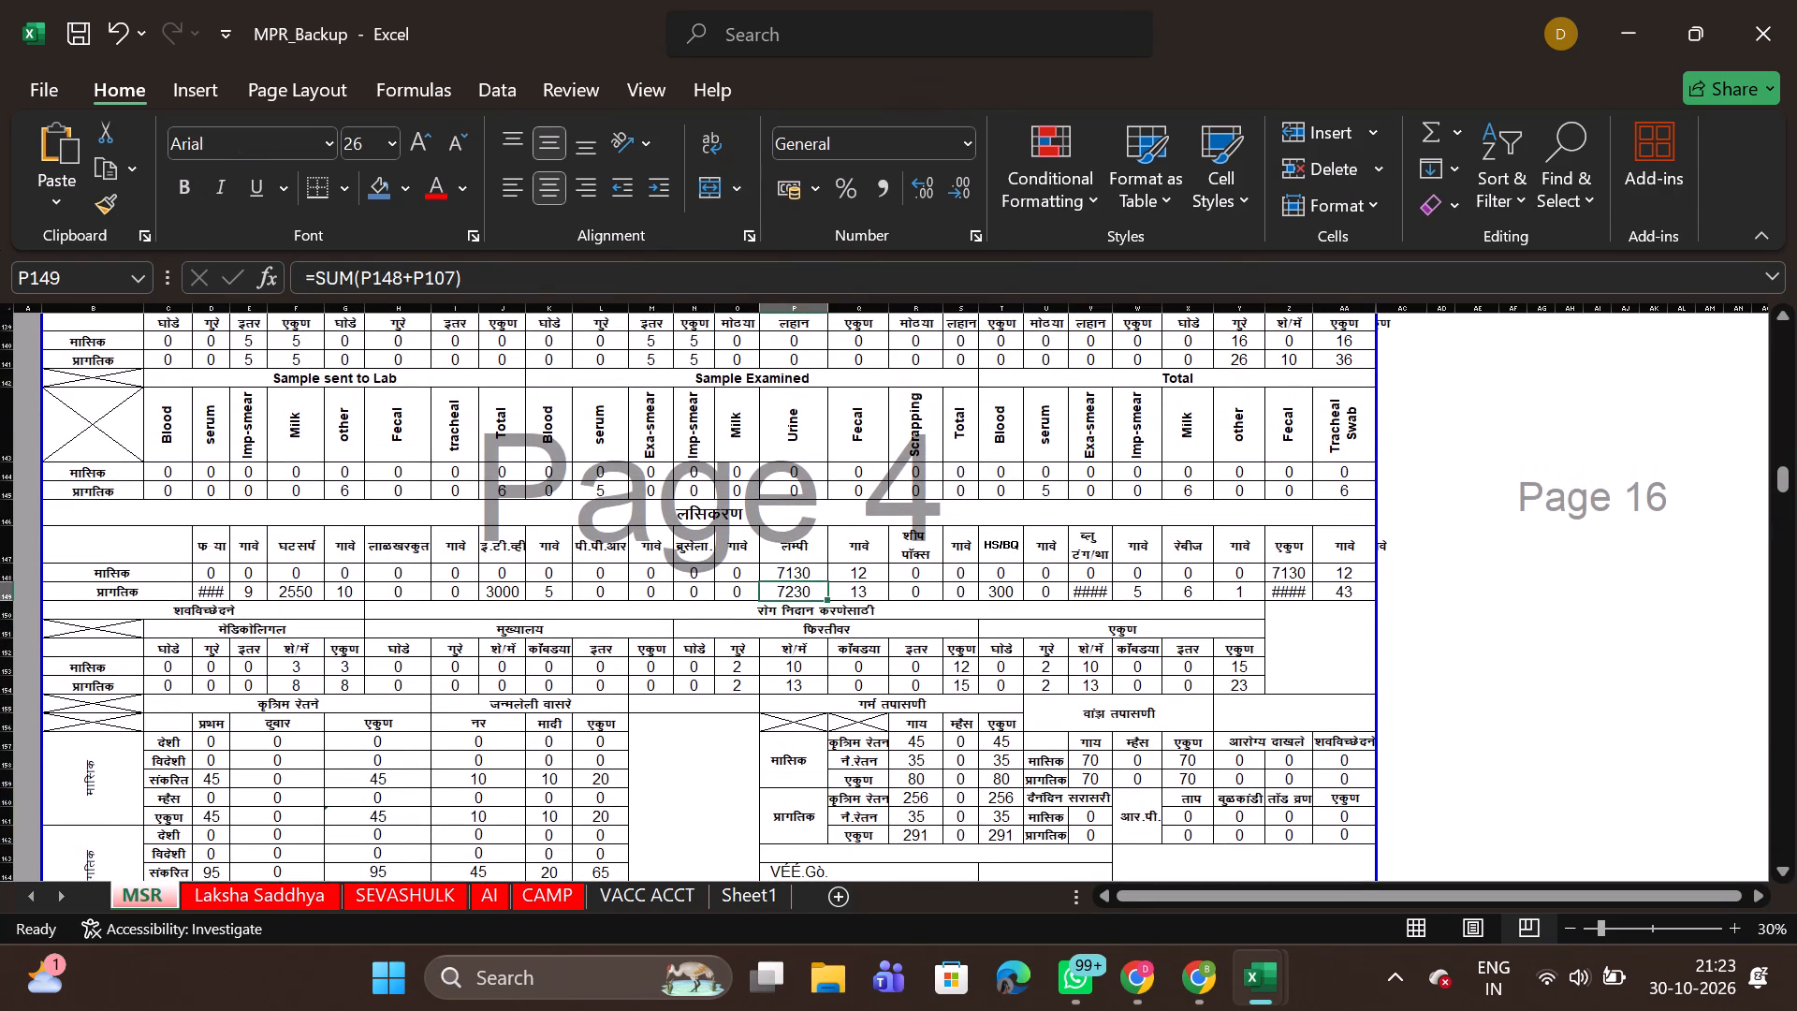
left_click(854, 588)
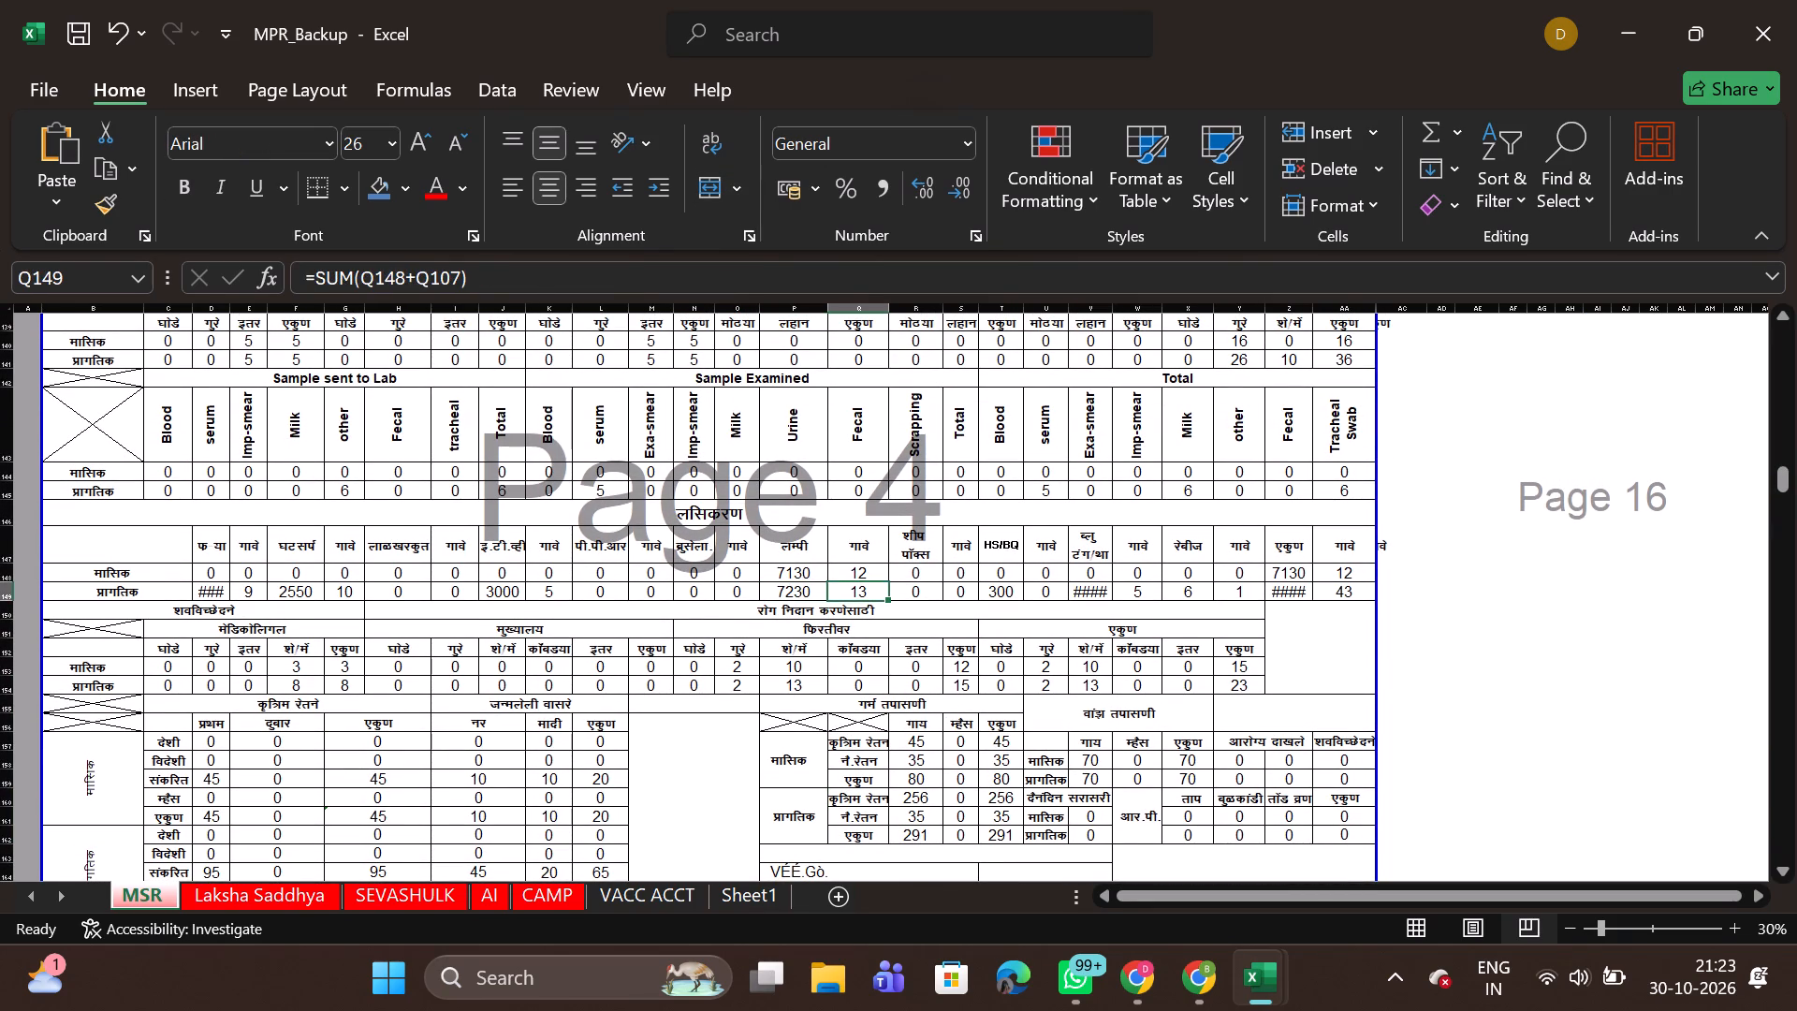
Compare the June, July and August 2026 report pages on MSR, and inspect the garbled label in cell P164.
scroll(854, 588, "down", 2)
scroll(854, 588, "up", 5)
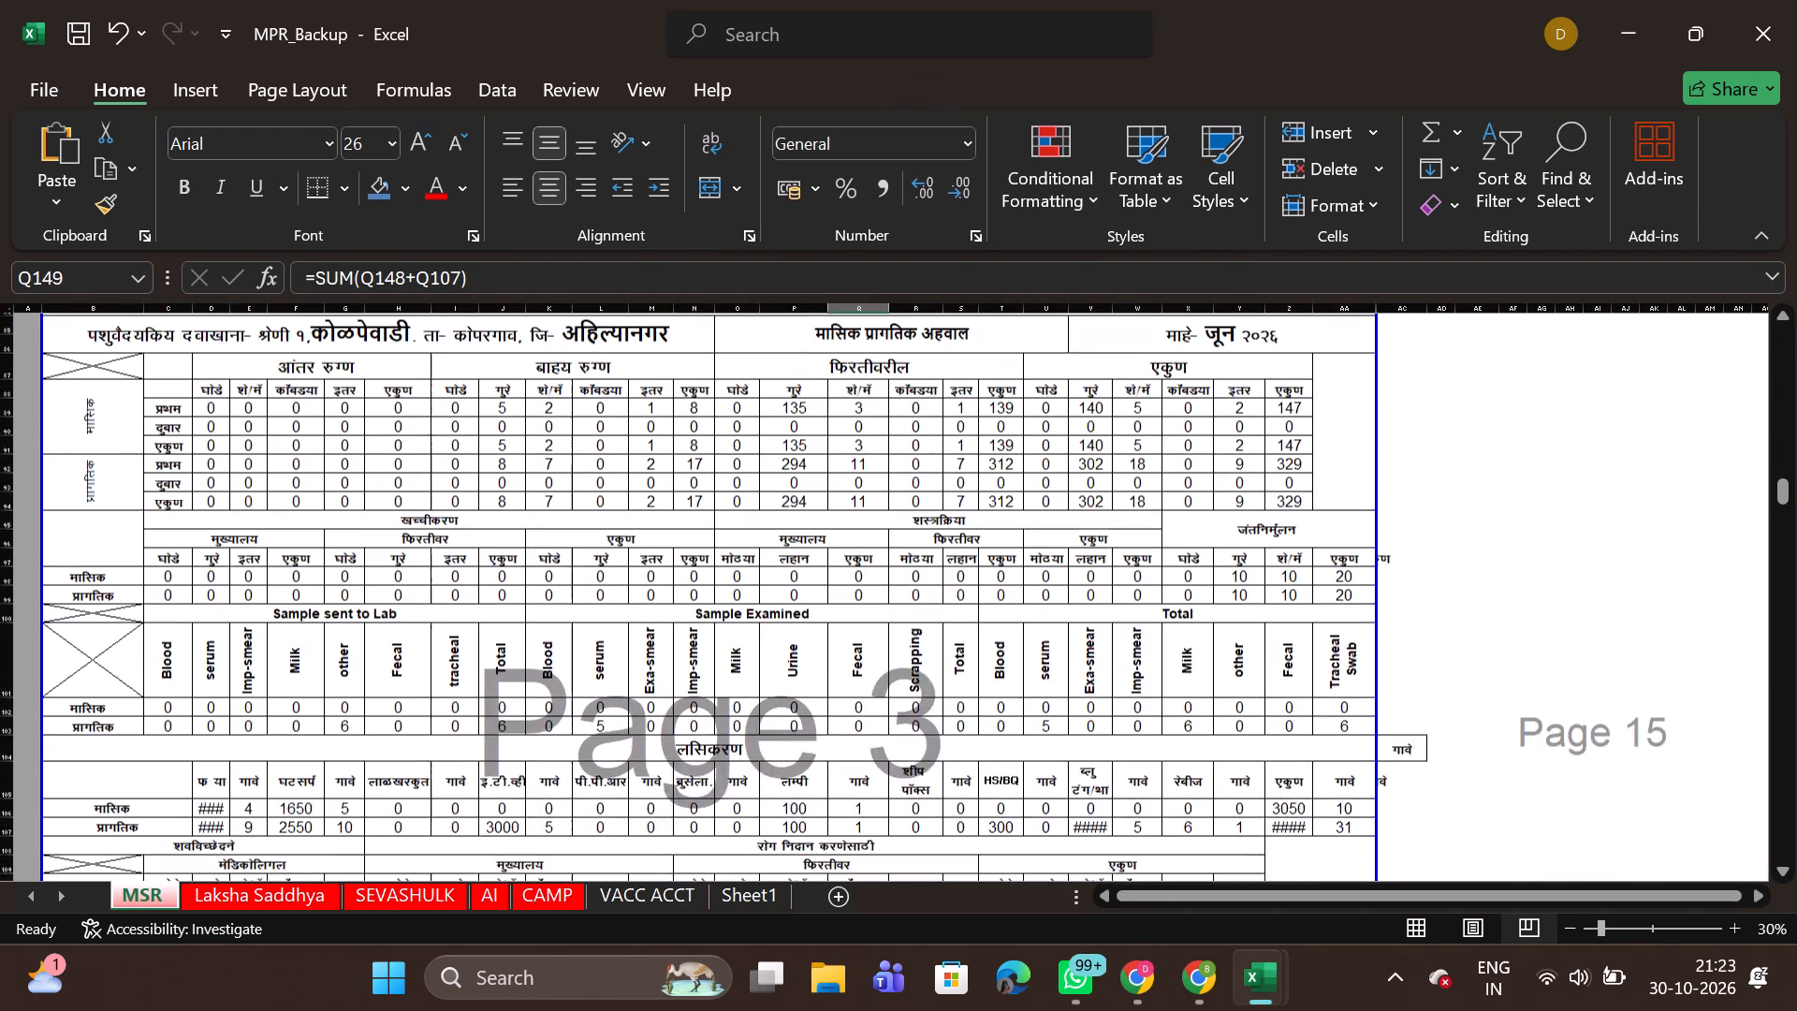
scroll(854, 588, "down", 2)
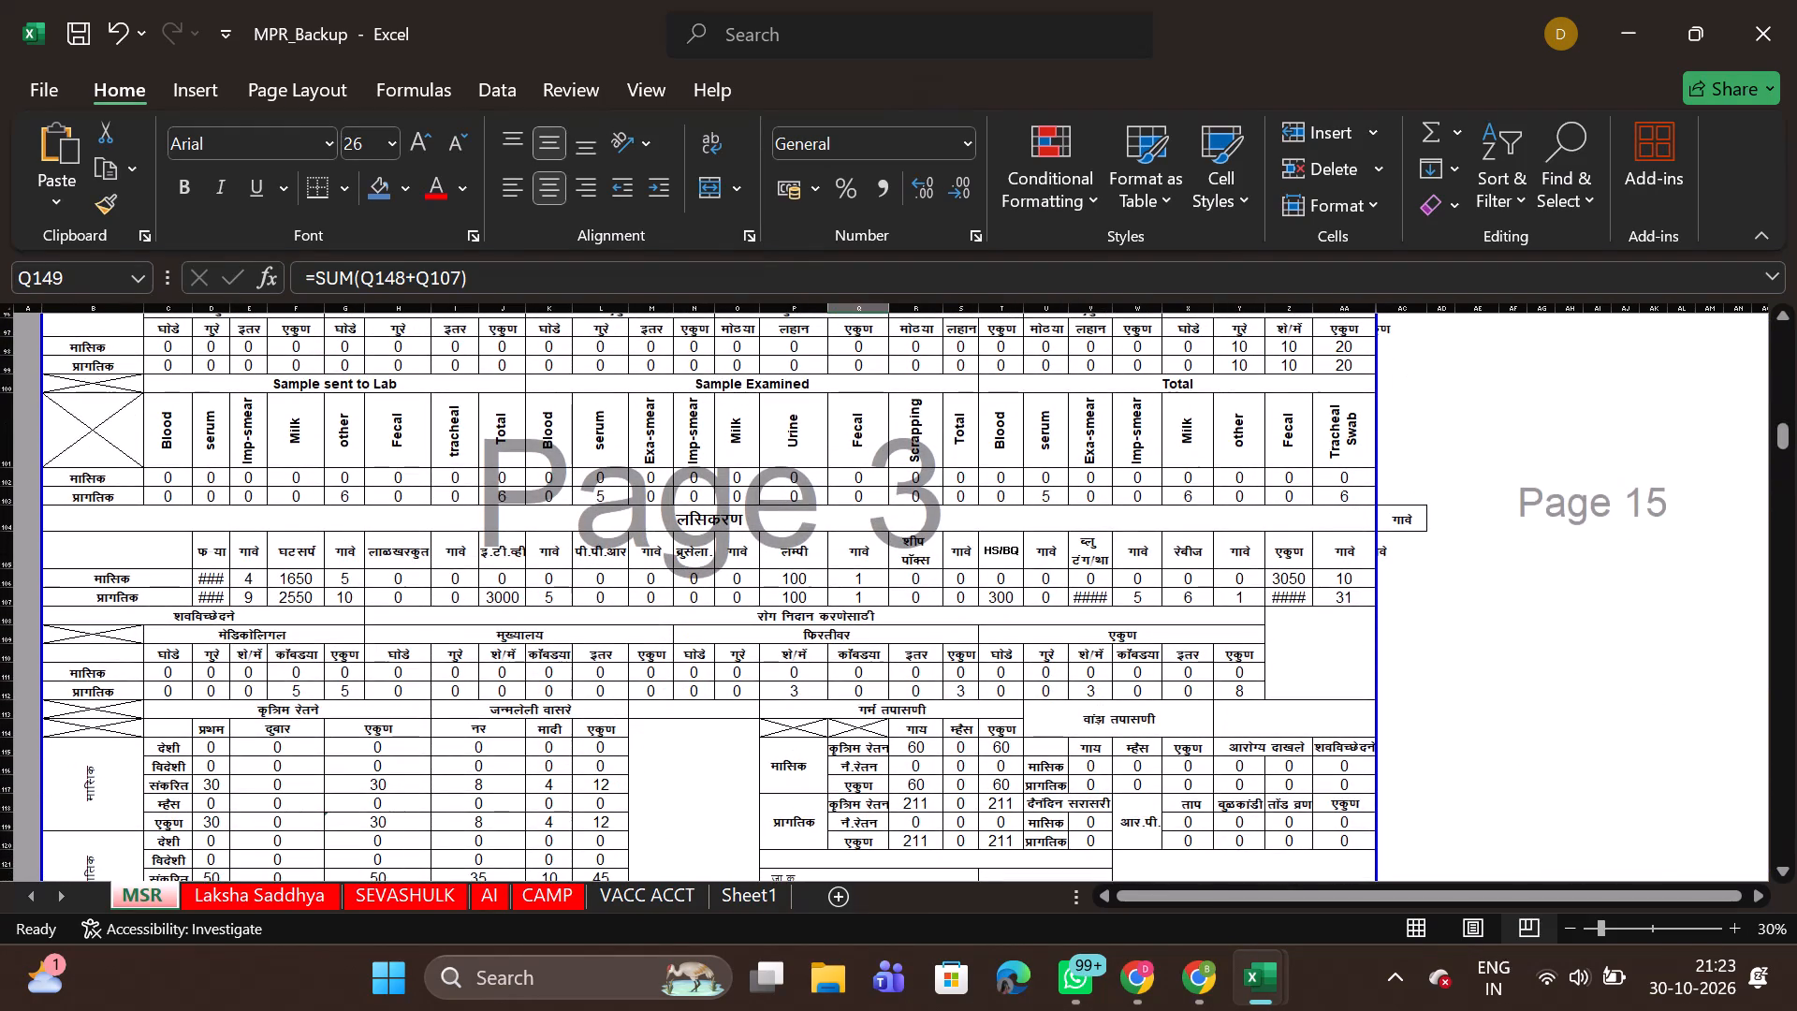
scroll(854, 588, "down", 3)
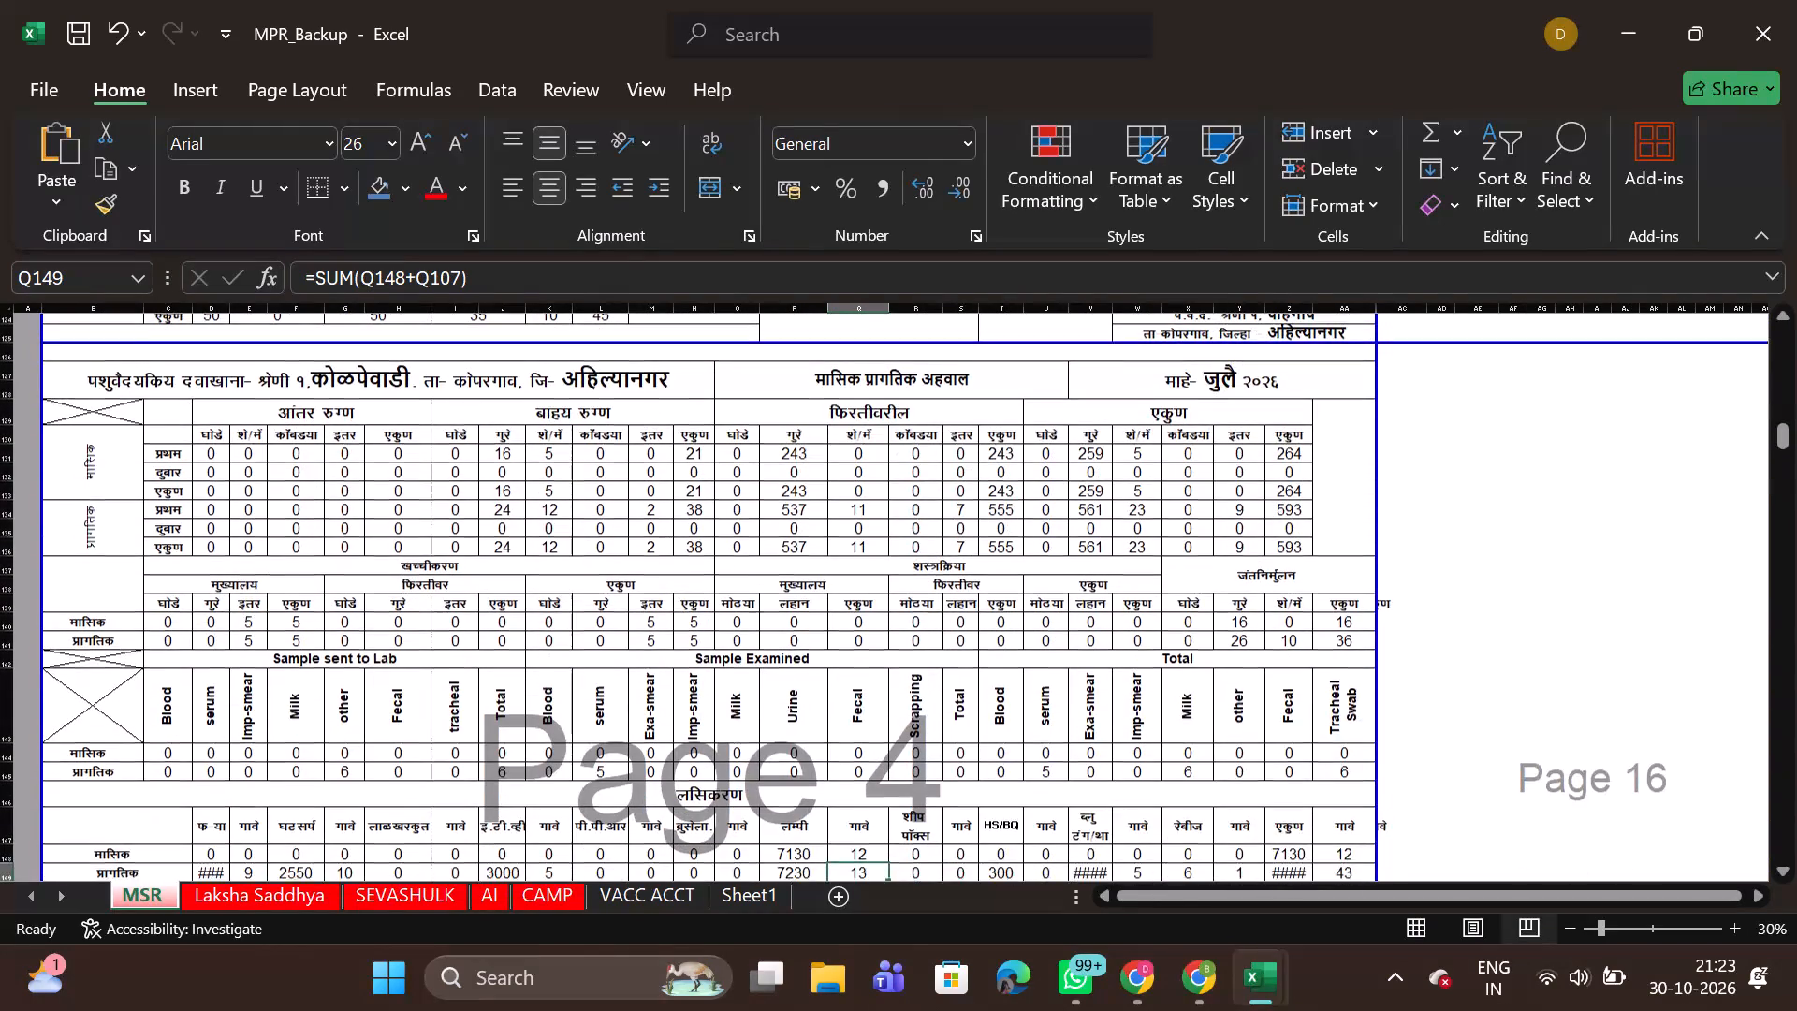
scroll(854, 588, "down", 2)
scroll(1015, 647, "down", 2)
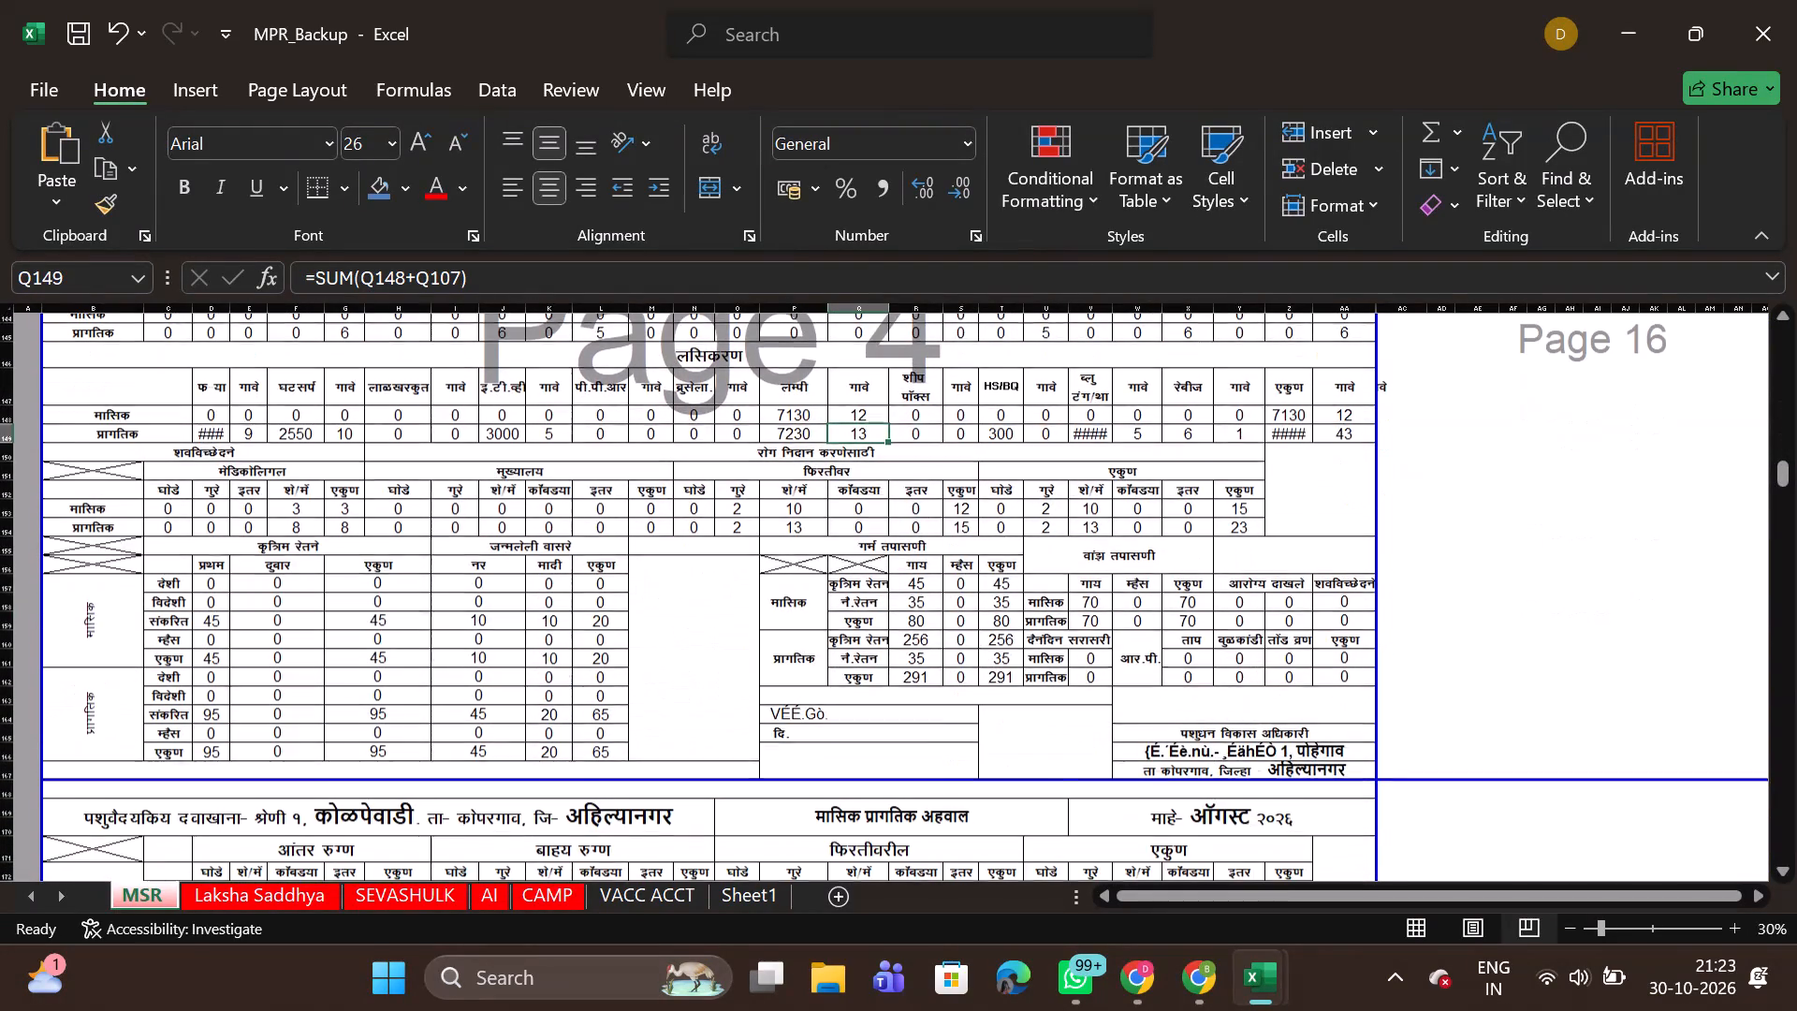
scroll(1015, 647, "down", 2)
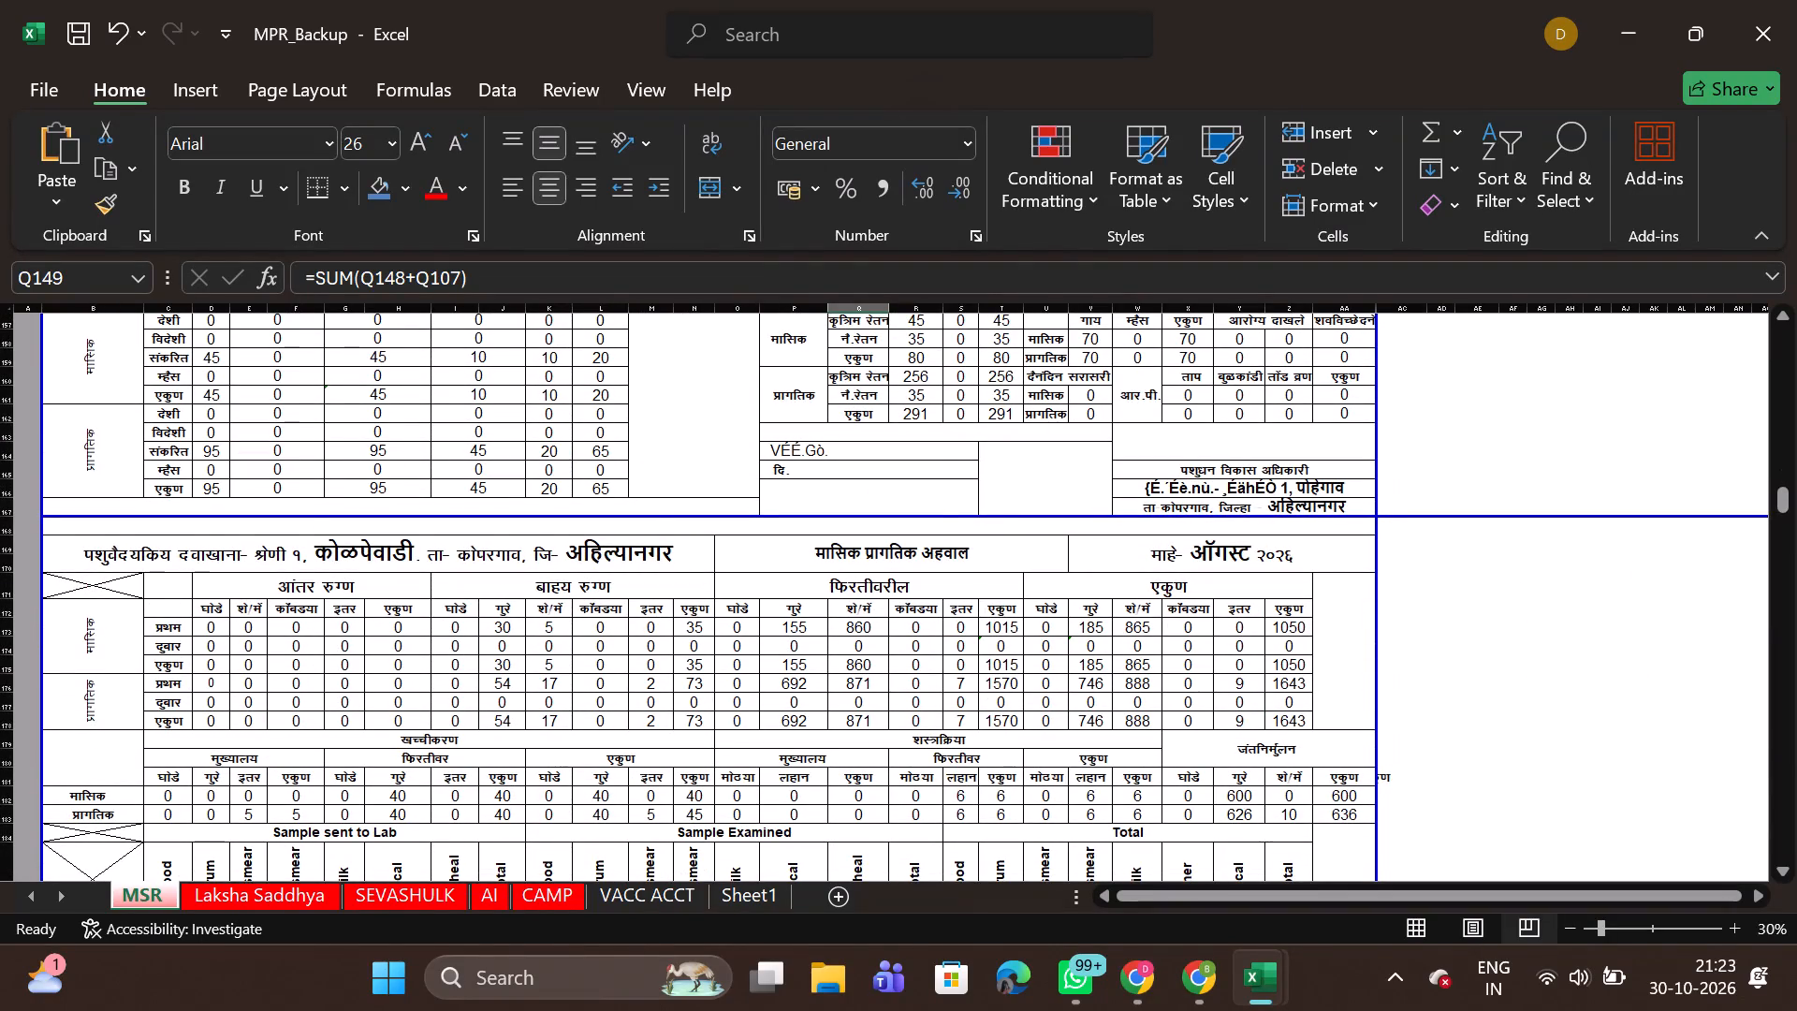
scroll(964, 450, "up", 5)
scroll(964, 450, "down", 1)
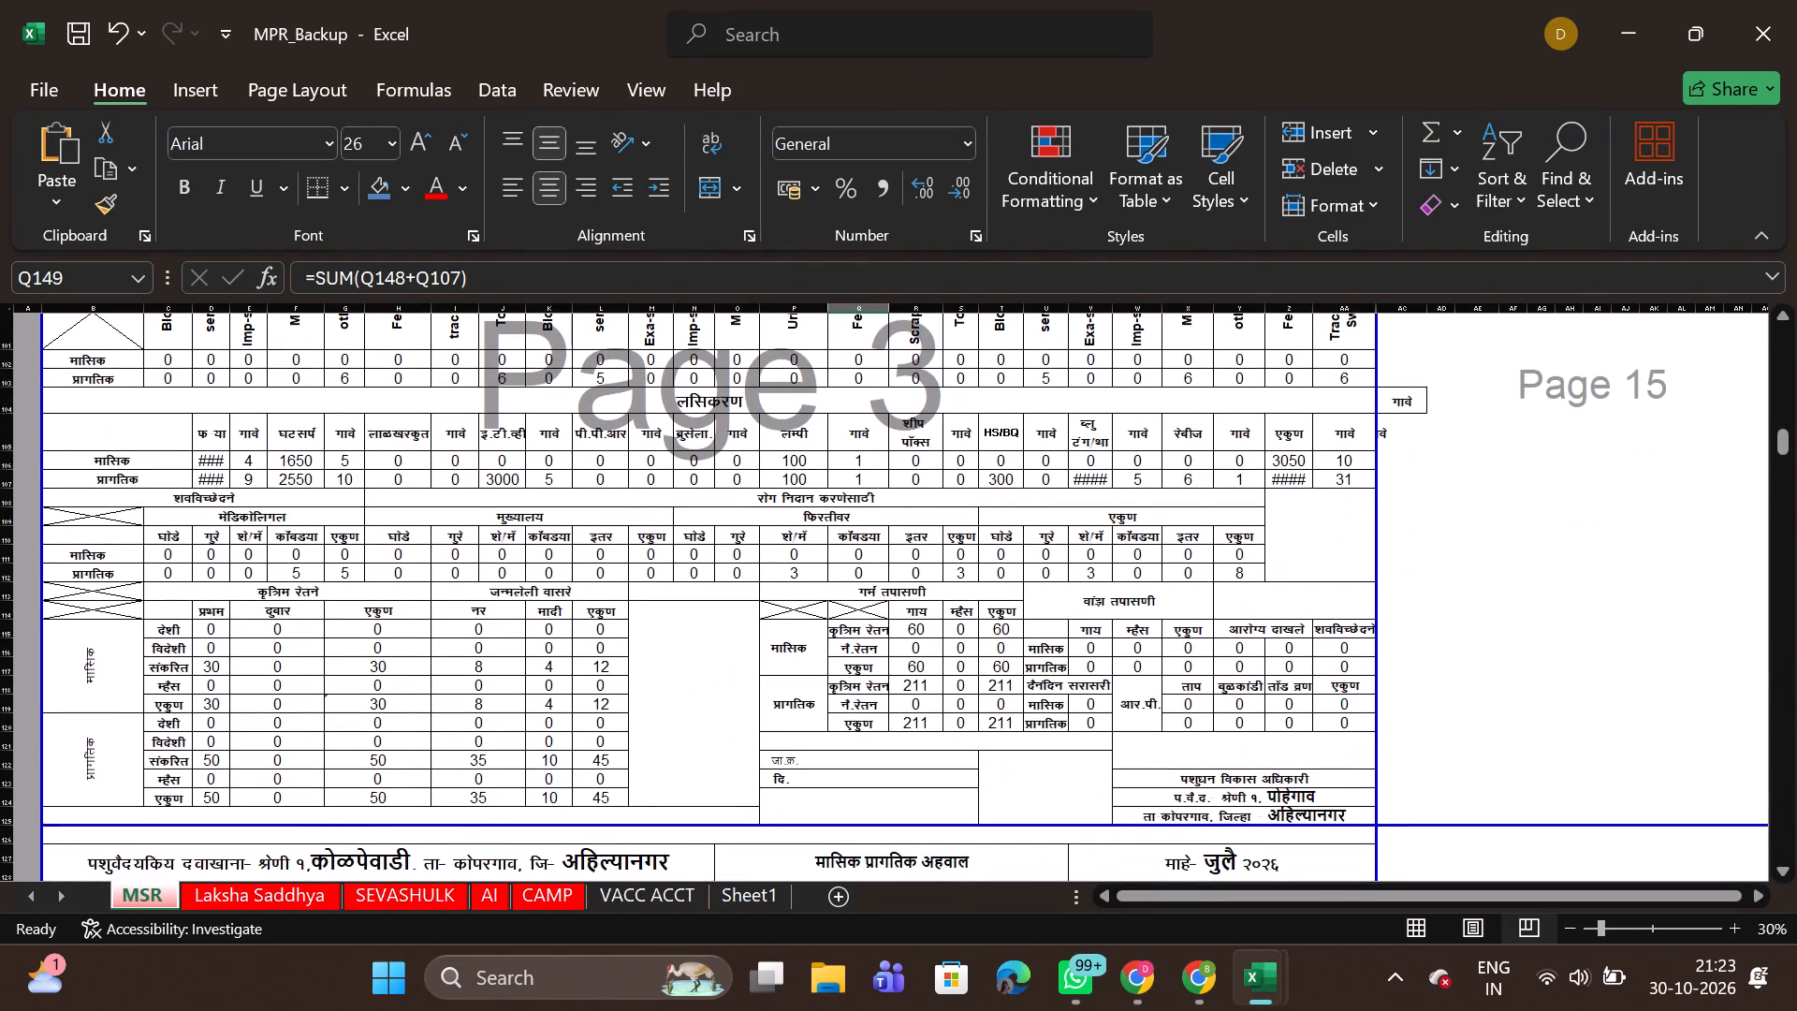
scroll(964, 450, "down", 5)
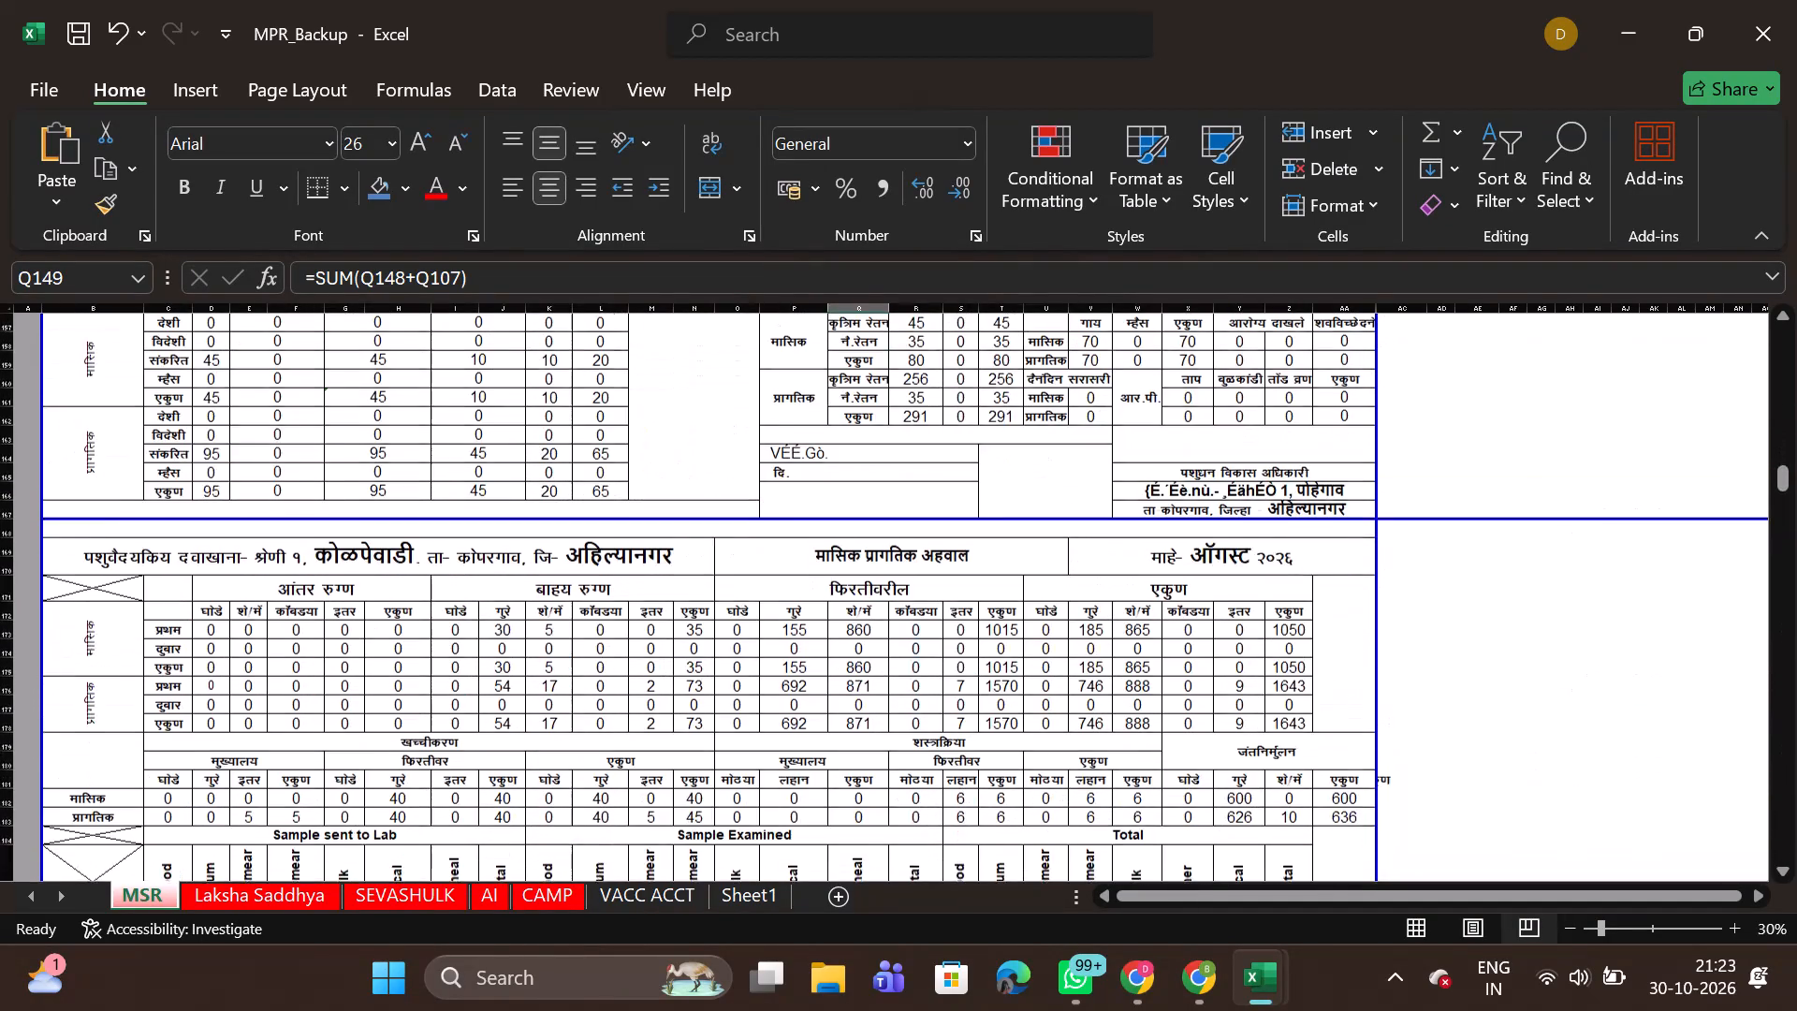
scroll(964, 450, "down", 1)
left_click(919, 445)
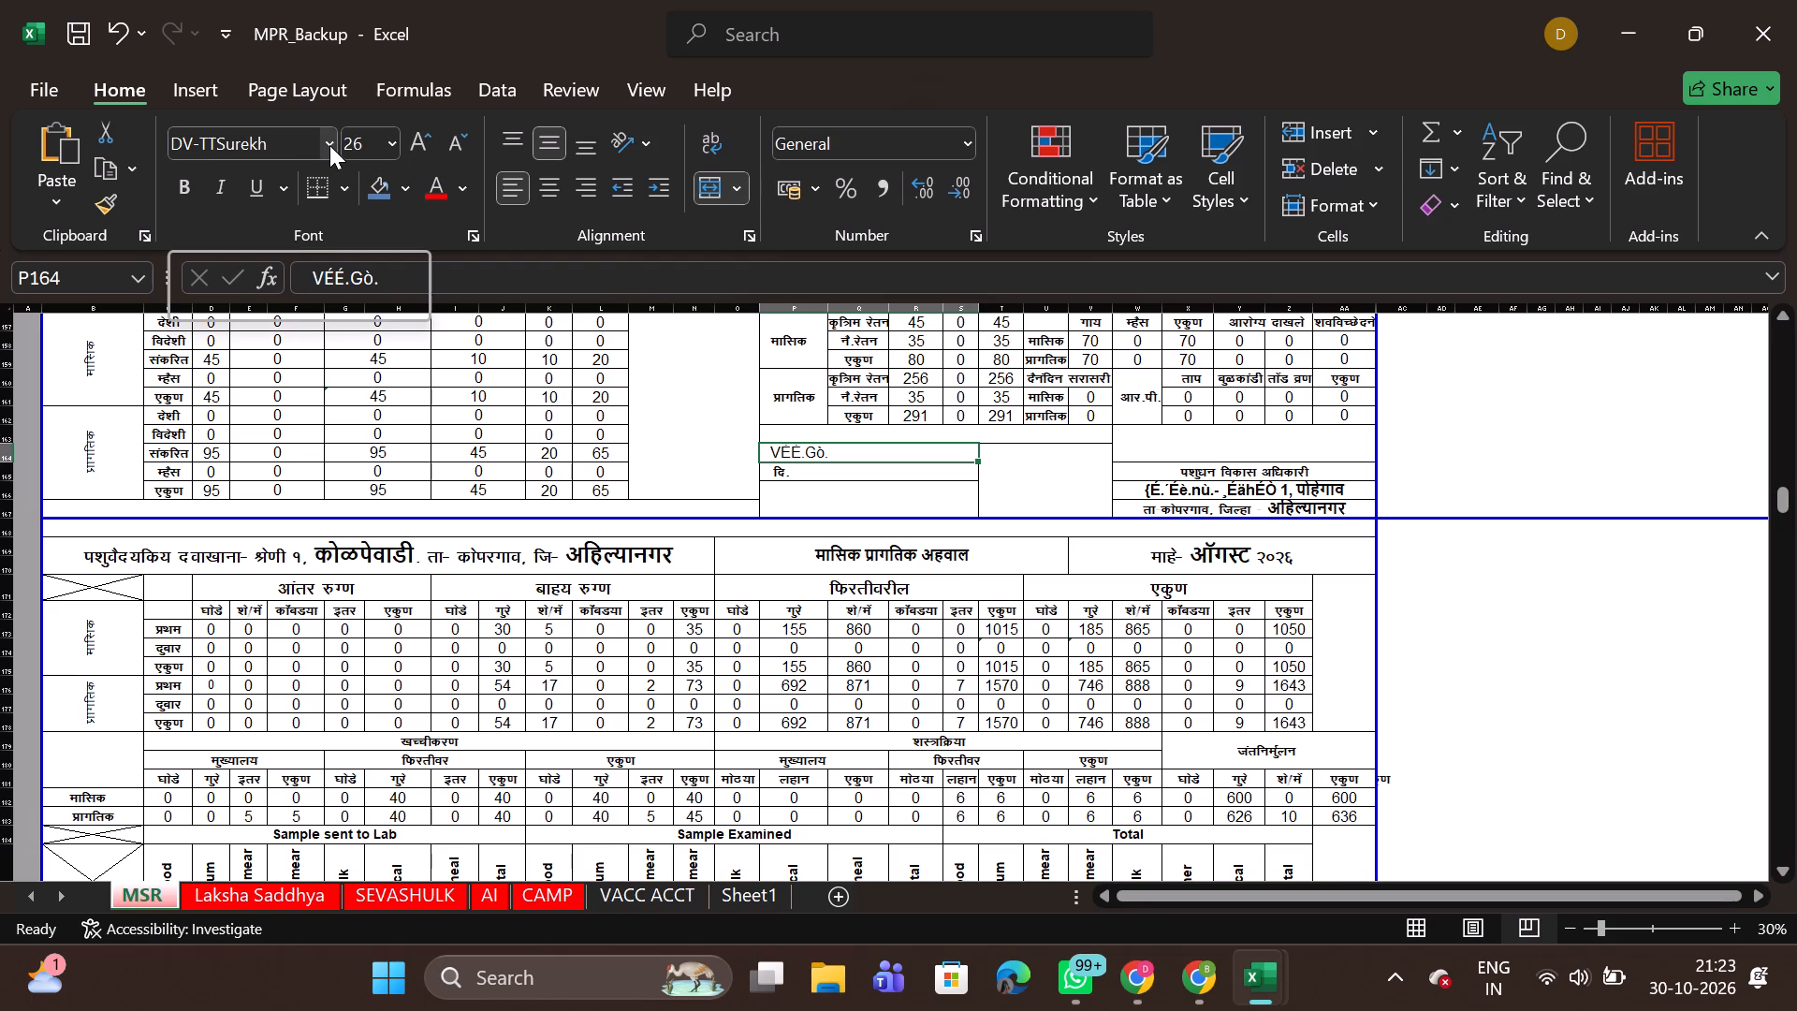
left_click(1216, 964)
scroll(920, 531, "up", 6)
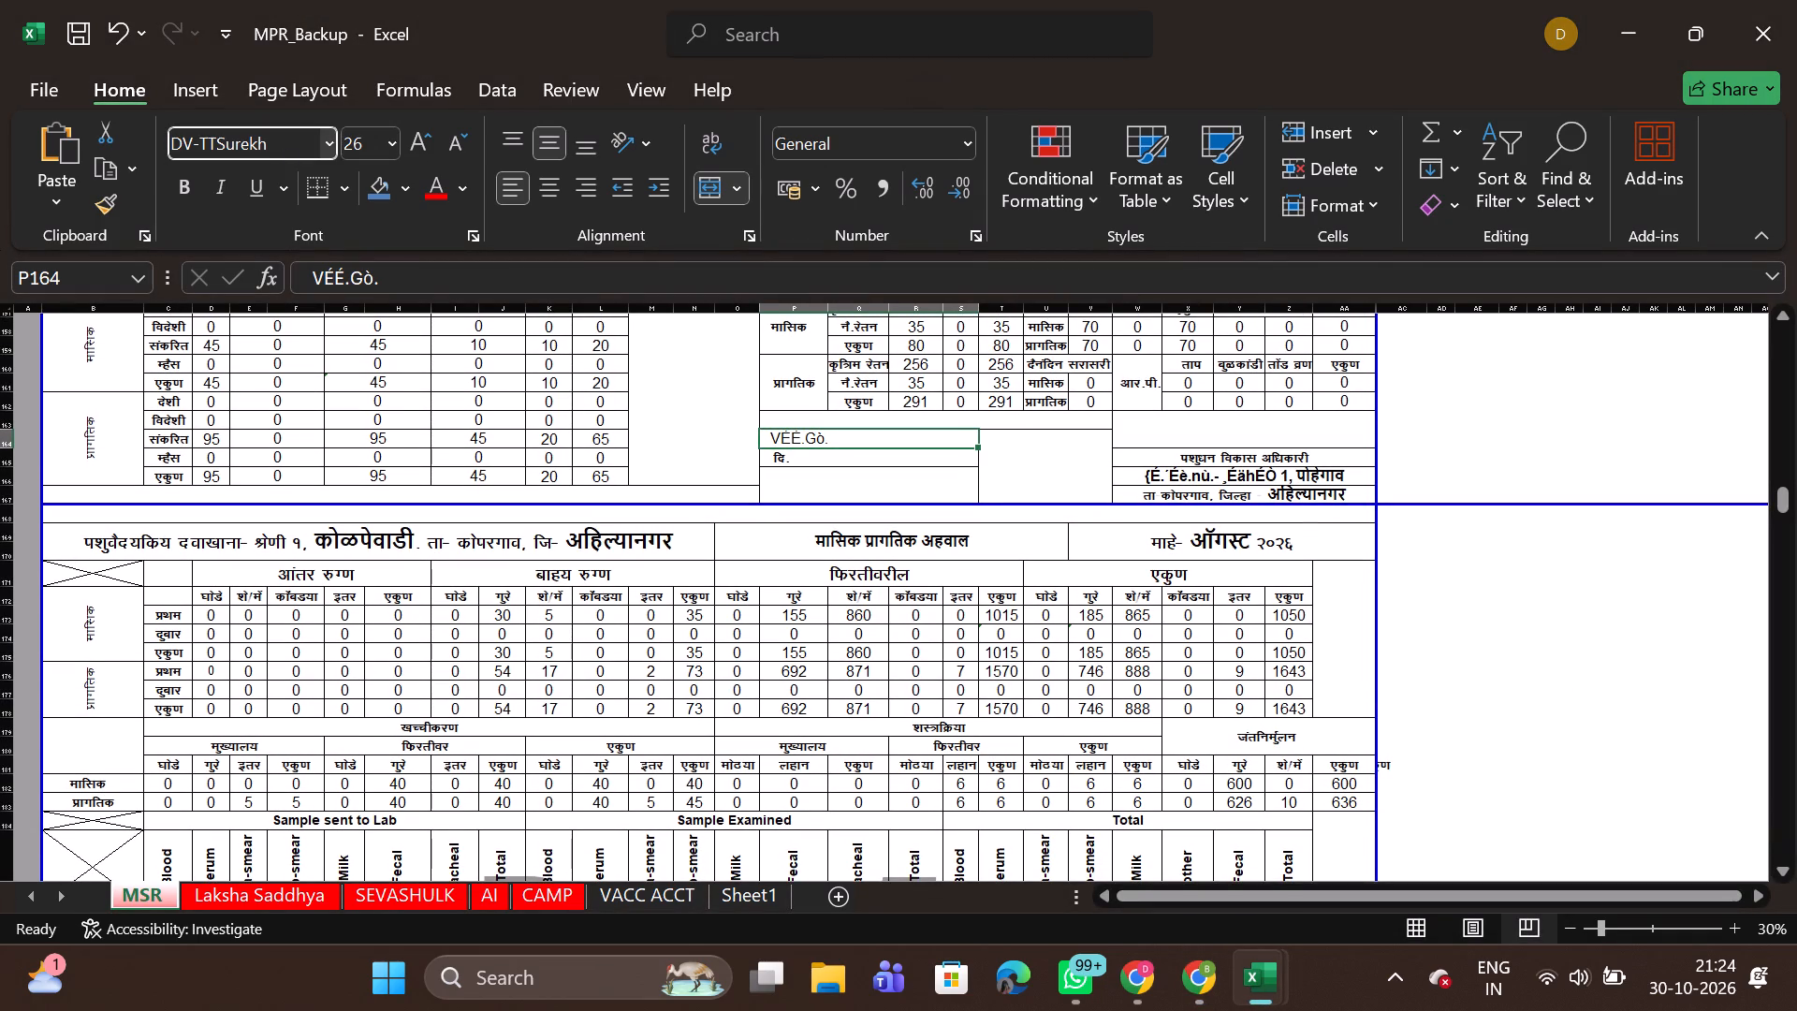
key("ctrl+v")
key("Return")
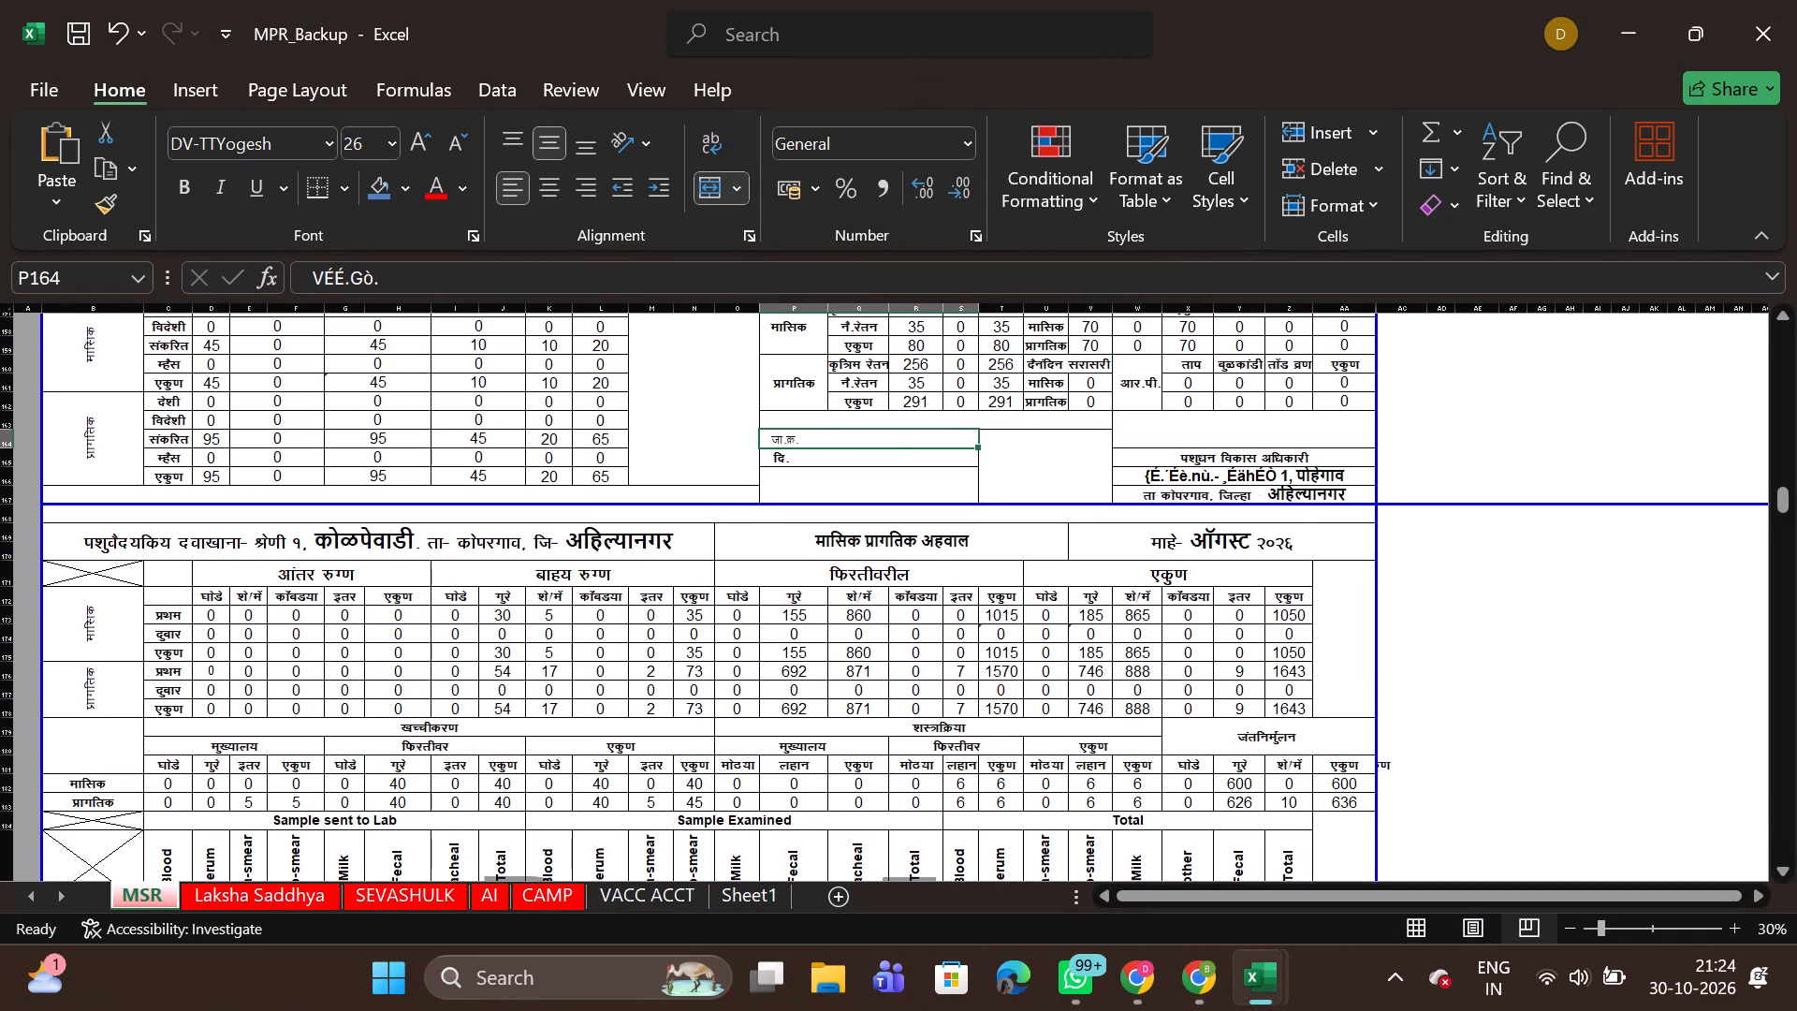
left_click(1176, 472)
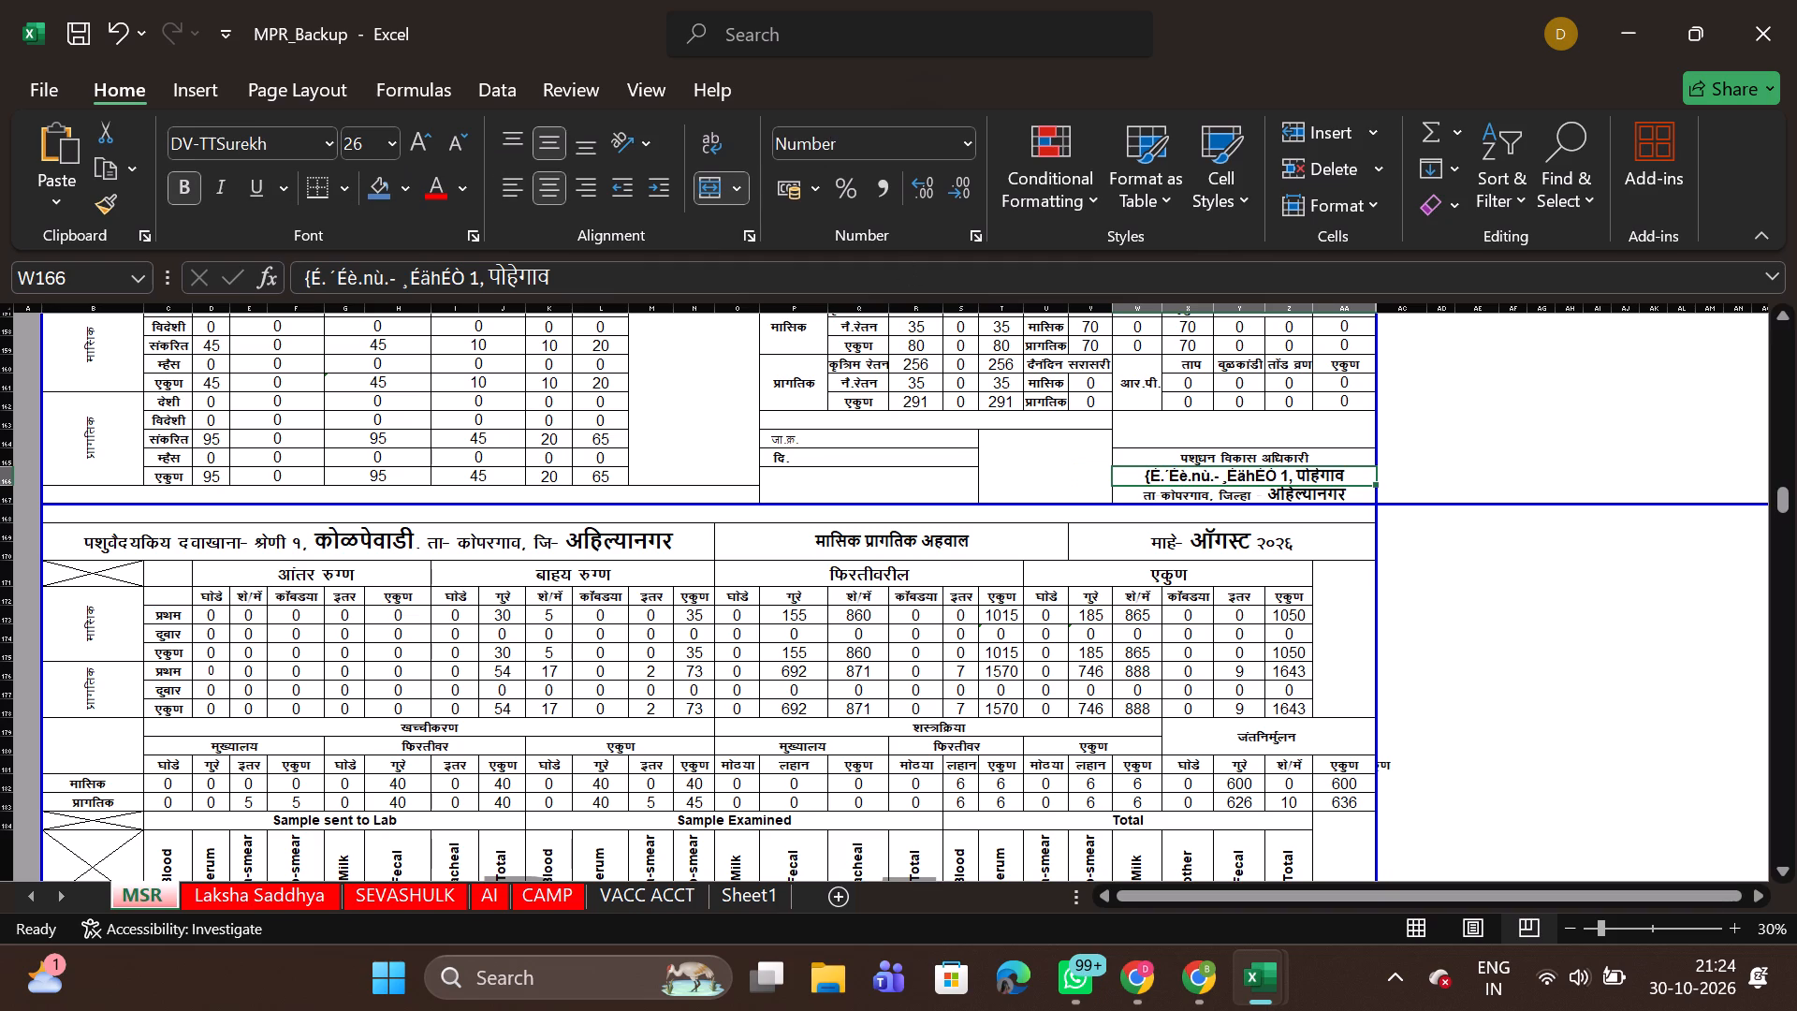
left_click(278, 133)
key("ctrl+v")
key("Return")
Change the font of the garbled August report footer cells P206 and W208 to DV-TTYogesh.
scroll(278, 133, "down", 4)
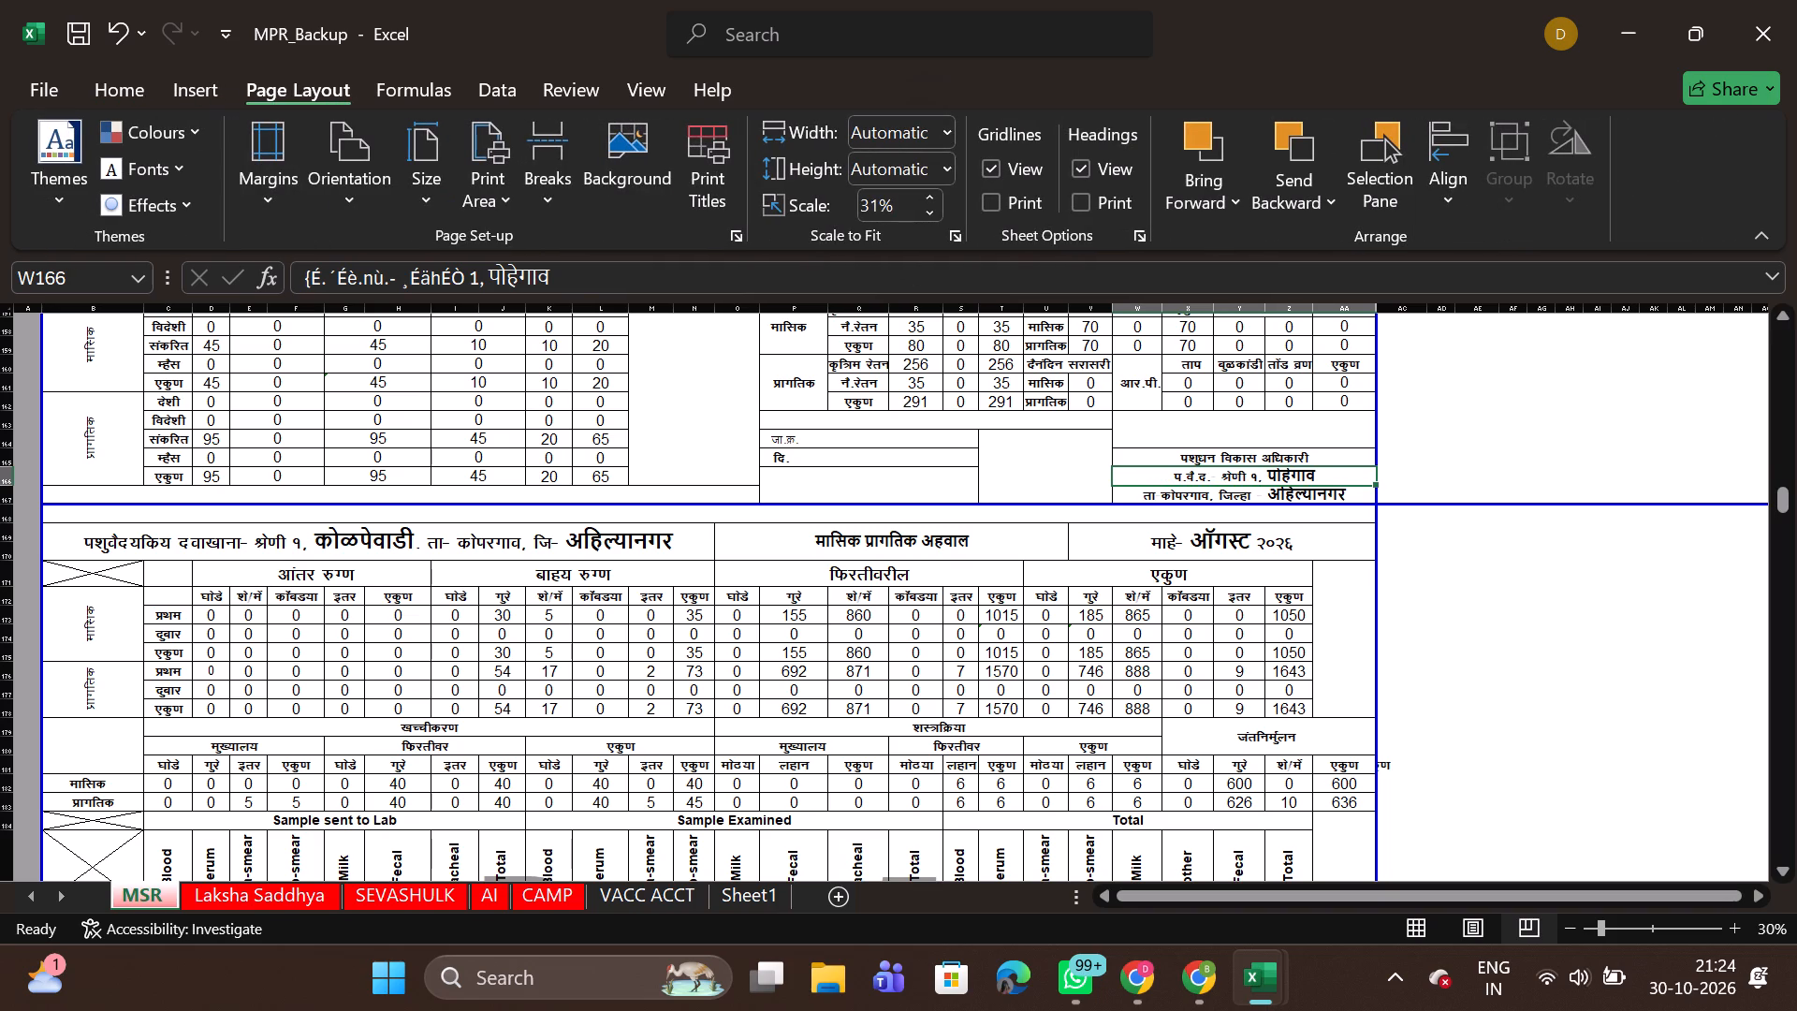
scroll(843, 524, "down", 6)
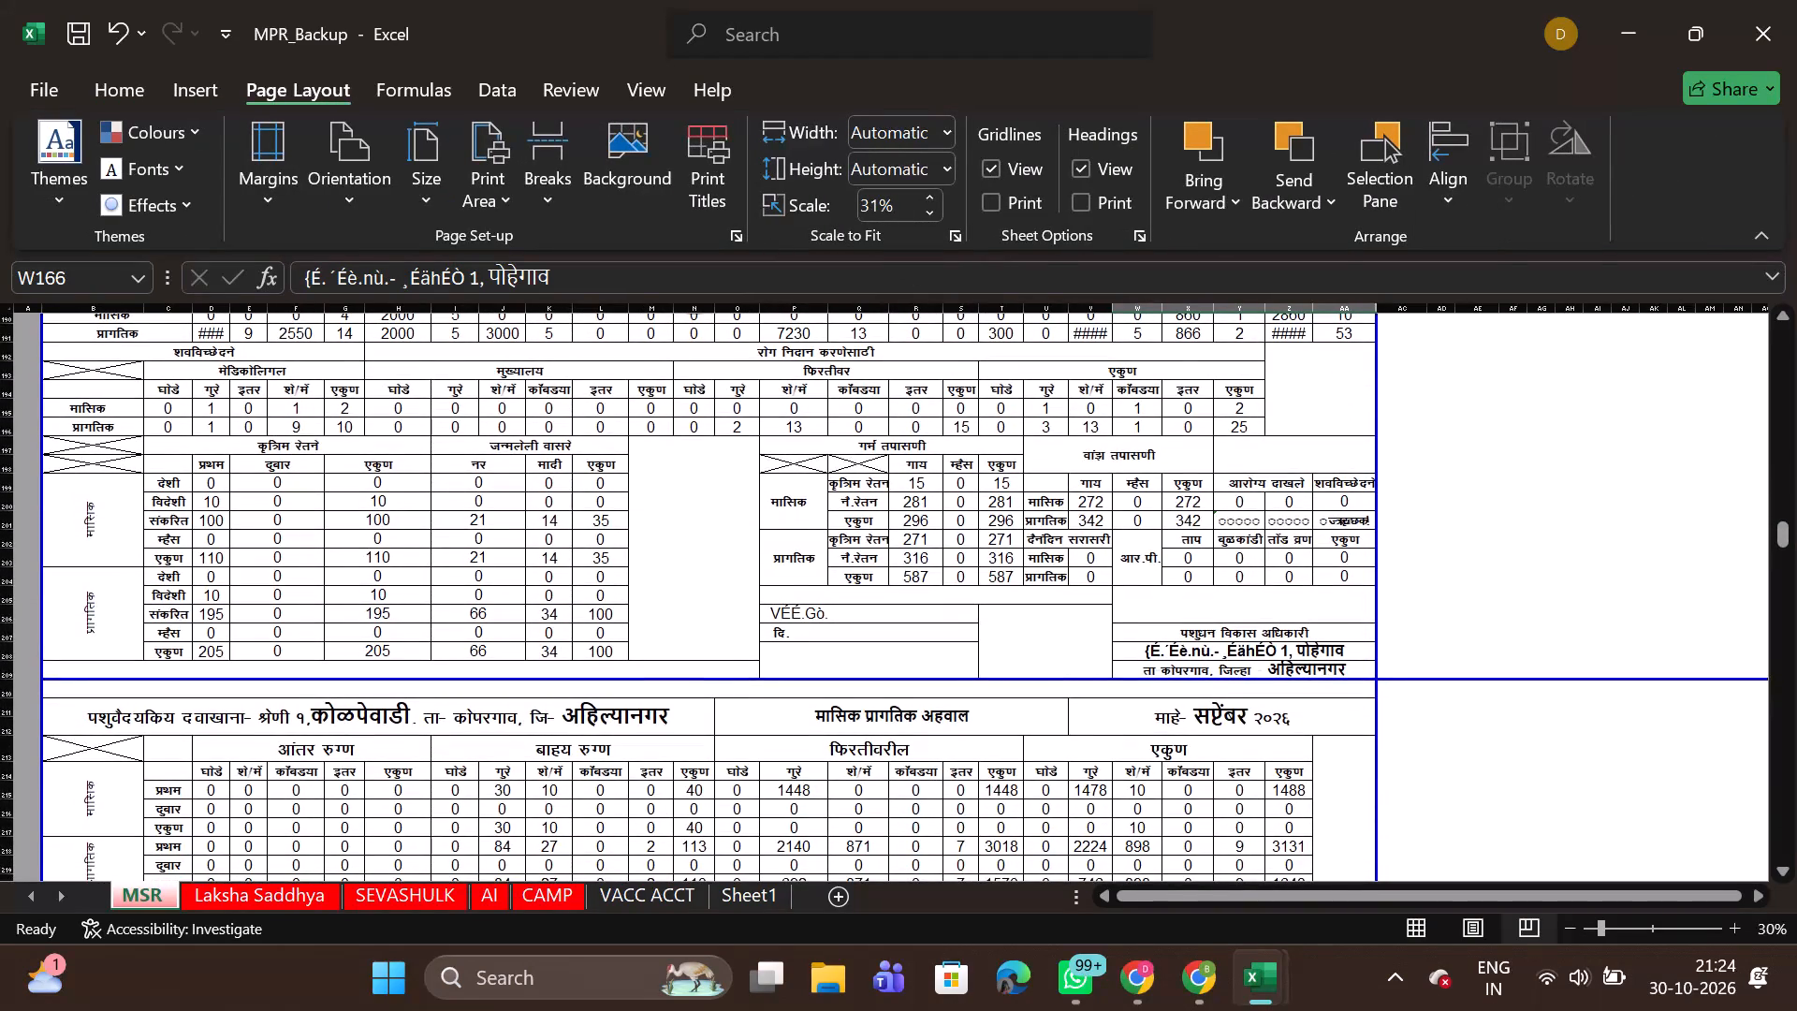
left_click(827, 618)
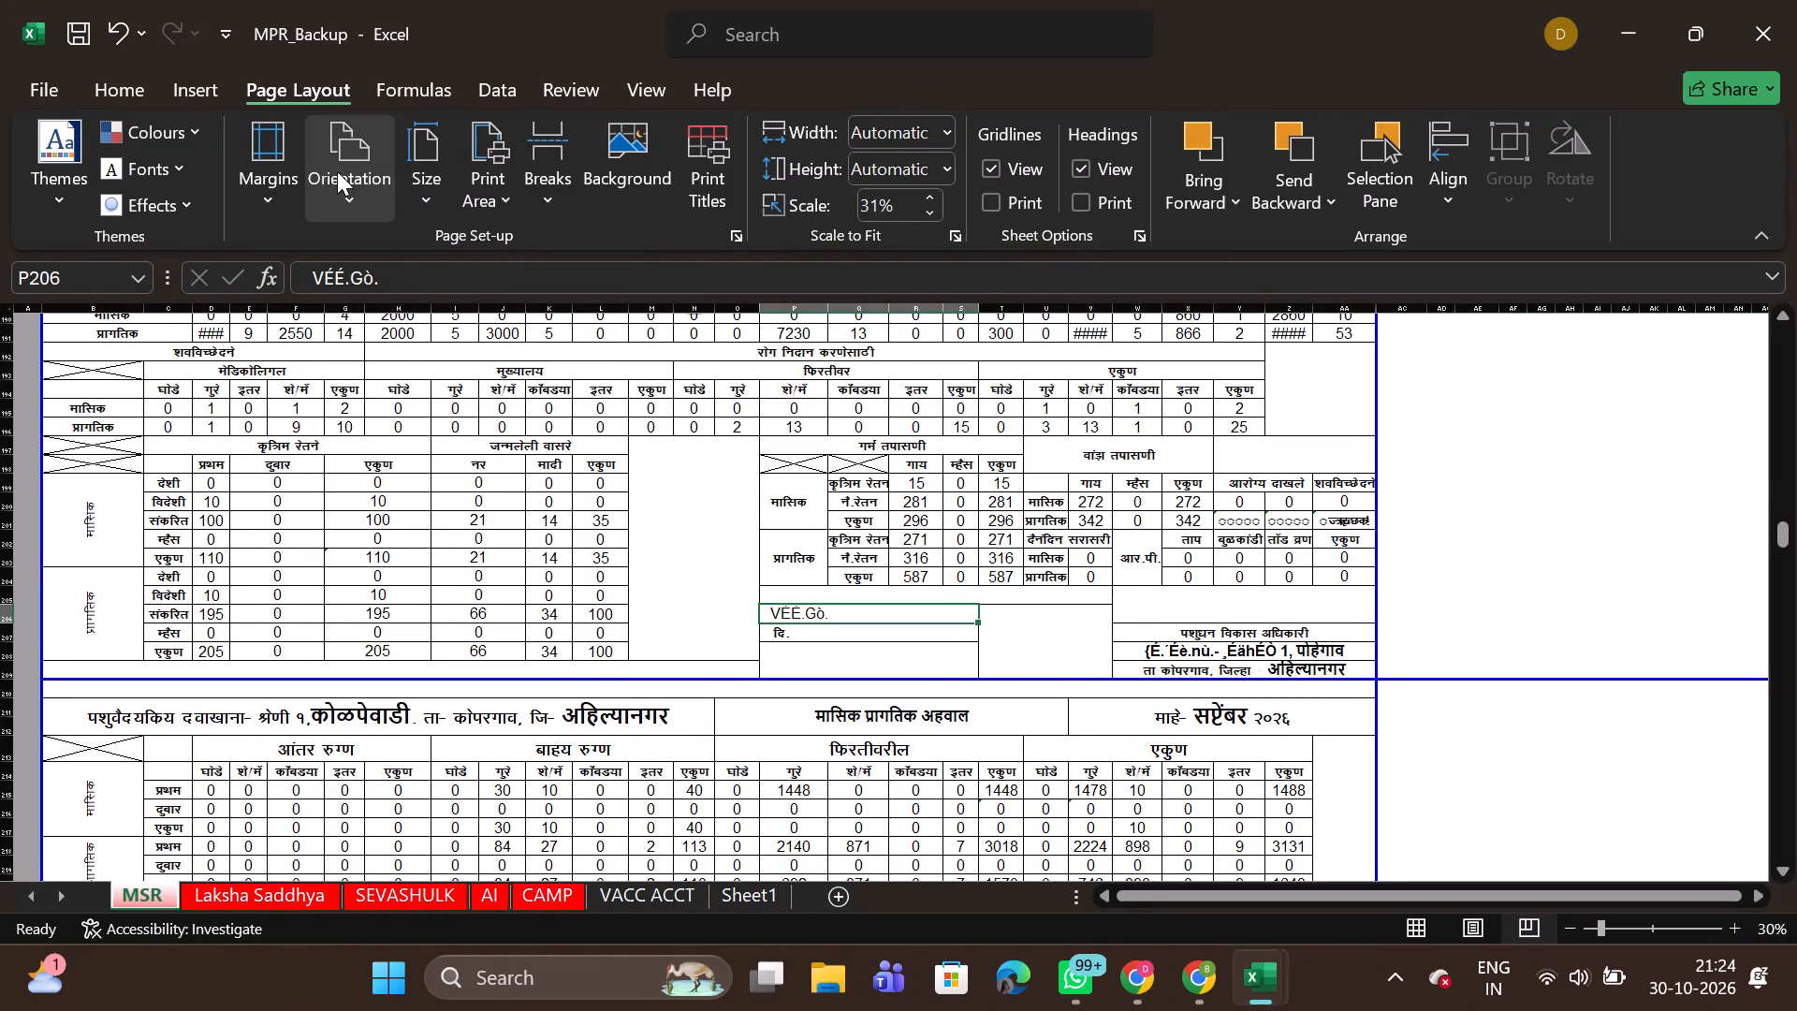
left_click(115, 88)
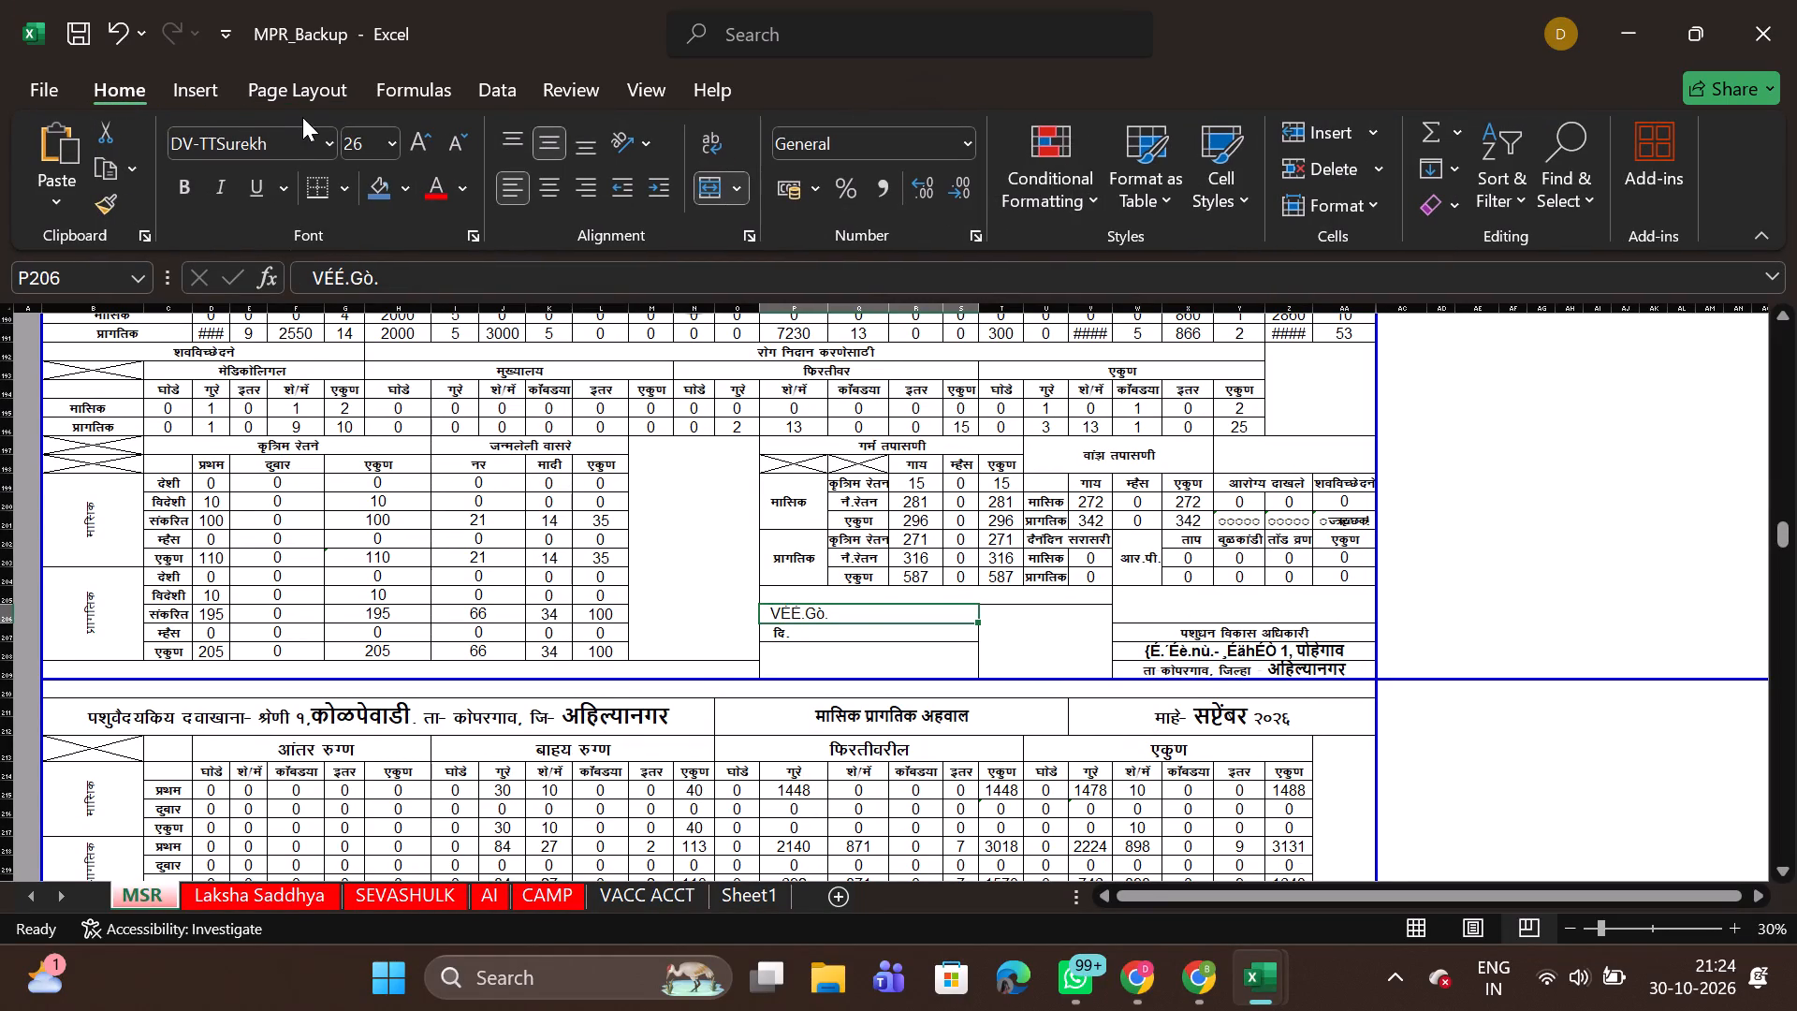
left_click(285, 143)
key("ctrl+v")
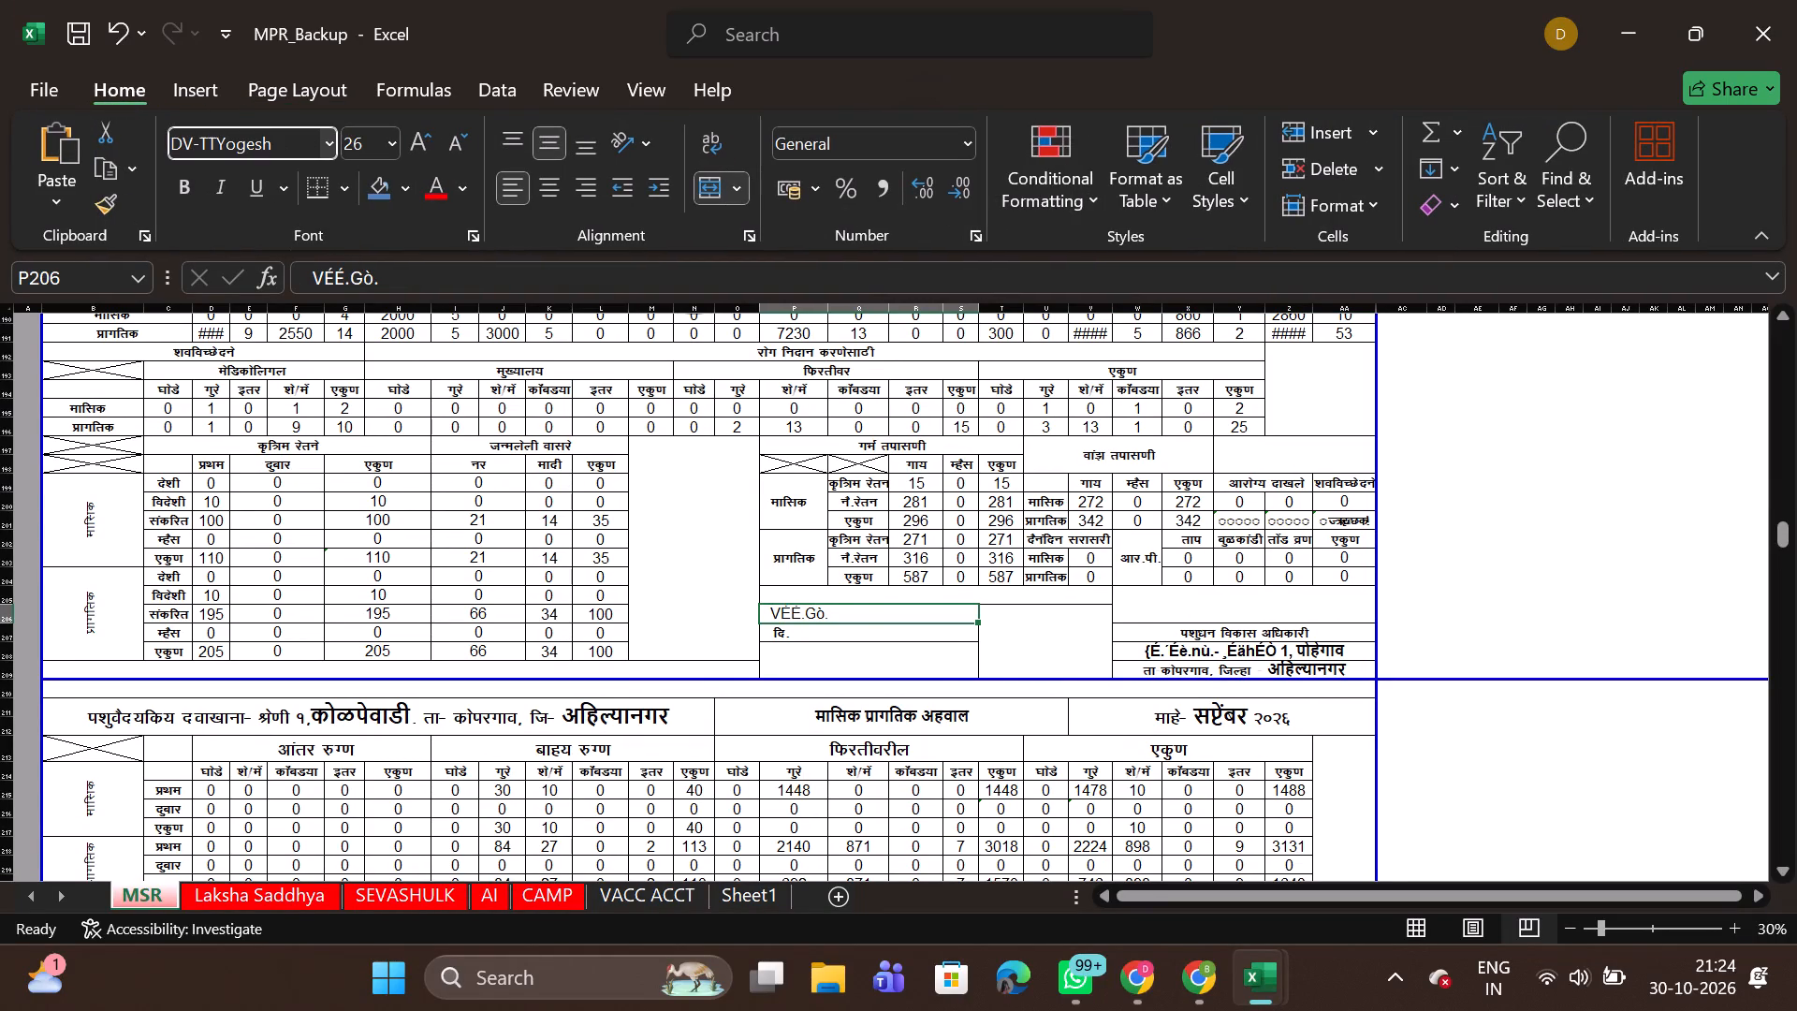
key("Return")
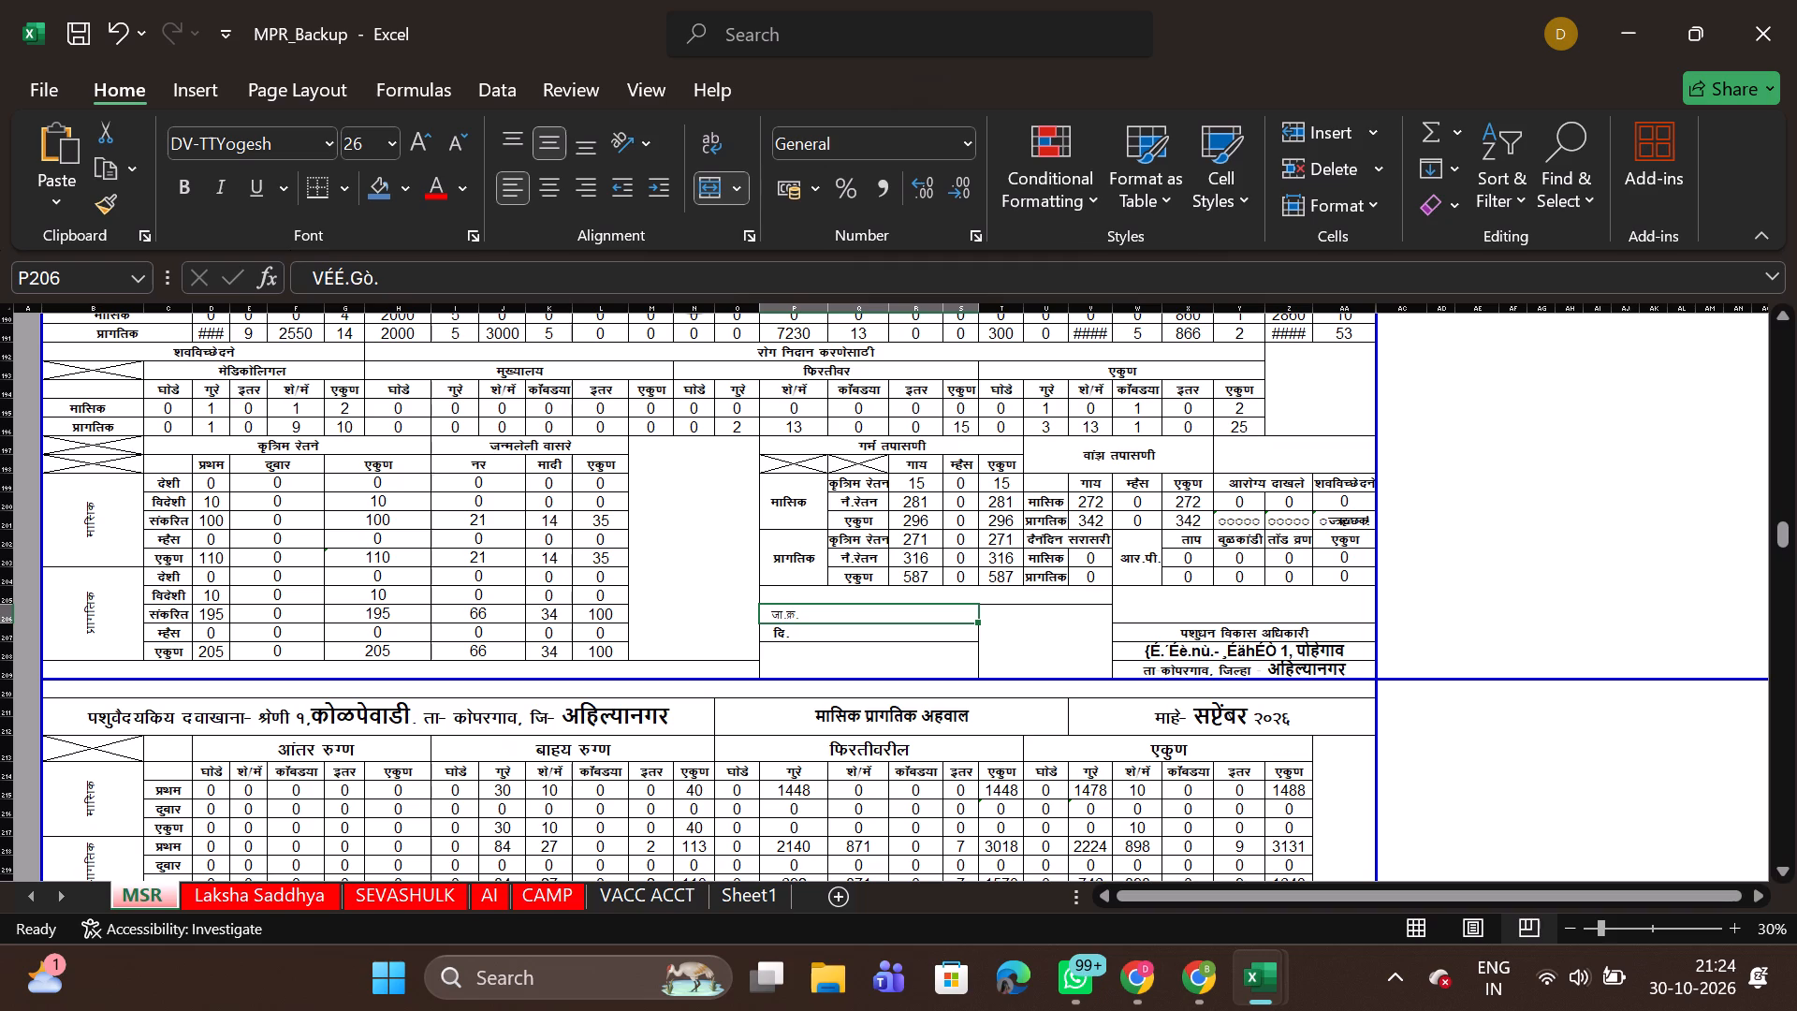
left_click(1196, 653)
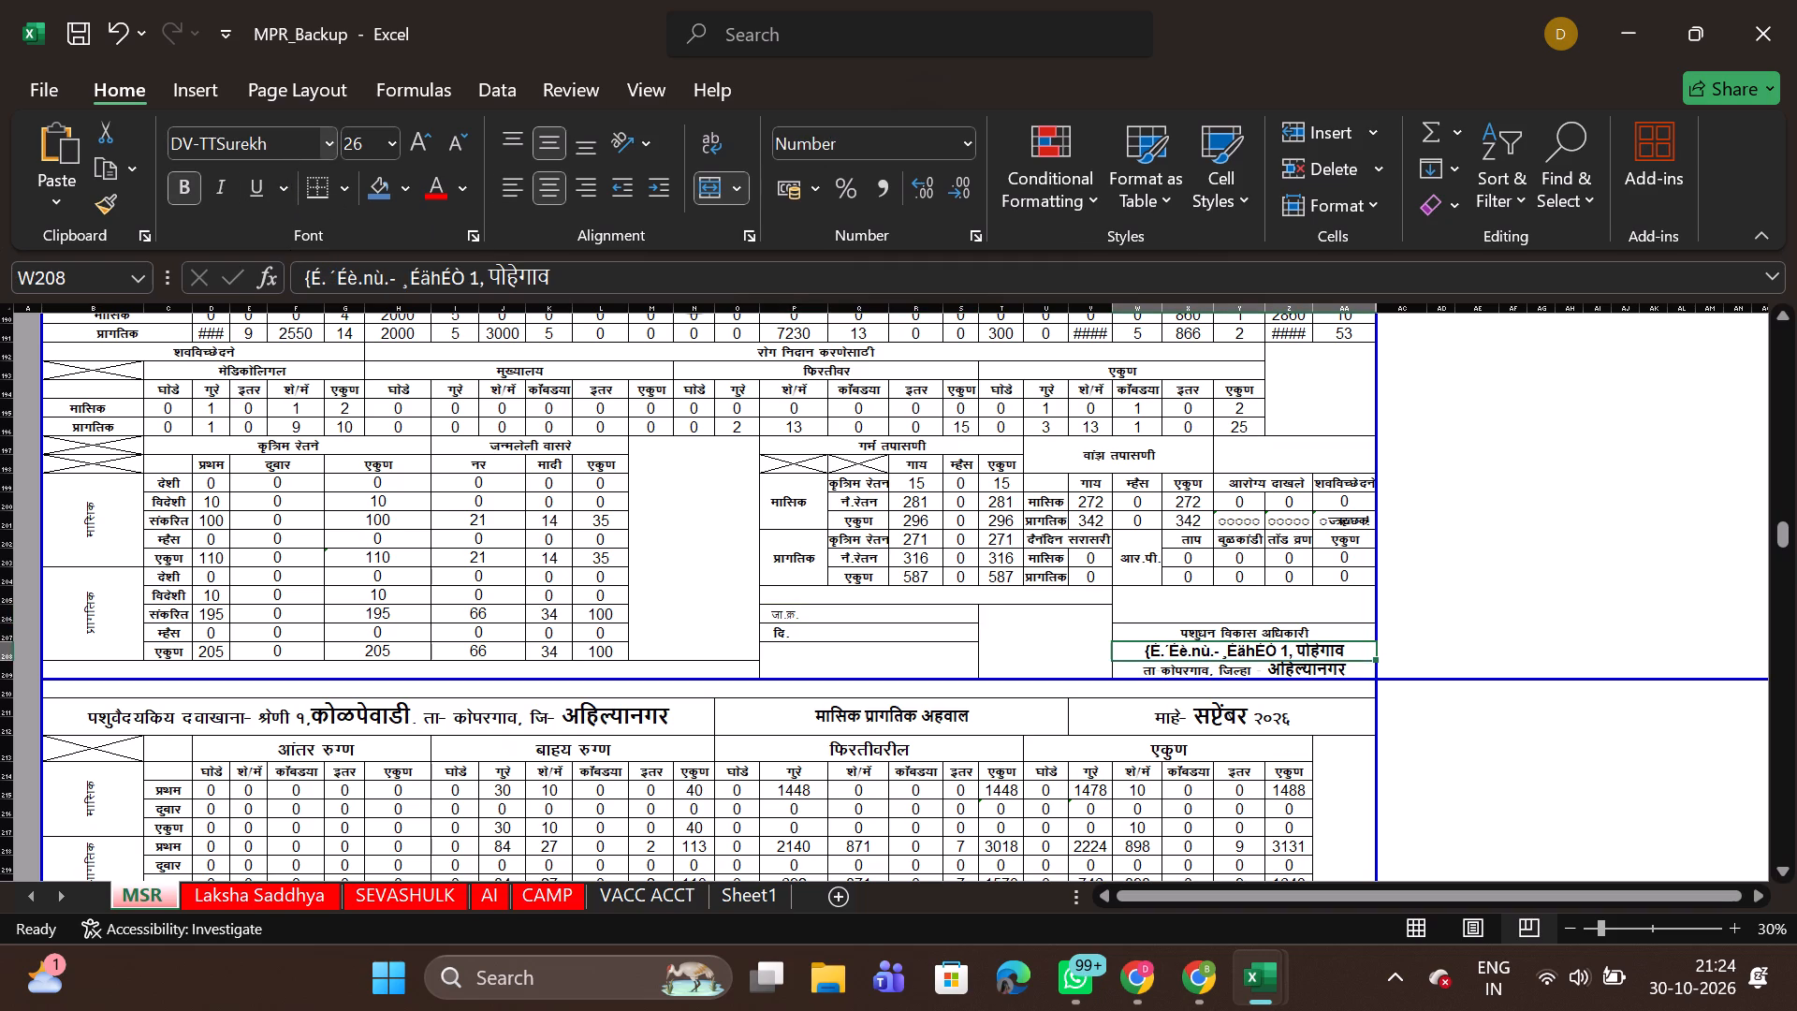
left_click(286, 145)
key("ctrl+v")
key("Return")
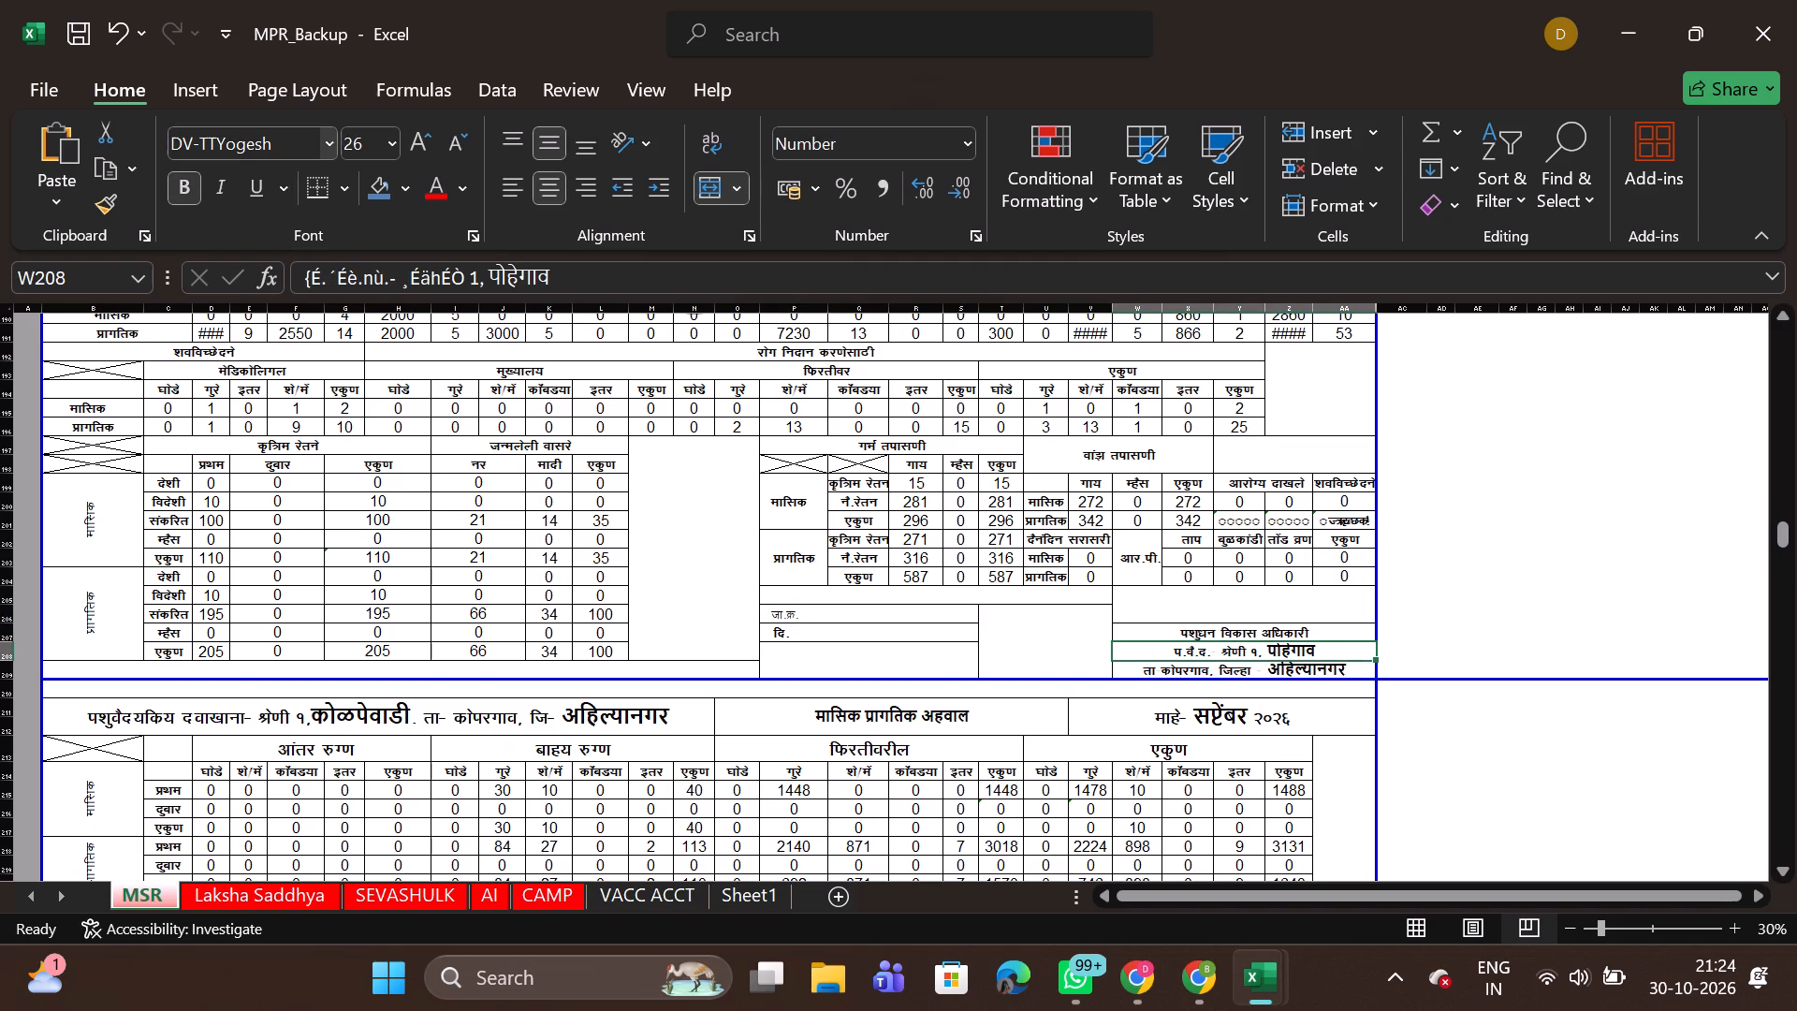
Change the font of the garbled September report footer cells P248 and W250 to DV-TTYogesh.
scroll(286, 145, "down", 5)
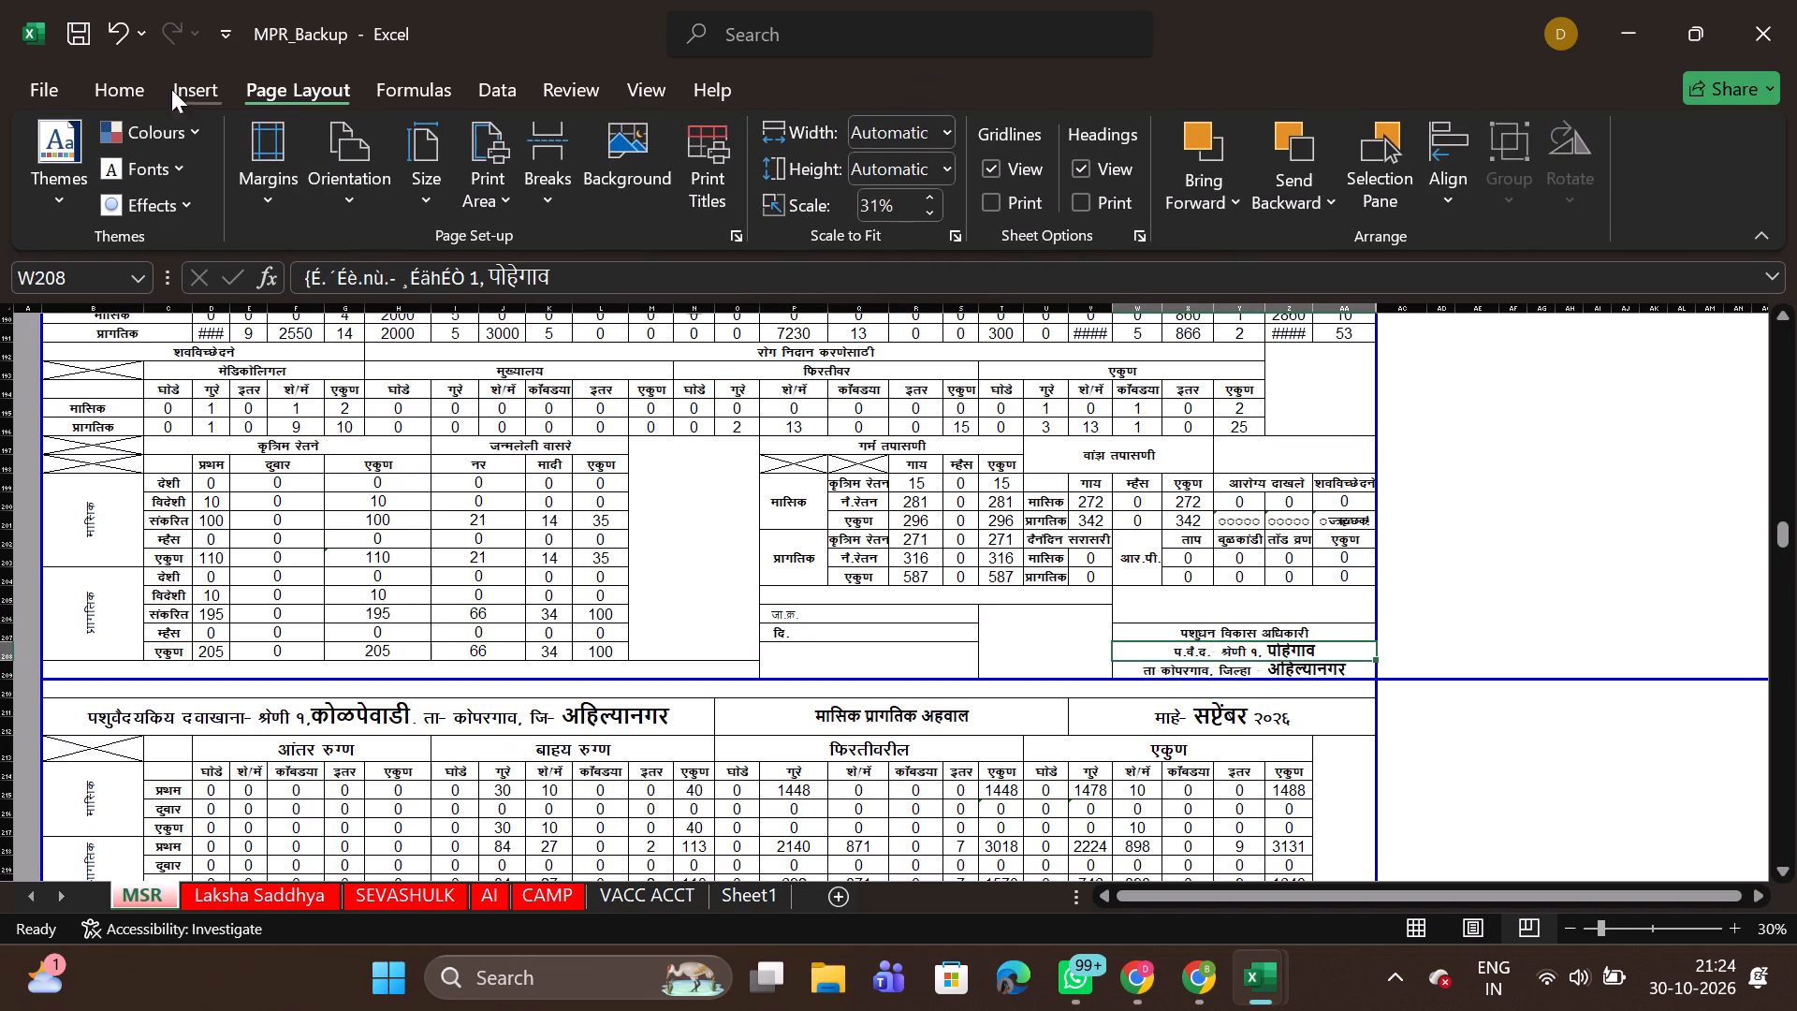
left_click(133, 93)
scroll(910, 505, "down", 5)
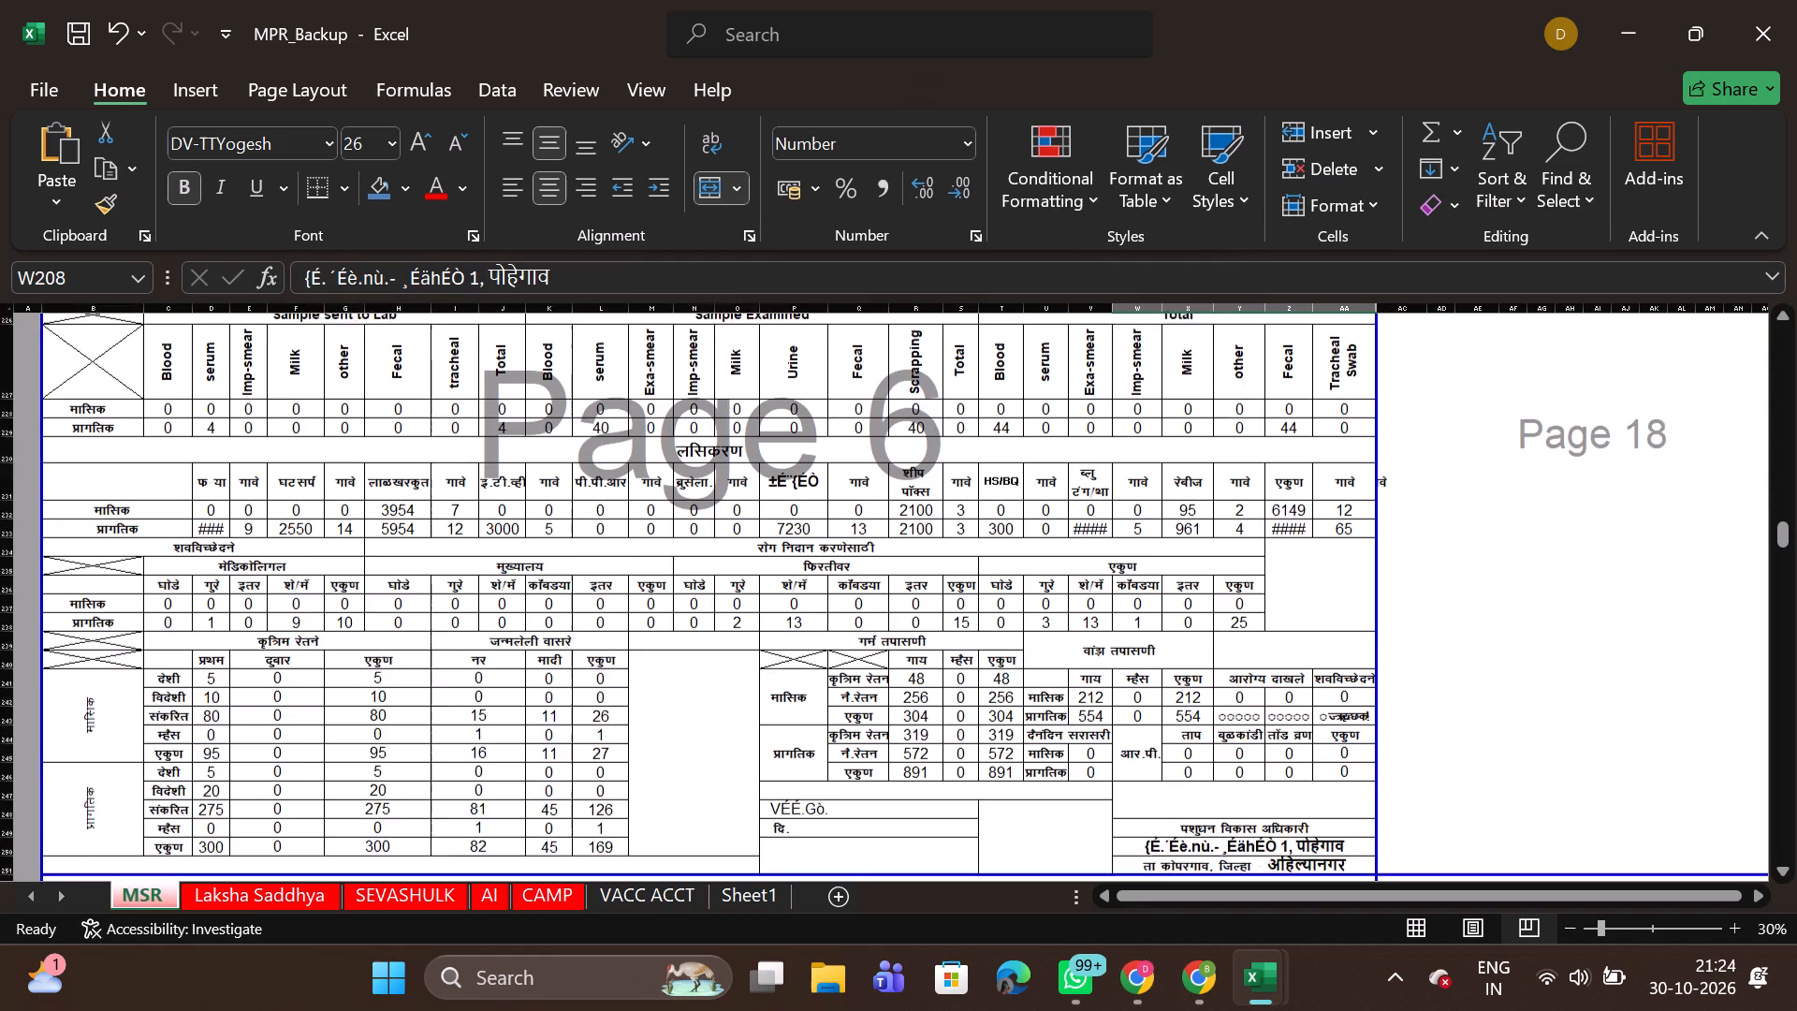
scroll(910, 505, "down", 1)
left_click(873, 681)
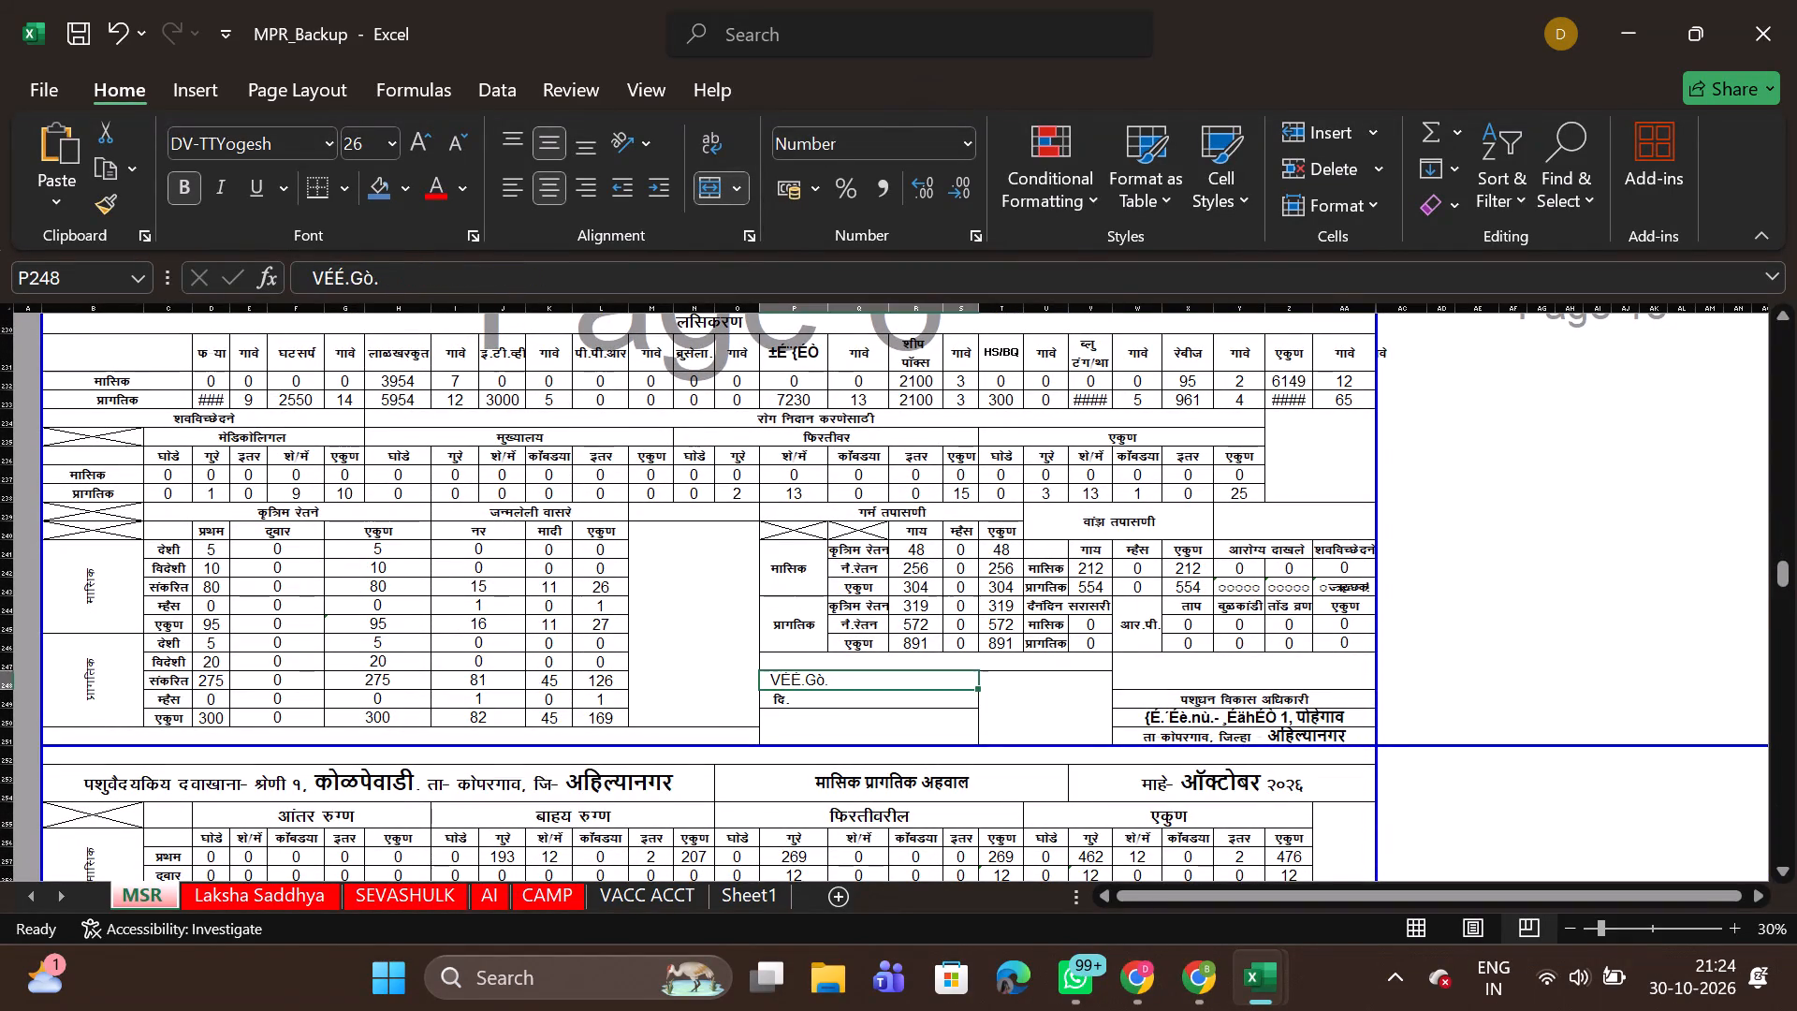
left_click(293, 148)
key("ctrl+v")
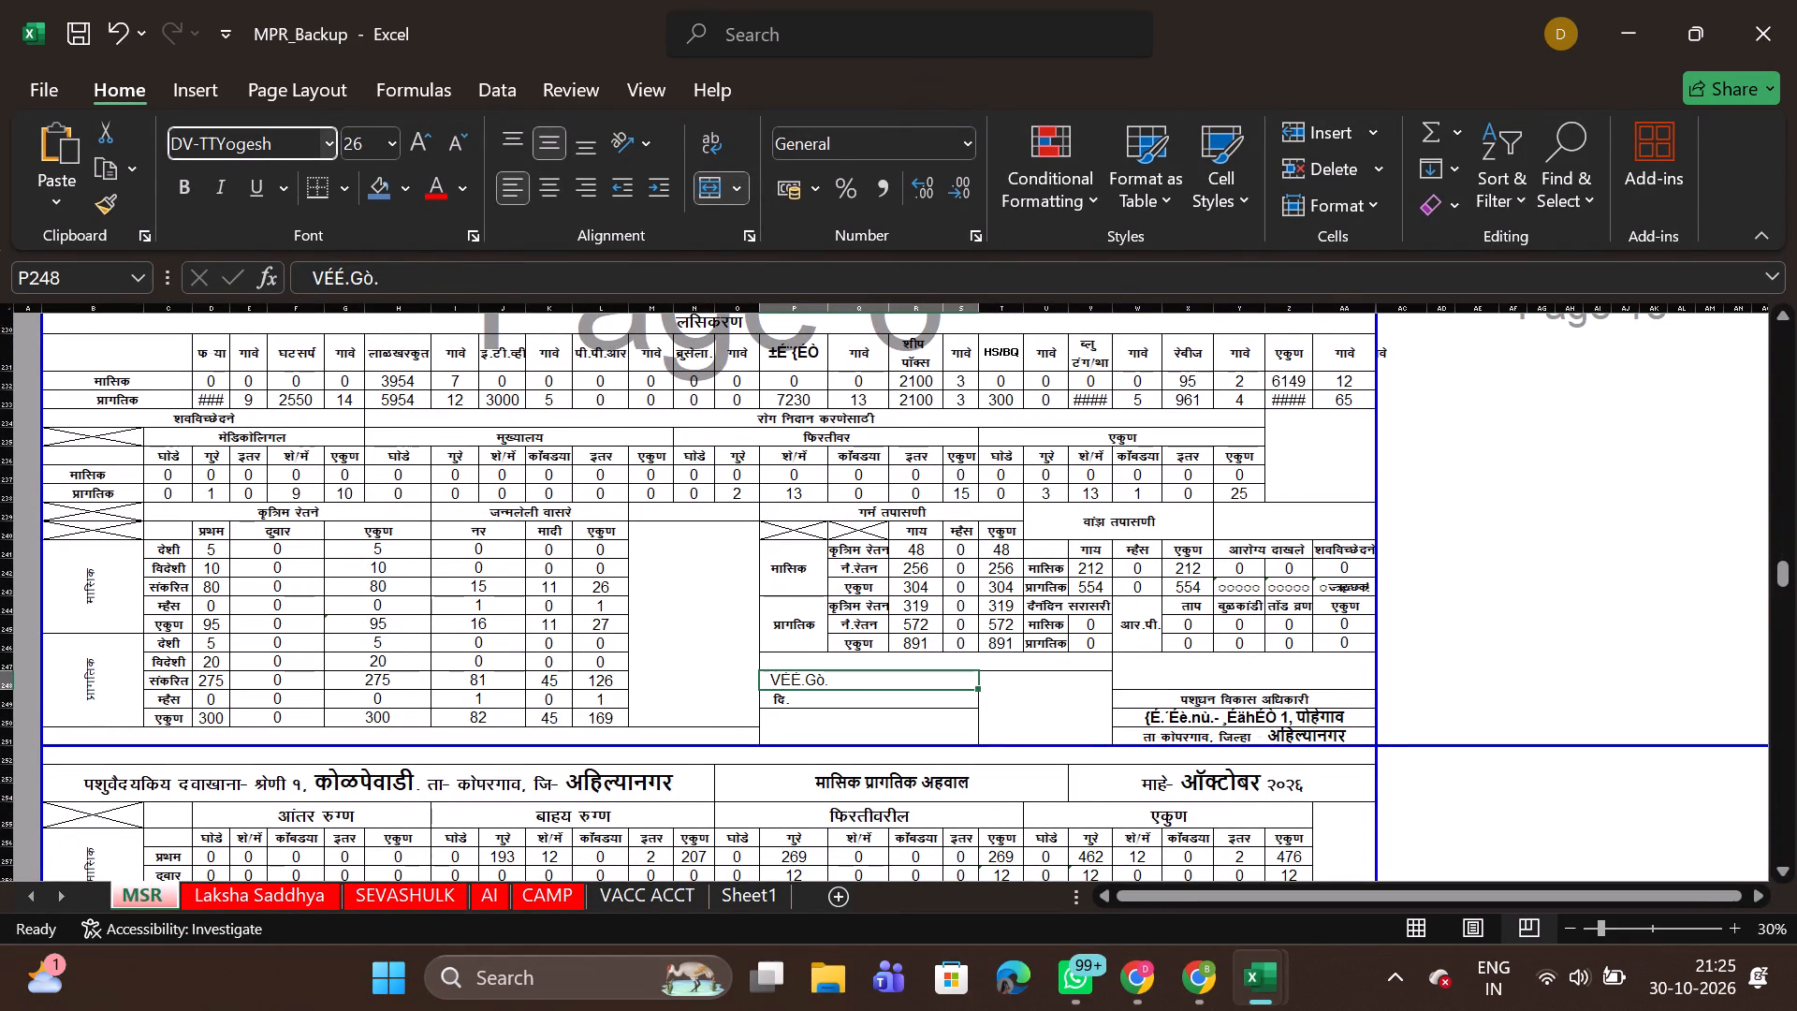
key("Return")
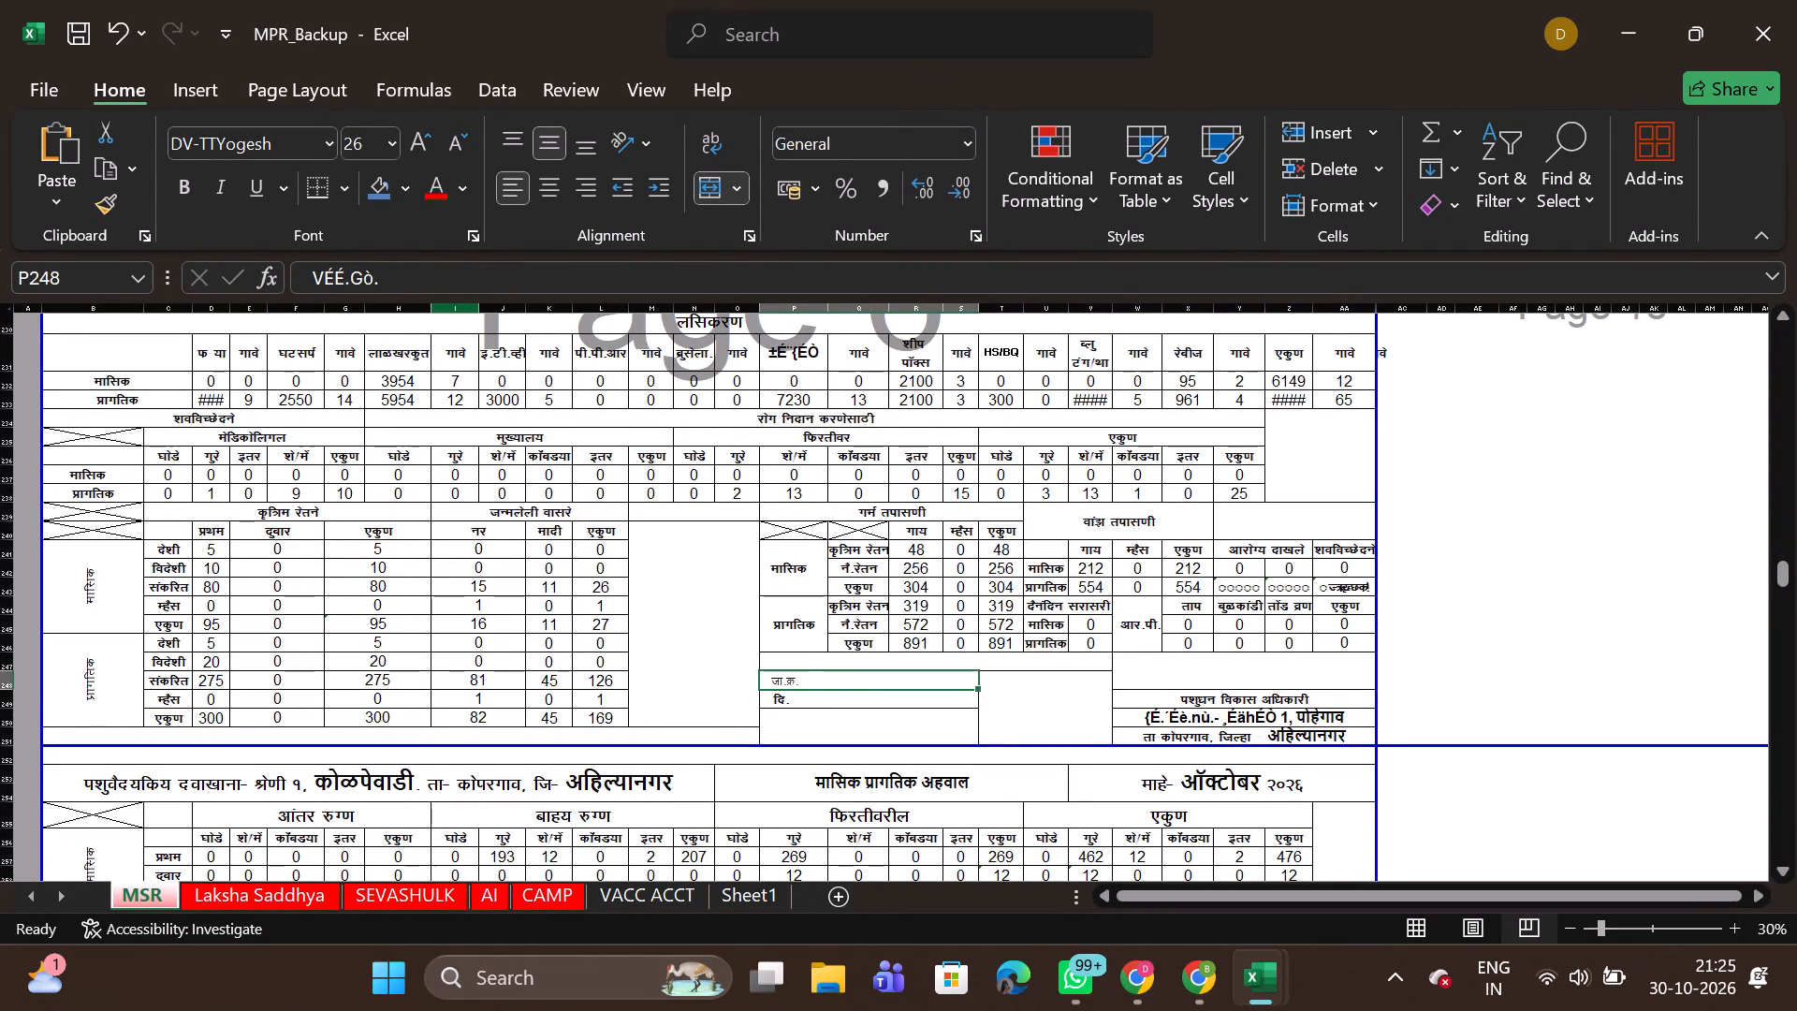
left_click(1242, 718)
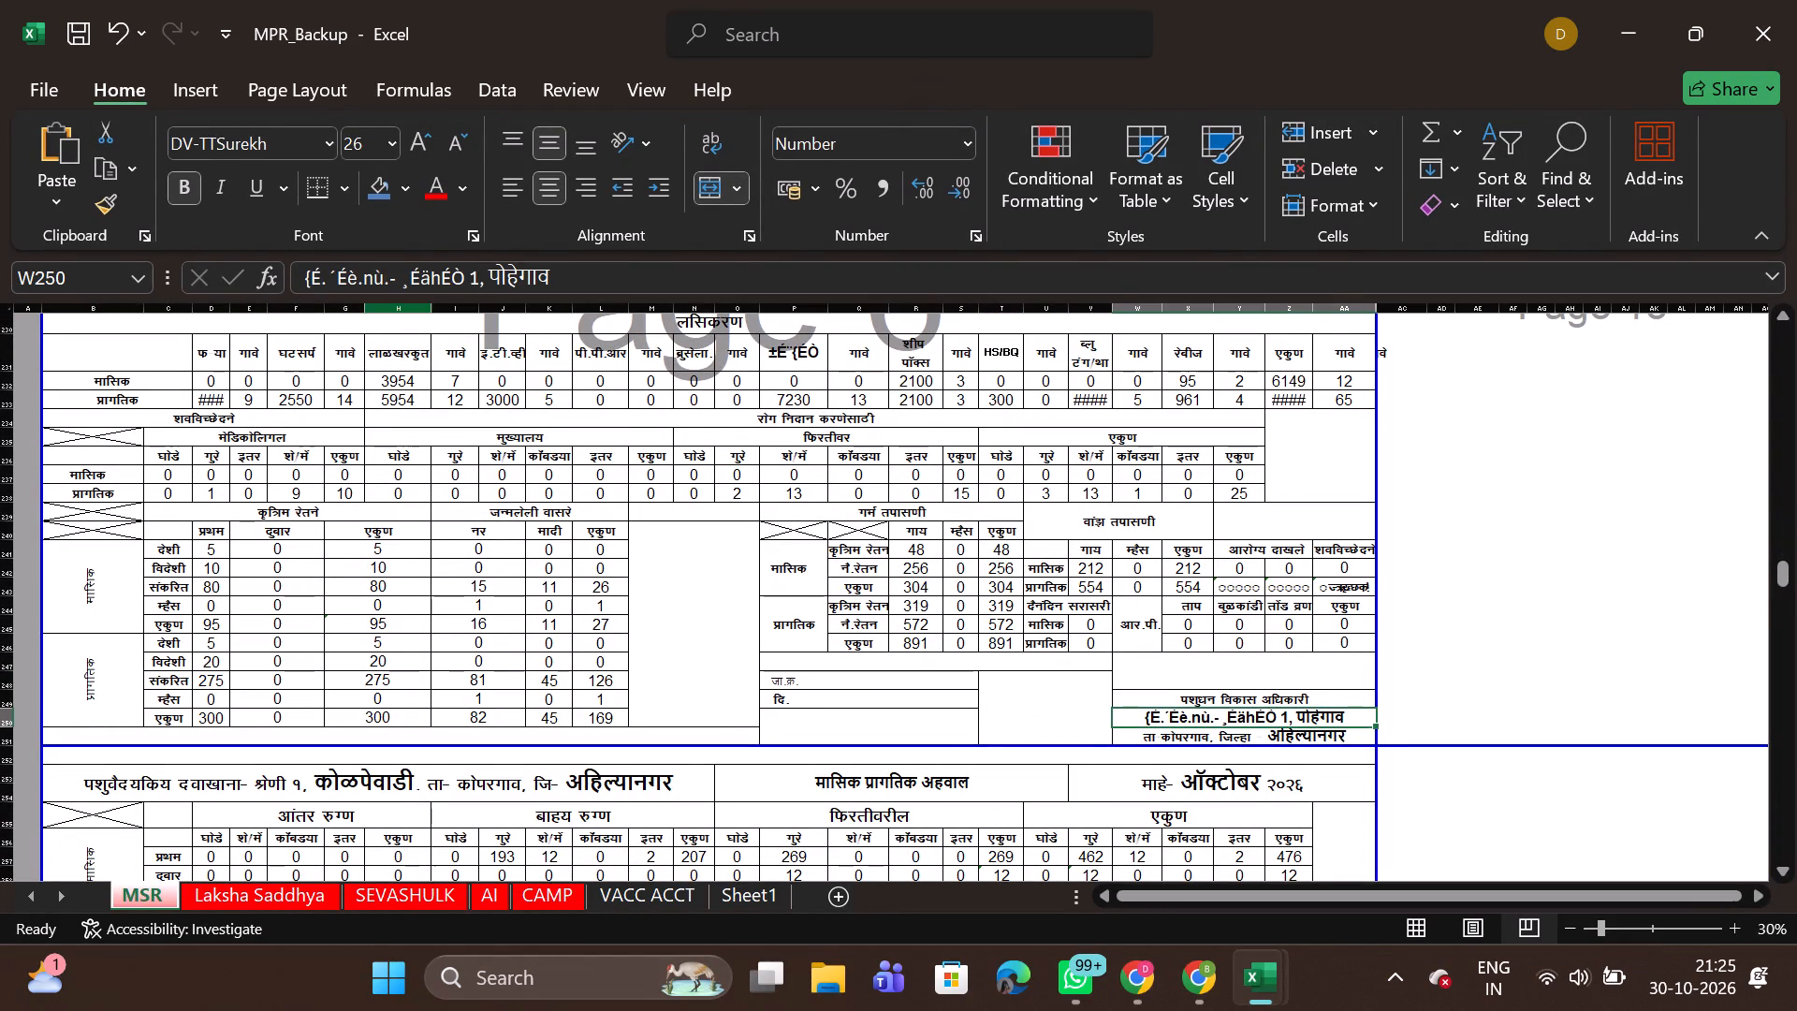
left_click(289, 148)
key("ctrl+v")
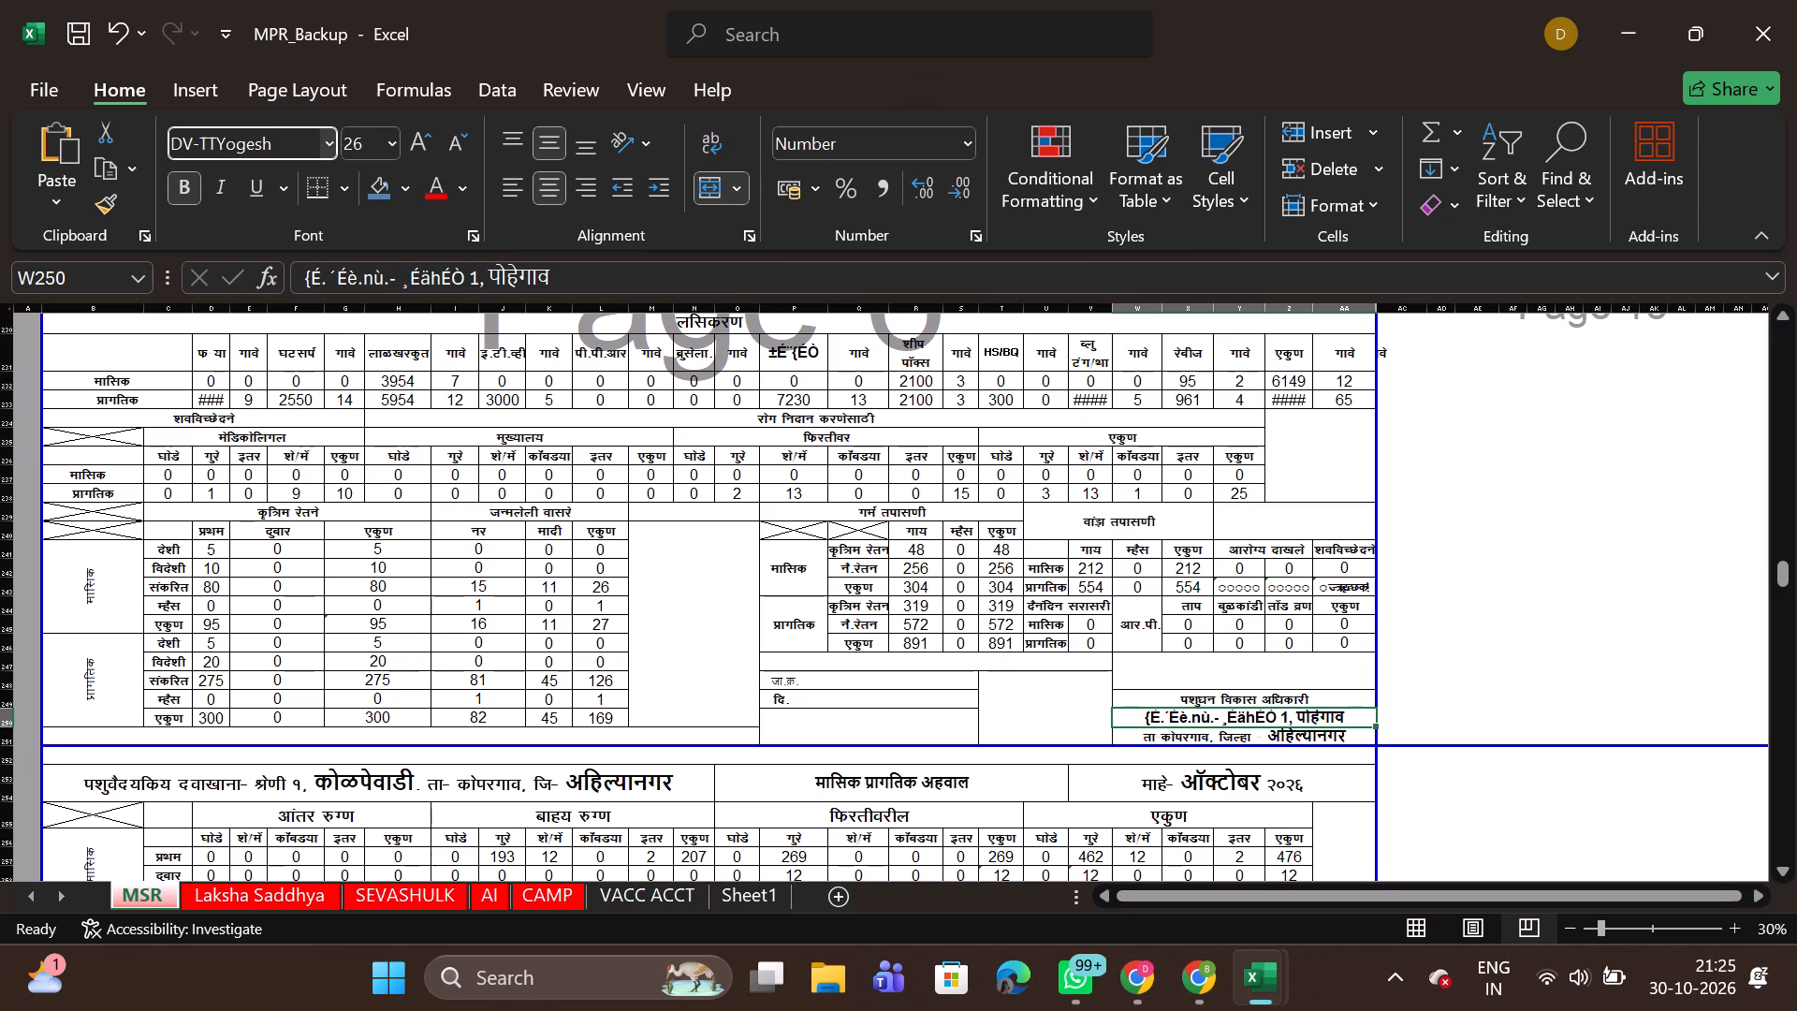
key("Return")
Set the font of the garbled label in cell P290, in the October report footer, to DV-TTYogesh.
scroll(520, 678, "down", 3)
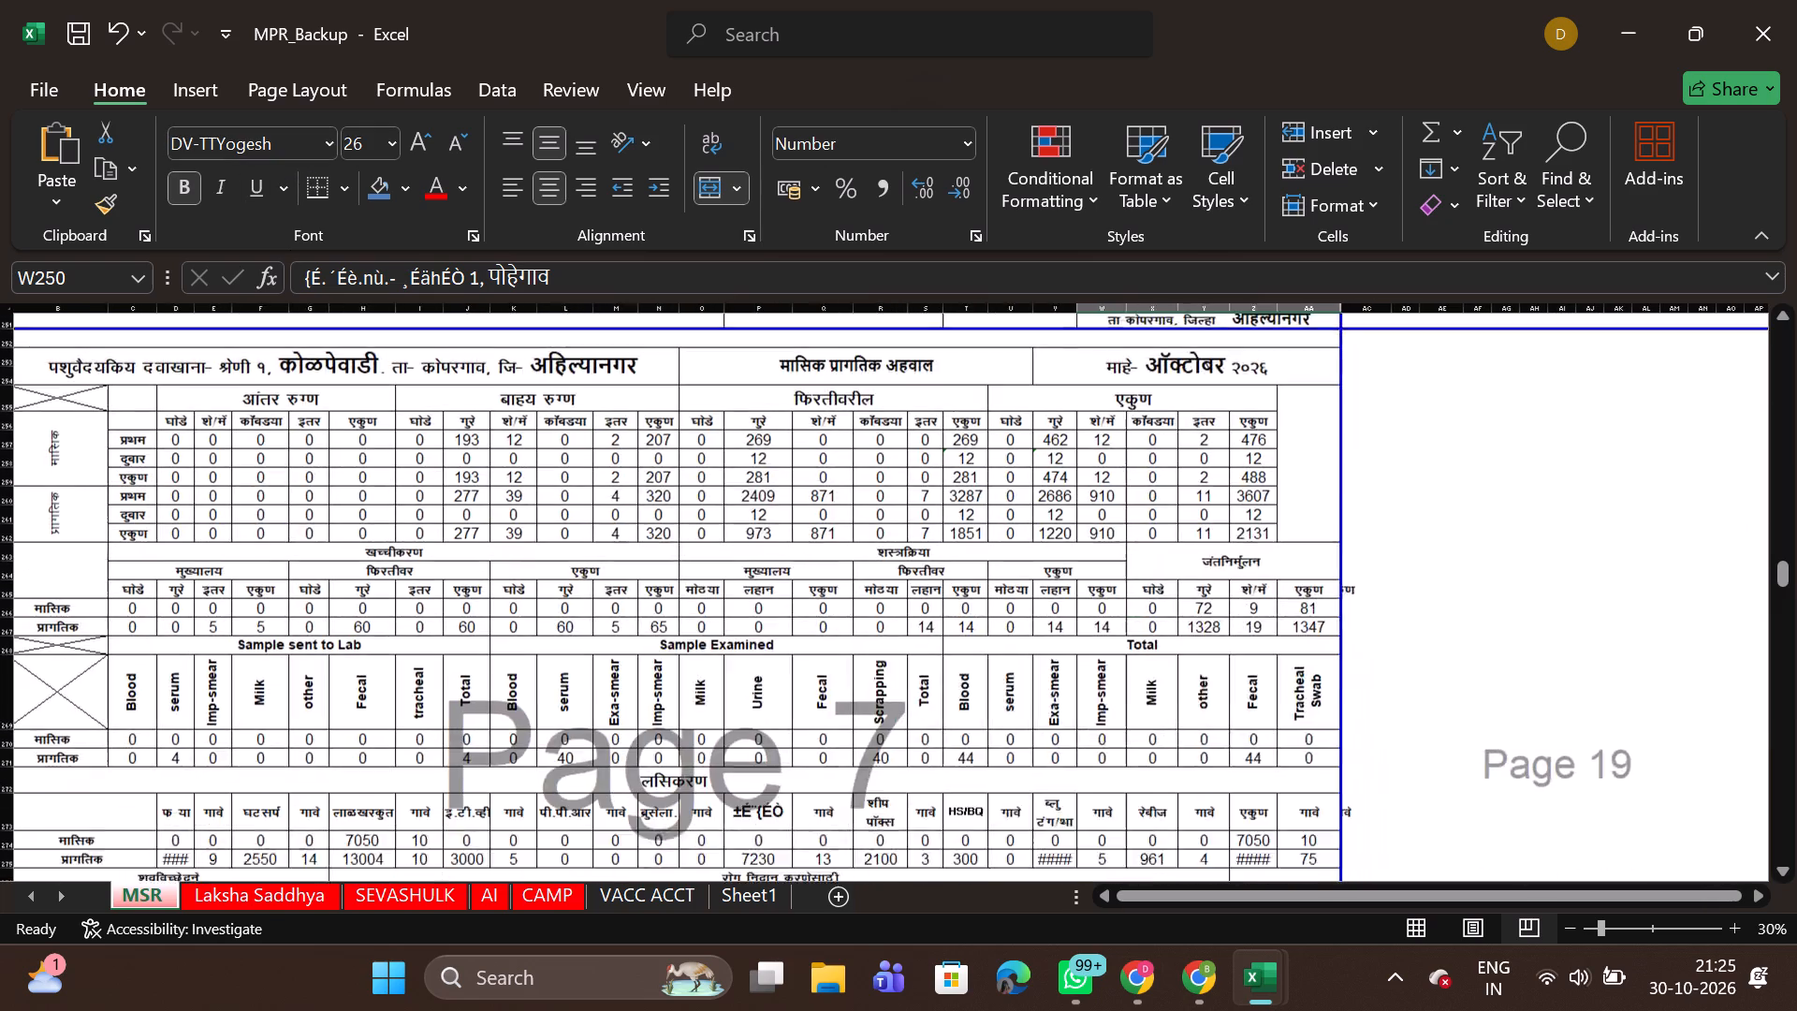
scroll(520, 678, "down", 5)
left_click(764, 573)
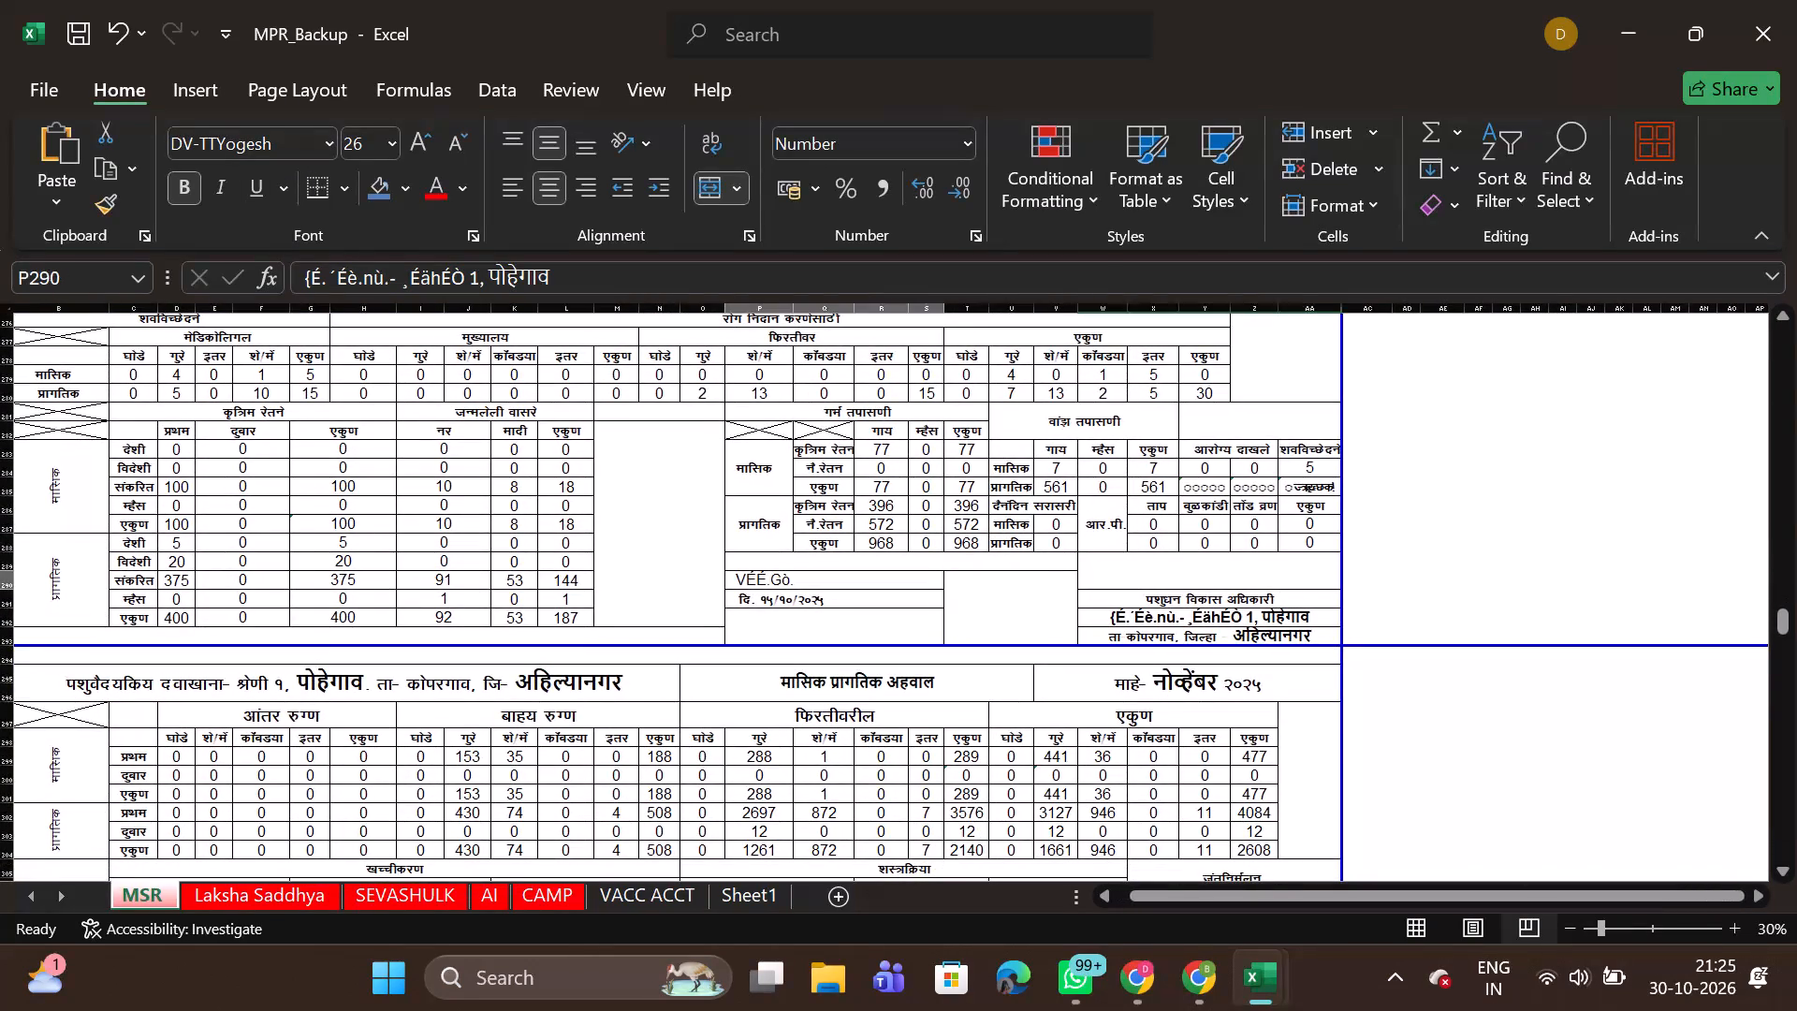
left_click(282, 136)
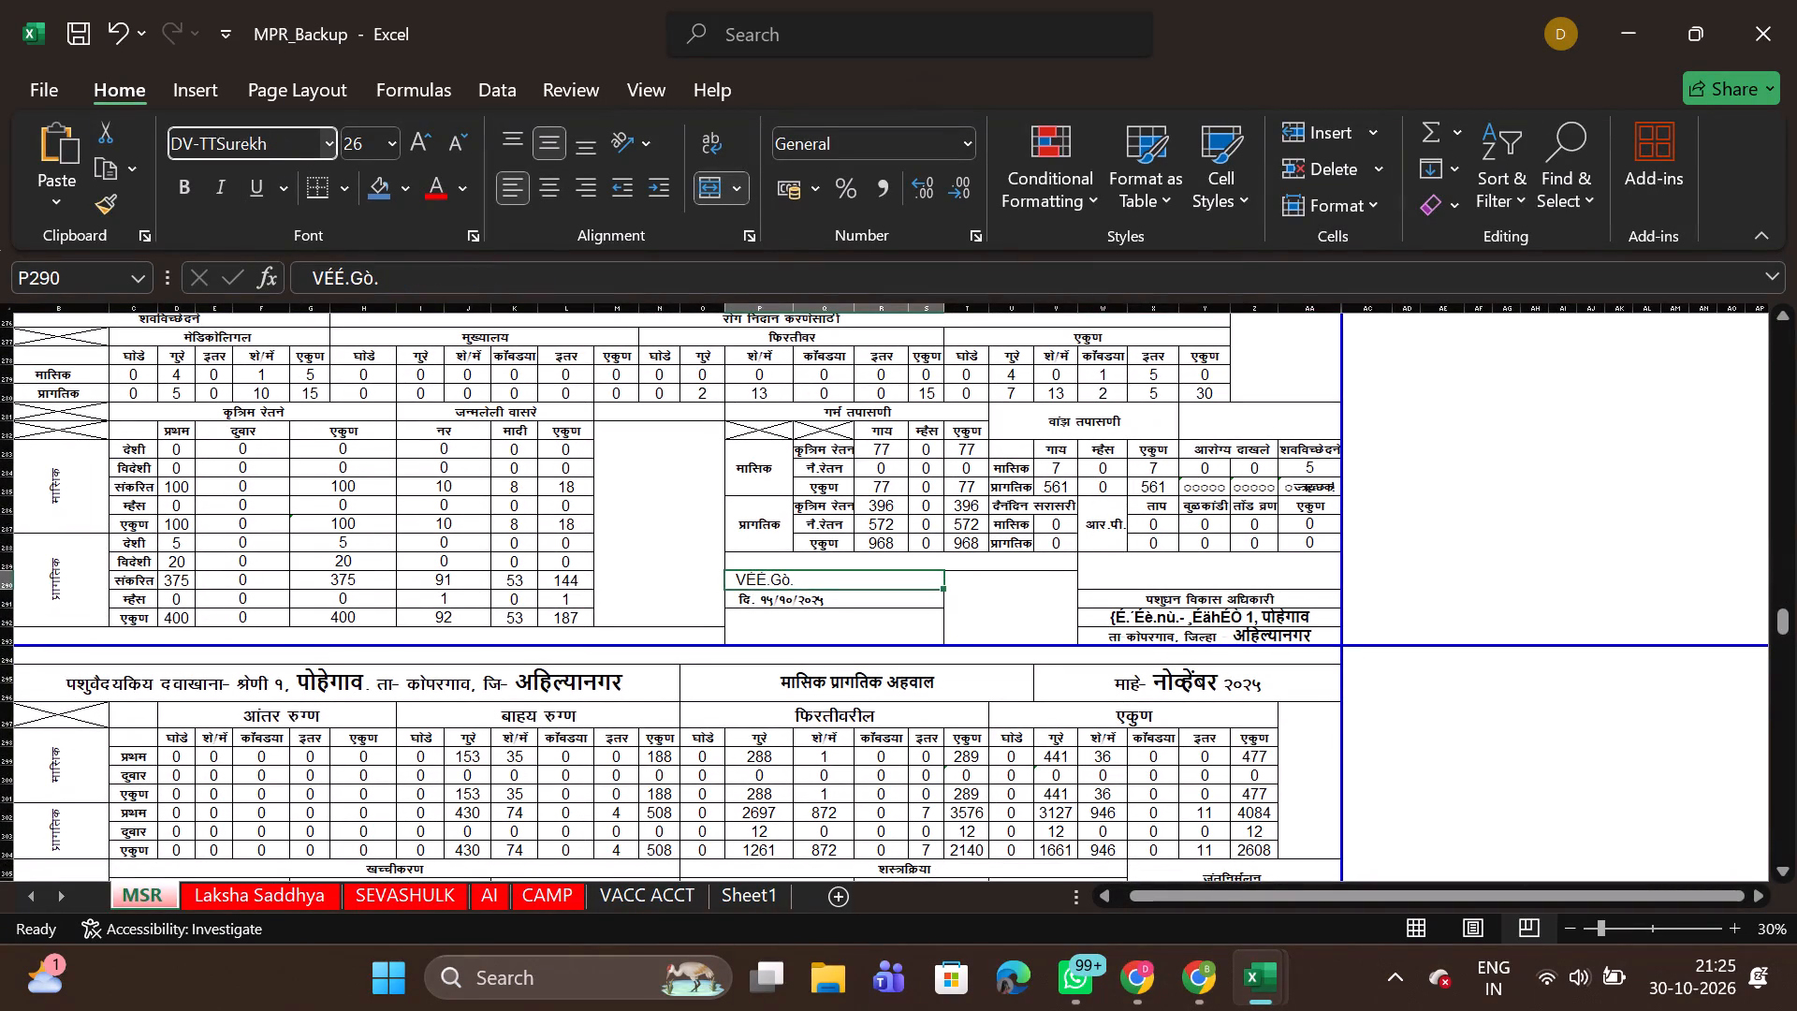
key("ctrl+v")
key("Return")
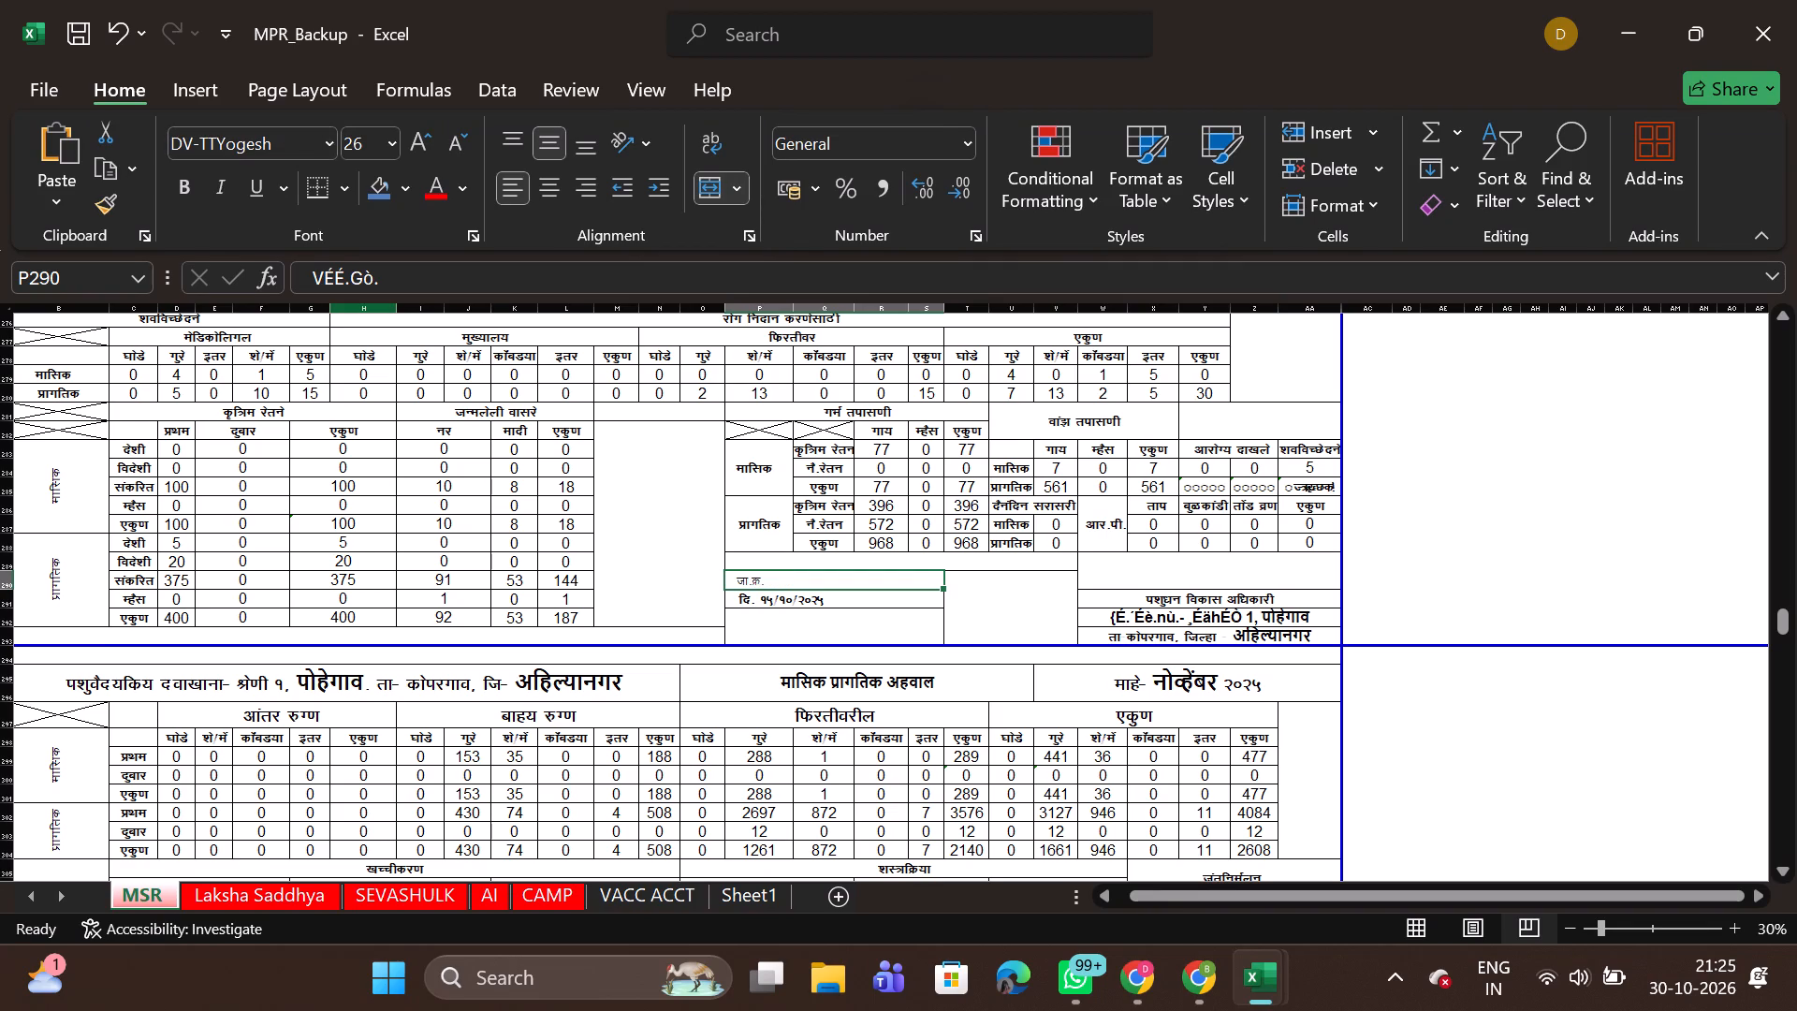
Set the font of the garbled label in cell W292, in the October report footer, to DV-TTYogesh.
left_click(1165, 616)
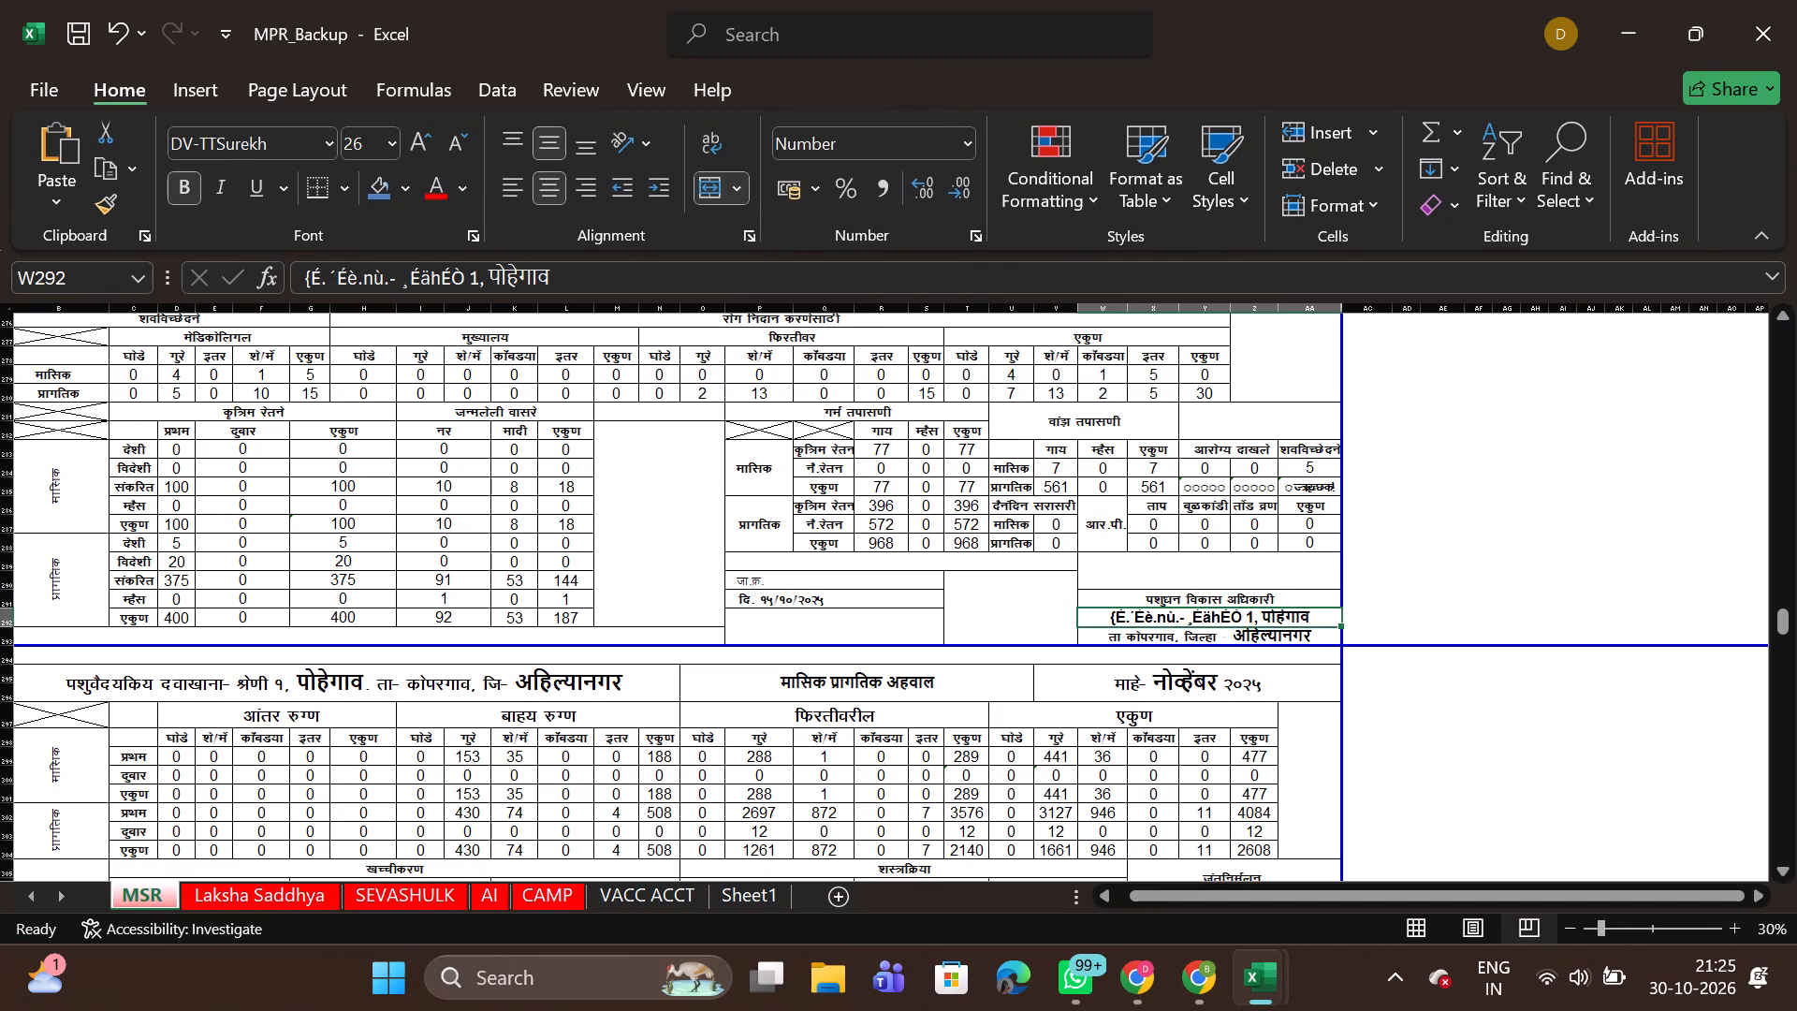
left_click(266, 139)
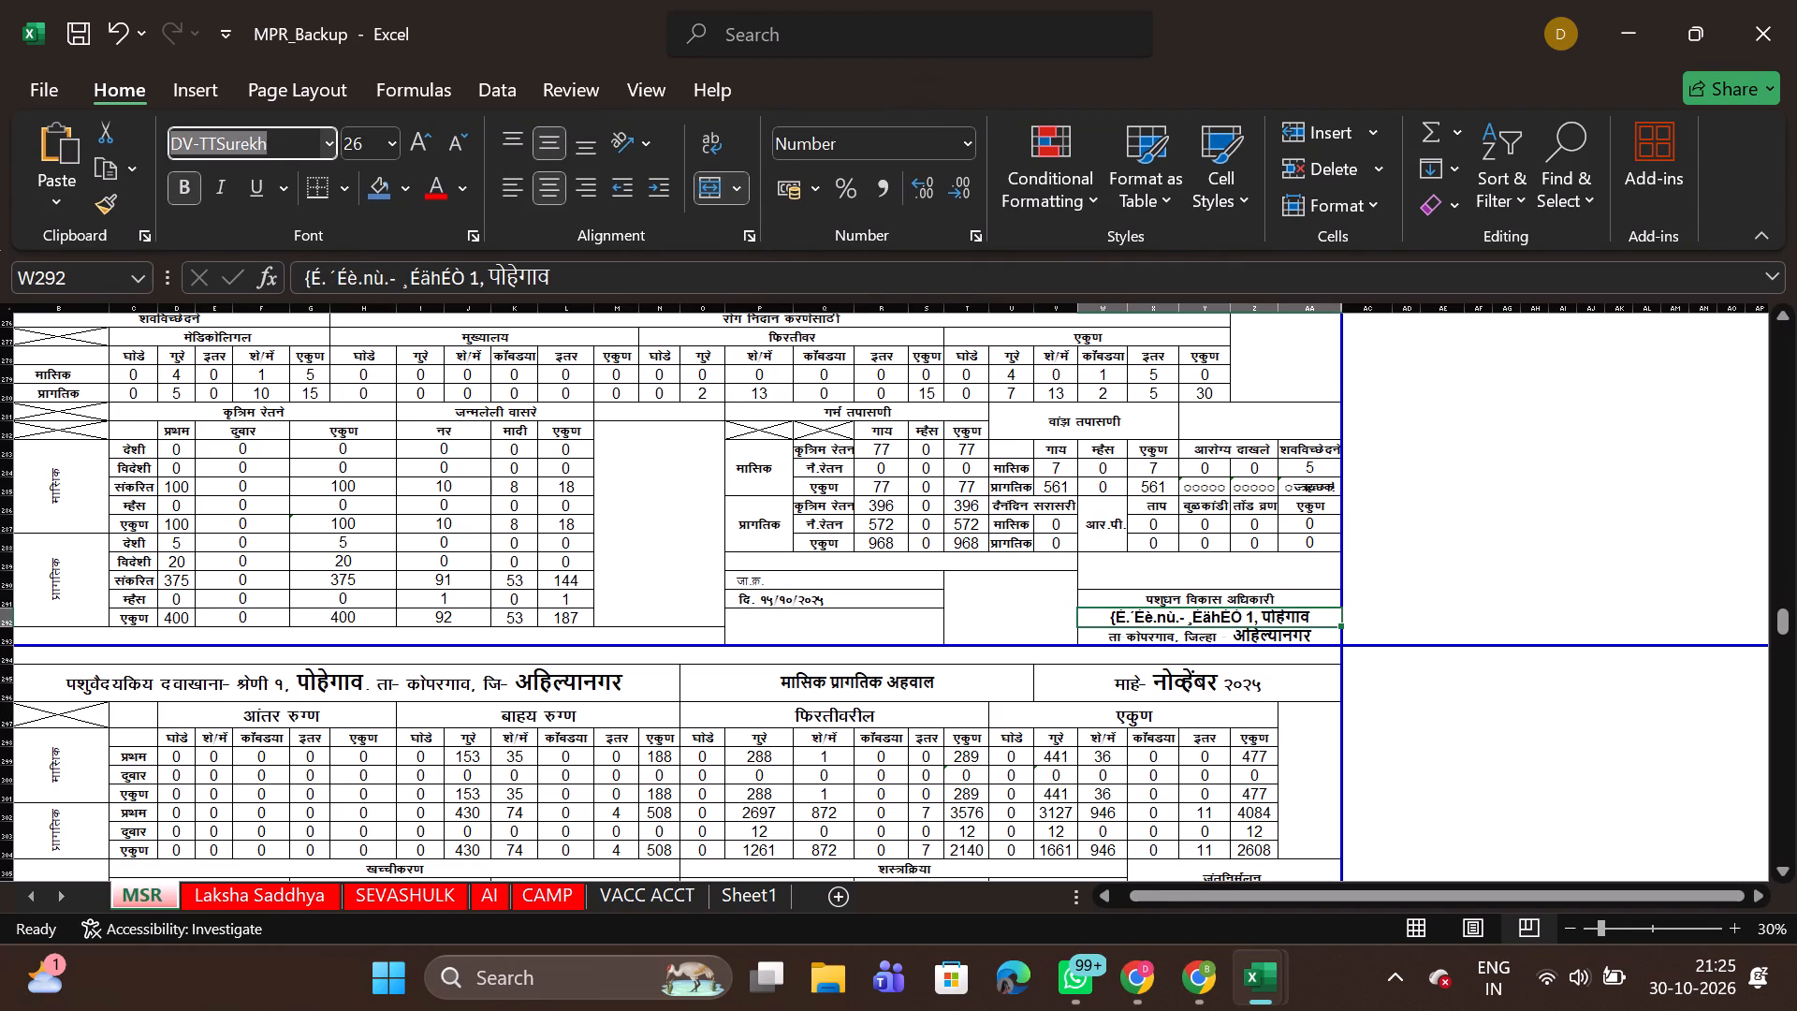
key("ctrl+v")
key("Return")
Change the font of the garbled November report footer cells P332 and W334 to DV-TTYogesh.
scroll(635, 626, "down", 4)
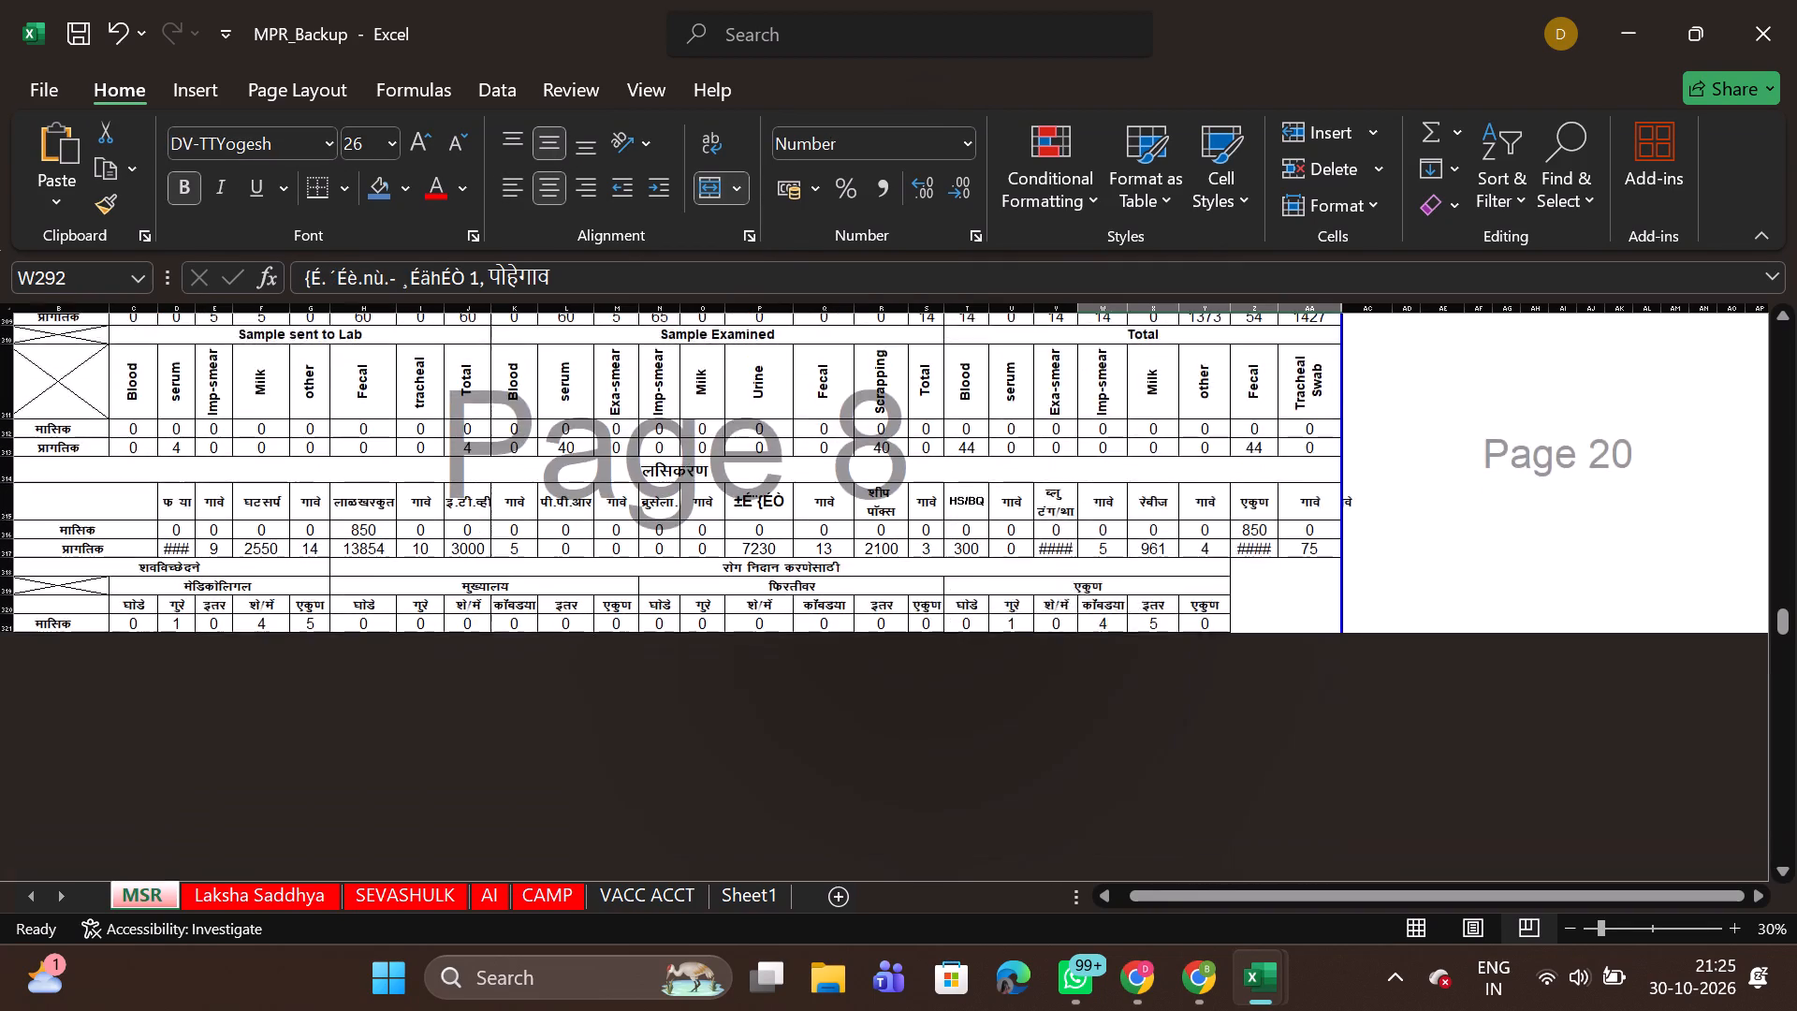
scroll(635, 626, "down", 1)
left_click(795, 537)
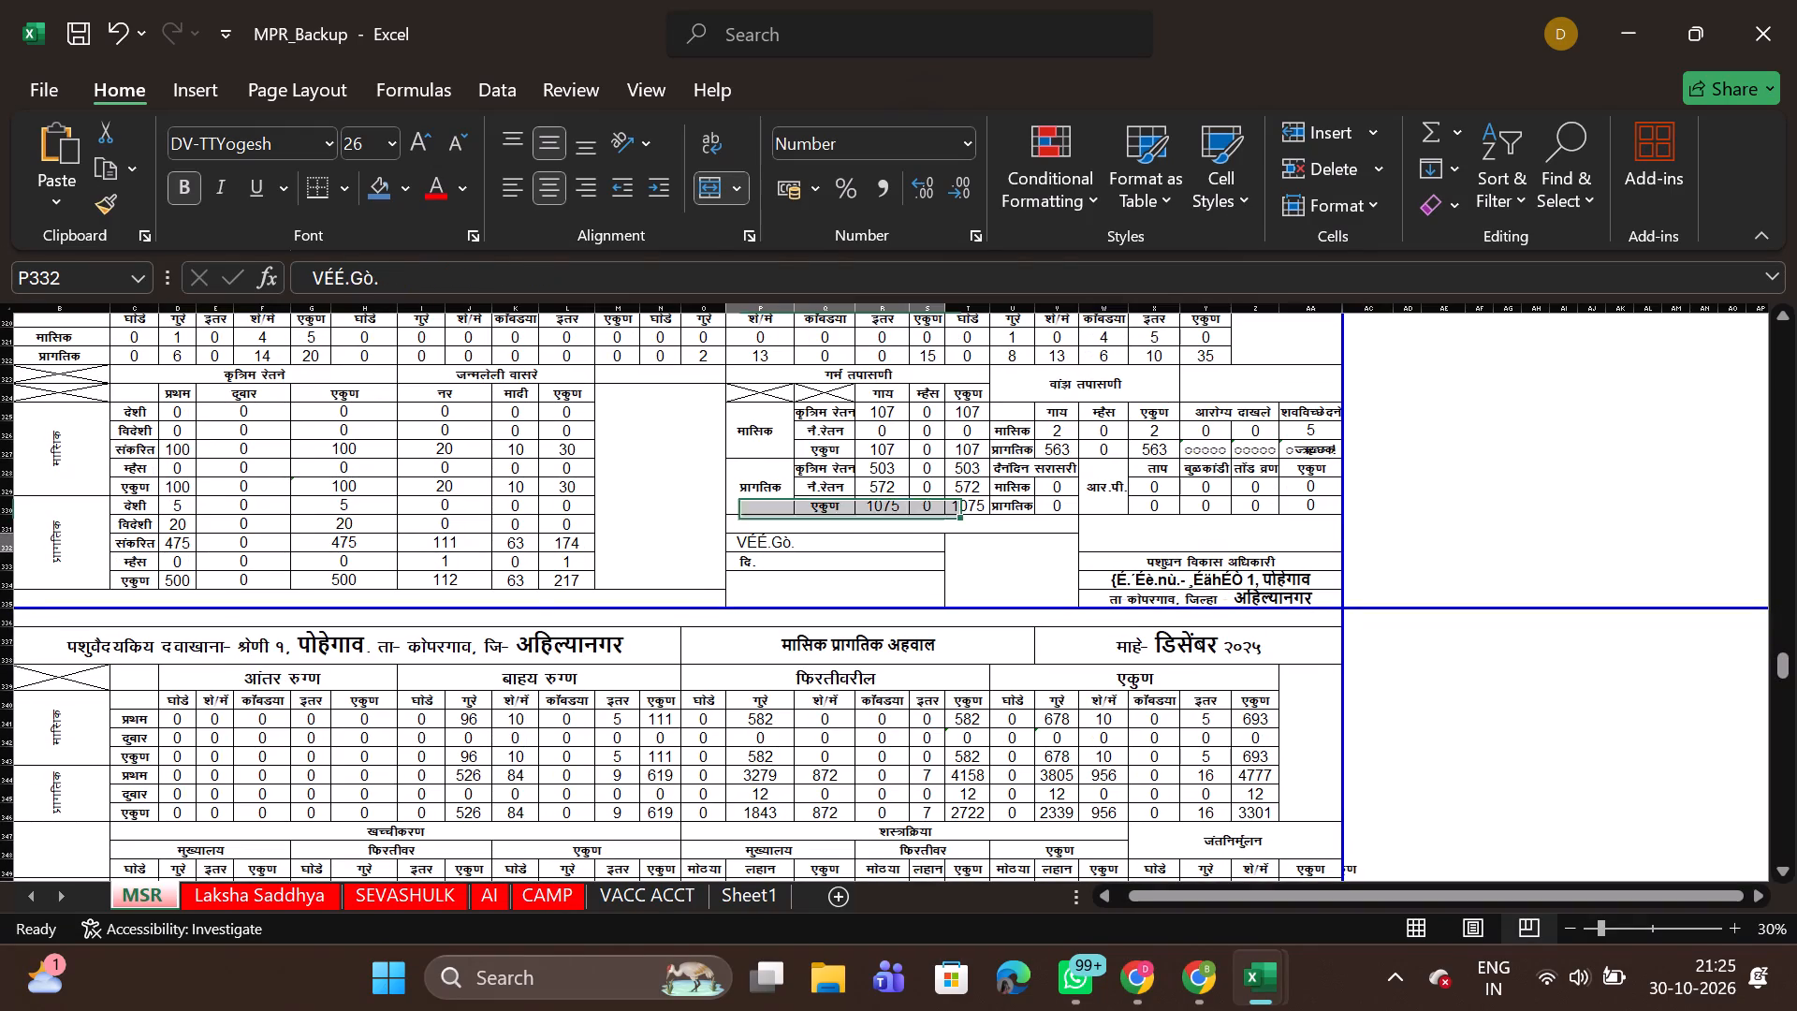
left_click(269, 147)
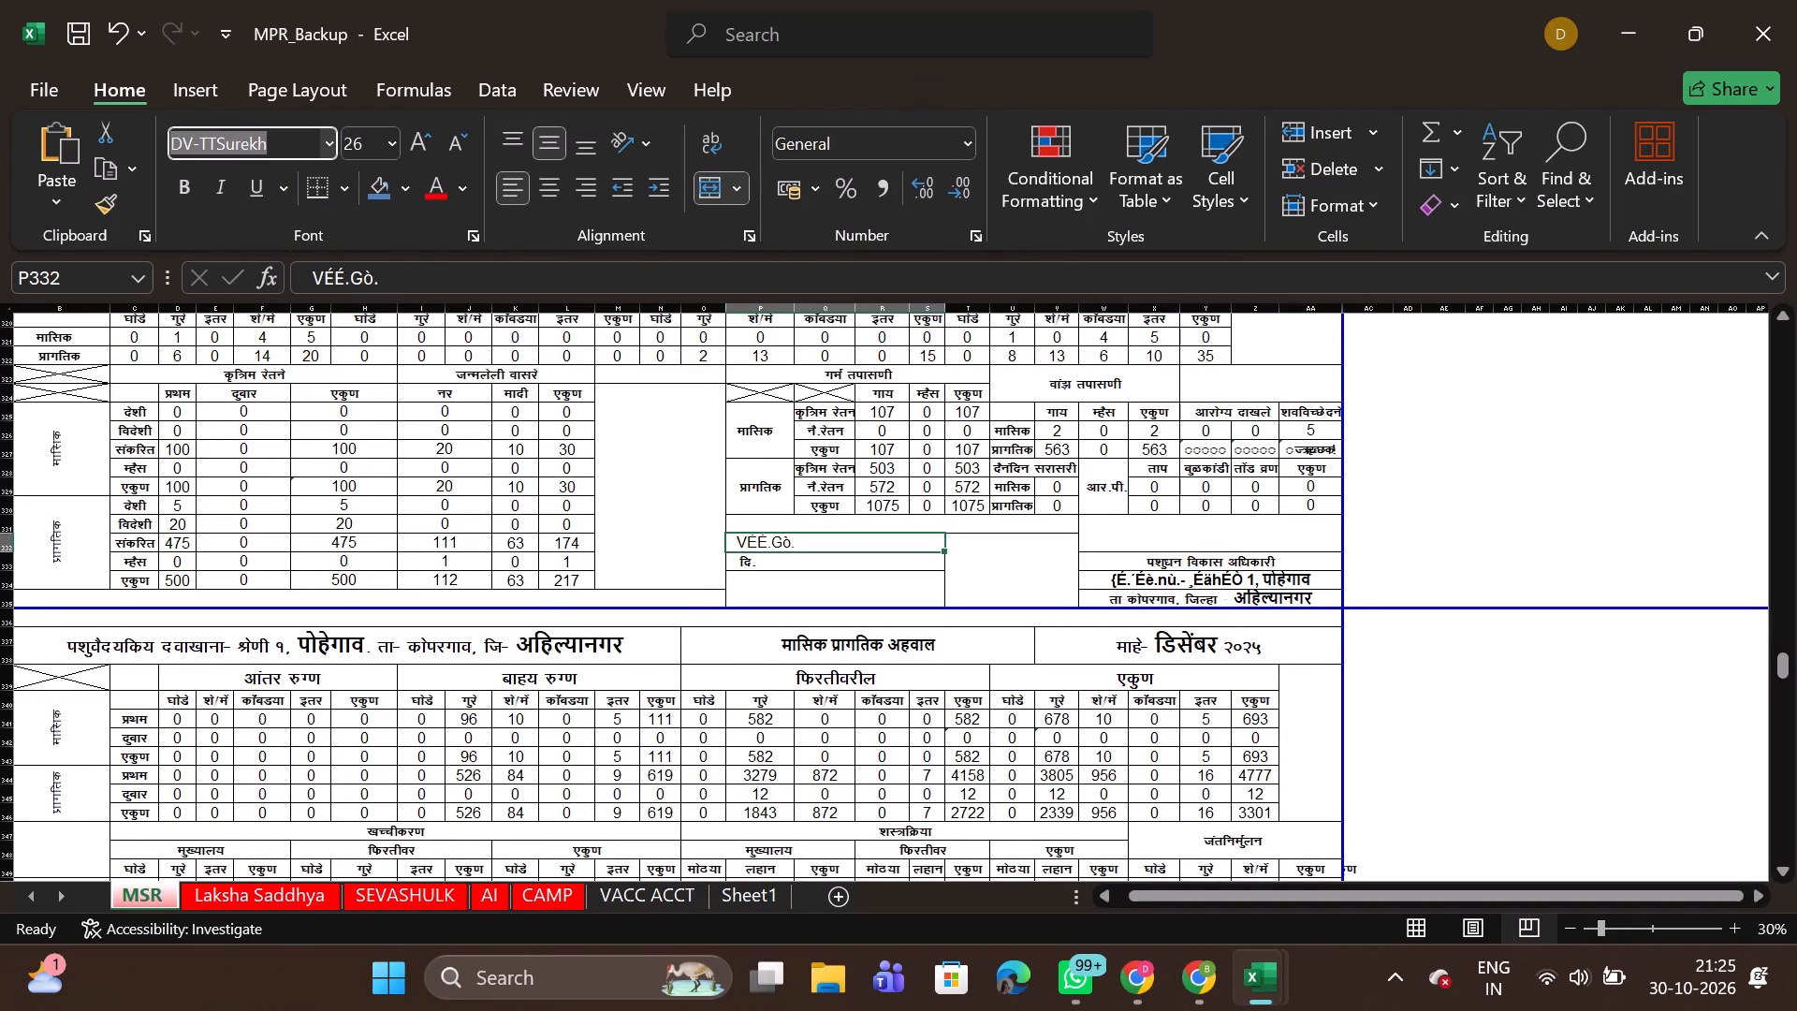
key("ctrl+v")
key("Return")
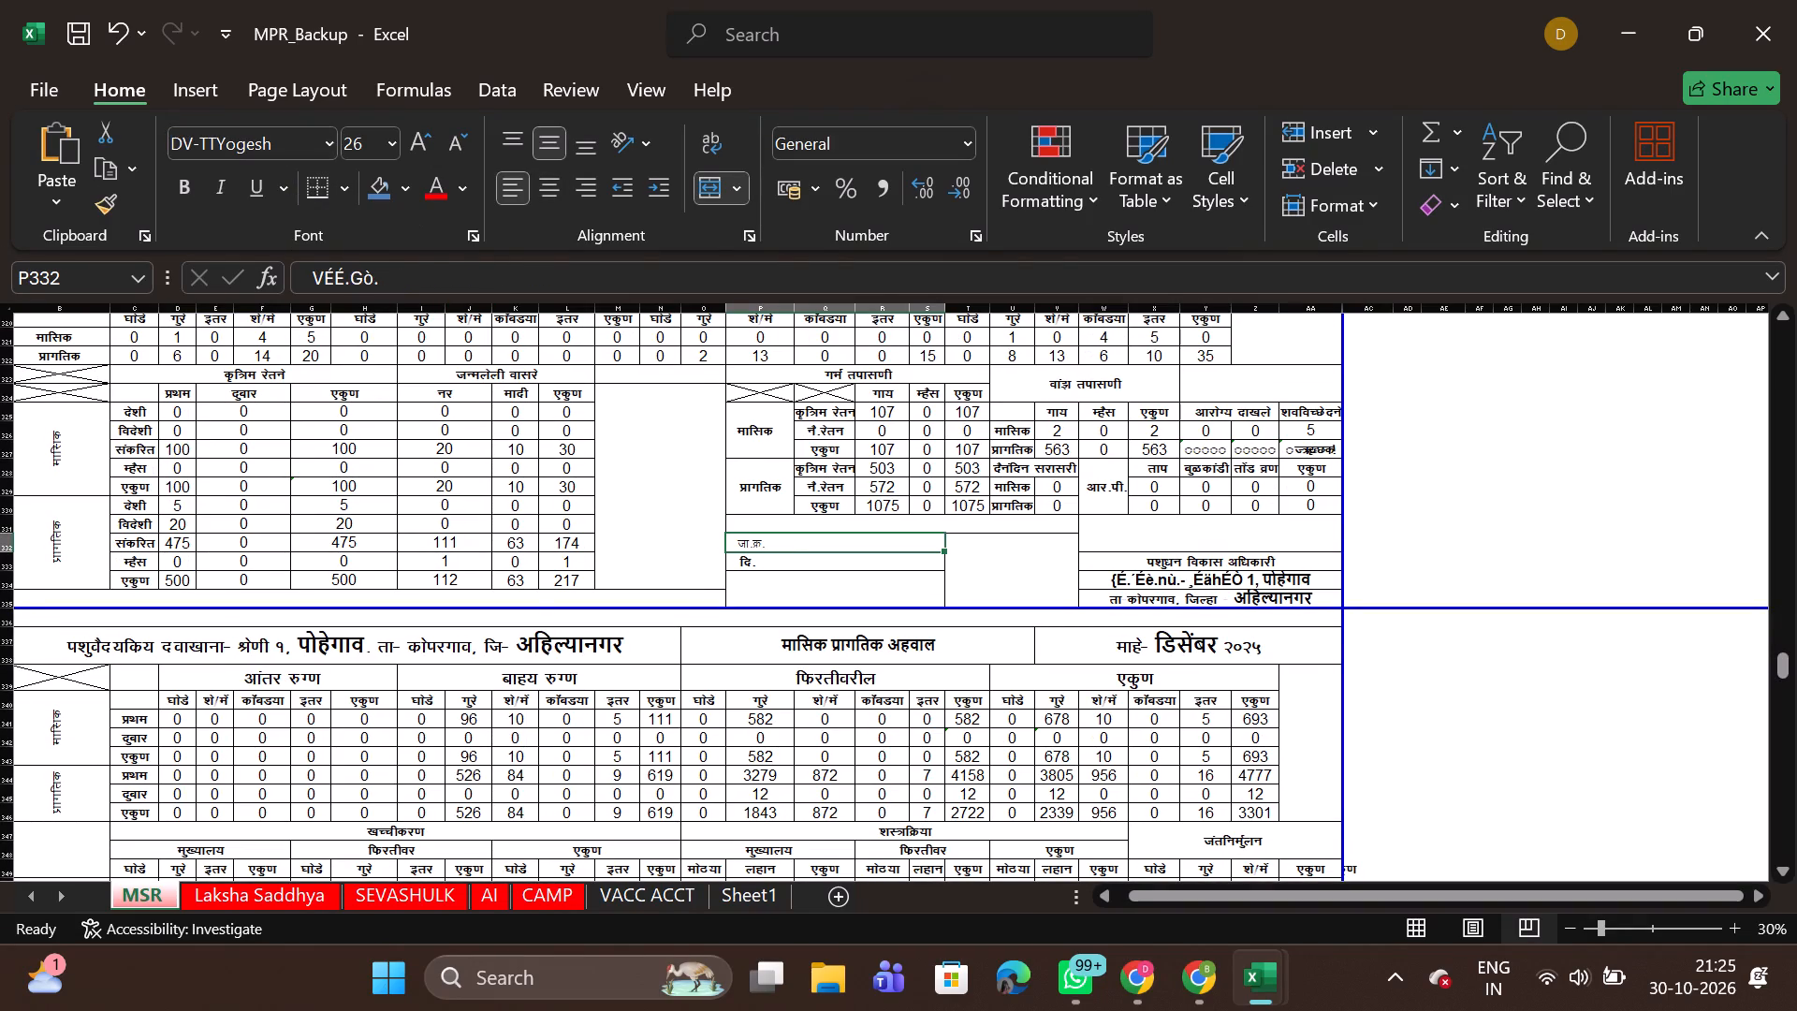
left_click(1201, 575)
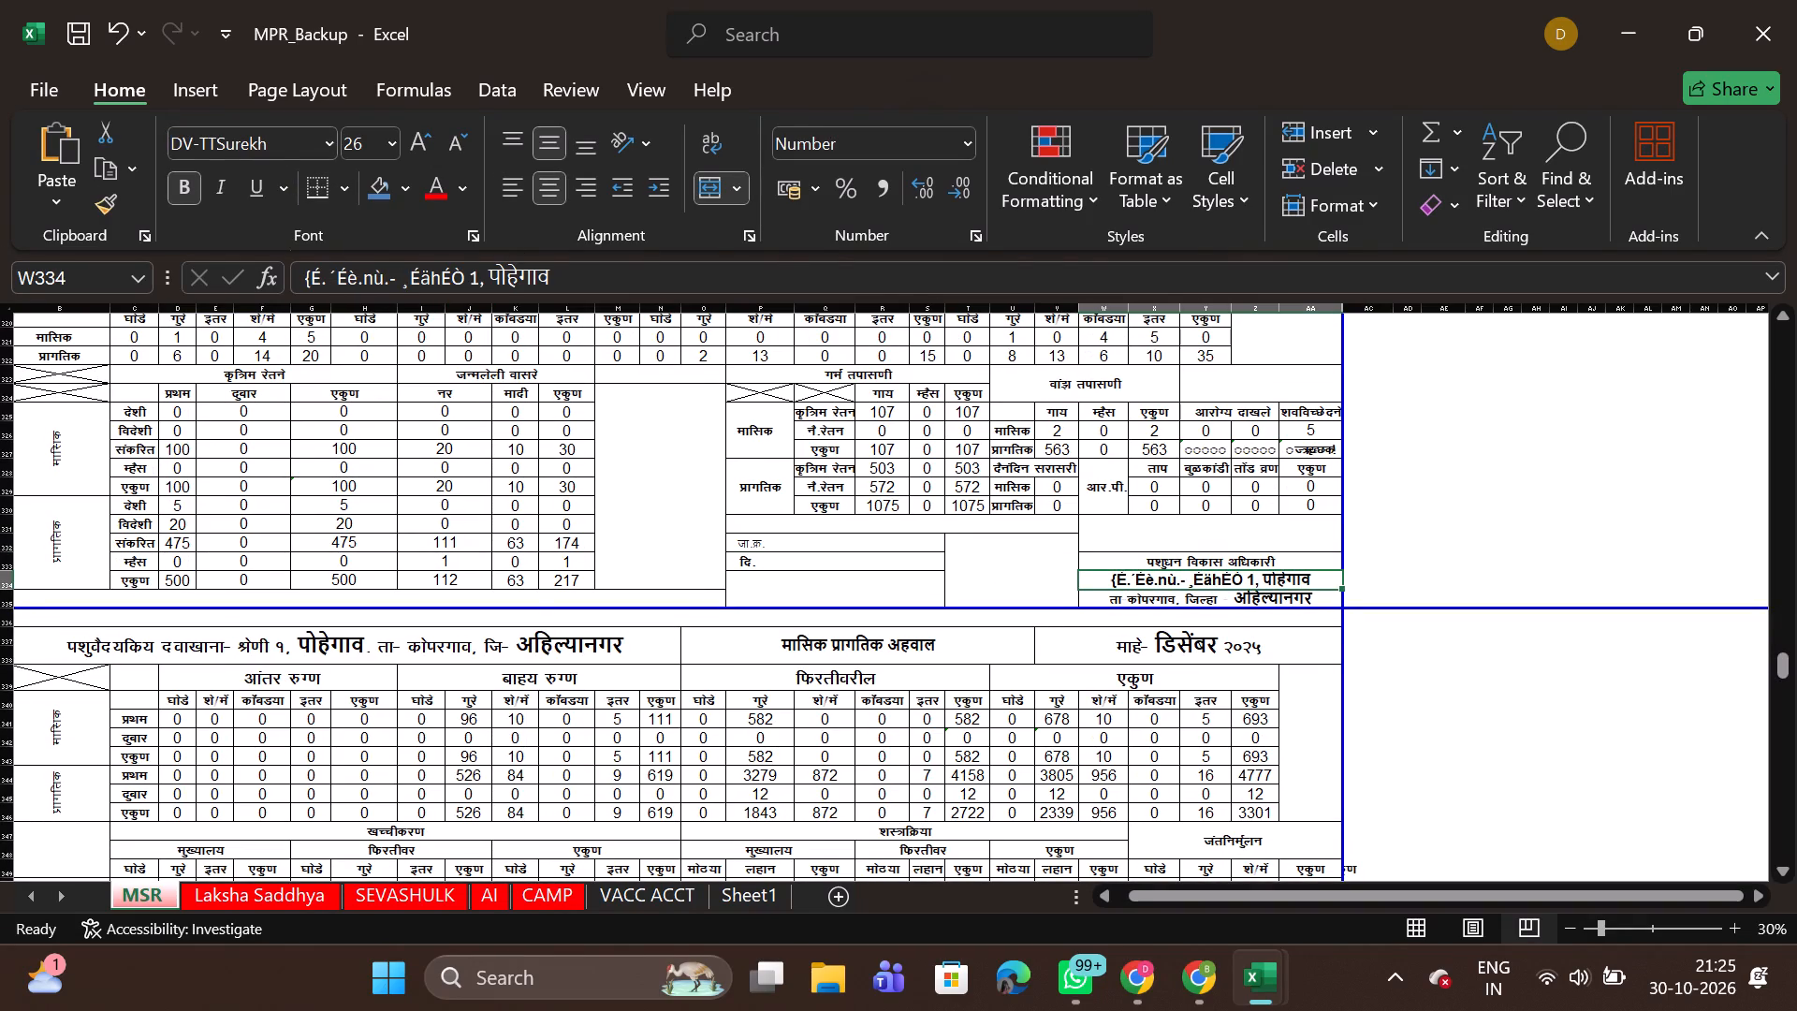
left_click(273, 142)
key("ctrl+v")
key("Return")
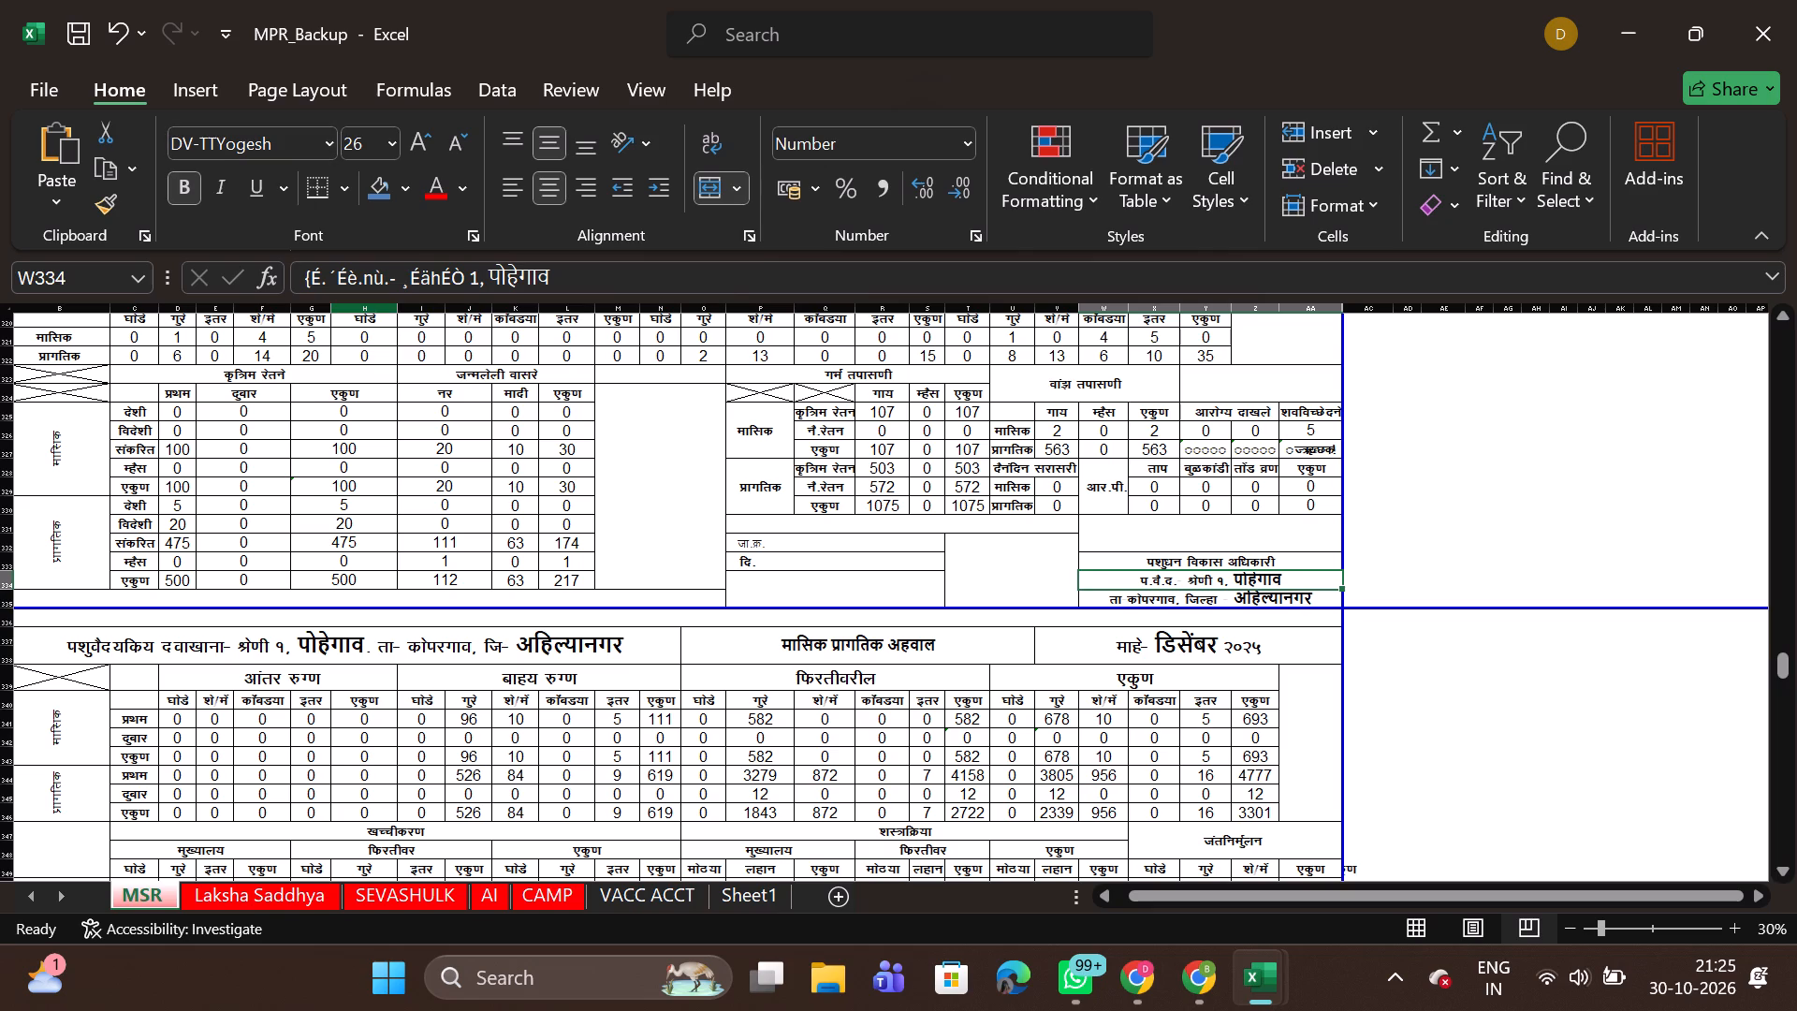
Change the font of the garbled December report footer cells P374 and W376 to DV-TTYogesh.
scroll(546, 685, "down", 5)
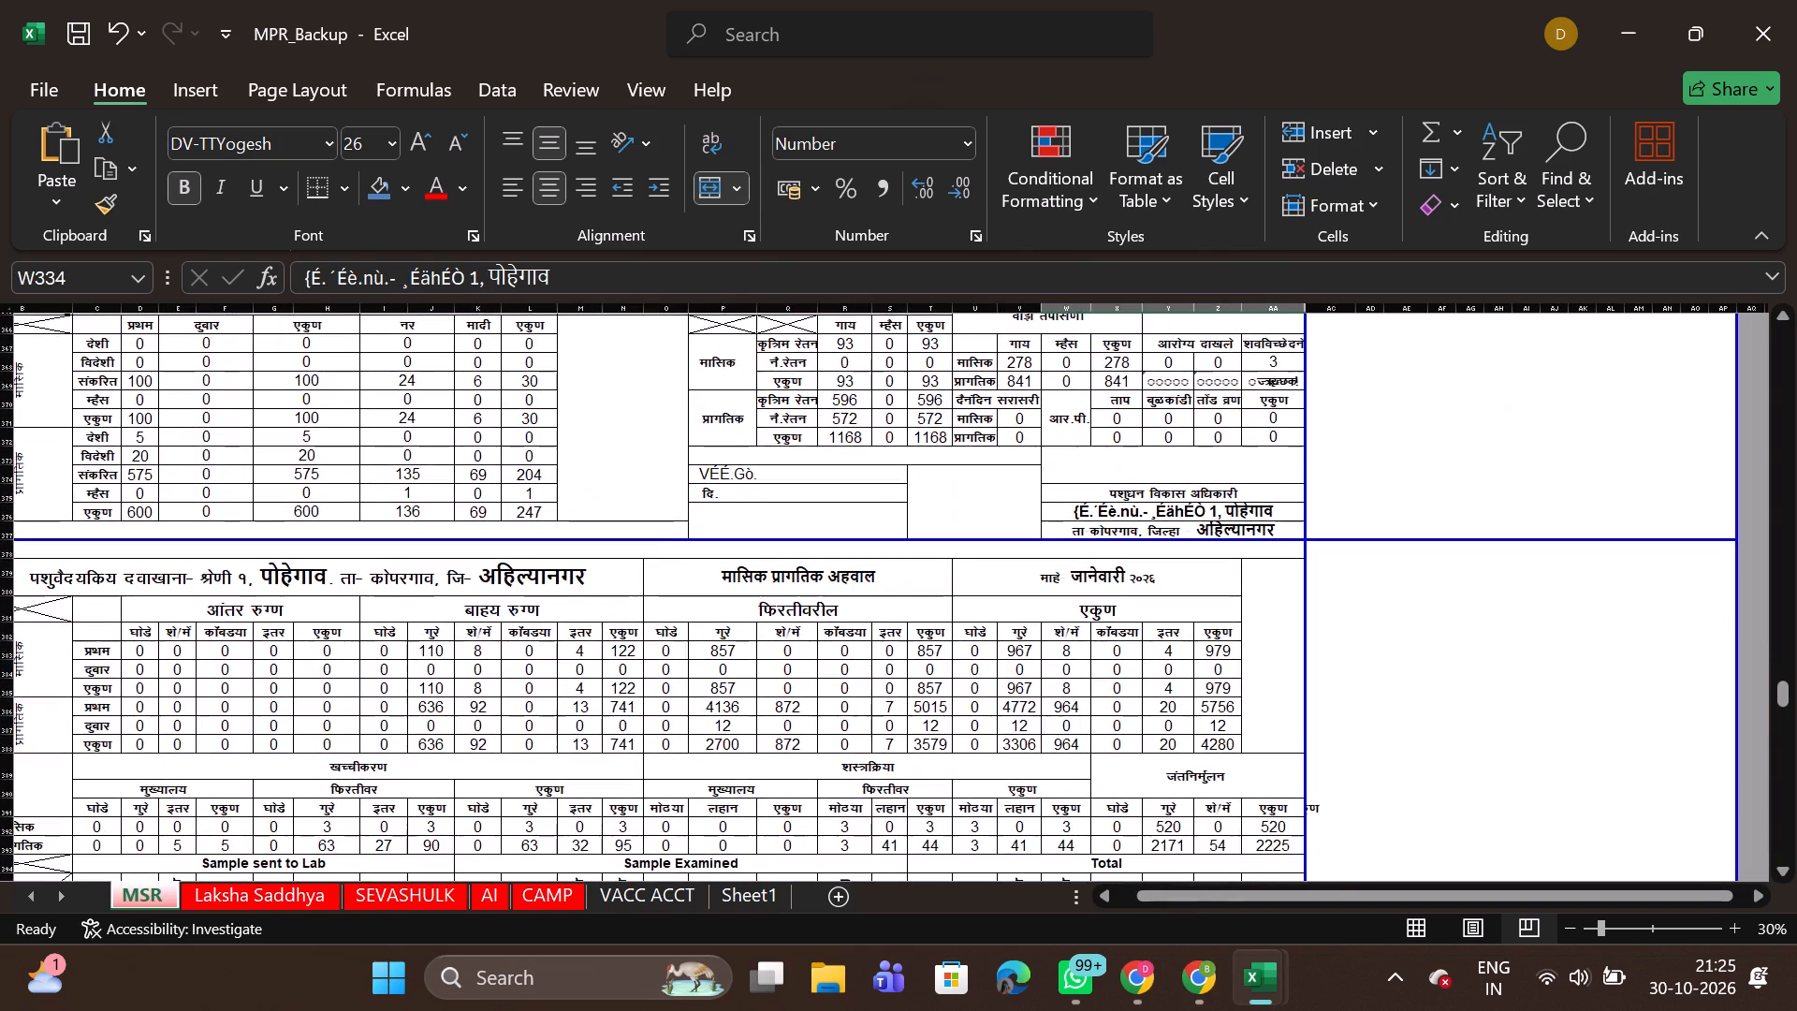
left_click(787, 473)
left_click(282, 137)
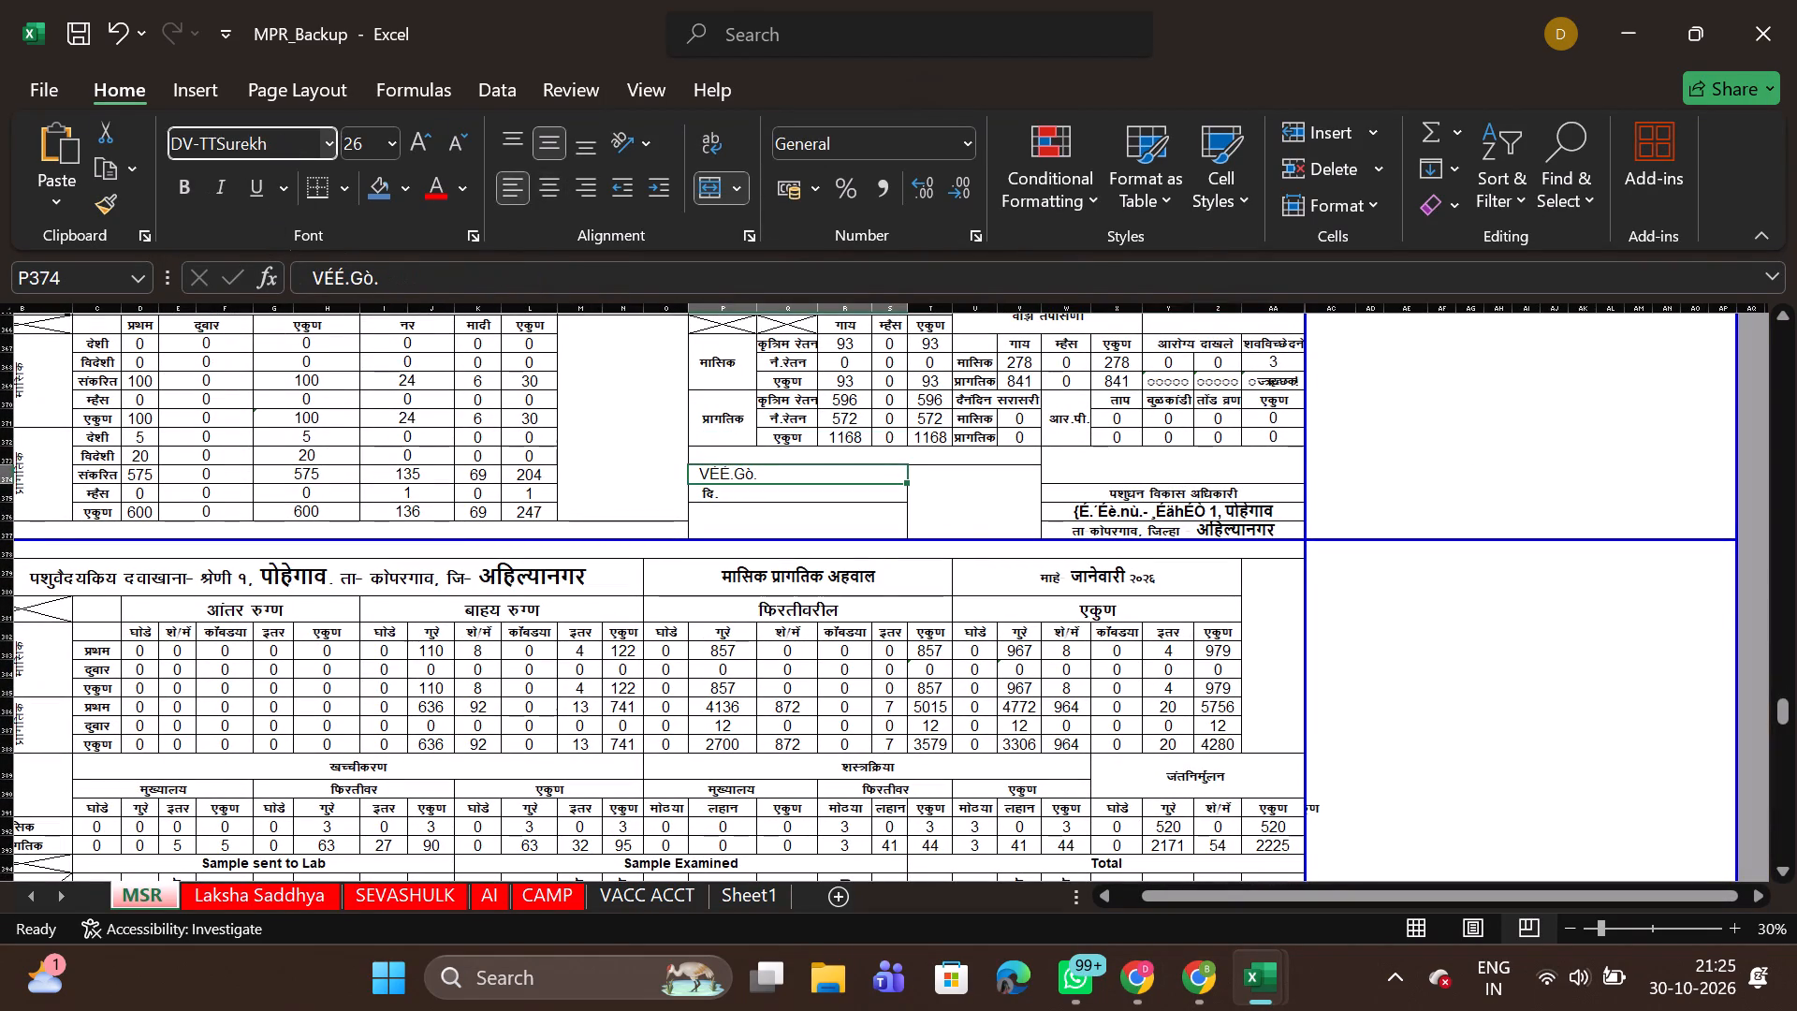
key("ctrl+v")
key("Return")
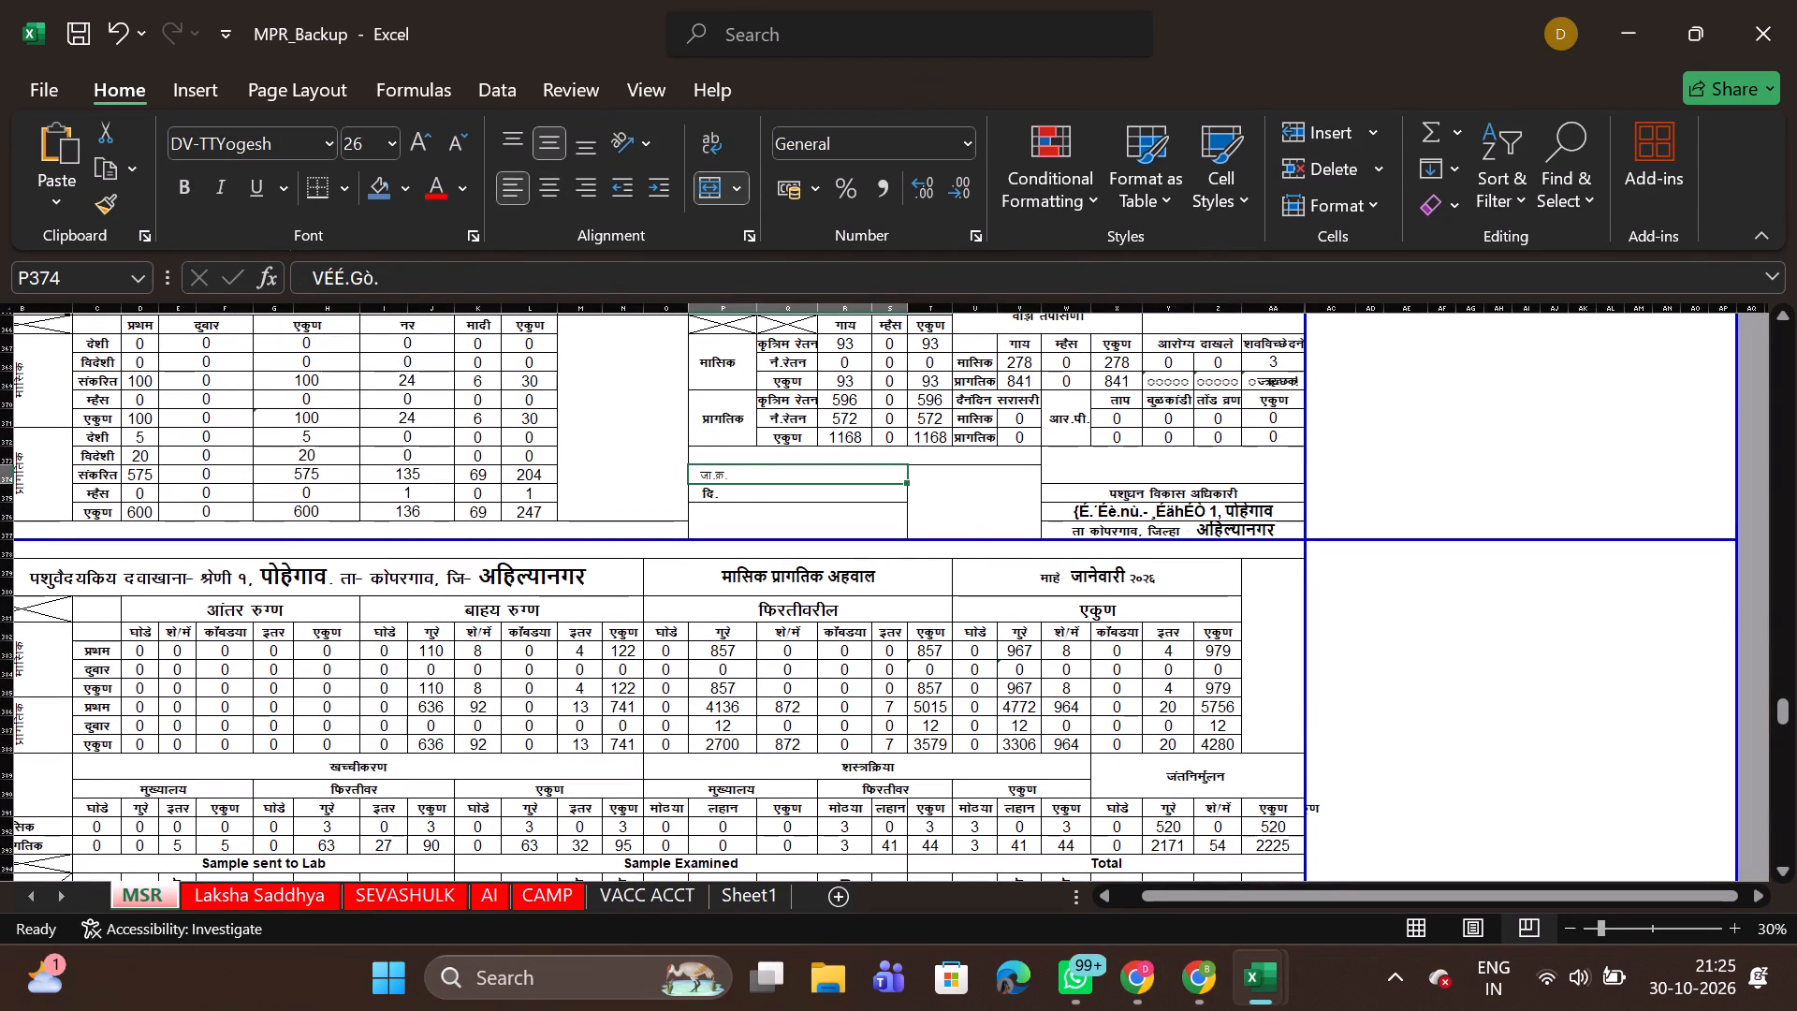
left_click(1121, 508)
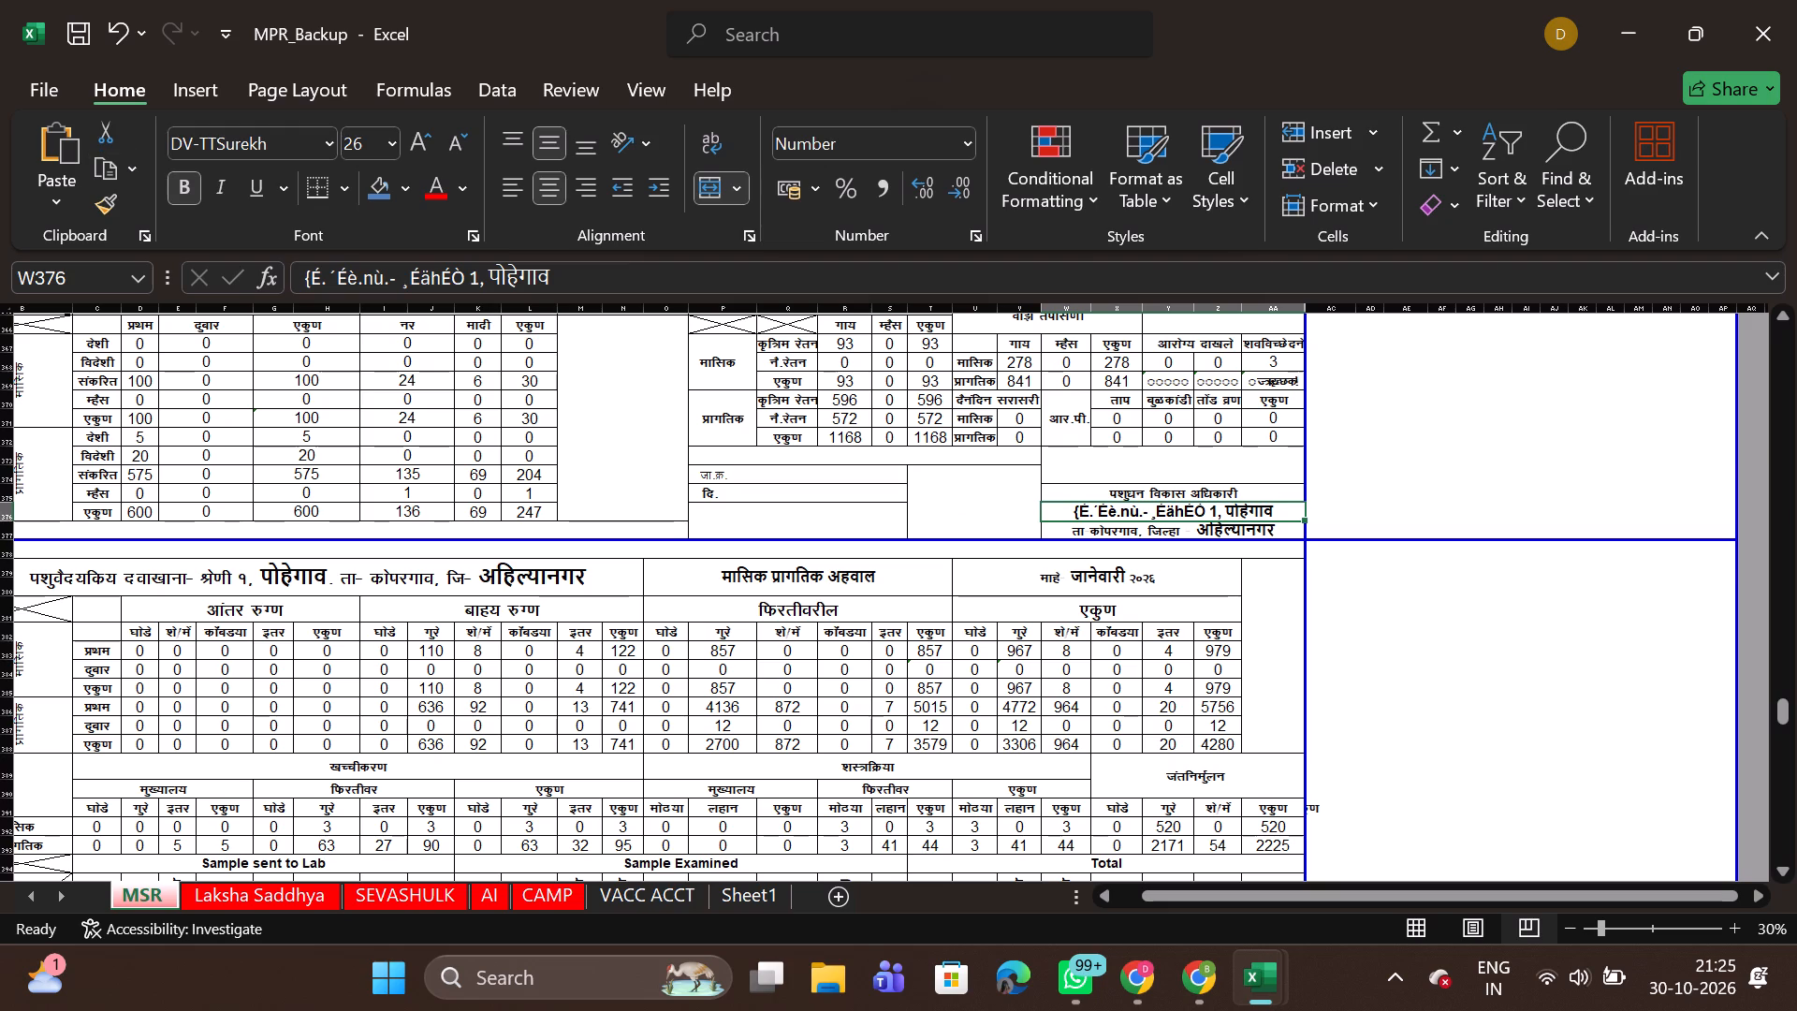
left_click(271, 141)
key("ctrl+v")
key("Return")
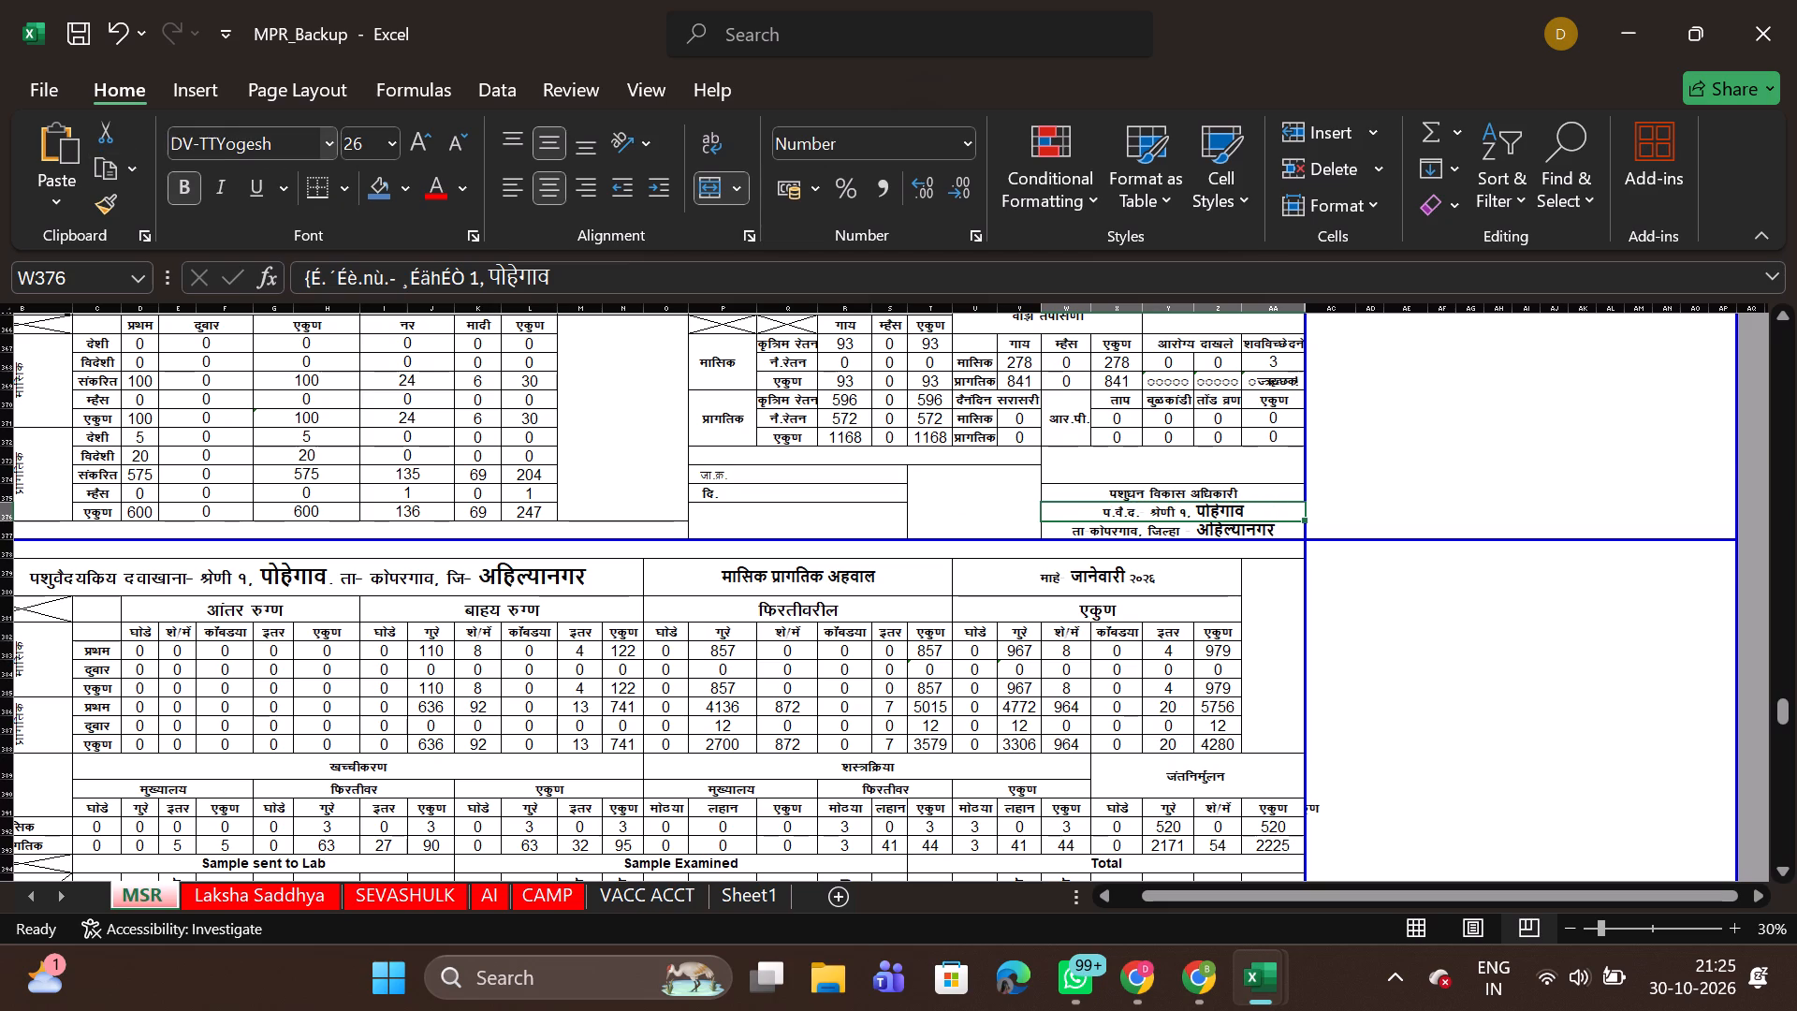
Change the font of the garbled January report footer cells P416 and W418 to DV-TTYogesh.
scroll(656, 703, "down", 4)
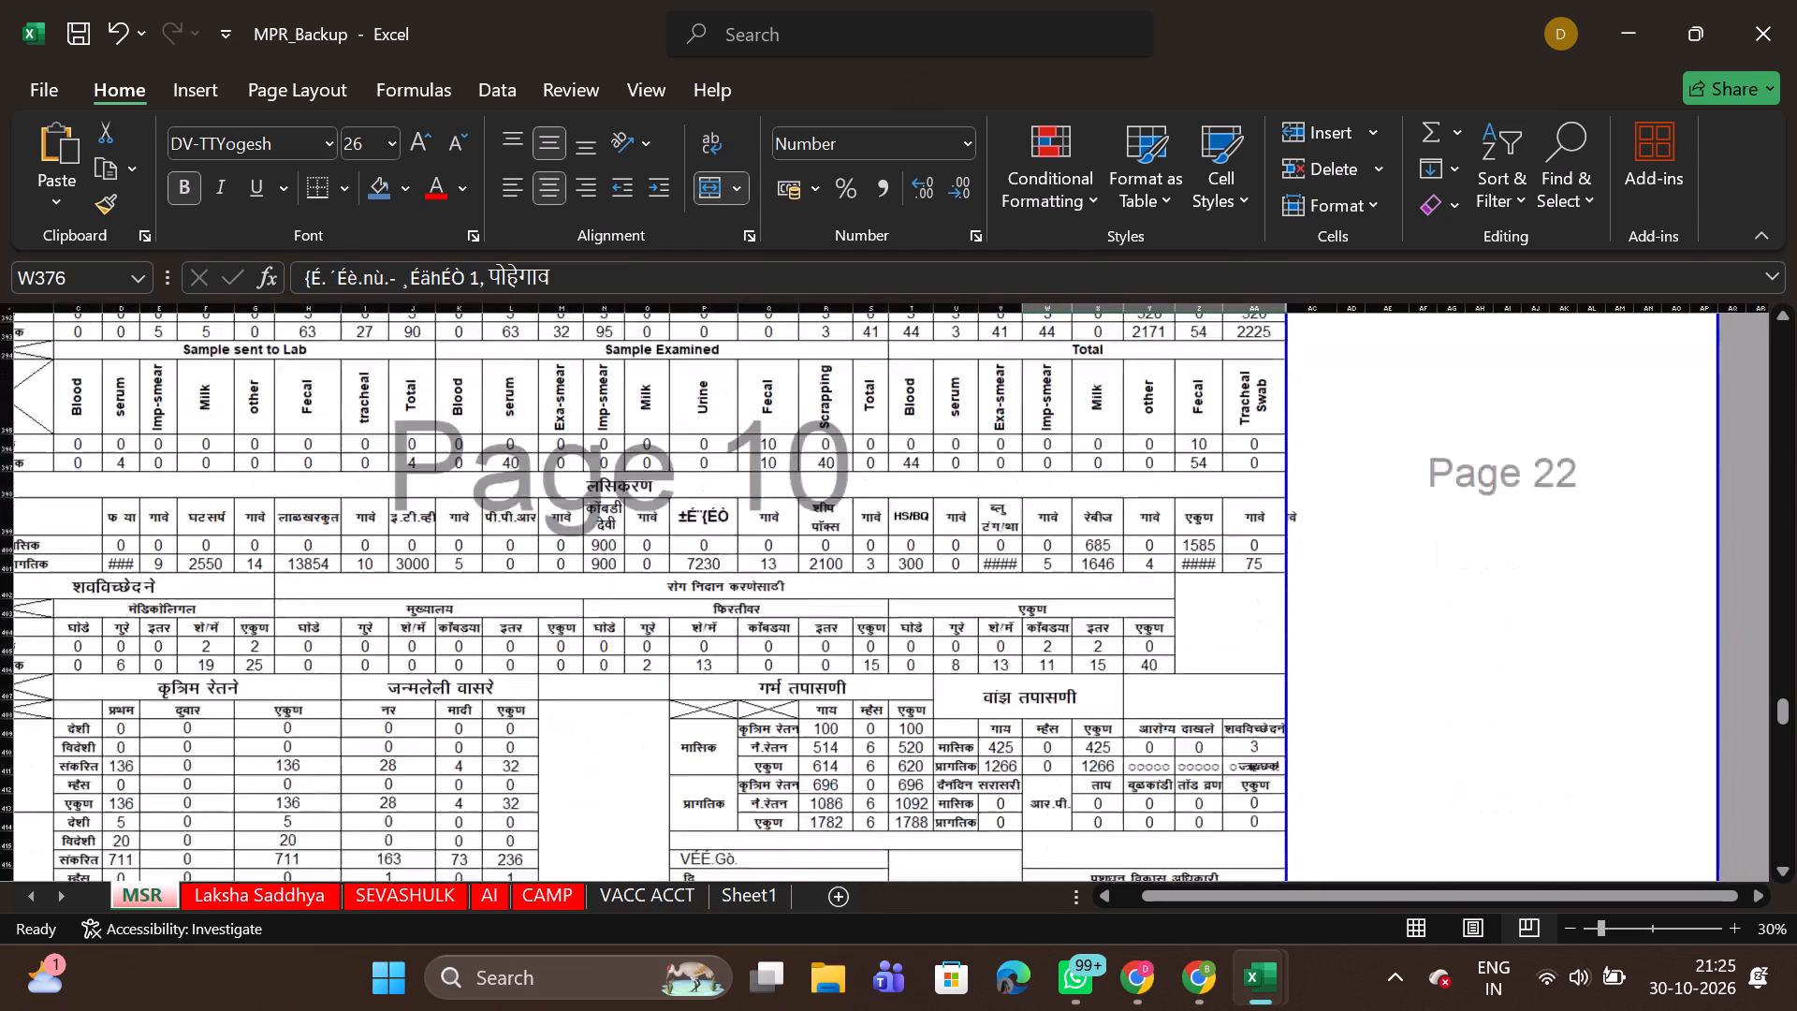
scroll(656, 703, "down", 3)
left_click(797, 444)
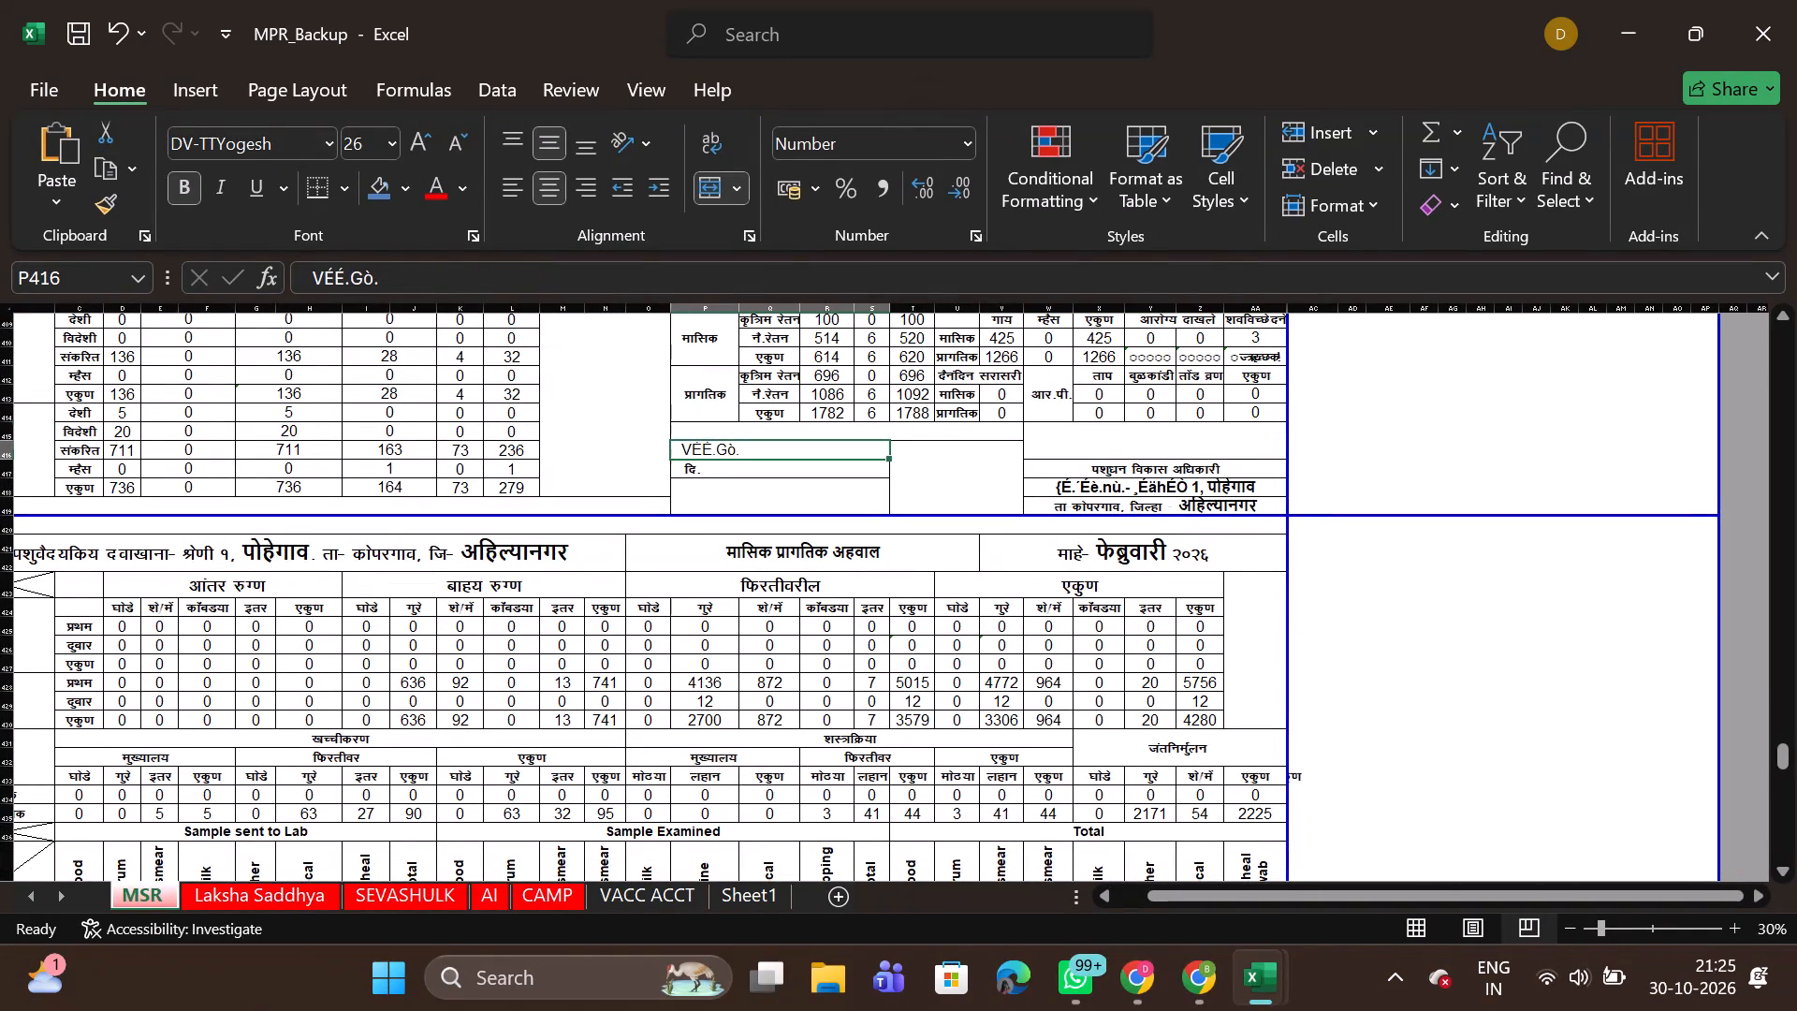
left_click(285, 143)
key("ctrl+v")
key("Return")
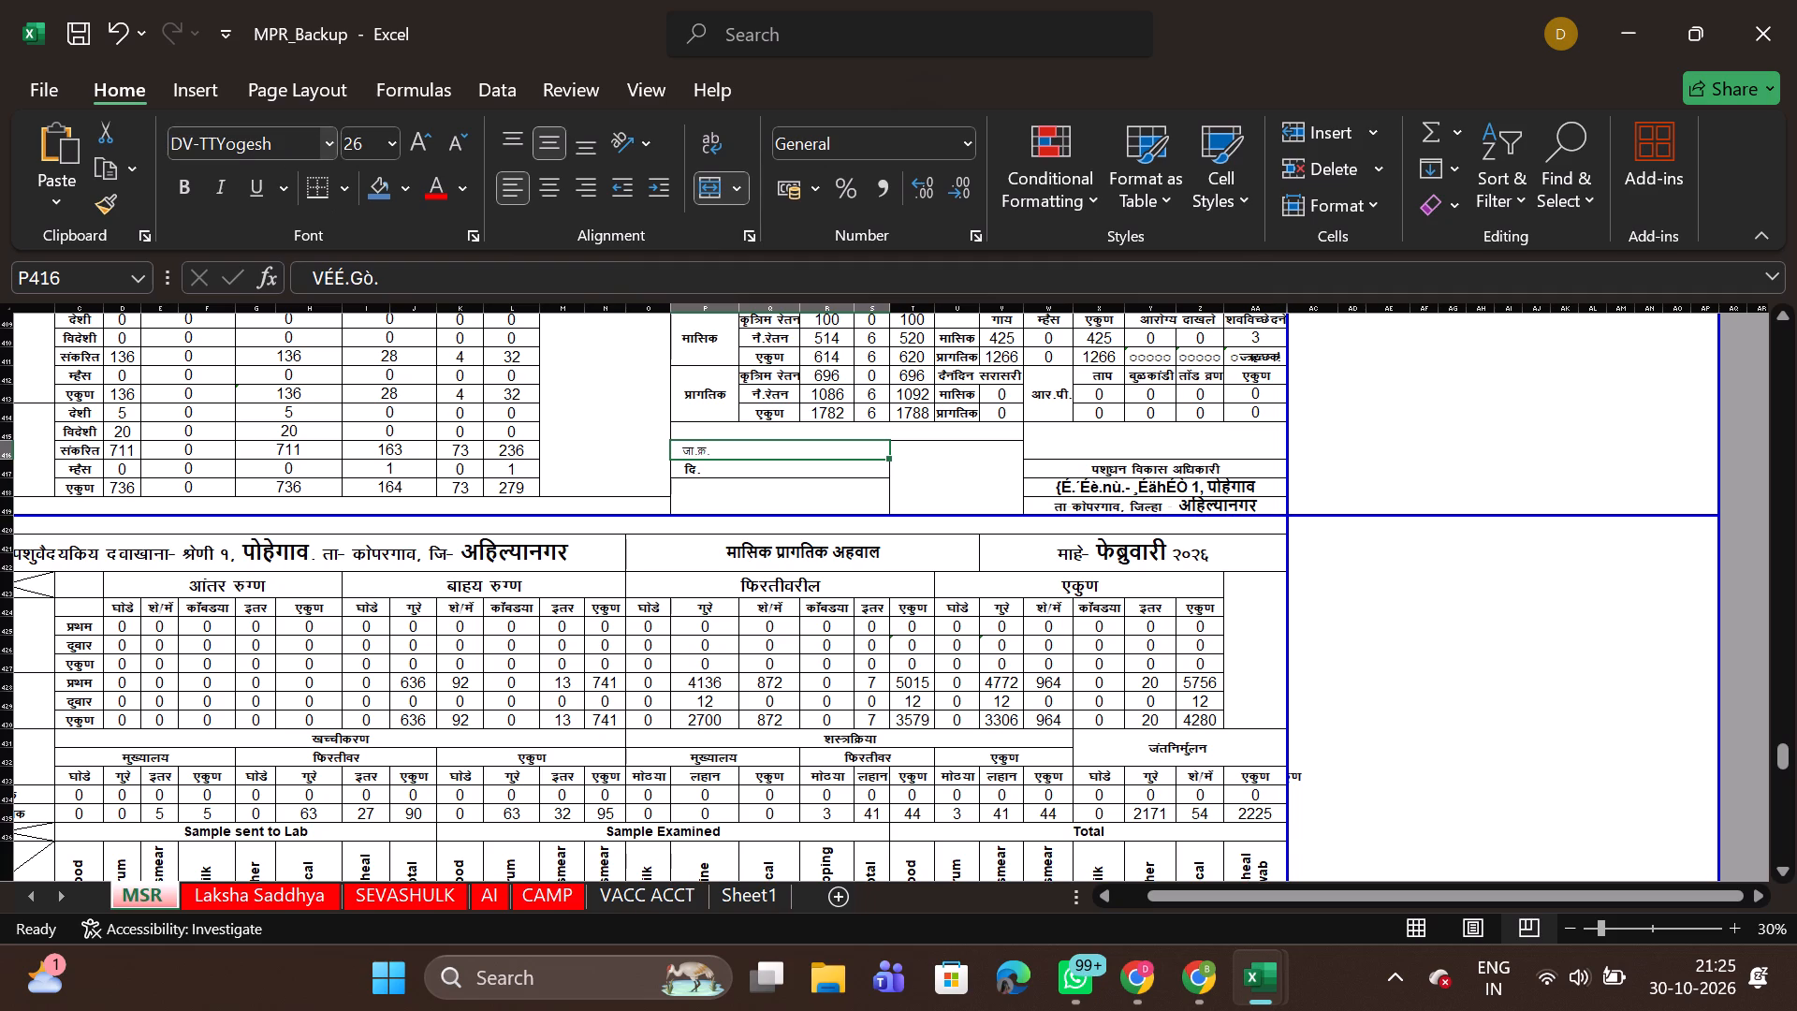
left_click(1171, 489)
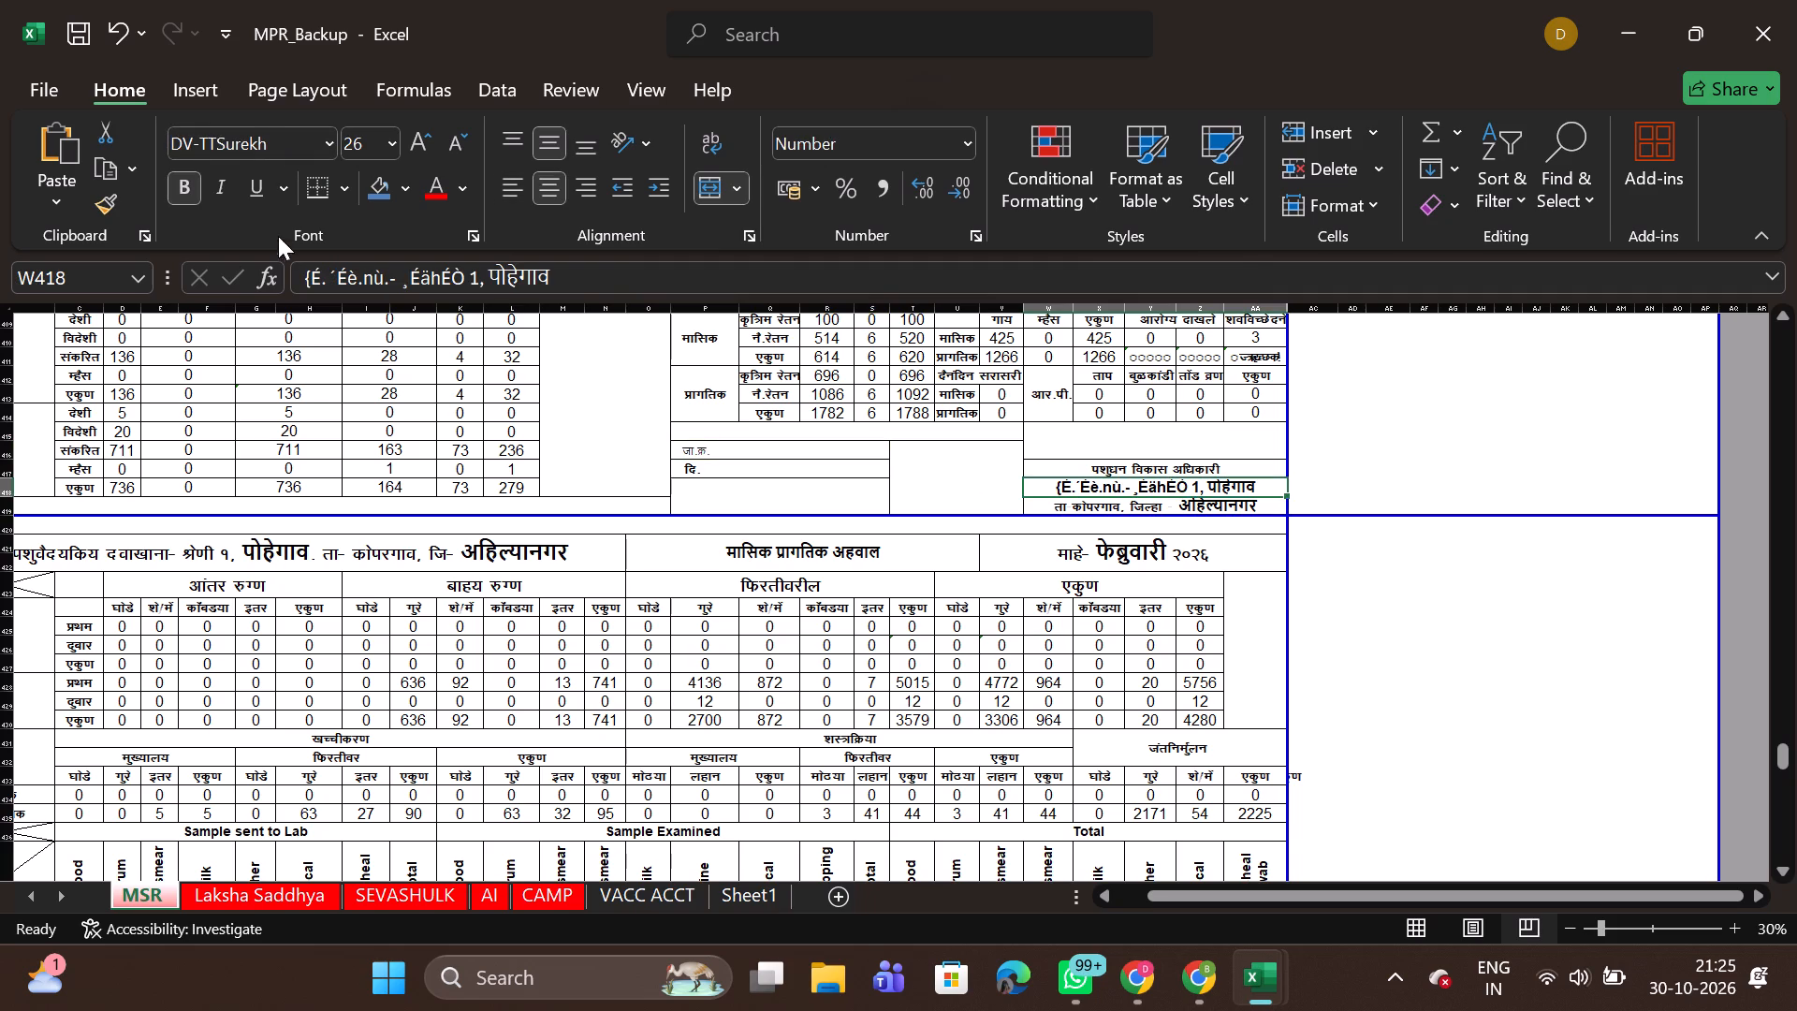
left_click(271, 139)
key("ctrl+v")
key("Return")
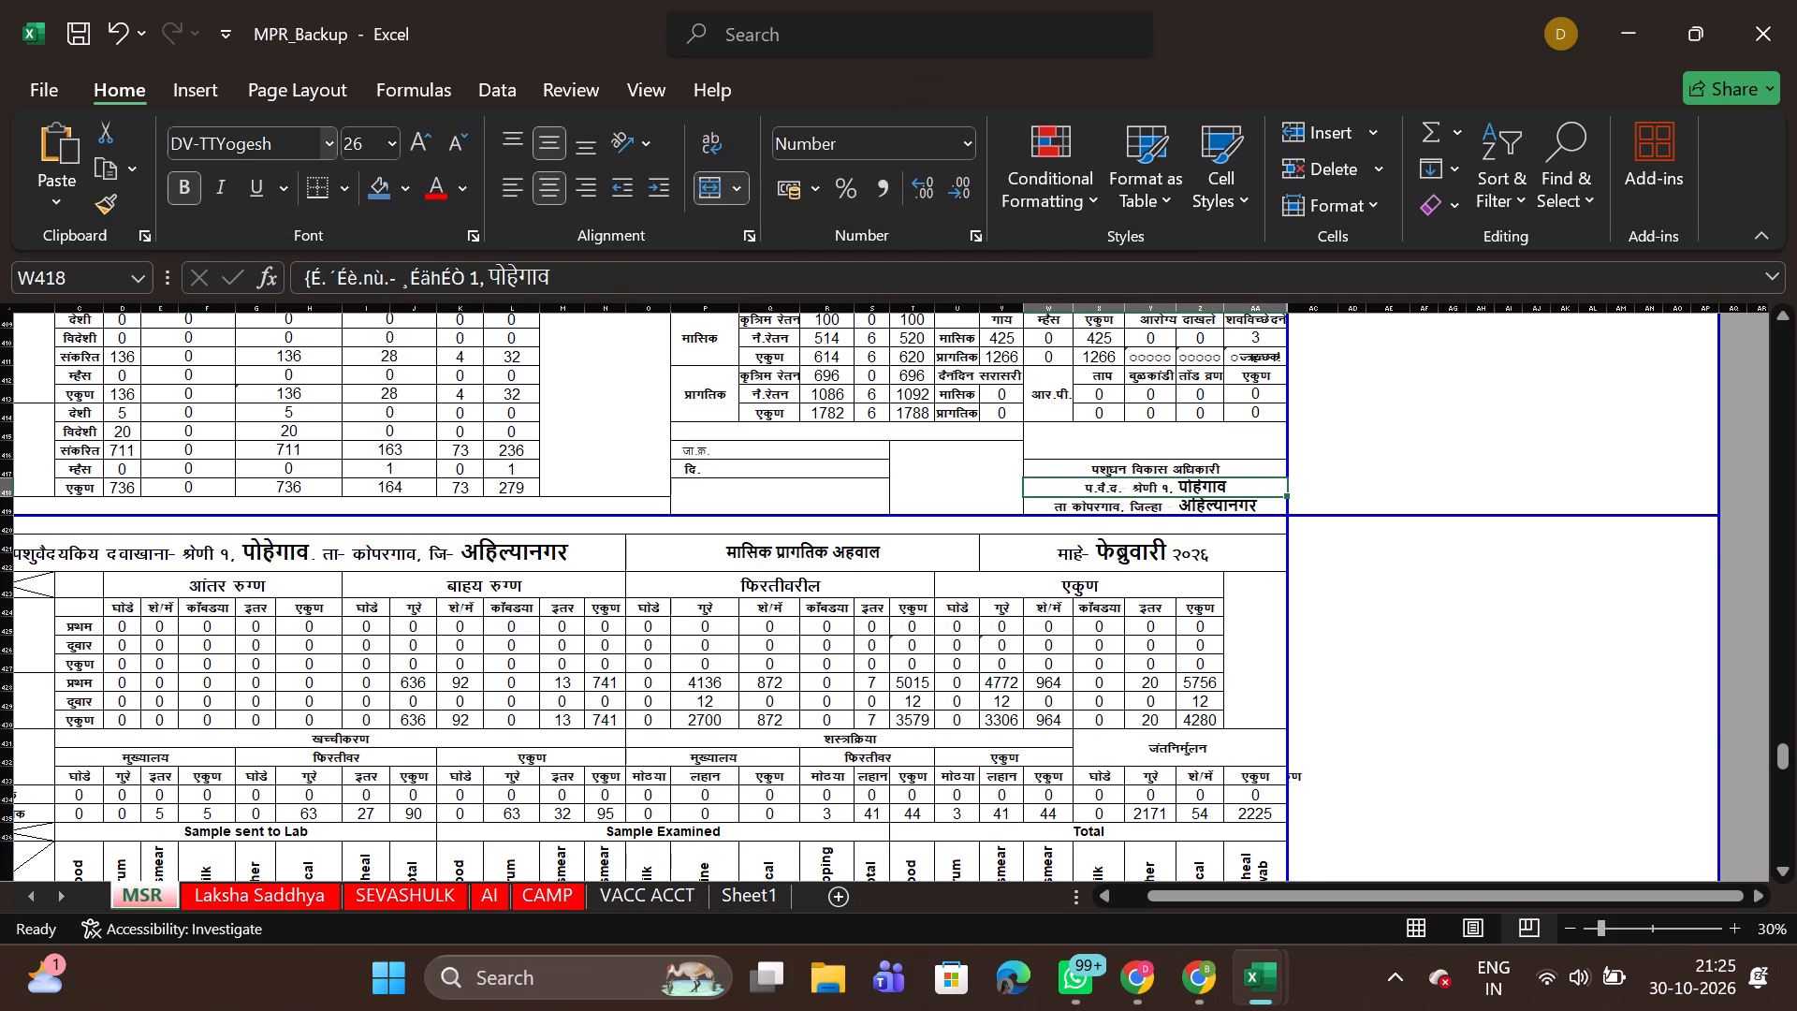
Change the font of the garbled February report footer cells P458 and W460 to DV-TTYogesh.
scroll(693, 547, "down", 4)
left_click(777, 672)
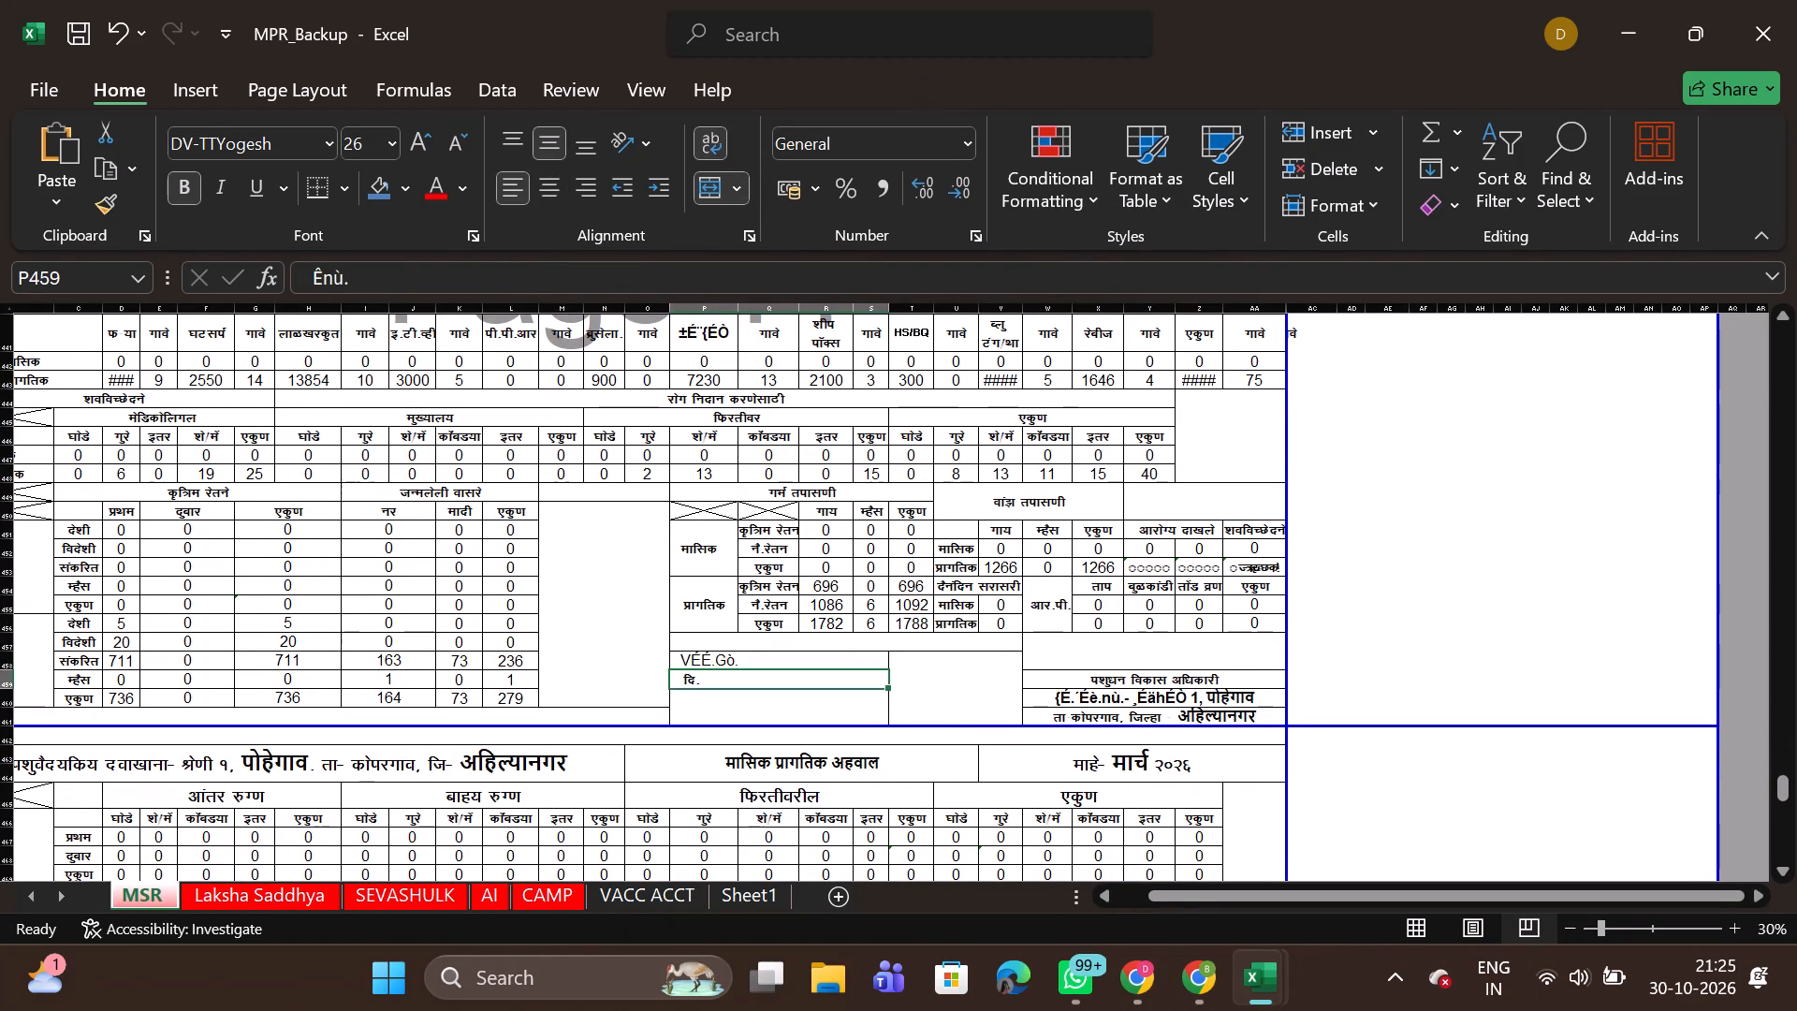
left_click(766, 662)
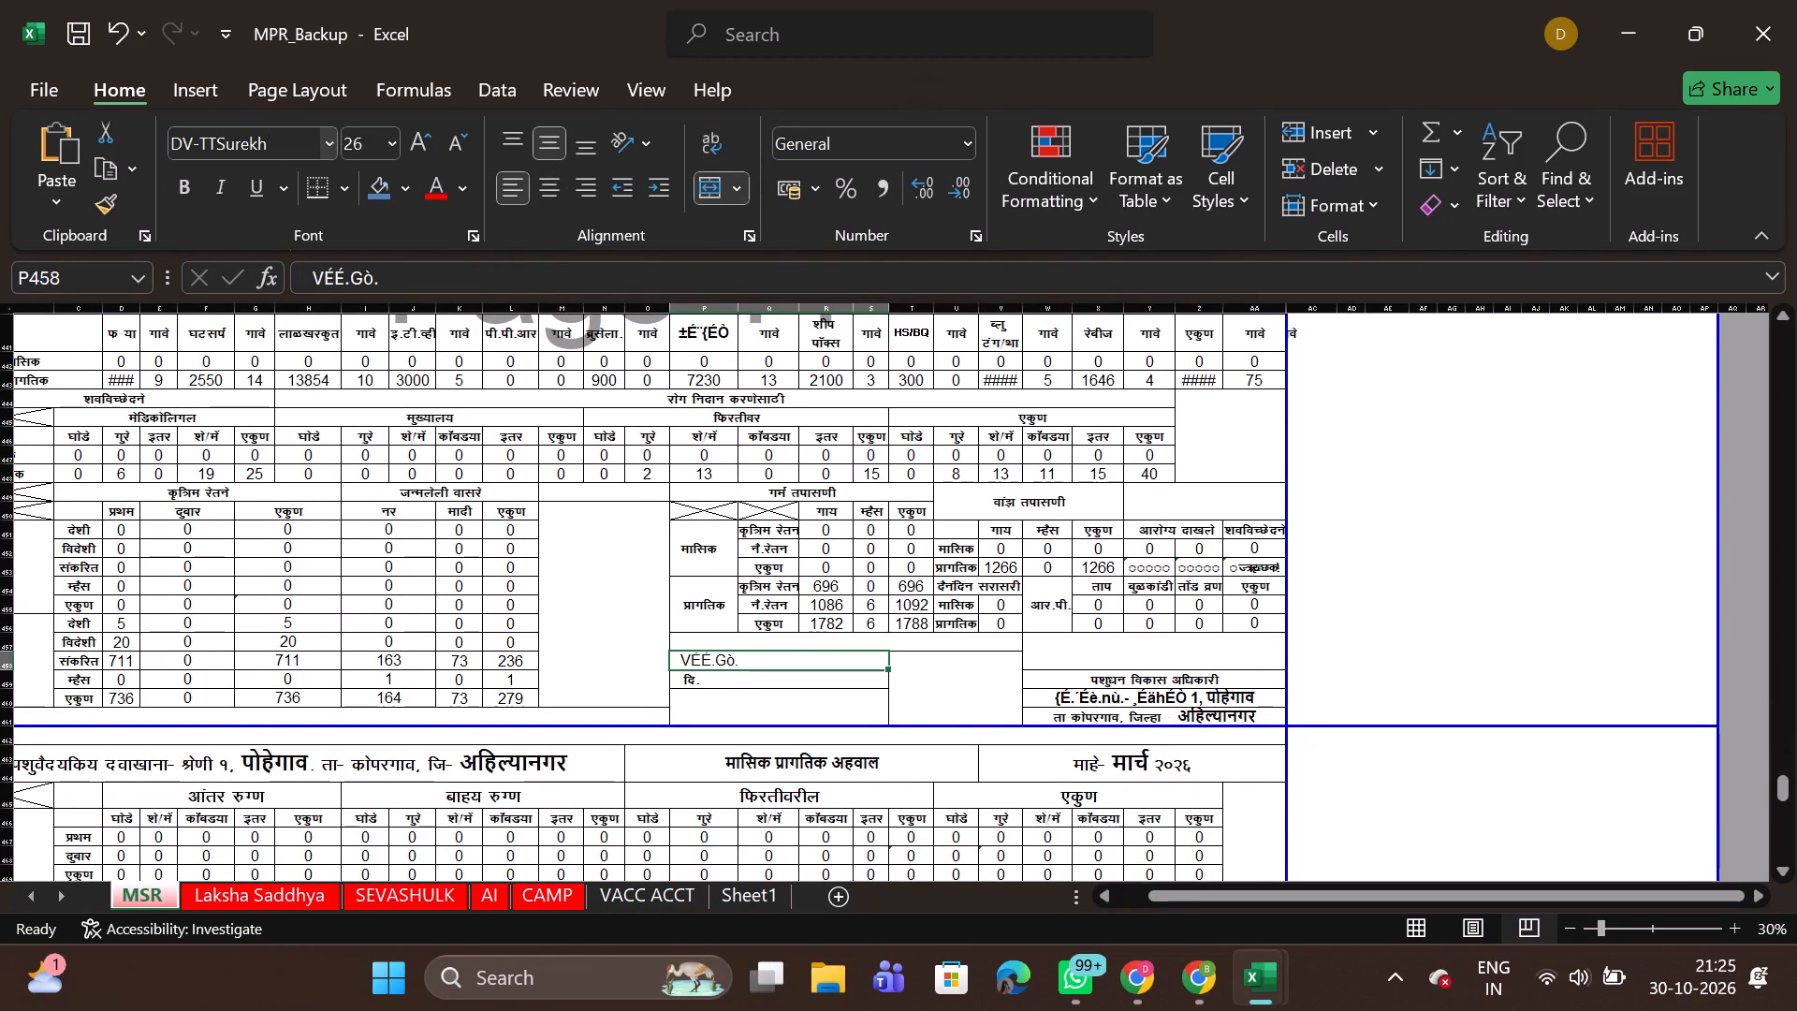
left_click(284, 140)
key("ctrl+v")
key("Return")
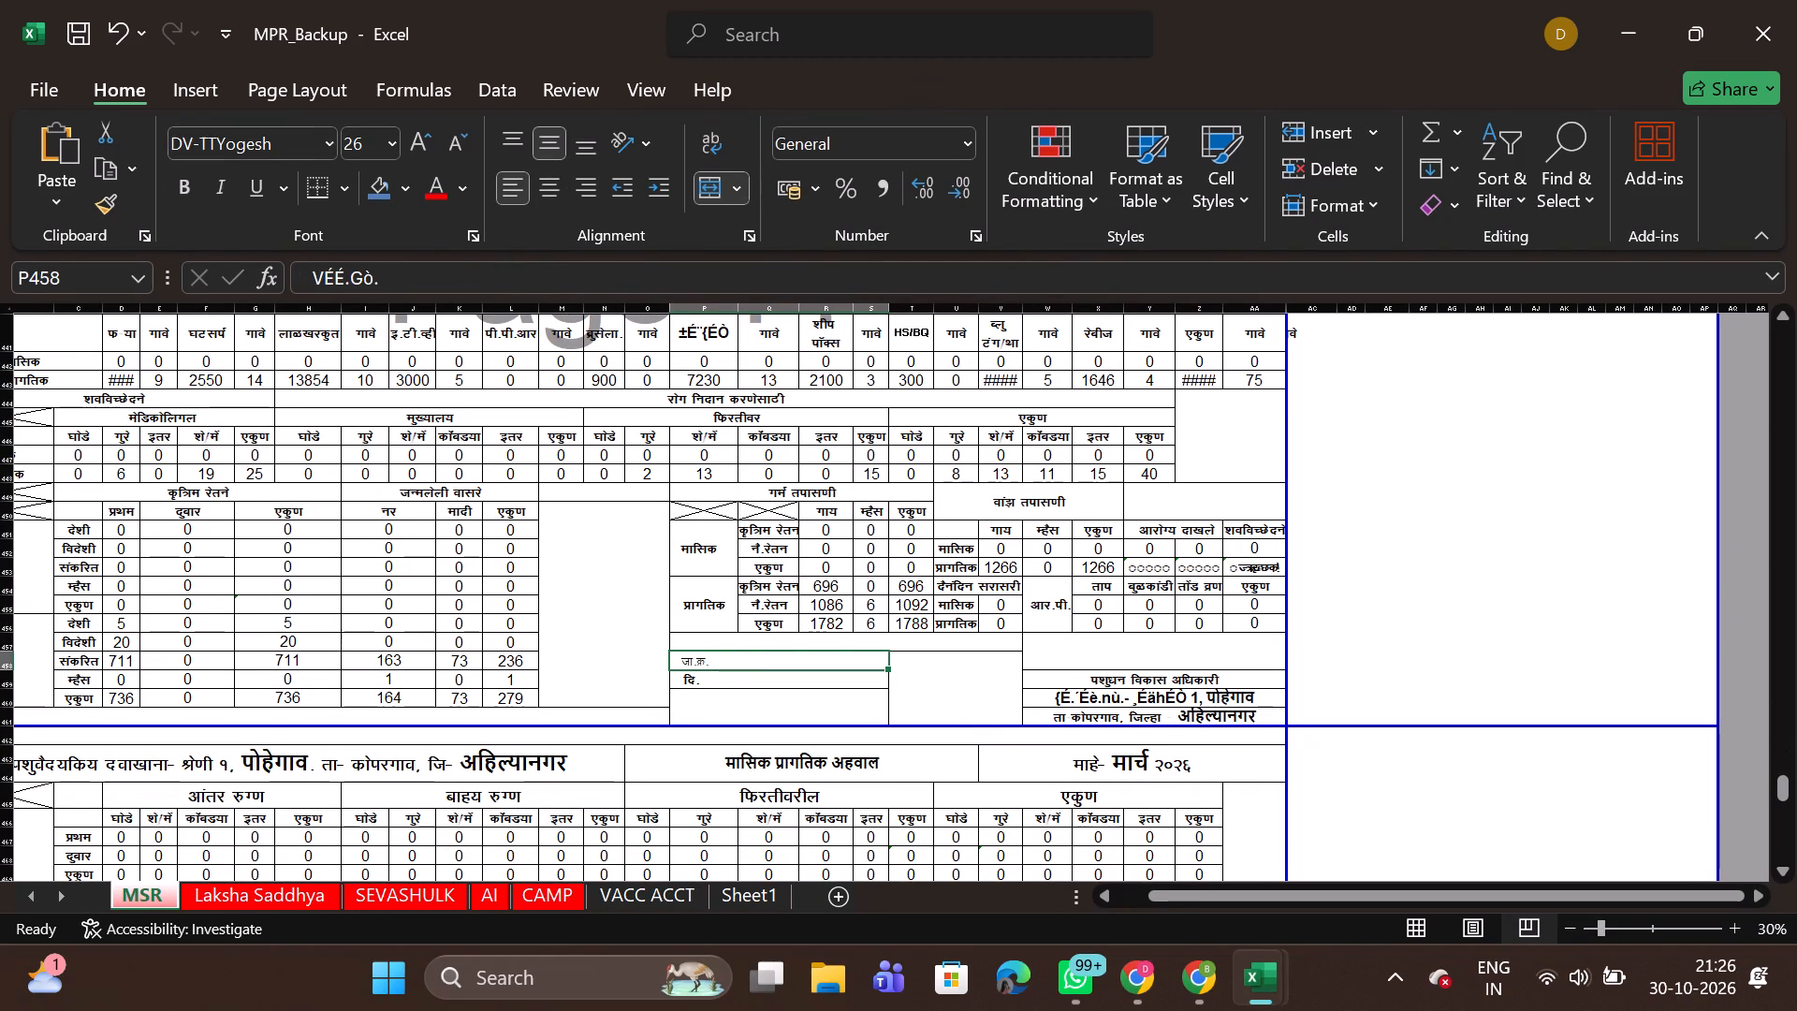
left_click(1108, 698)
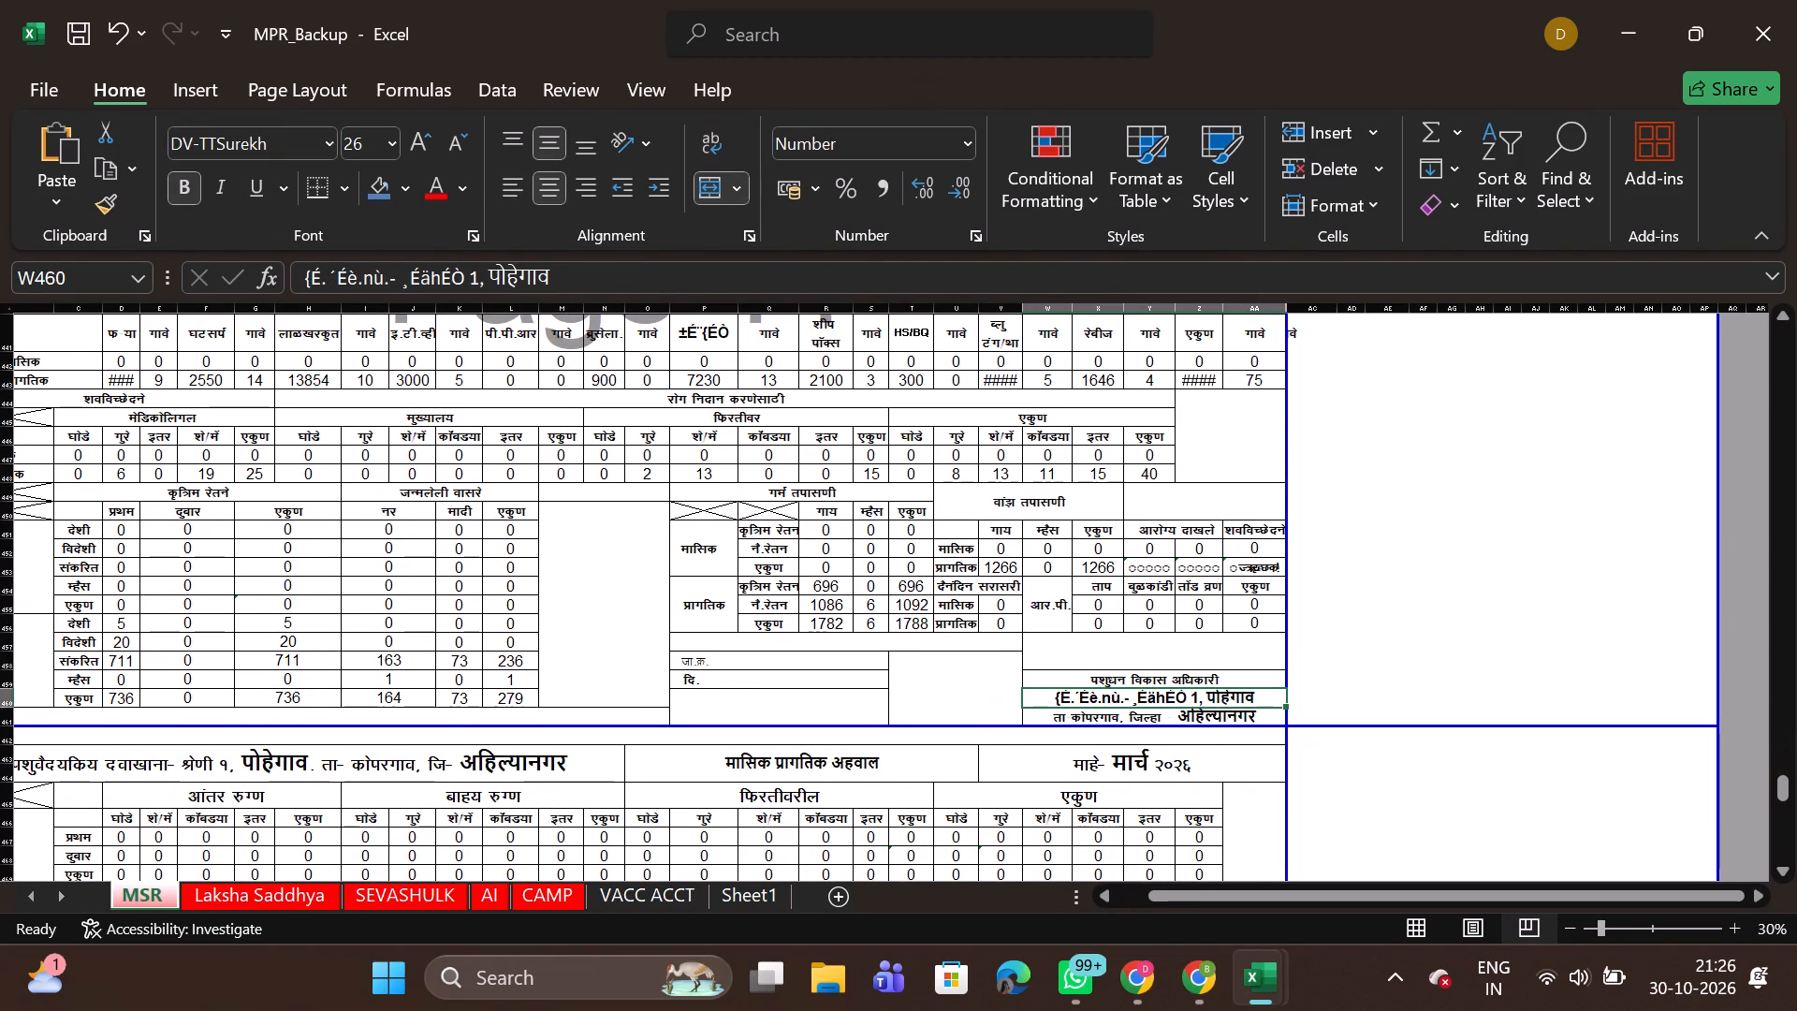
left_click(268, 148)
key("ctrl+v")
key("Return")
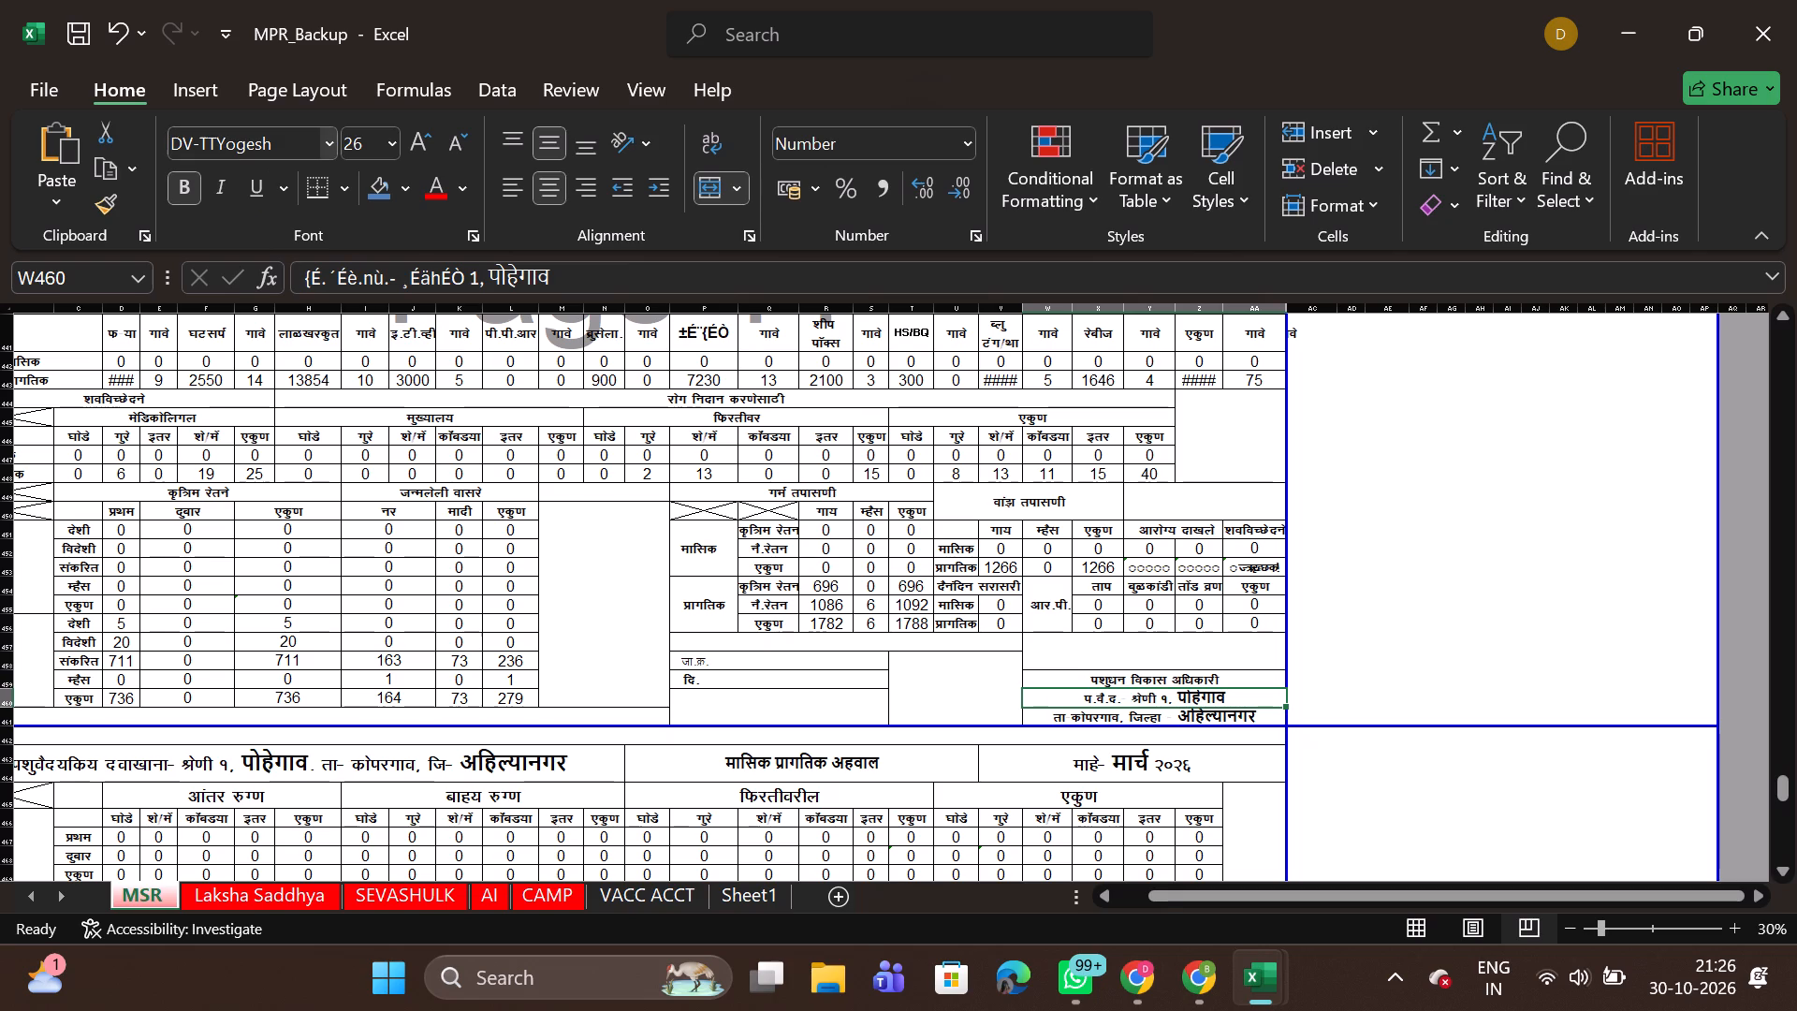
Change the font of the garbled March report footer cells P500 and W502 to DV-TTYogesh.
scroll(513, 637, "down", 4)
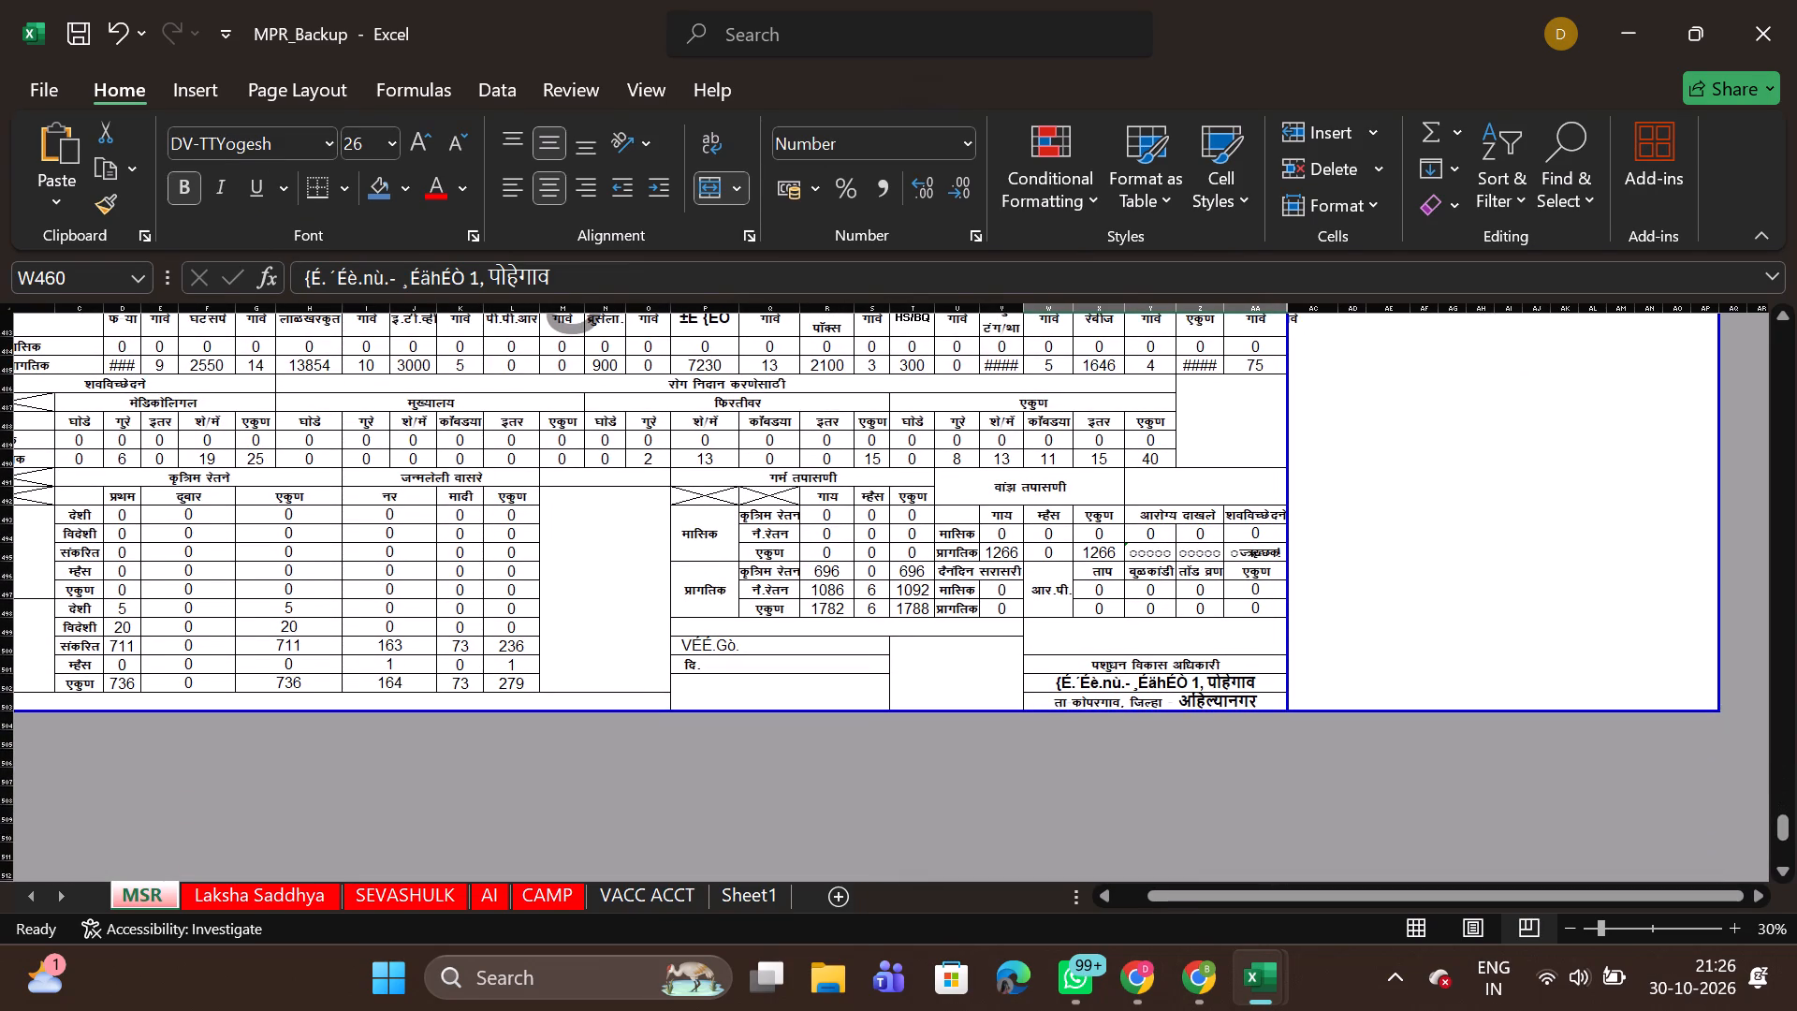
left_click(752, 637)
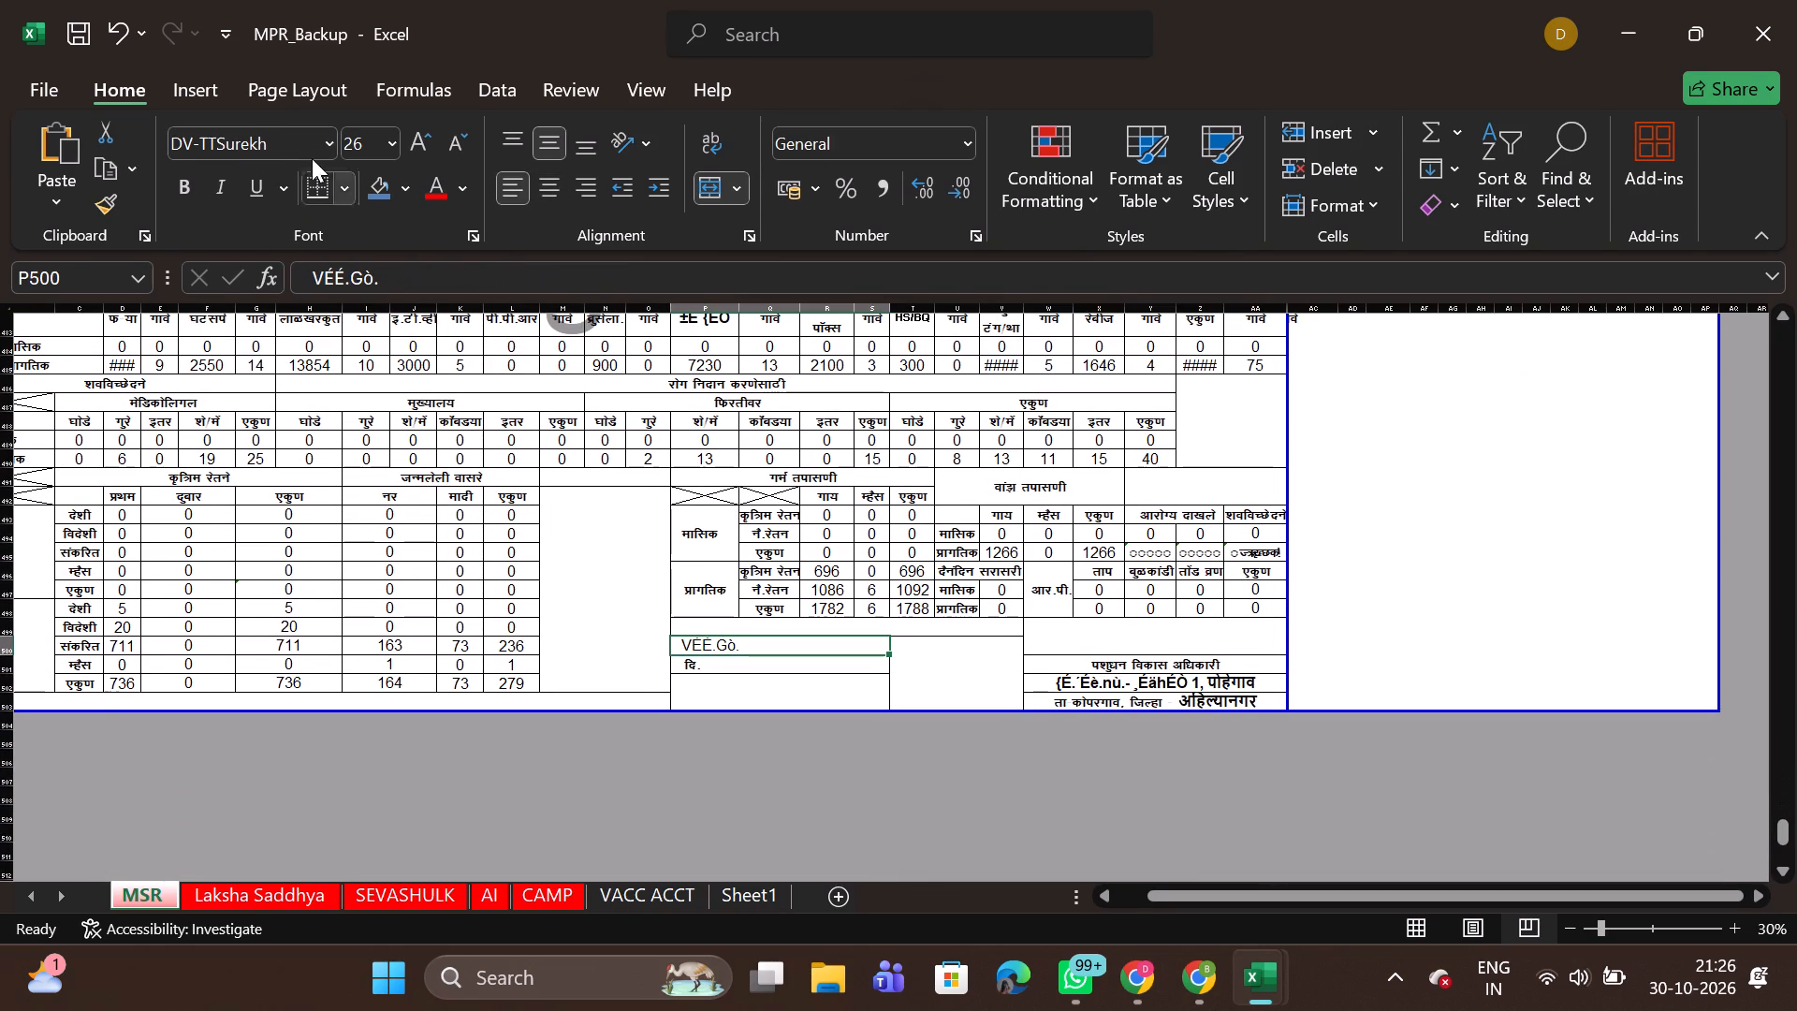
left_click(289, 143)
key("ctrl+v")
key("Return")
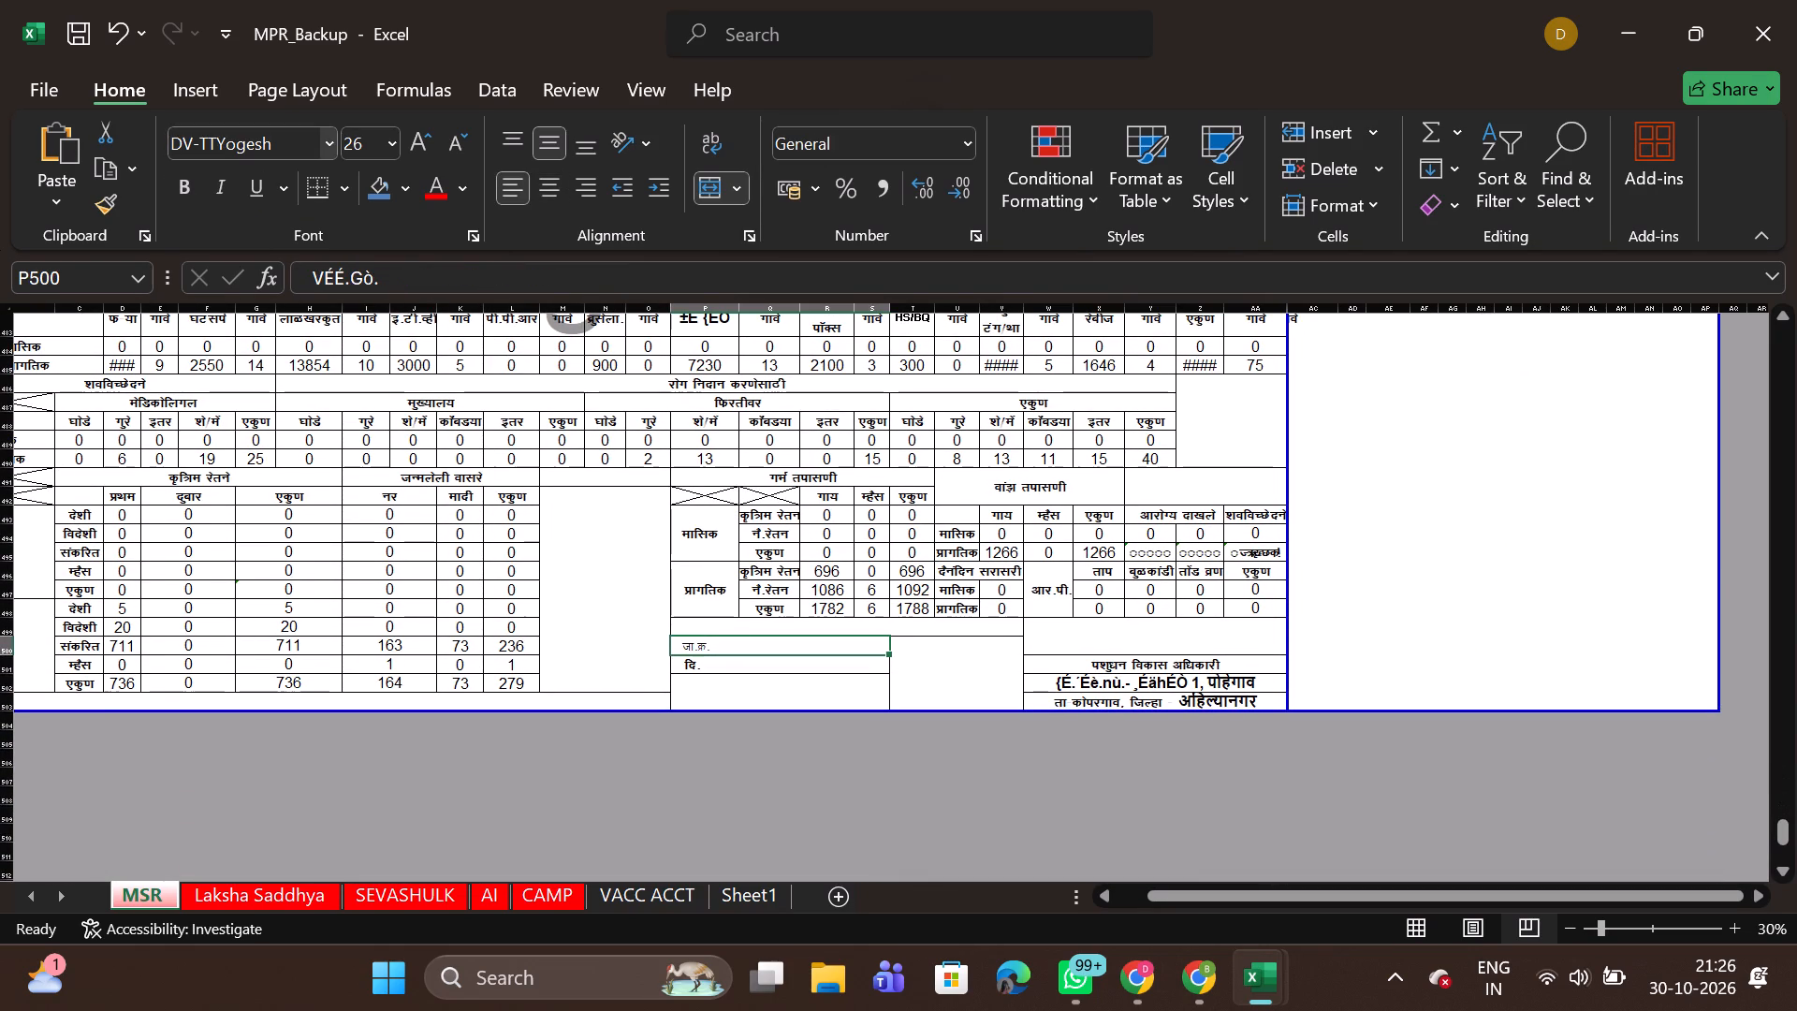
left_click(1083, 678)
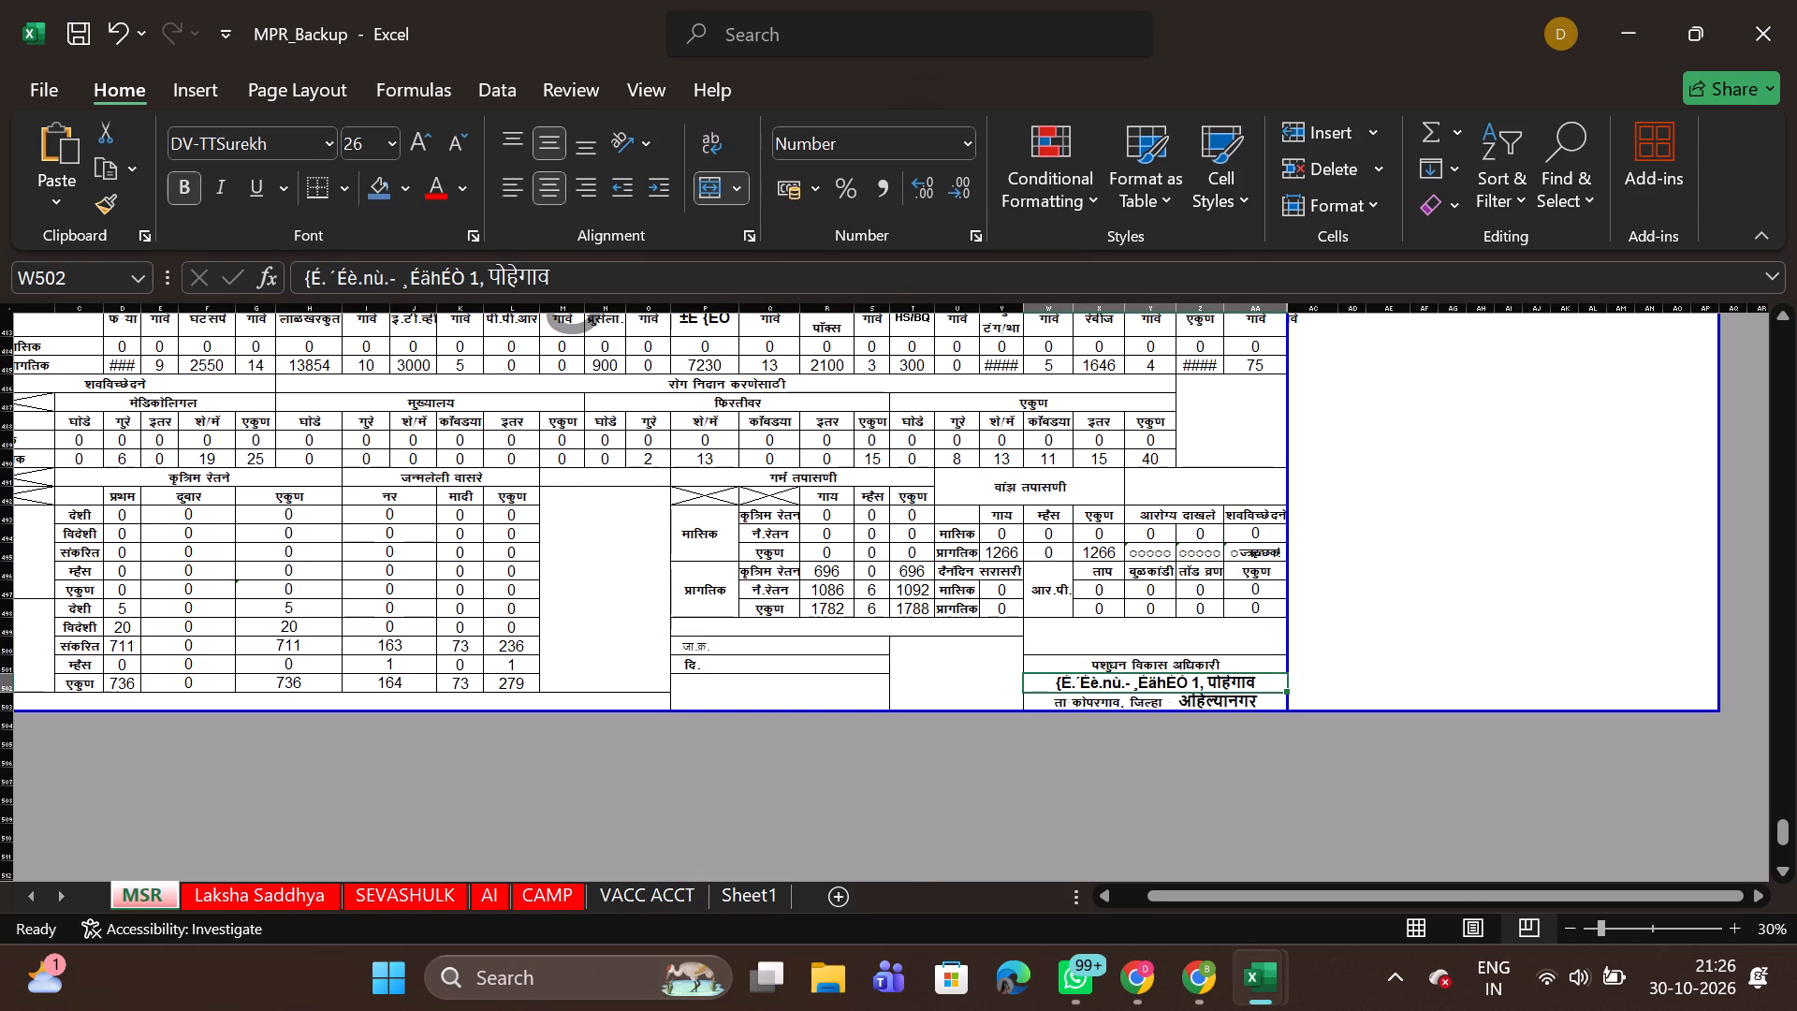
left_click(275, 137)
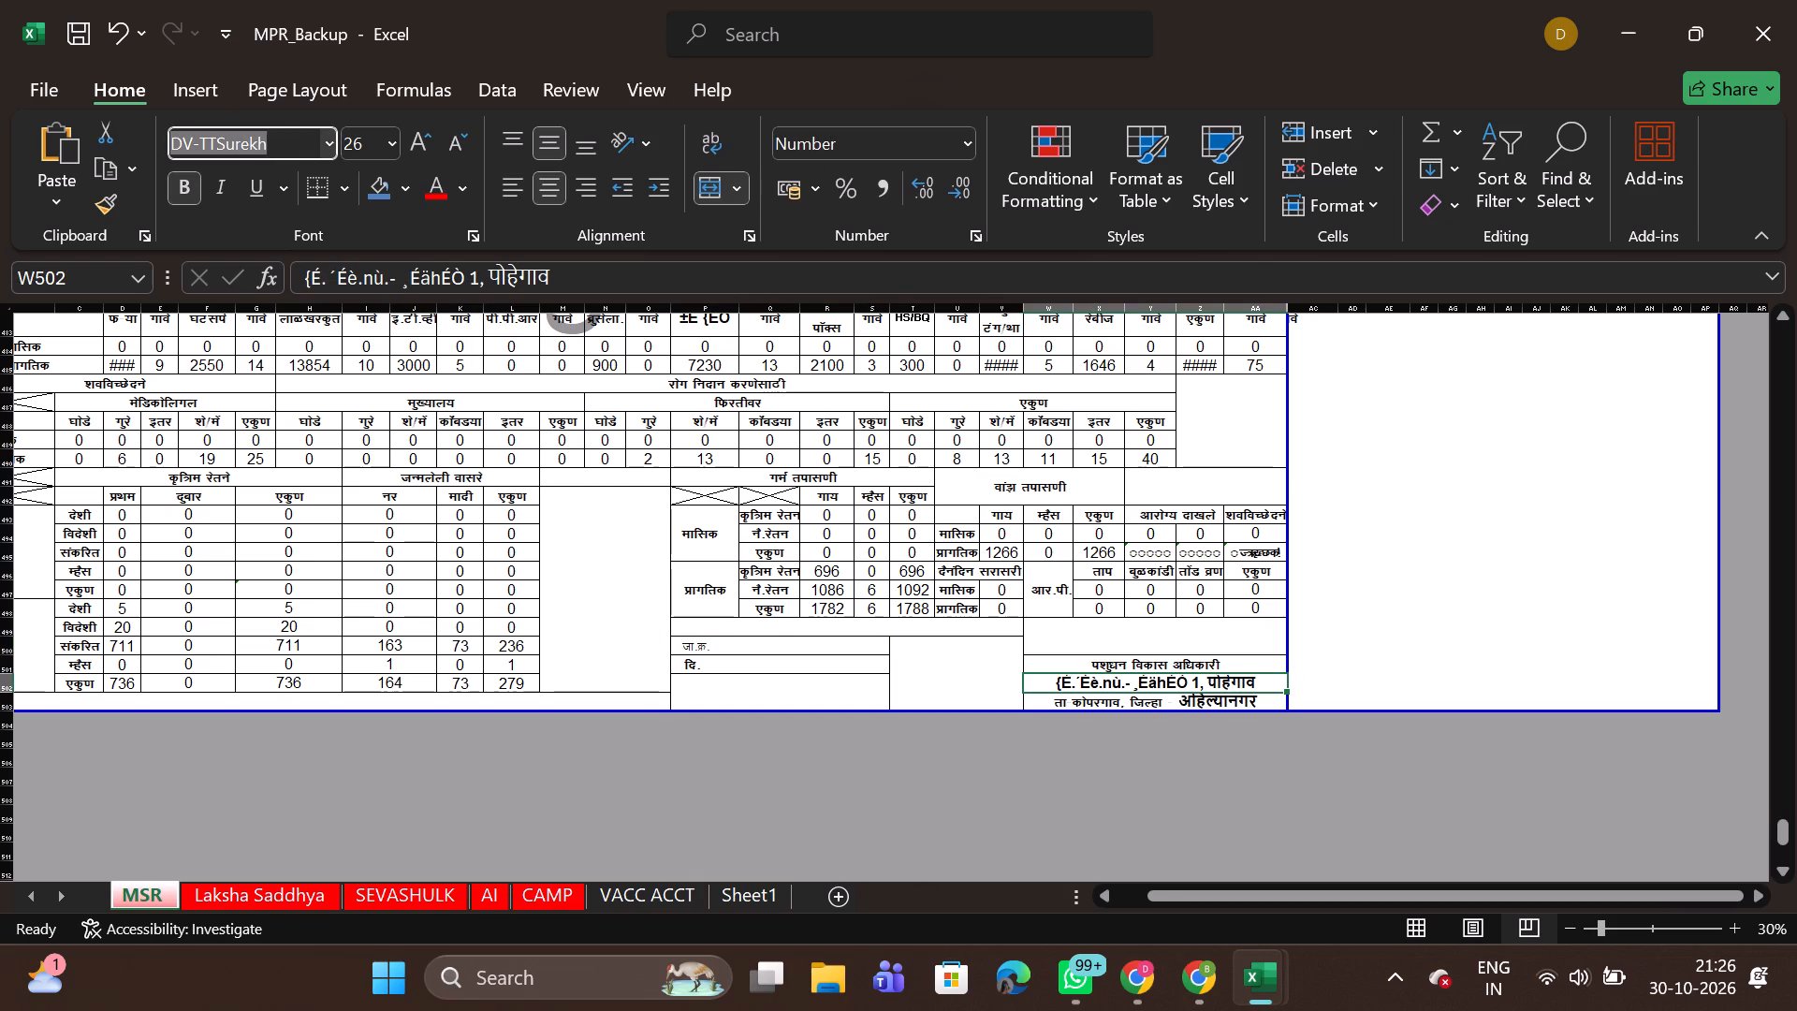
key("ctrl+v")
key("Return")
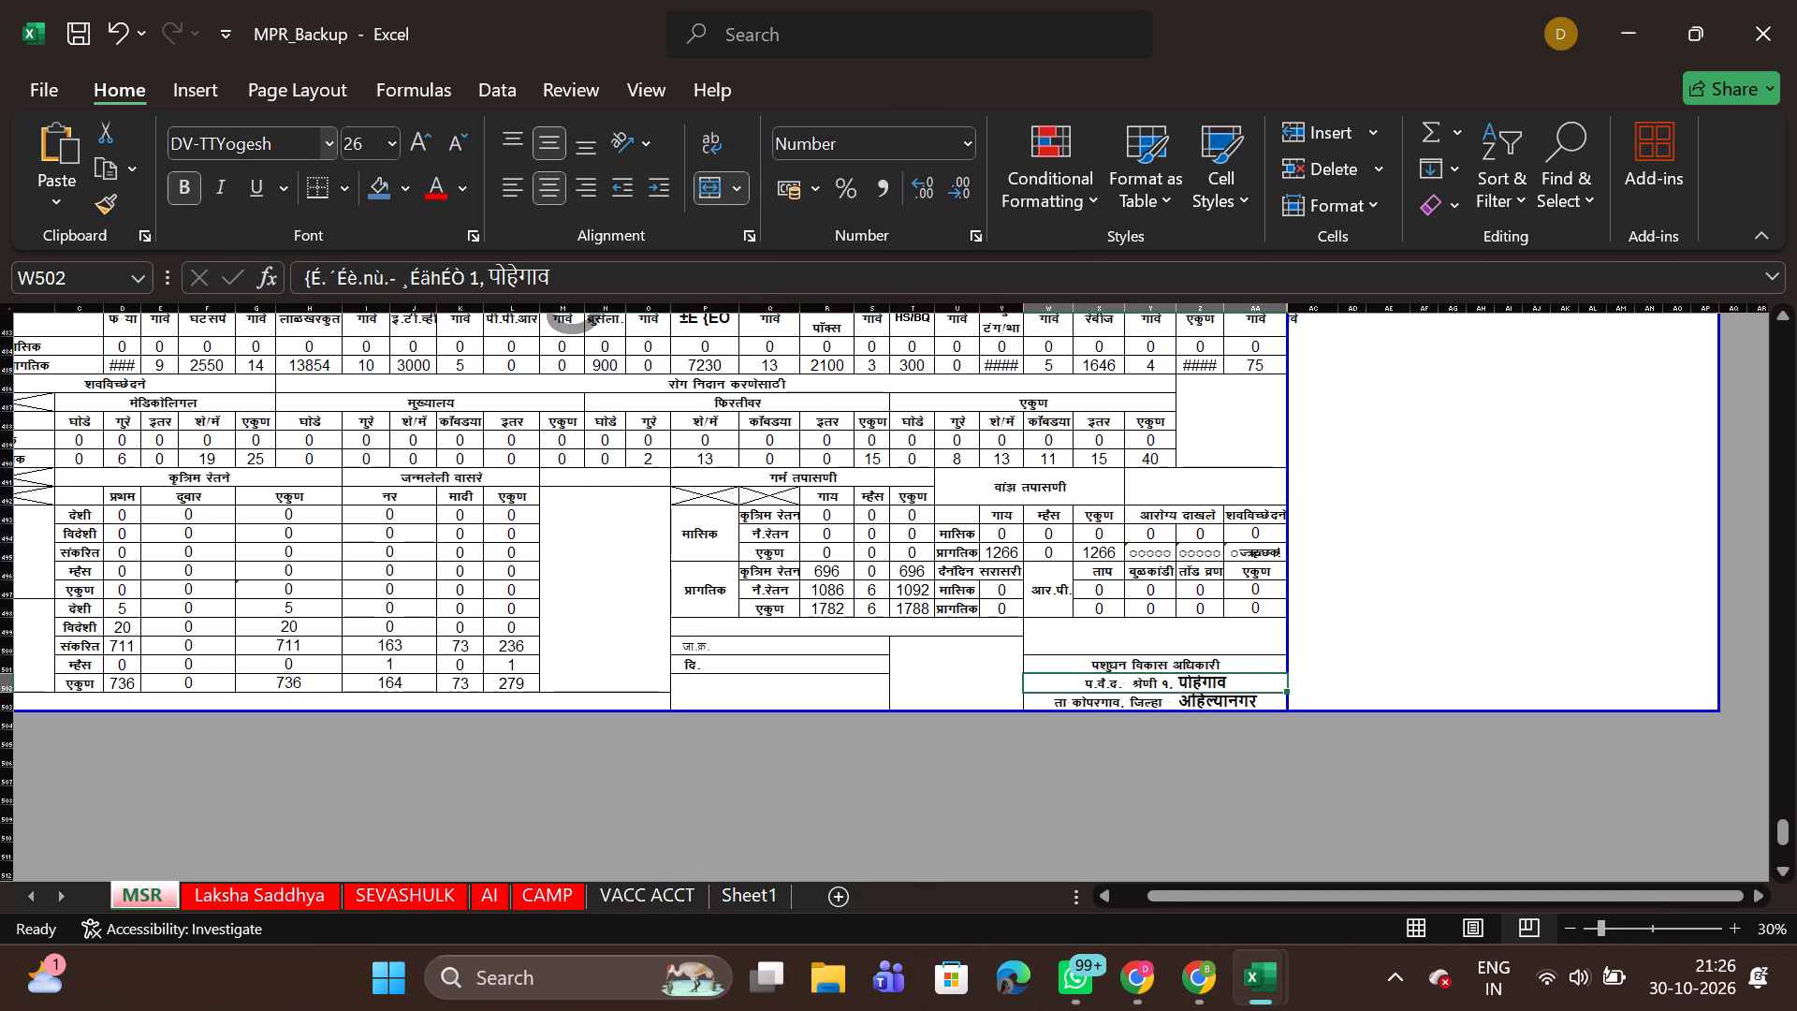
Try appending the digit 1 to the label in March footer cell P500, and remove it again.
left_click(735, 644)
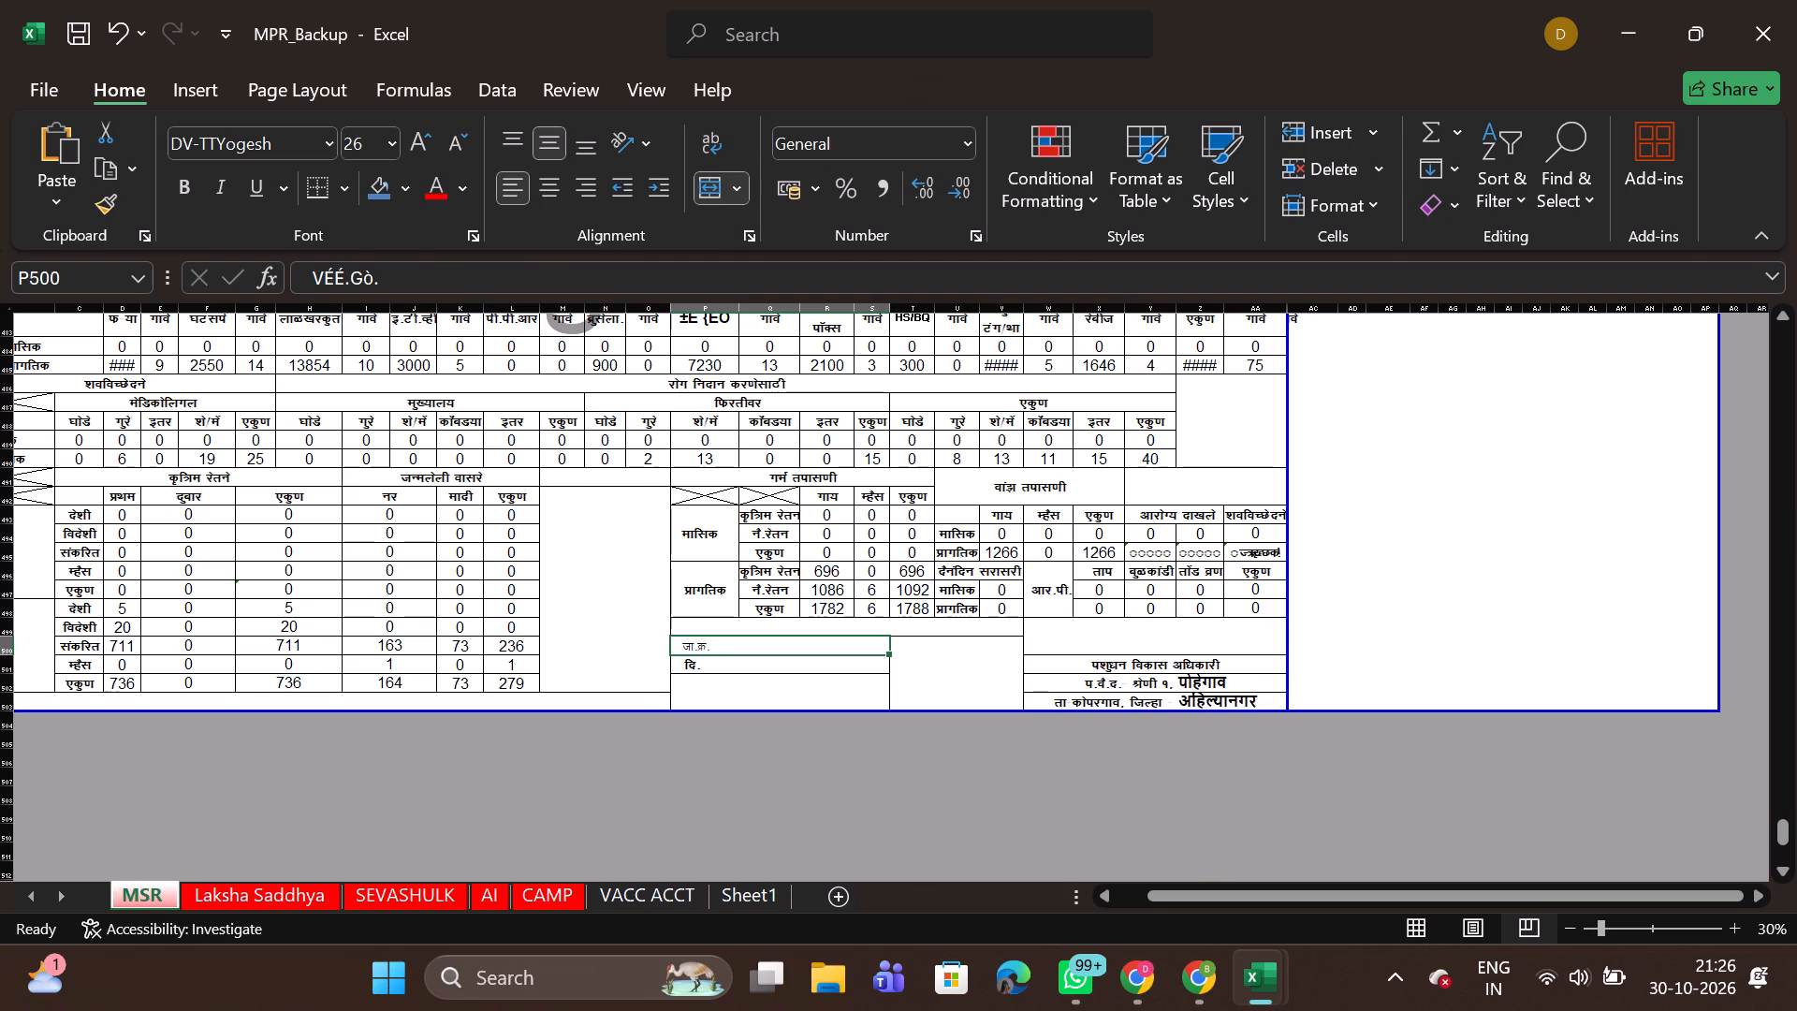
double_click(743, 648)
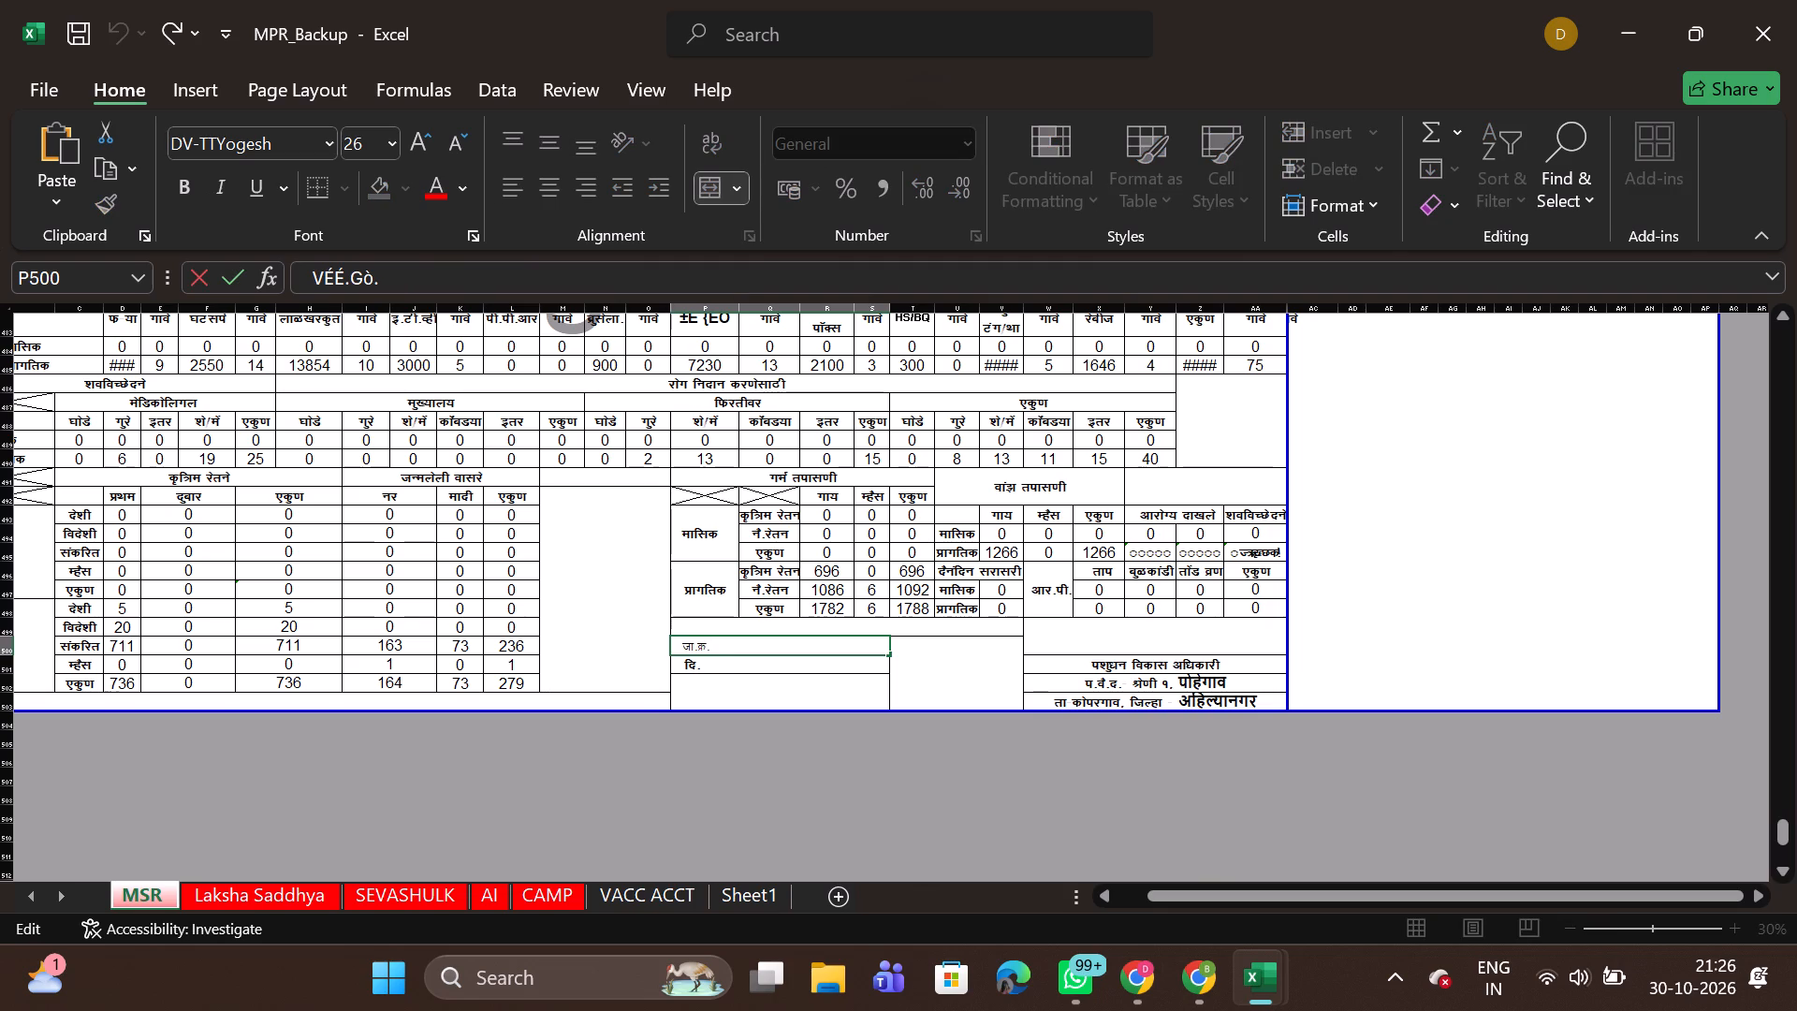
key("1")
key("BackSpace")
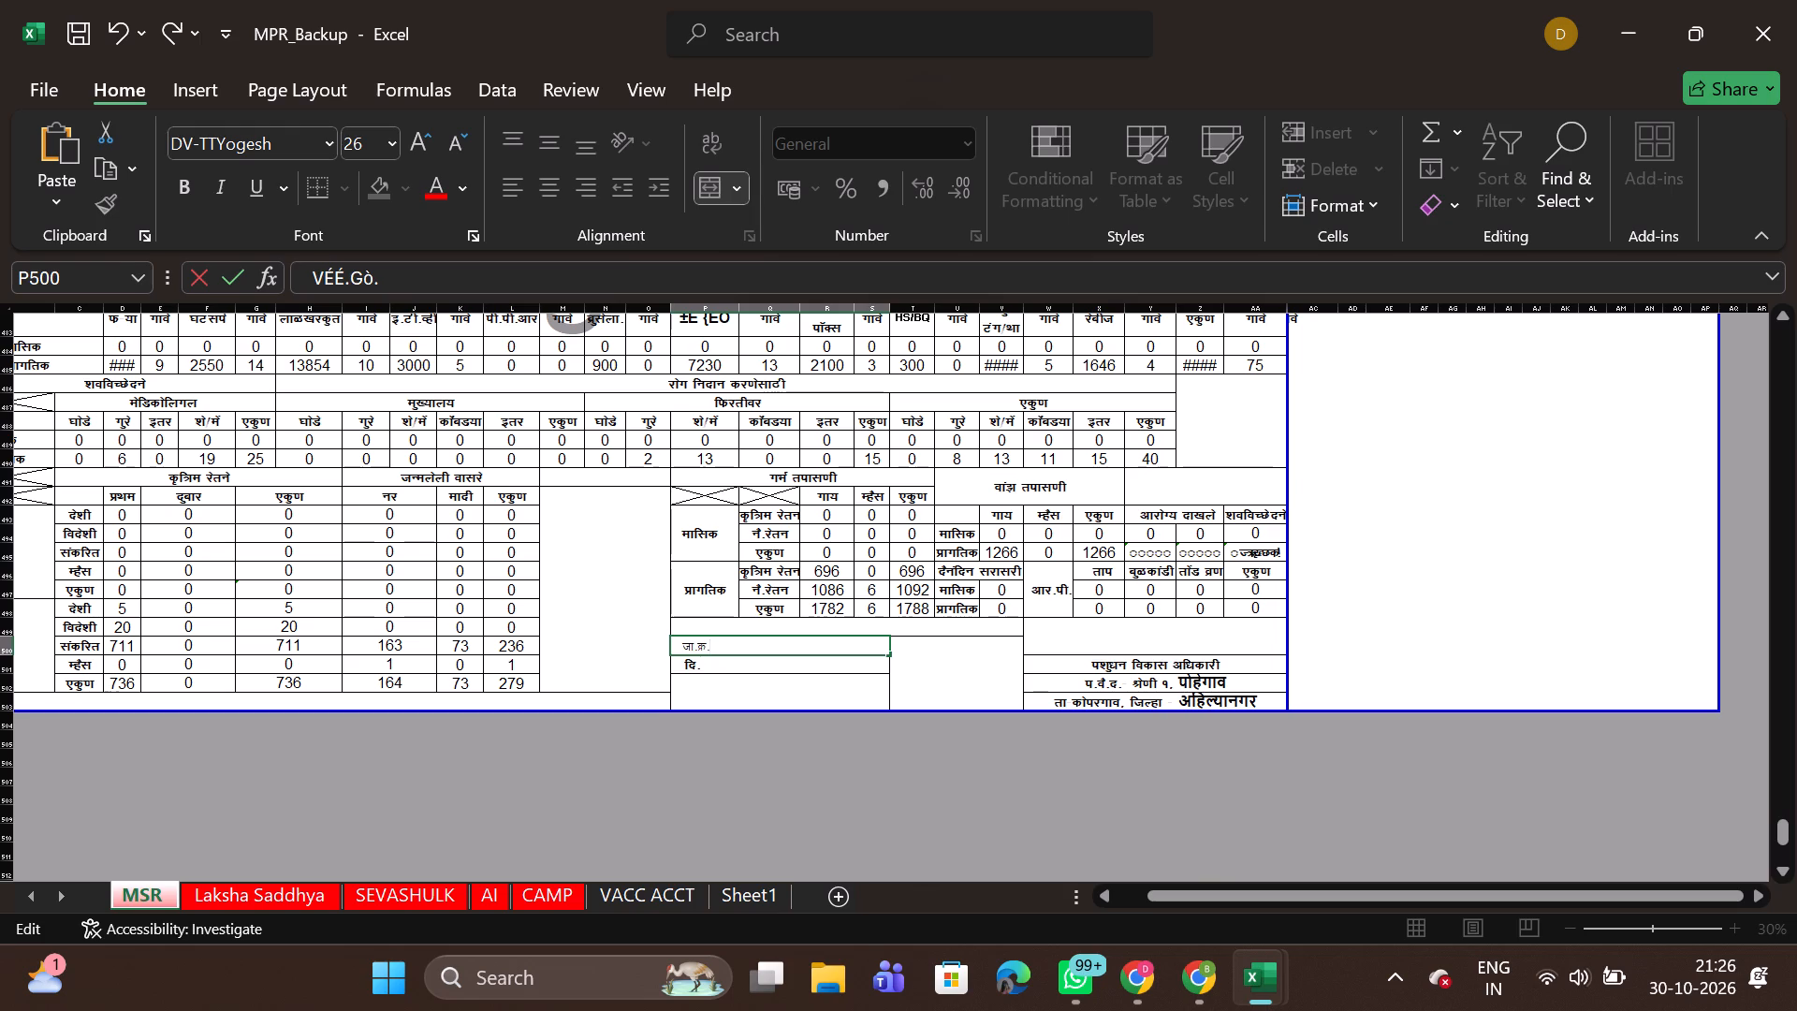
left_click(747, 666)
Inspect the formulas behind the monthly and progressive grand totals in the March report's disease diagnosis table.
scroll(747, 666, "up", 1)
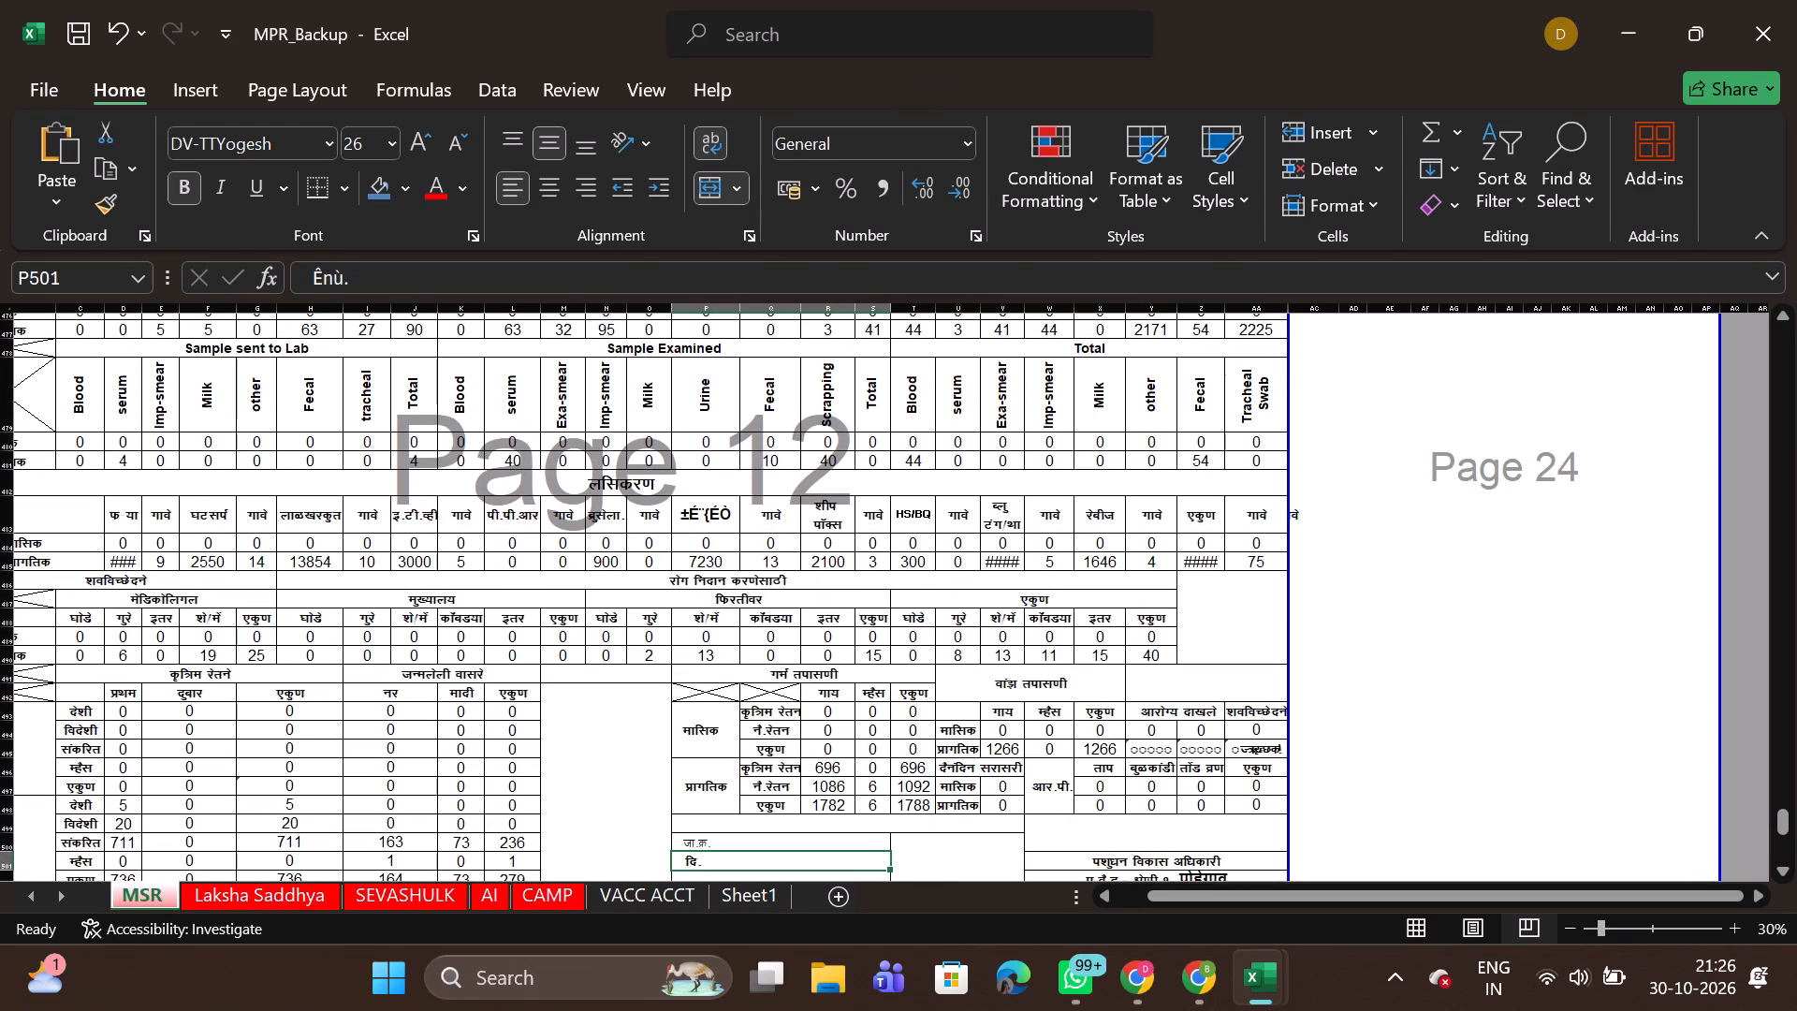
double_click(1139, 657)
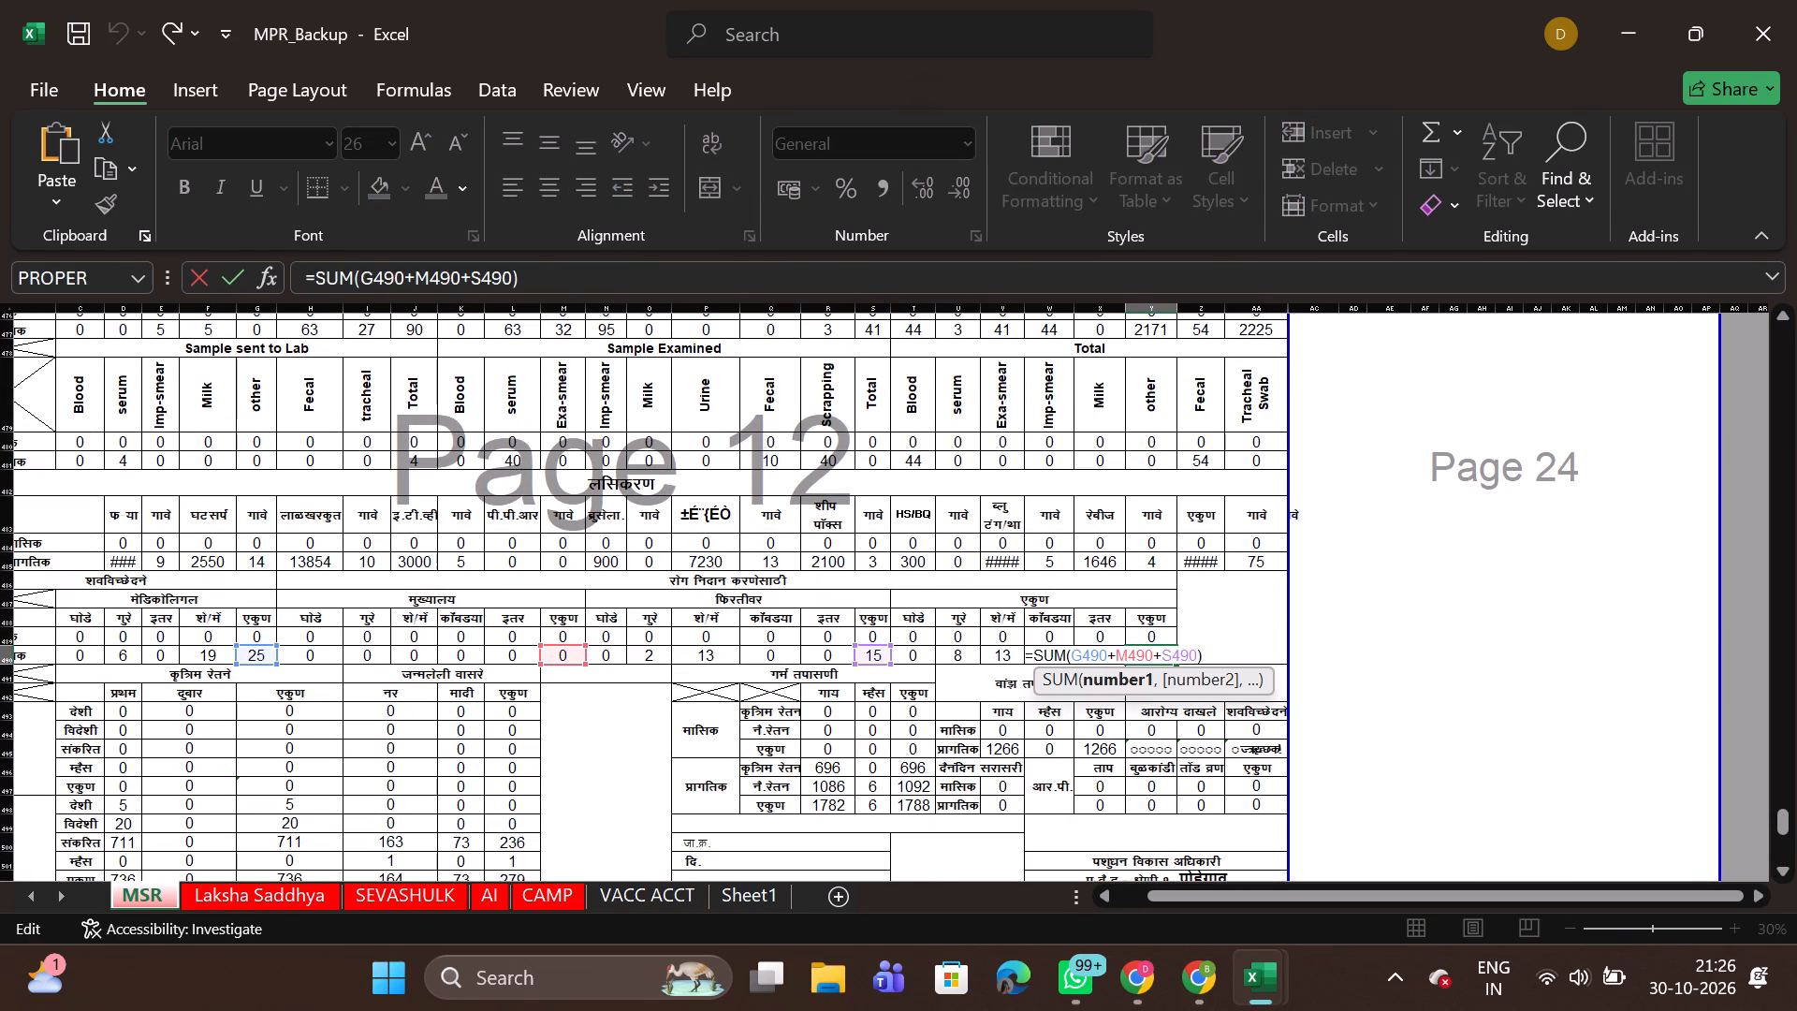
left_click(1250, 644)
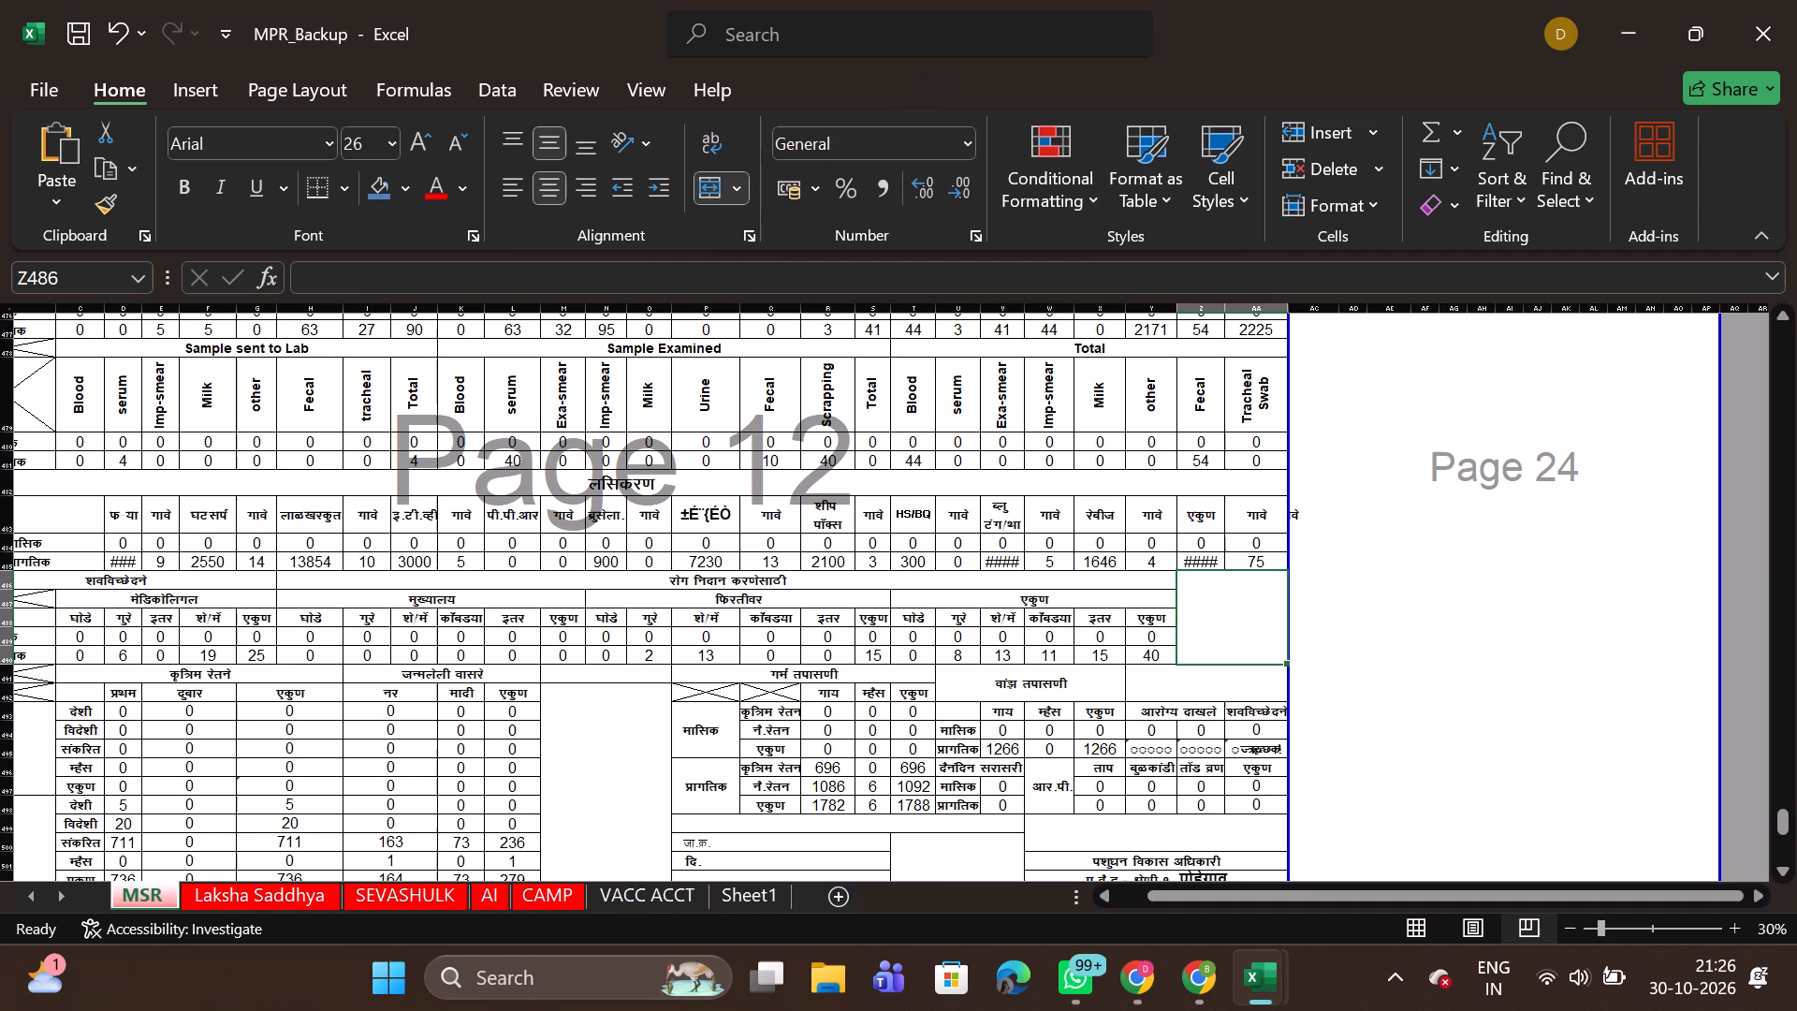
left_click(1152, 640)
double_click(1152, 640)
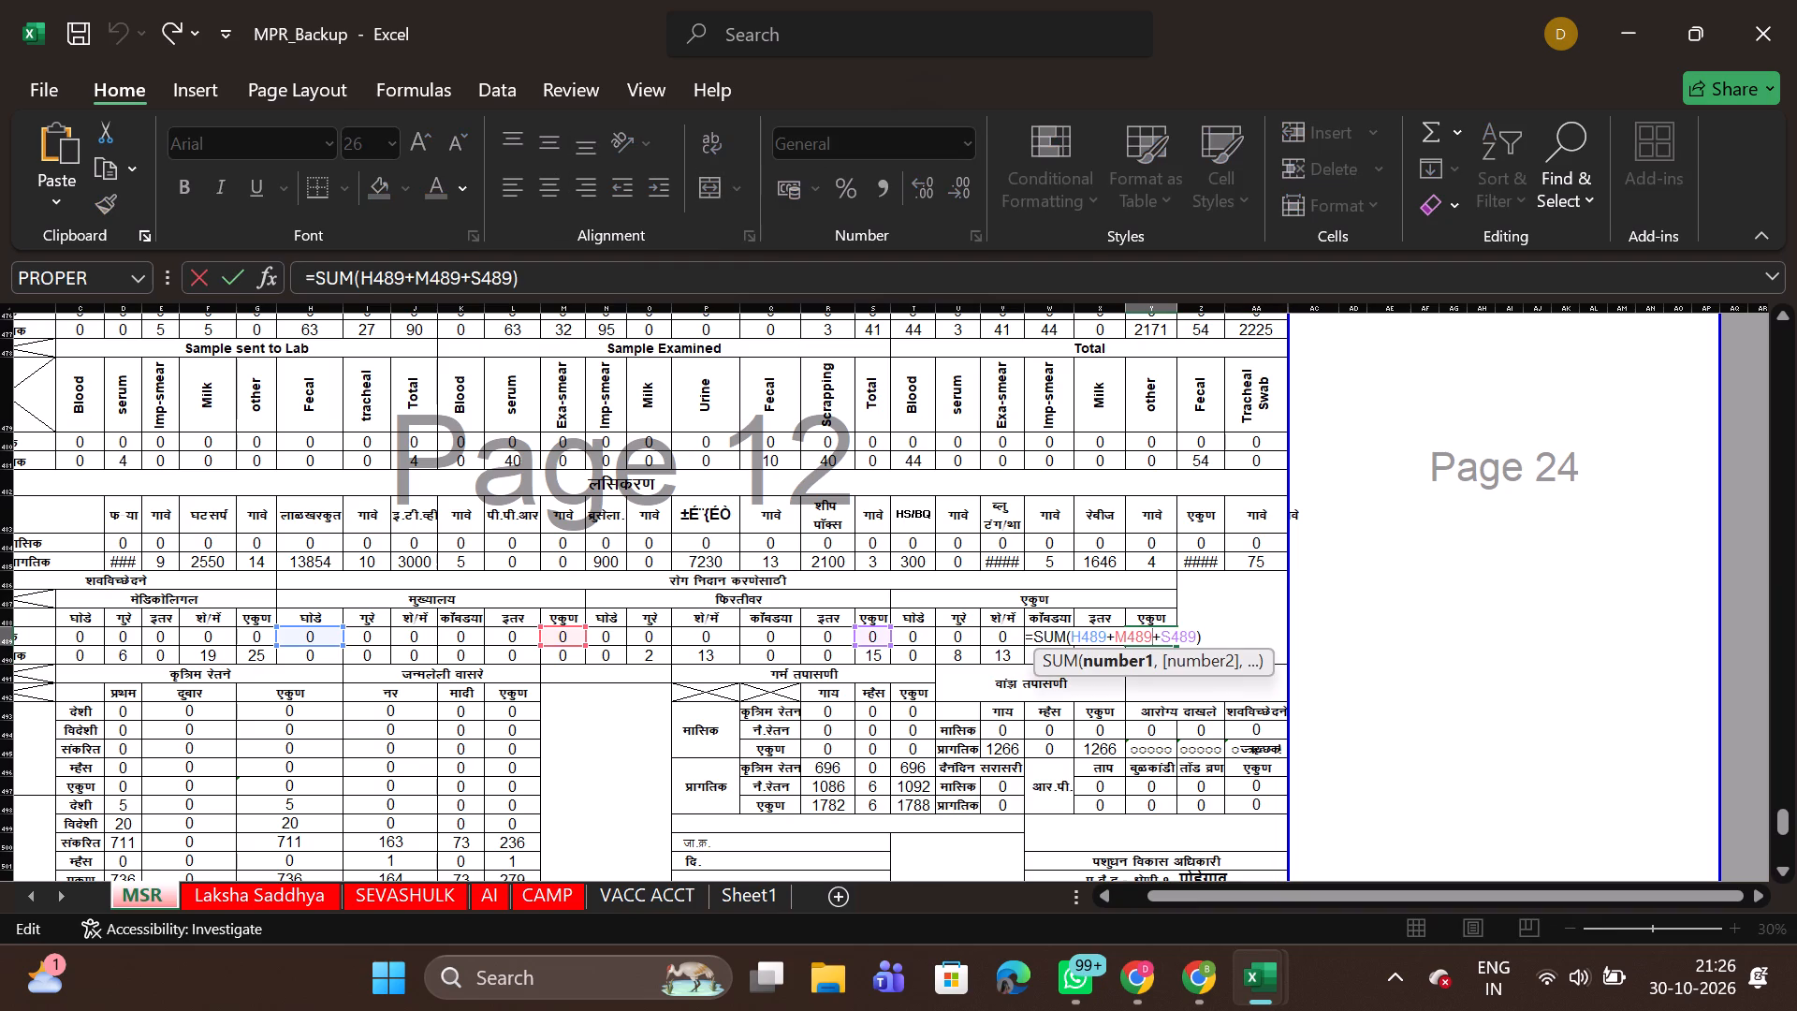
left_click(786, 567)
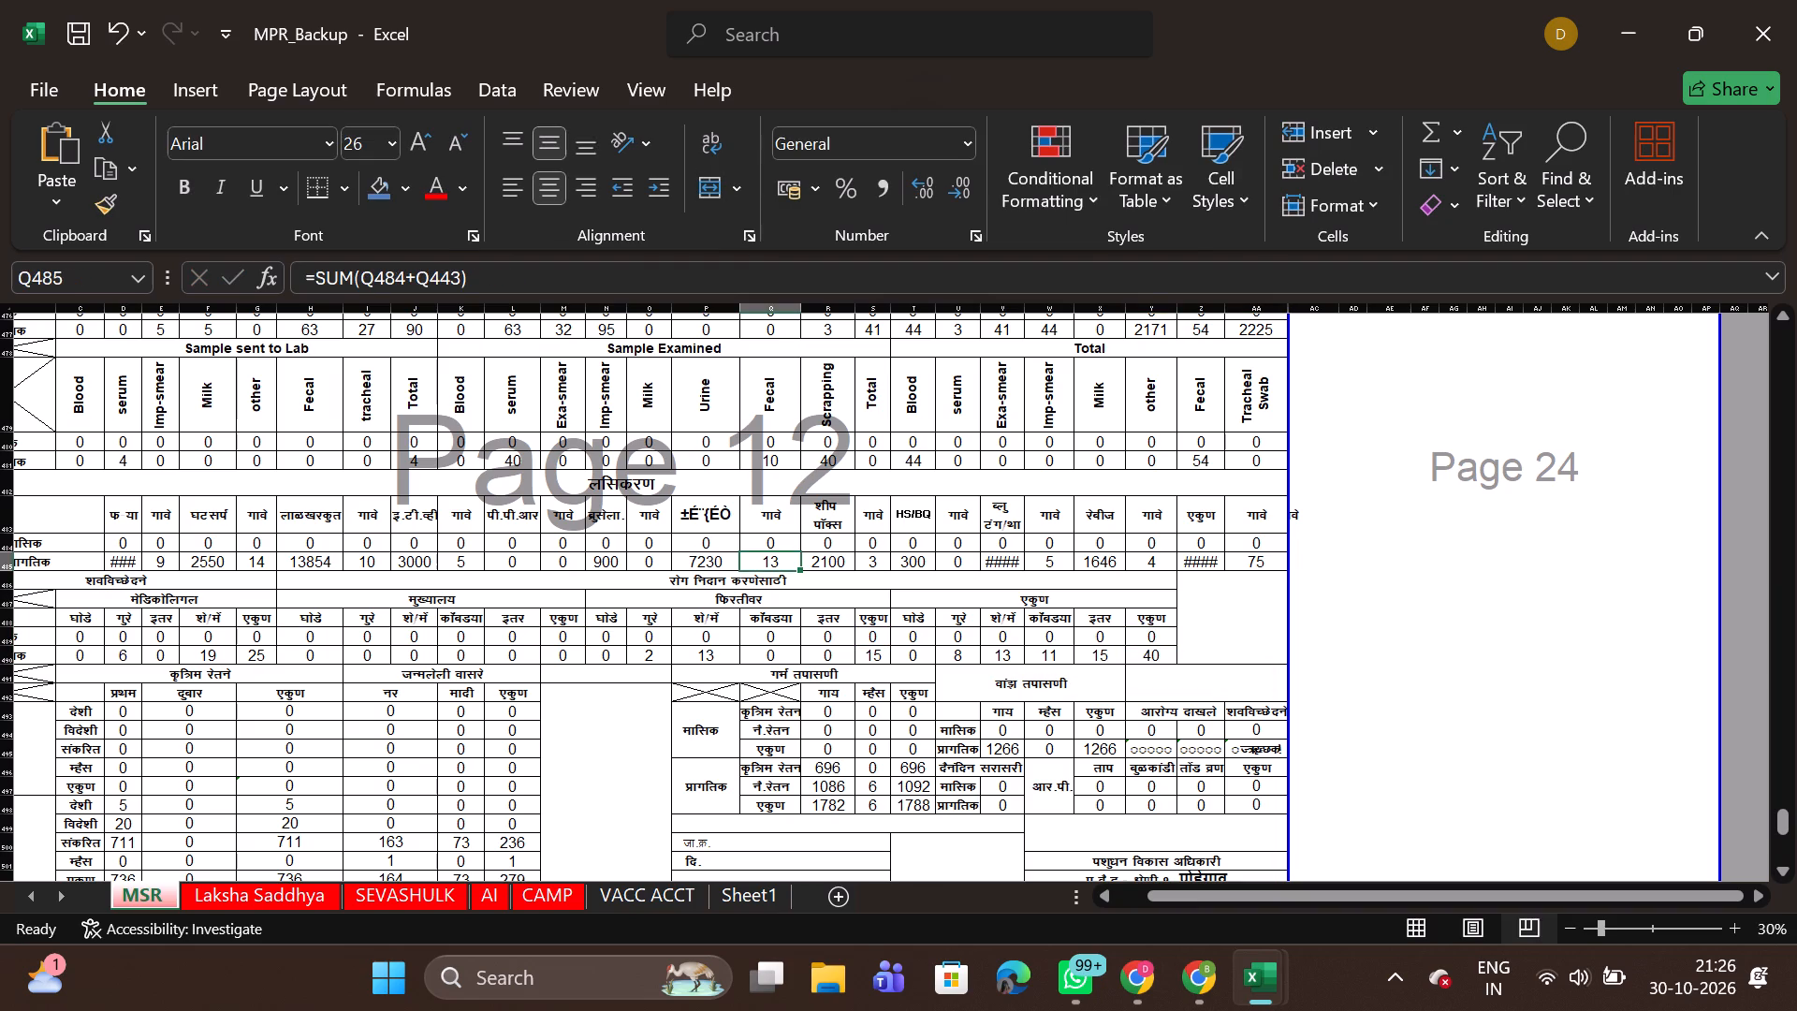
Change the font of the garbled vaccination table header P483 in the March report to DV-TTYogesh.
scroll(737, 572, "up", 1)
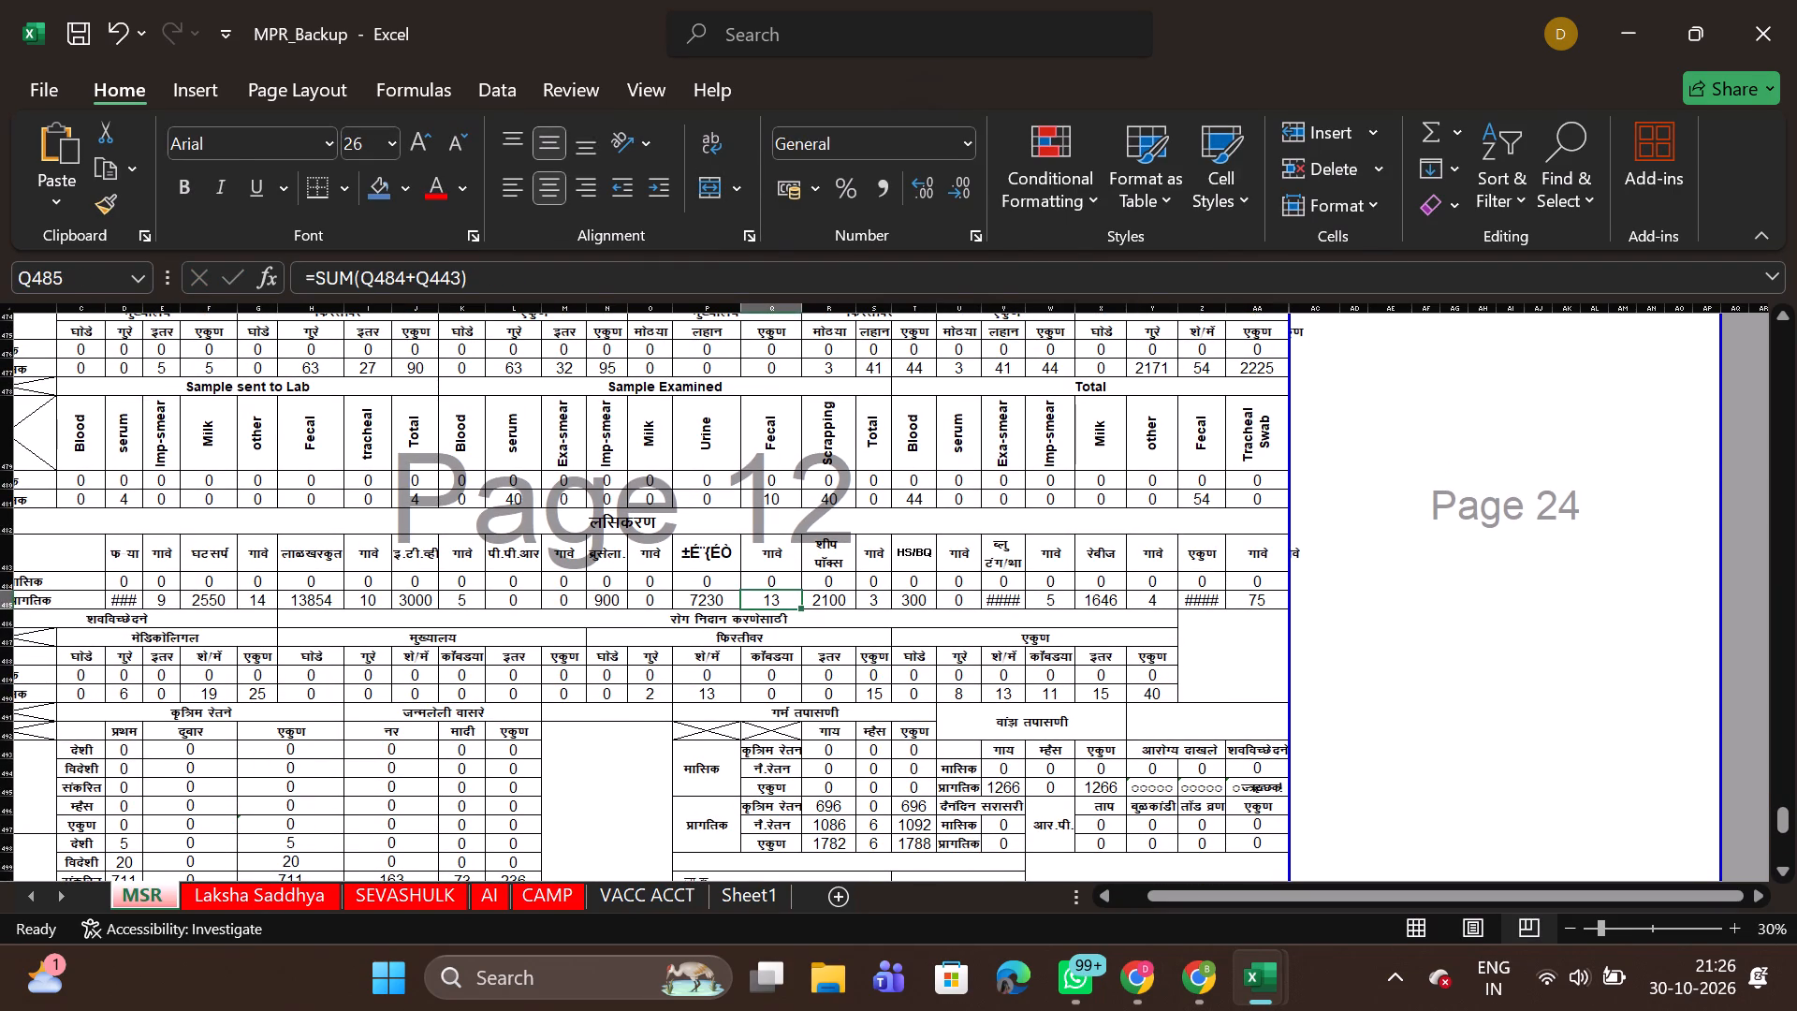
left_click(821, 513)
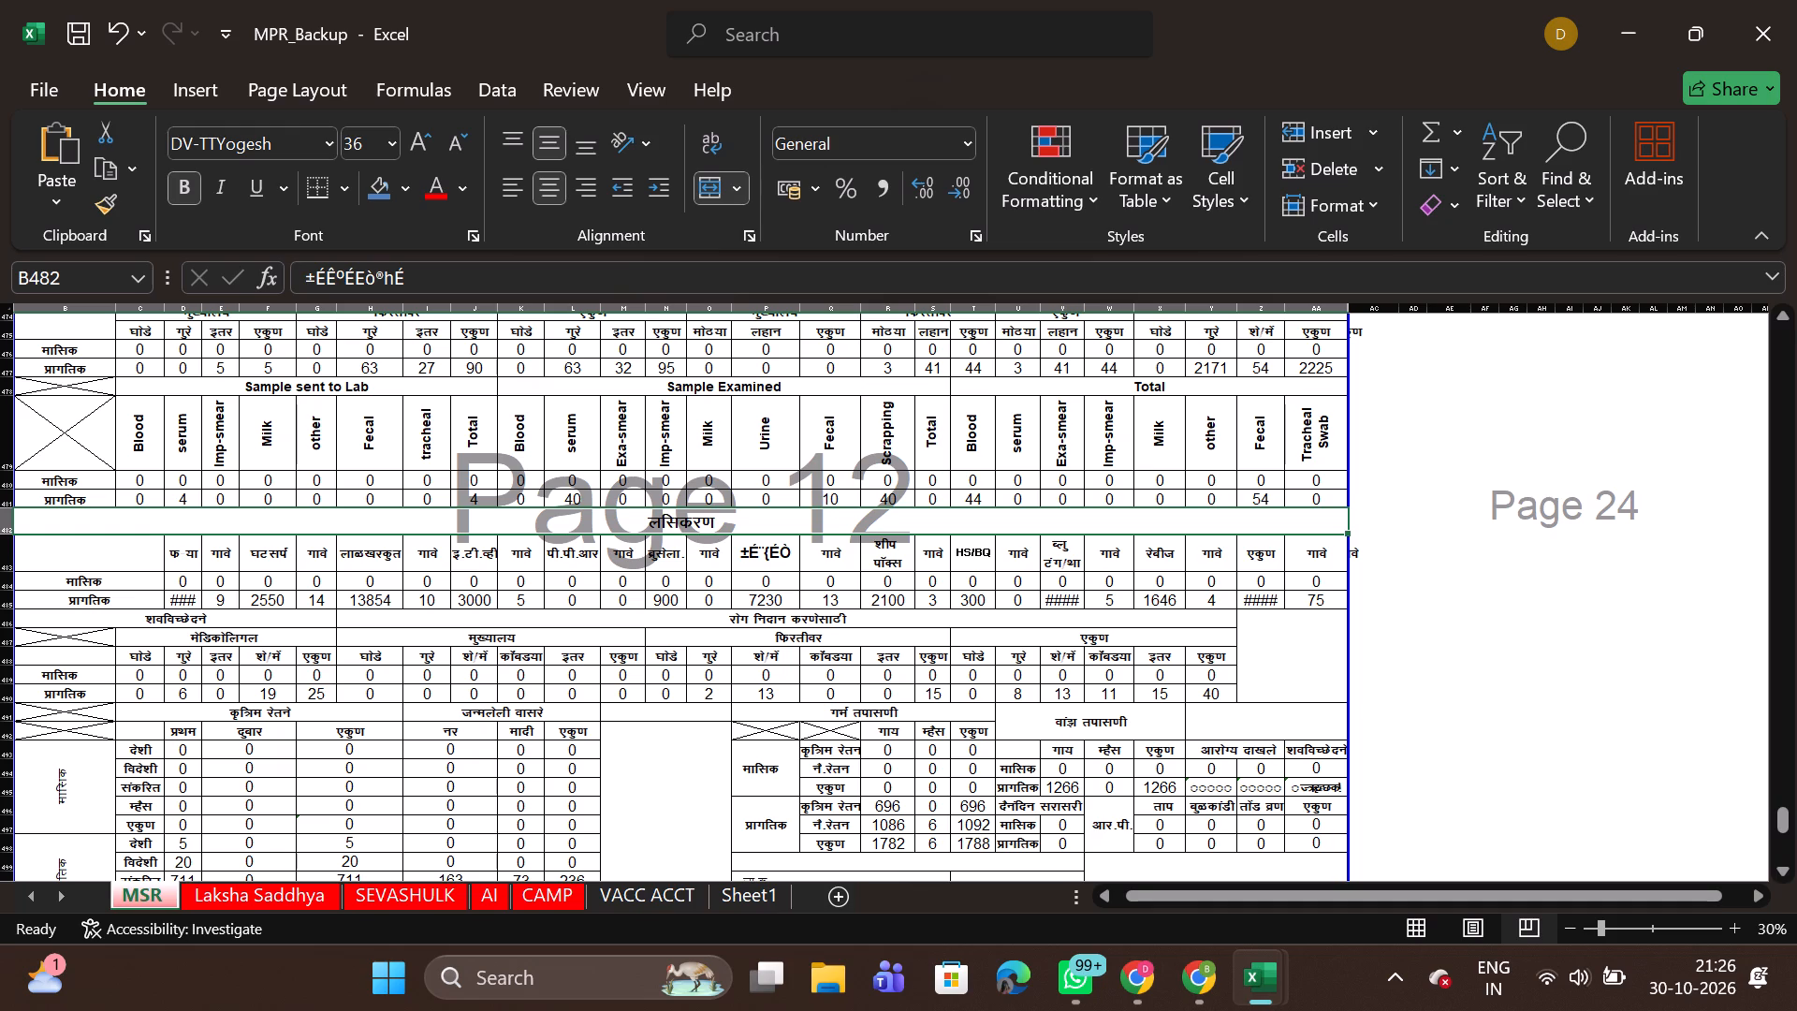
scroll(914, 631, "down", 1)
scroll(914, 631, "up", 1)
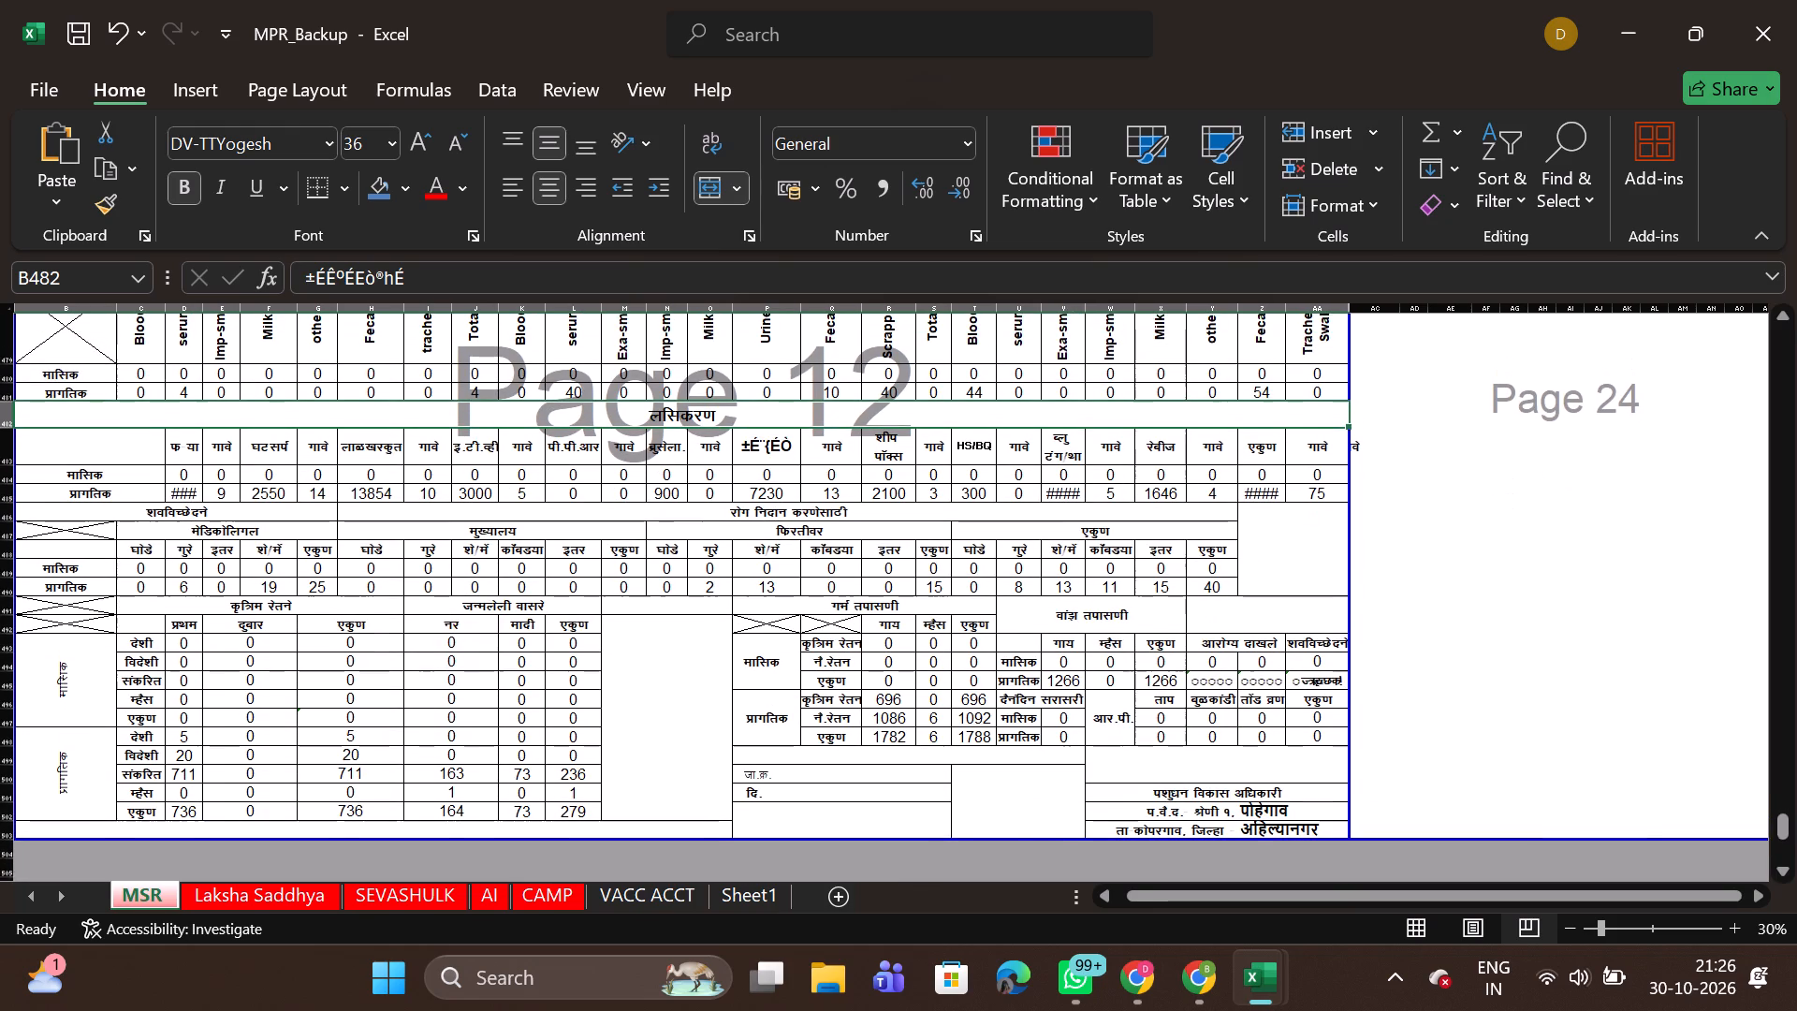
scroll(914, 631, "up", 1)
scroll(992, 603, "up", 1)
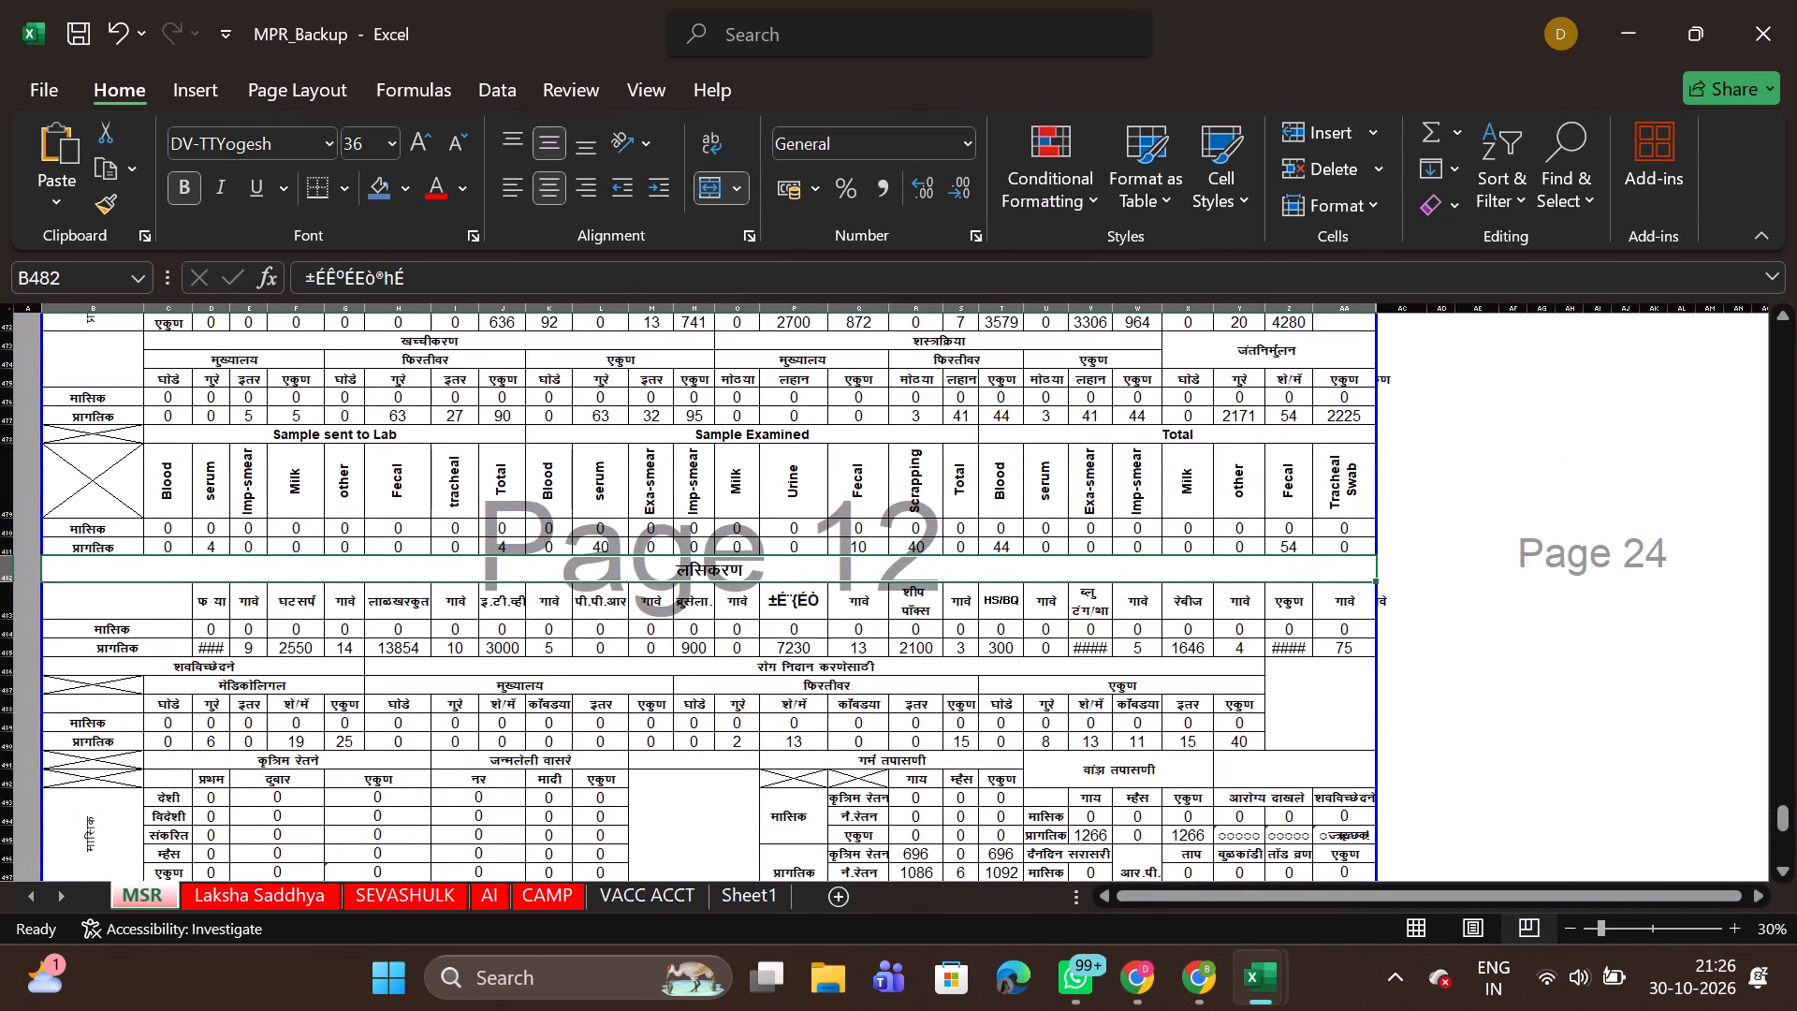
left_click(807, 601)
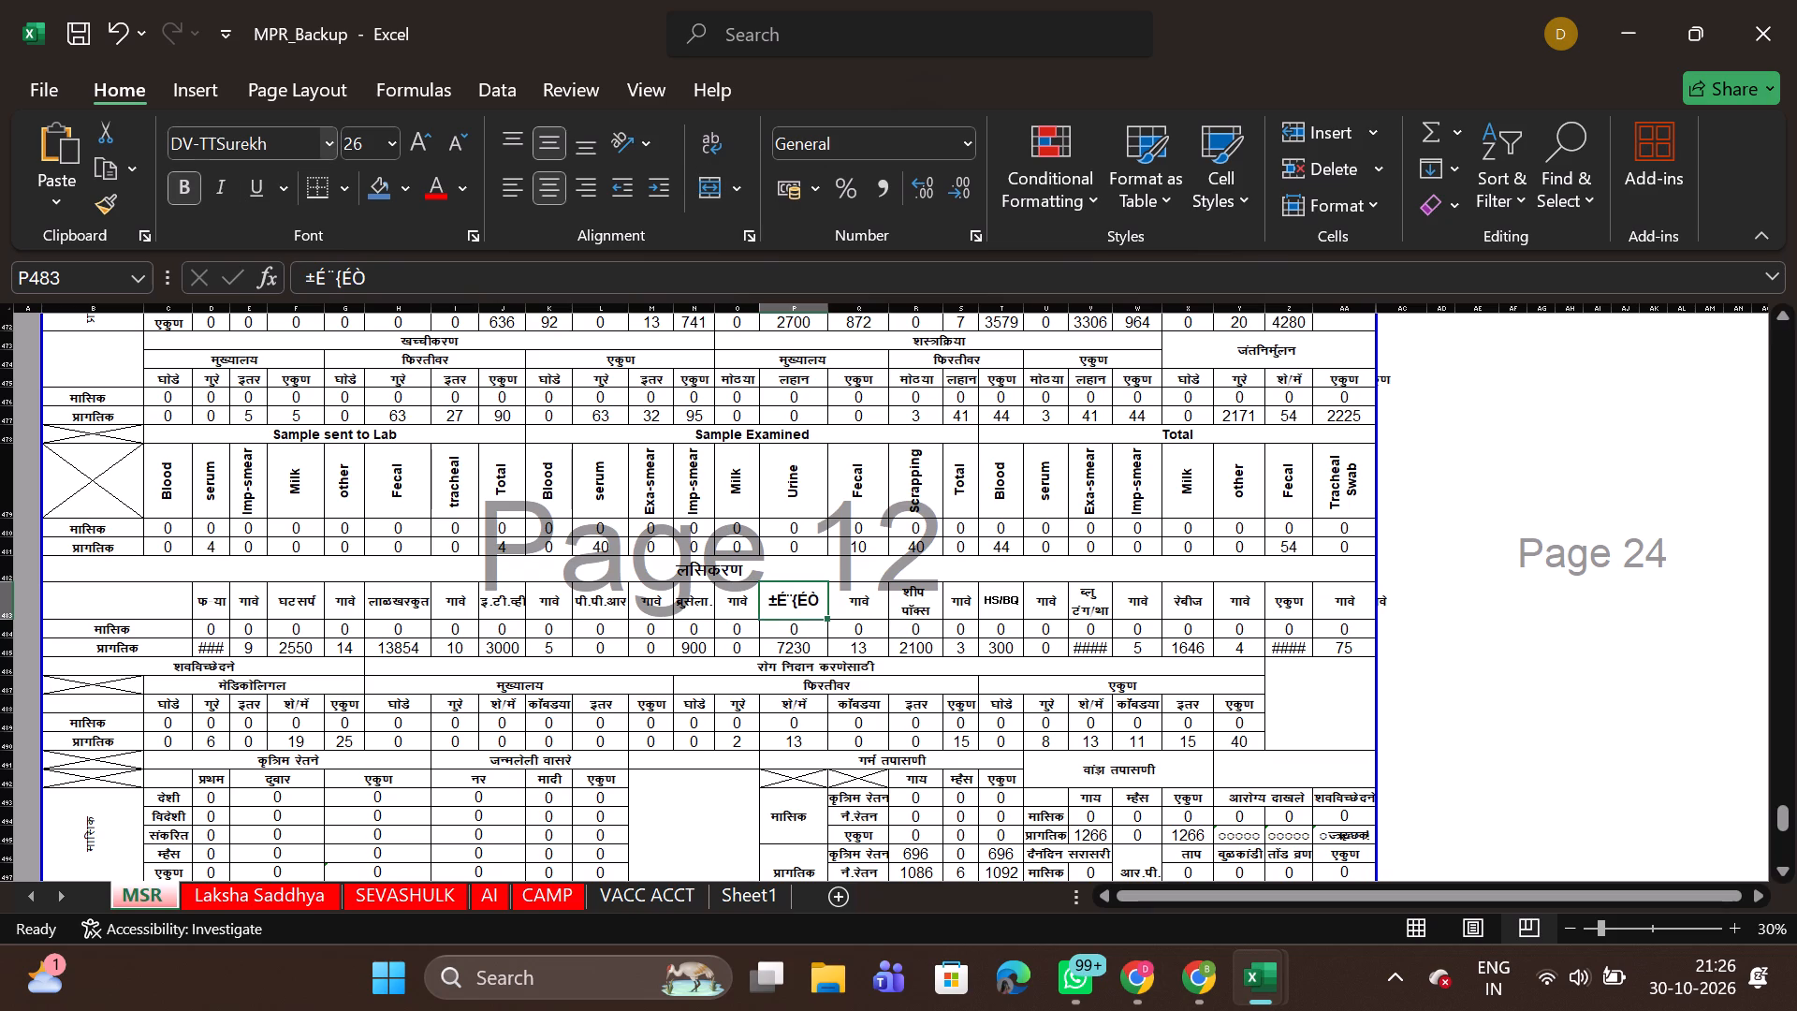
left_click(279, 141)
key("ctrl+v")
key("Return")
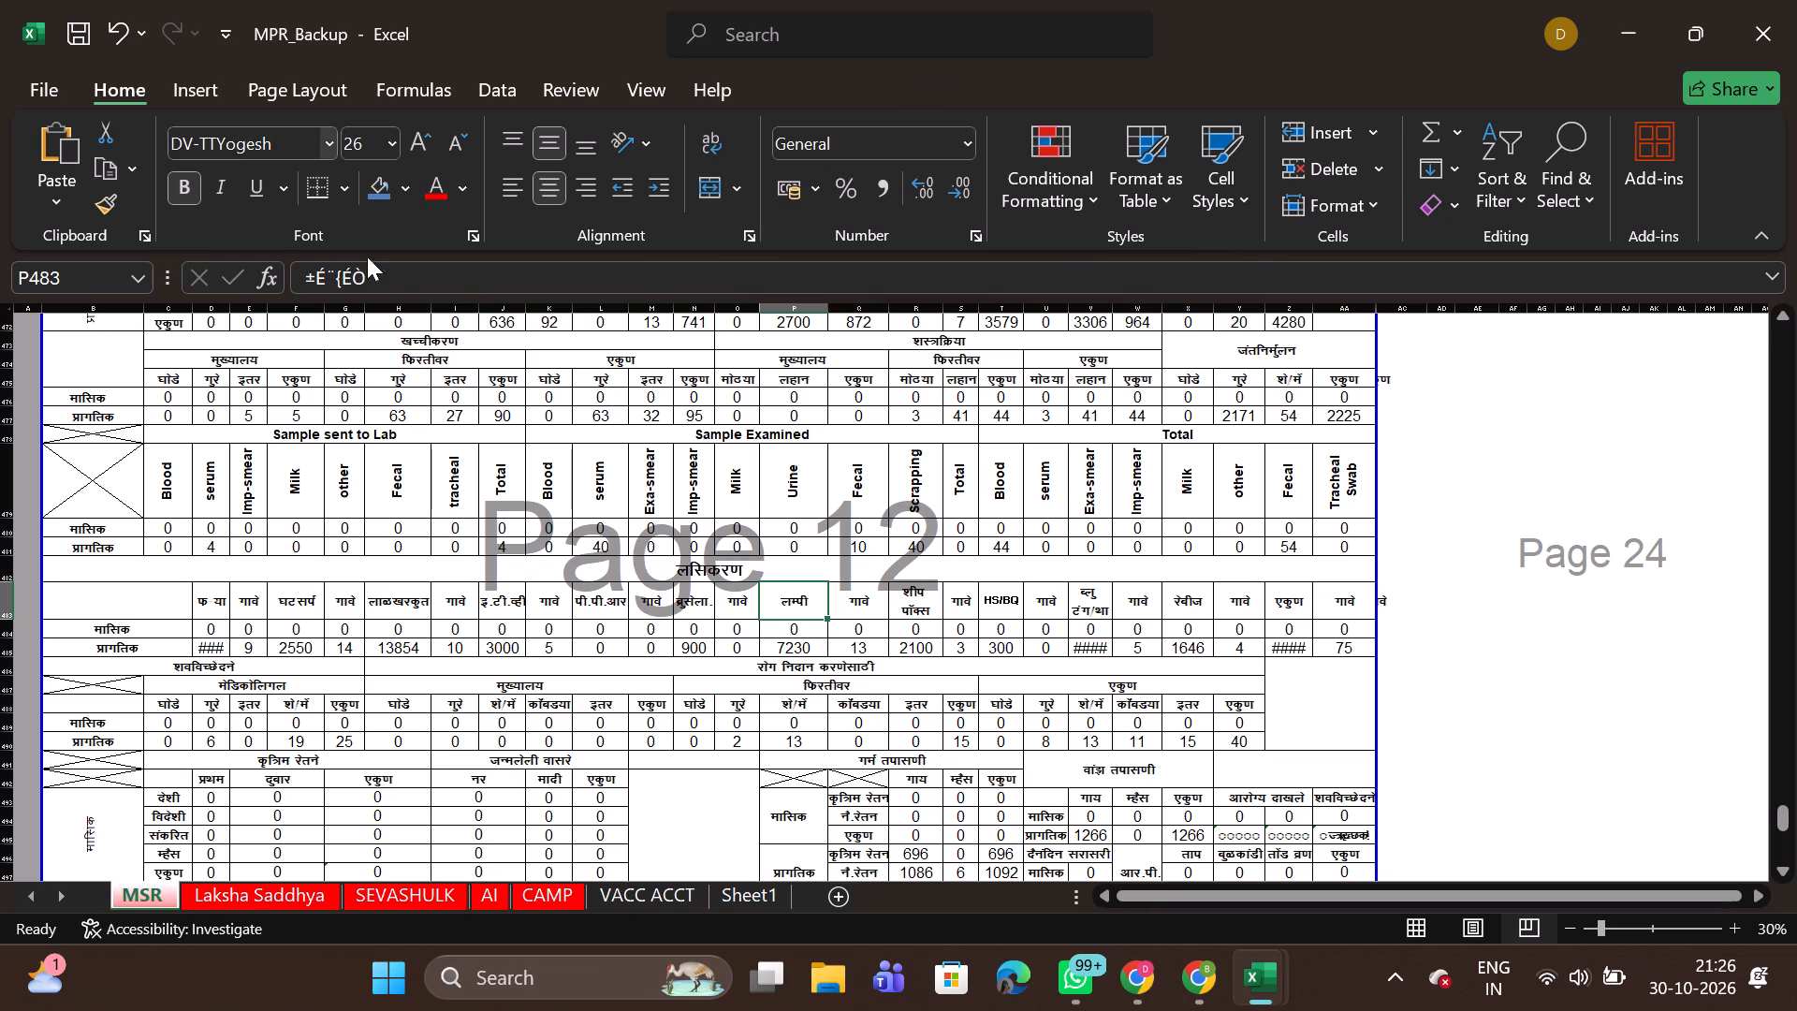
Change the font of the garbled vaccination table header P441 in the February report to DV-TTYogesh.
scroll(504, 390, "up", 6)
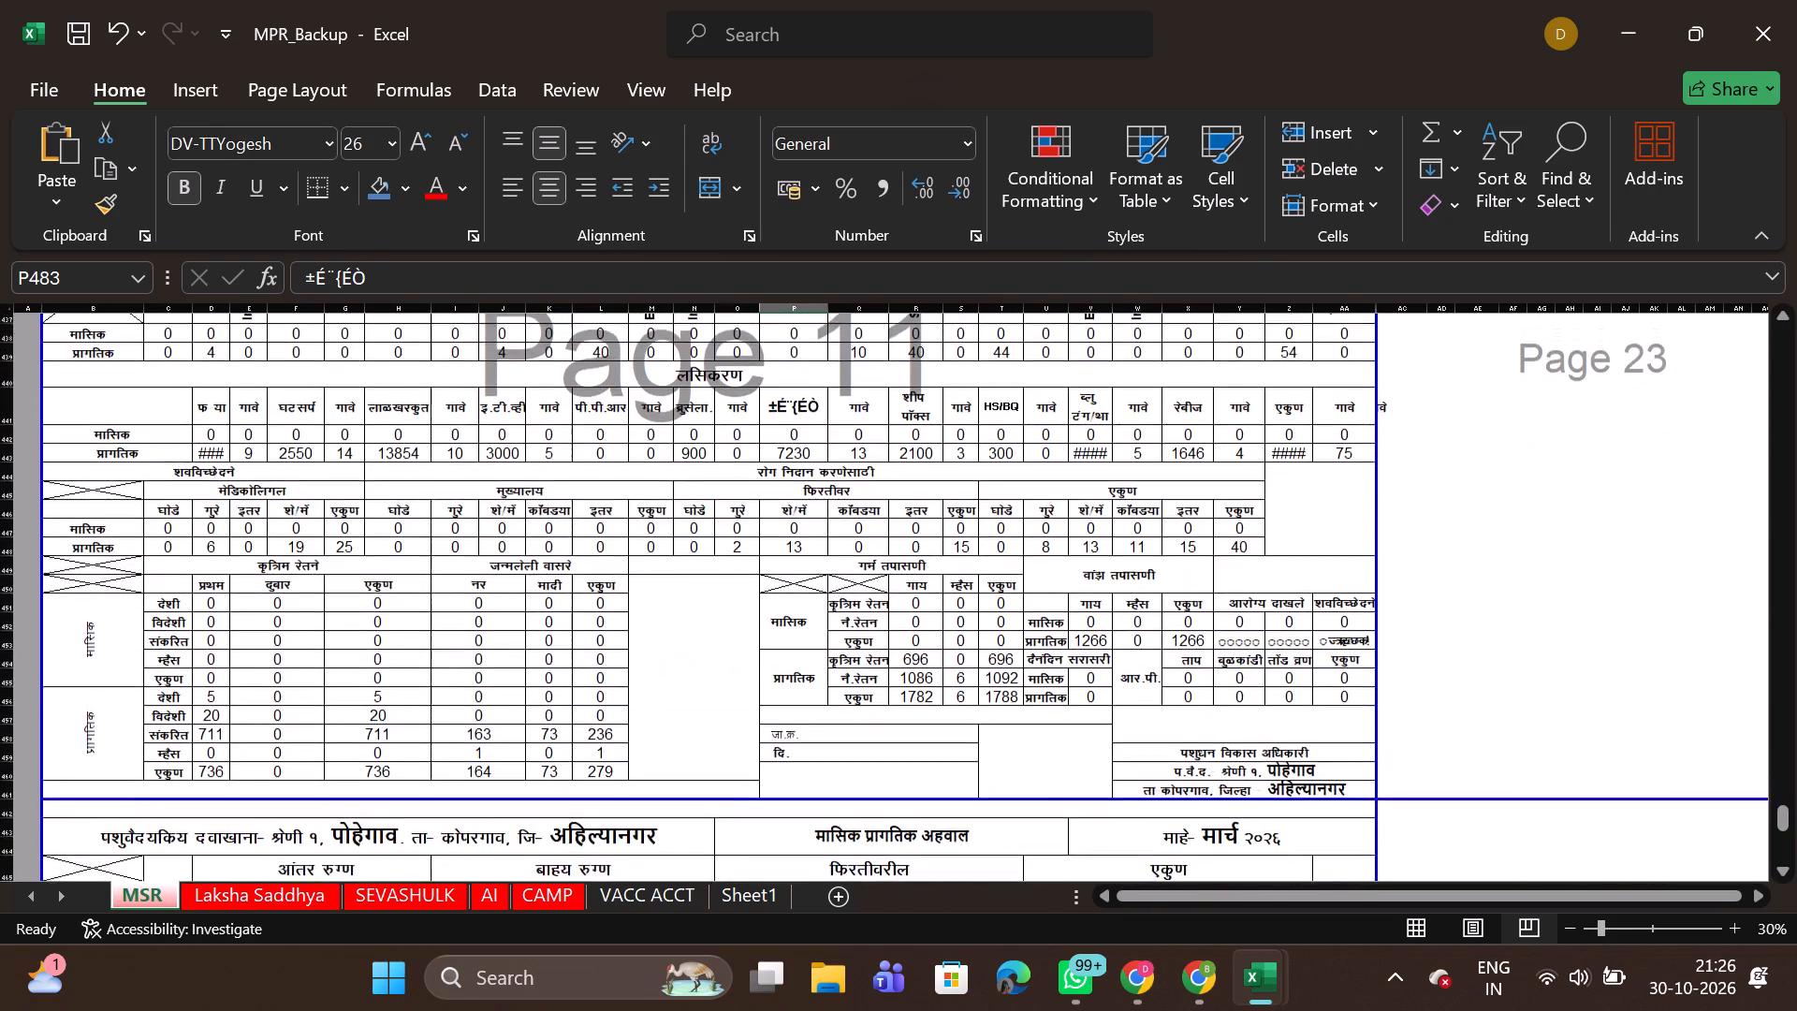
left_click(792, 430)
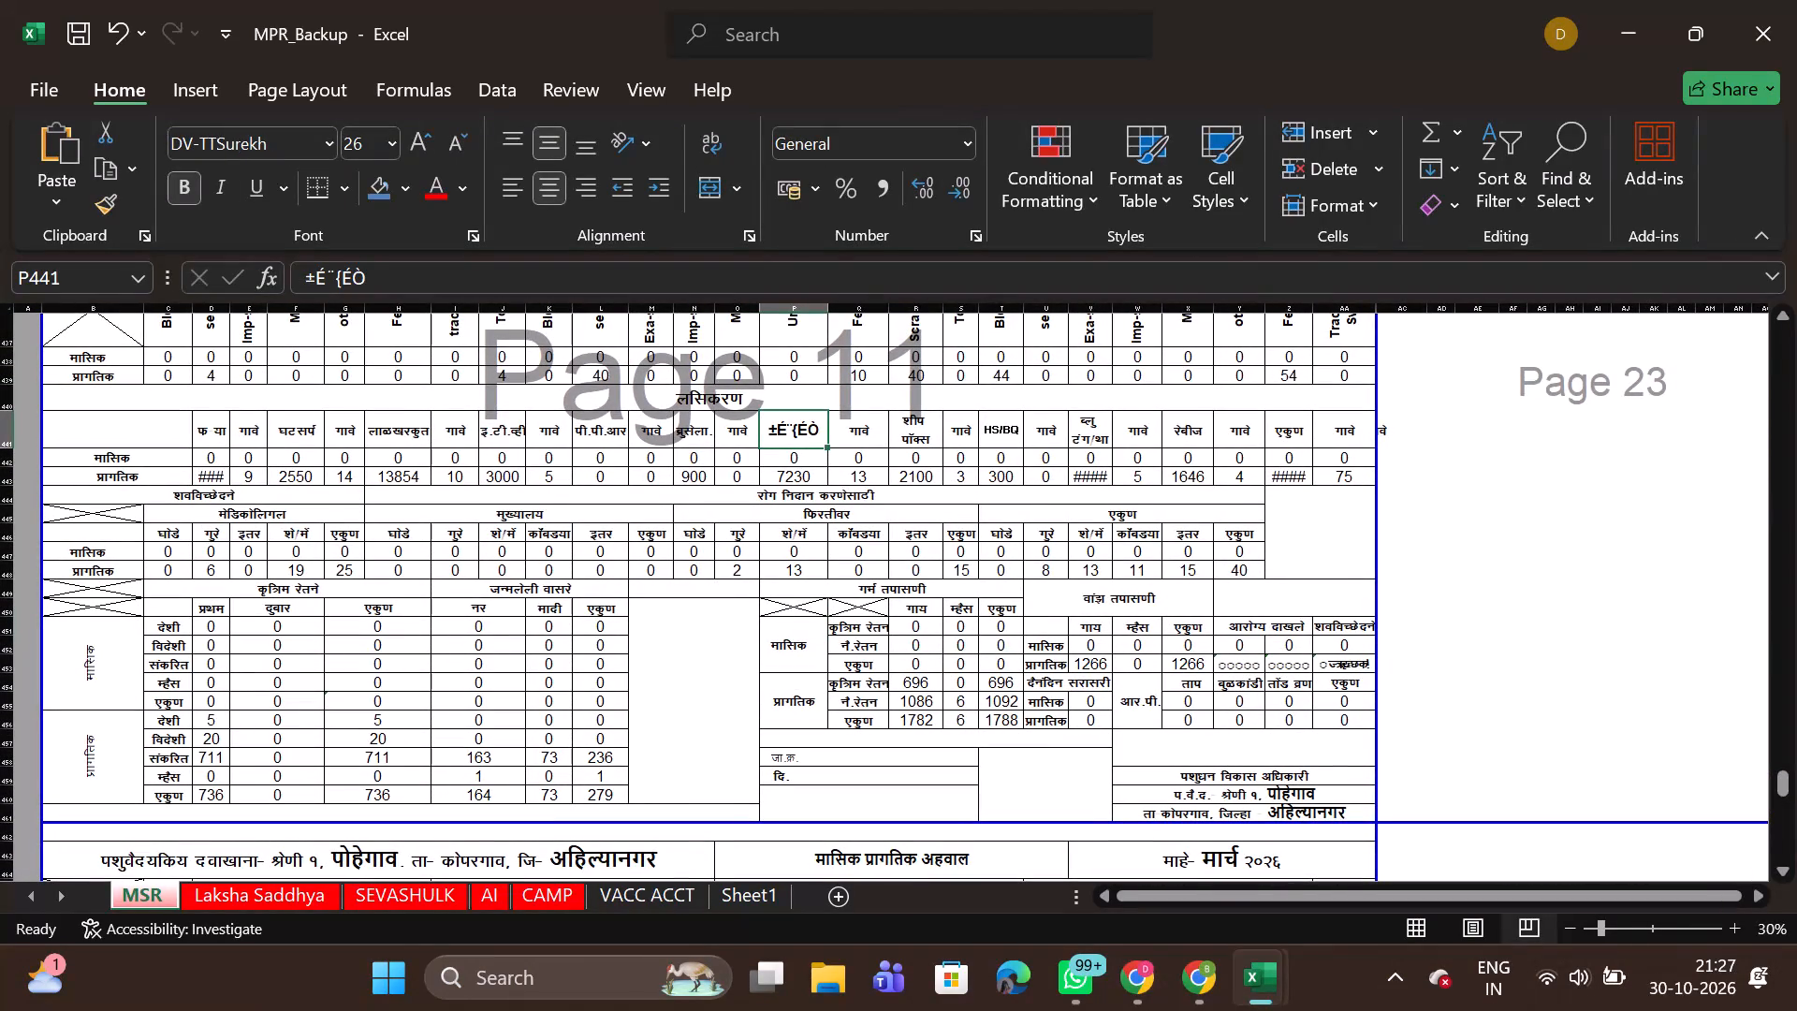
left_click(281, 152)
key("ctrl+v")
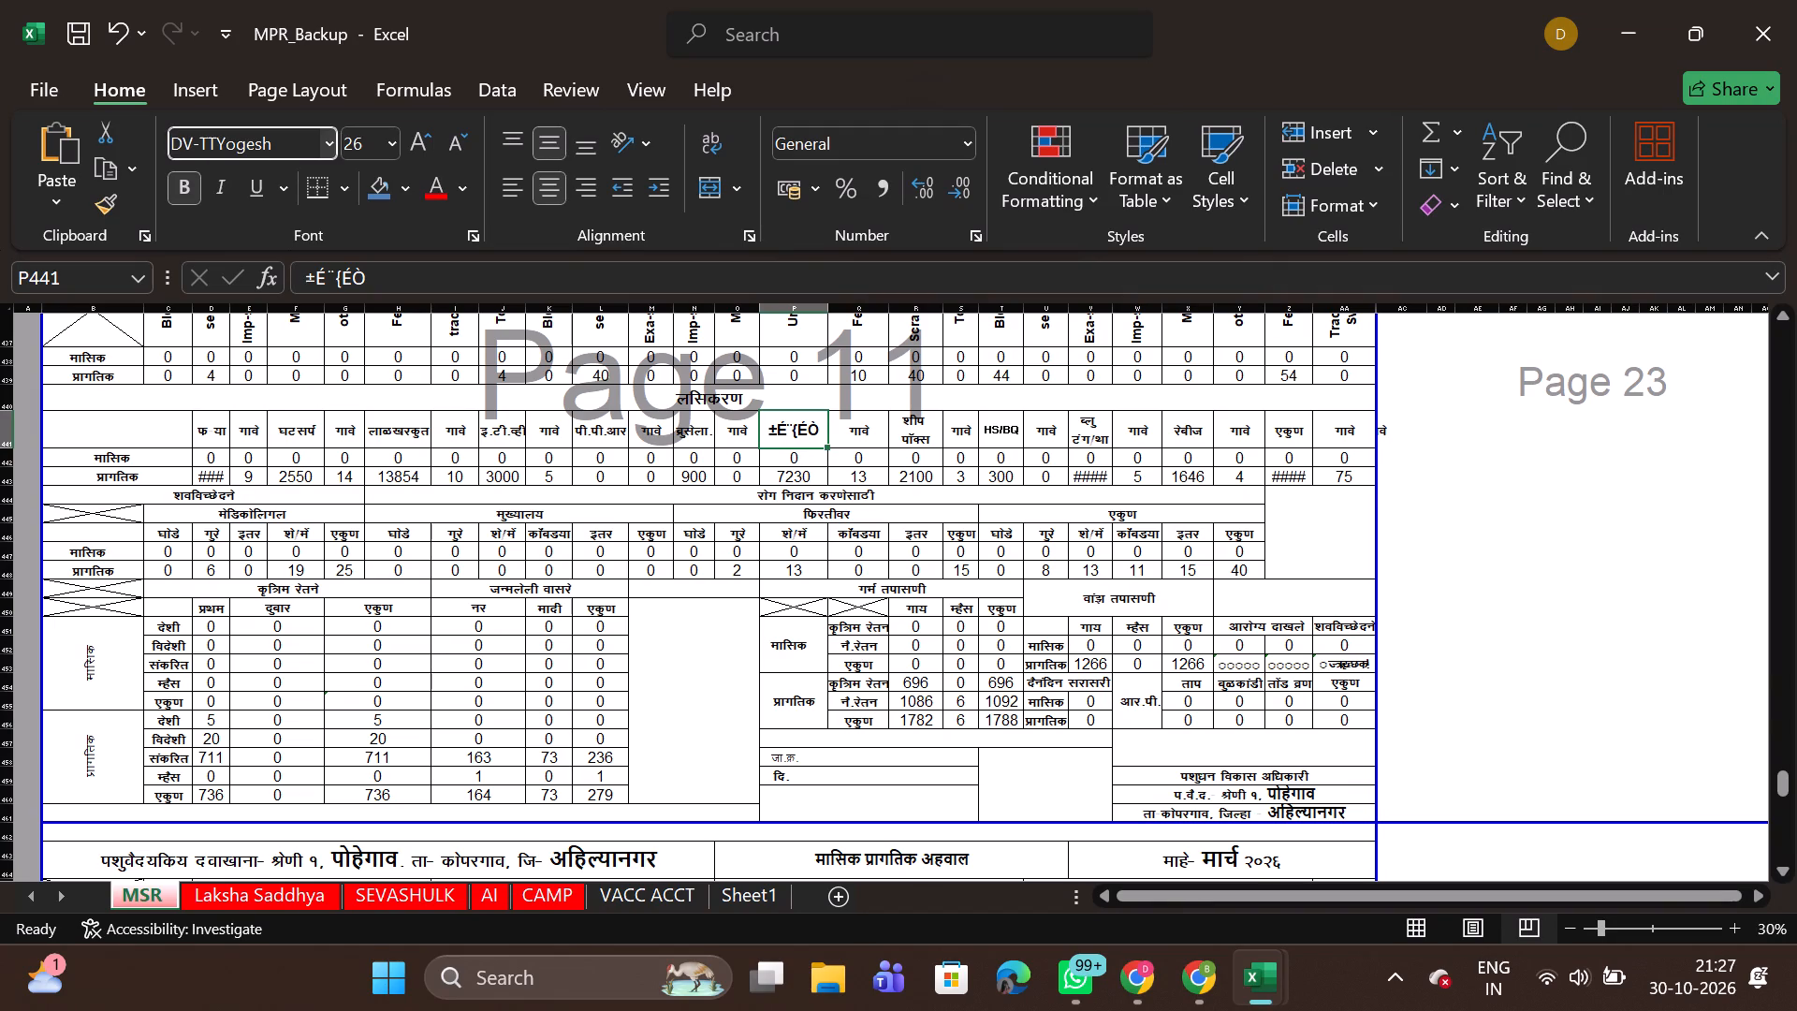
key("Return")
Change the font of the garbled vaccination table header P399 in the January report to DV-TTYogesh.
scroll(755, 491, "up", 1)
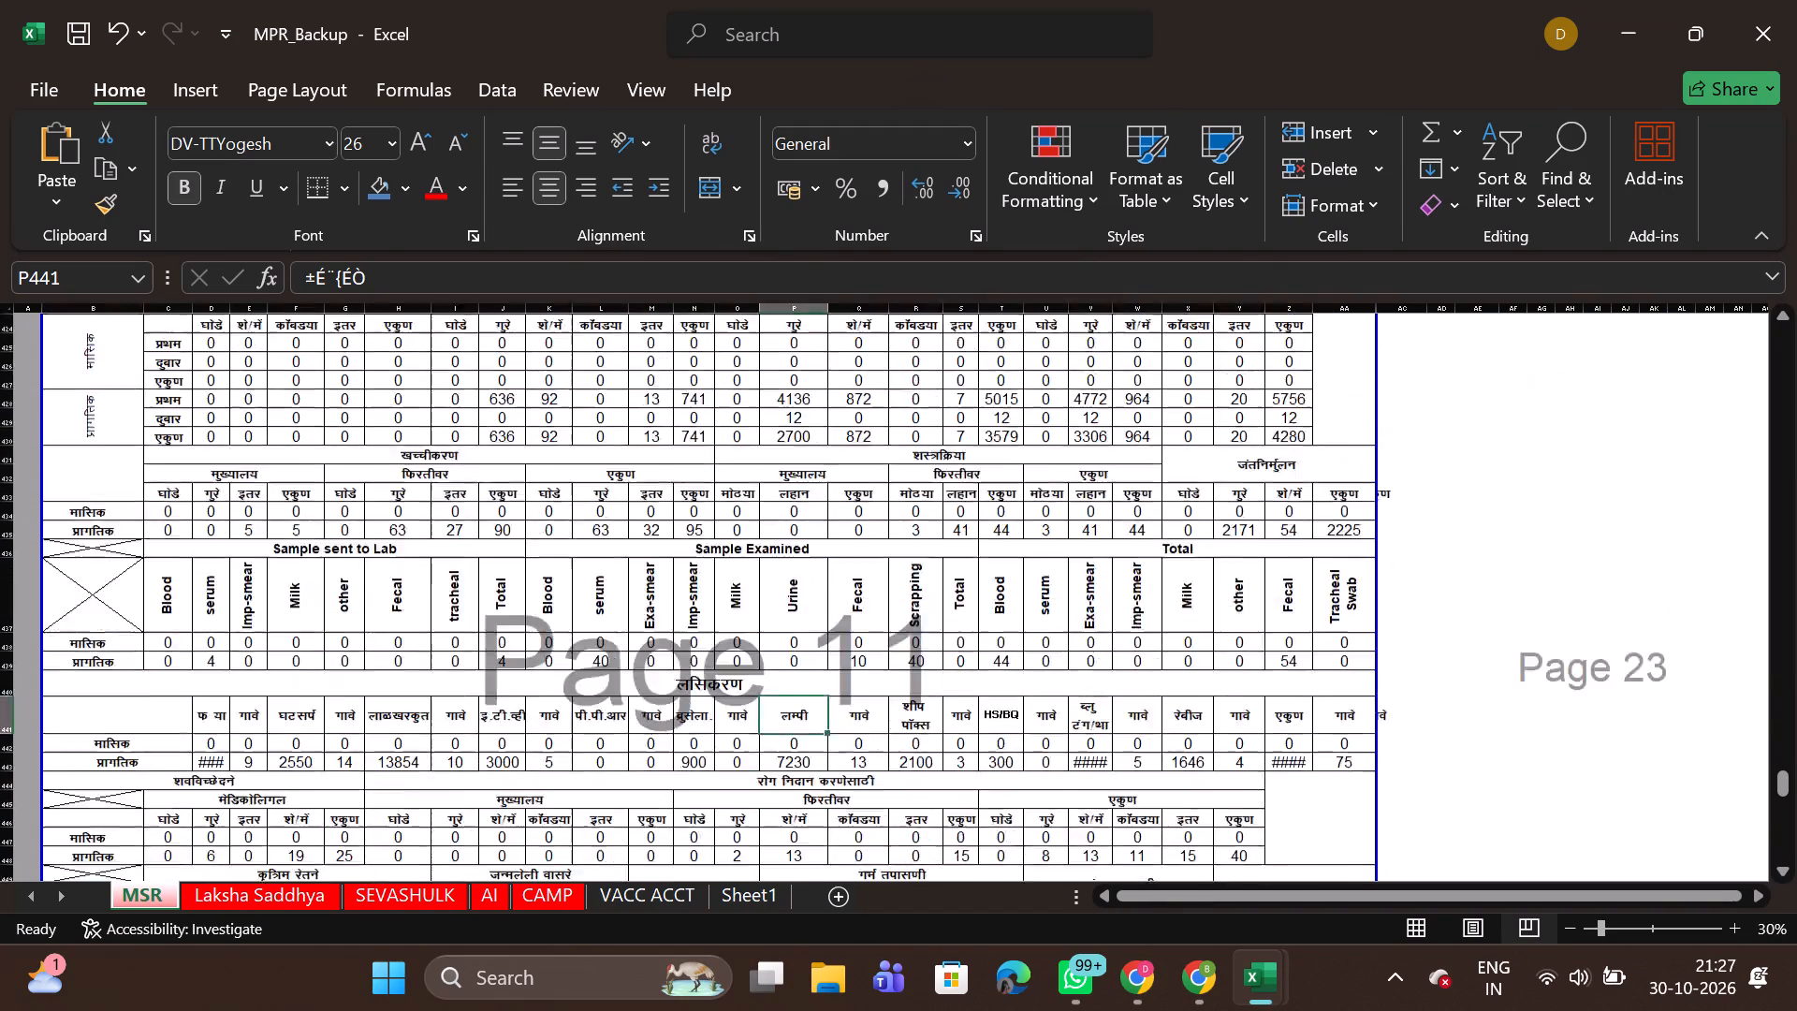
scroll(755, 491, "up", 1)
left_click(855, 589)
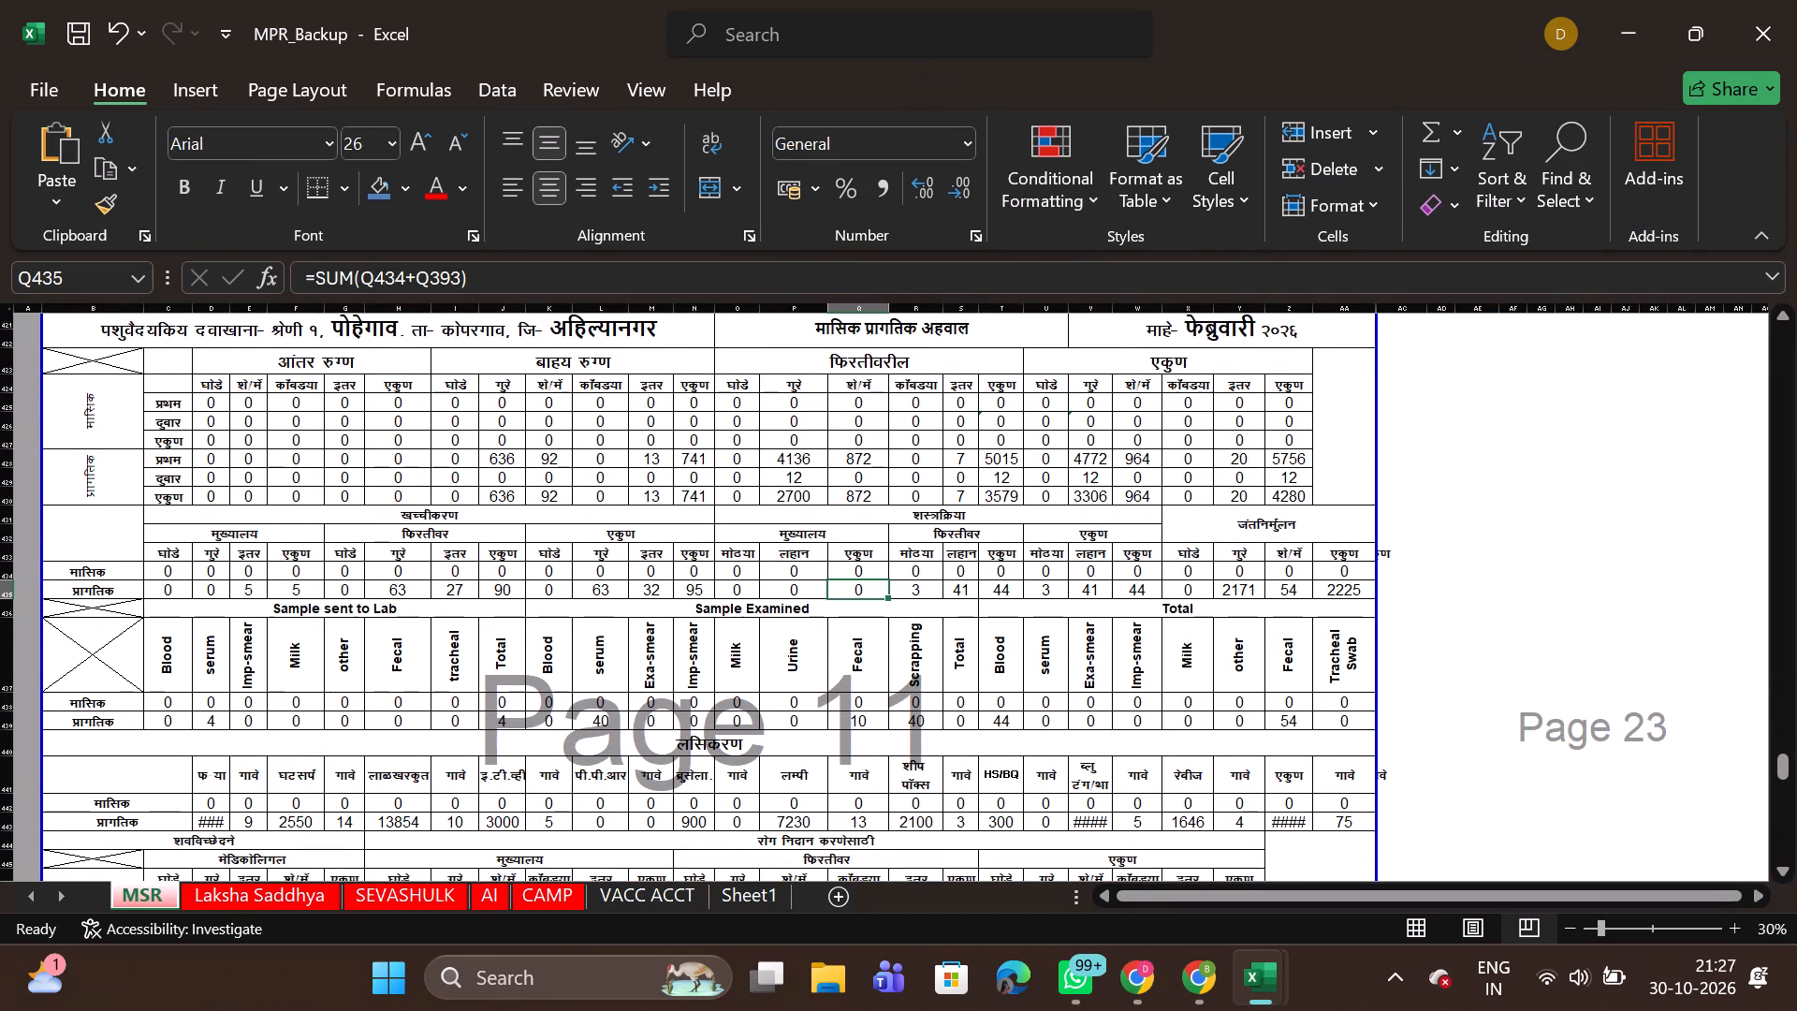
scroll(921, 430, "up", 2)
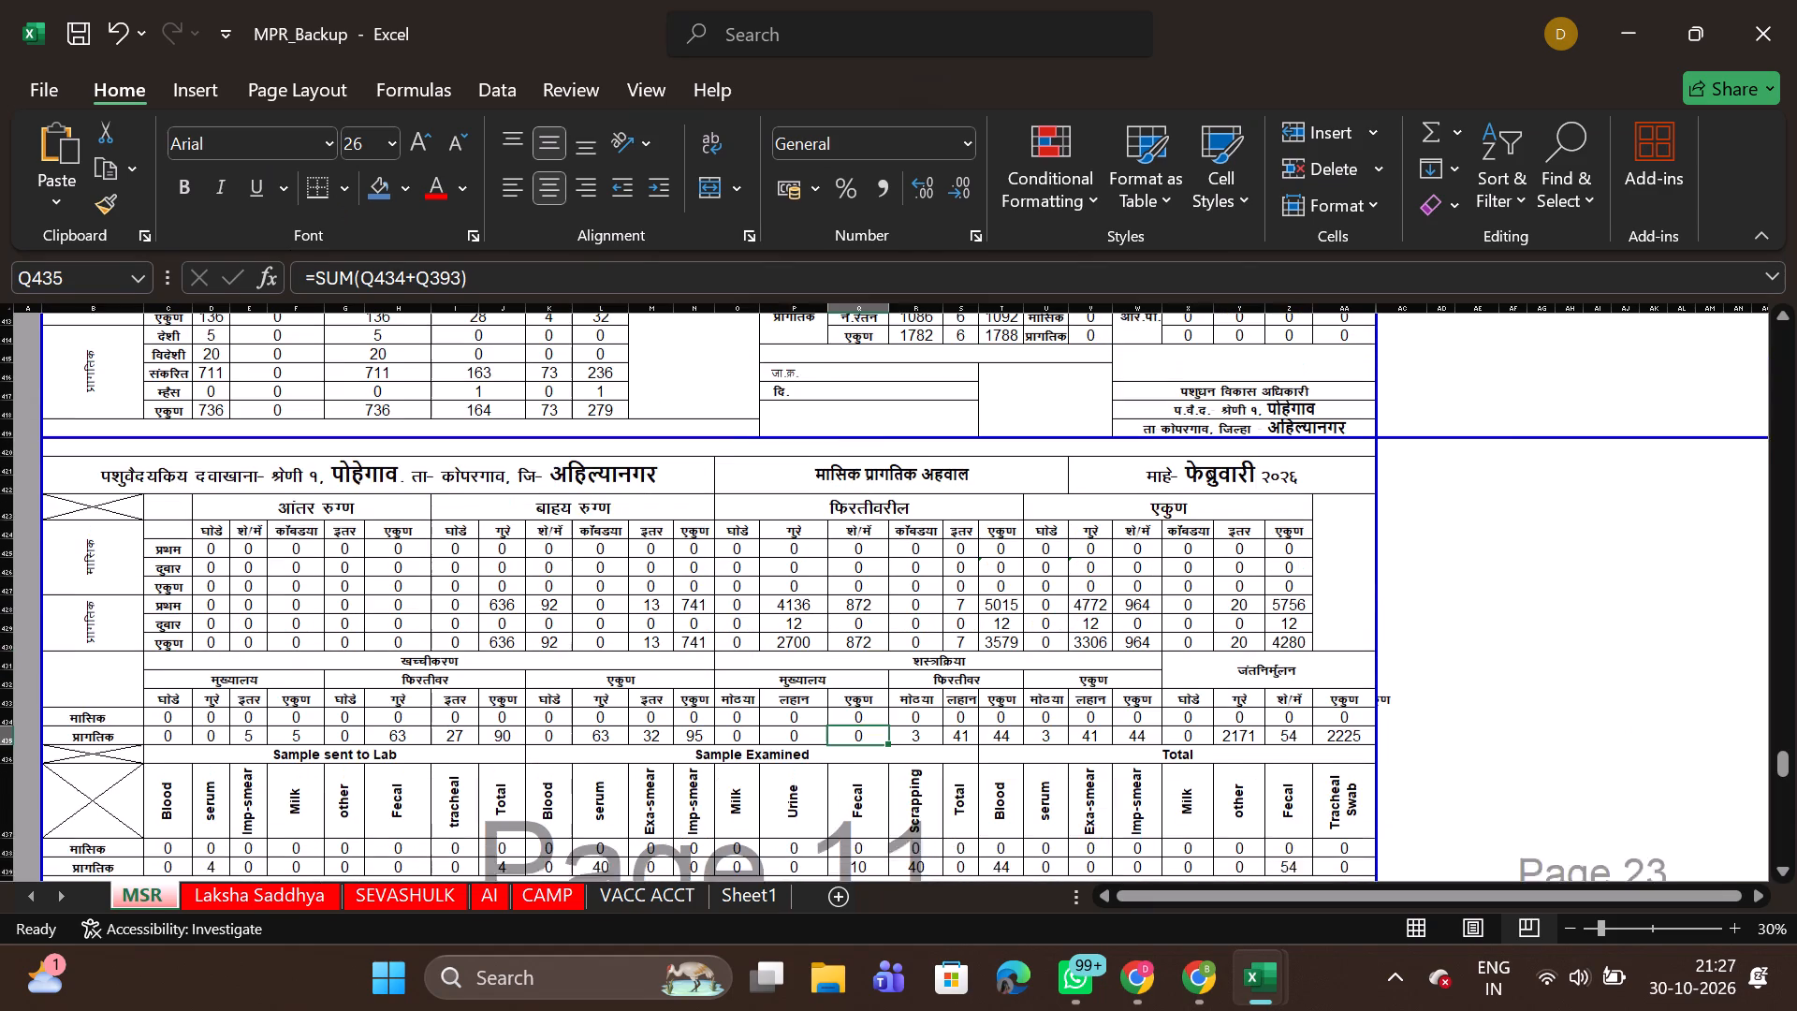
scroll(921, 430, "up", 1)
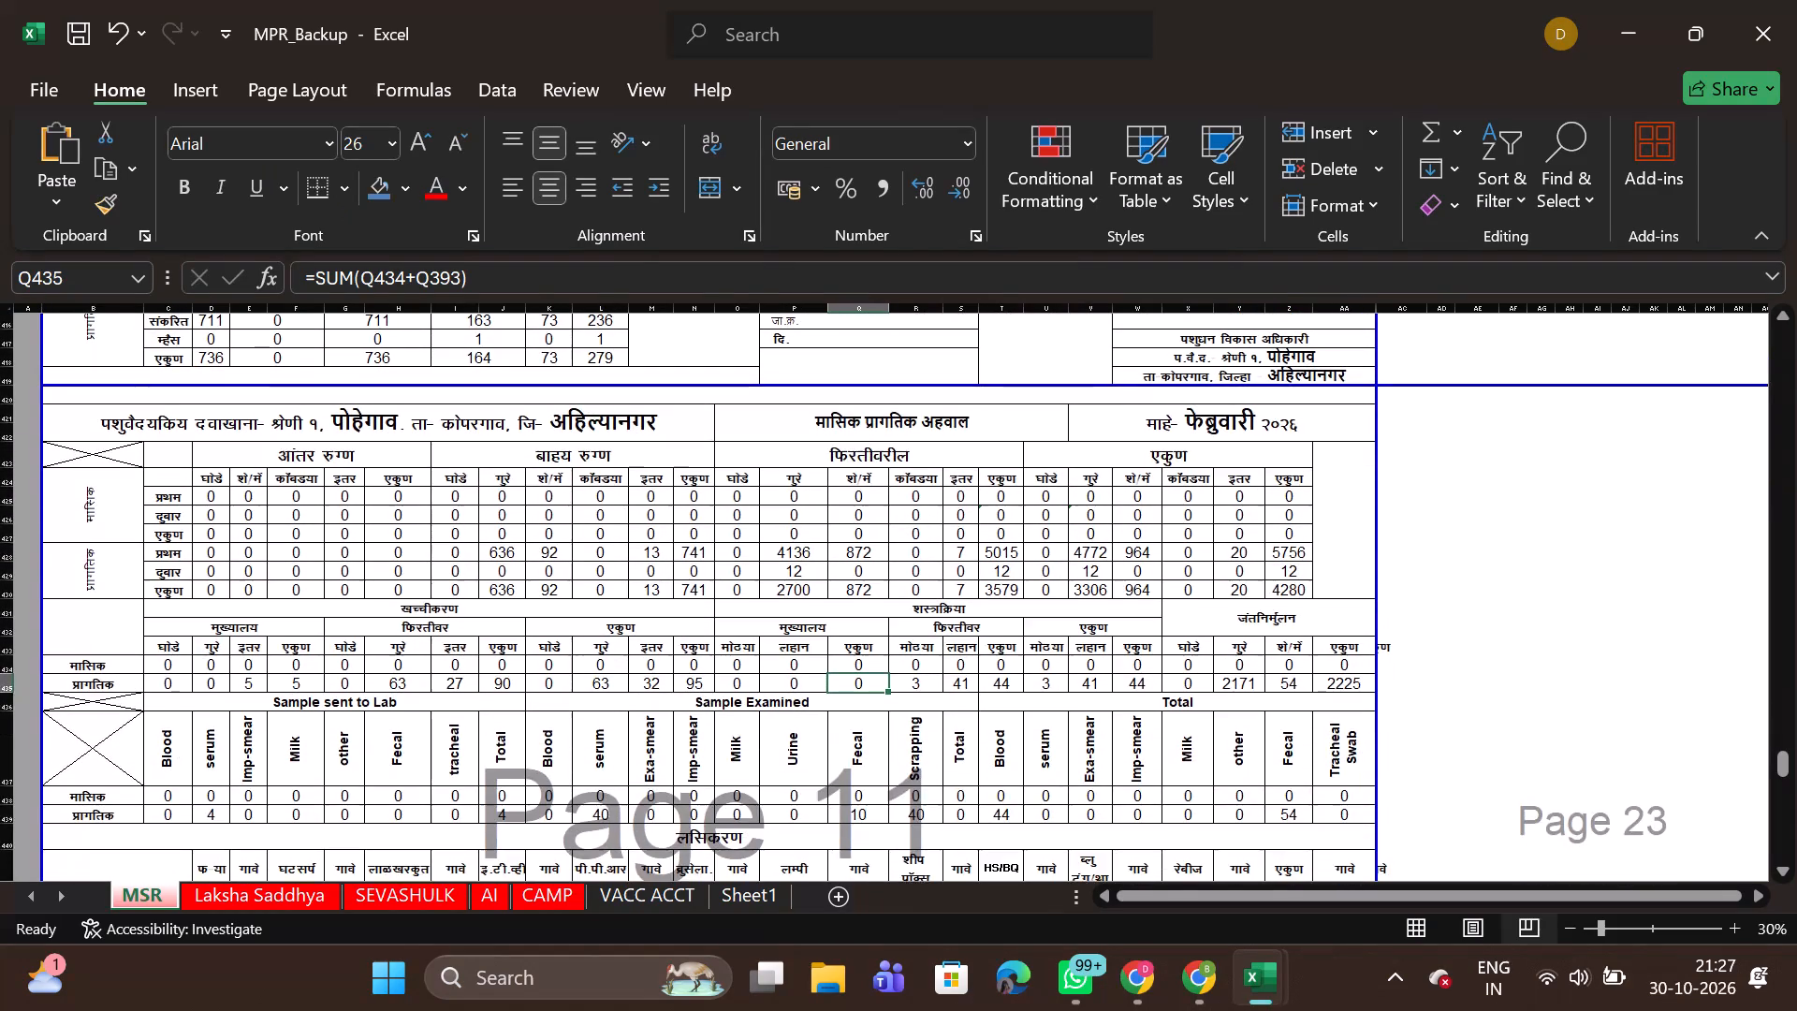
scroll(921, 430, "up", 2)
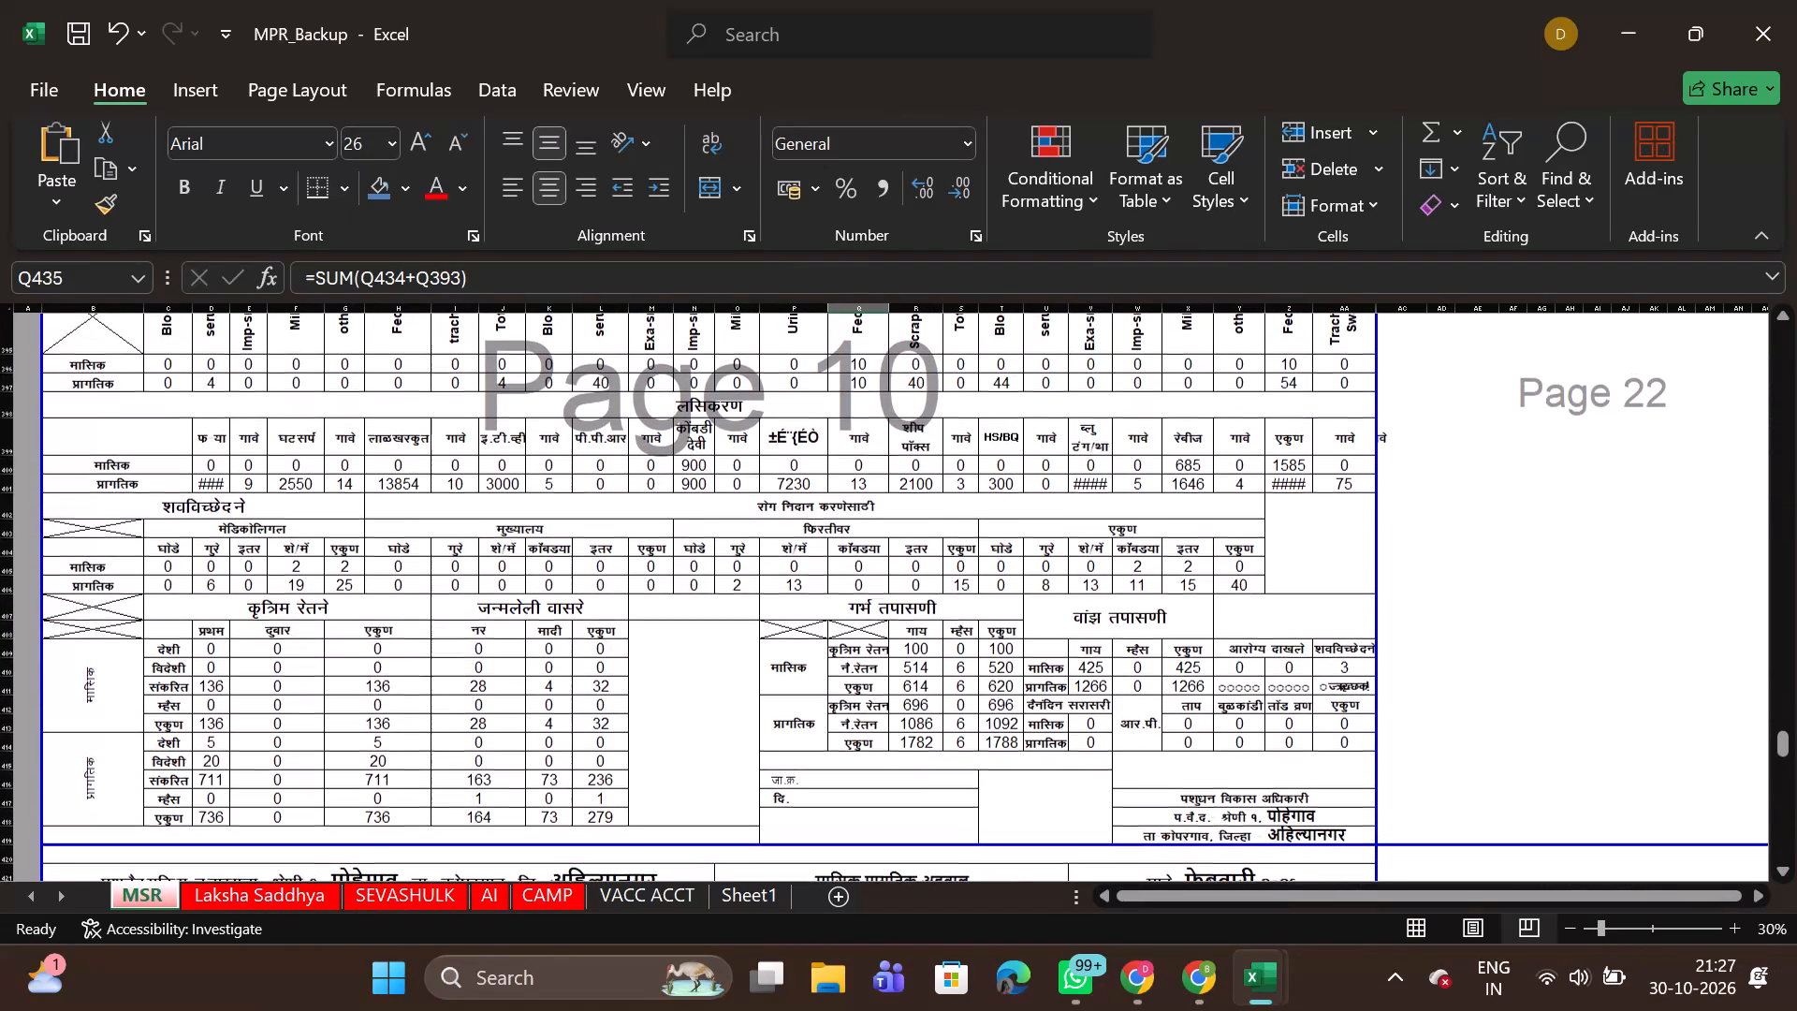
left_click(799, 428)
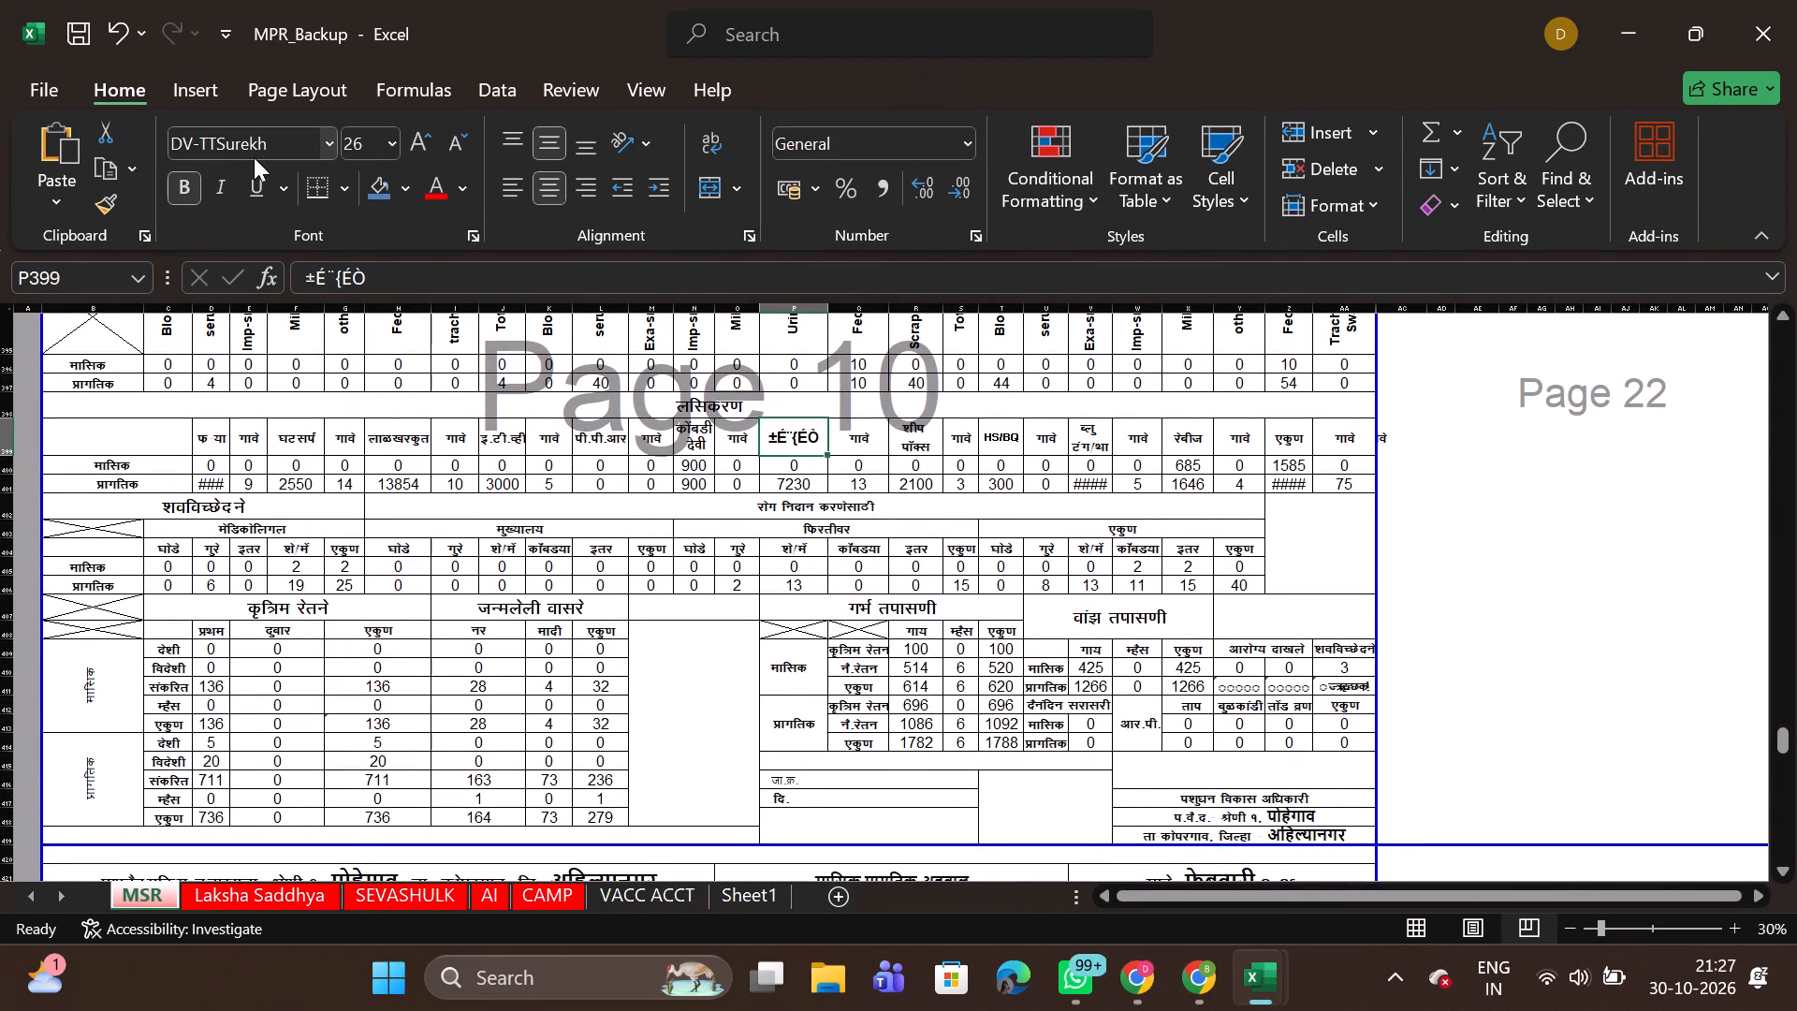
left_click(276, 145)
key("ctrl+v")
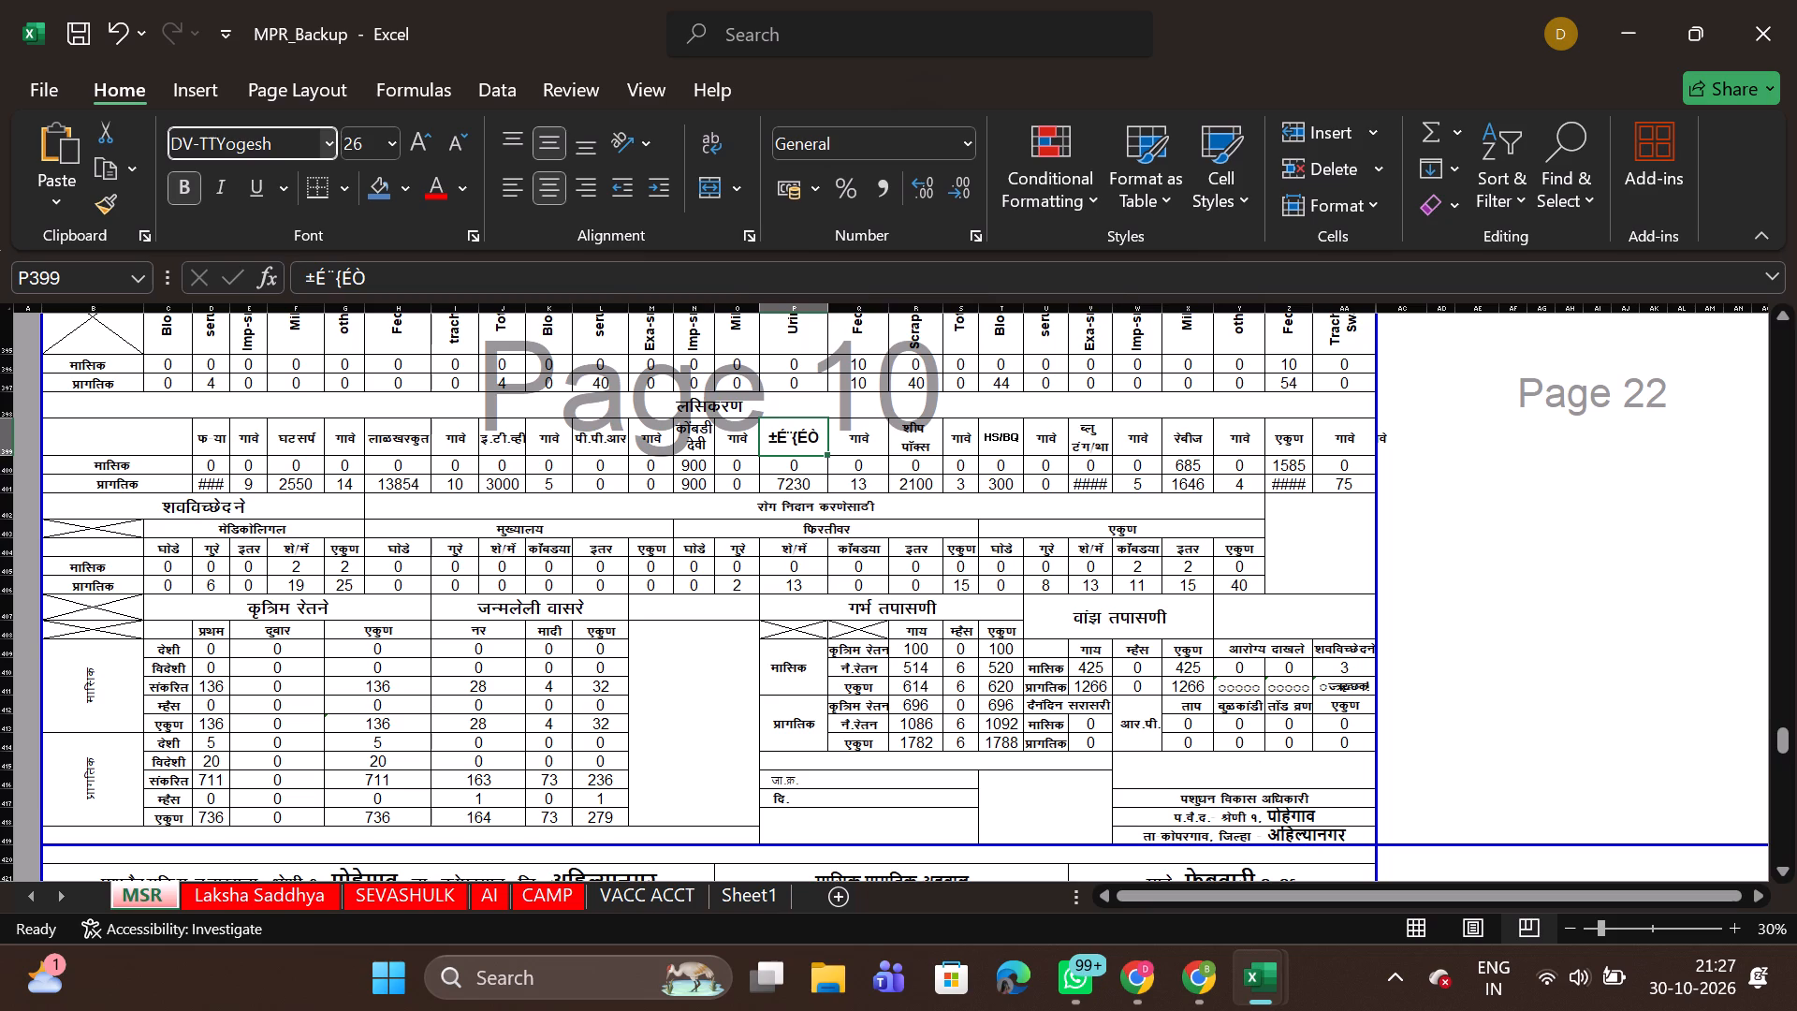
key("Return")
Change the font of the garbled vaccination table header P357 in the December report to DV-TTYogesh.
scroll(564, 432, "up", 4)
left_click(707, 665)
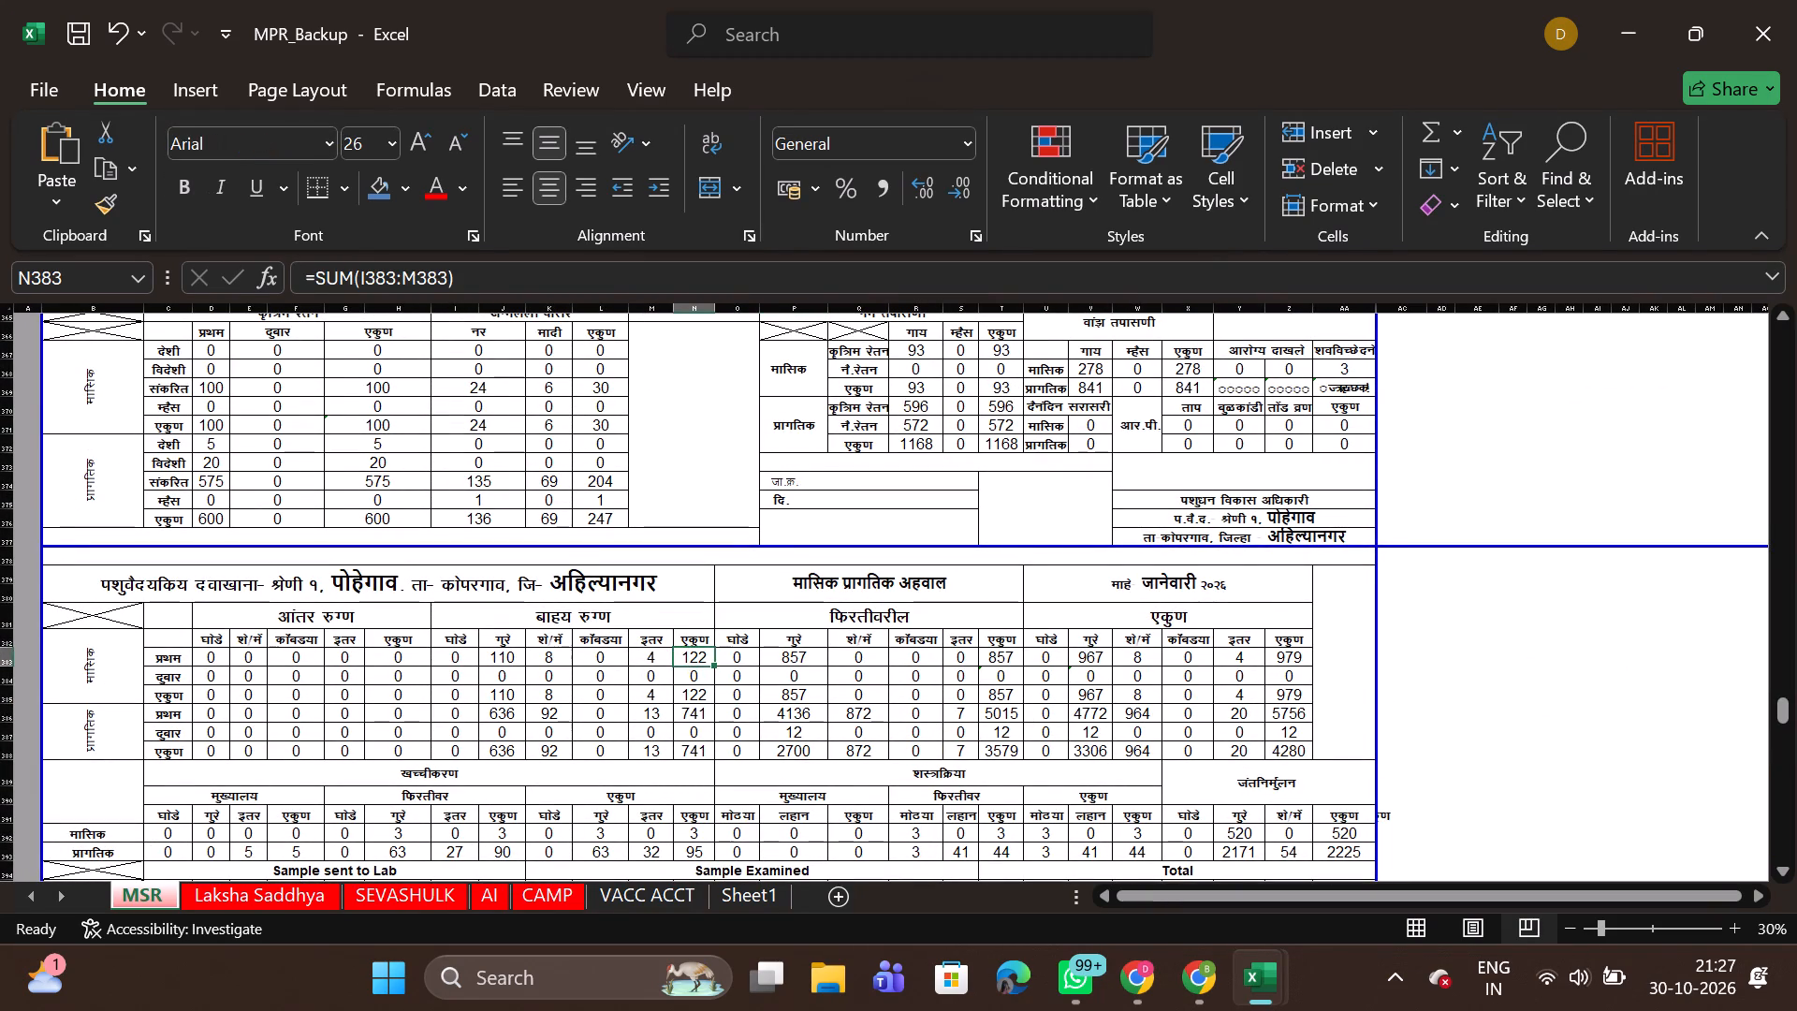
left_click(737, 663)
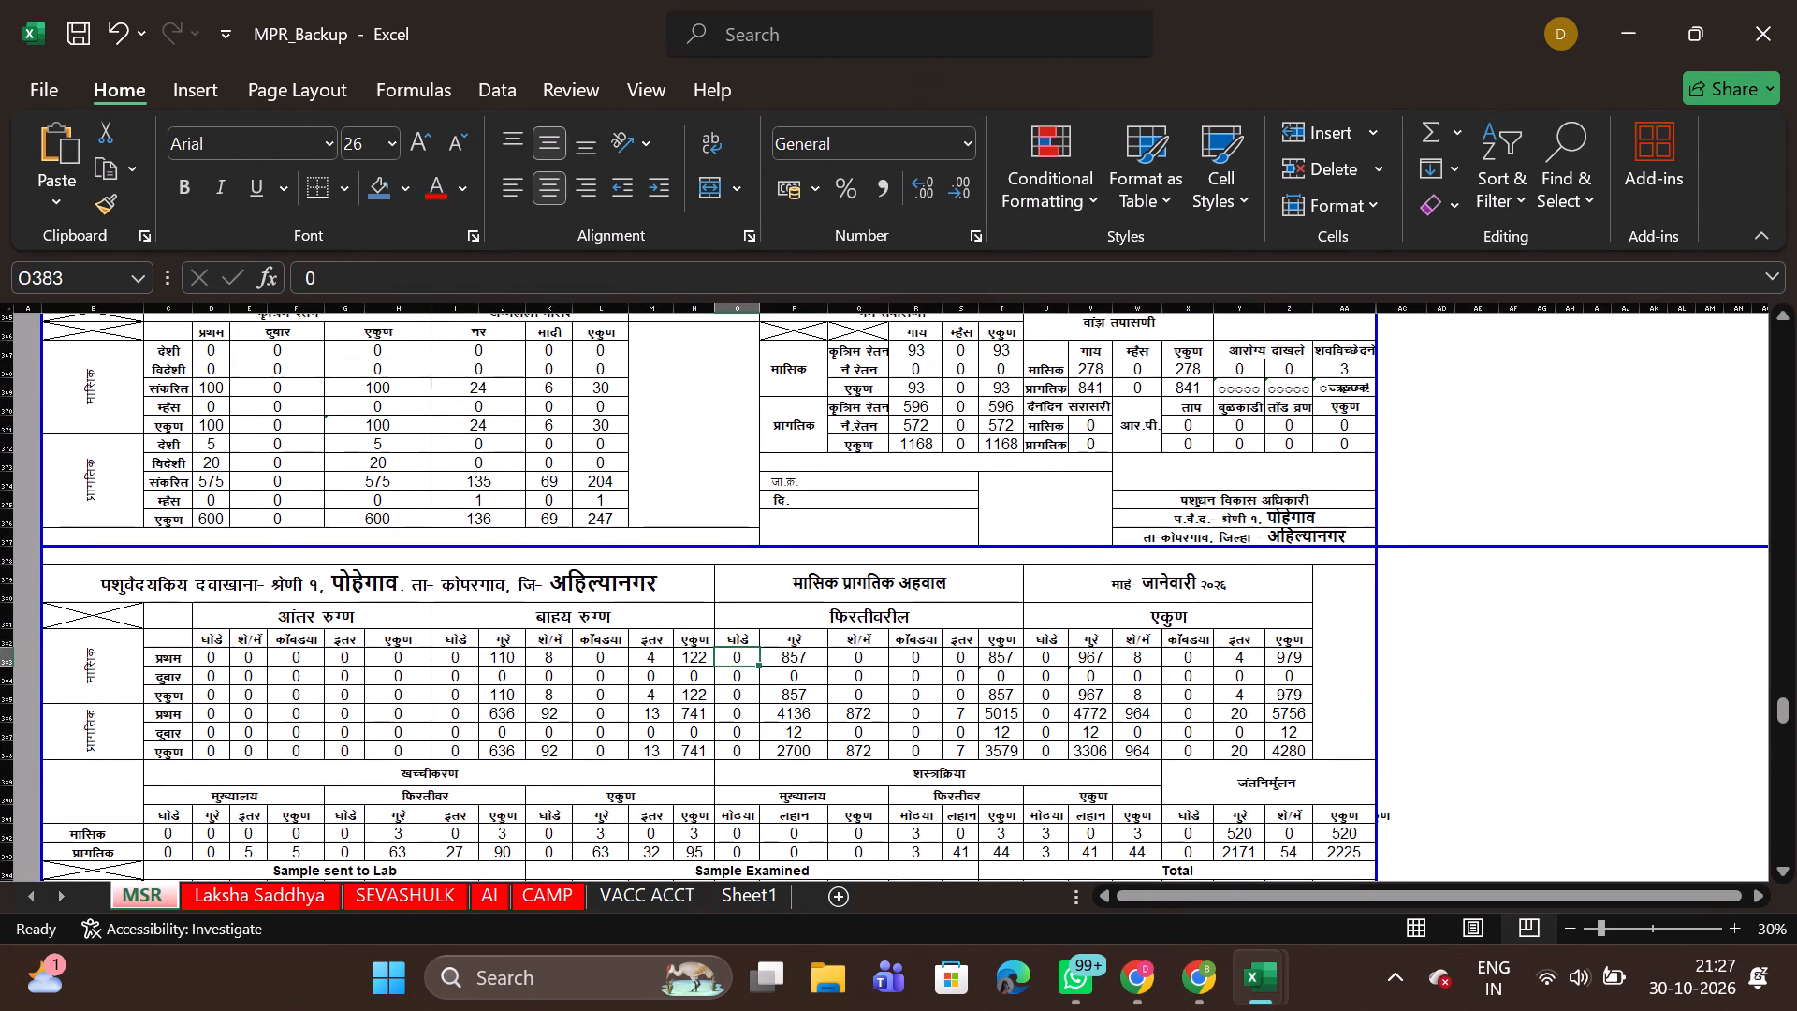
scroll(705, 522, "up", 2)
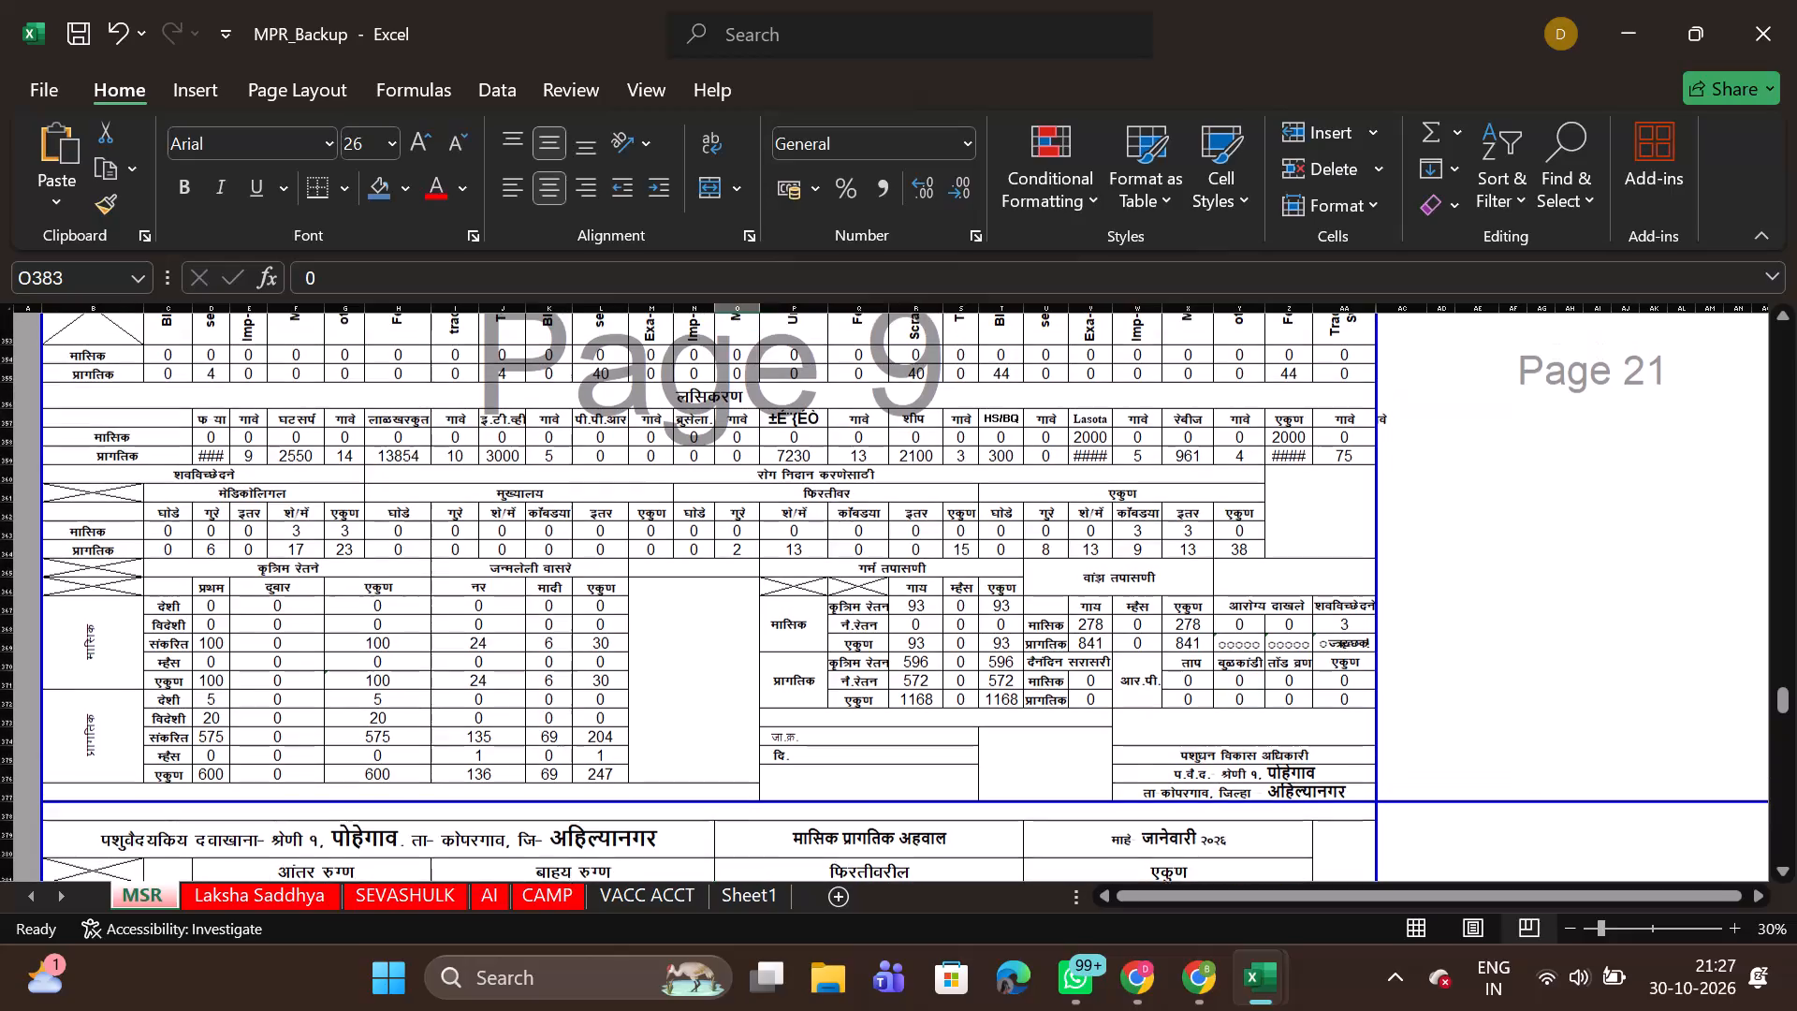
scroll(705, 522, "up", 1)
left_click(779, 431)
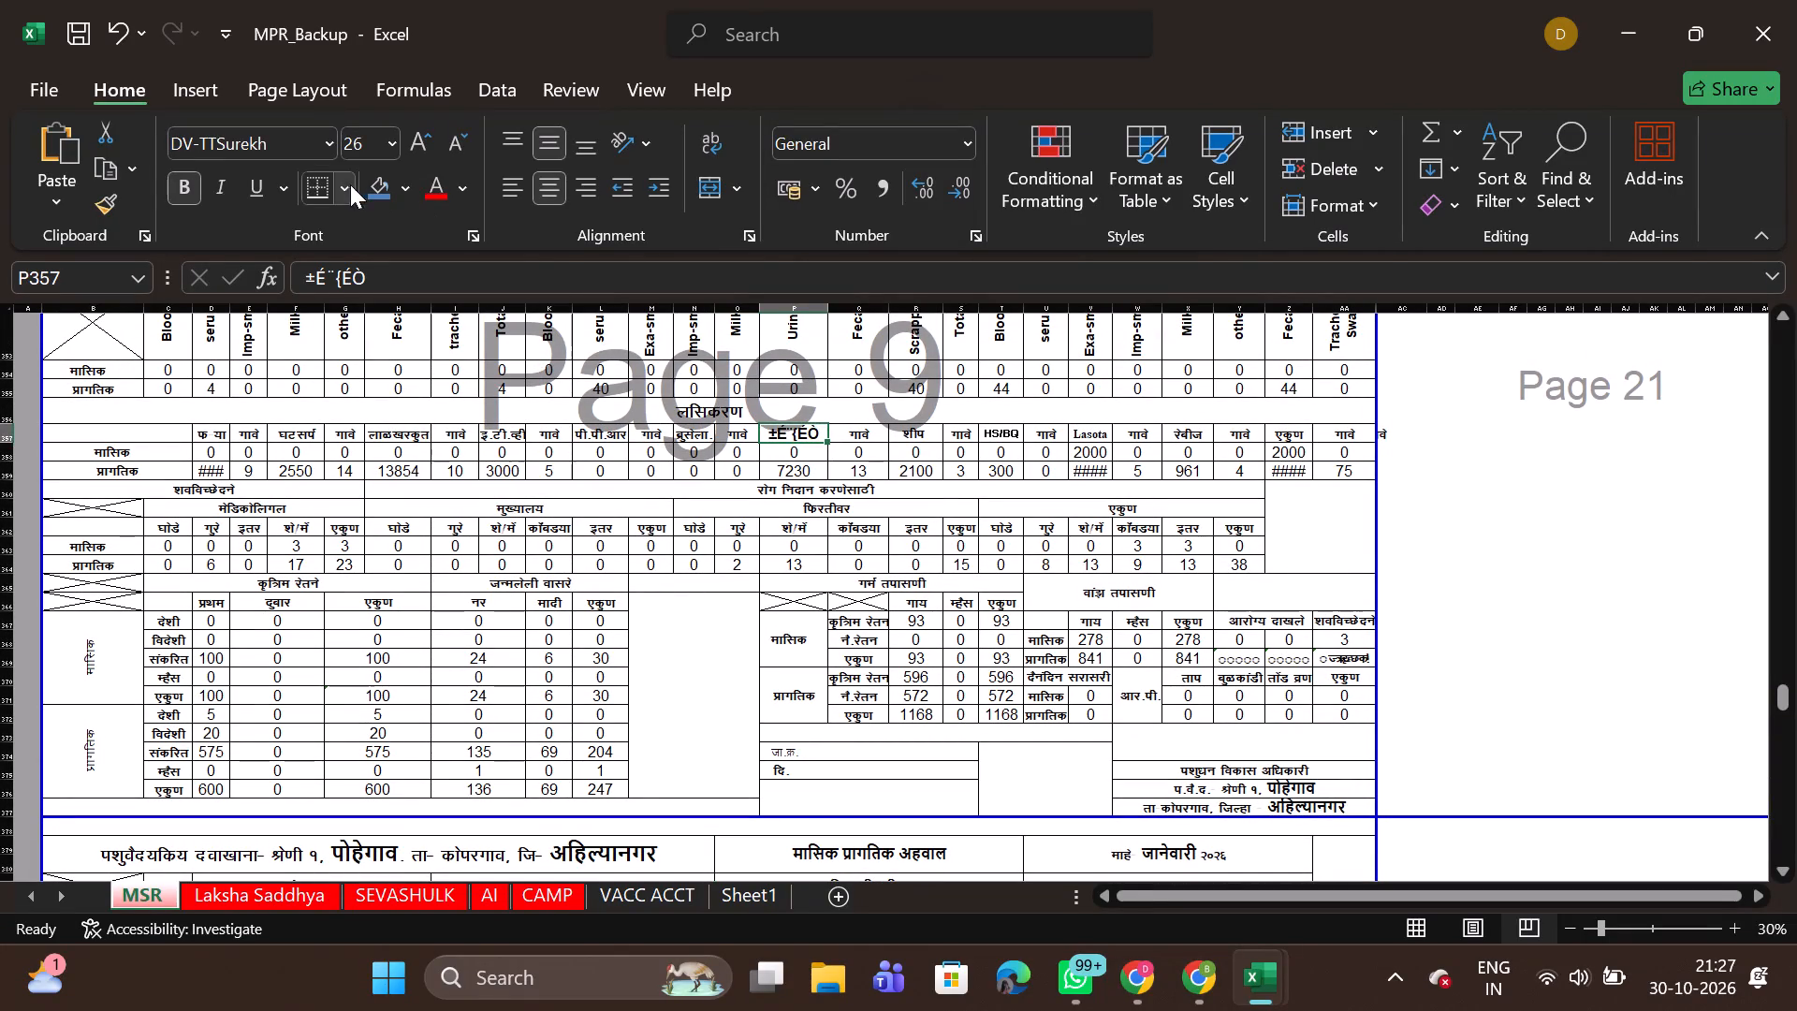
left_click(272, 144)
key("ctrl+v")
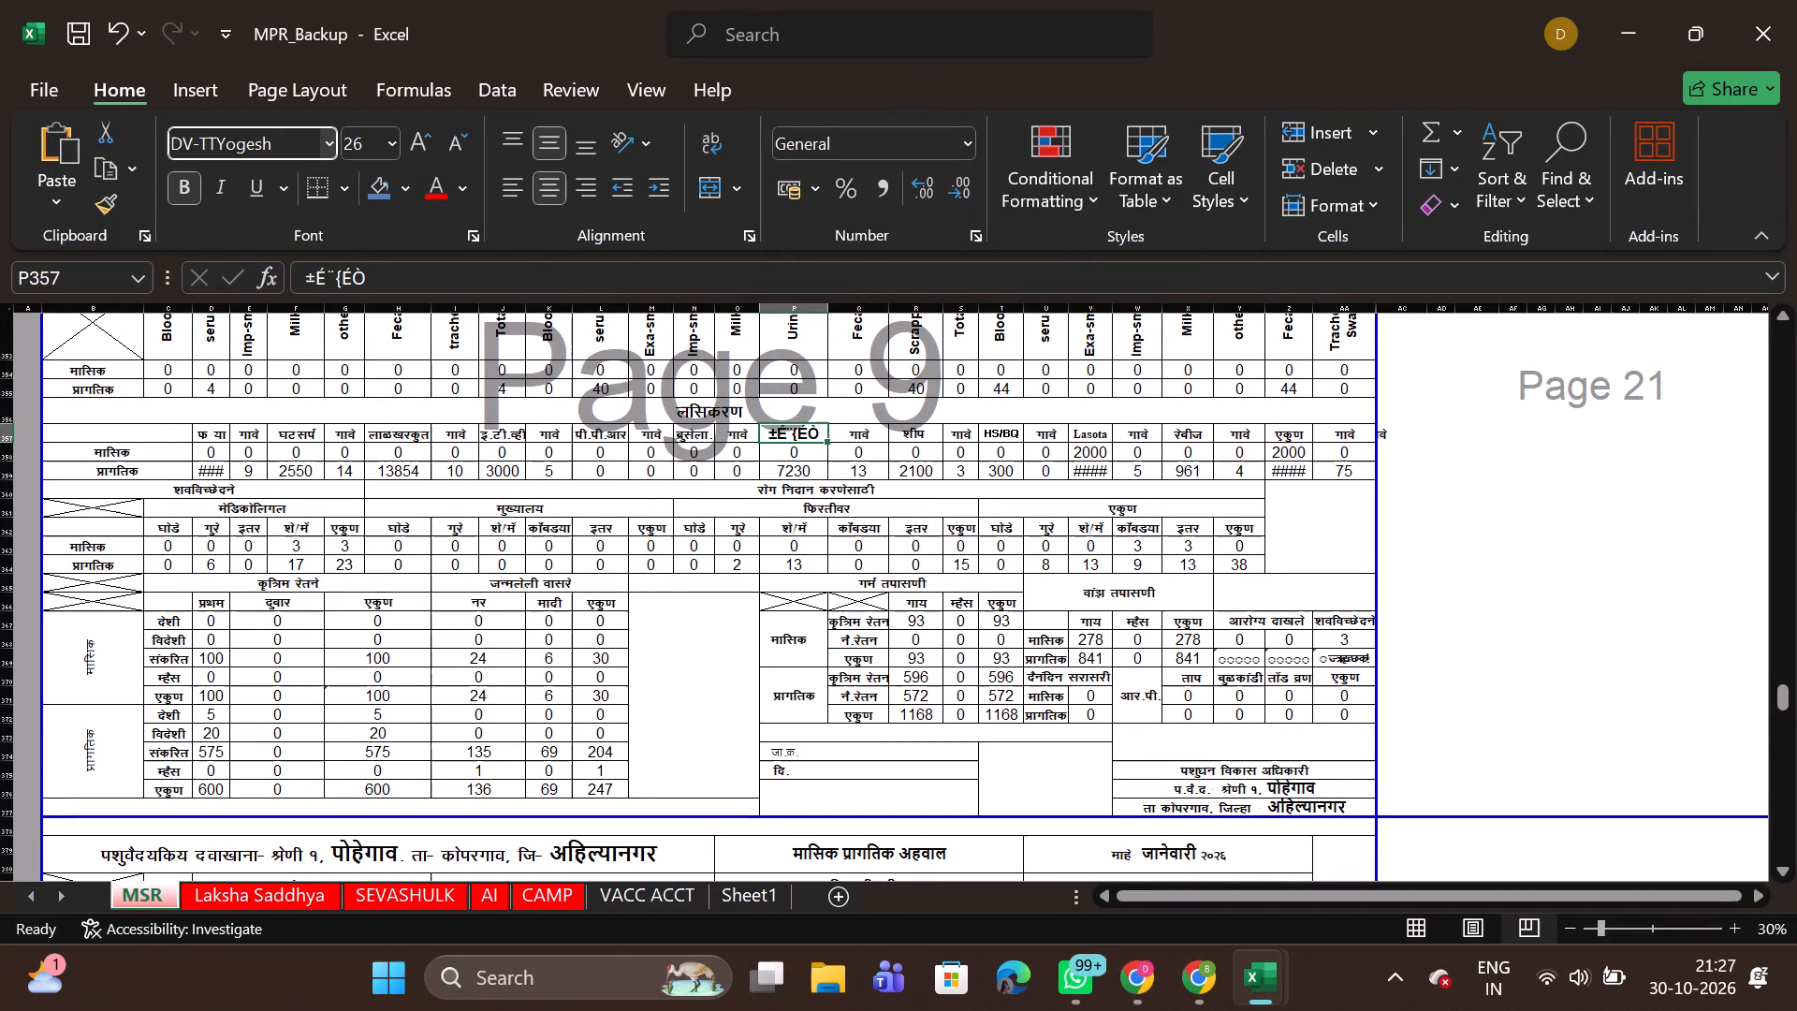
key("Return")
Change the font of the garbled vaccination table header P315 in the November report to DV-TTYogesh, keeping its original text.
scroll(500, 358, "up", 3)
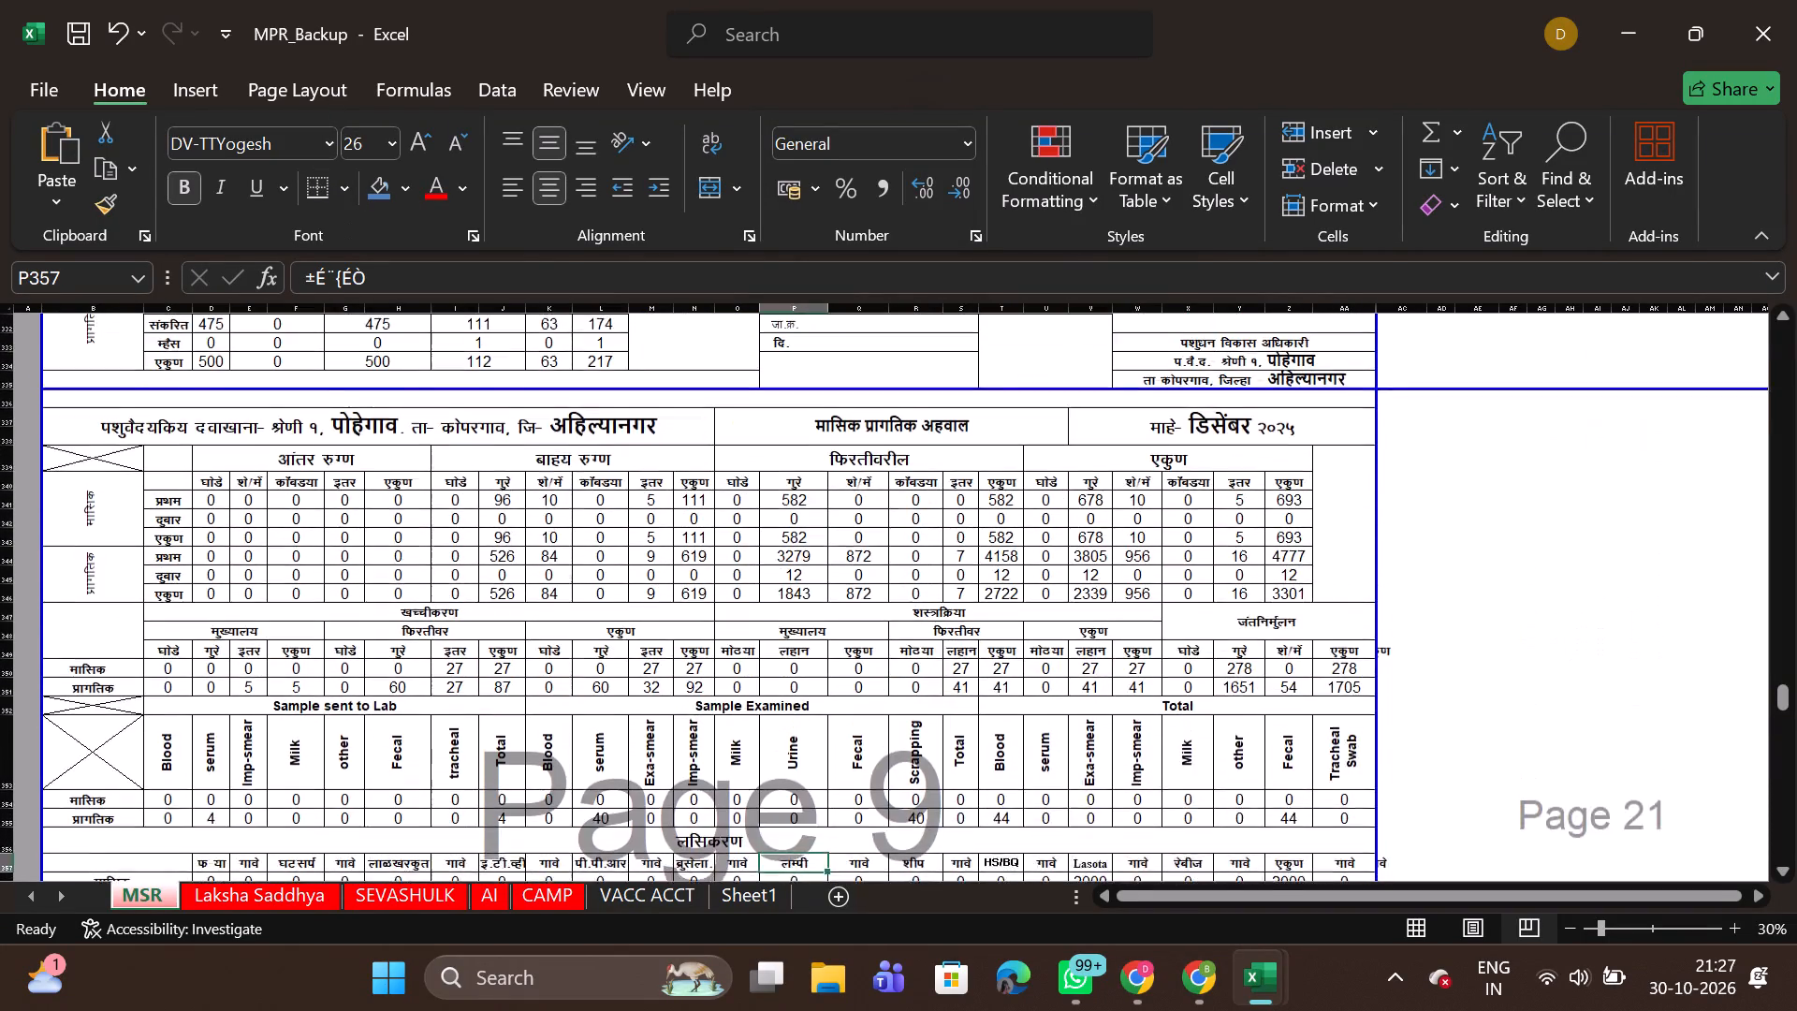
scroll(500, 358, "up", 4)
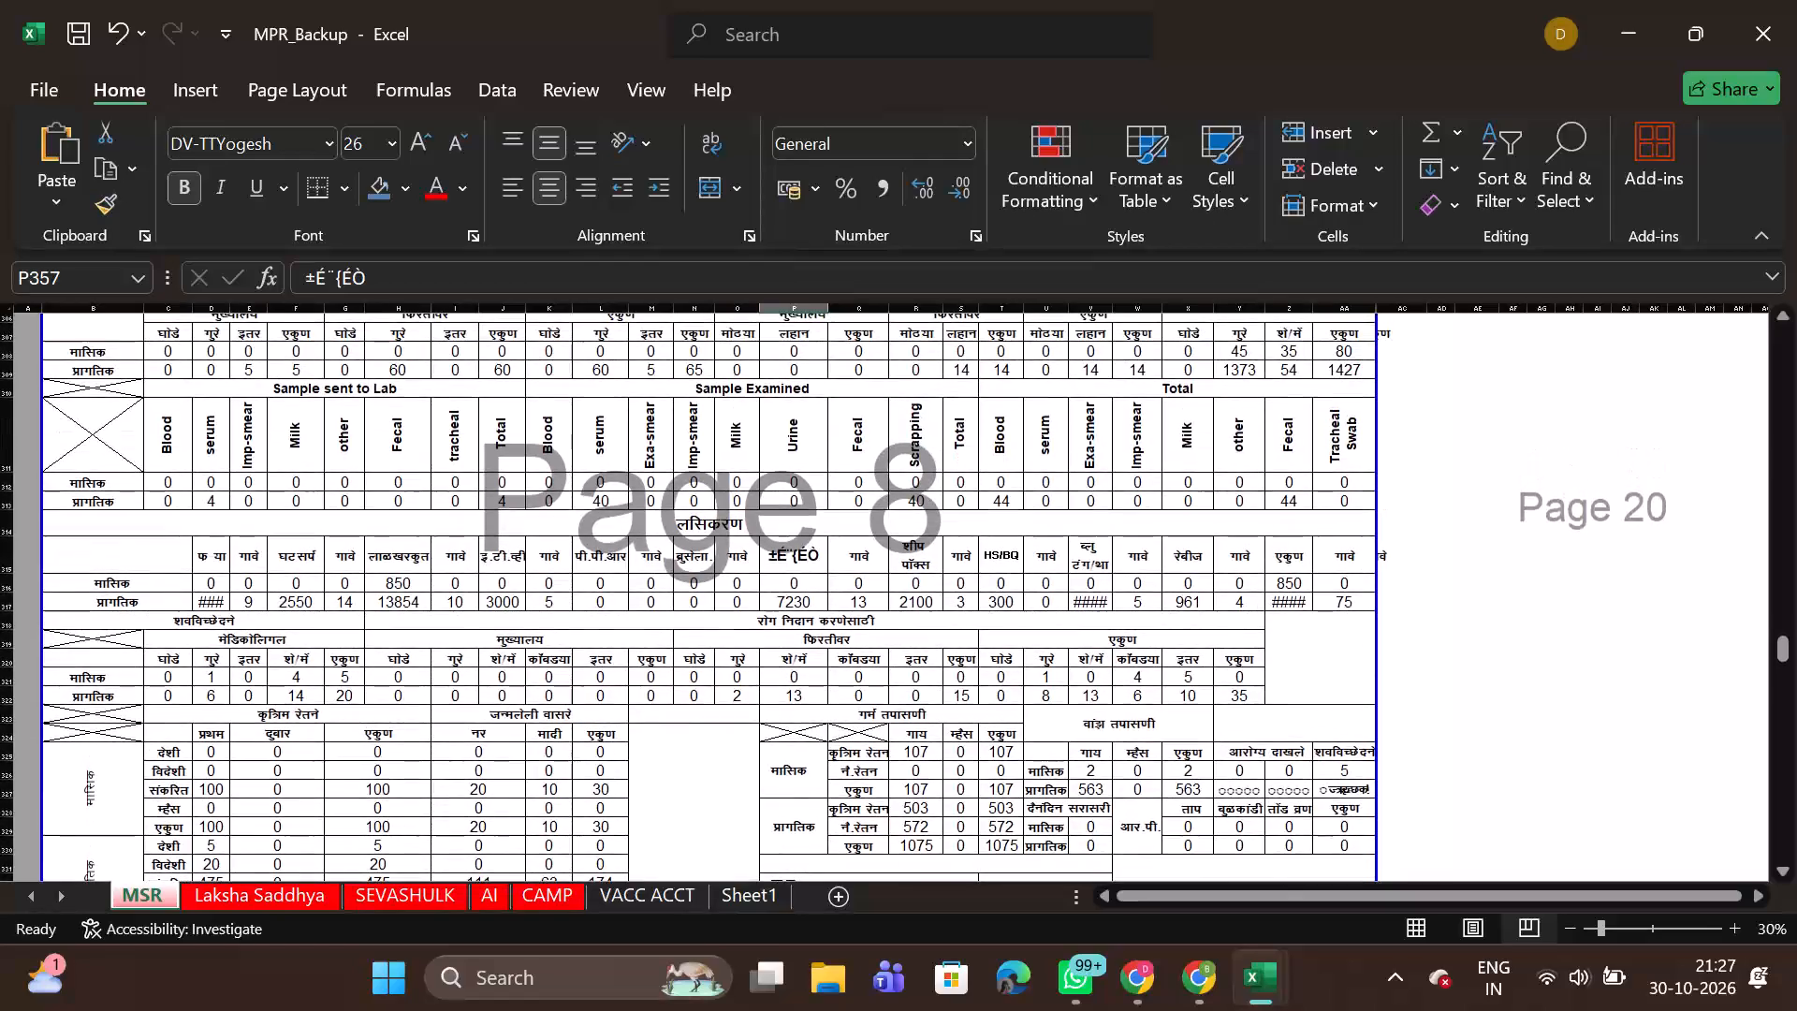
left_click(793, 562)
key("ctrl+v")
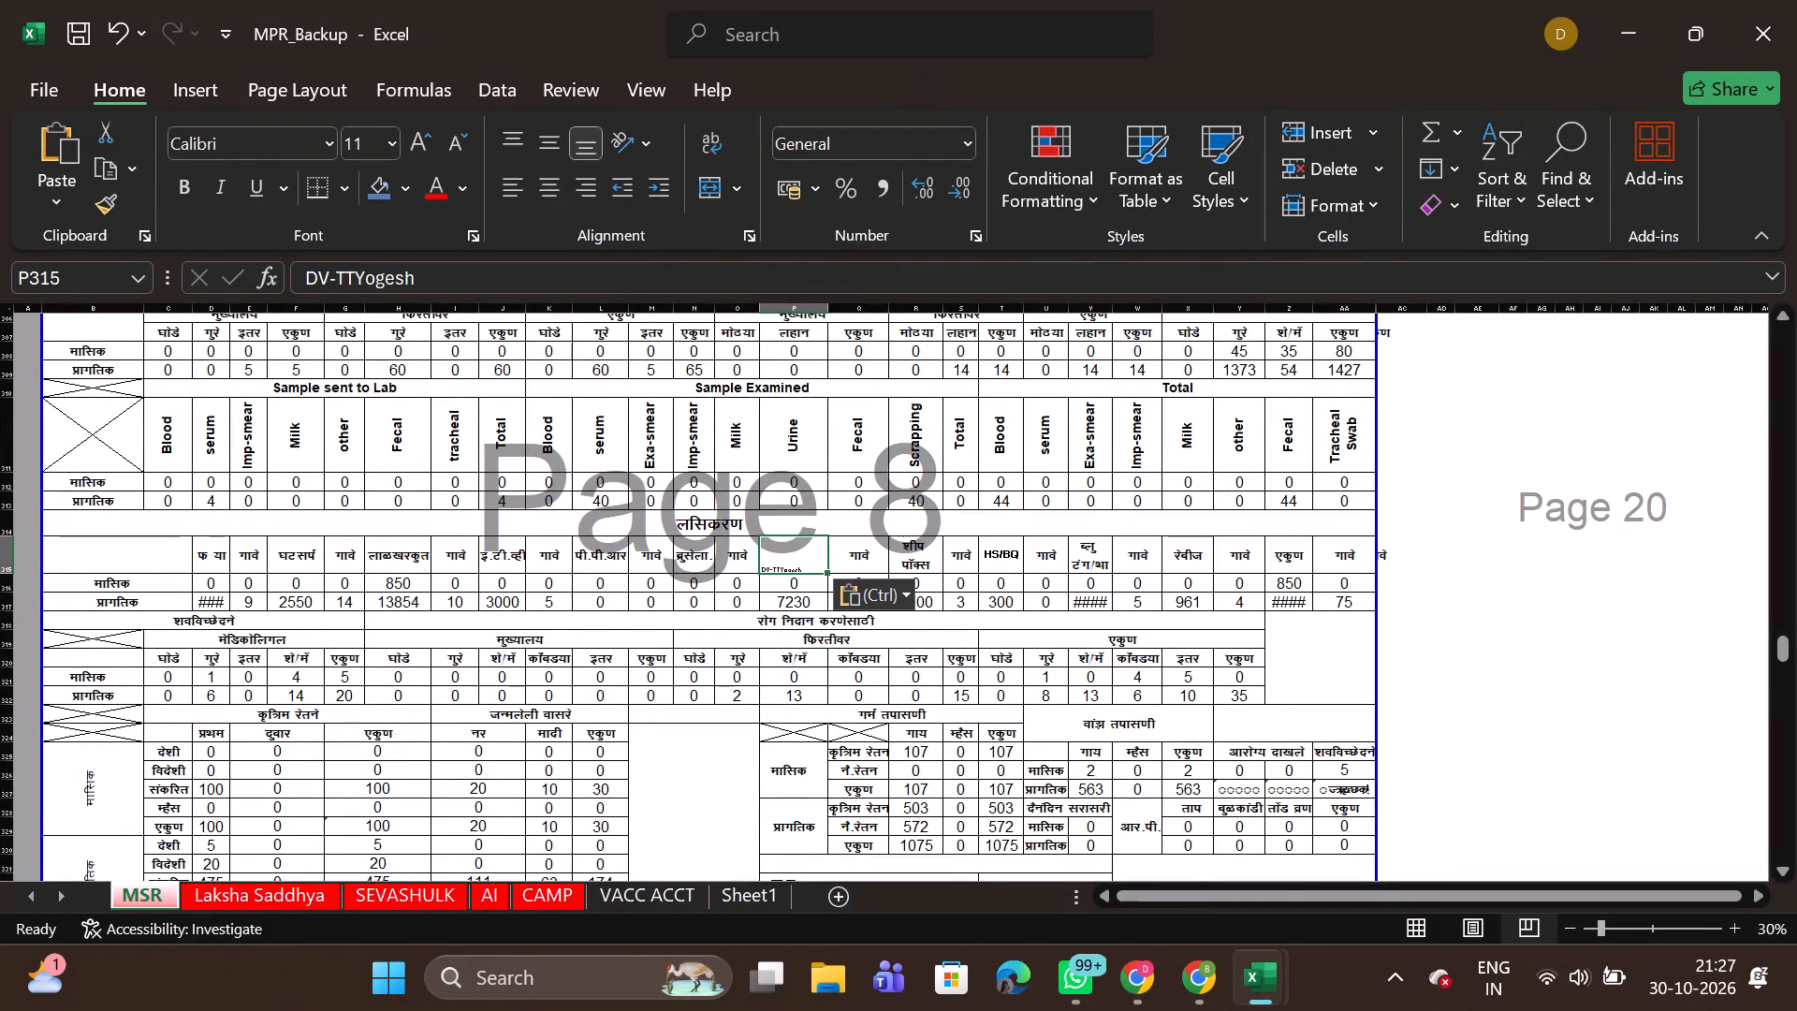
key("ctrl+z")
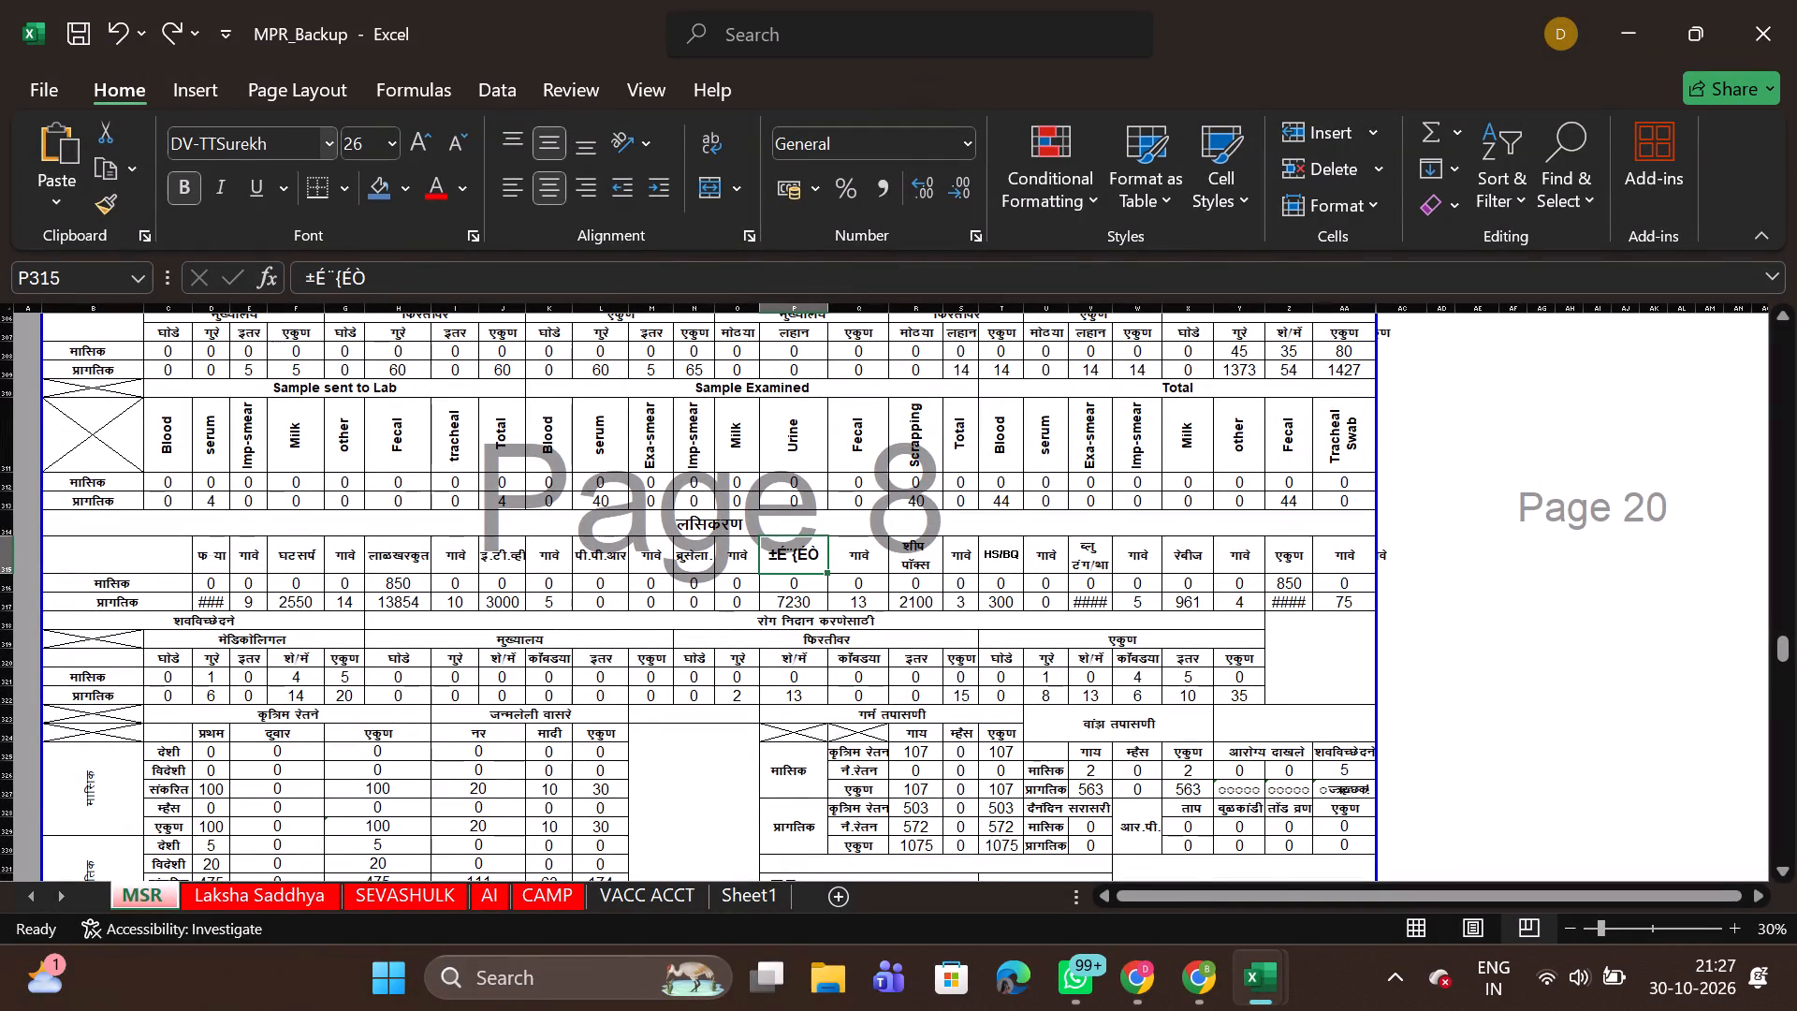
left_click(277, 139)
key("ctrl+v")
key("Return")
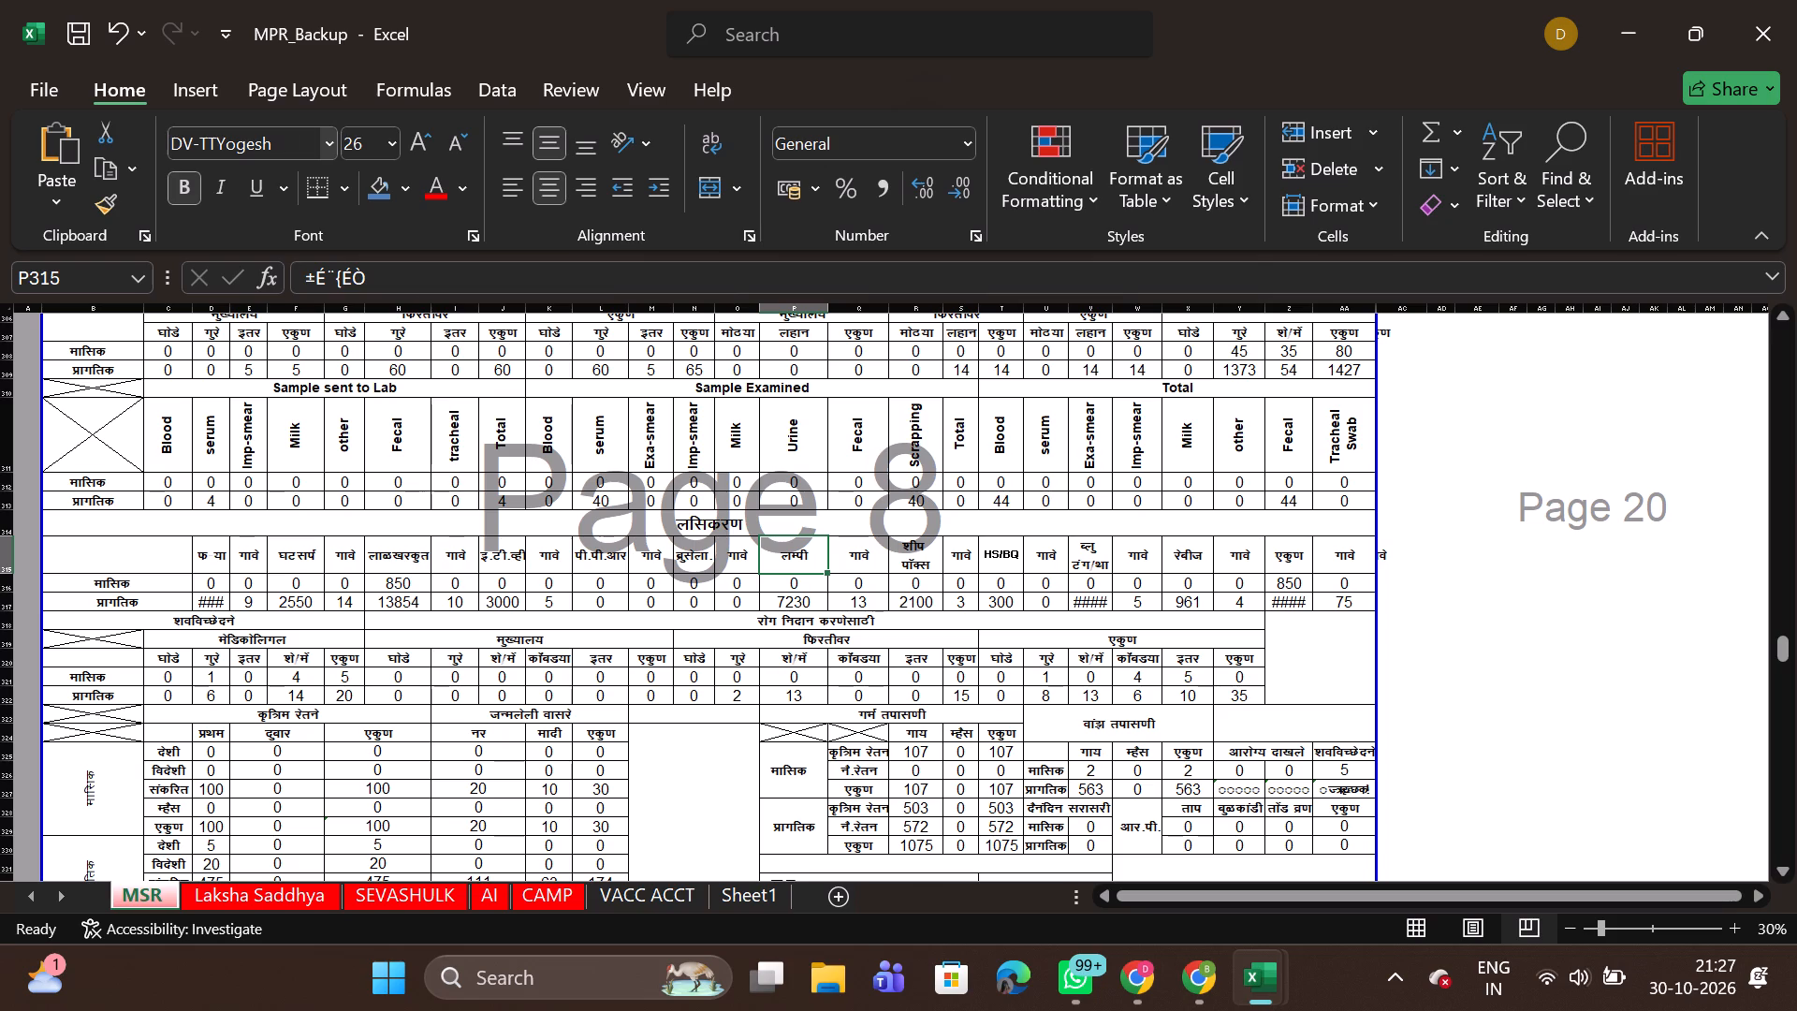
Change the font of the garbled vaccination table header P273 in the October report to DV-TTYogesh.
scroll(658, 466, "up", 6)
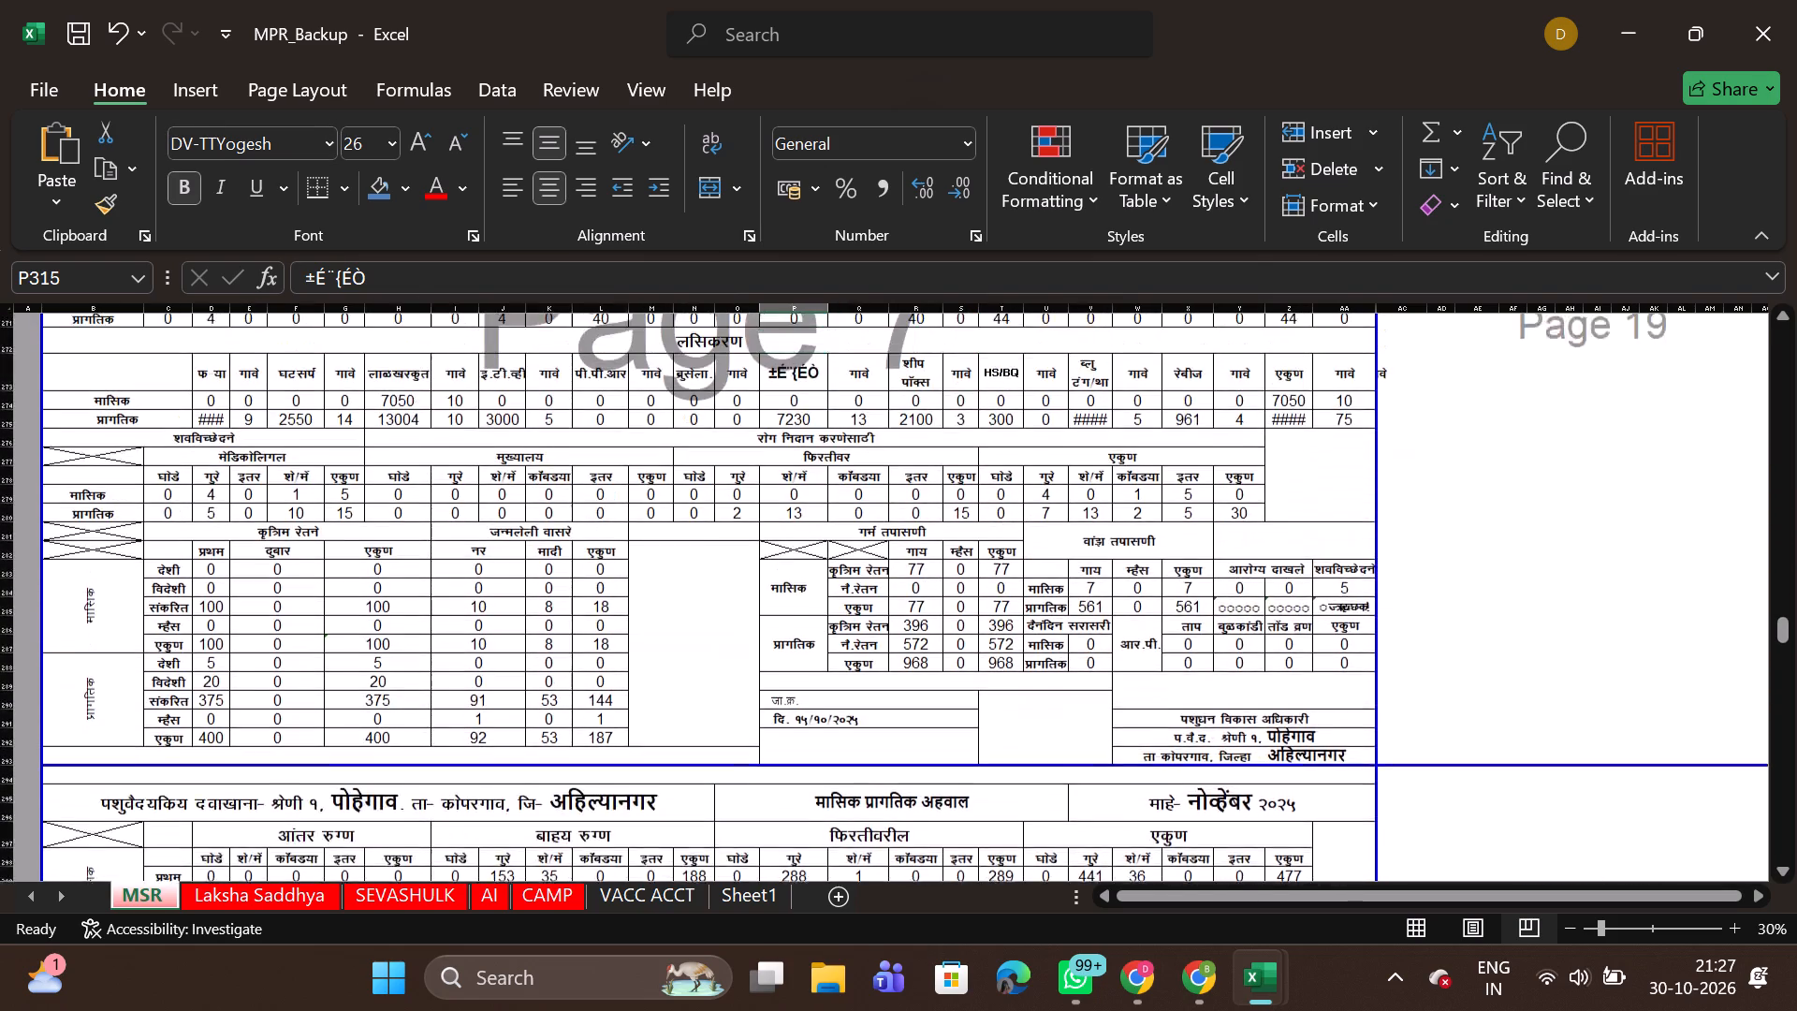
left_click(788, 463)
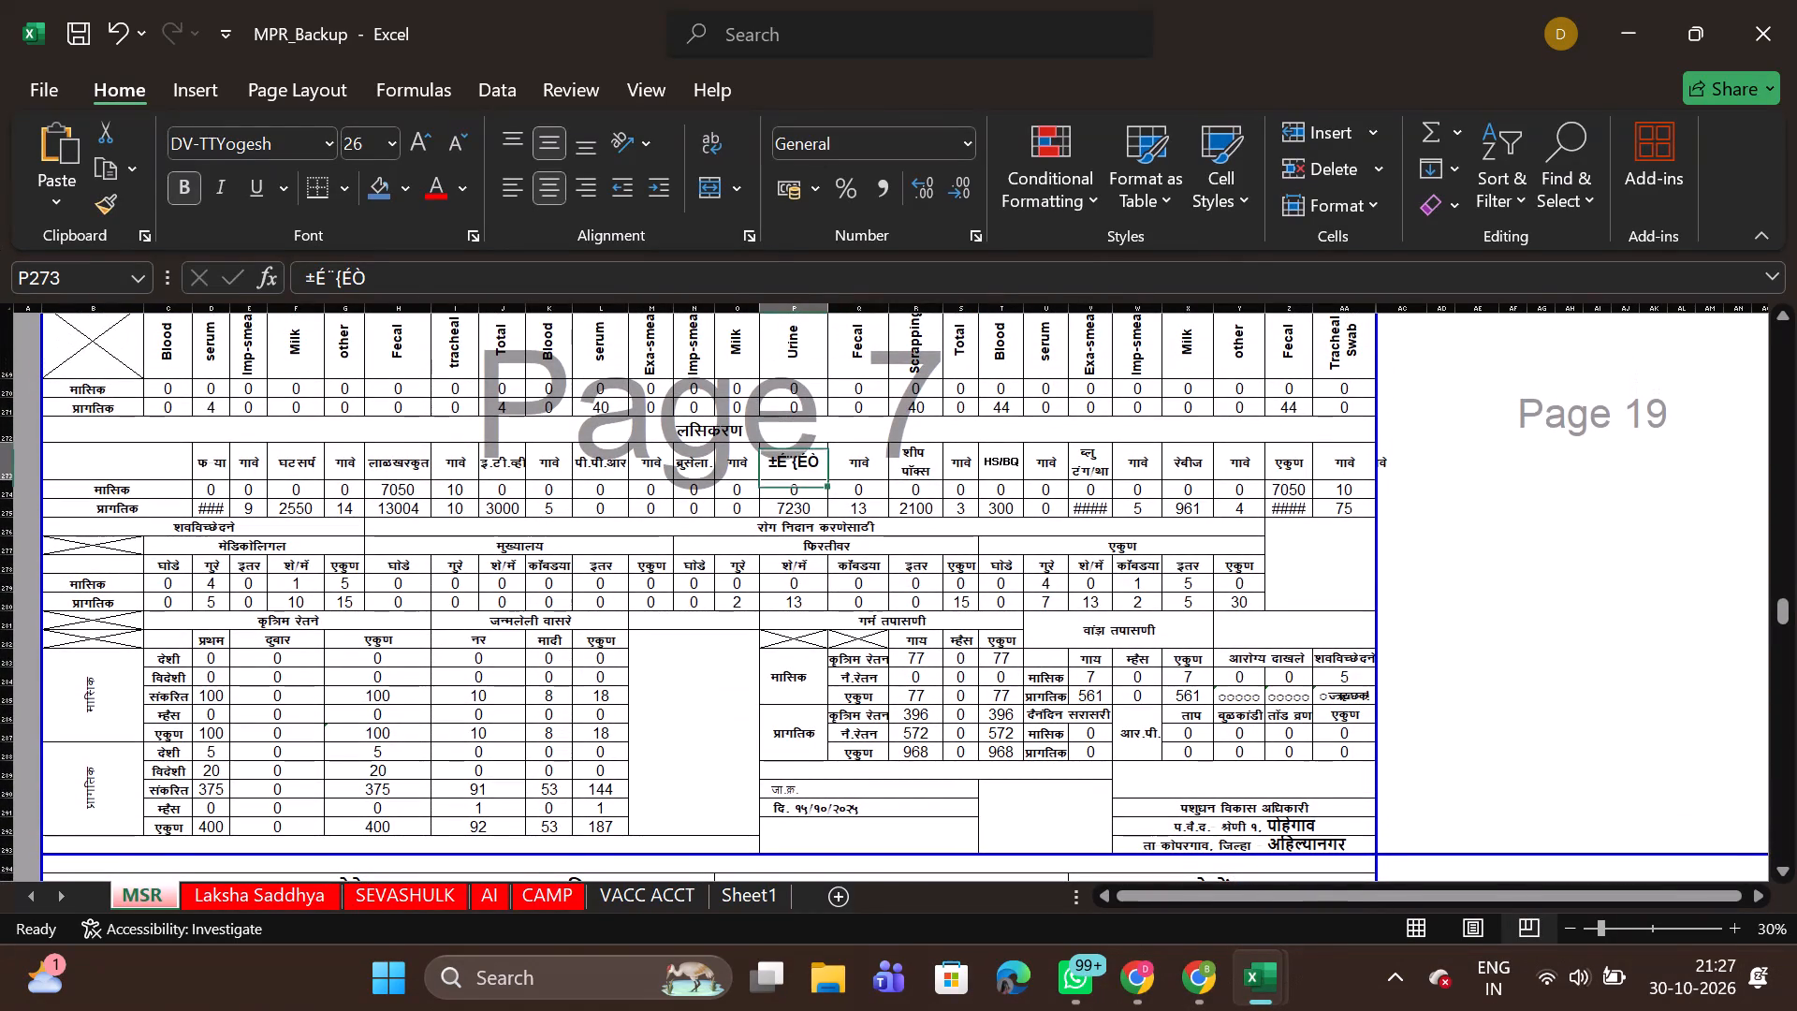
left_click(277, 146)
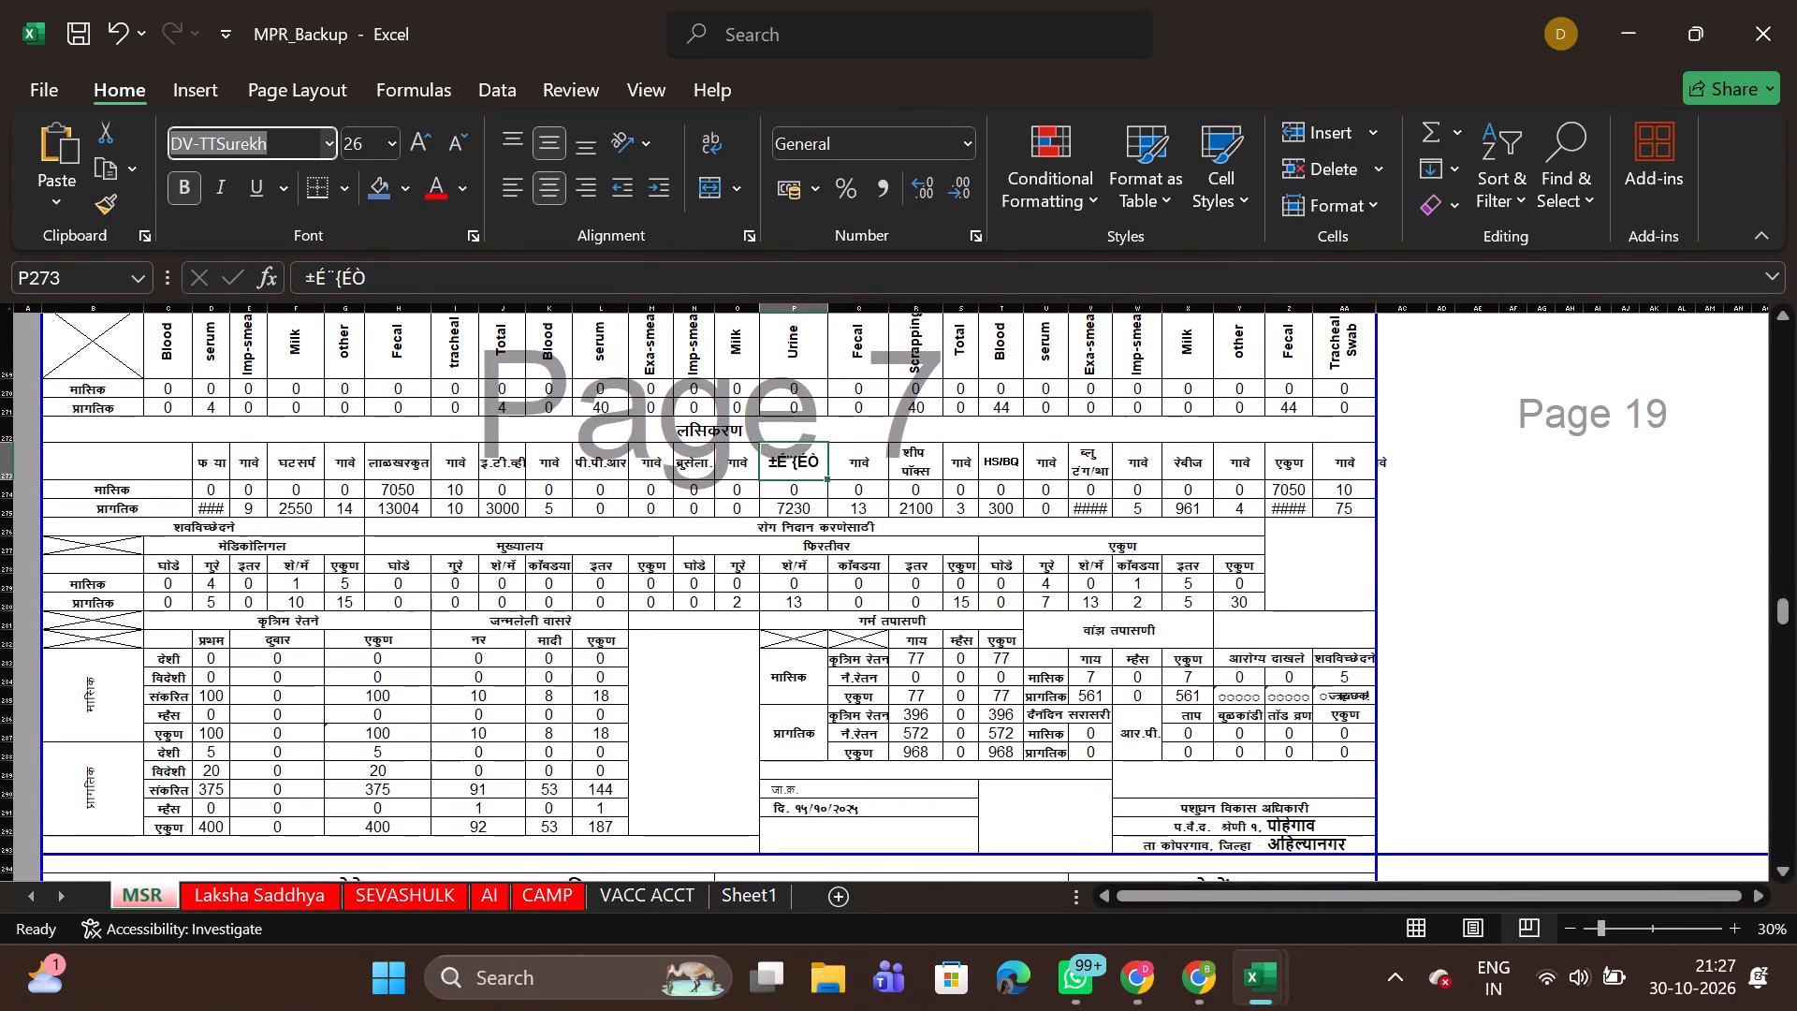
key("ctrl+v")
key("Return")
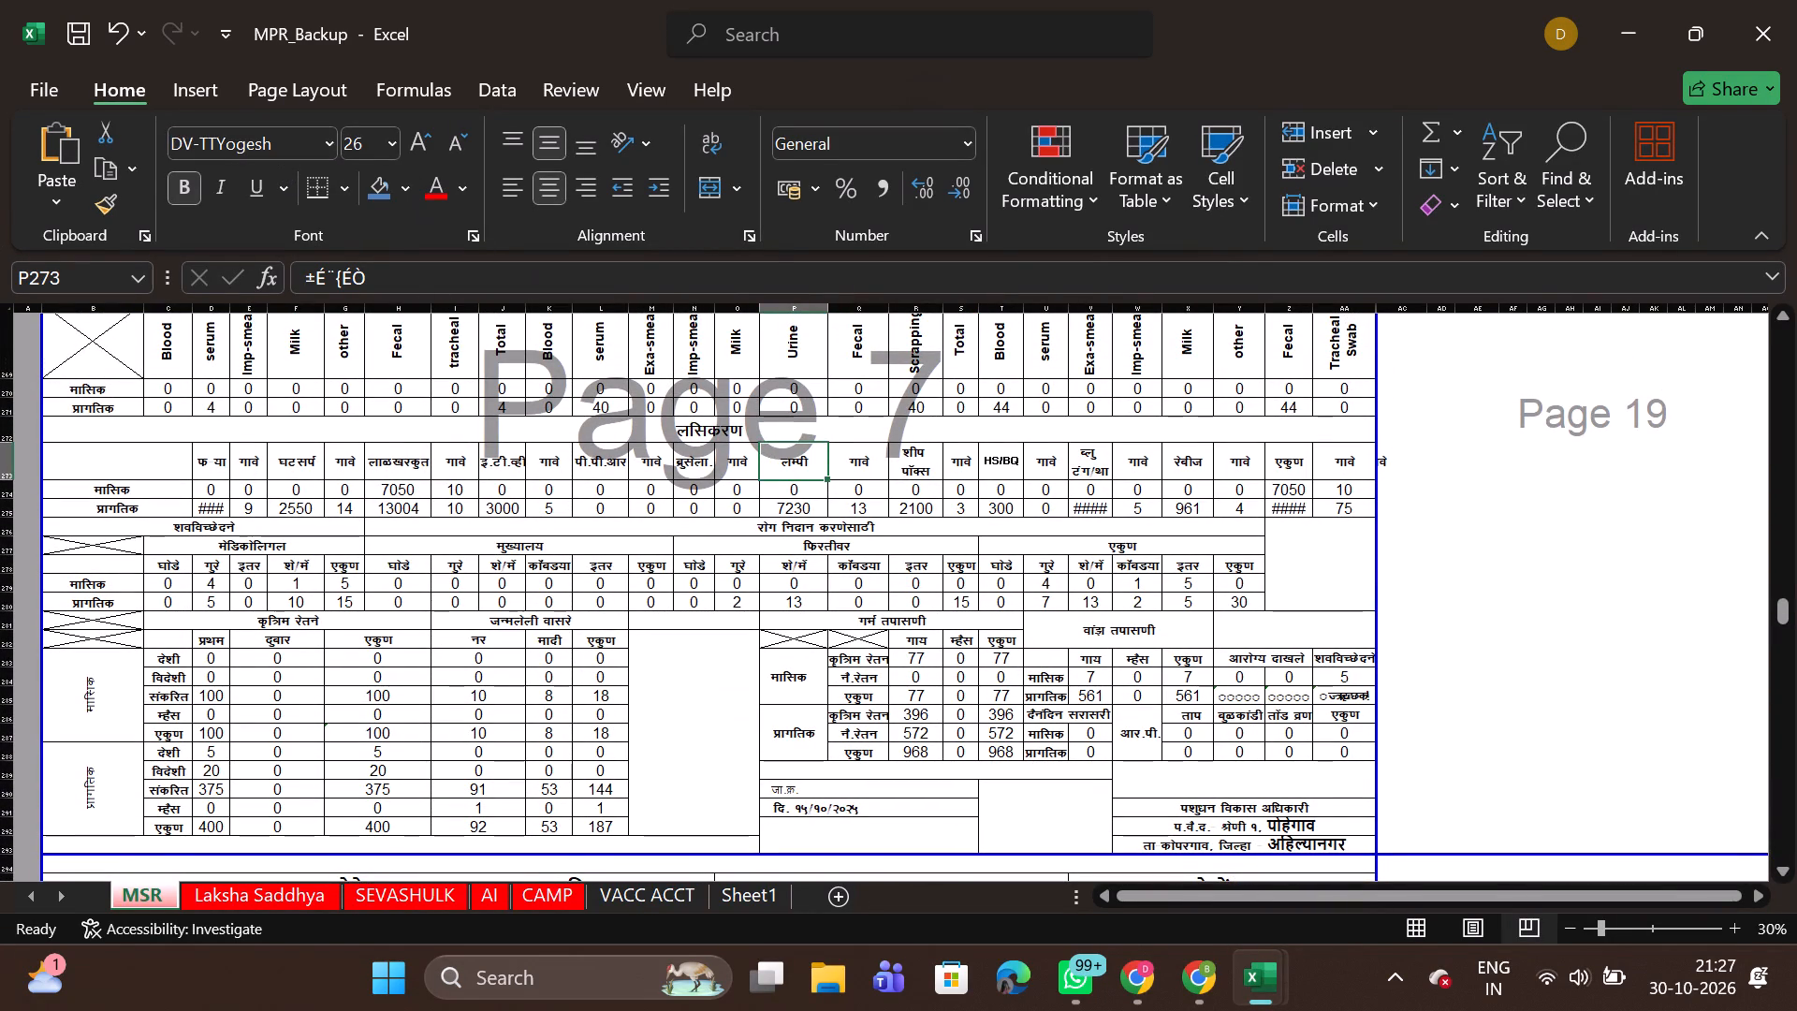
Copy the corrected vaccination table header P273 from the October report over the garbled header P231 in the September report.
key("ctrl+c")
scroll(802, 612, "up", 2)
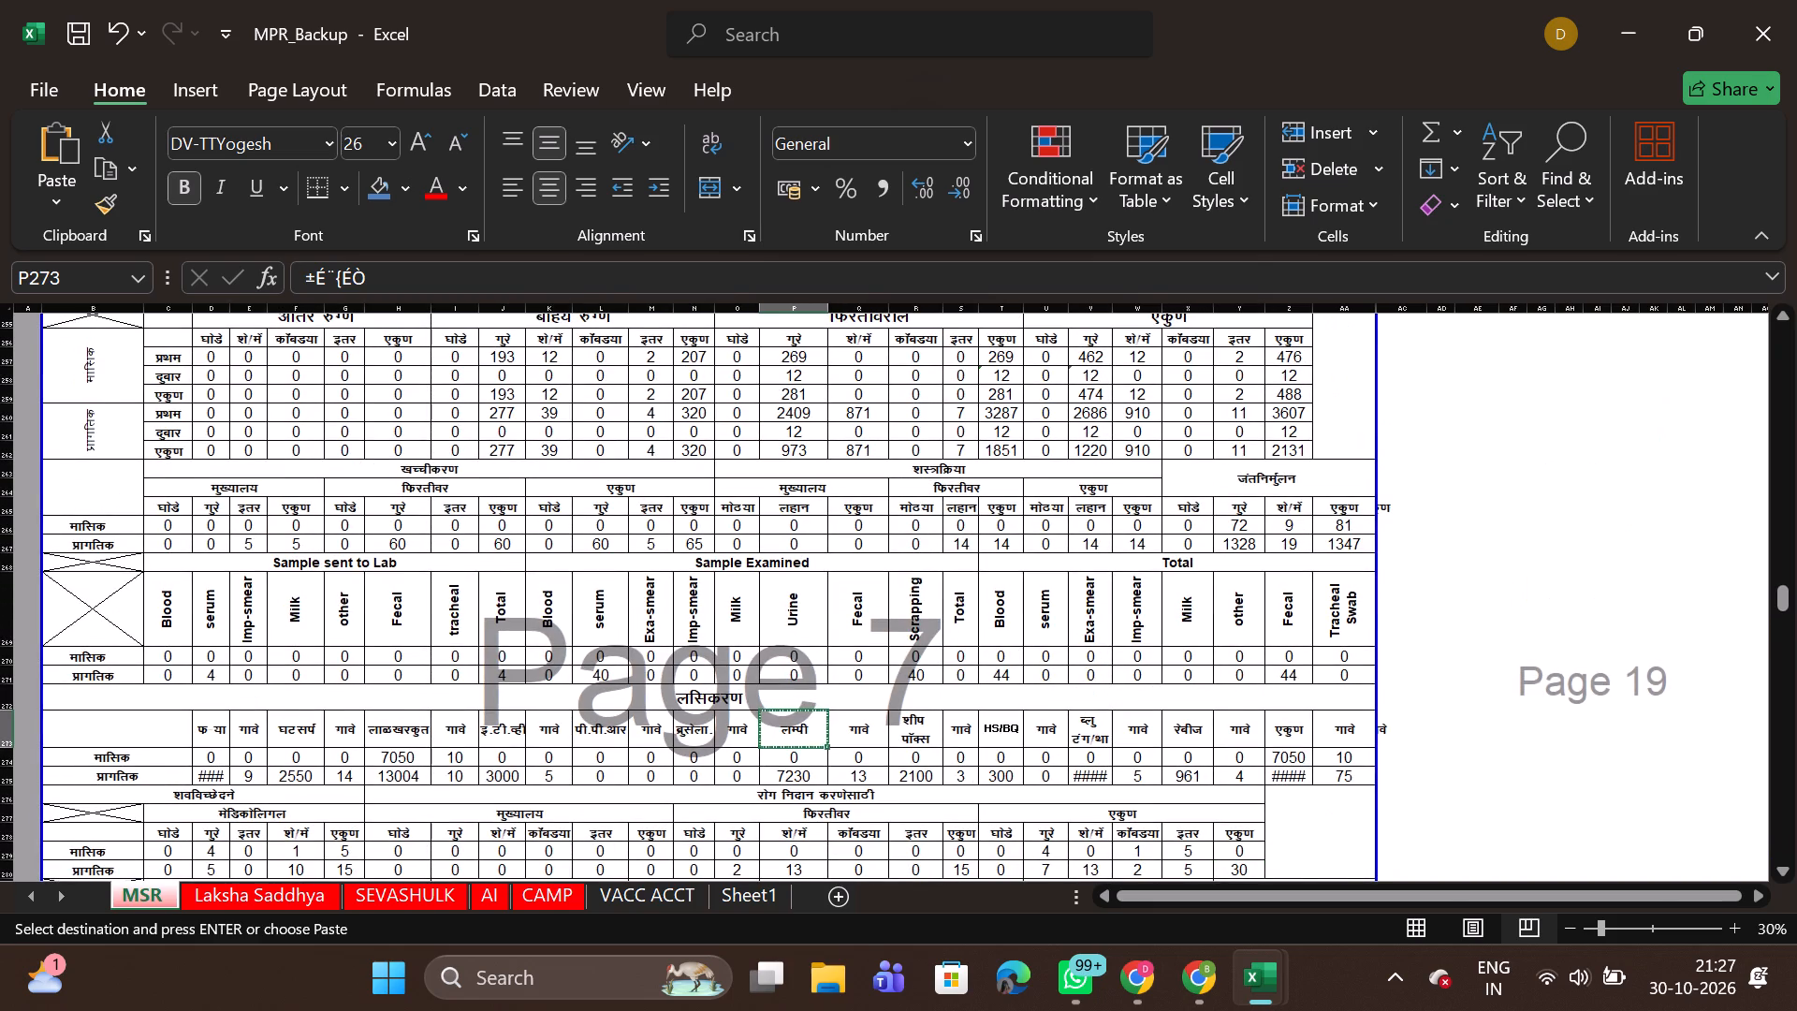
scroll(732, 530, "up", 2)
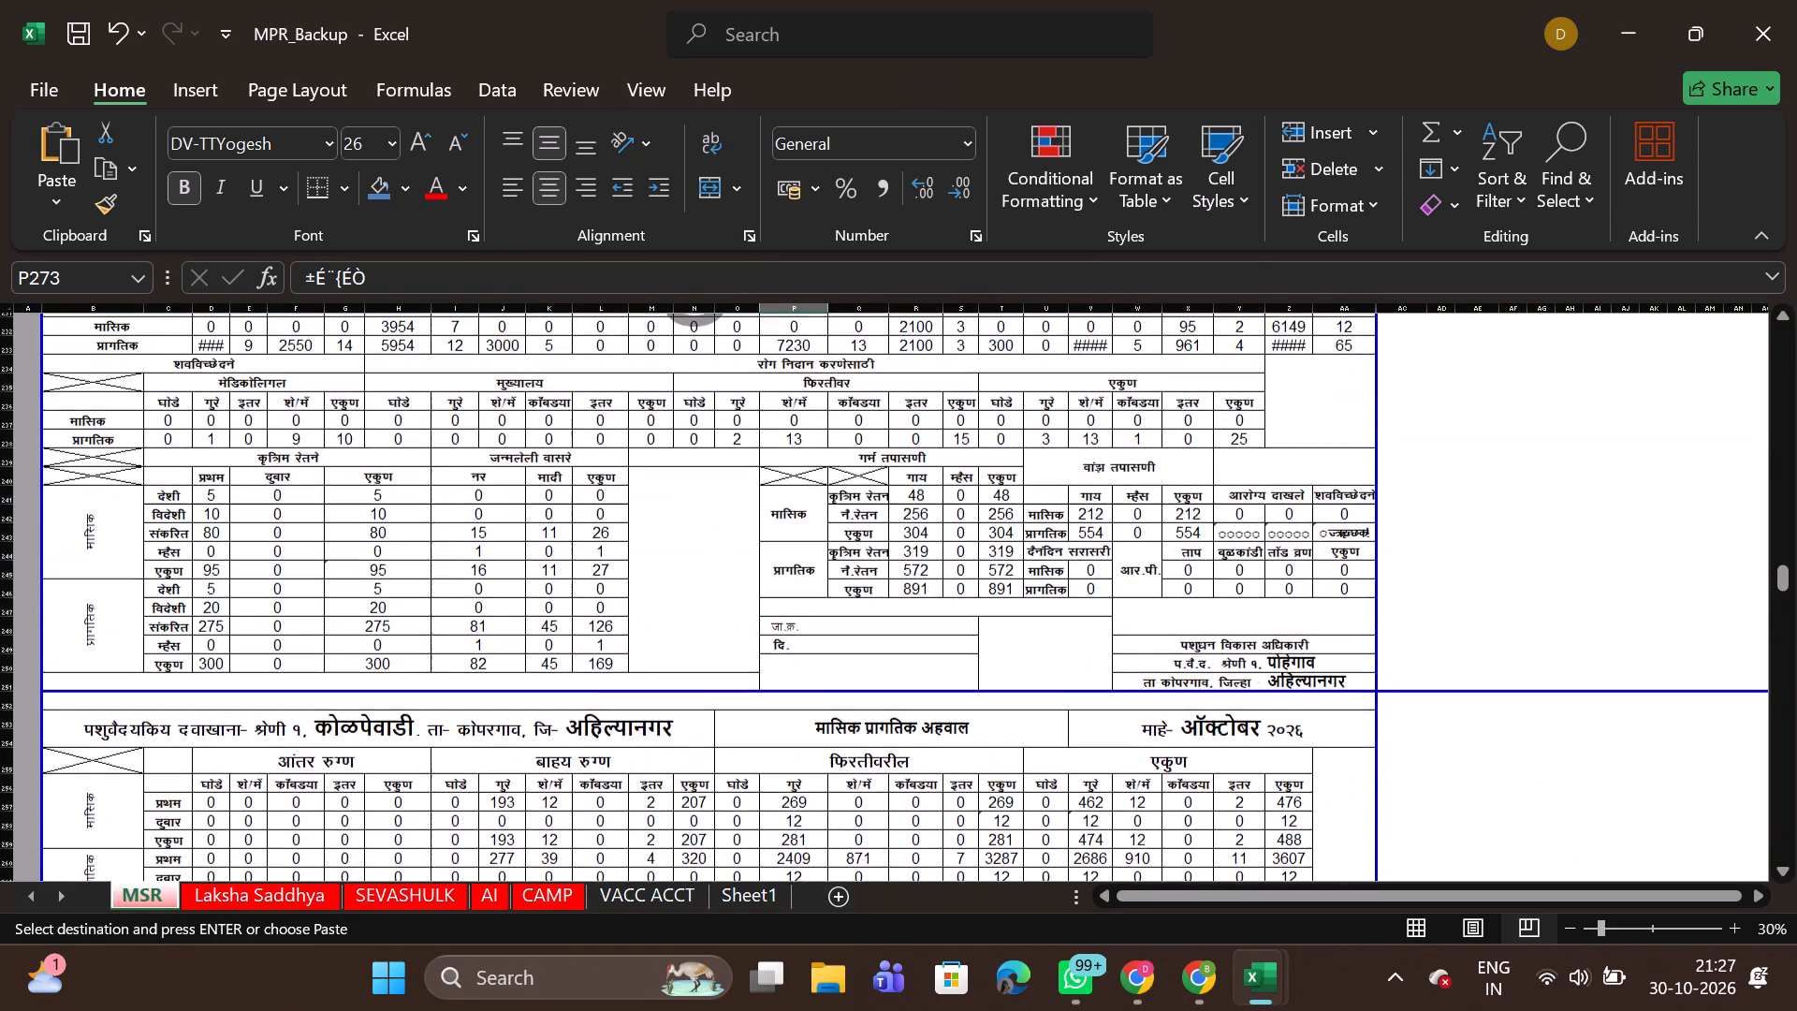
scroll(732, 530, "up", 1)
left_click(773, 518)
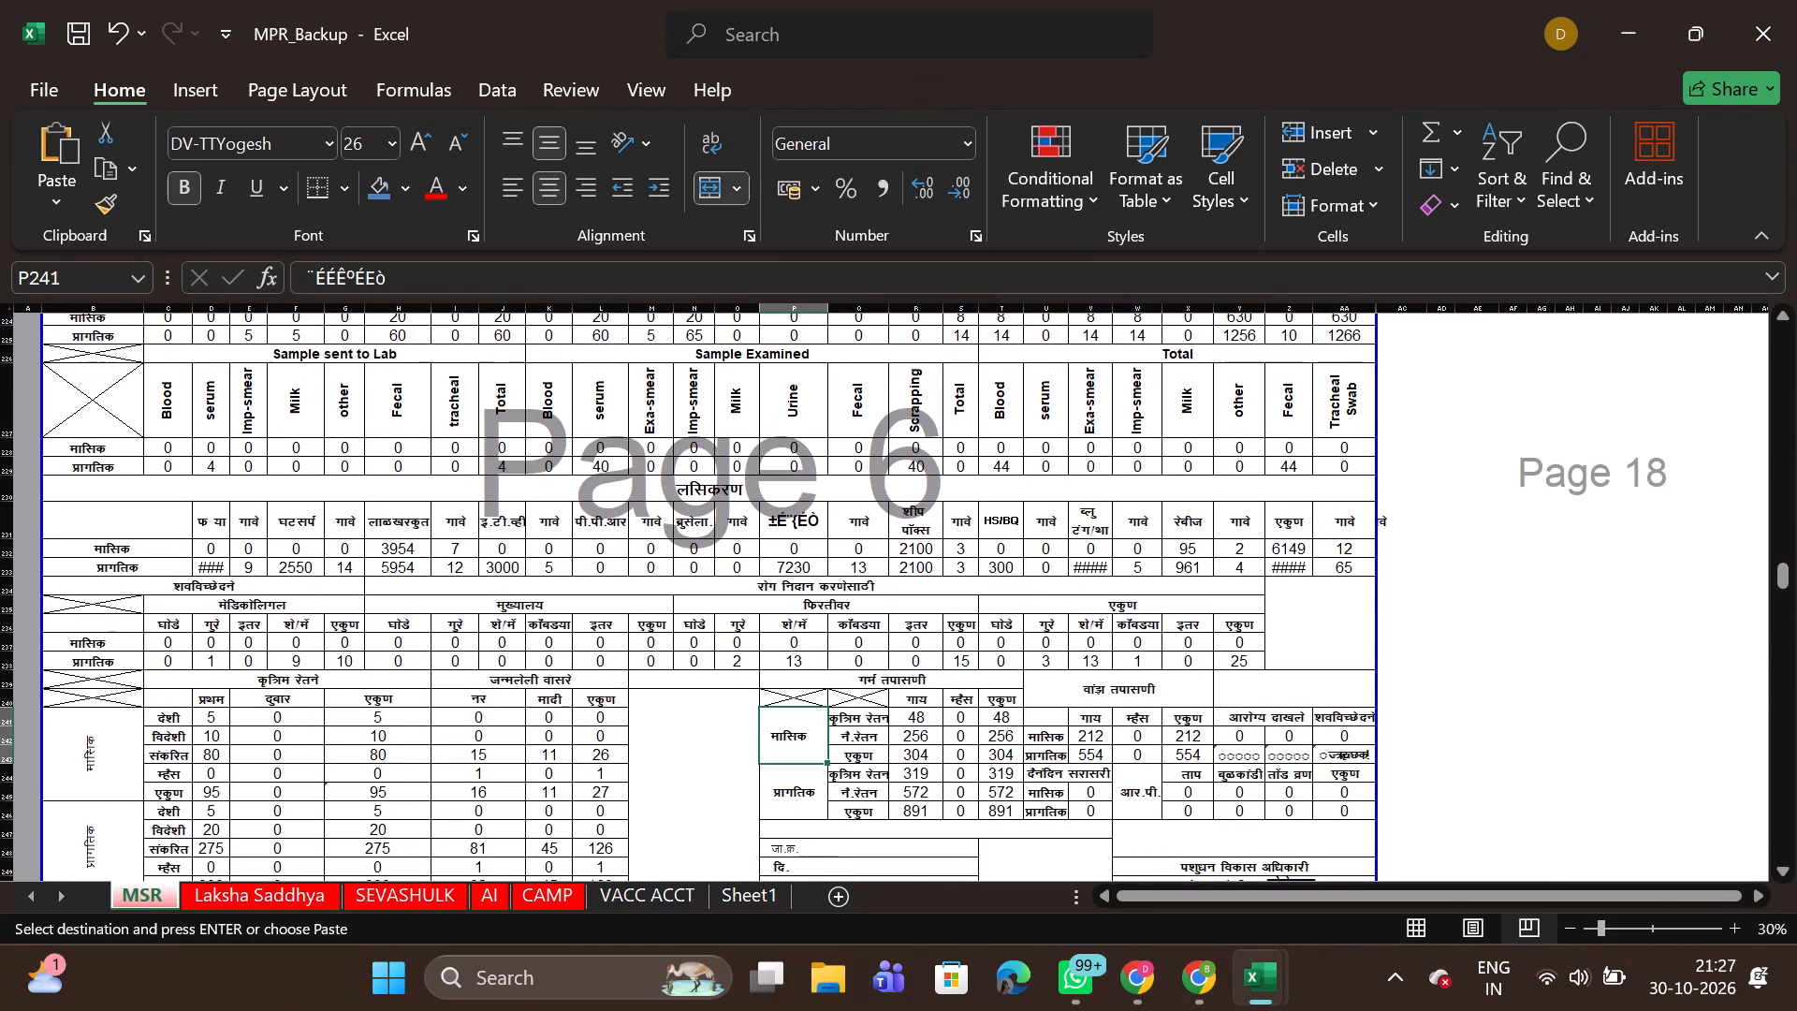
left_click(773, 518)
left_click(773, 518)
key("Up")
key("Up")
key("Up")
key("Up")
key("Up")
key("Up")
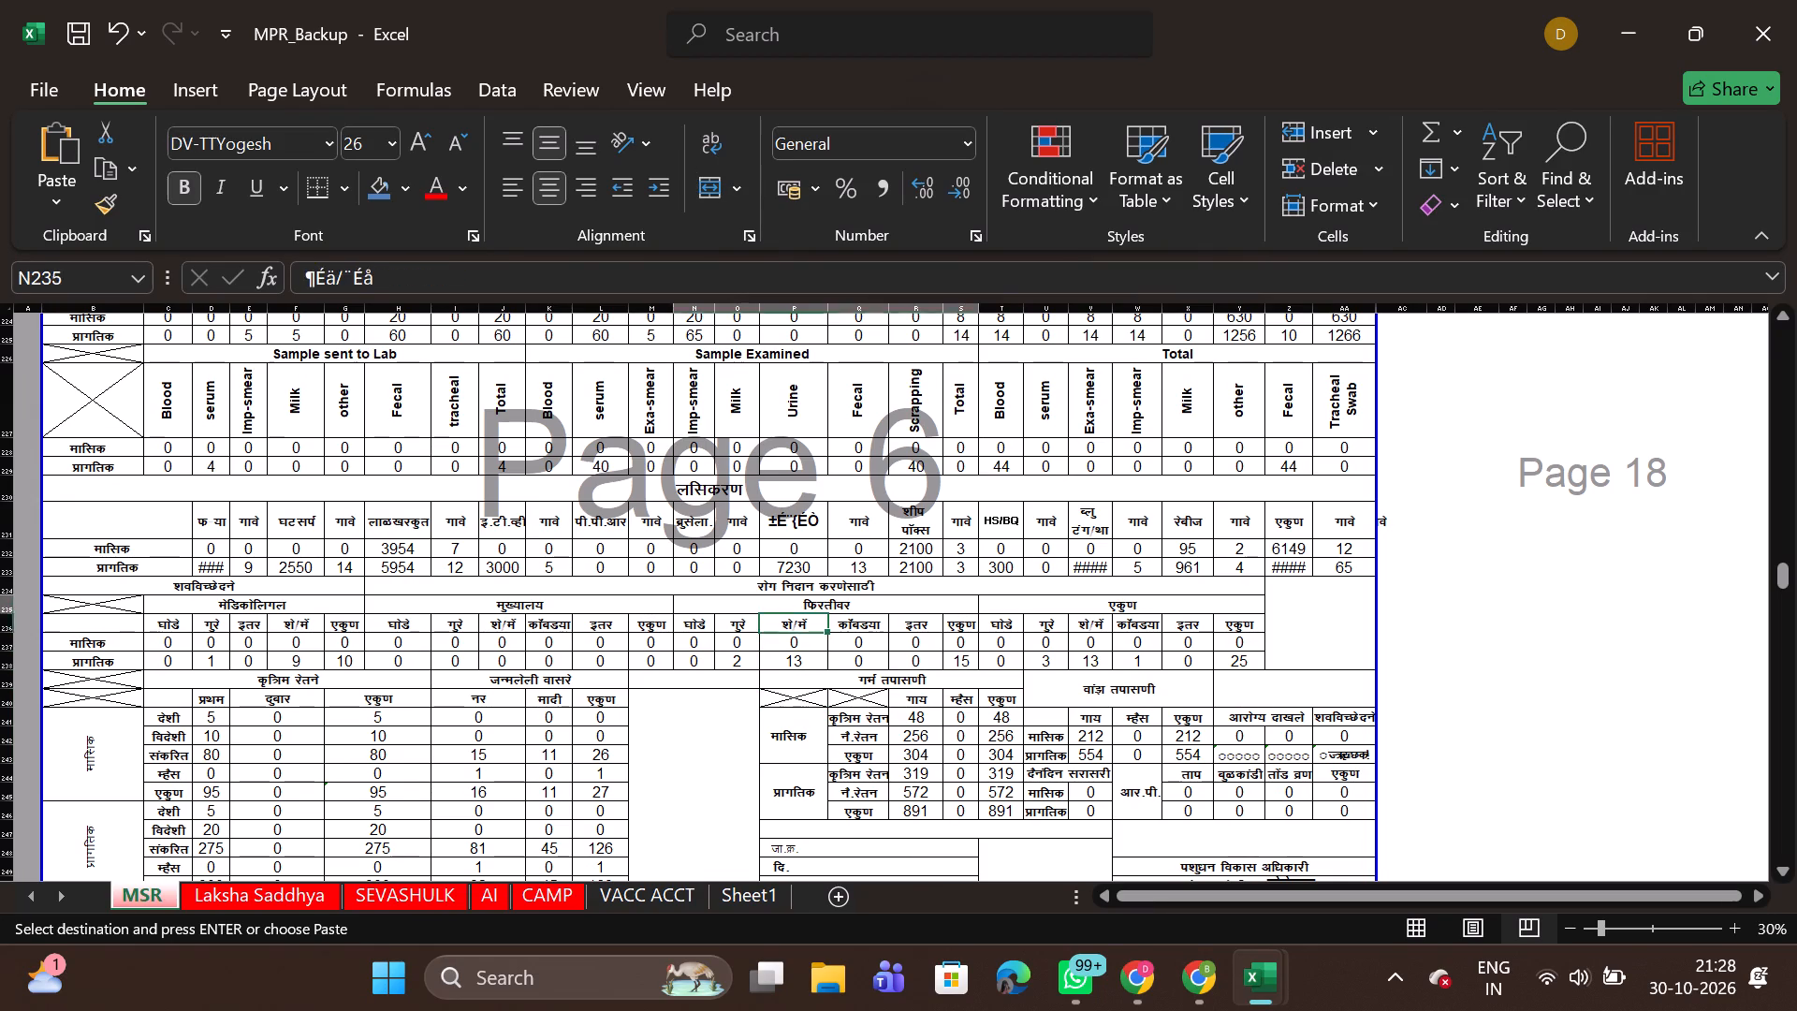
key("Up")
key("Up")
key("Up")
key("Up")
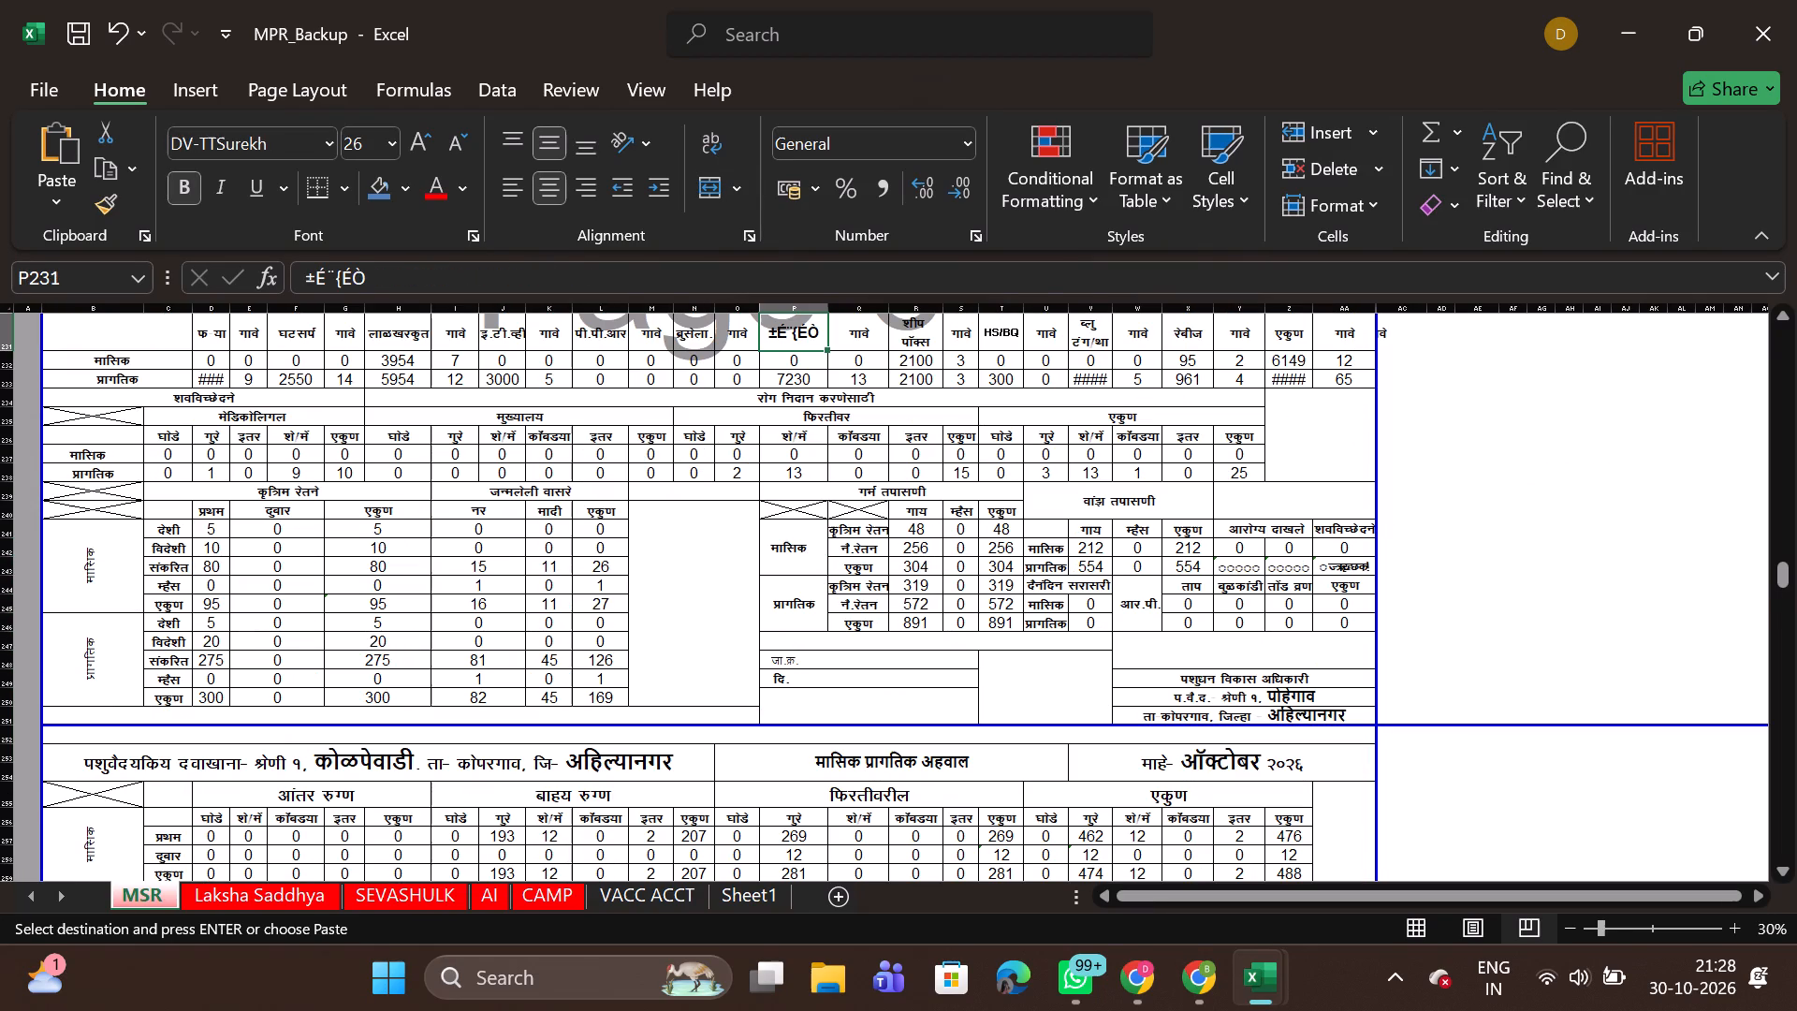
key("ctrl+v")
Paste the copied DV-TTYogesh header over the garbled vaccination table header P189 in the August report.
scroll(773, 518, "up", 3)
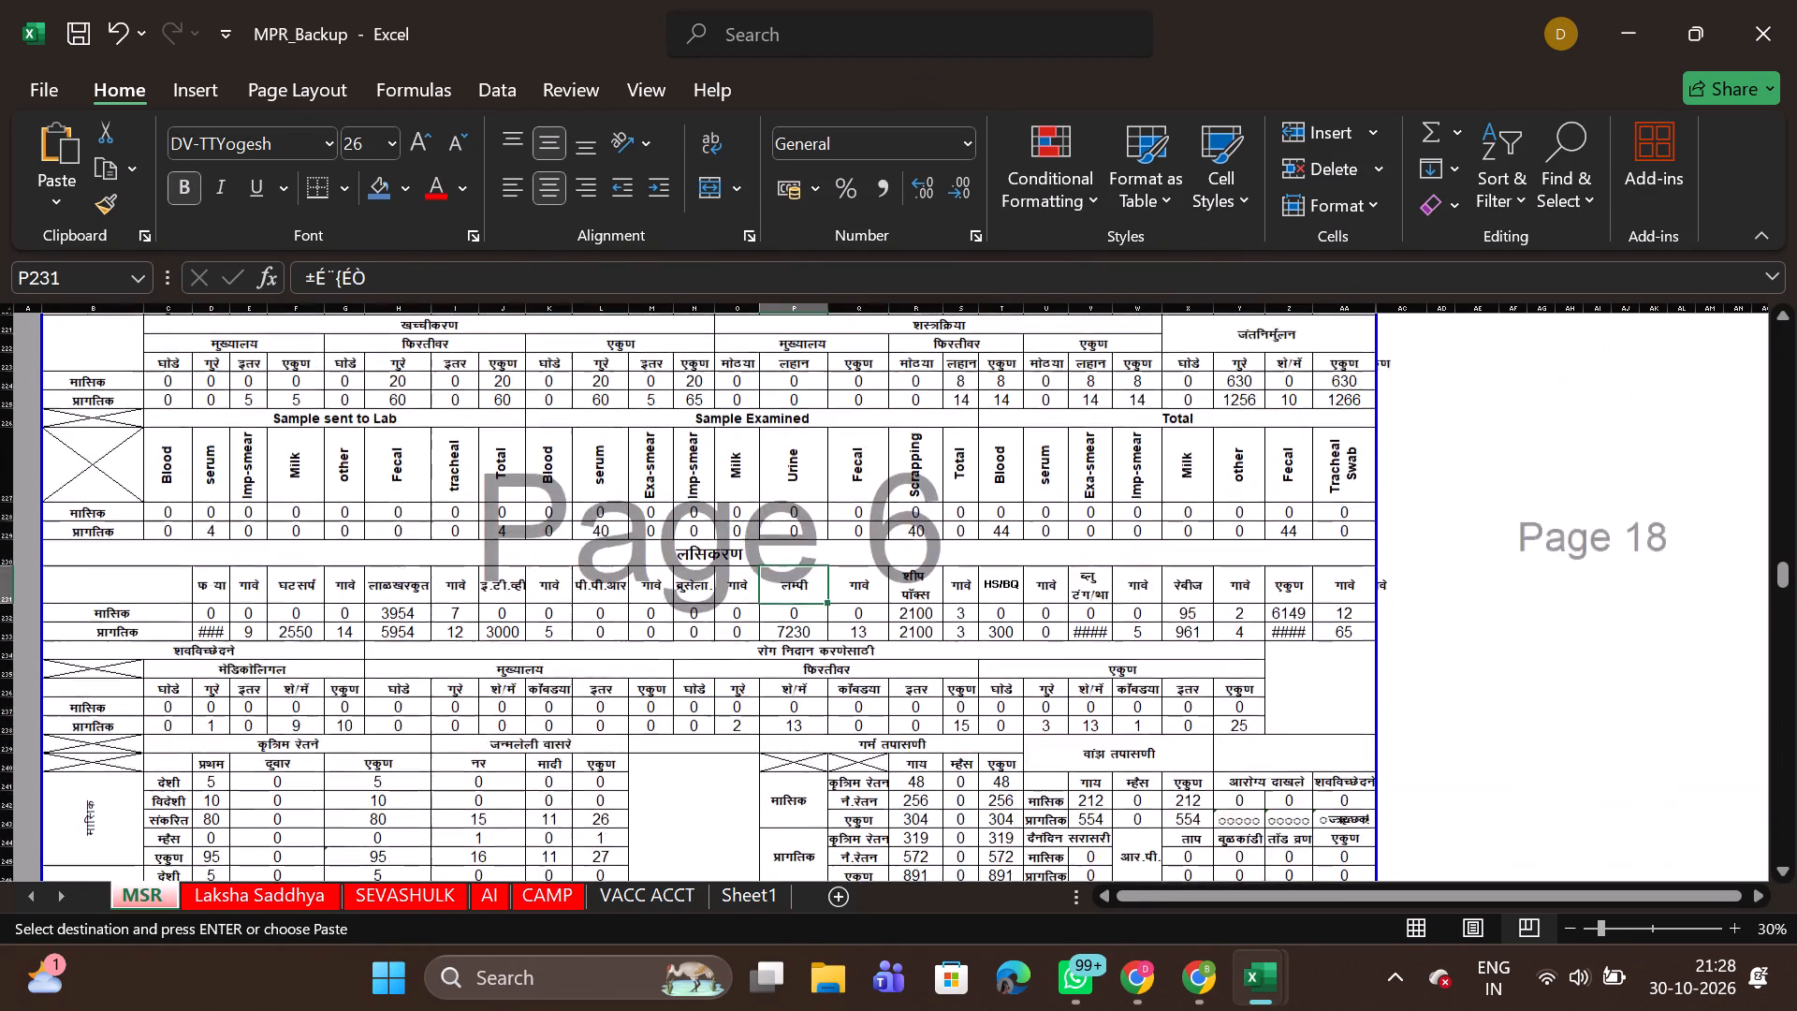
scroll(773, 518, "up", 5)
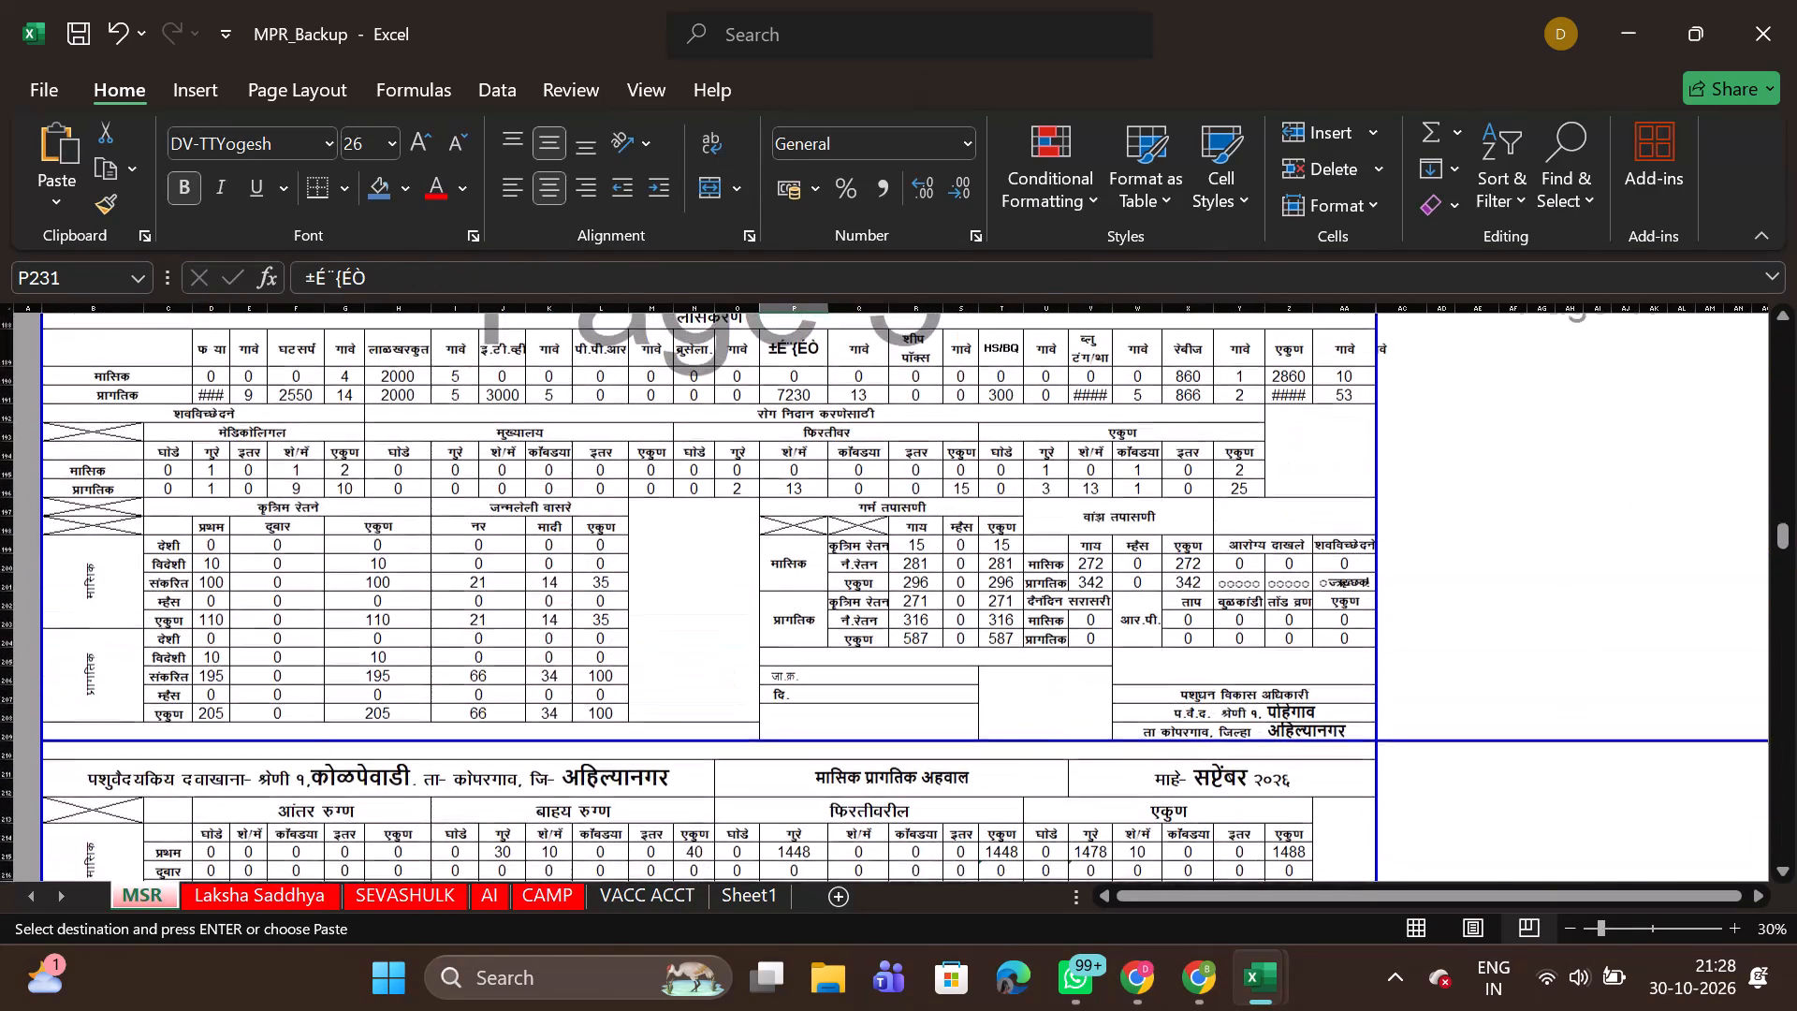
scroll(773, 518, "up", 1)
left_click(790, 505)
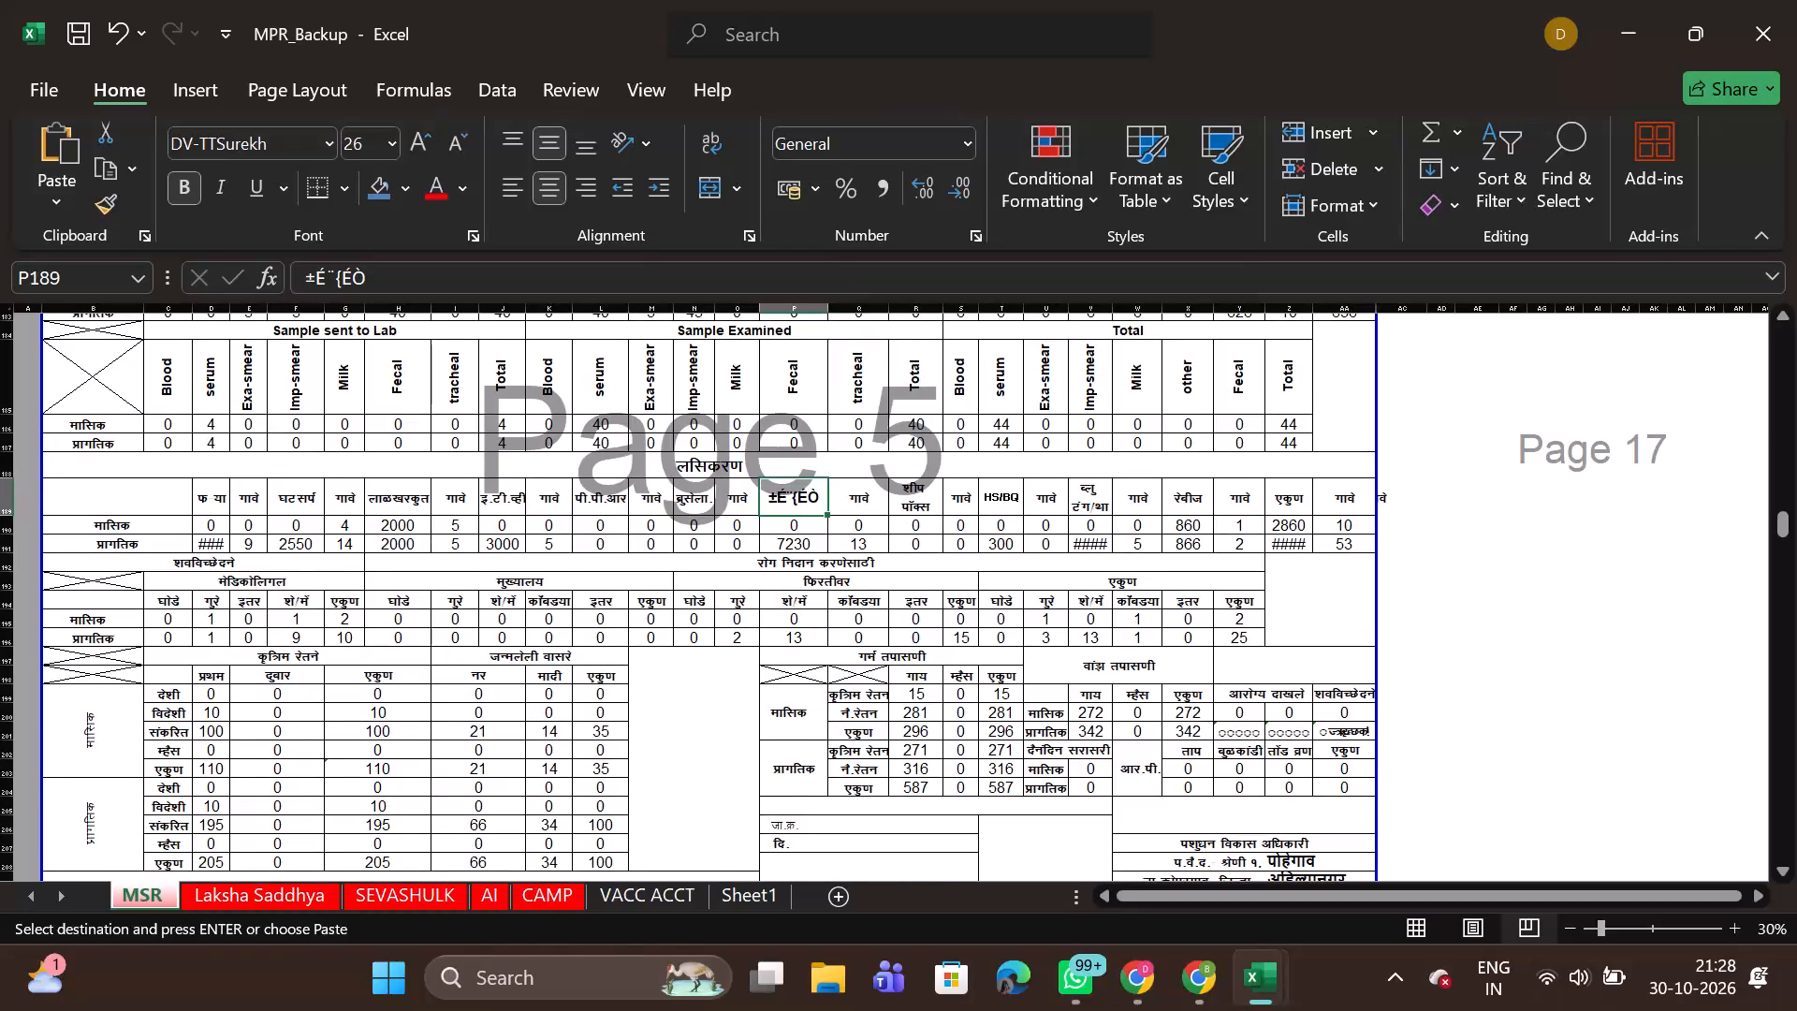
key("ctrl+v")
Check the vaccination table headers in the reports before August, back to the first page, for remaining garbled text.
scroll(790, 505, "up", 3)
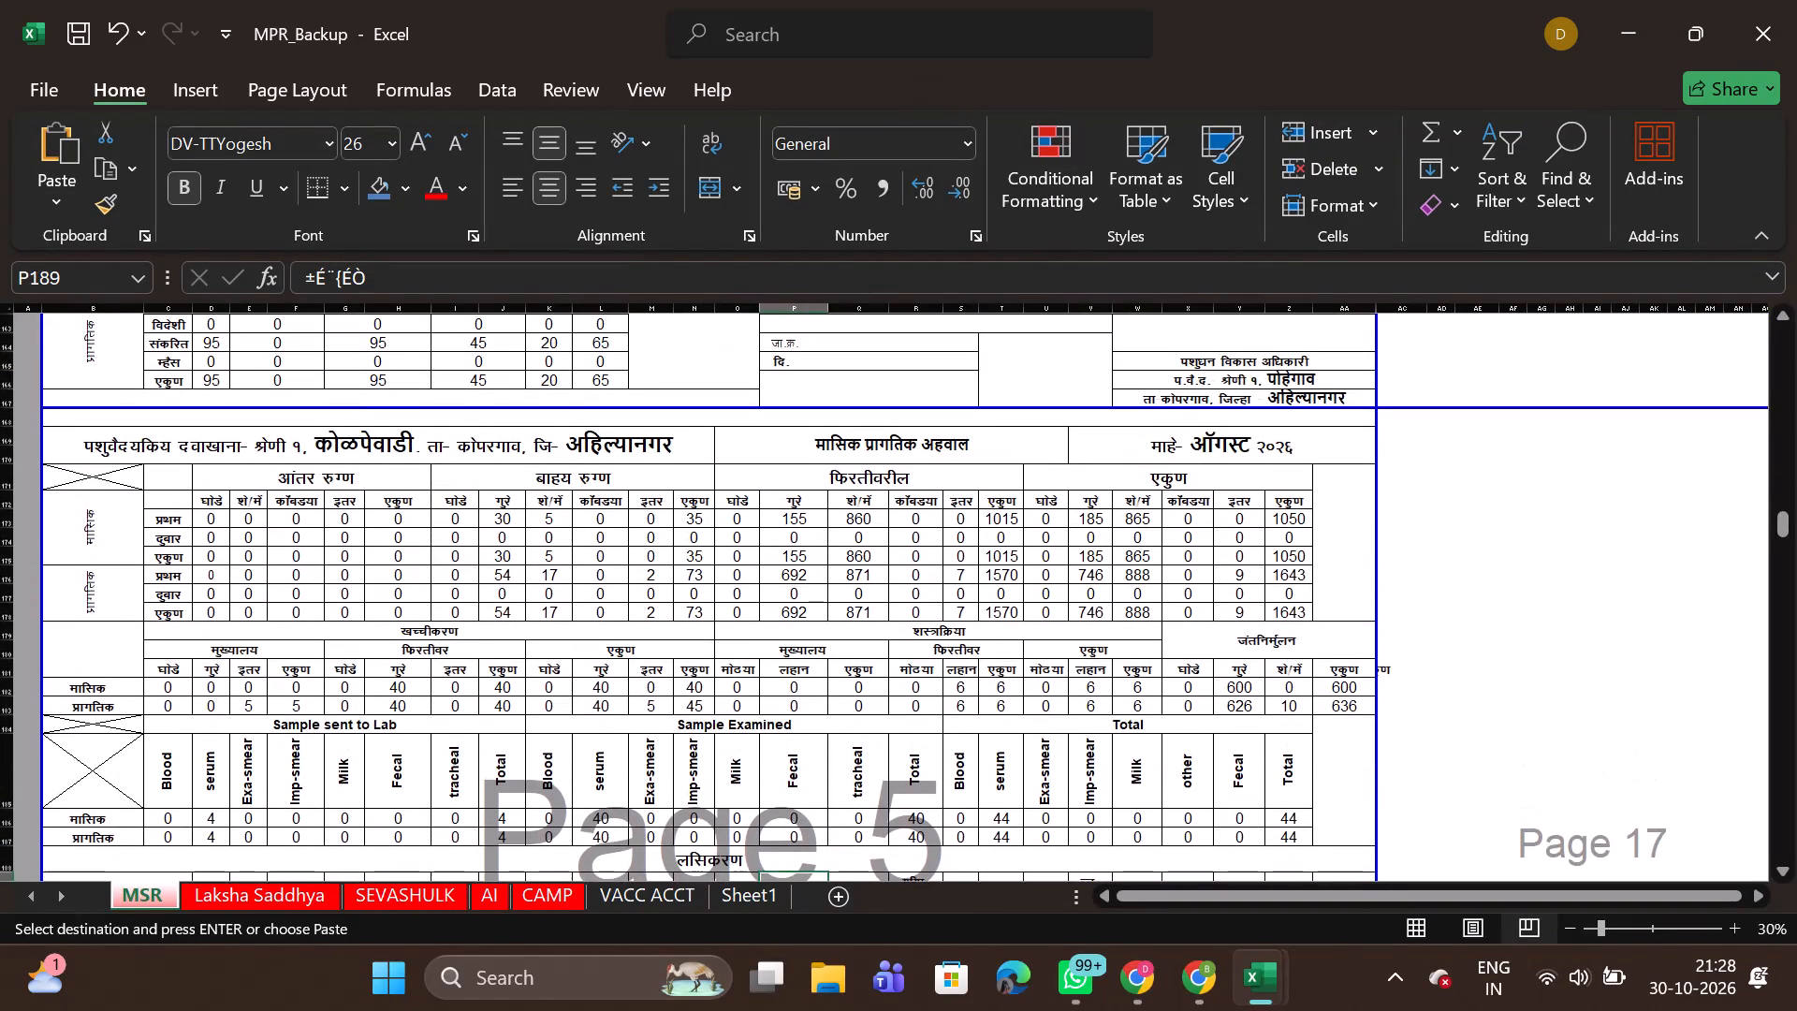
scroll(790, 505, "up", 4)
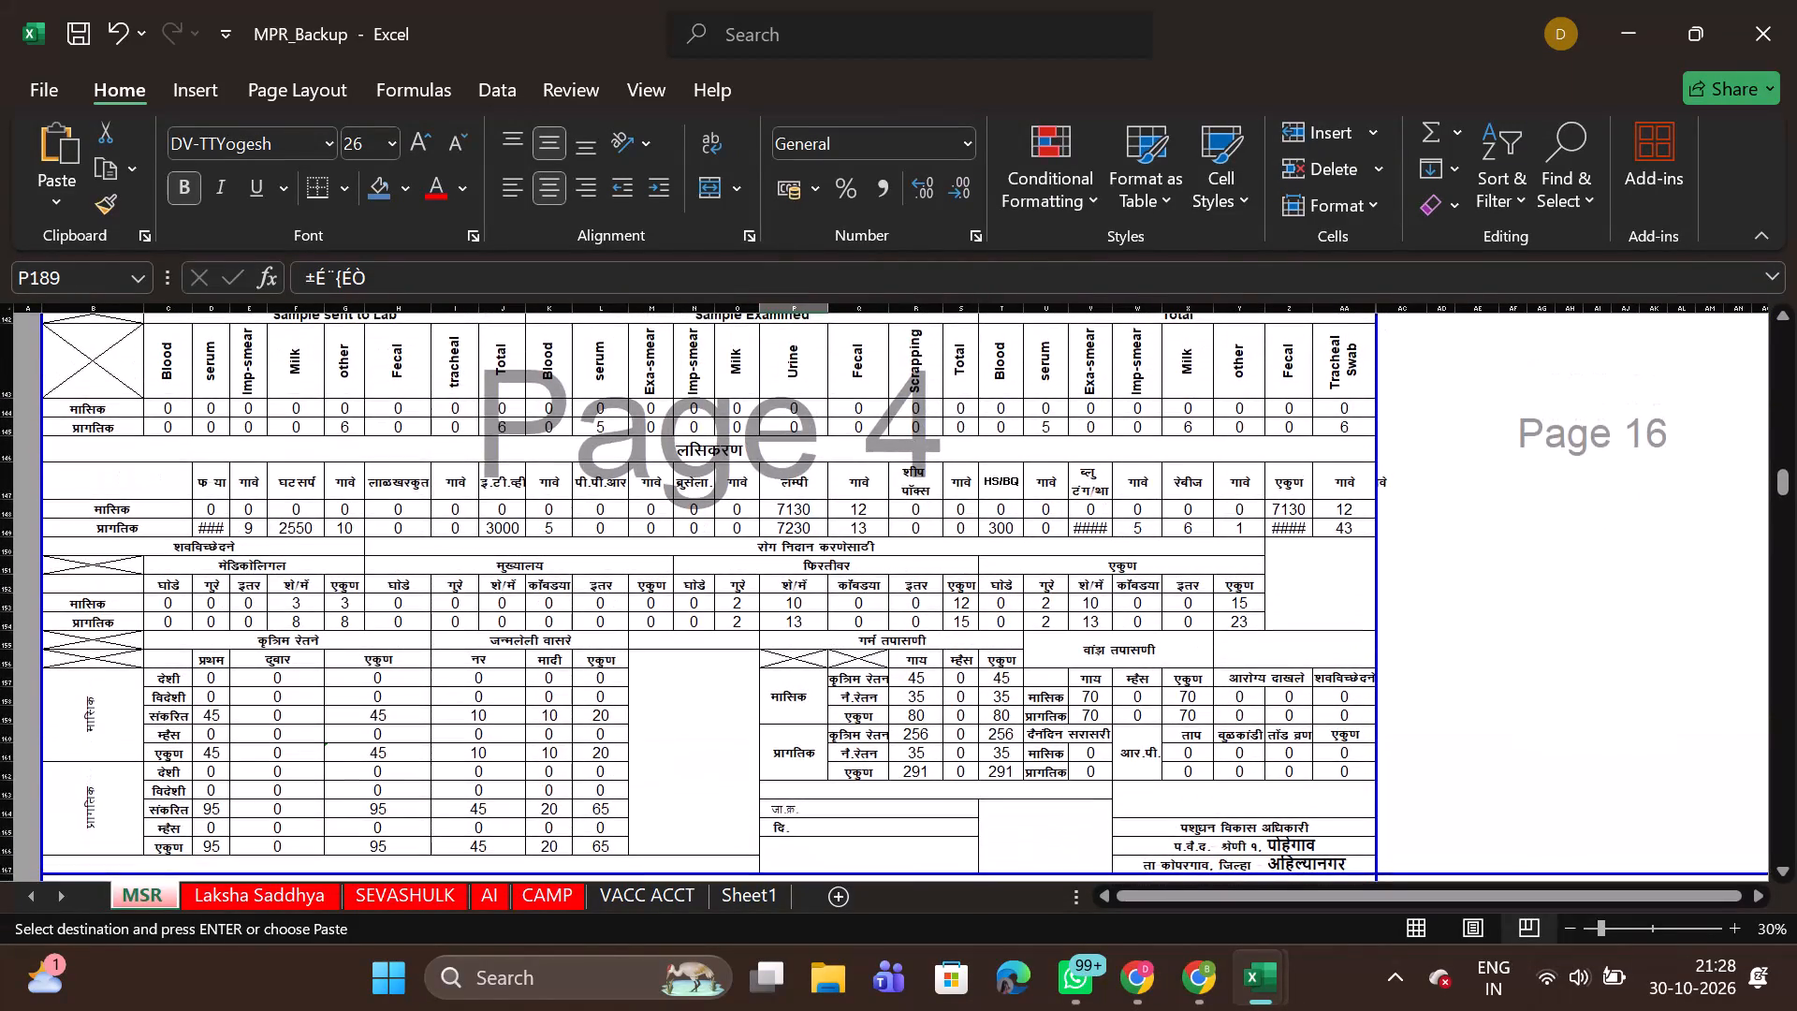
scroll(790, 505, "up", 10)
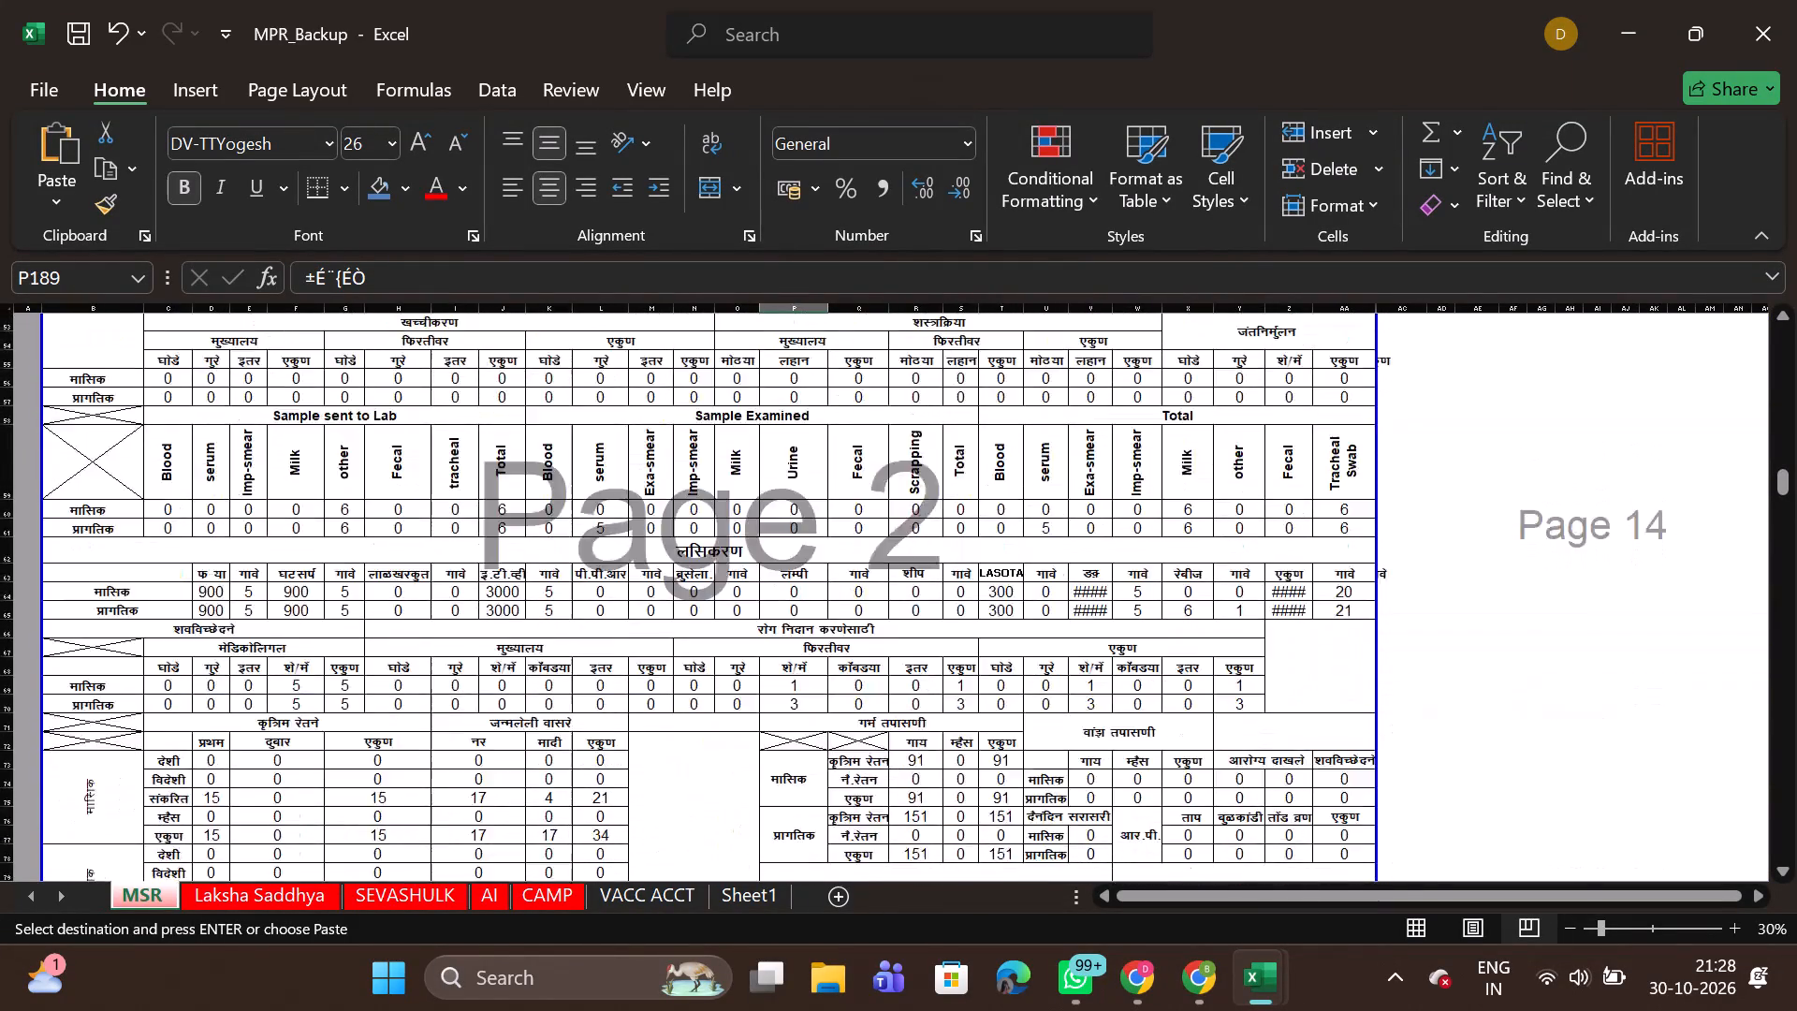
scroll(823, 431, "down", 1)
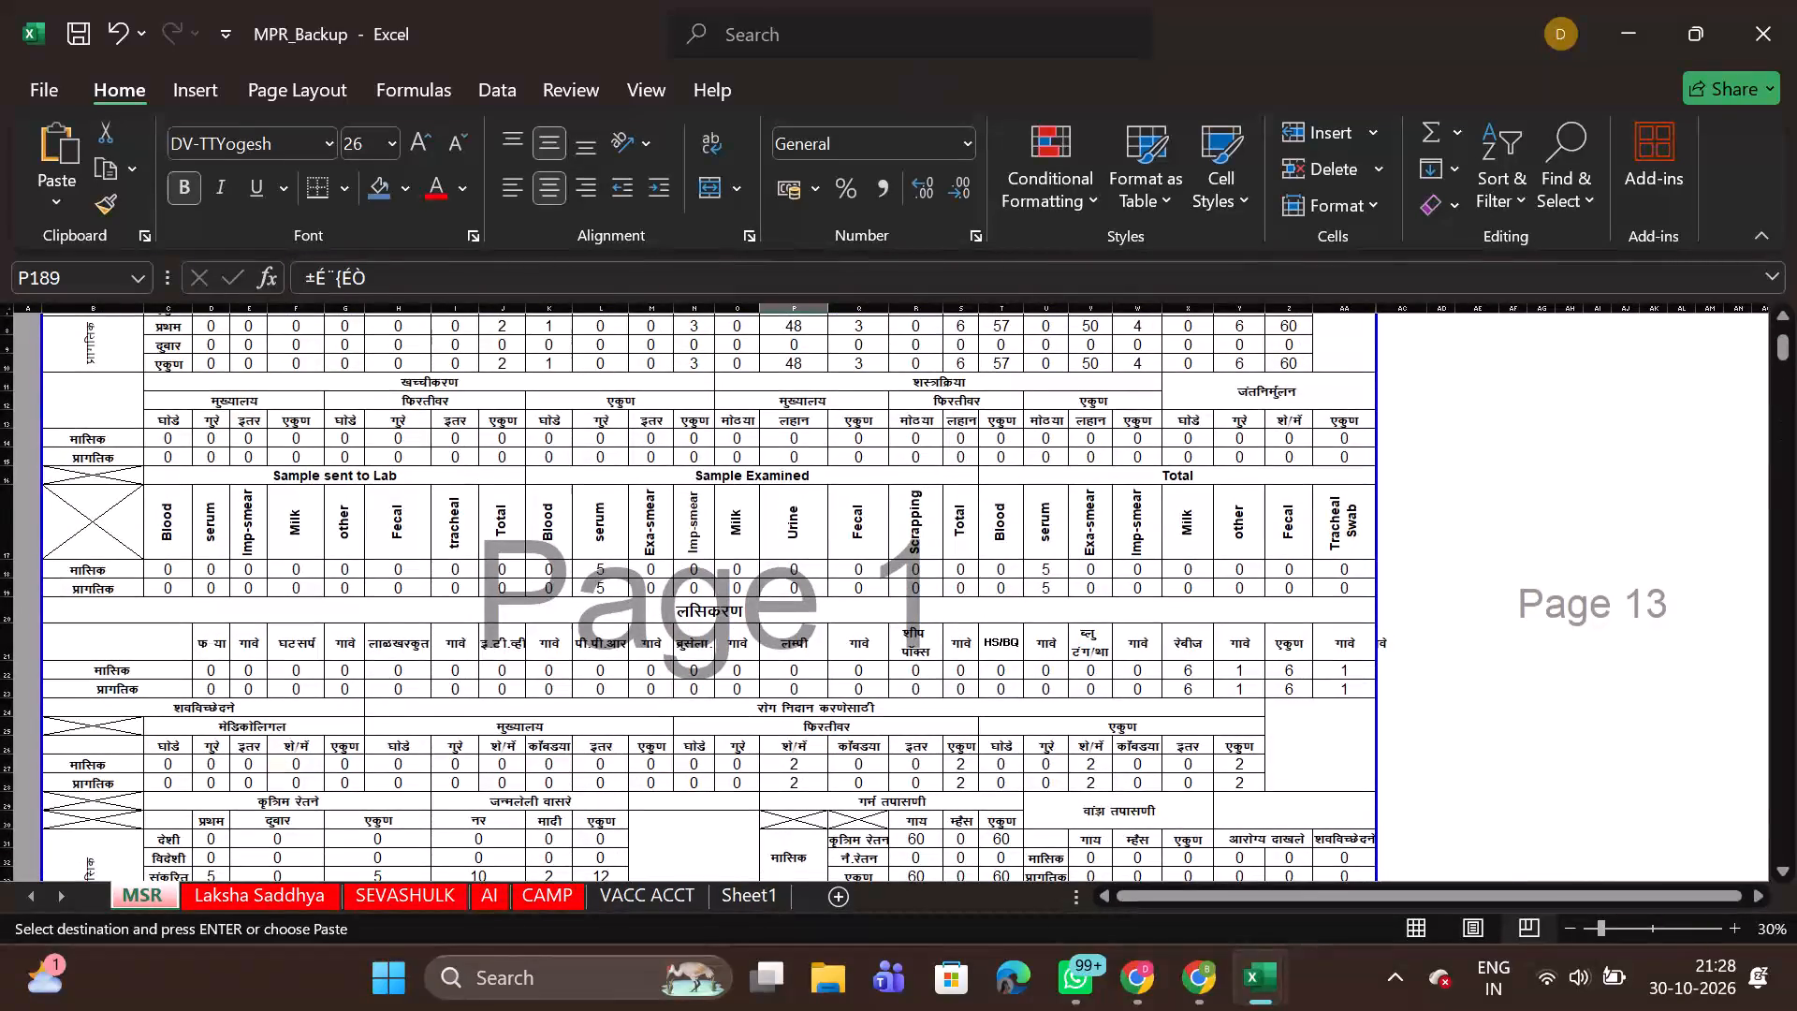
key("Print")
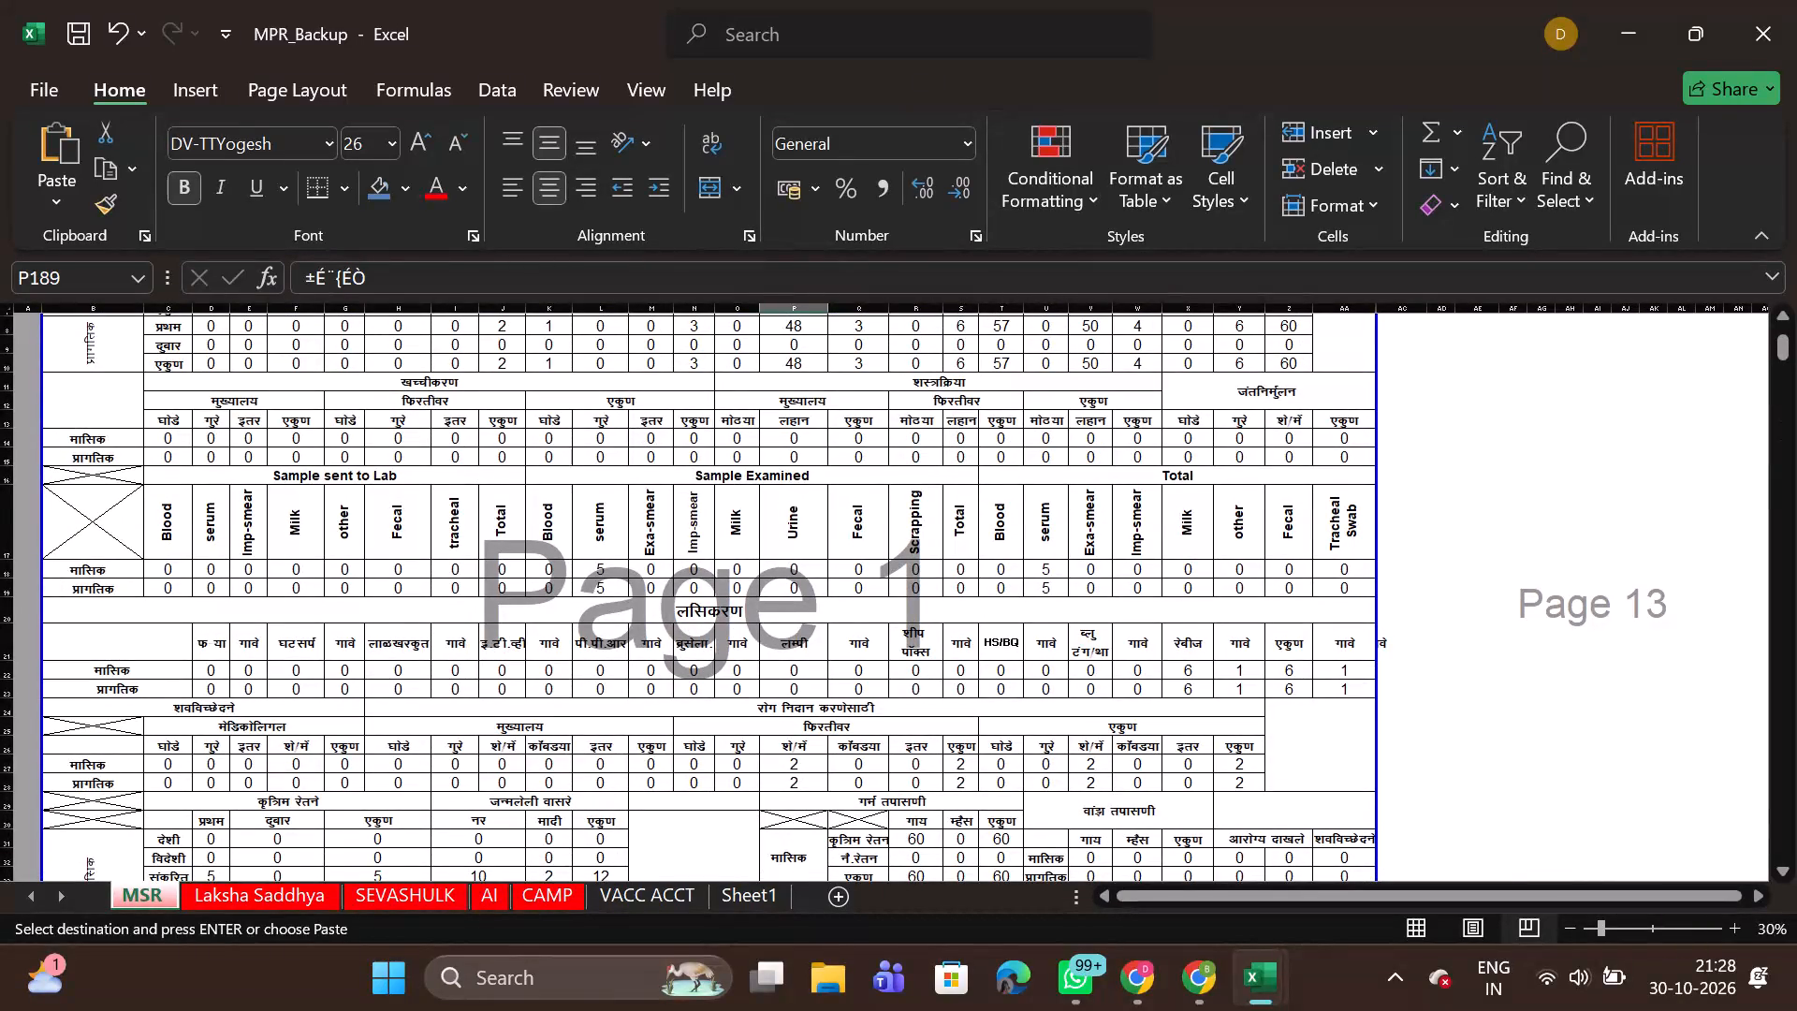
left_click(153, 373)
left_click(1193, 978)
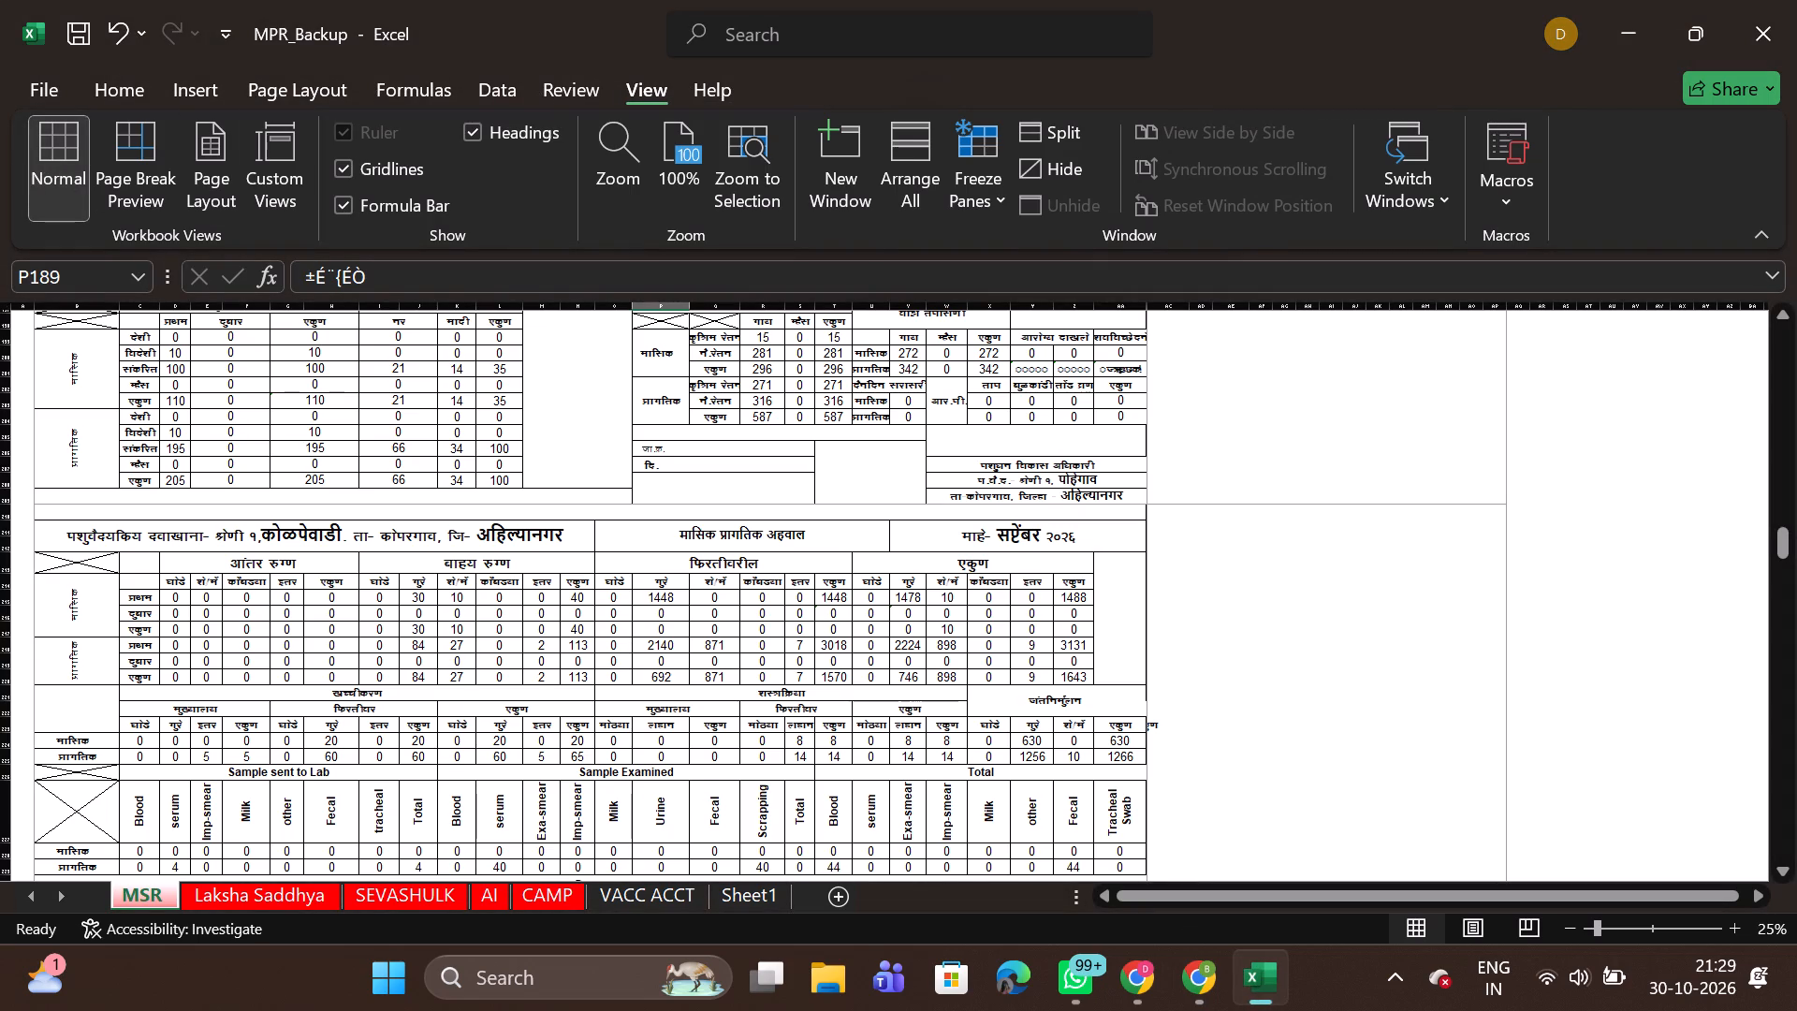
left_click(146, 146)
scroll(420, 459, "up", 1)
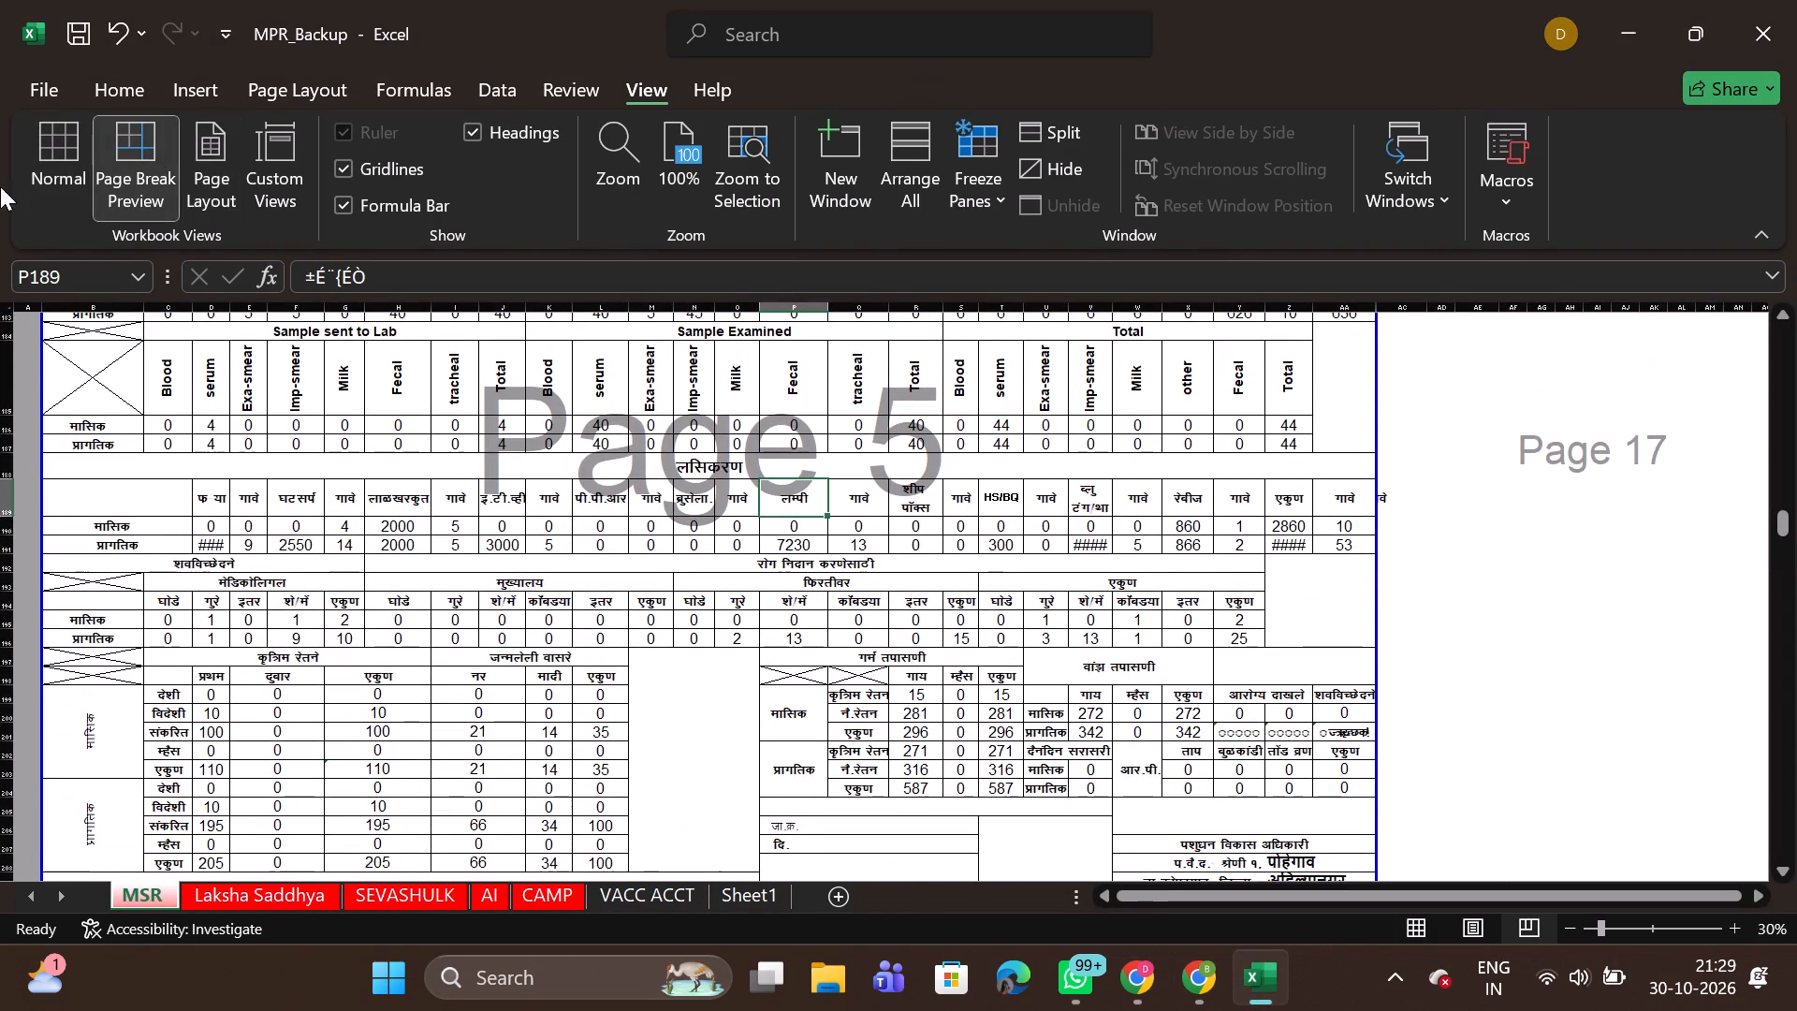
left_click(46, 154)
Examine the MSR sheet in Normal view, from the August report up to the April report, for remaining background page lettering.
scroll(766, 486, "up", 2)
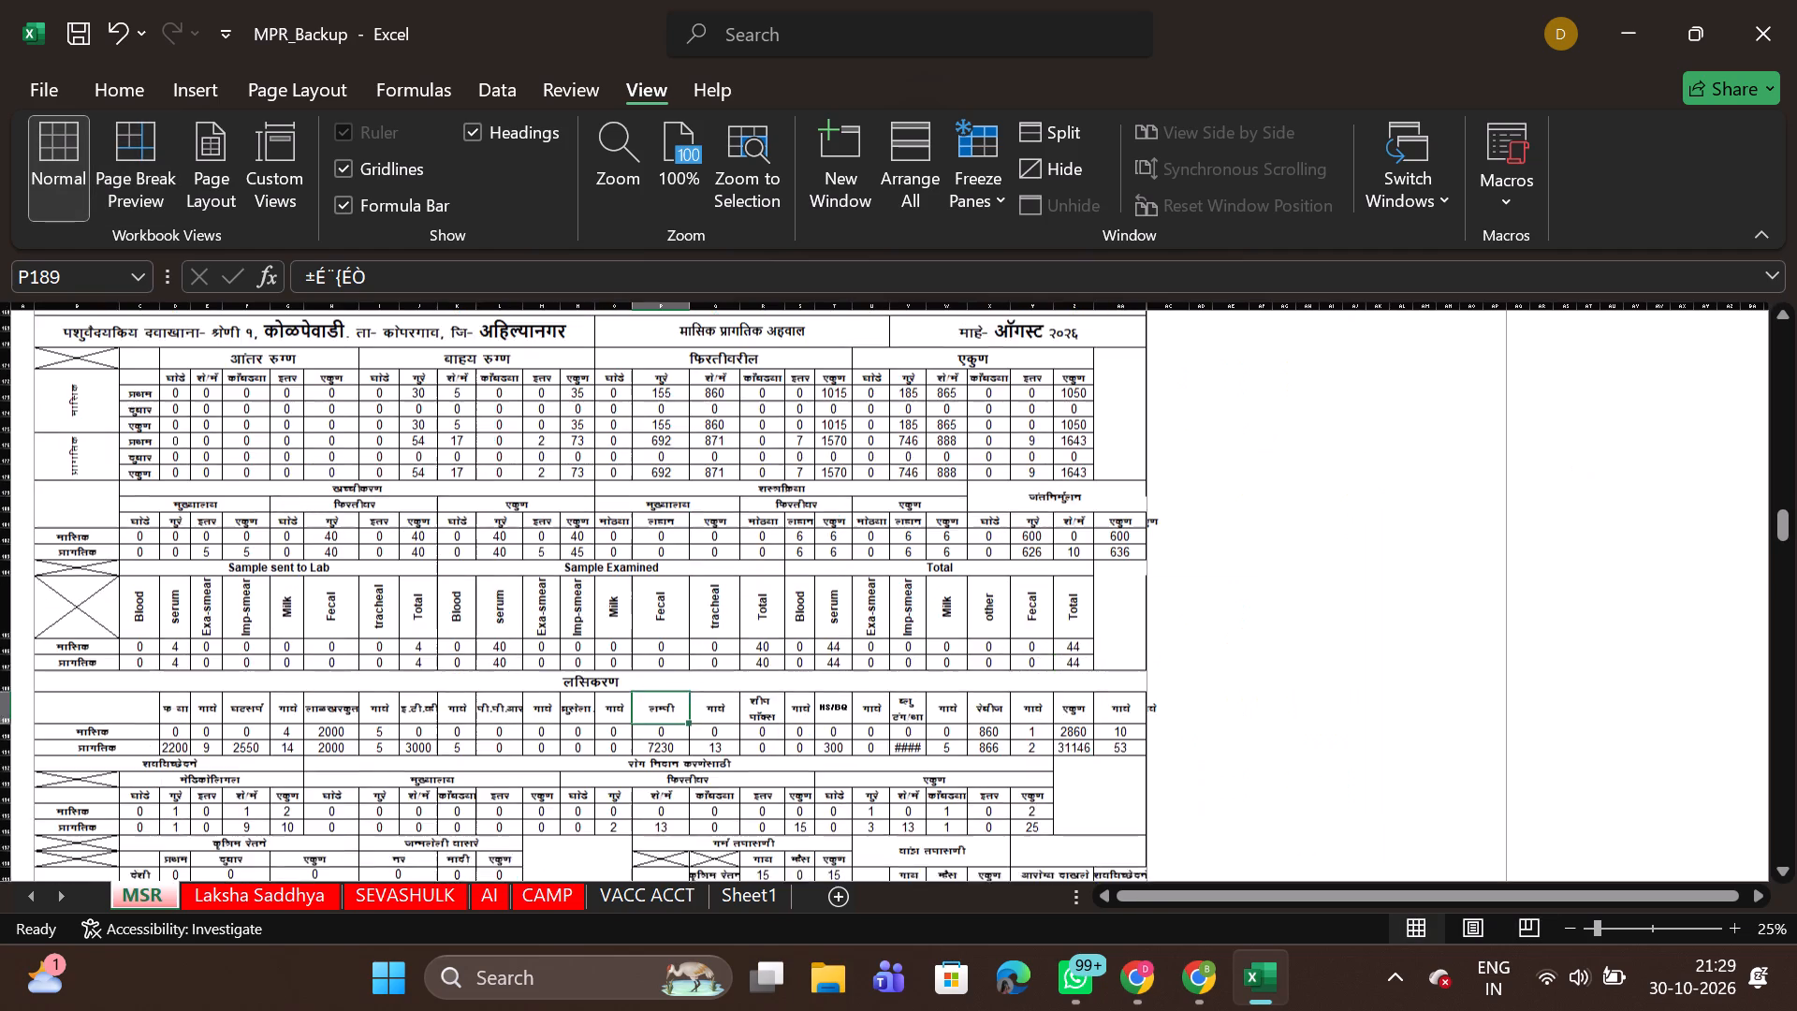
scroll(766, 486, "up", 11)
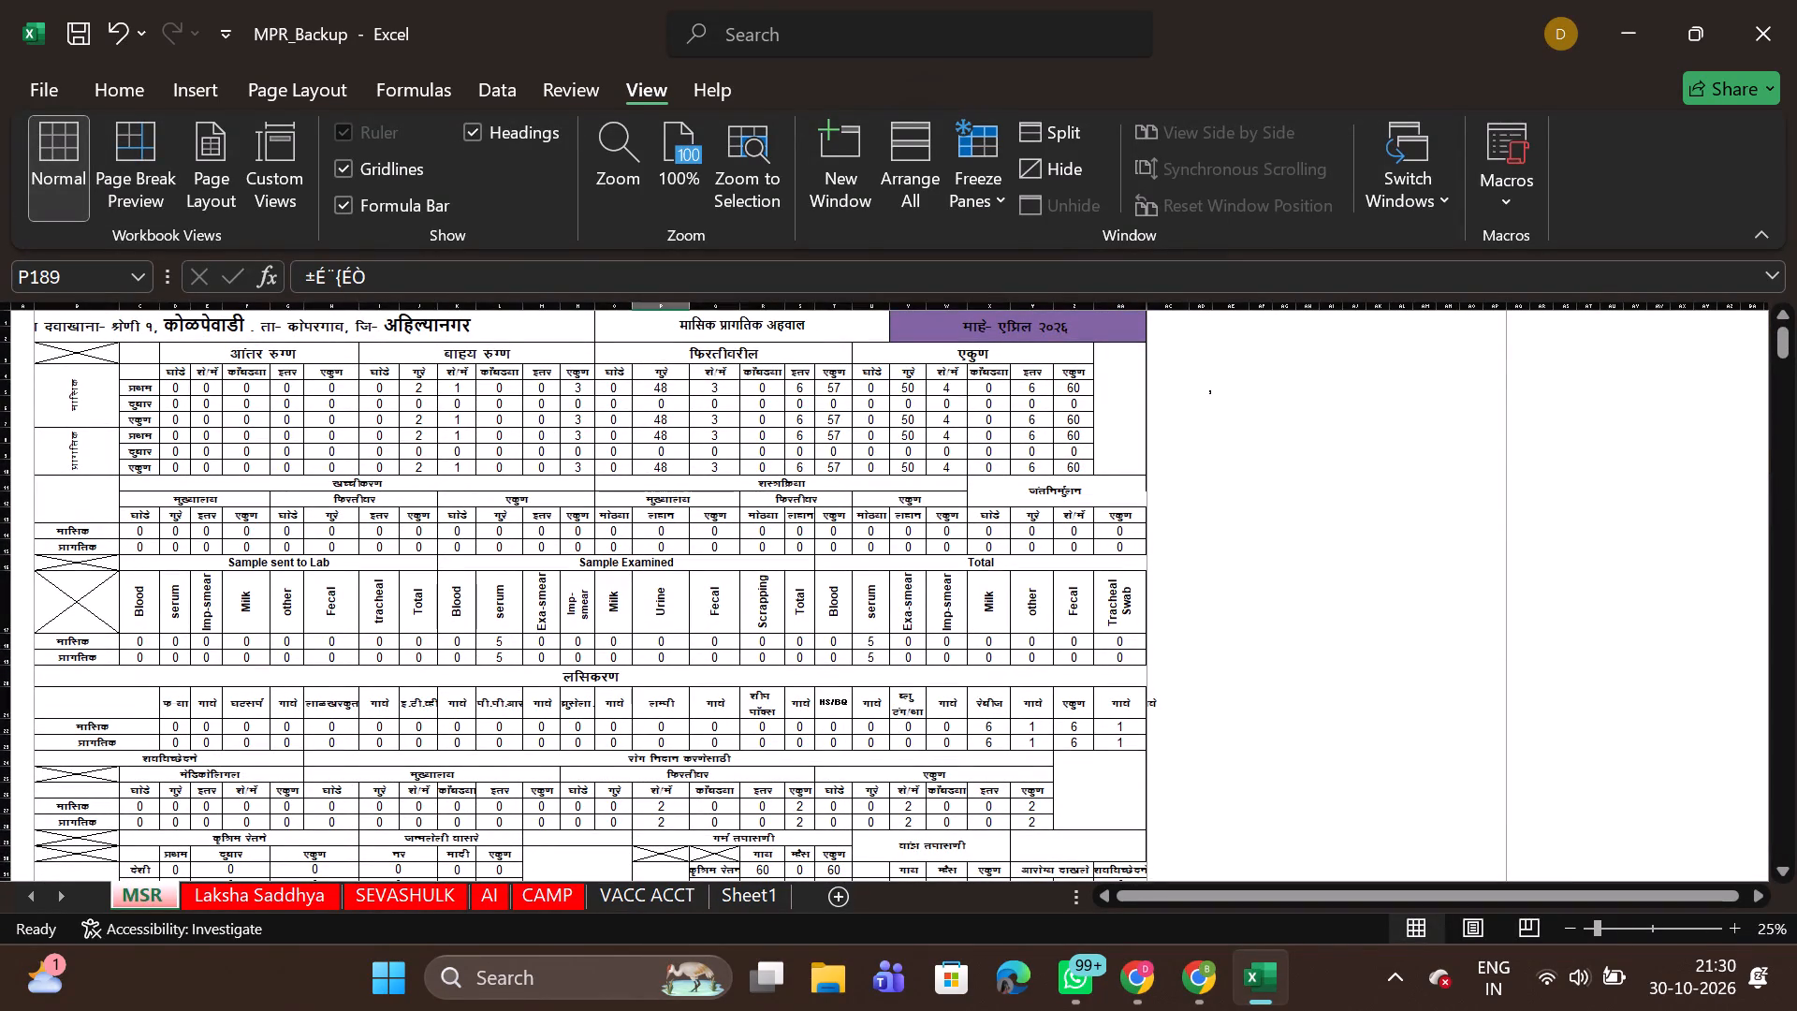
left_click(1157, 707)
left_click(1335, 572)
scroll(1335, 572, "down", 1)
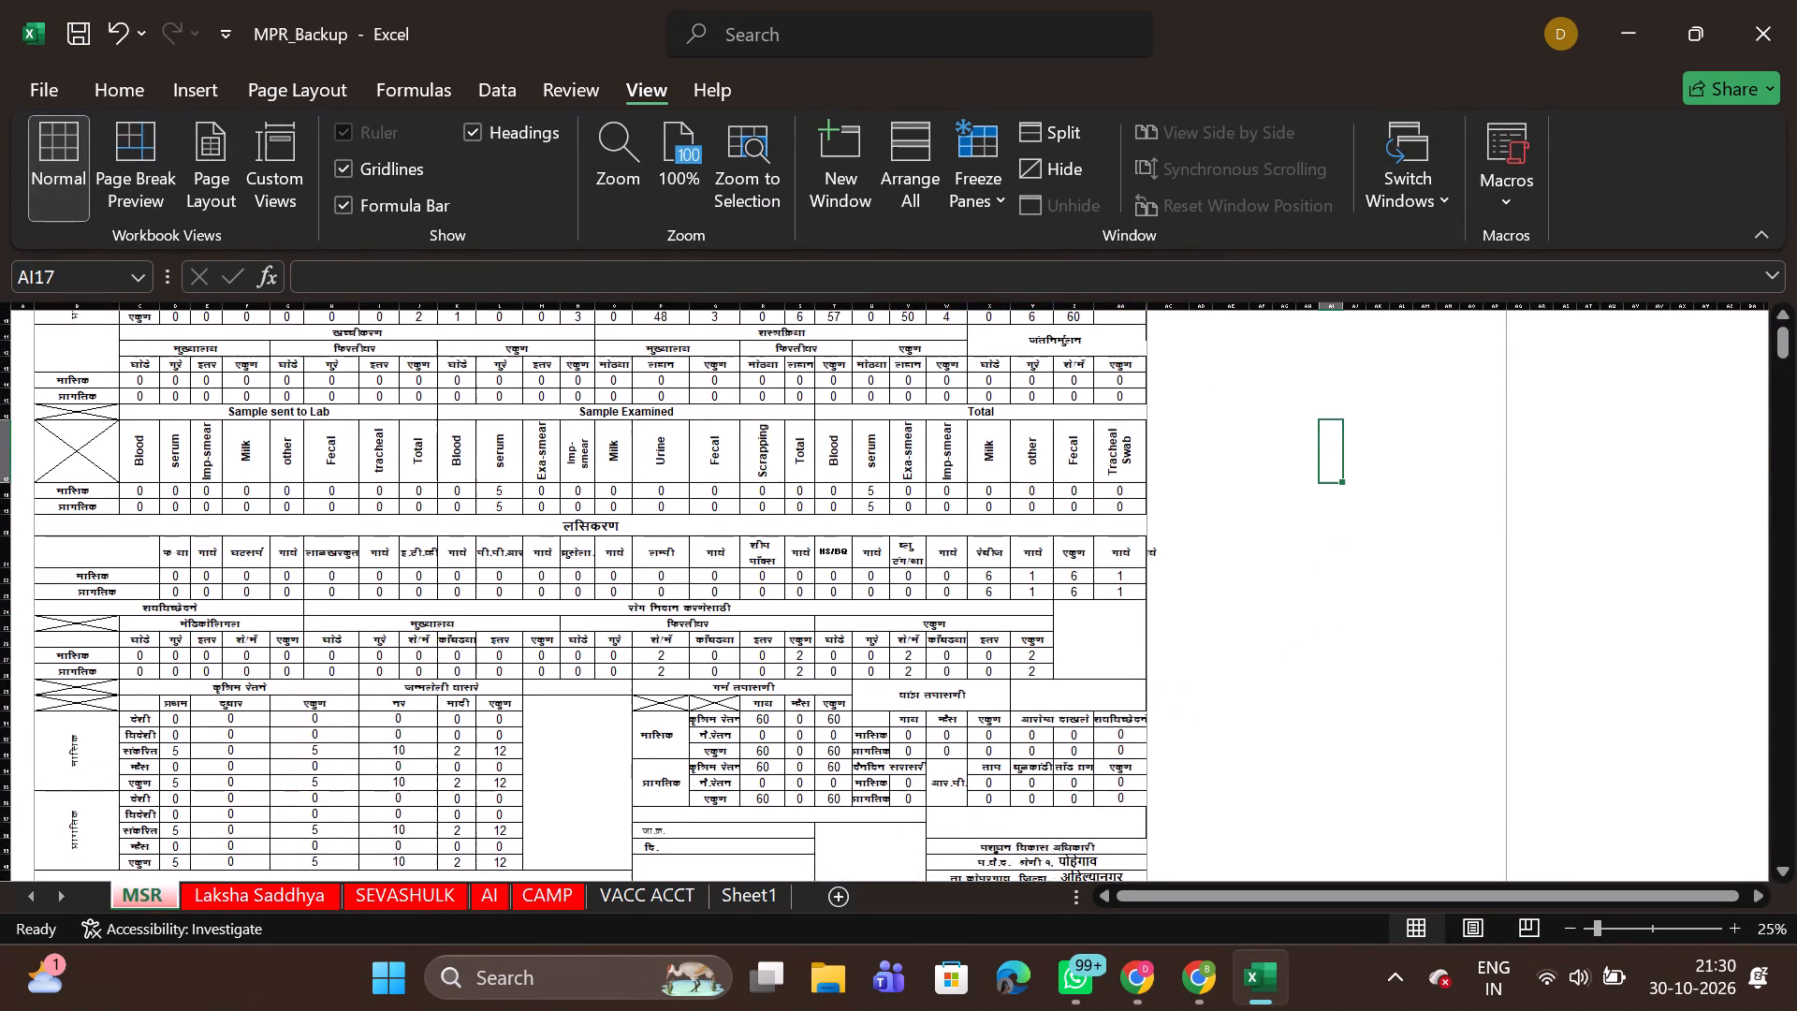
scroll(1335, 572, "down", 1)
scroll(1335, 572, "up", 3)
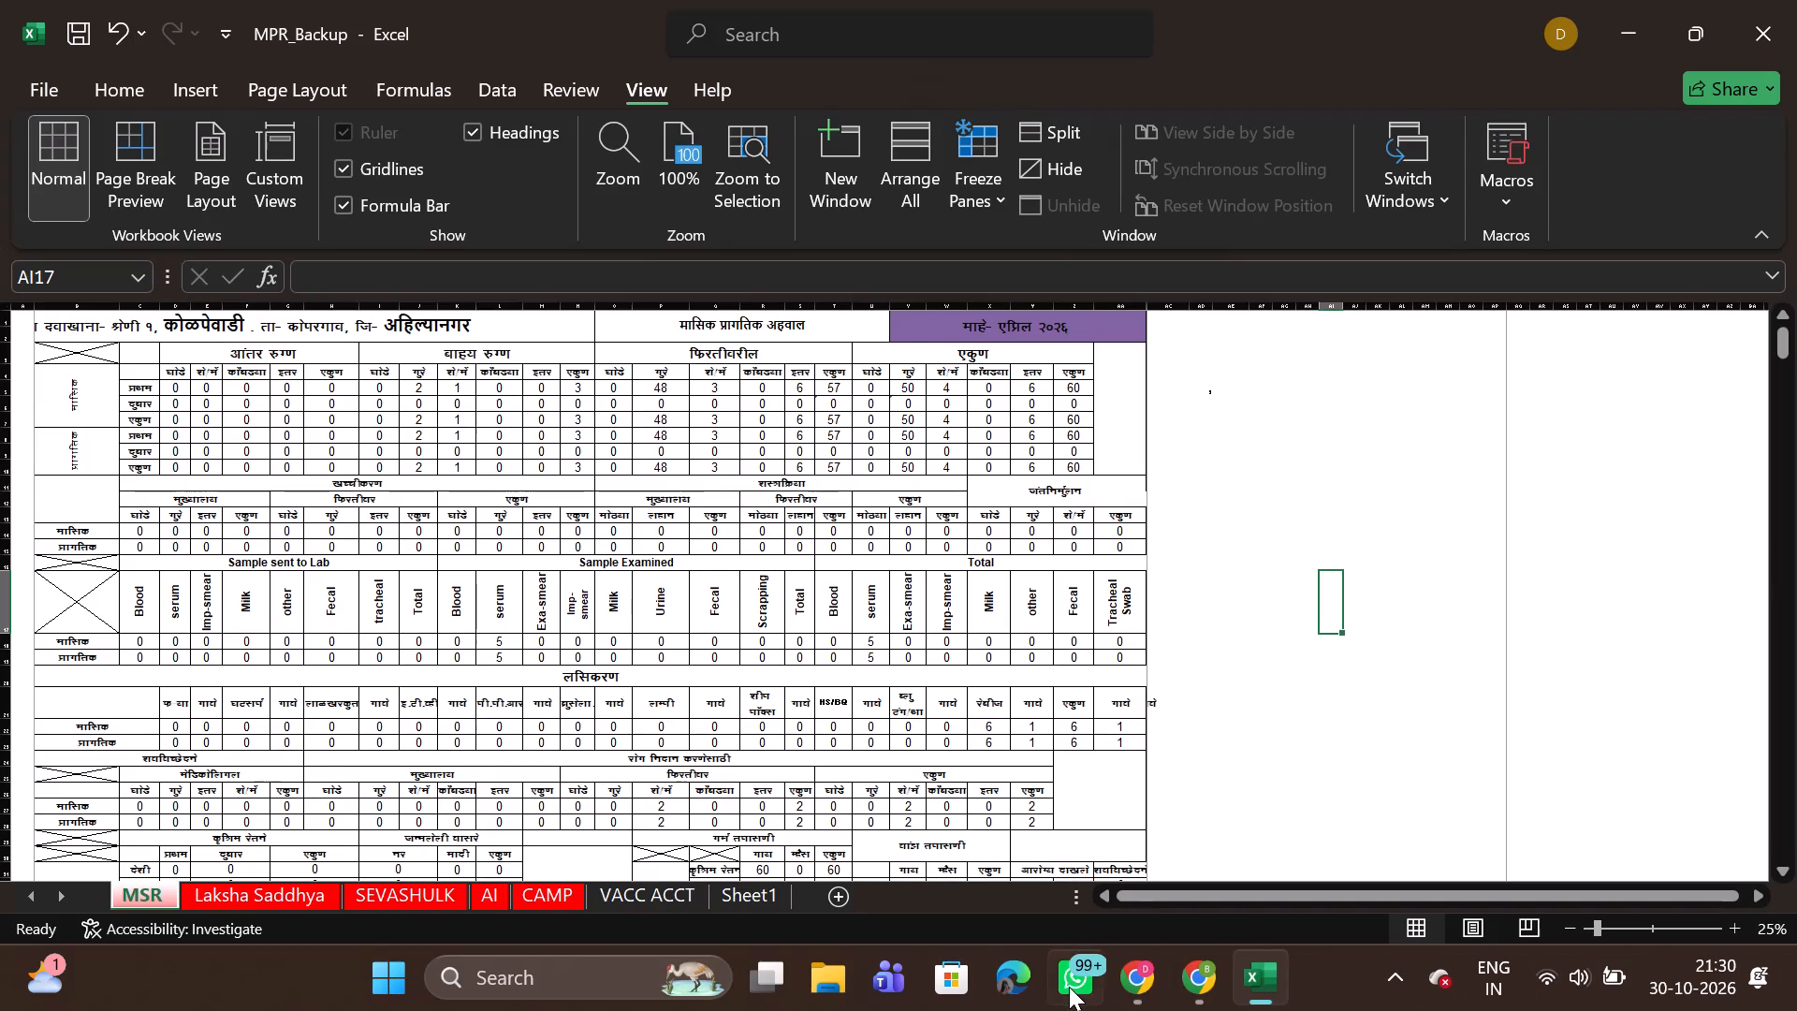
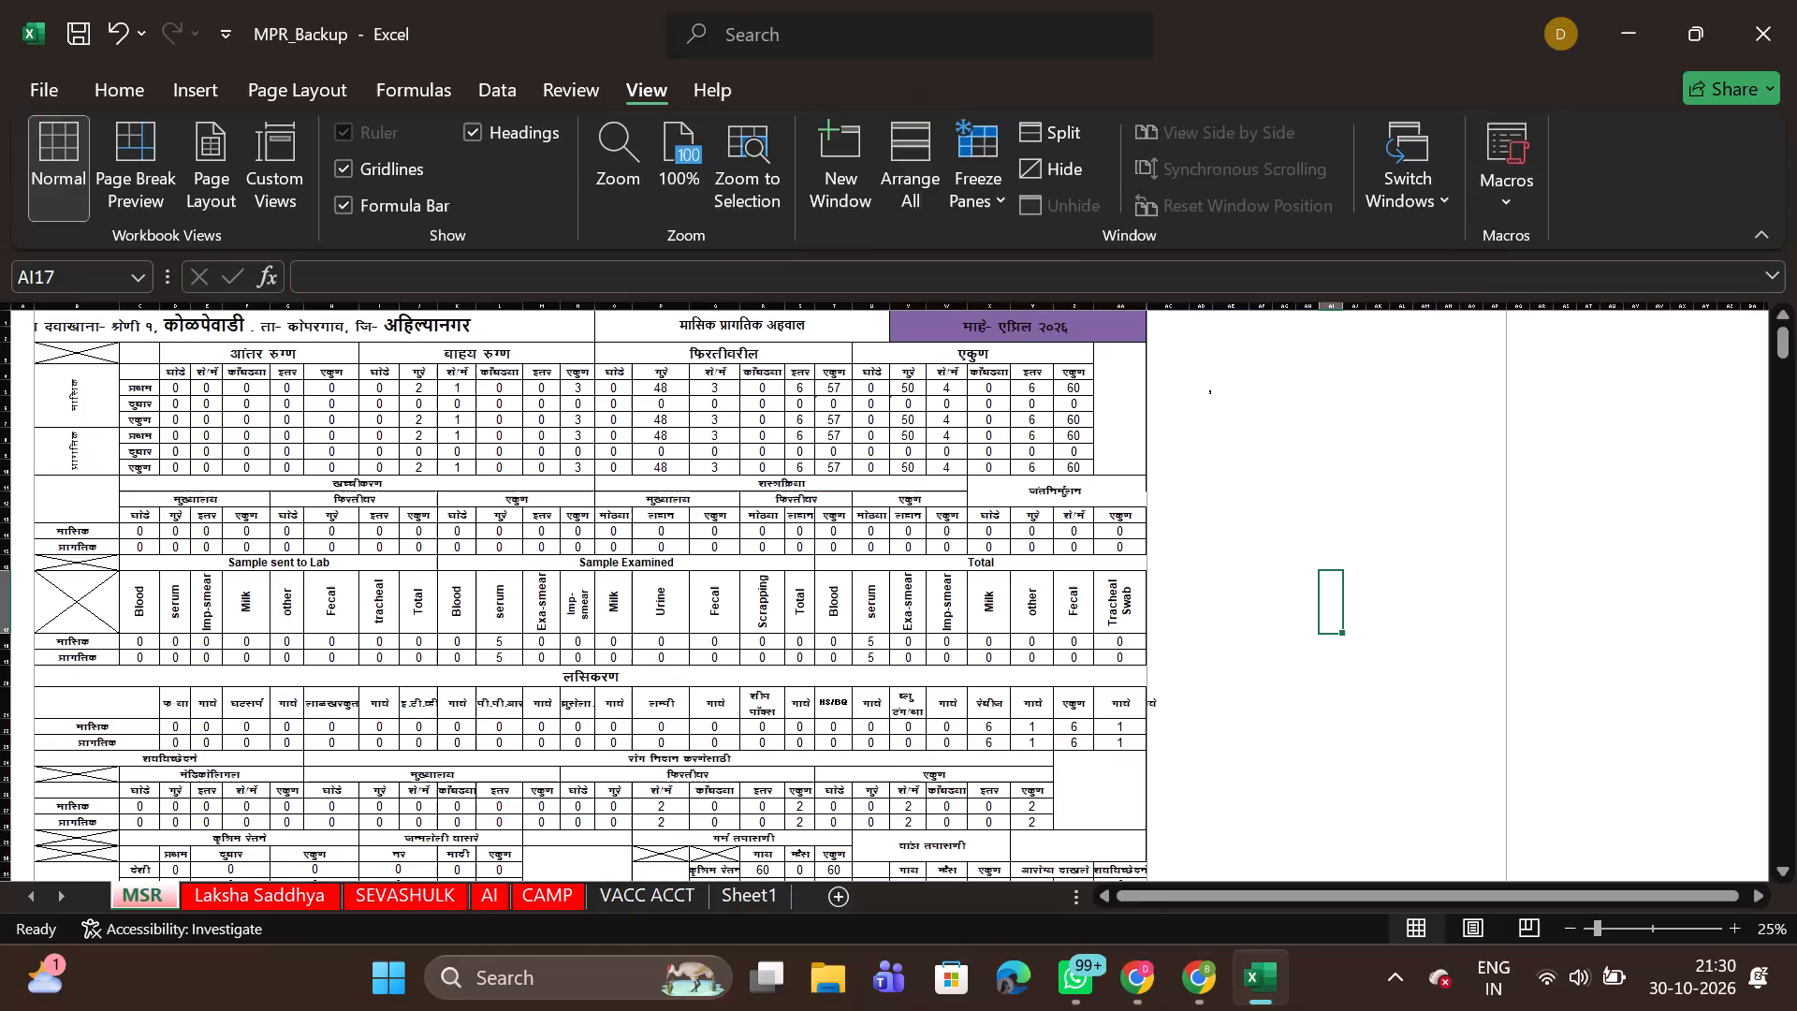
Save a copy of the workbook as MPR_Kolpewadi in the doctor's named Desktop folder, as a macro-free Excel Workbook.
left_click(50, 91)
left_click(92, 522)
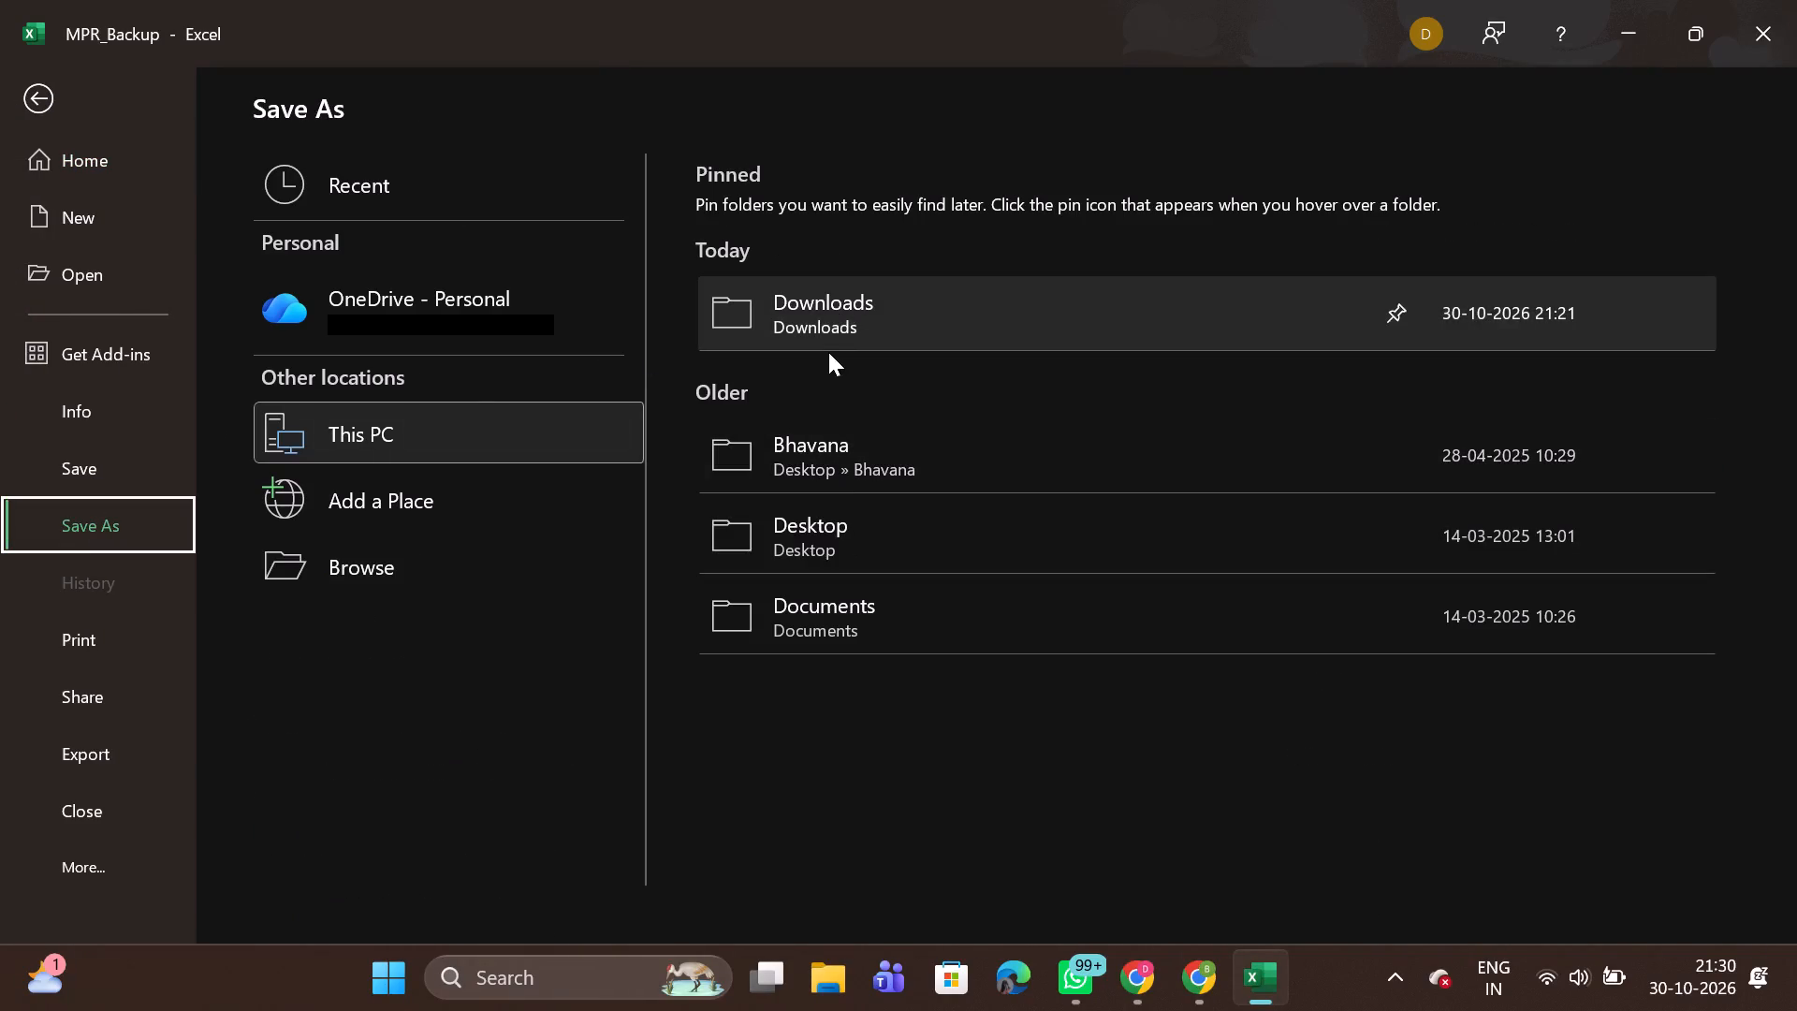
left_click(827, 447)
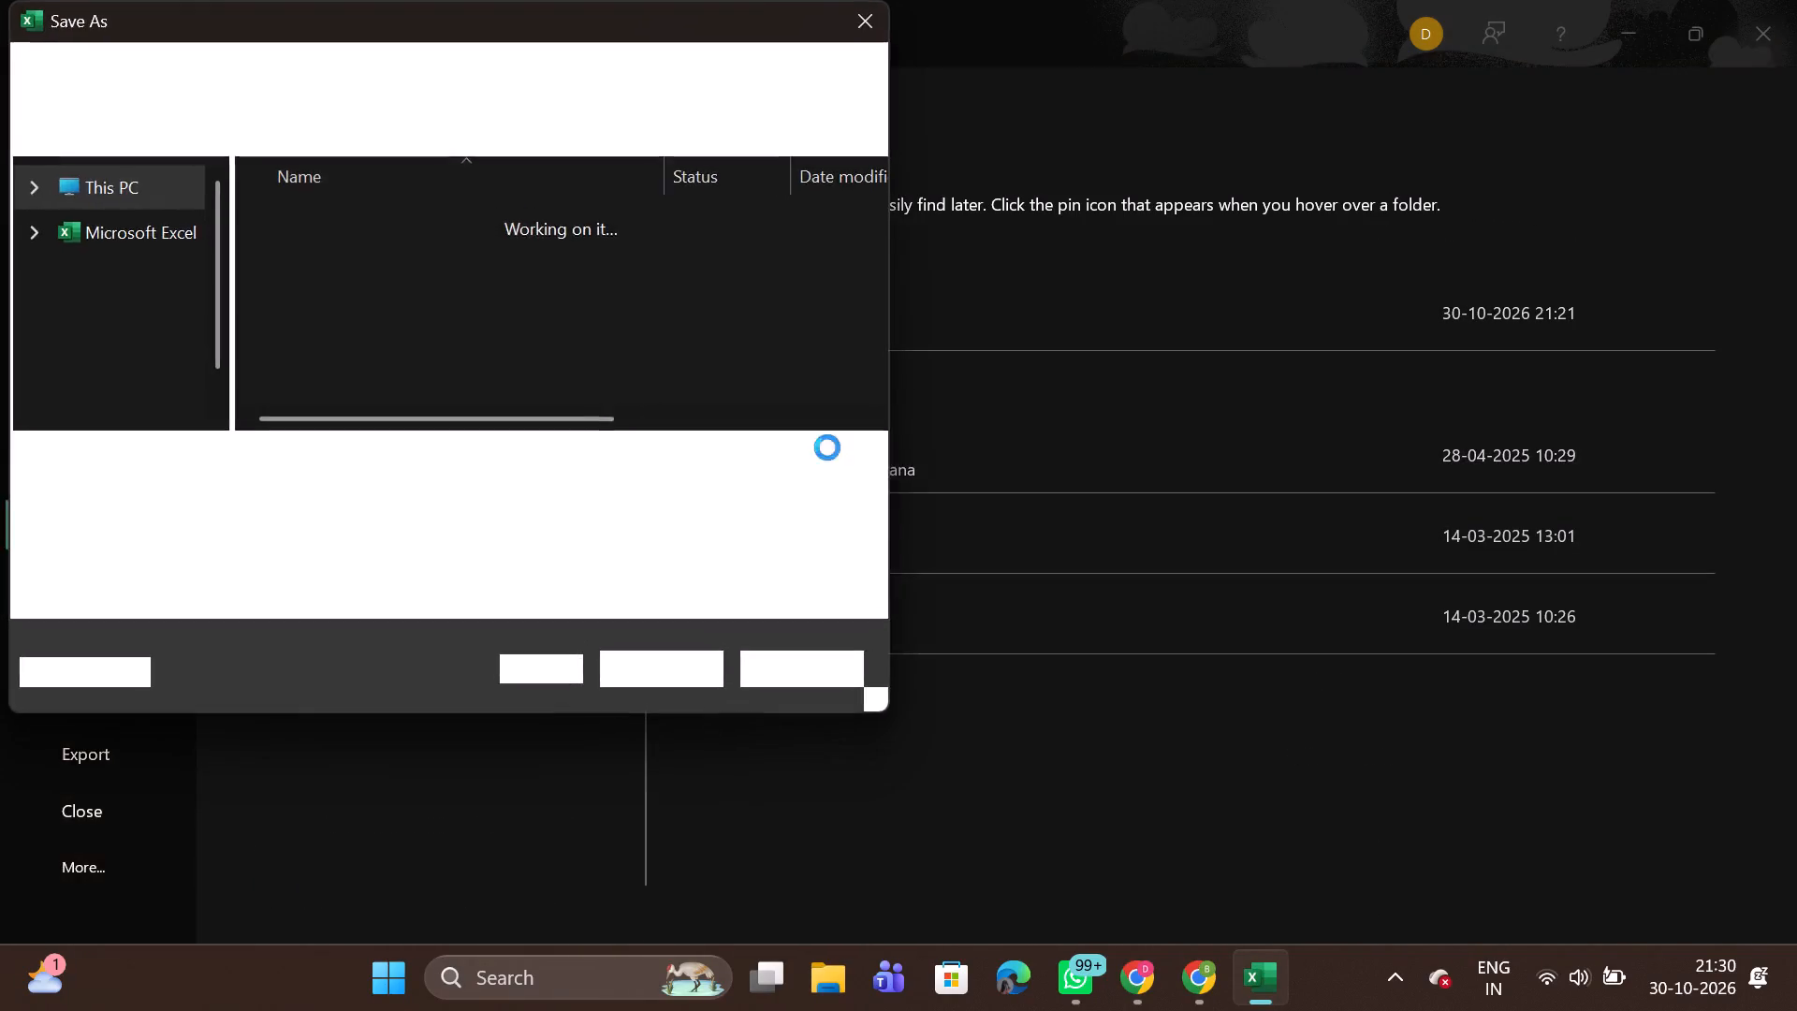
scroll(90, 321, "down", 1)
scroll(90, 321, "up", 1)
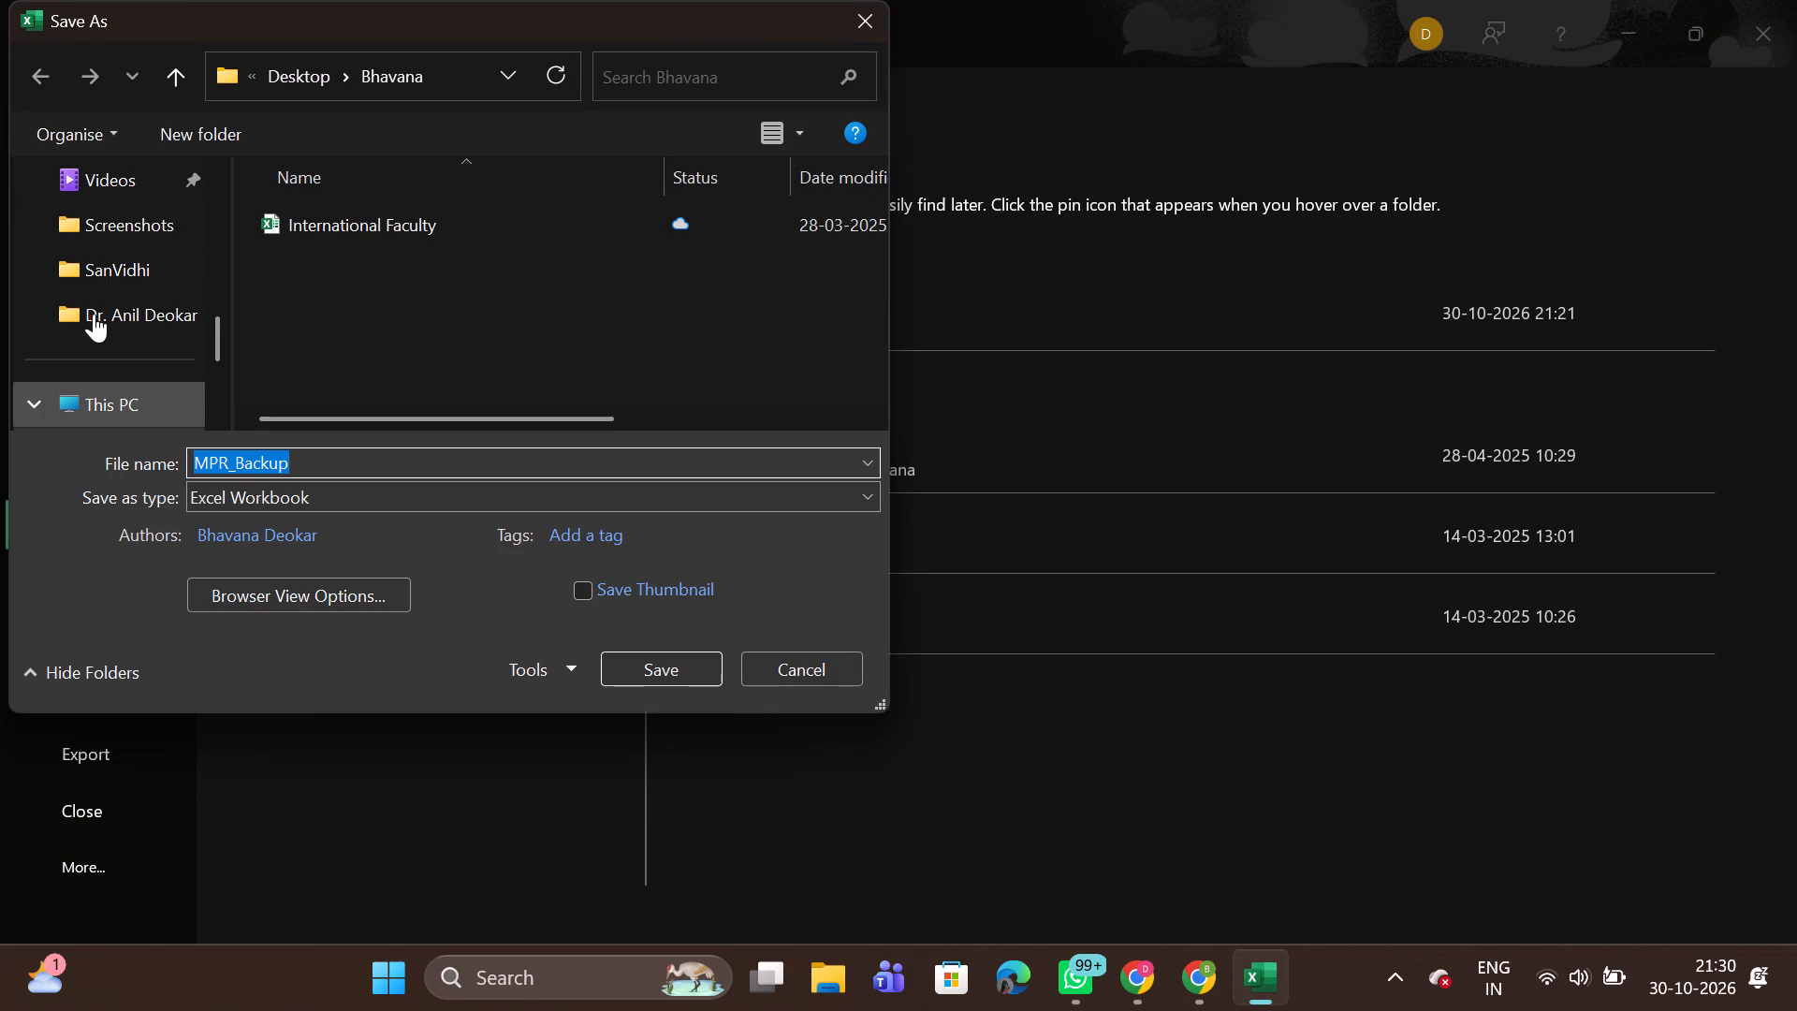
left_click(99, 324)
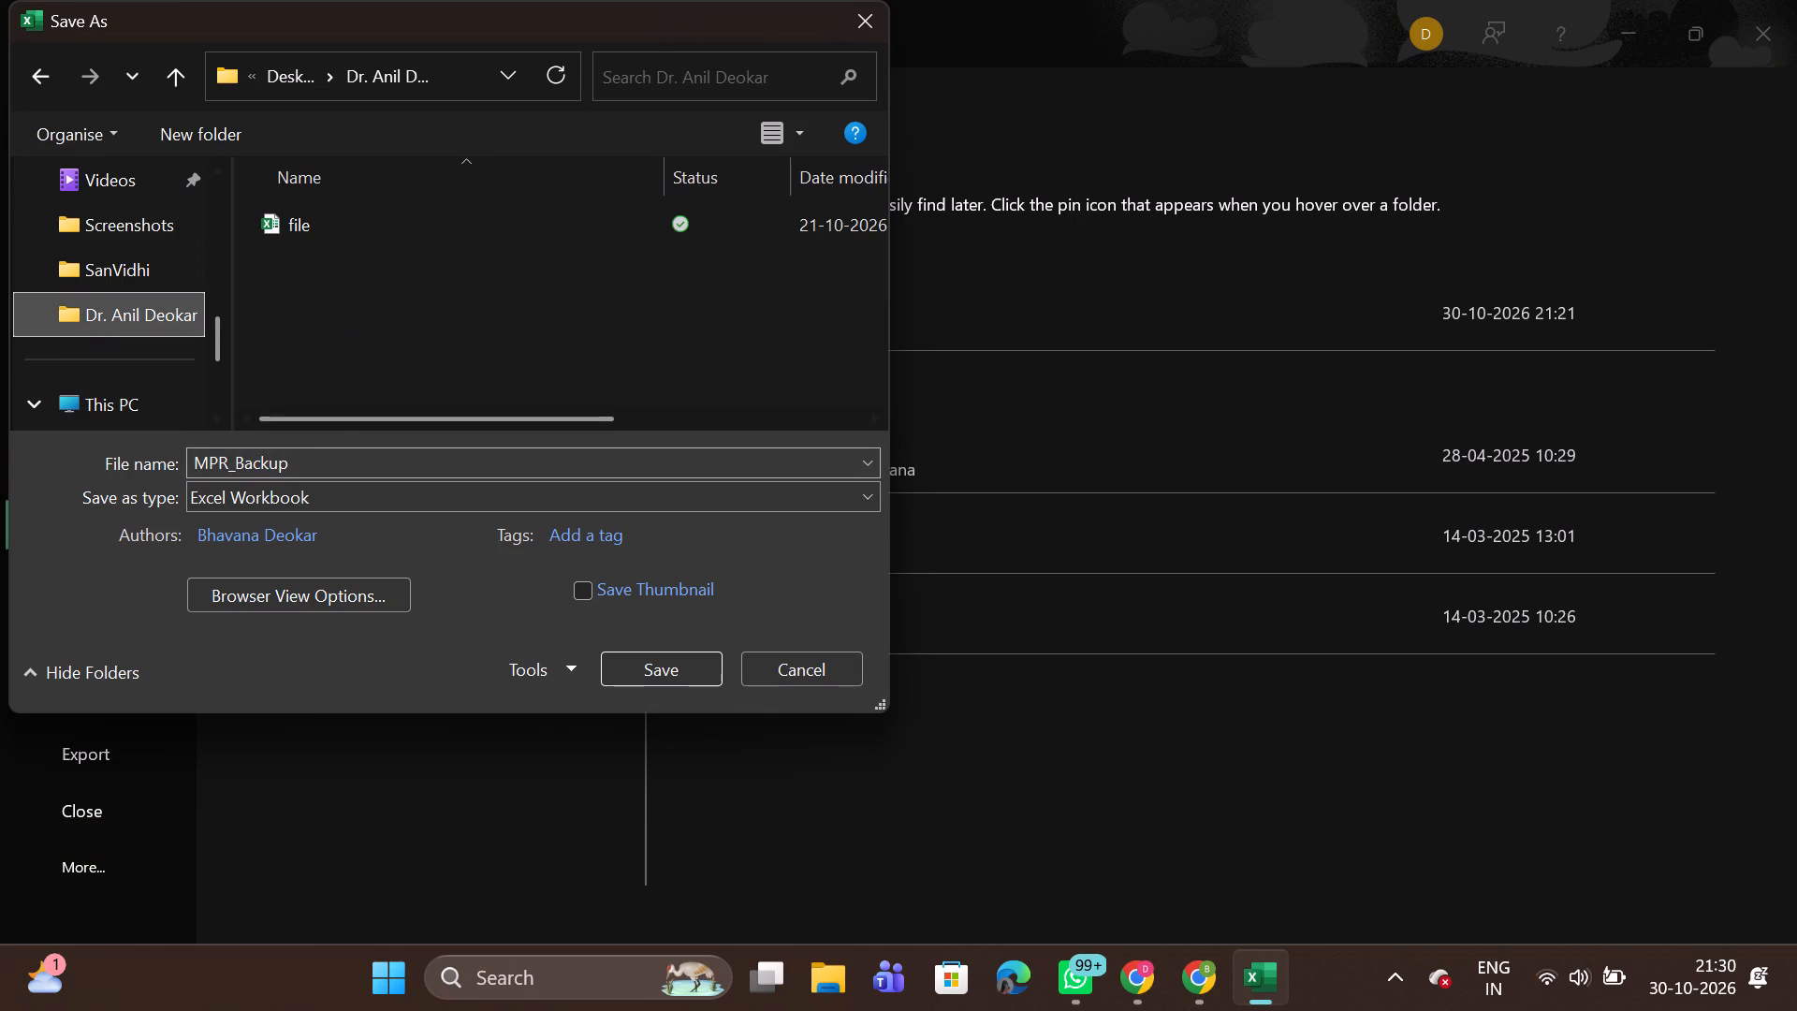
left_click(323, 462)
left_click(323, 462)
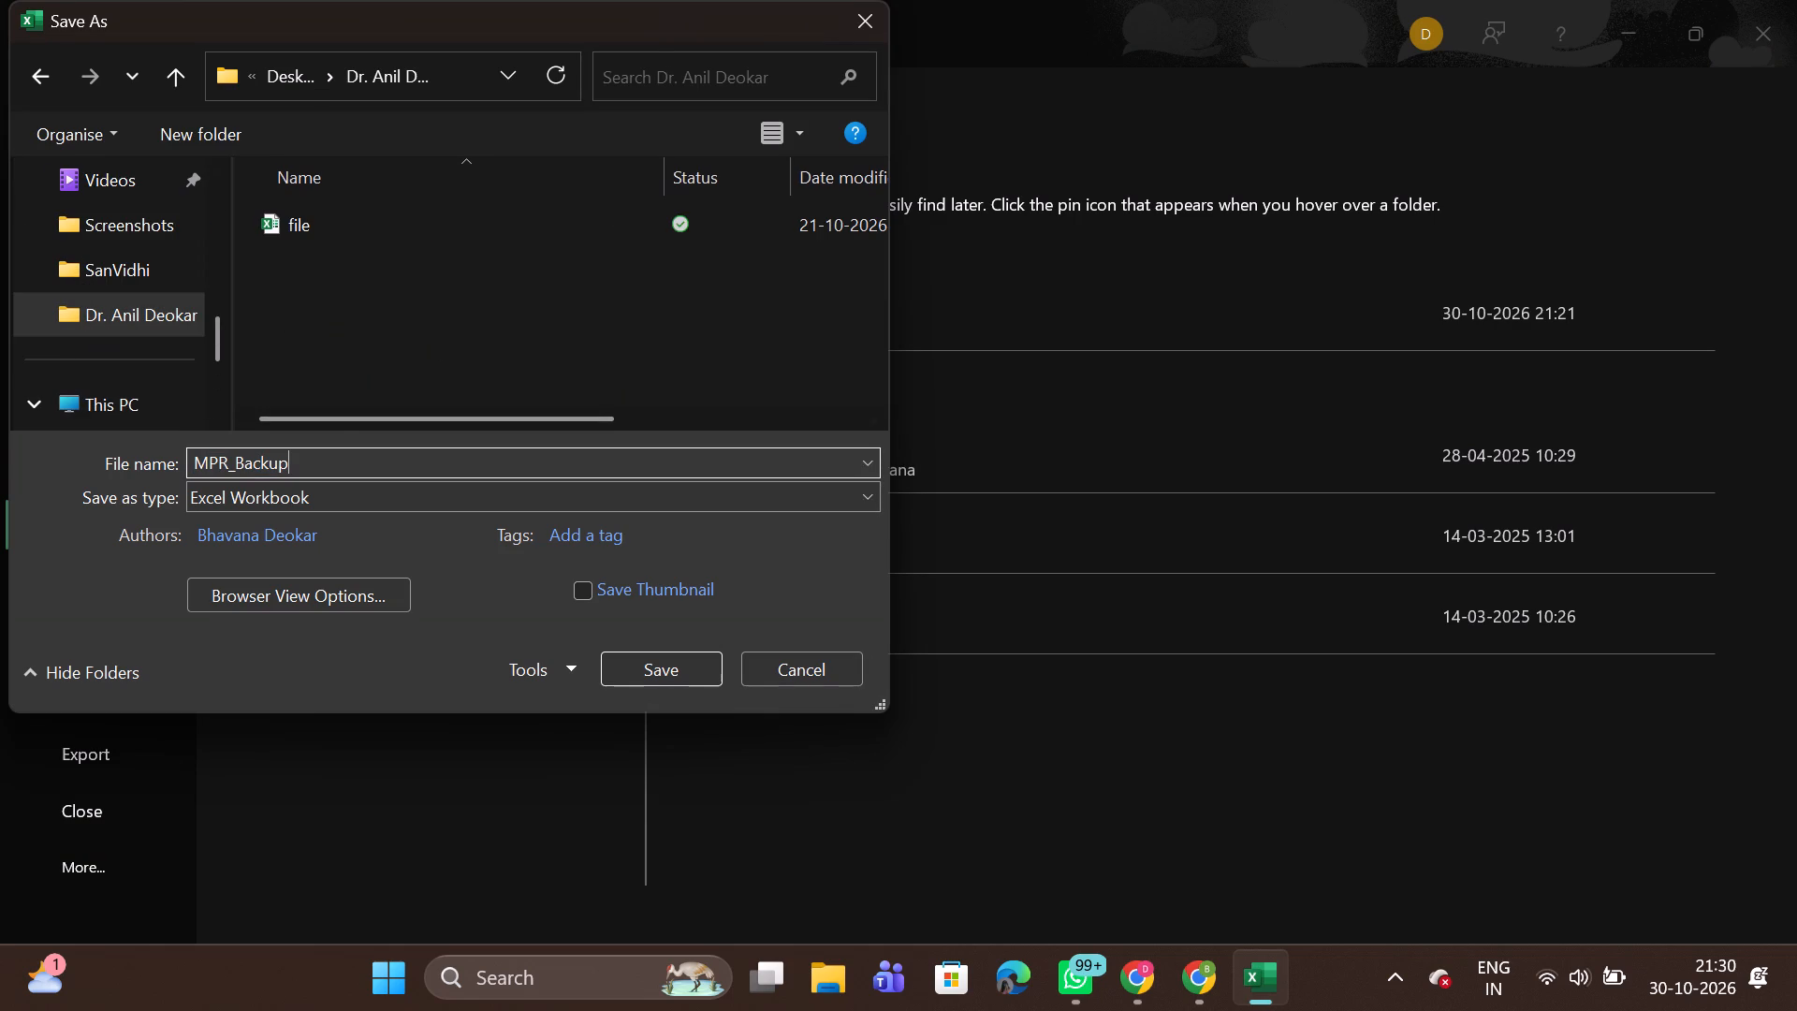
key("BackSpace")
key("BackSpace")
key("BackSpace")
key("BackSpace")
key("BackSpace")
key("BackSpace")
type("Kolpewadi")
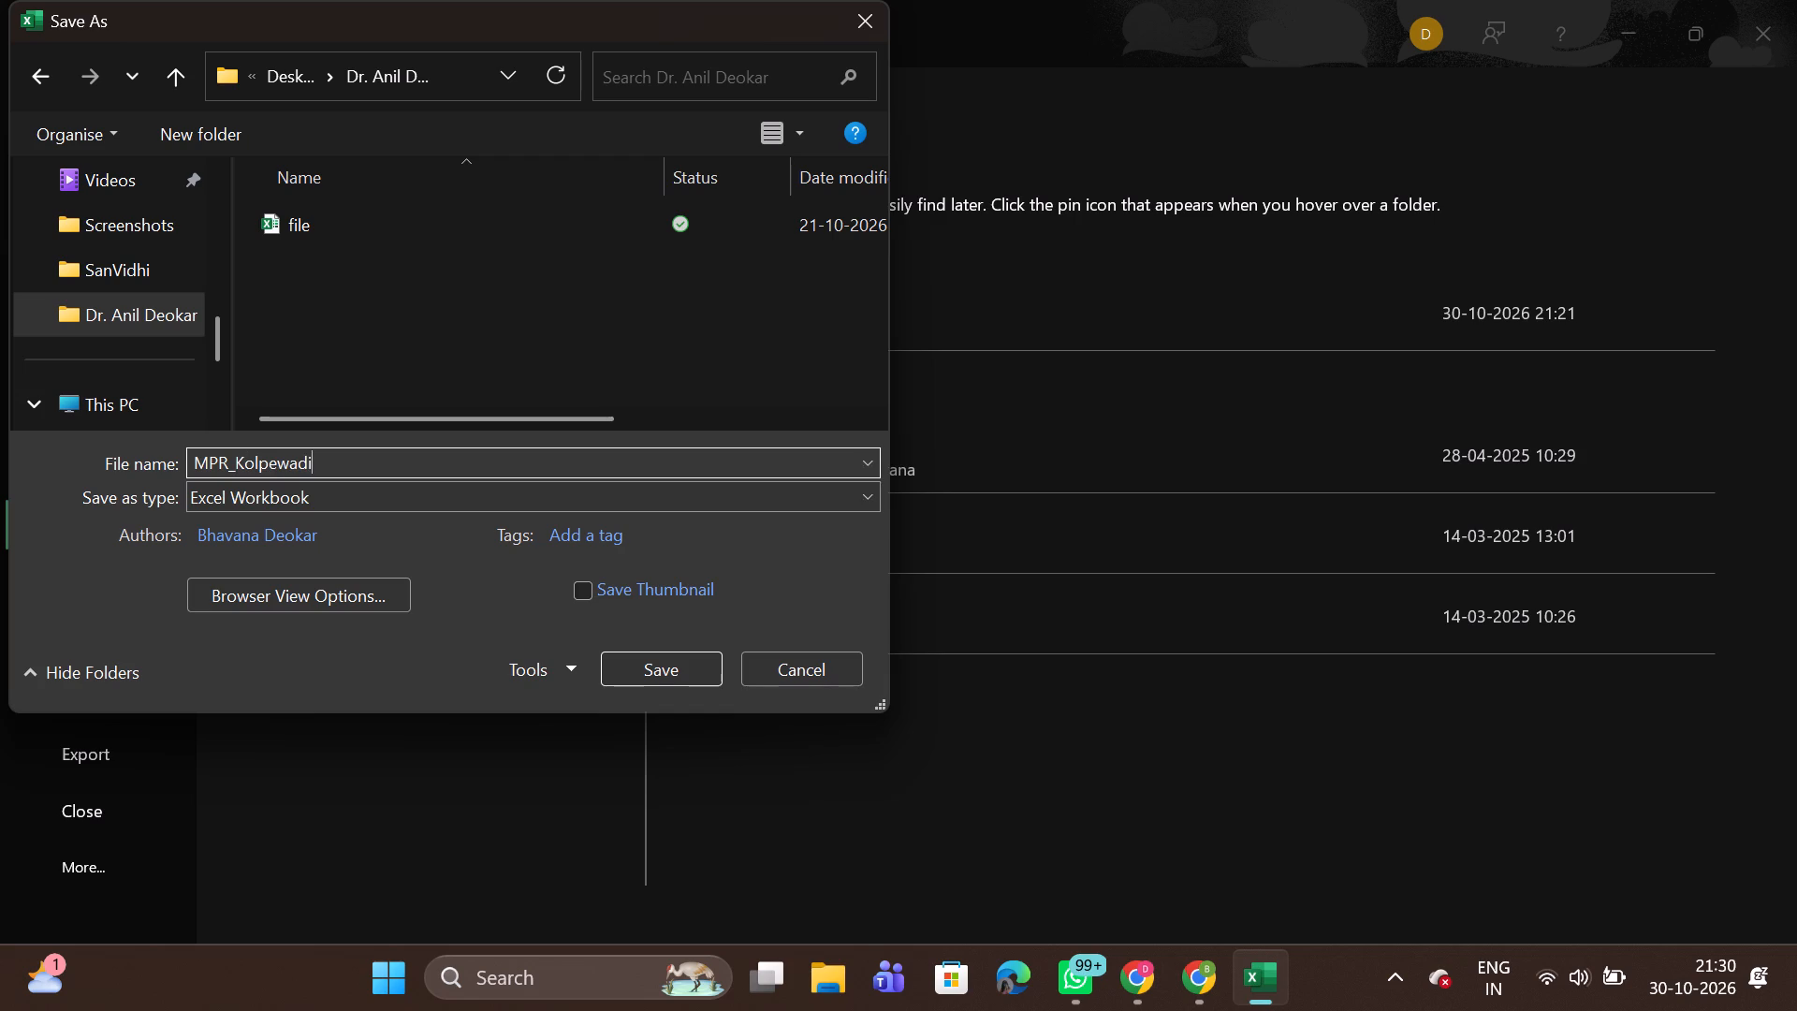
left_click(662, 662)
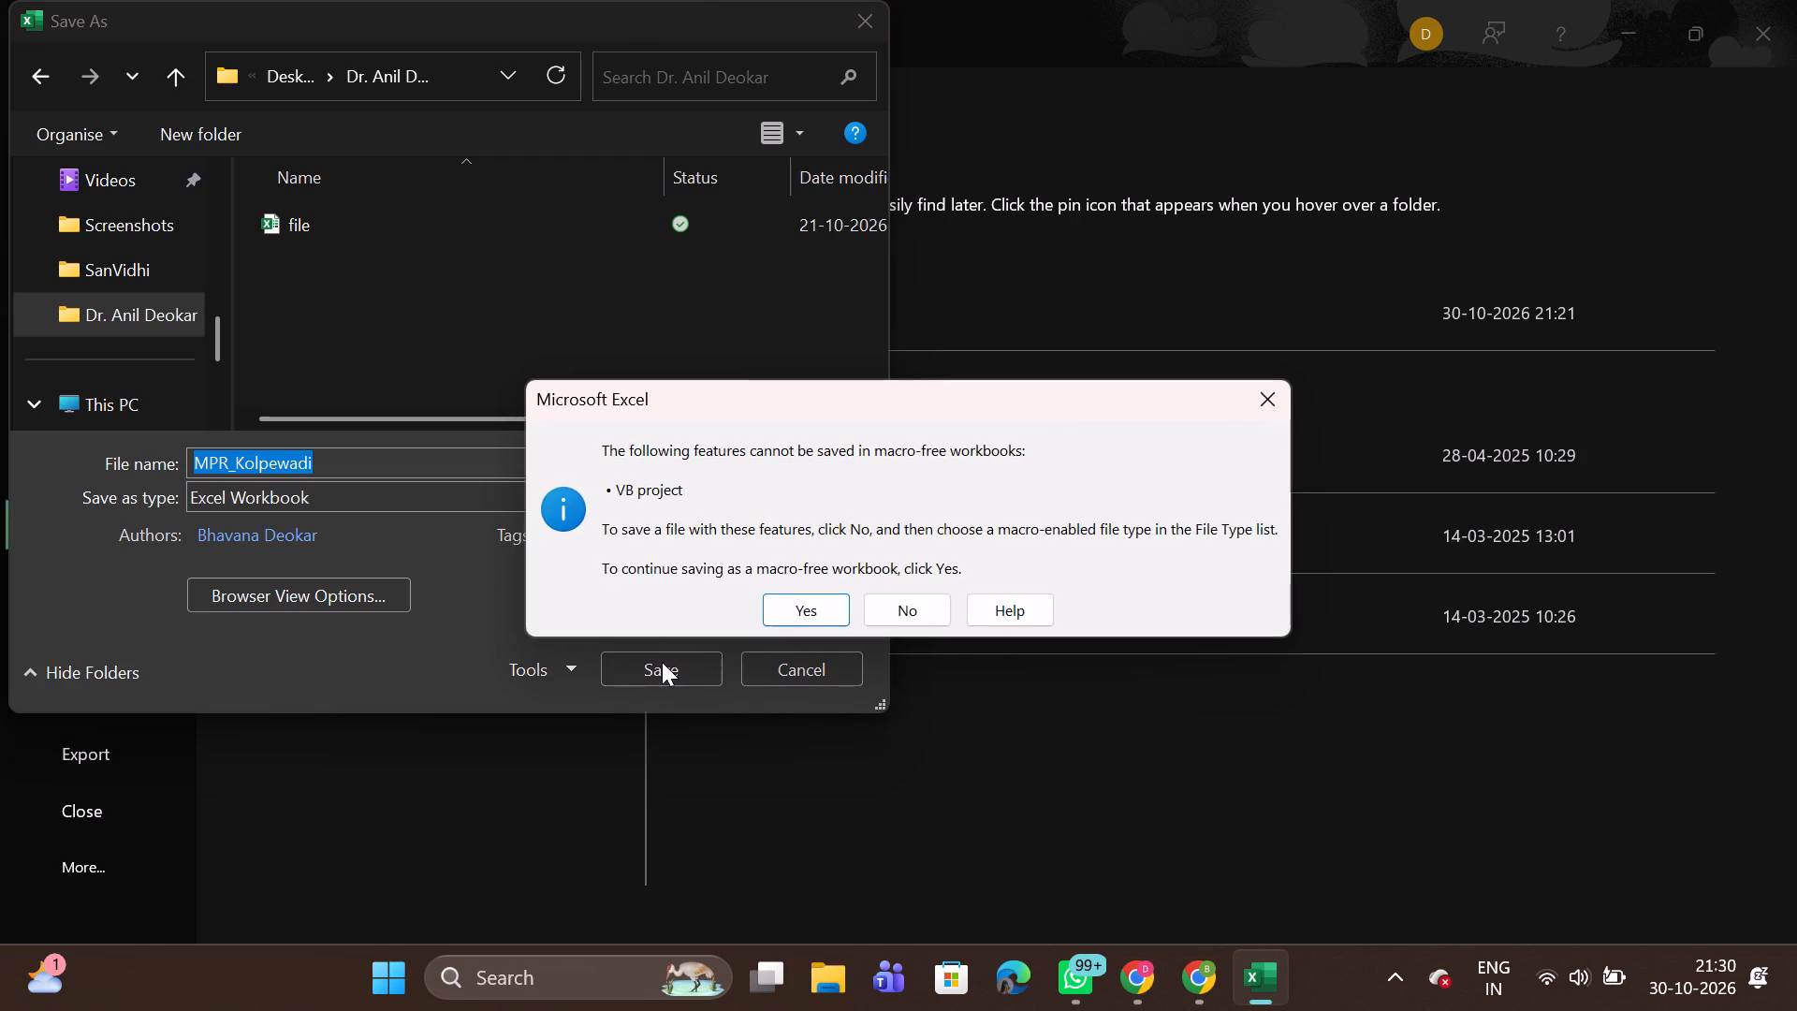
left_click(808, 612)
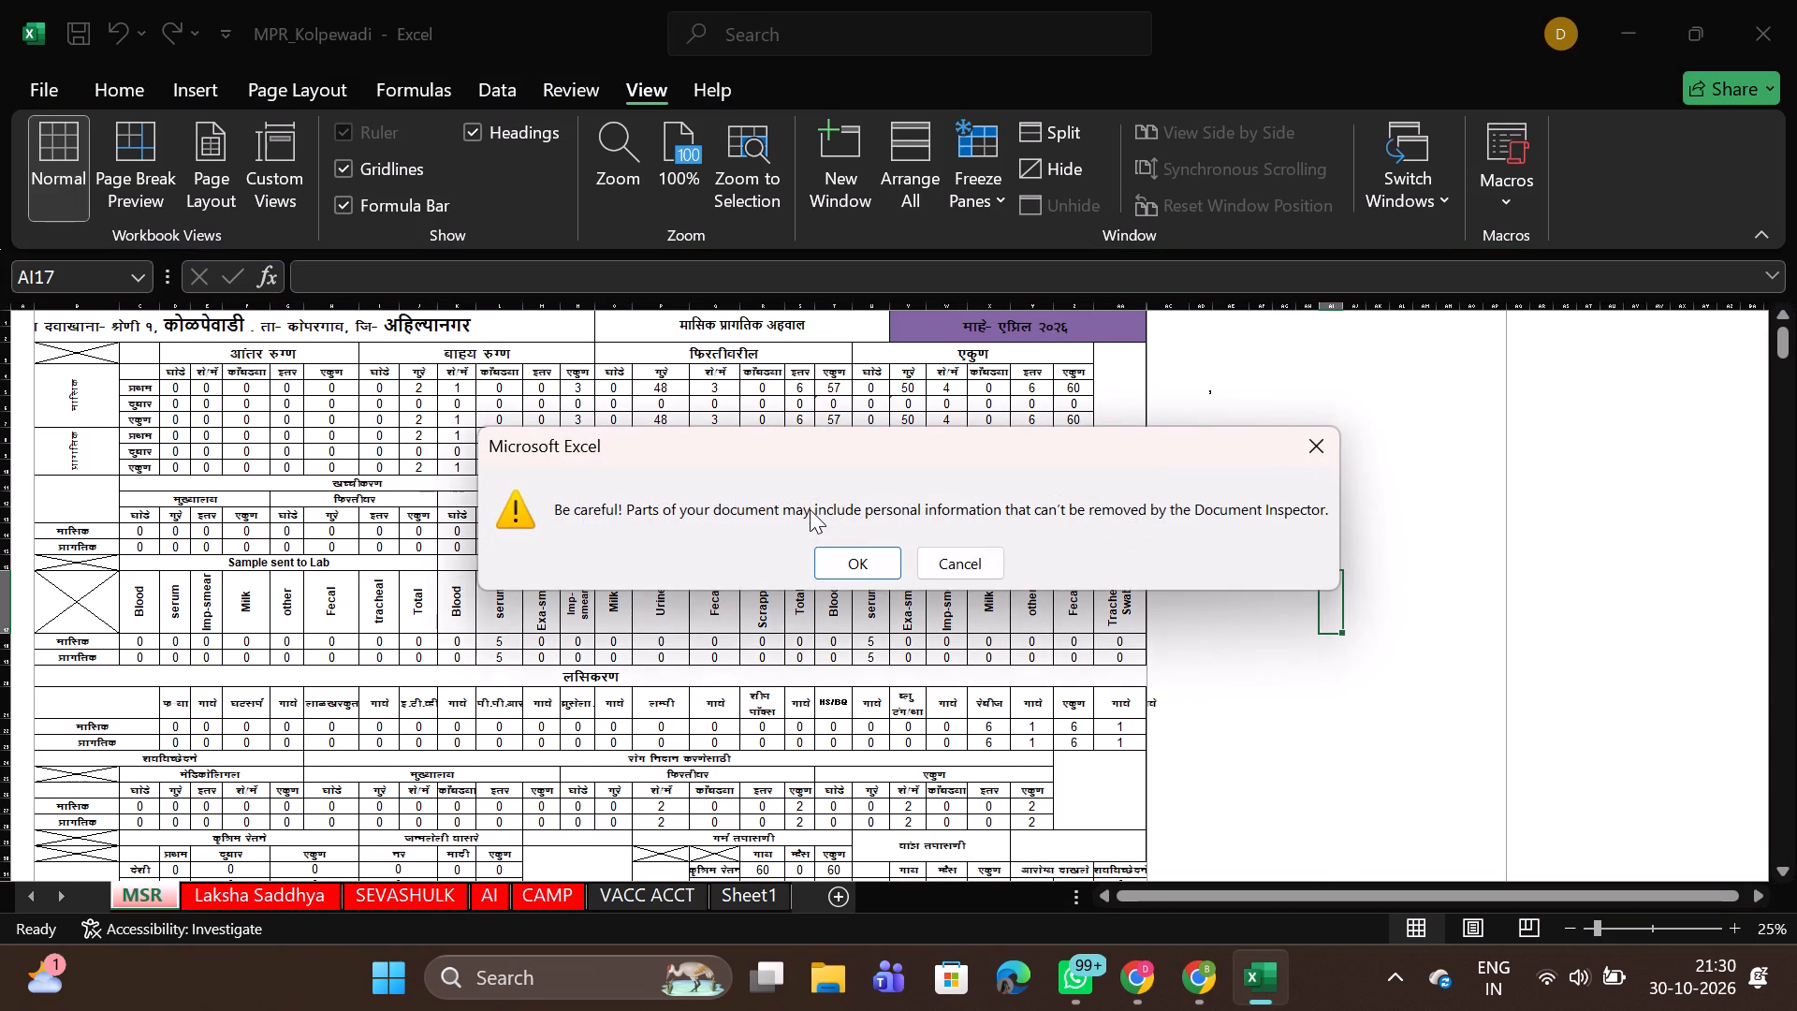
Finish saving the MPR_Kolpewadi workbook.
left_click(853, 552)
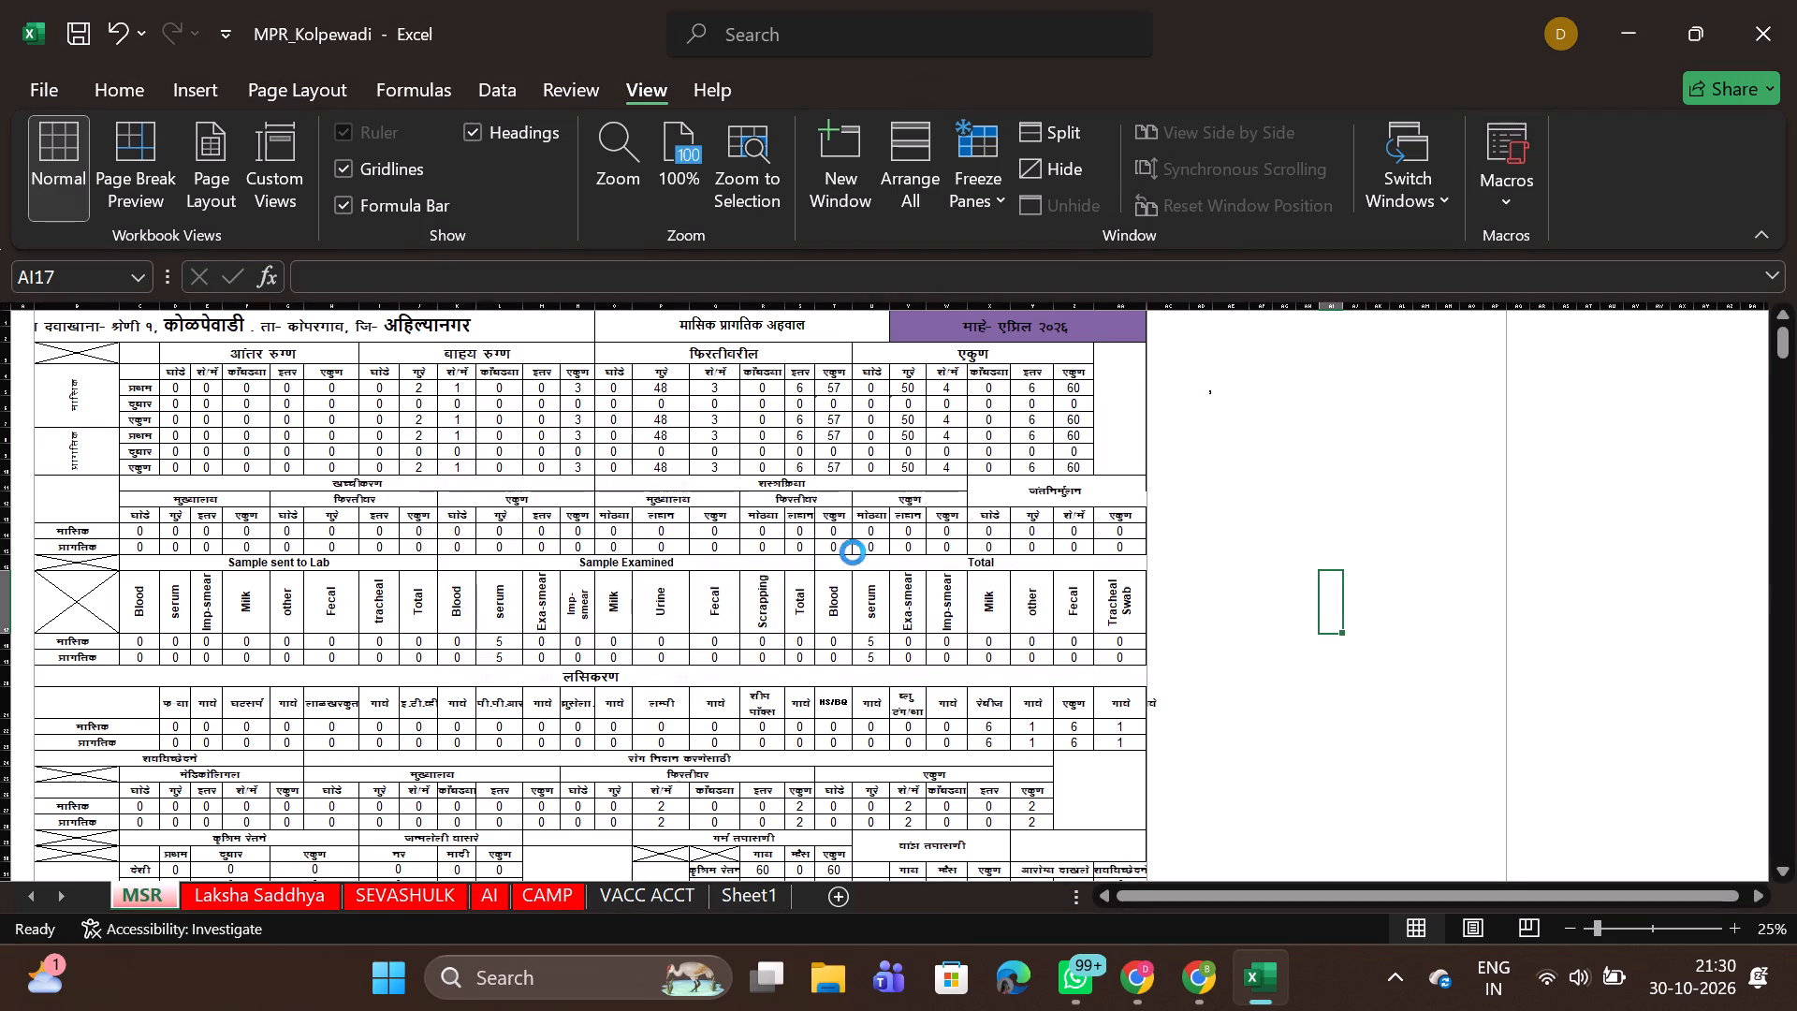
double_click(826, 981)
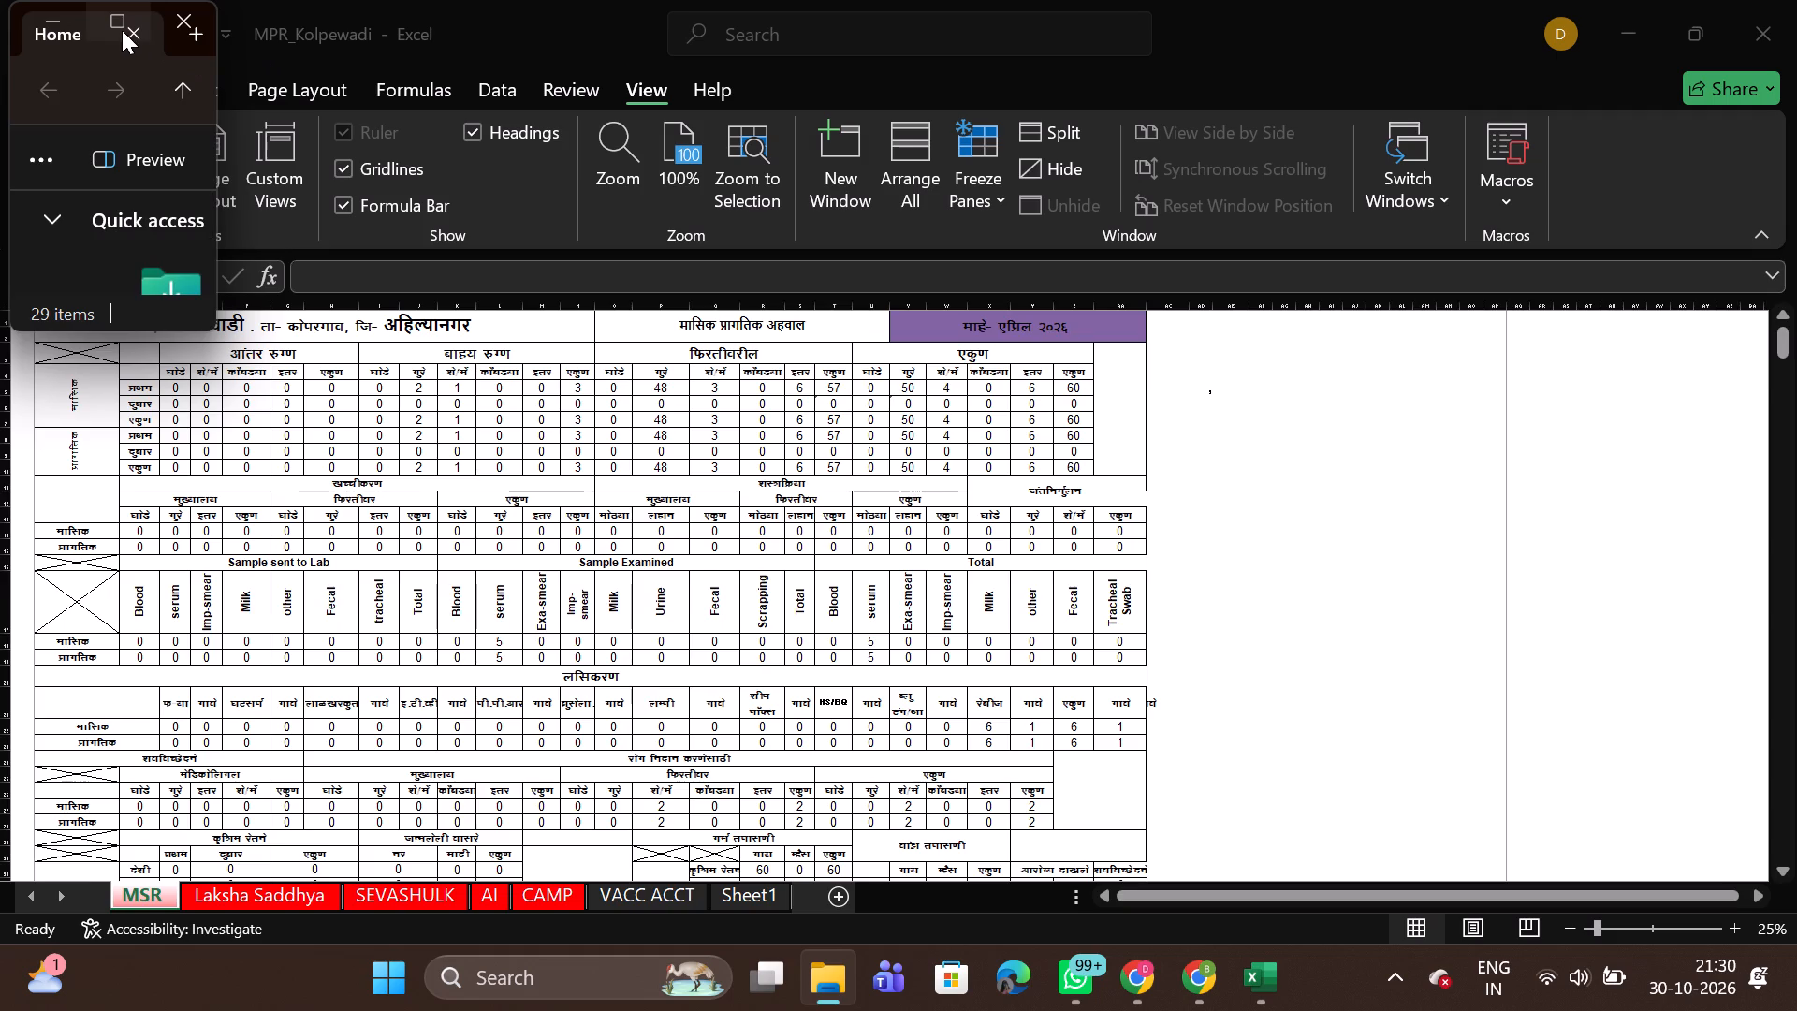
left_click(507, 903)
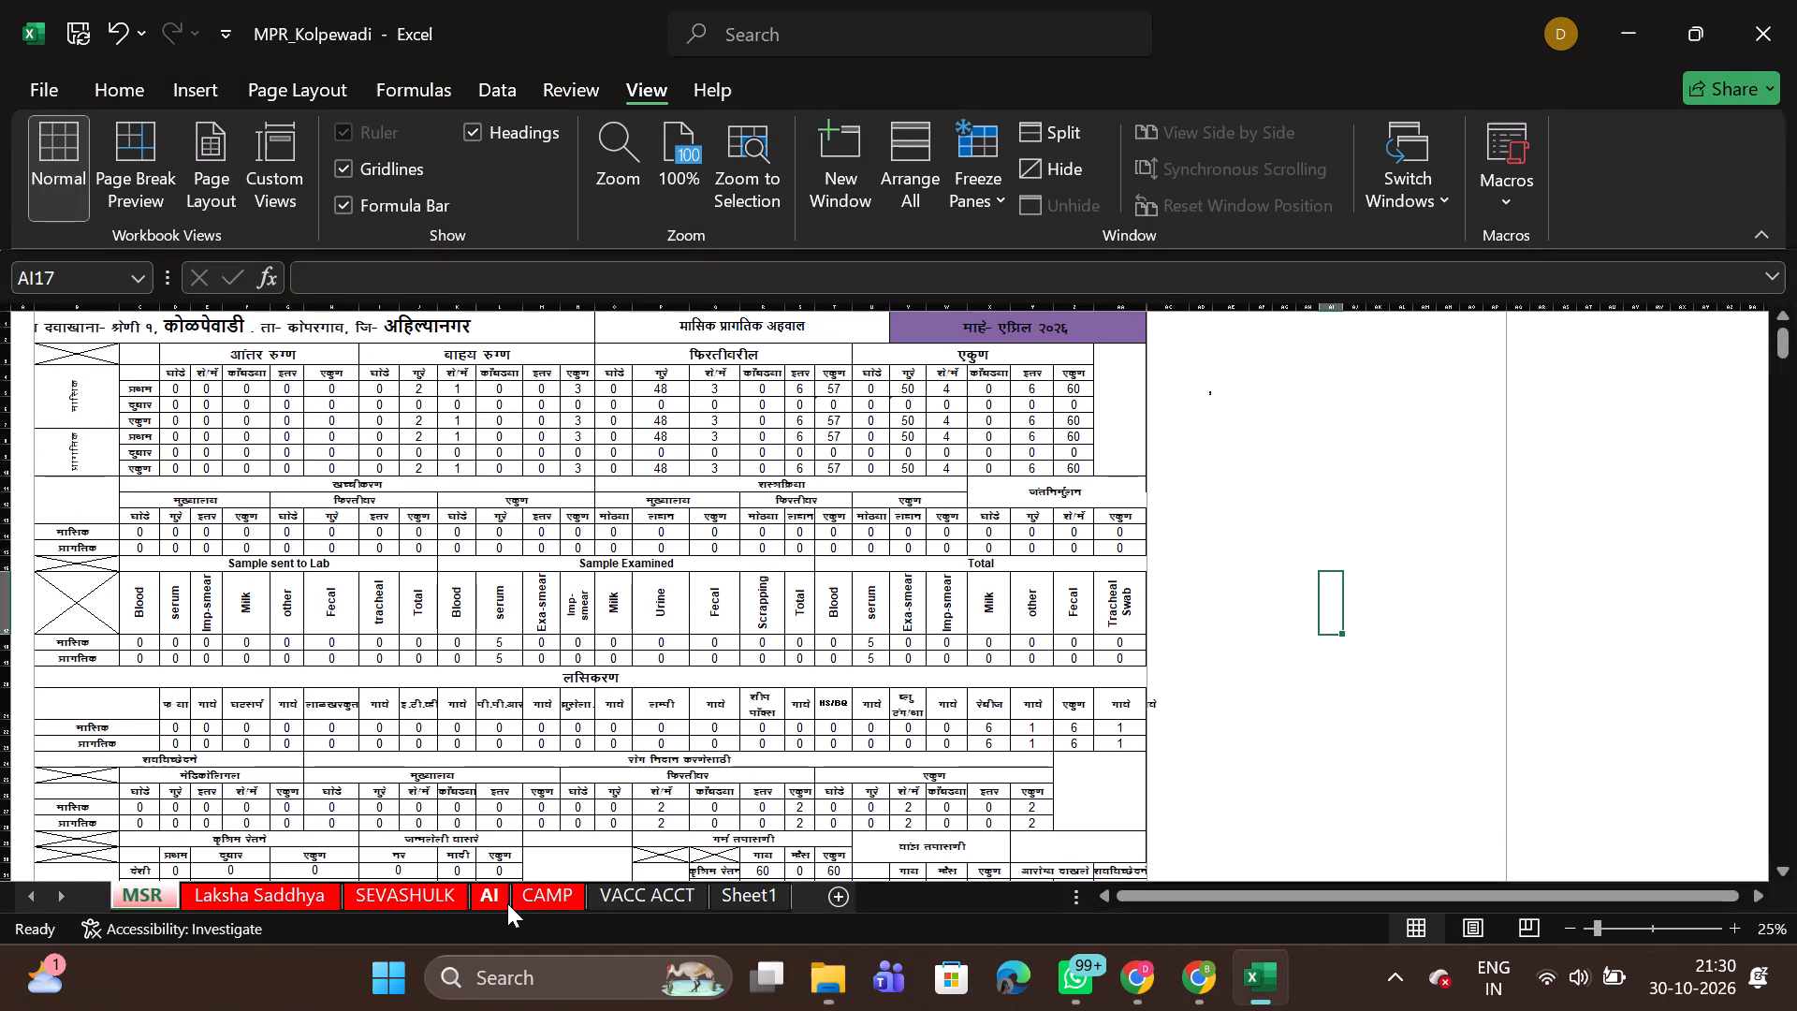
Change the VACC ACCT and CAMP sheets from Page Break Preview to Normal view.
left_click(544, 901)
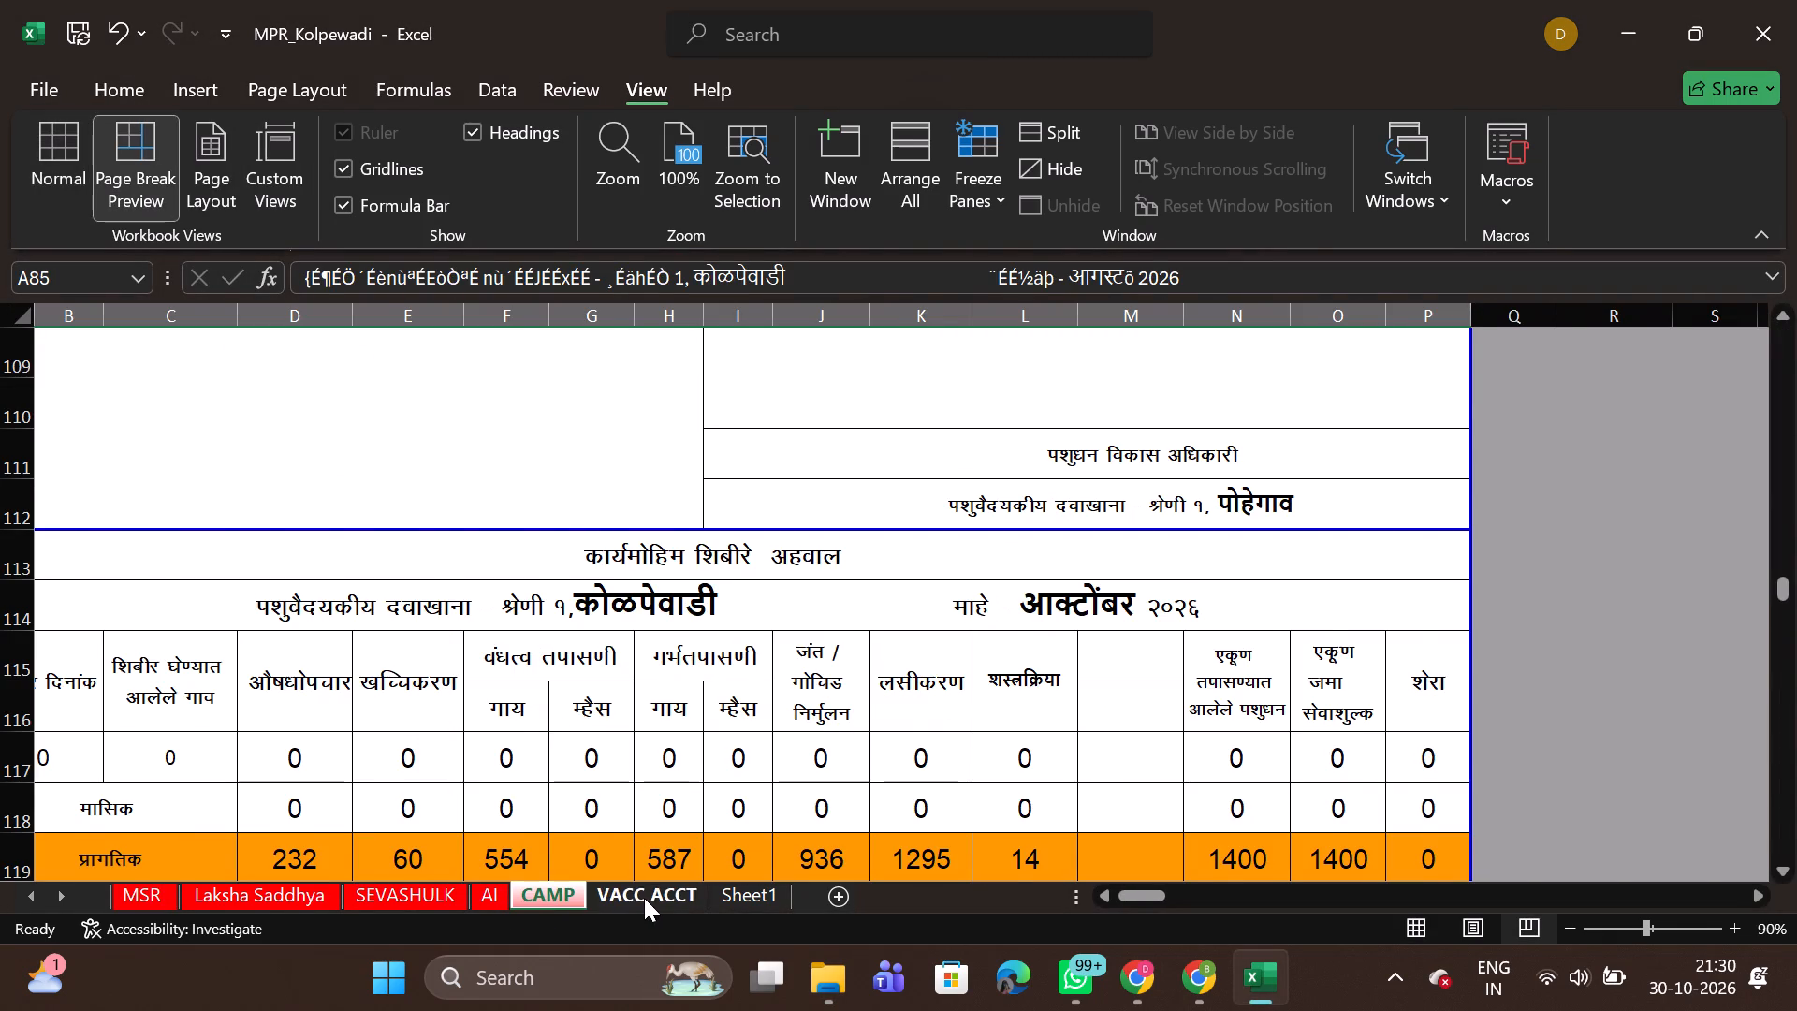
left_click(644, 898)
scroll(748, 740, "down", 1)
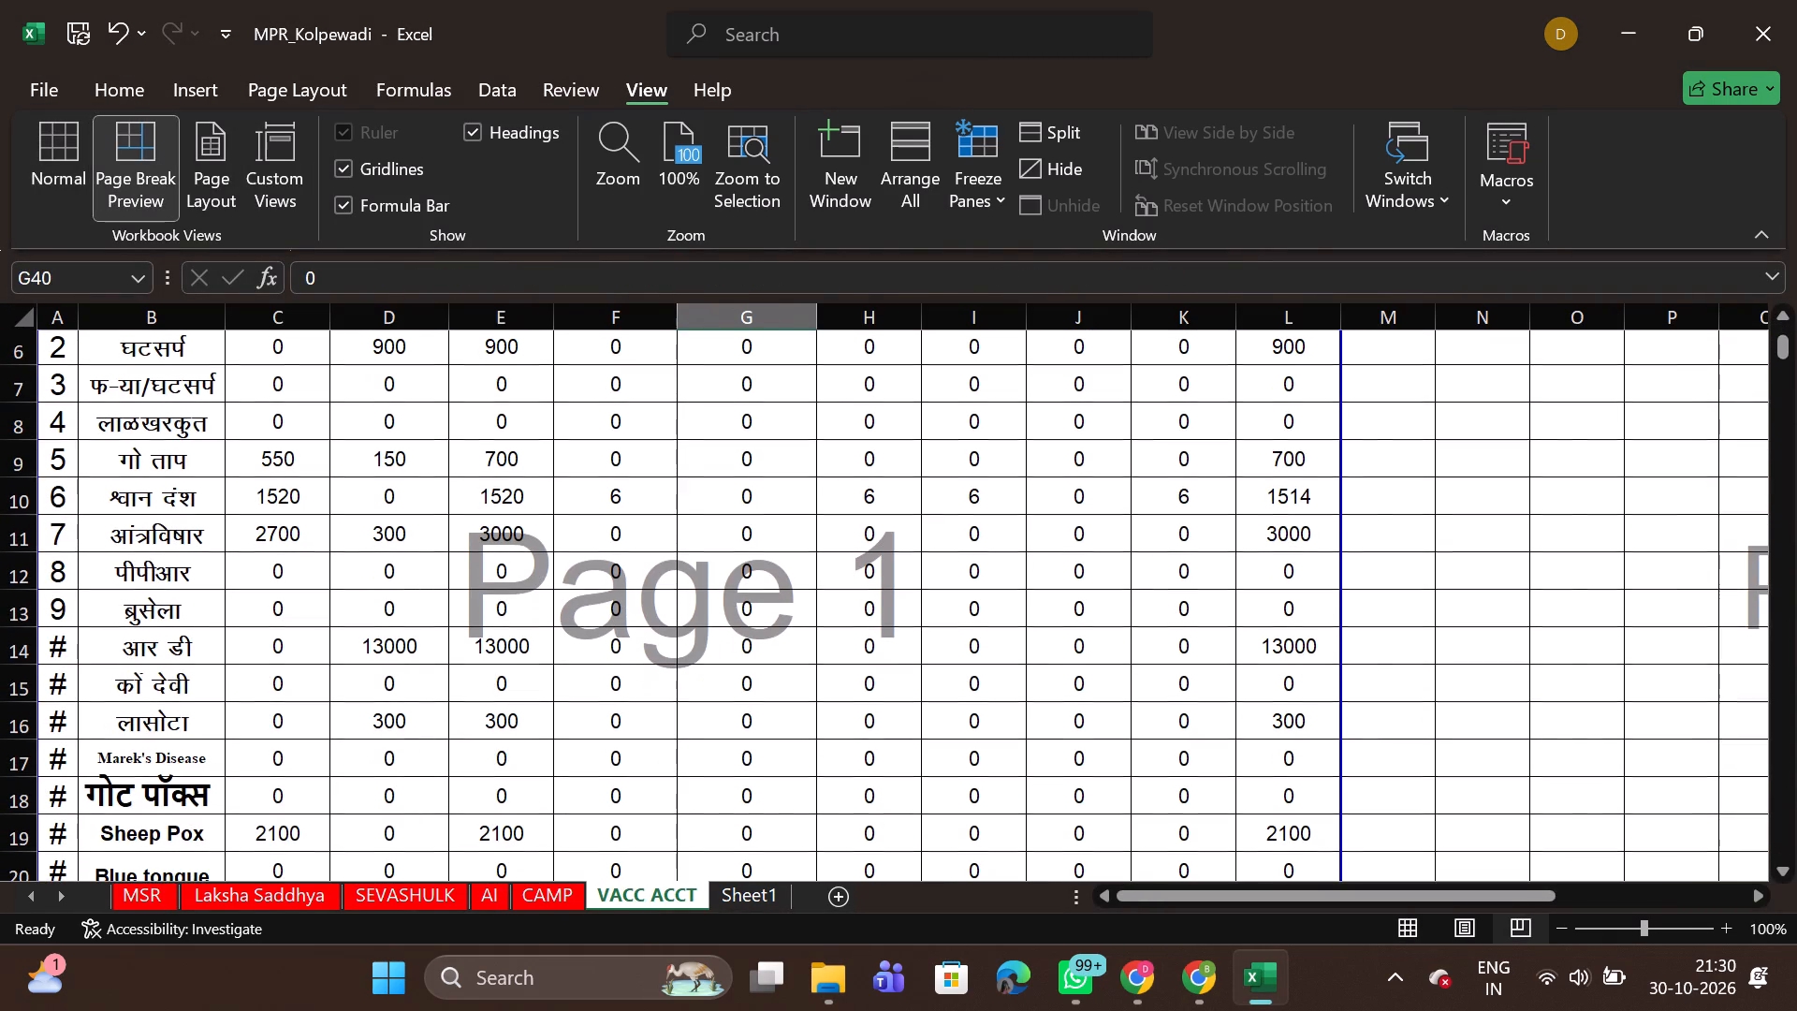
left_click(61, 162)
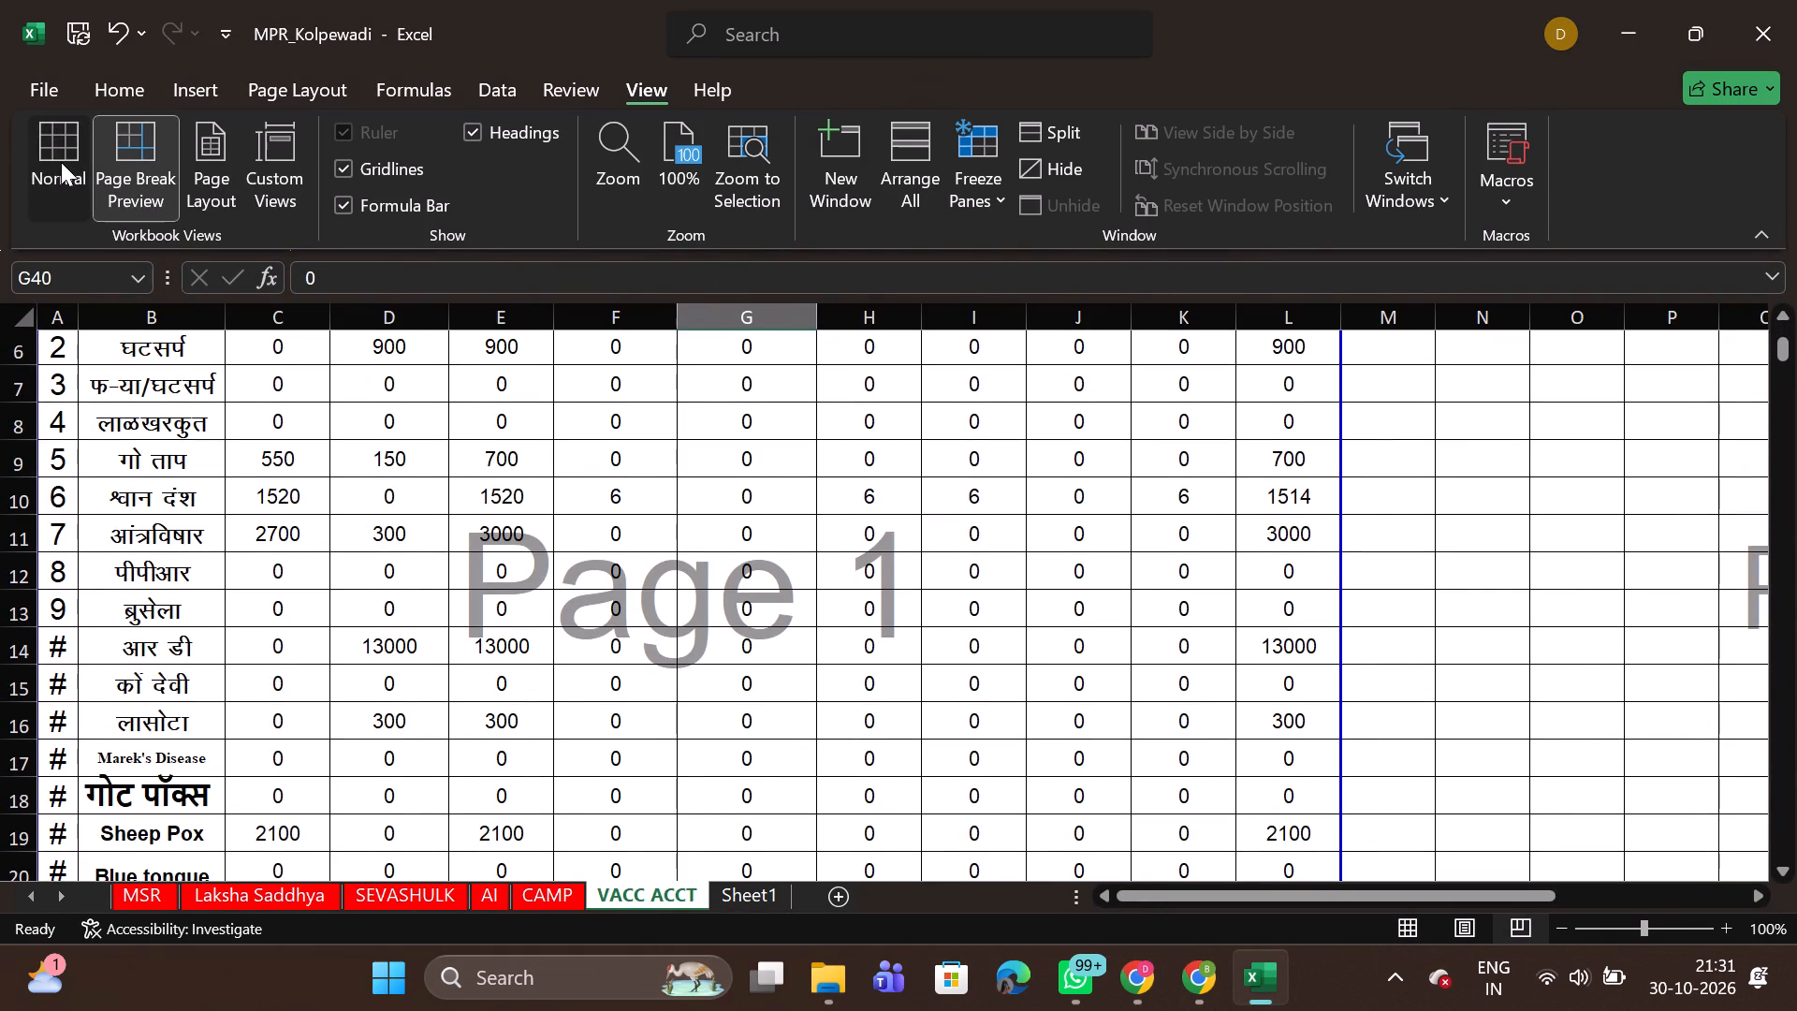
left_click(538, 893)
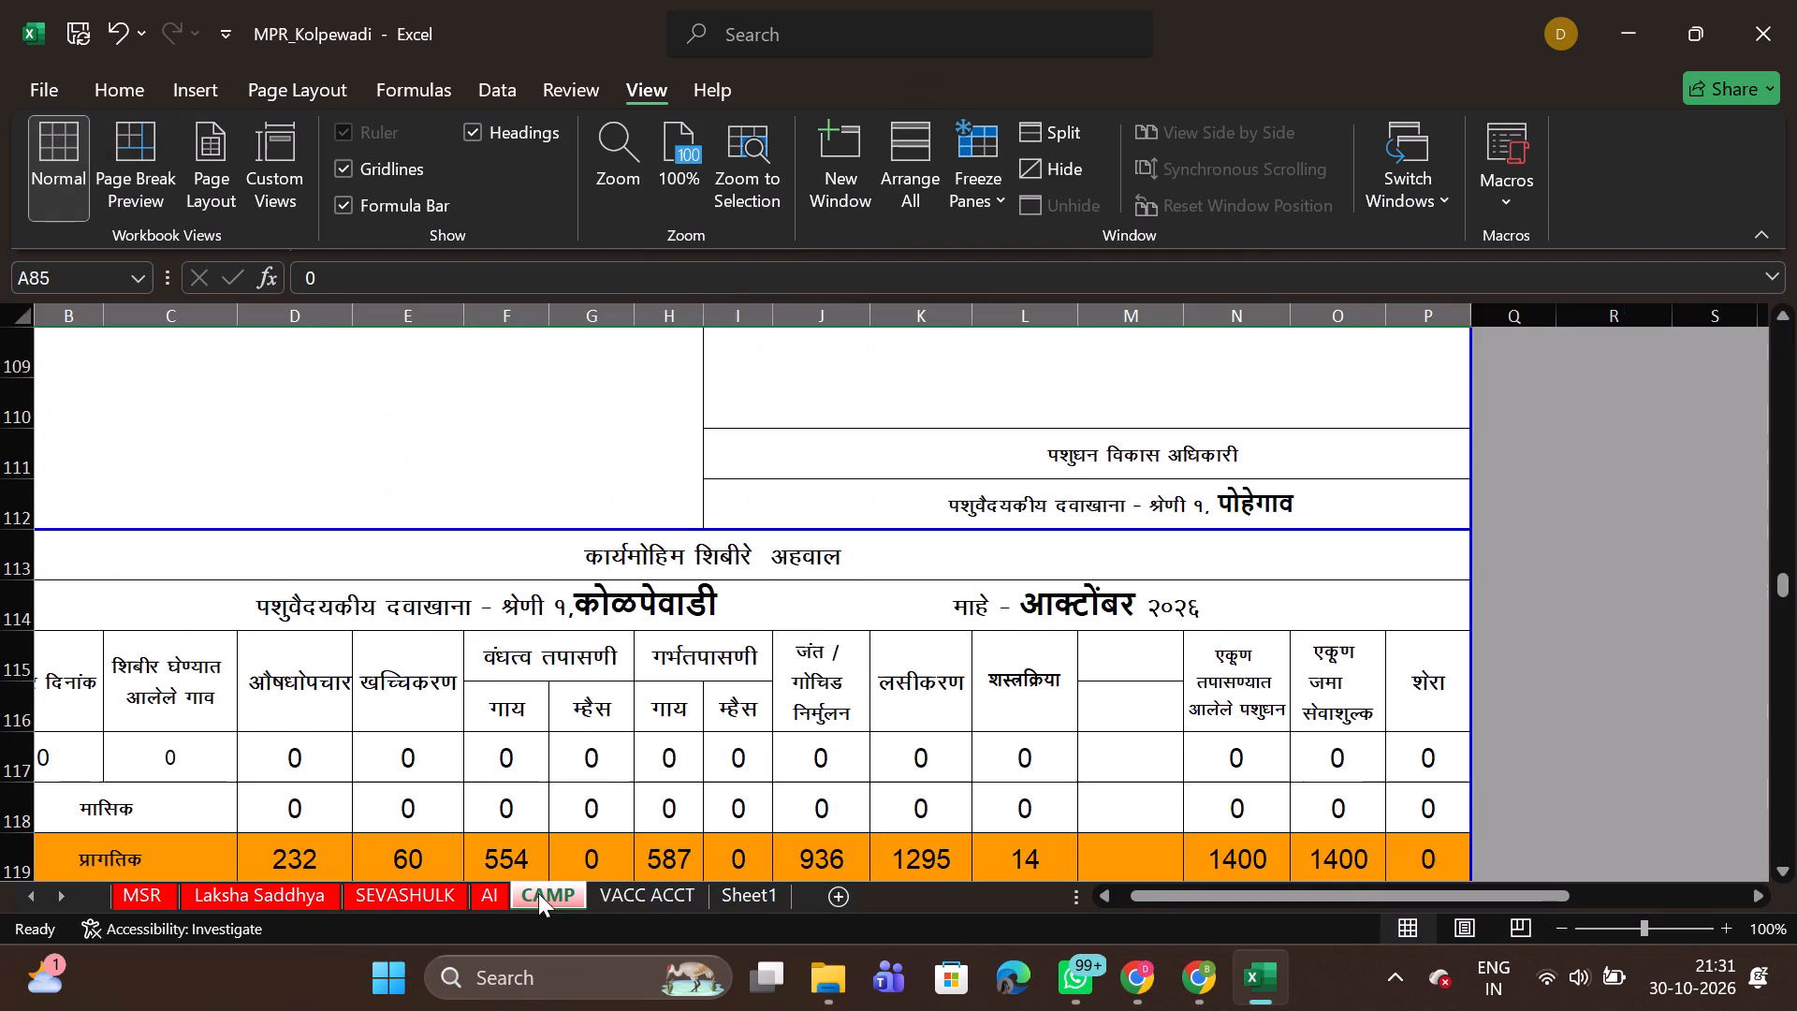
scroll(553, 667, "down", 7)
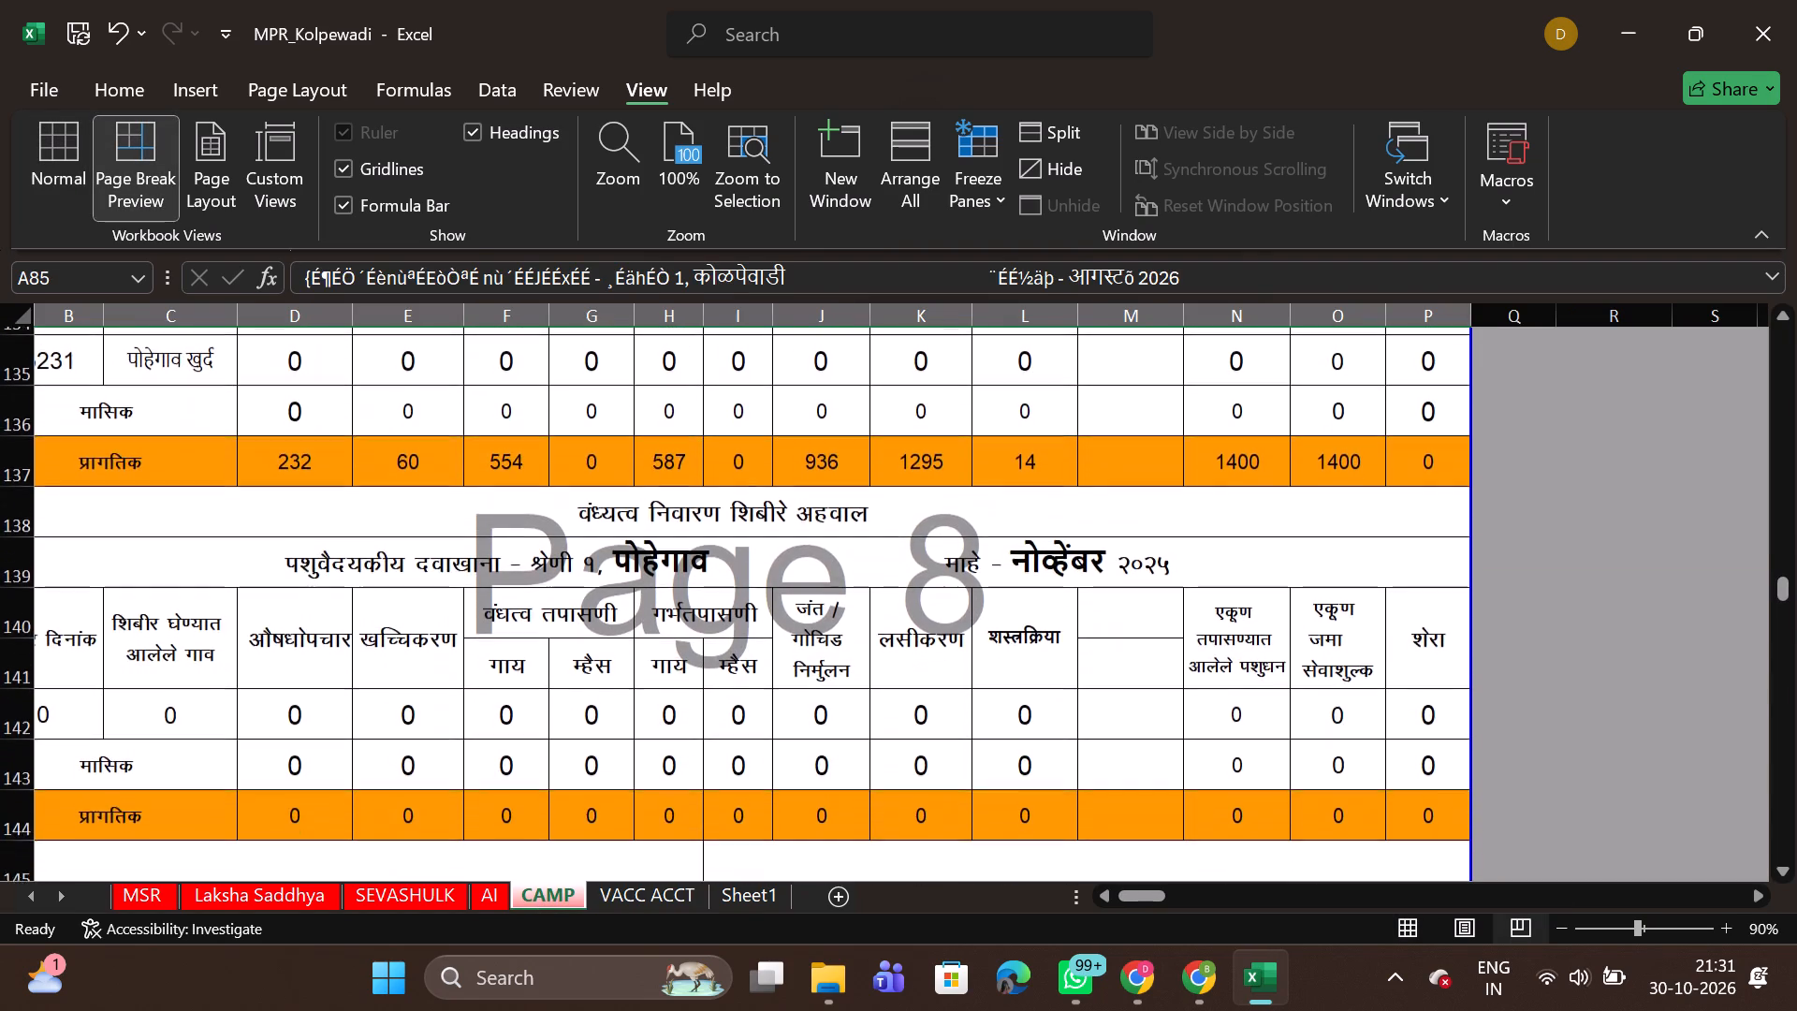
left_click(56, 134)
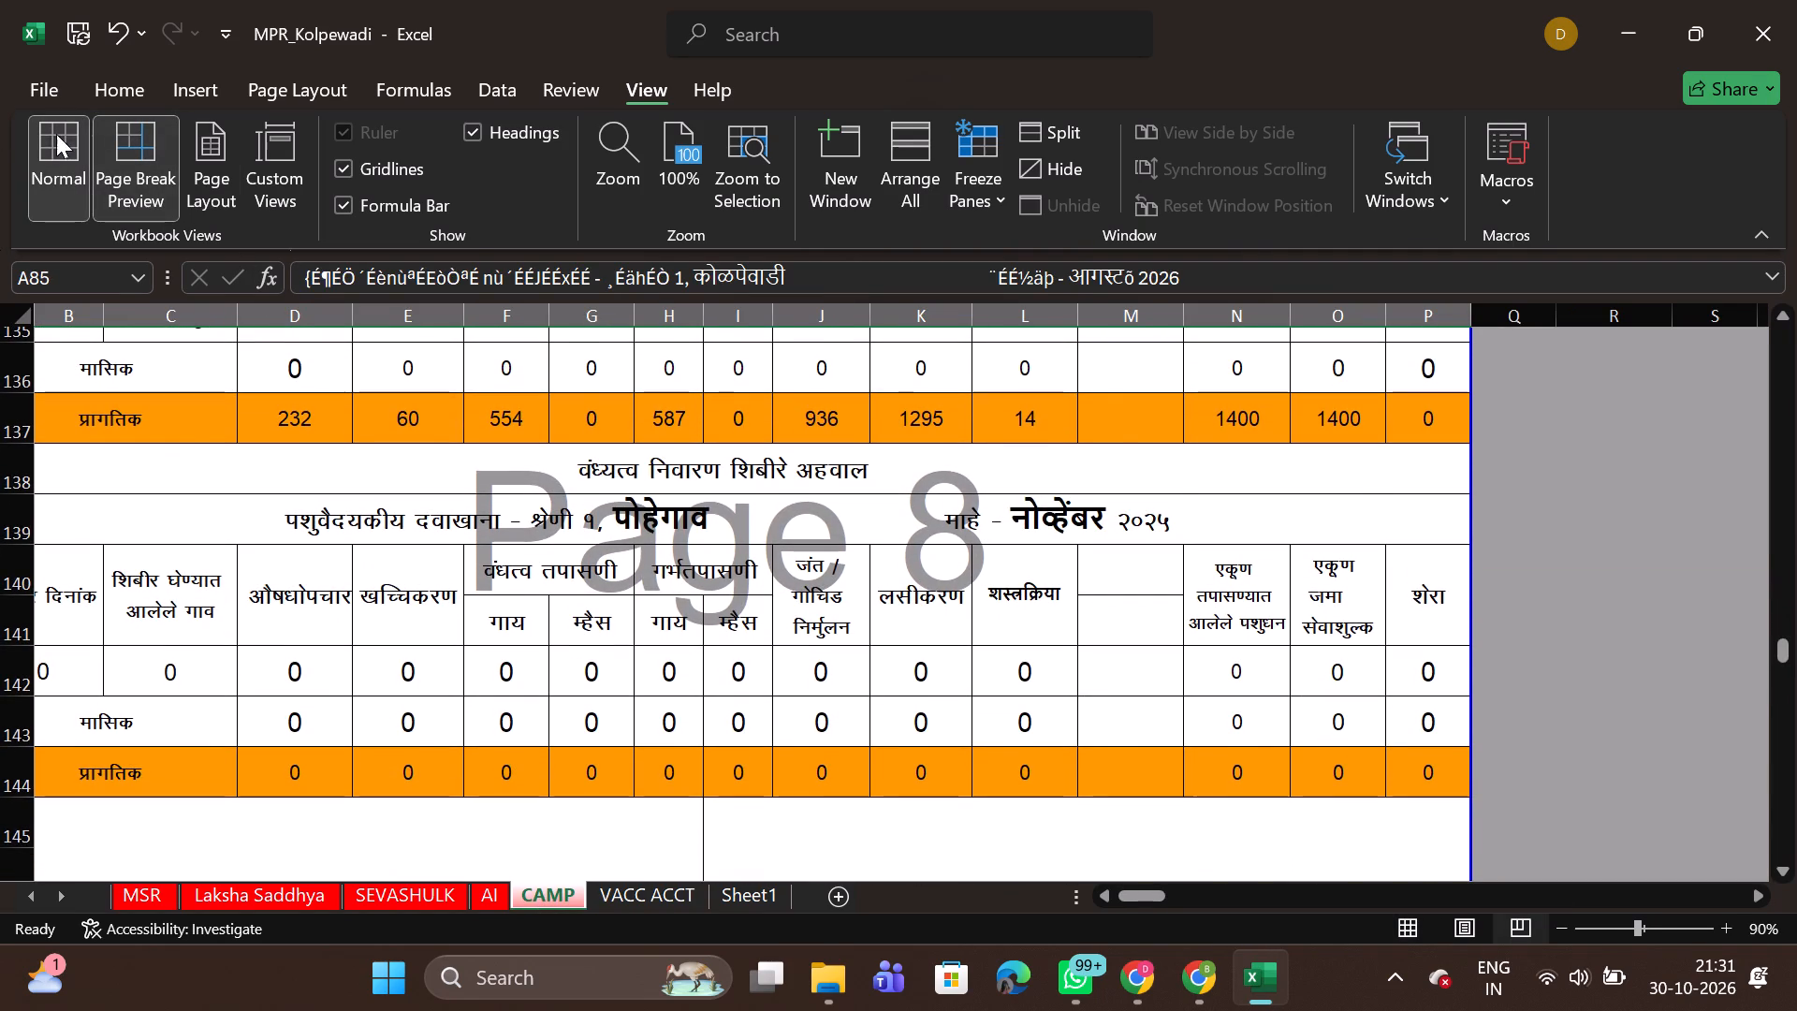
Look over the AI sheet and change the SEVASHULK sheet from Page Break Preview to Normal view.
left_click(480, 894)
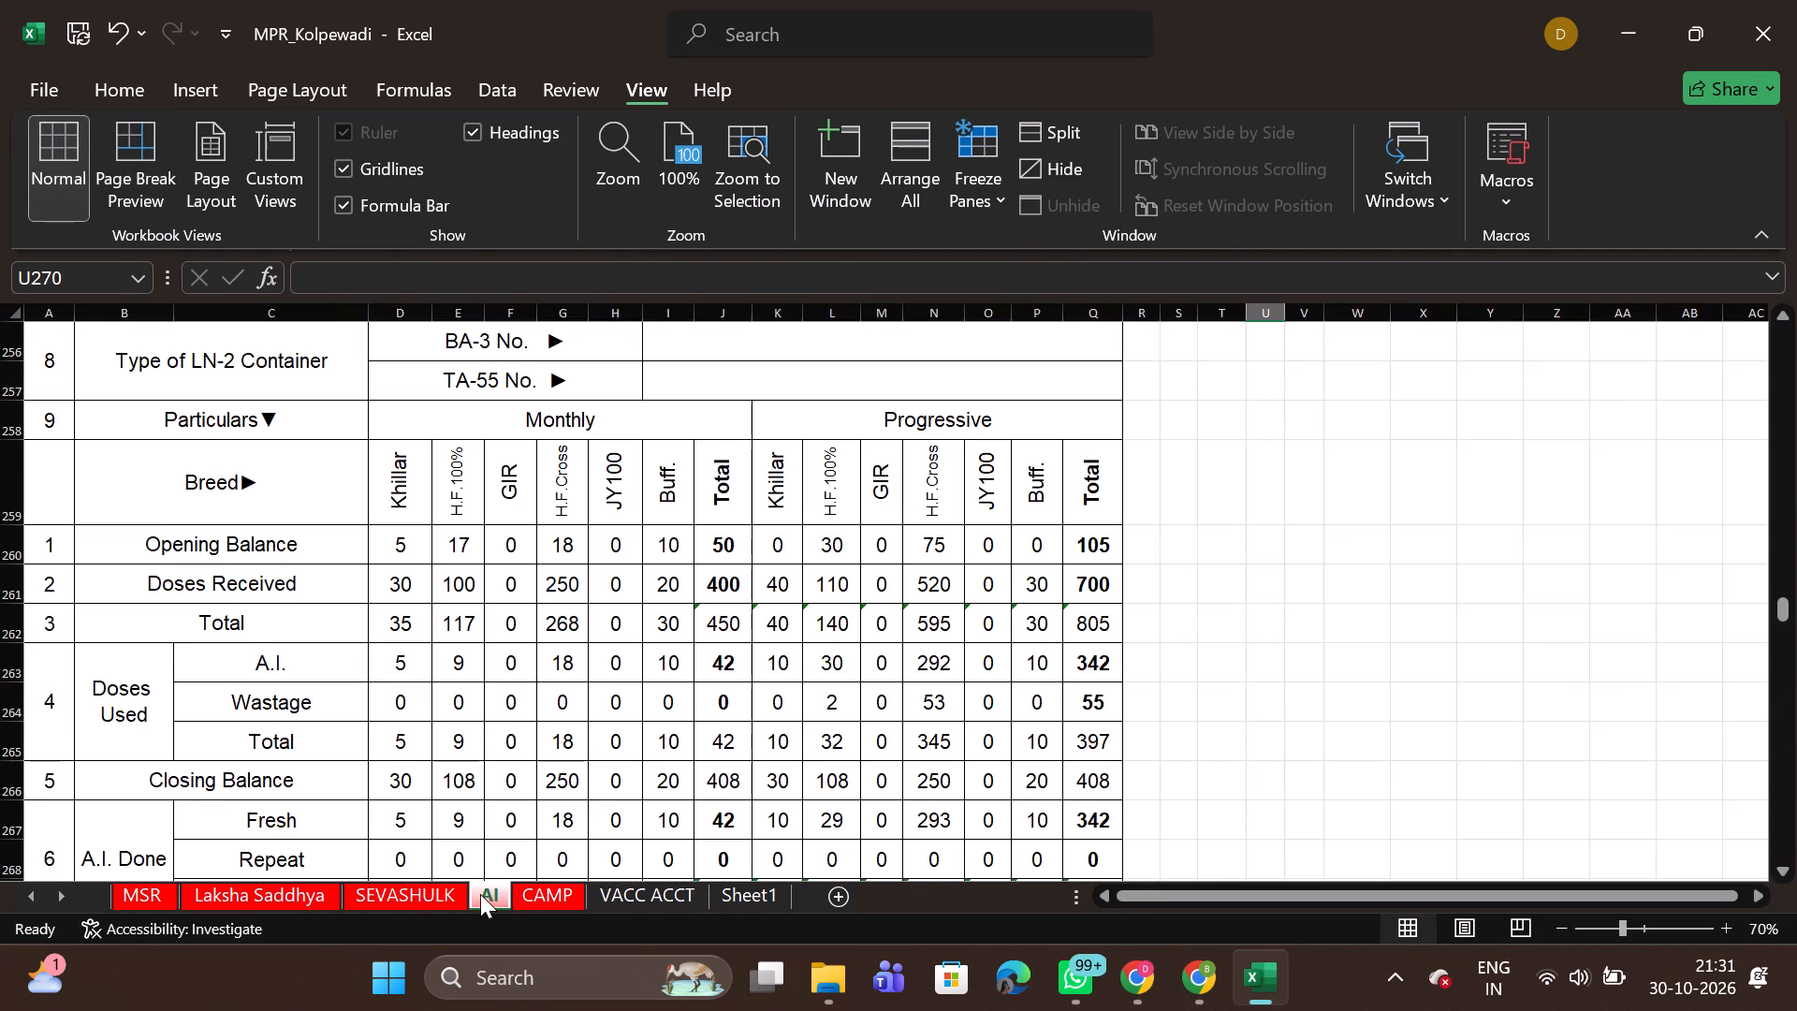
scroll(492, 719, "down", 2)
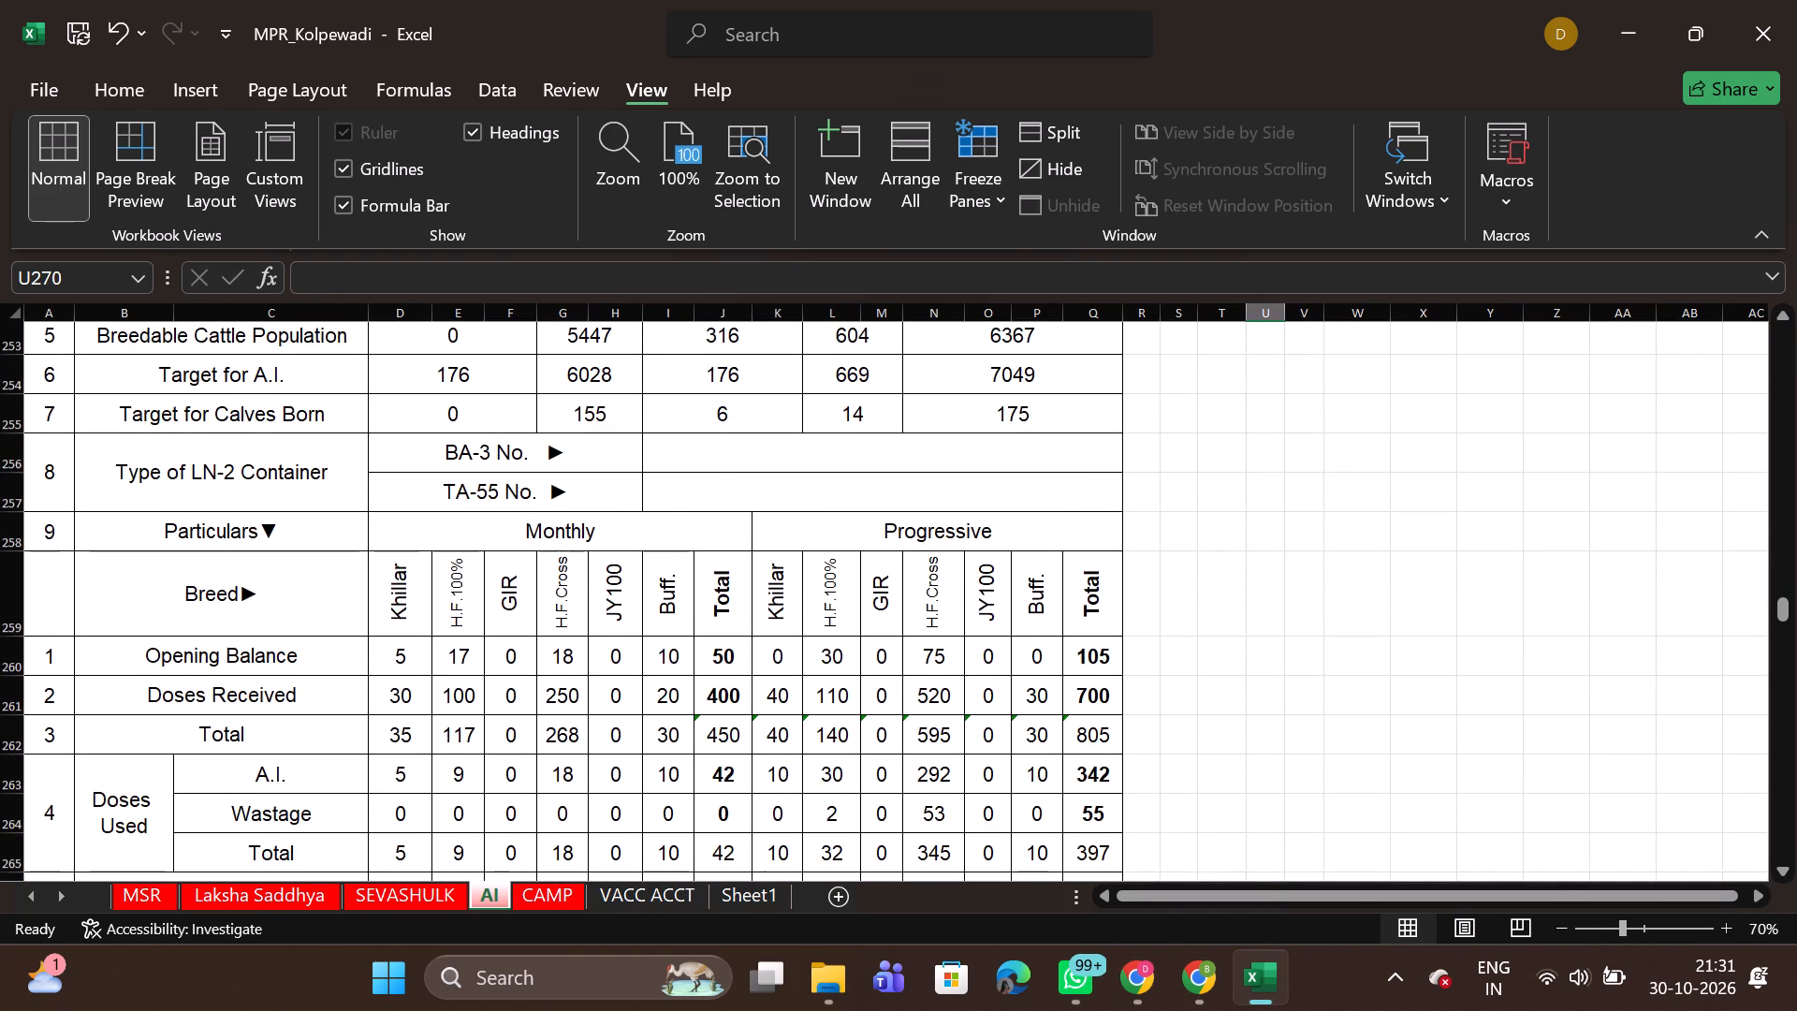
scroll(492, 719, "down", 1)
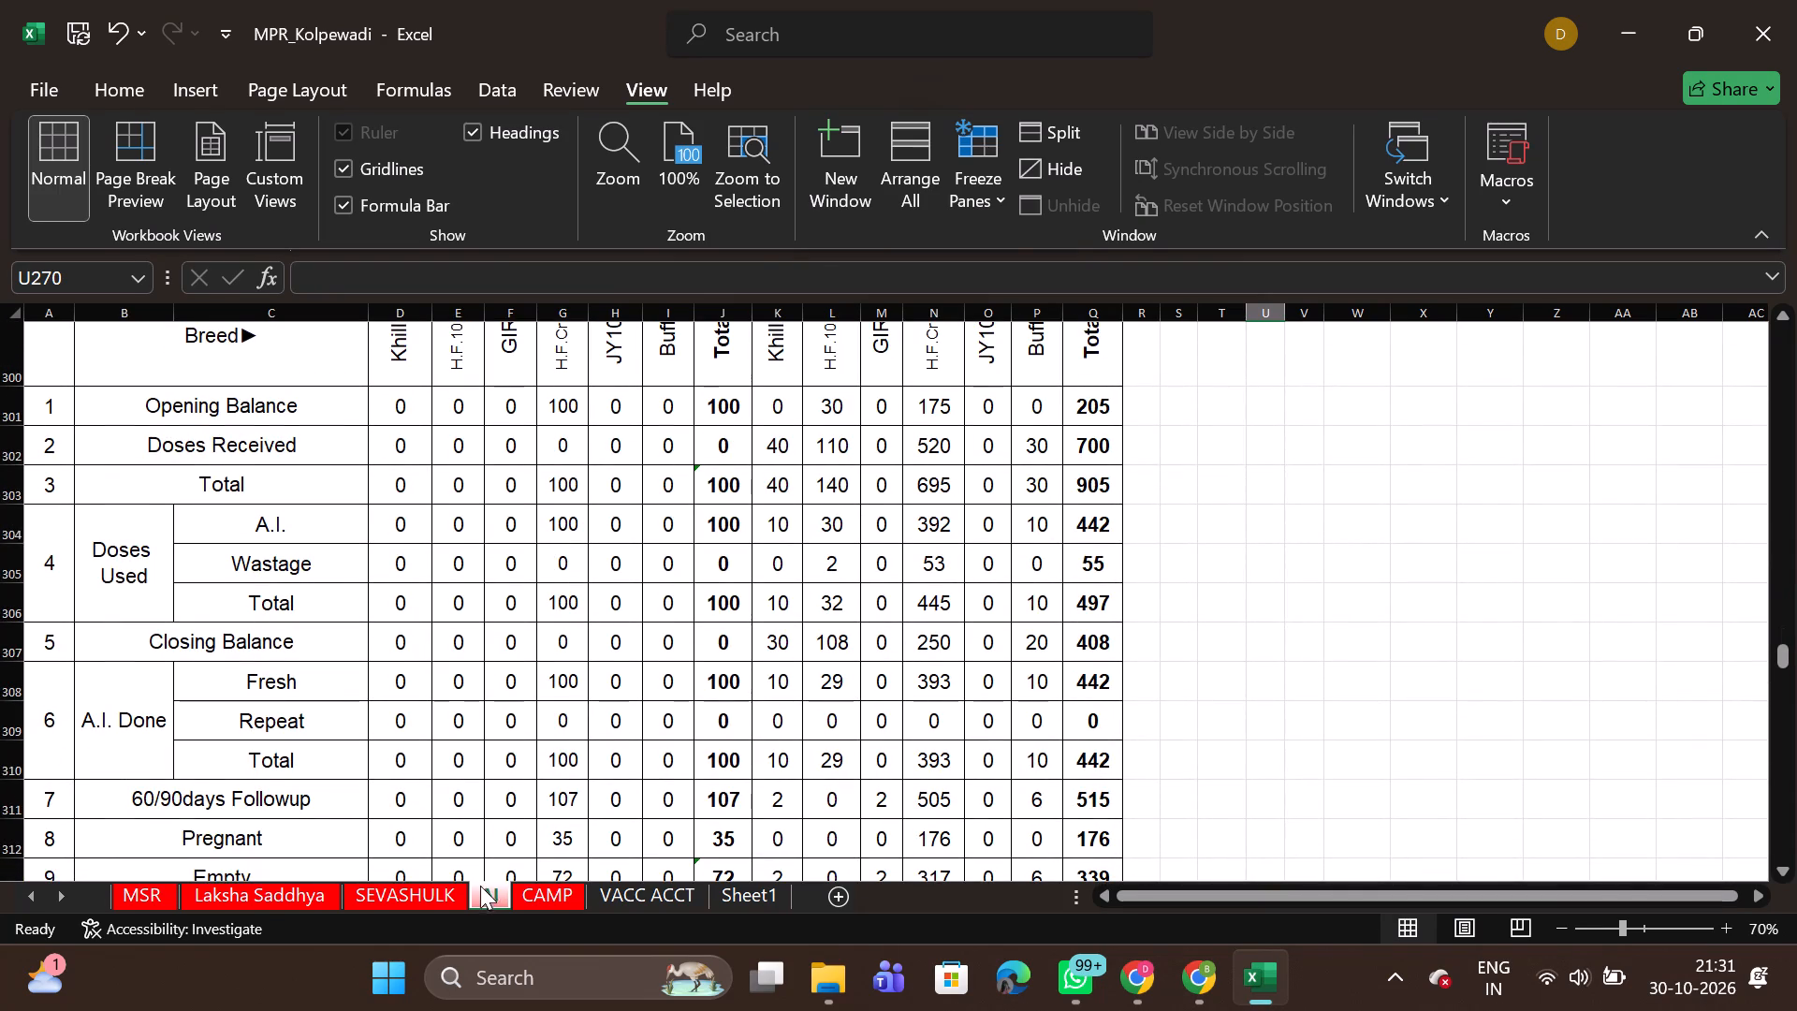
left_click(388, 883)
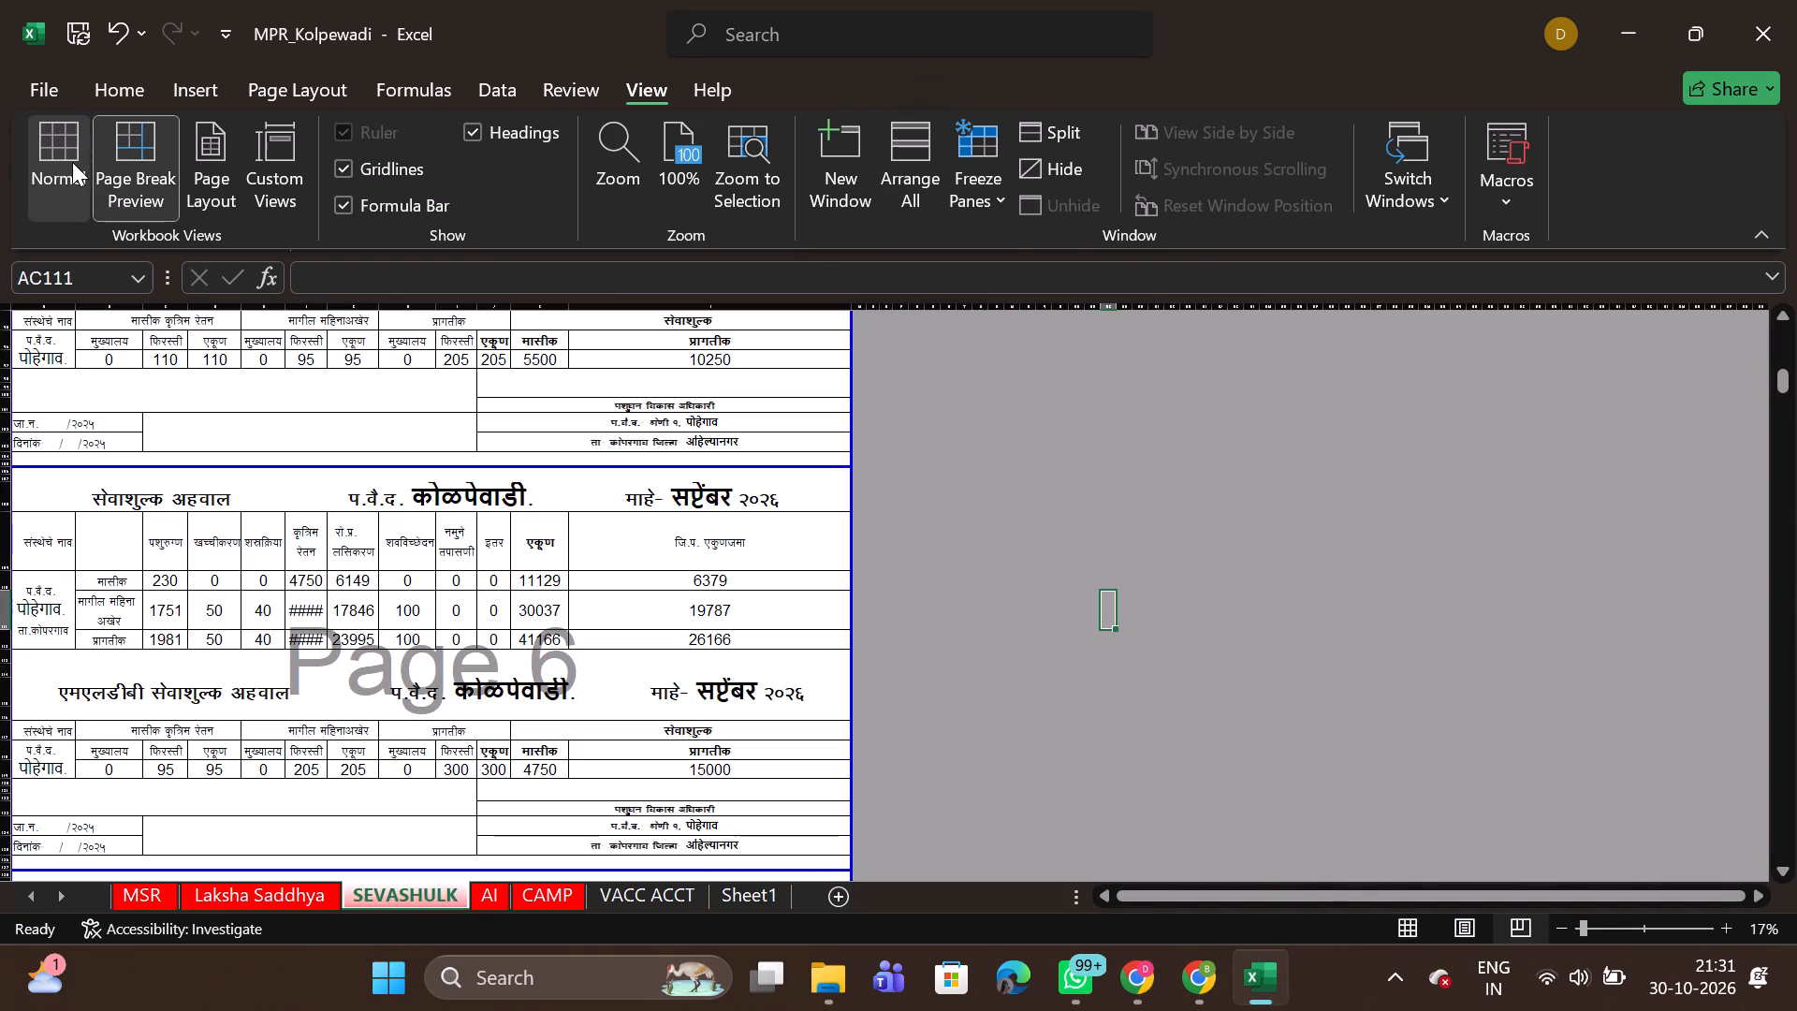
left_click(71, 162)
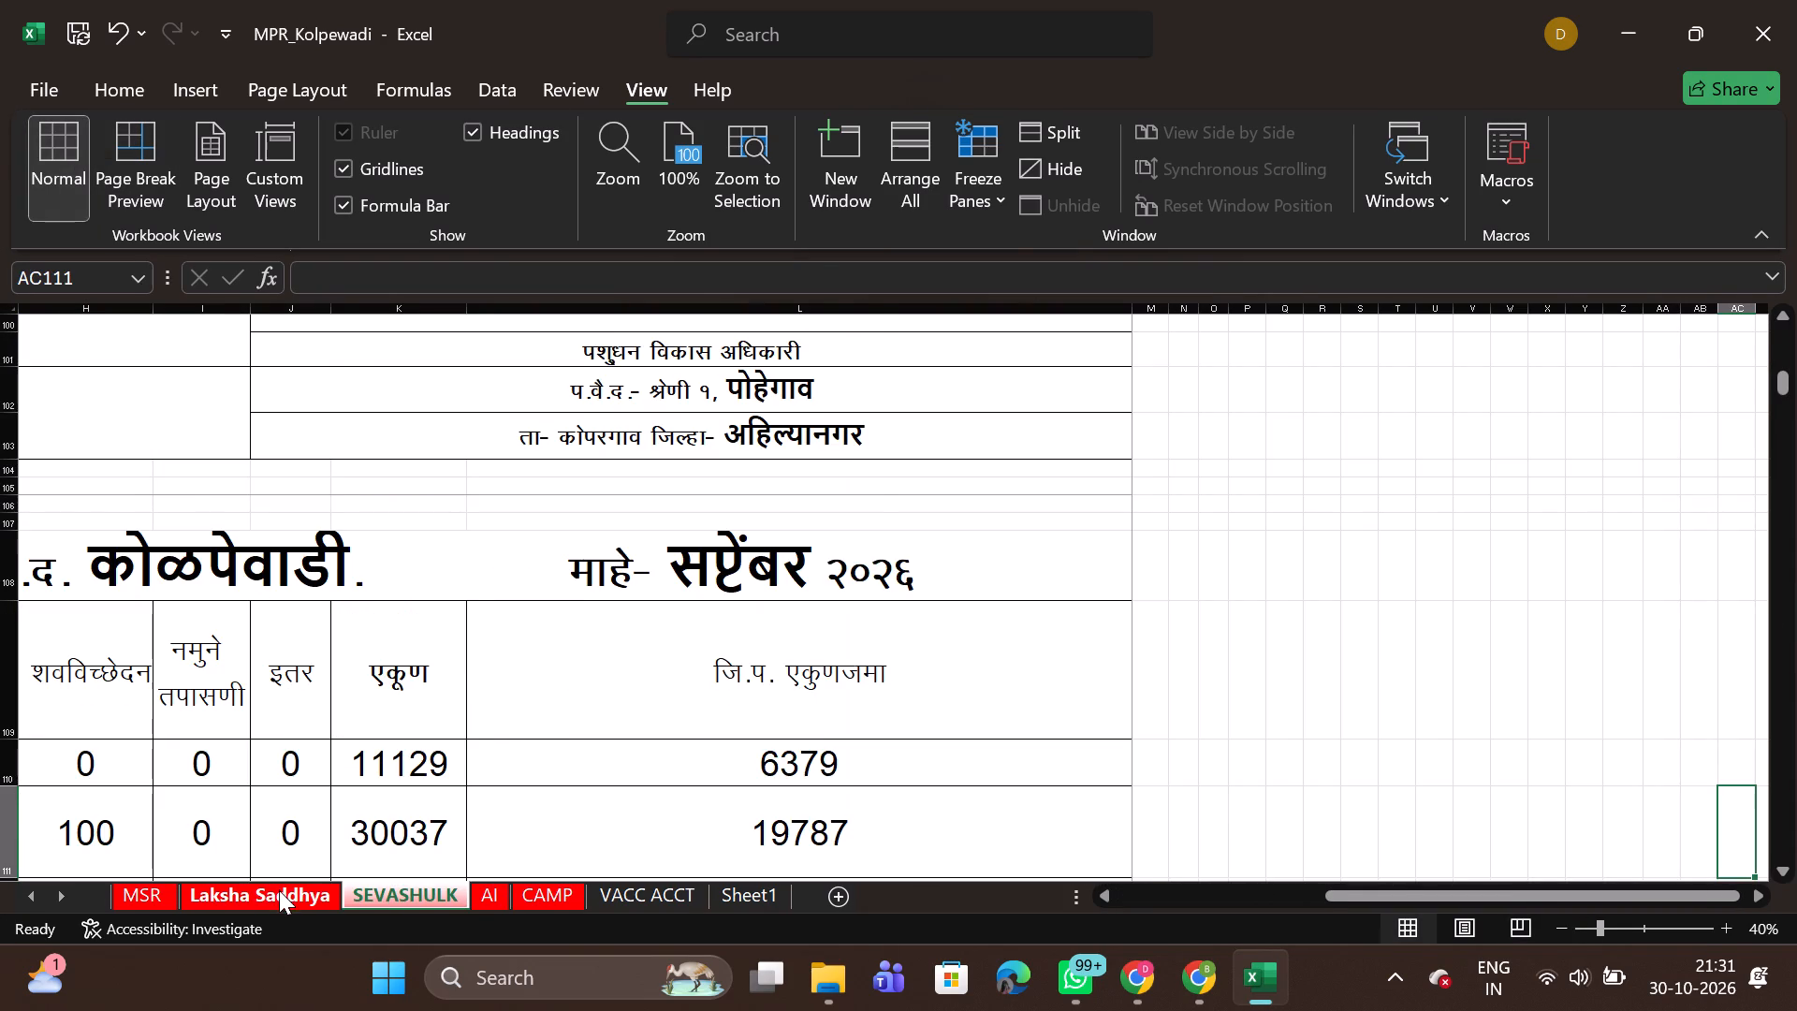
Check the Laksha Saddhya sheet for background page lettering and save the MPR_Kolpewadi workbook.
left_click(279, 890)
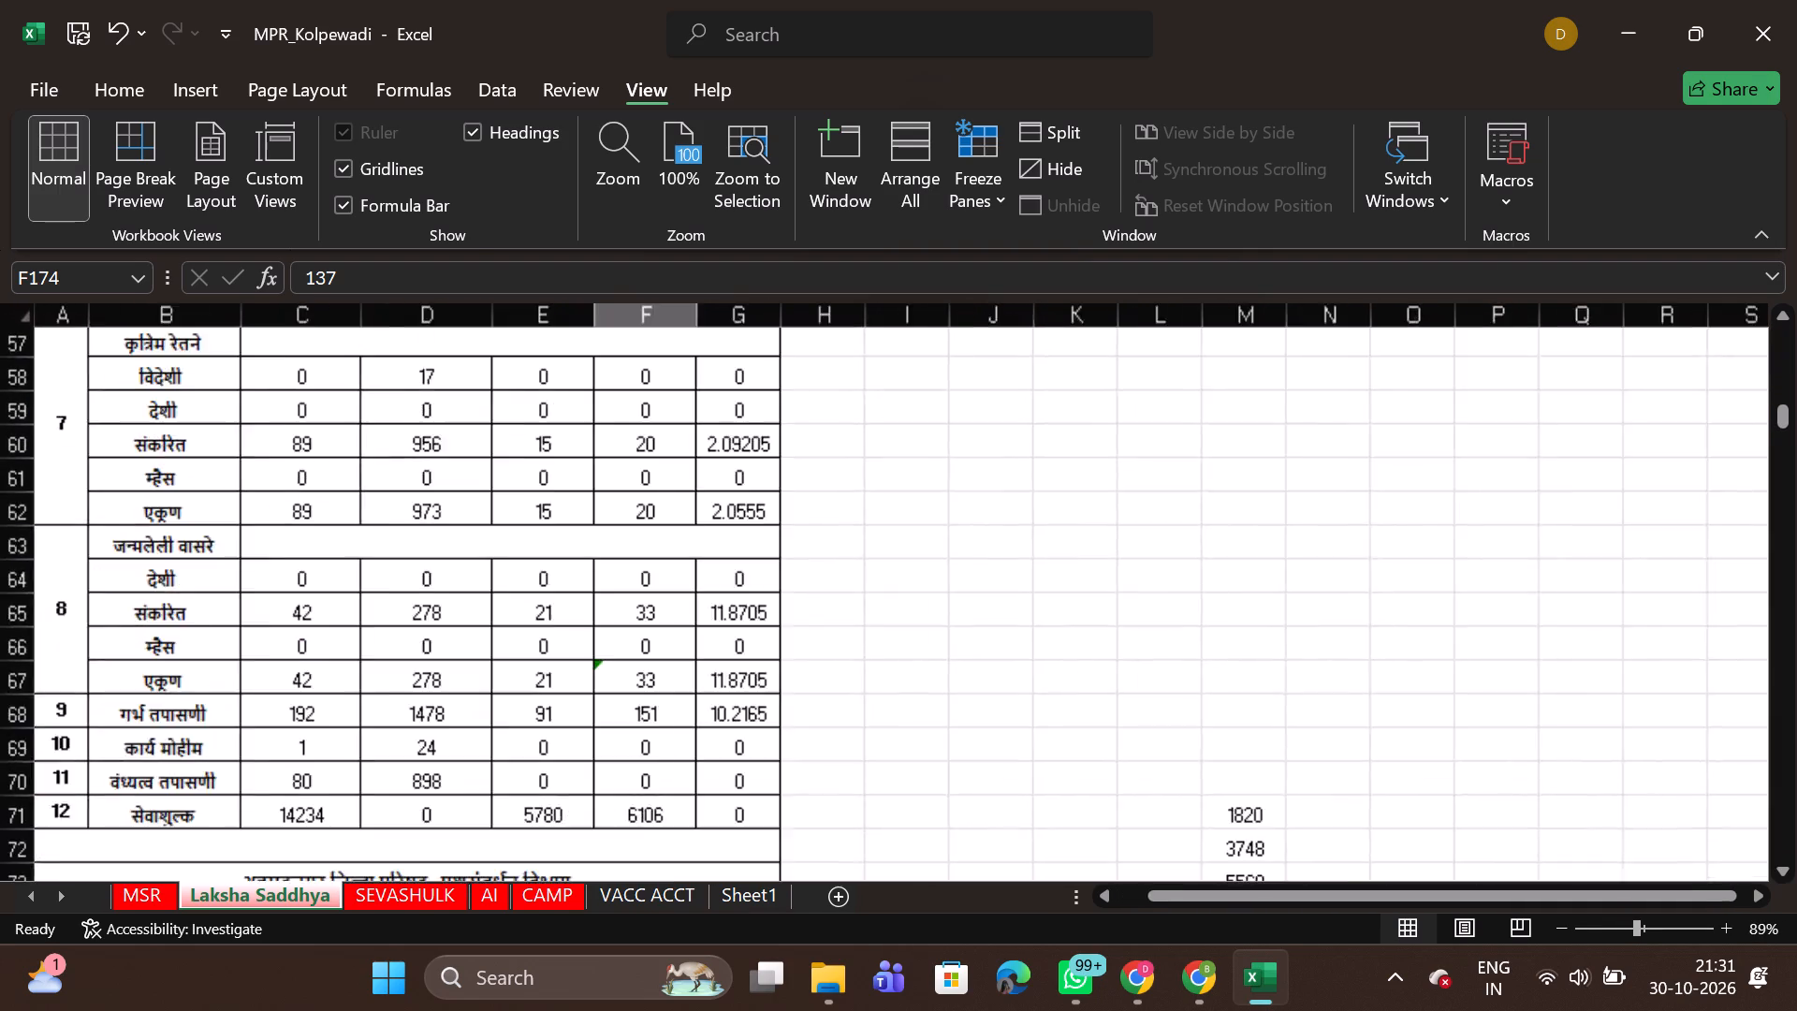
scroll(236, 681, "right", 2)
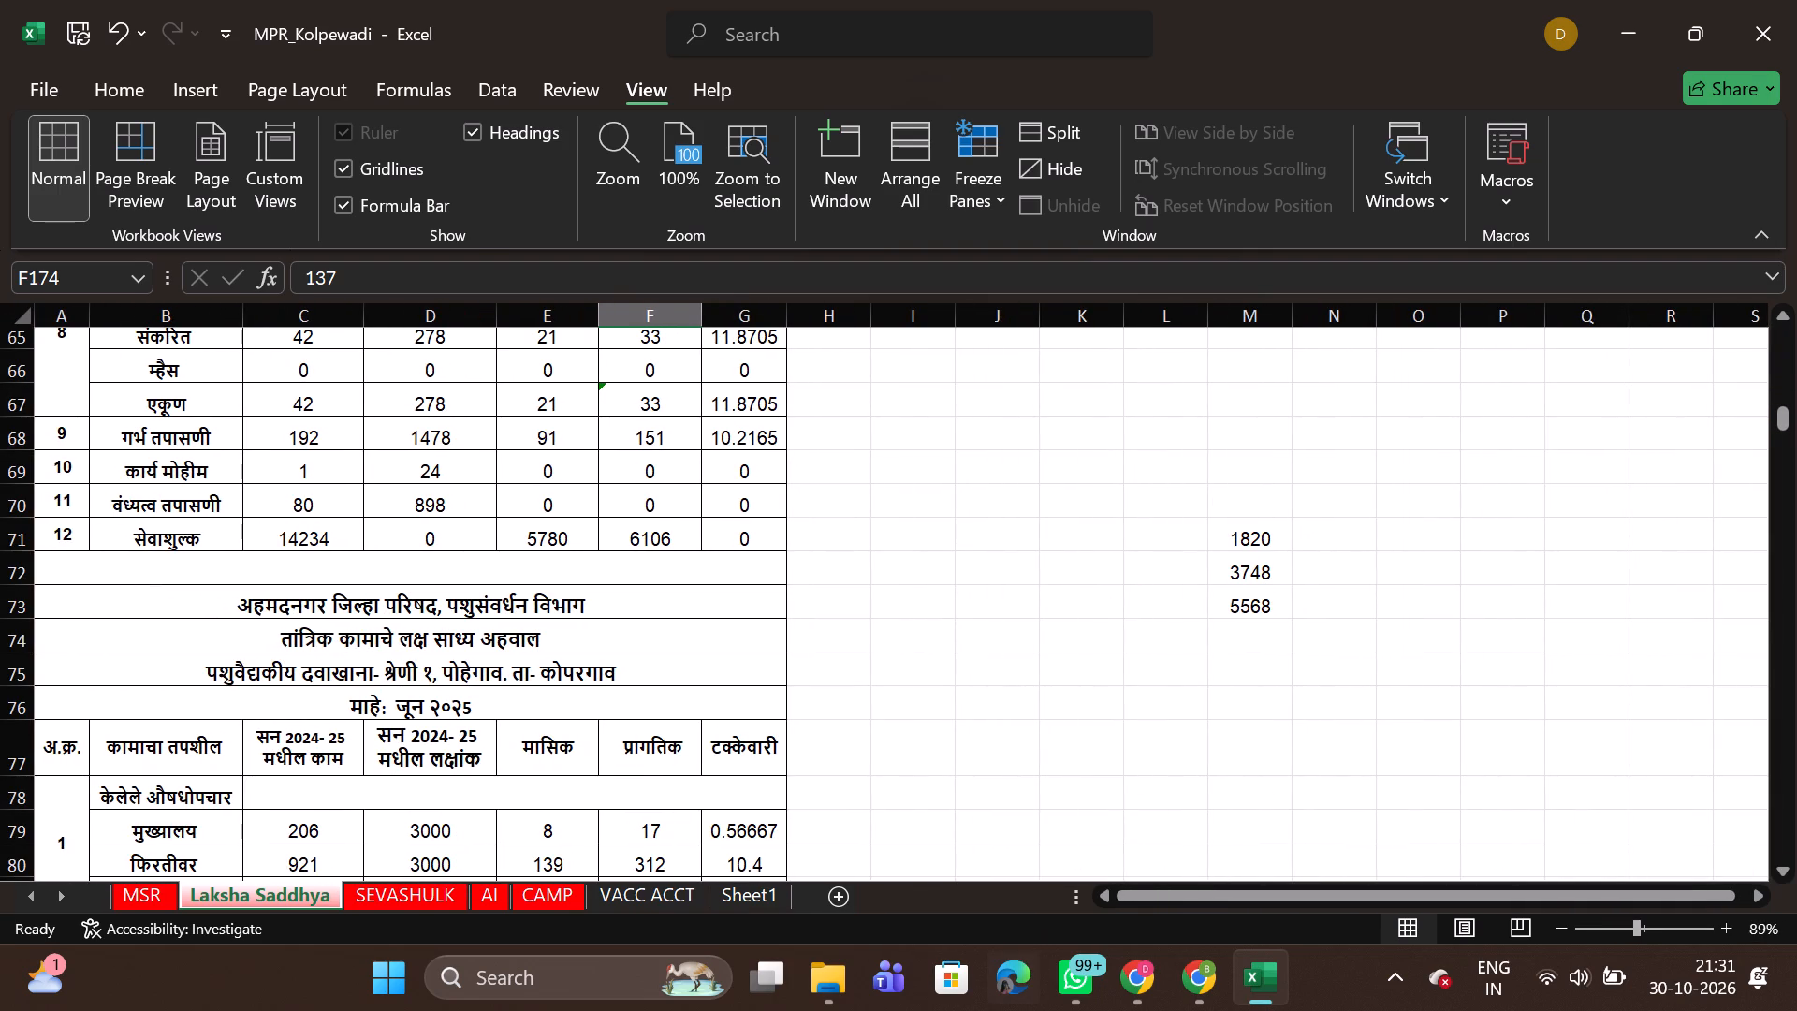
left_click(969, 744)
key("ctrl+s")
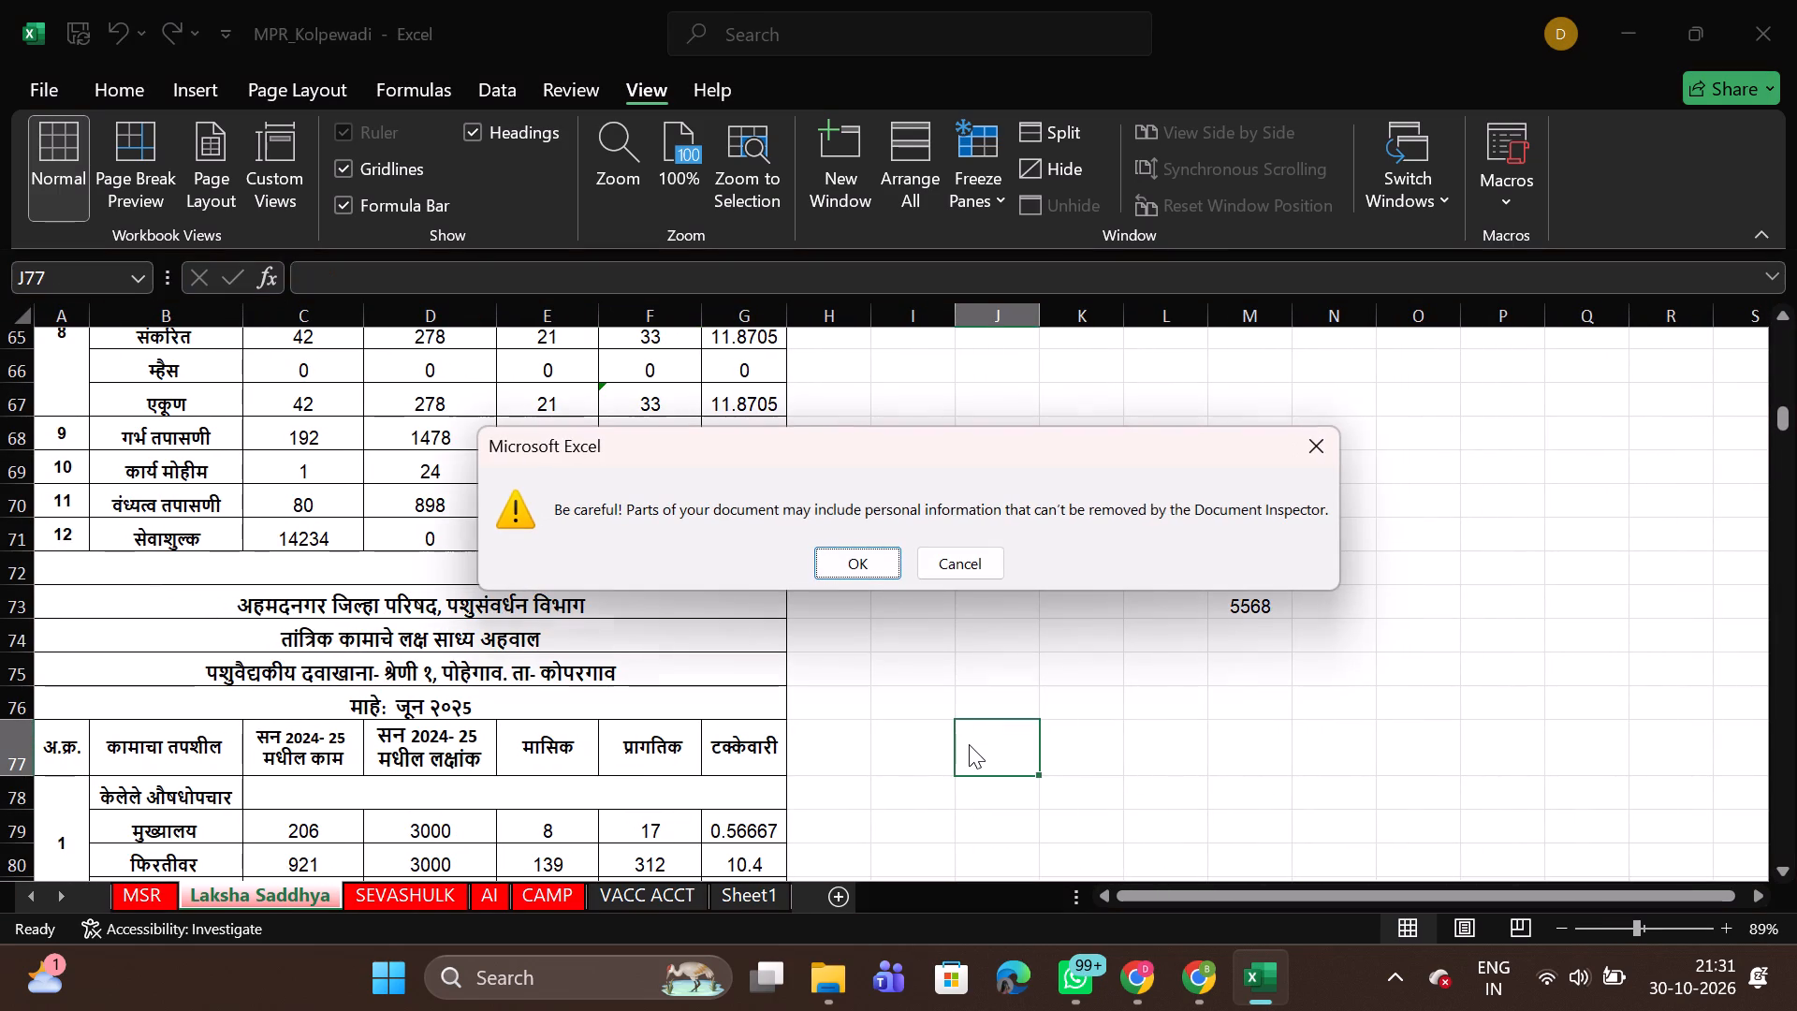
Finish saving the MPR_Kolpewadi workbook.
left_click(860, 547)
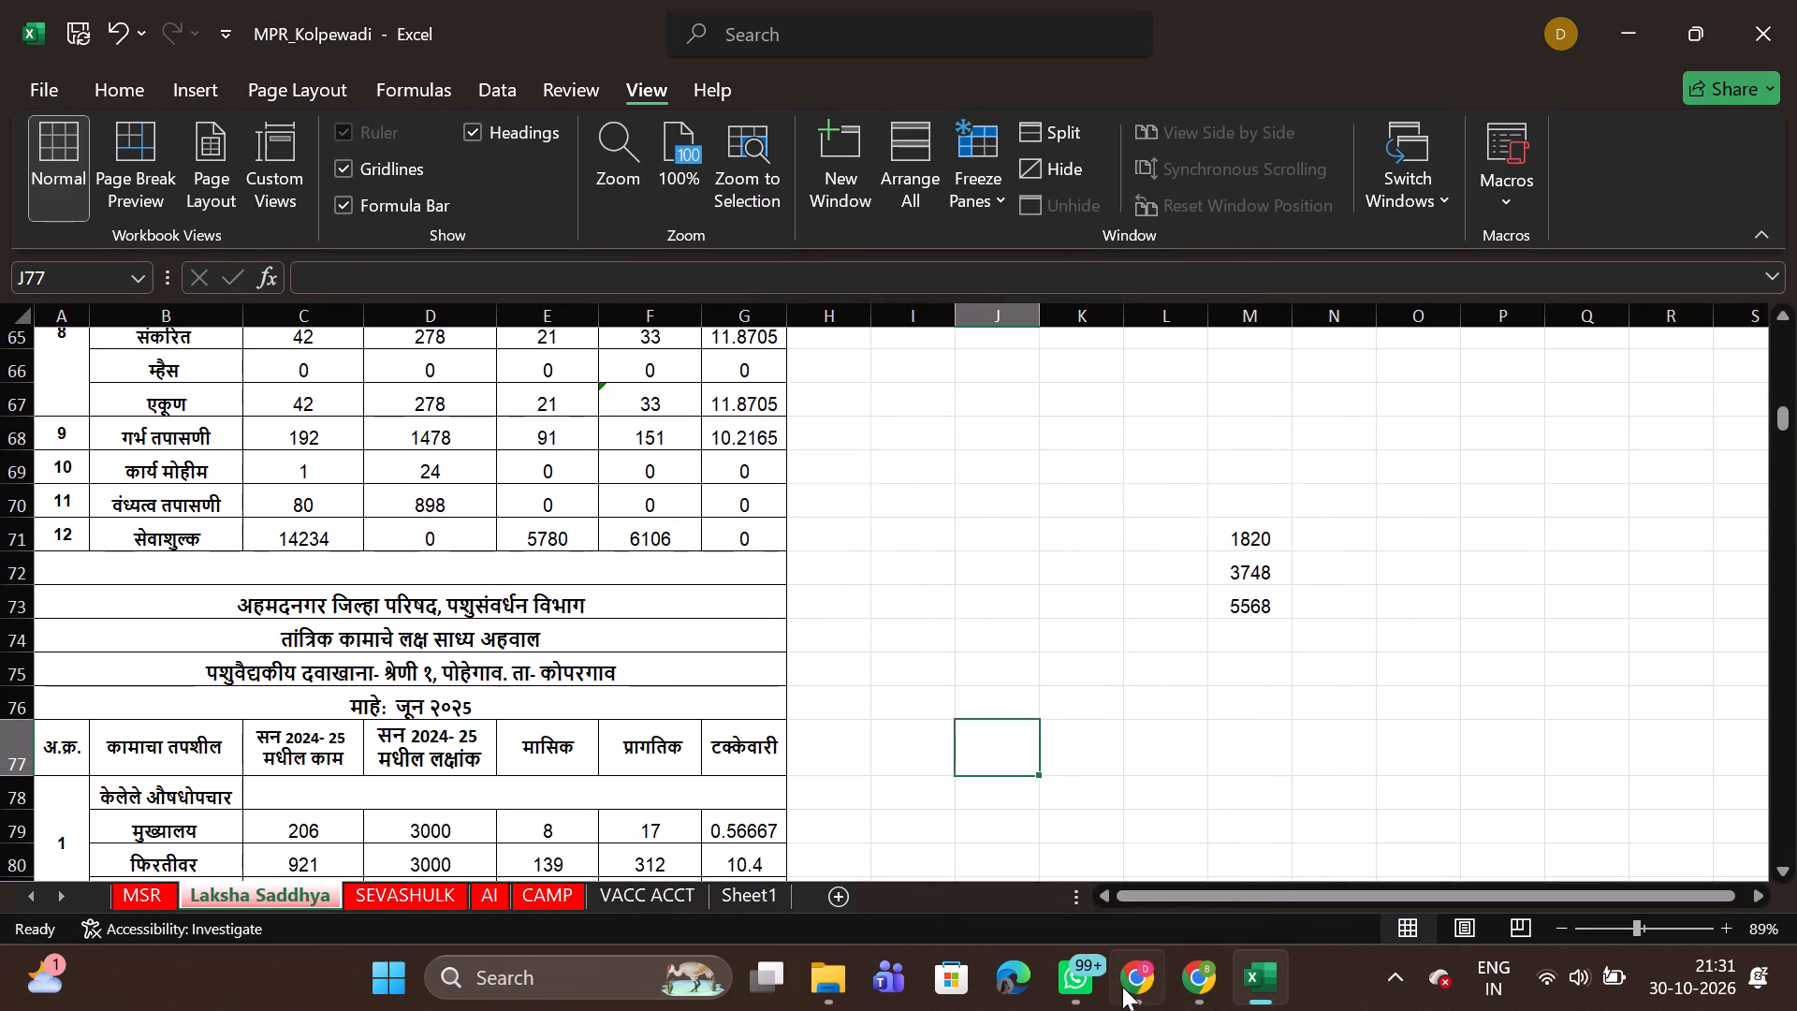
Switch to File Explorer, check the doctor's folder on the Desktop for the MPR_Kolpewadi workbook, and return to Excel.
left_click(832, 982)
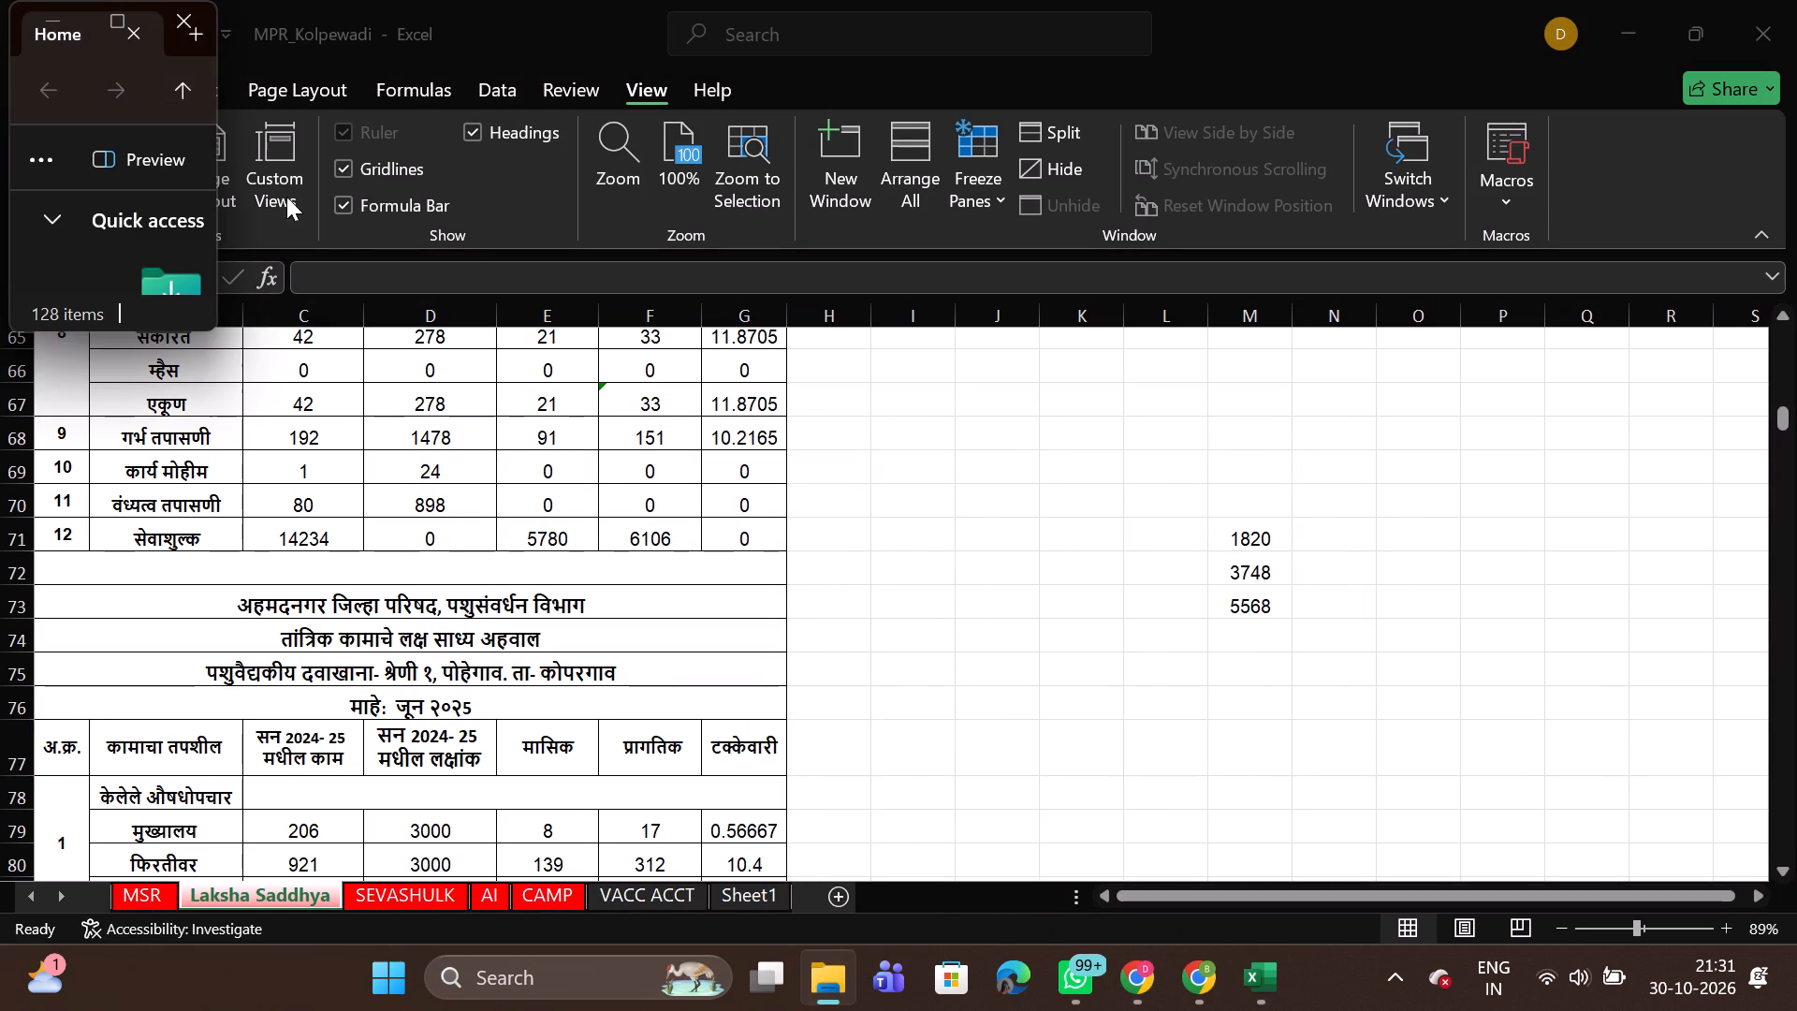
left_click(119, 21)
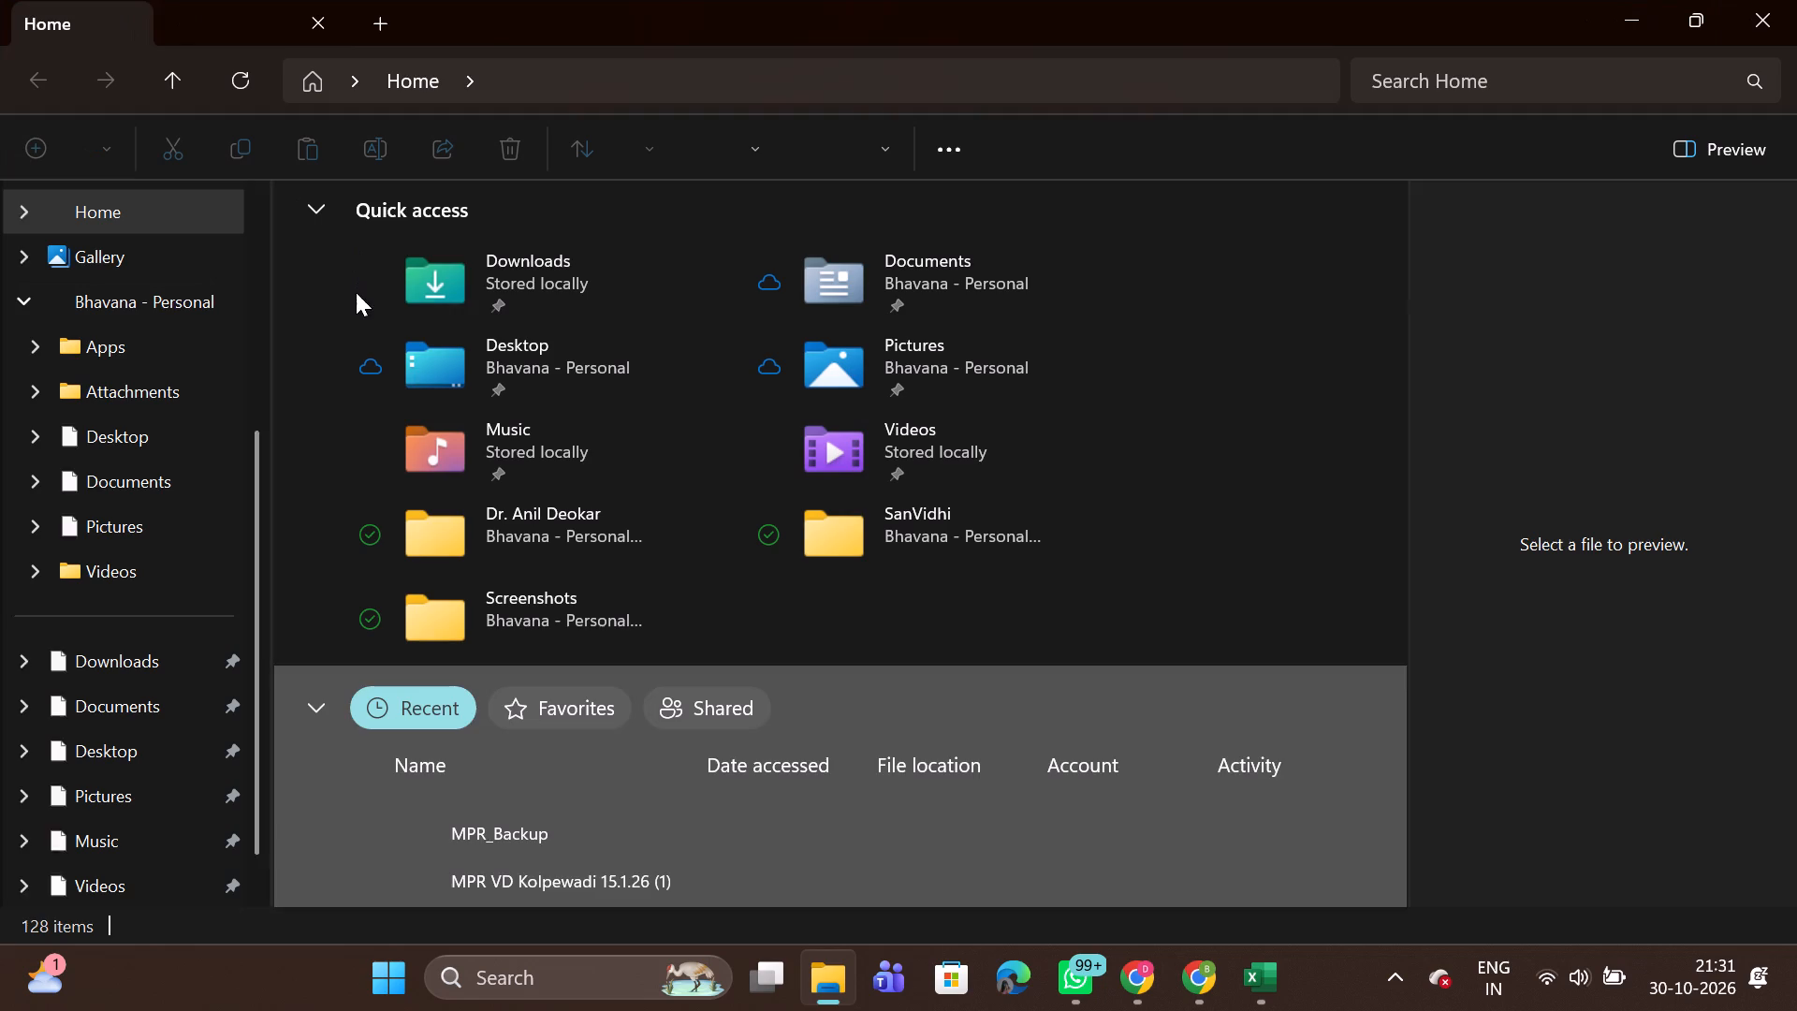
left_click(152, 752)
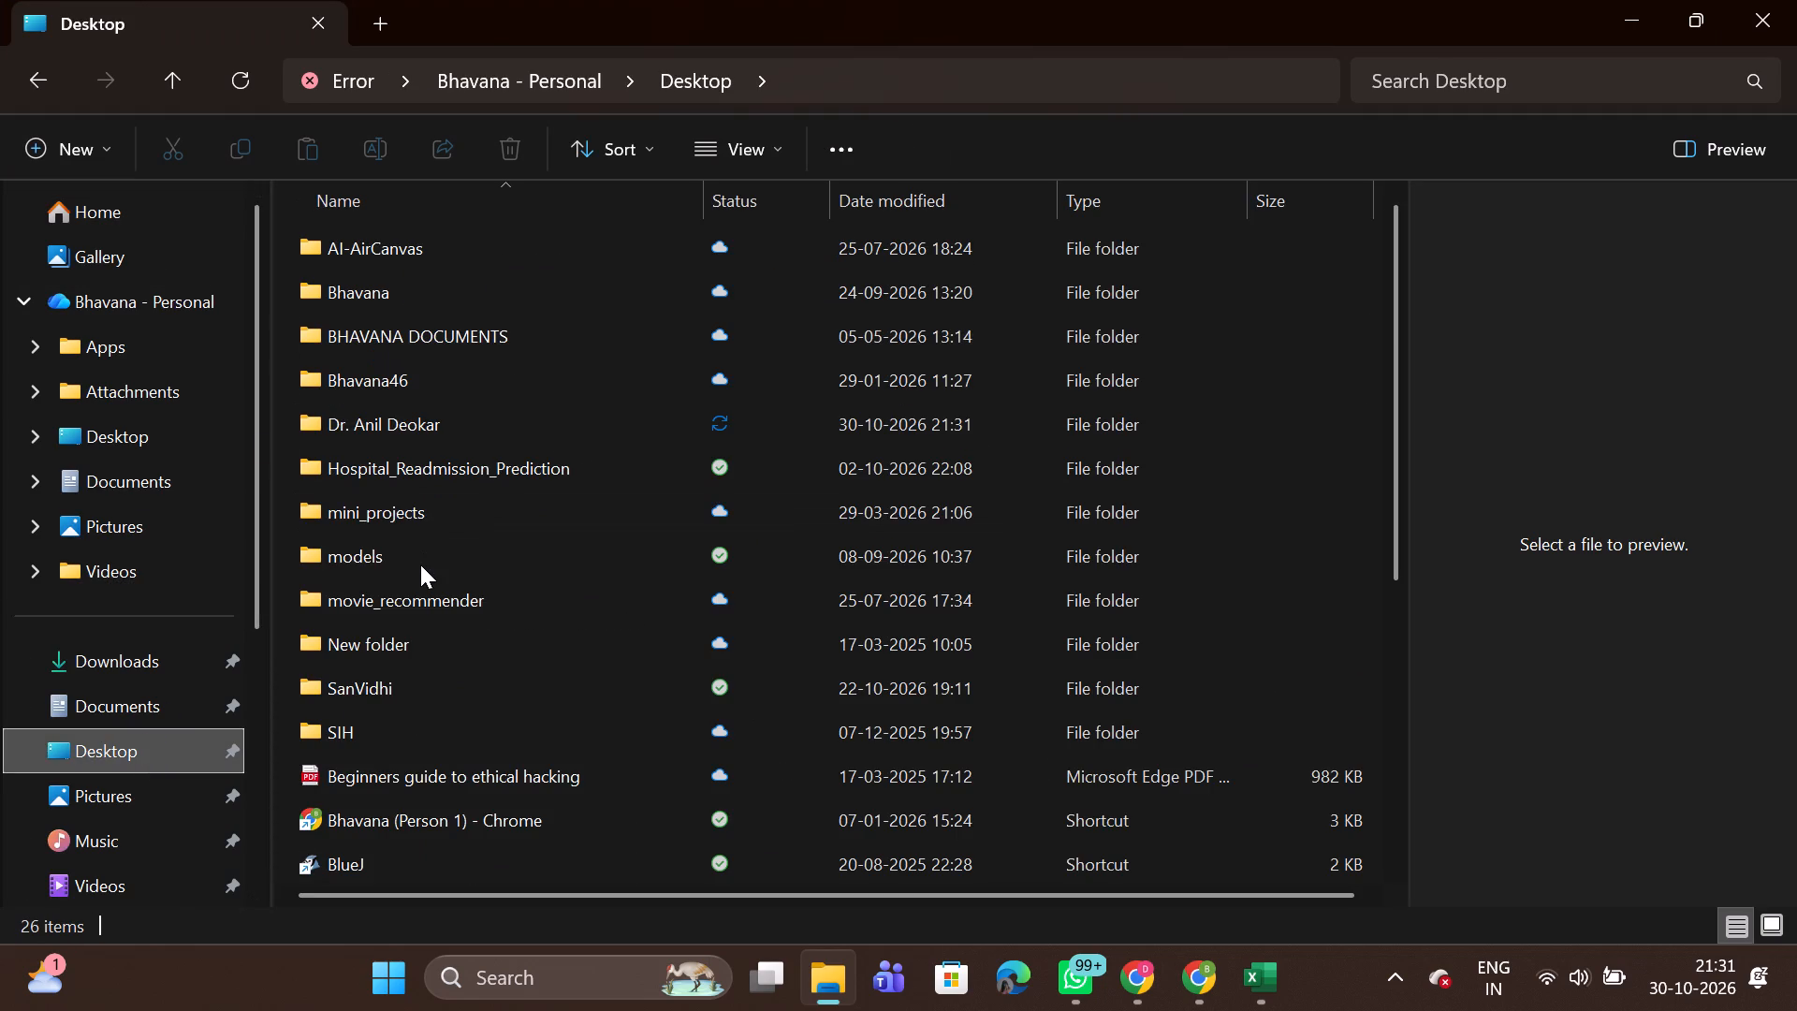
double_click(409, 439)
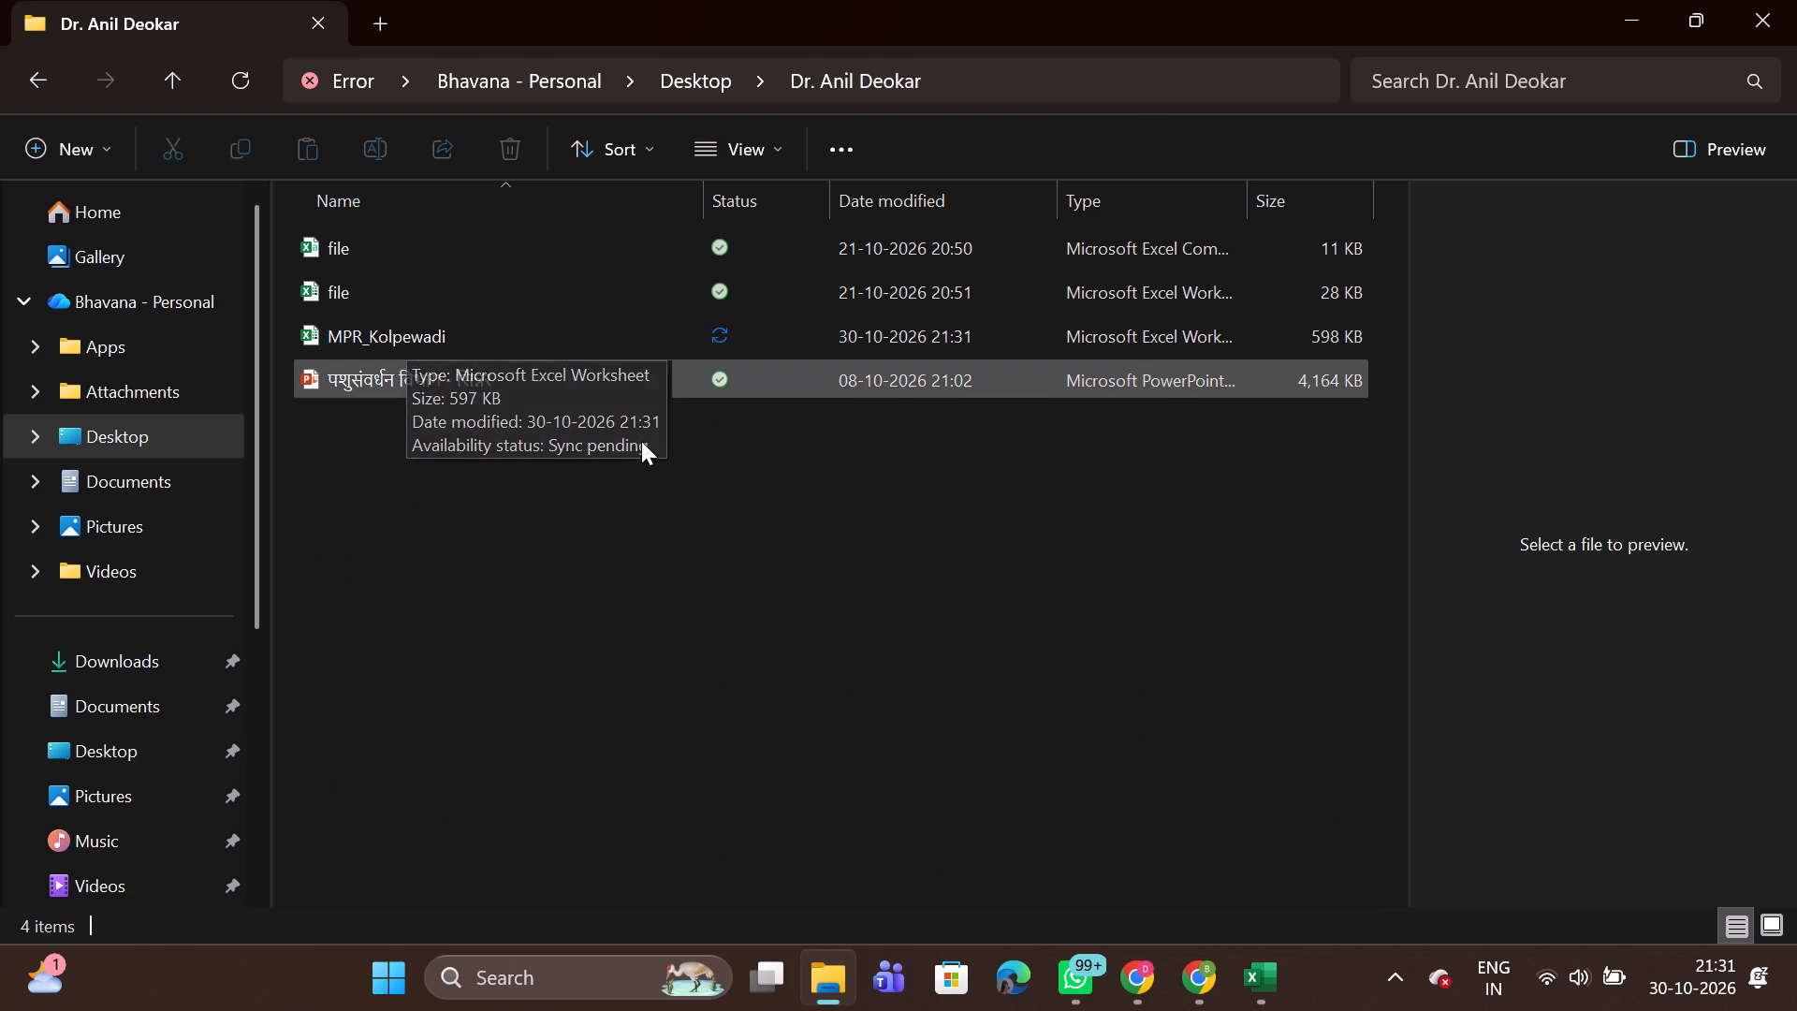
left_click(1259, 985)
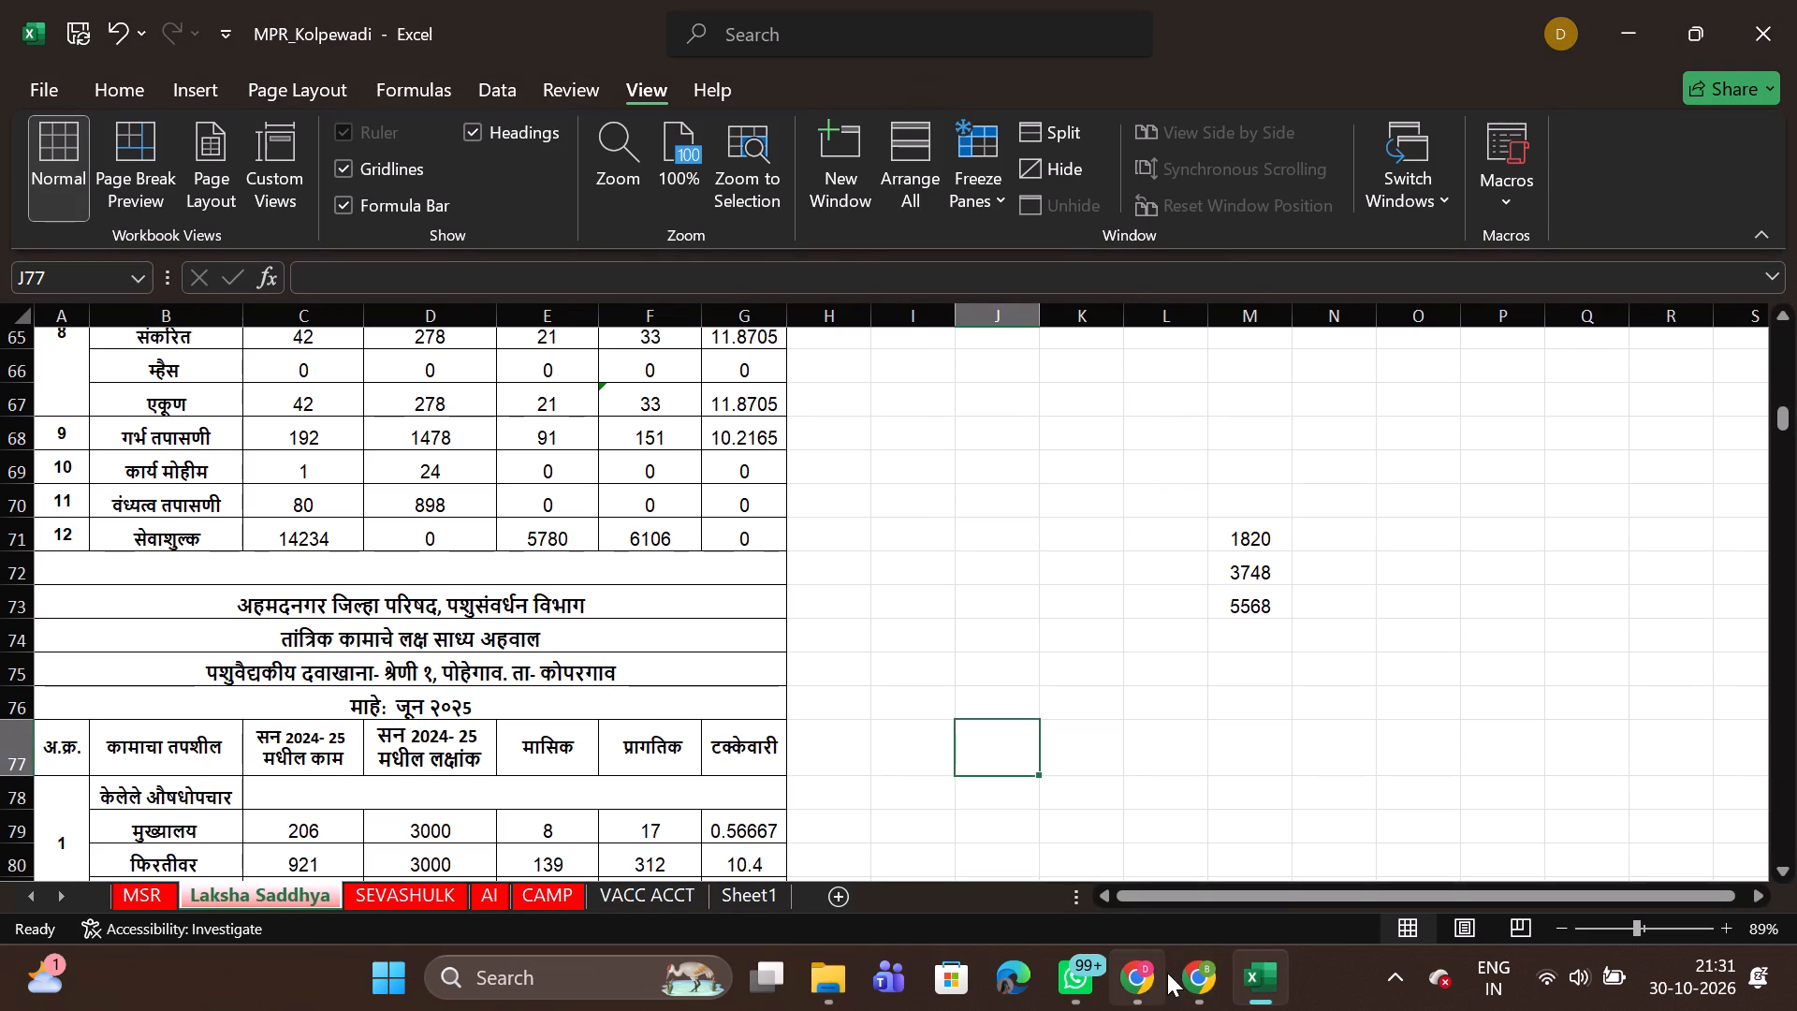
left_click(1318, 740)
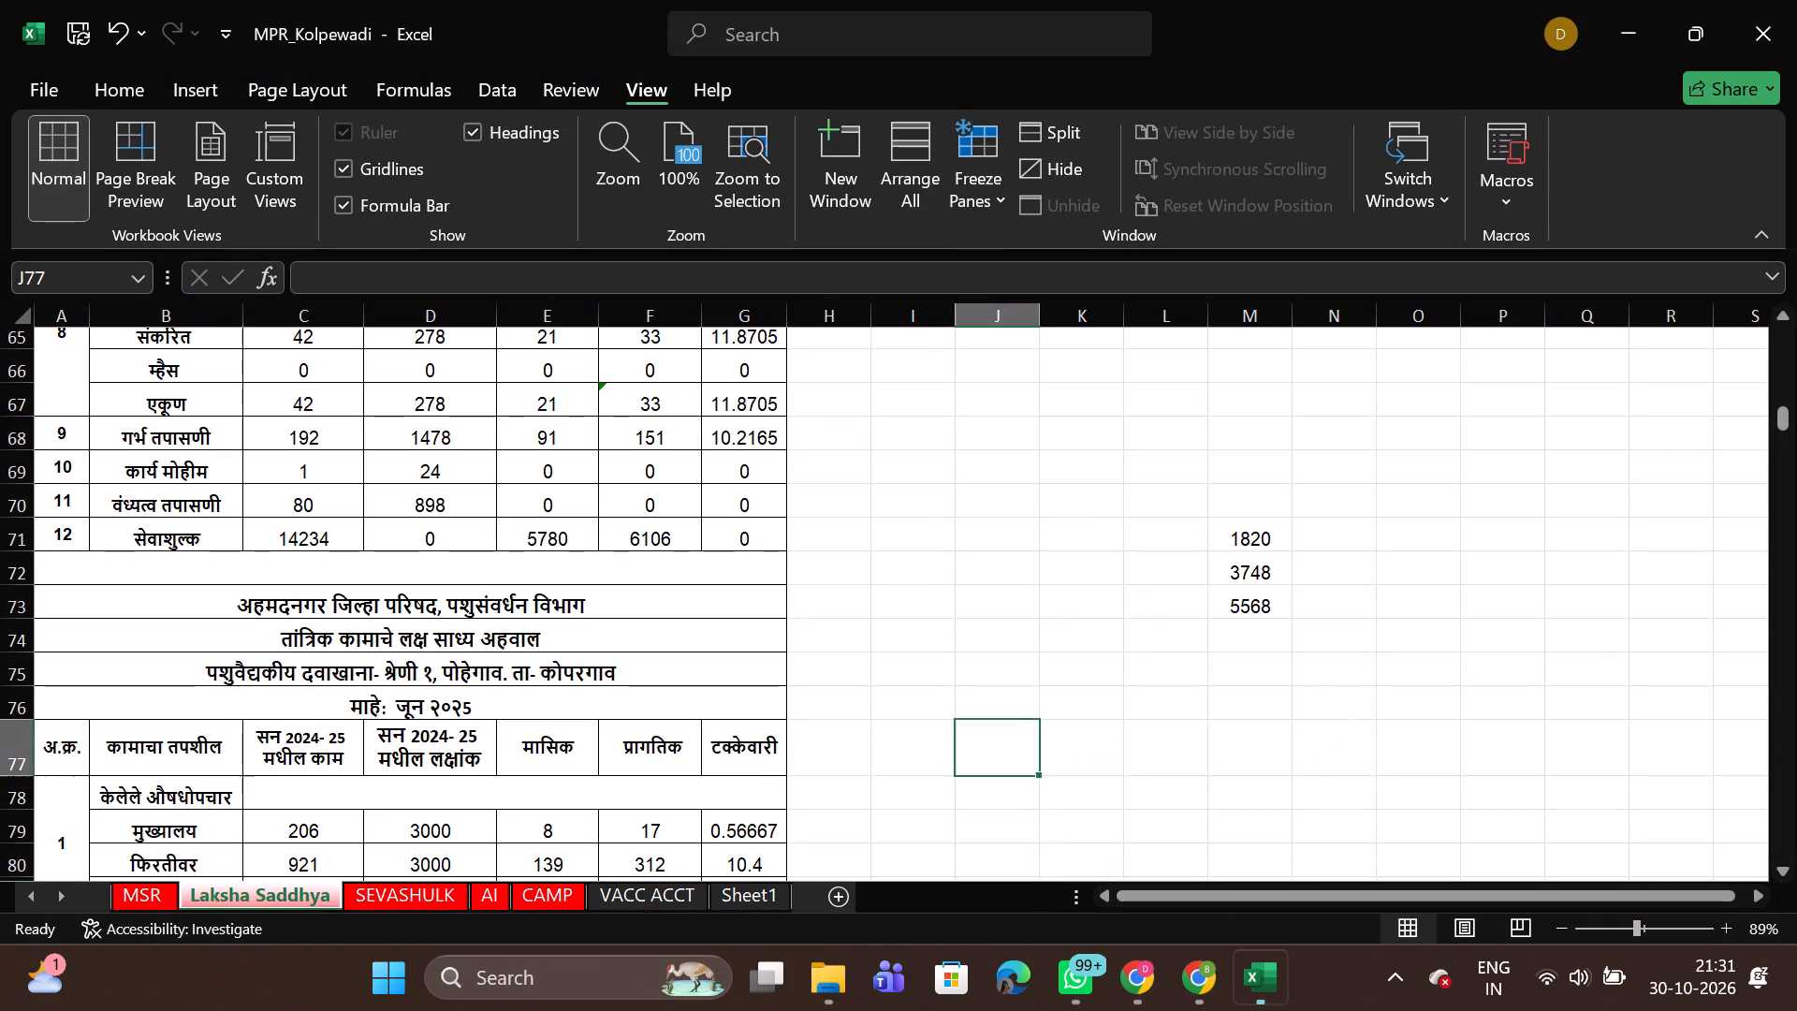
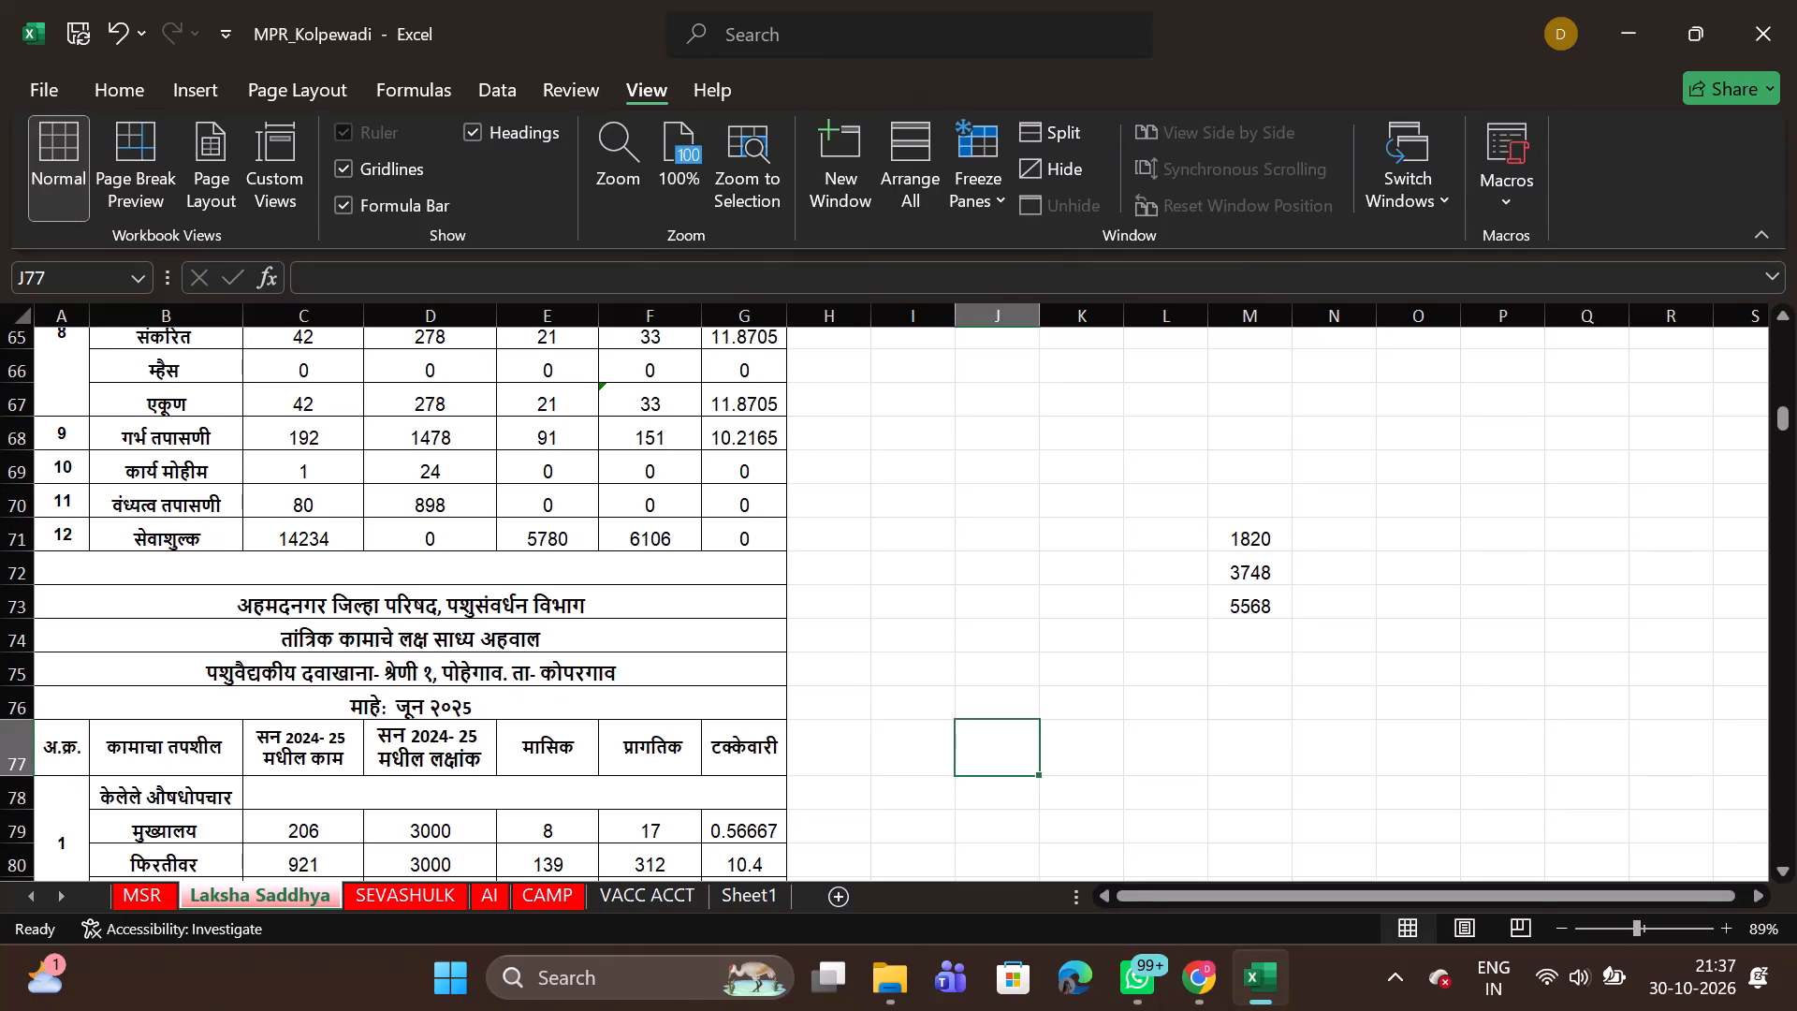
Open the MSR sheet and try to zoom in on its tables.
left_click(140, 901)
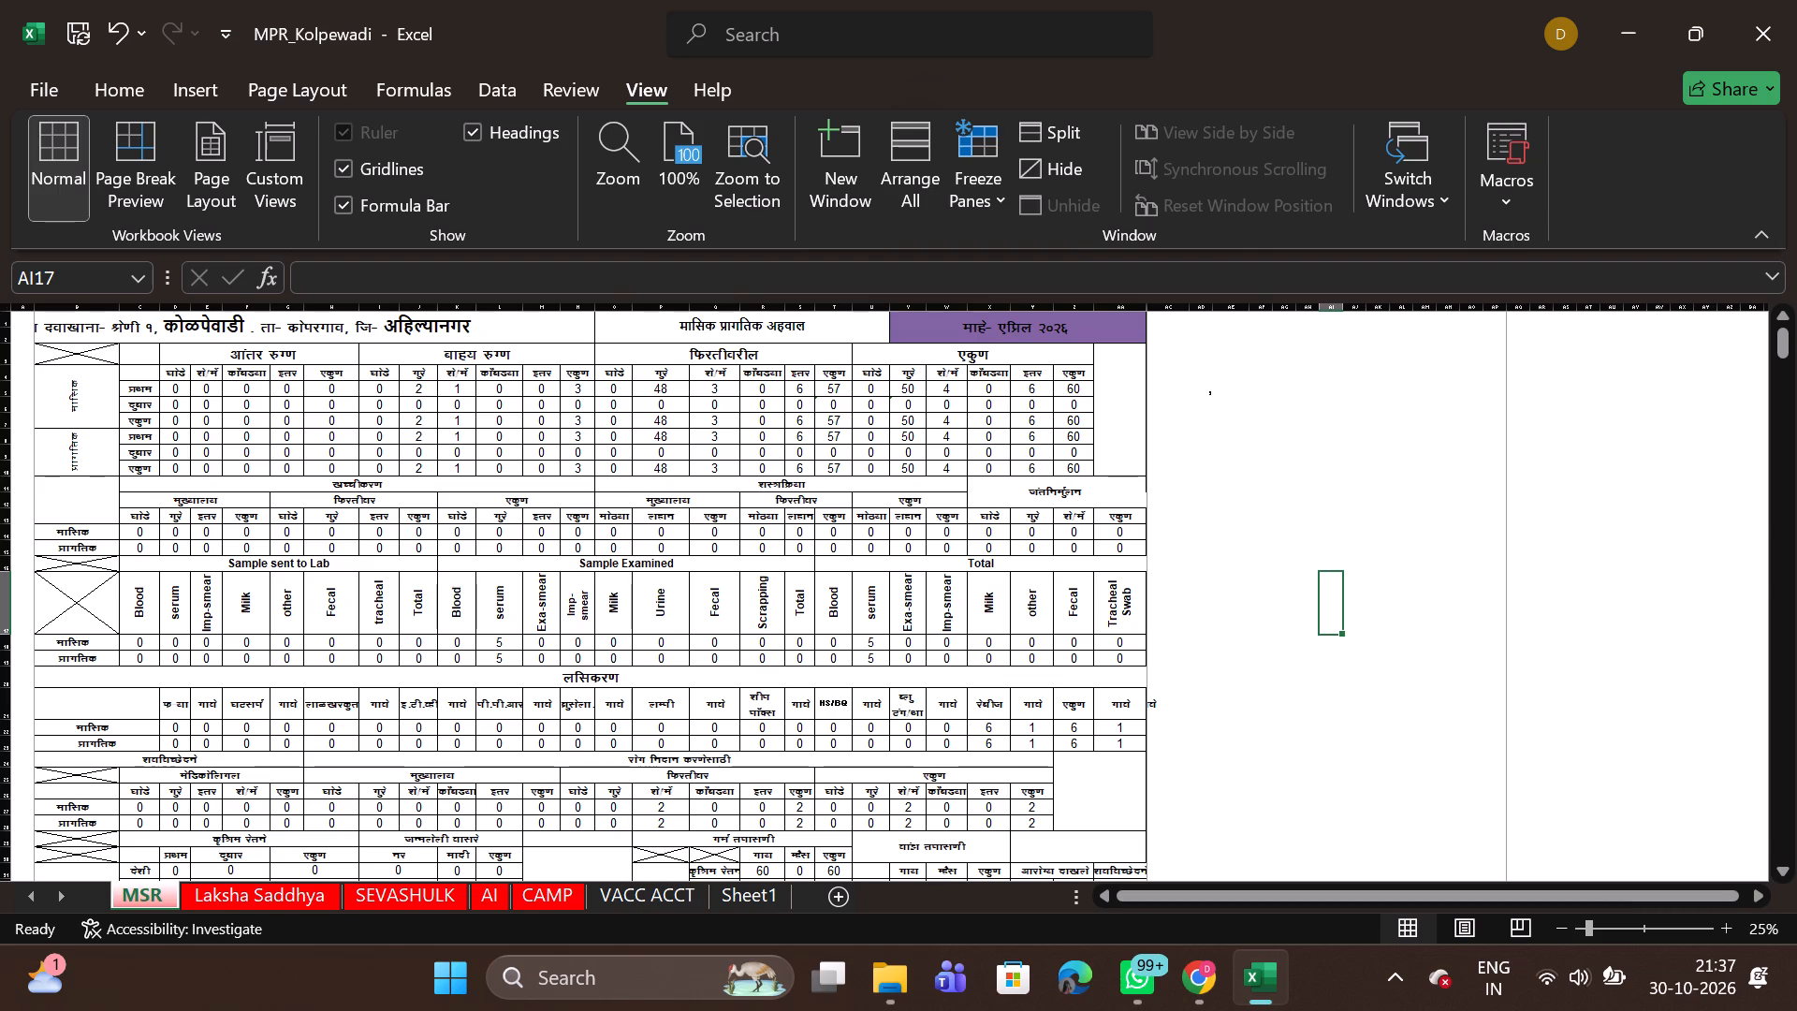
key("ctrl+equal")
key("ctrl+equal")
key("ctrl+equal")
key("ctrl+equal")
key("ctrl+equal")
key("ctrl+equal")
key("ctrl+equal")
key("ctrl+equal")
key("ctrl+equal")
key("ctrl+equal")
key("ctrl+equal")
key("ctrl+equal")
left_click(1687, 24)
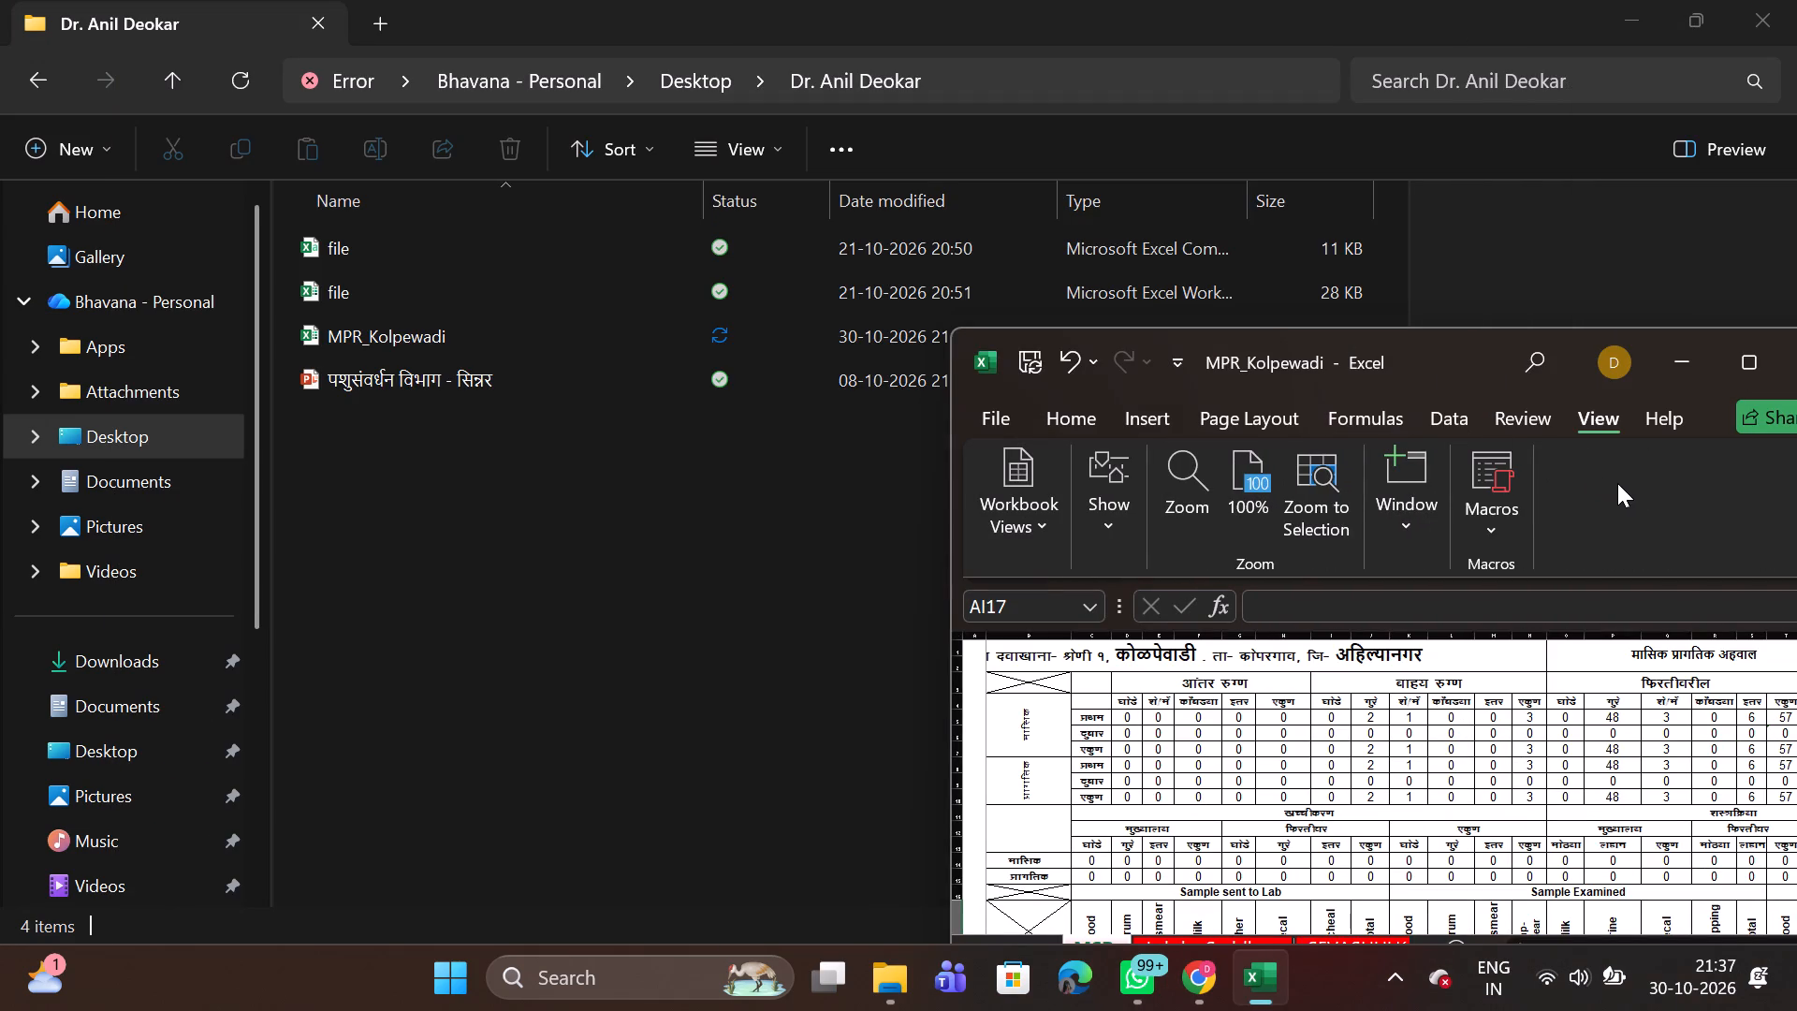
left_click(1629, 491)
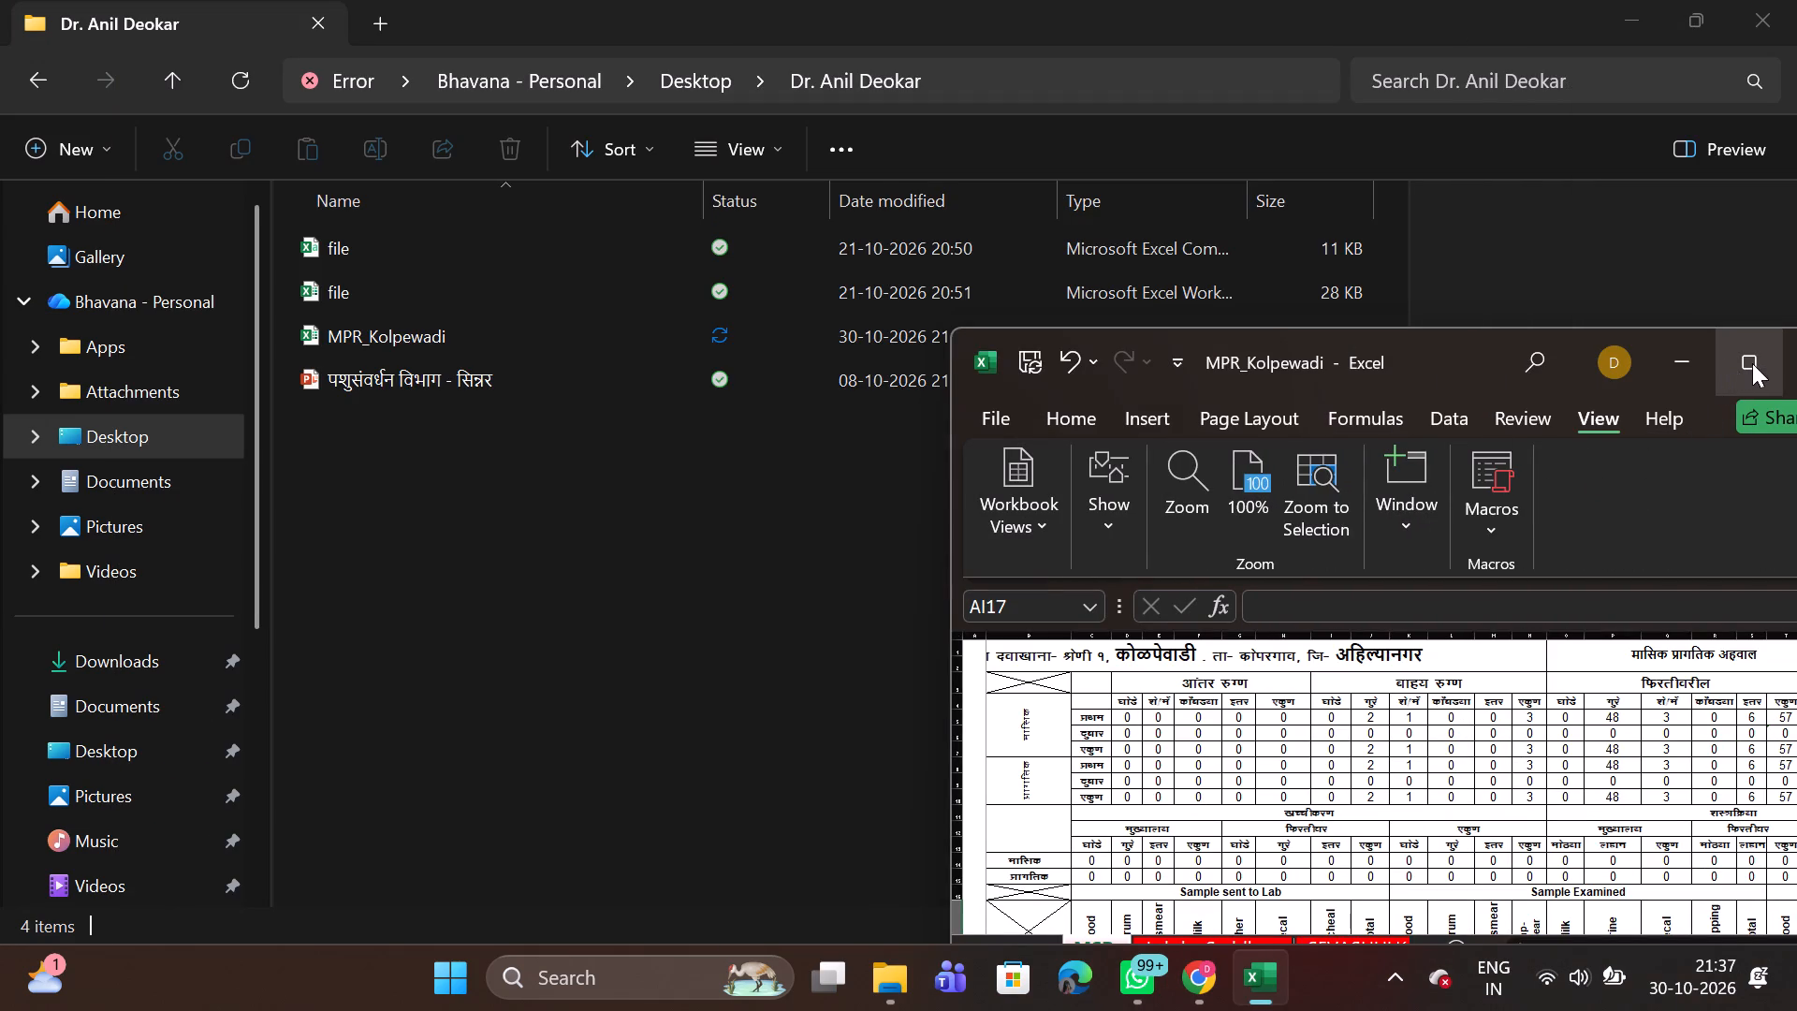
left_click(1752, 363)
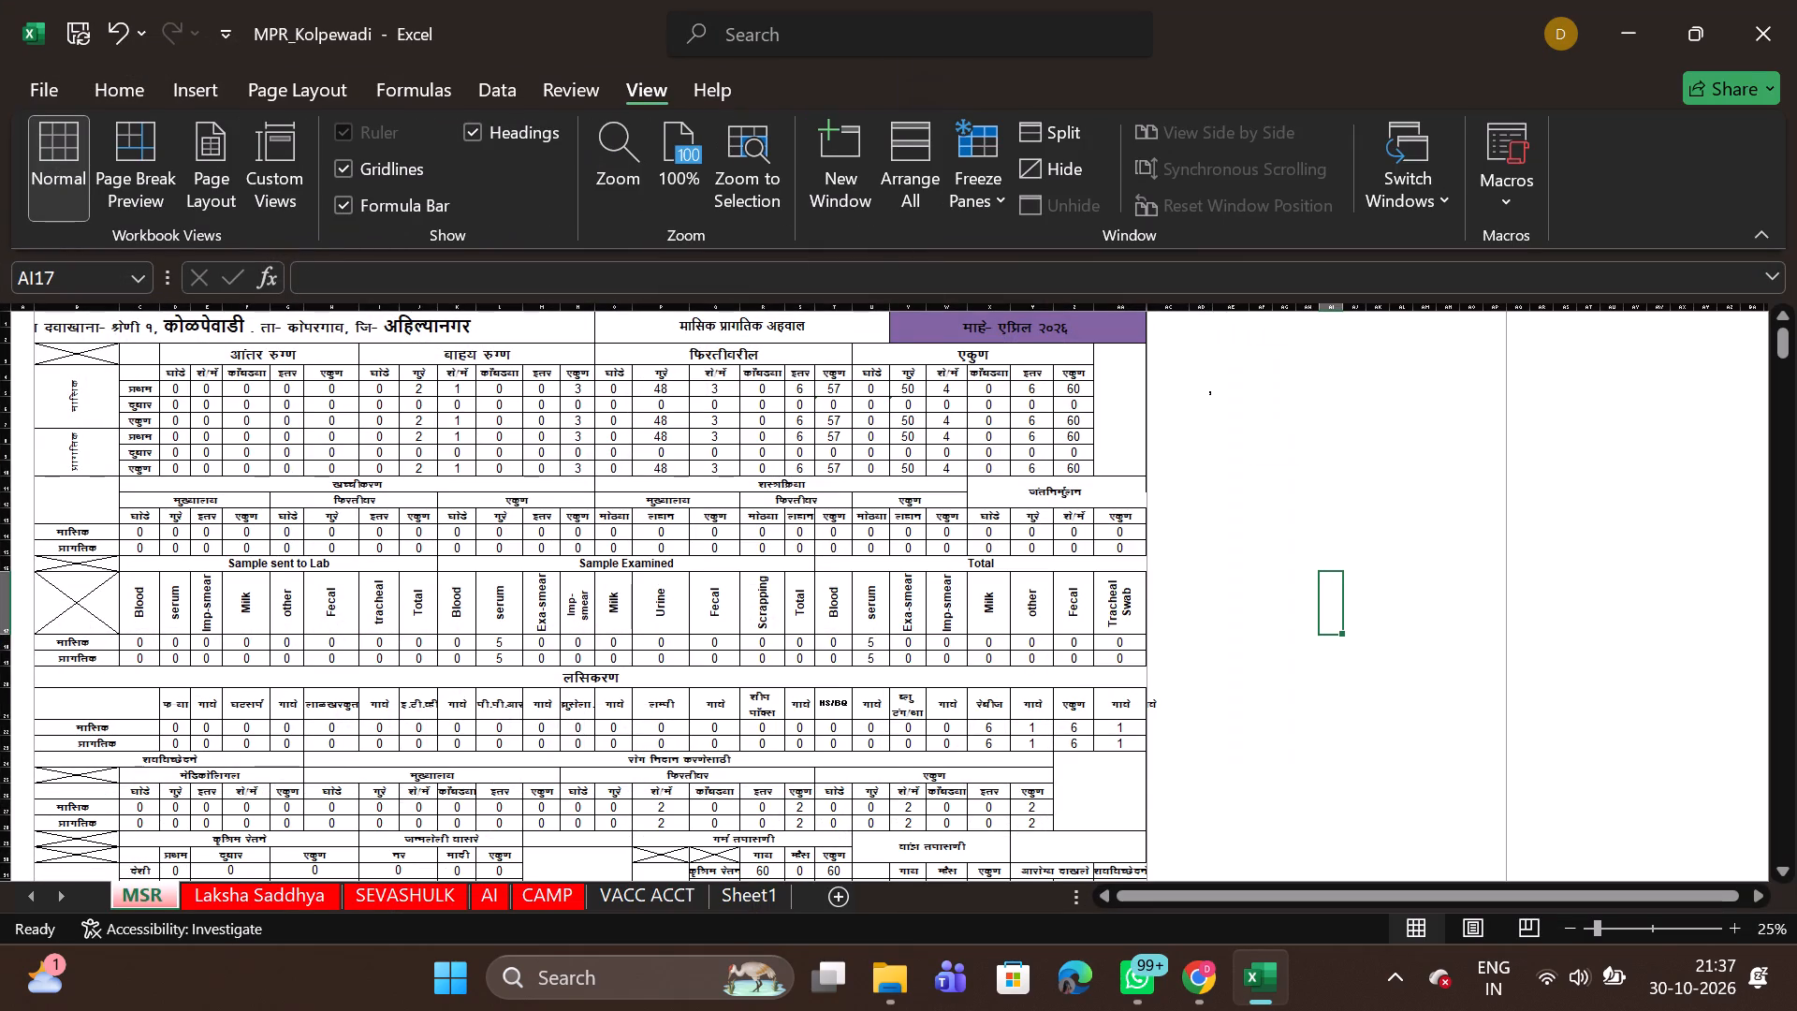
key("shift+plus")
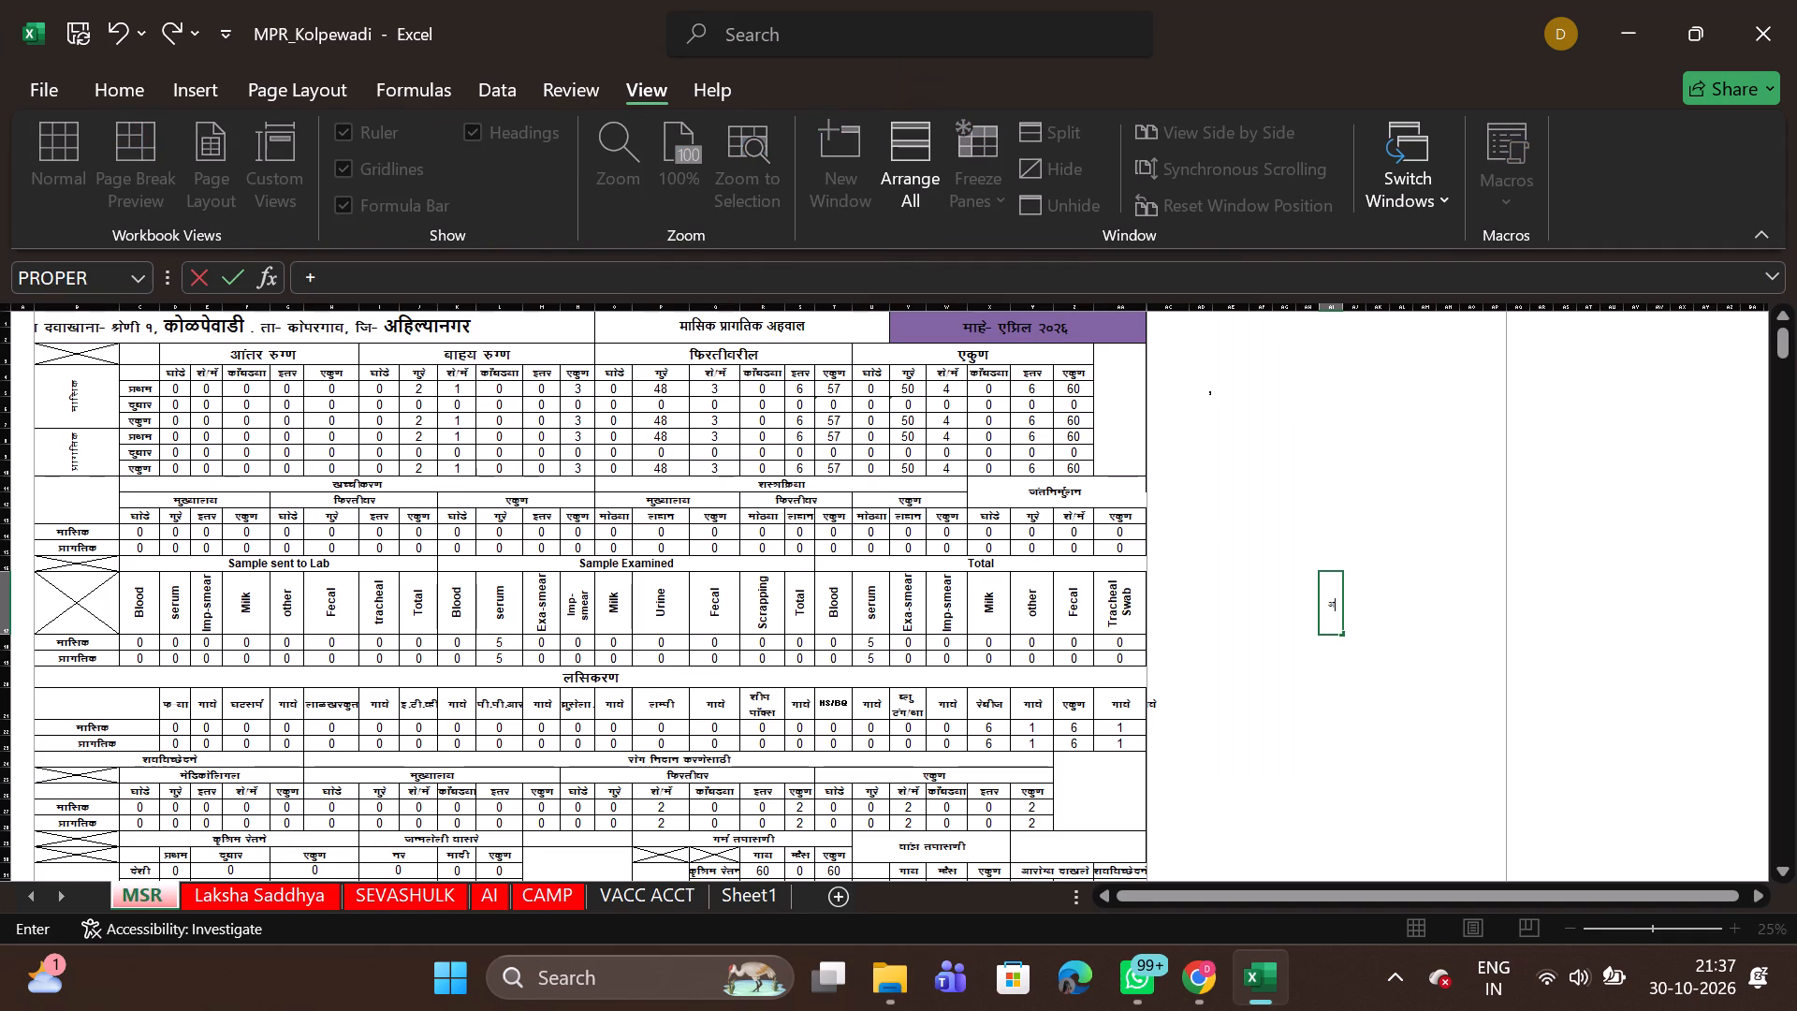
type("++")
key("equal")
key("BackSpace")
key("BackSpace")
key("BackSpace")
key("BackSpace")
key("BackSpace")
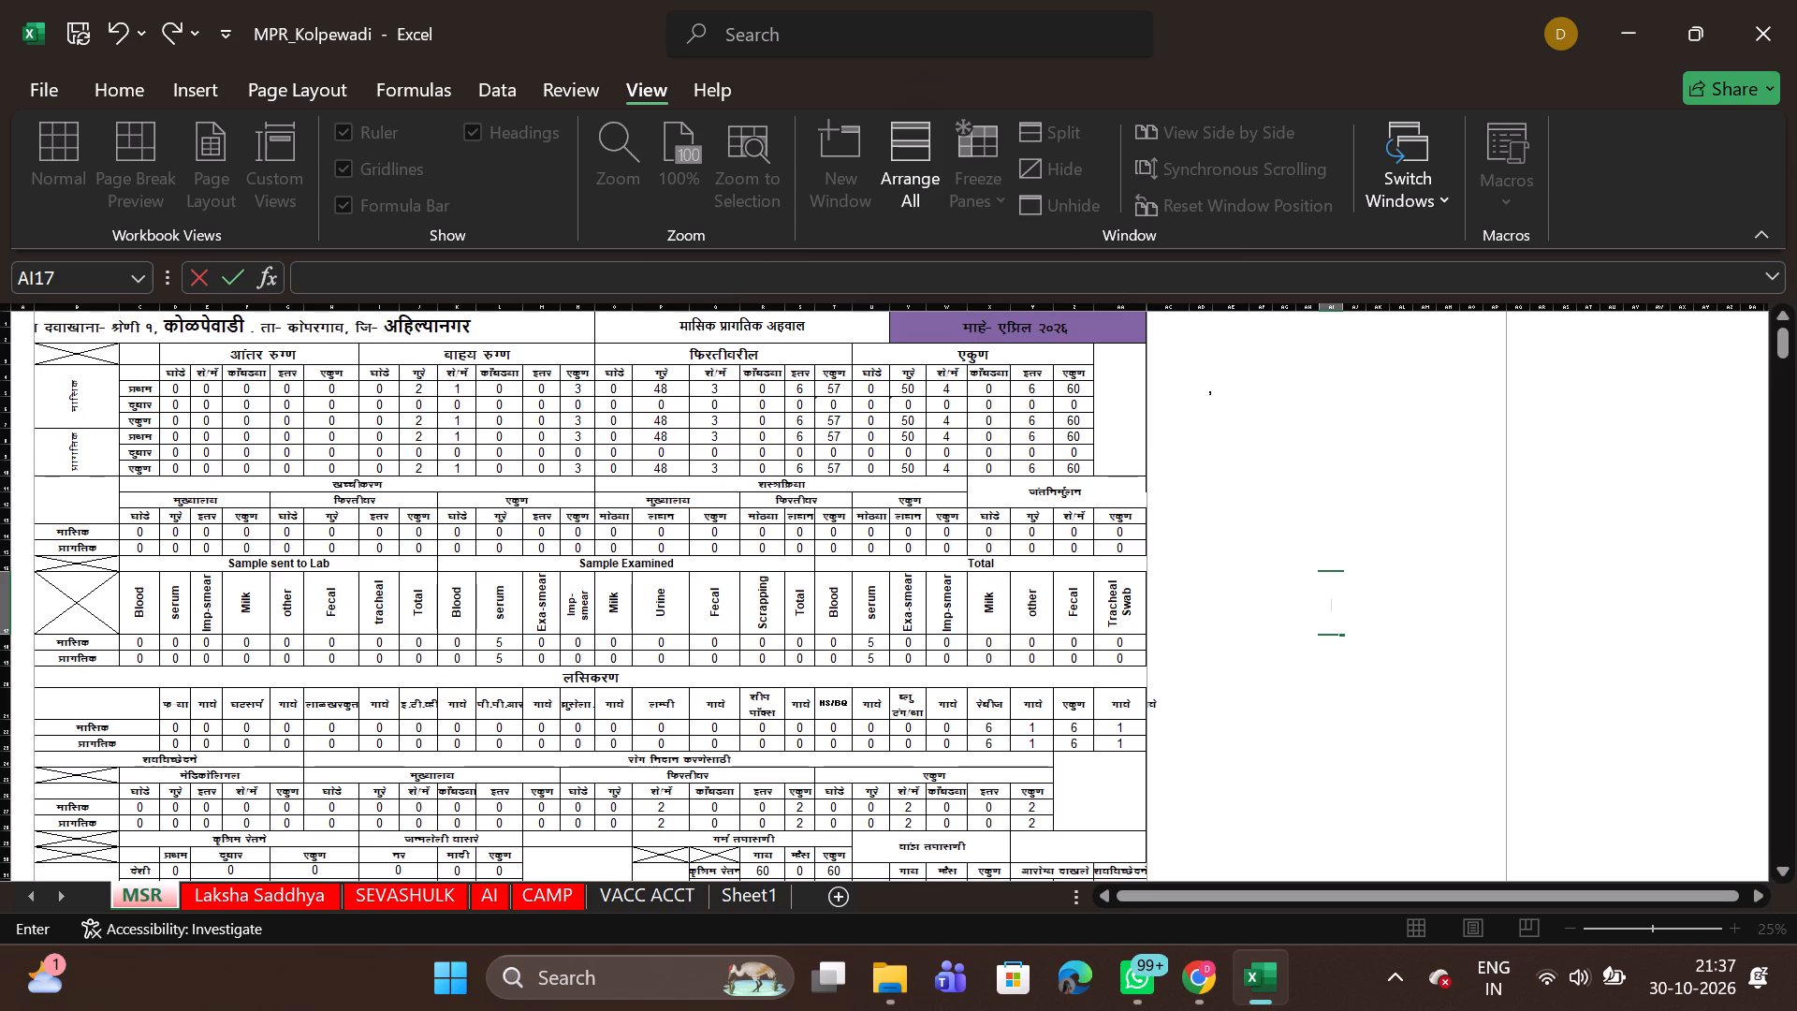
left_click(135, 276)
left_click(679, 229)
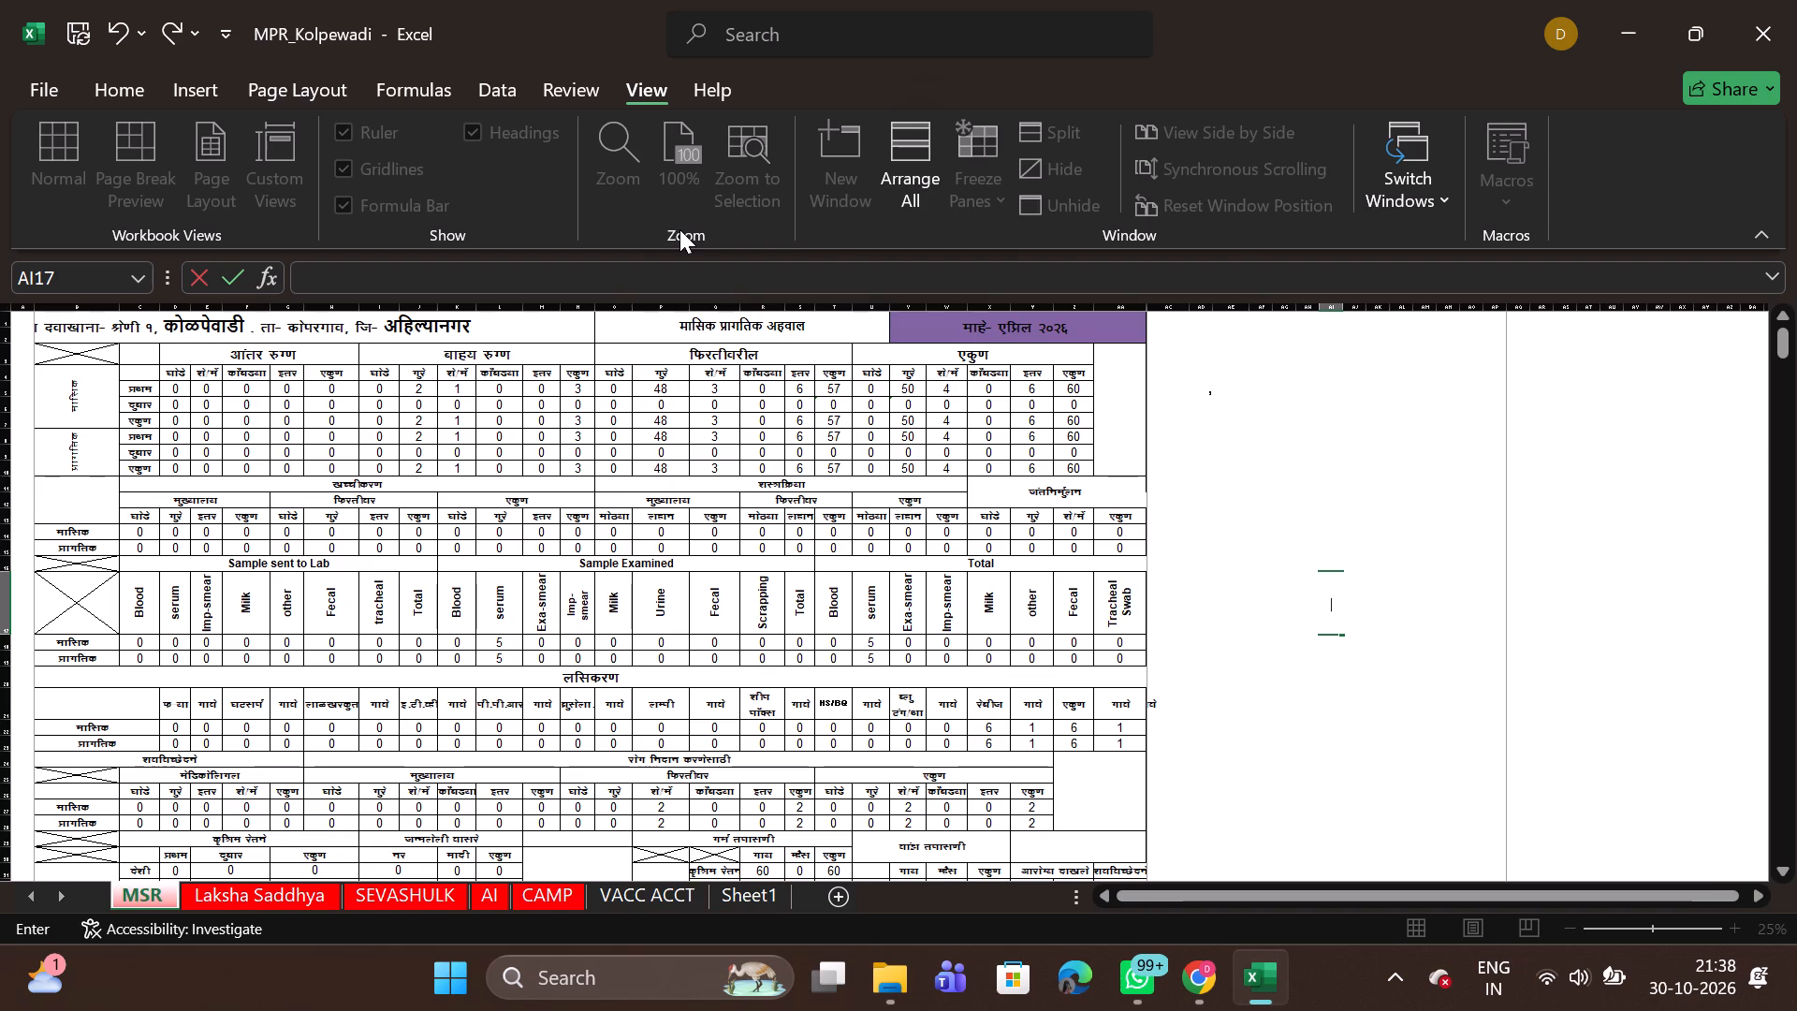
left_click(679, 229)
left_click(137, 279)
Set the font size of the empty cell AI17 to 36 and leave the cell.
left_click(143, 91)
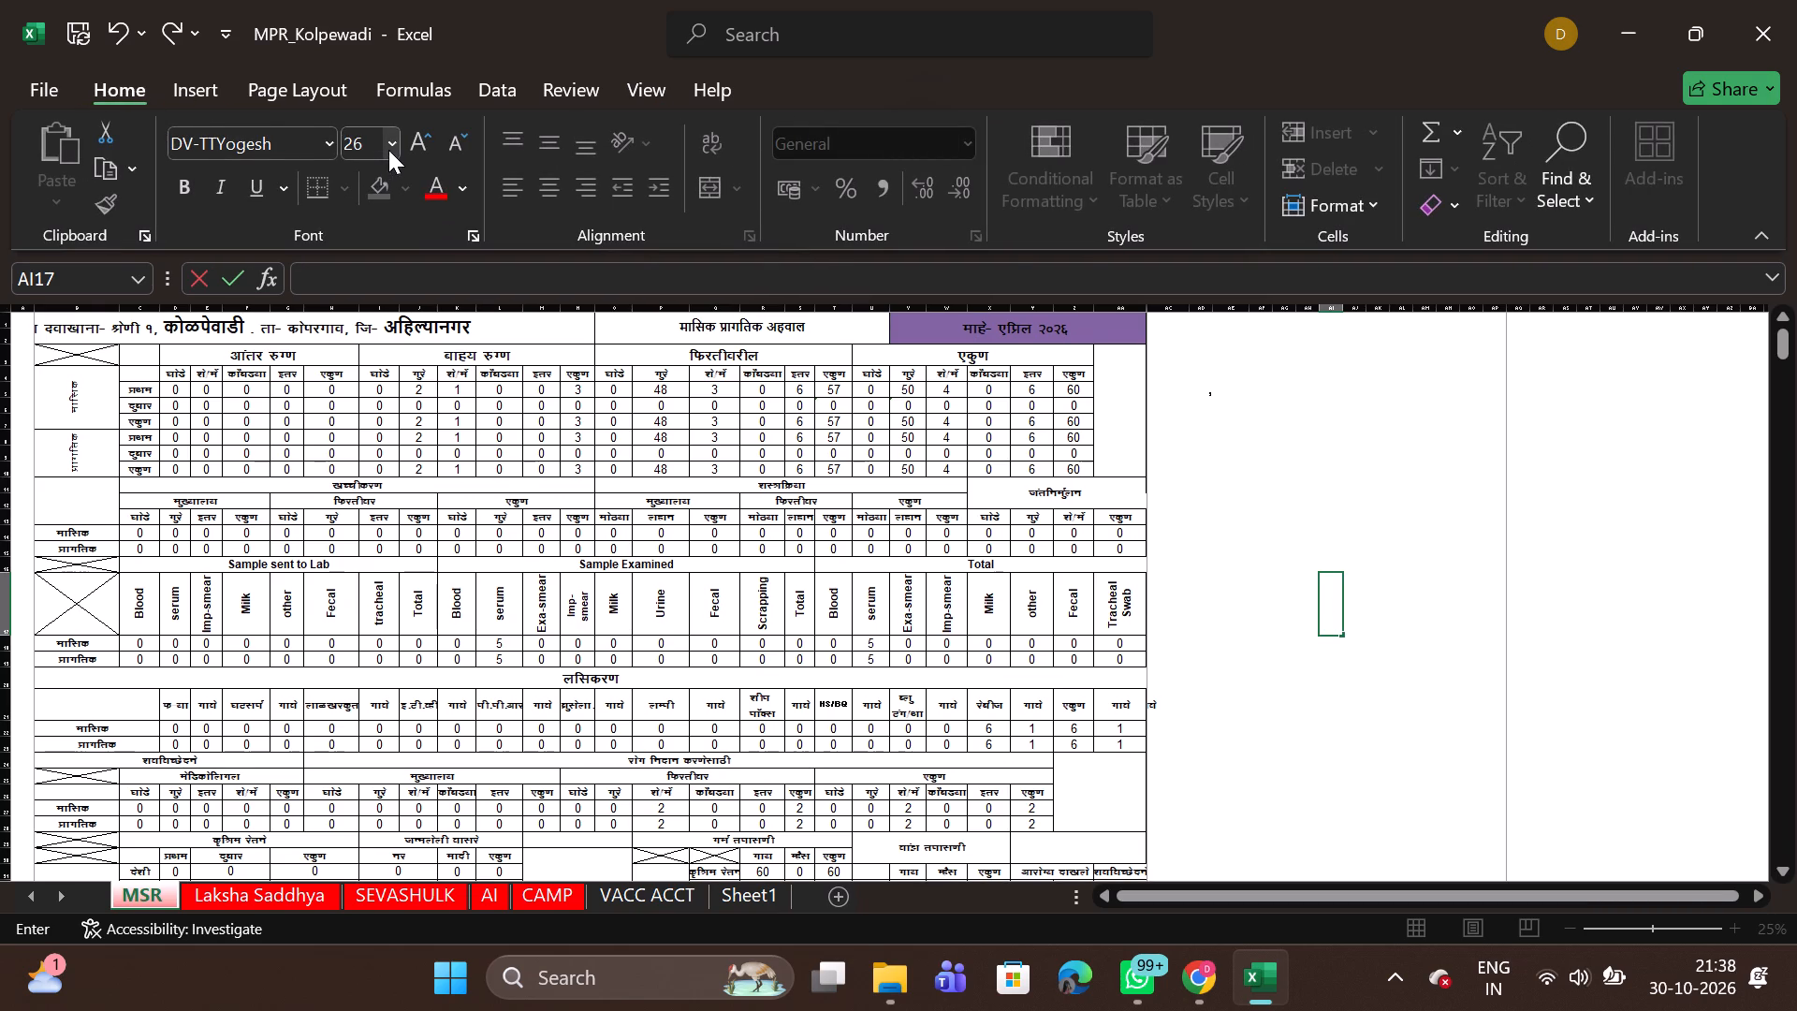
left_click(390, 142)
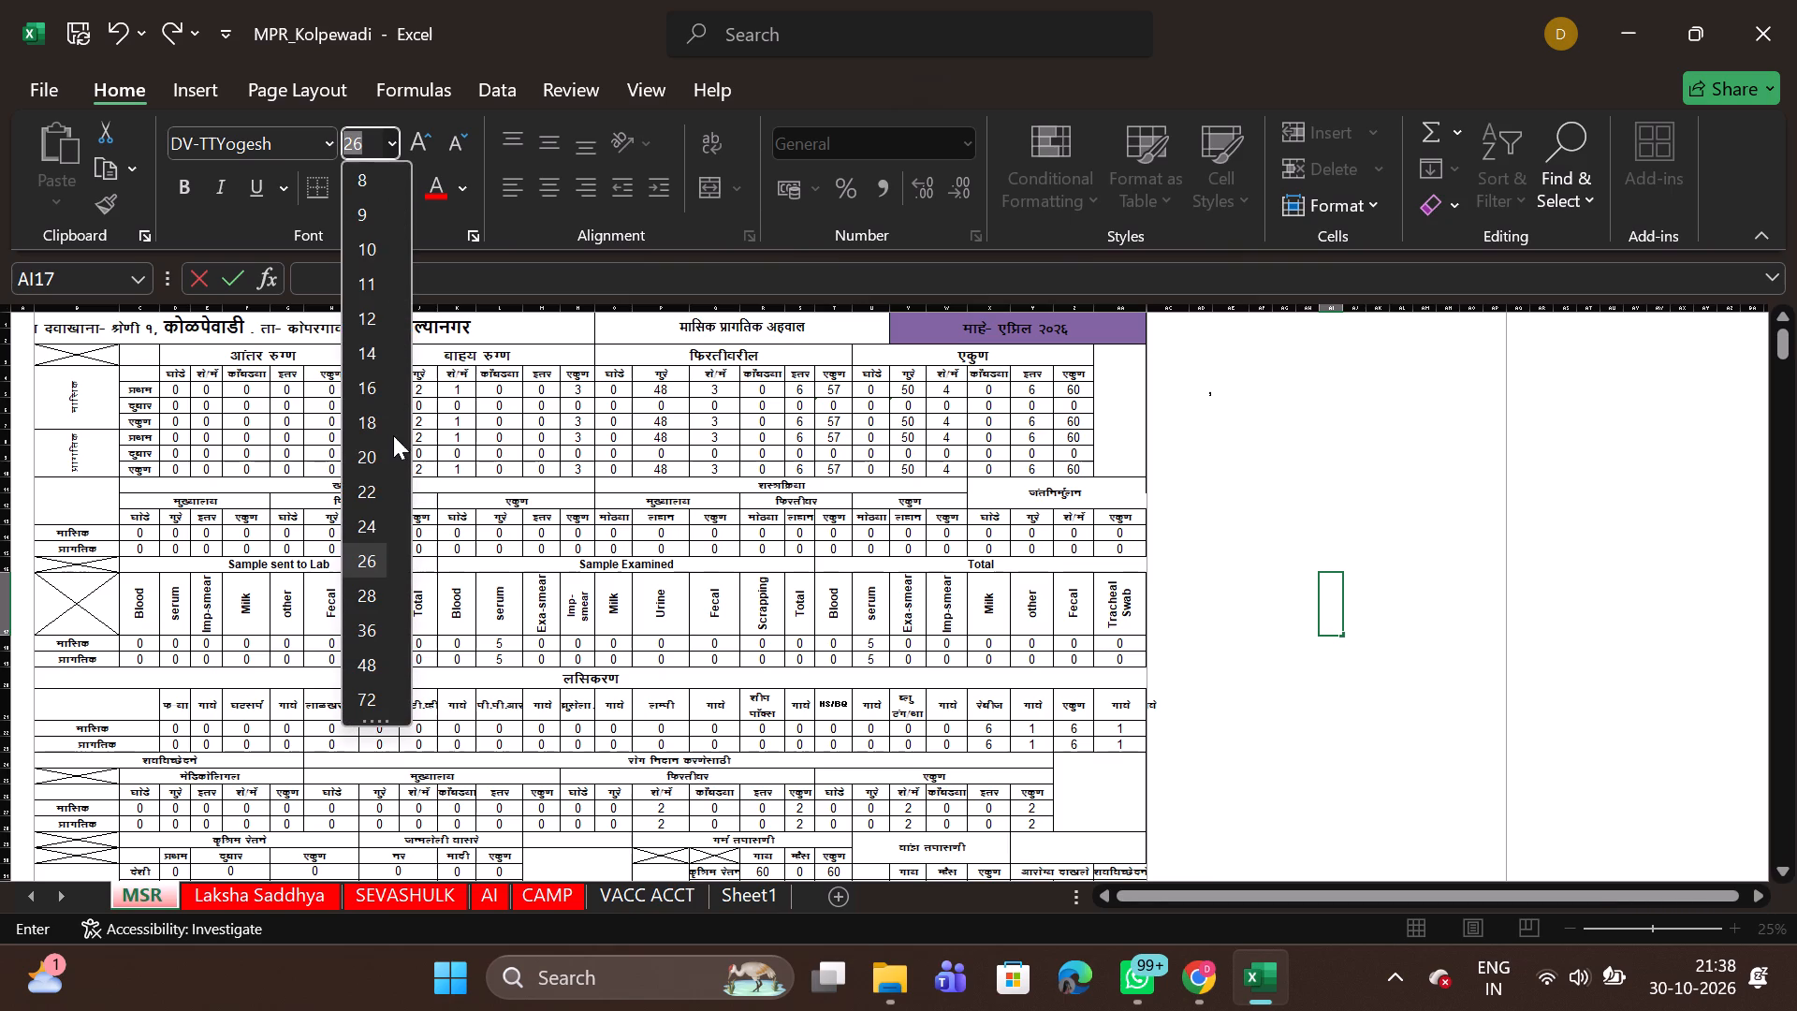
left_click(380, 631)
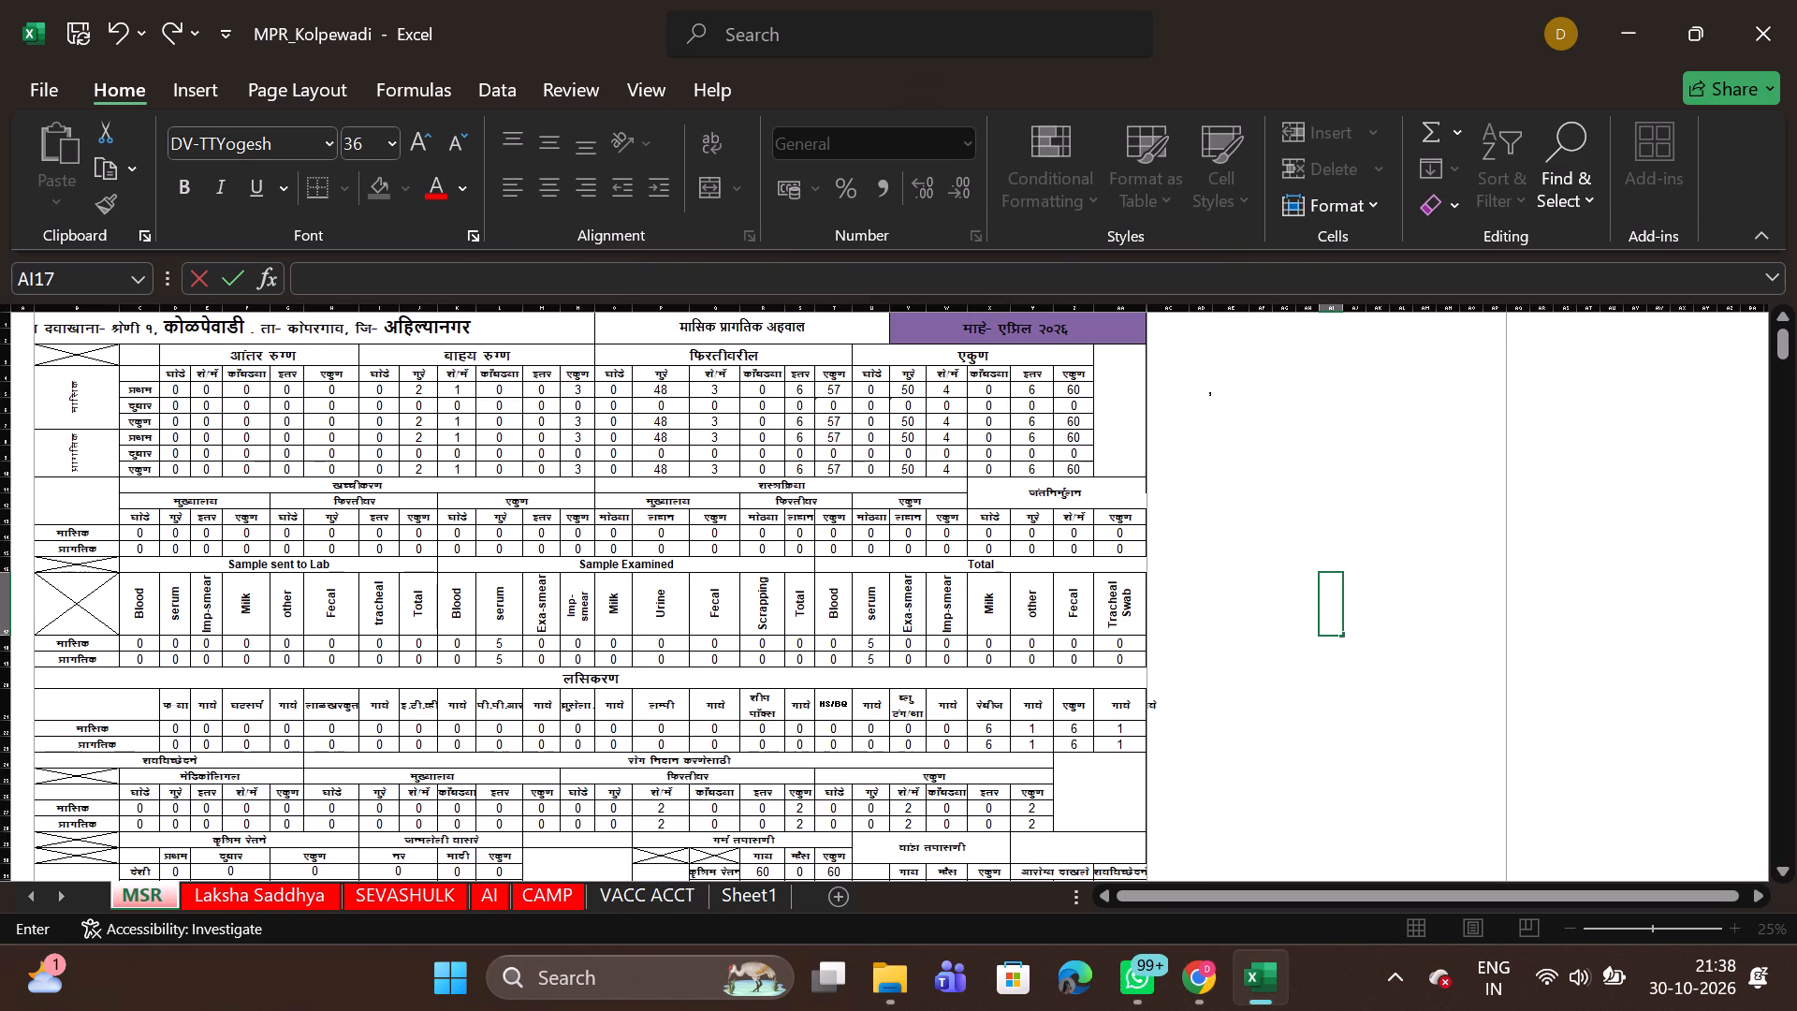
key("ctrl+equal")
key("ctrl+shift+equal")
key("ctrl+shift+equal")
left_click(1204, 431)
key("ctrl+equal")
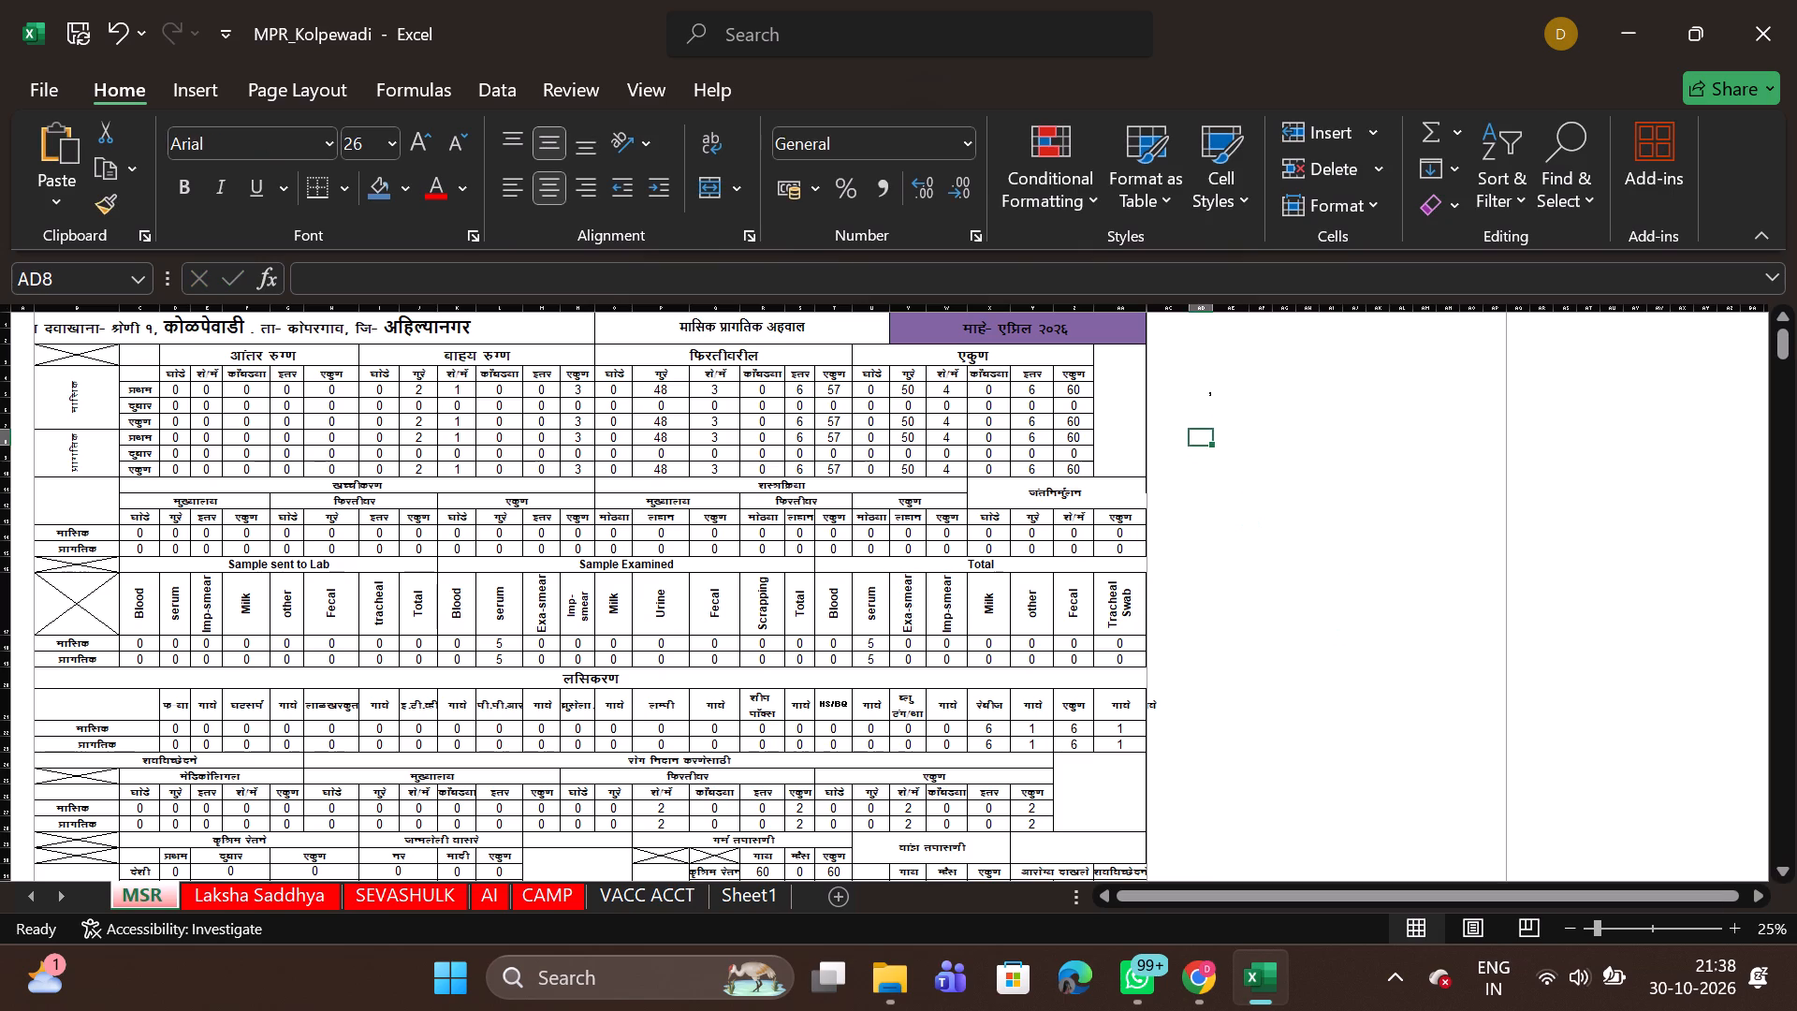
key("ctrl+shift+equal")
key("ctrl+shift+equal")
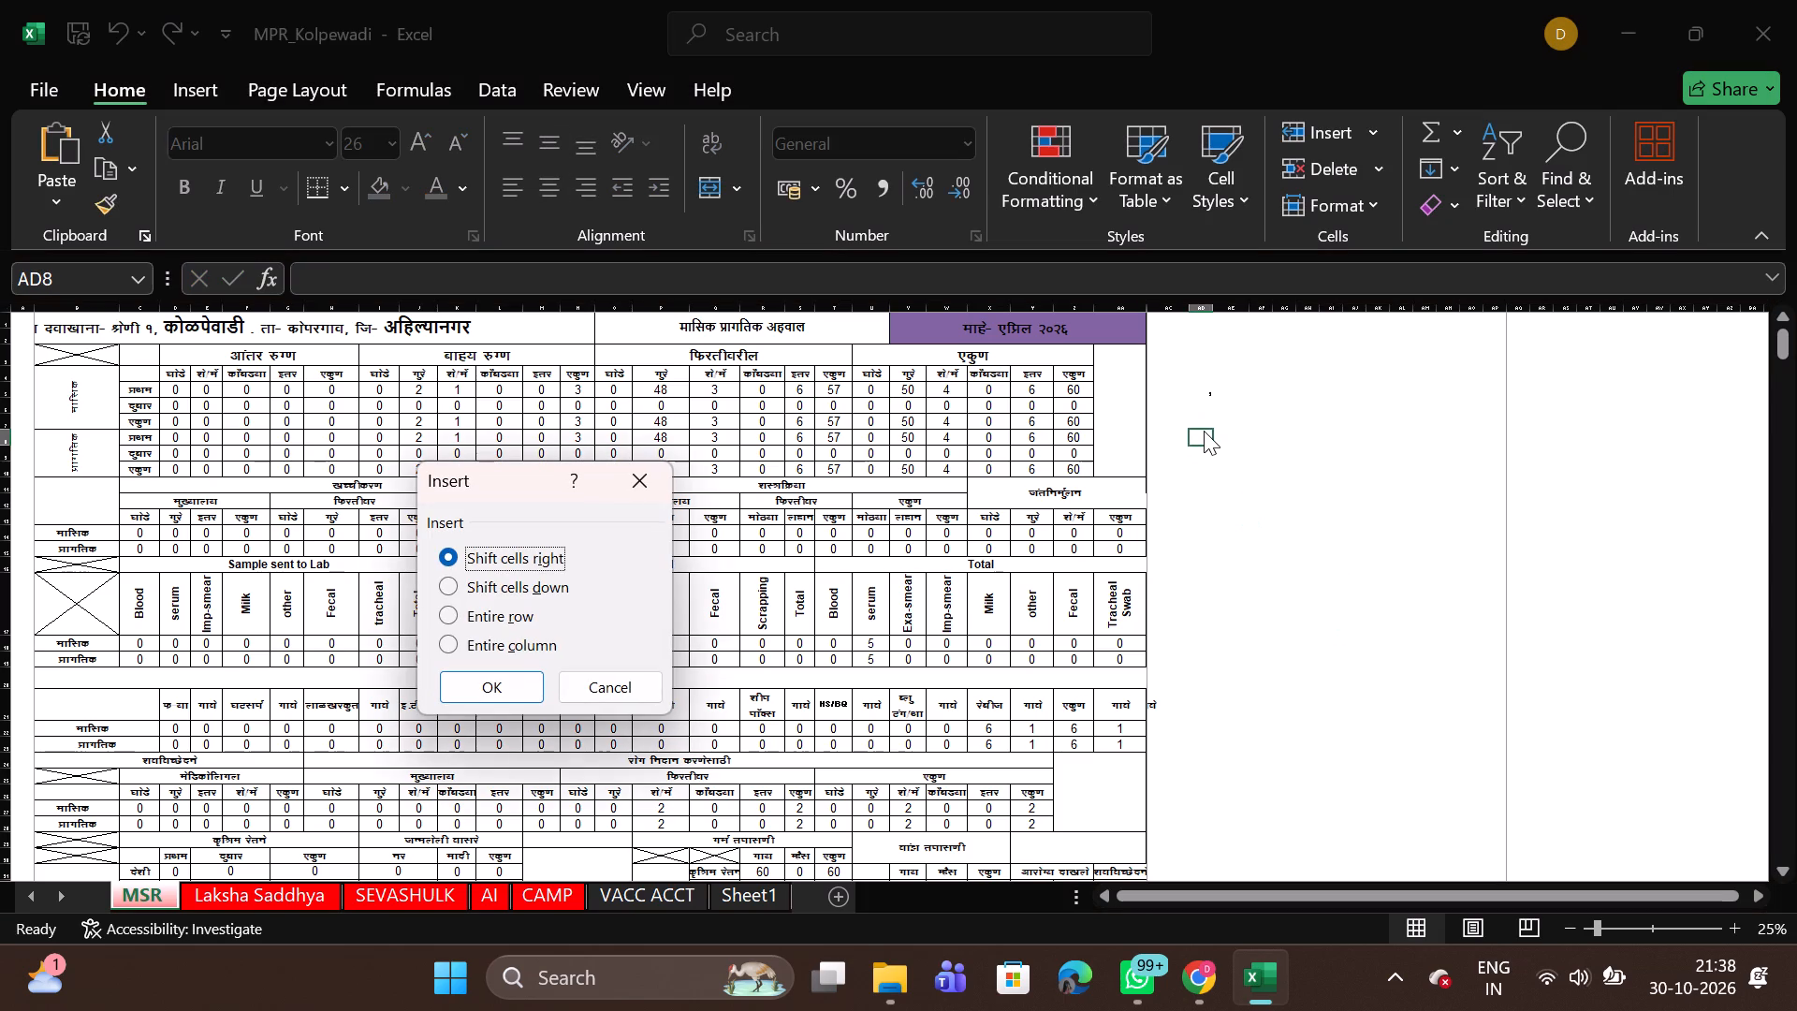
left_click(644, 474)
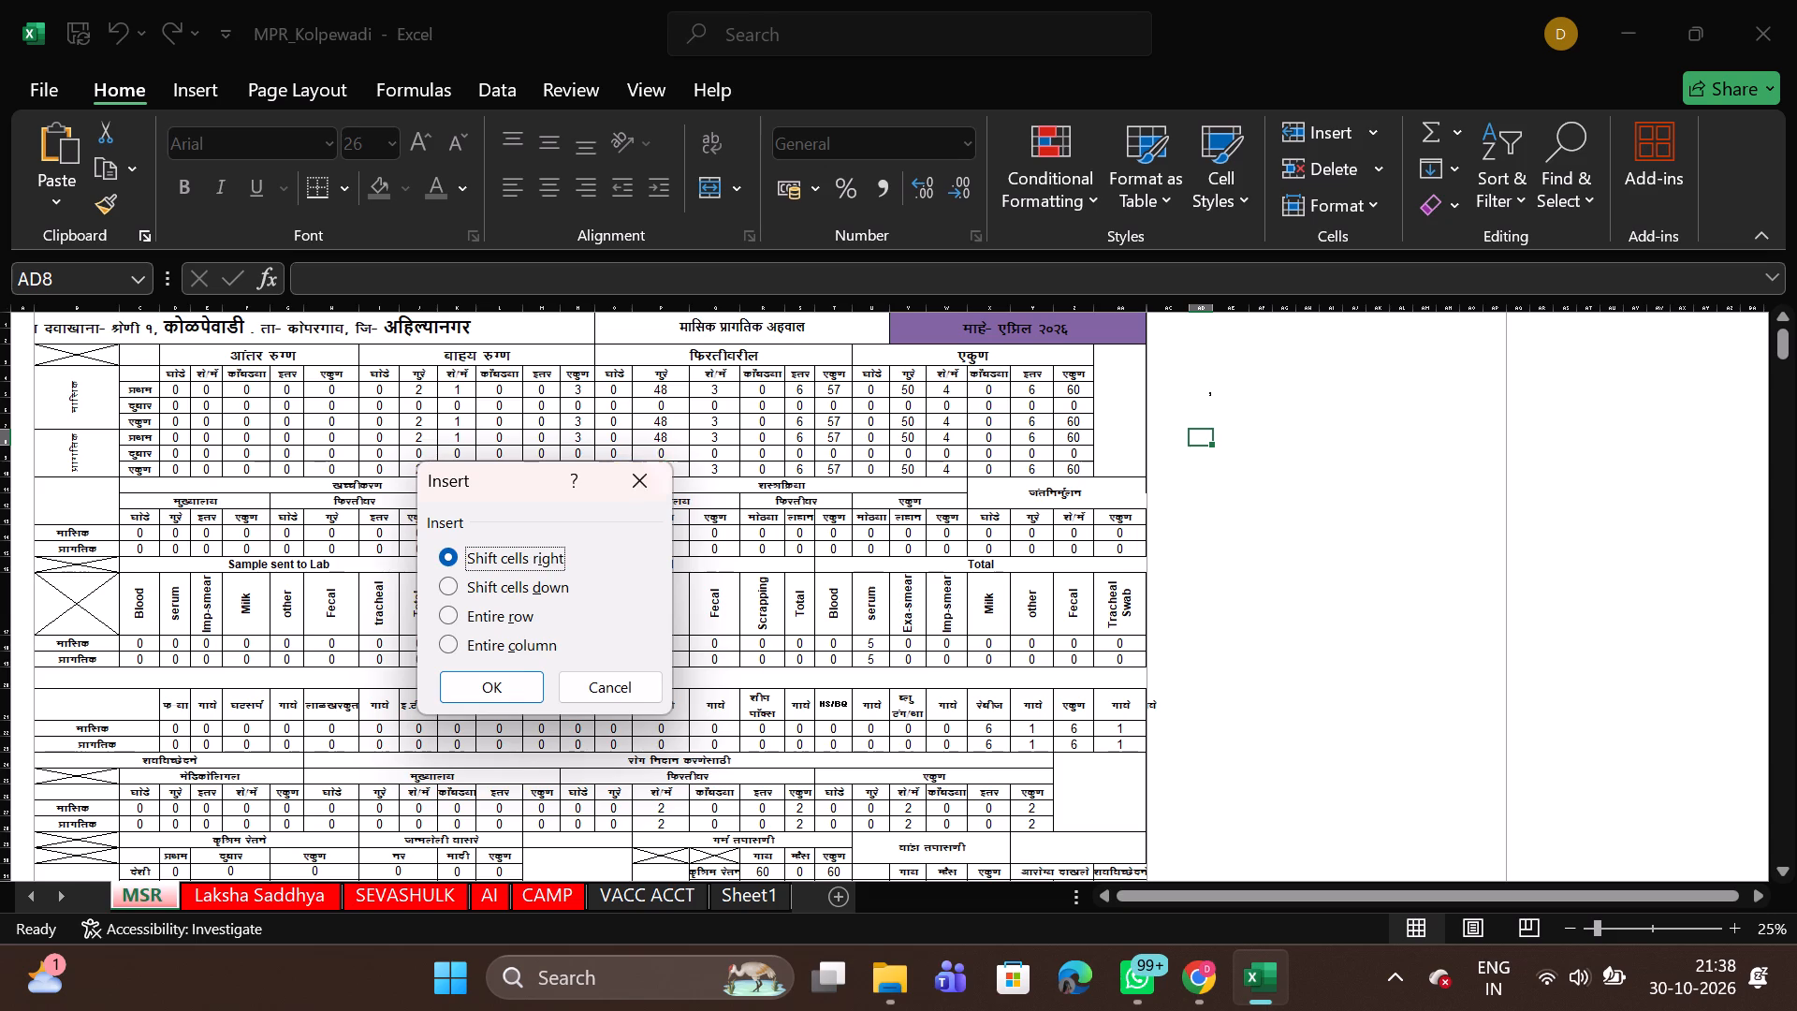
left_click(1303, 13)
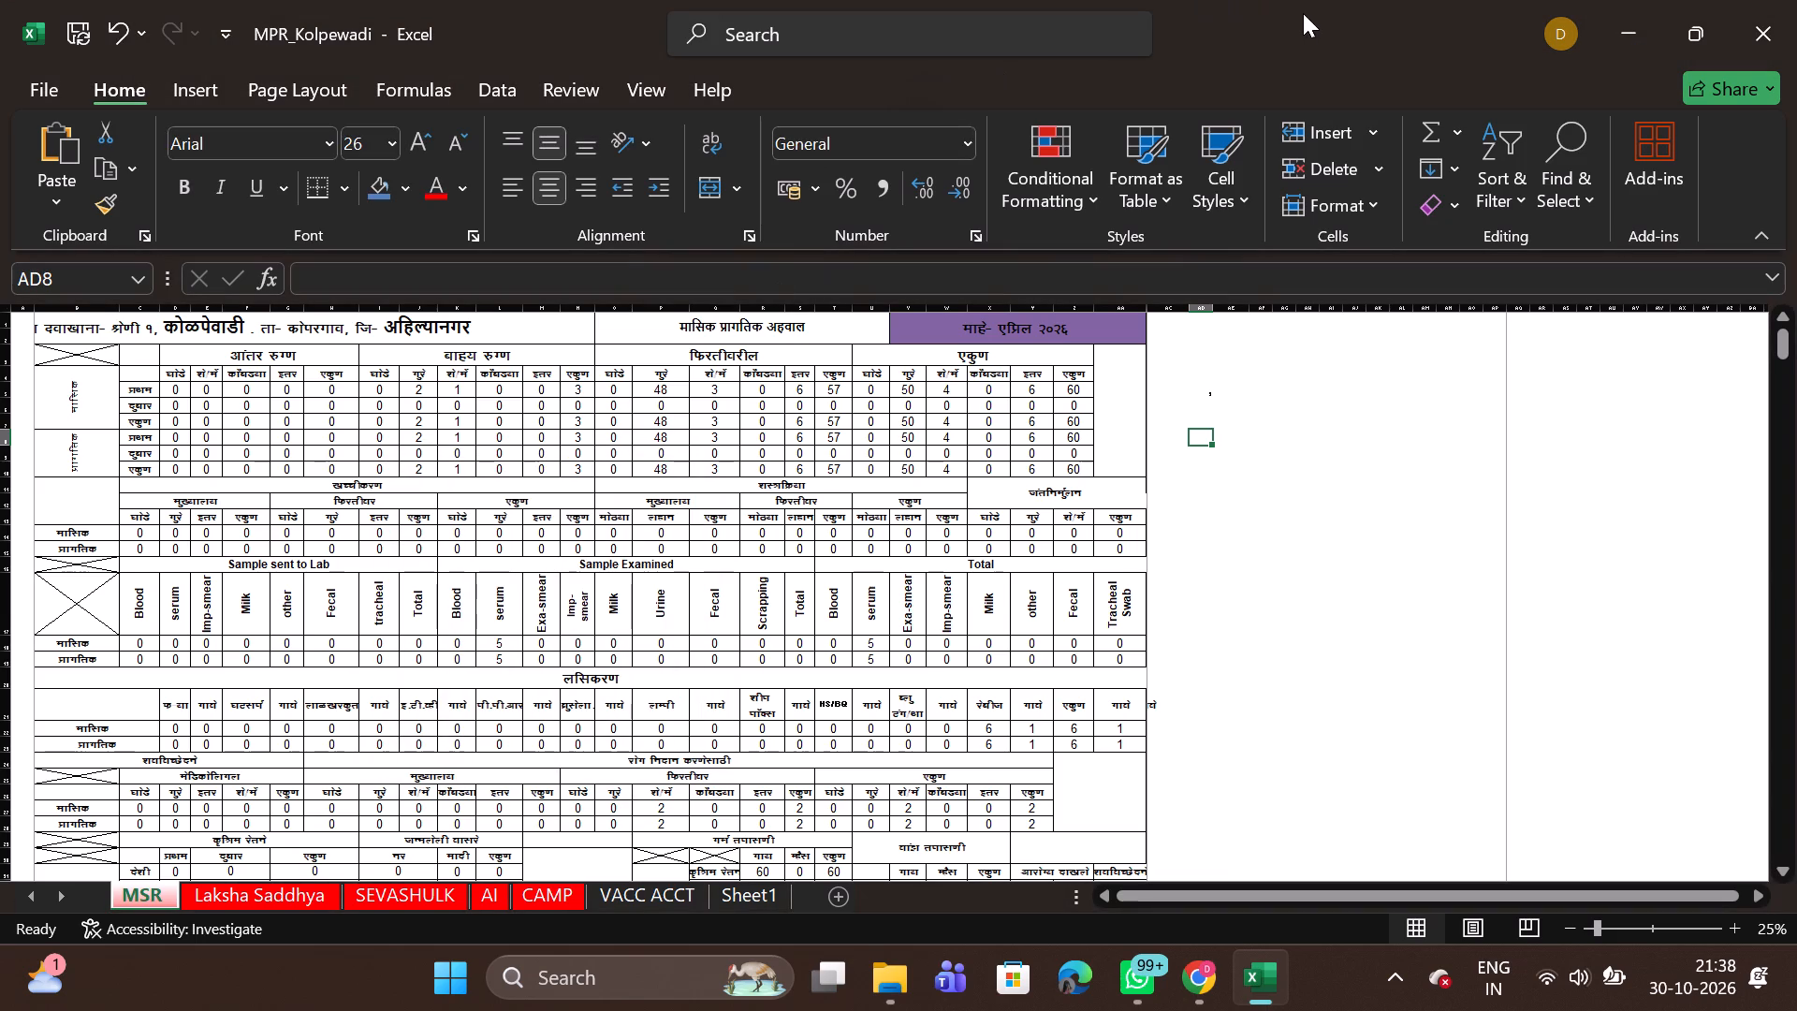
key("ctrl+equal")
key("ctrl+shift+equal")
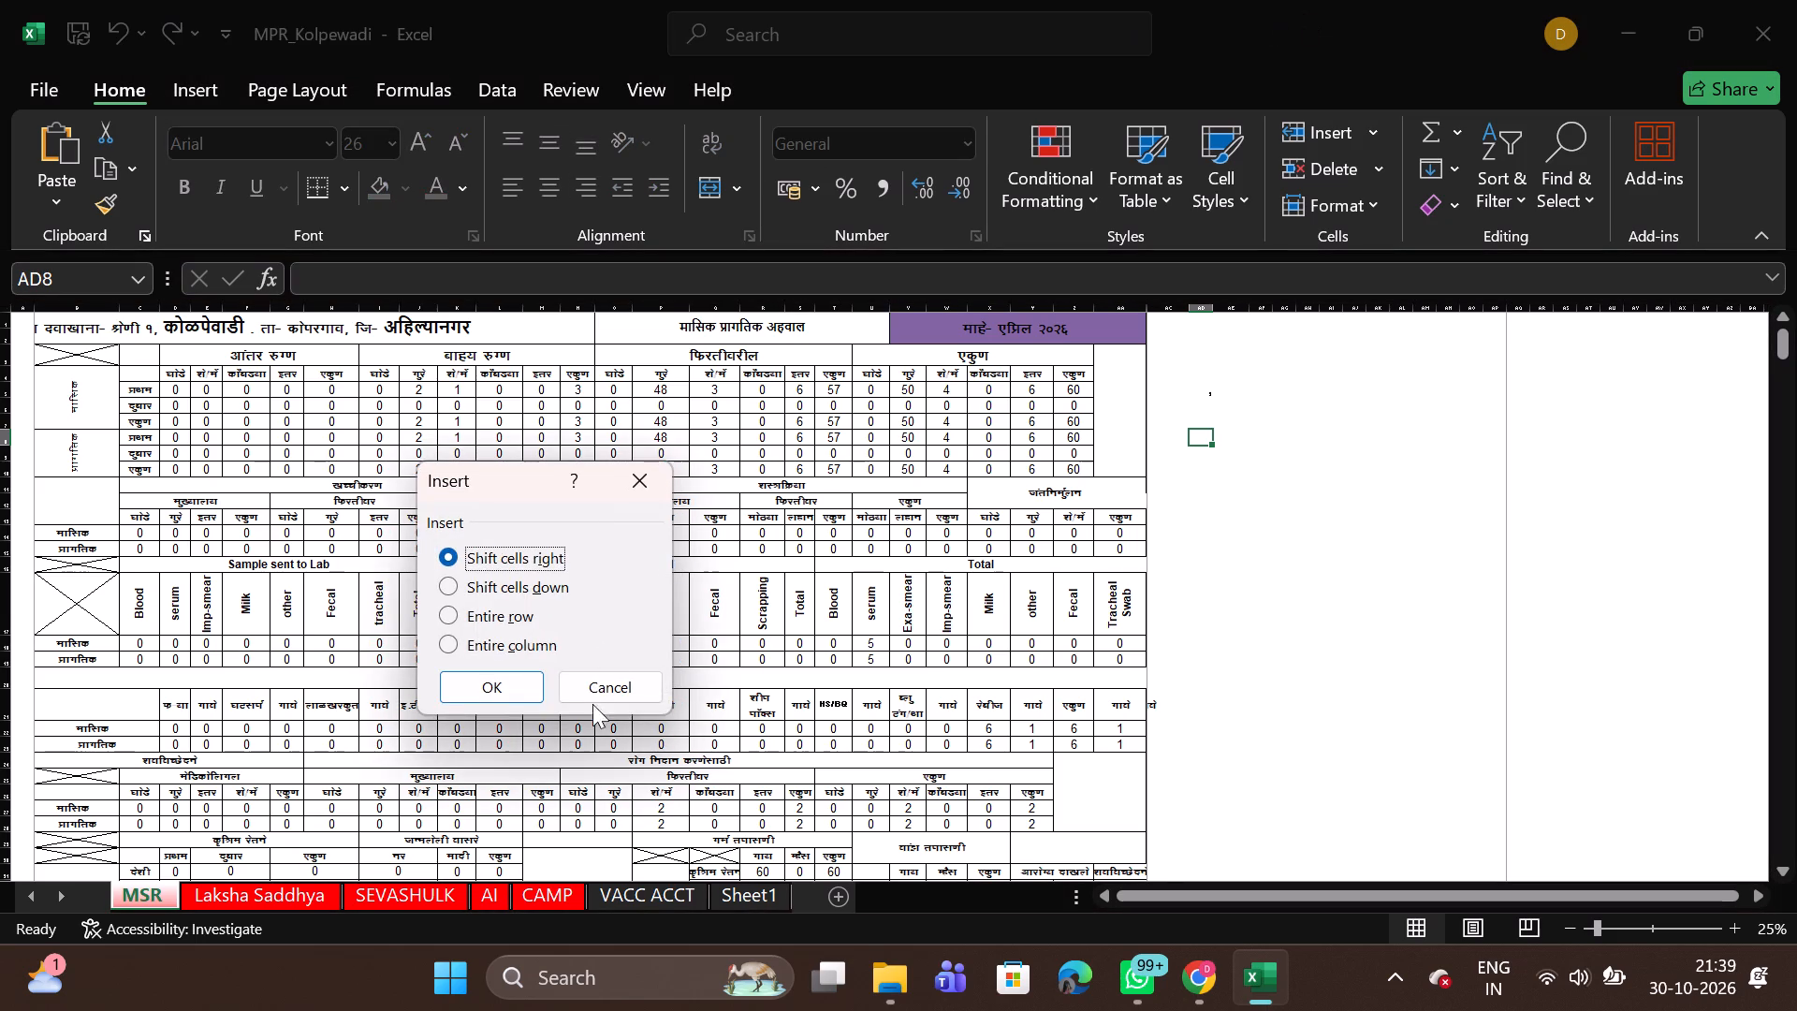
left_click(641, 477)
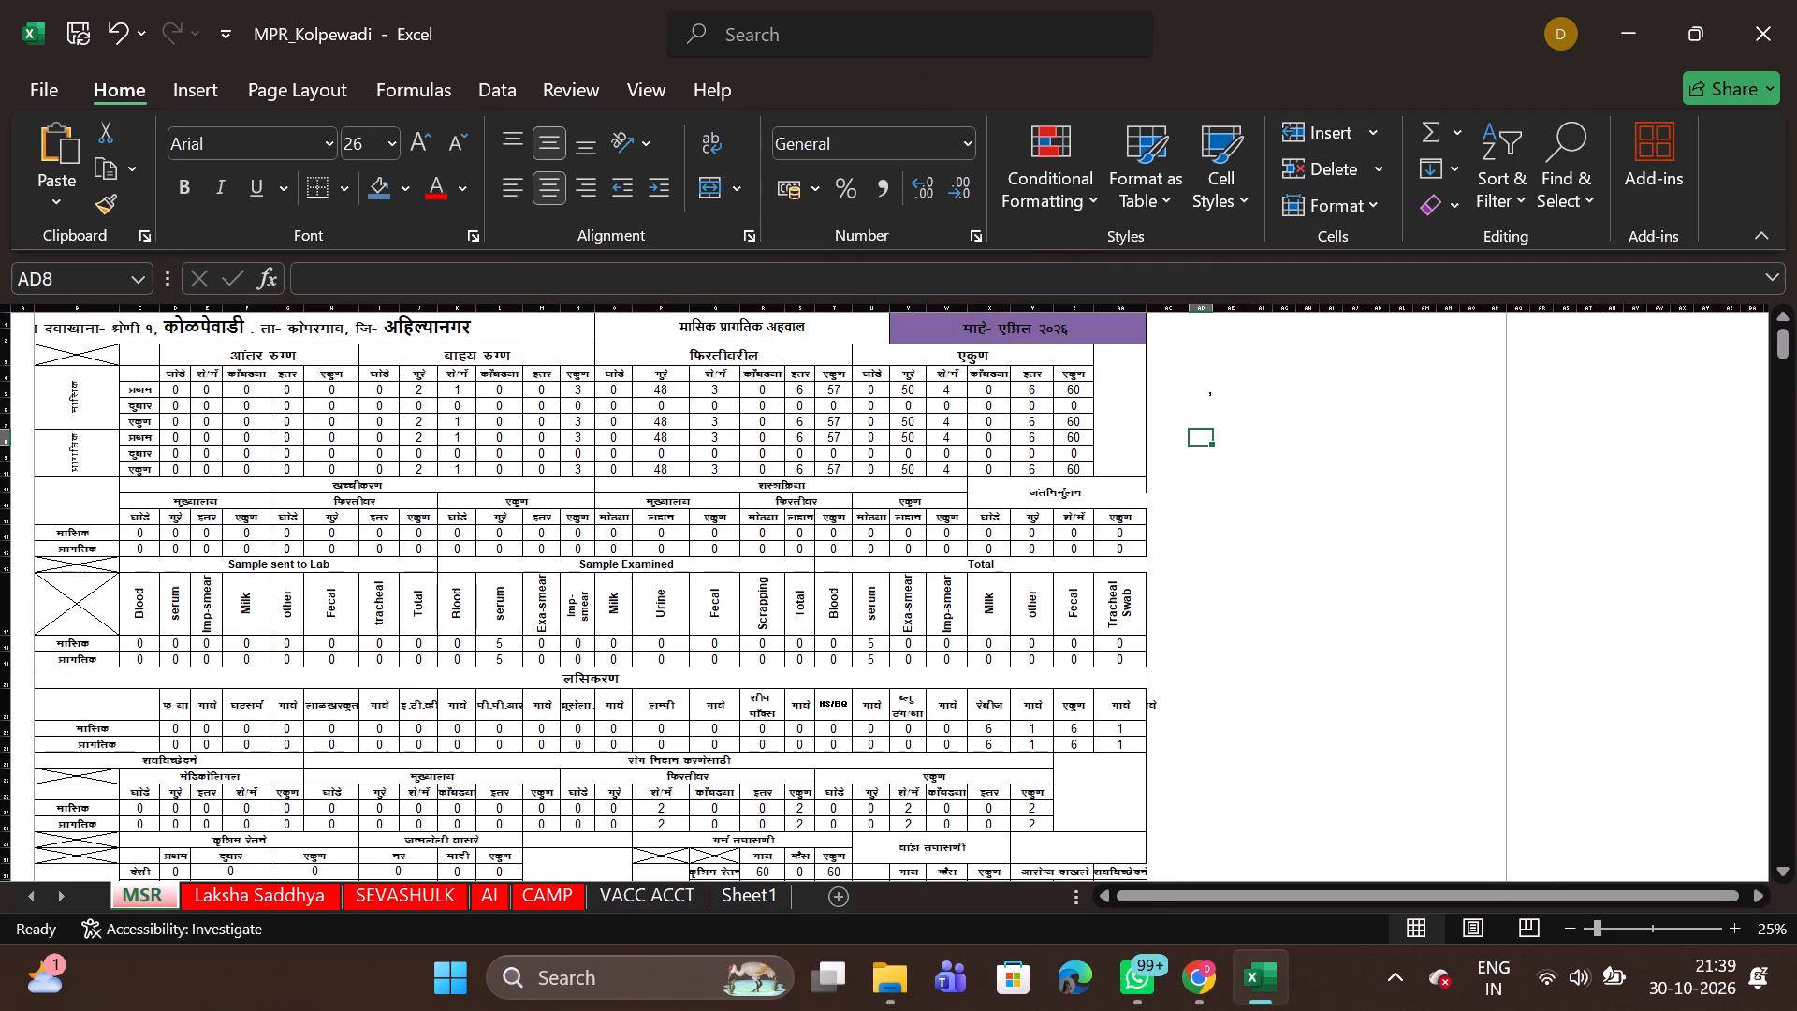
Enlarge the MSR sheet to 30% zoom and look over its tables from the header row.
scroll(520, 509, "right", 1)
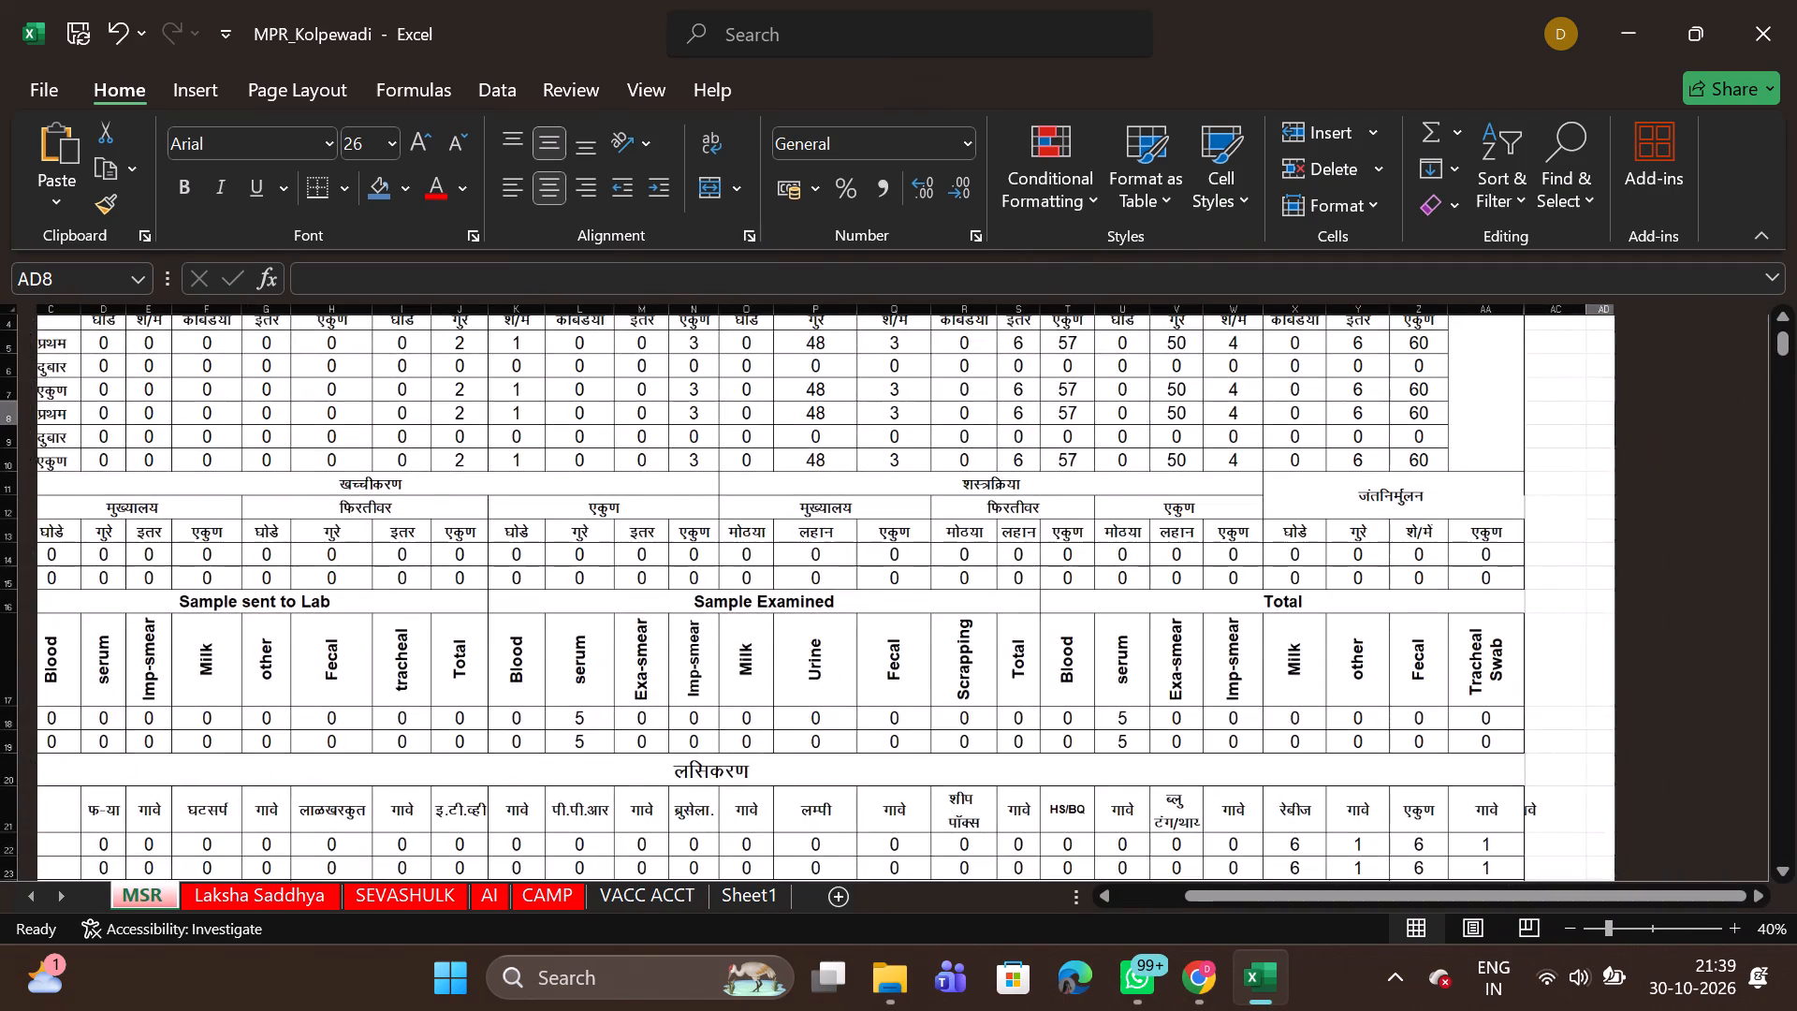
scroll(520, 509, "right", 2)
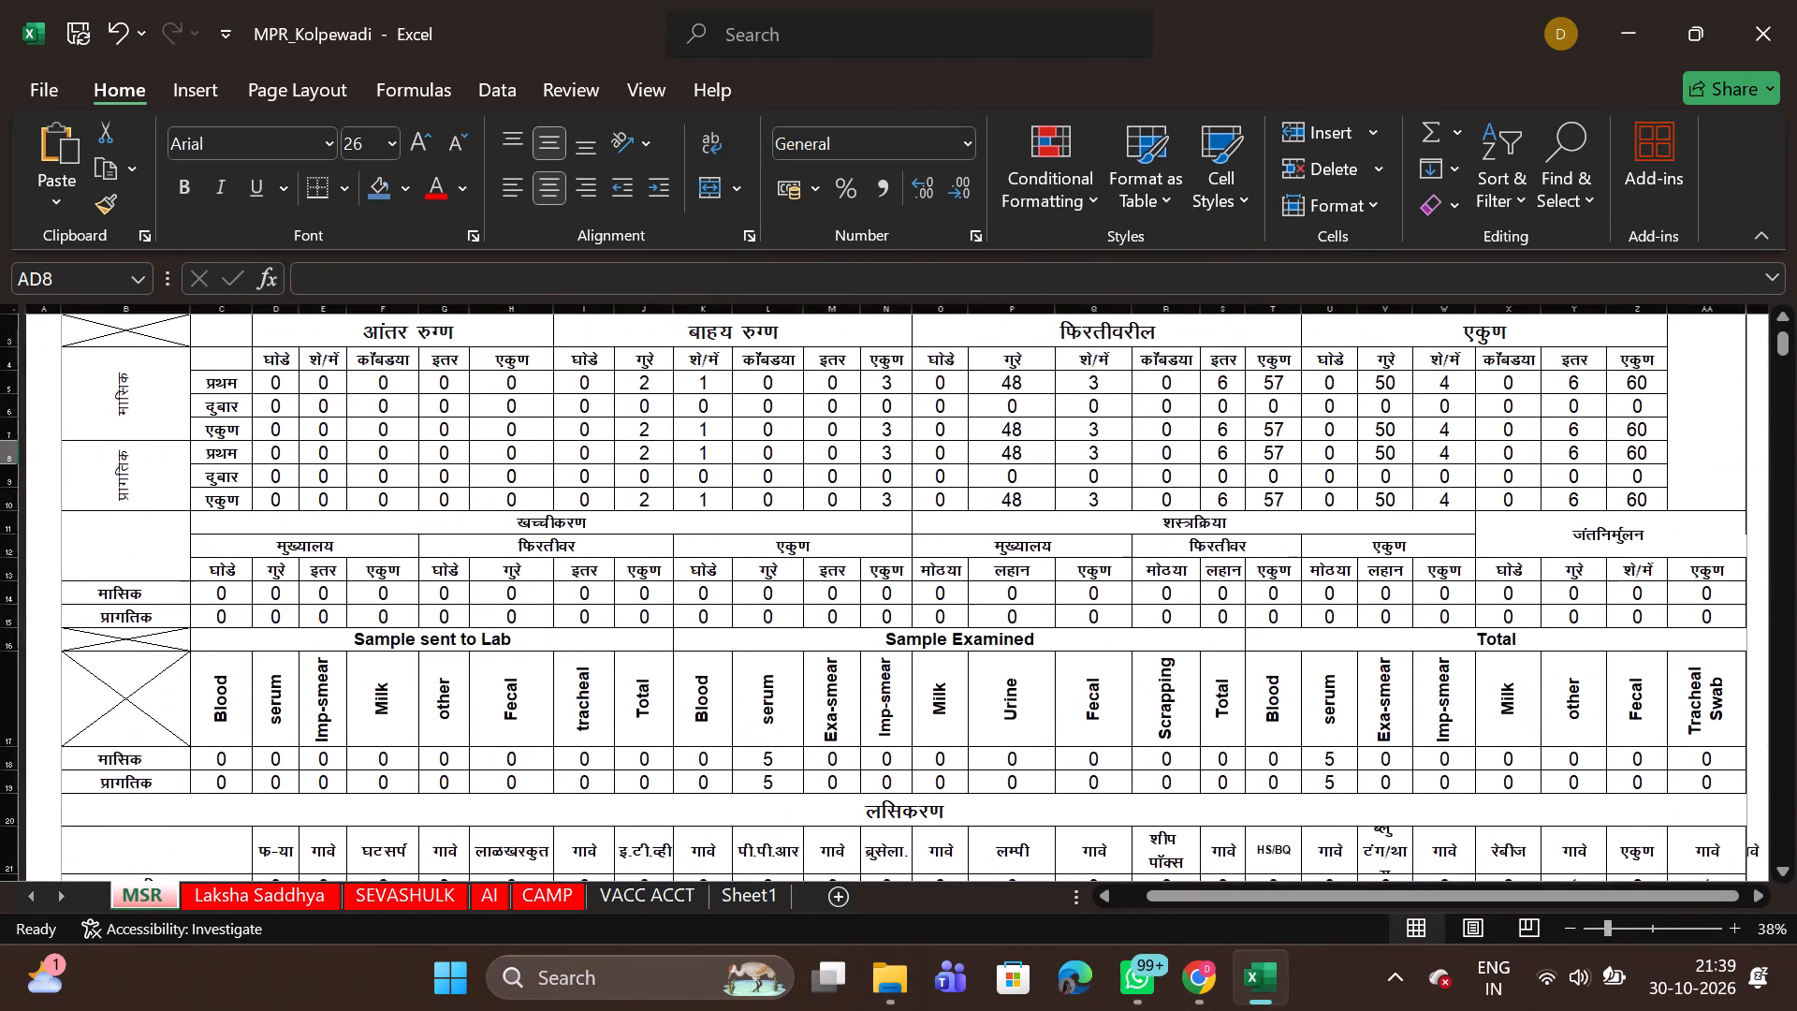
scroll(520, 509, "right", 1)
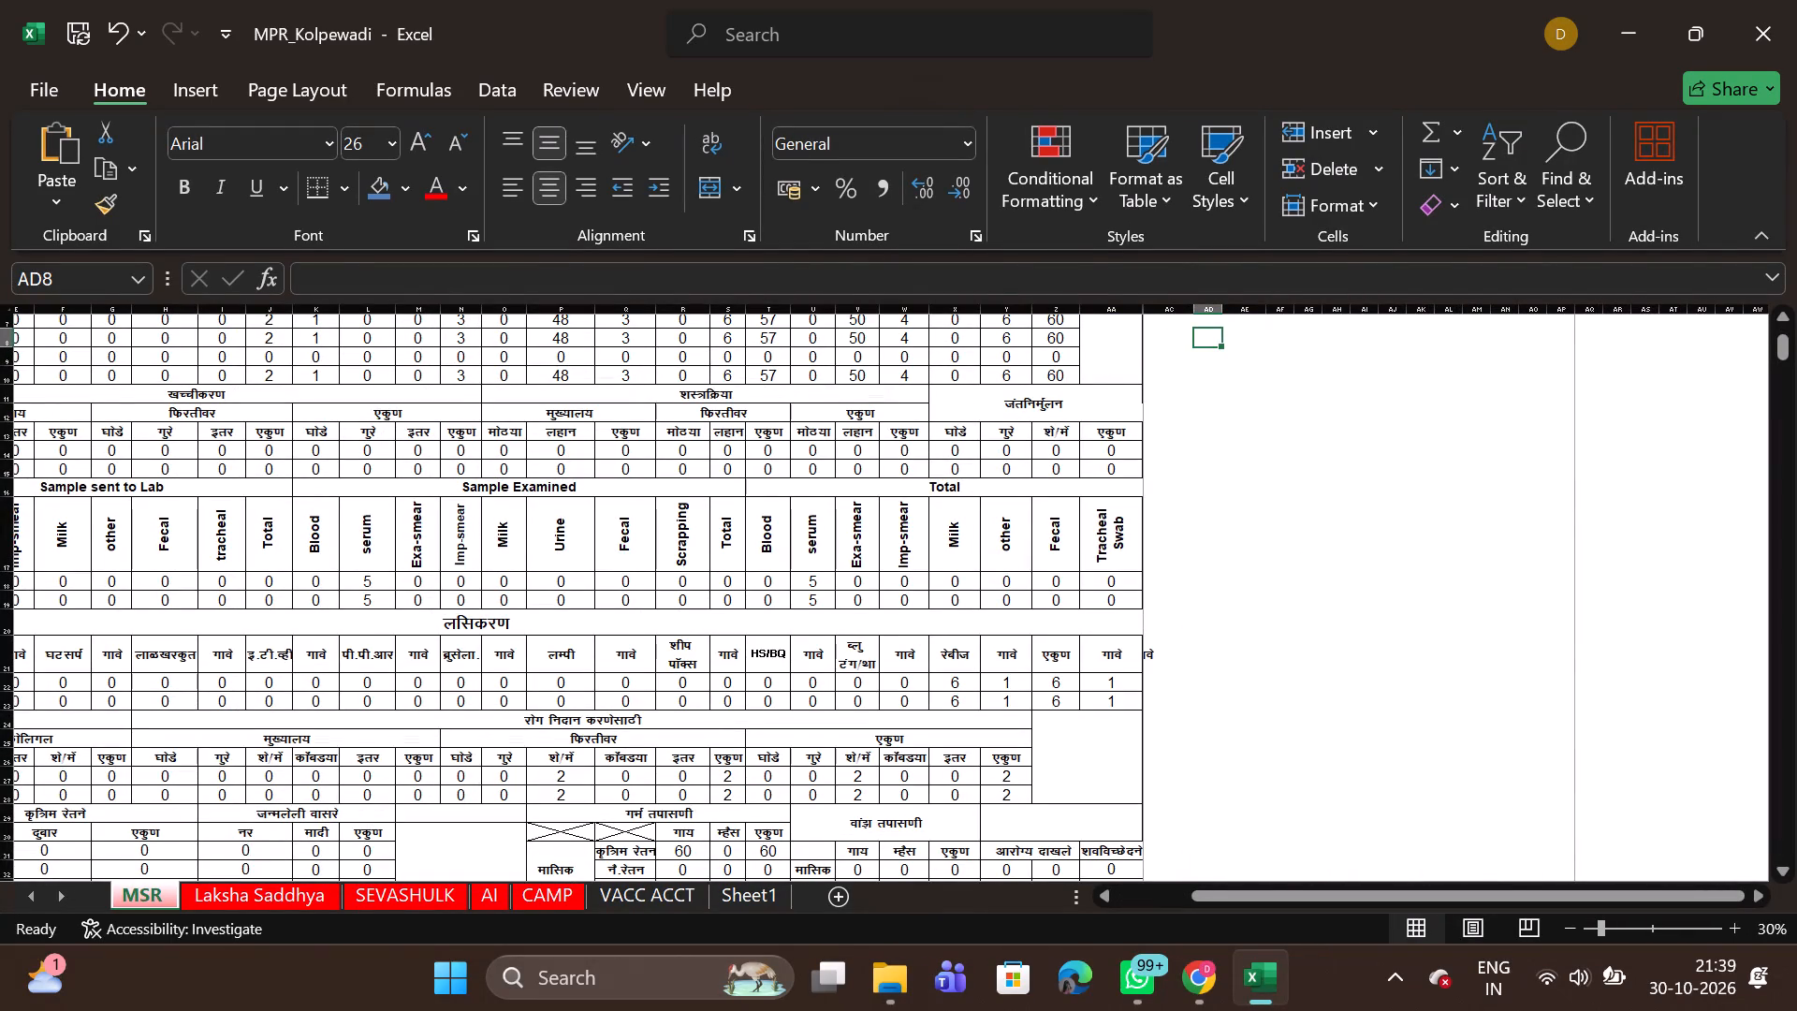
triple_click(1106, 902)
double_click(1106, 902)
left_click_drag(1106, 902, 1618, 542)
triple_click(1781, 317)
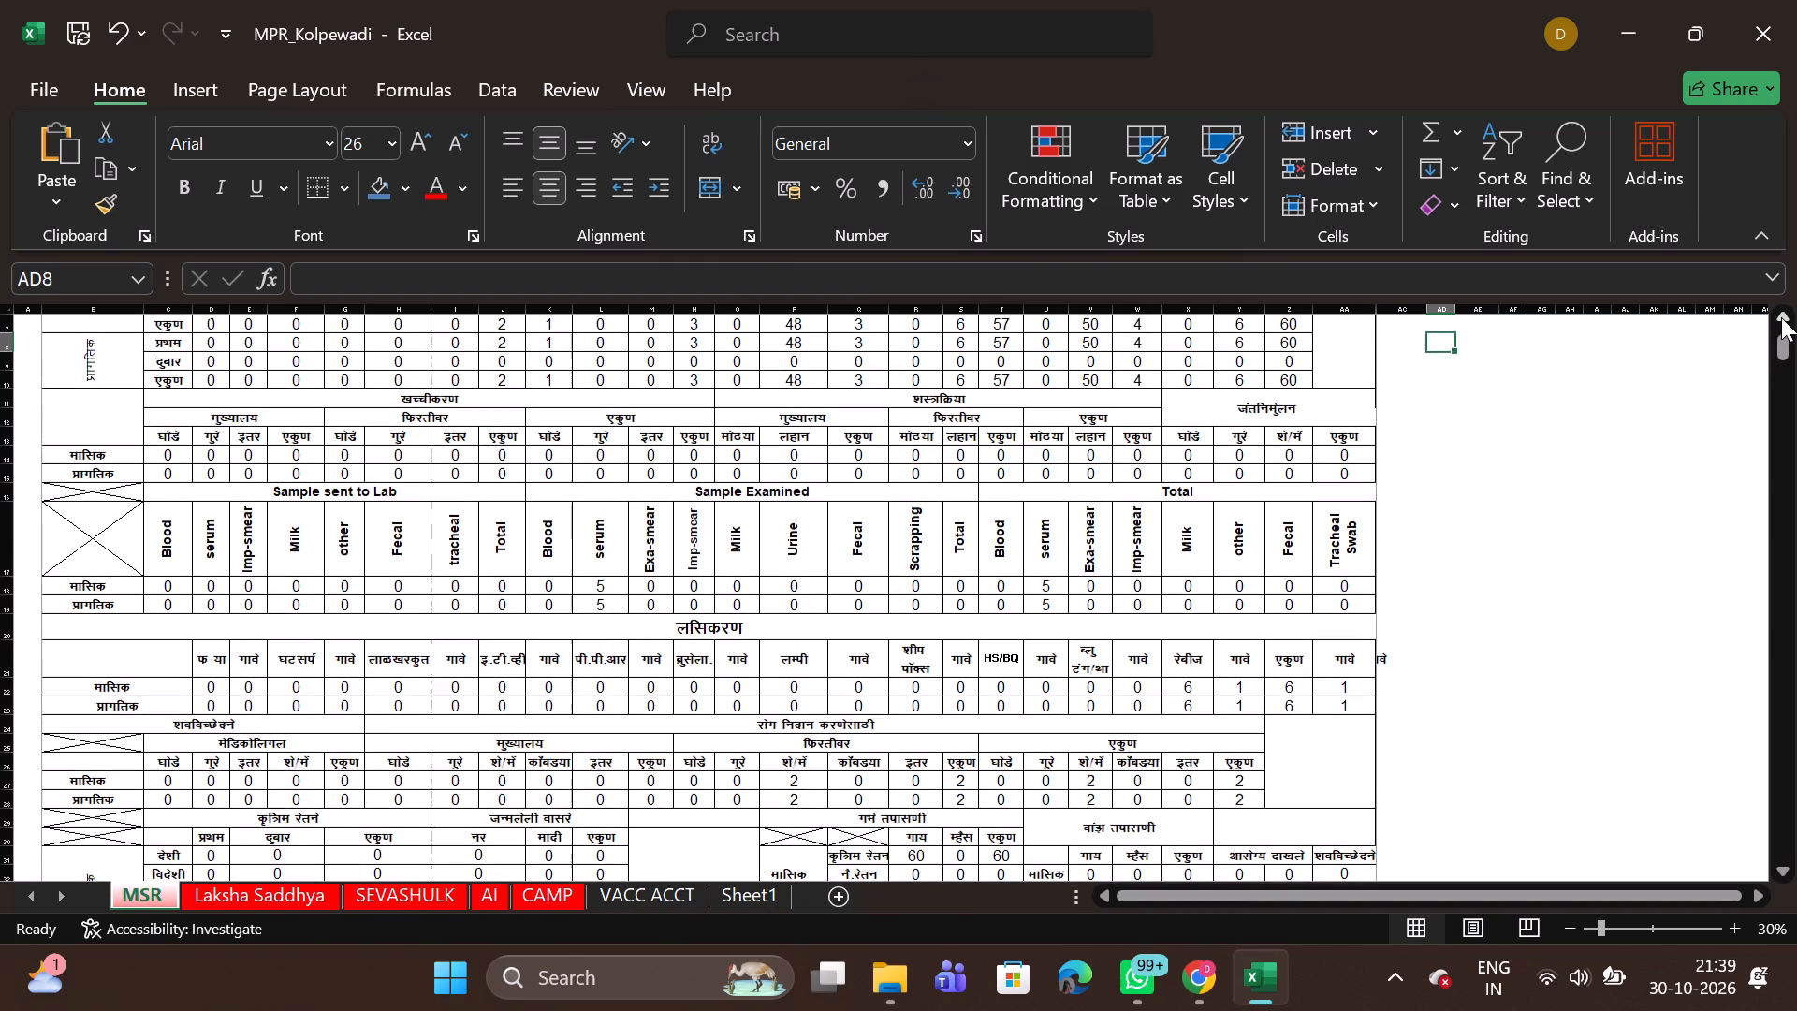
triple_click(1781, 317)
triple_click(1781, 317)
double_click(1781, 317)
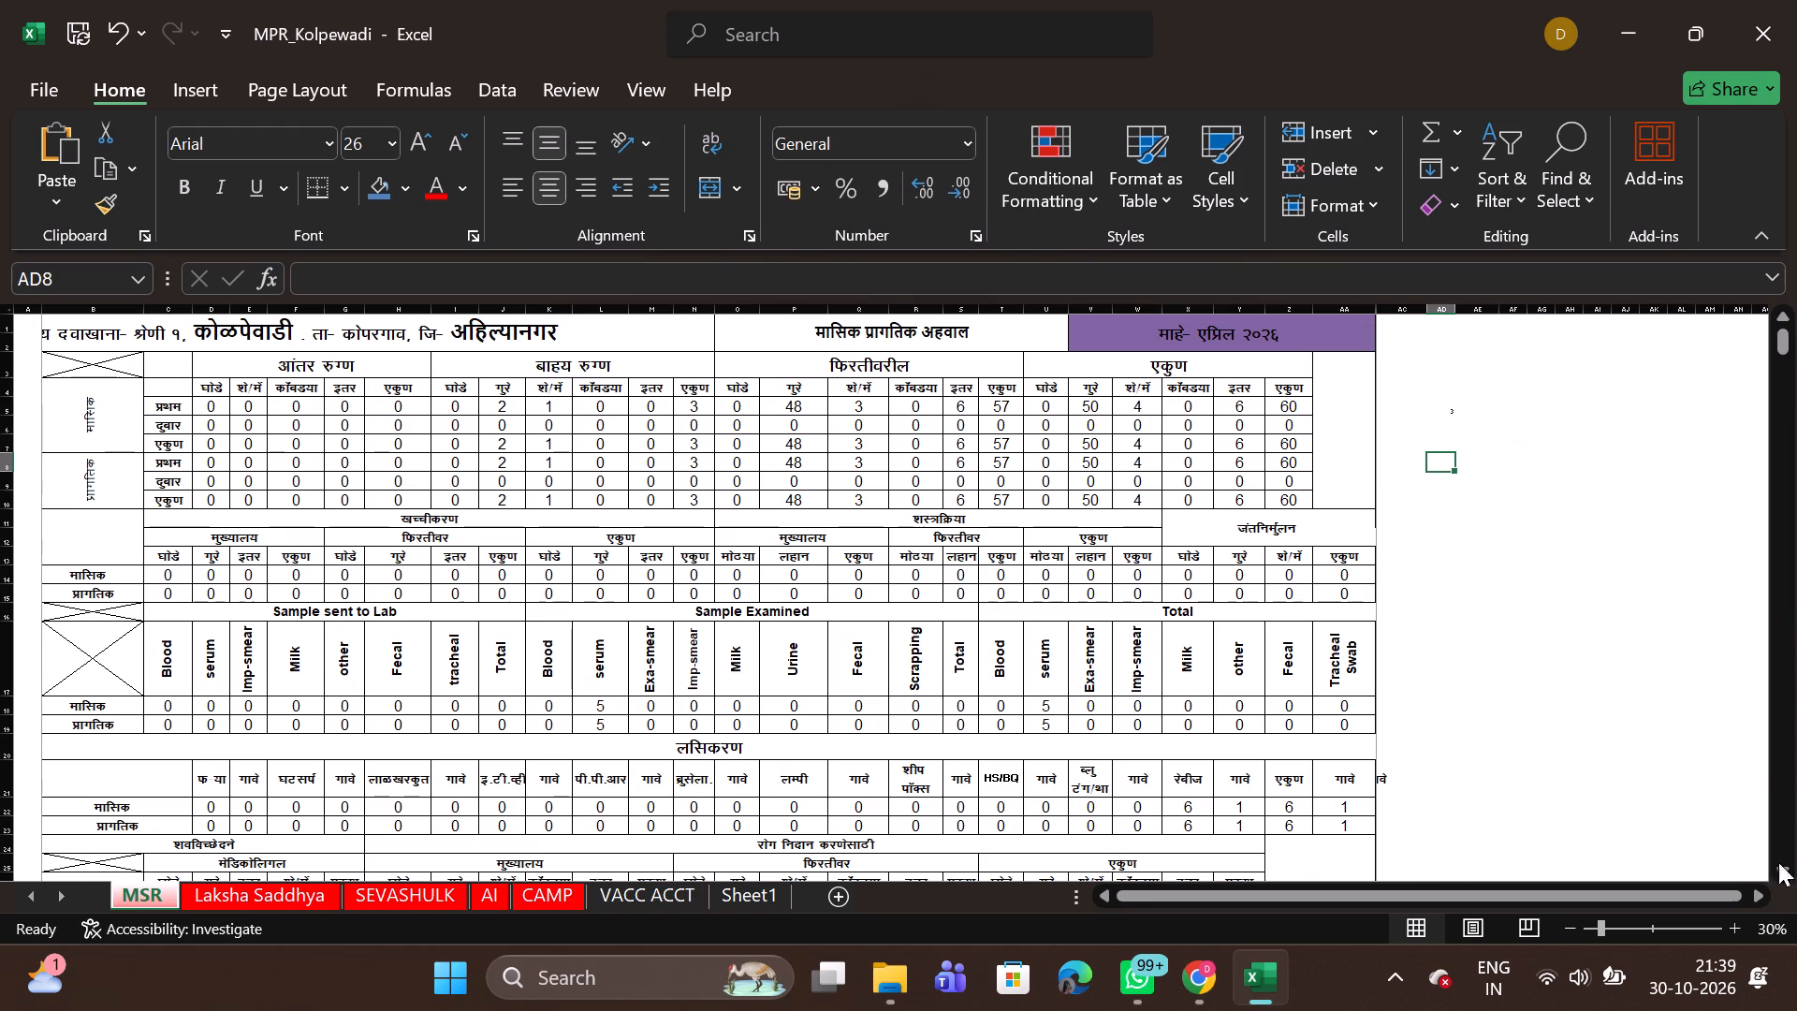
key("Down")
key("Down")
key("Down")
key("Down")
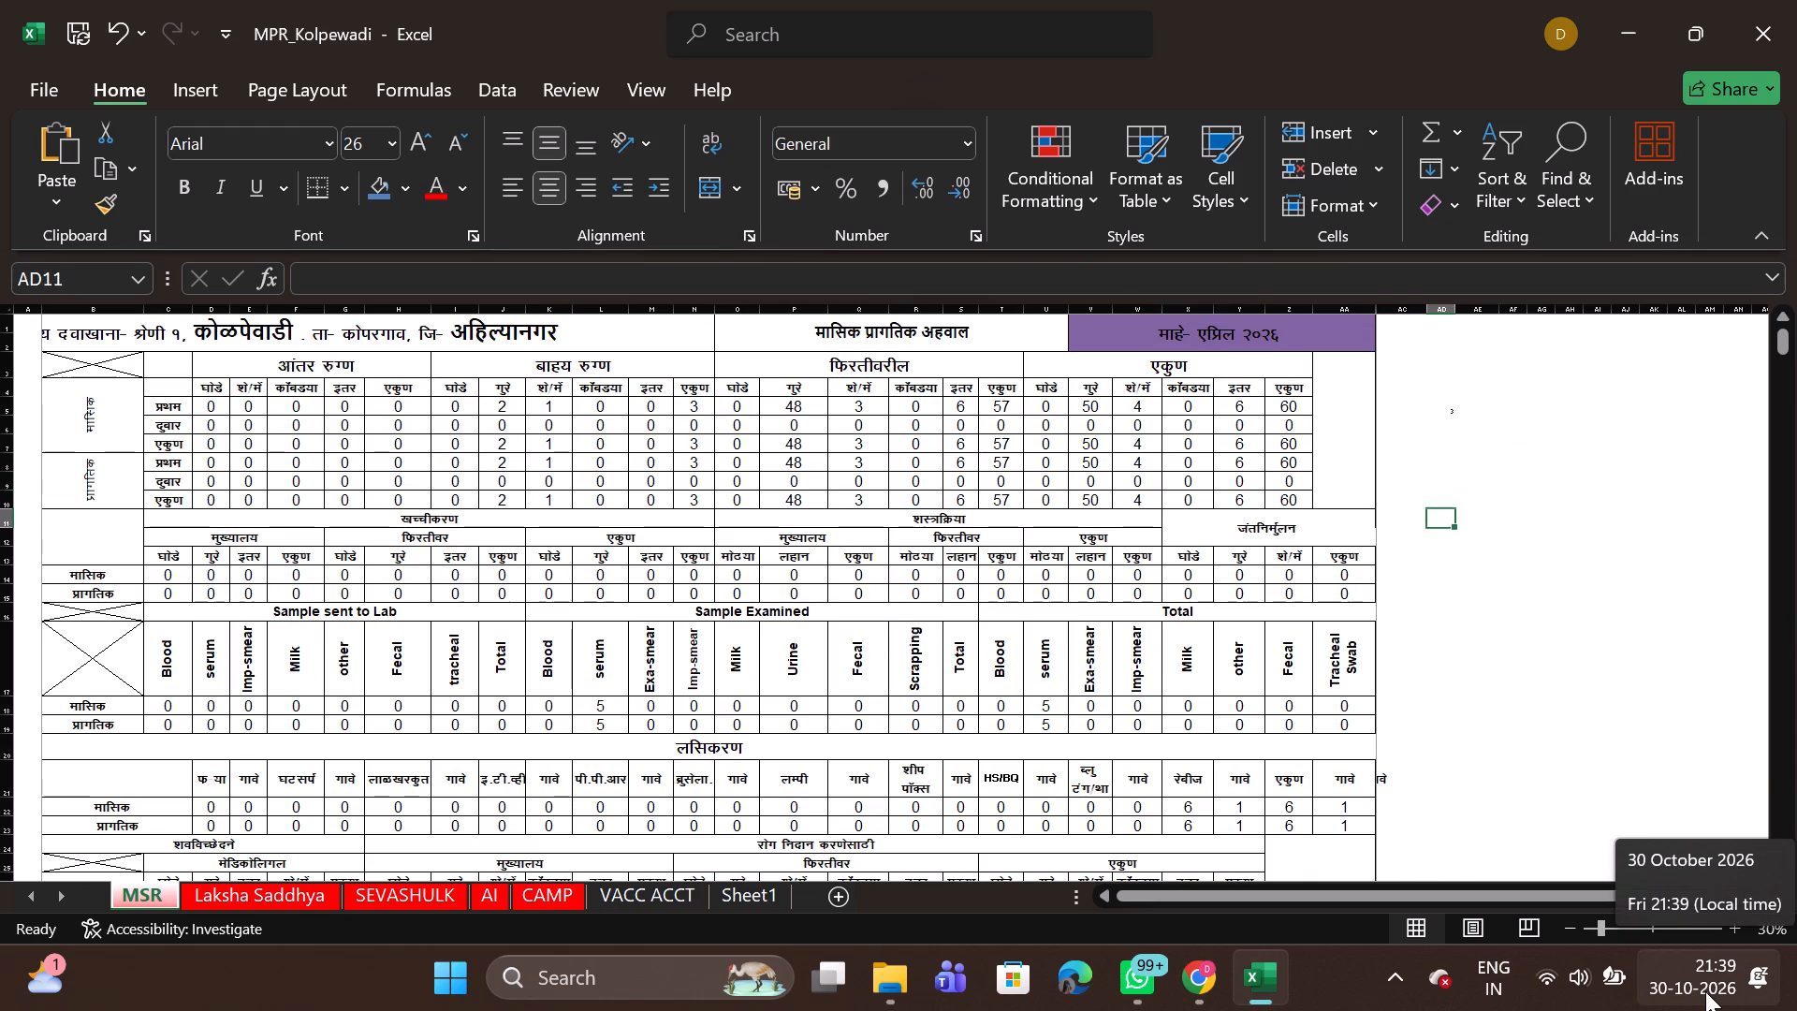
Examine the April monthly report tables on the MSR sheet down to the signature block and the May heading.
key("Down")
key("Down")
key("Down")
key("Down")
key("Down")
key("Down")
key("Down")
key("Down")
key("Down")
key("Down")
key("Down")
key("Down")
key("Down")
key("Down")
key("Down")
key("Down")
key("Down")
key("Down")
key("Down")
key("Down")
key("Down")
key("Down")
key("Down")
key("Down")
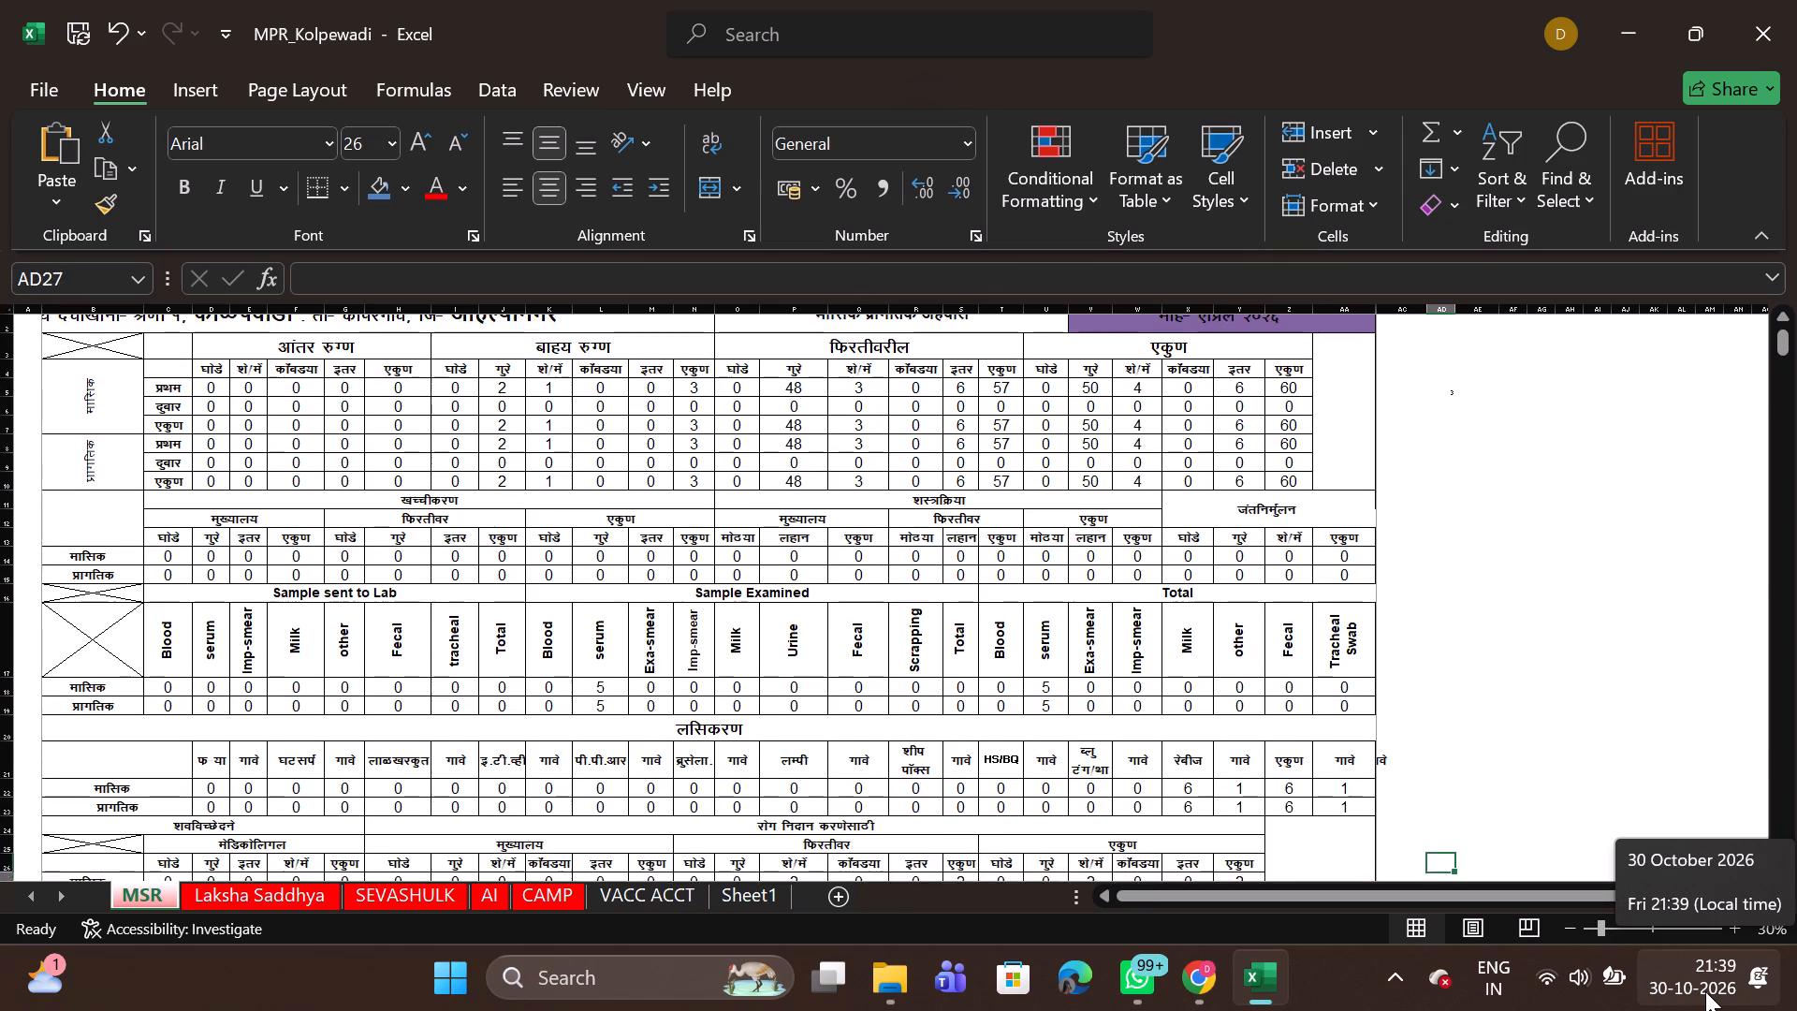
key("Down")
key("Down")
key("Down")
key("Down")
key("Down")
key("Down")
key("Down")
key("Down")
key("Down")
key("Down")
key("Down")
key("Down")
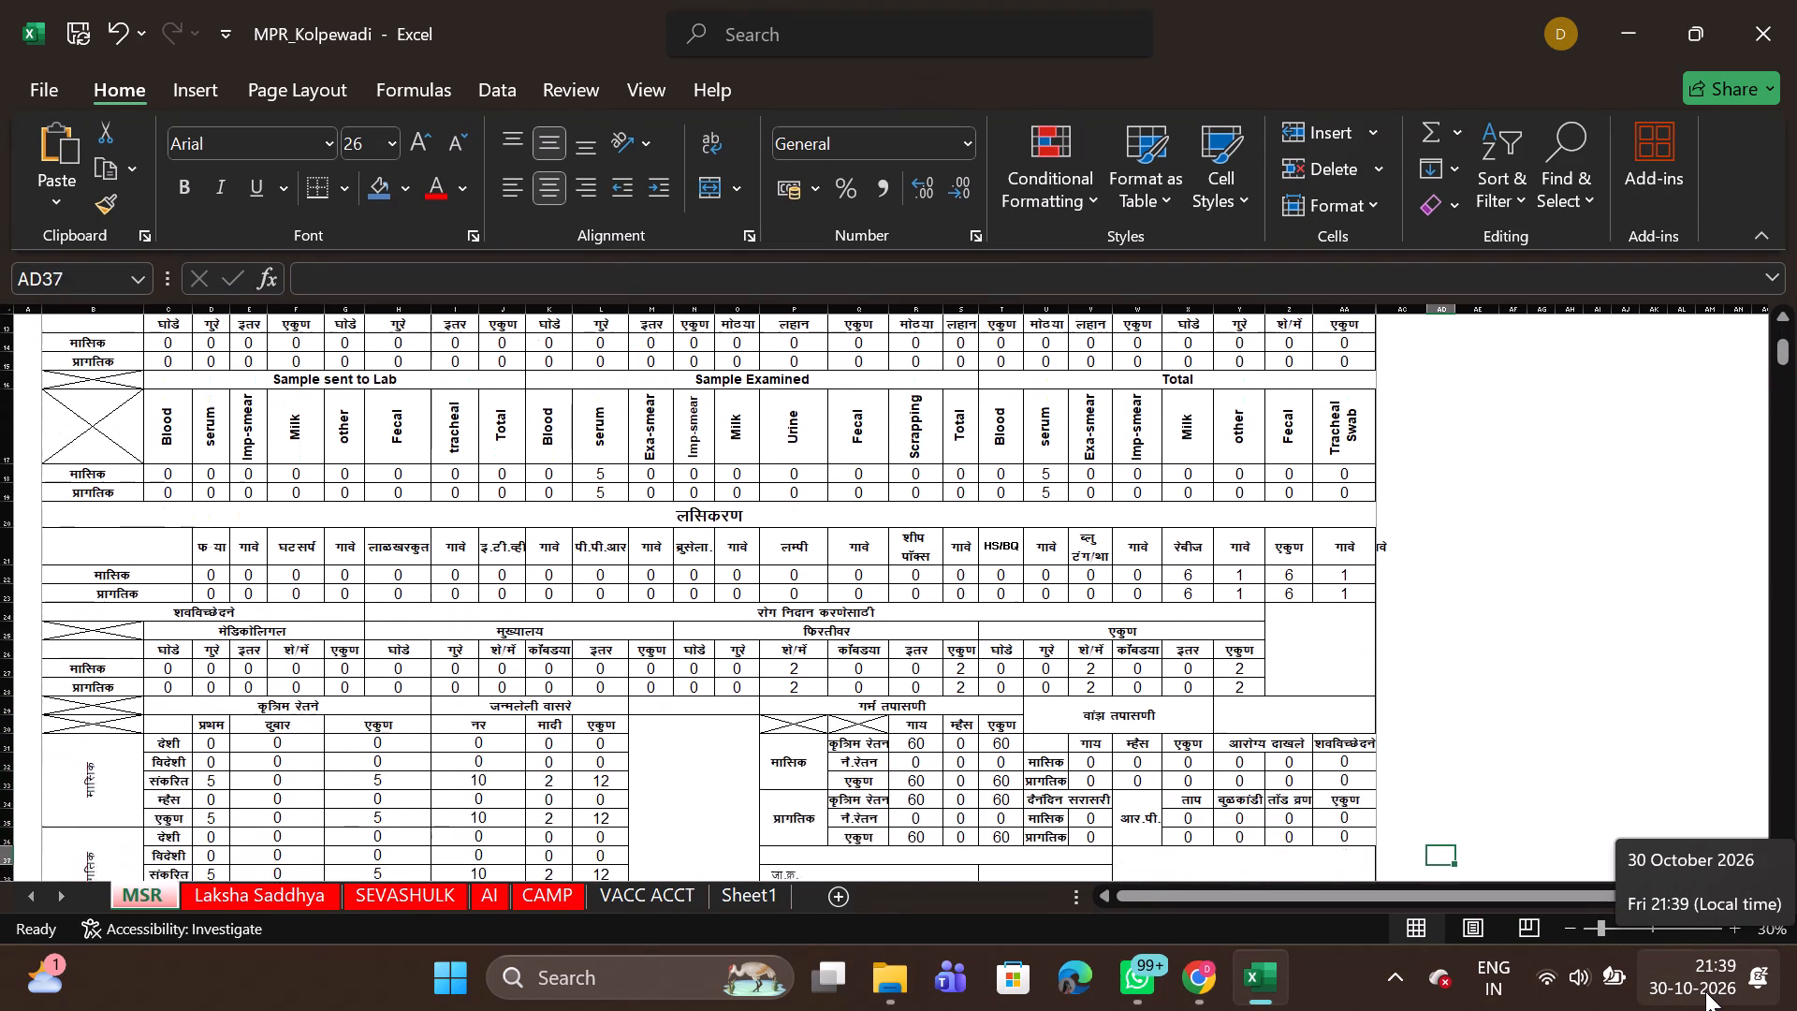
key("Down")
key("Down")
key("Down")
key("Down")
key("Down")
key("Down")
key("Down")
key("Down")
key("Down")
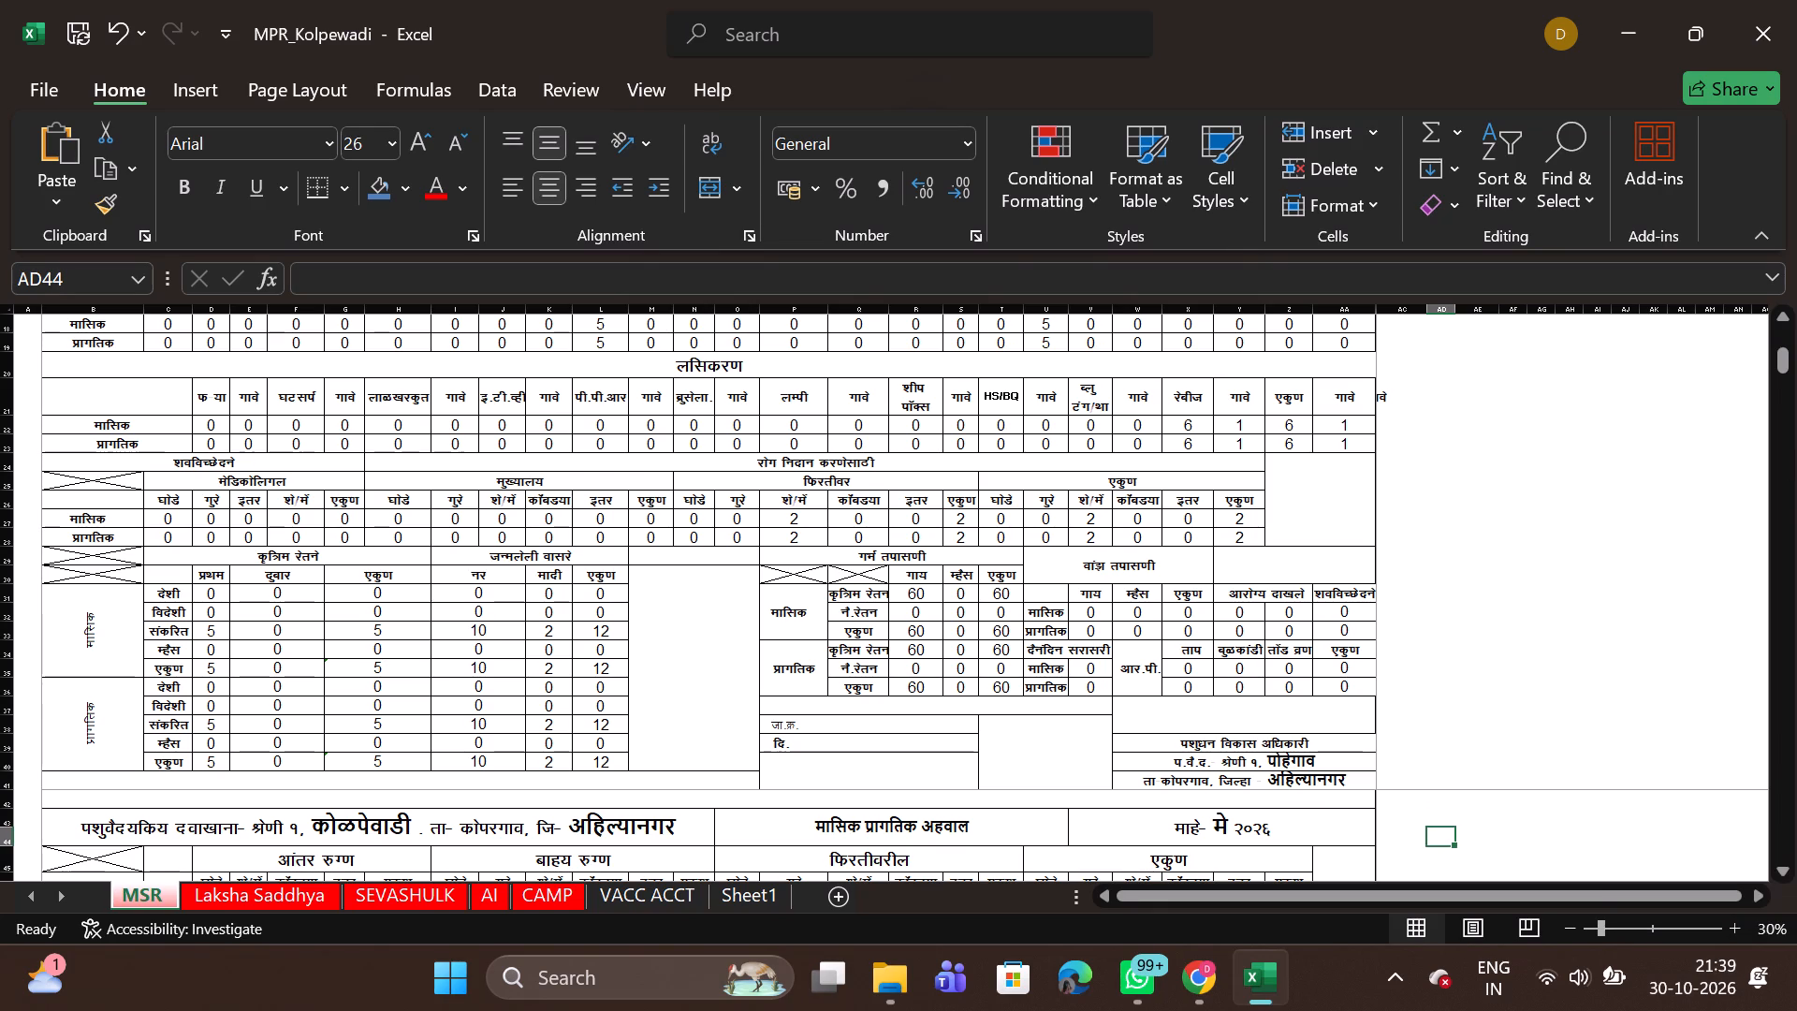
Examine the May report block on the MSR sheet, including its laboratory sample, vaccination and insemination tables.
triple_click(1782, 873)
triple_click(1782, 873)
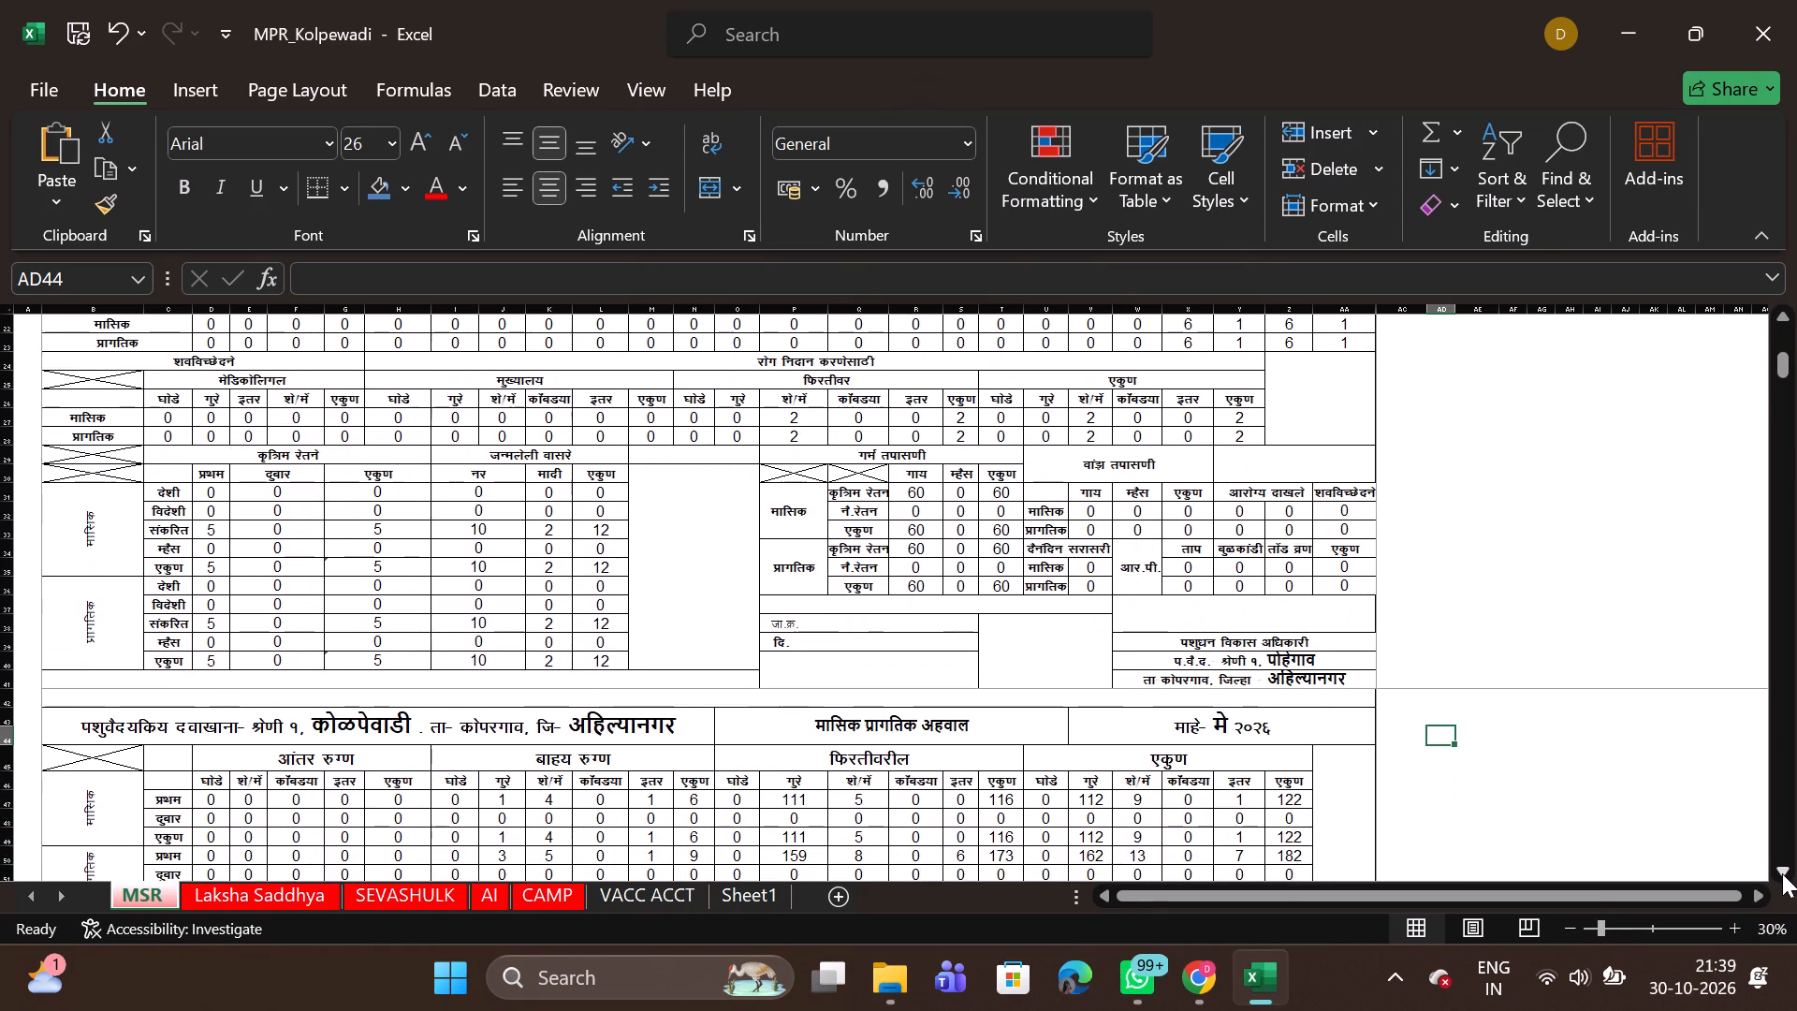
triple_click(1782, 873)
triple_click(1782, 873)
left_click(1782, 873)
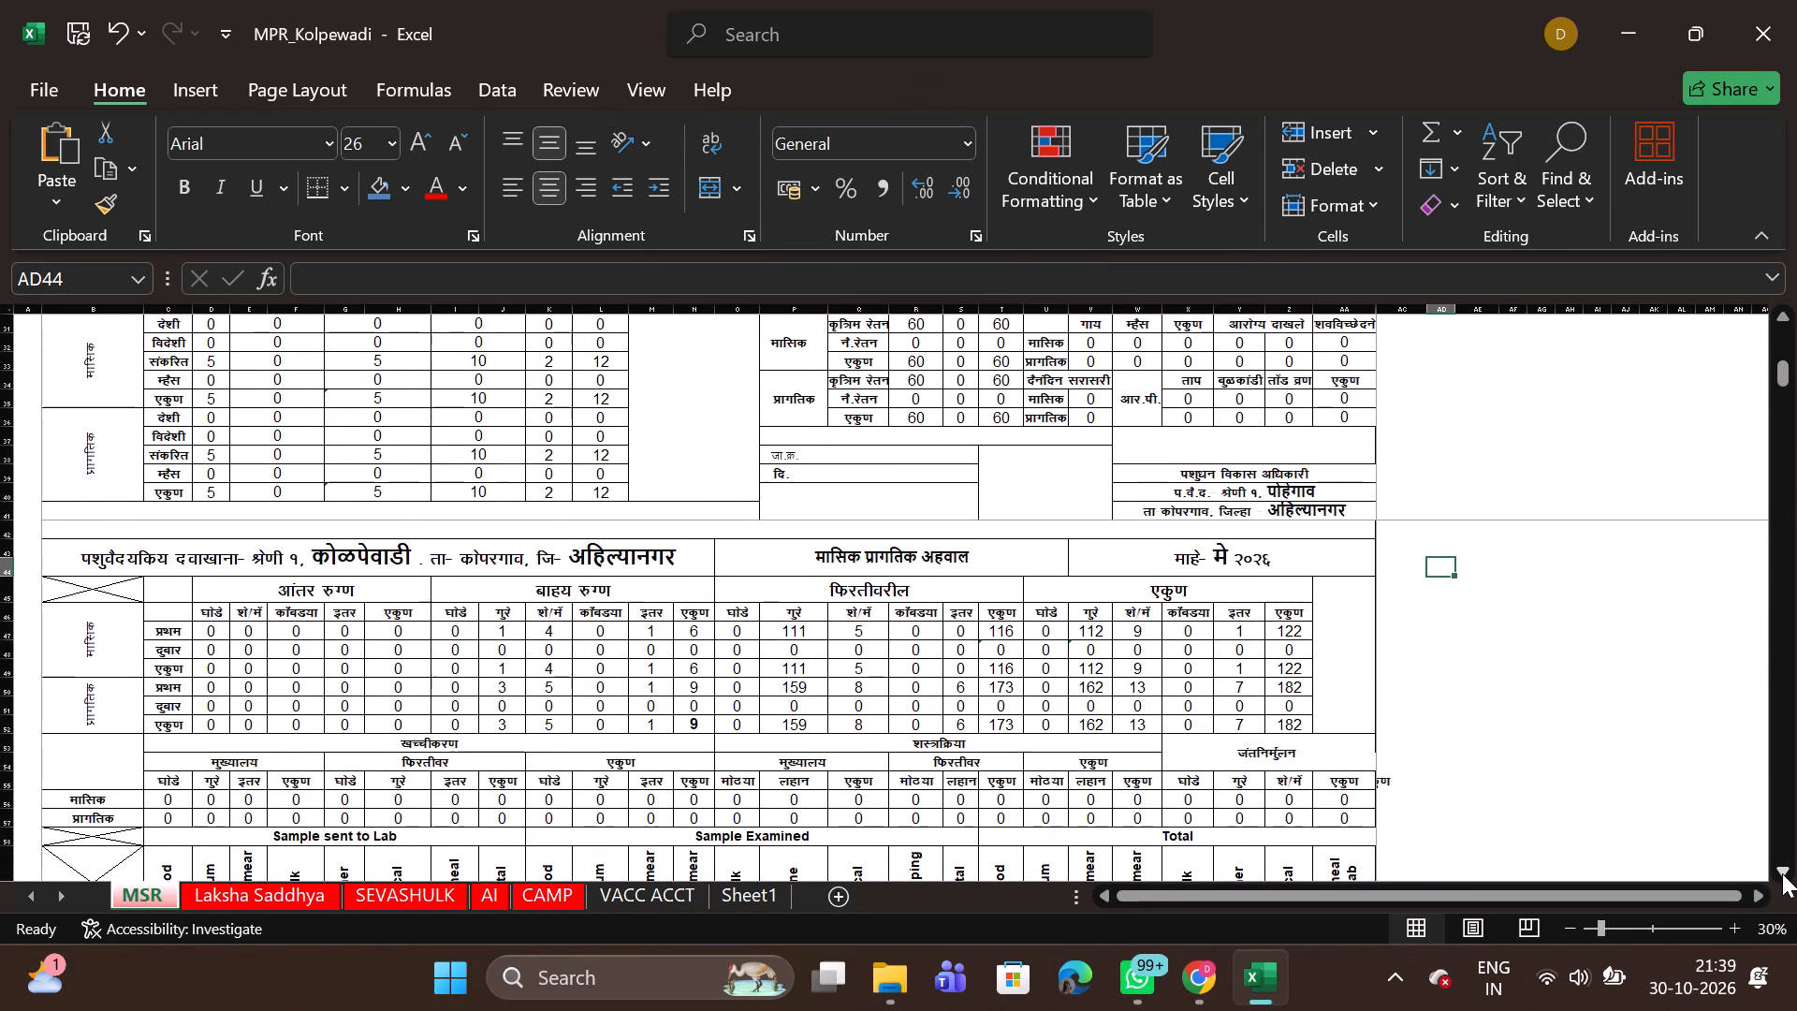
triple_click(1782, 873)
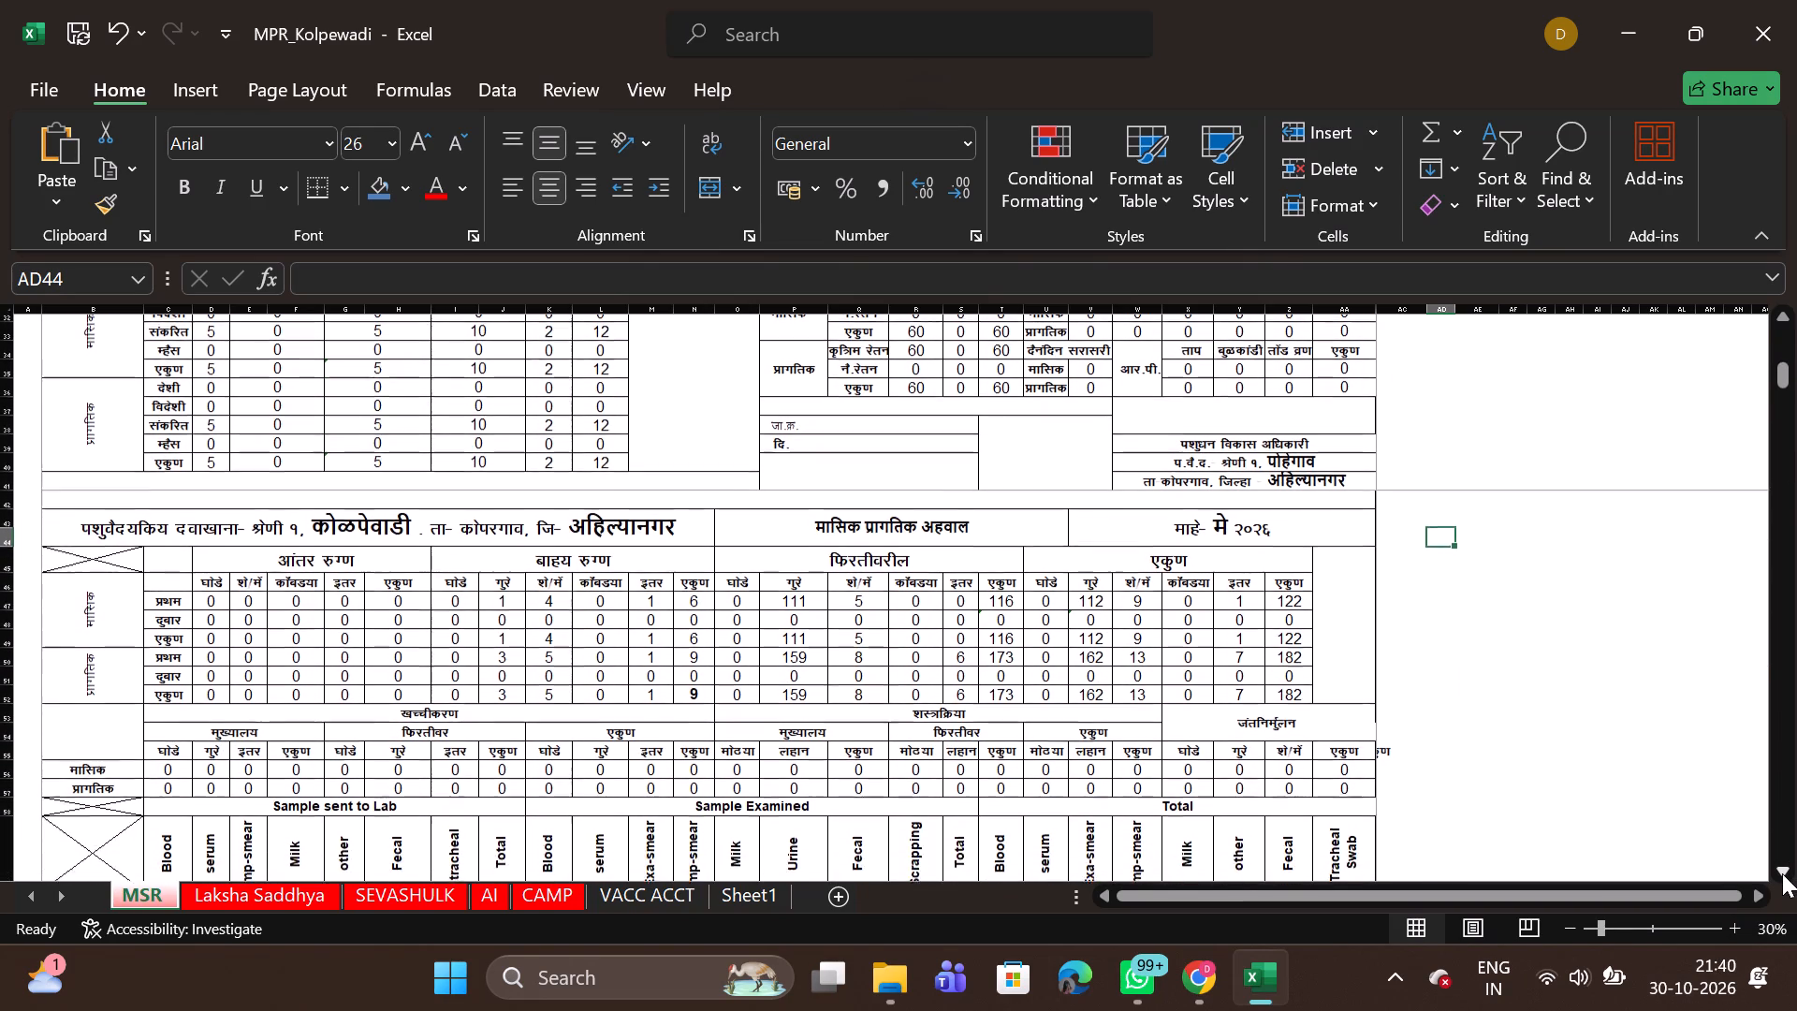
triple_click(1782, 873)
triple_click(1782, 873)
triple_click(1782, 873)
double_click(1782, 873)
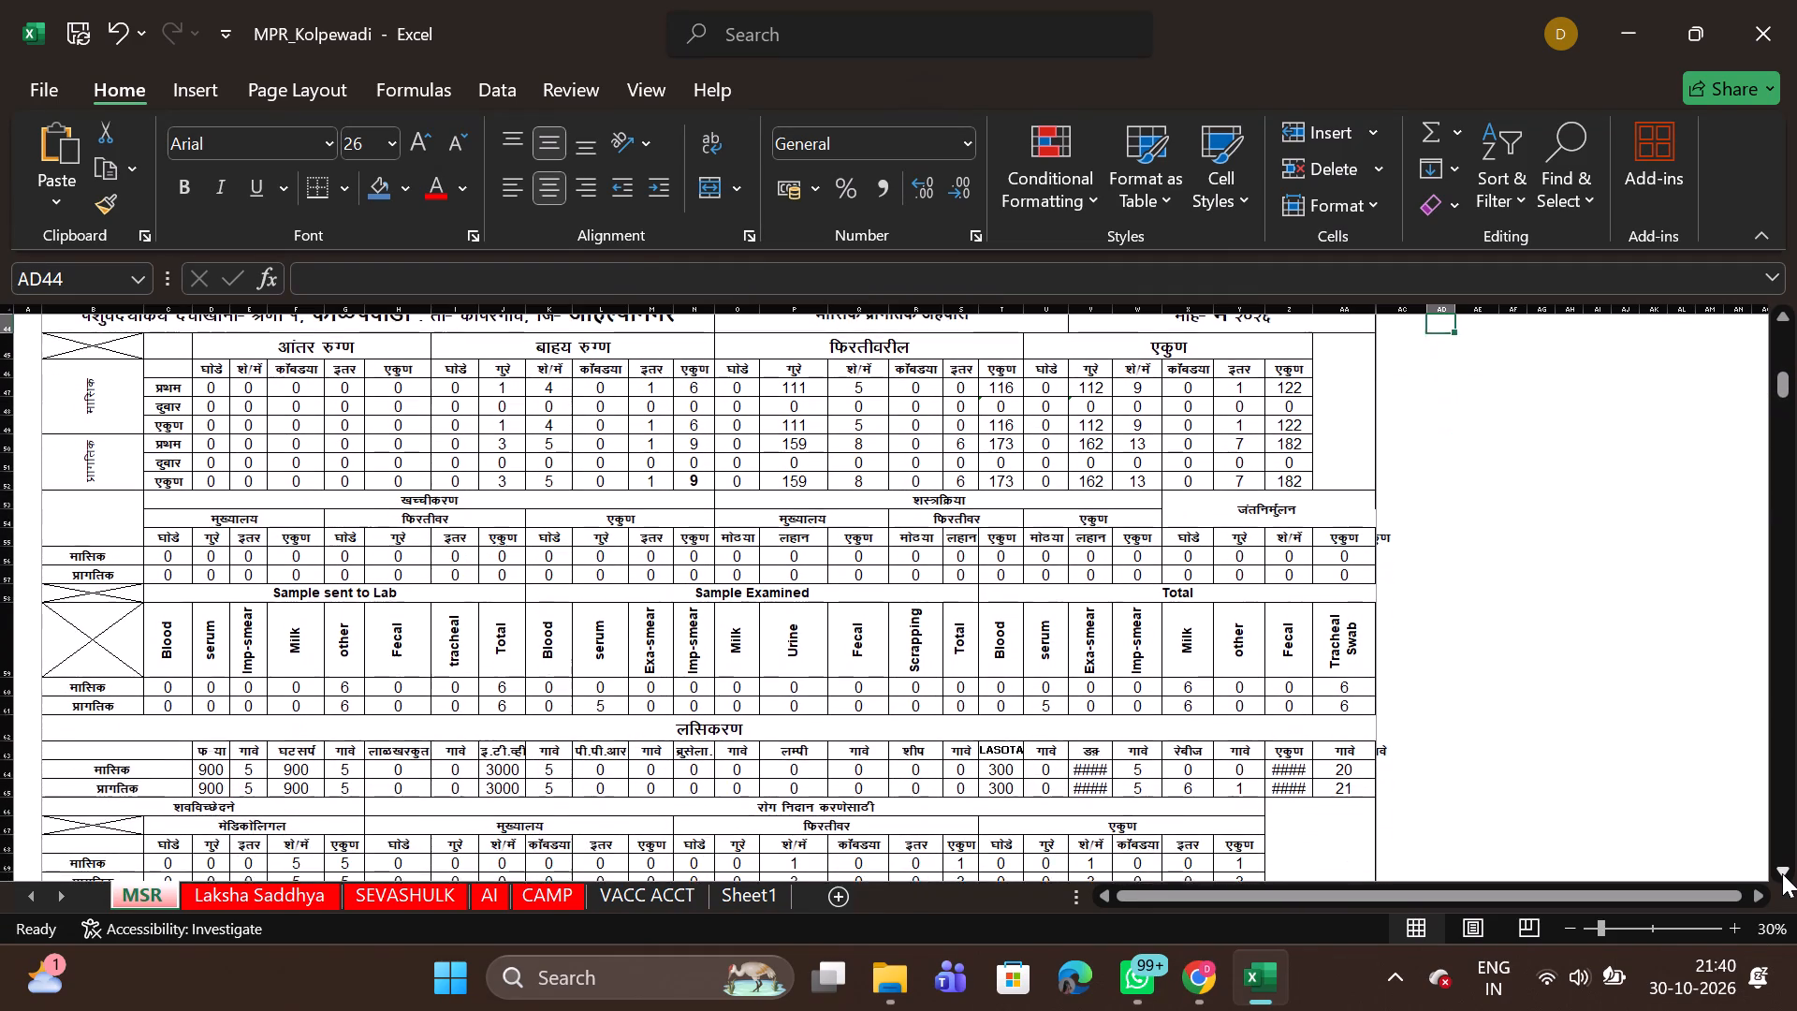
left_click(1782, 873)
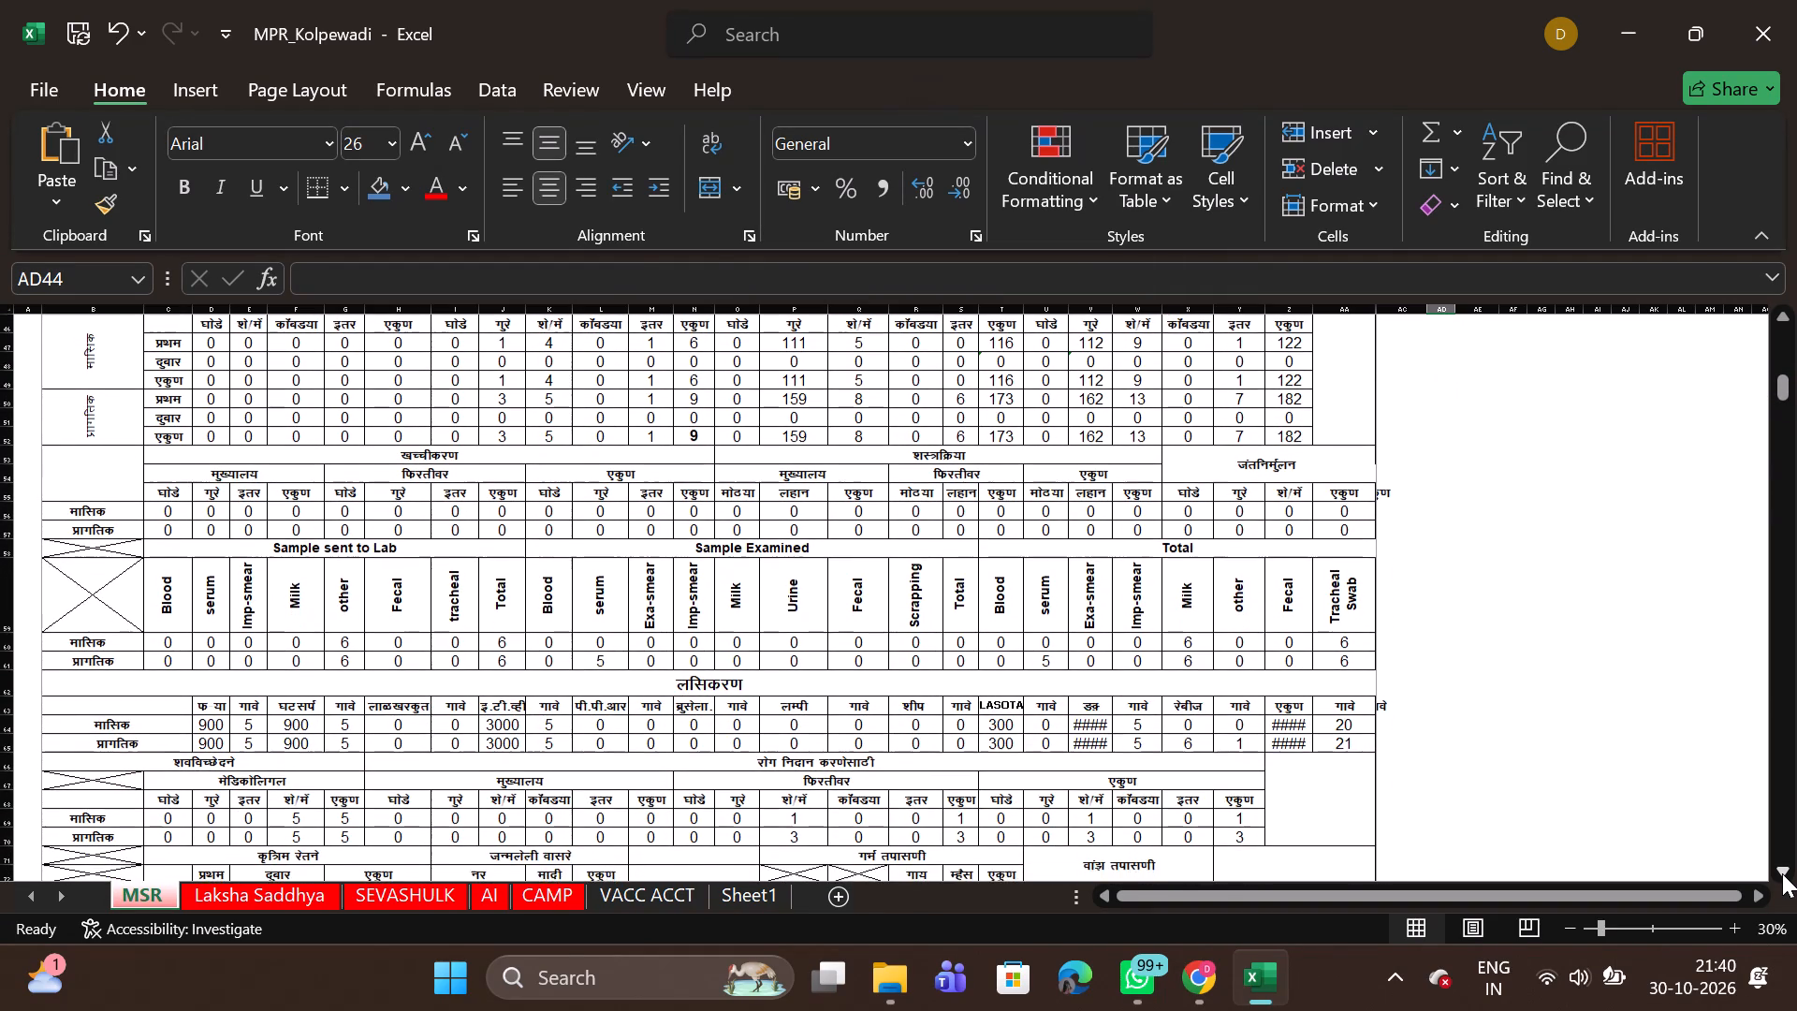
triple_click(1782, 873)
triple_click(1782, 873)
triple_click(1782, 873)
triple_click(1782, 873)
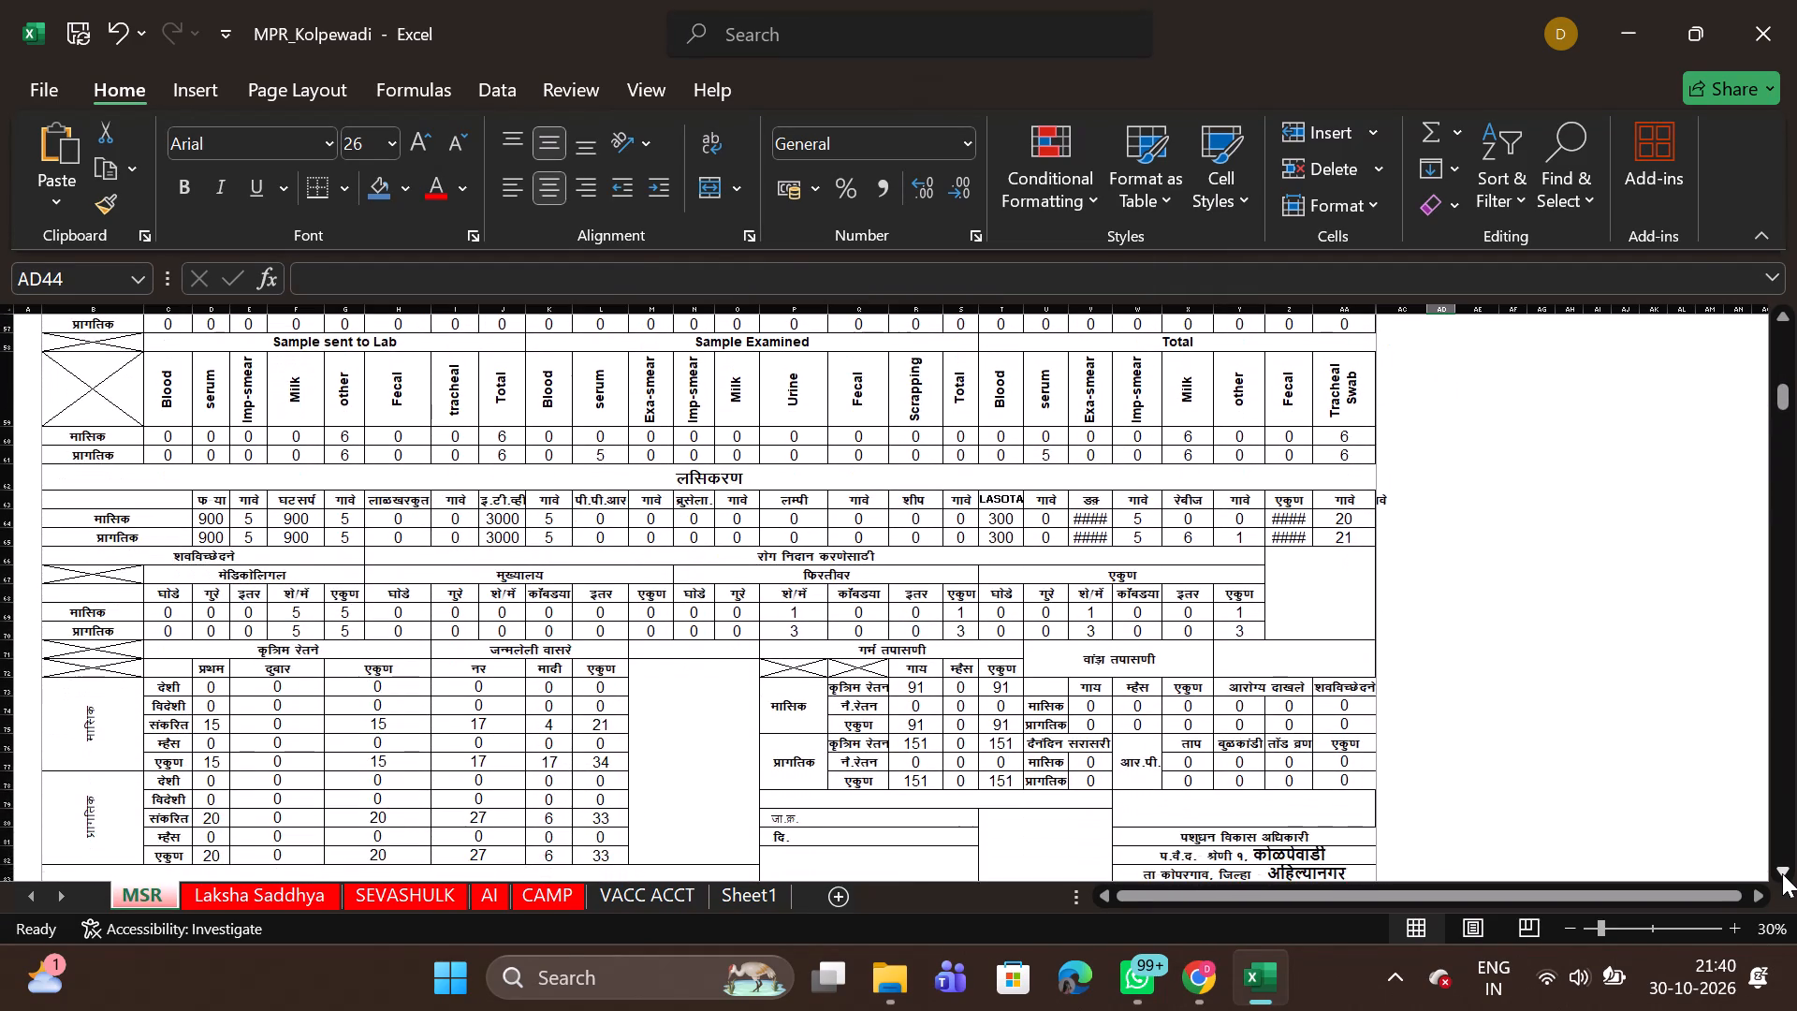
triple_click(1782, 873)
triple_click(1782, 873)
triple_click(1782, 873)
triple_click(1782, 873)
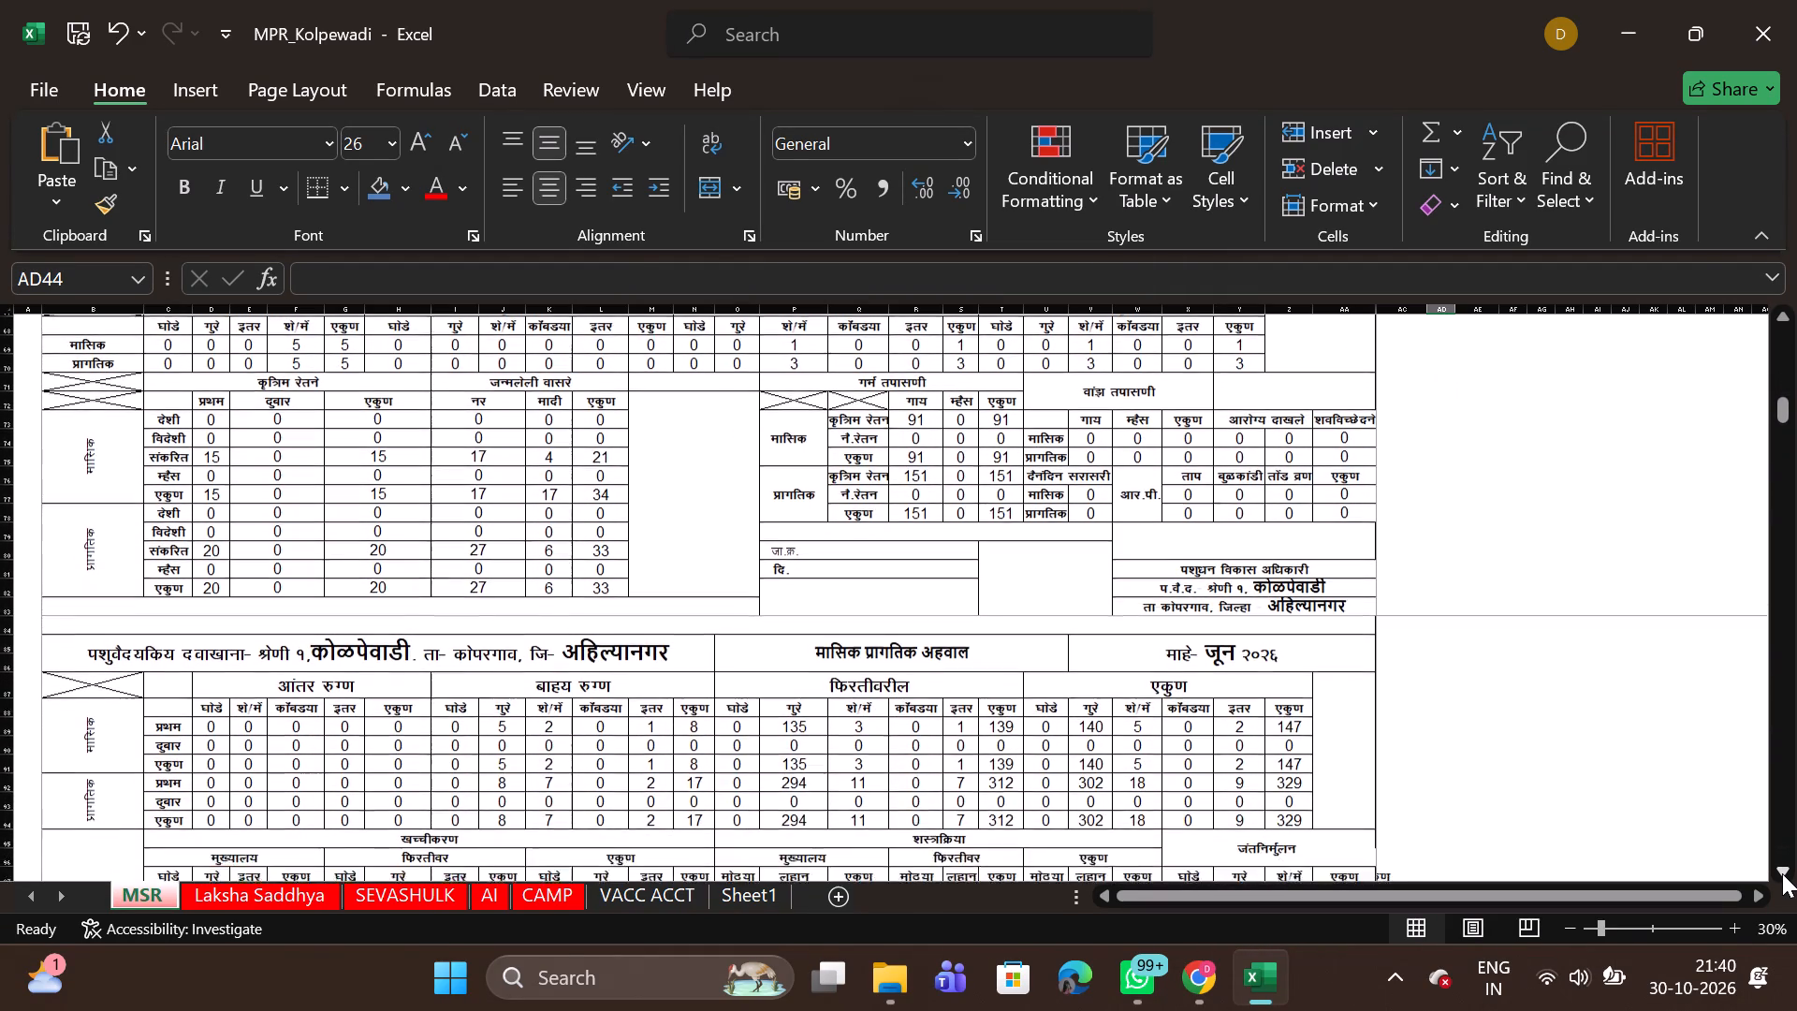
Examine the June report block on the MSR sheet from its heading to the signature block.
triple_click(1782, 873)
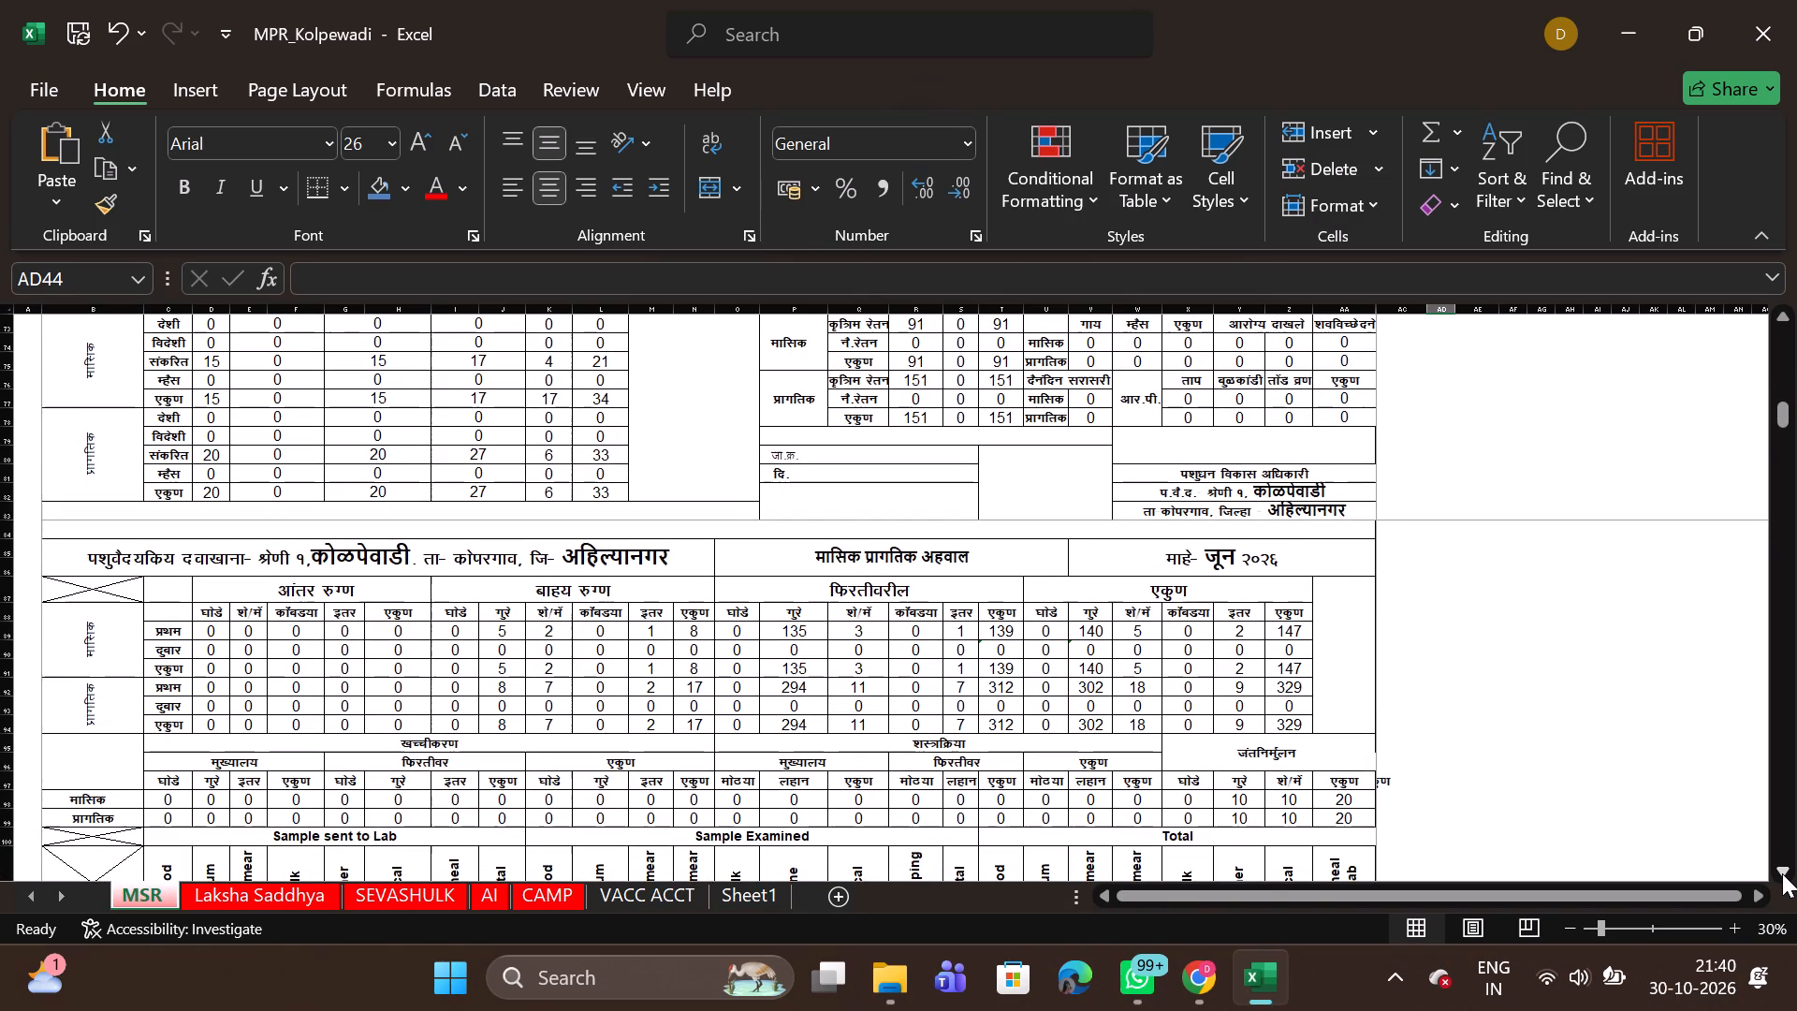
triple_click(1782, 873)
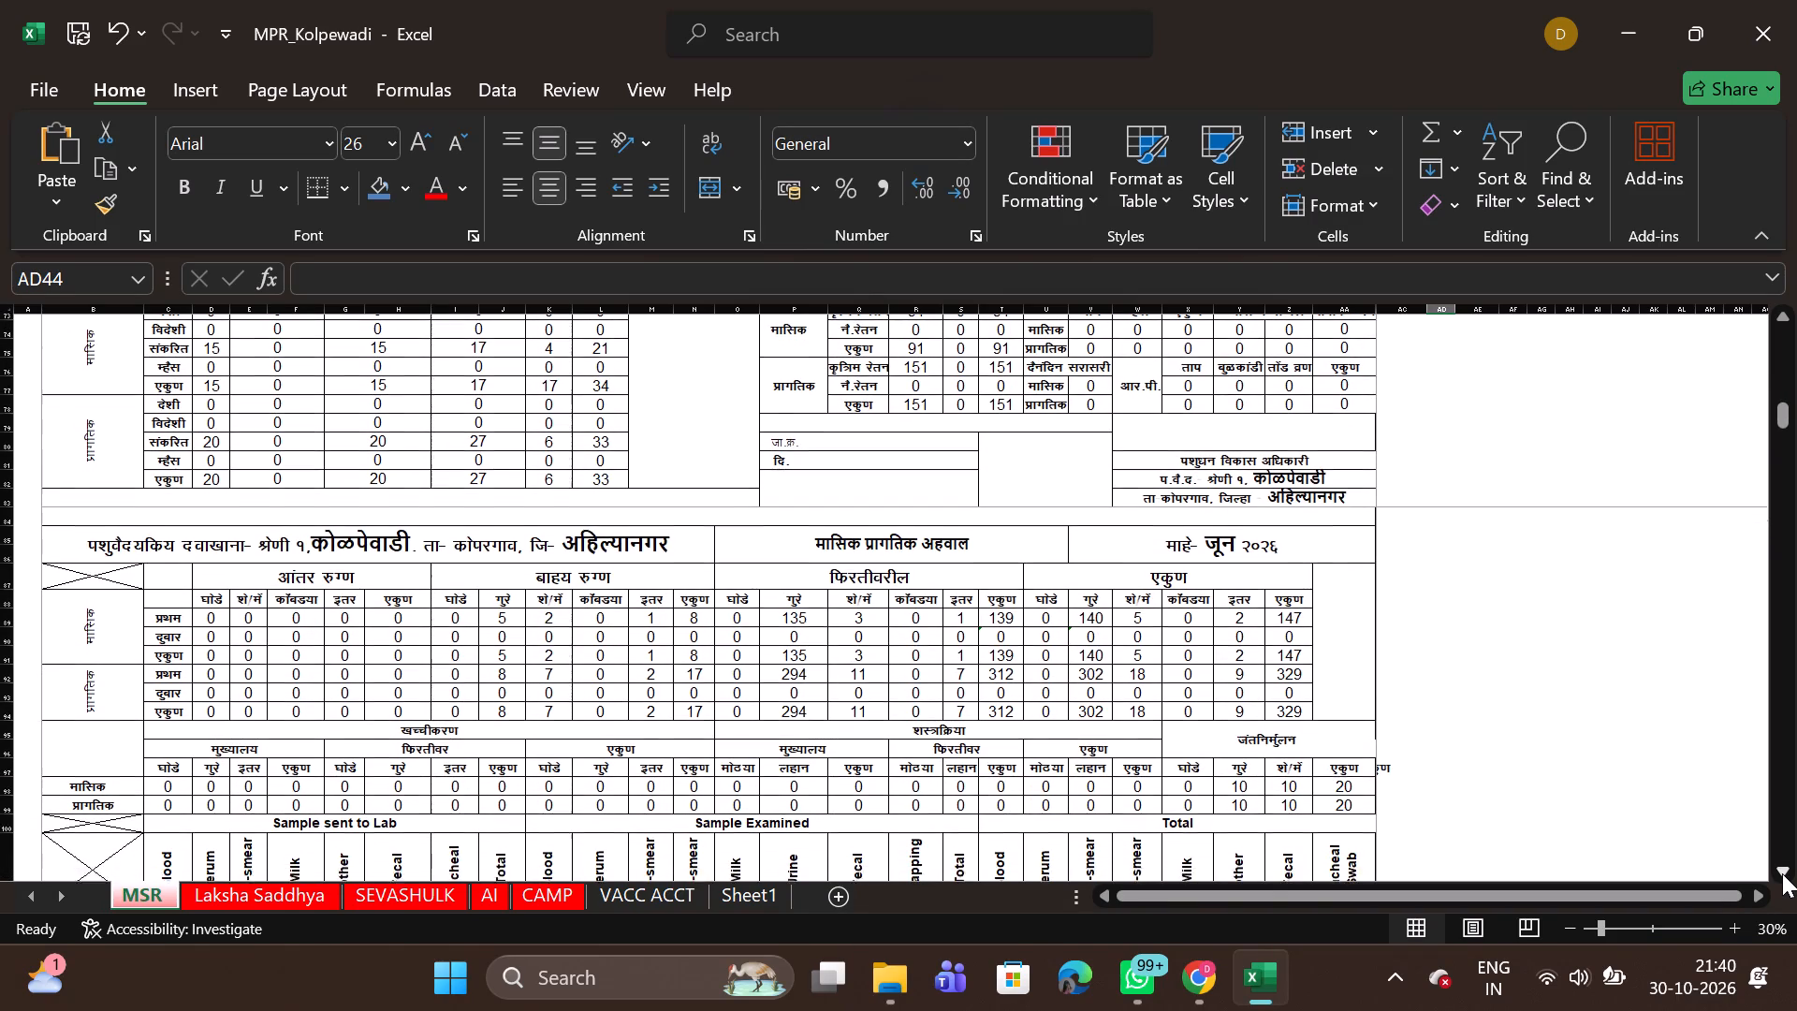
triple_click(1782, 873)
triple_click(1782, 873)
triple_click(1782, 873)
triple_click(1782, 873)
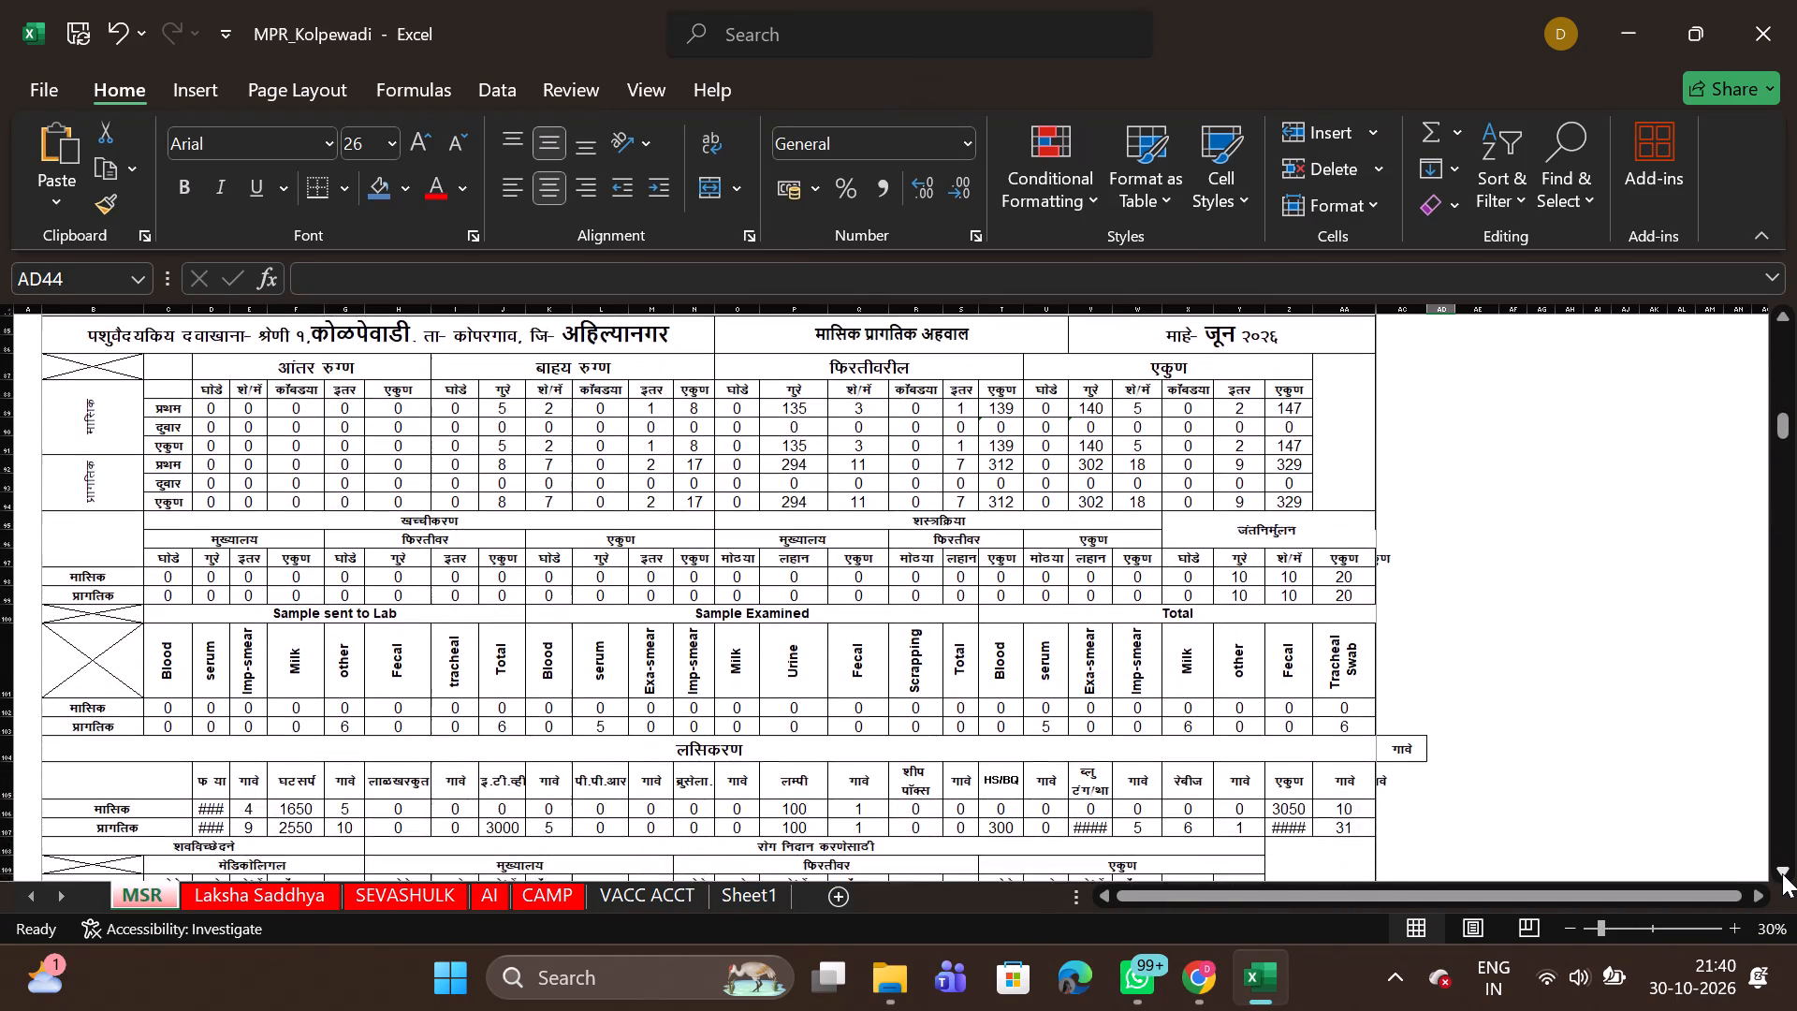
triple_click(1782, 873)
triple_click(1782, 873)
left_click(1782, 873)
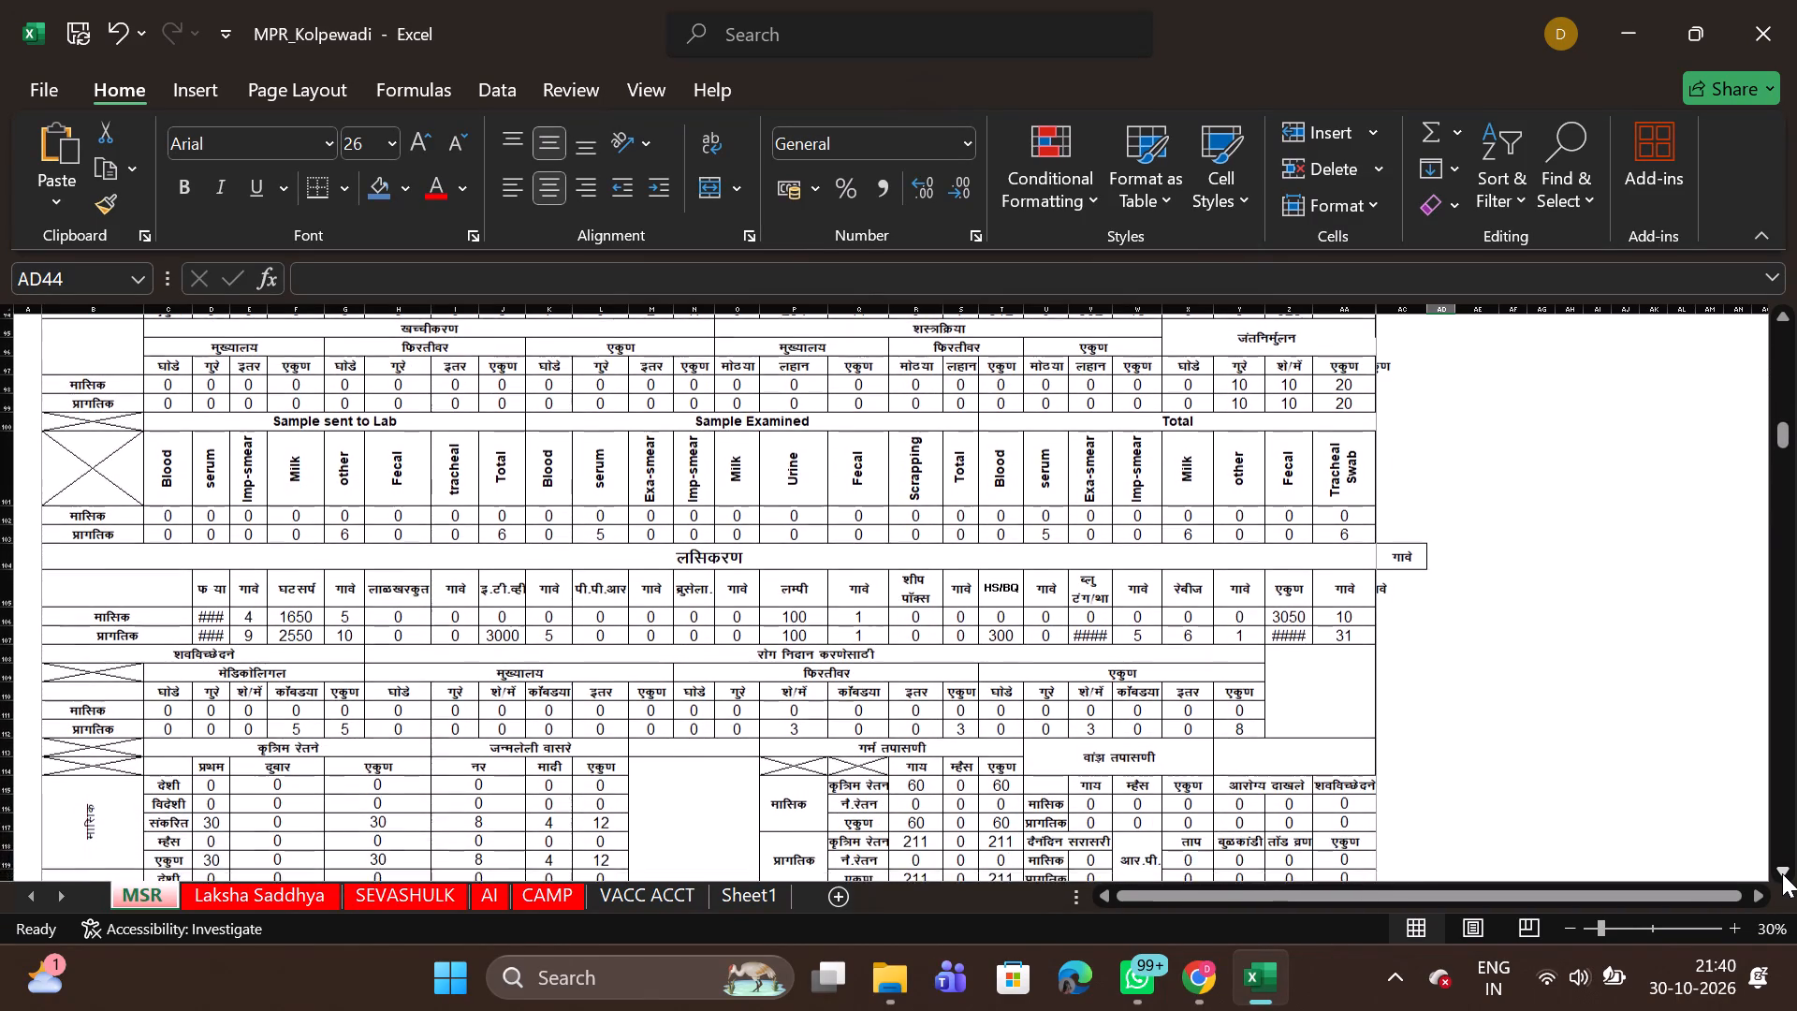
triple_click(1782, 873)
triple_click(1784, 873)
triple_click(1784, 873)
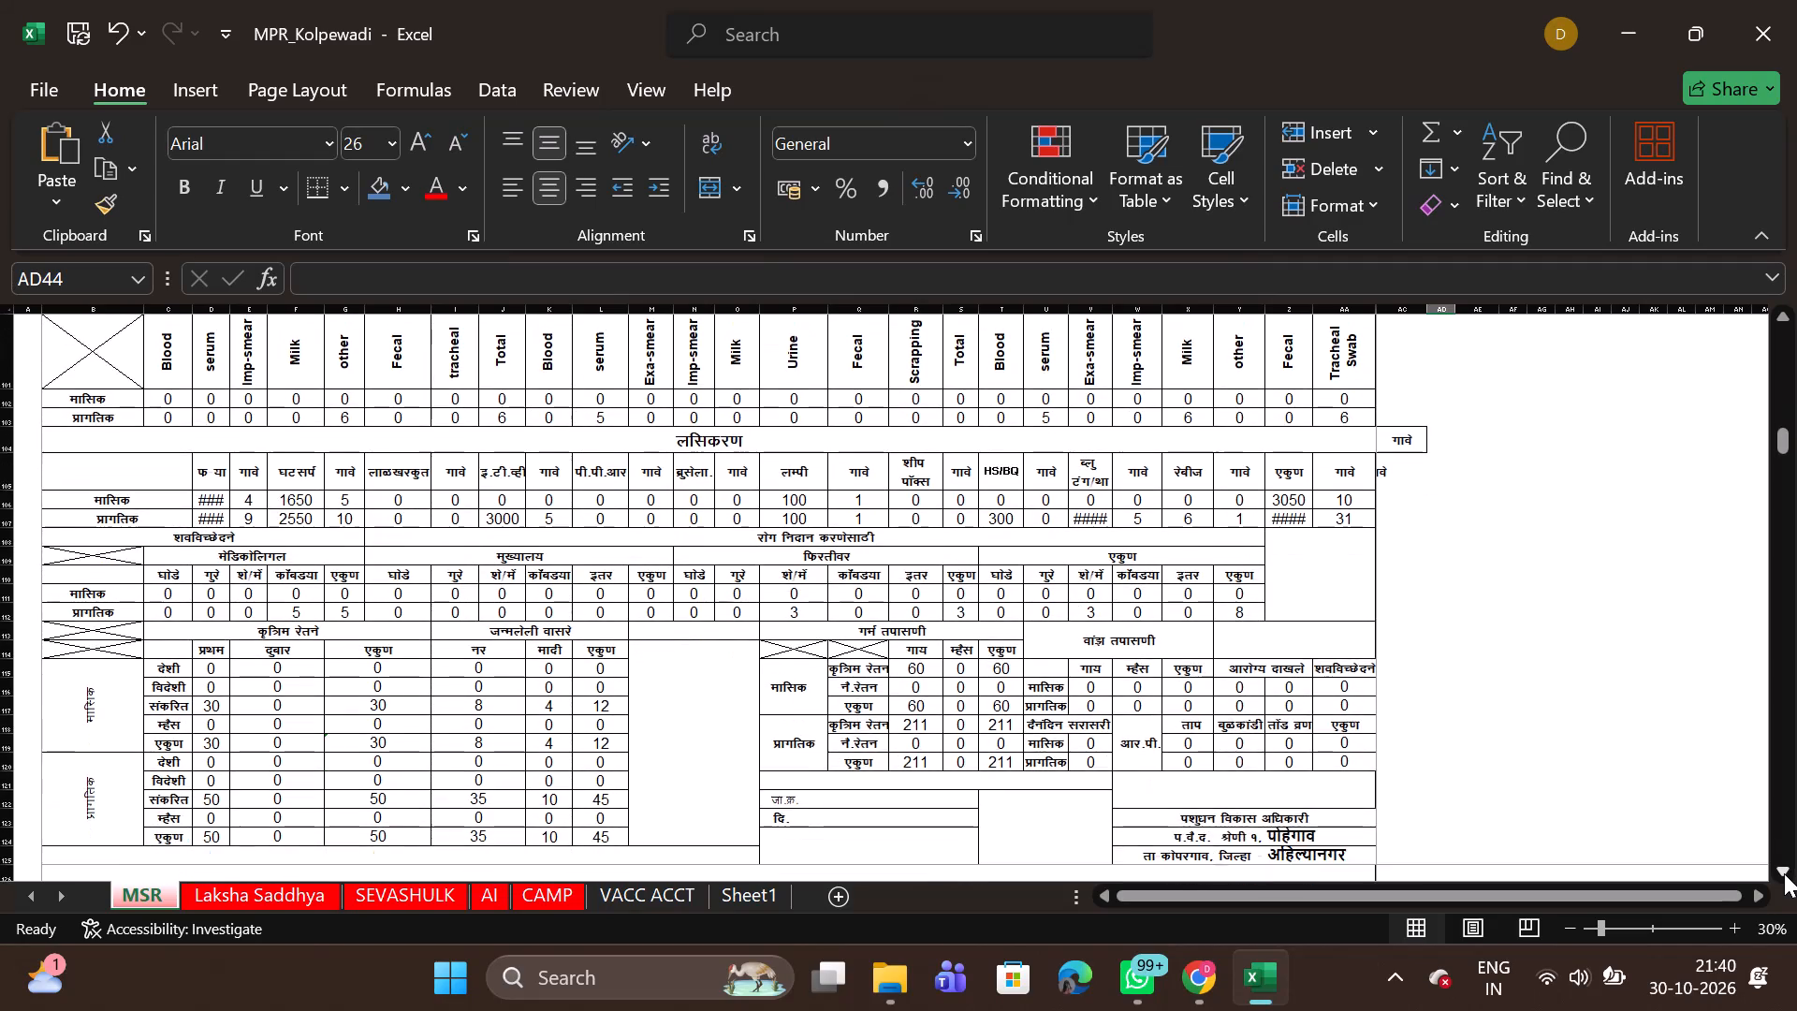
triple_click(1784, 873)
triple_click(1784, 873)
double_click(1784, 873)
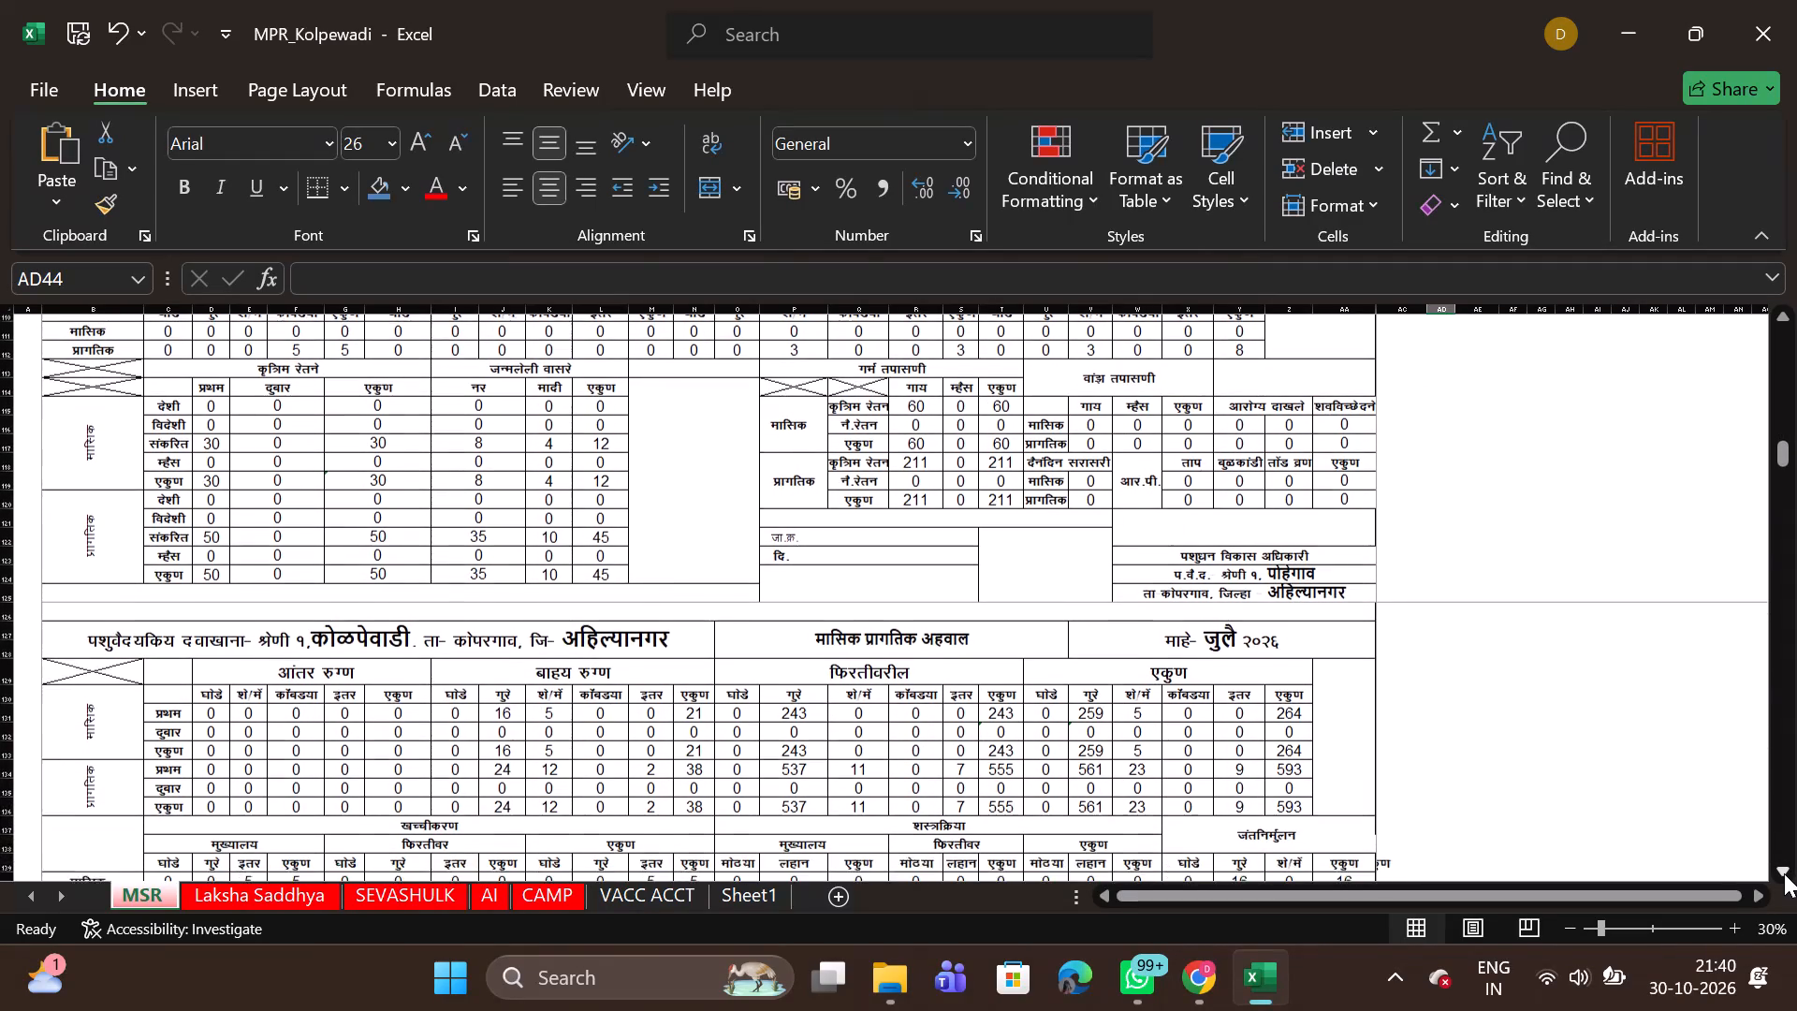
Replace the formula in V149, the cumulative blue tongue figure in the July vaccination table, with 0.
triple_click(1784, 873)
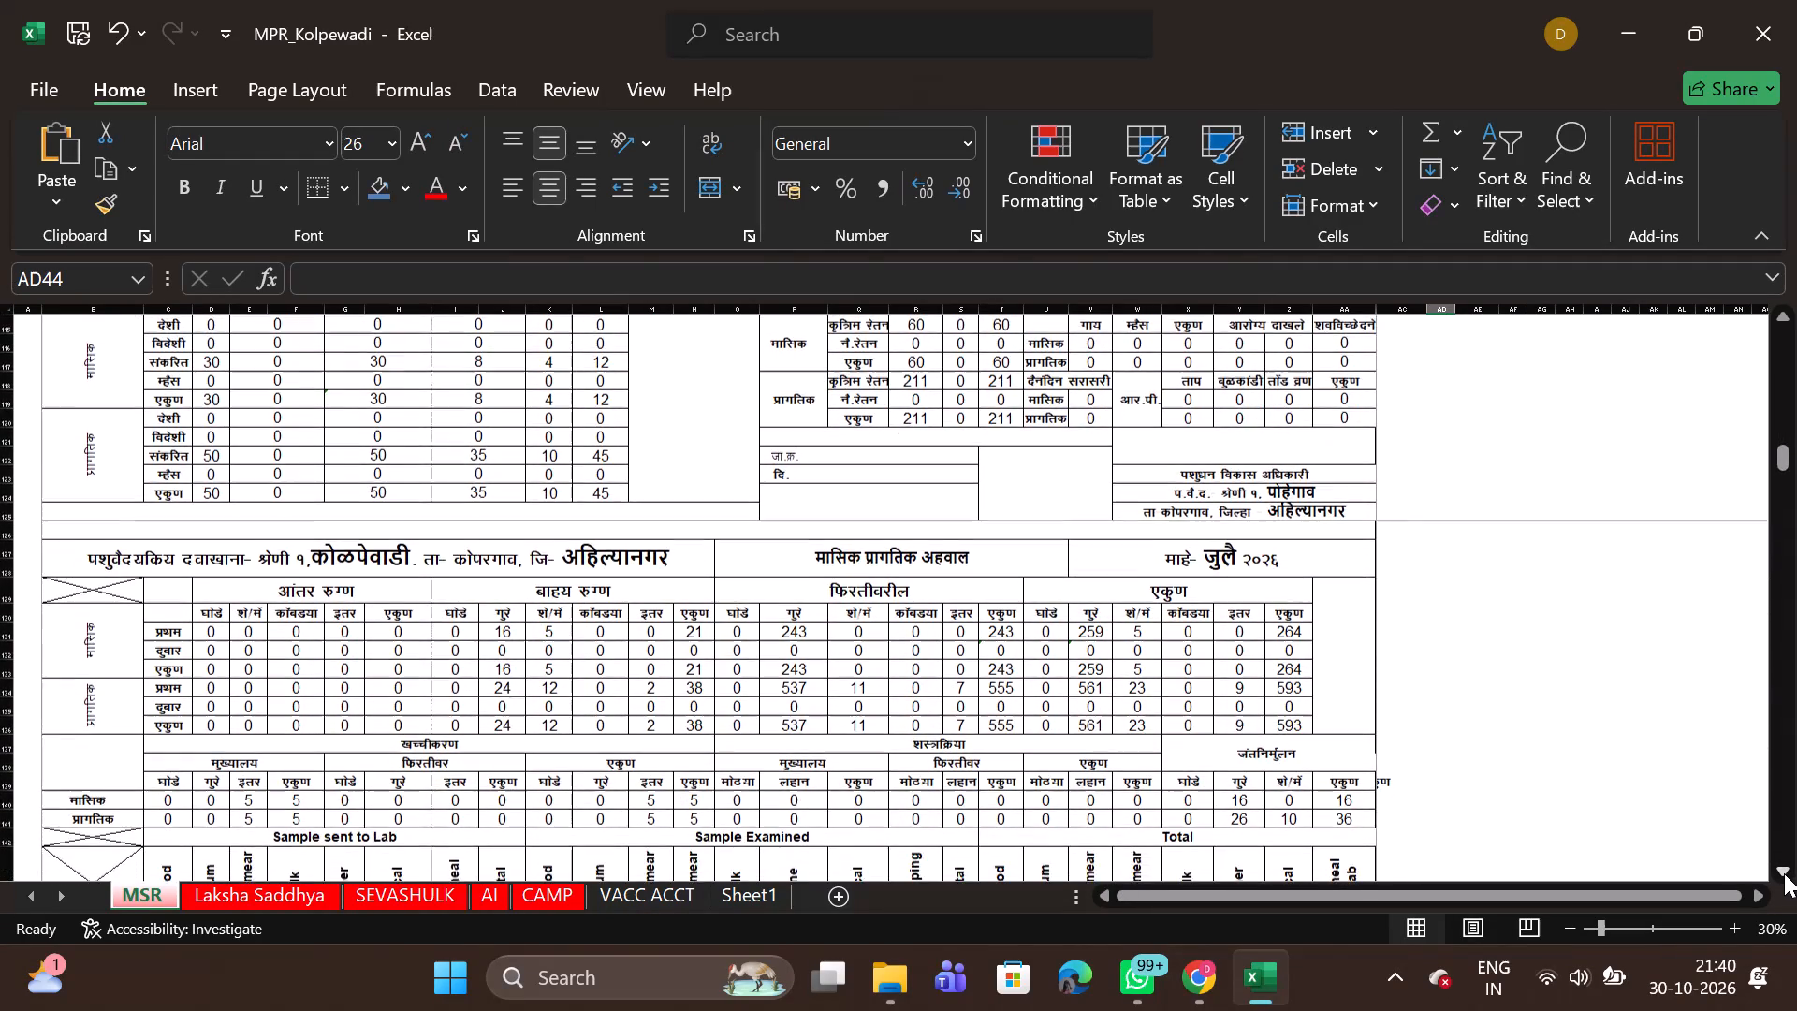
triple_click(1784, 873)
triple_click(1784, 873)
double_click(1784, 873)
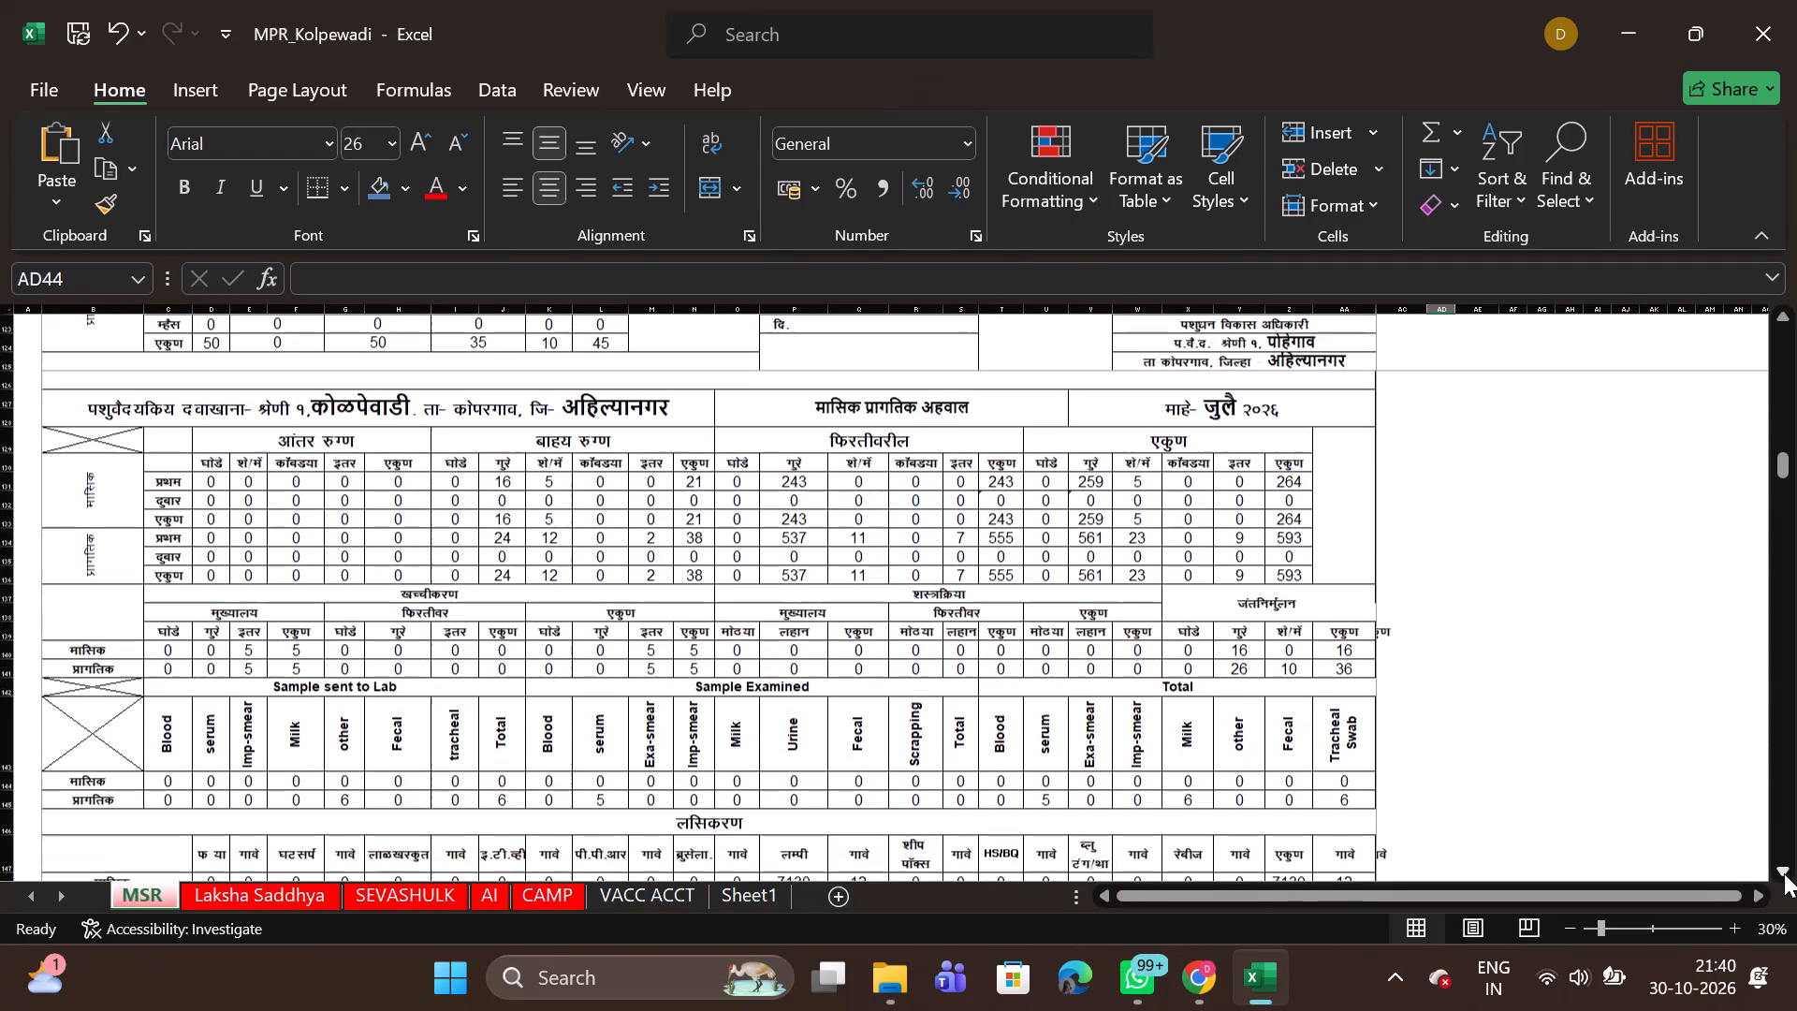
triple_click(1784, 873)
double_click(1784, 873)
double_click(1784, 873)
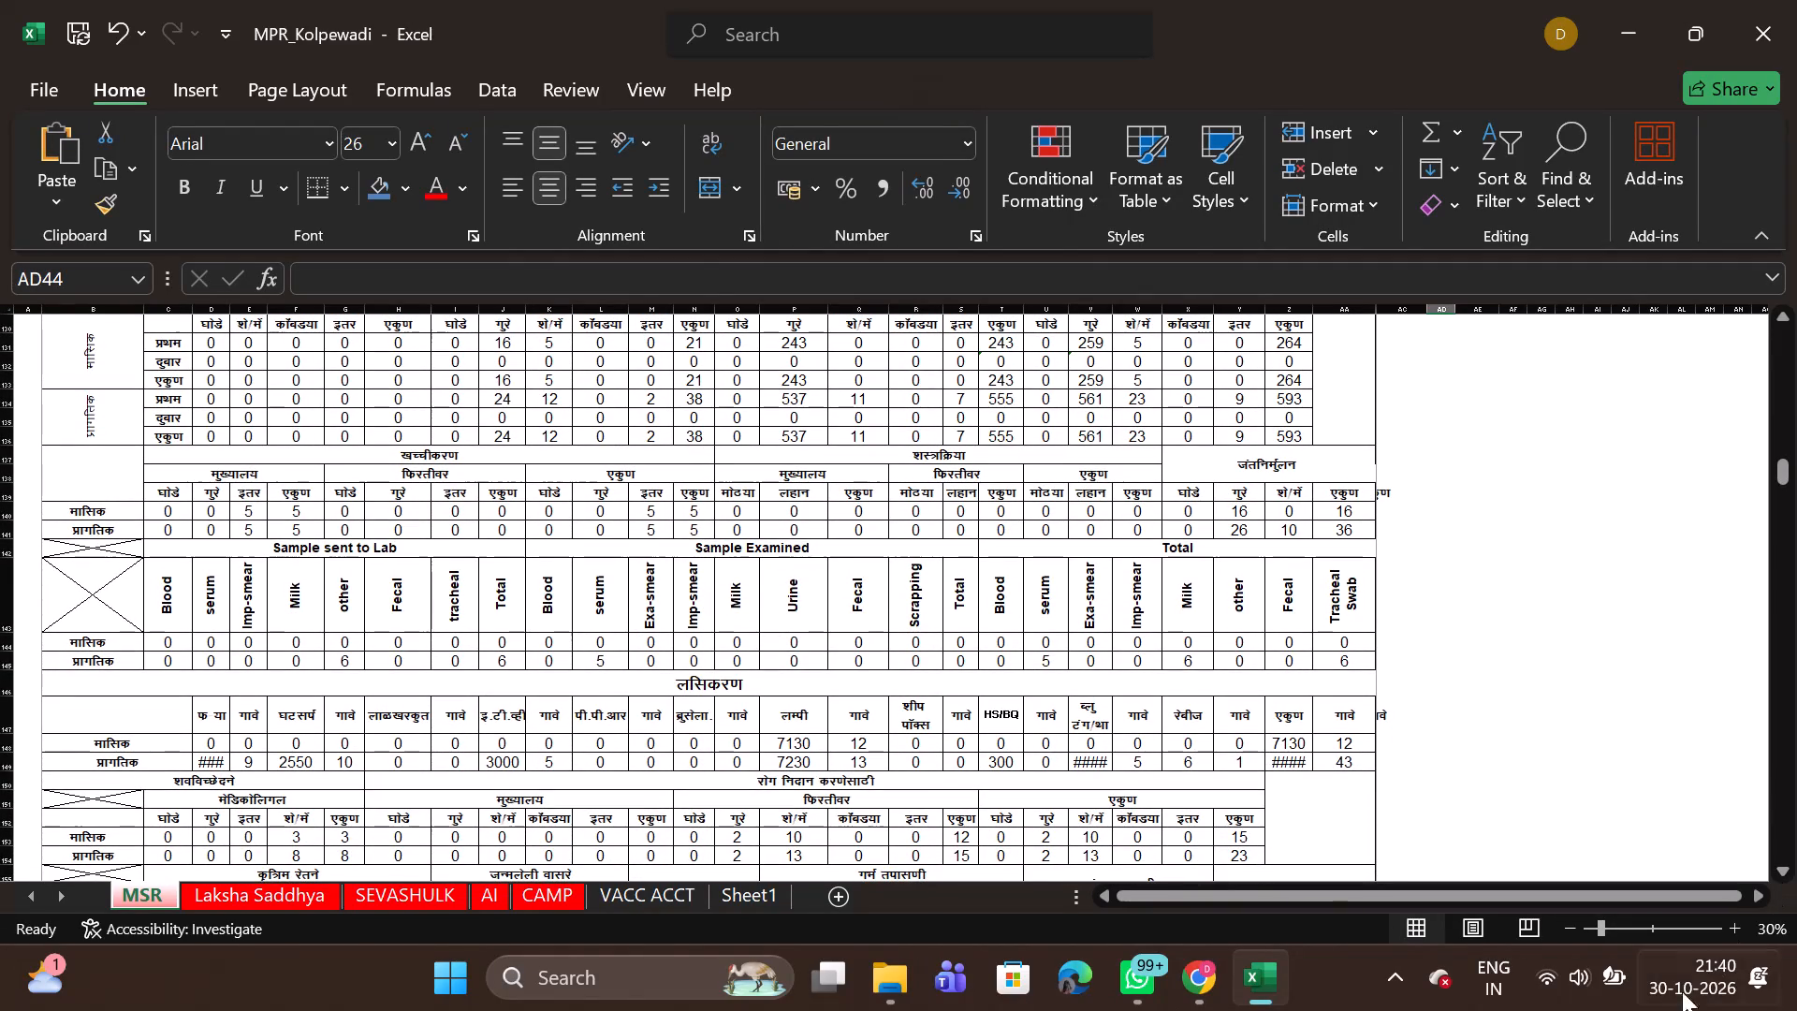
left_click(1093, 767)
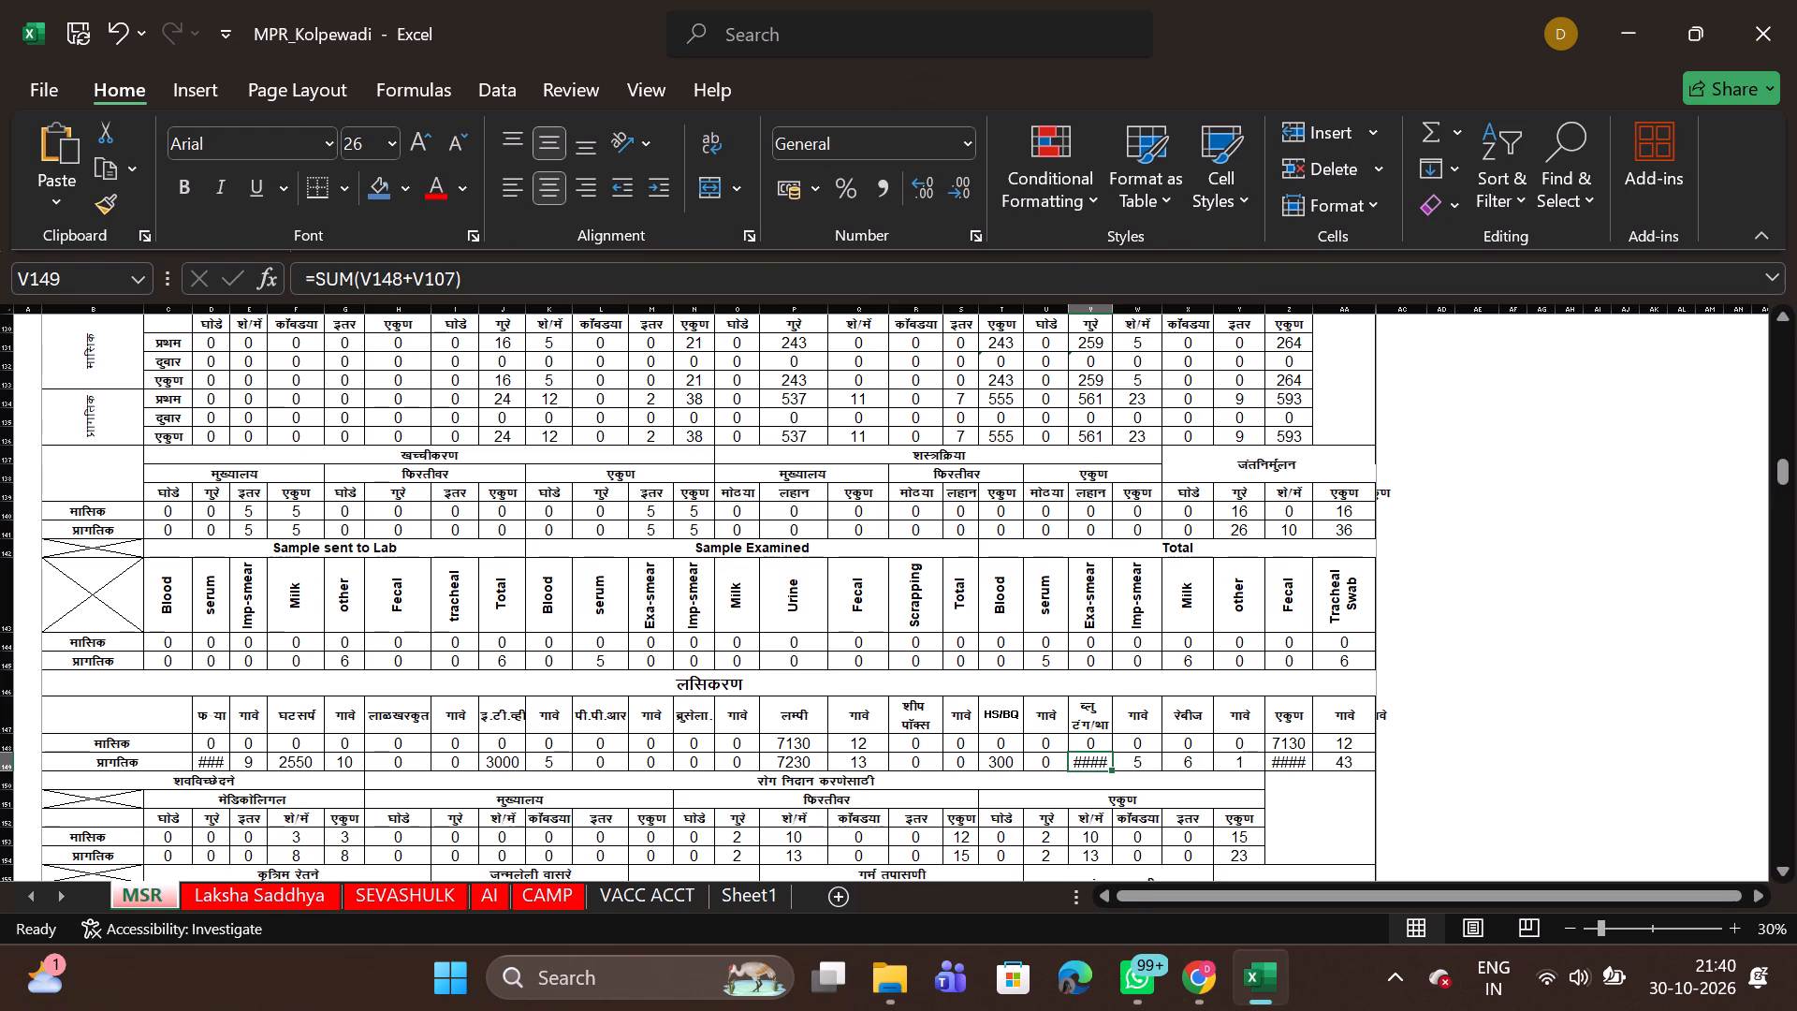
key("0")
left_click(1332, 679)
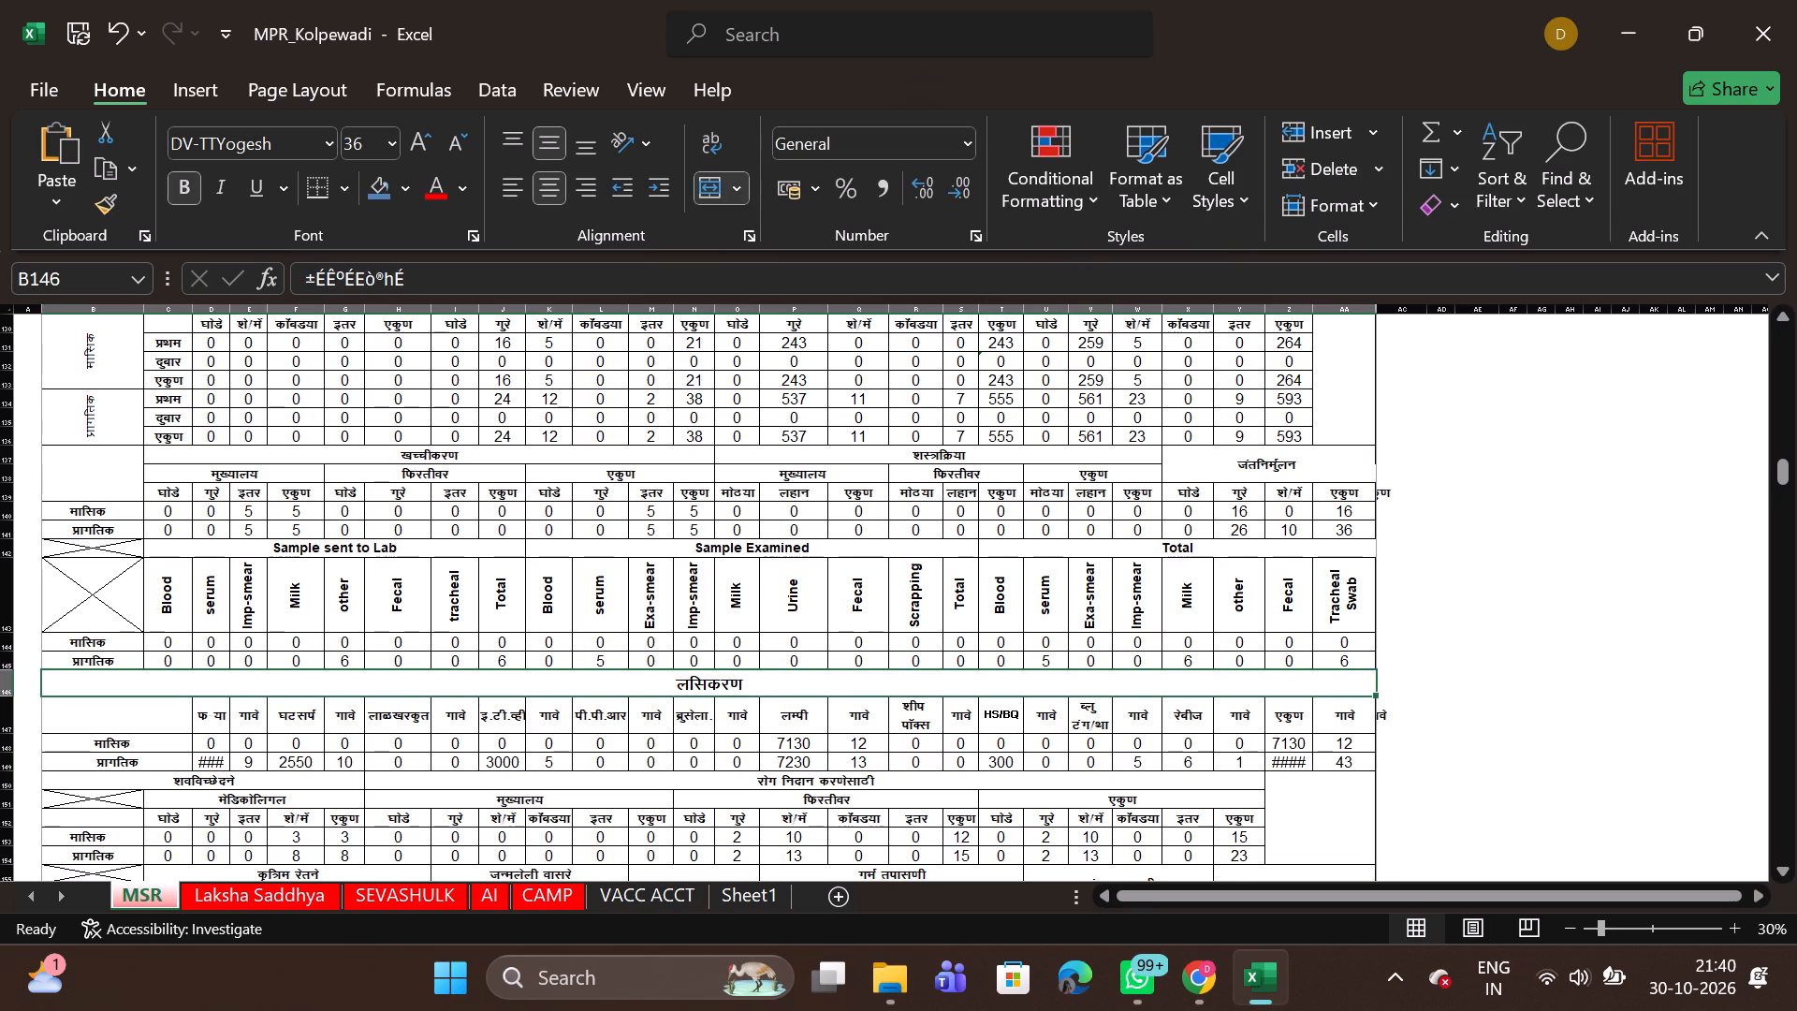
Inspect the July vaccination table's cumulative cells Z149 and D149 that display hash marks.
left_click(1294, 762)
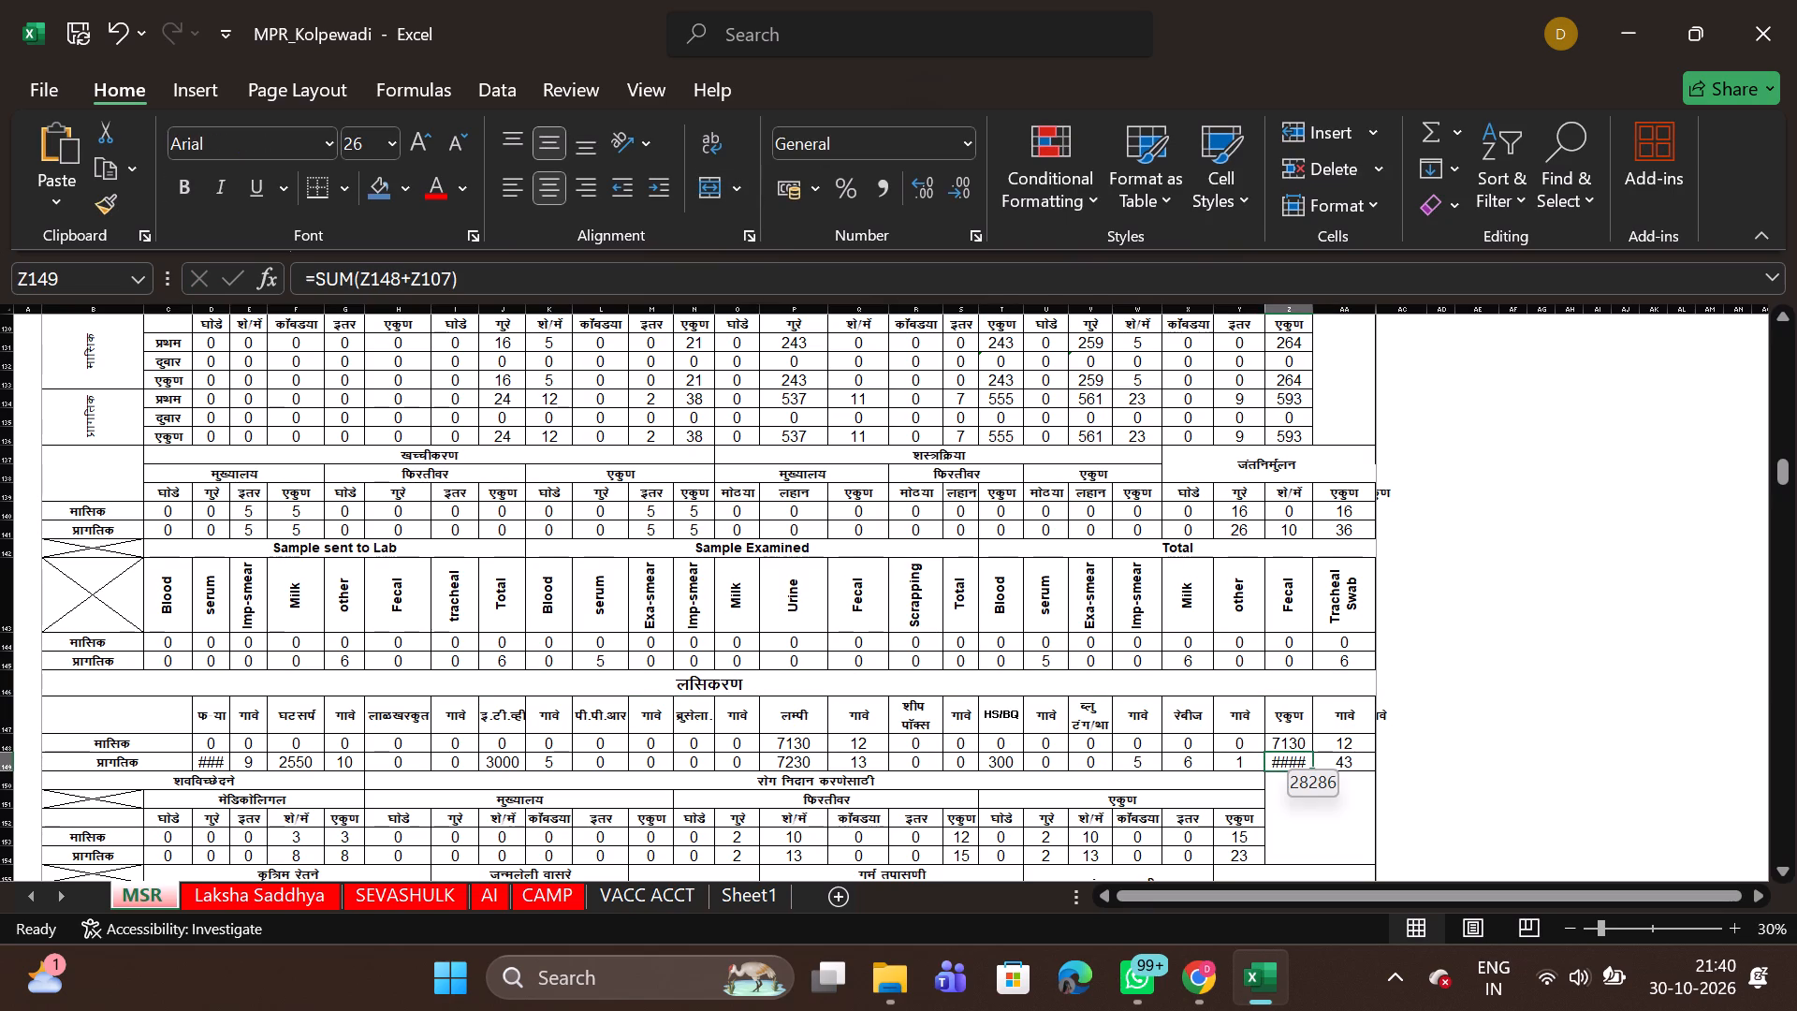
key("Return")
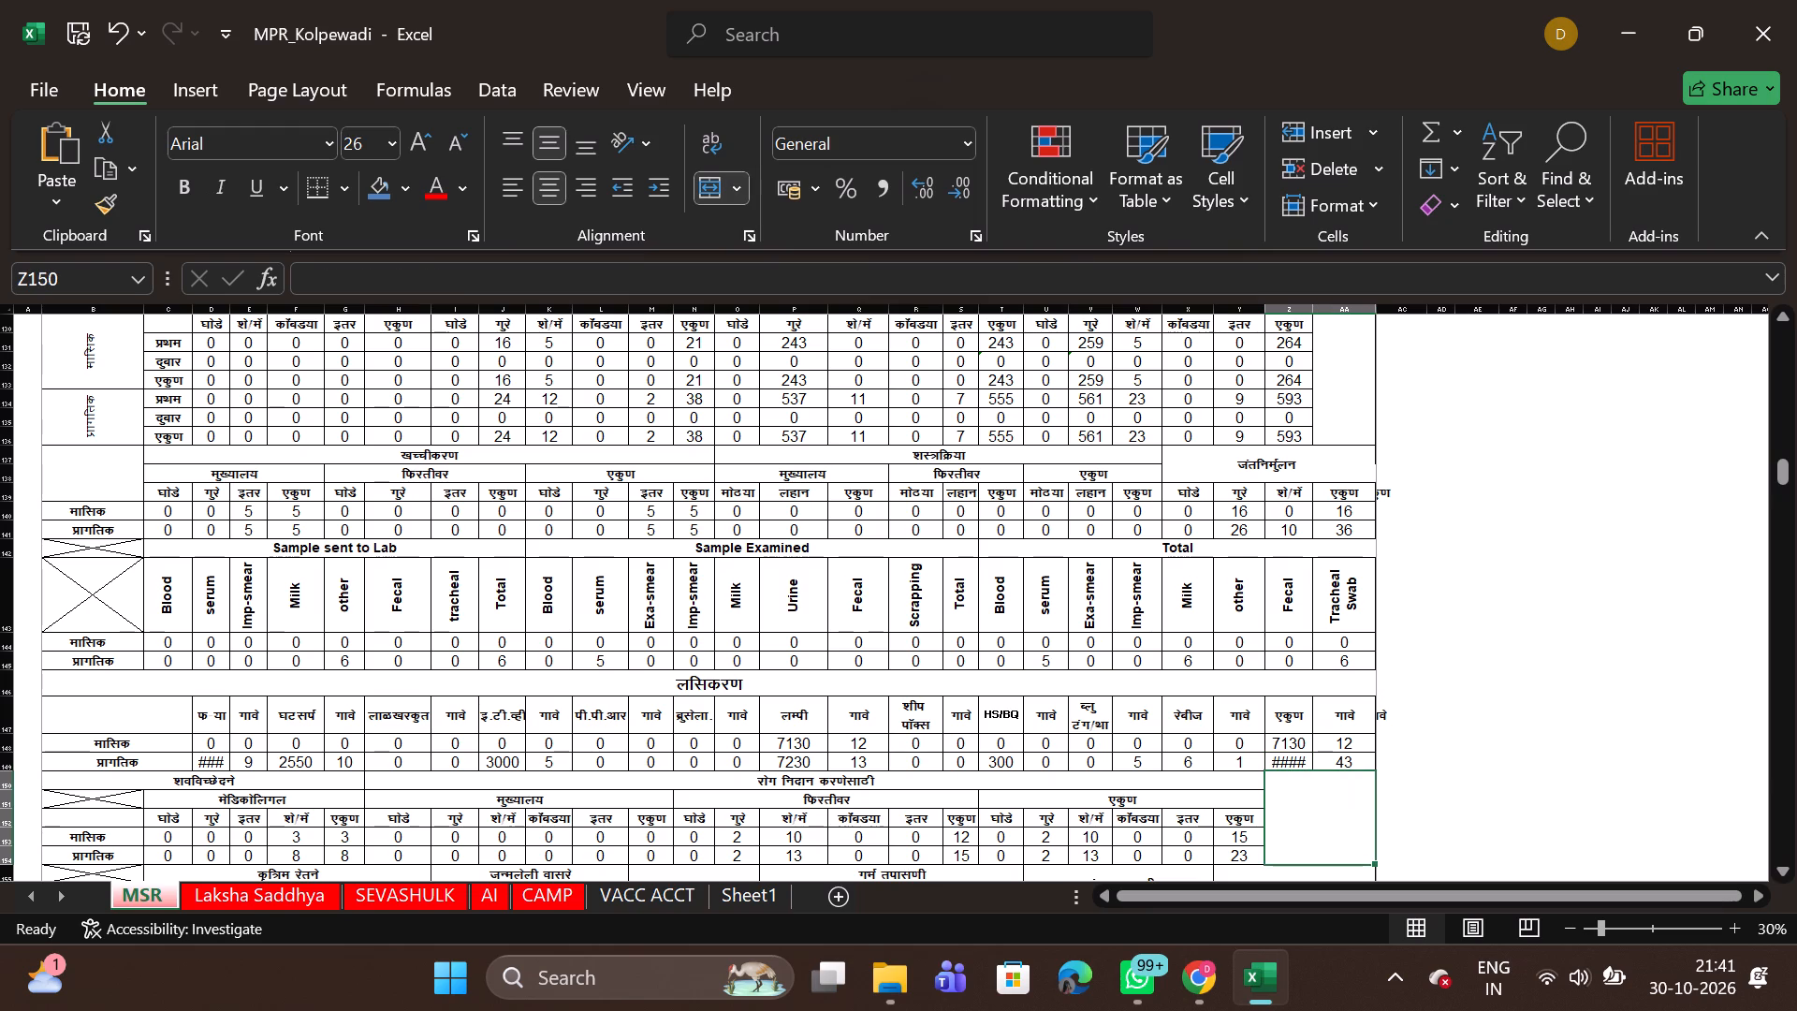
left_click(1476, 765)
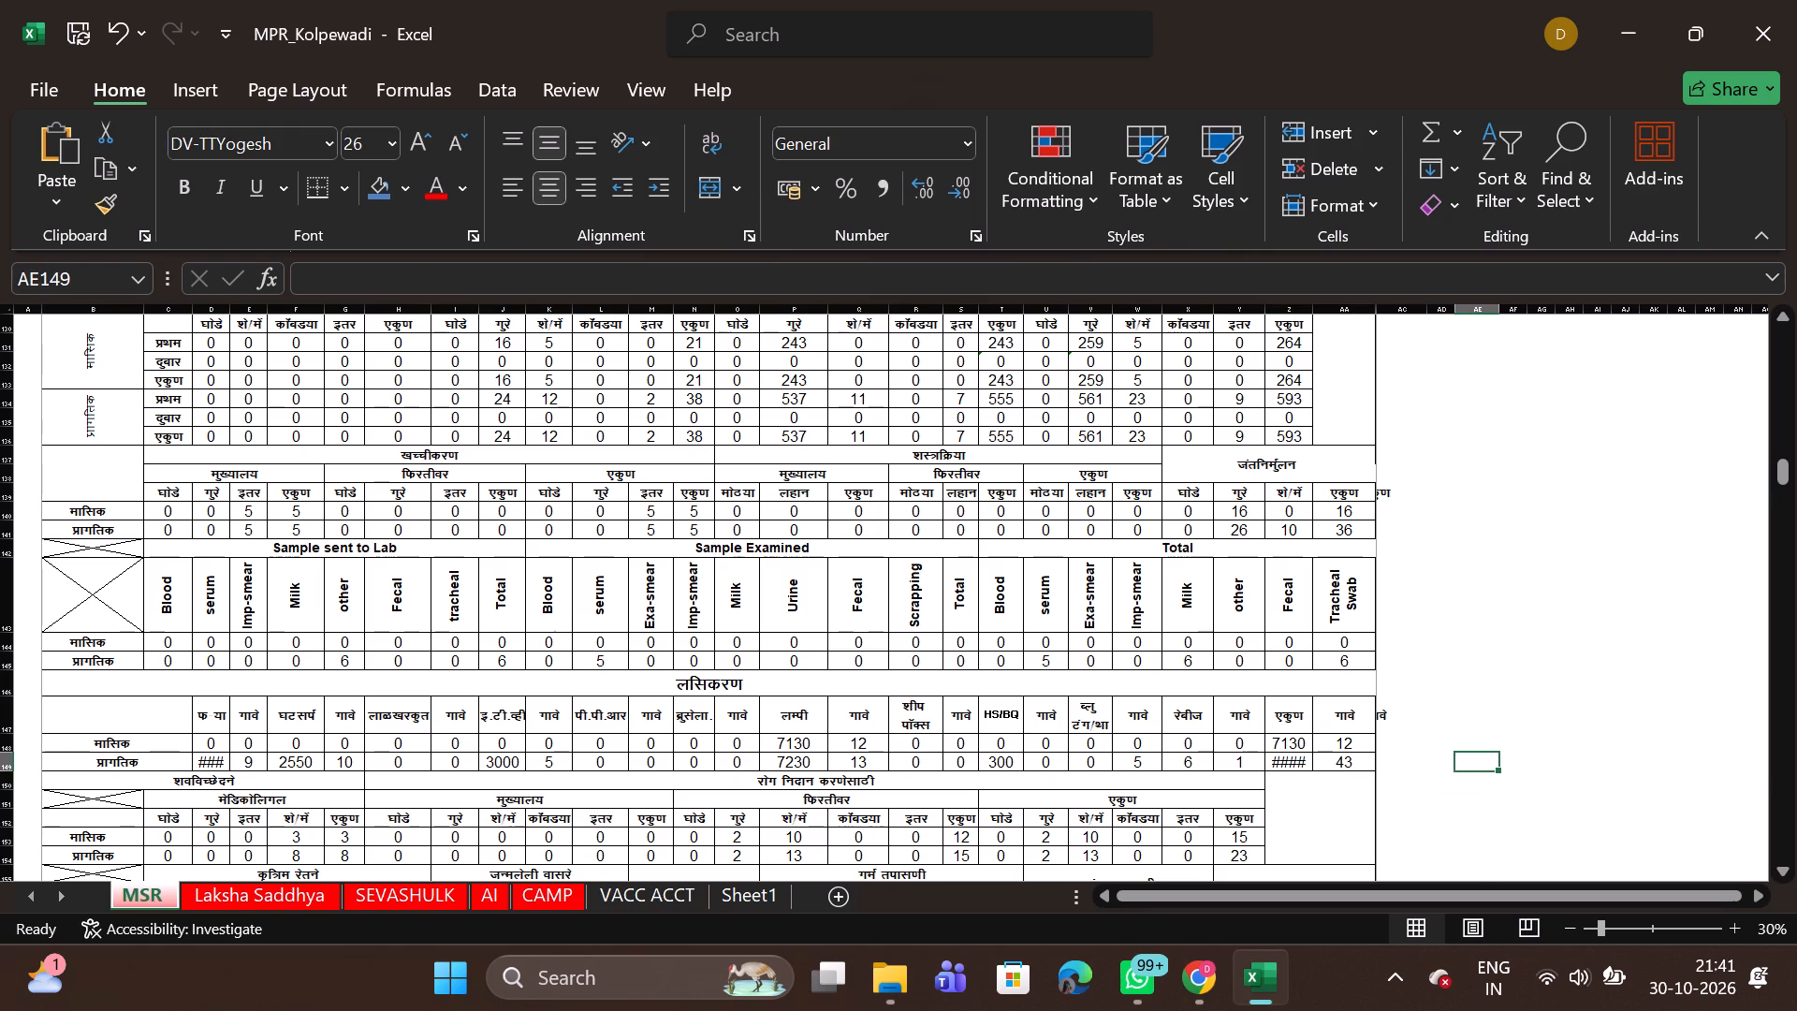
left_click(1294, 761)
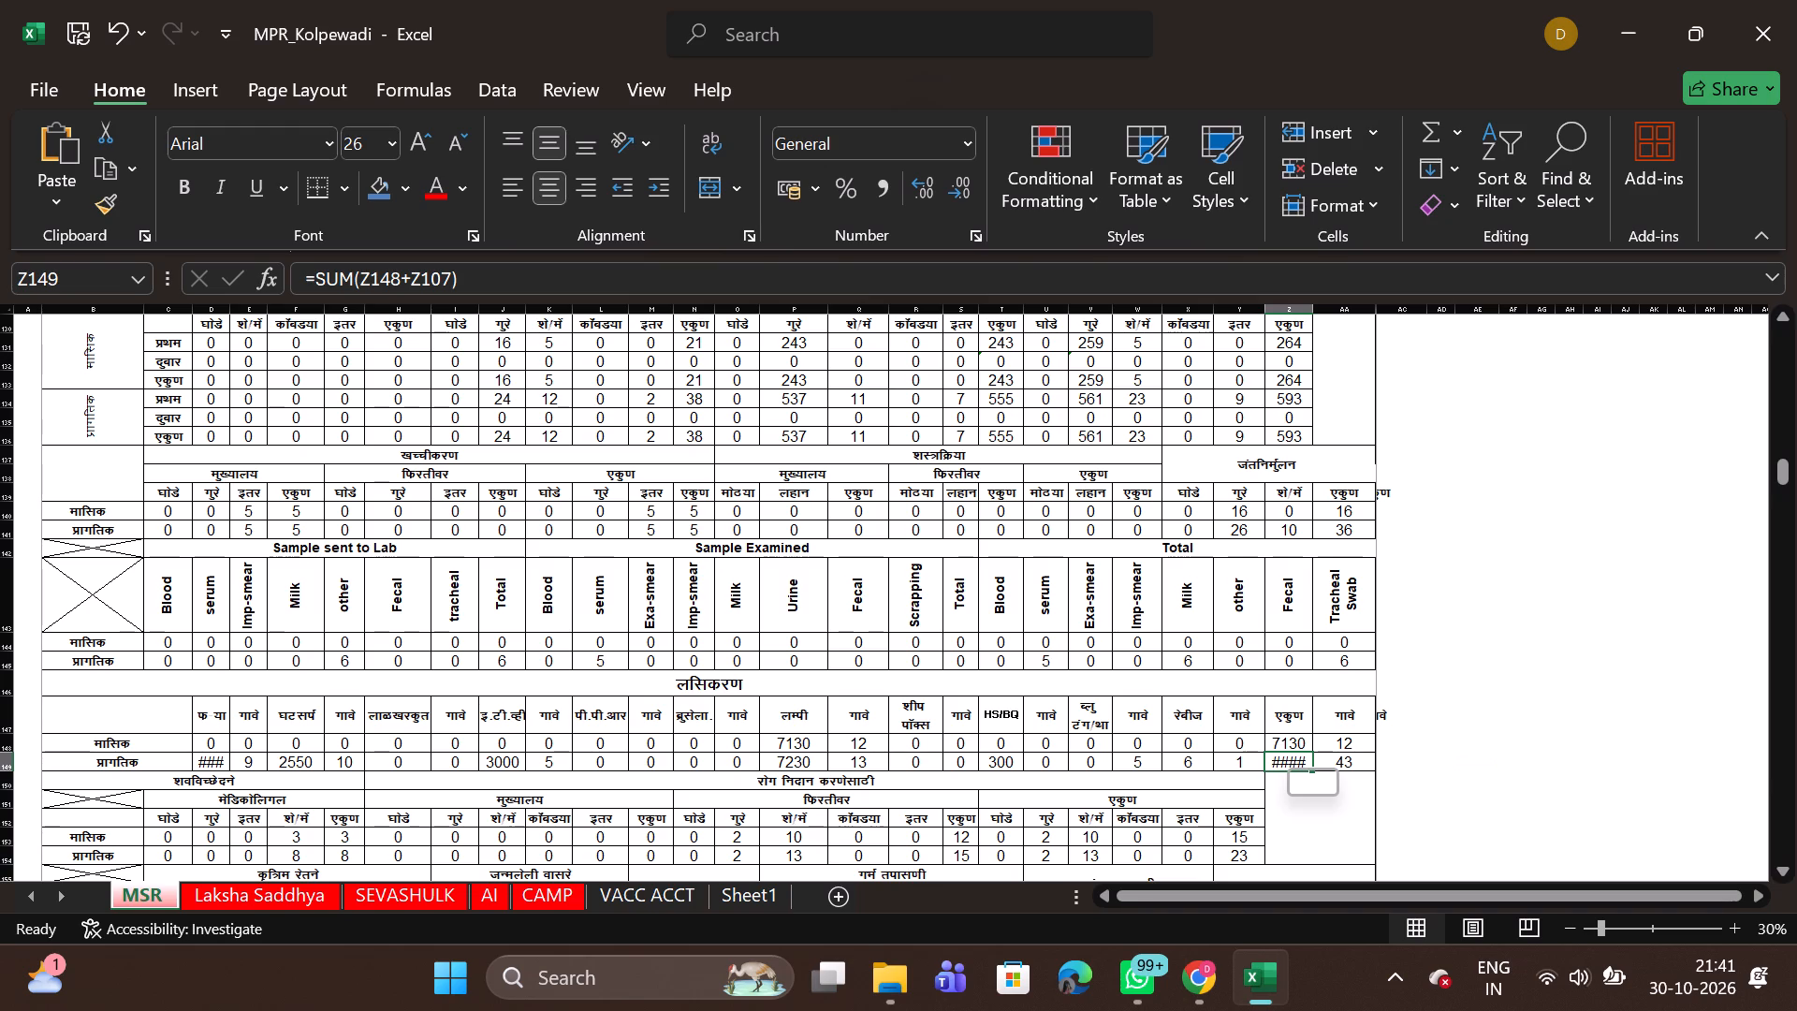
left_click(209, 762)
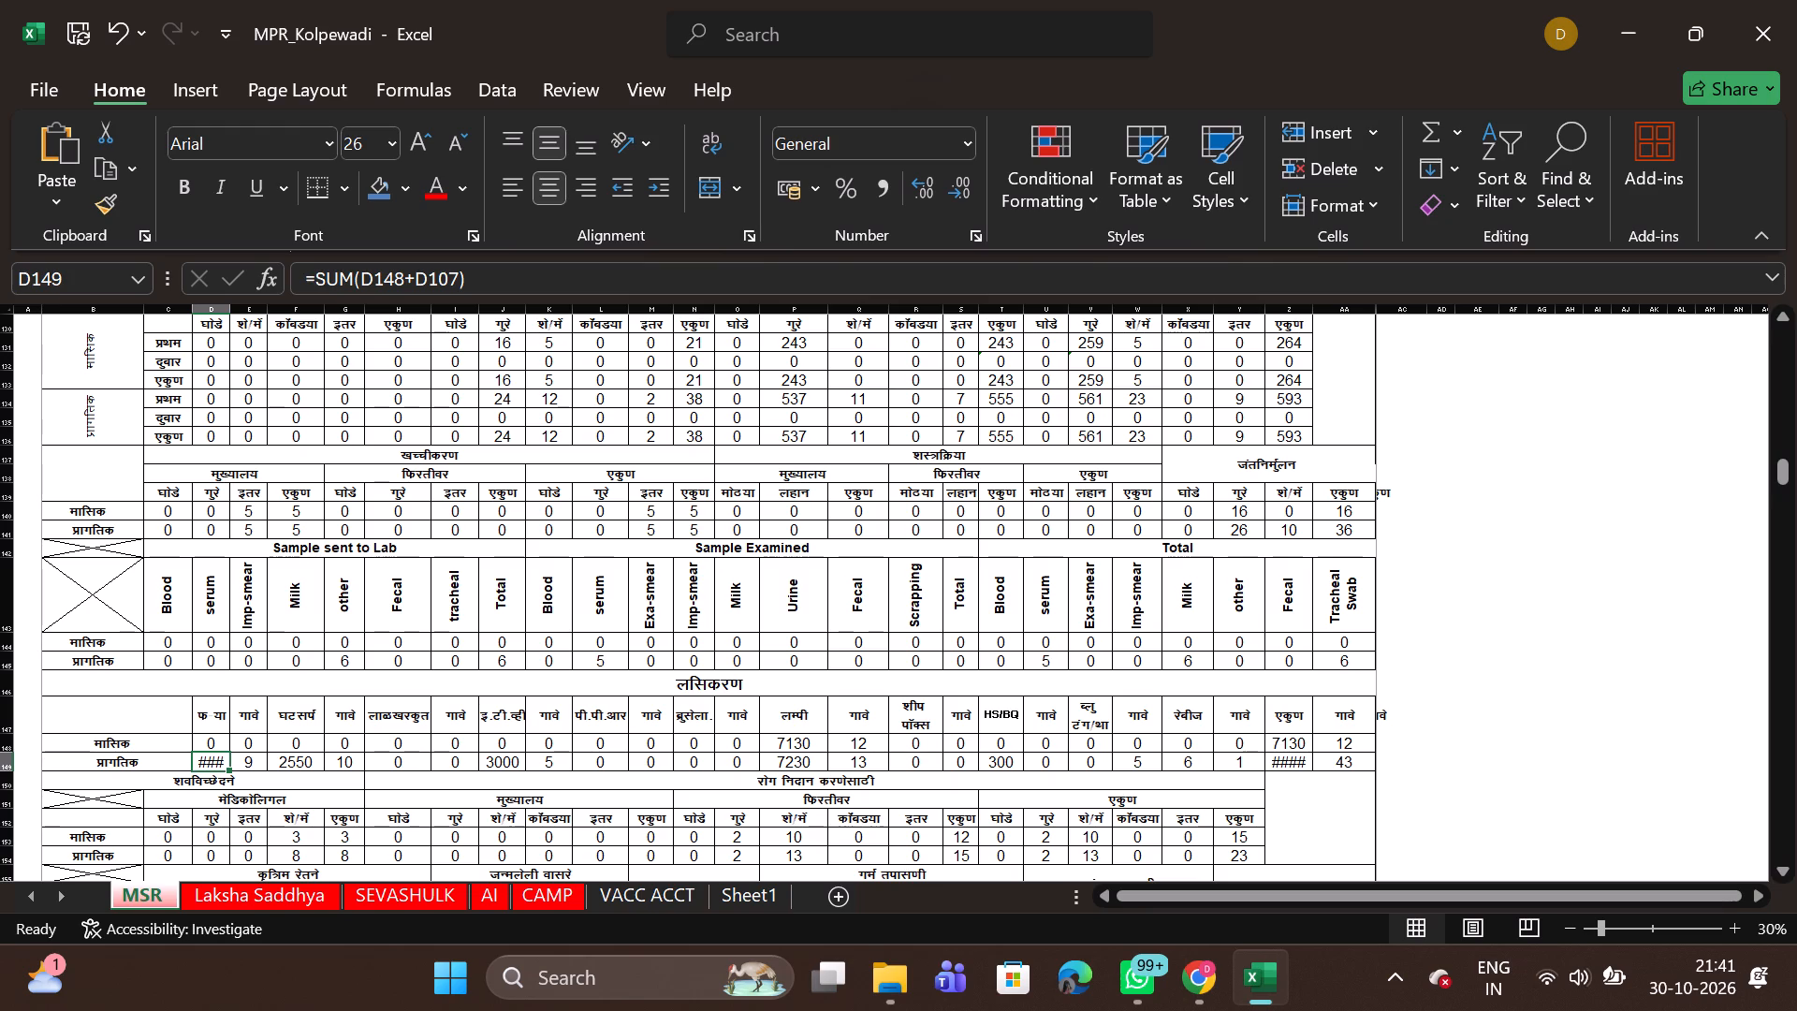
Go back through the earlier months' tables on the MSR sheet, checking June's vaccination table, up to the April heading.
triple_click(1782, 321)
triple_click(1782, 321)
triple_click(1782, 321)
triple_click(1782, 321)
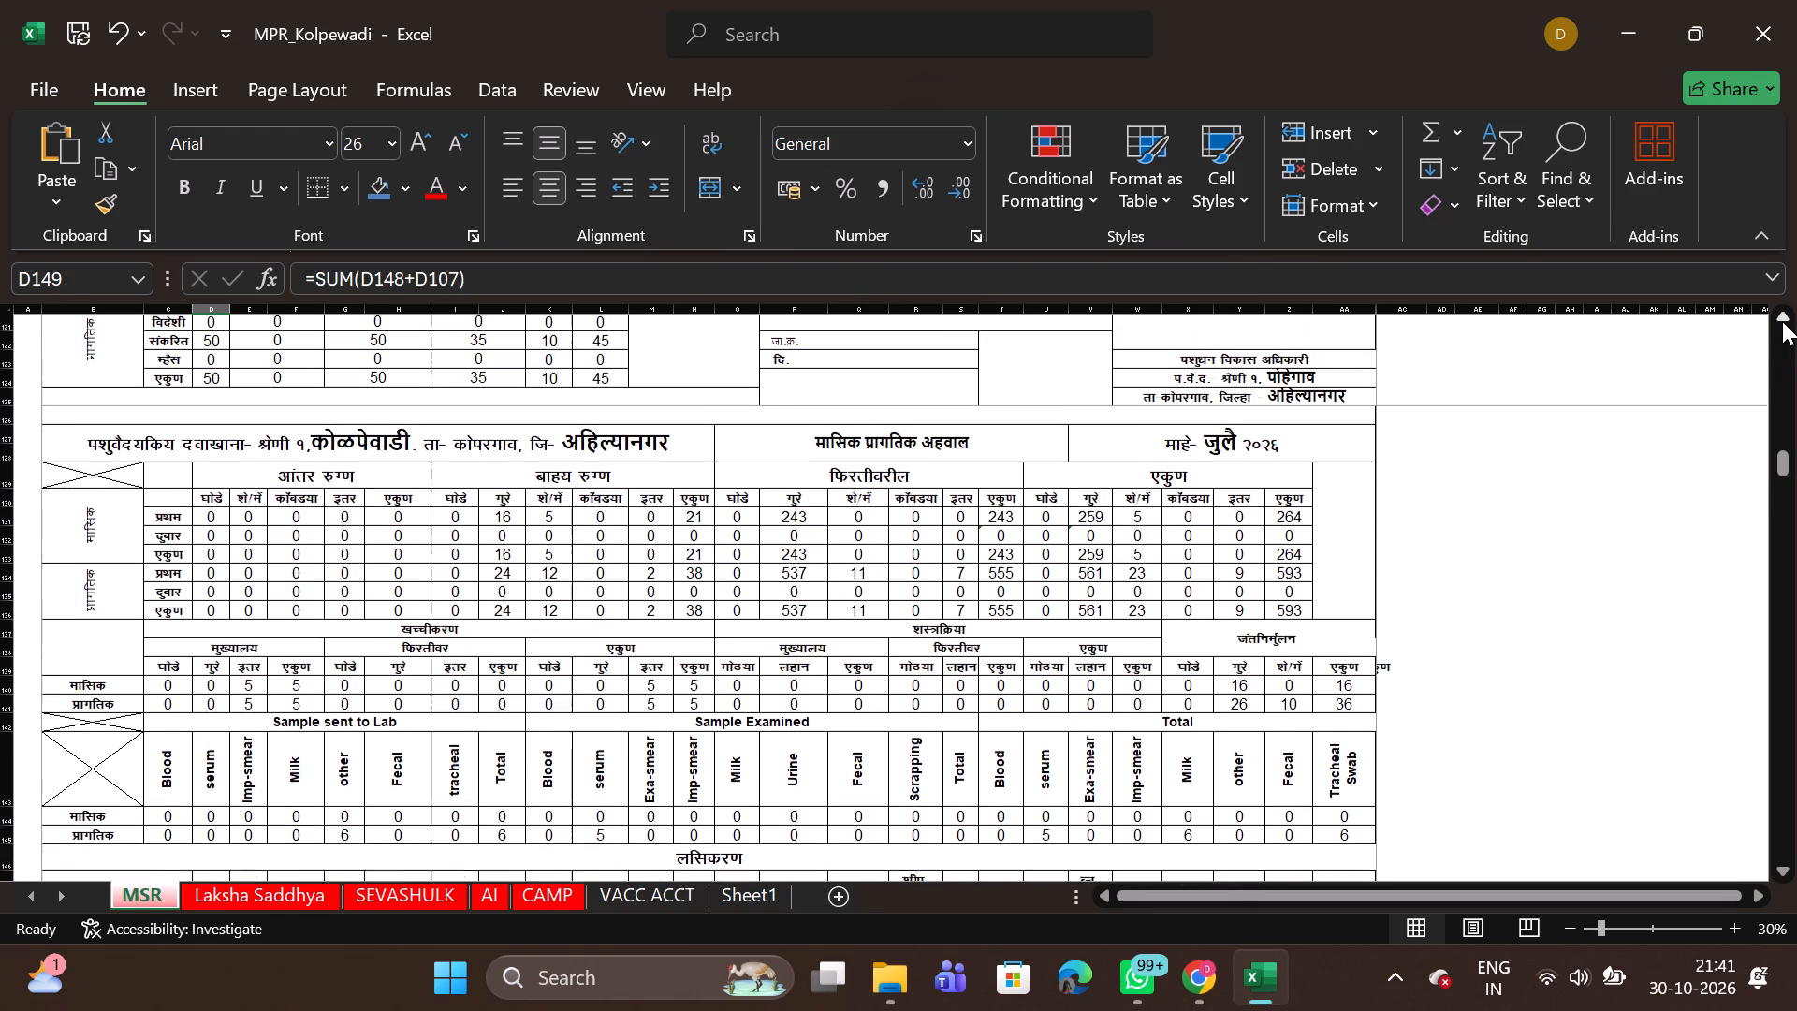
triple_click(1782, 321)
triple_click(1782, 321)
triple_click(1782, 321)
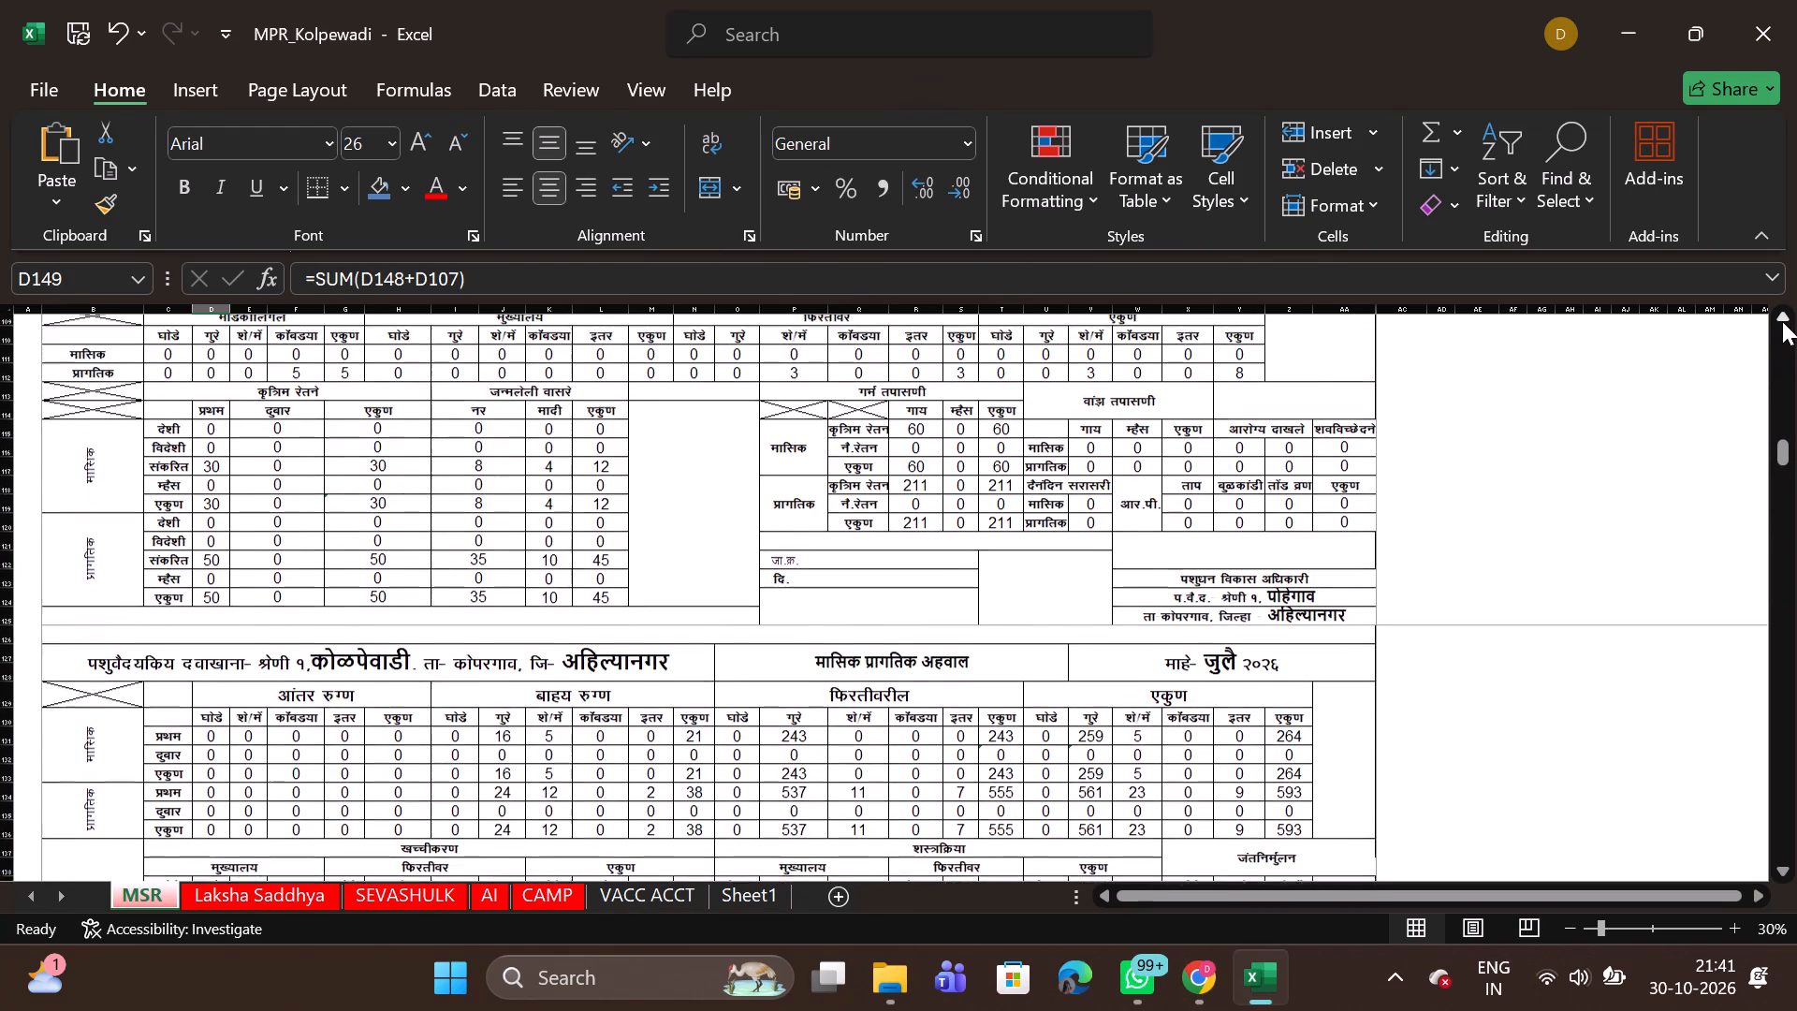
triple_click(1782, 321)
triple_click(1782, 321)
triple_click(1782, 321)
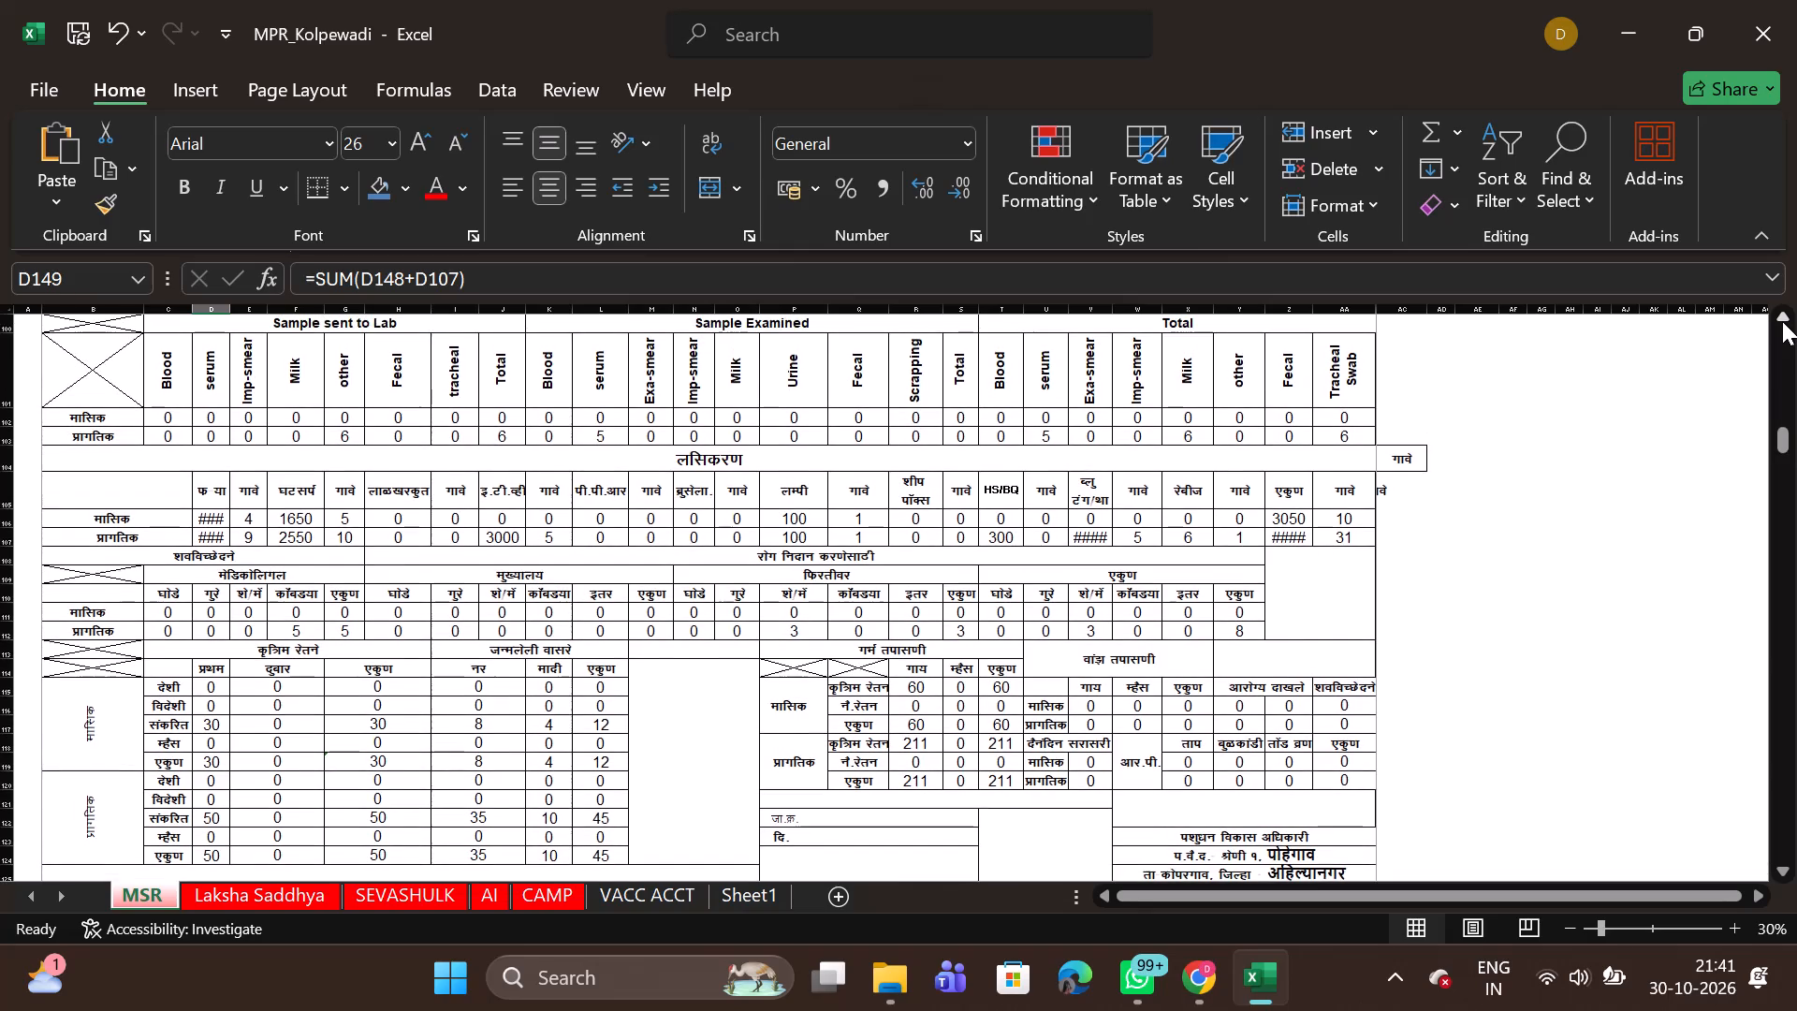
double_click(1782, 321)
triple_click(1782, 321)
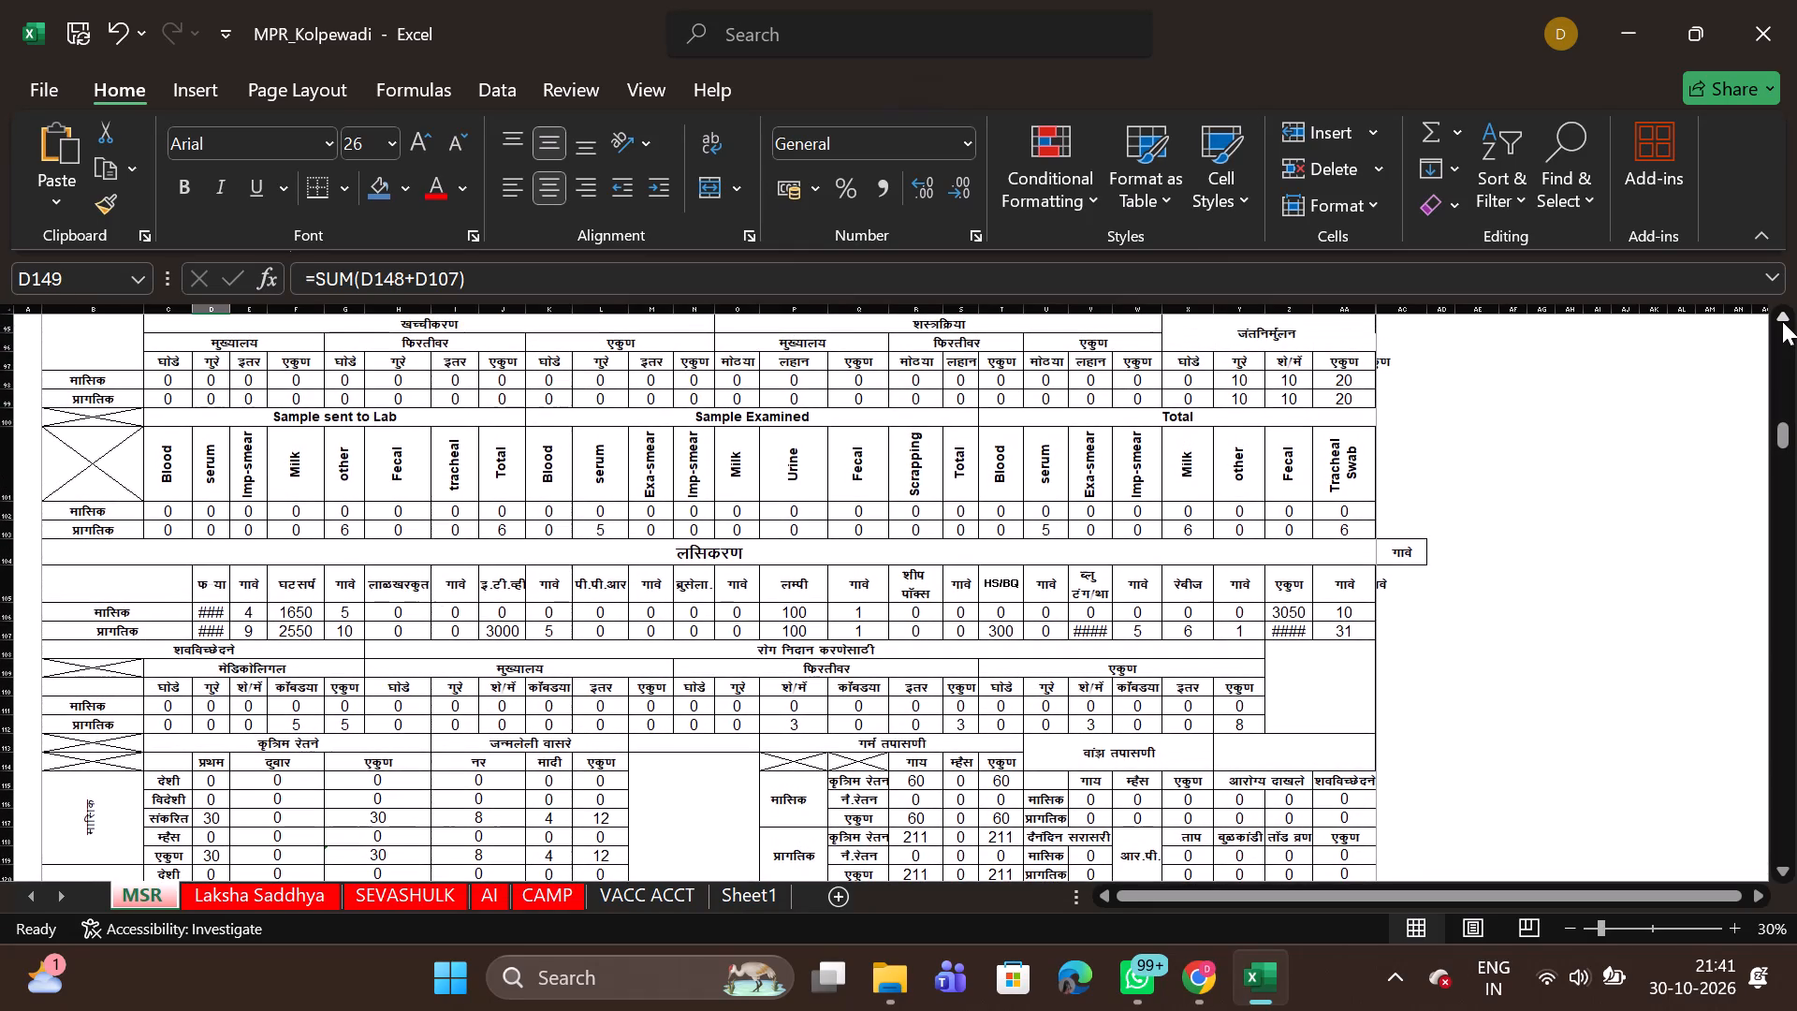
left_click(1782, 321)
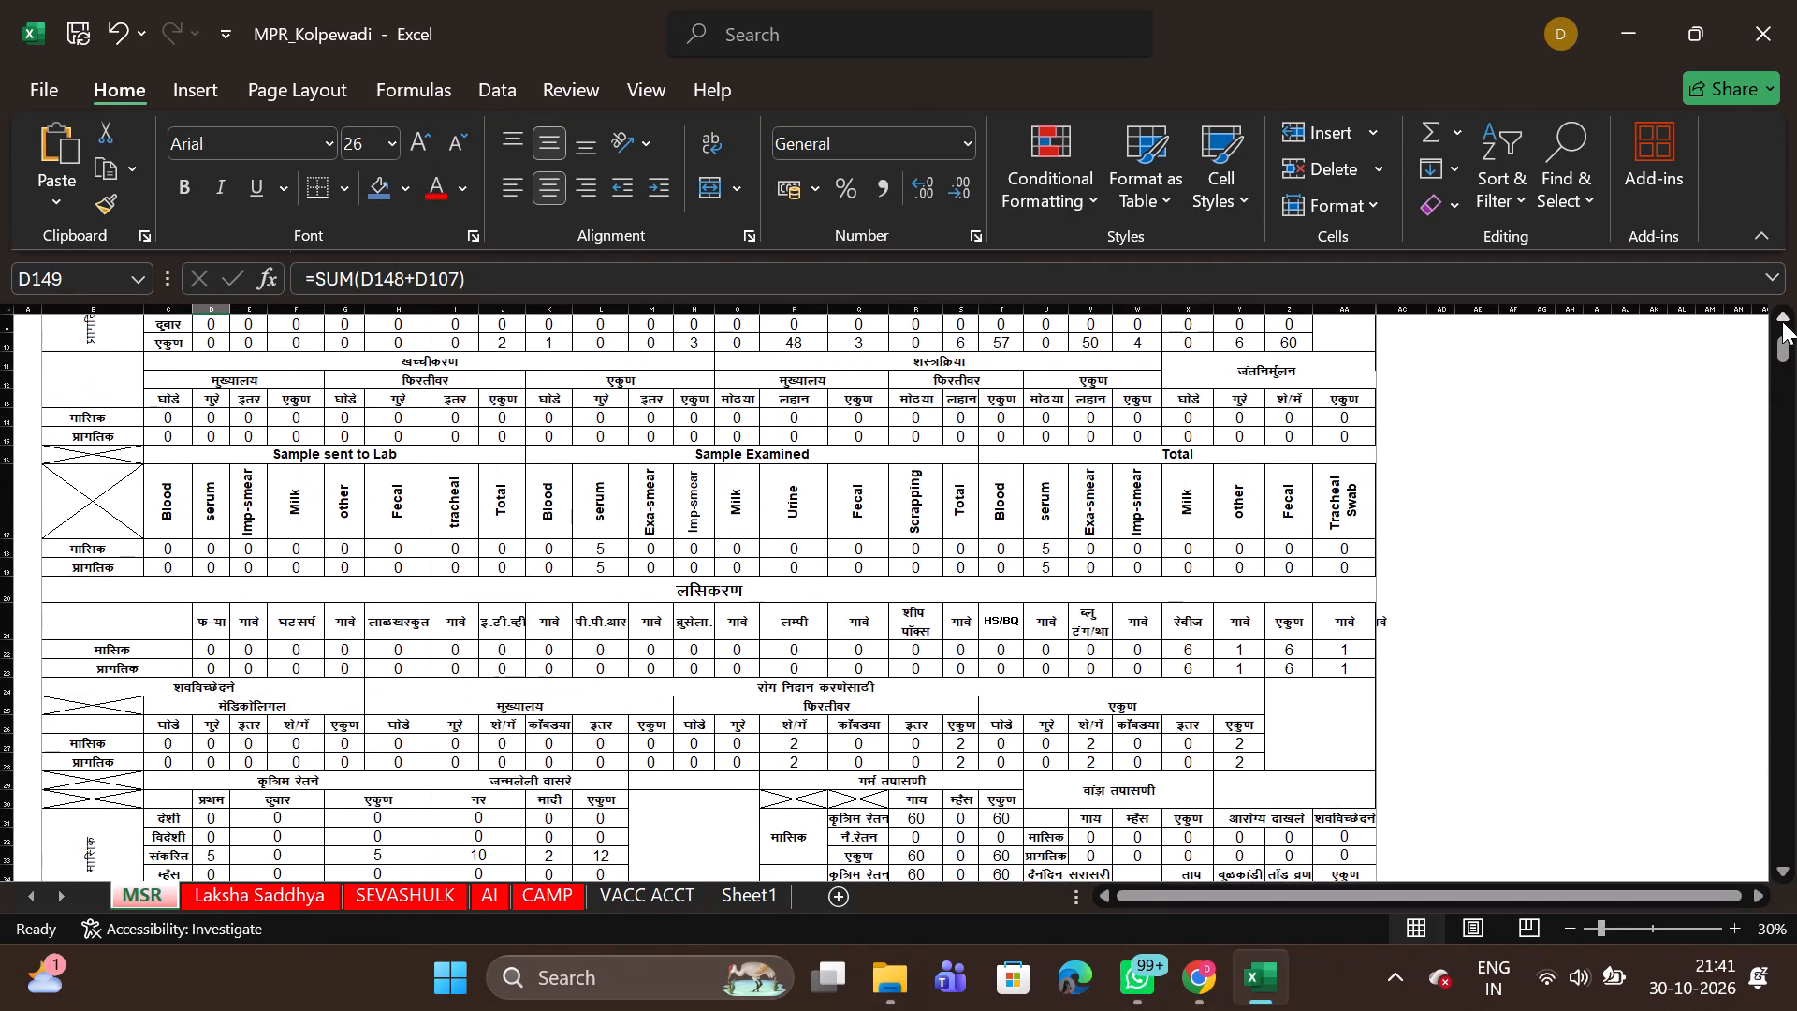
left_click(1782, 321)
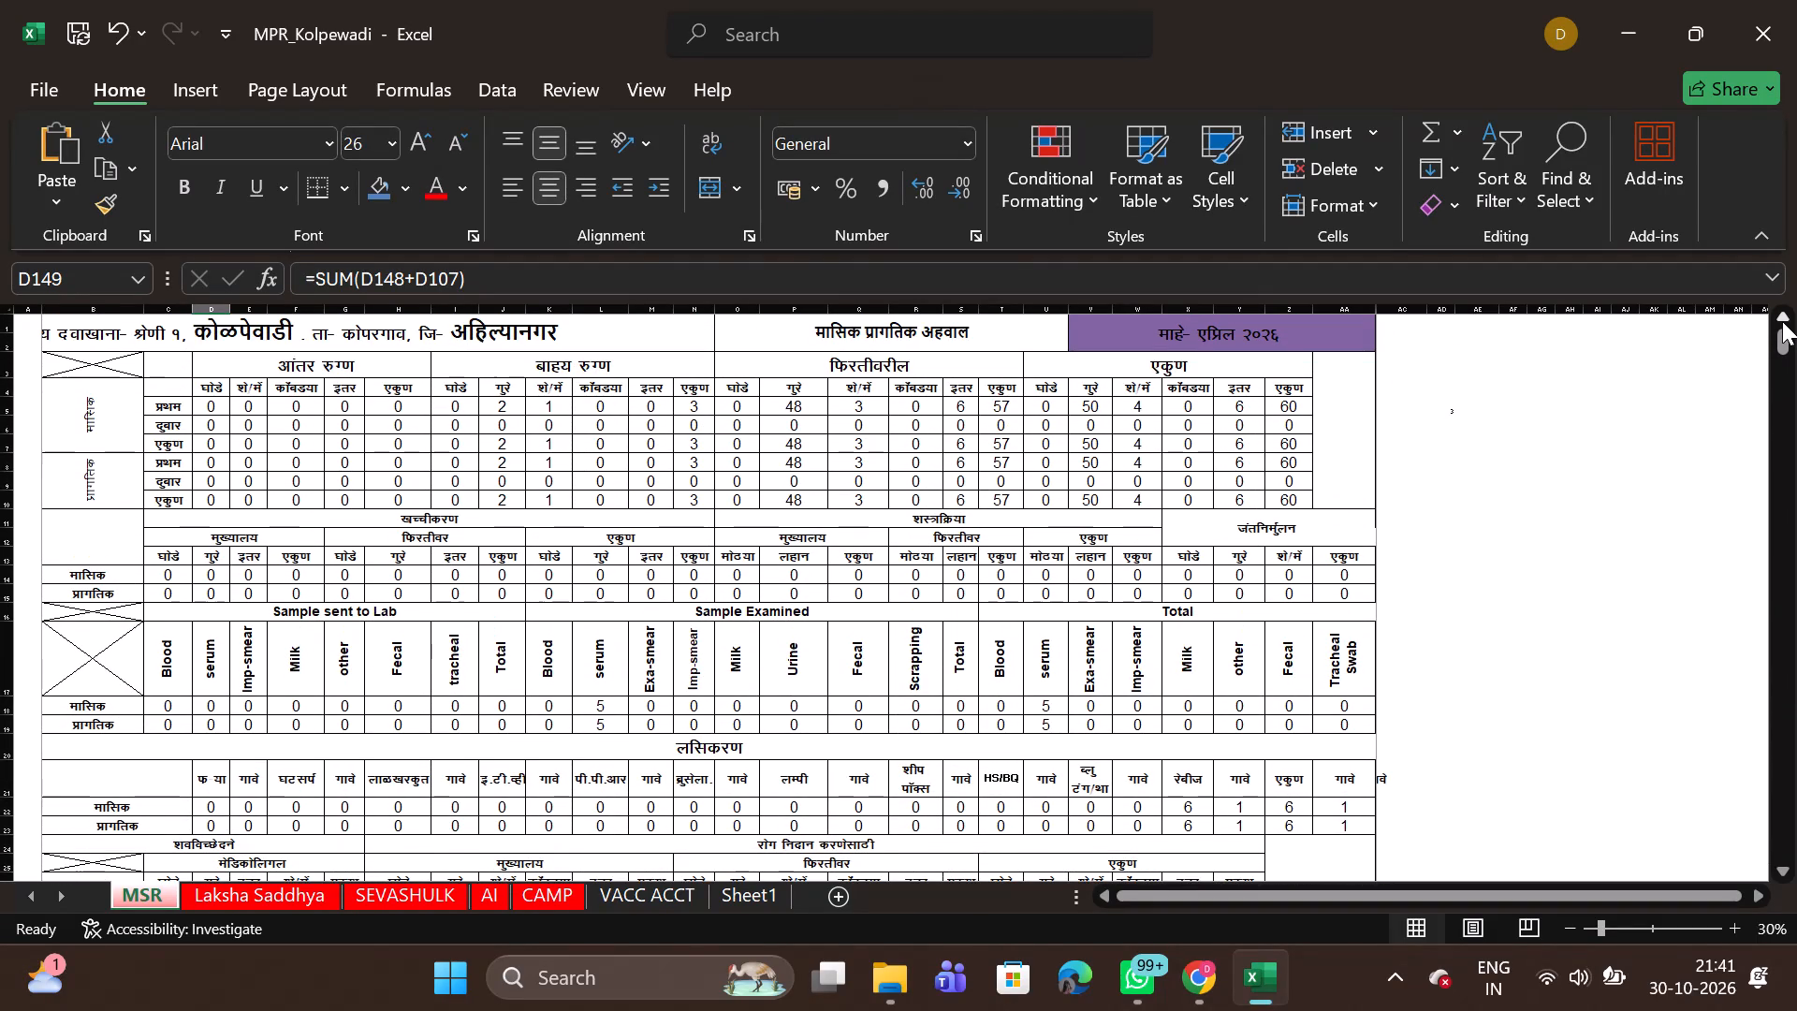
Examine the April report block on the MSR sheet down to the May heading, returning to April's vaccination table.
triple_click(1780, 864)
triple_click(1780, 864)
triple_click(1780, 864)
double_click(1780, 864)
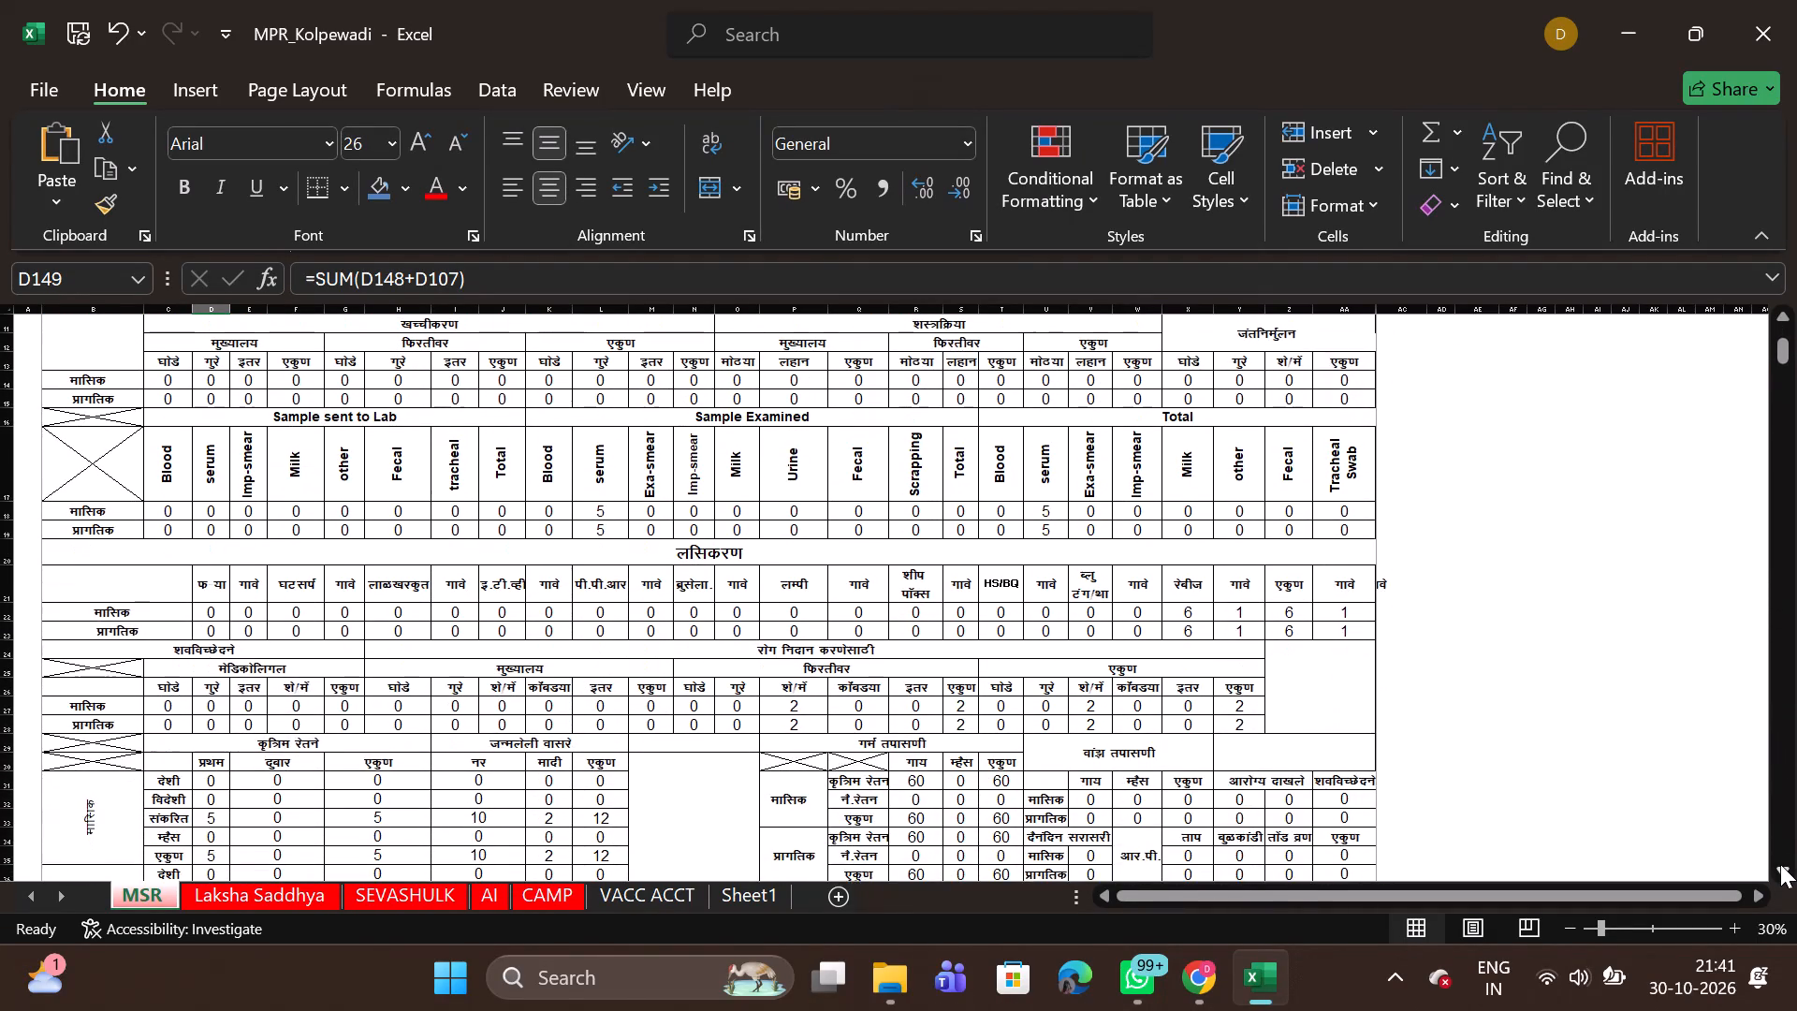
triple_click(1780, 864)
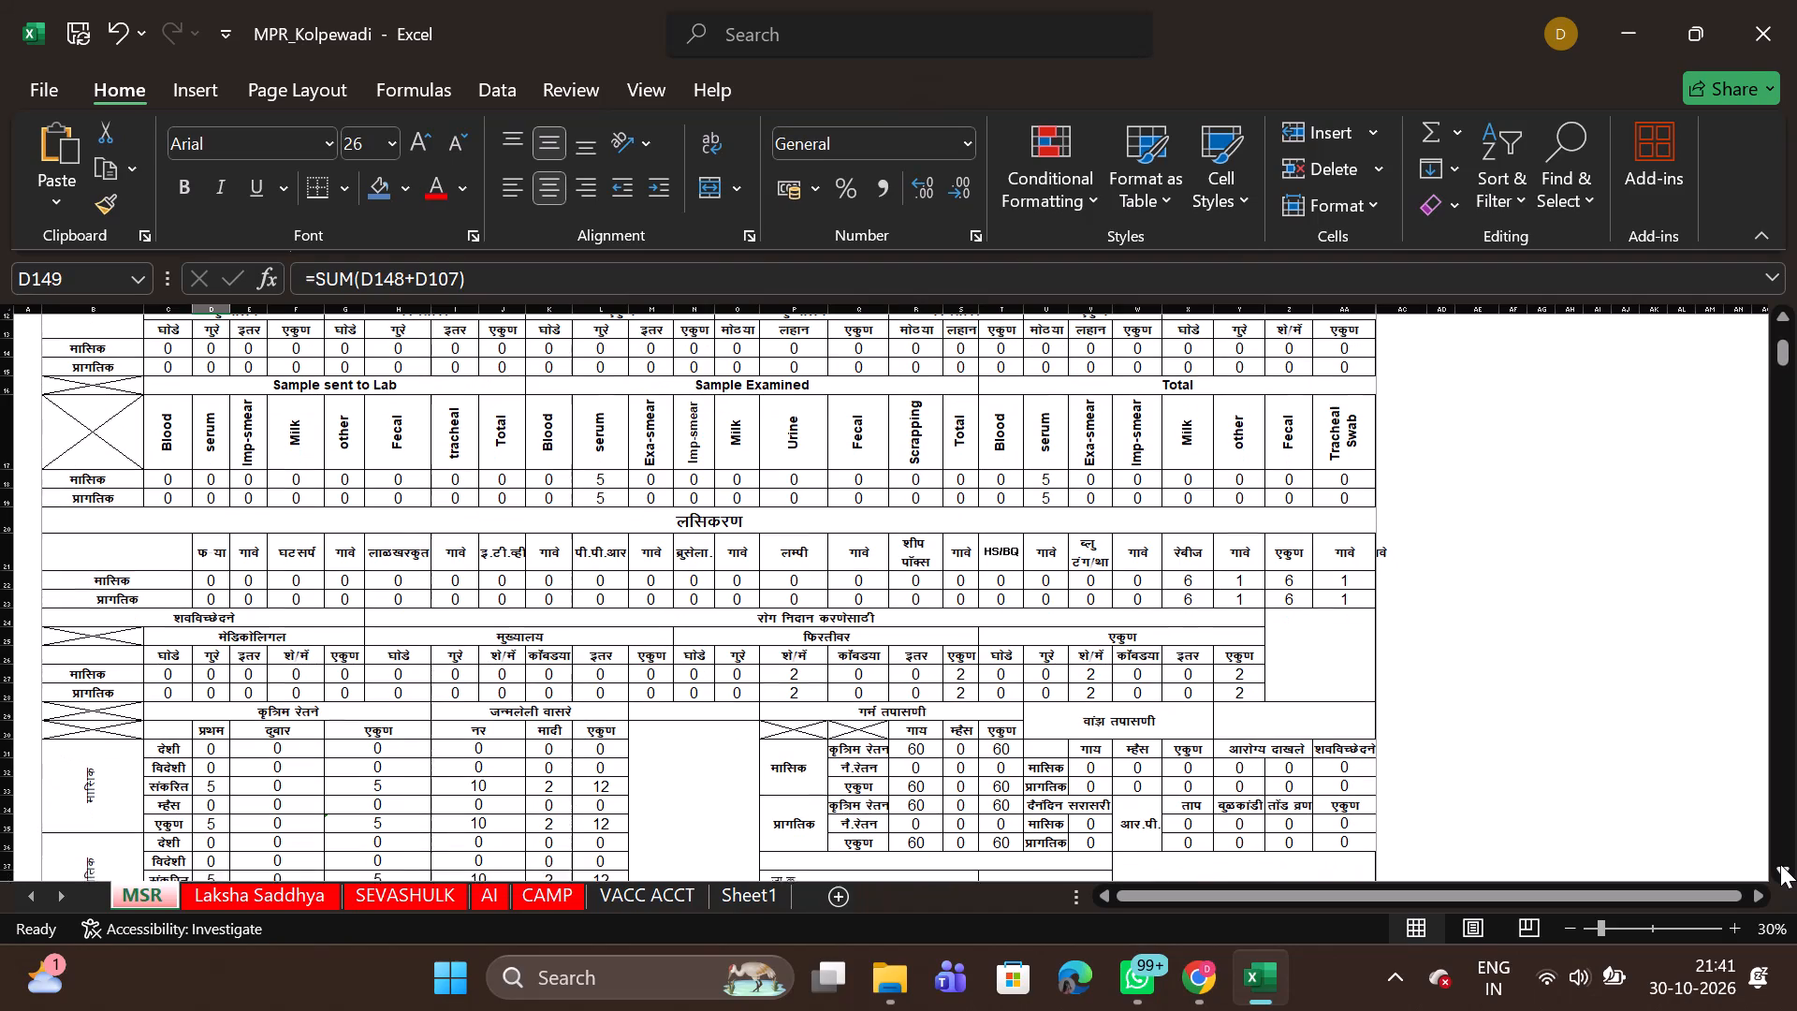
triple_click(1780, 864)
triple_click(1780, 864)
left_click(1780, 864)
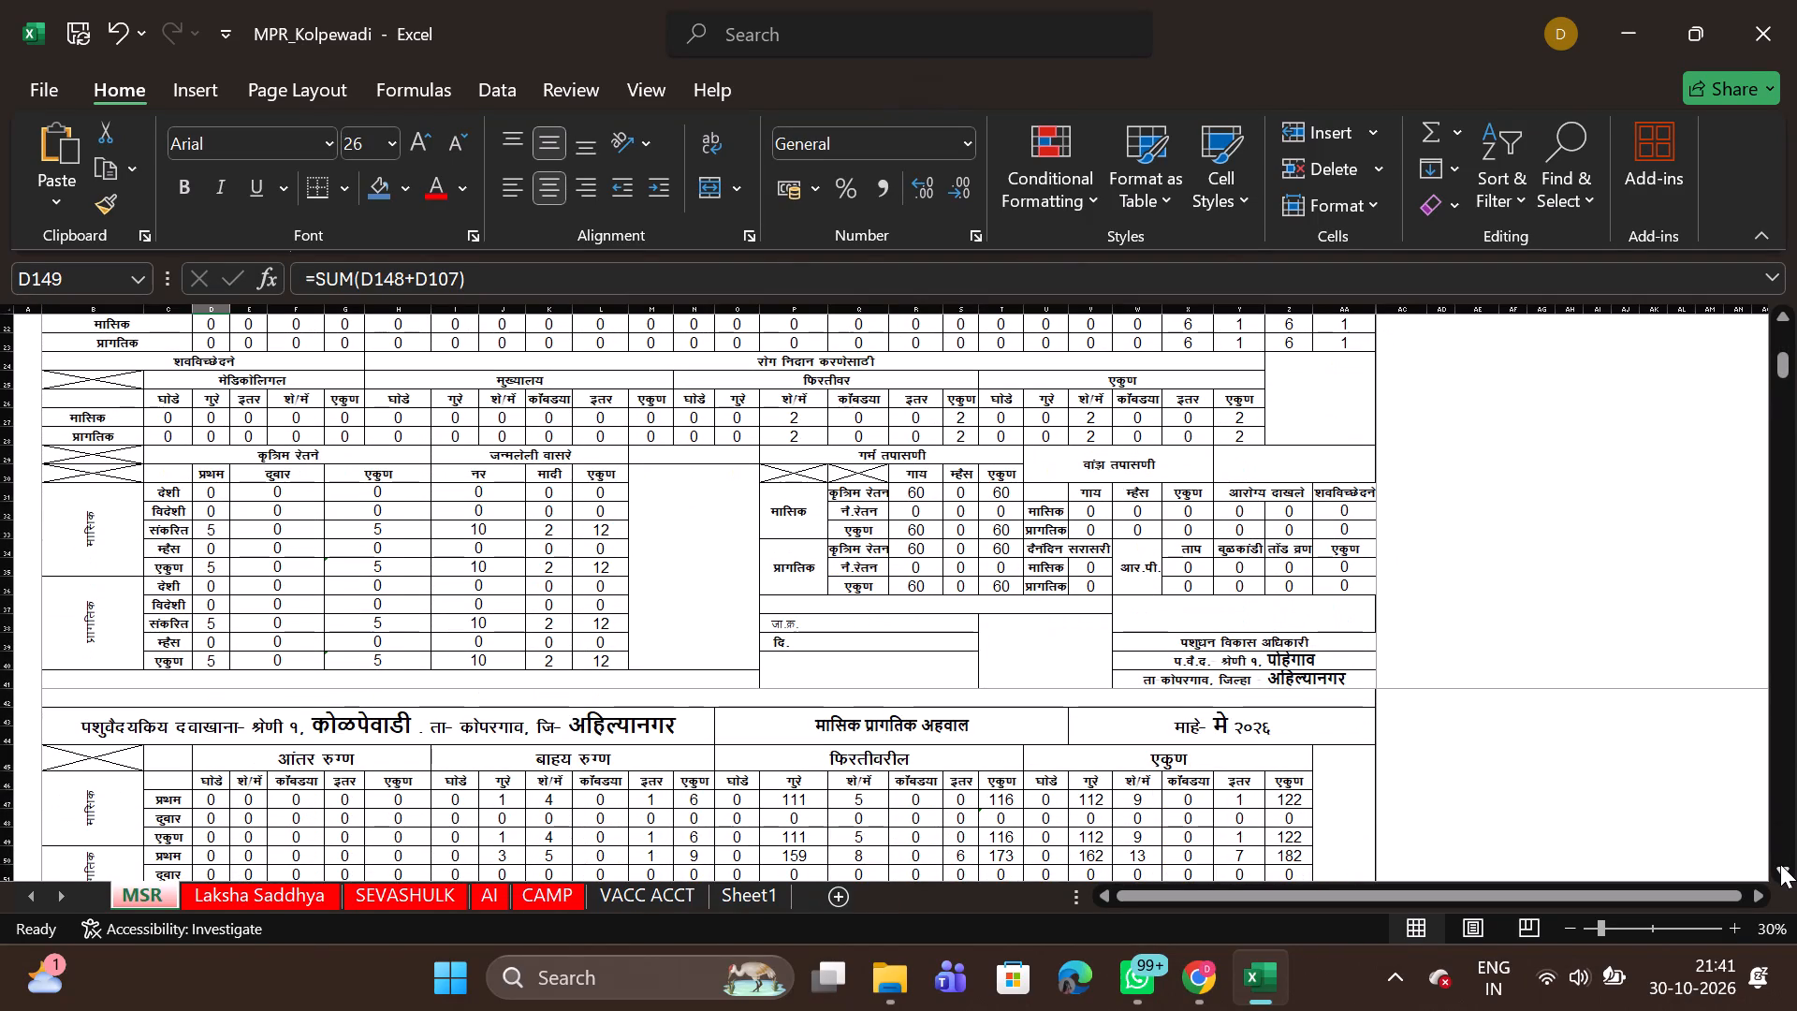
triple_click(1780, 864)
double_click(1780, 864)
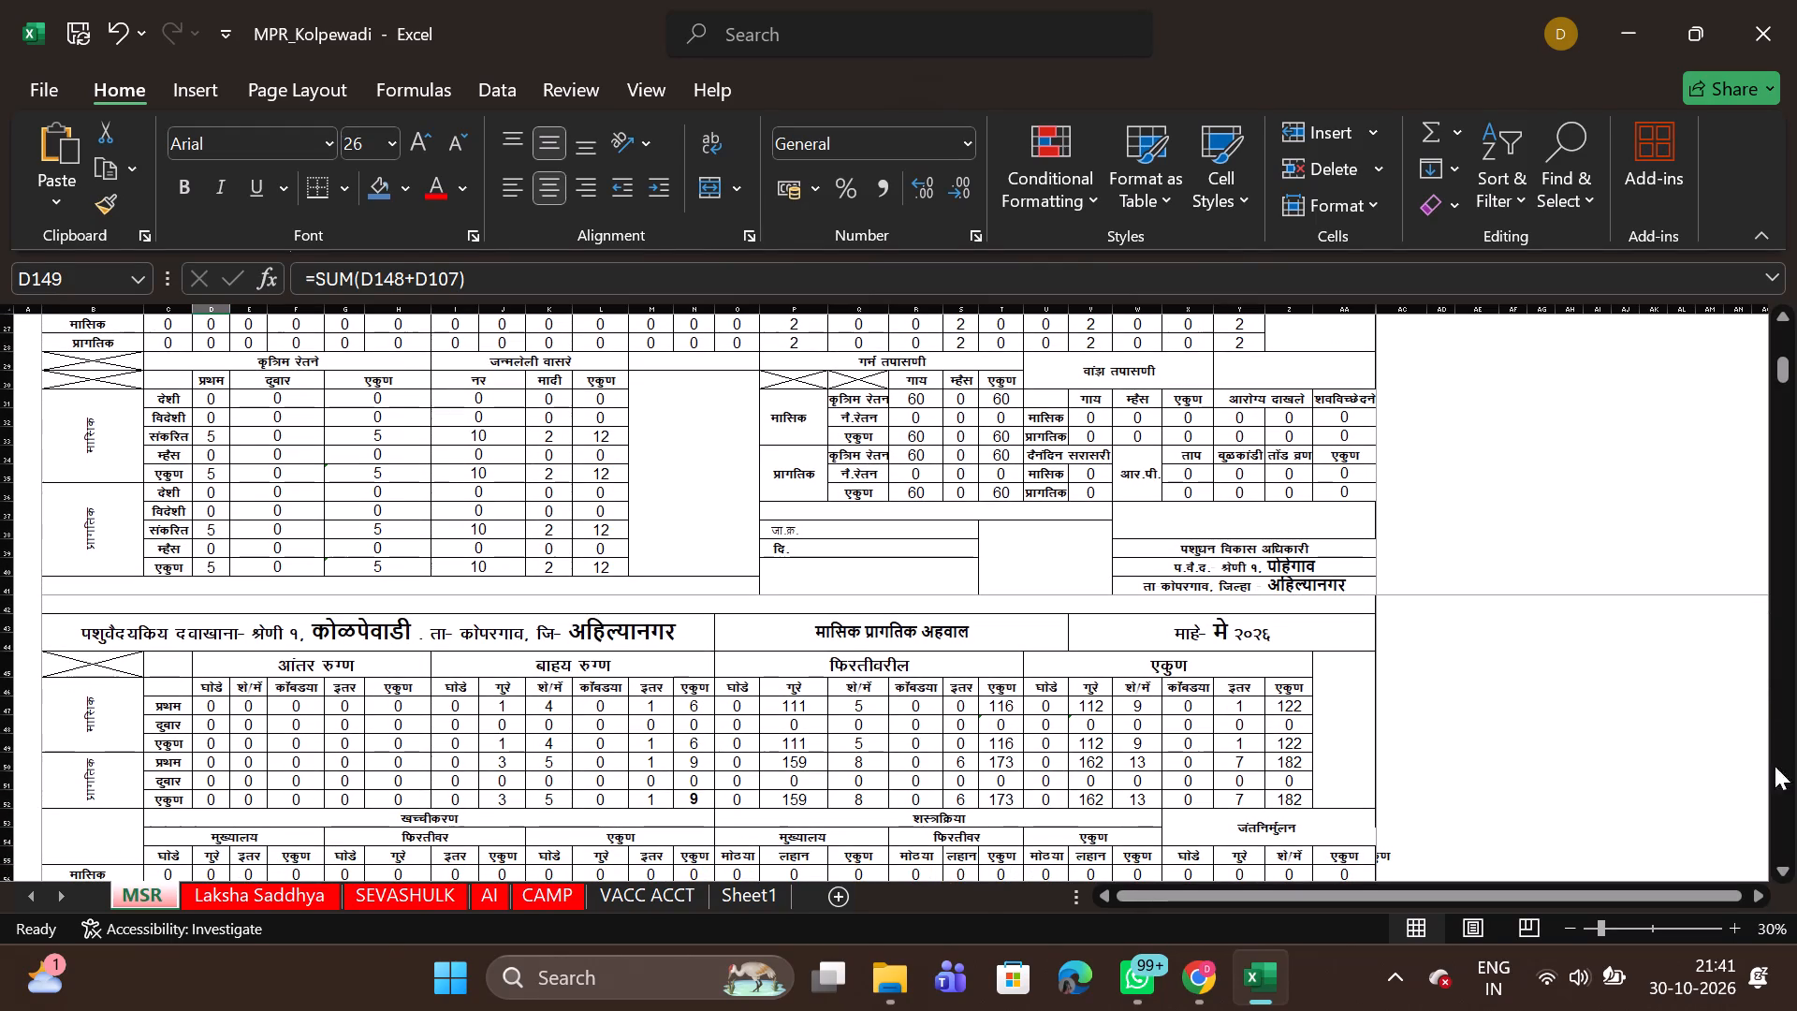
triple_click(1783, 316)
triple_click(1783, 316)
triple_click(1783, 316)
left_click(1783, 316)
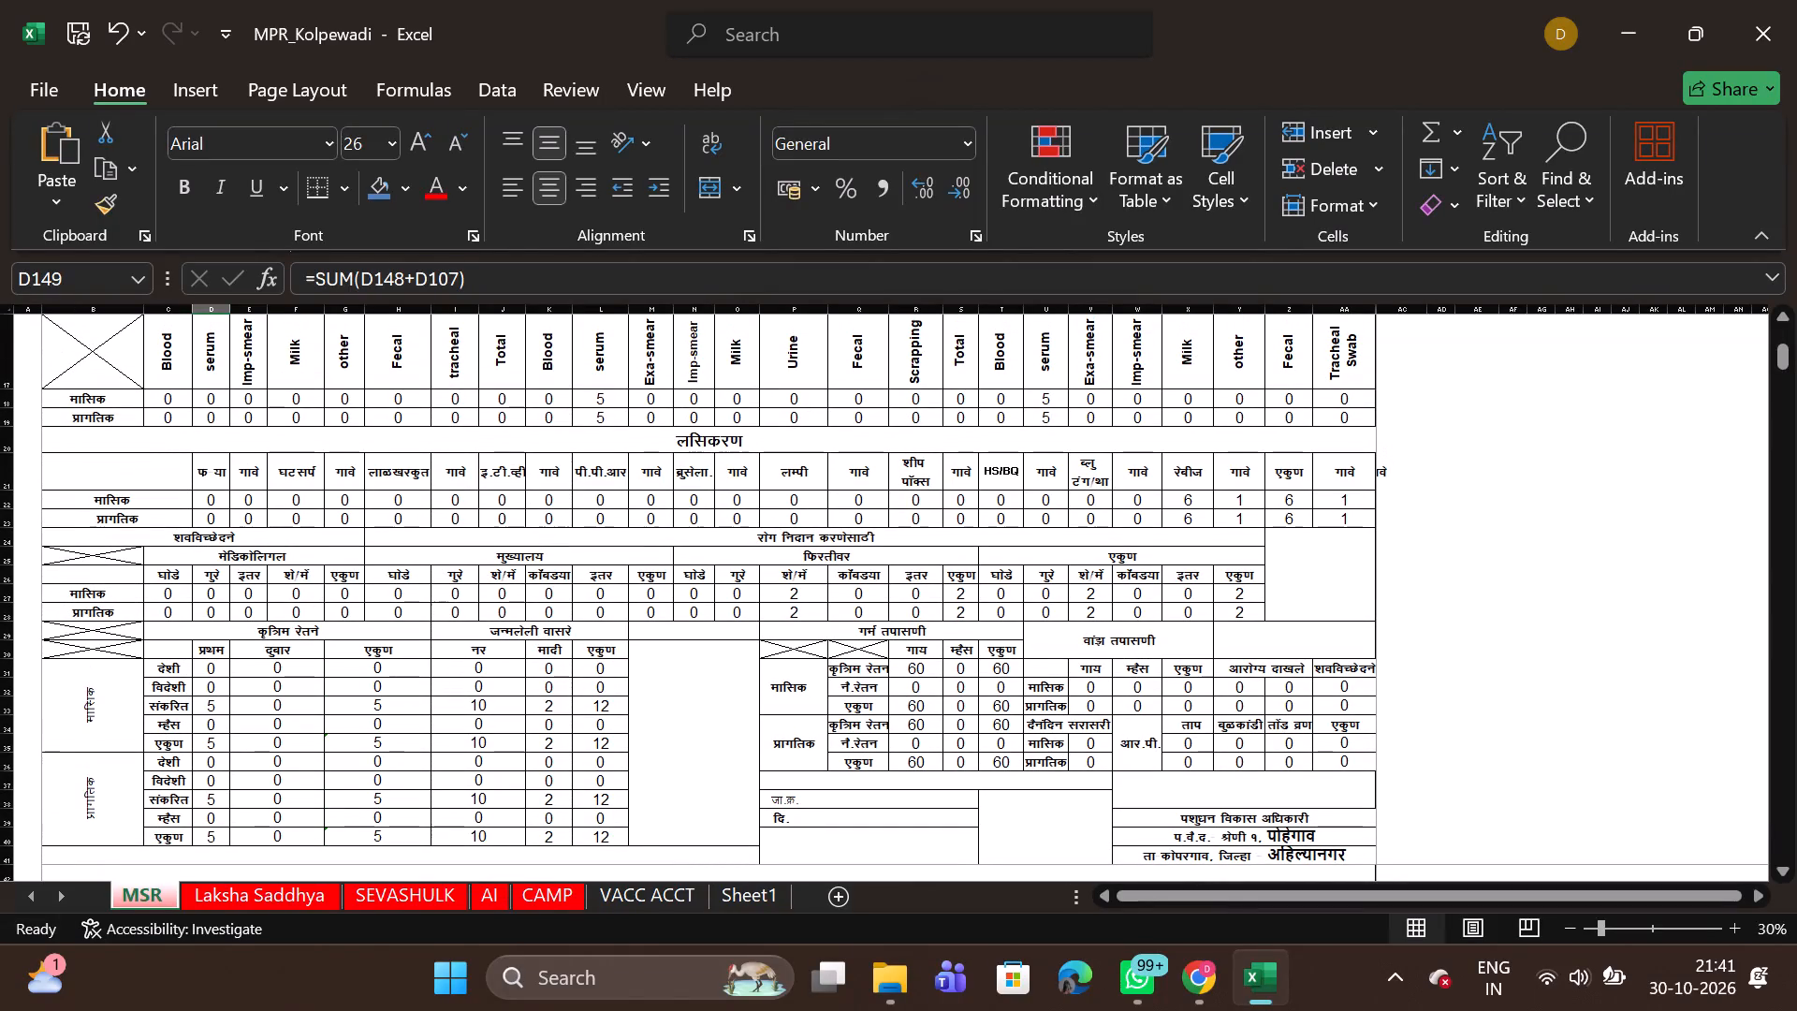
Inspect the monthly cell D22 and cumulative cell D23 in April's vaccination table.
left_click(202, 524)
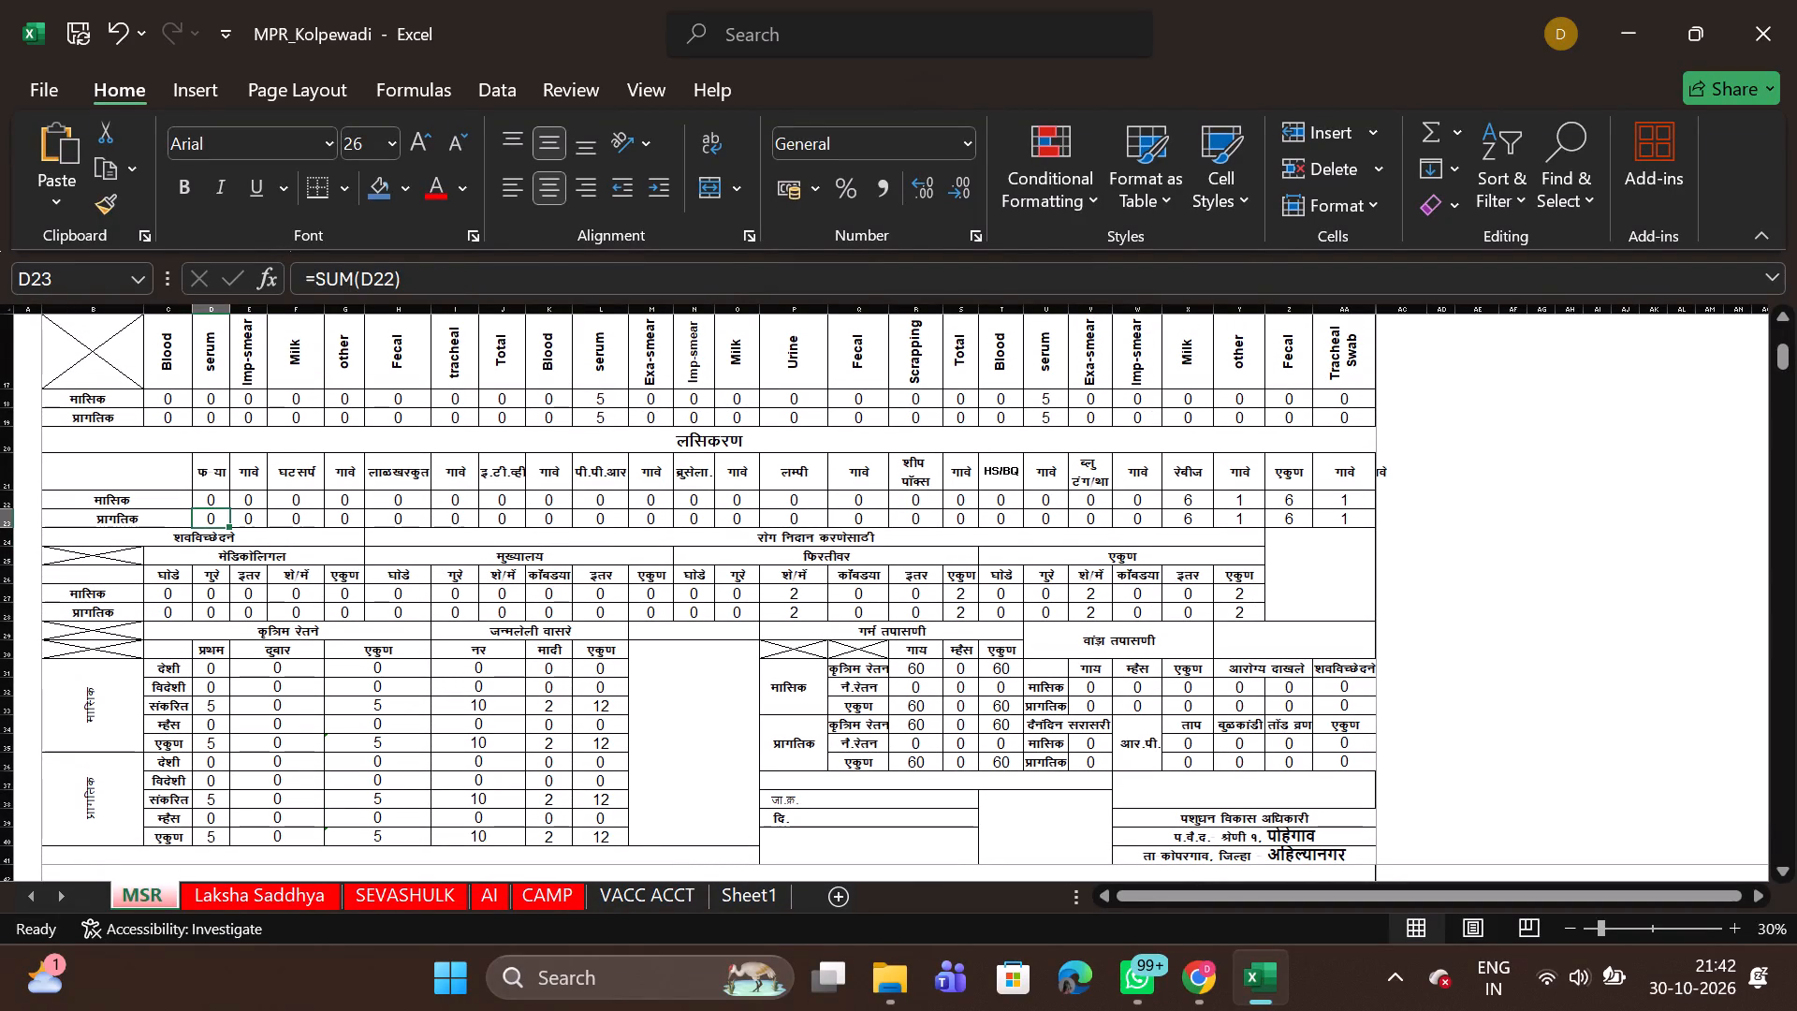
left_click(207, 502)
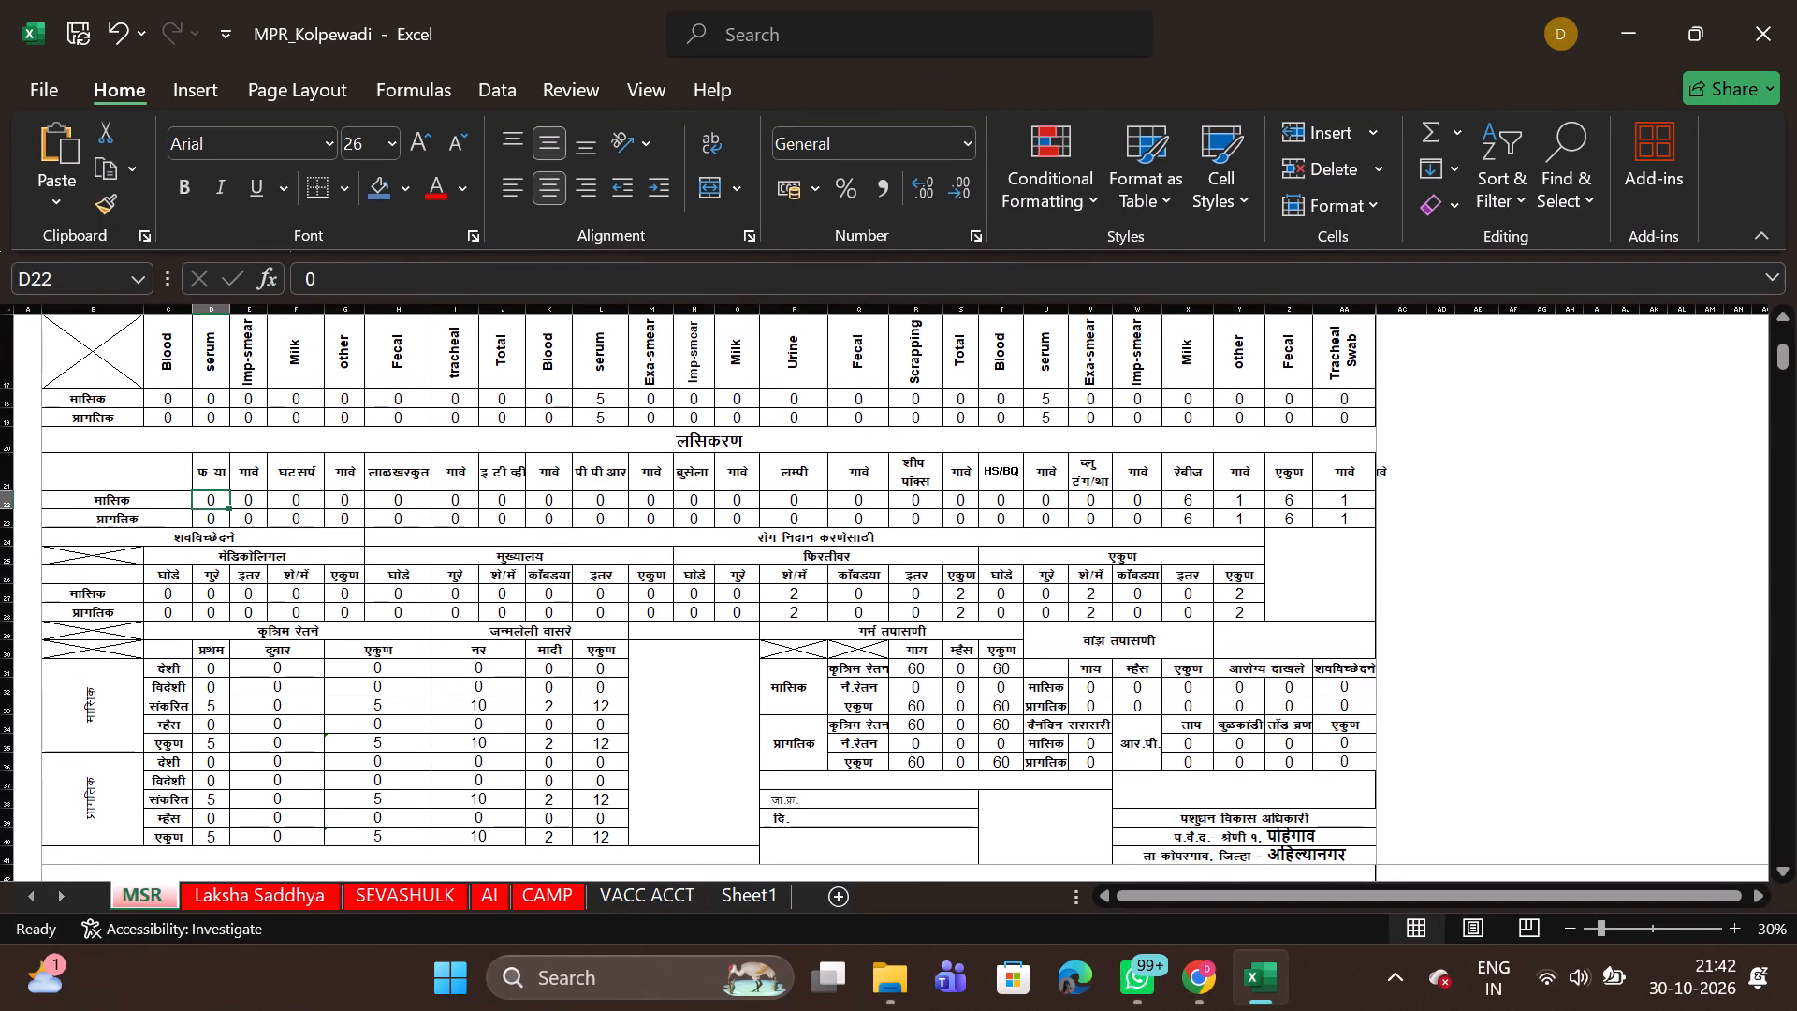
left_click(211, 523)
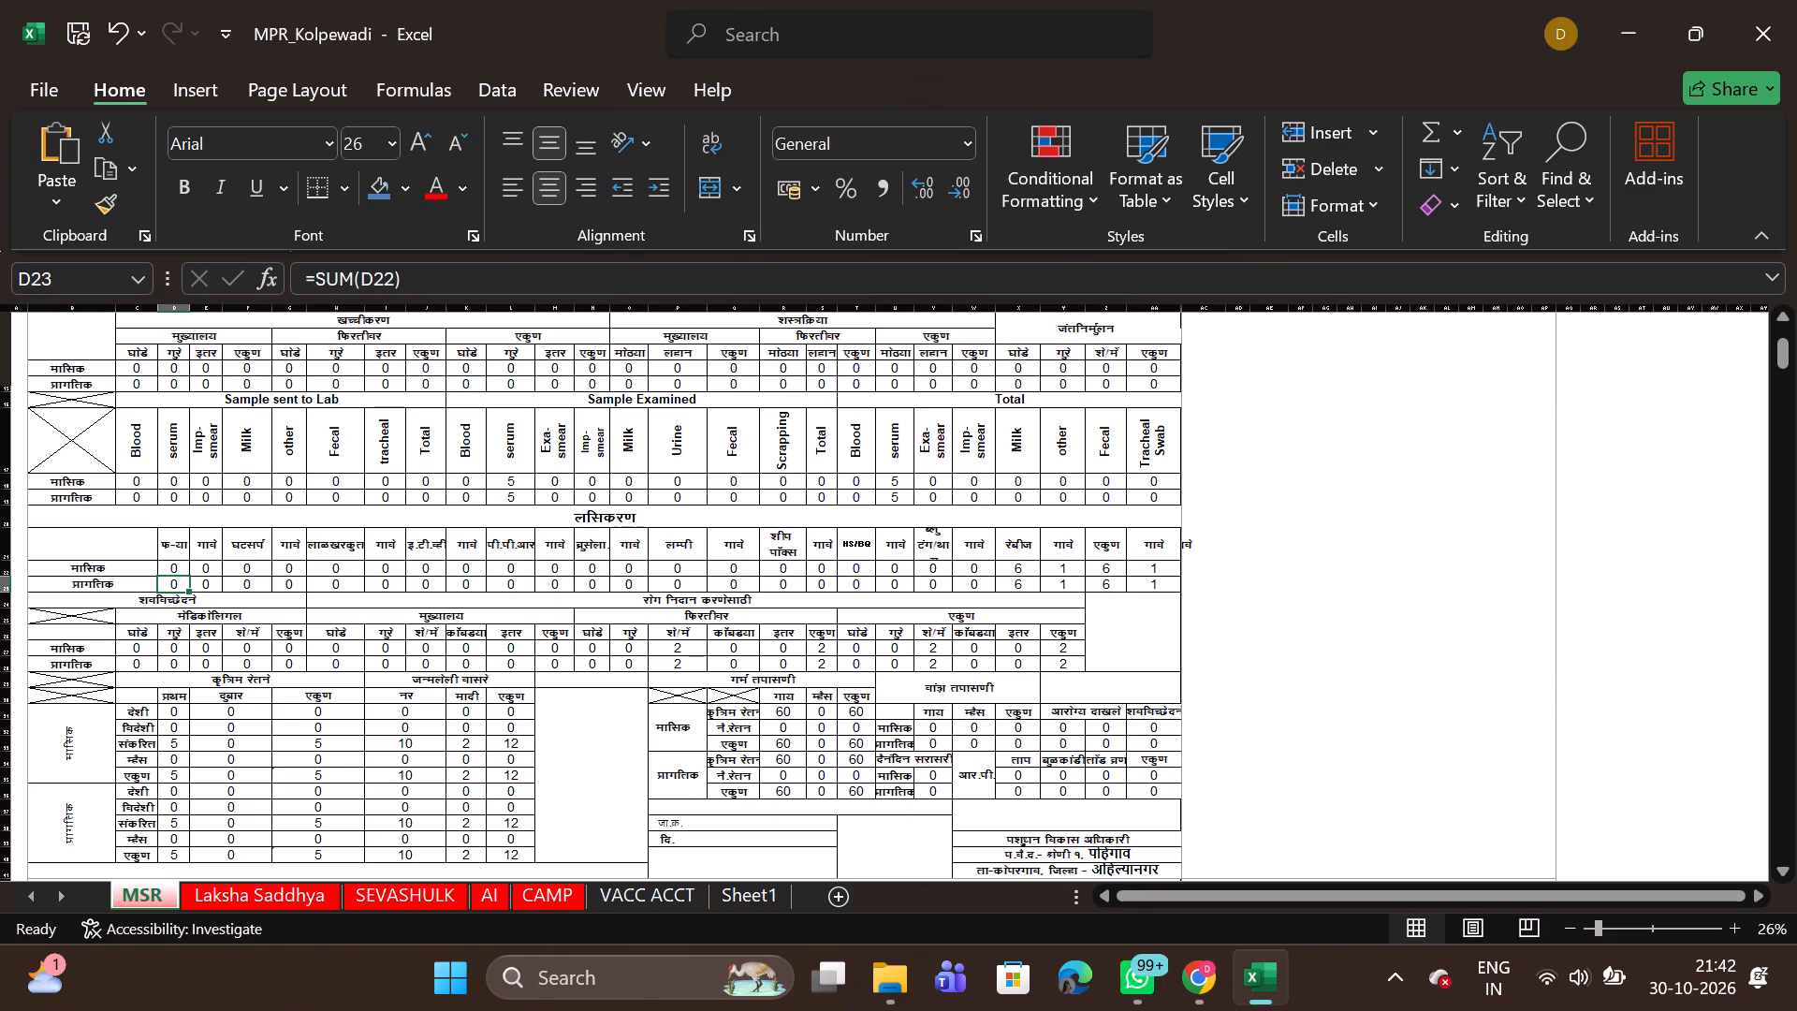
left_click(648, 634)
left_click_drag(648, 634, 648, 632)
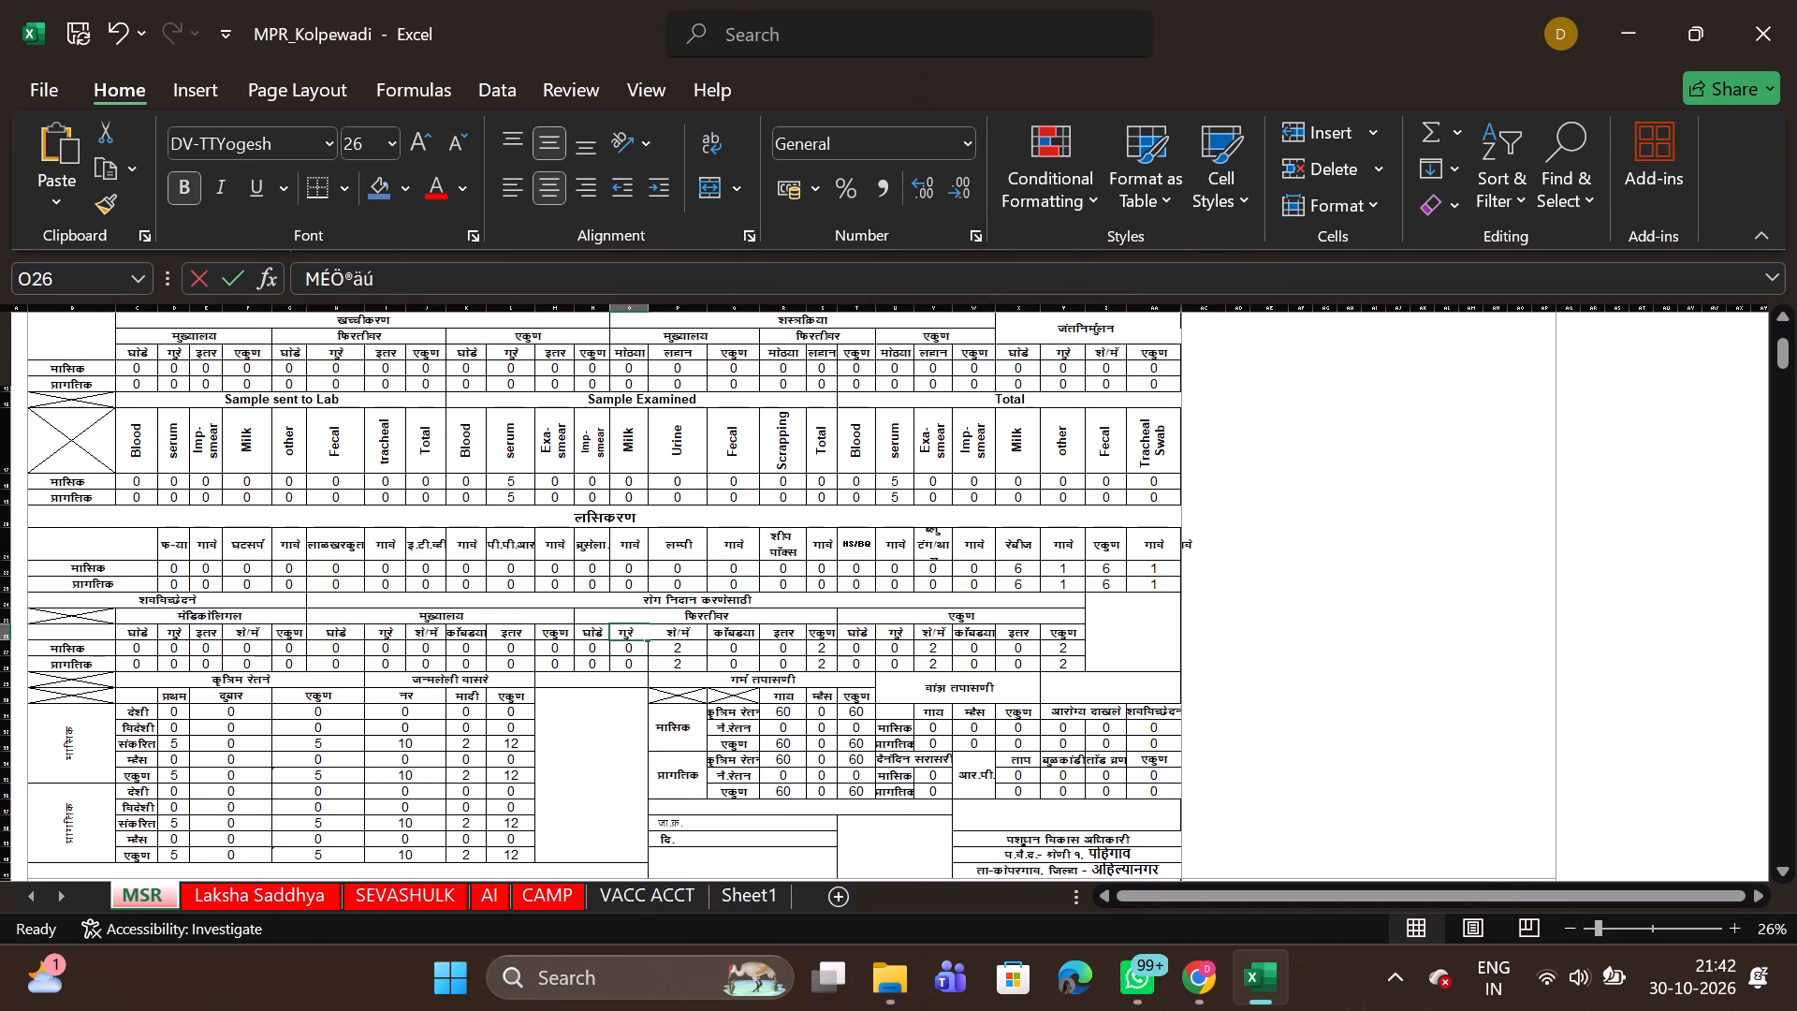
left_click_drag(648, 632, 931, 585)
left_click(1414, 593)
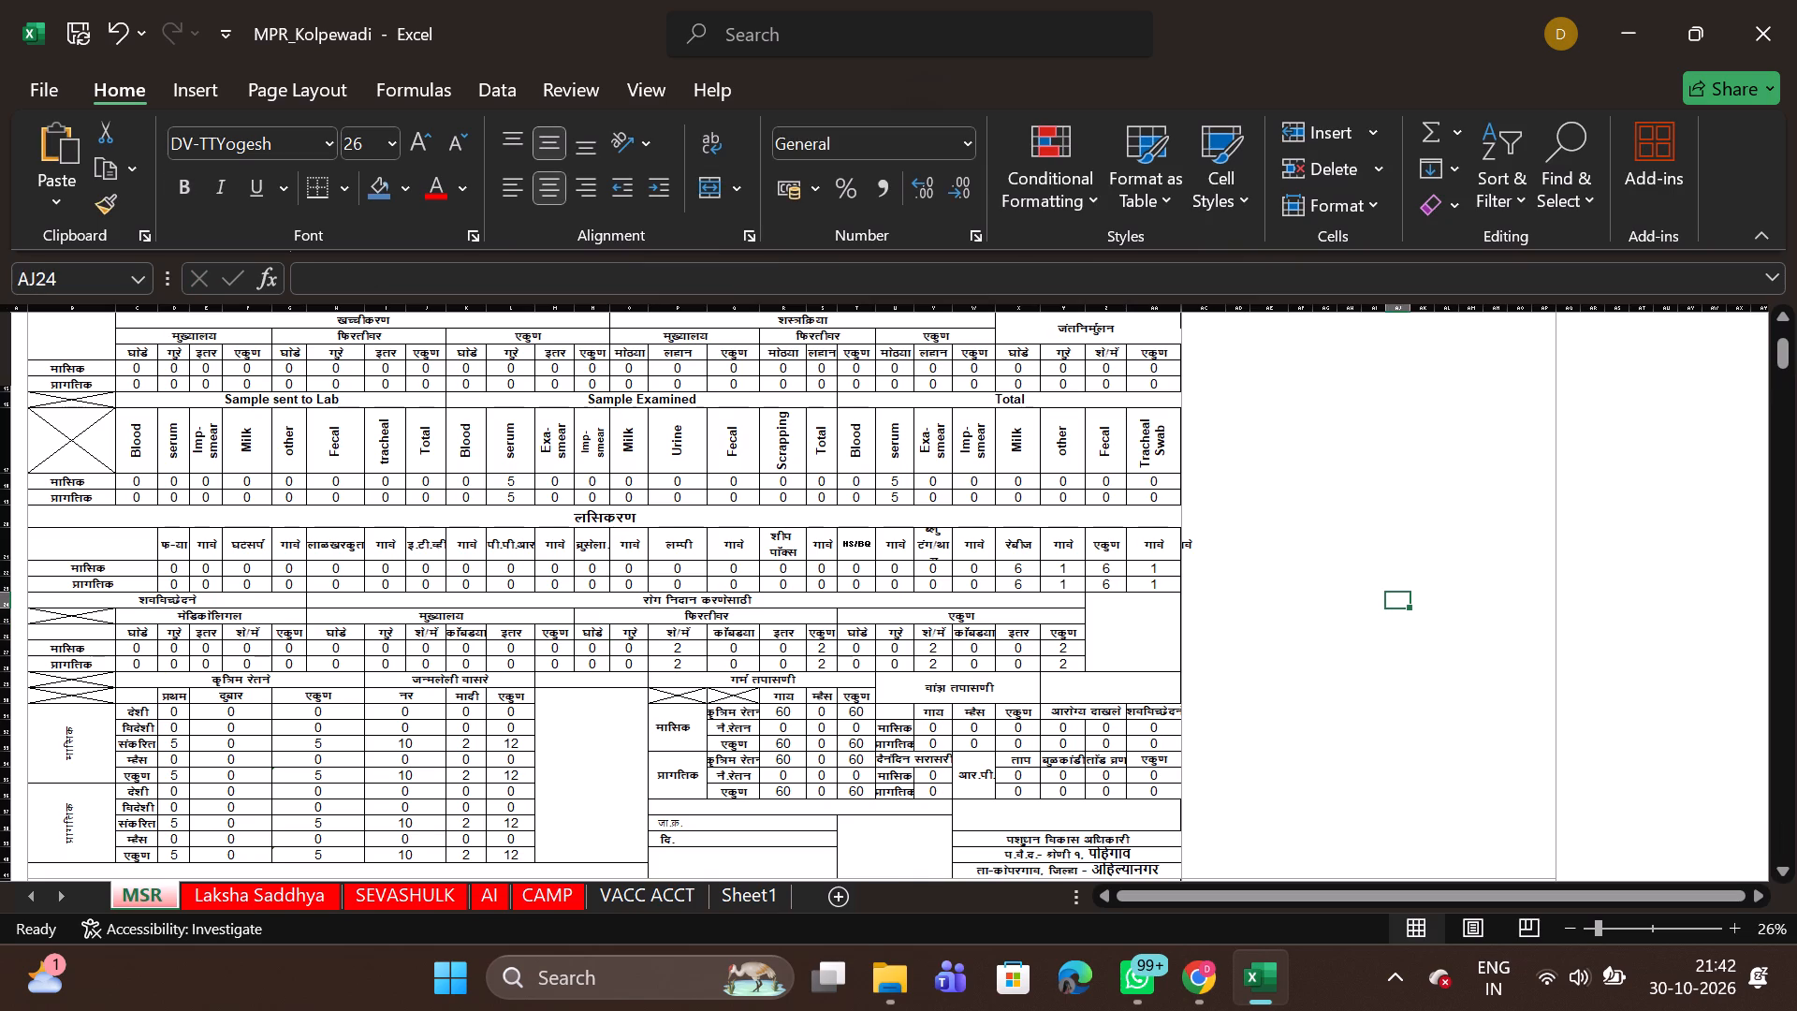
Clear the RD vaccine heading in cell V63 of the May vaccination table.
scroll(1259, 758, "down", 1)
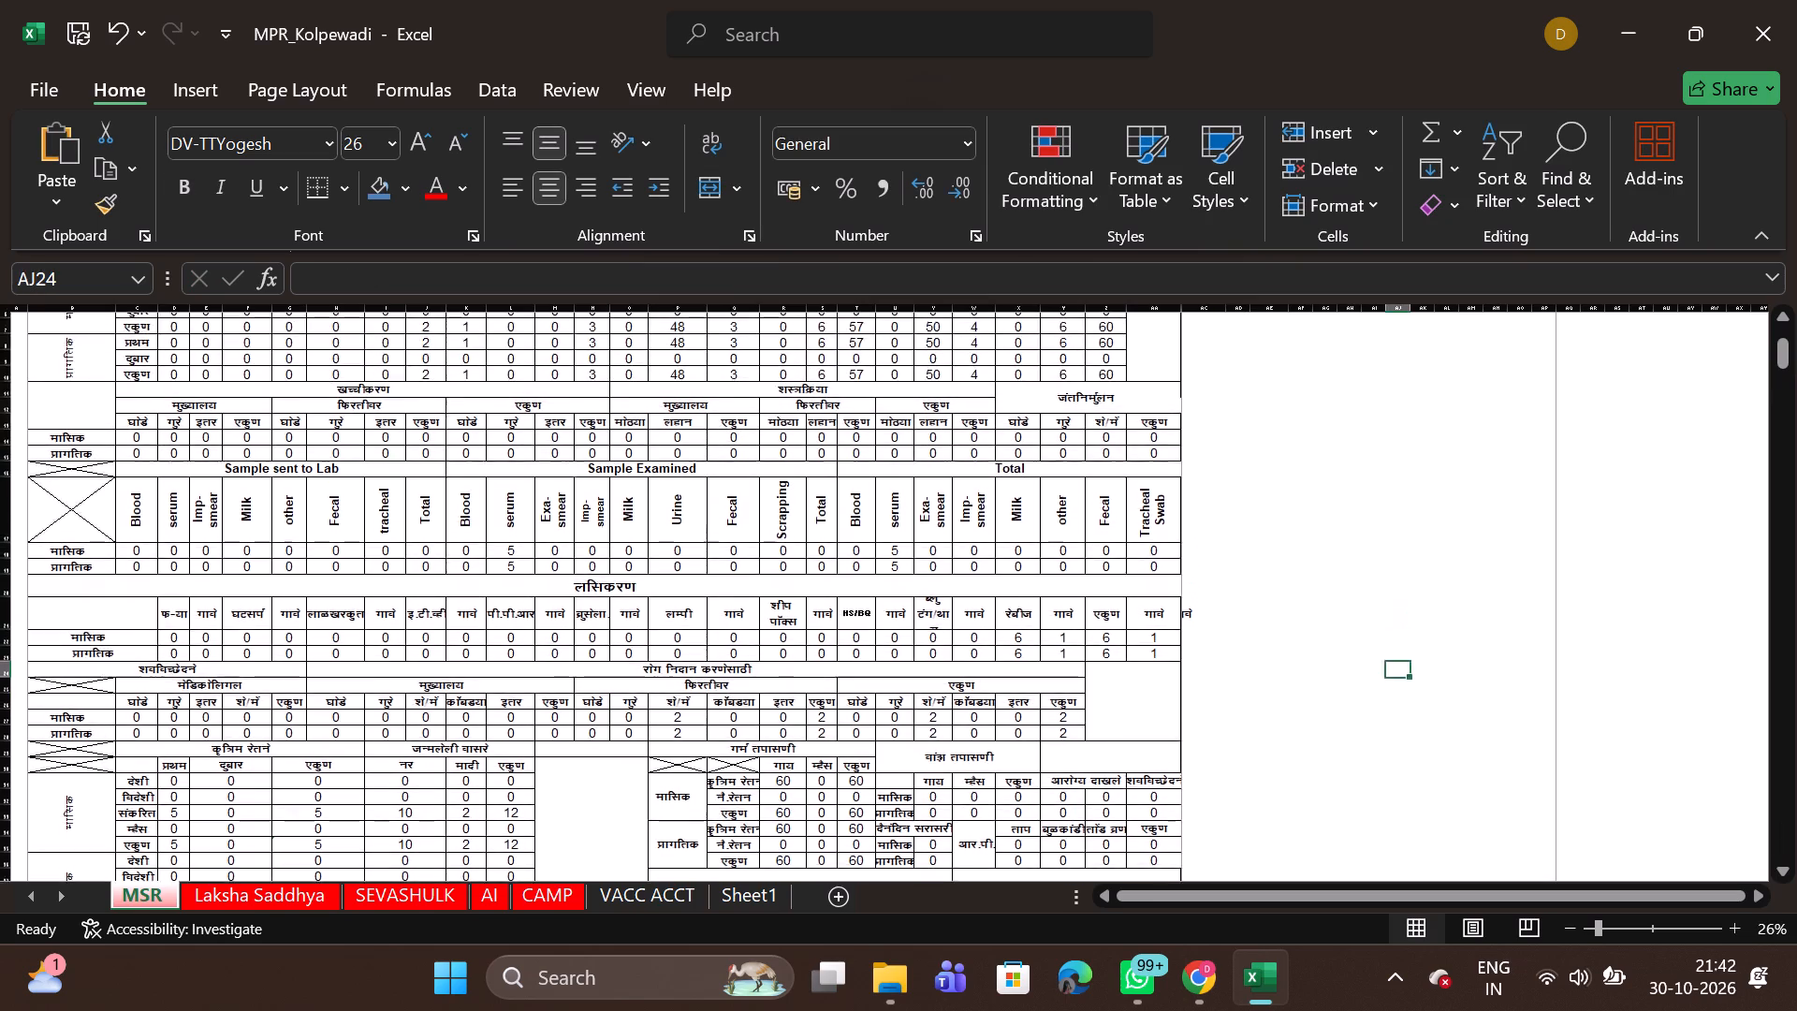
scroll(1259, 758, "down", 3)
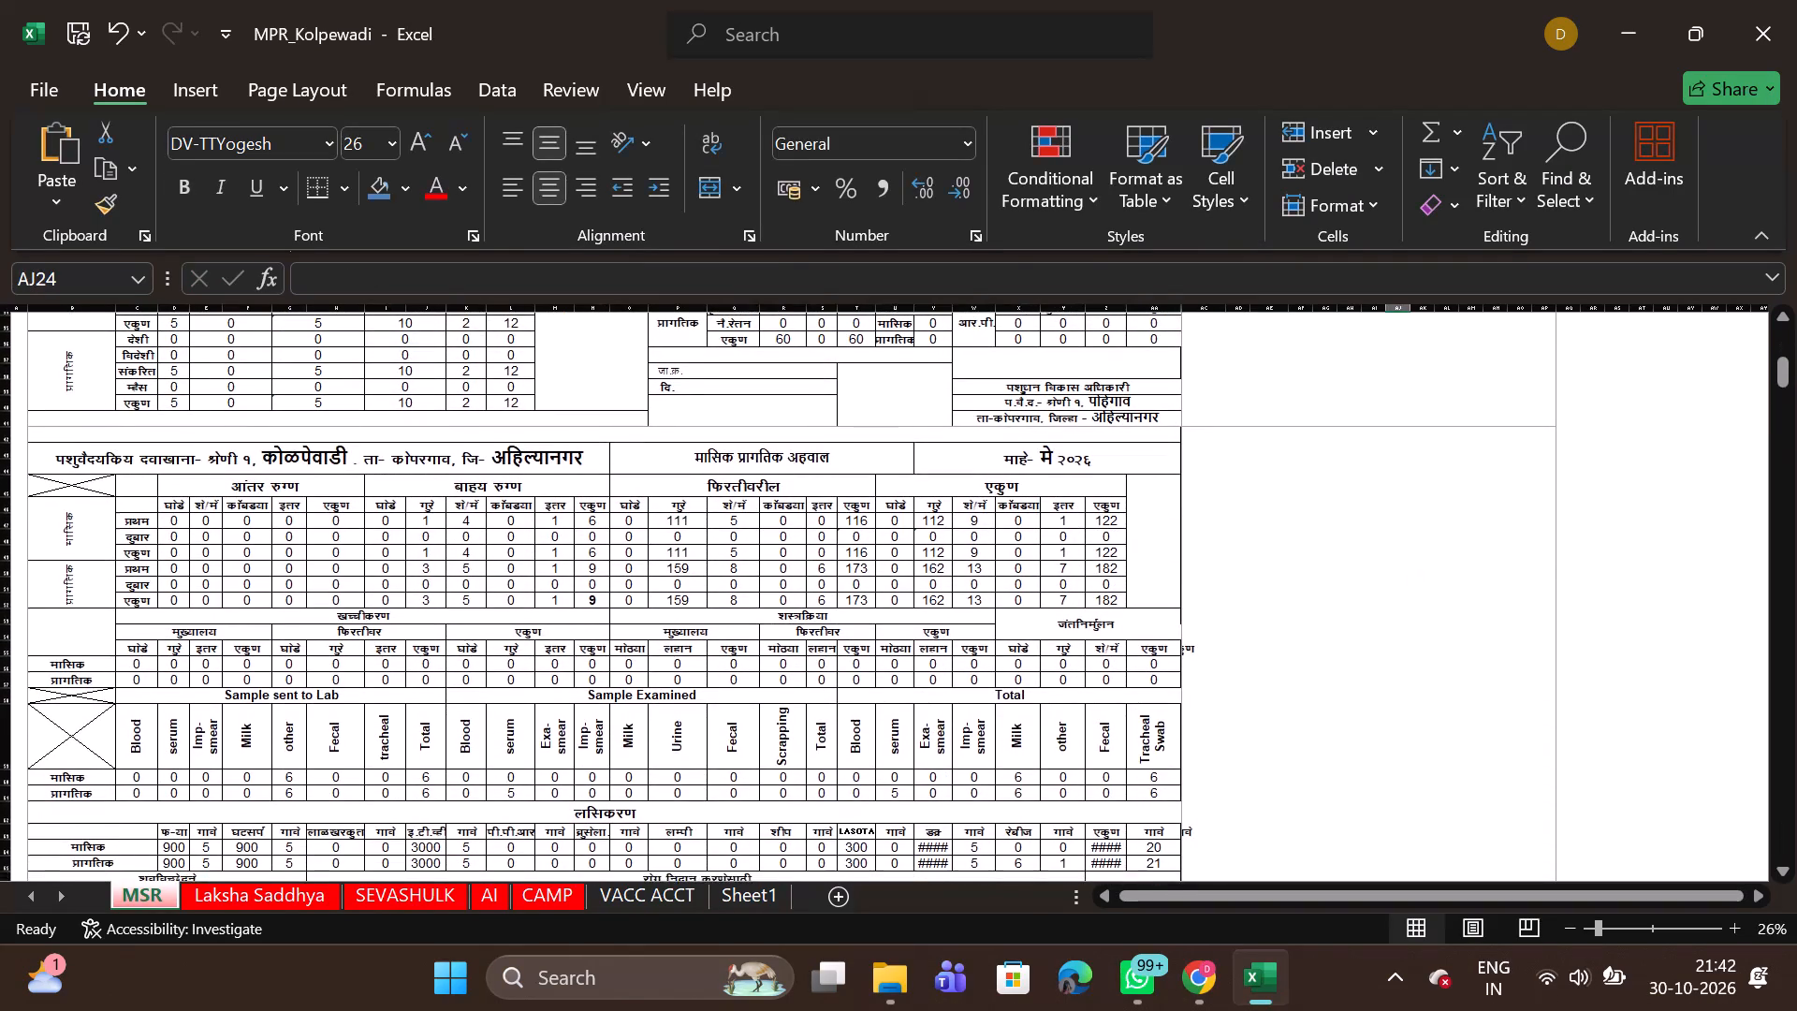
scroll(1259, 758, "down", 2)
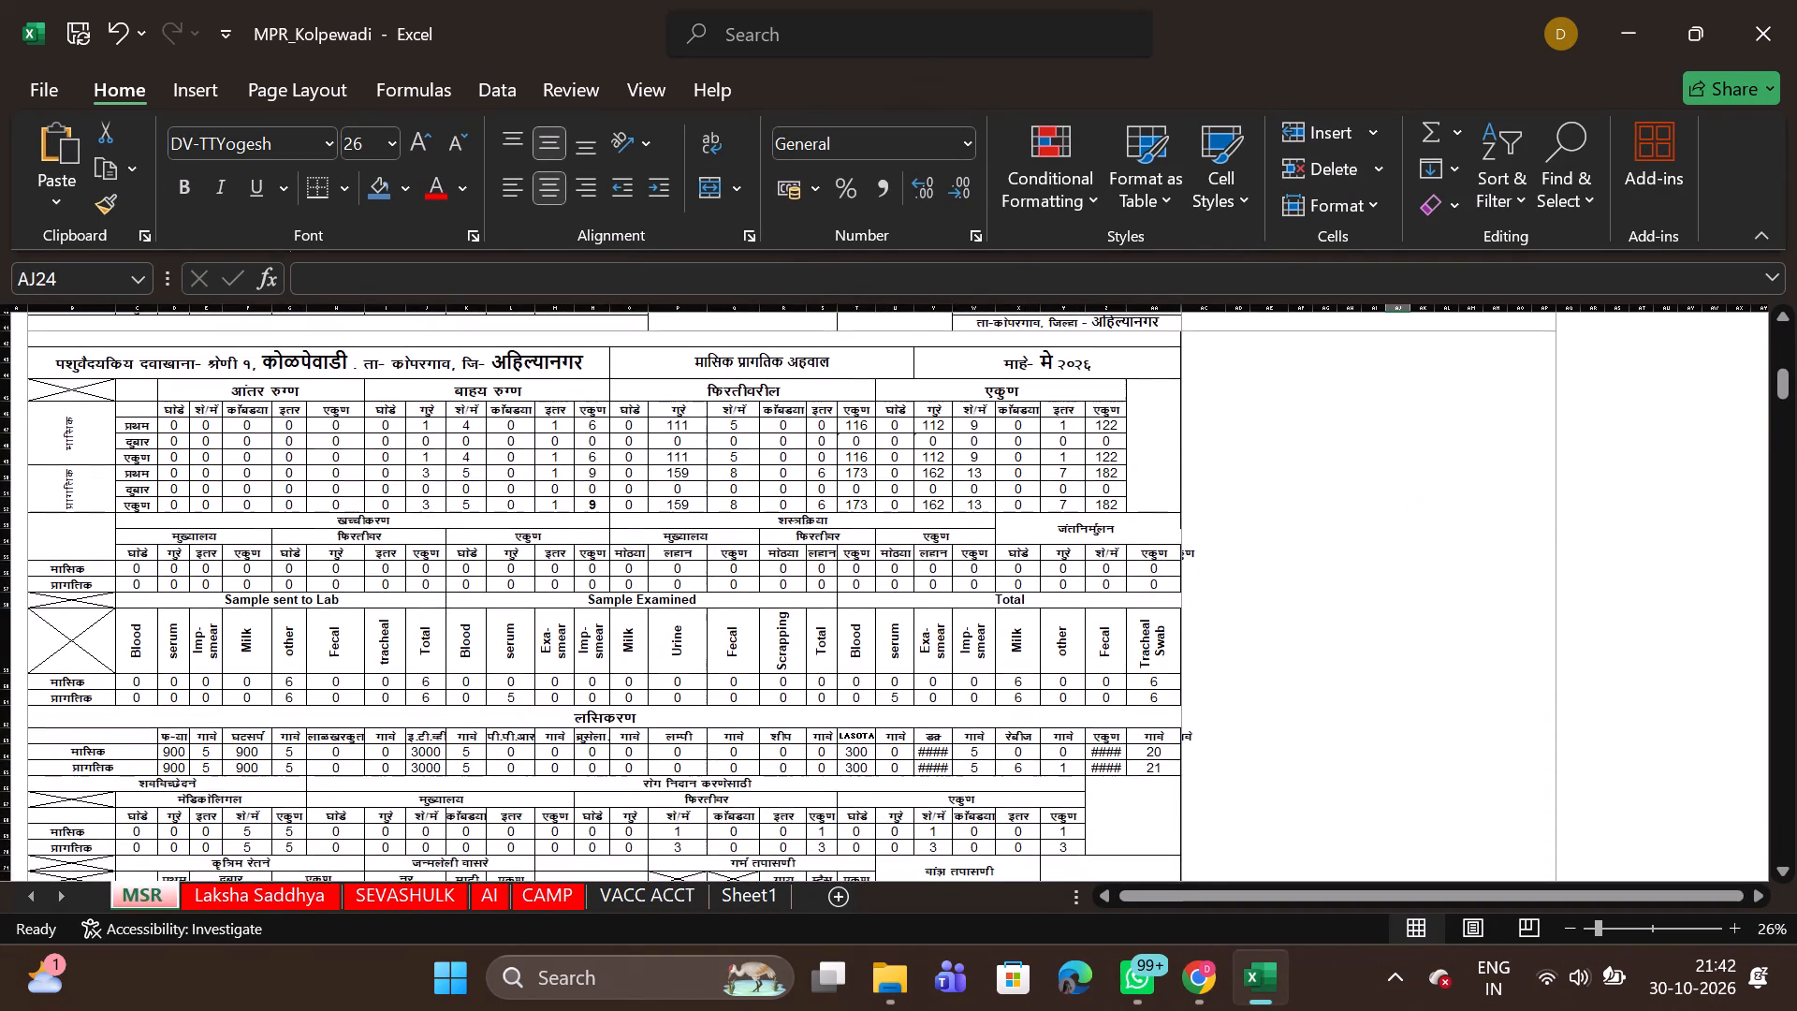
scroll(1259, 758, "down", 1)
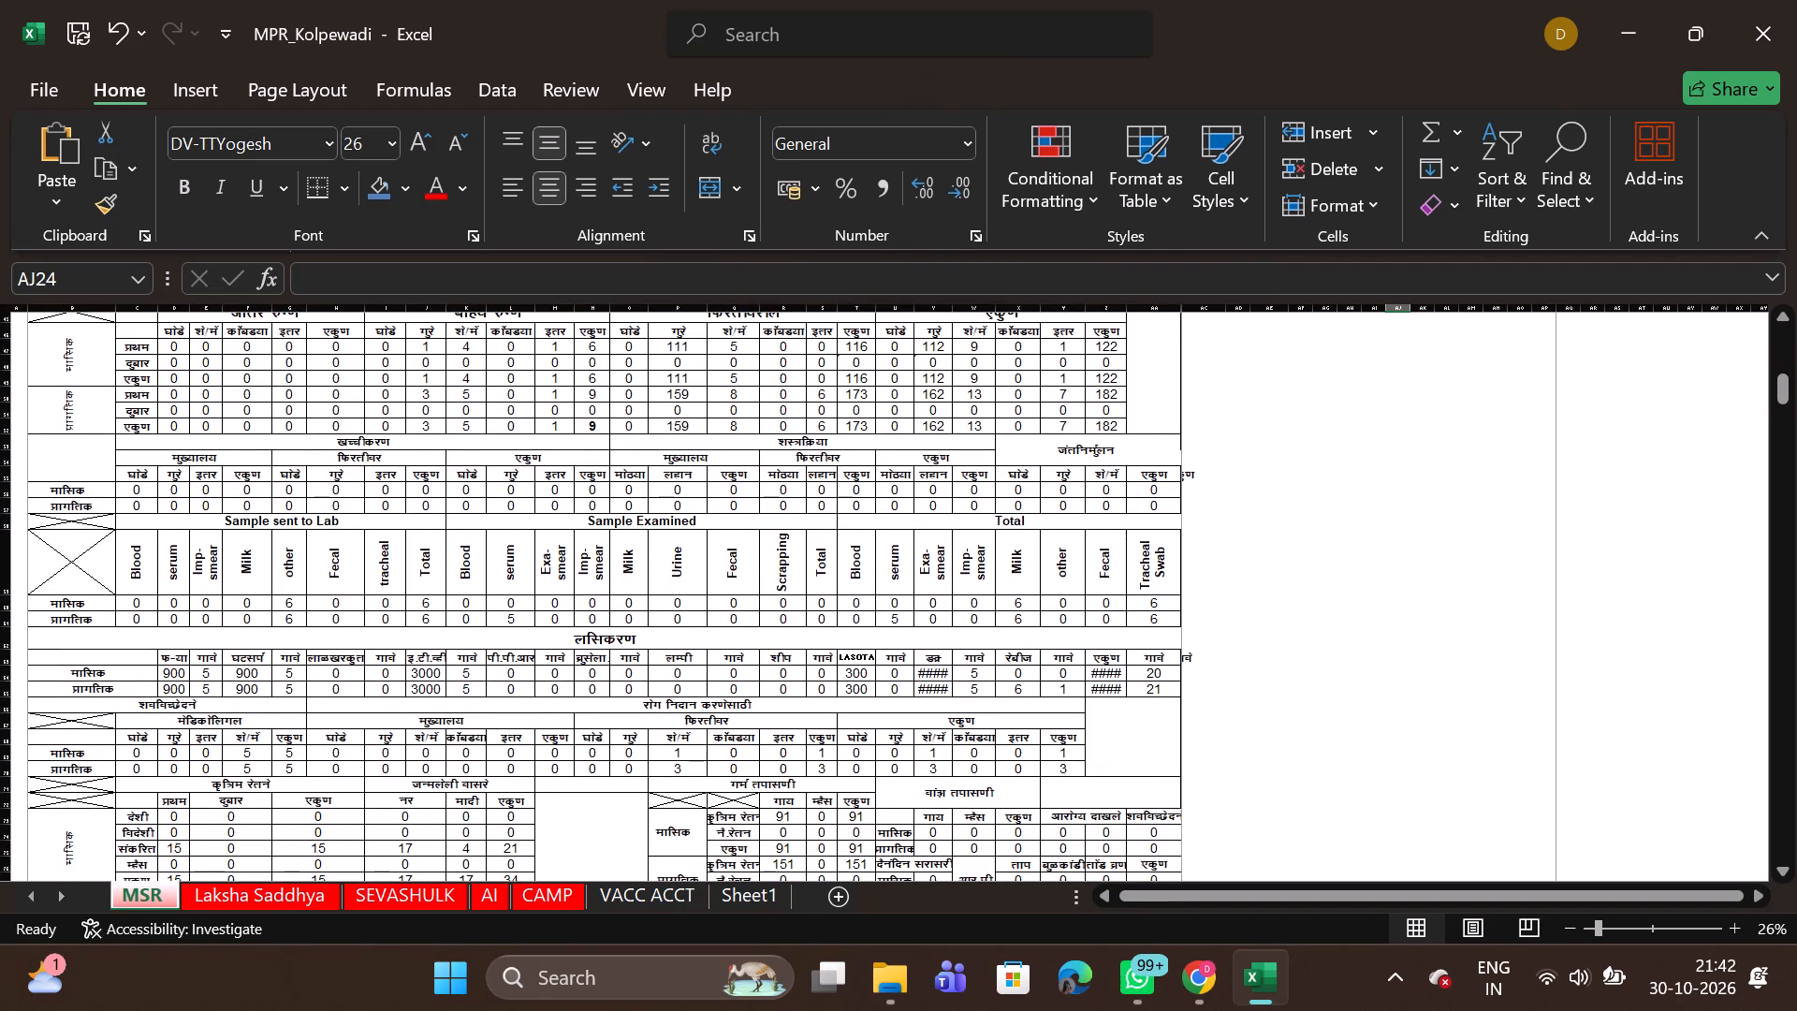
left_click(928, 658)
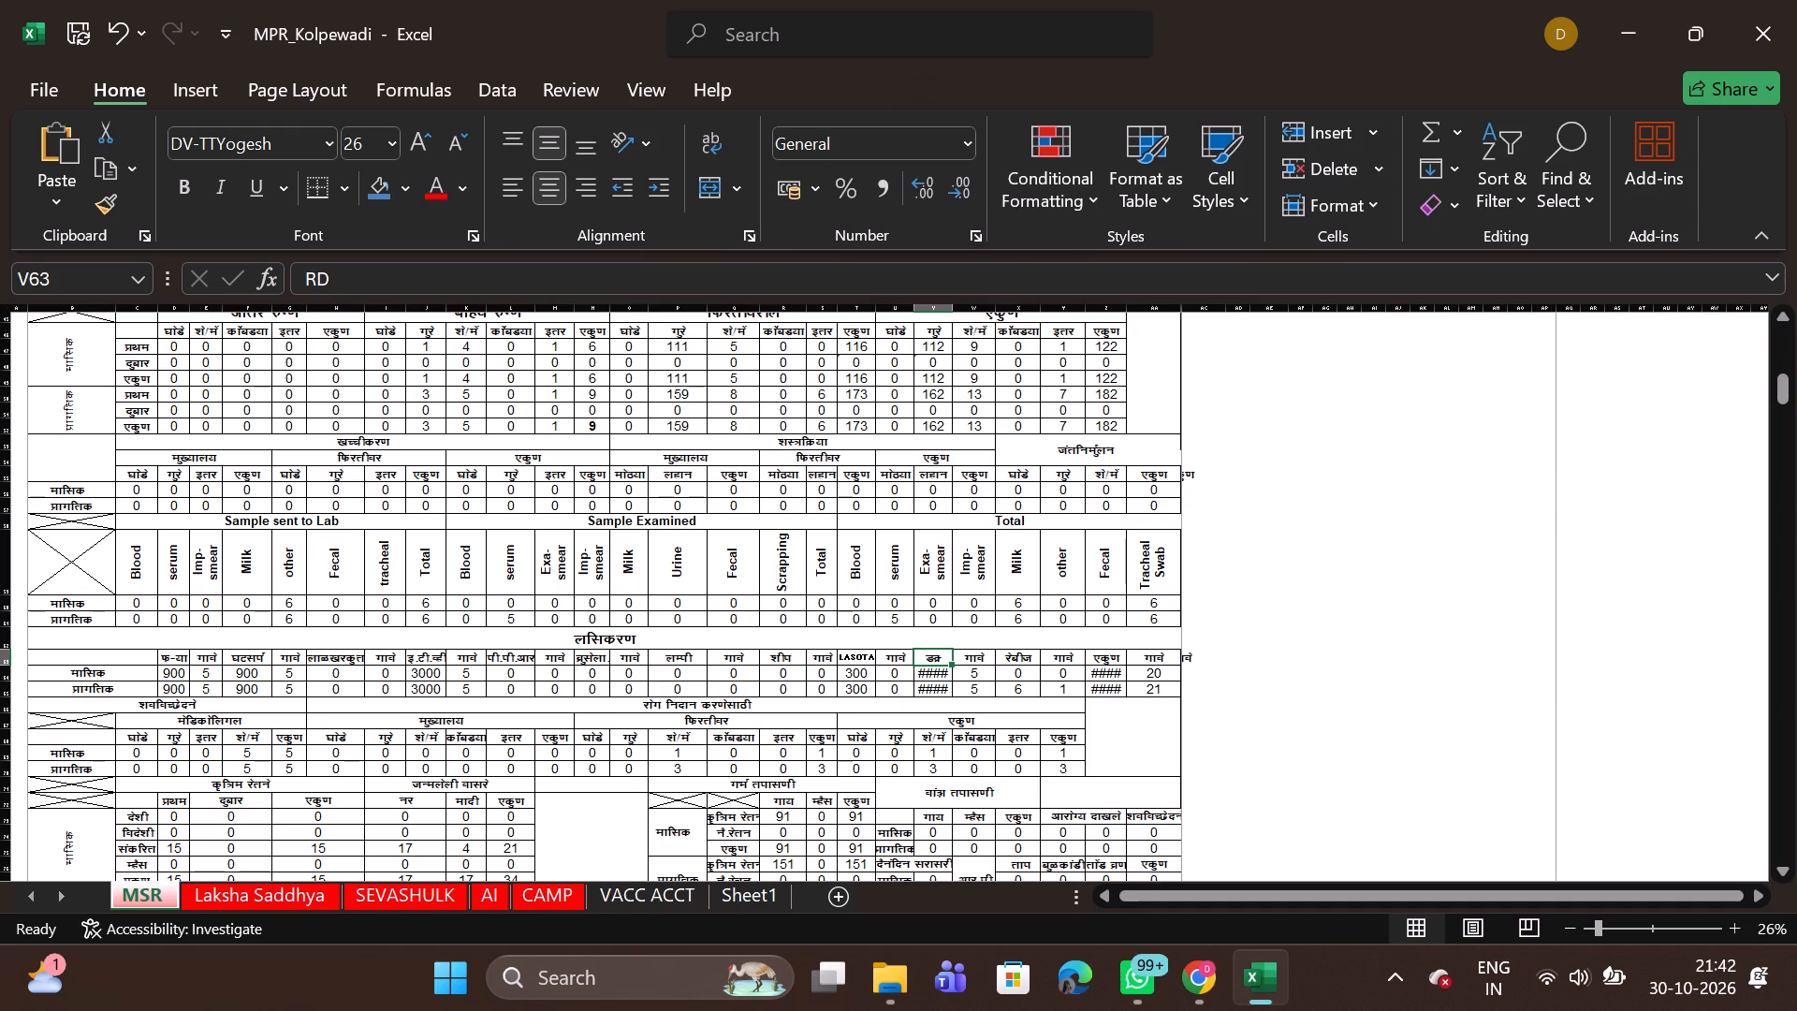
key("r")
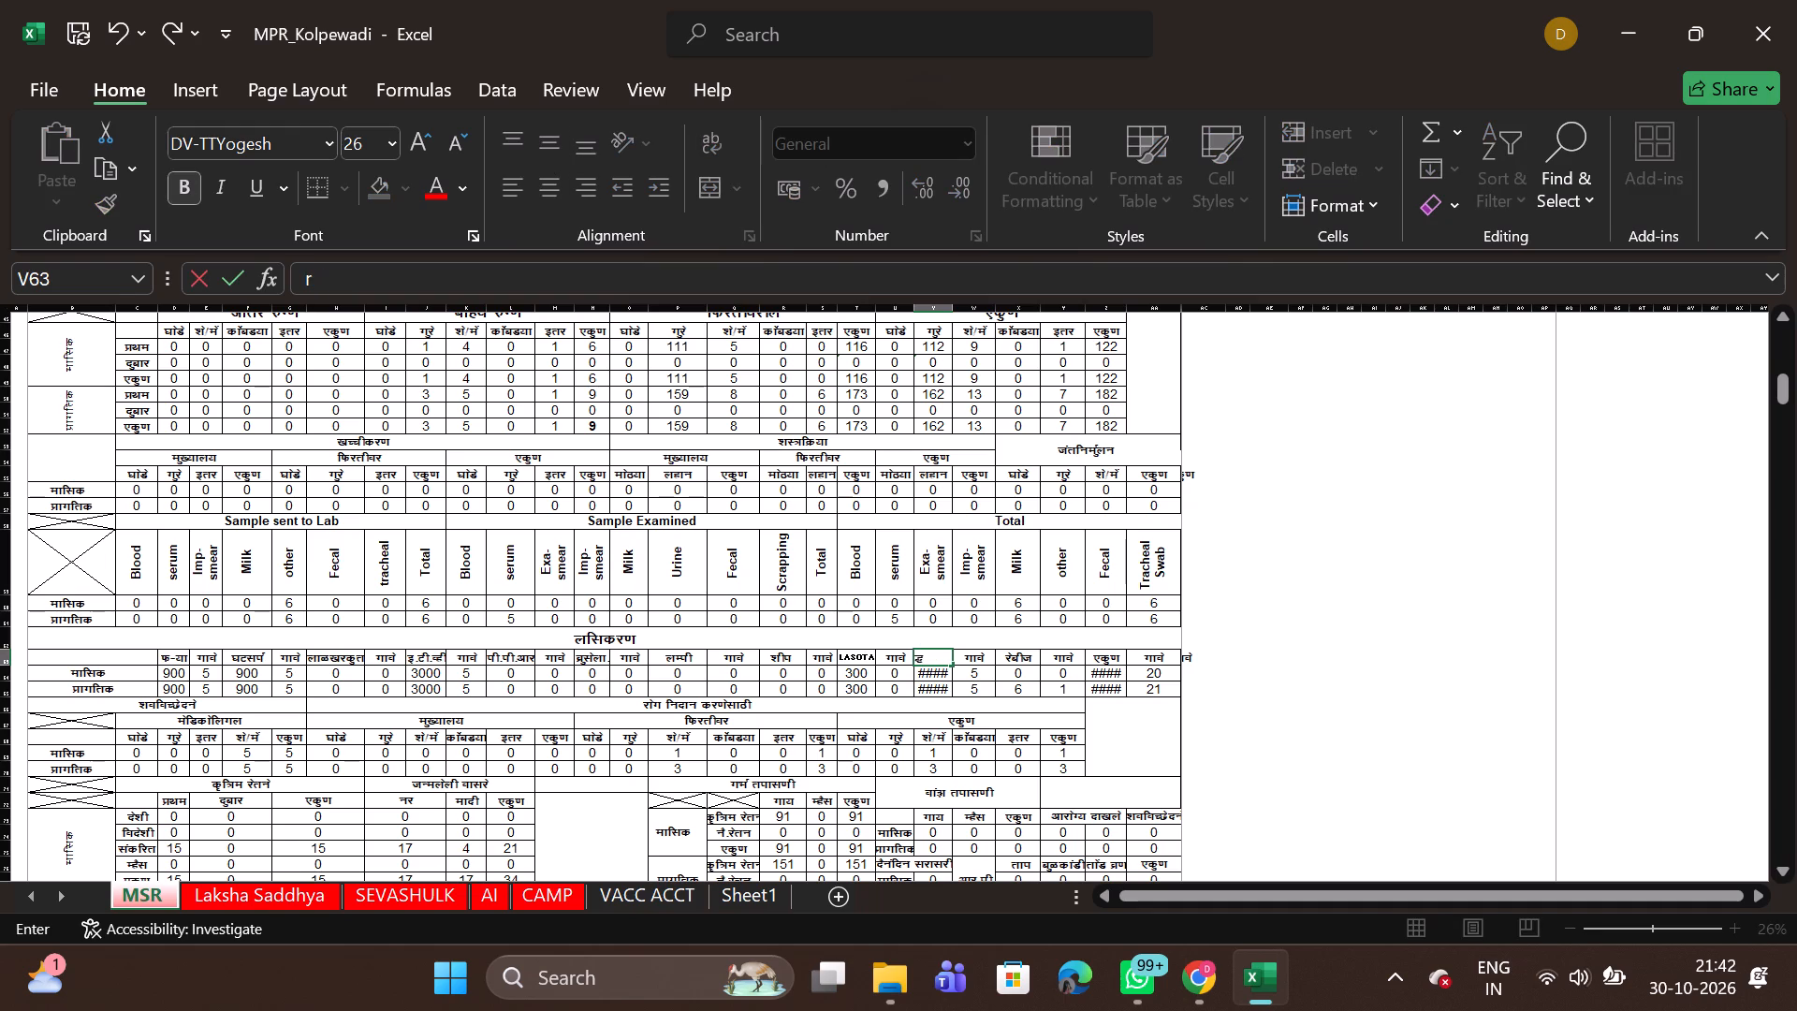
key("BackSpace")
type("RD")
key("BackSpace")
key("BackSpace")
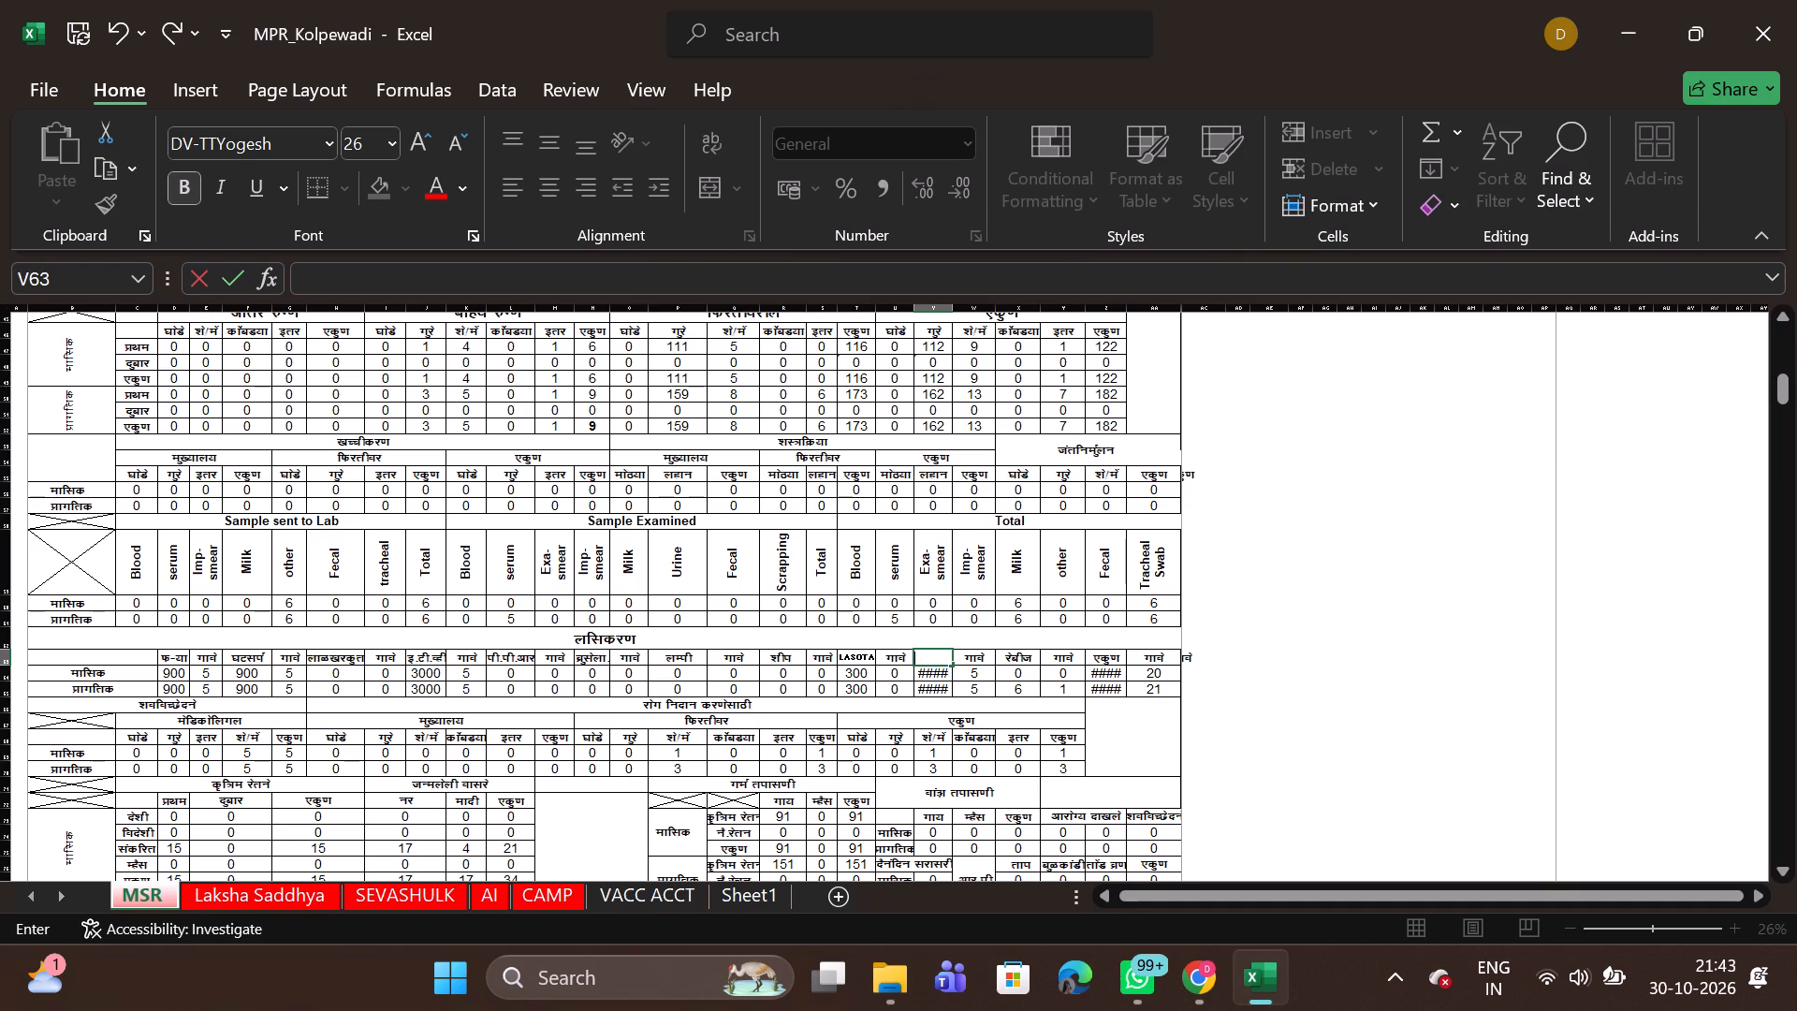
left_click(1287, 620)
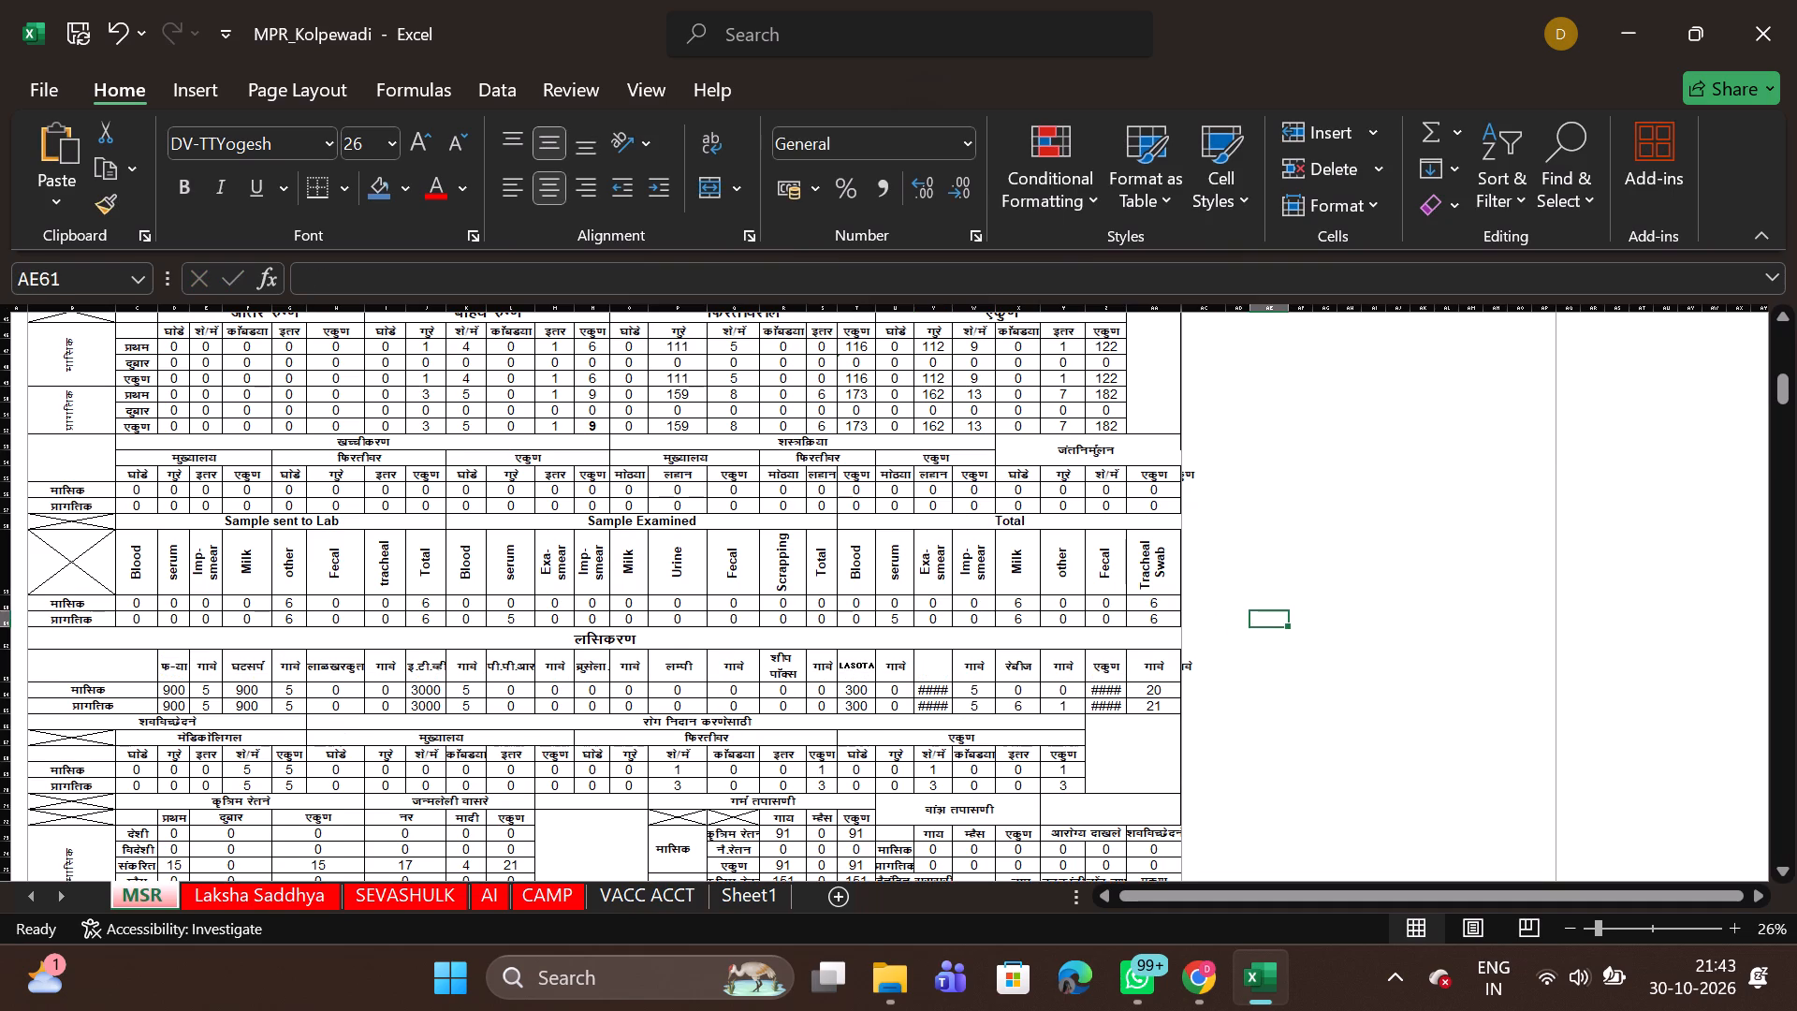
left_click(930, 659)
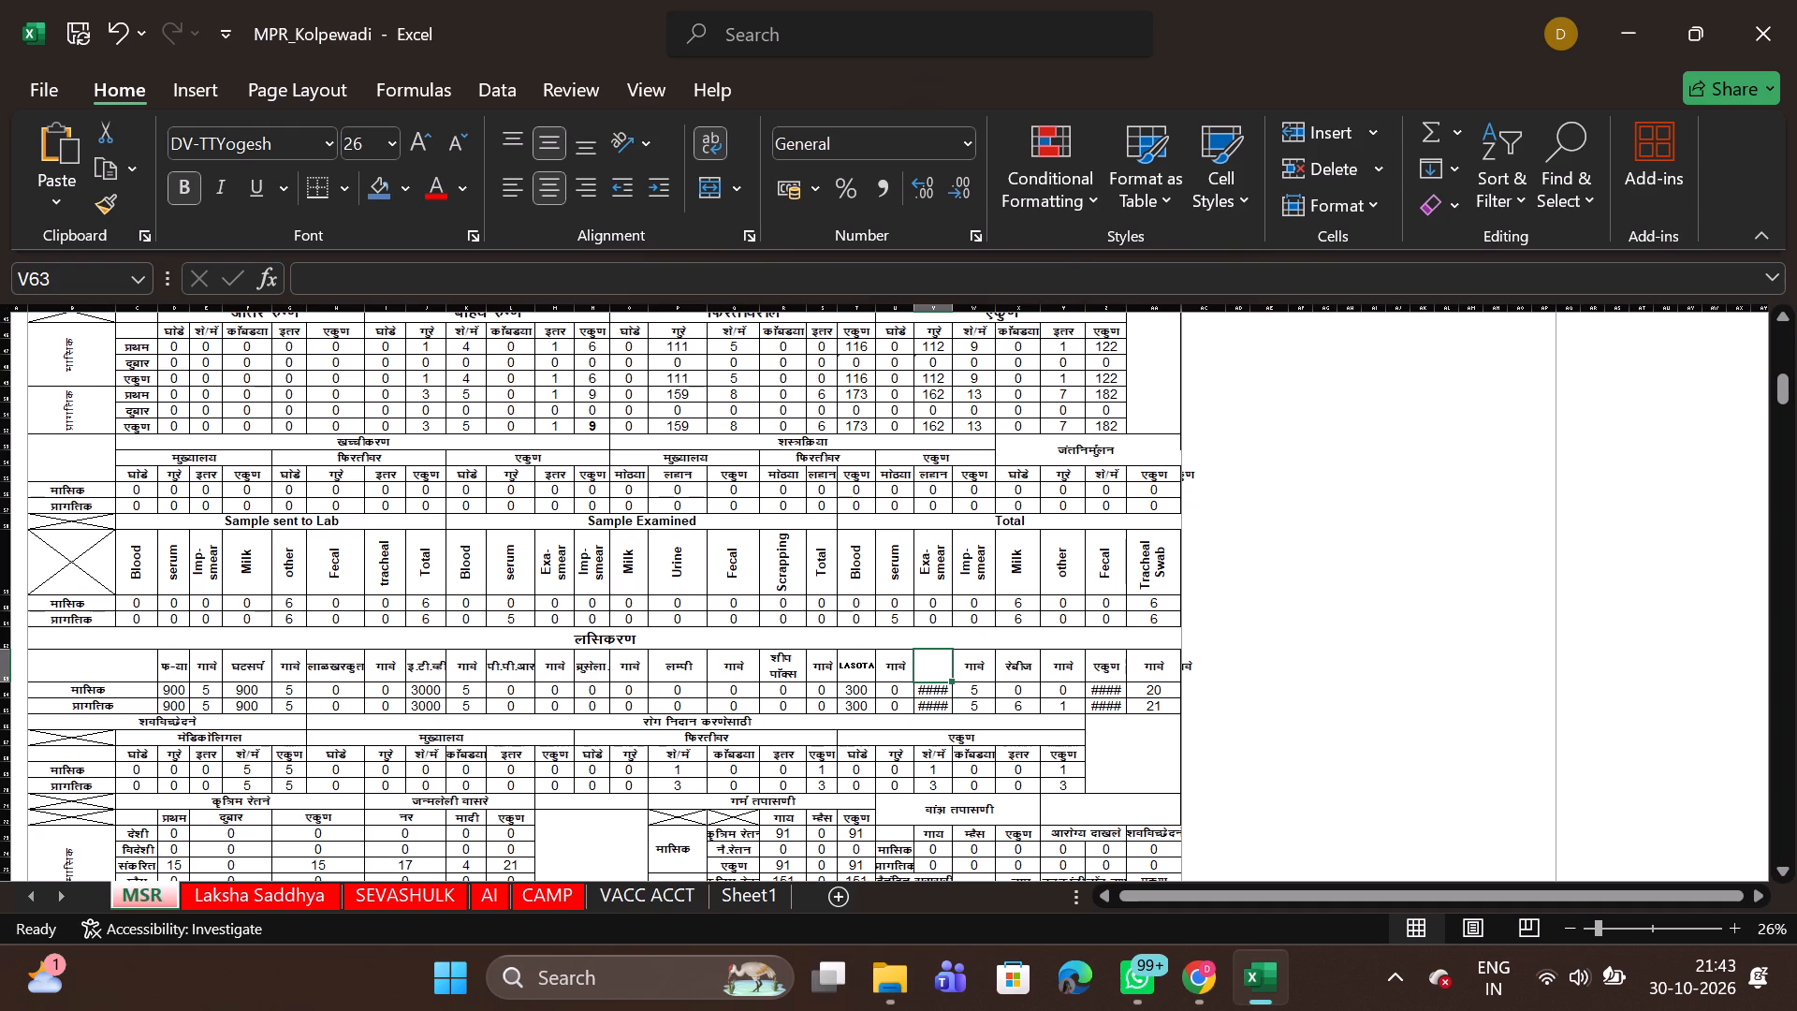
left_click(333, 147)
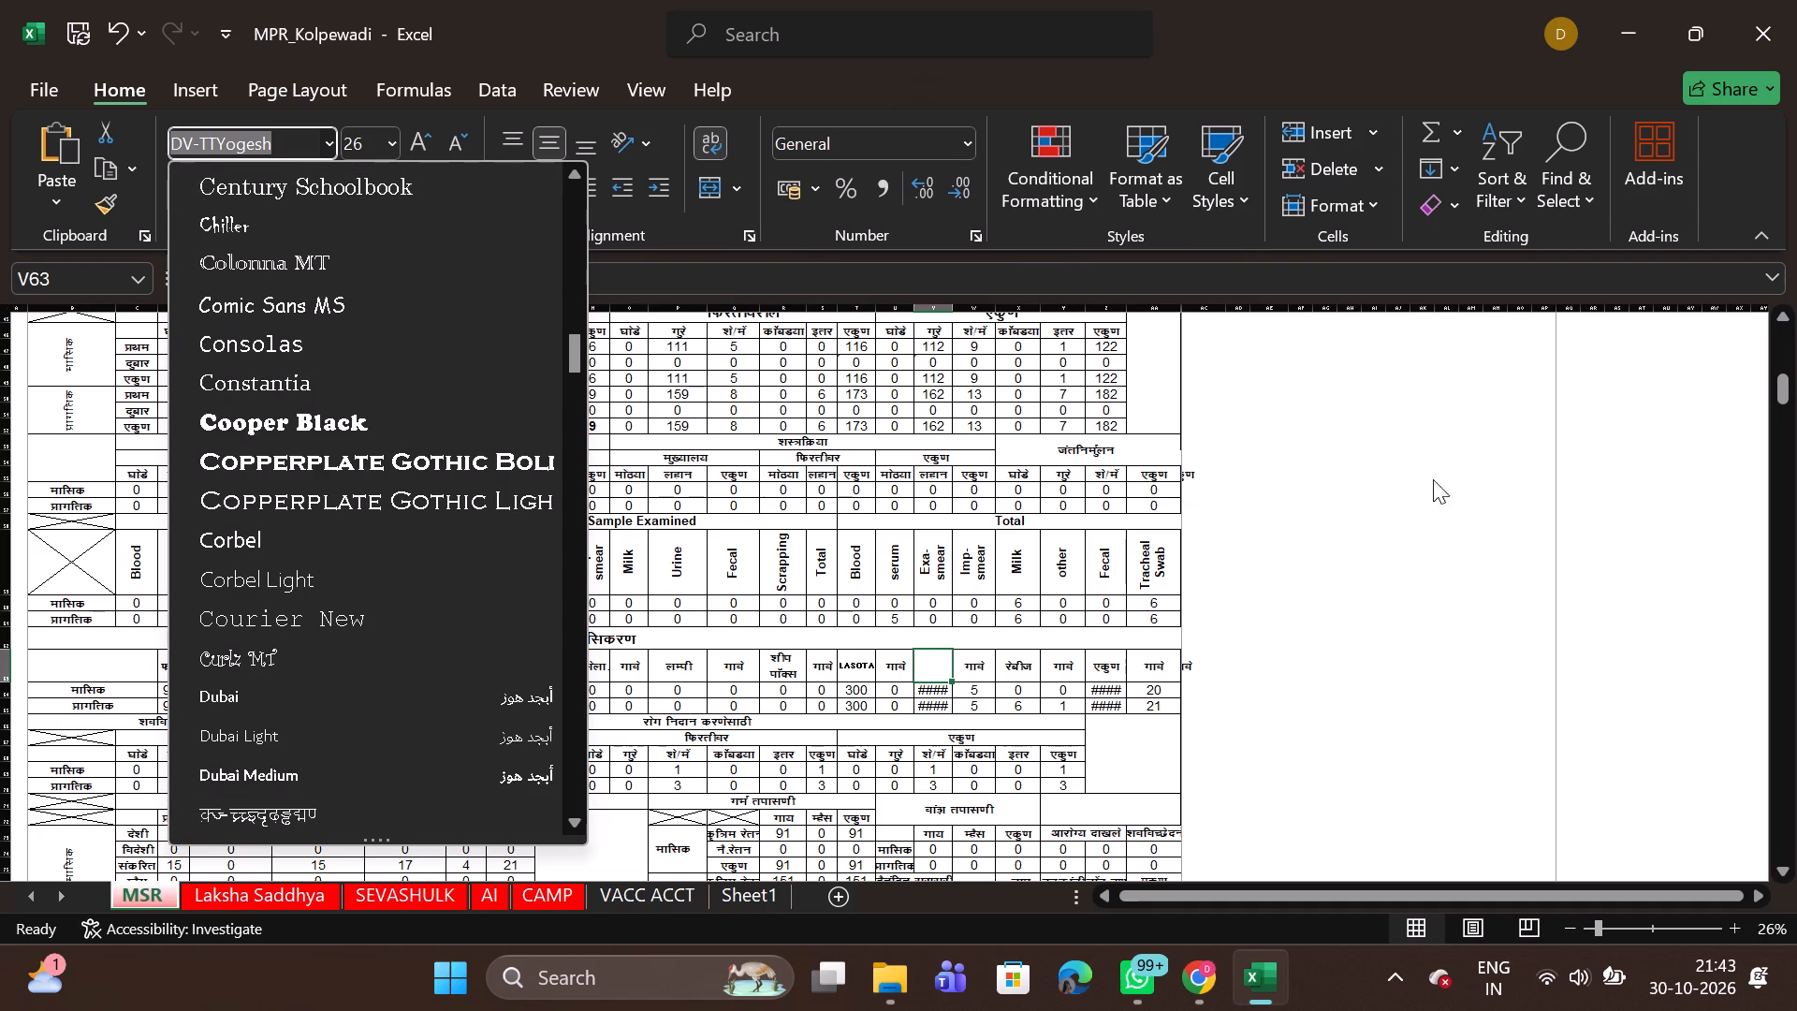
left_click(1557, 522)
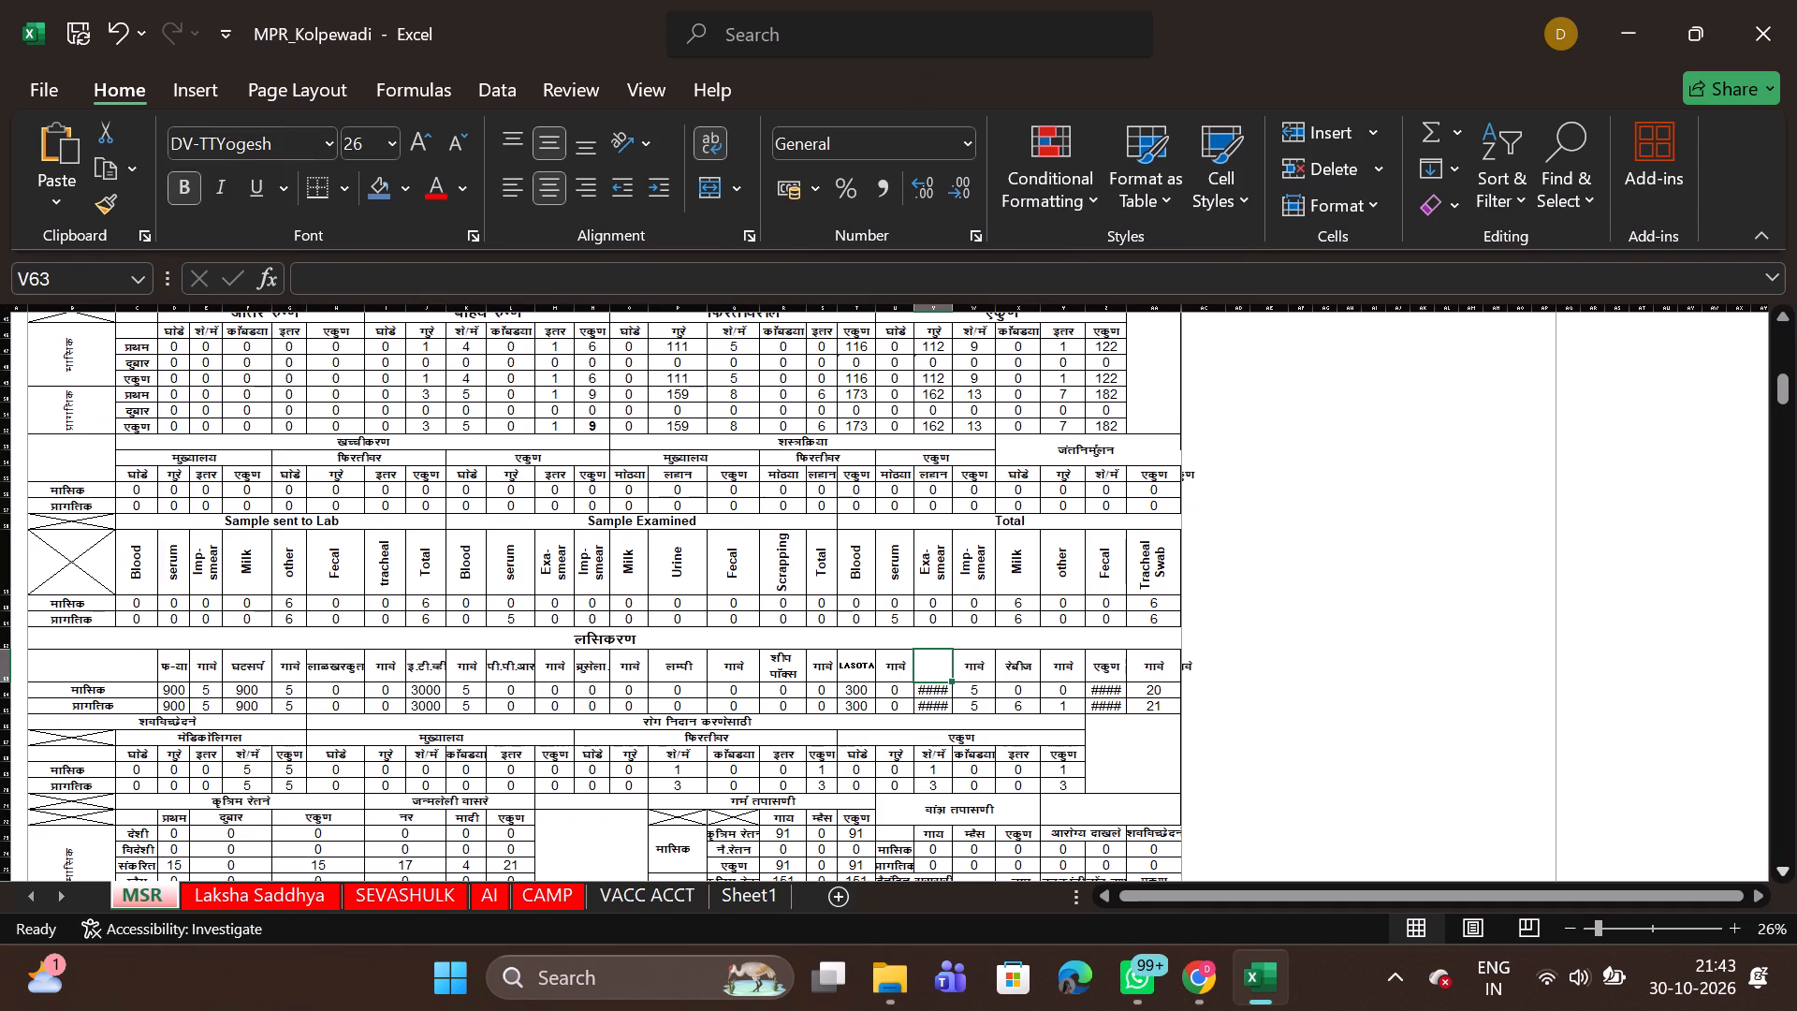
Go back to the April vaccination table and inspect the blue tongue column heading in V21.
triple_click(1781, 316)
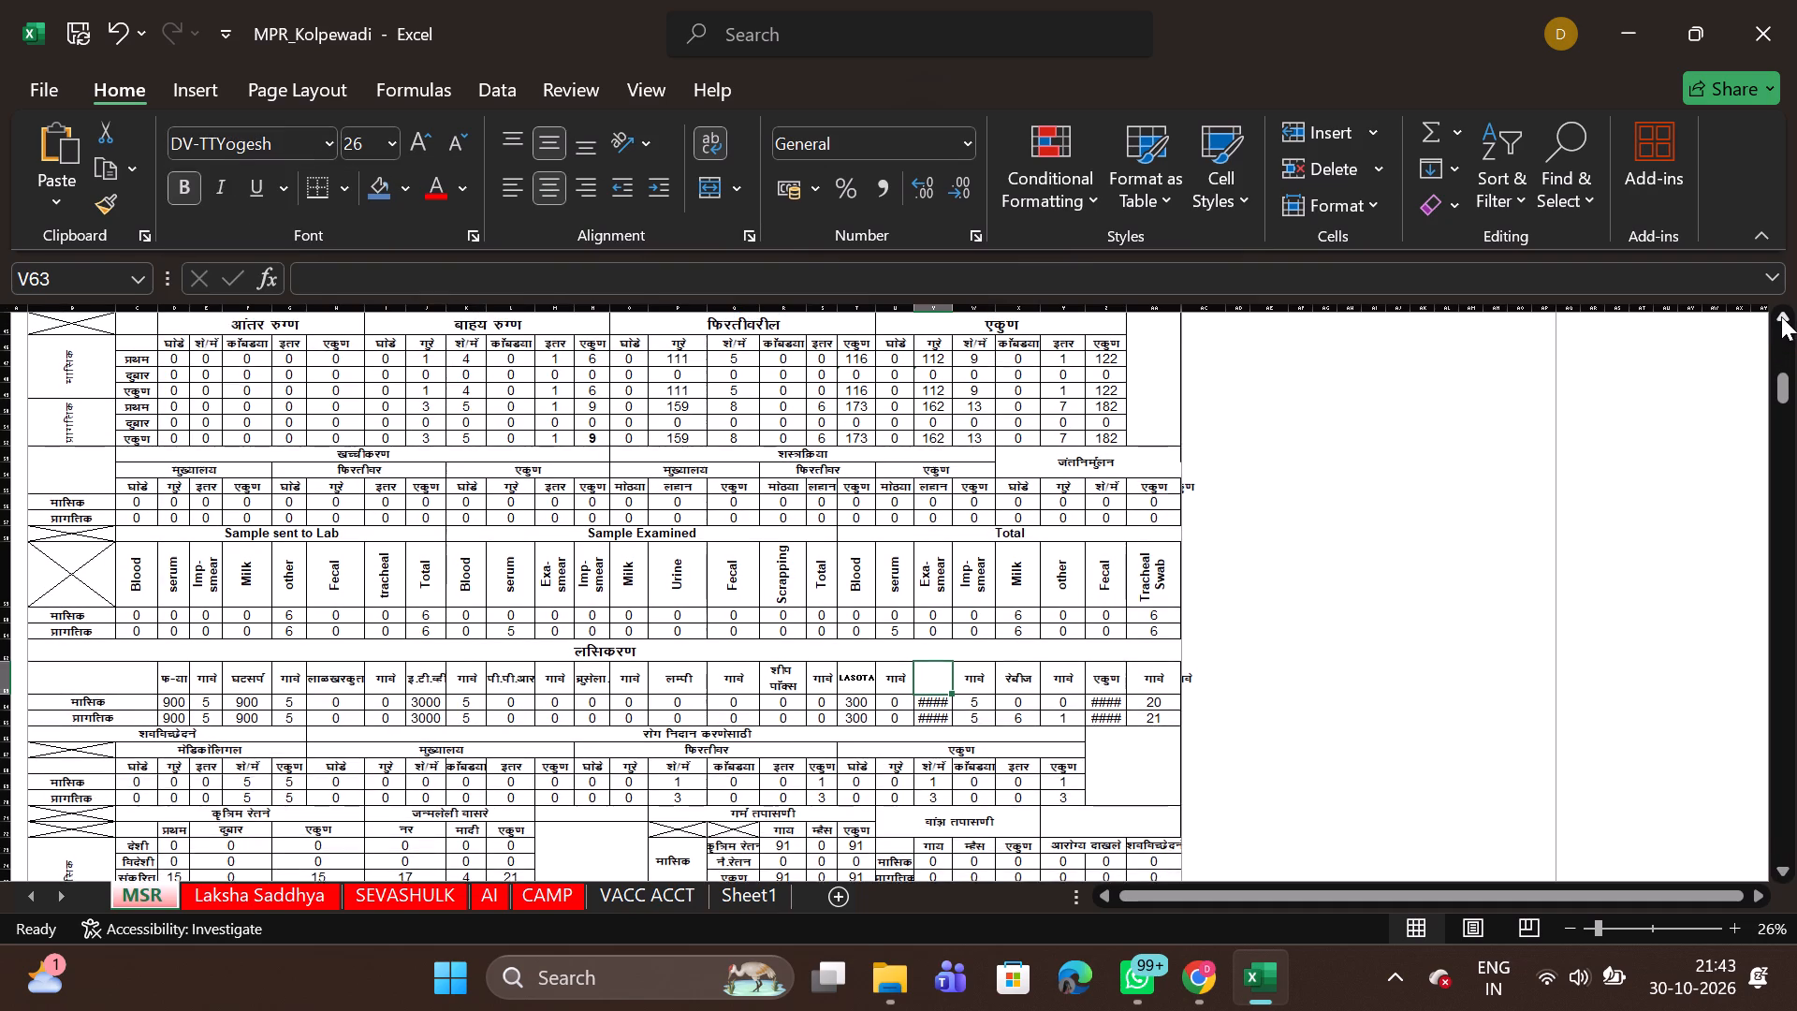
triple_click(1781, 316)
triple_click(1781, 316)
triple_click(1781, 316)
triple_click(1781, 316)
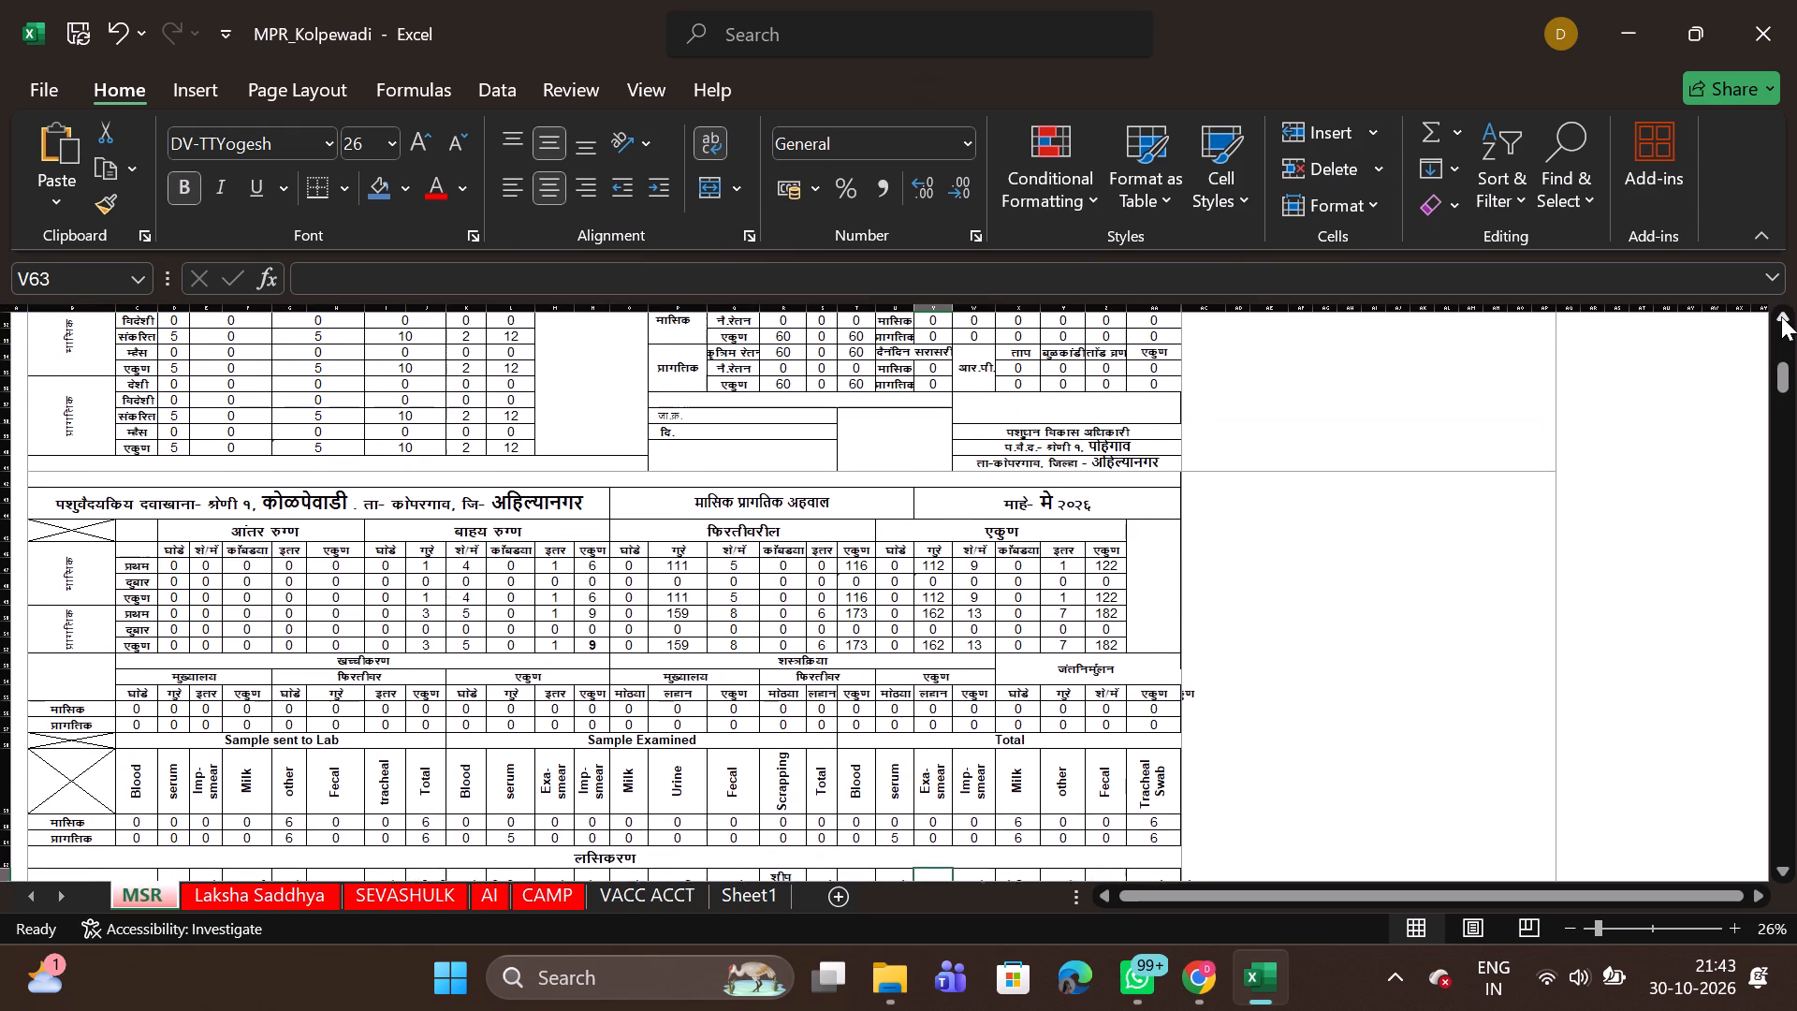
triple_click(1781, 316)
double_click(1781, 316)
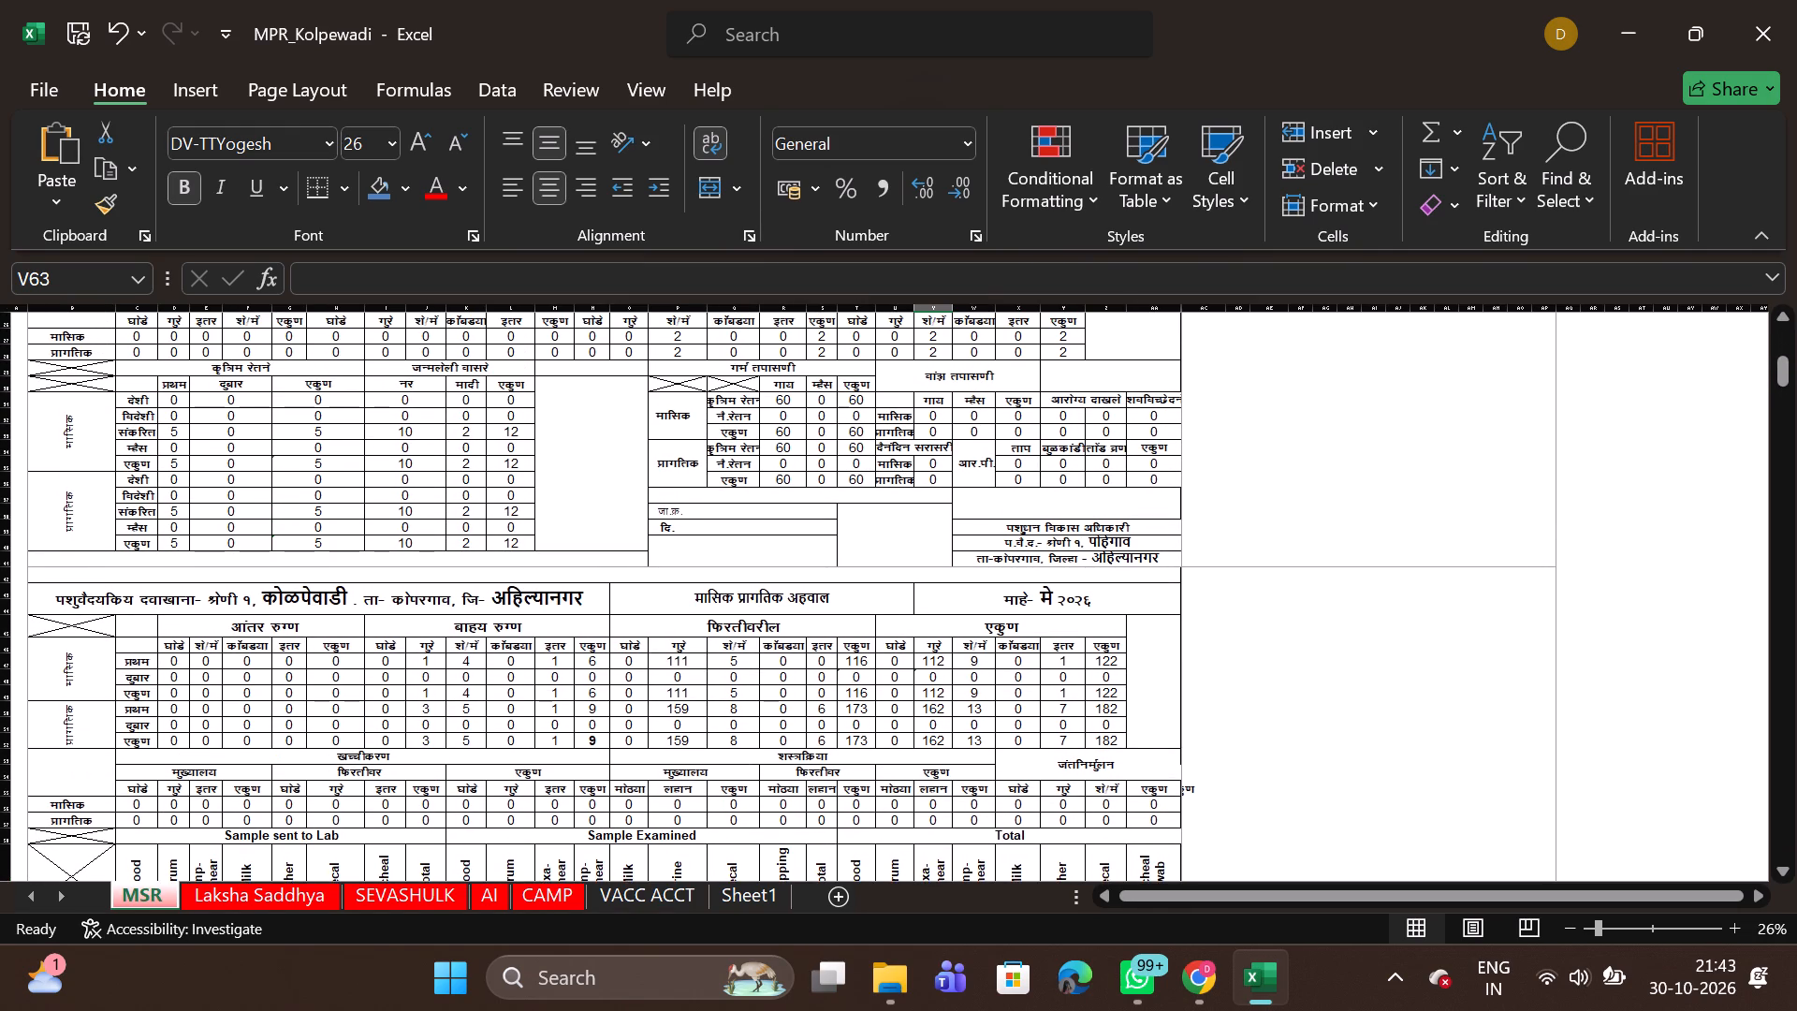
scroll(1447, 493, "left", 1)
scroll(1447, 493, "up", 2)
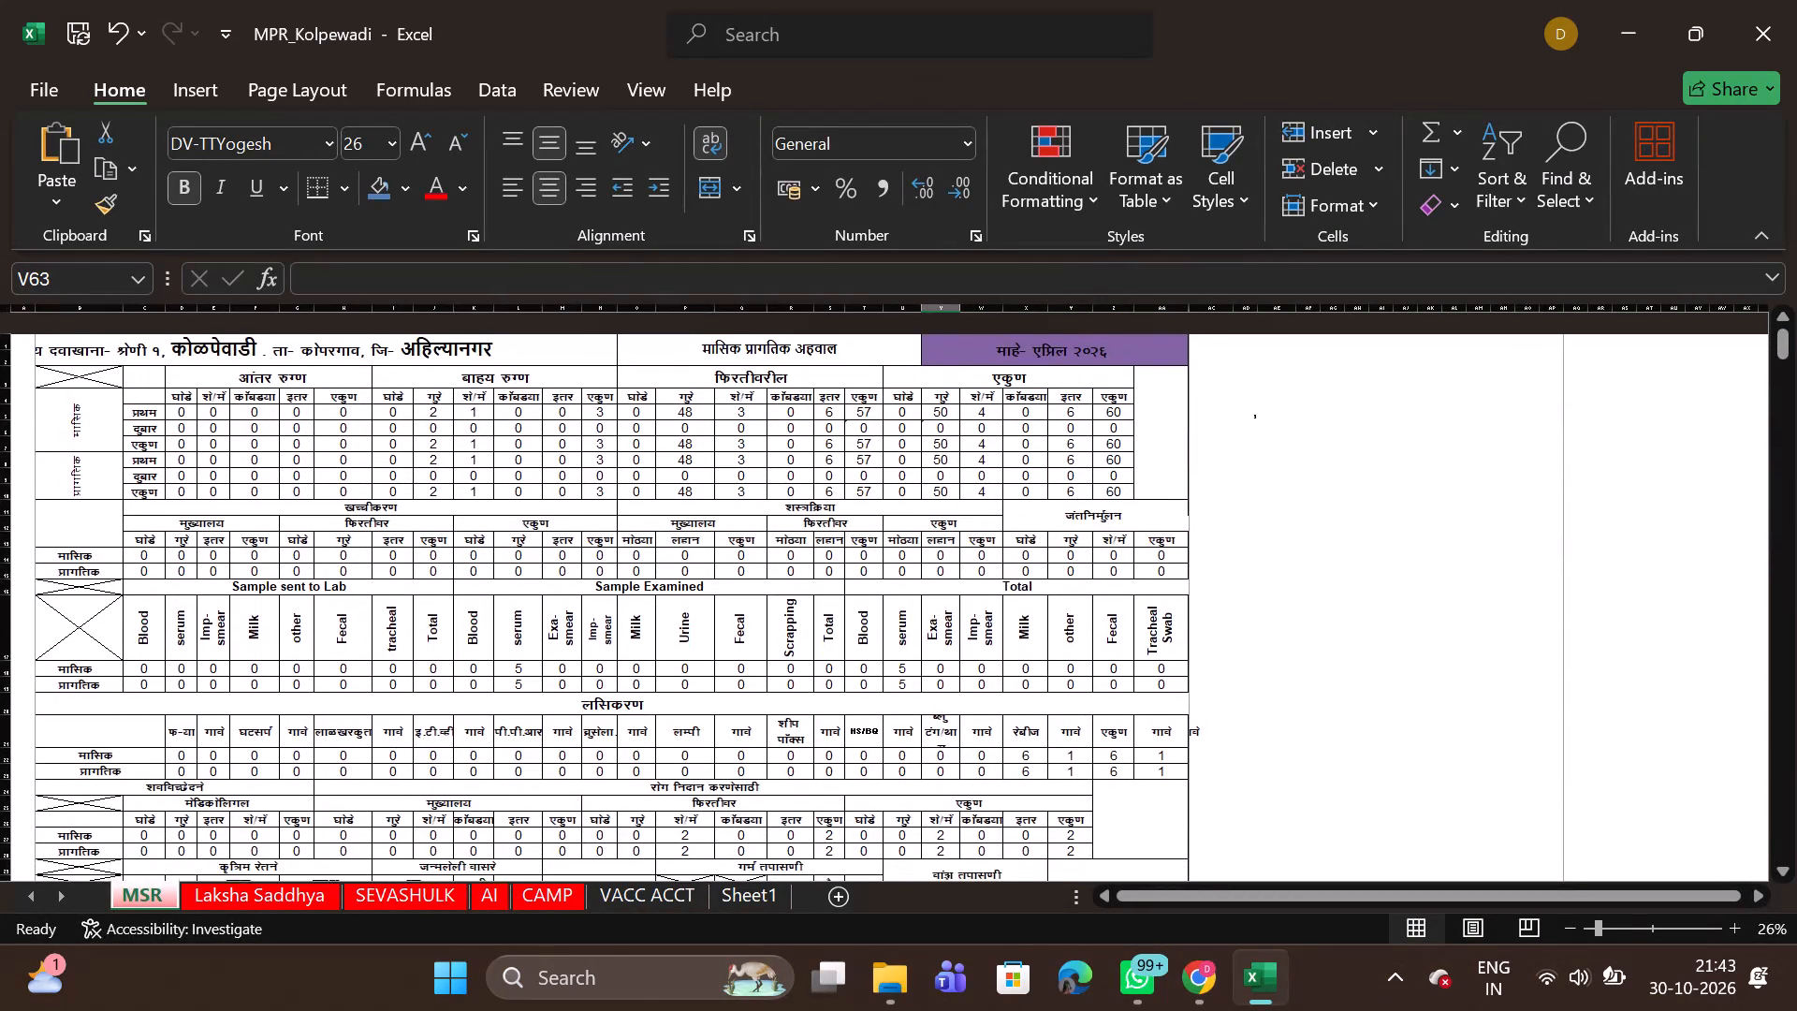
scroll(1447, 493, "down", 3)
scroll(1447, 493, "up", 1)
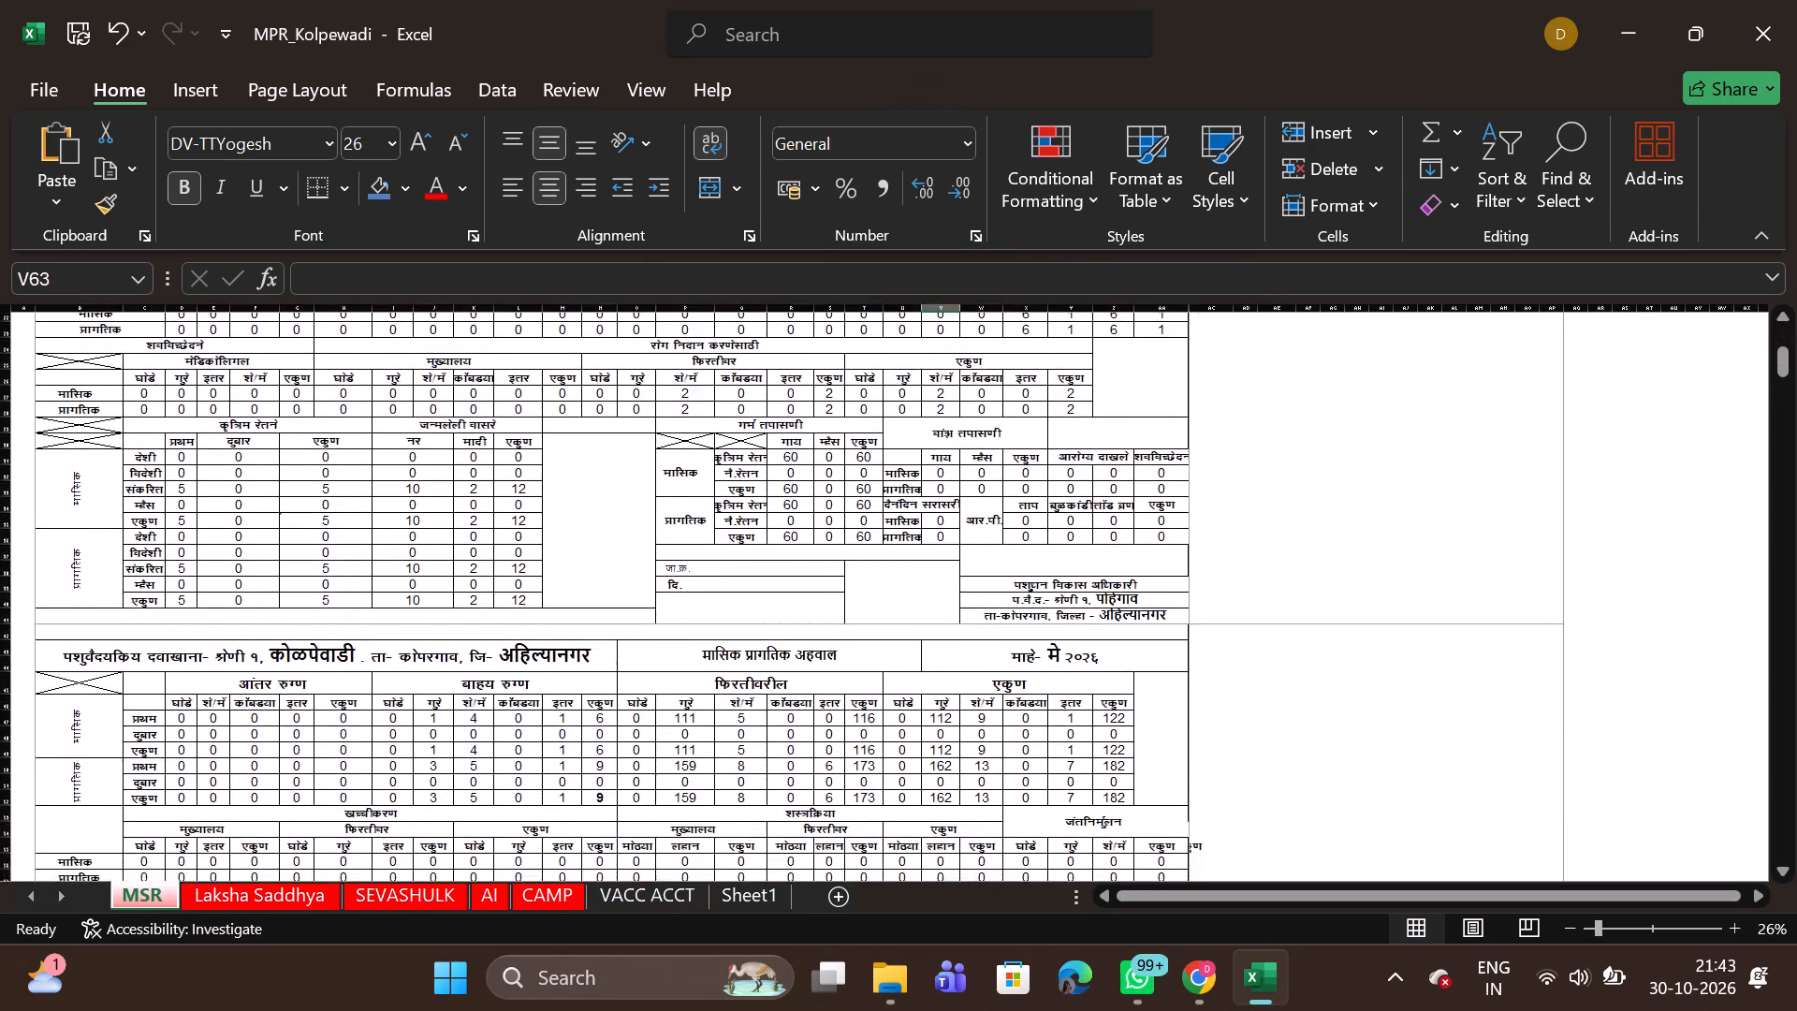
scroll(1447, 493, "up", 2)
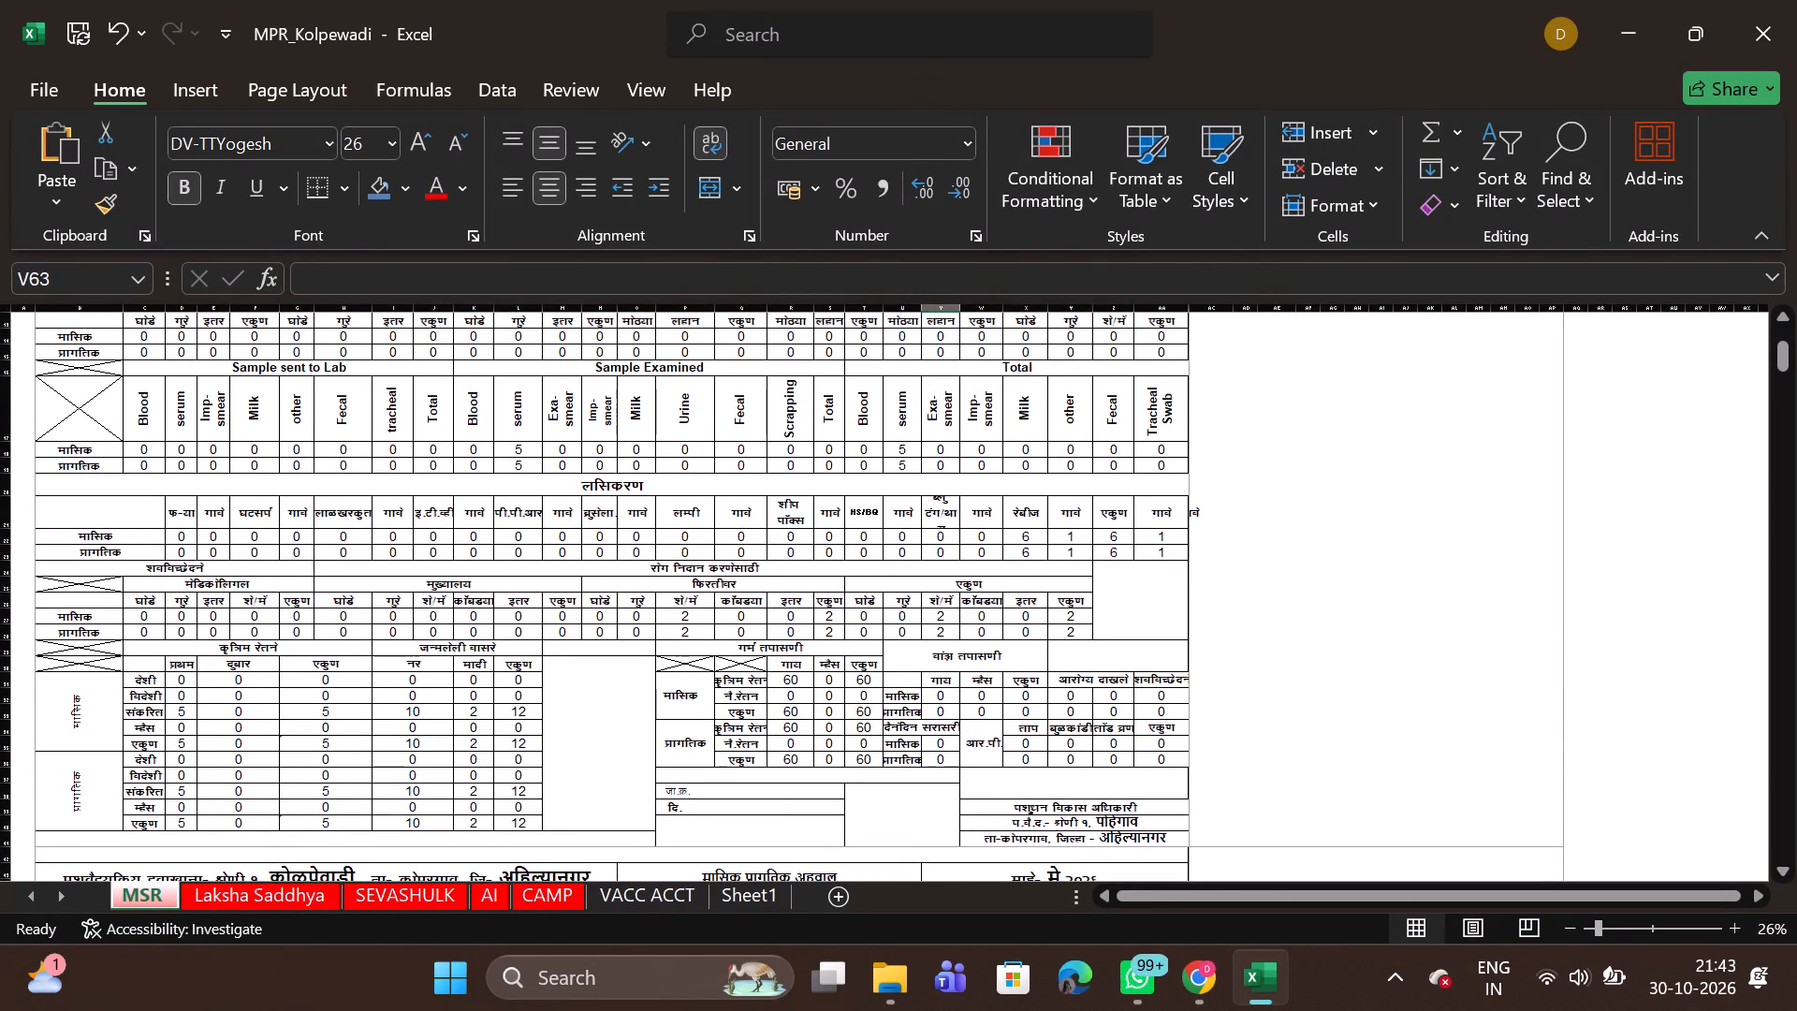
left_click(945, 514)
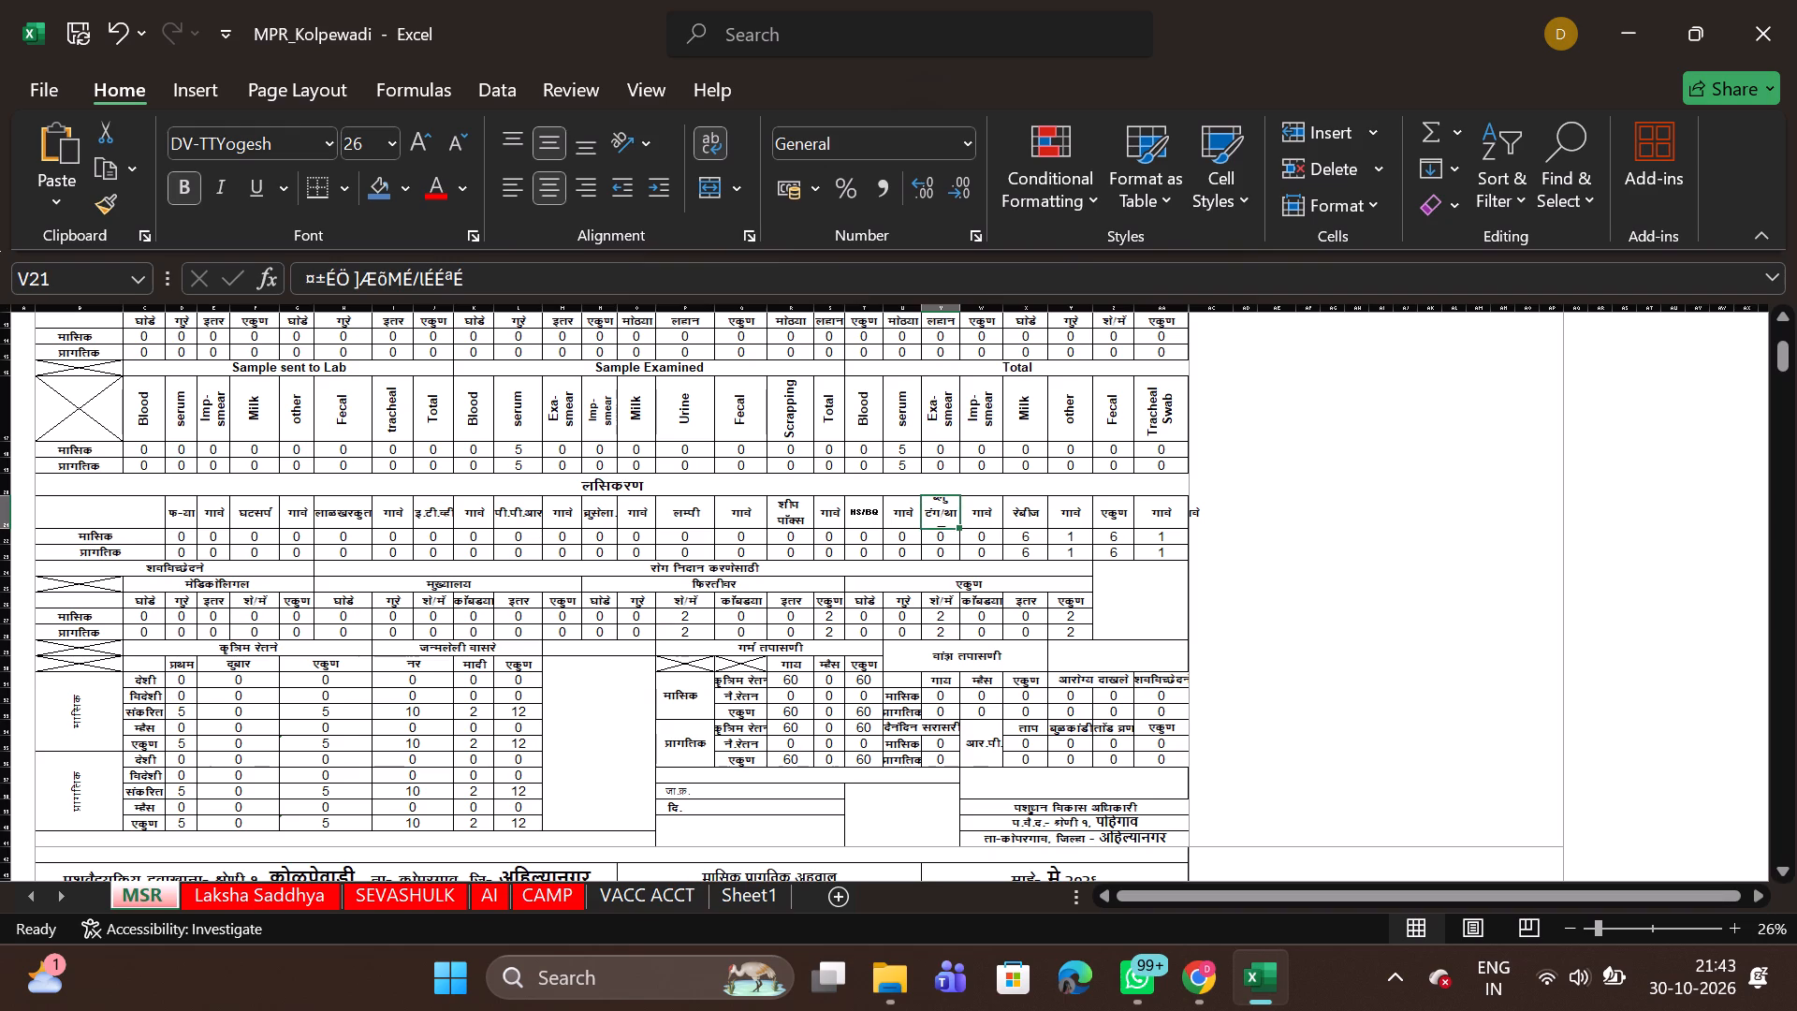
Examine the May and June report blocks, comparing June's vaccination headings with those of April.
scroll(1025, 591, "right", 1)
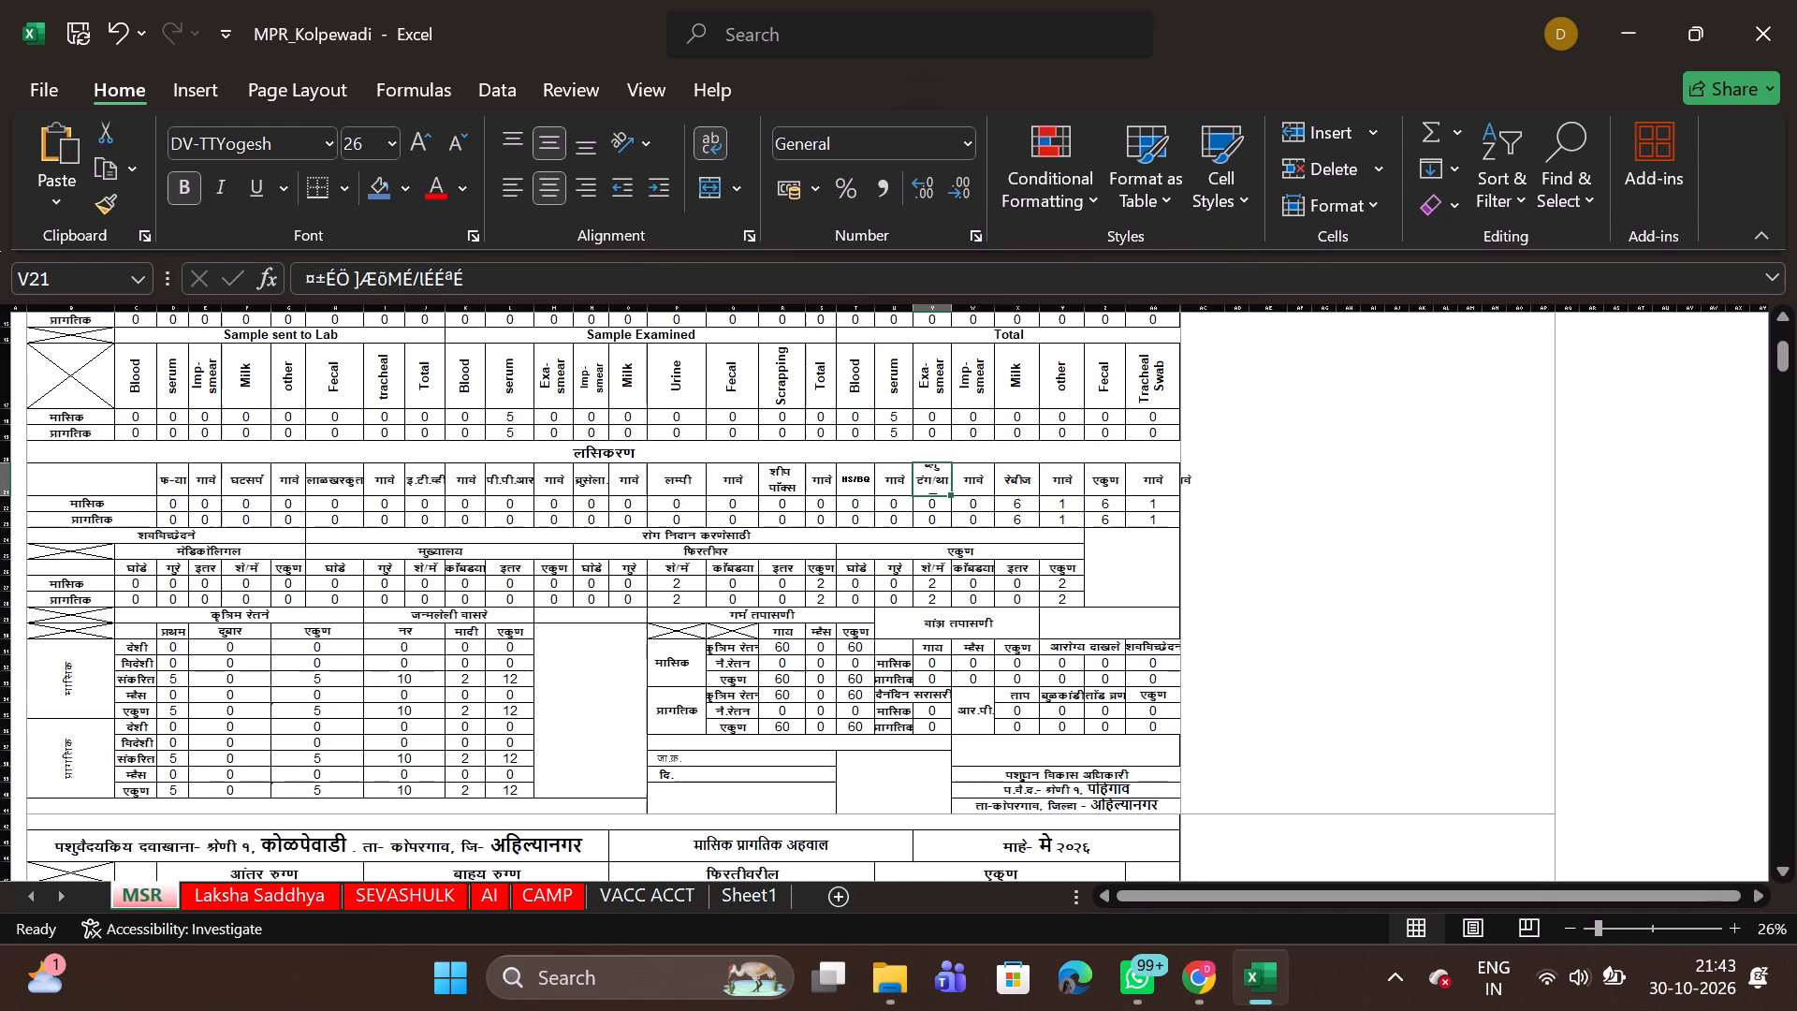
scroll(1025, 591, "right", 1)
scroll(1025, 591, "down", 2)
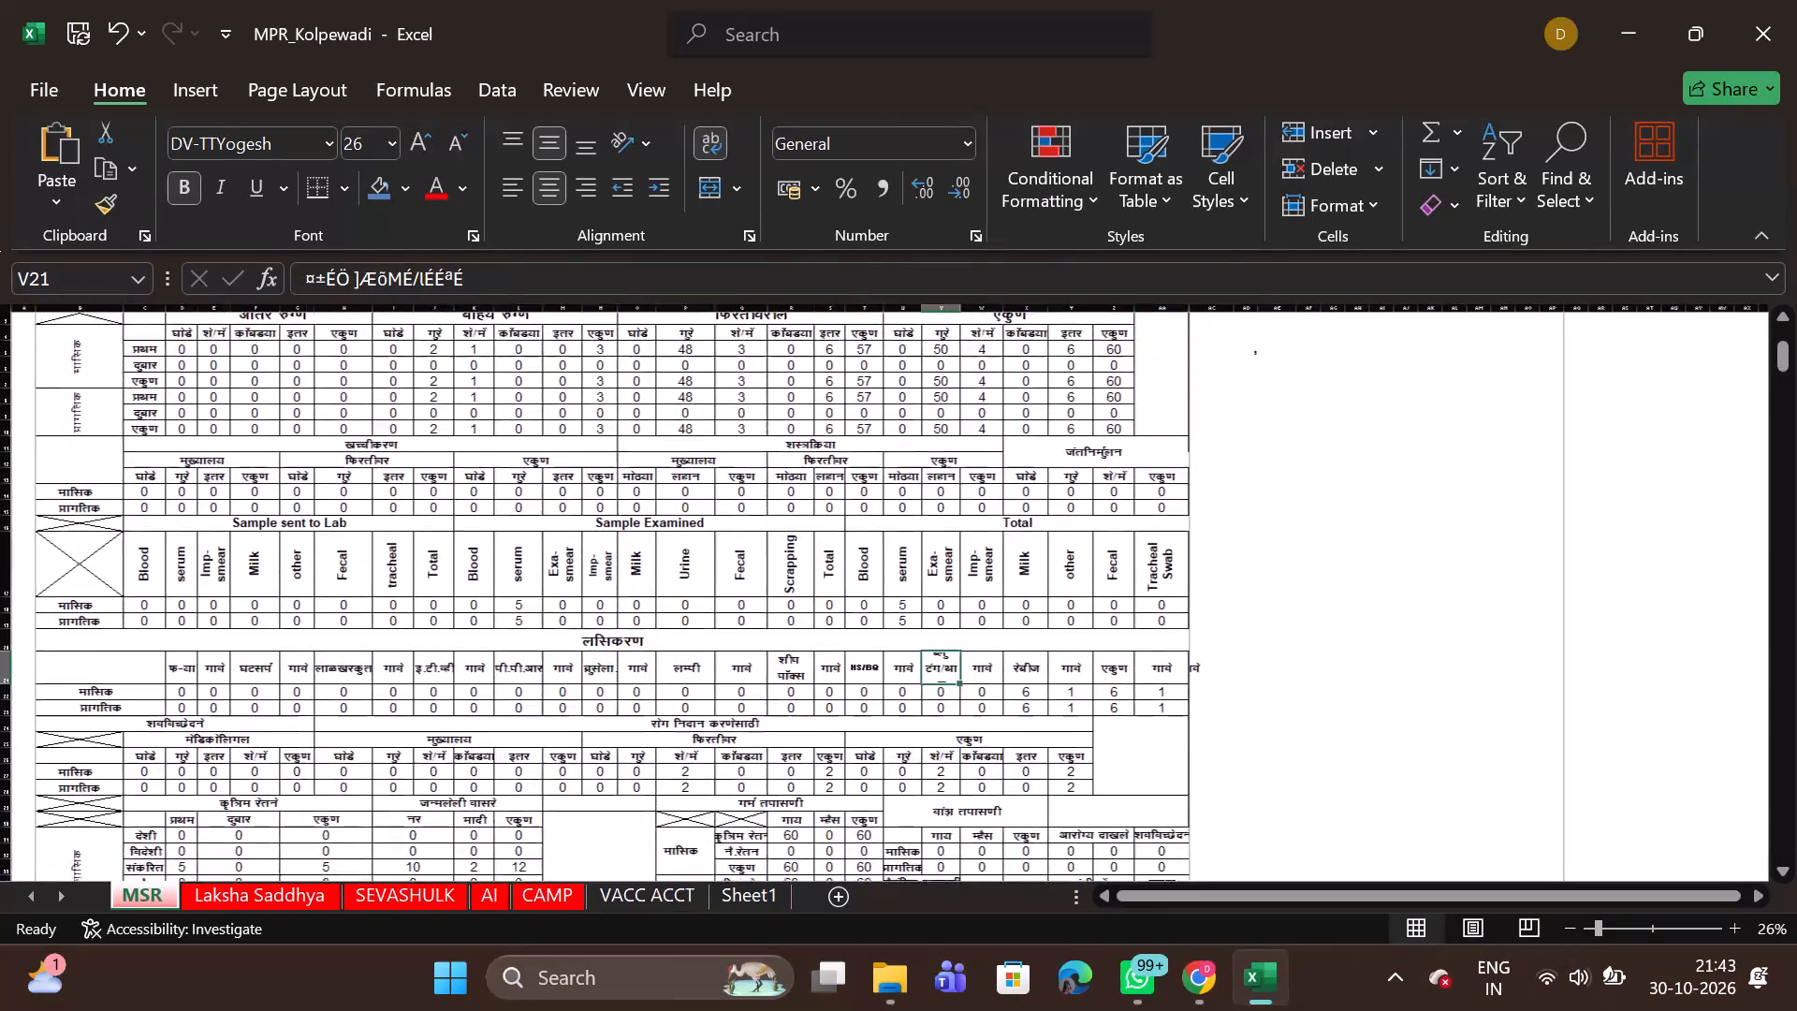
scroll(1025, 591, "down", 3)
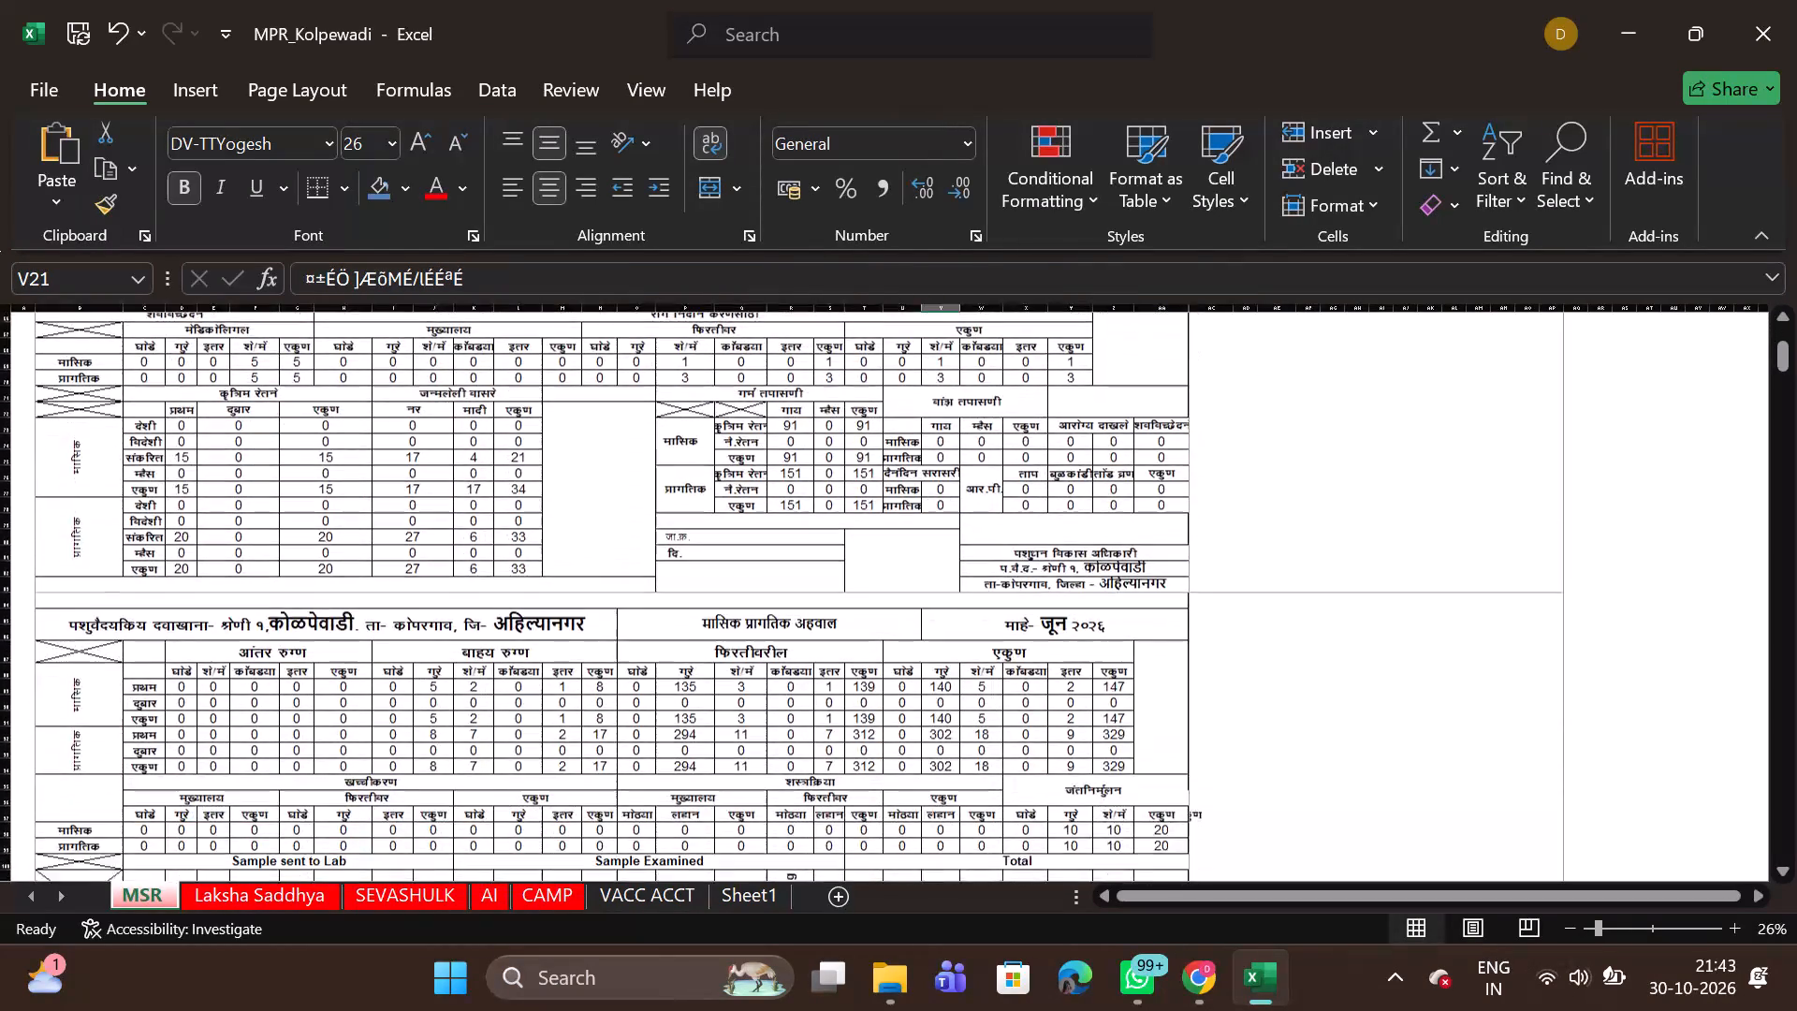
scroll(1025, 591, "down", 2)
scroll(1025, 591, "up", 1)
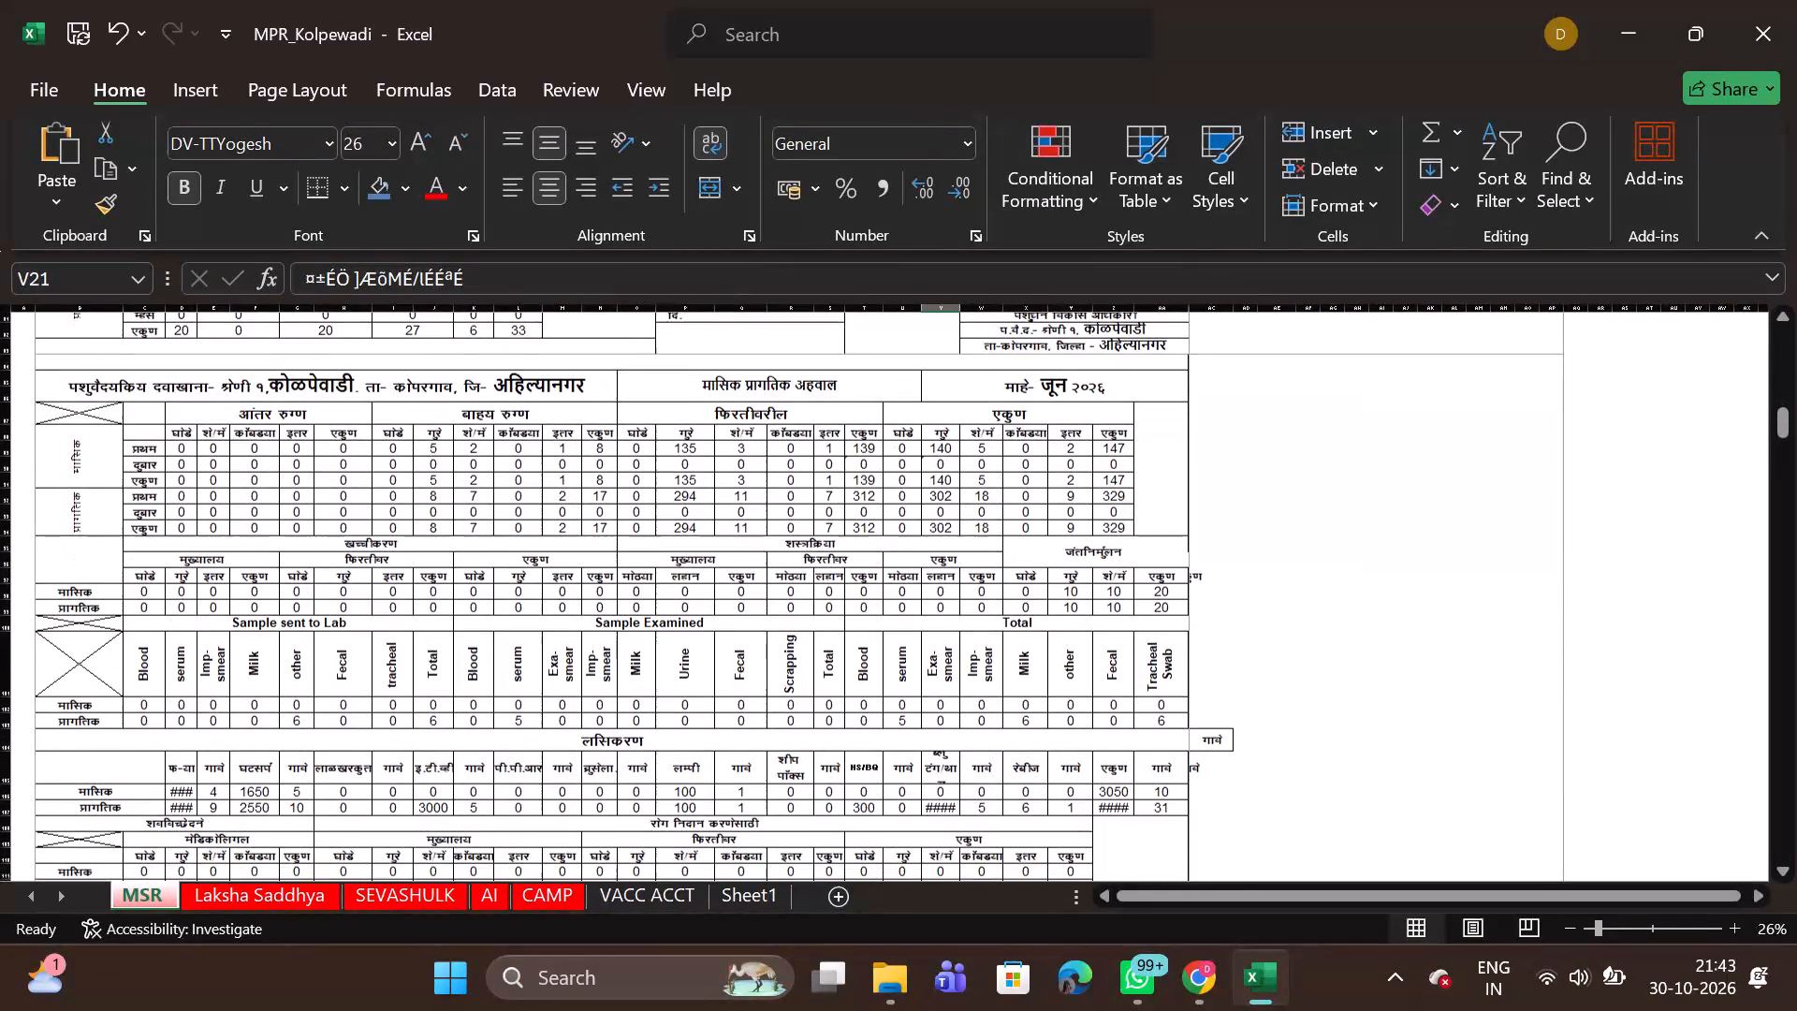
scroll(1025, 591, "up", 1)
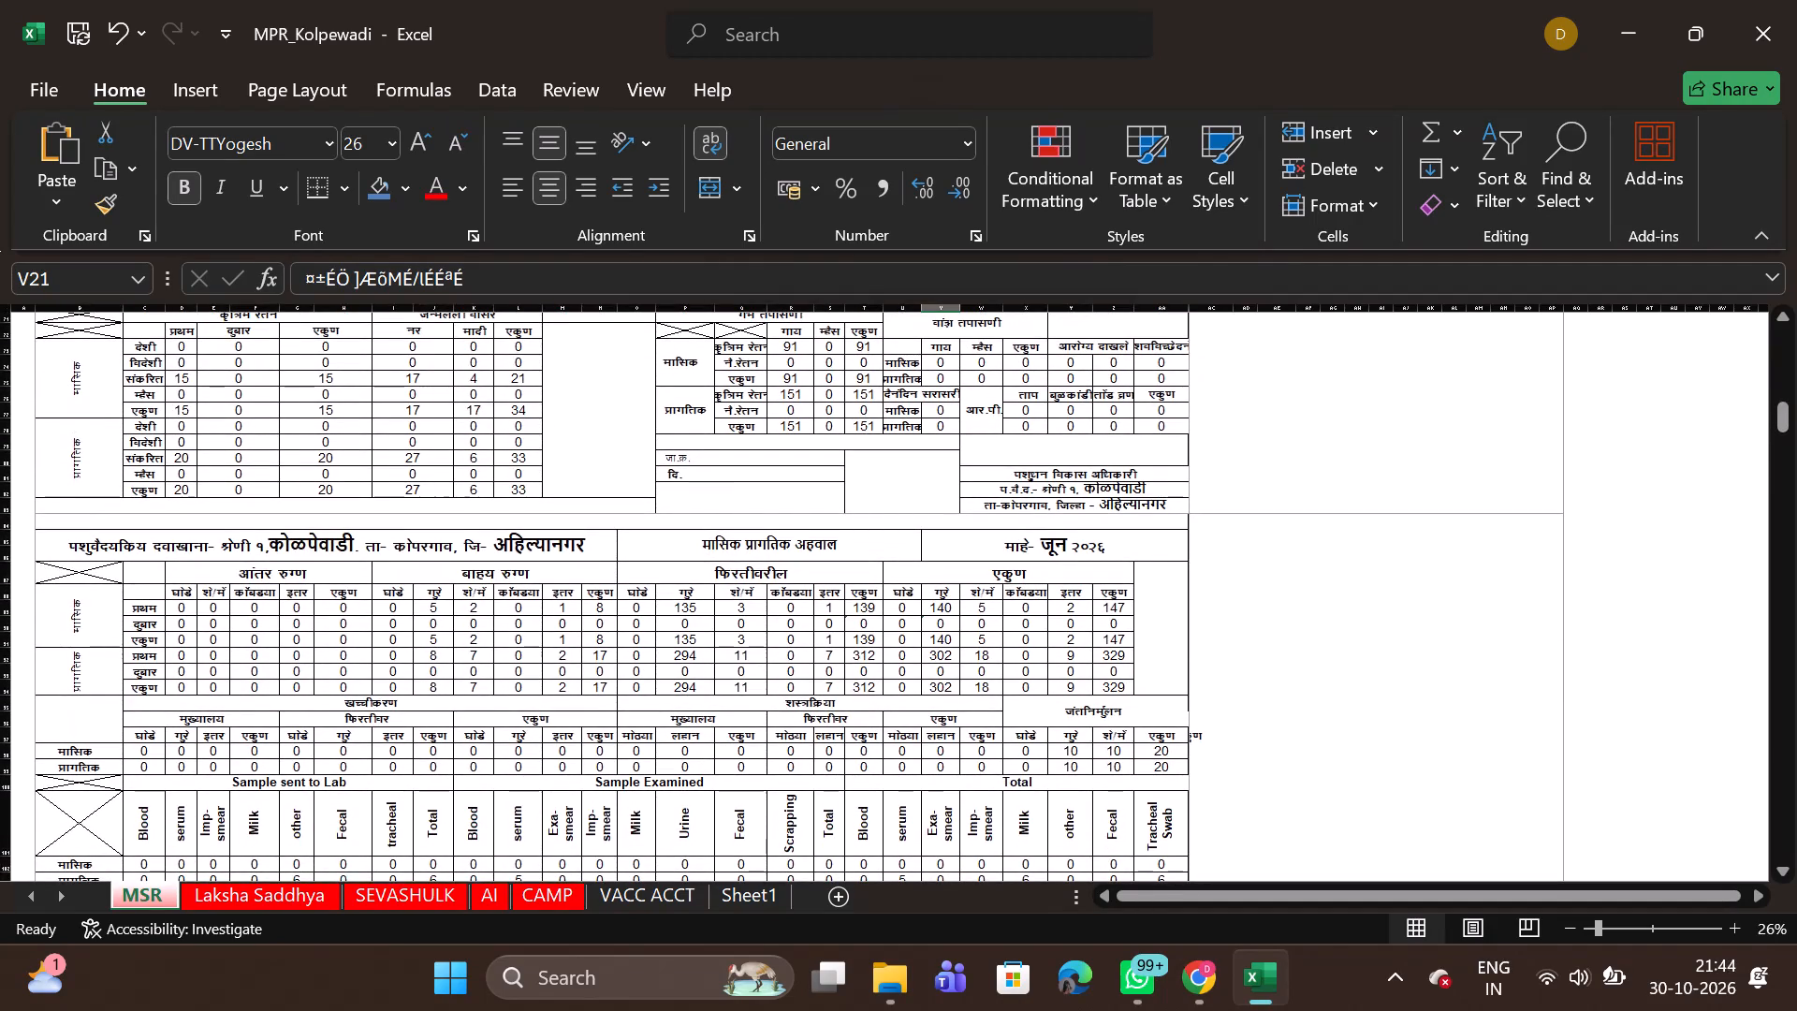
Copy the blue tongue heading from V105 in June's vaccination table into heading cell V63 of May's vaccination table.
scroll(1025, 591, "down", 2)
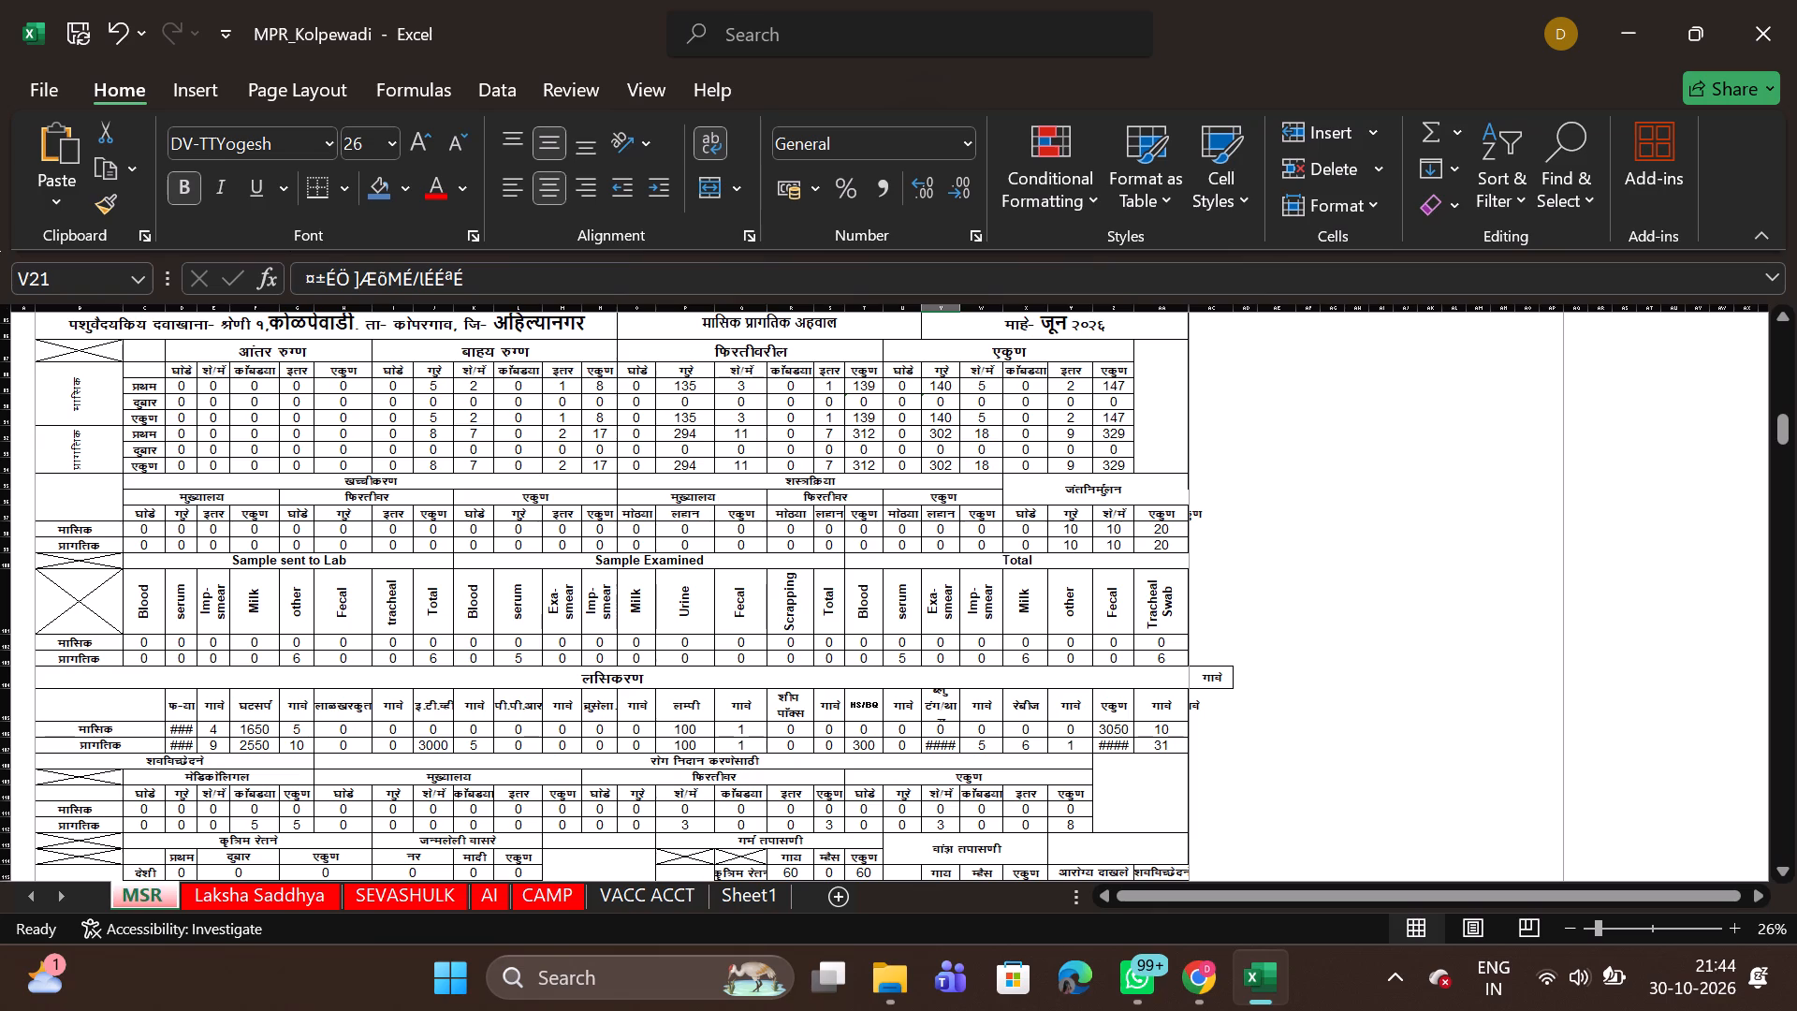
left_click(947, 708)
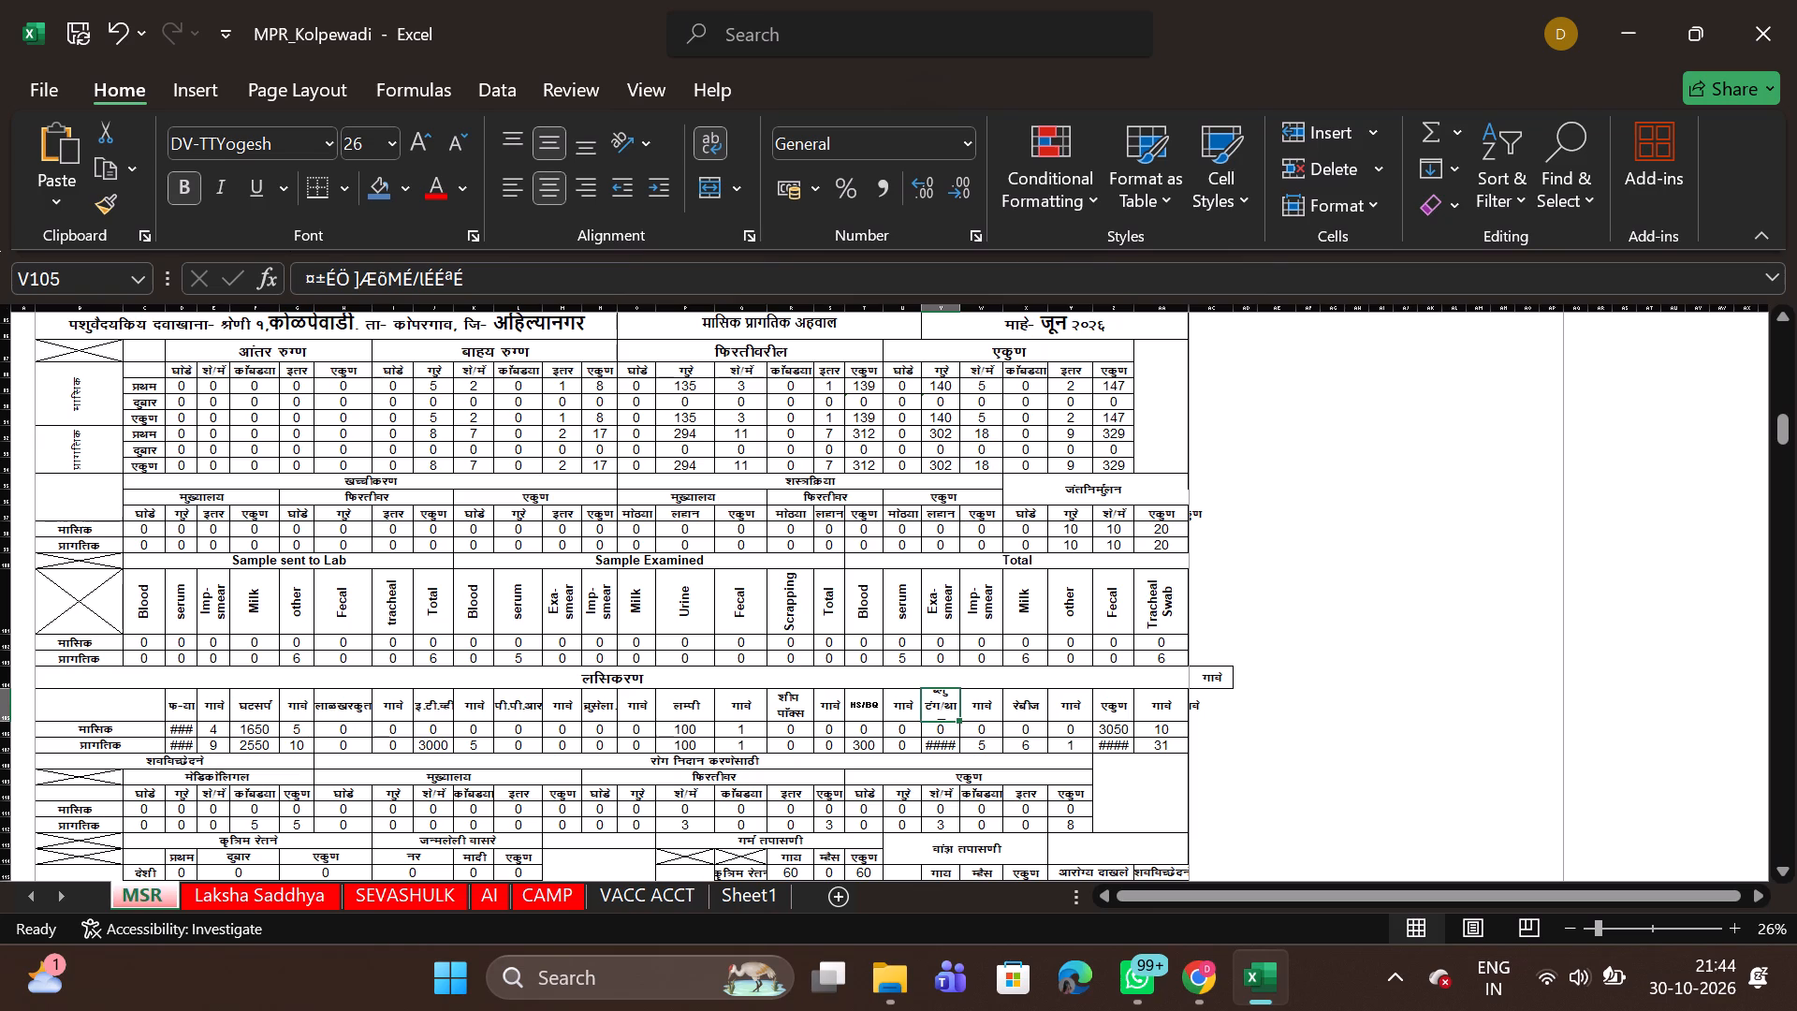
key("ctrl+c")
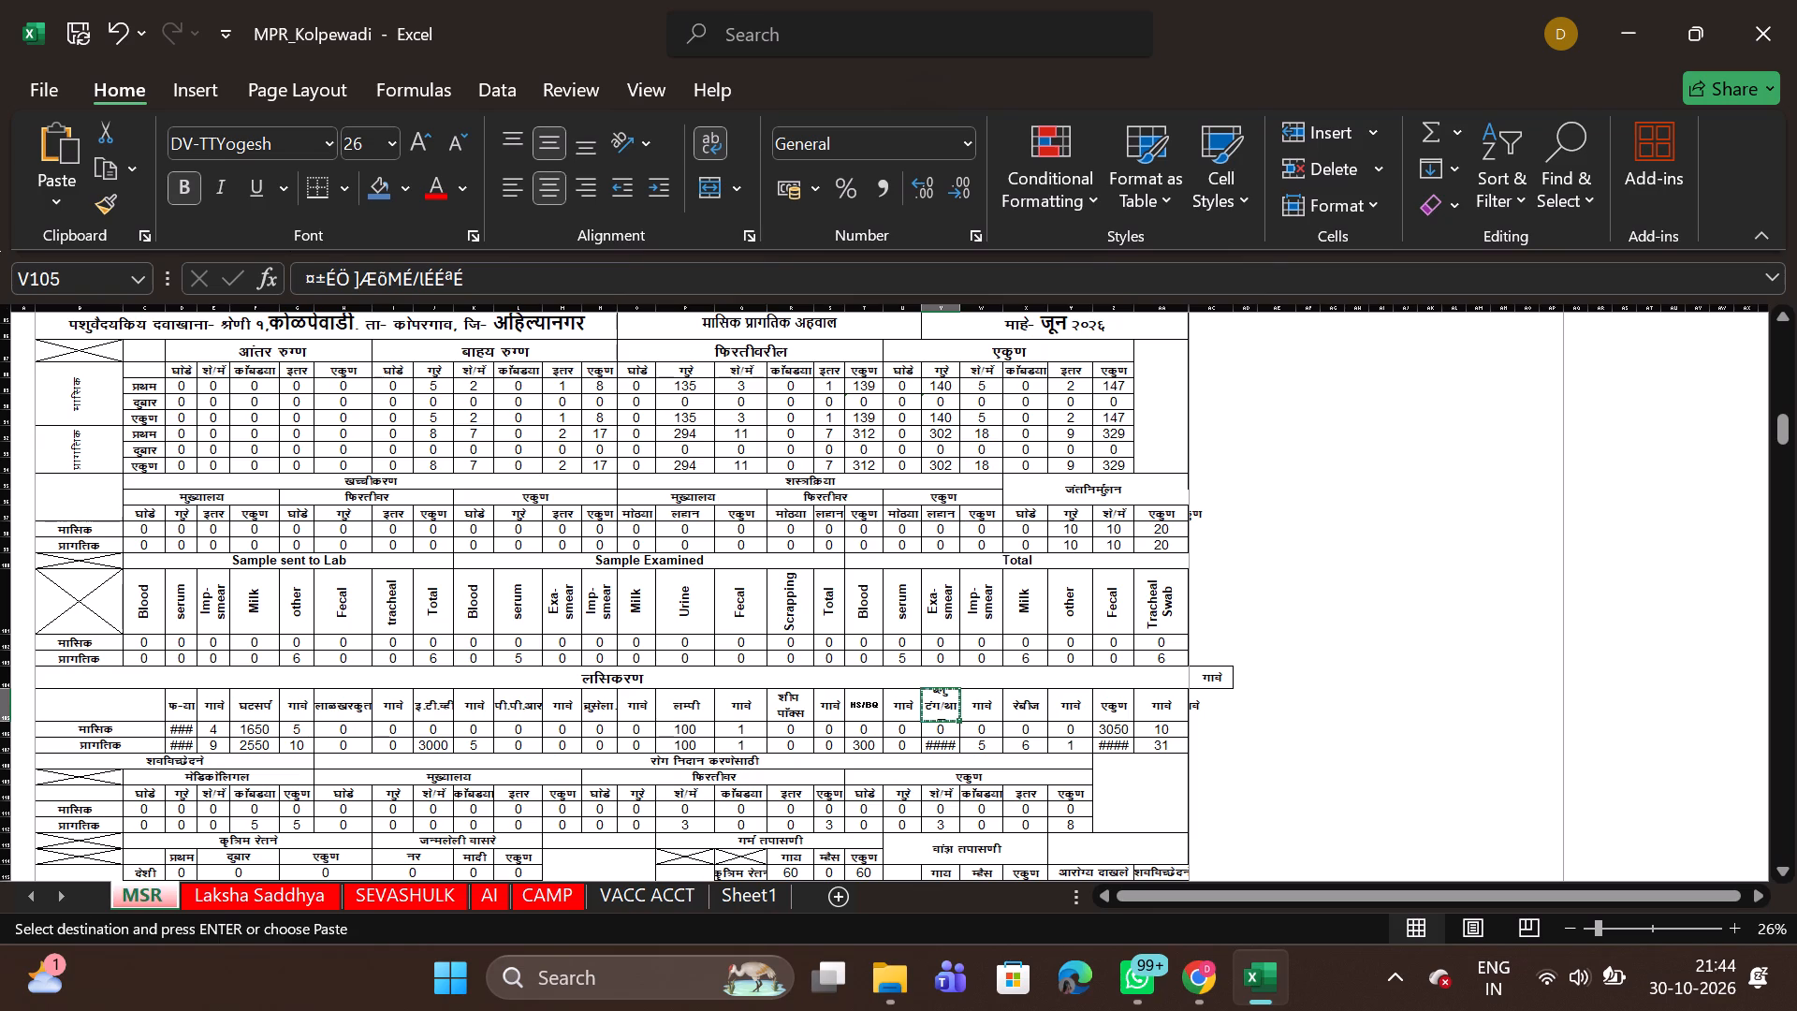
scroll(941, 577, "up", 3)
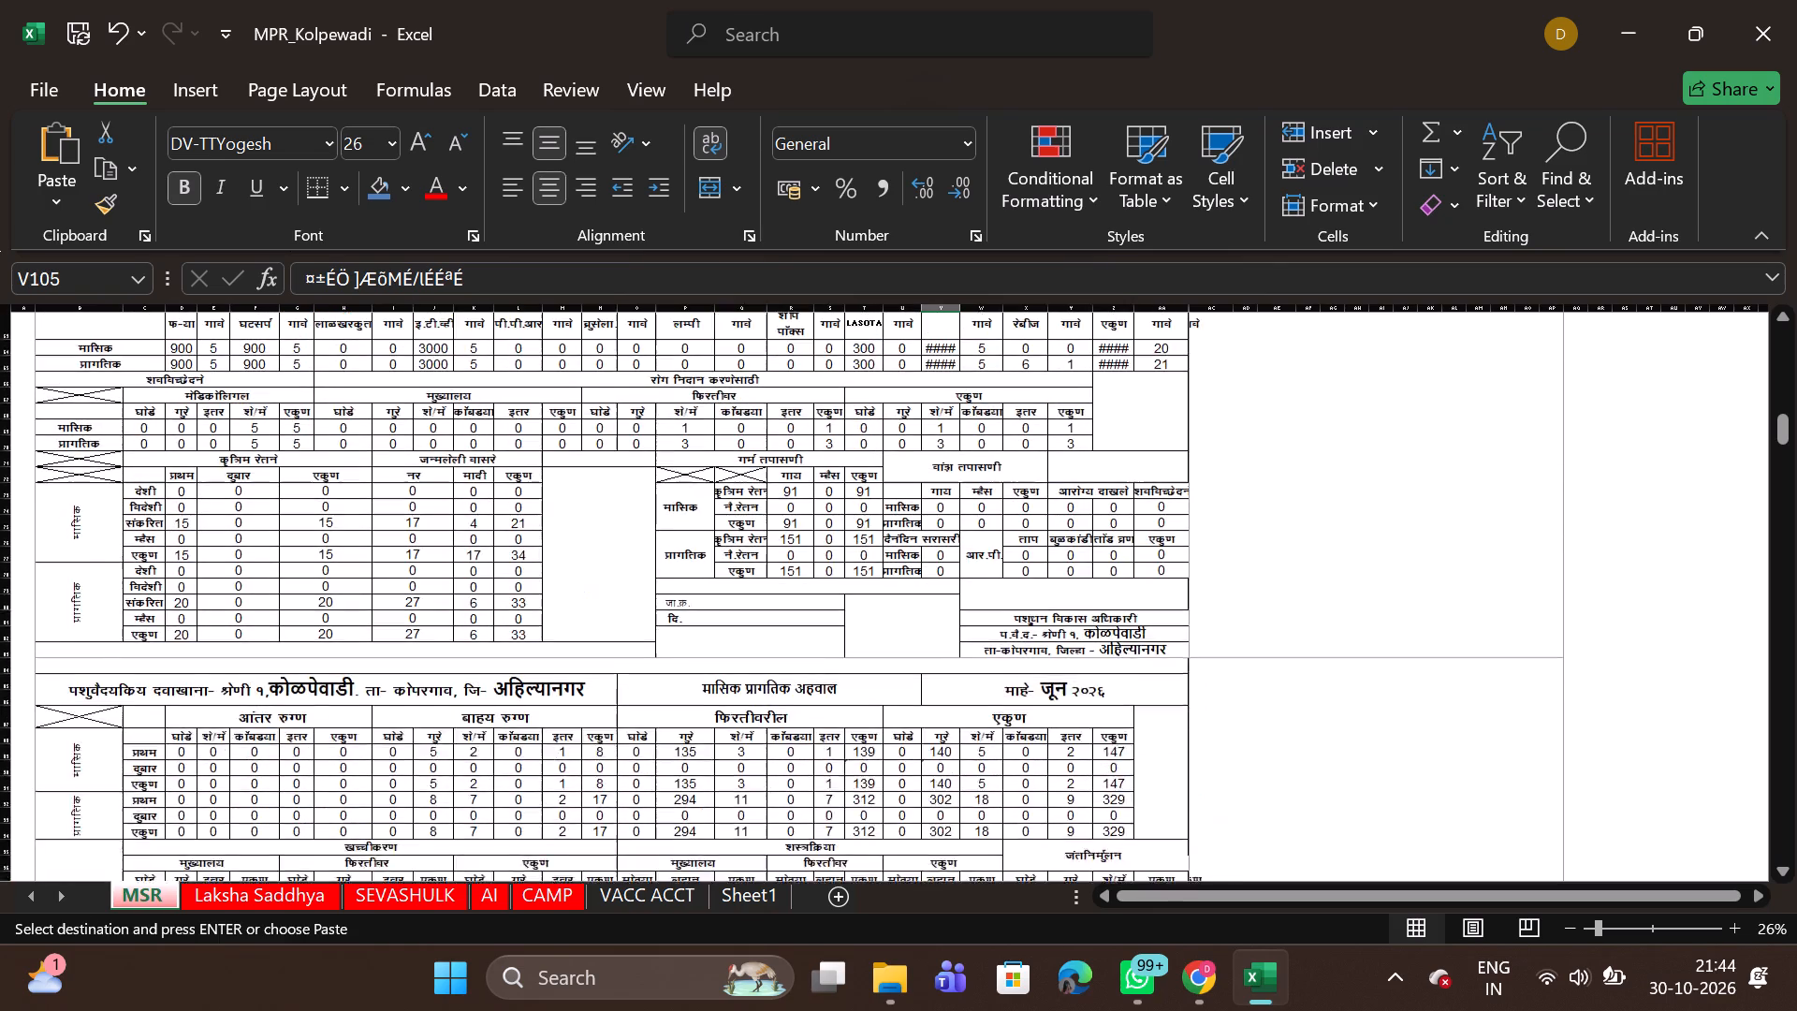
scroll(941, 577, "up", 1)
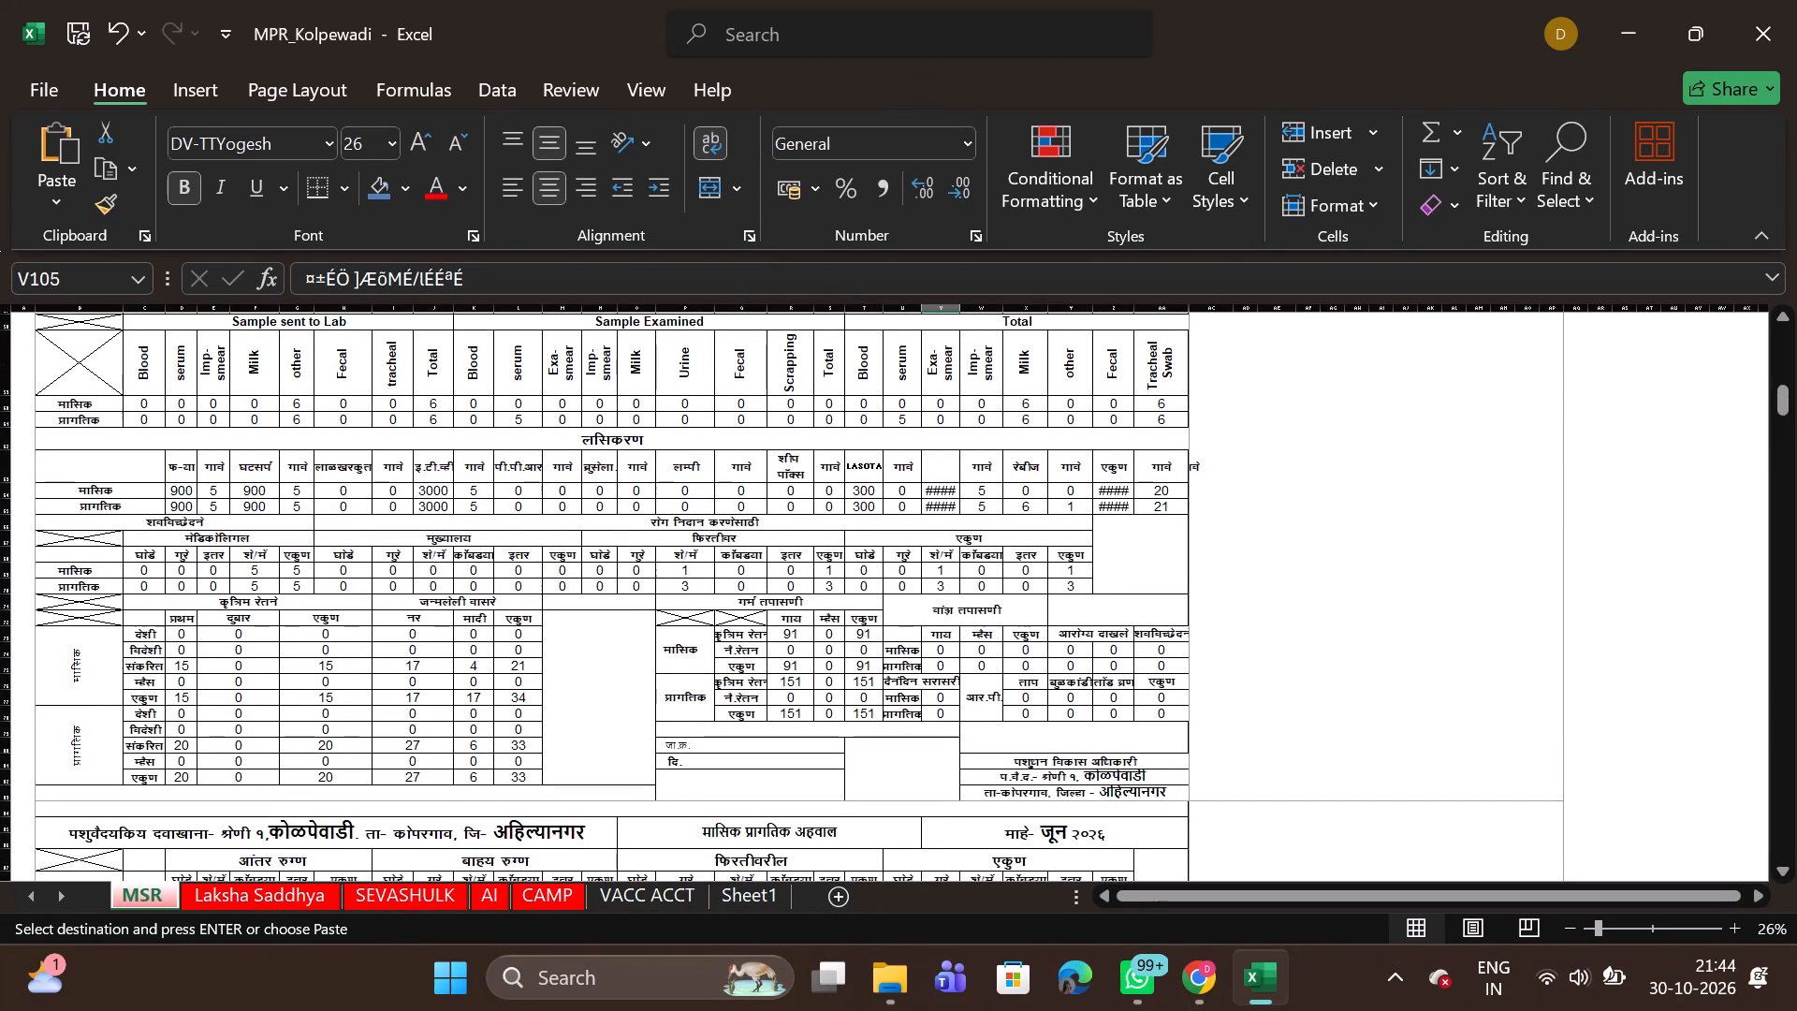
left_click(930, 466)
key("ctrl+v")
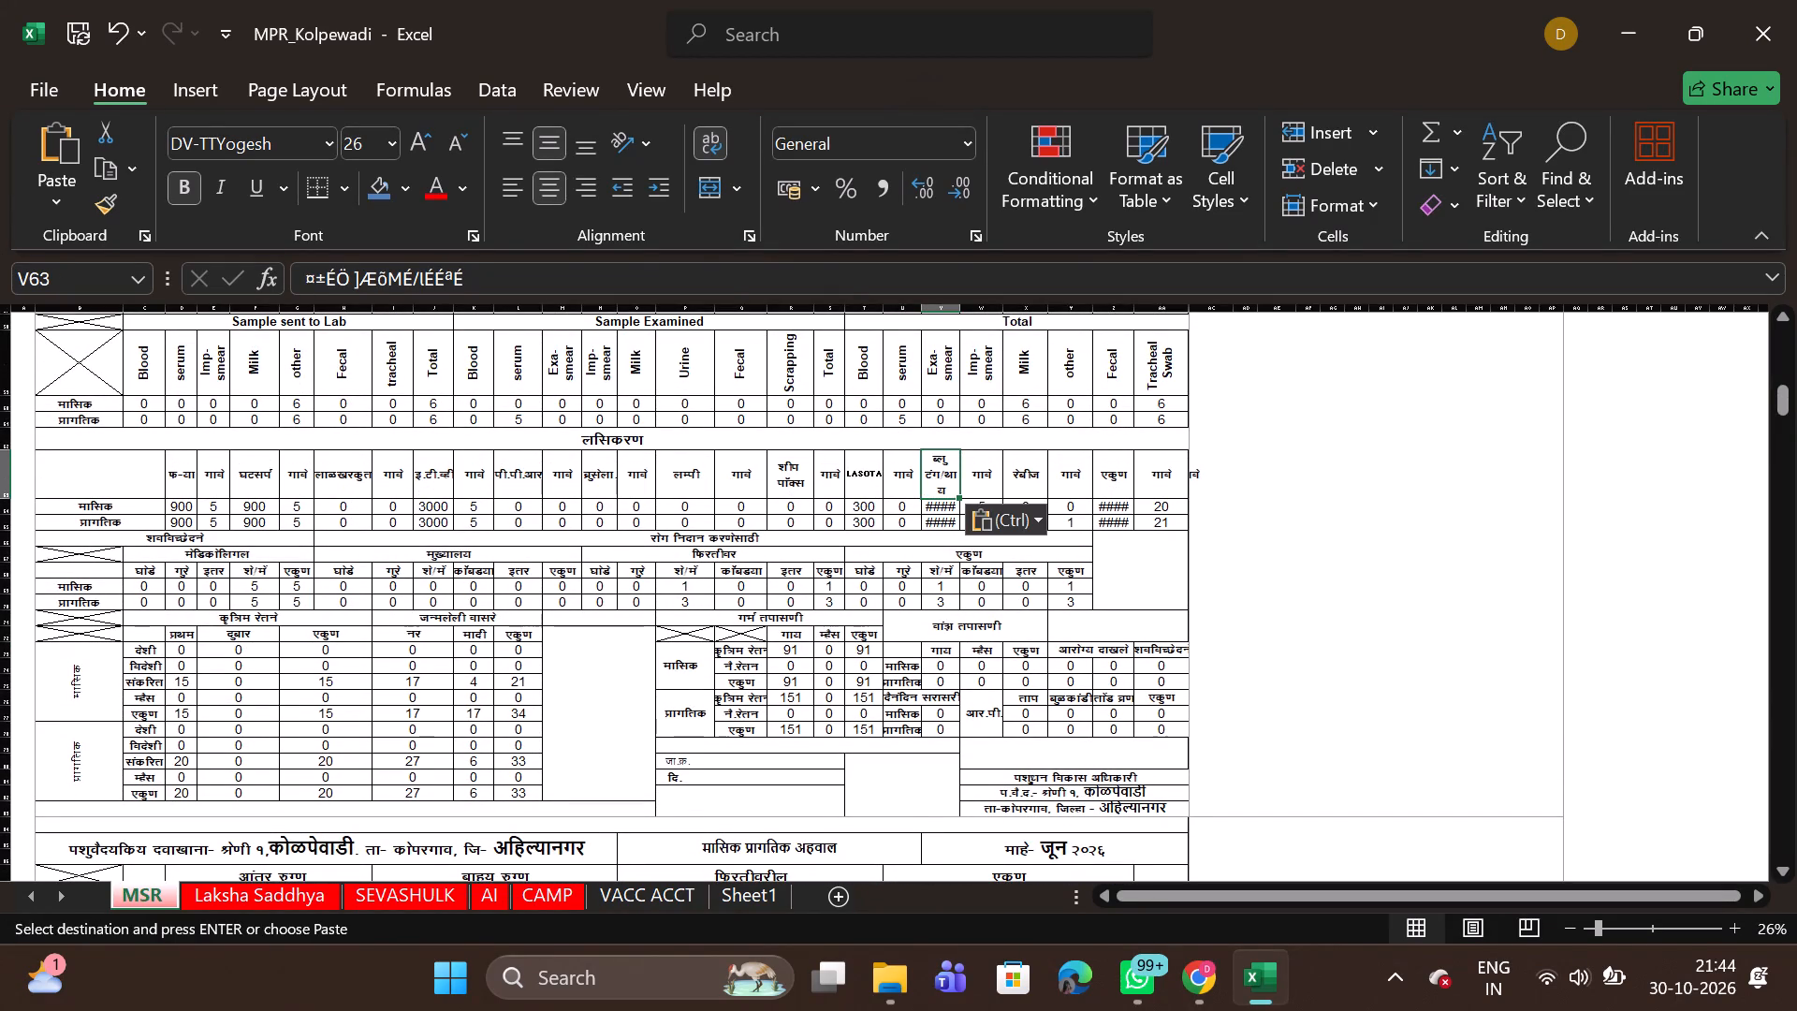
left_click(1356, 514)
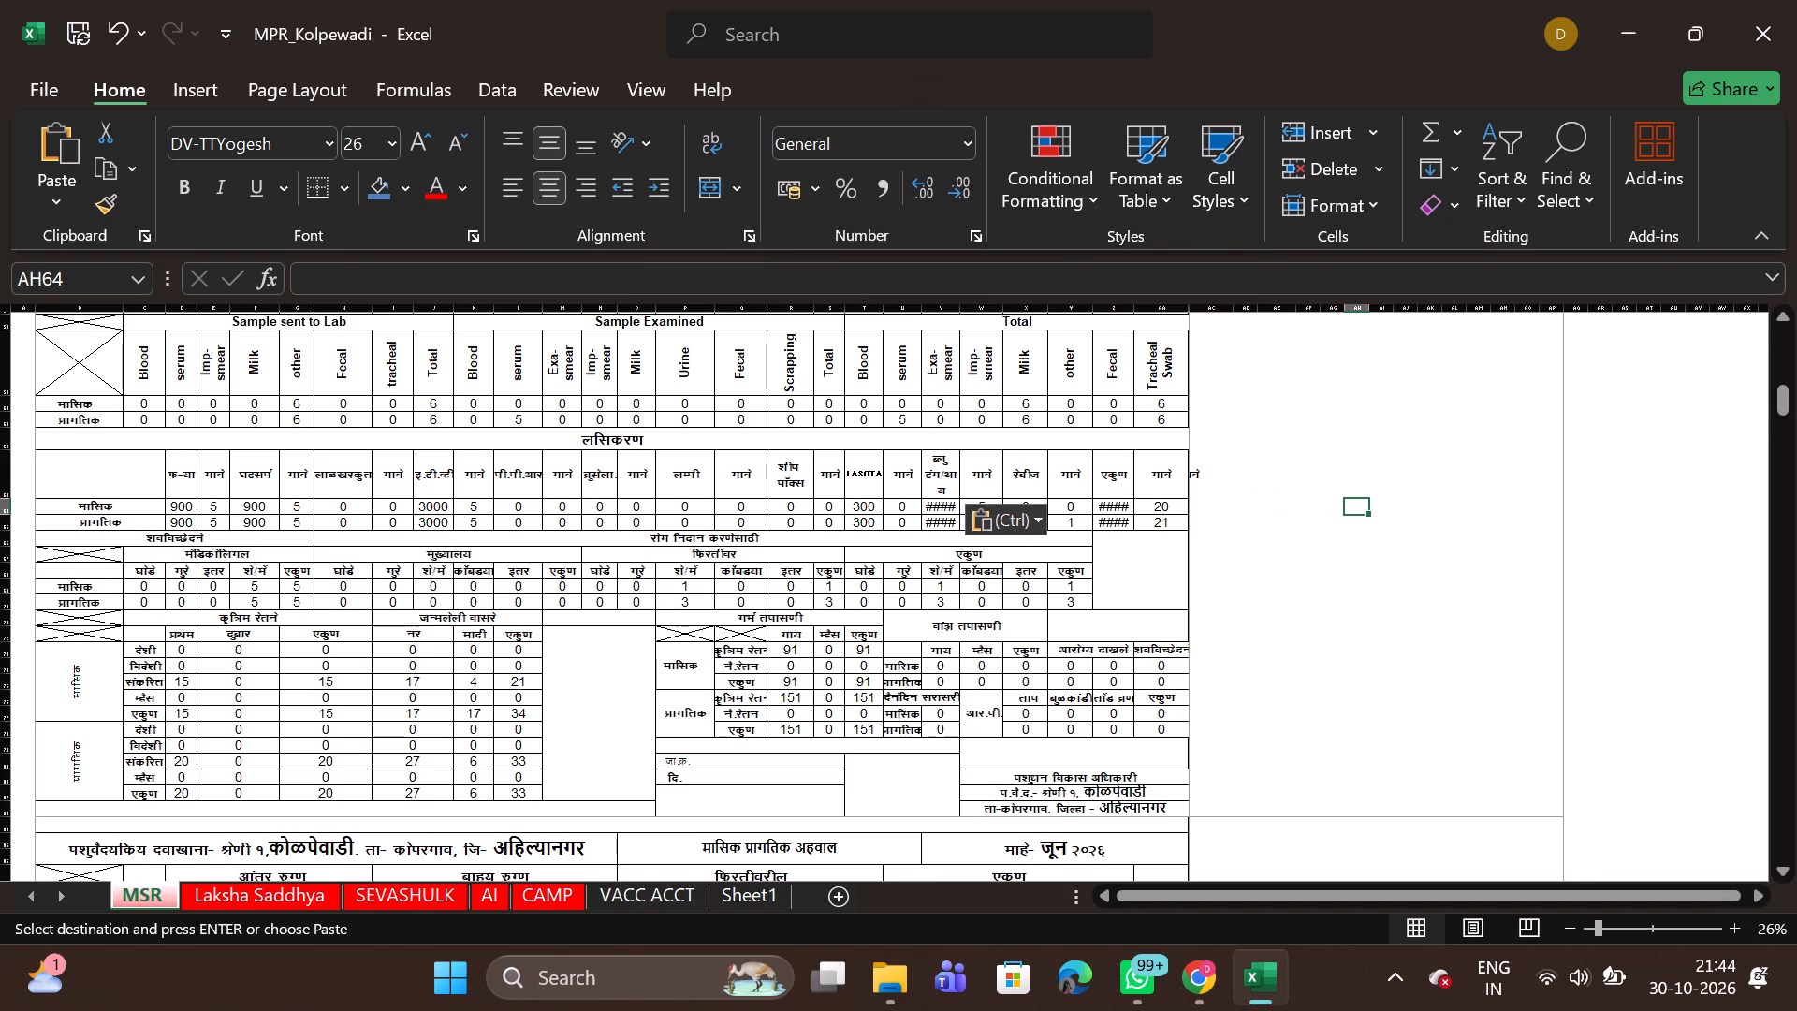
left_click(943, 474)
left_click(1271, 549)
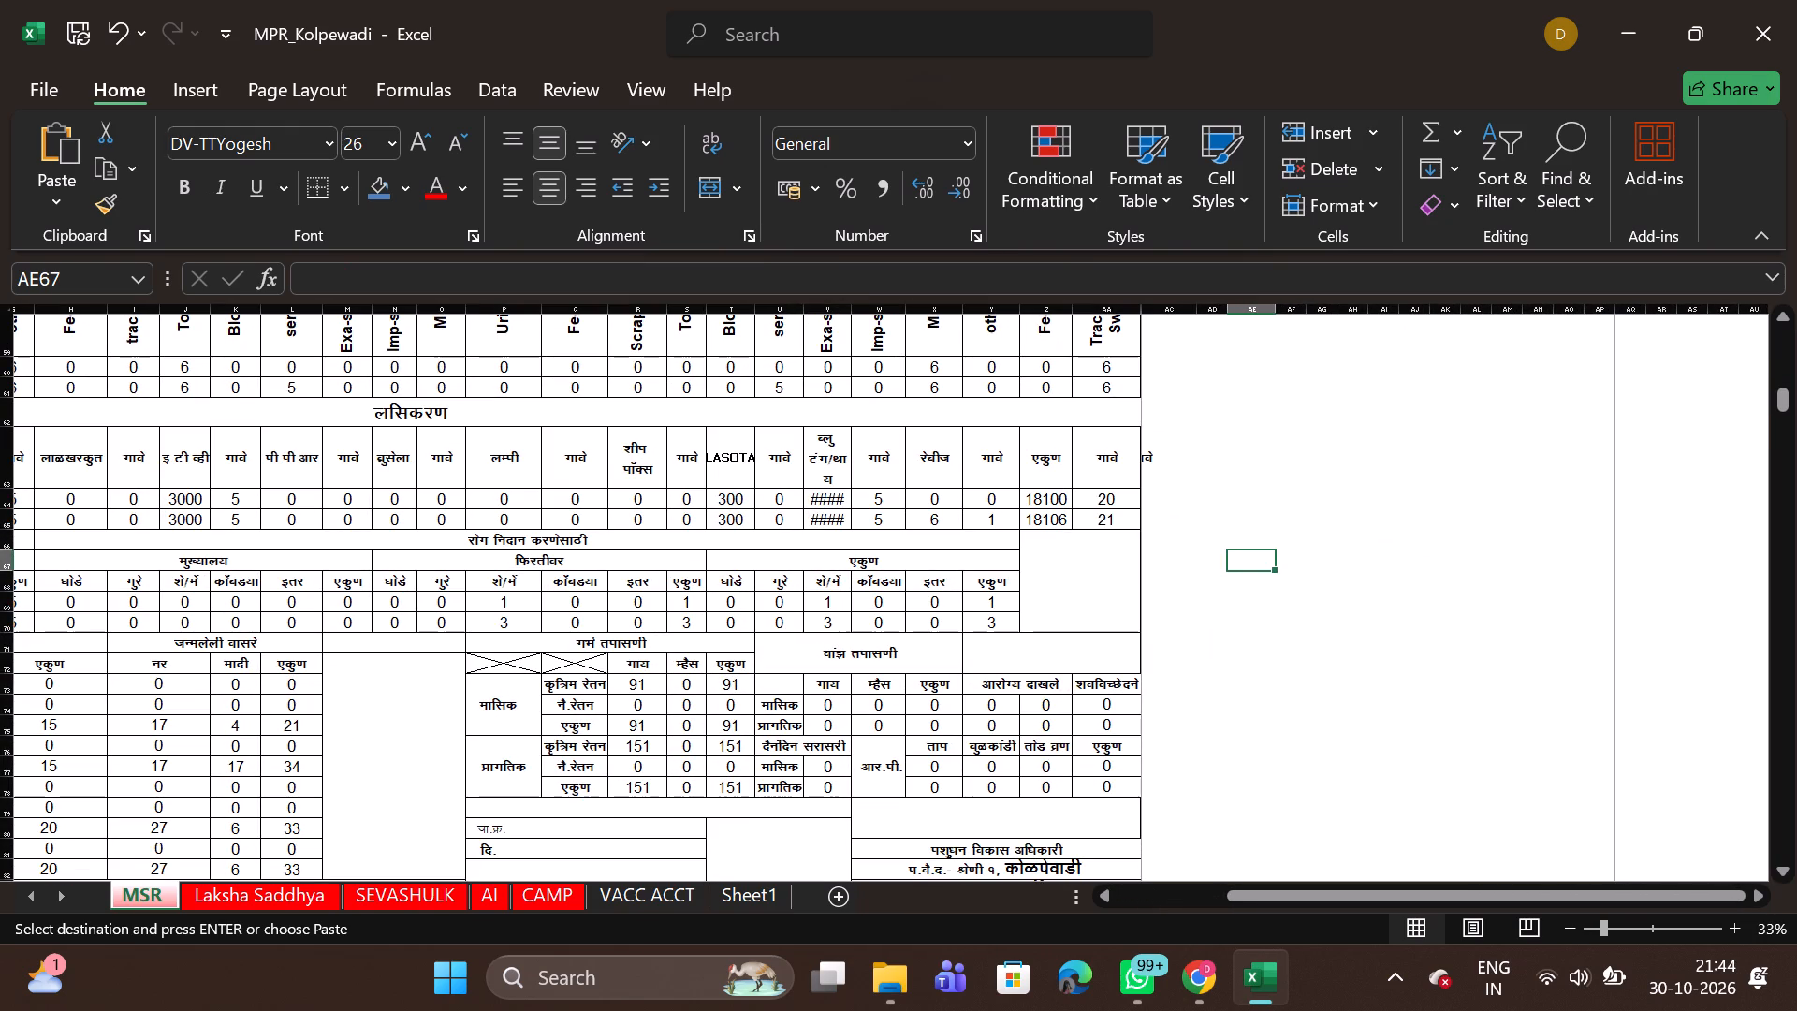
Examine the June and July vaccination tables, comparing their vaccine headings and their monthly and cumulative figures.
scroll(913, 551, "down", 3)
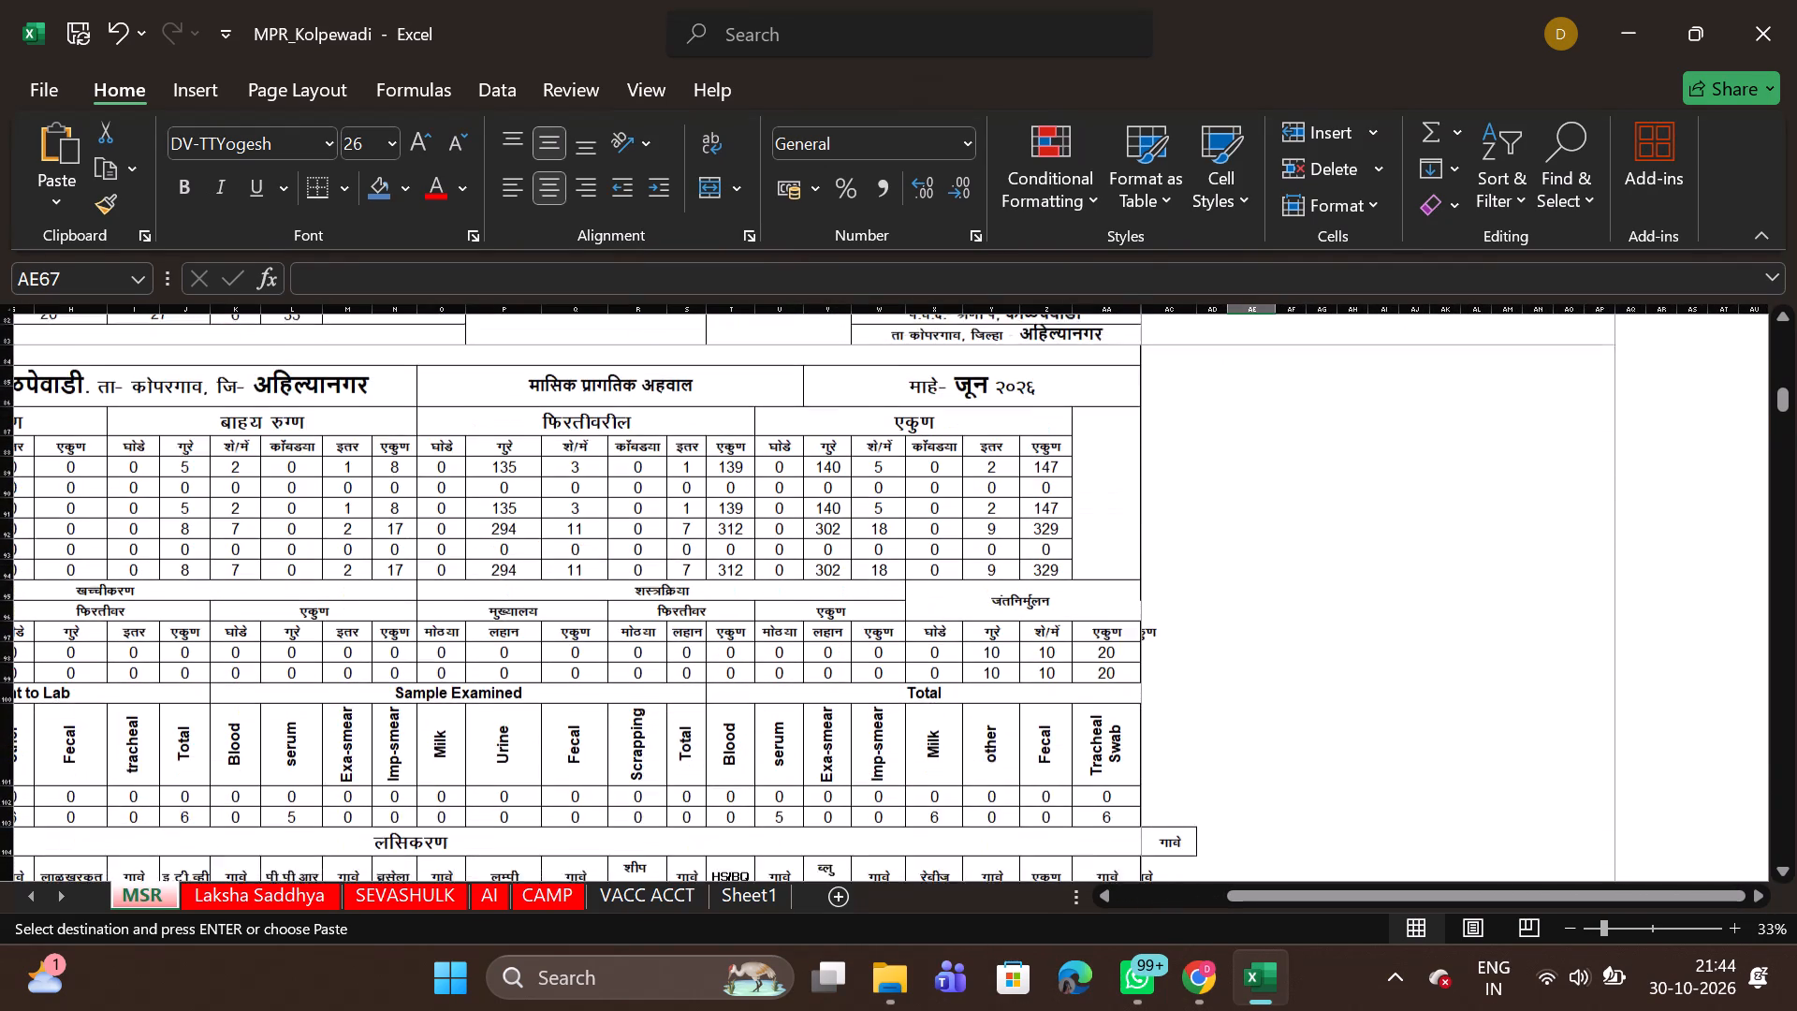
scroll(913, 551, "down", 3)
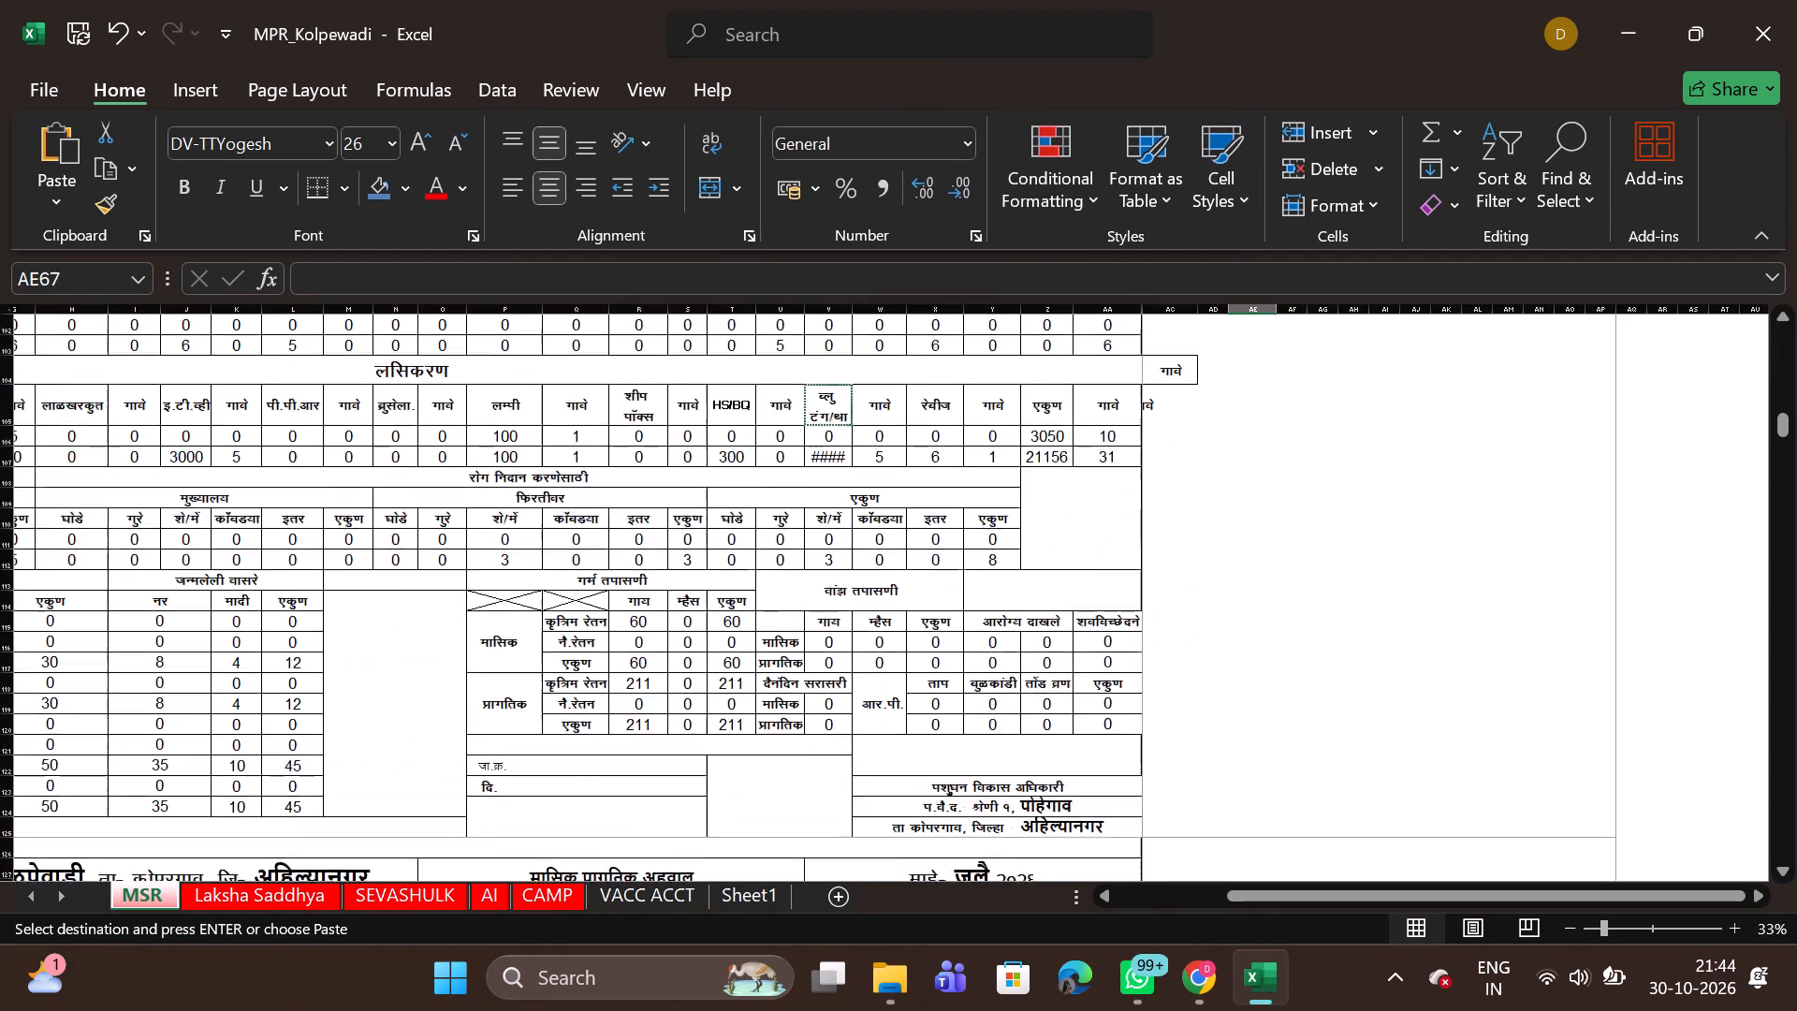
scroll(913, 551, "down", 4)
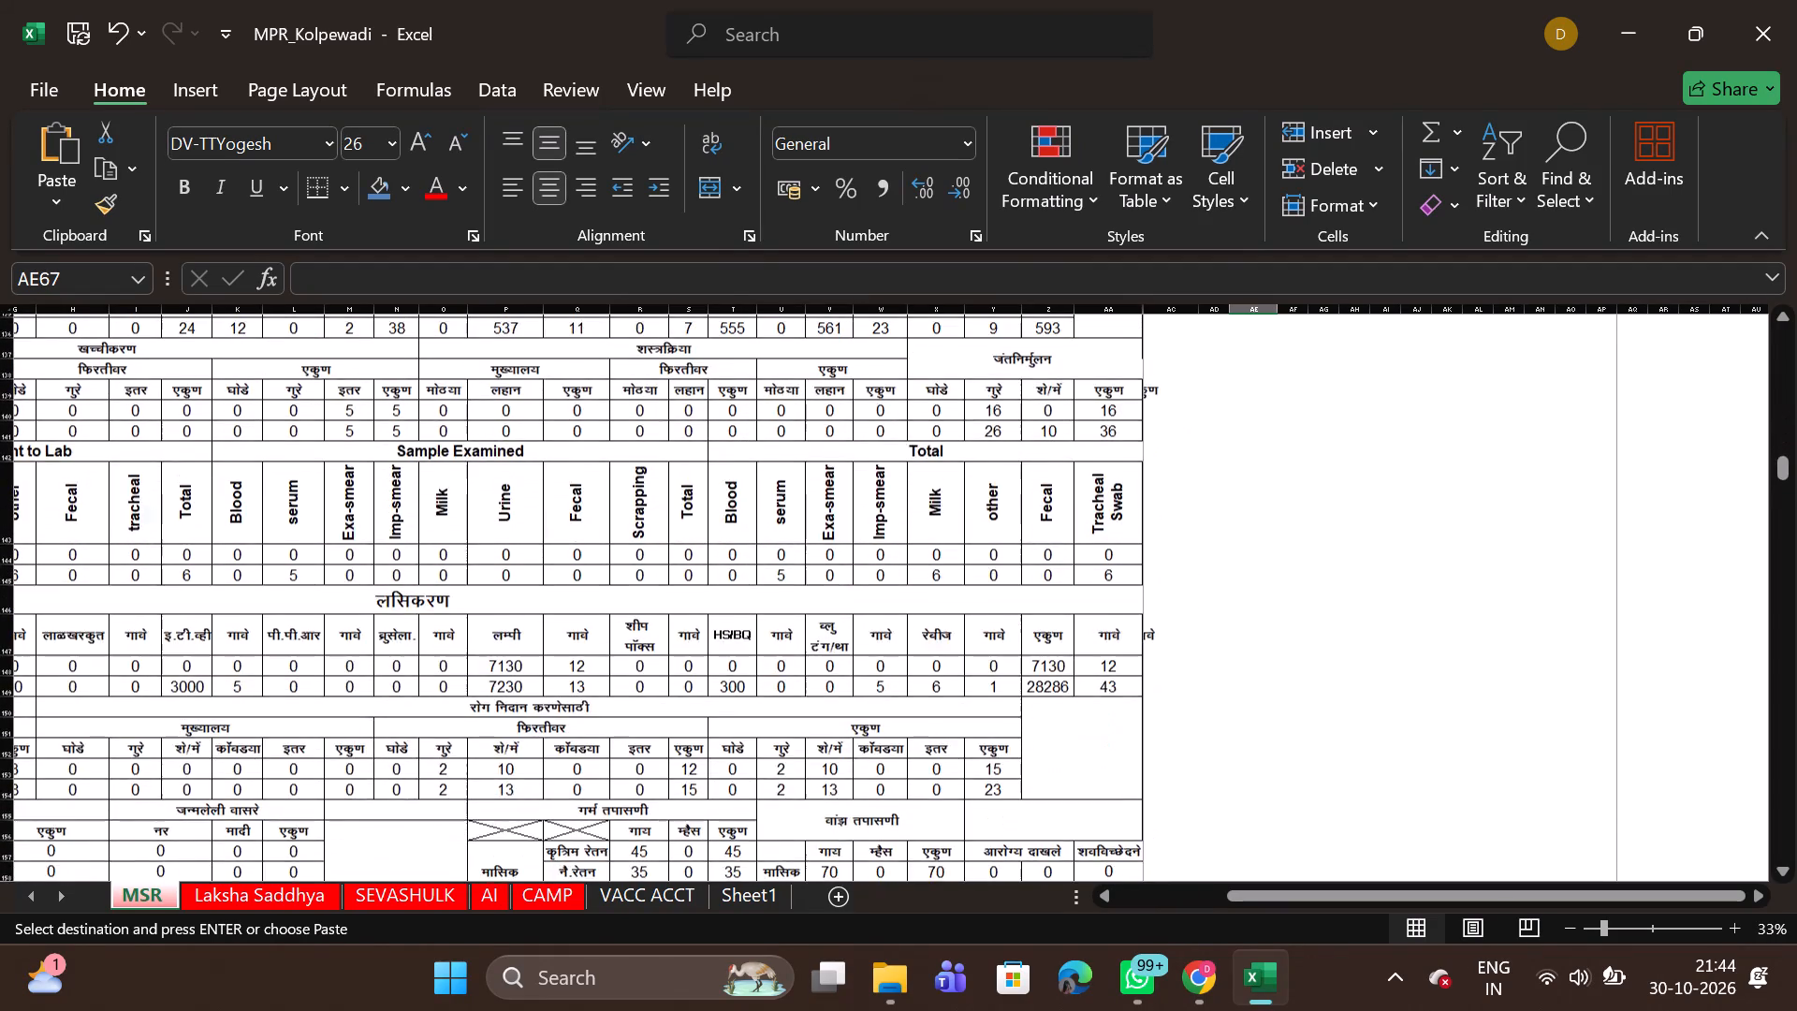
scroll(913, 551, "right", 2)
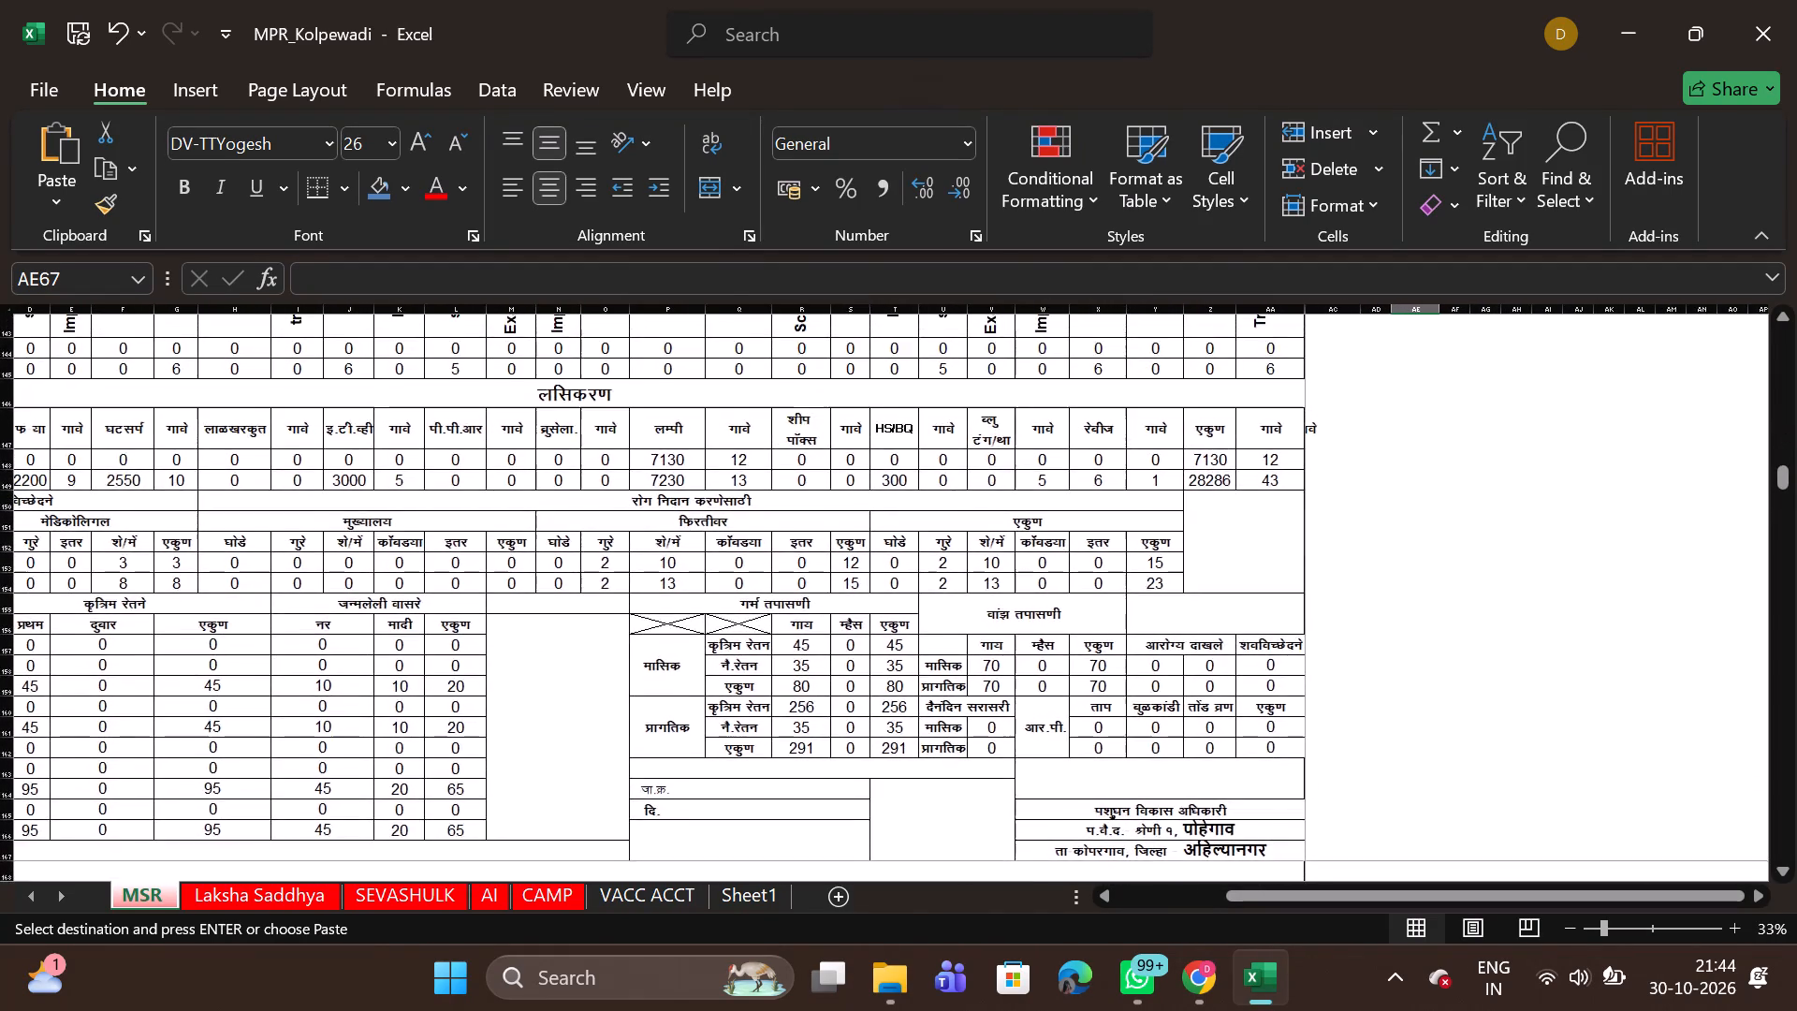
scroll(913, 551, "right", 1)
scroll(913, 551, "down", 1)
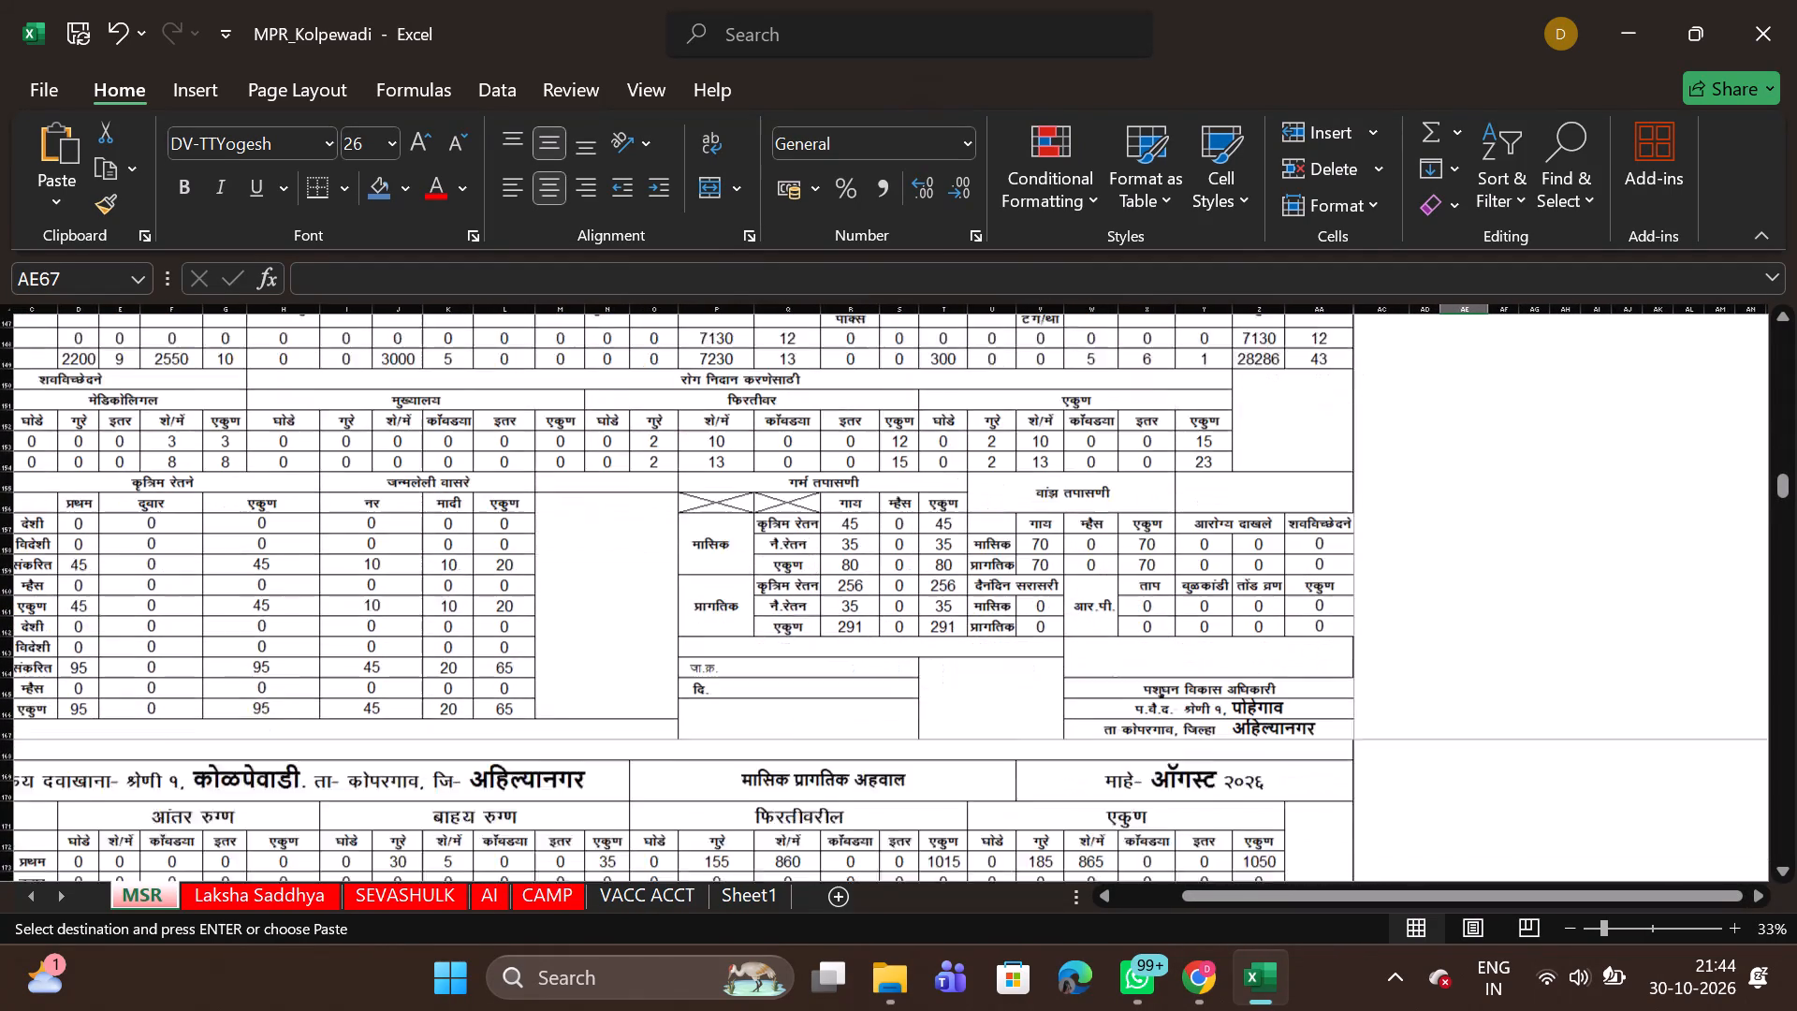
scroll(913, 551, "down", 1)
scroll(913, 551, "up", 1)
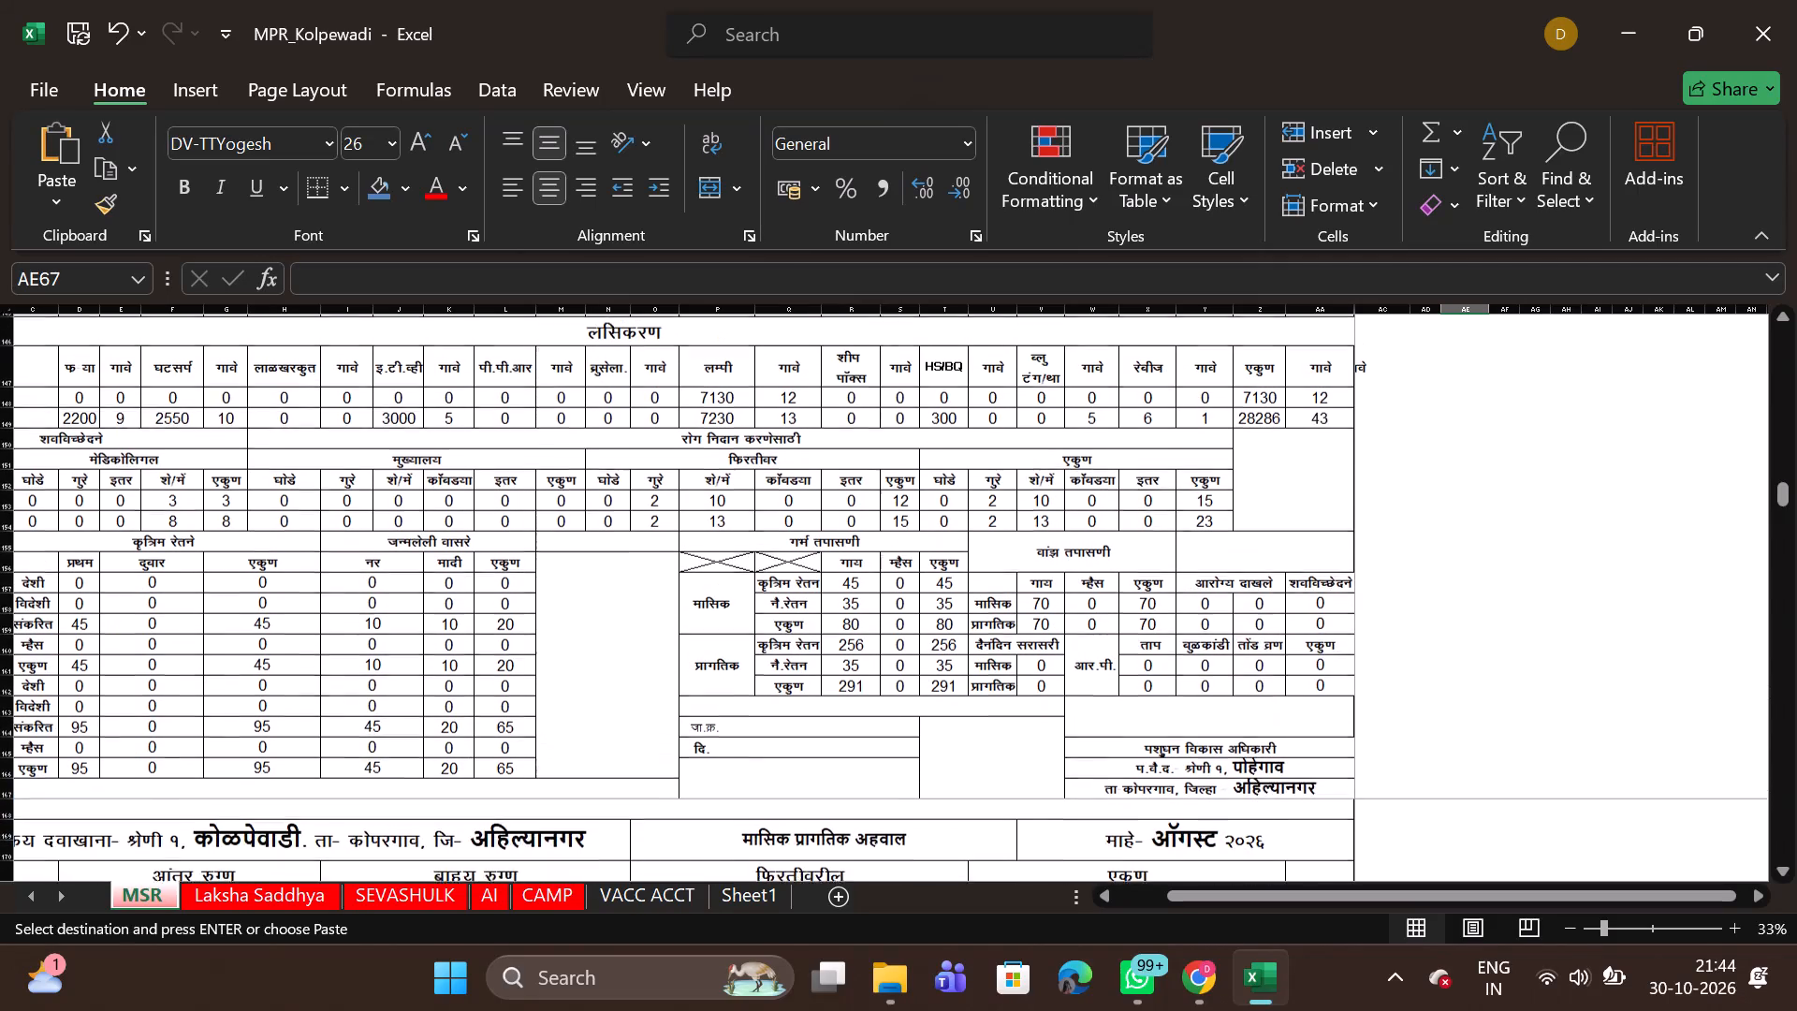
scroll(913, 551, "up", 2)
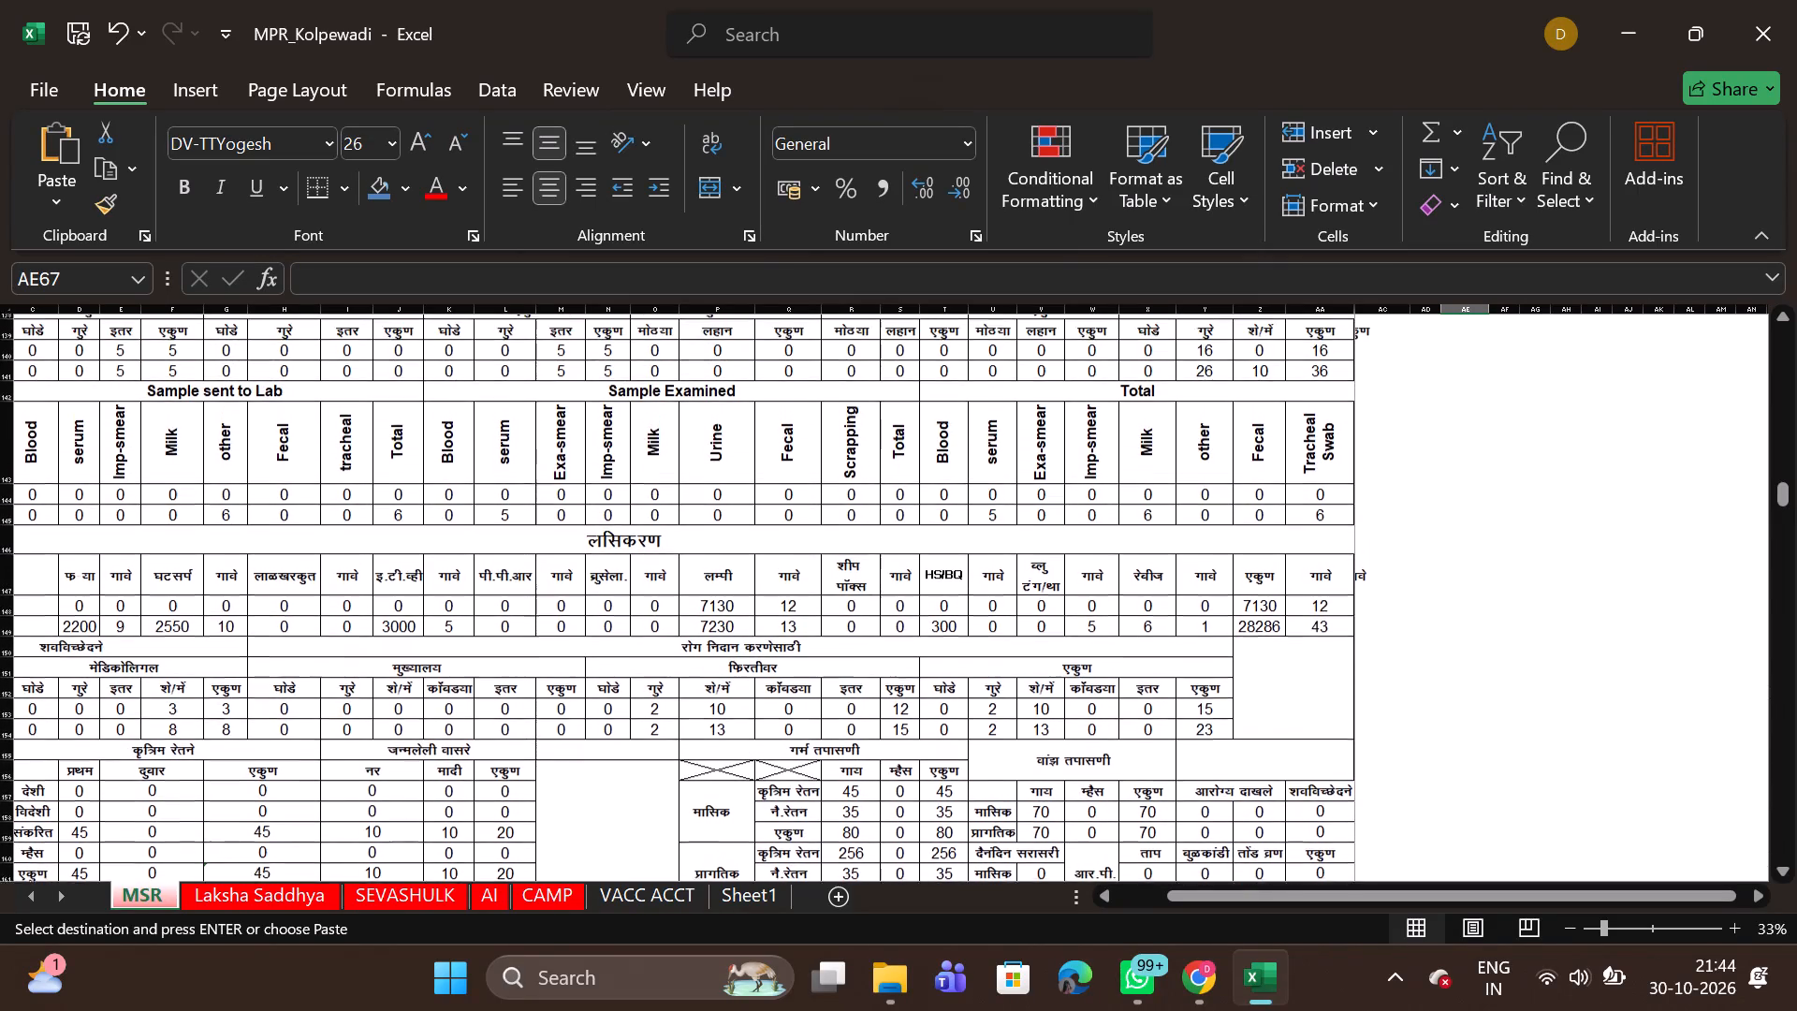
scroll(913, 551, "up", 6)
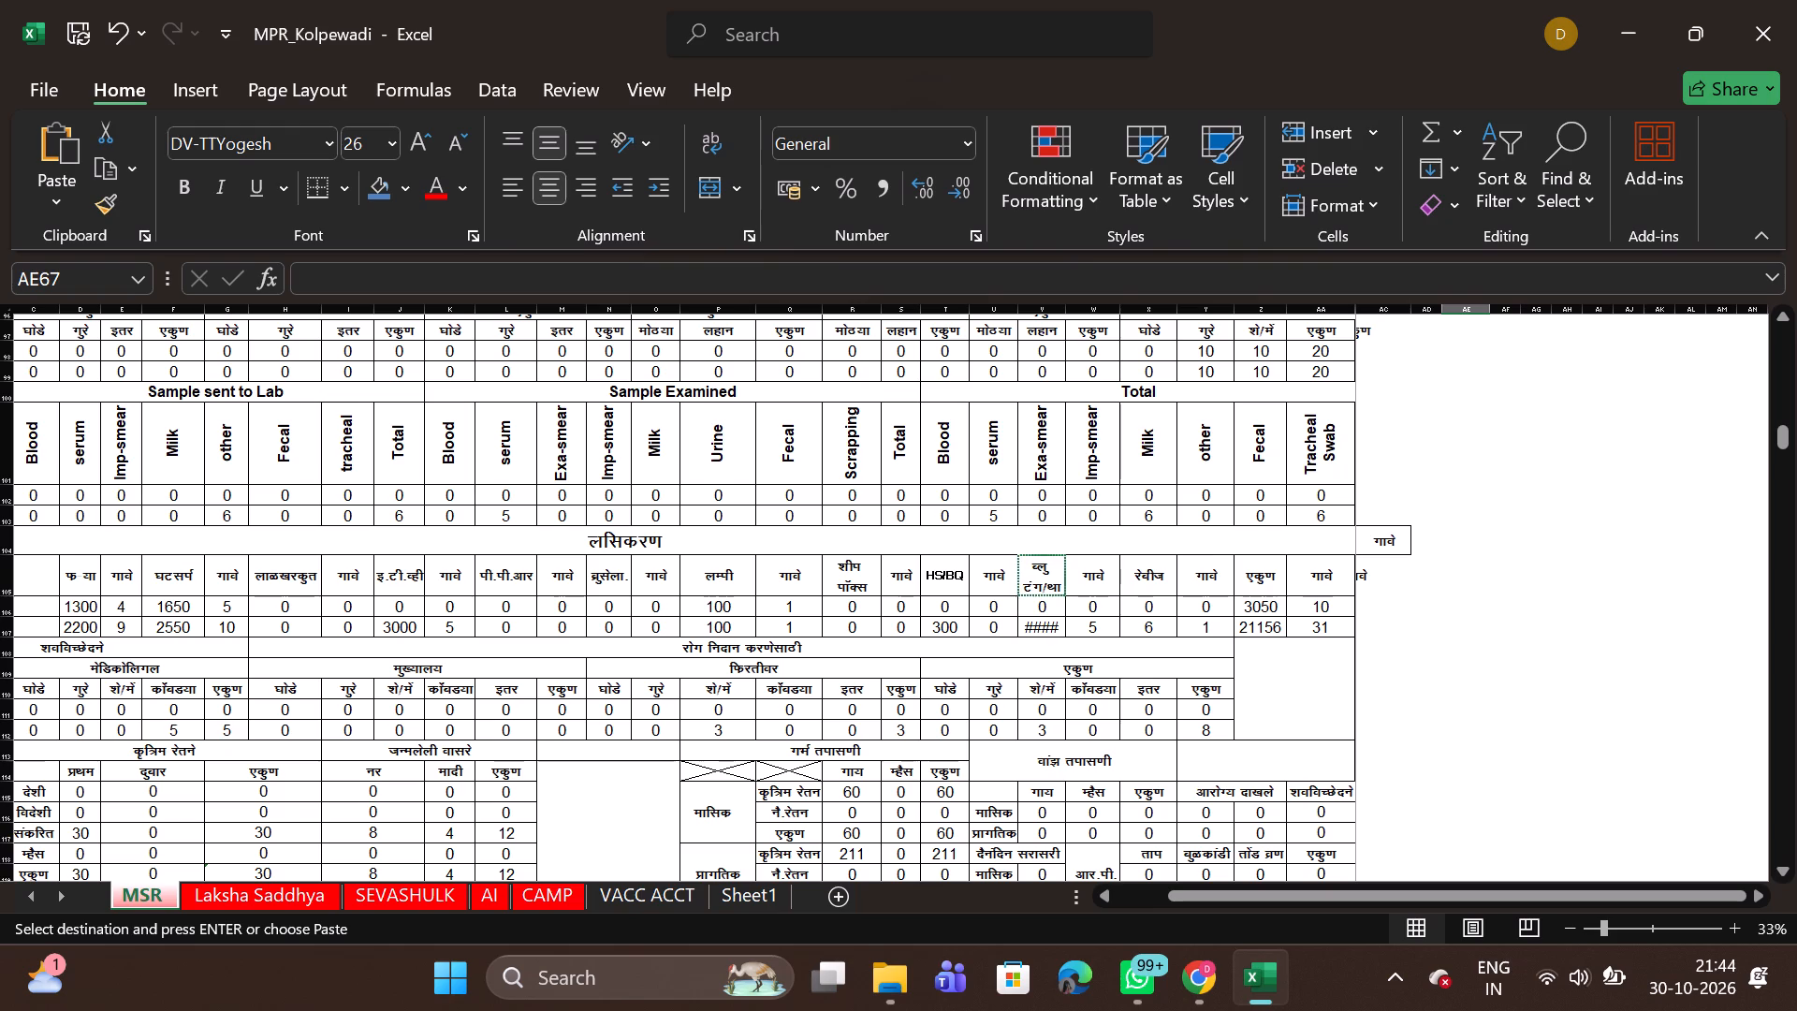
scroll(913, 551, "down", 2)
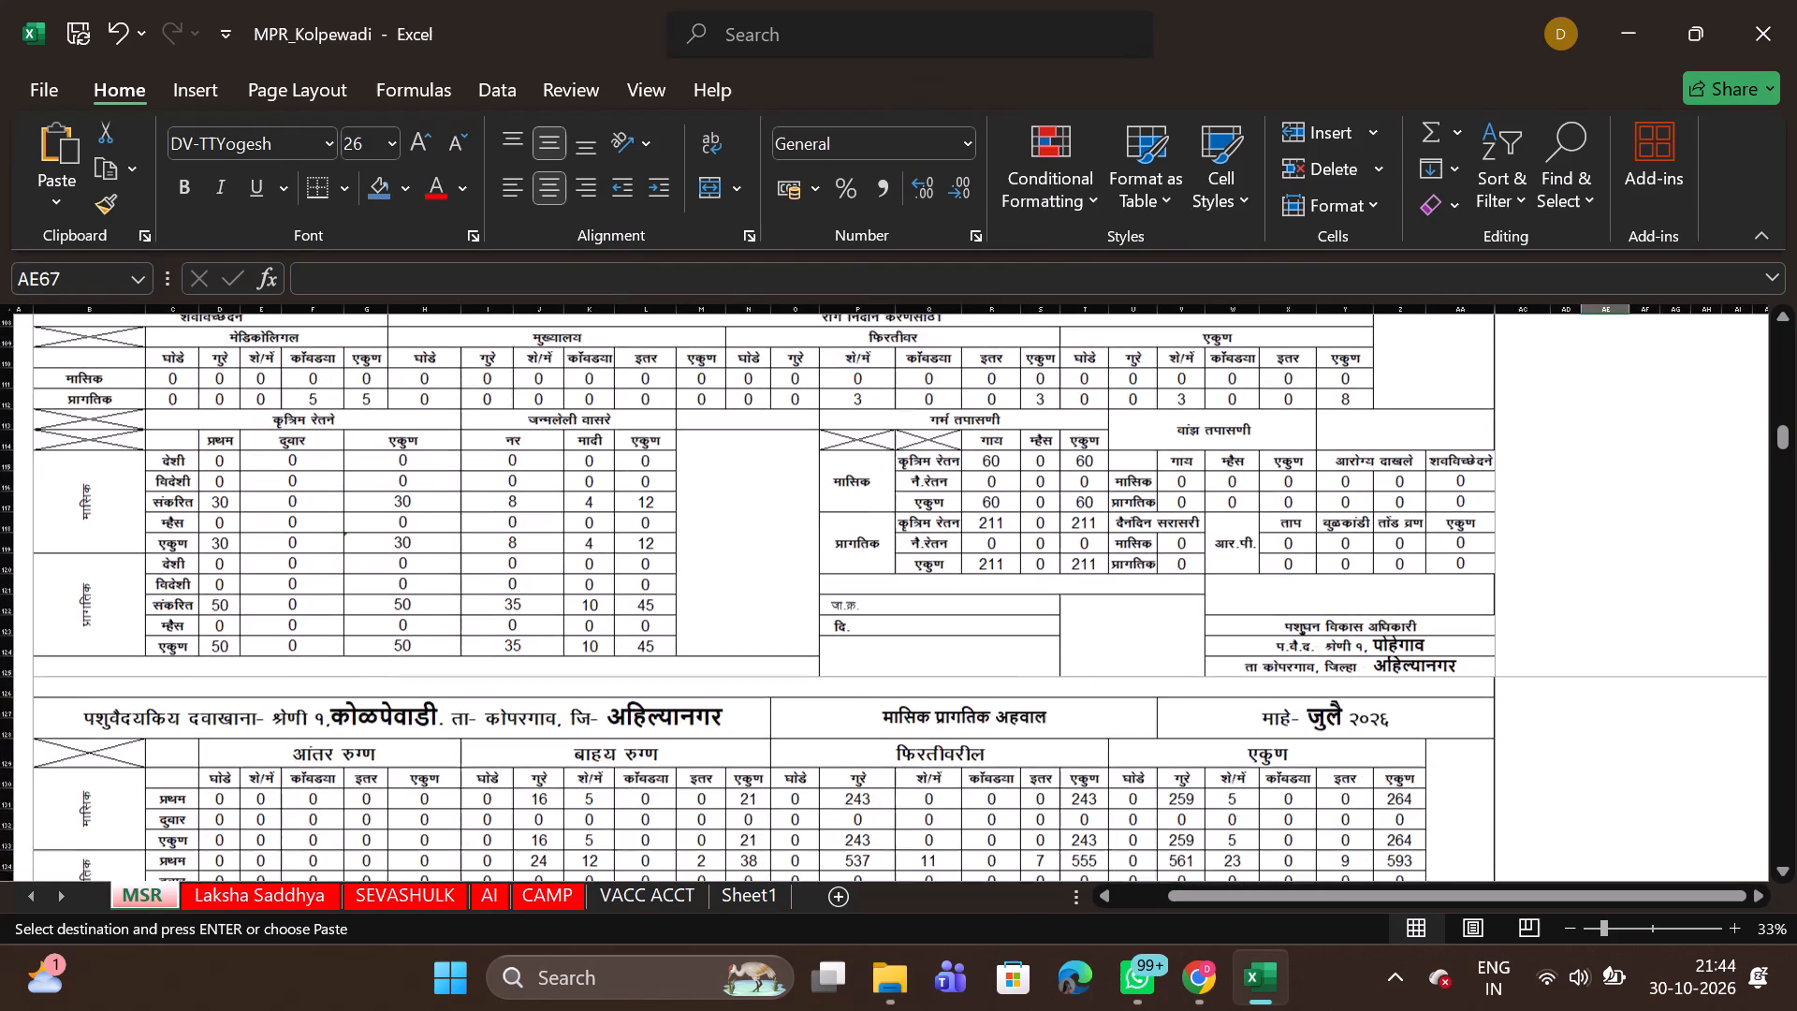
scroll(913, 551, "down", 3)
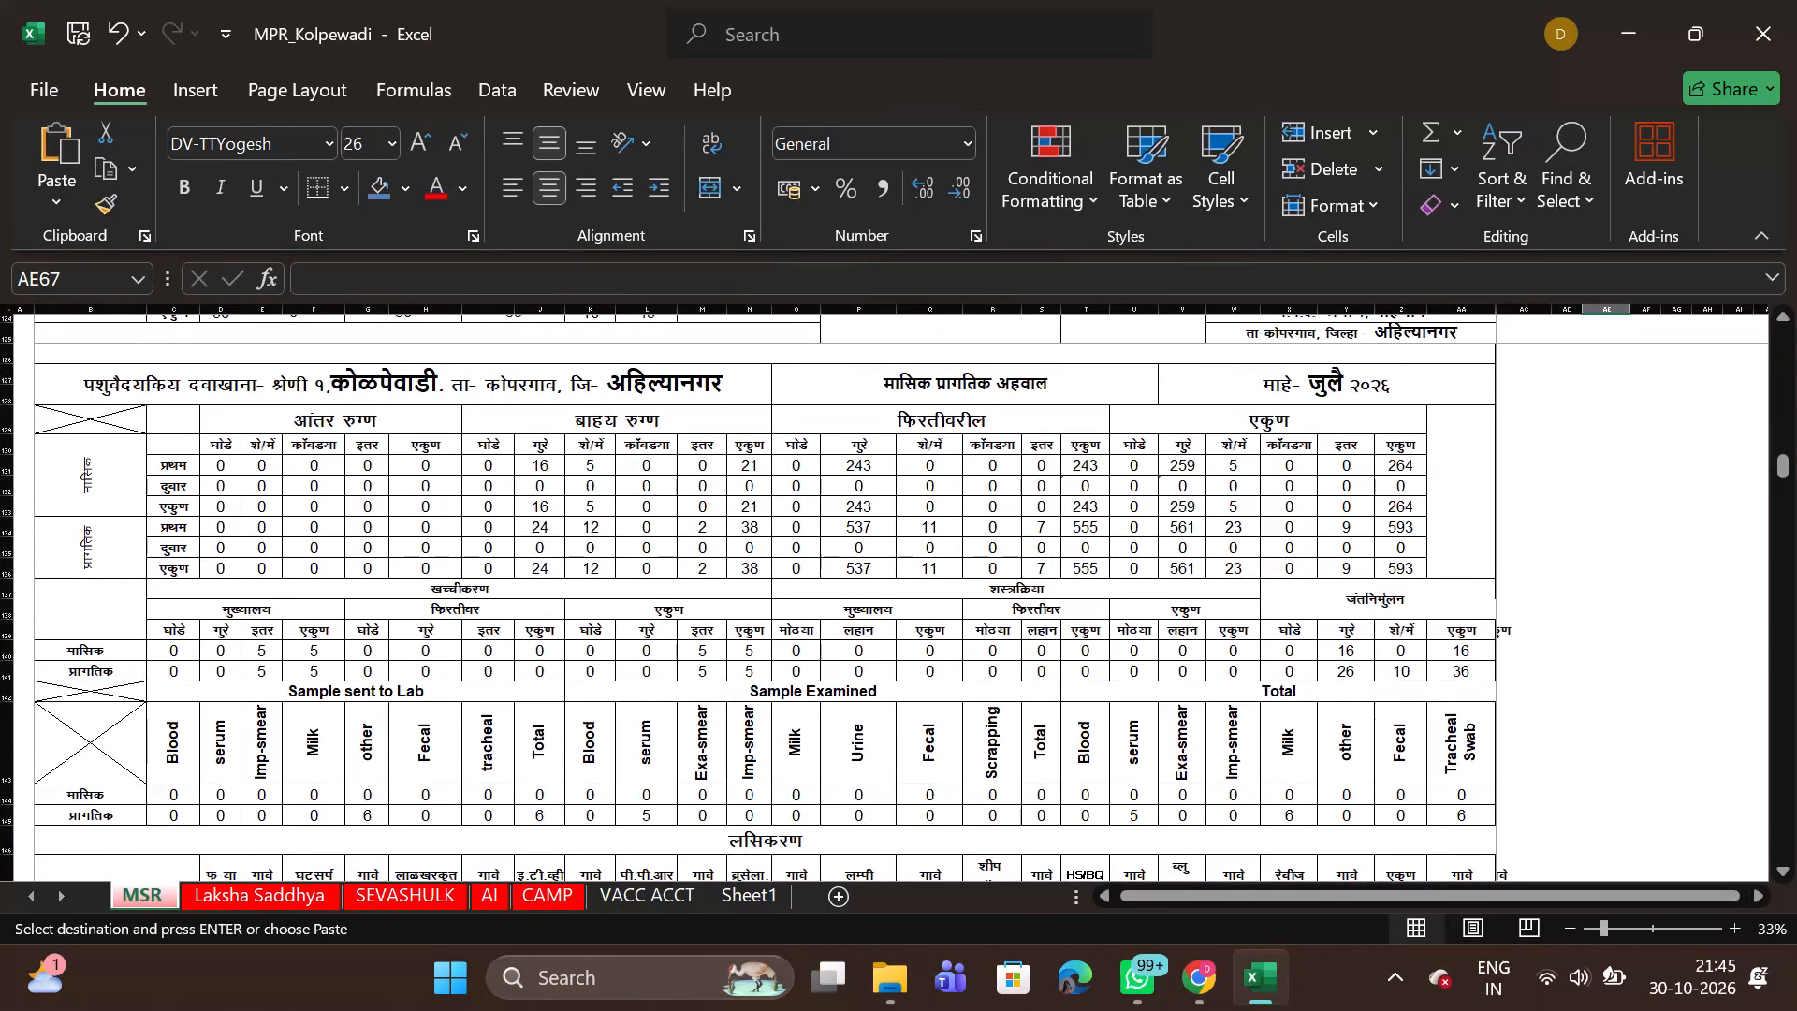
scroll(913, 551, "up", 2)
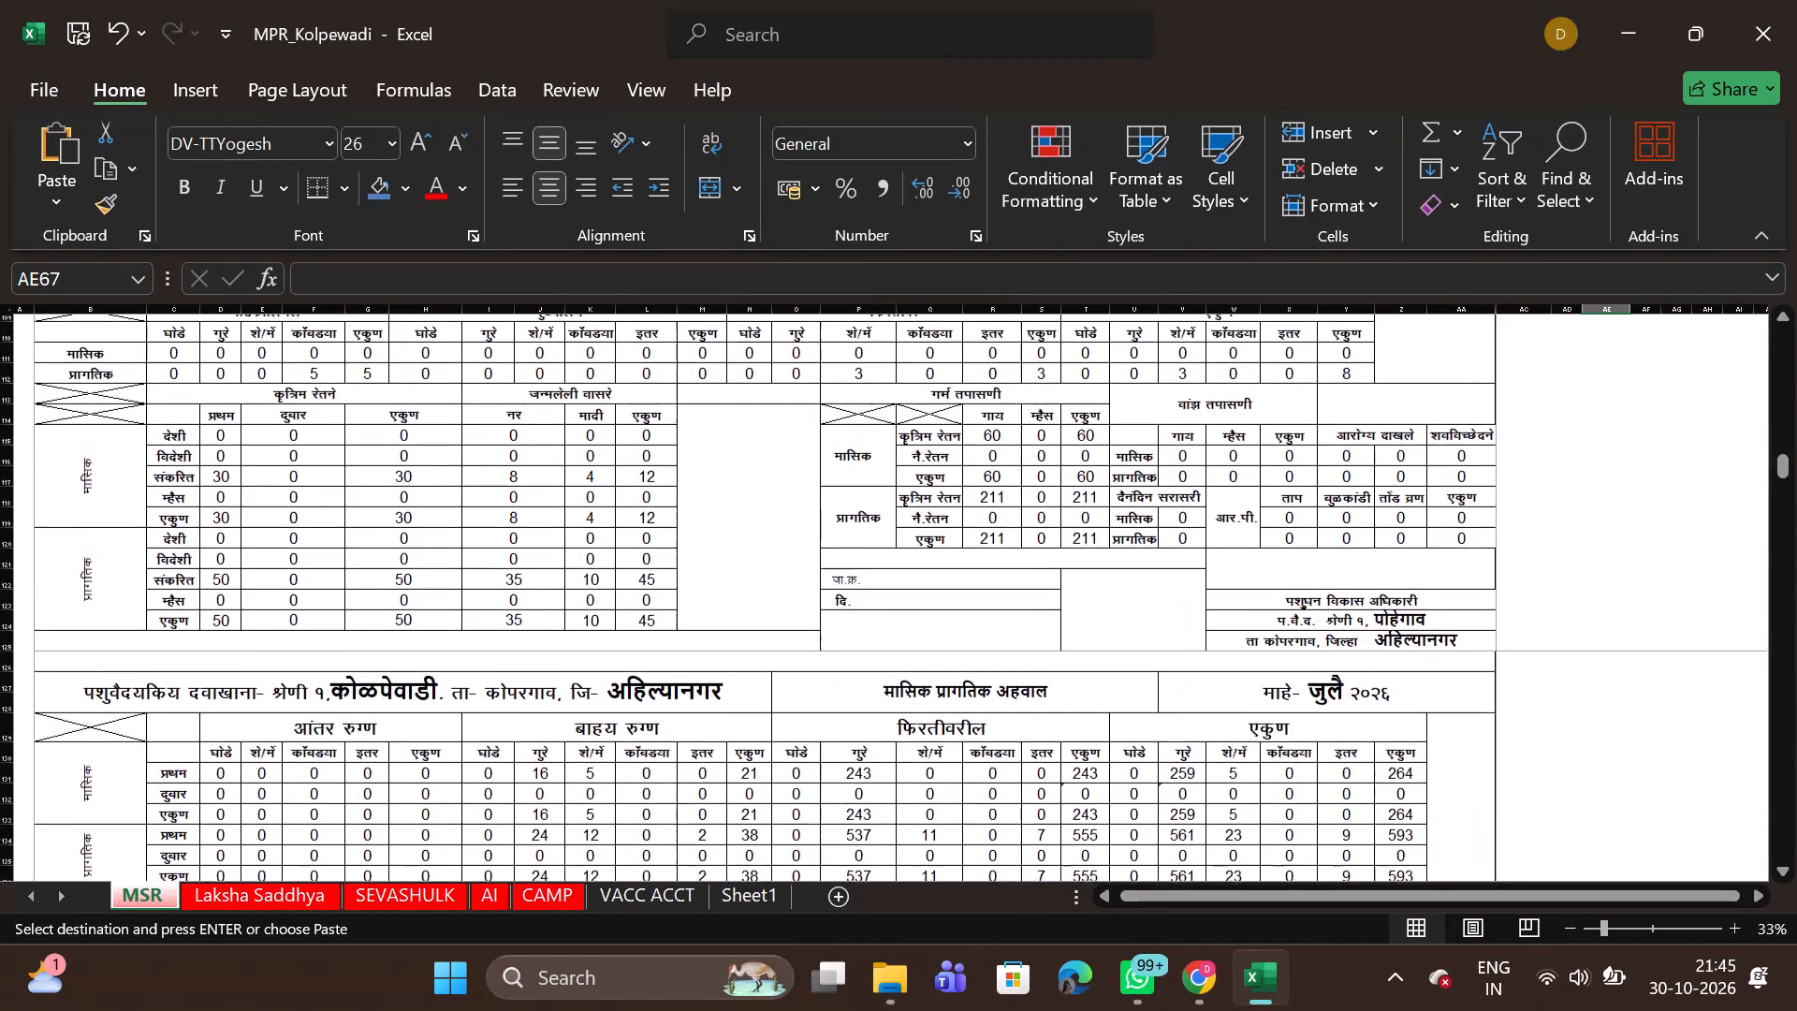
scroll(913, 551, "up", 2)
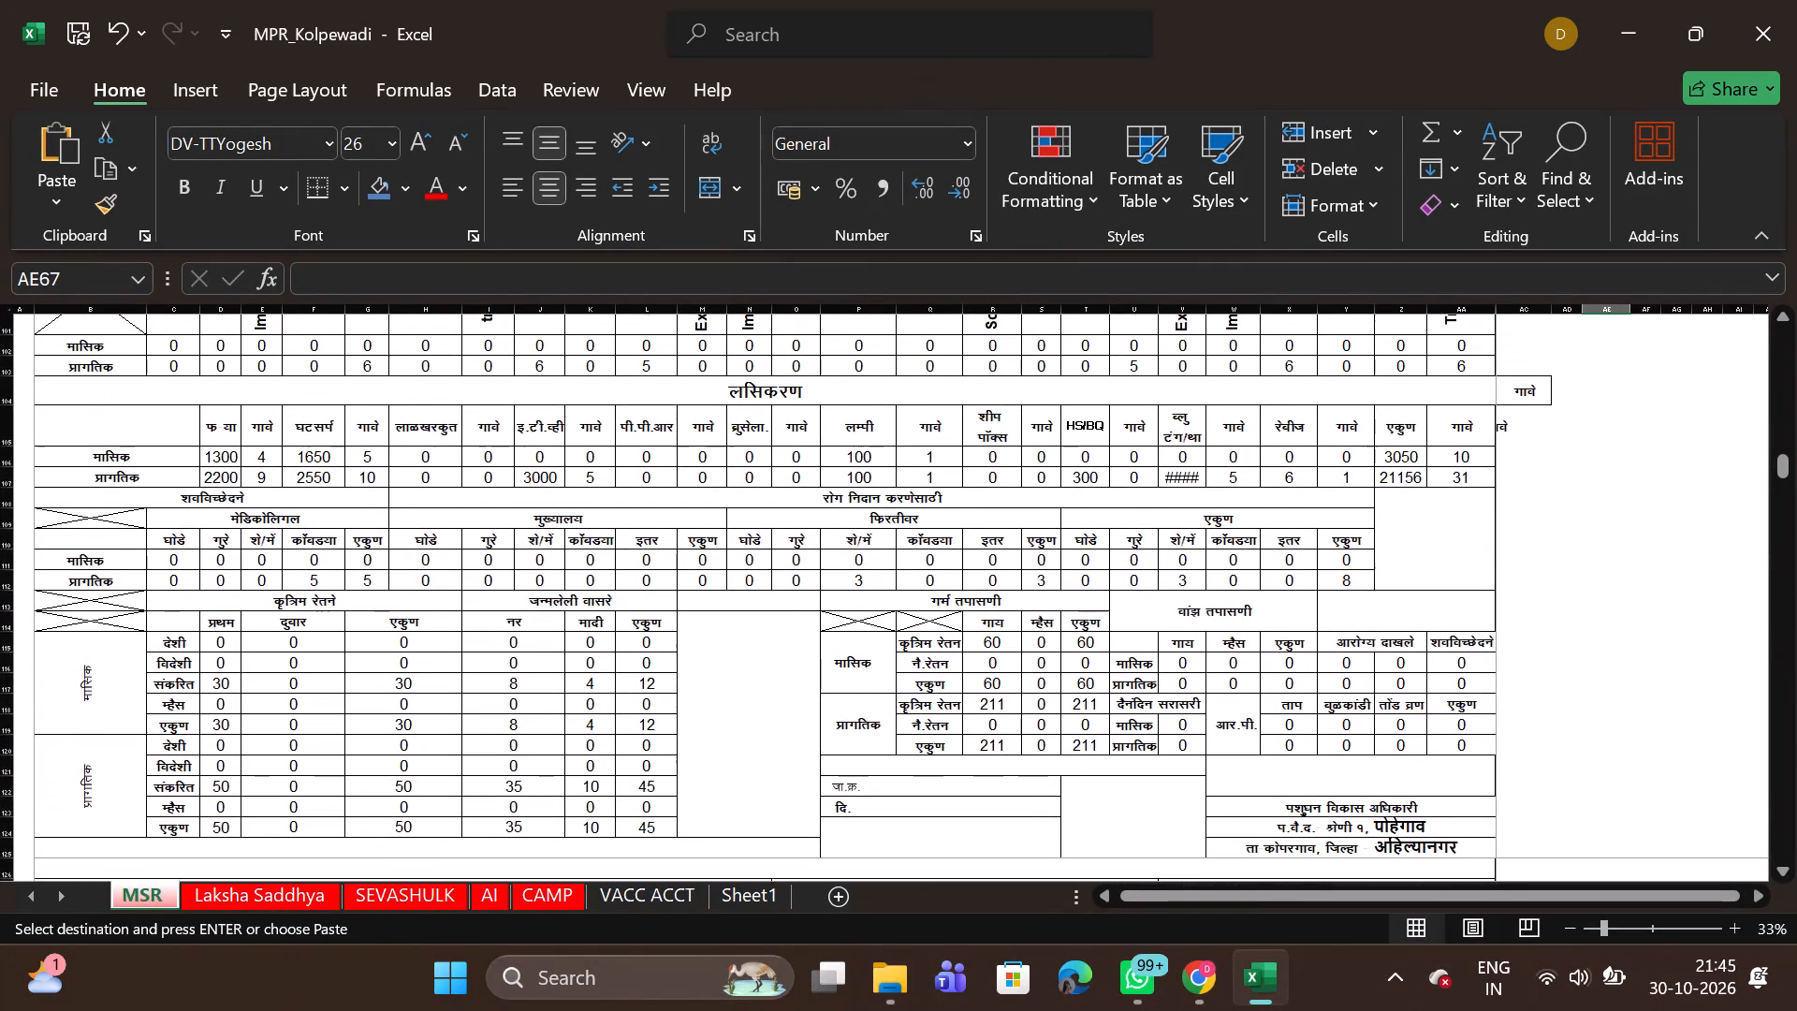
scroll(913, 551, "up", 1)
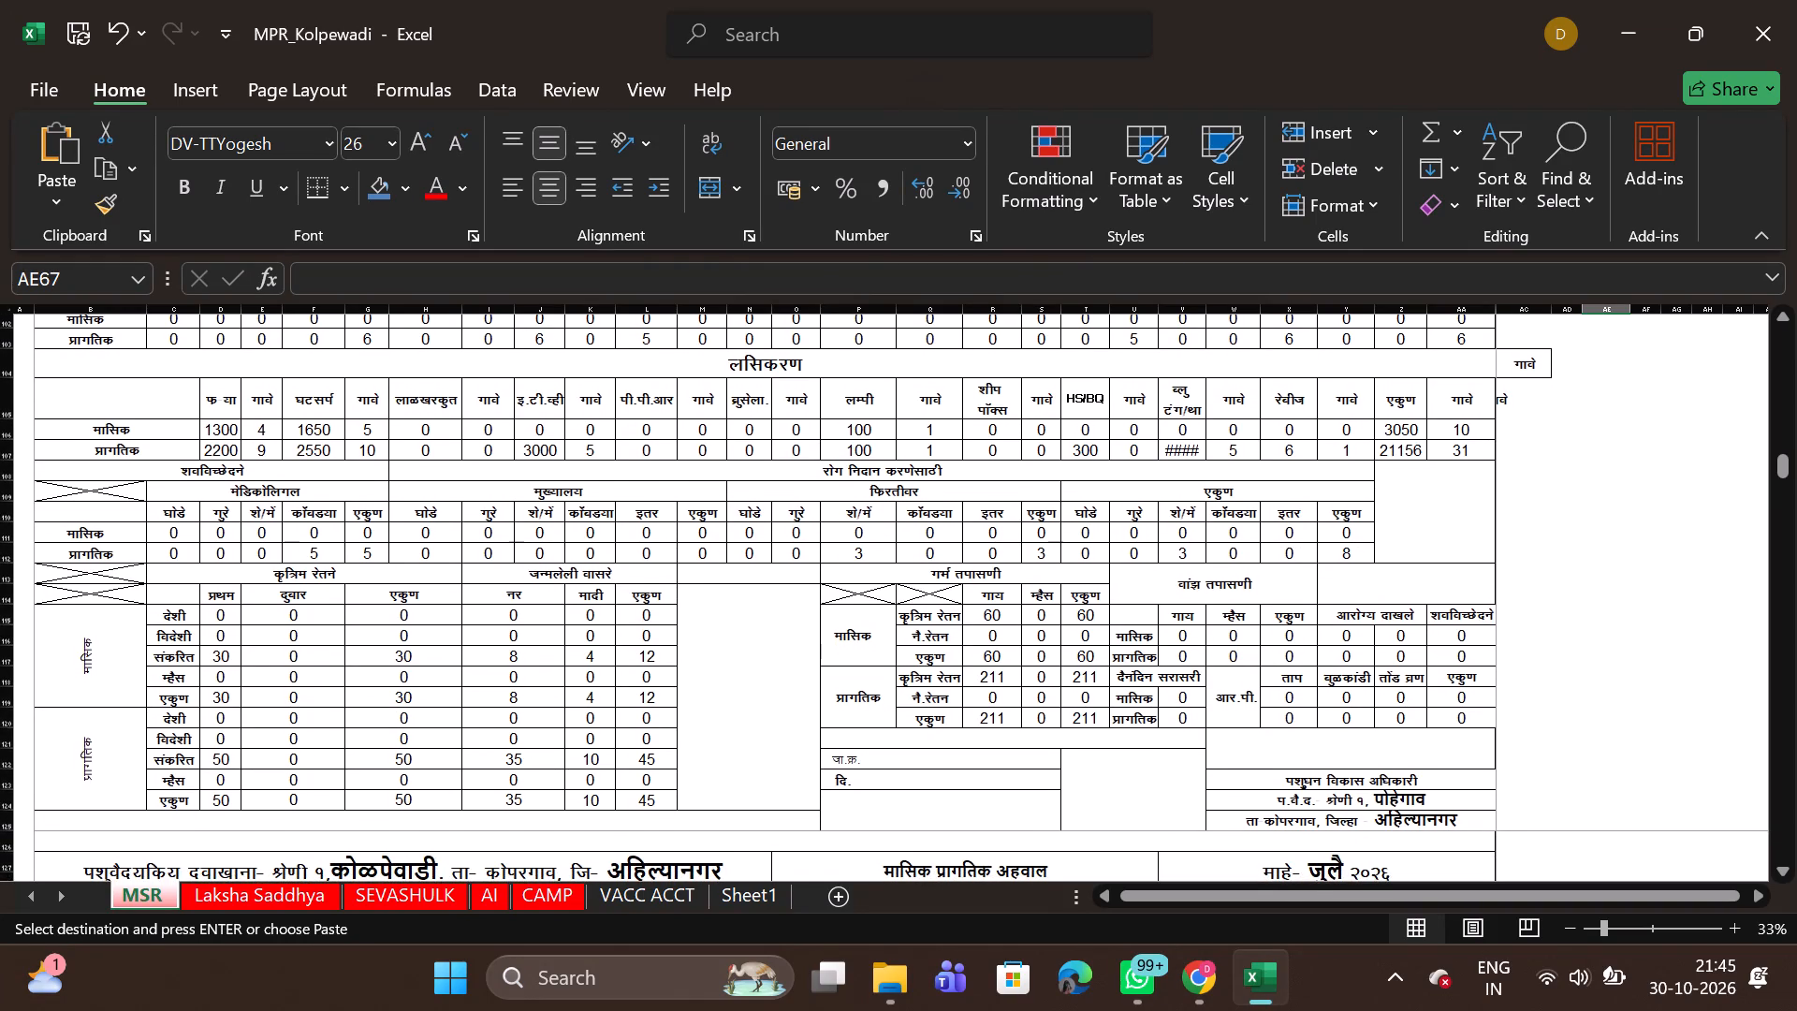
scroll(913, 551, "up", 1)
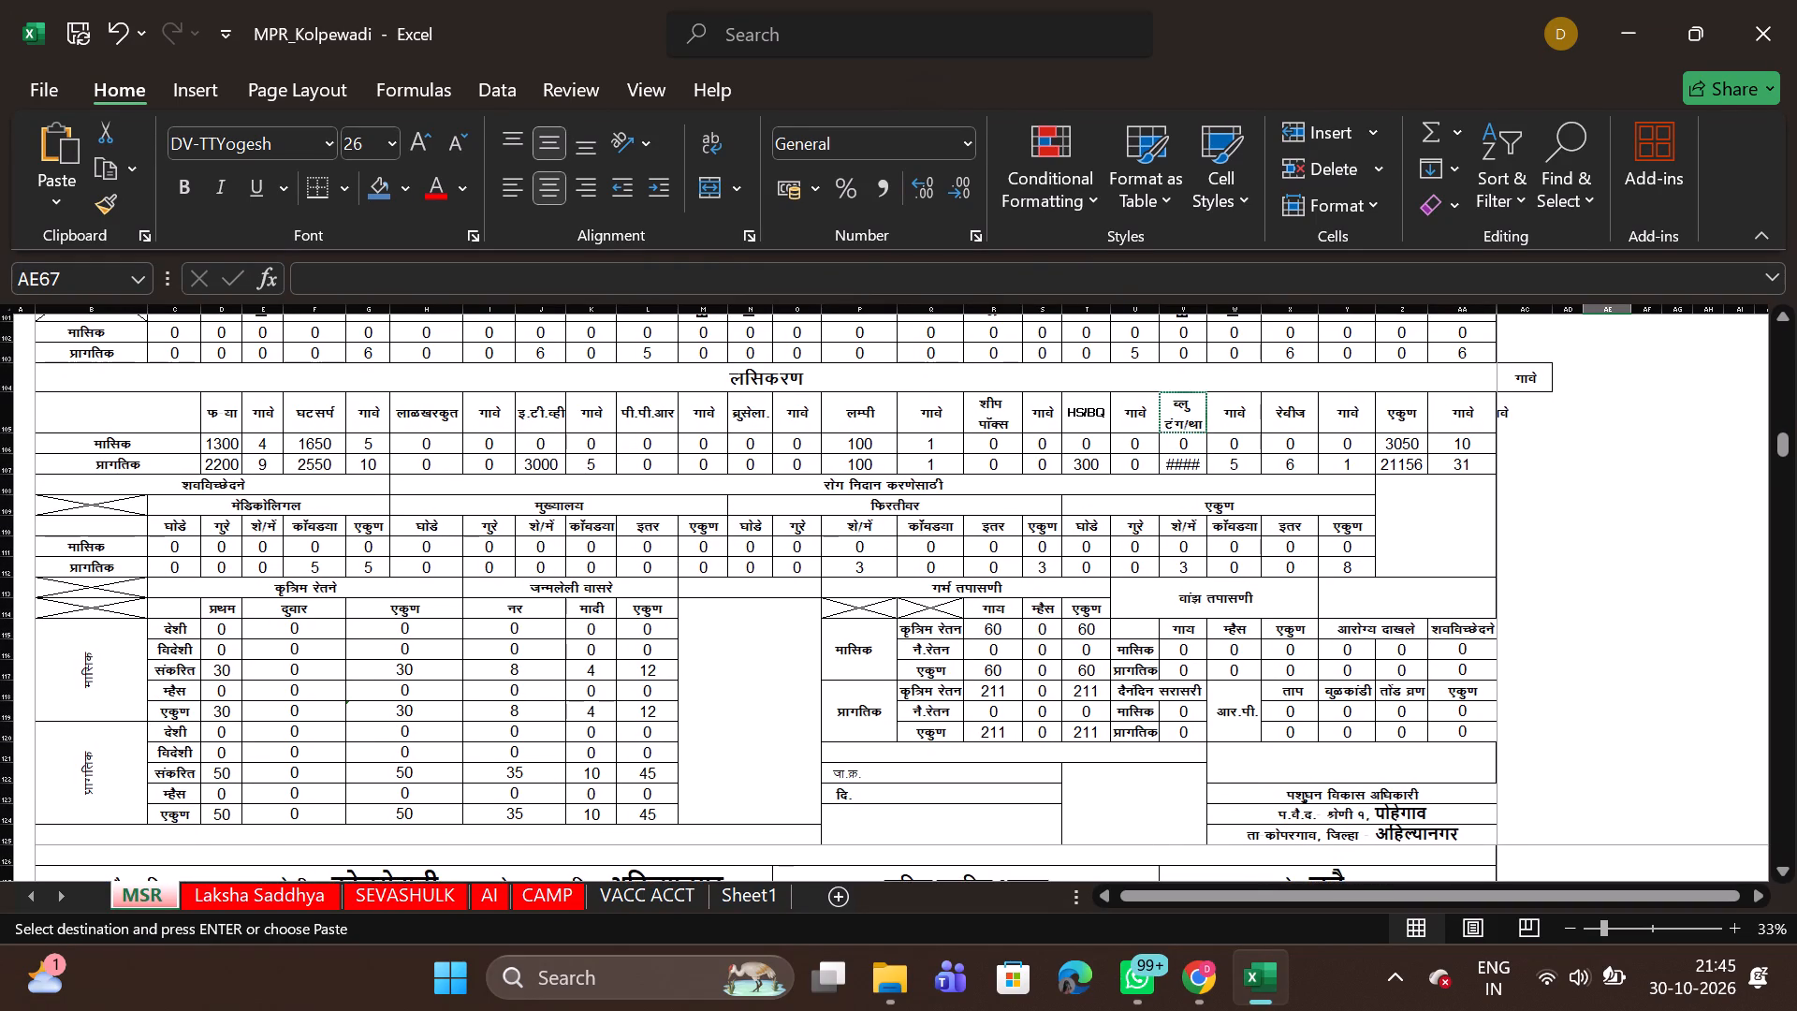
Review the July, August and September report blocks, checking the headings and the monthly and cumulative rows of the vaccination tables.
scroll(913, 551, "down", 1)
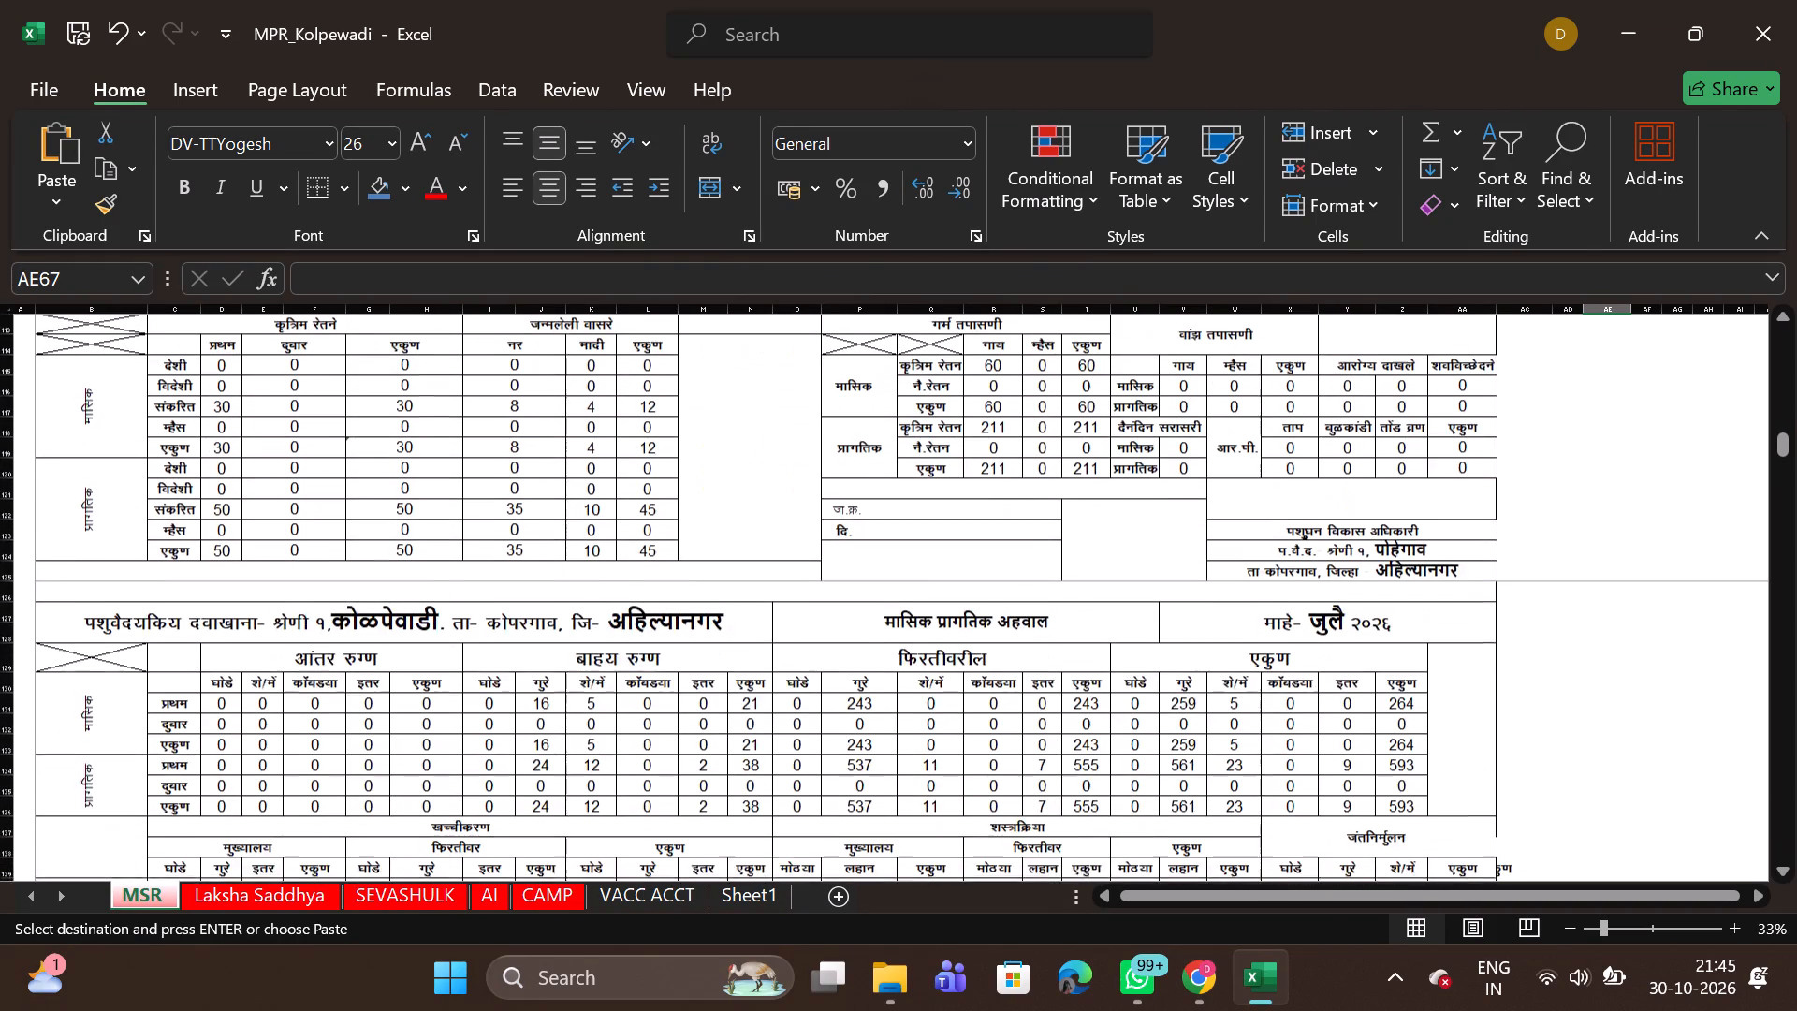
scroll(913, 551, "down", 3)
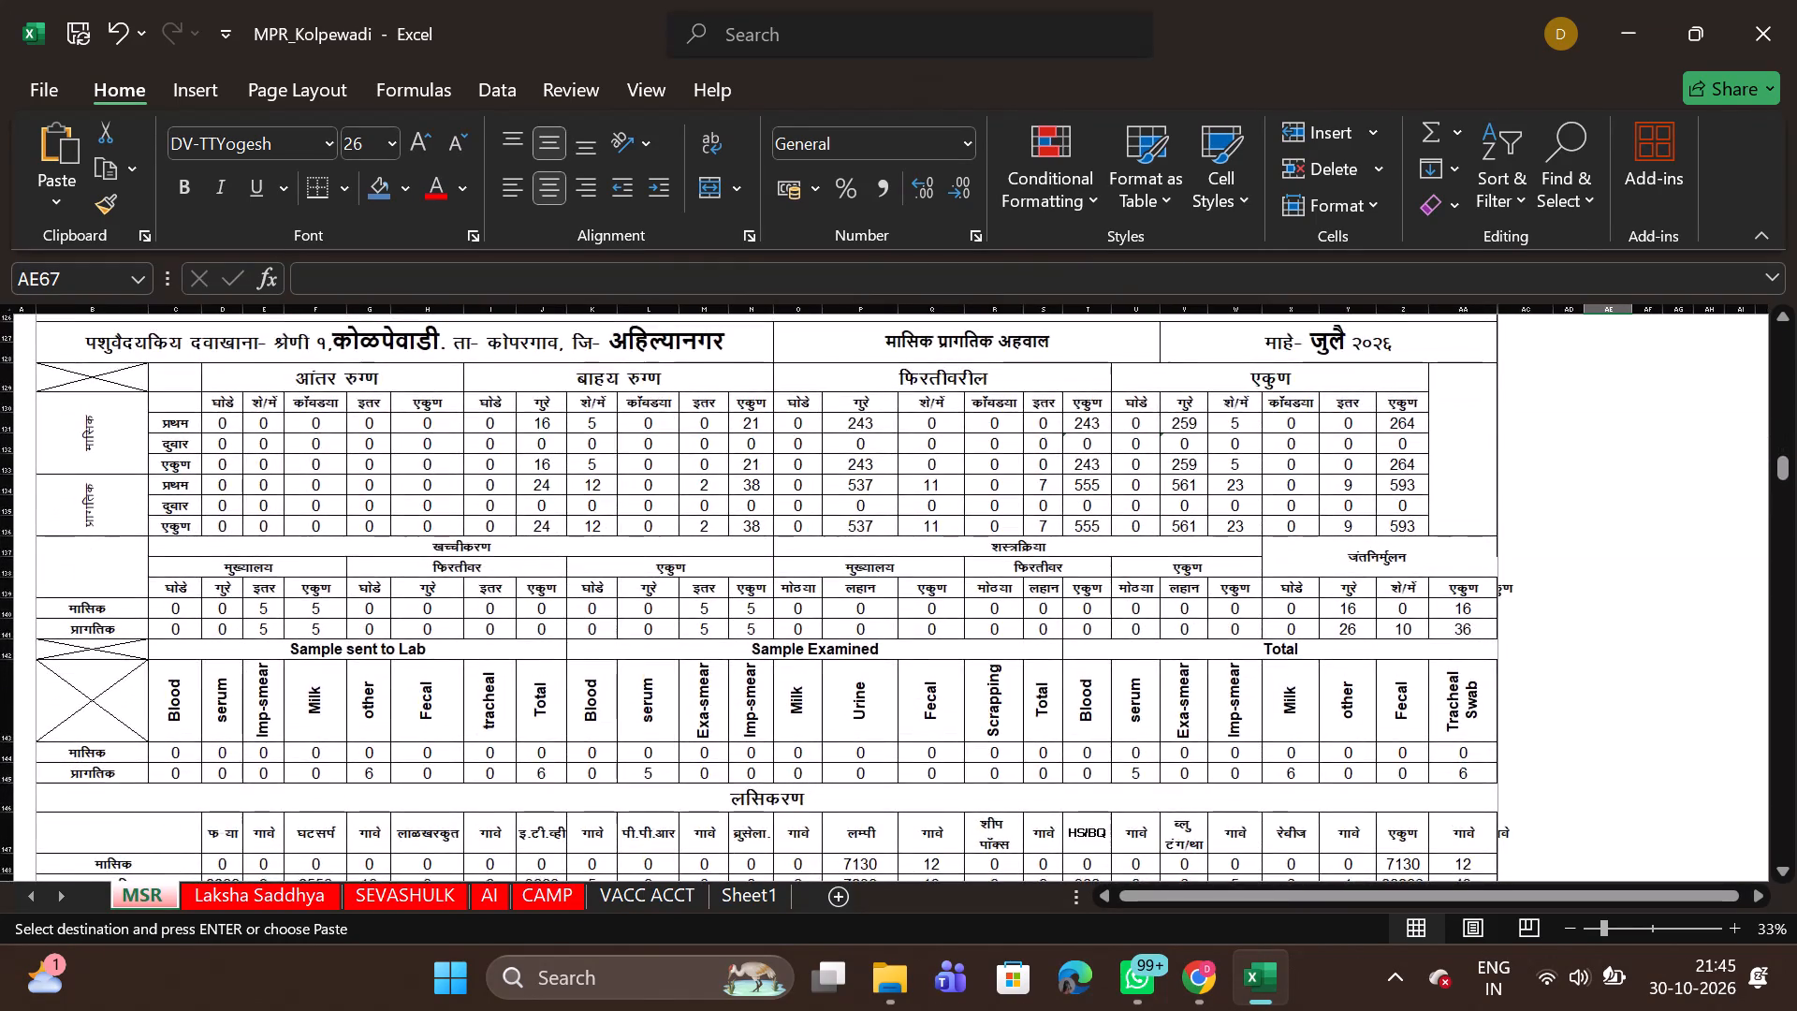
scroll(913, 551, "down", 2)
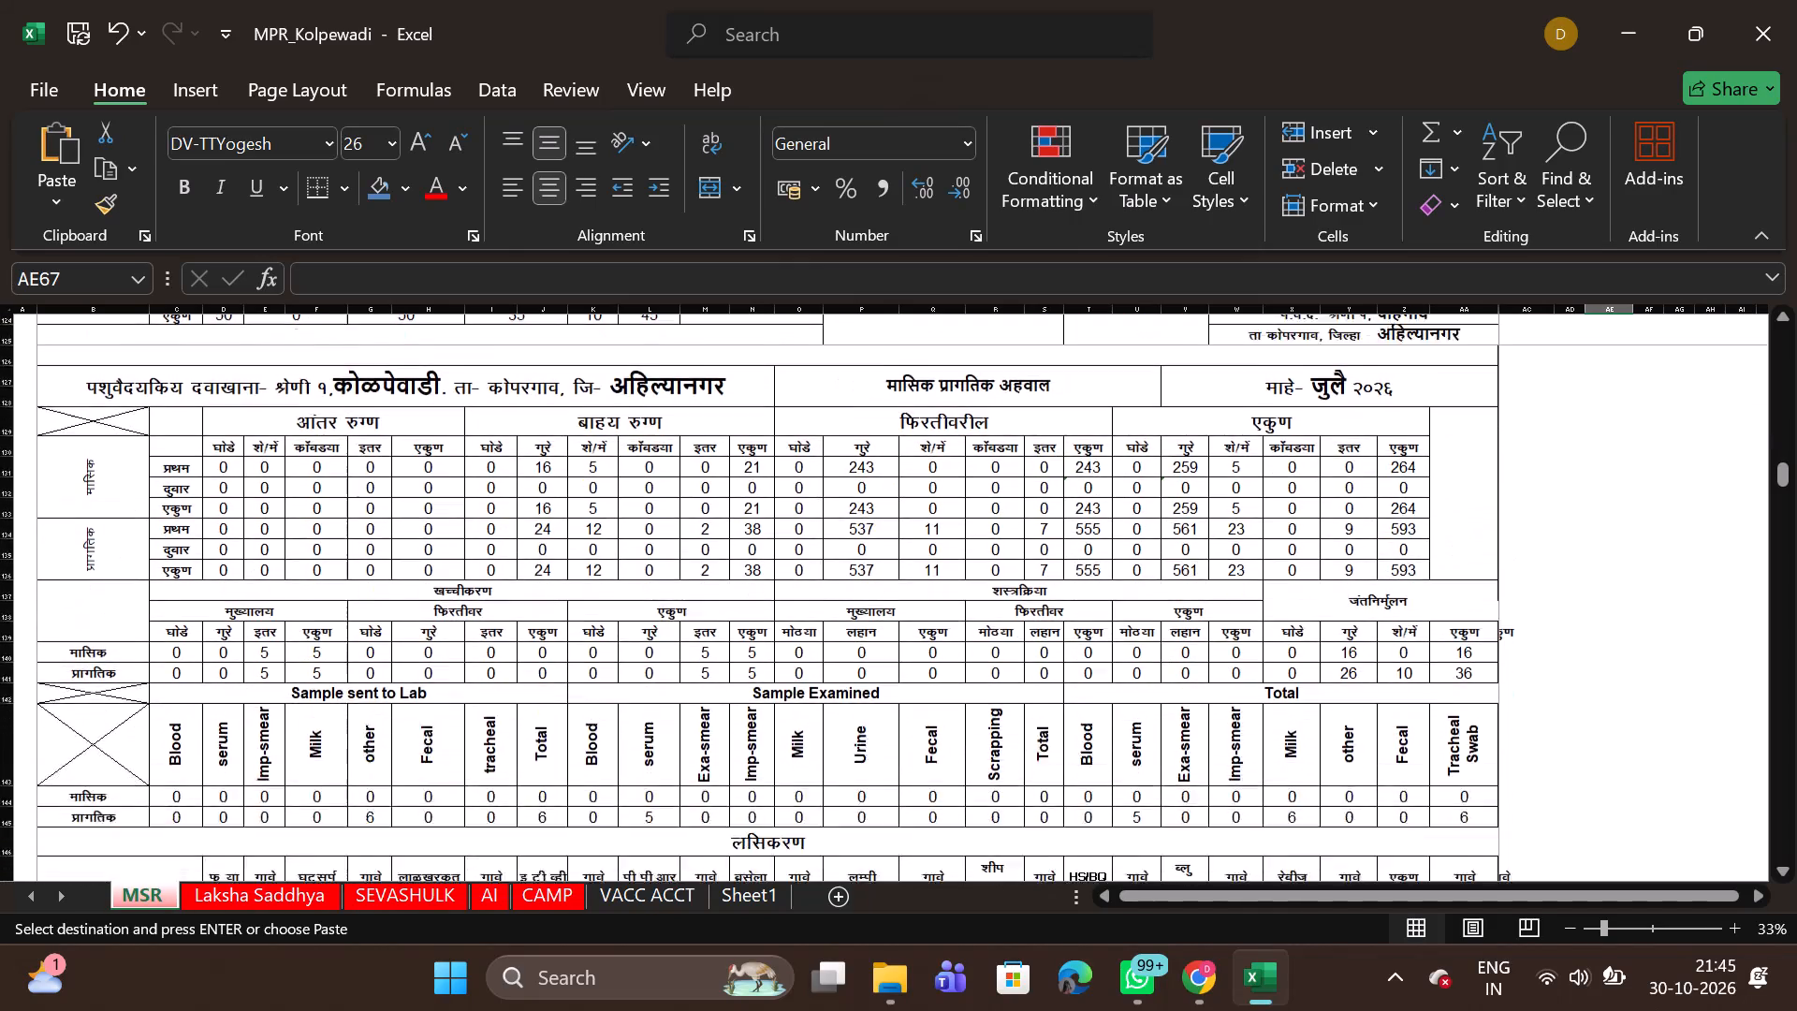
scroll(913, 551, "down", 3)
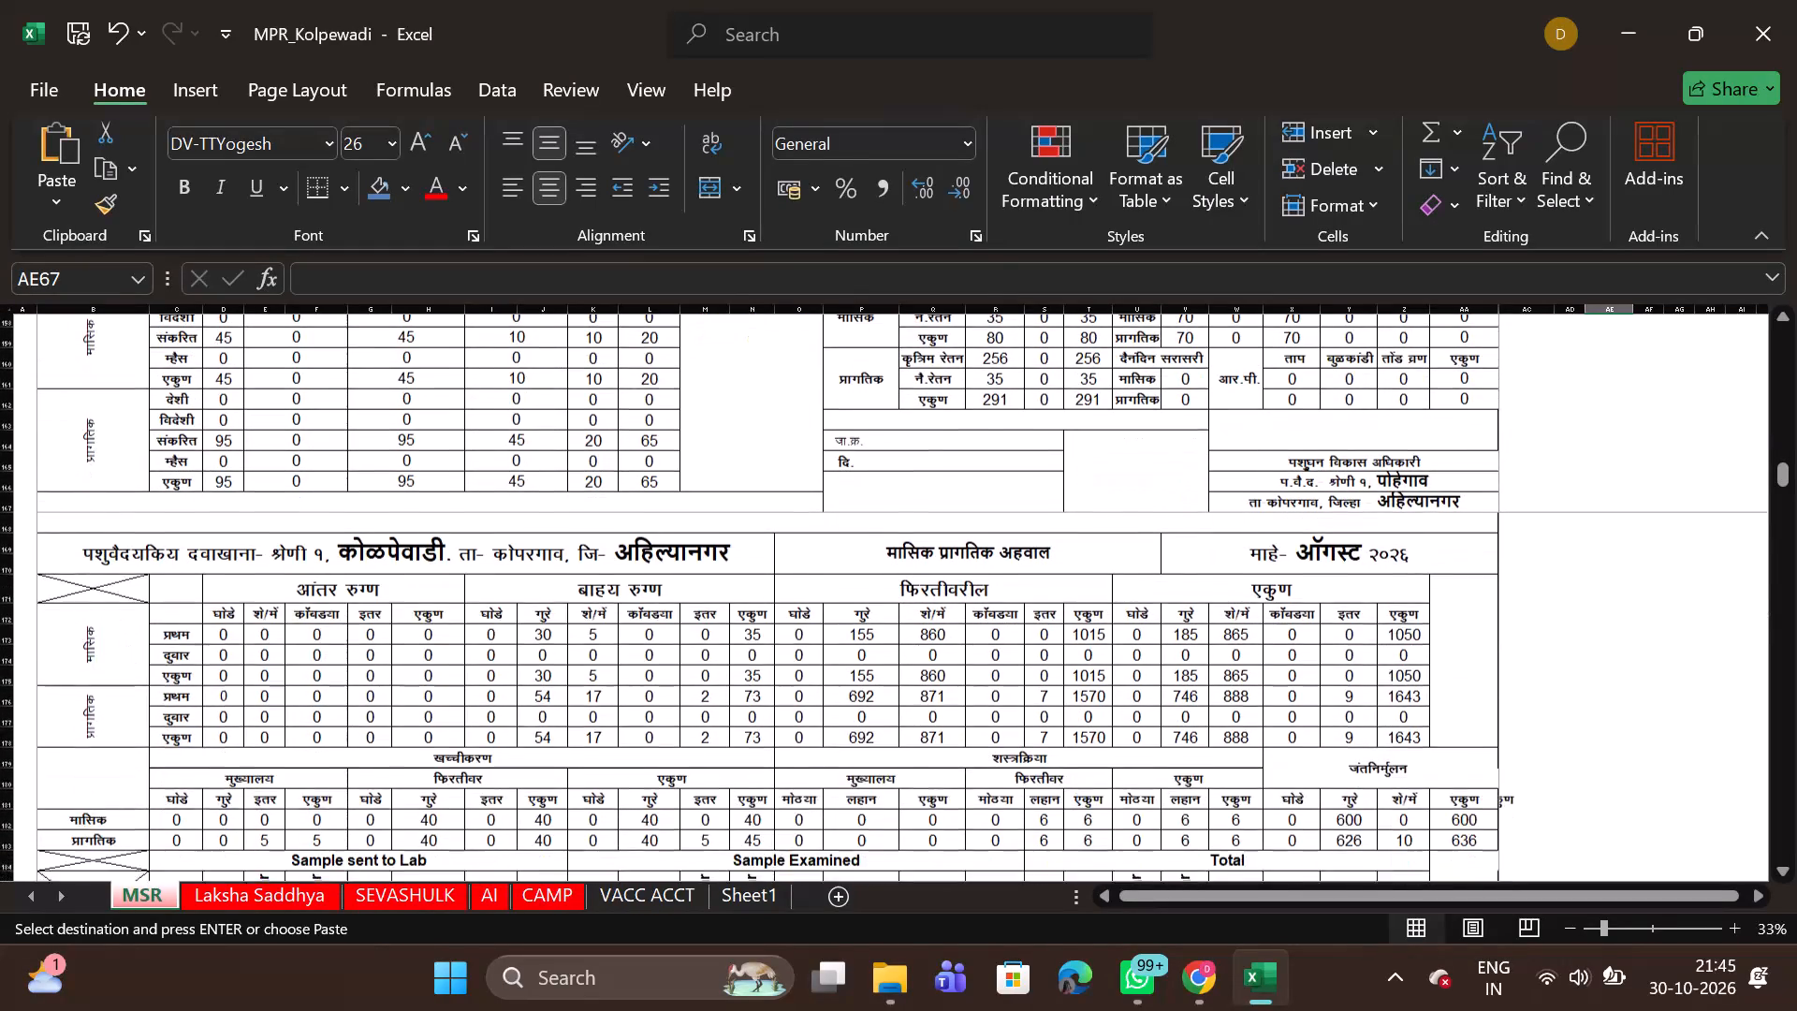
scroll(913, 551, "down", 3)
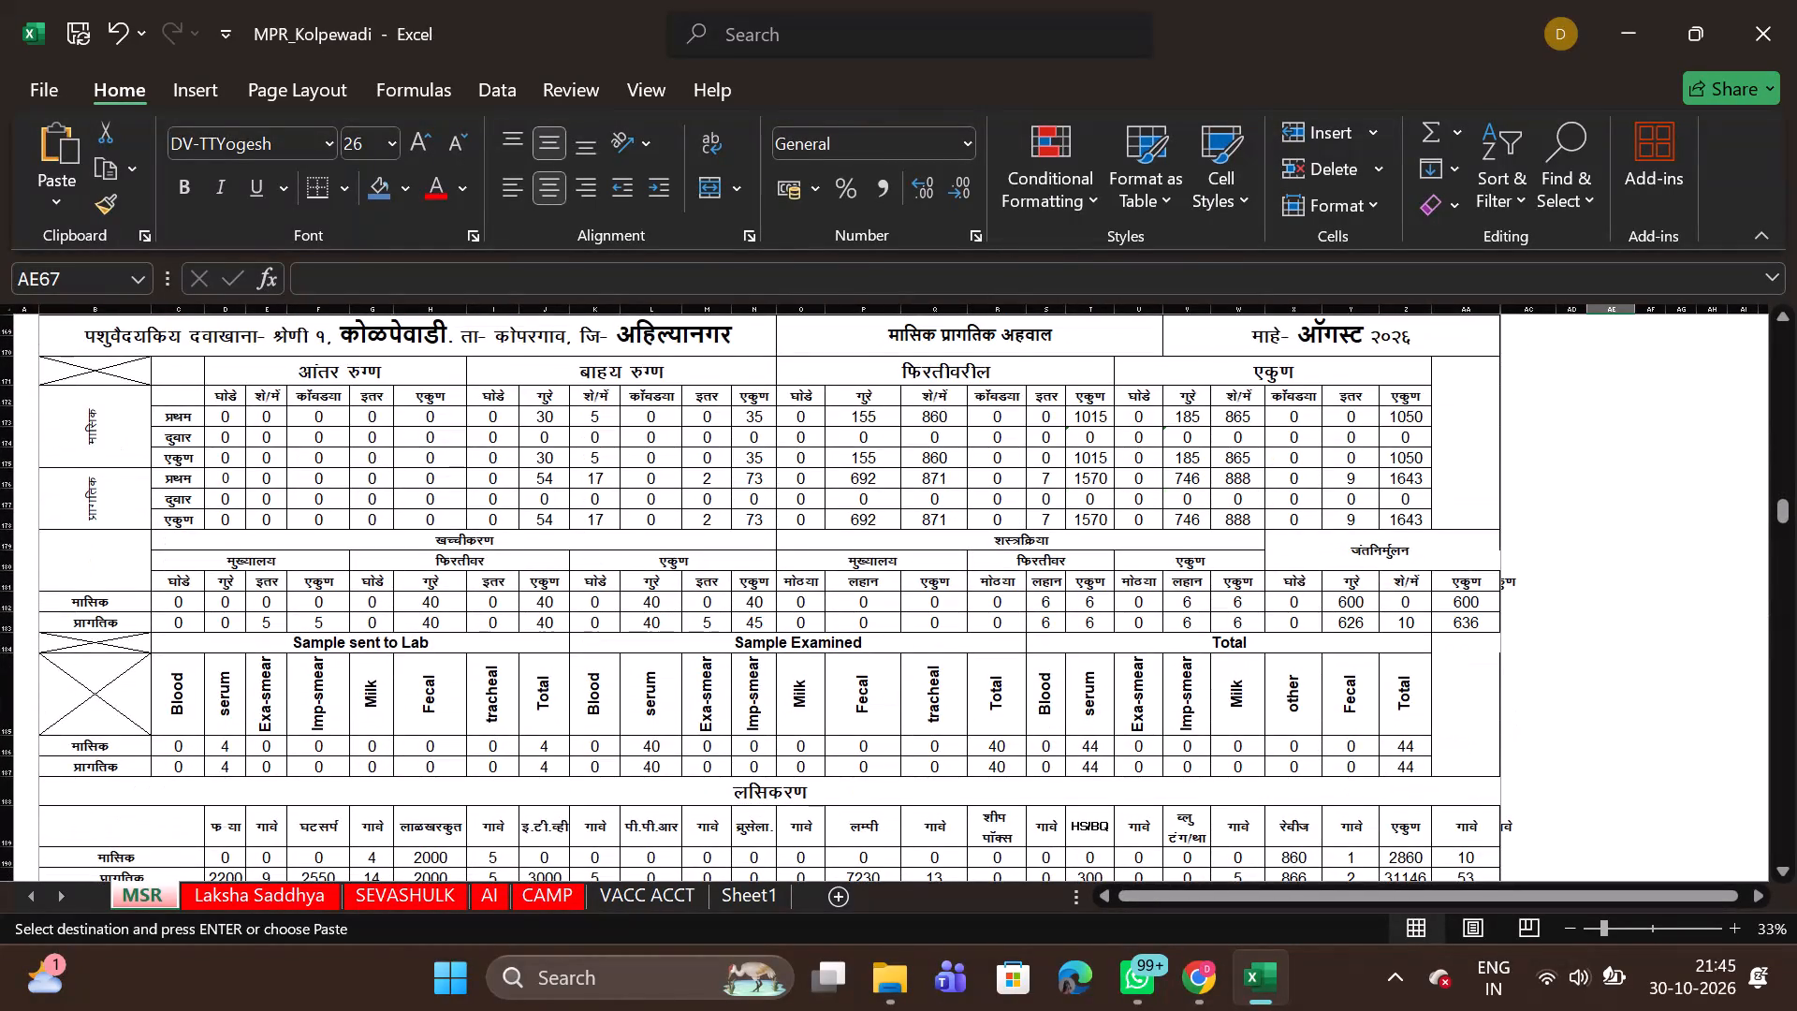
scroll(913, 551, "down", 2)
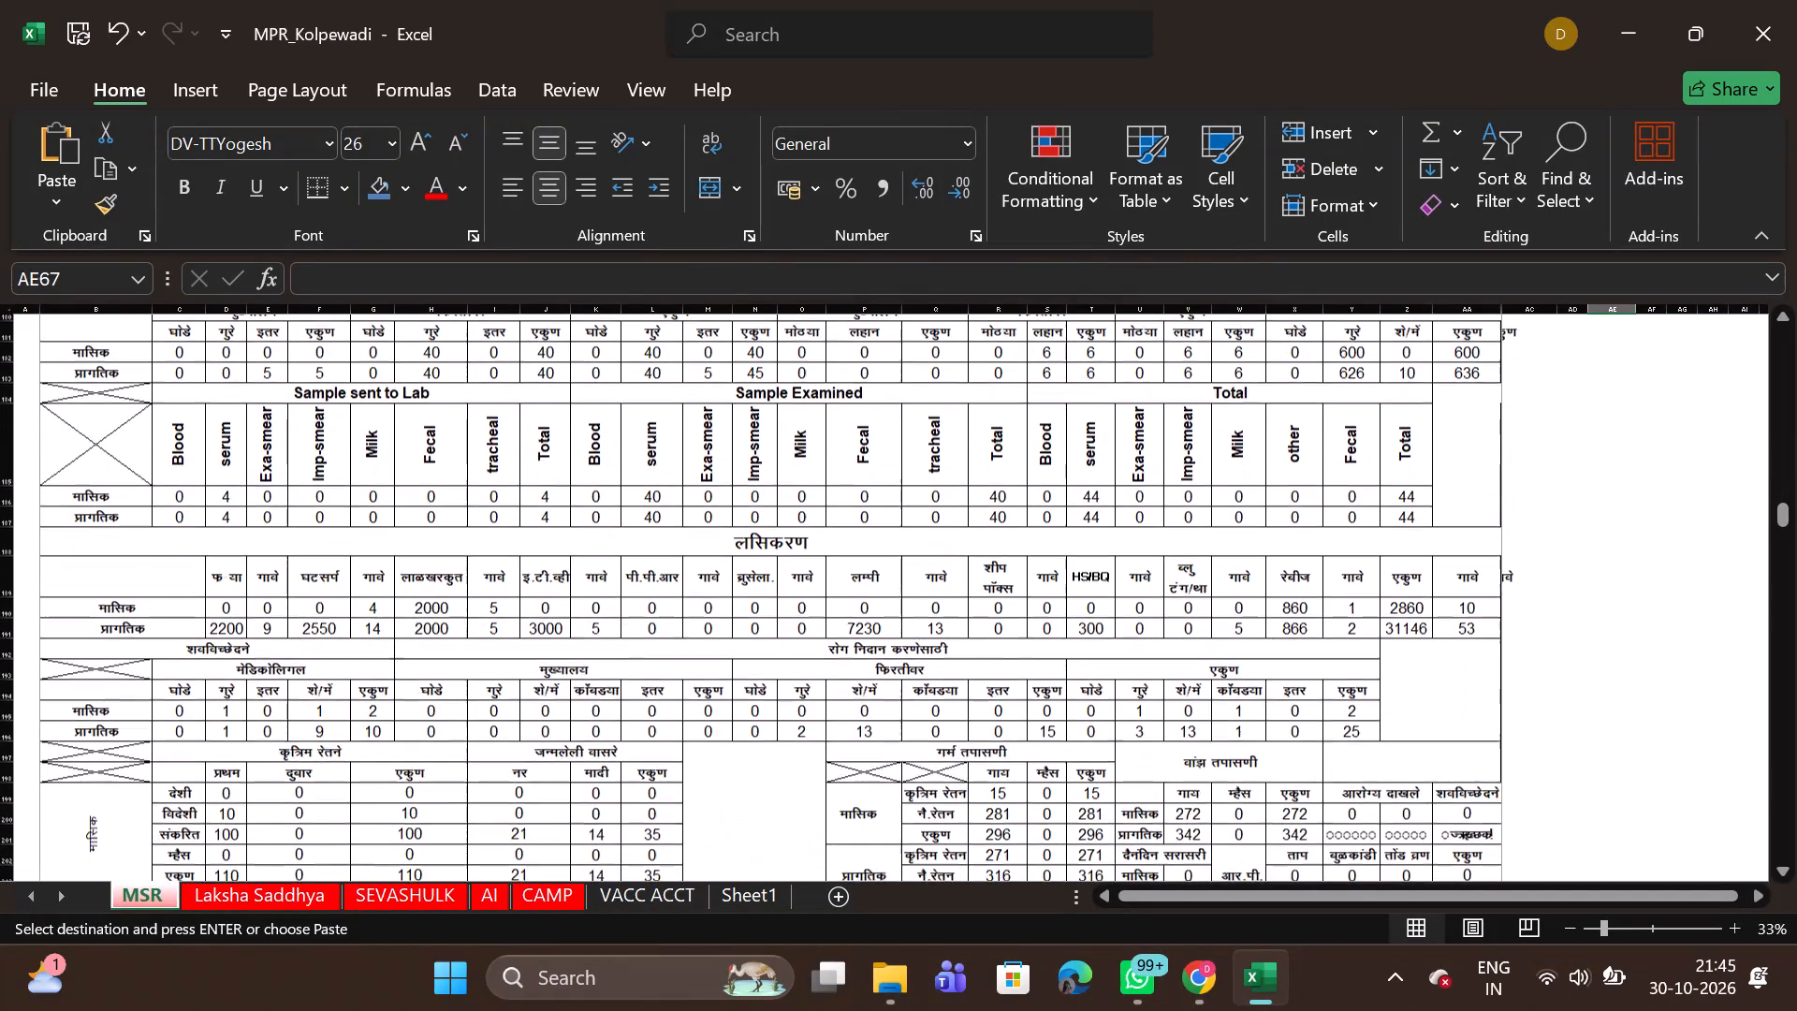
scroll(913, 551, "down", 1)
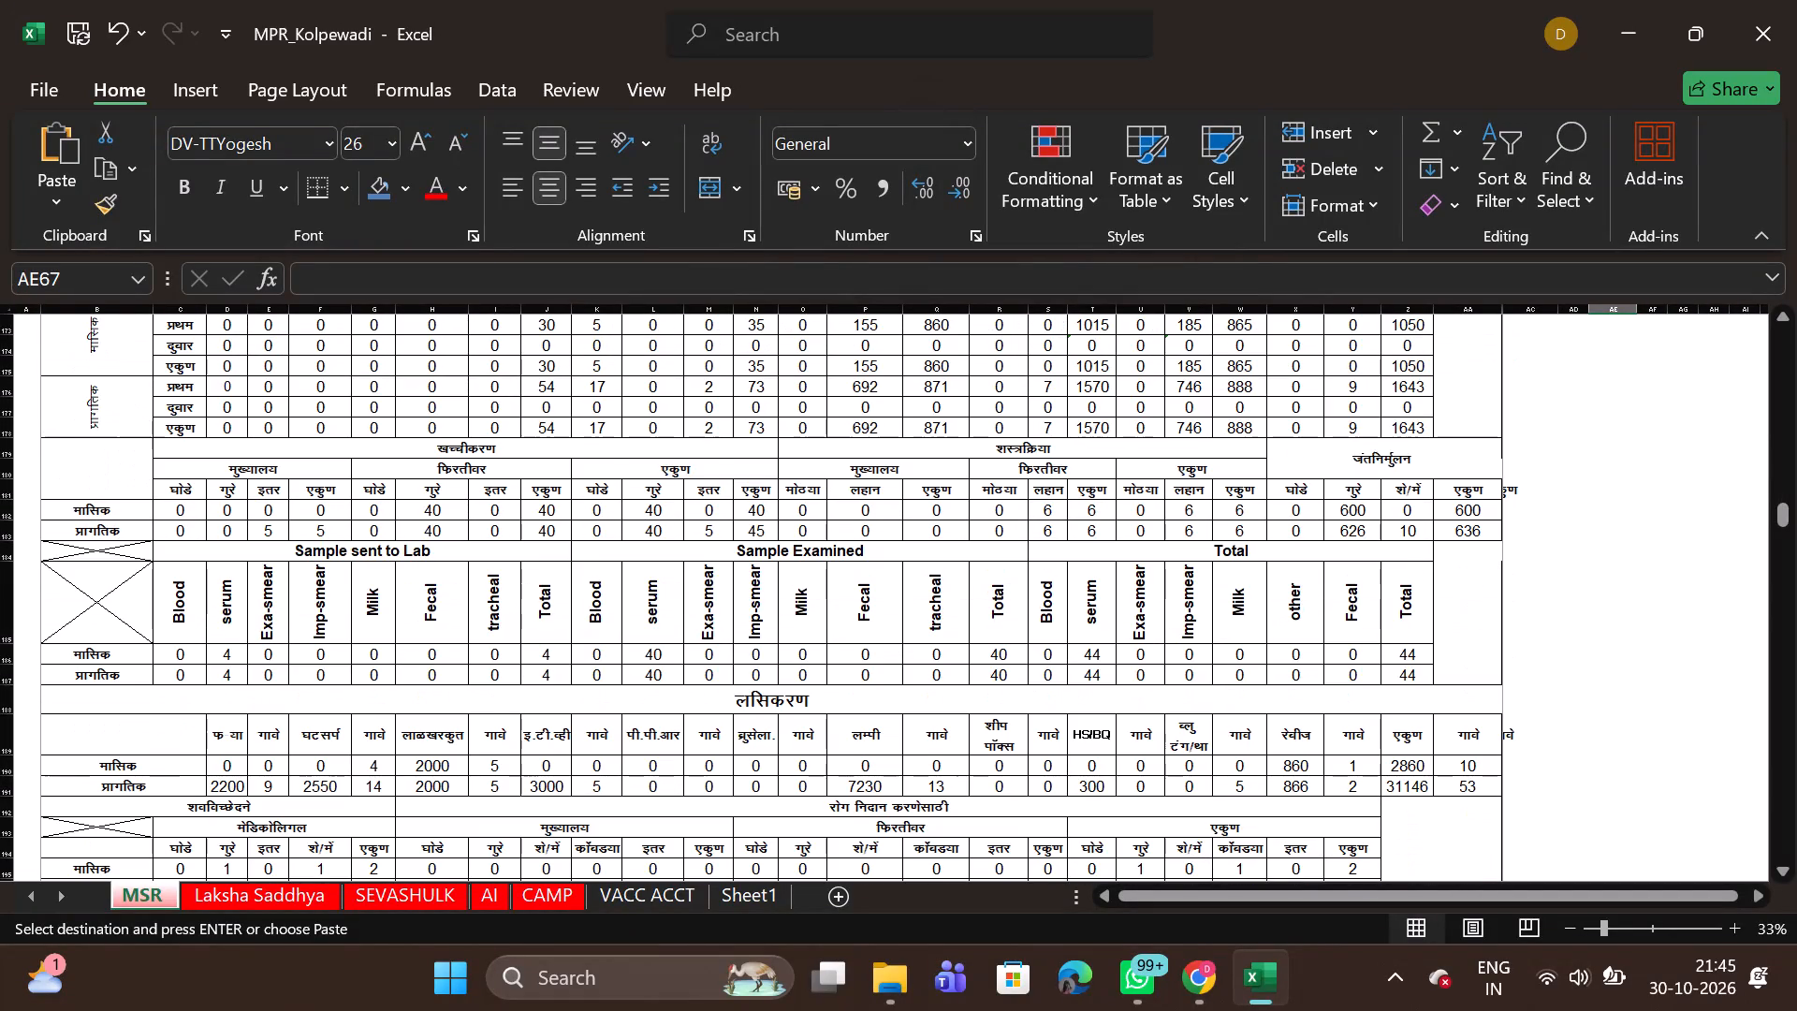
scroll(913, 551, "down", 2)
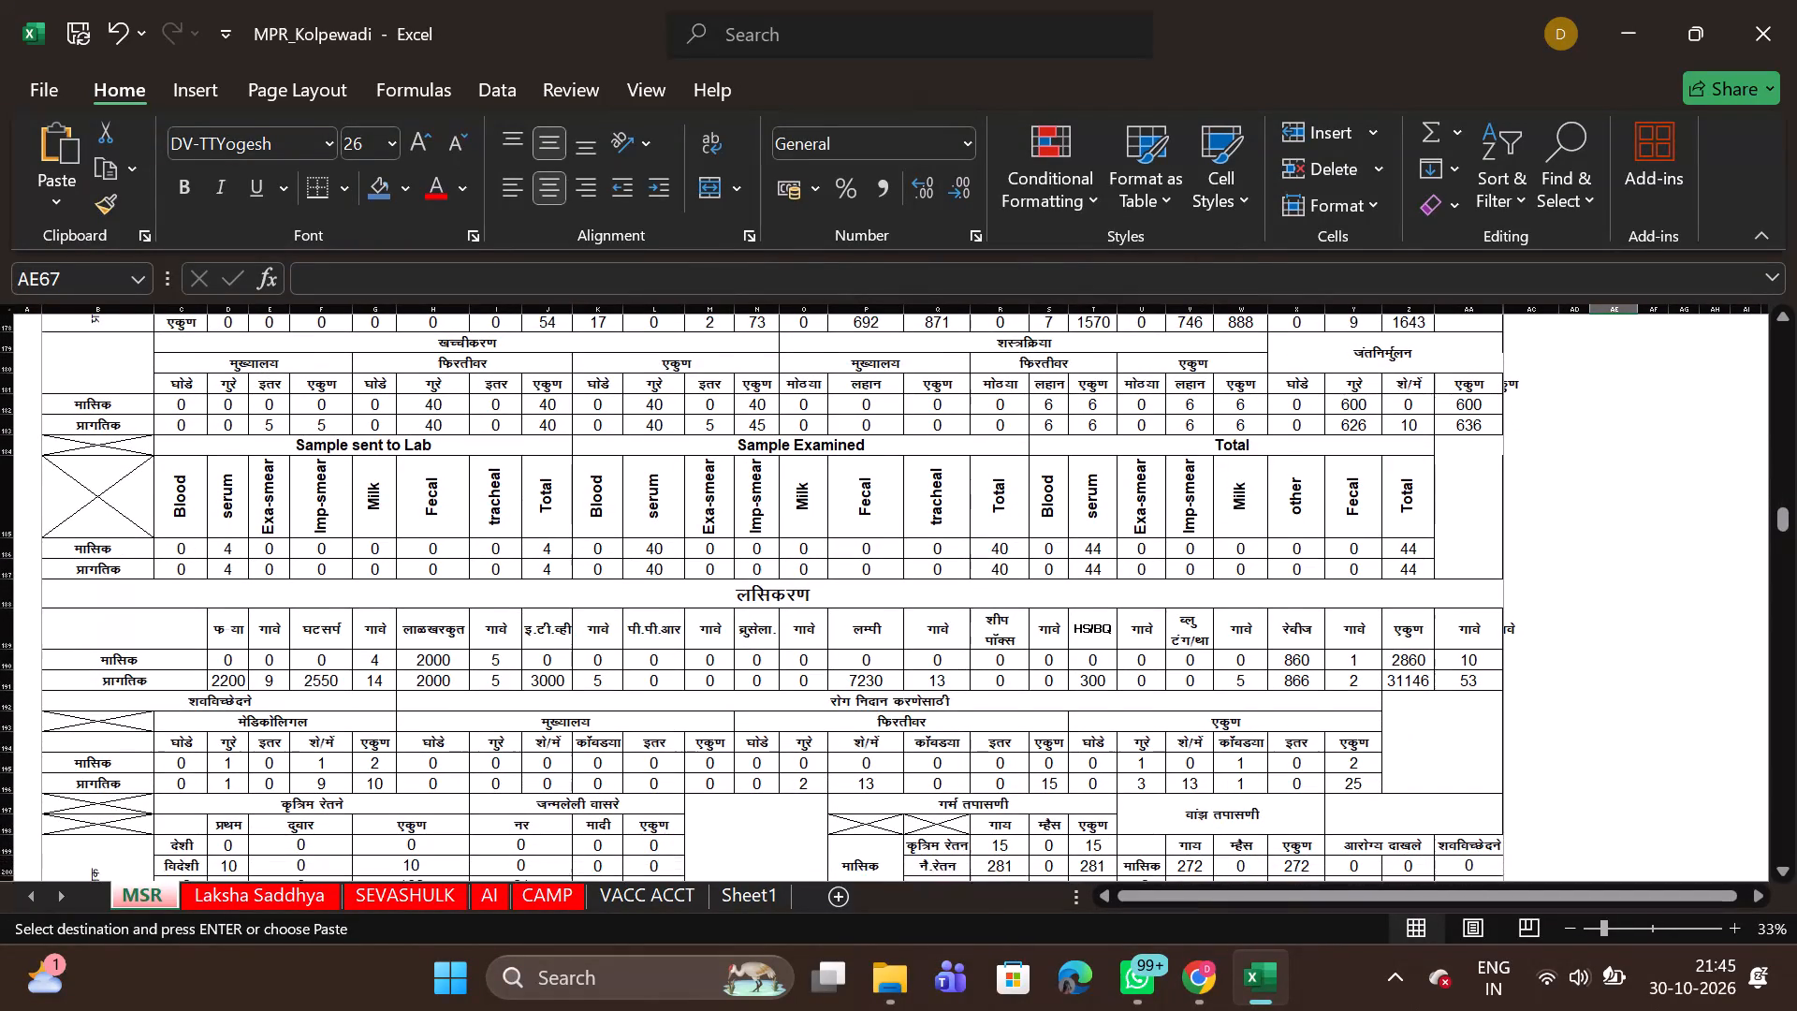
scroll(913, 551, "down", 1)
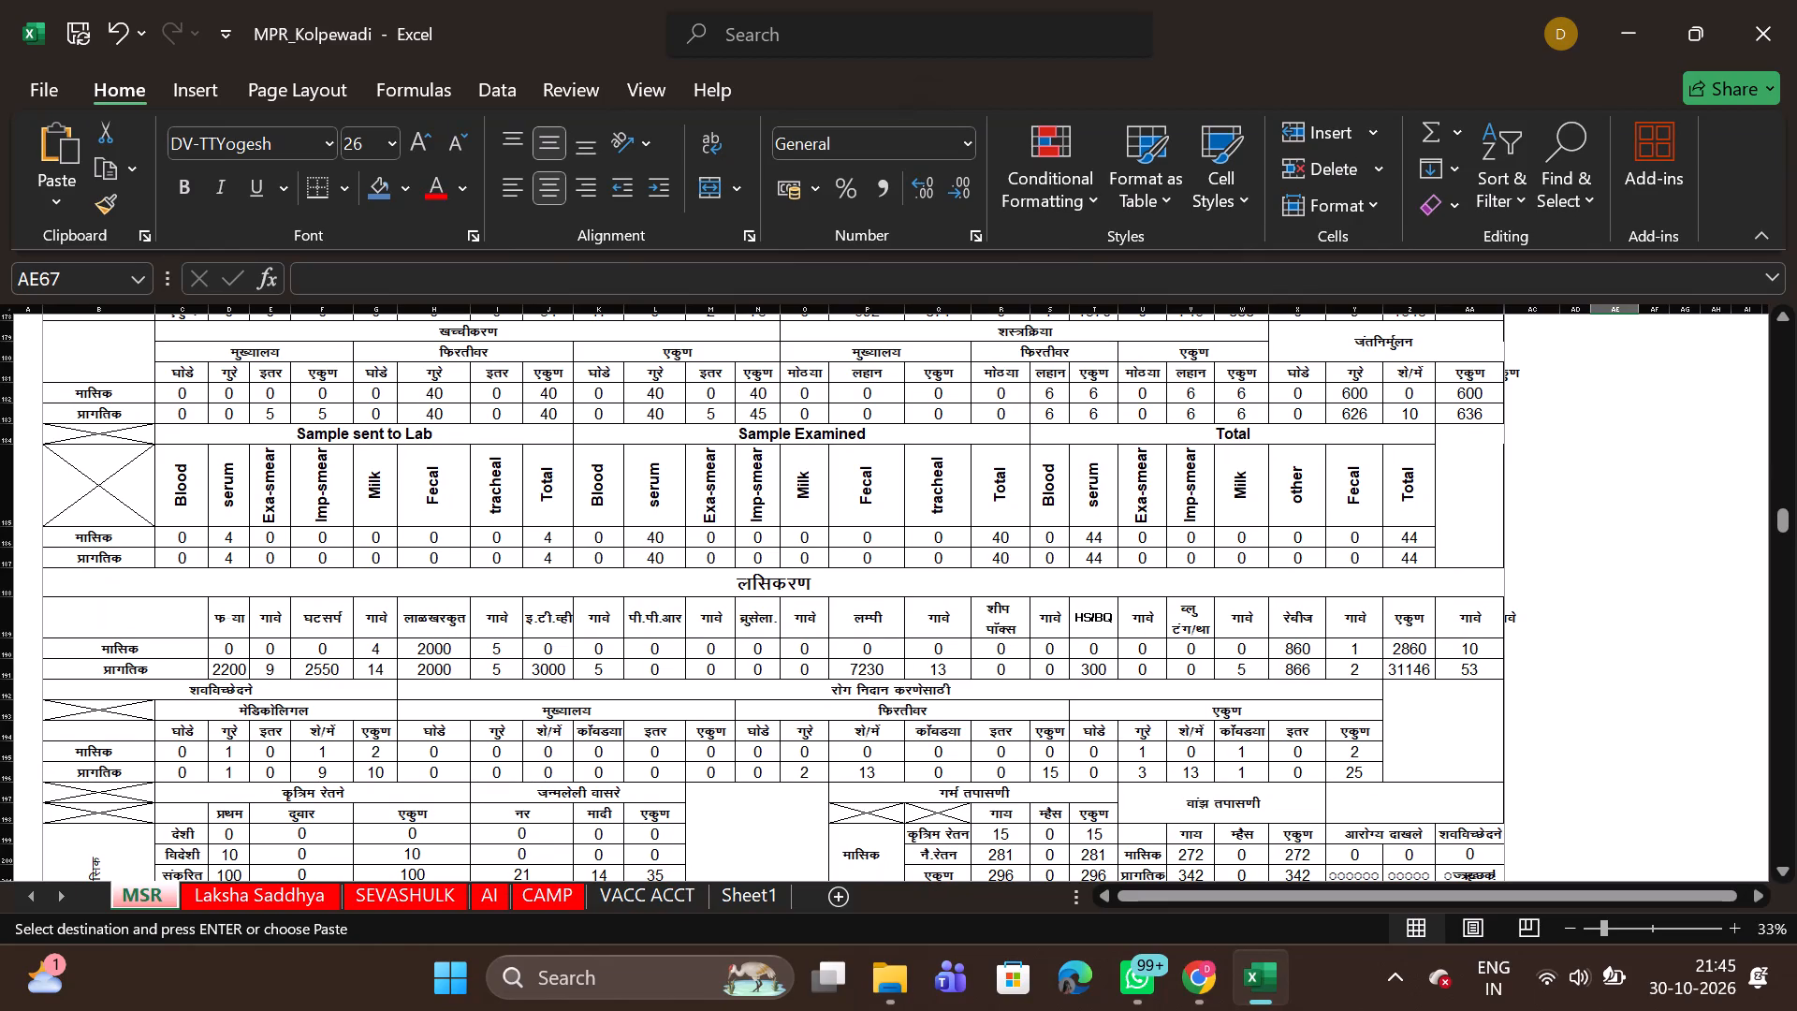
scroll(913, 551, "up", 1)
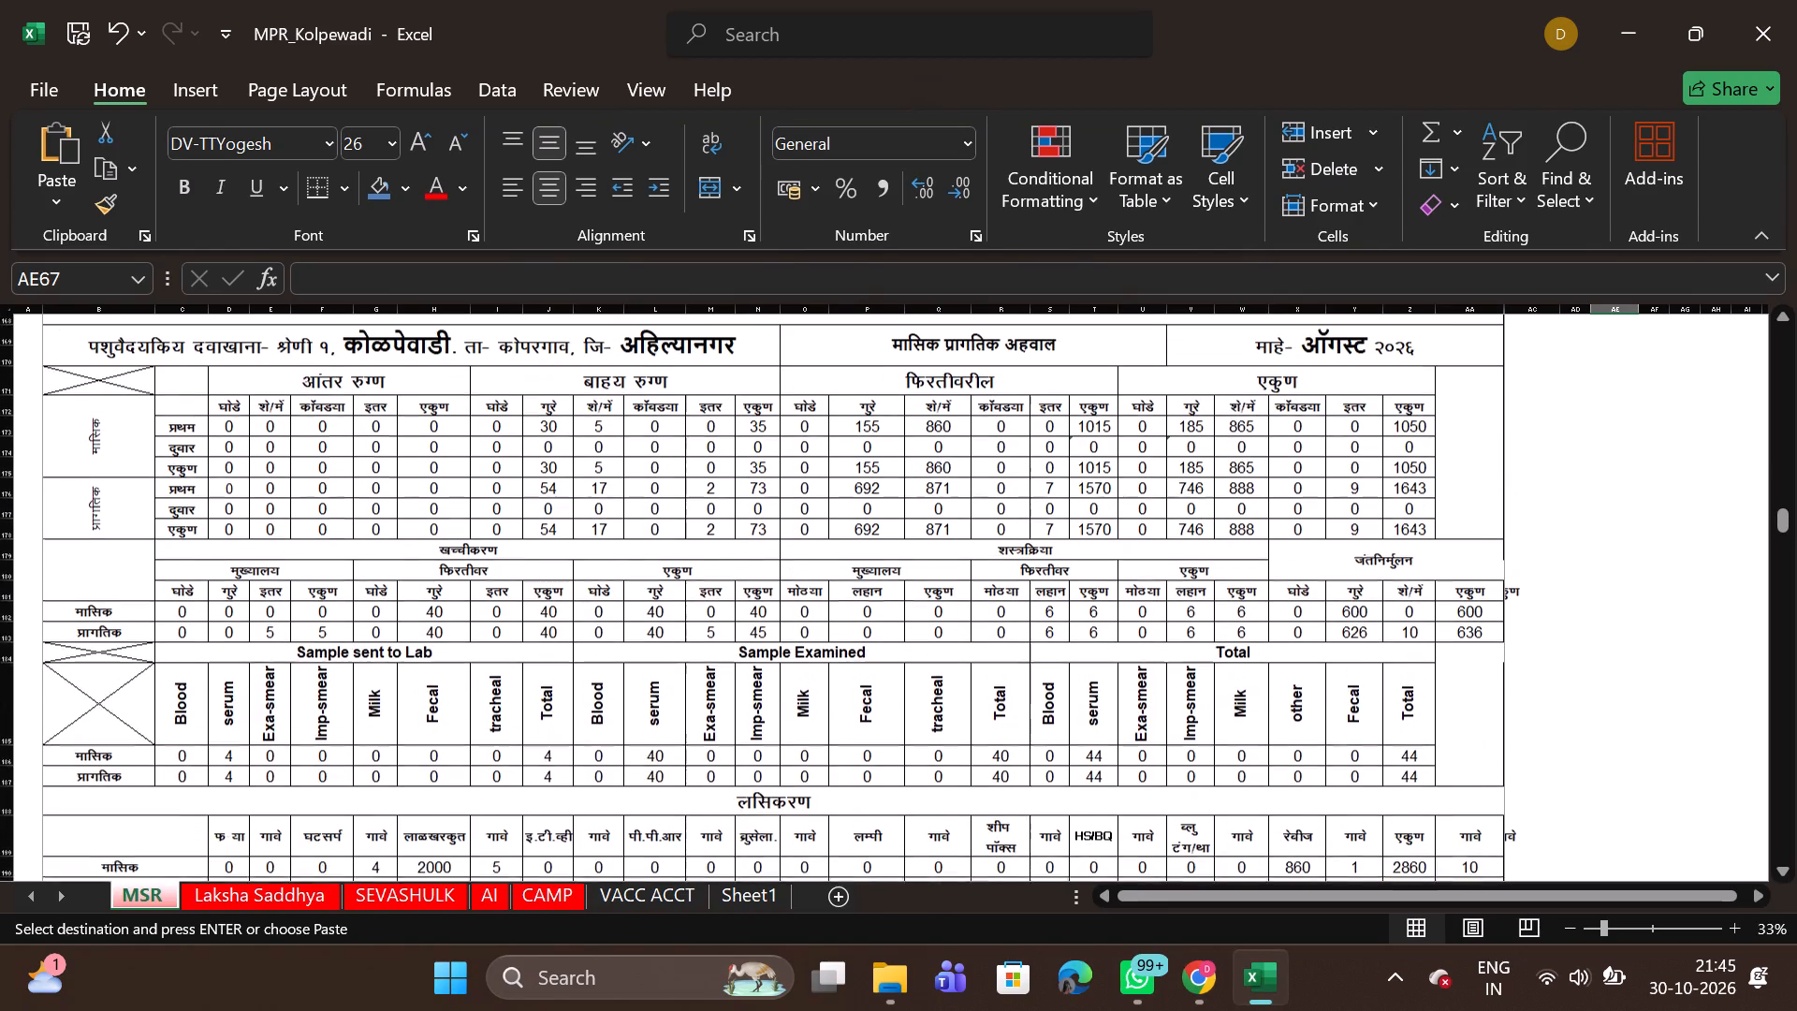
scroll(913, 551, "up", 1)
scroll(916, 535, "down", 3)
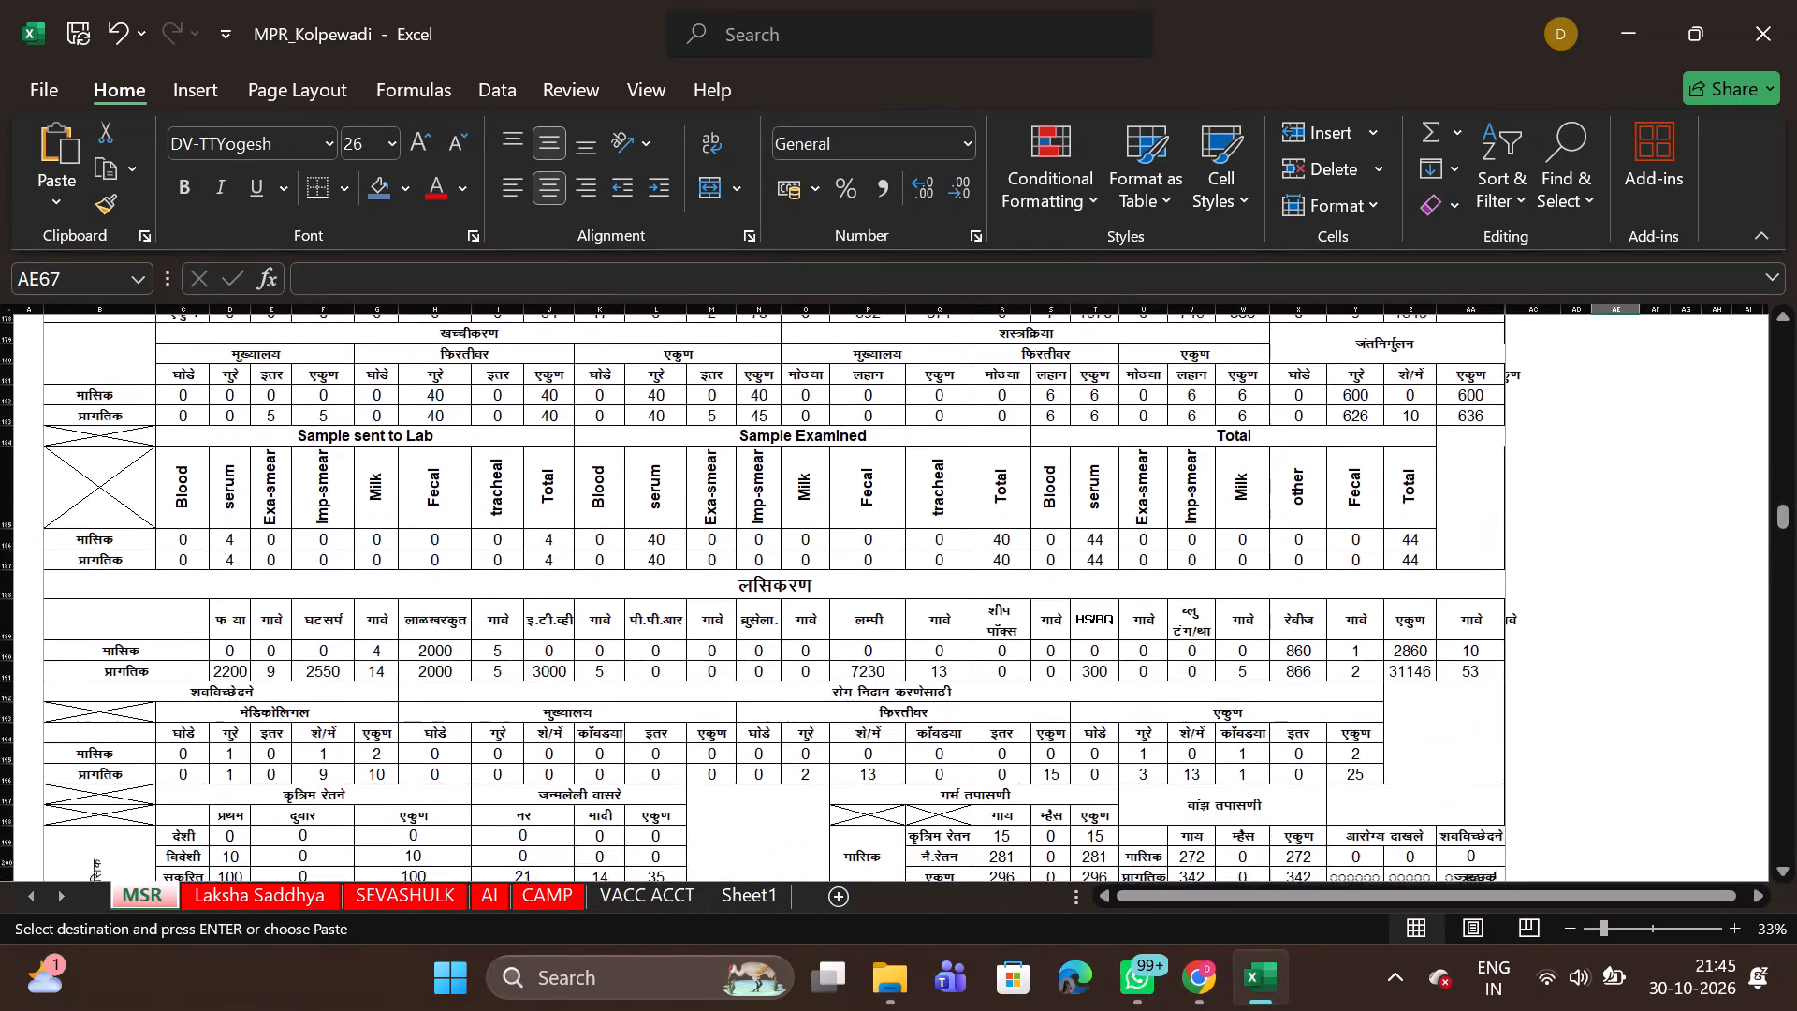
scroll(916, 535, "down", 4)
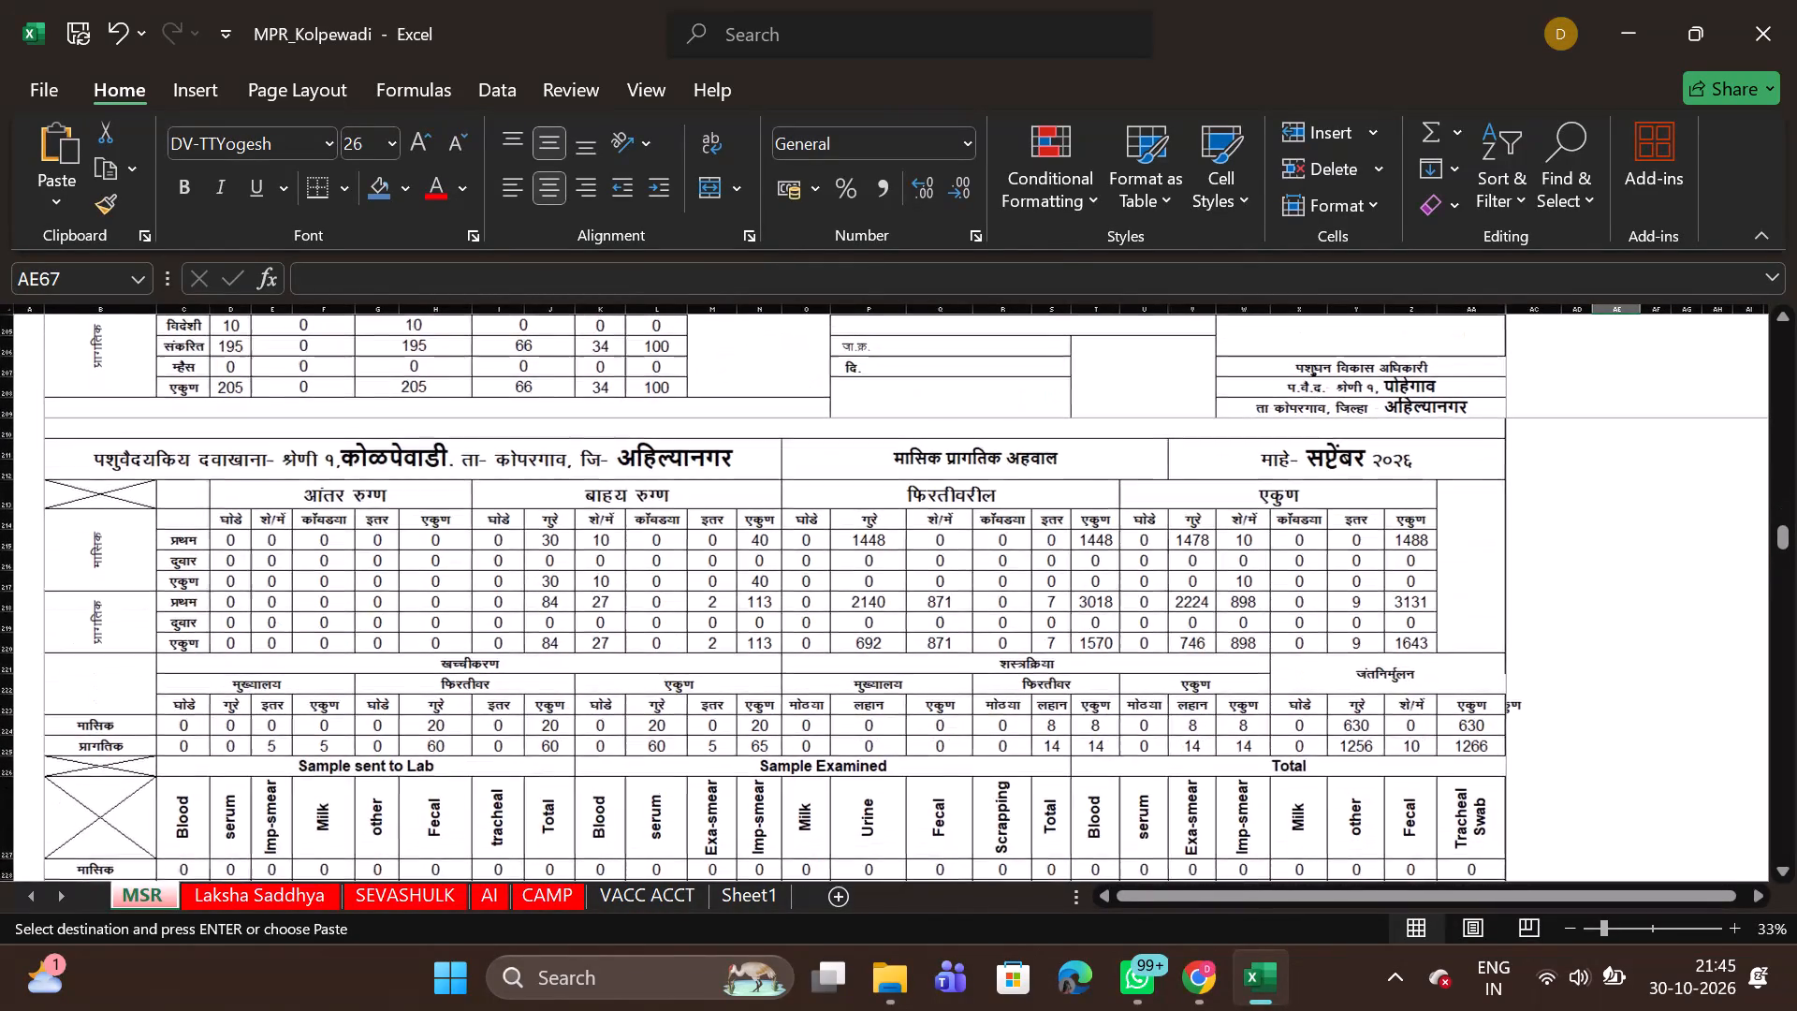
scroll(916, 535, "down", 2)
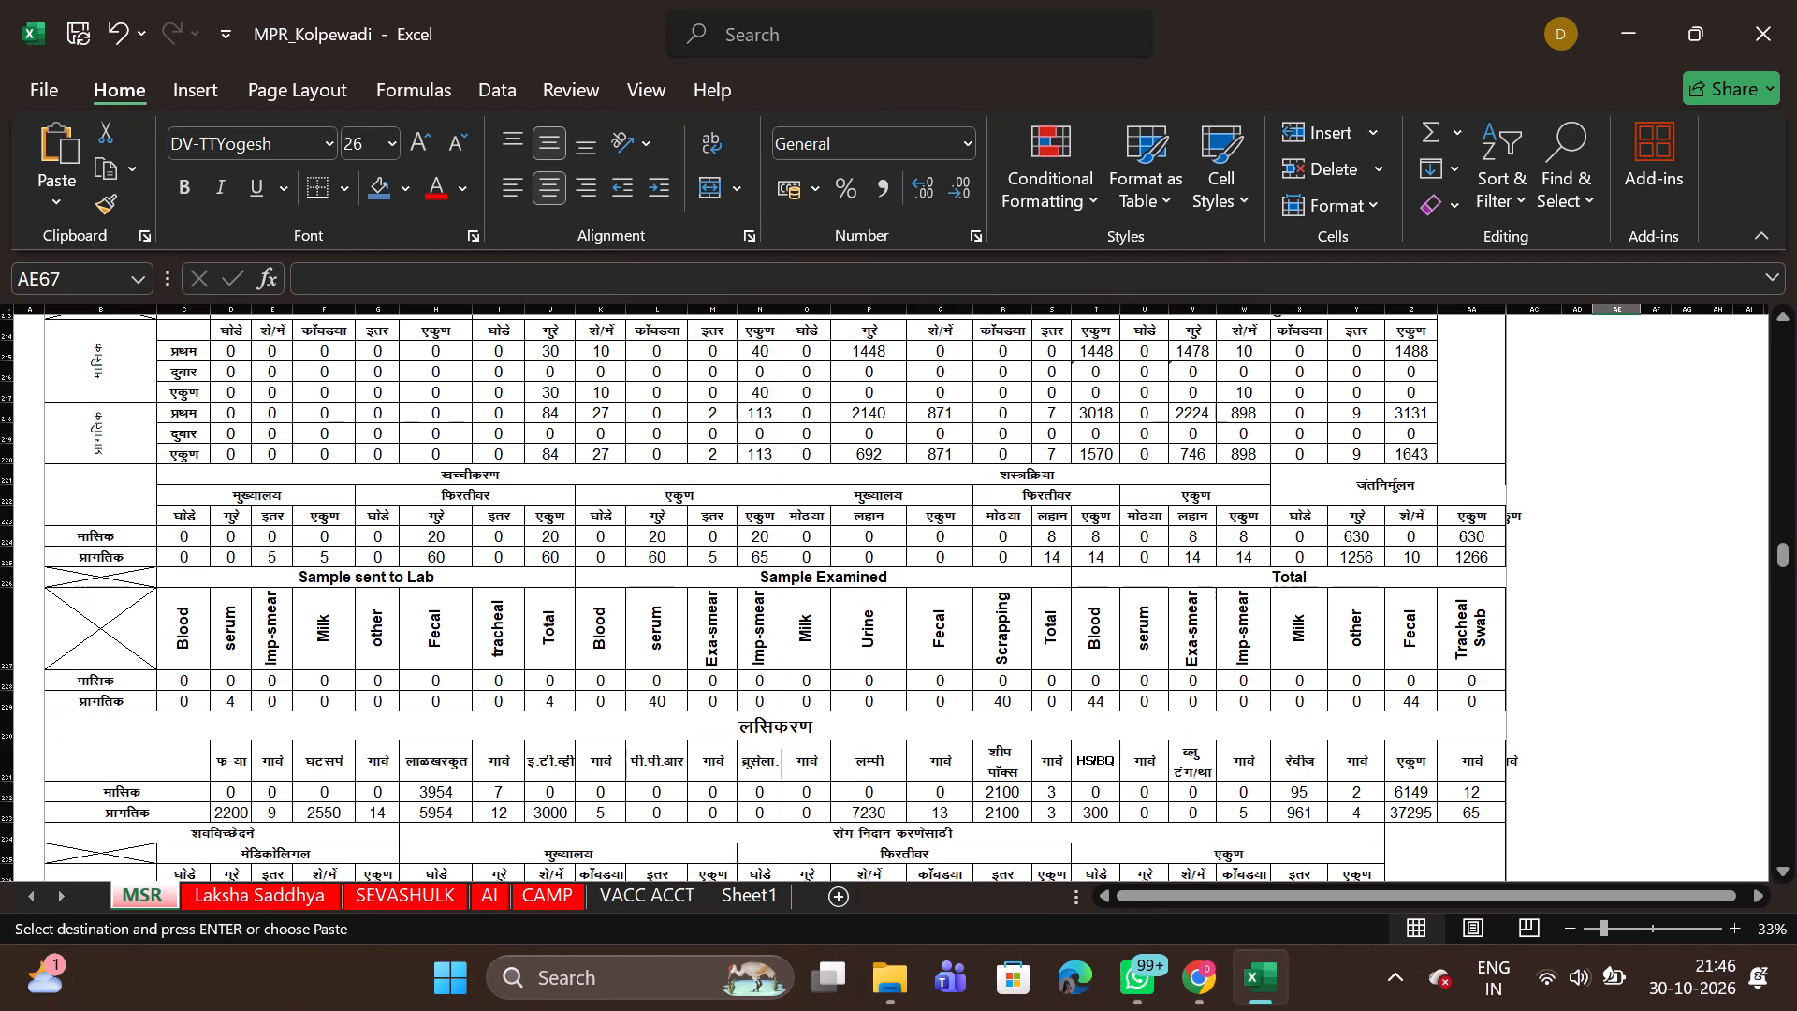
In October's monthly first-visit row (row 257), set the outpatient figures to 10 cattle, 40 sheep/goats and 0 others.
scroll(916, 535, "down", 2)
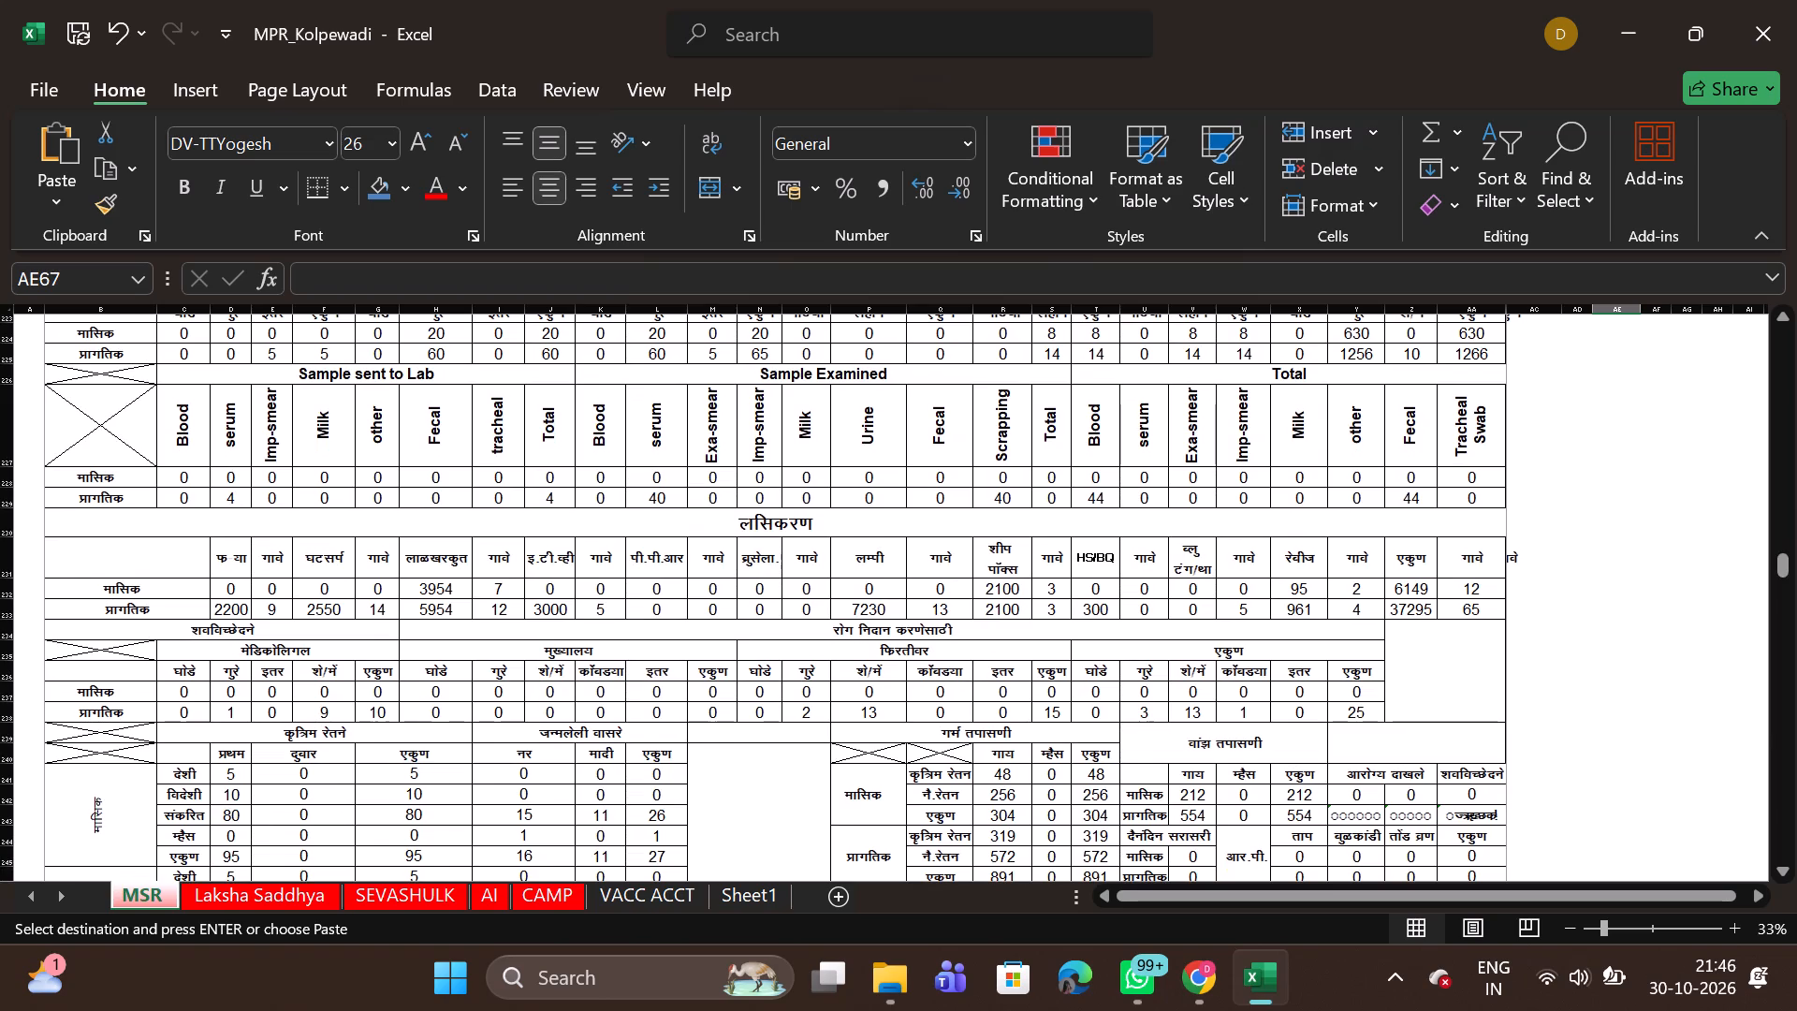
scroll(916, 535, "down", 2)
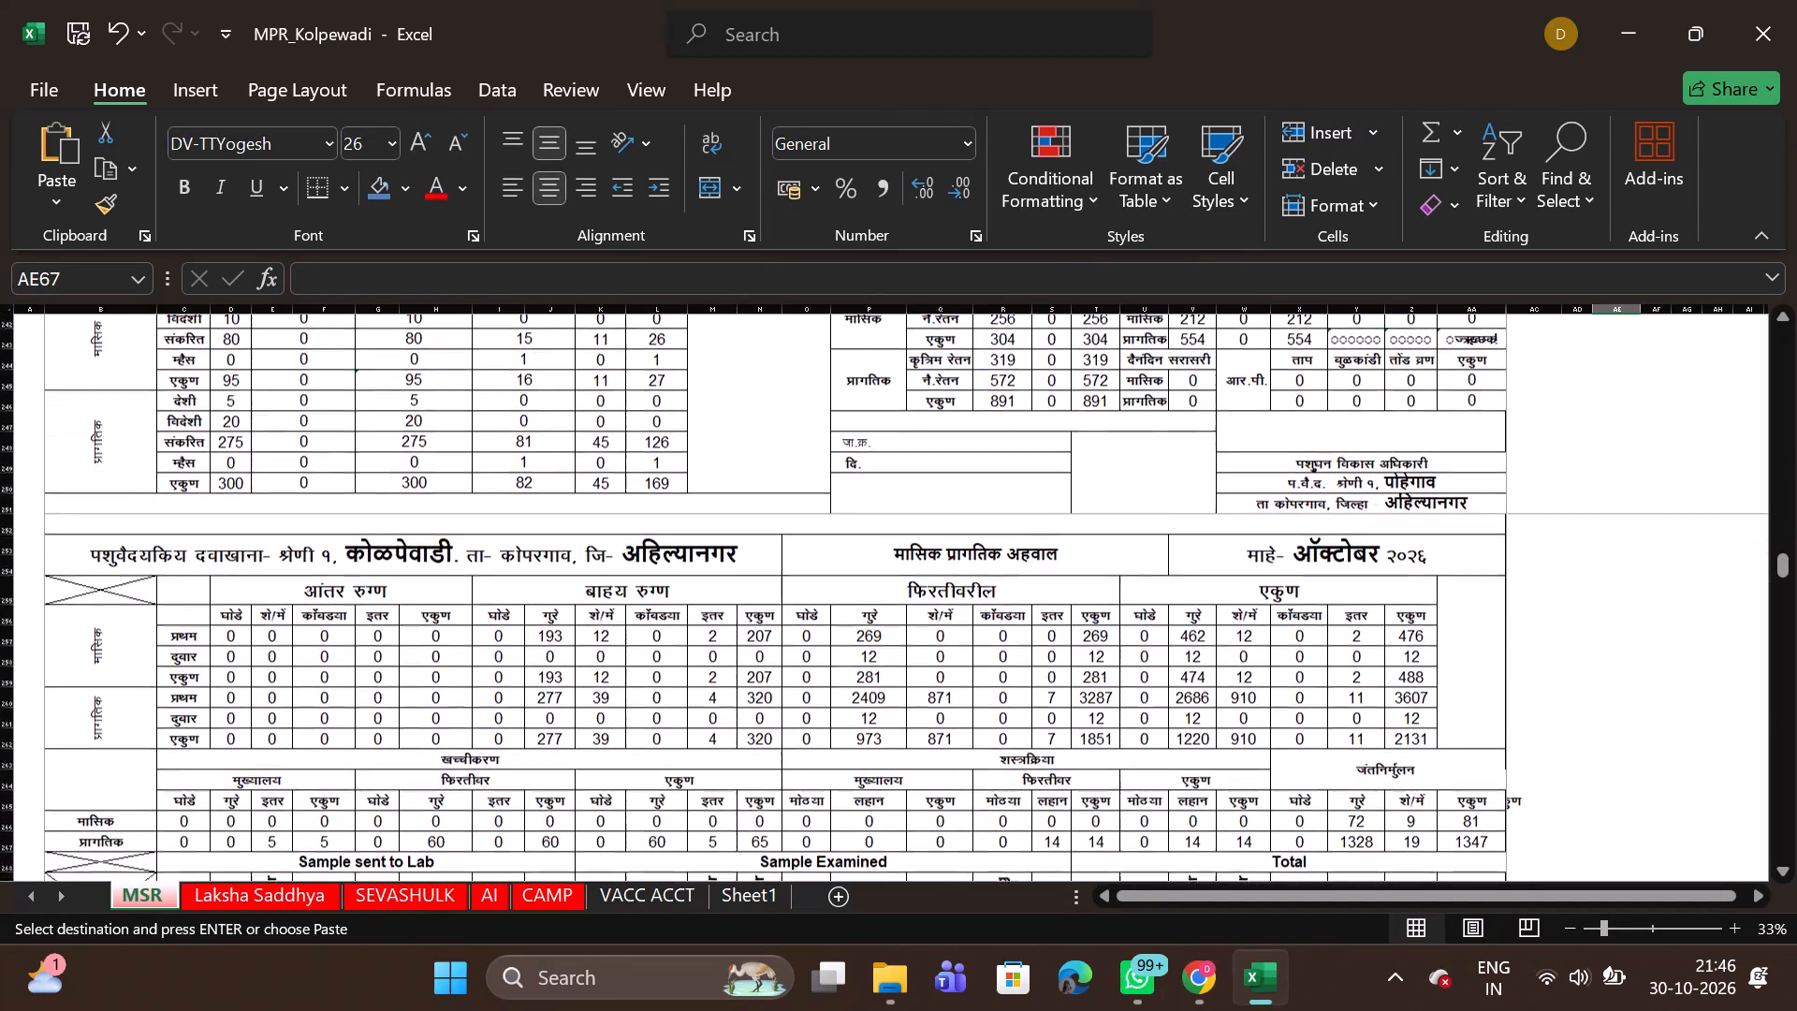
scroll(916, 535, "down", 1)
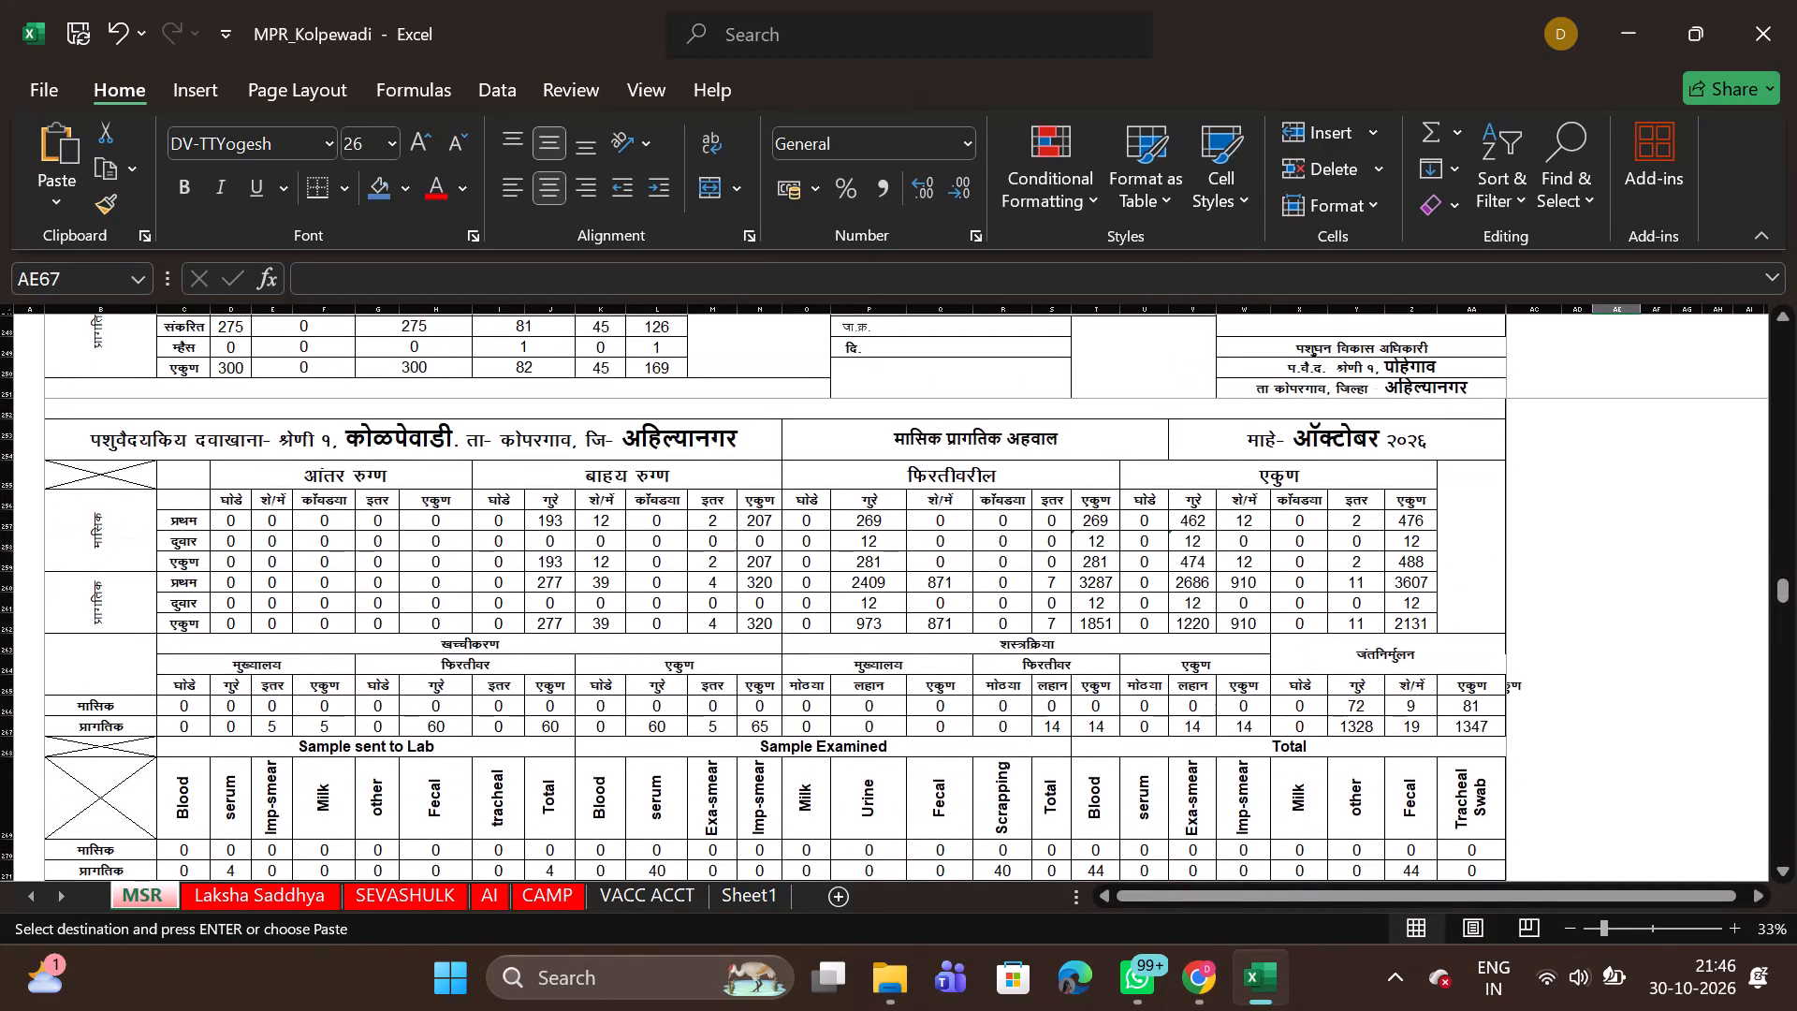
left_click(557, 526)
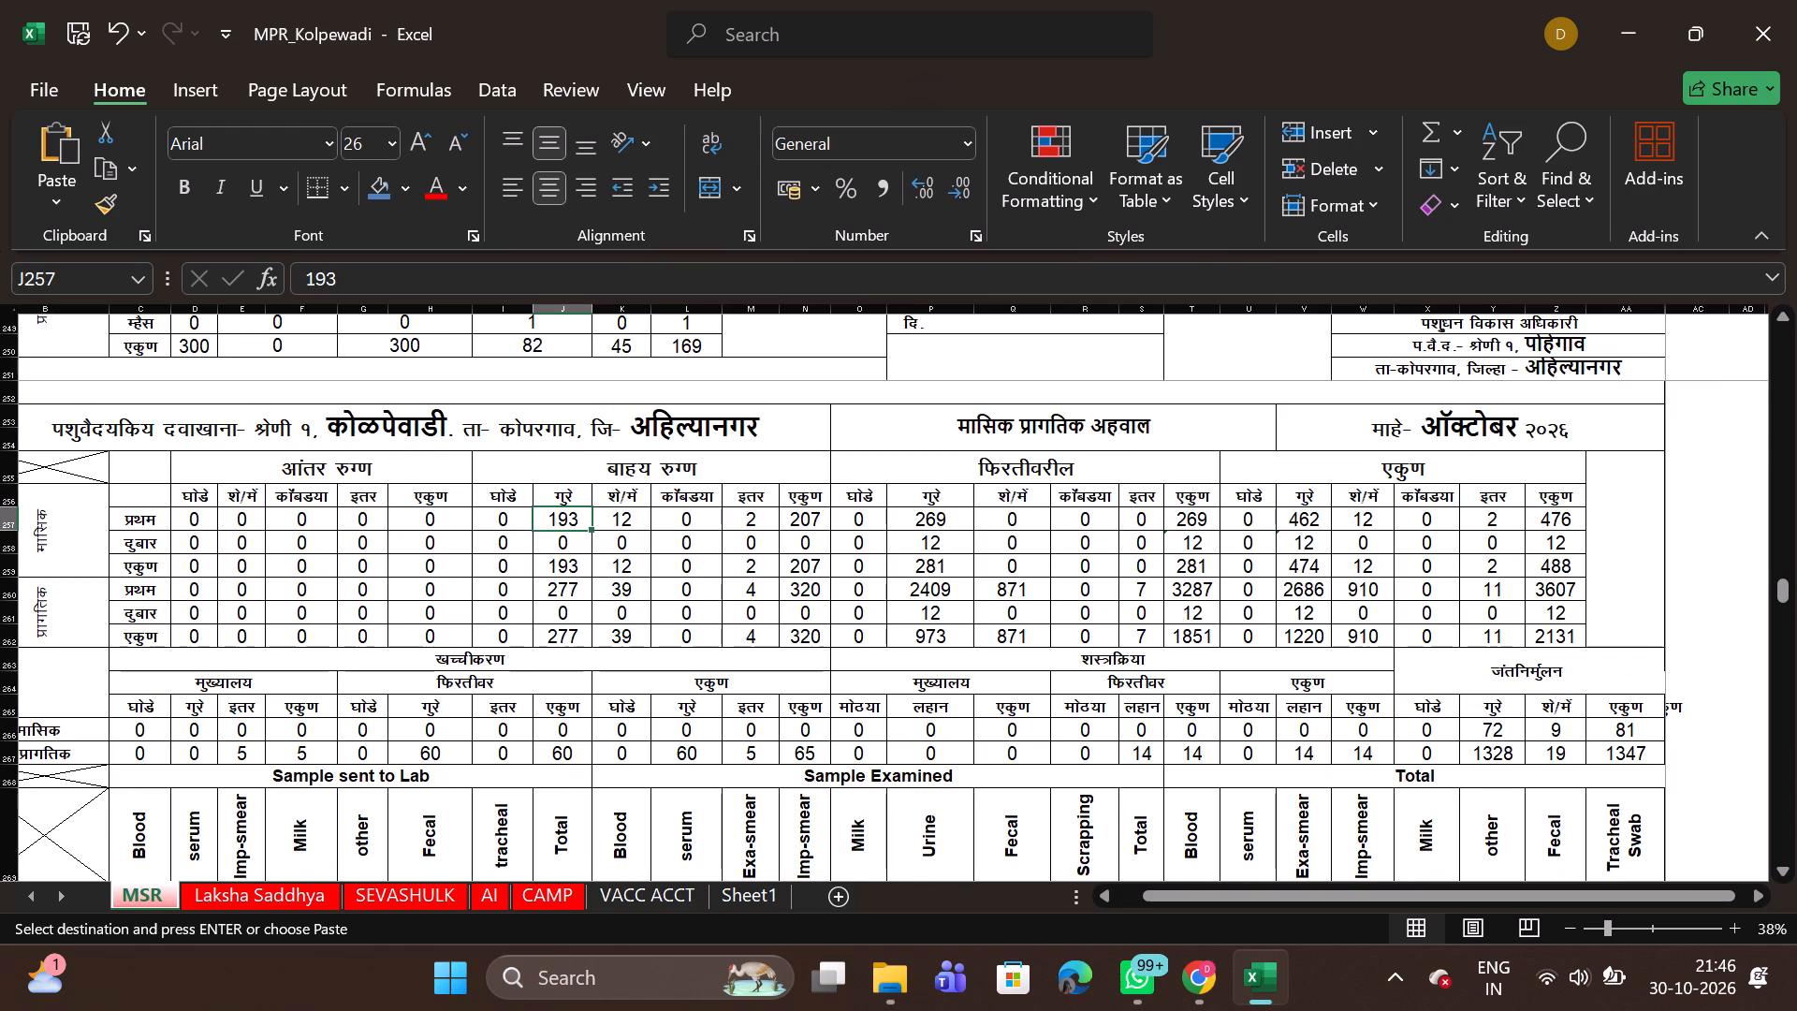
type("10")
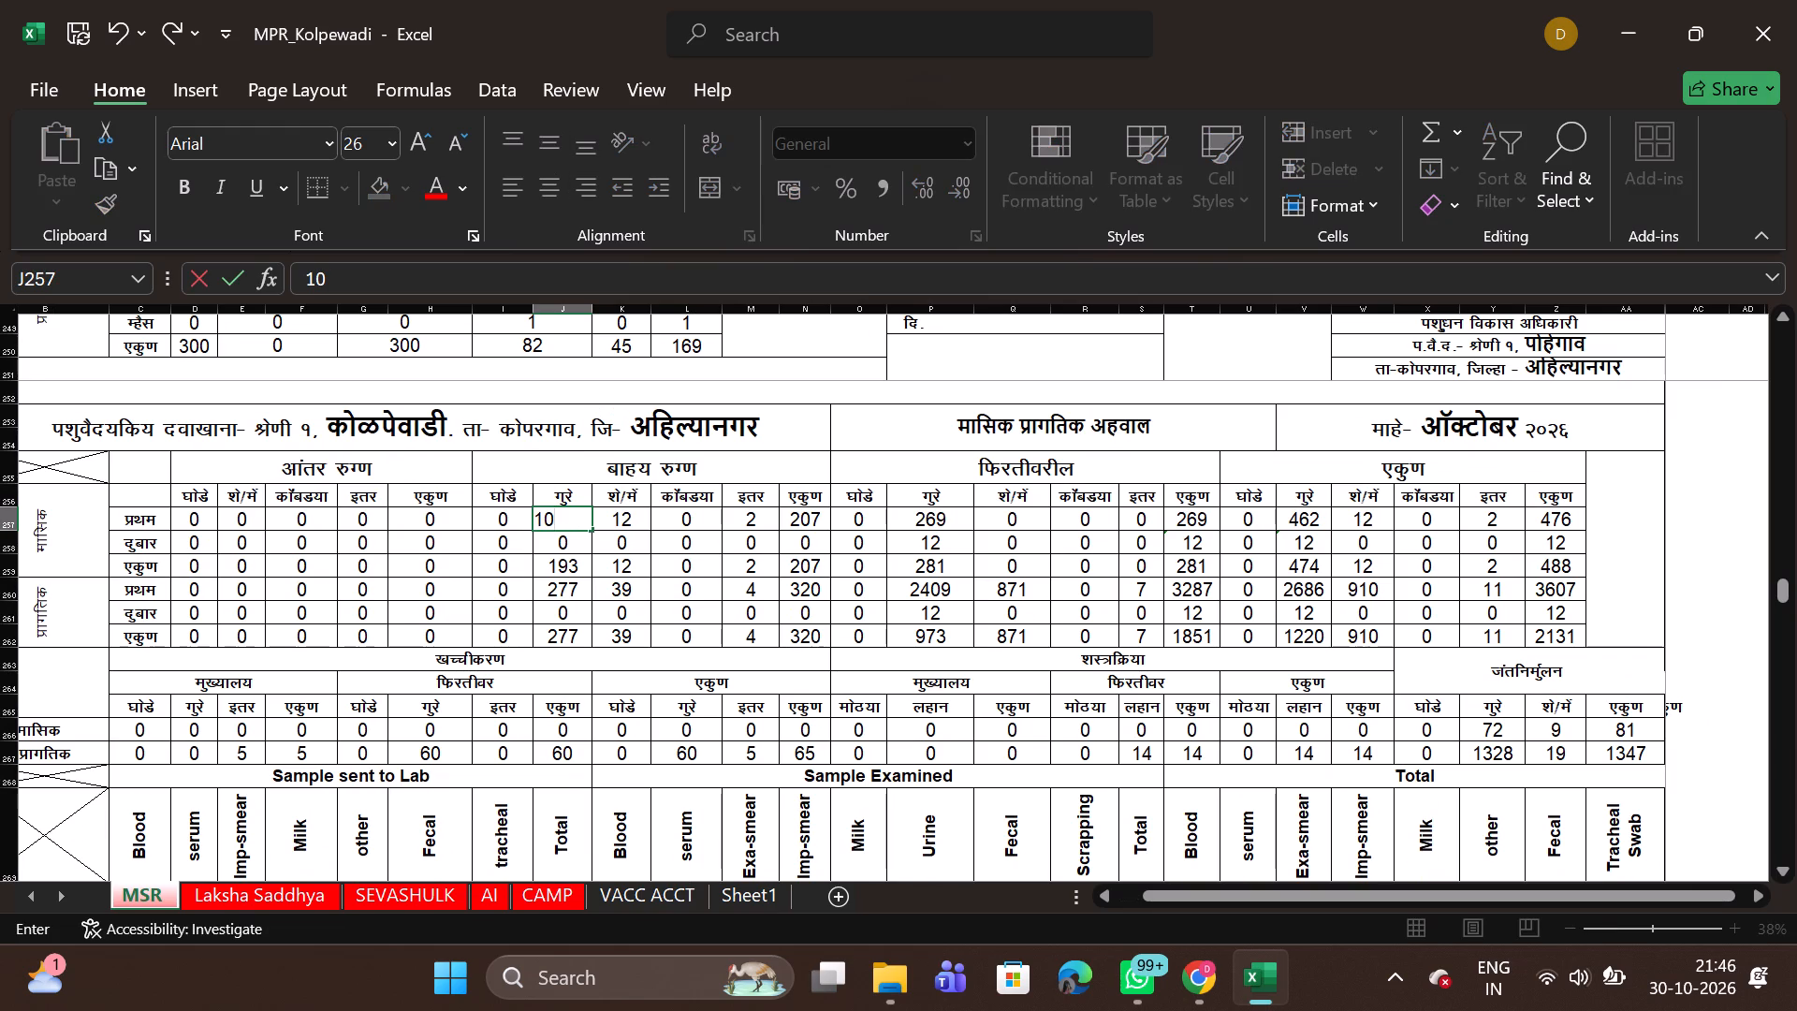
key("Right")
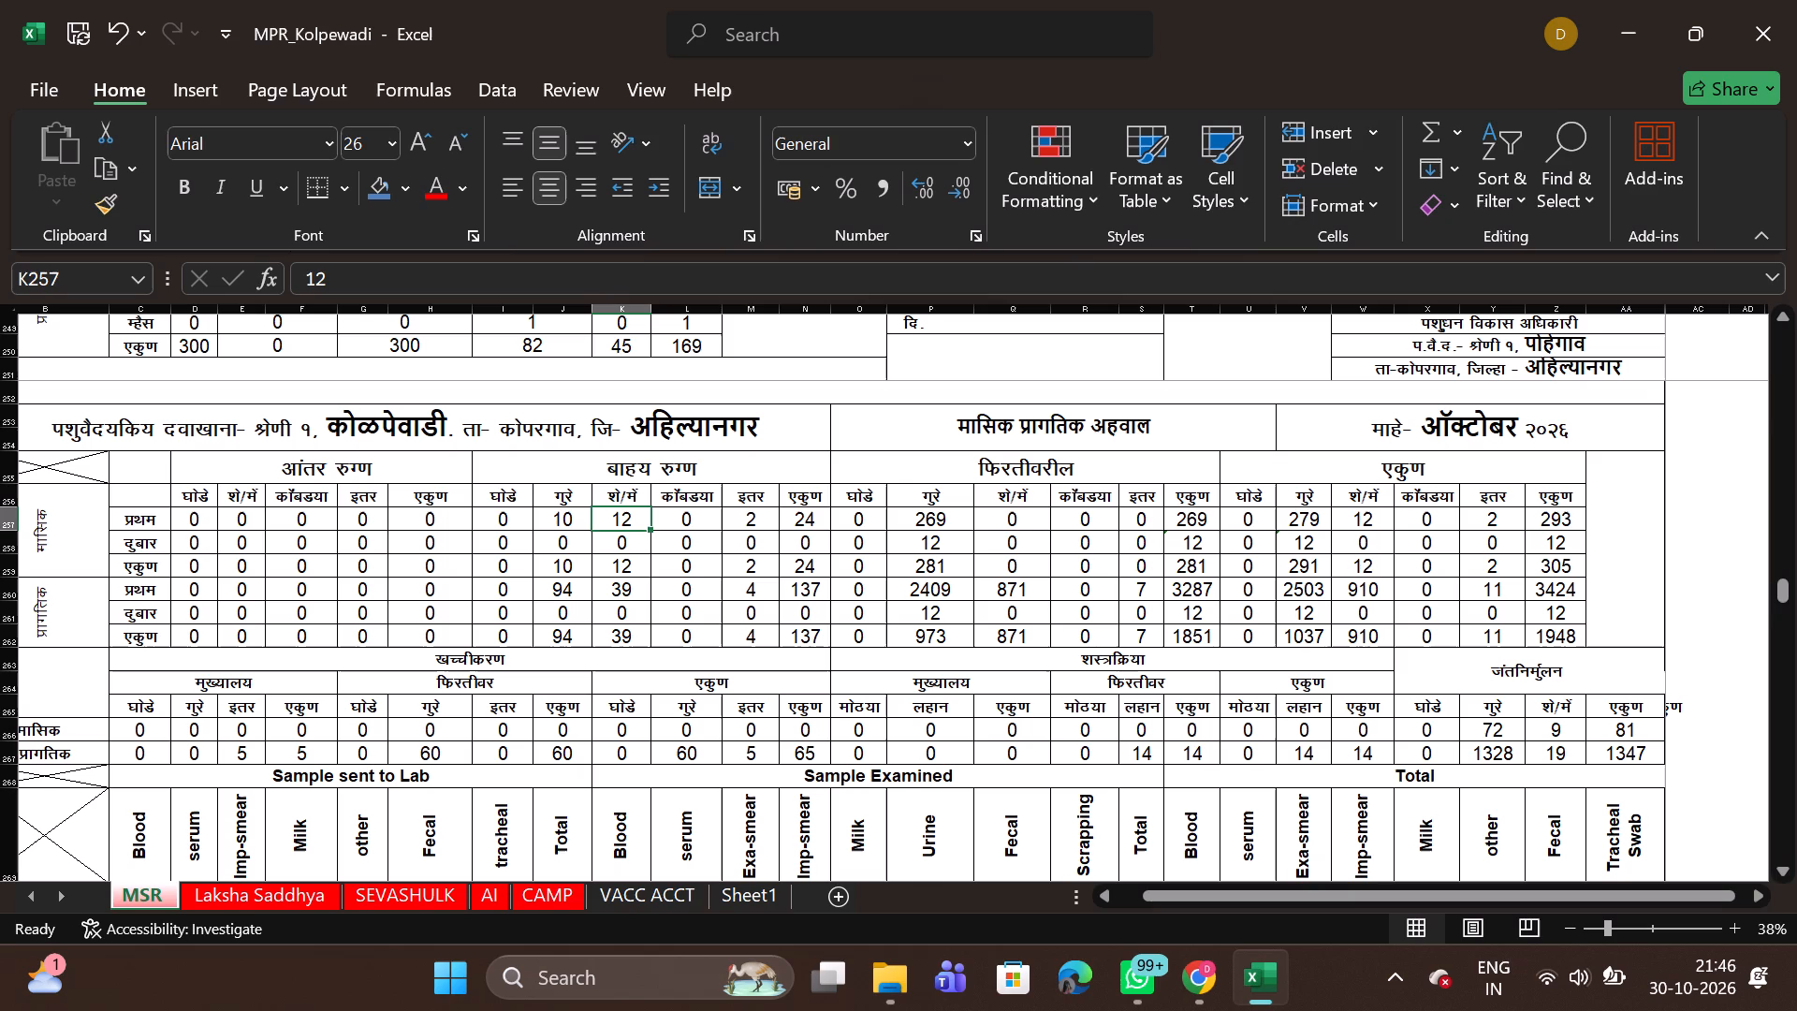
type("40")
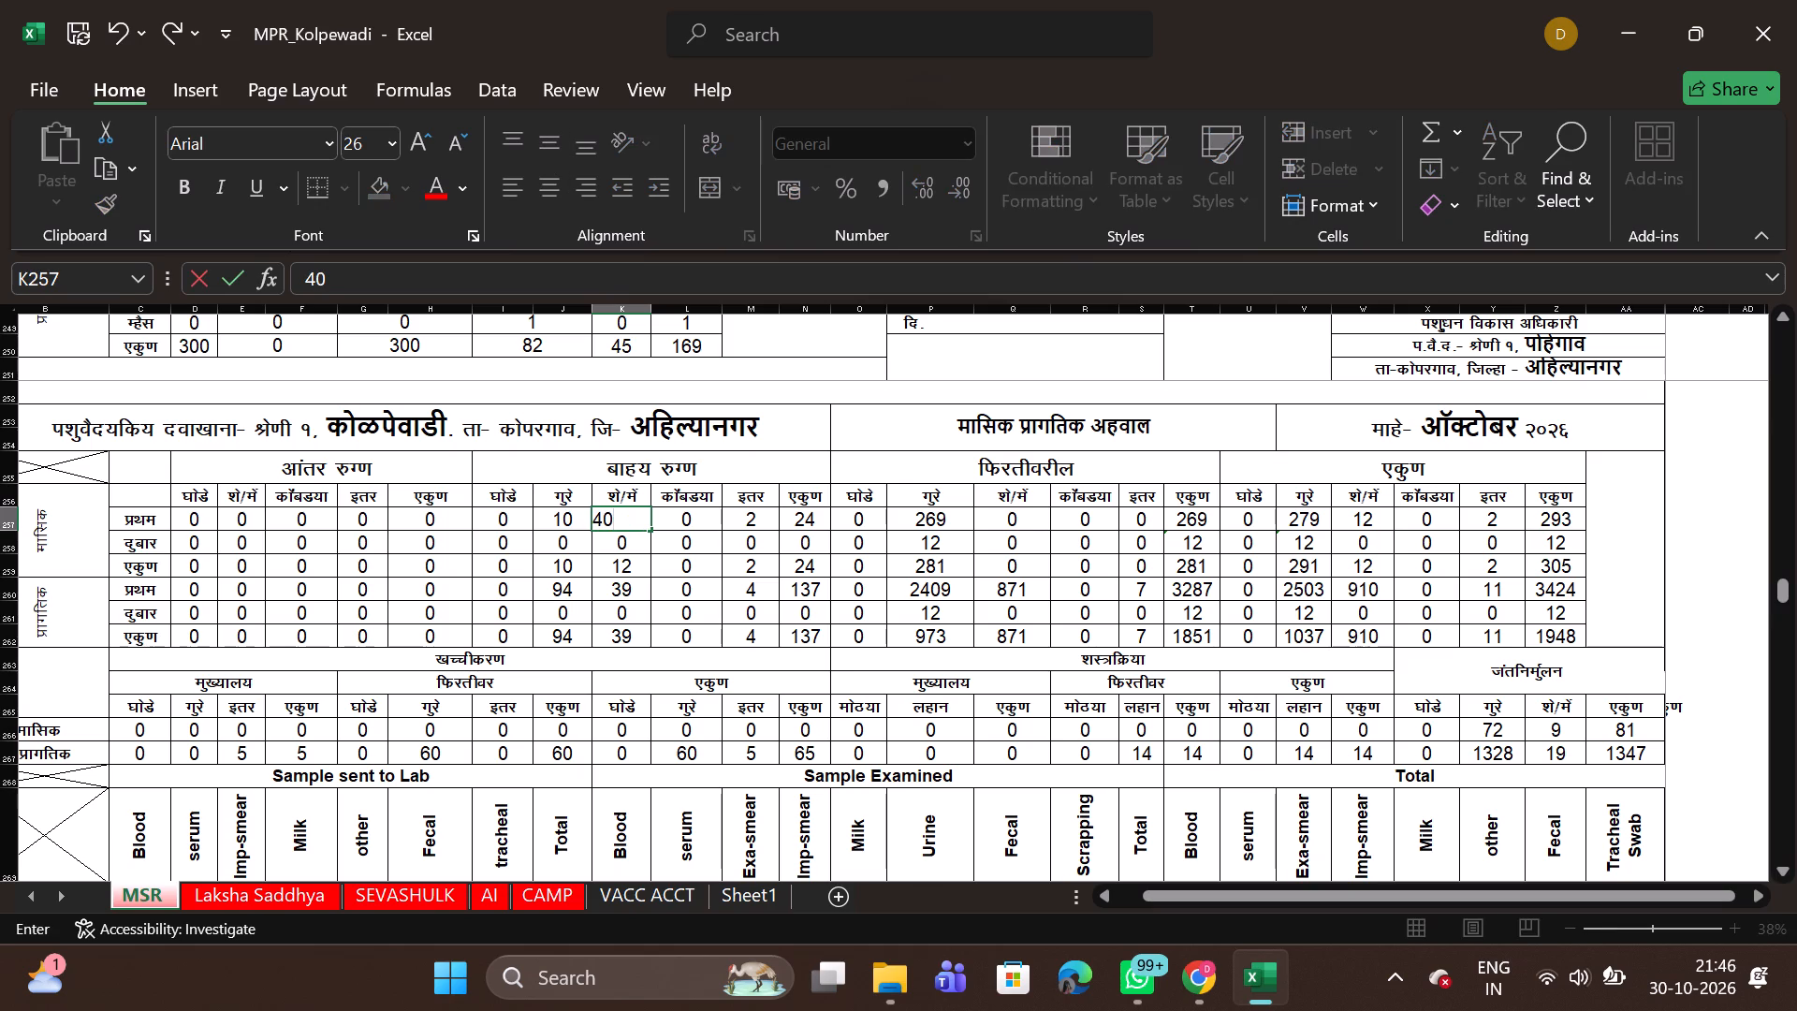
key("Right")
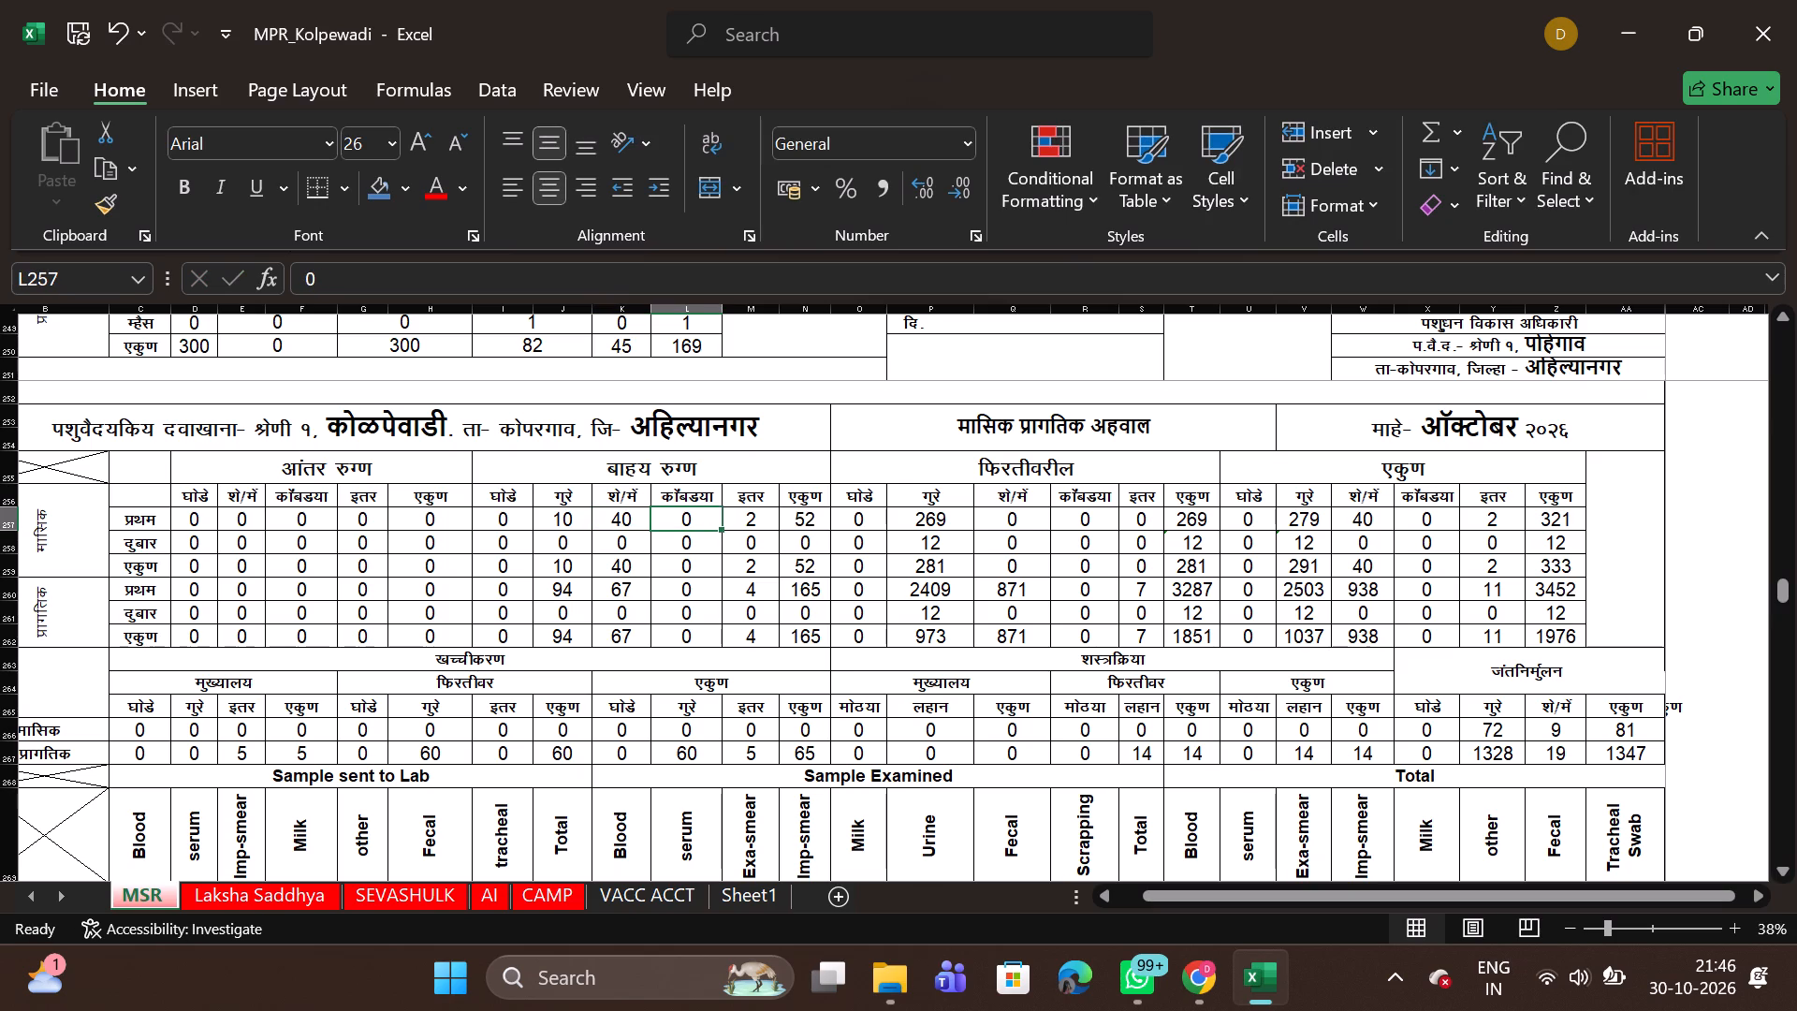
key("Right")
key("0")
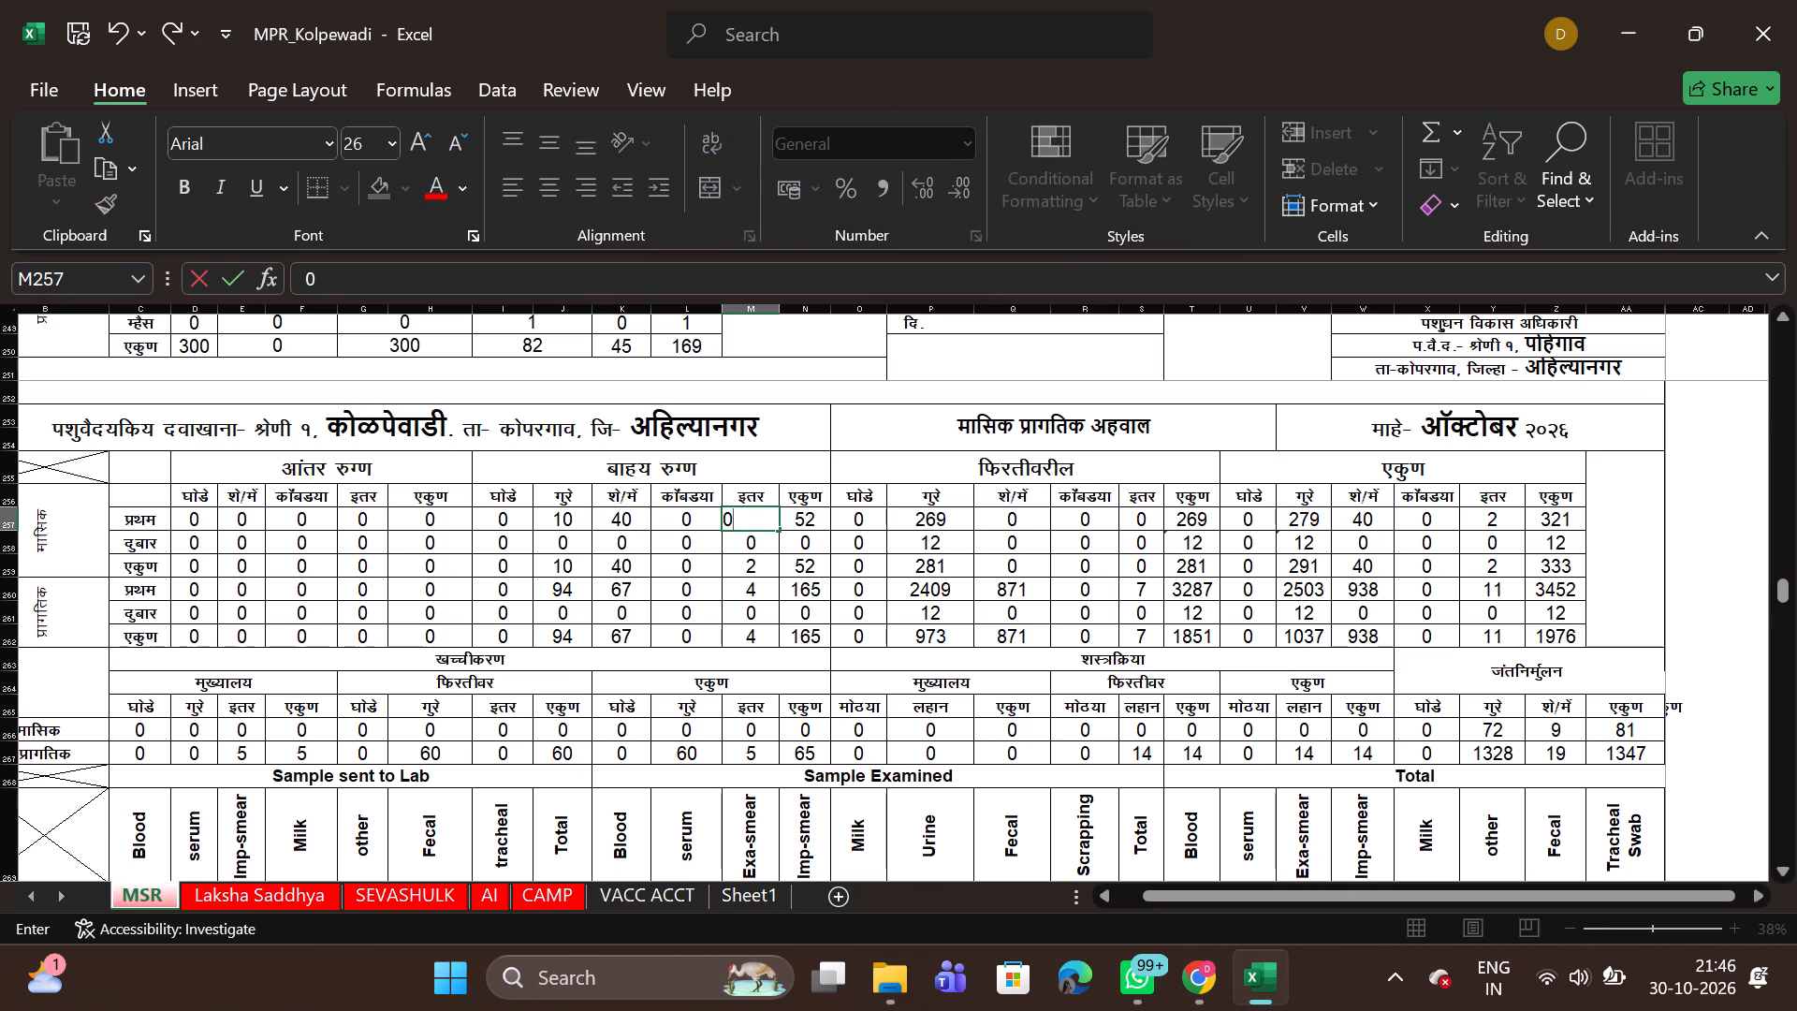
key("Right")
Set the touring (फिरतीवरील) cattle figure in October's monthly first-visit row, cell P257, to 874, and go along the row to its totals.
key("Right")
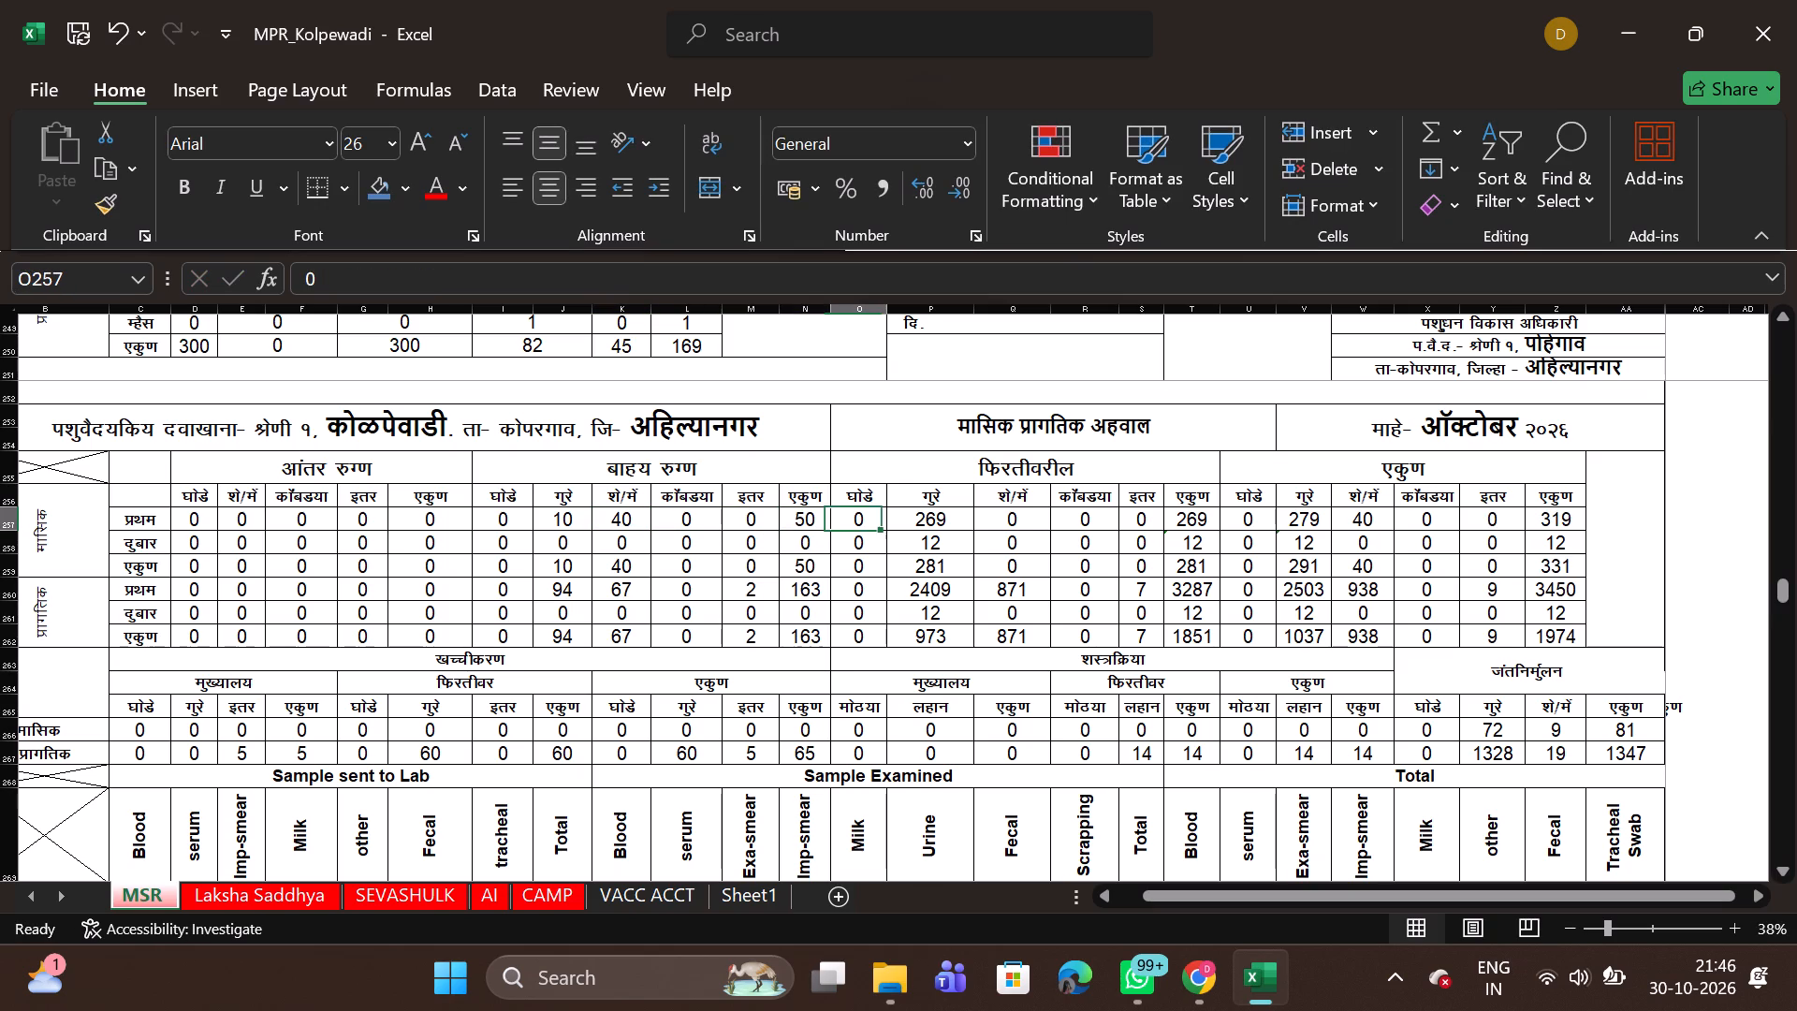
key("Right")
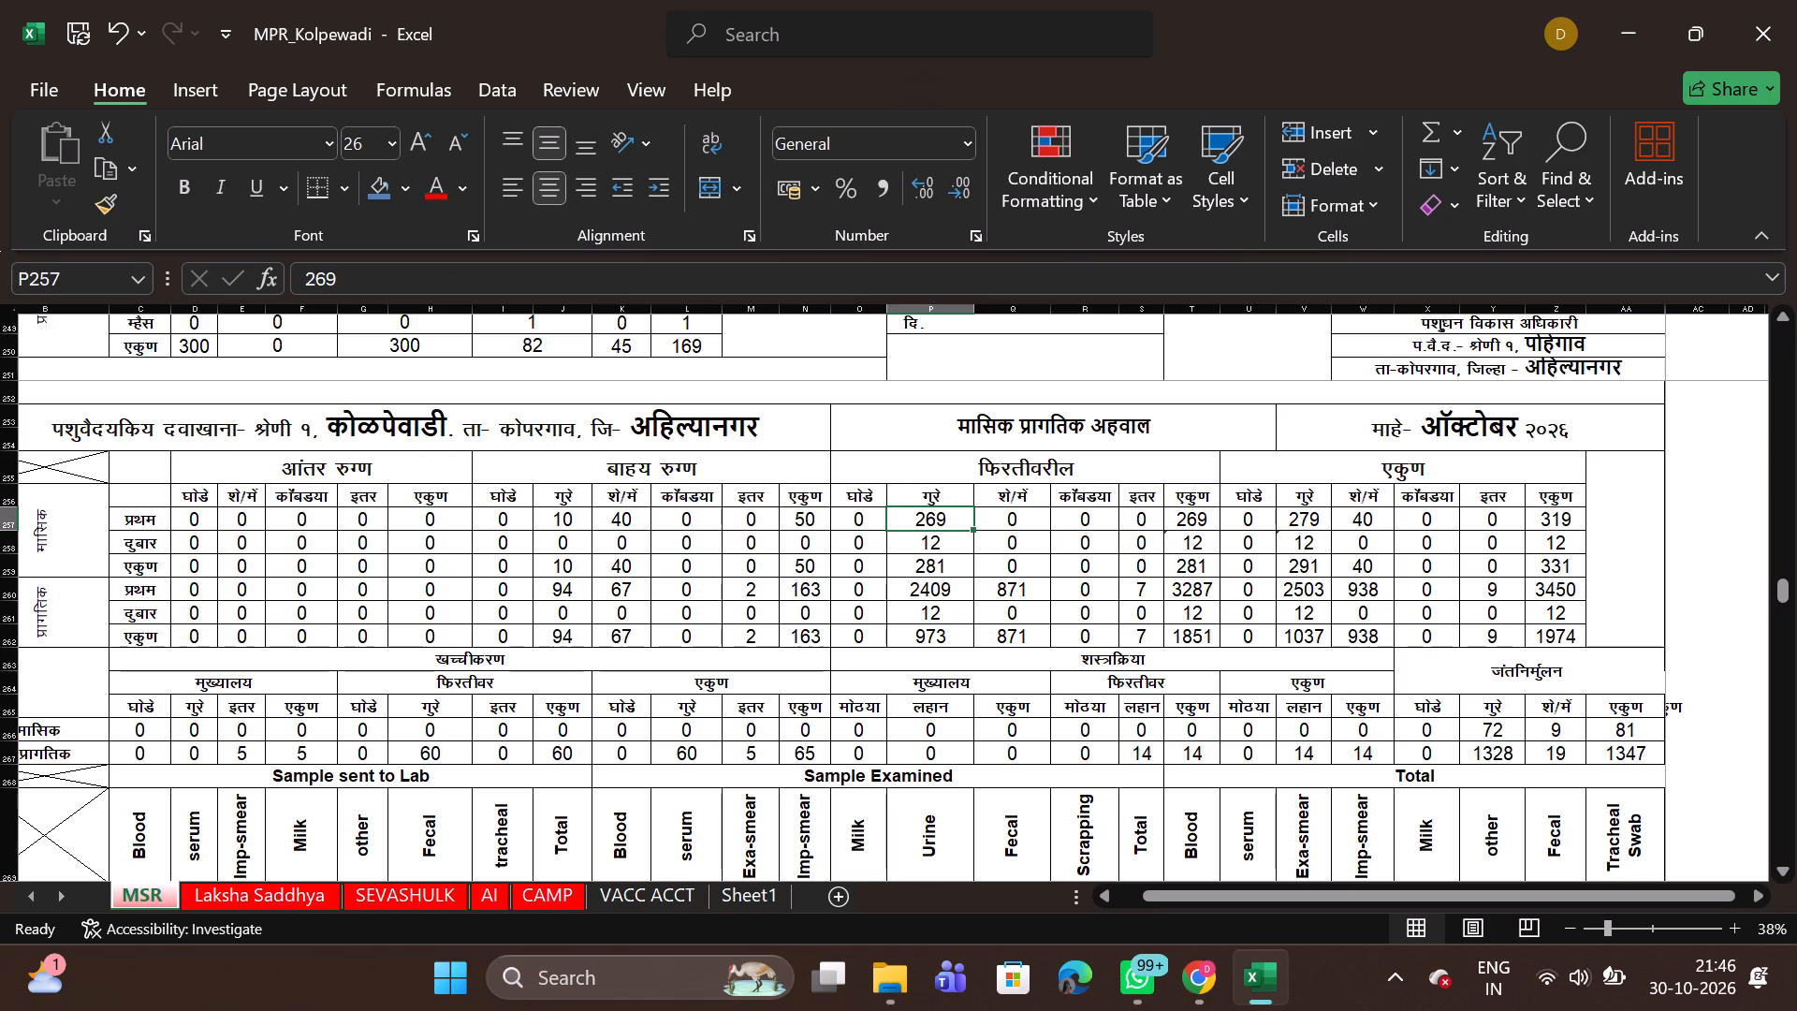
type("874")
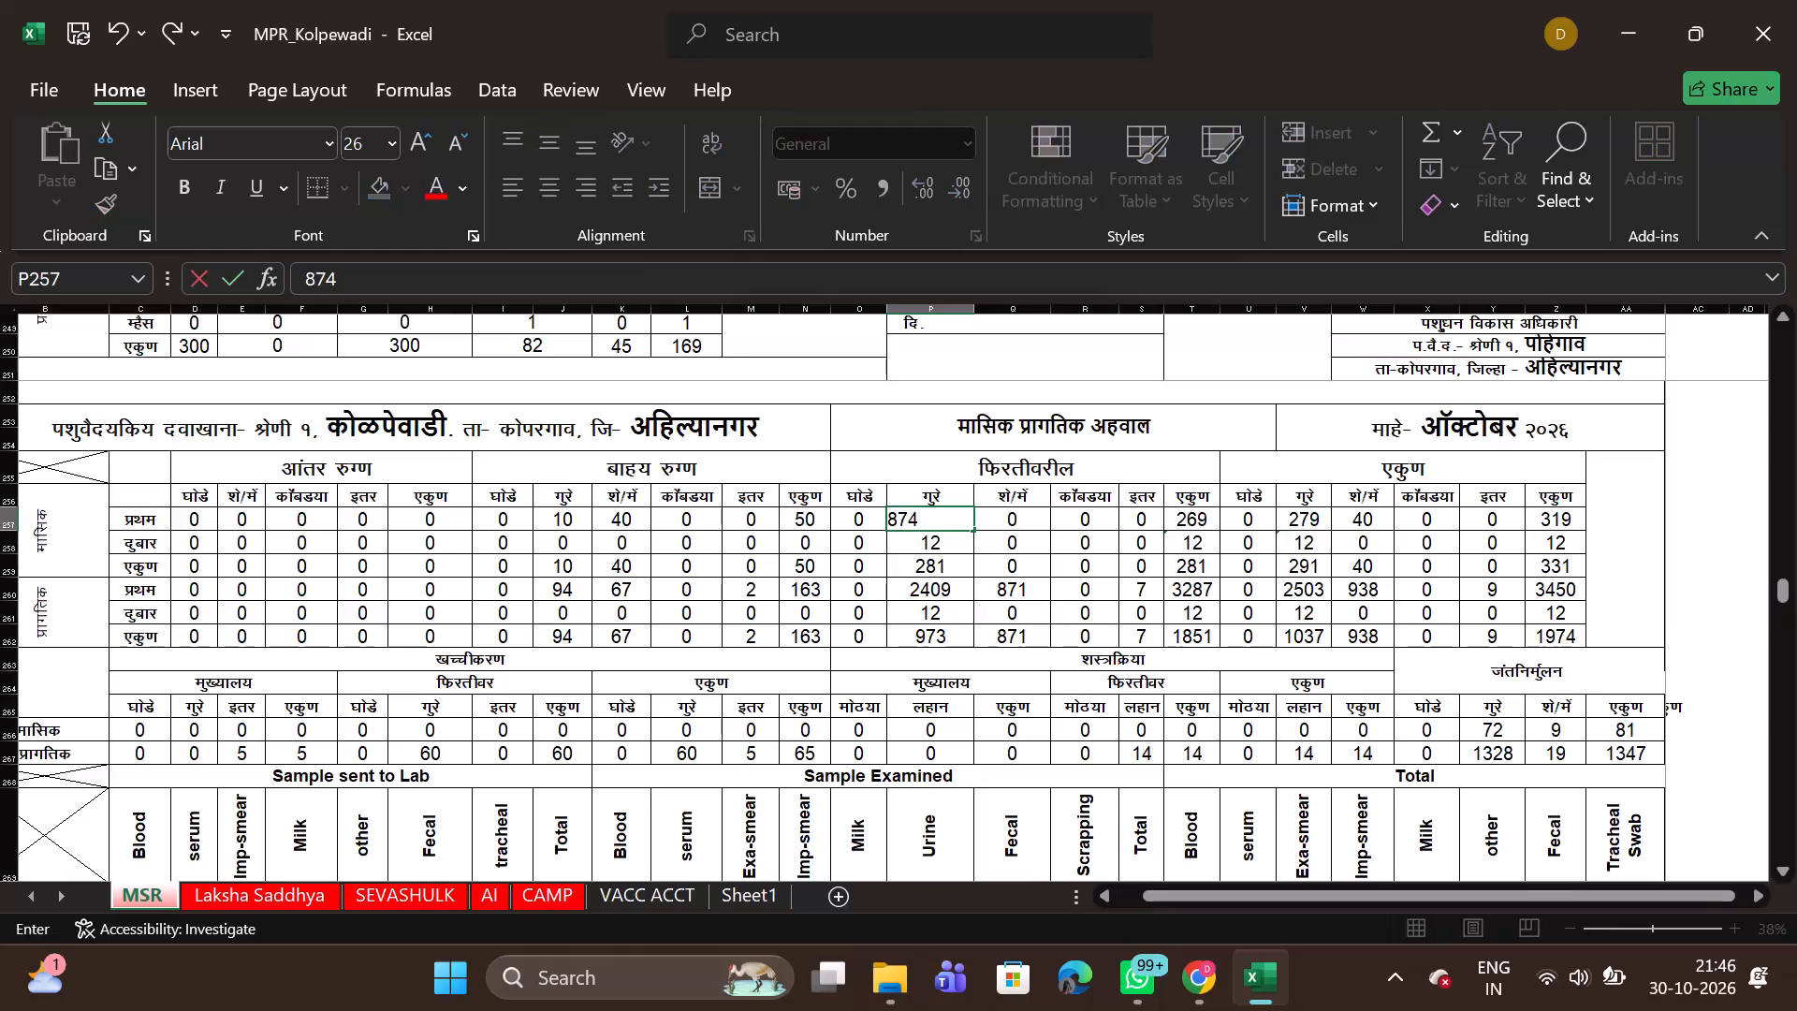
key("Right")
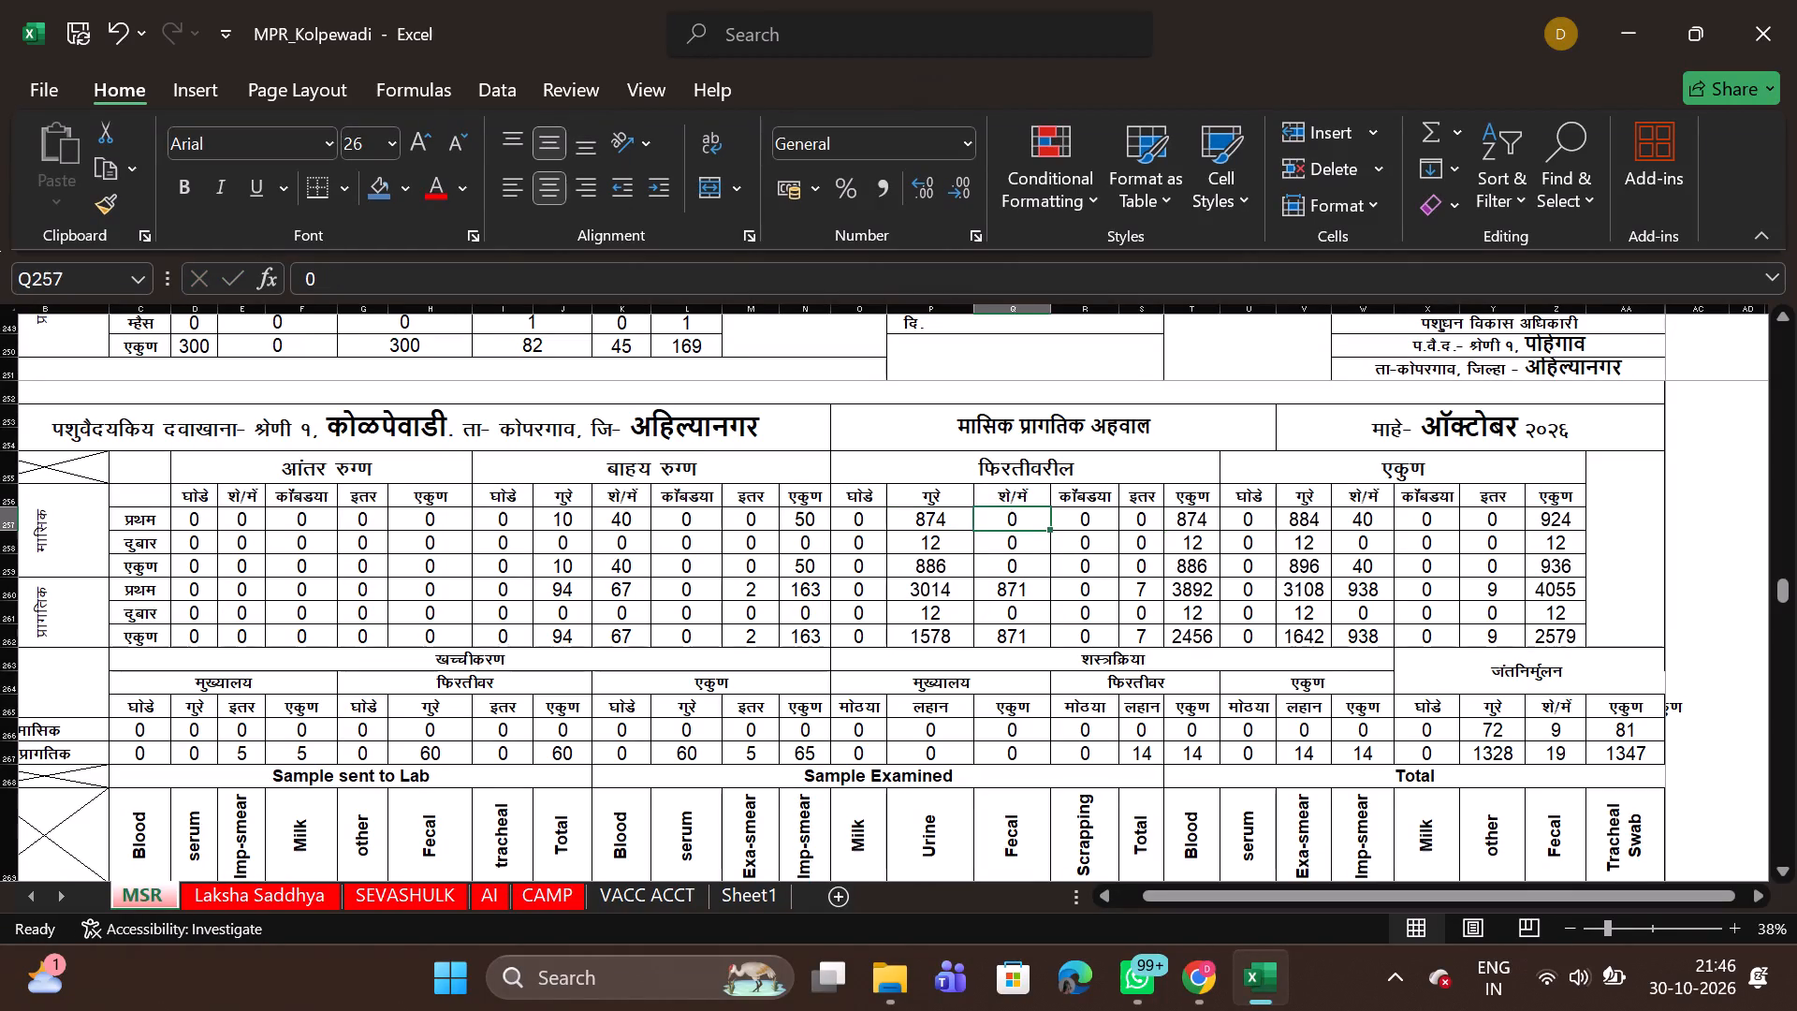
key("Right")
key("Right")
key("Right")
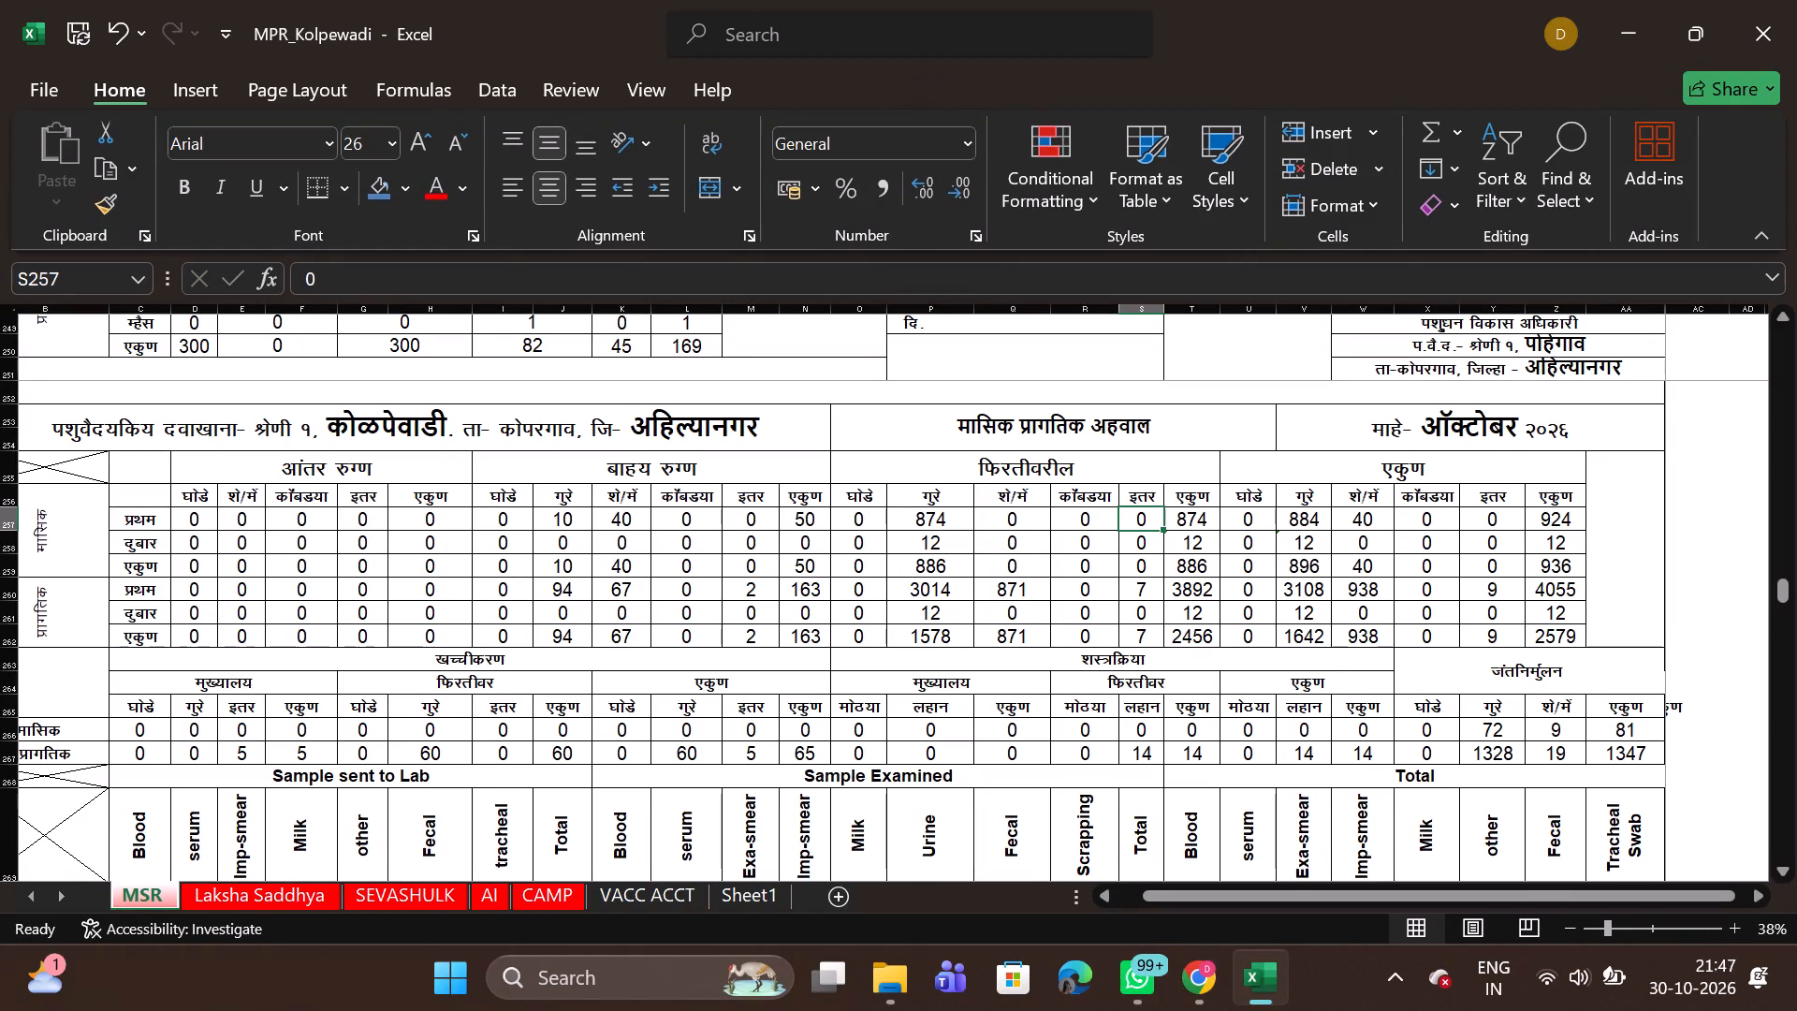
key("Right")
key("Right")
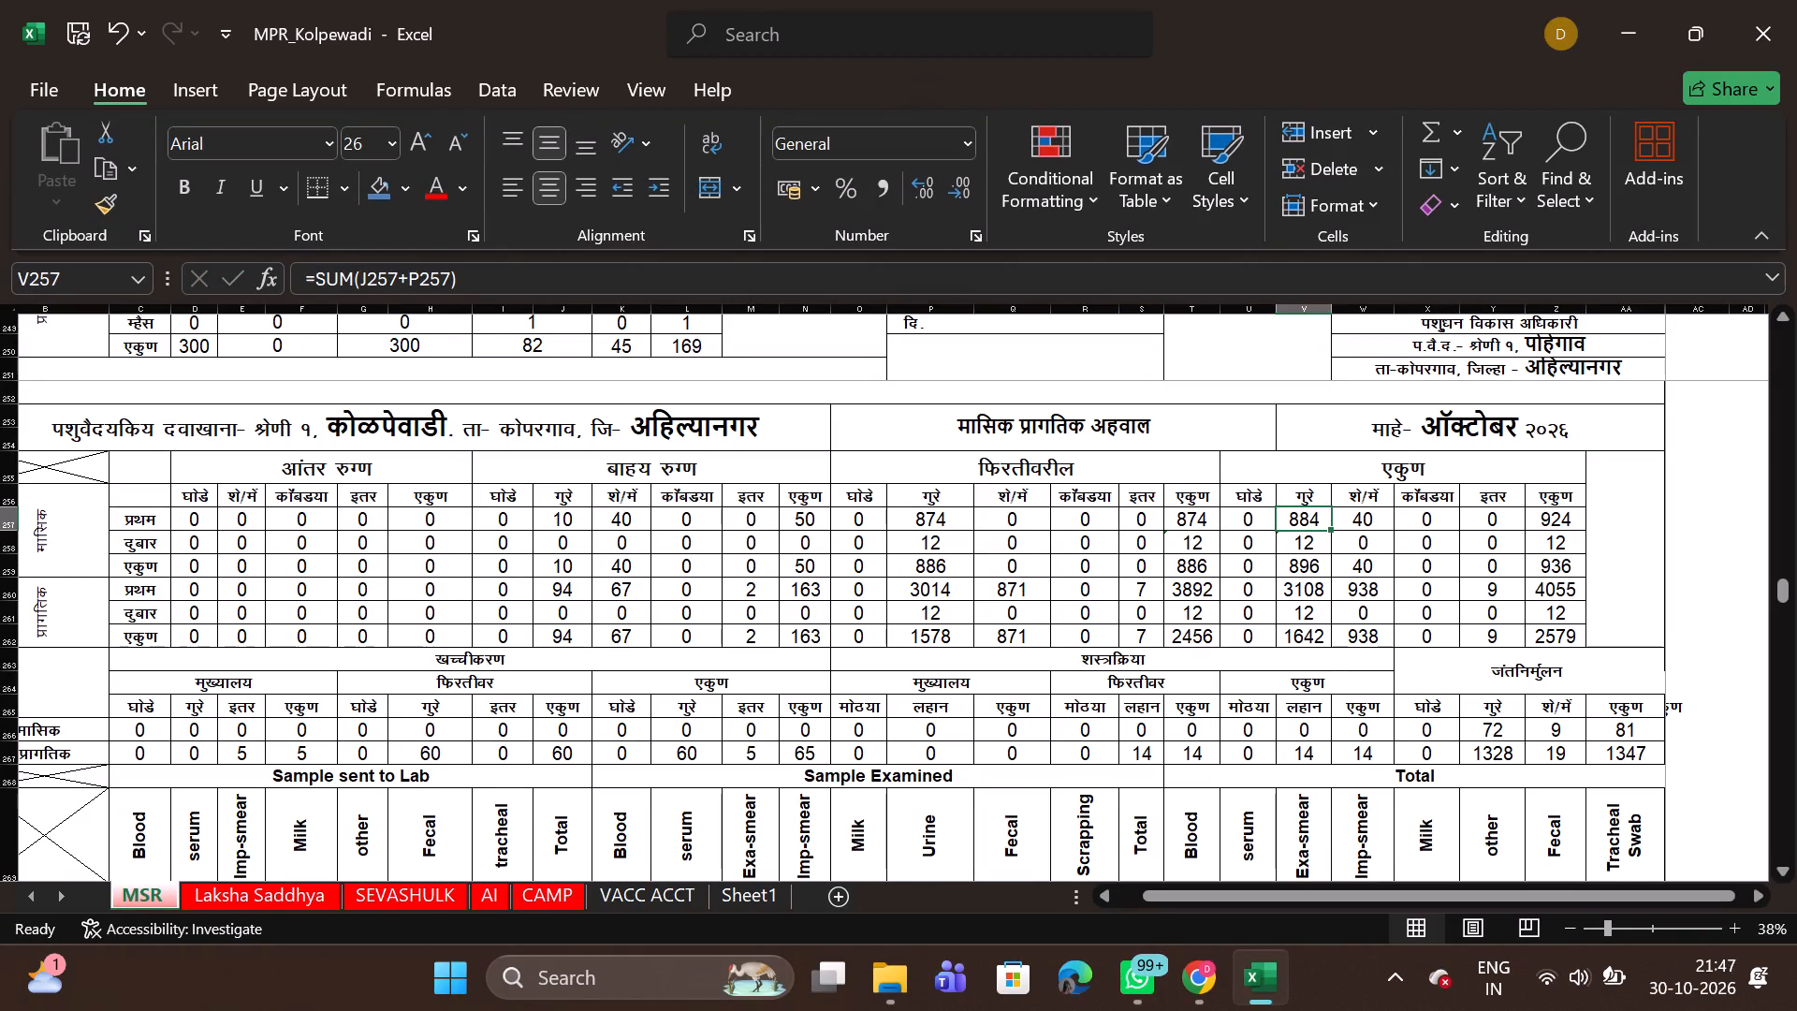
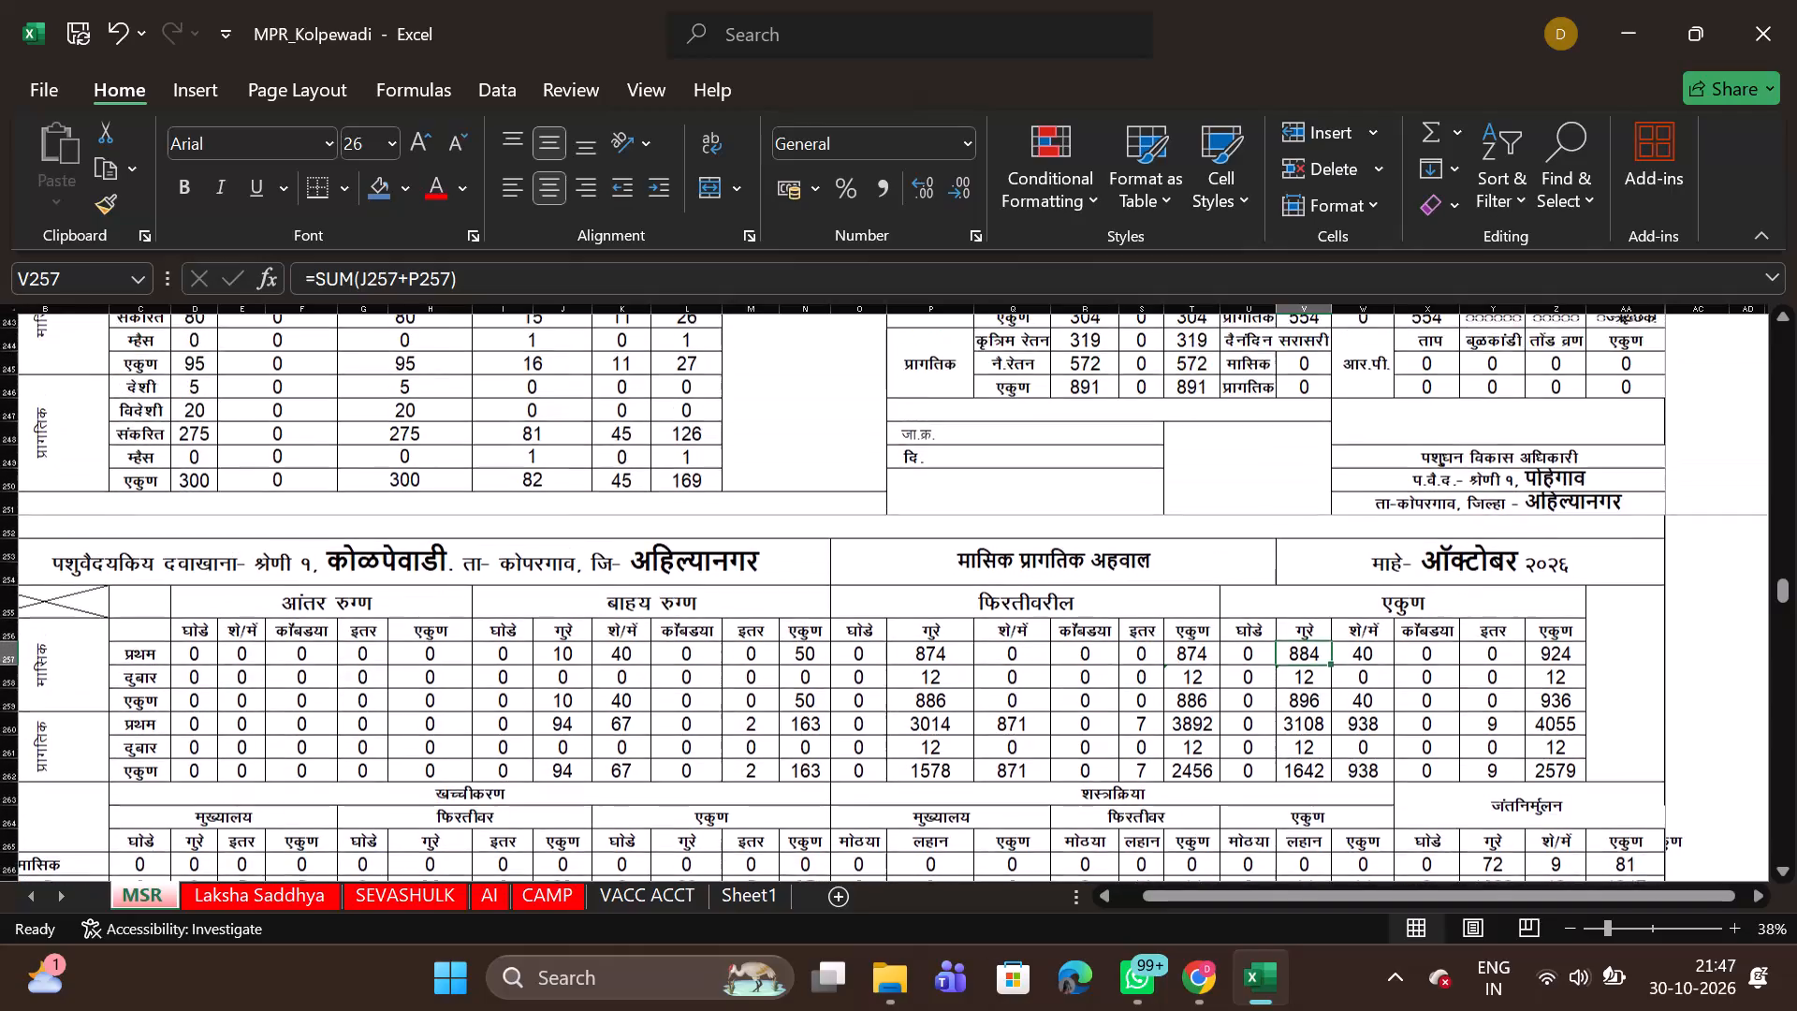
Examine the August patient table's monthly and cumulative rows, looking back from October through September's block.
scroll(557, 526, "up", 3)
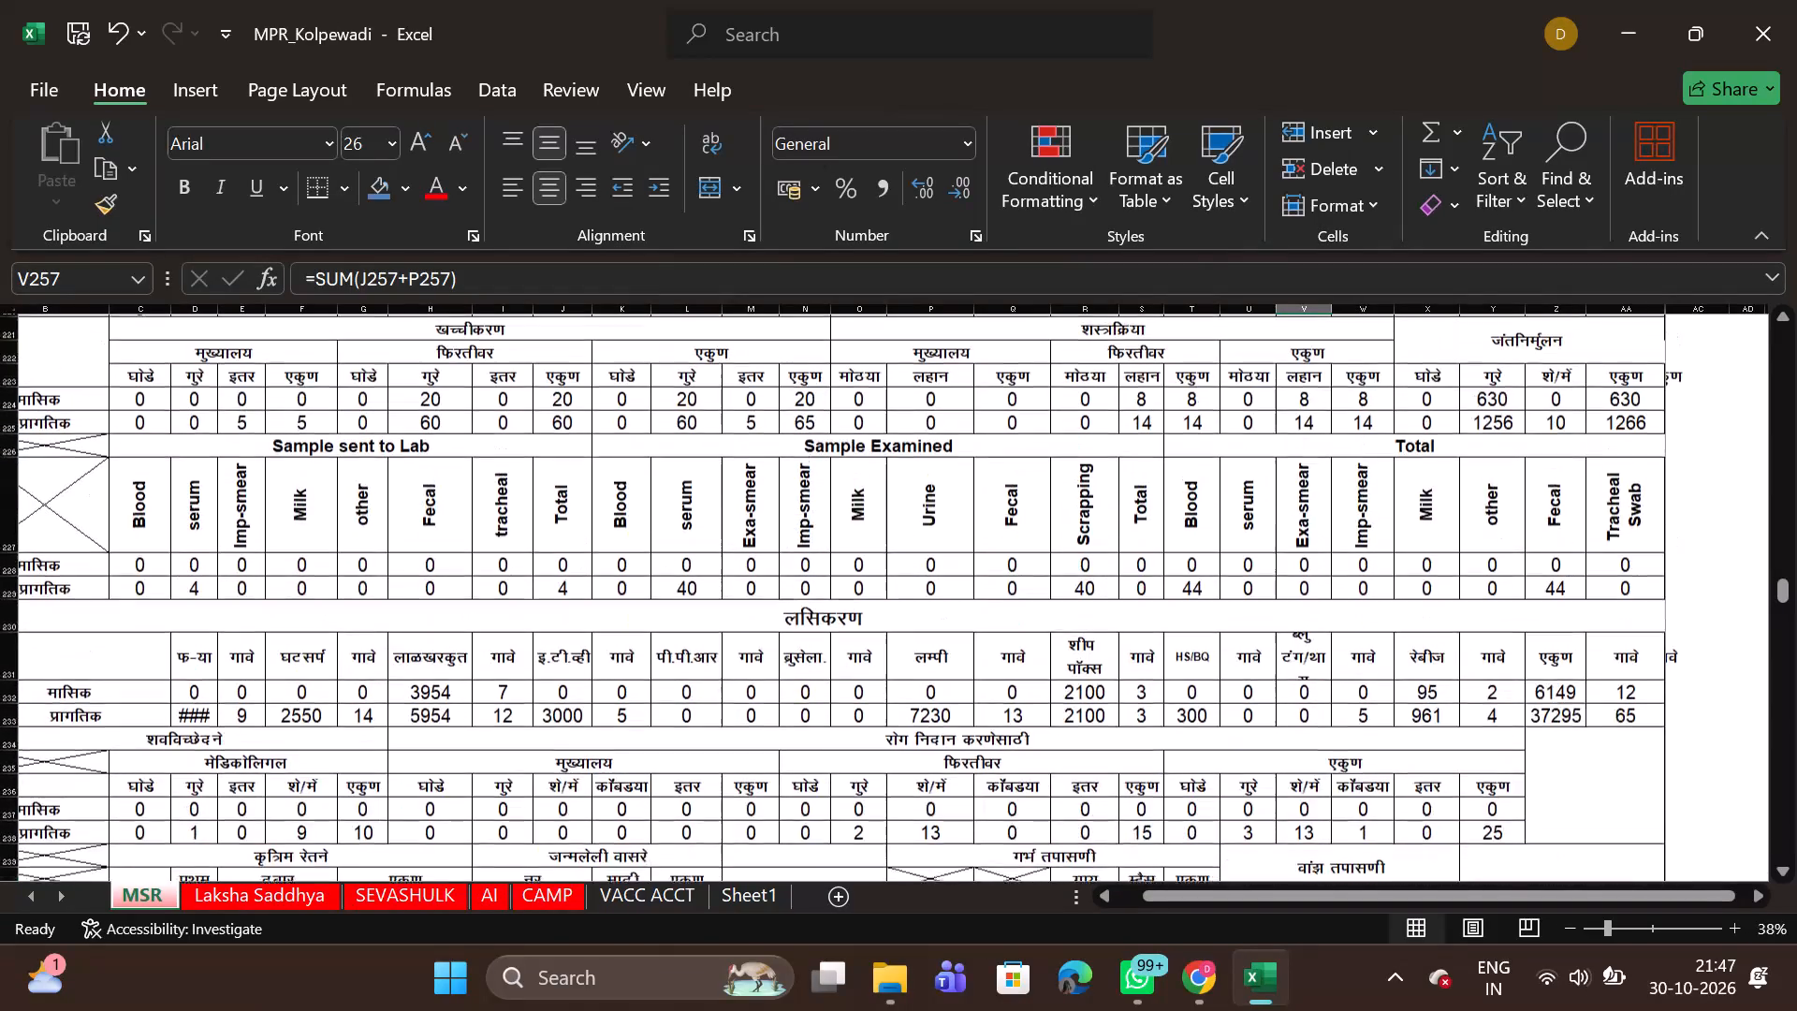
scroll(557, 526, "up", 4)
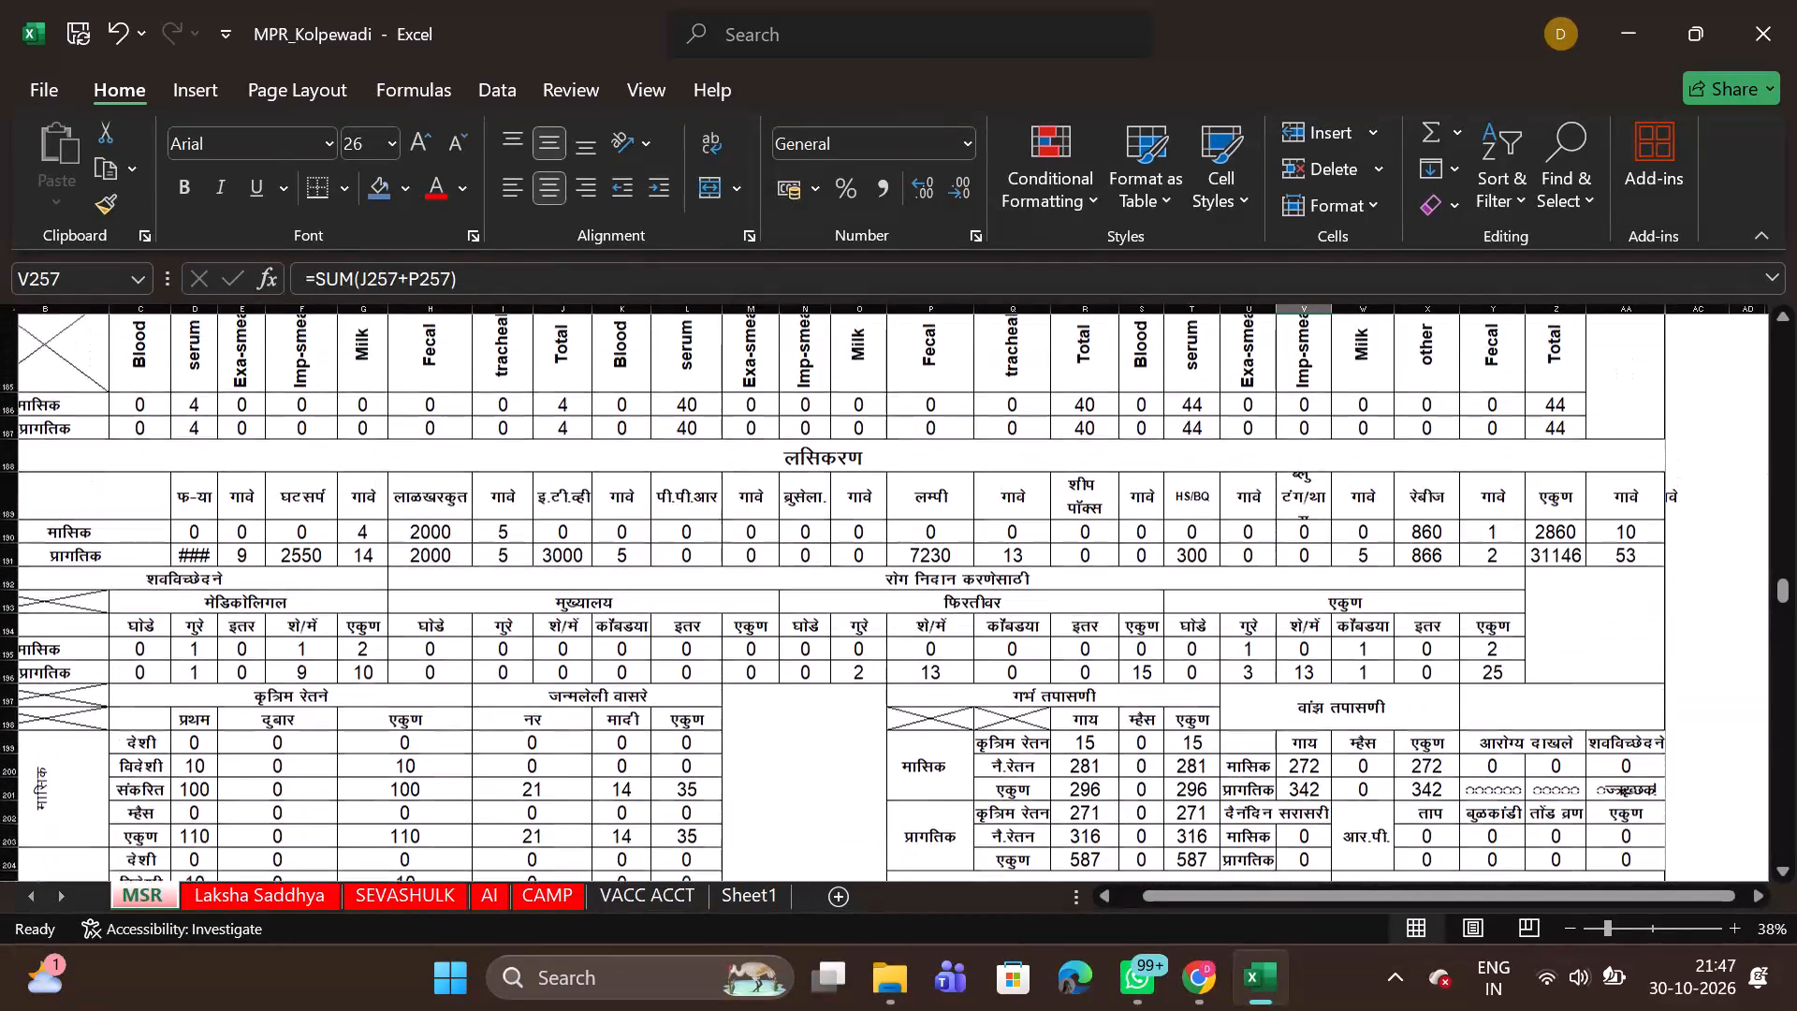
scroll(557, 526, "up", 2)
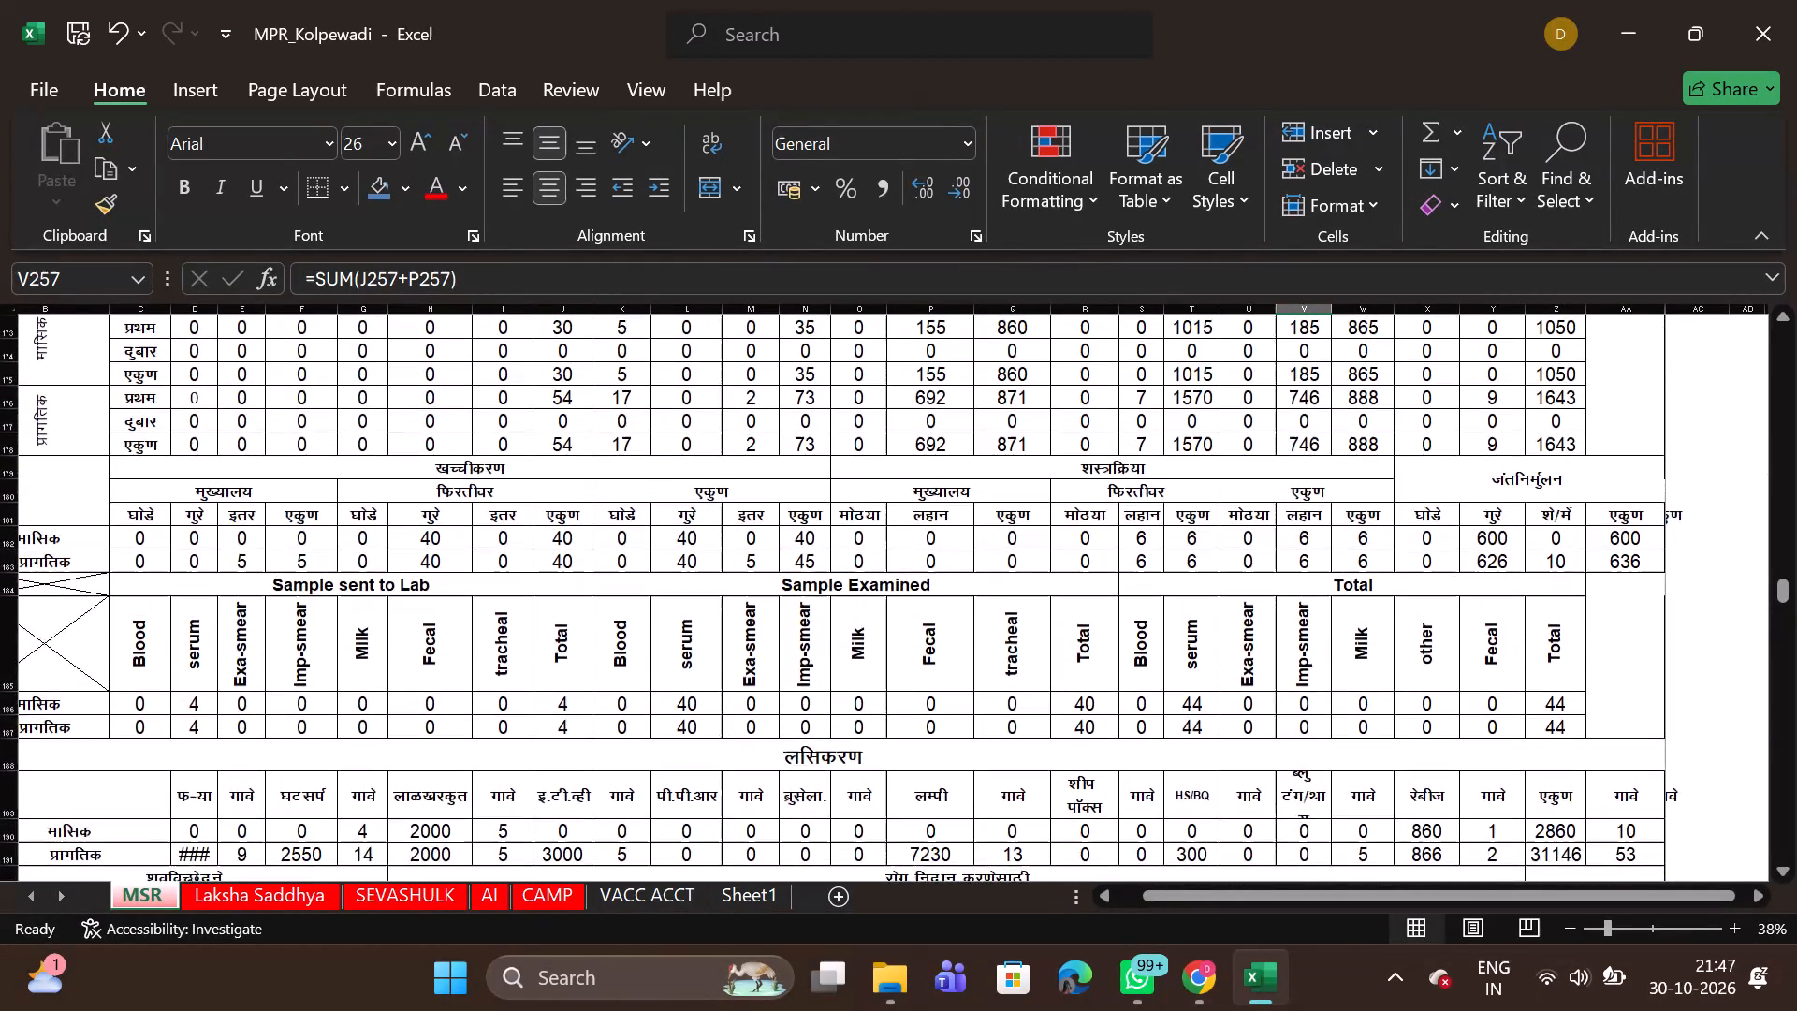
scroll(557, 526, "up", 1)
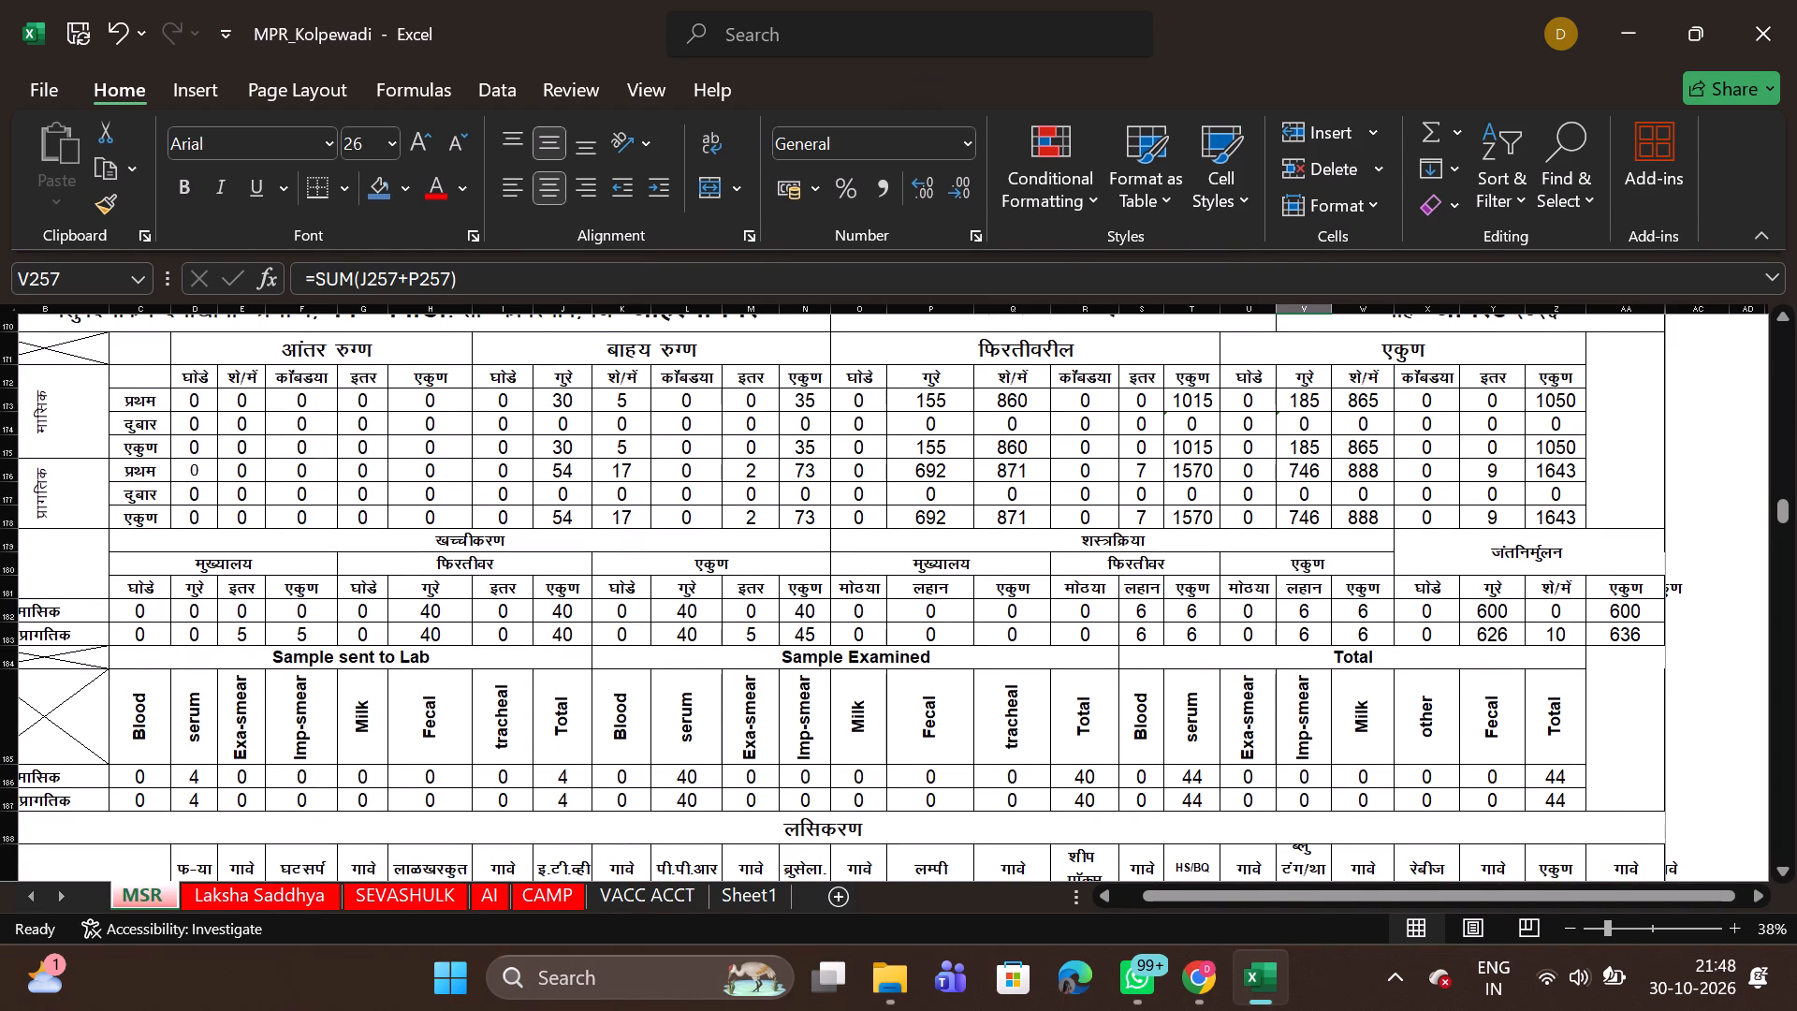
Review the rest of August's block and examine the monthly and cumulative rows of September's patient table.
scroll(557, 526, "down", 2)
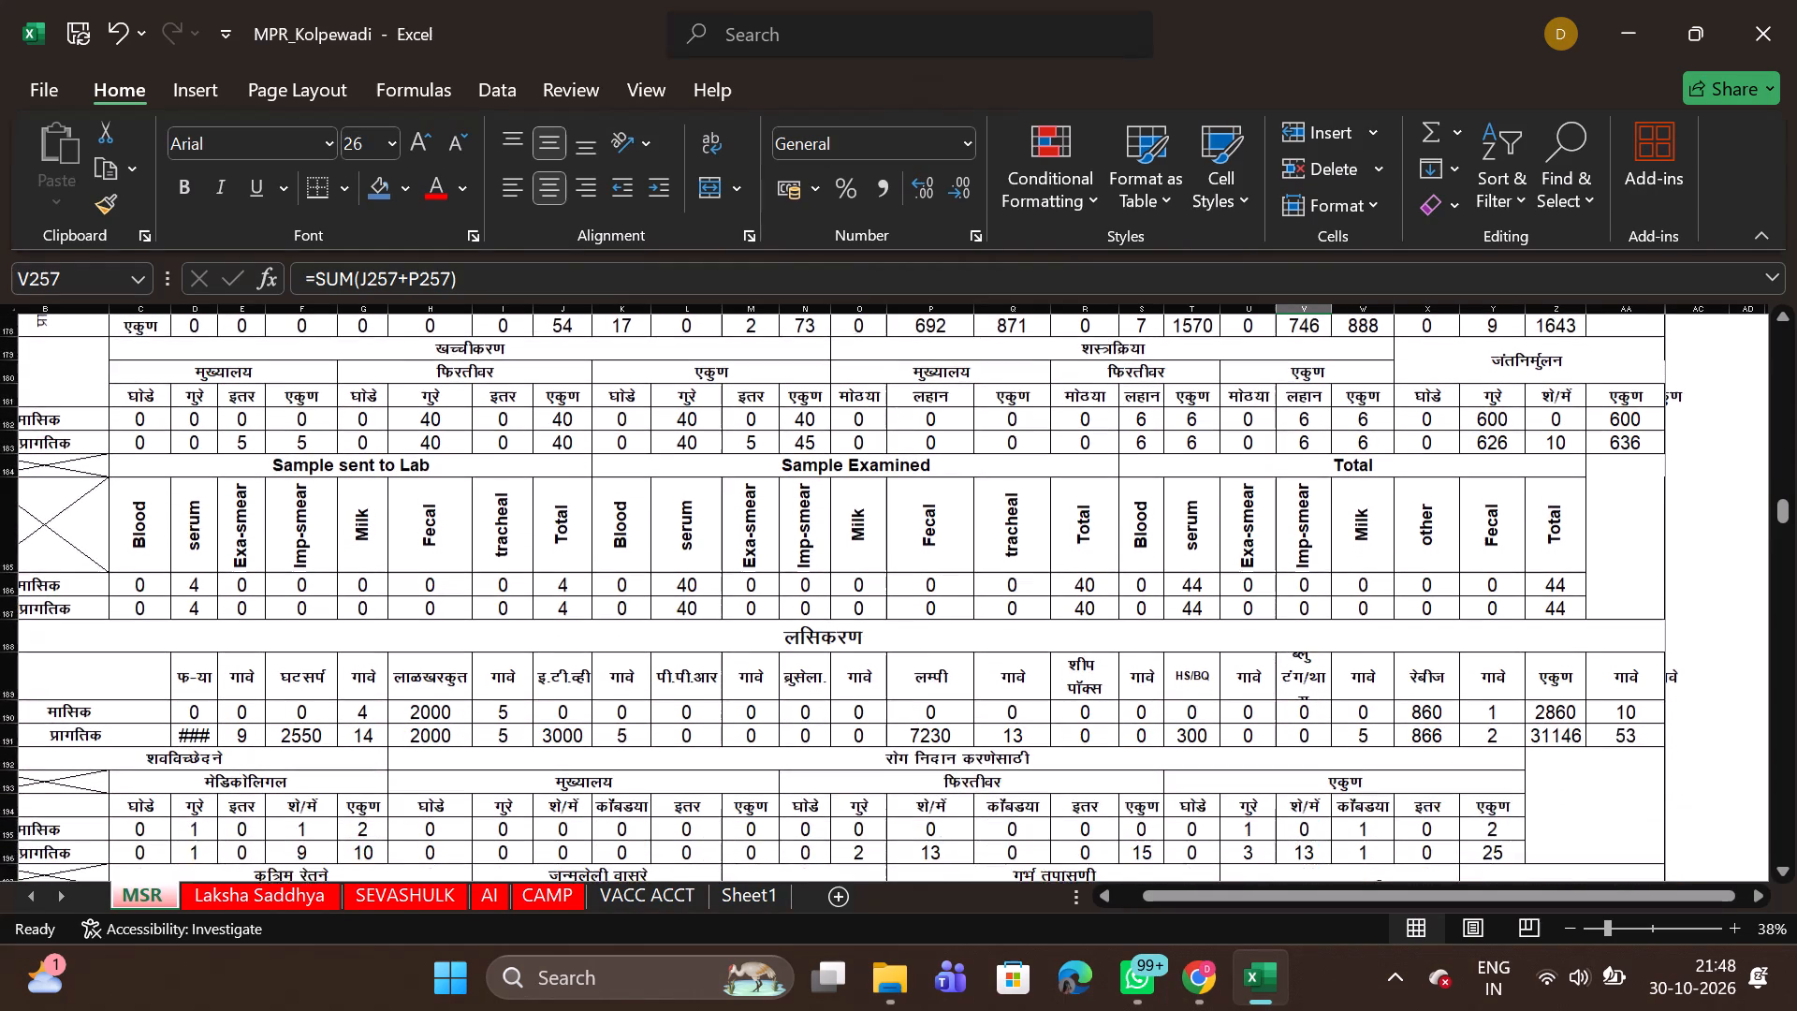
scroll(557, 526, "down", 4)
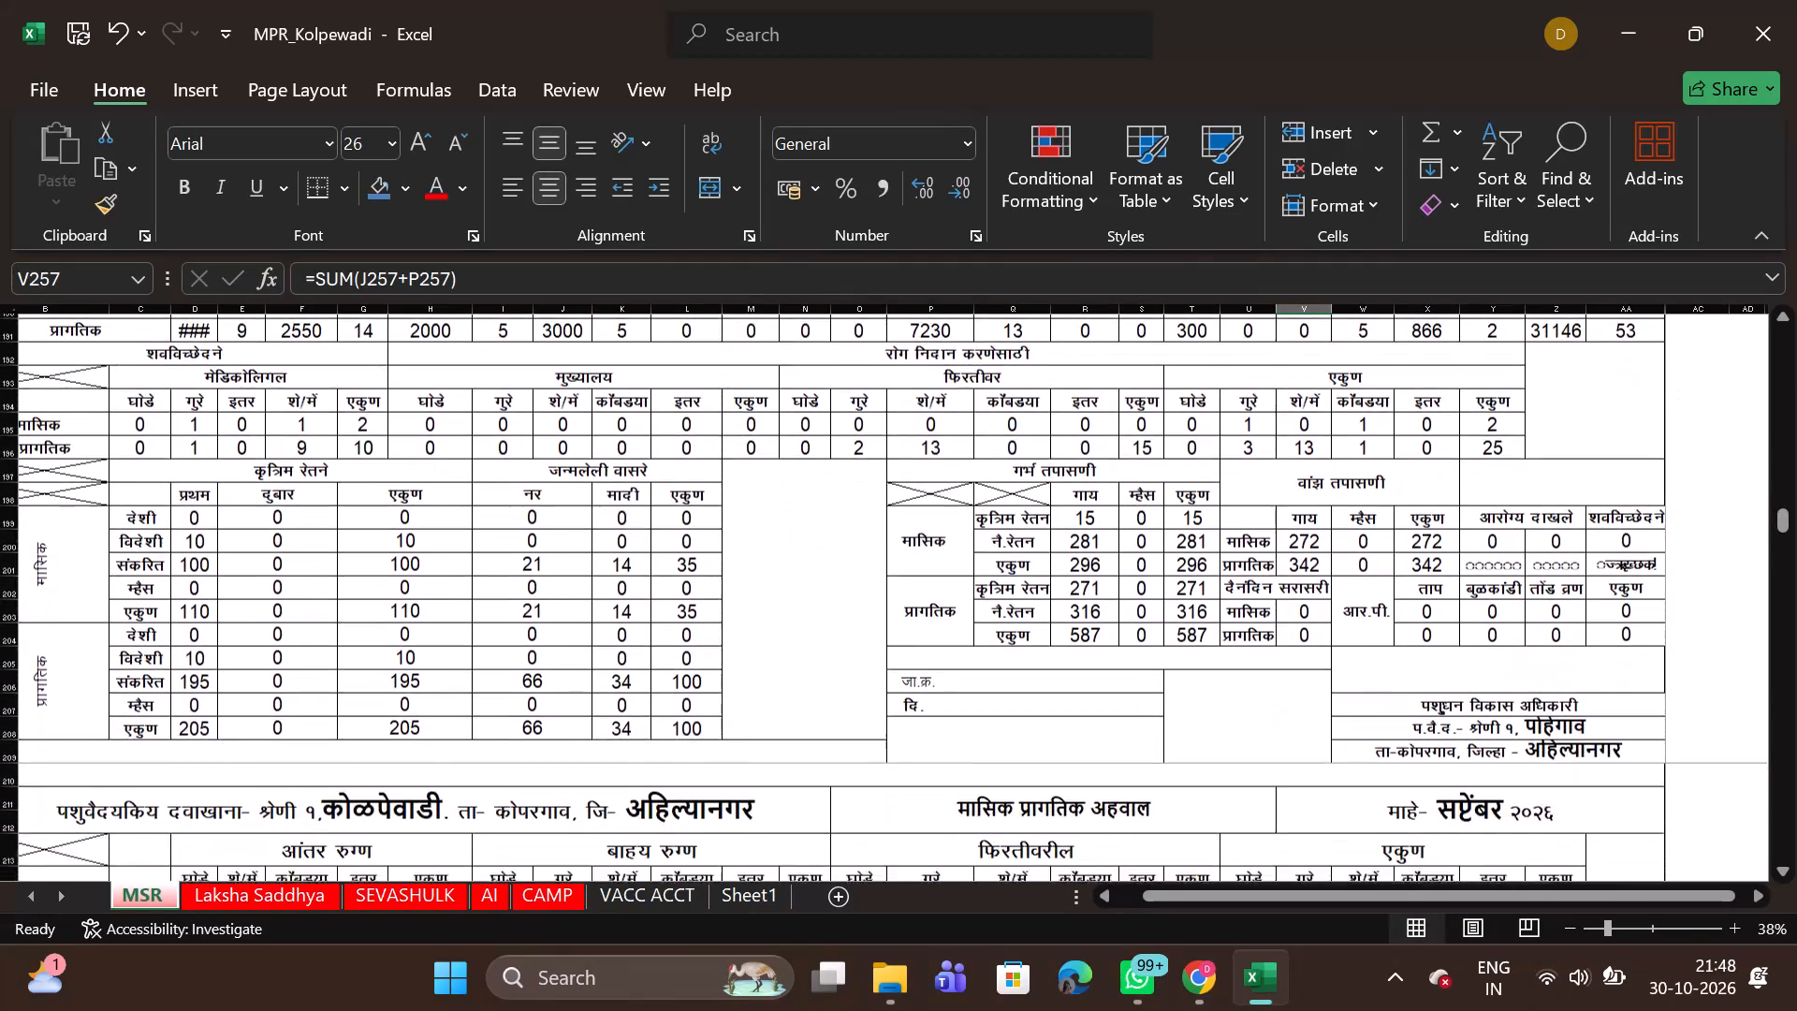
scroll(557, 526, "down", 3)
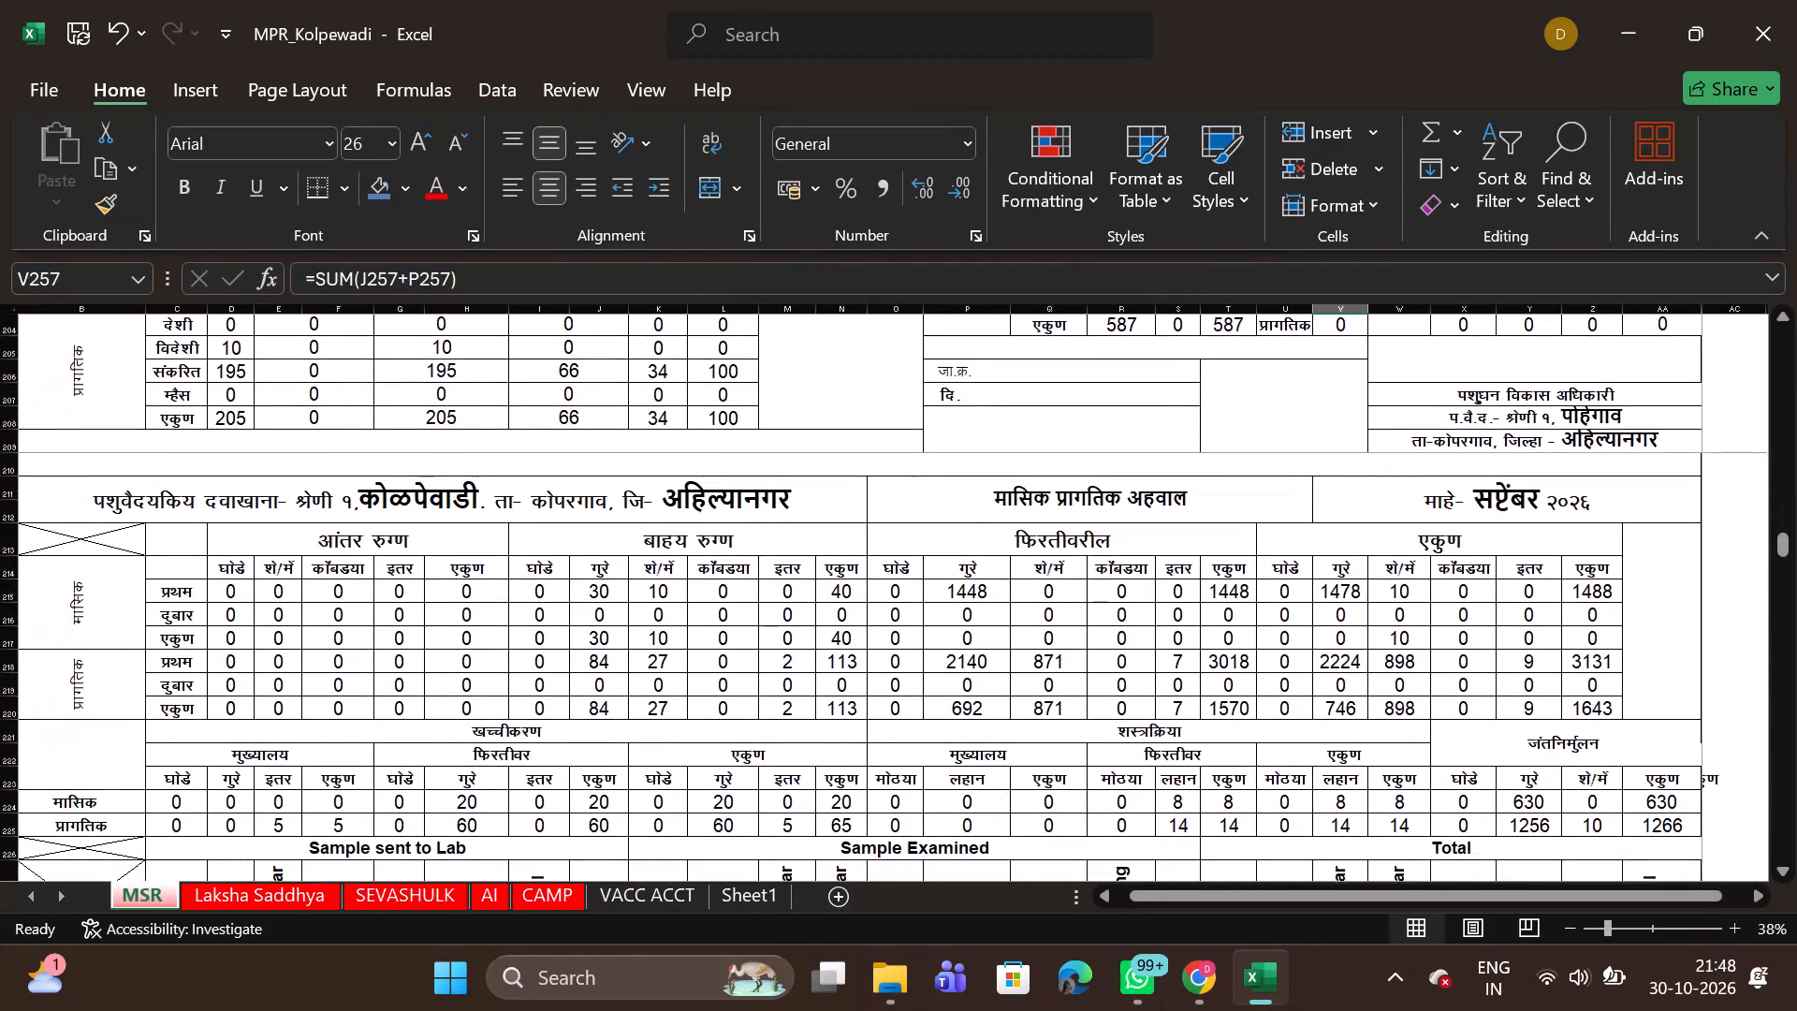
scroll(557, 526, "down", 3)
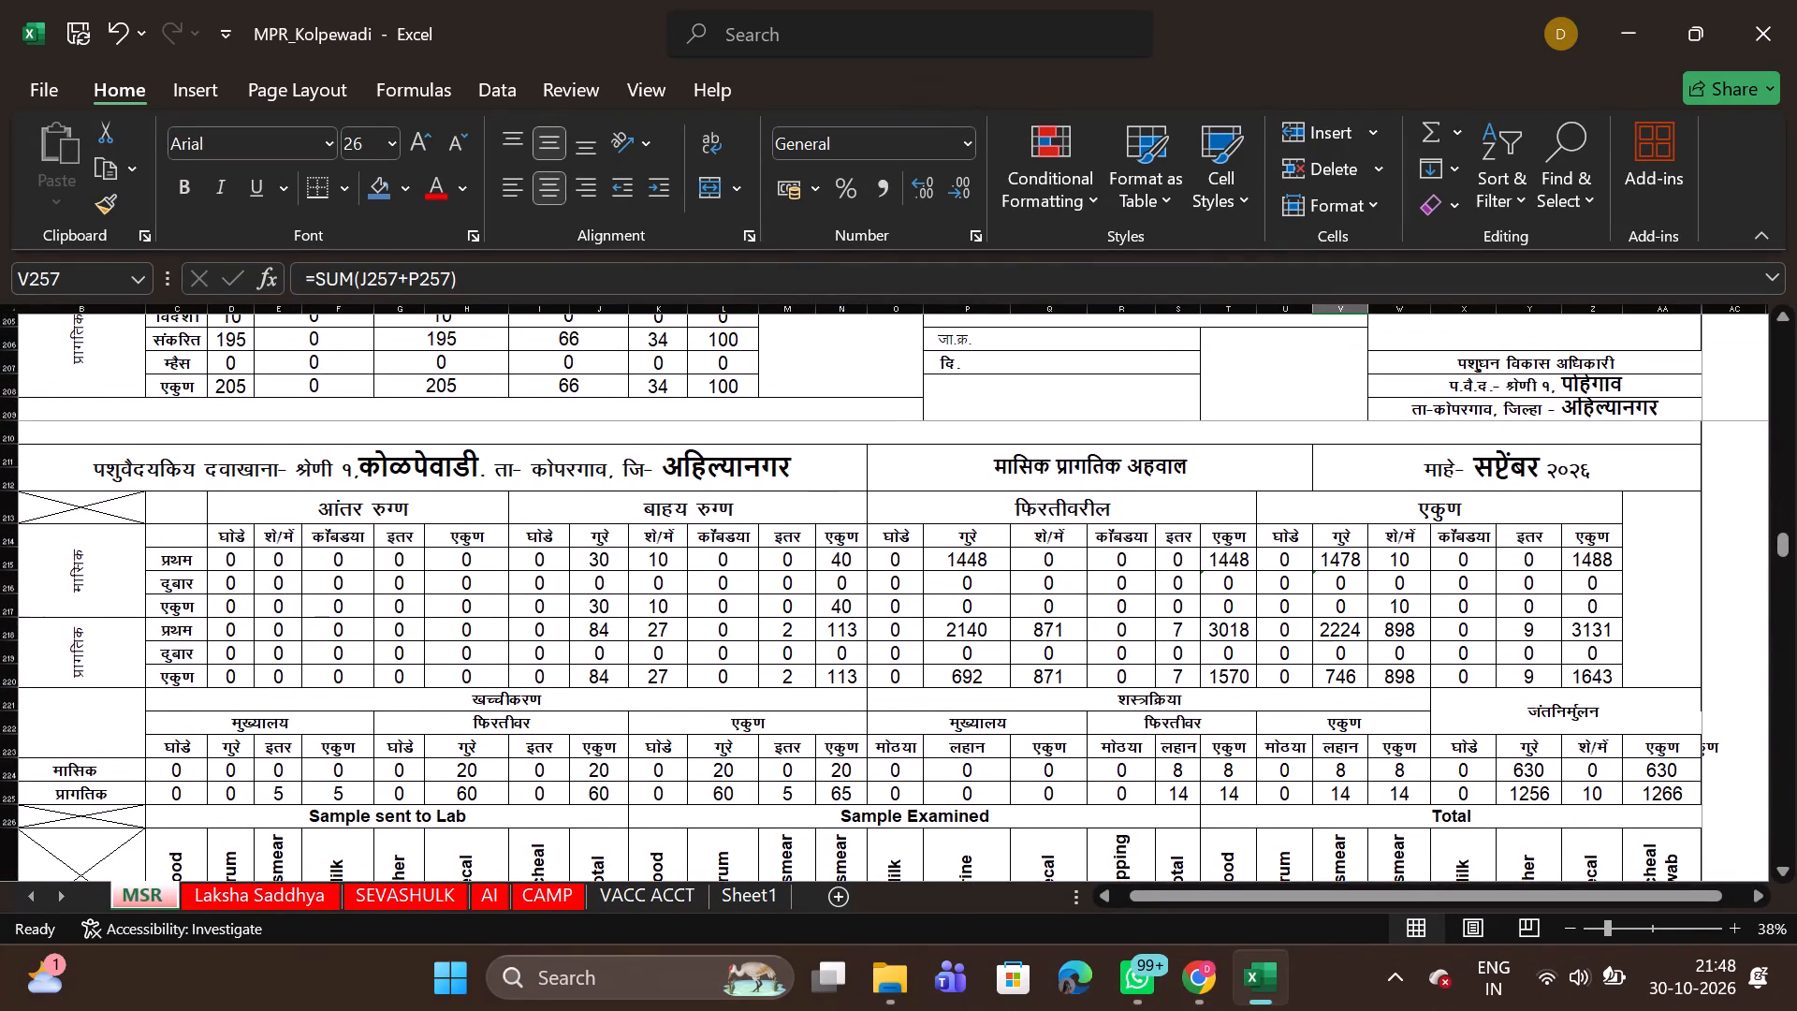
scroll(557, 526, "down", 1)
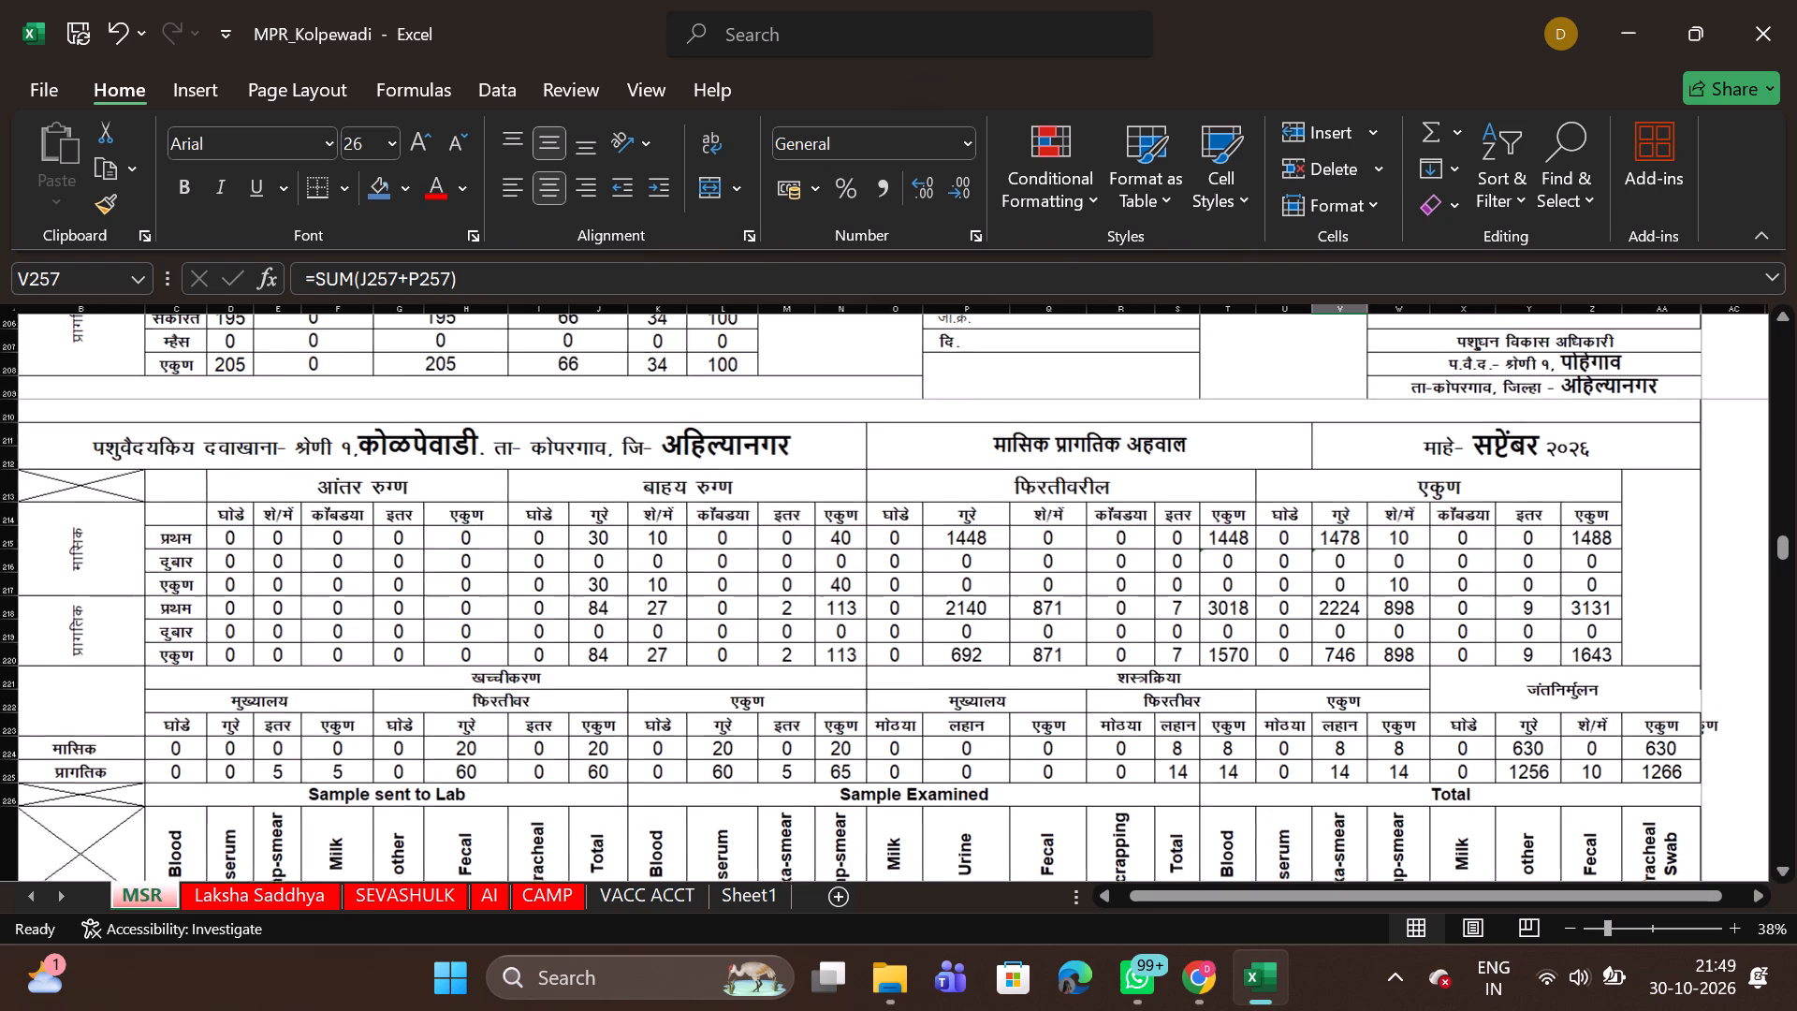
Review the patient tables of August, July, June and the preceding month, comparing their monthly and cumulative rows.
scroll(1553, 549, "up", 2)
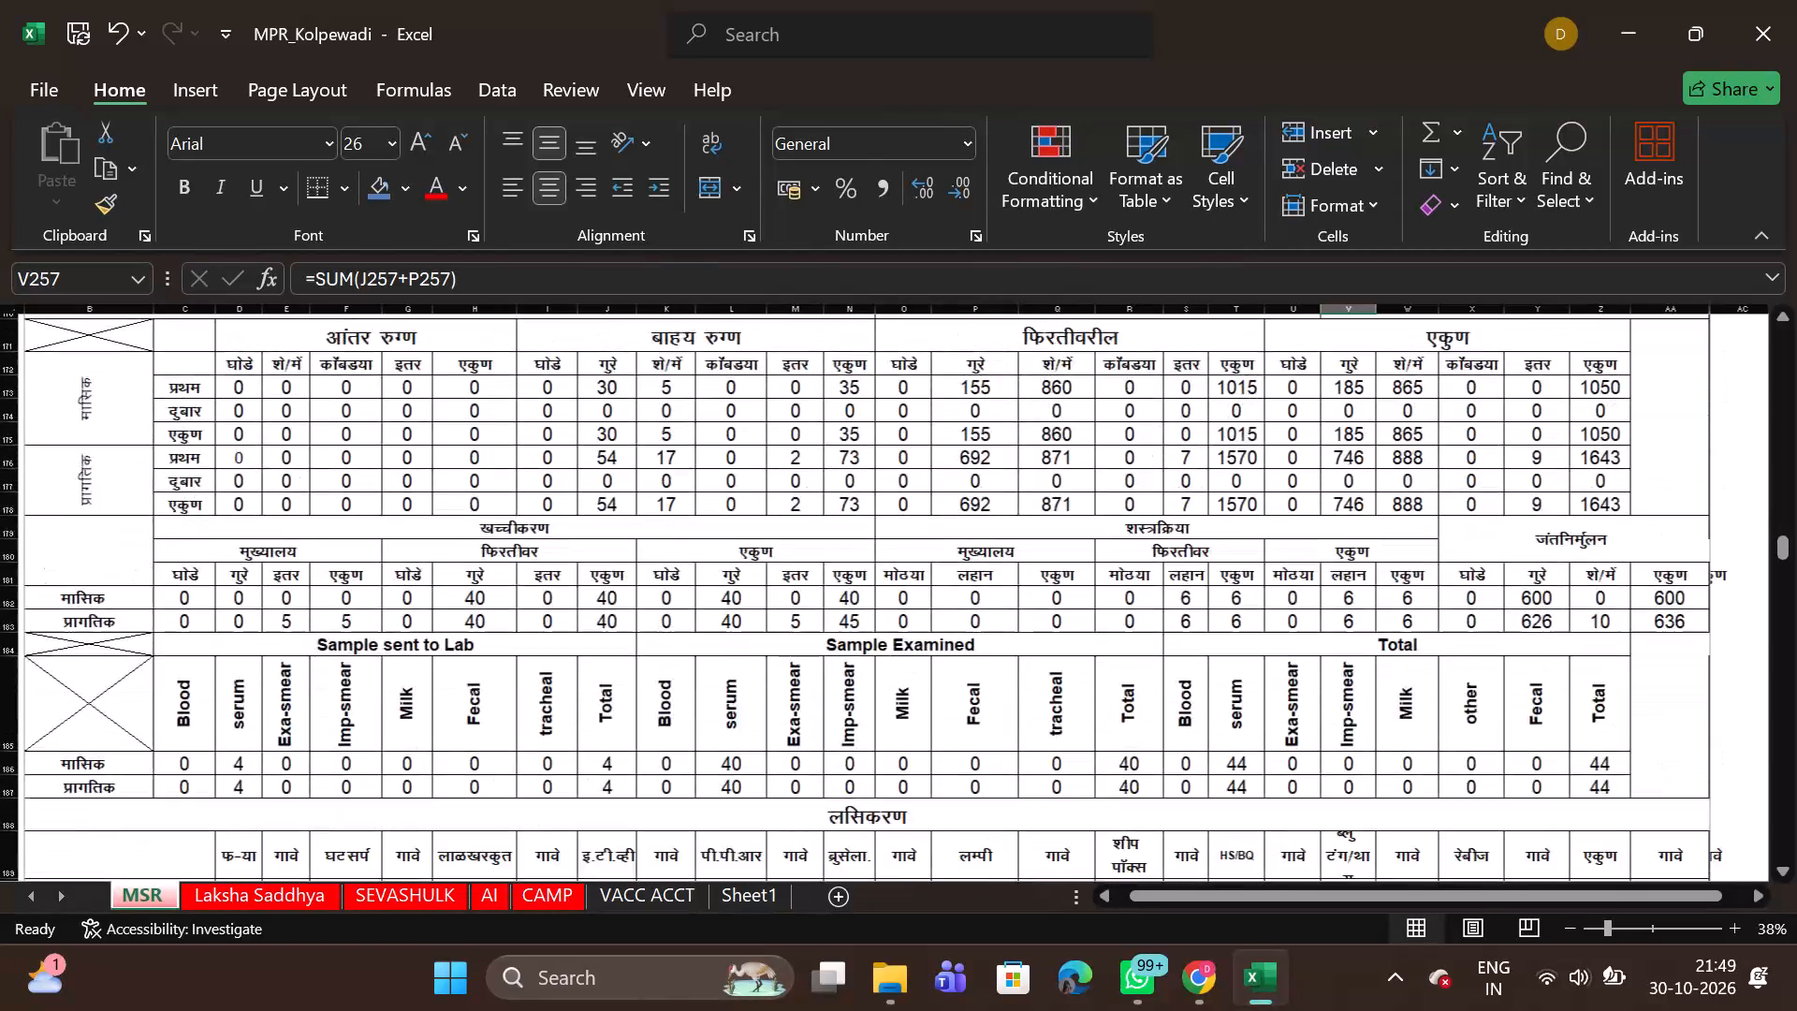
scroll(1553, 549, "up", 2)
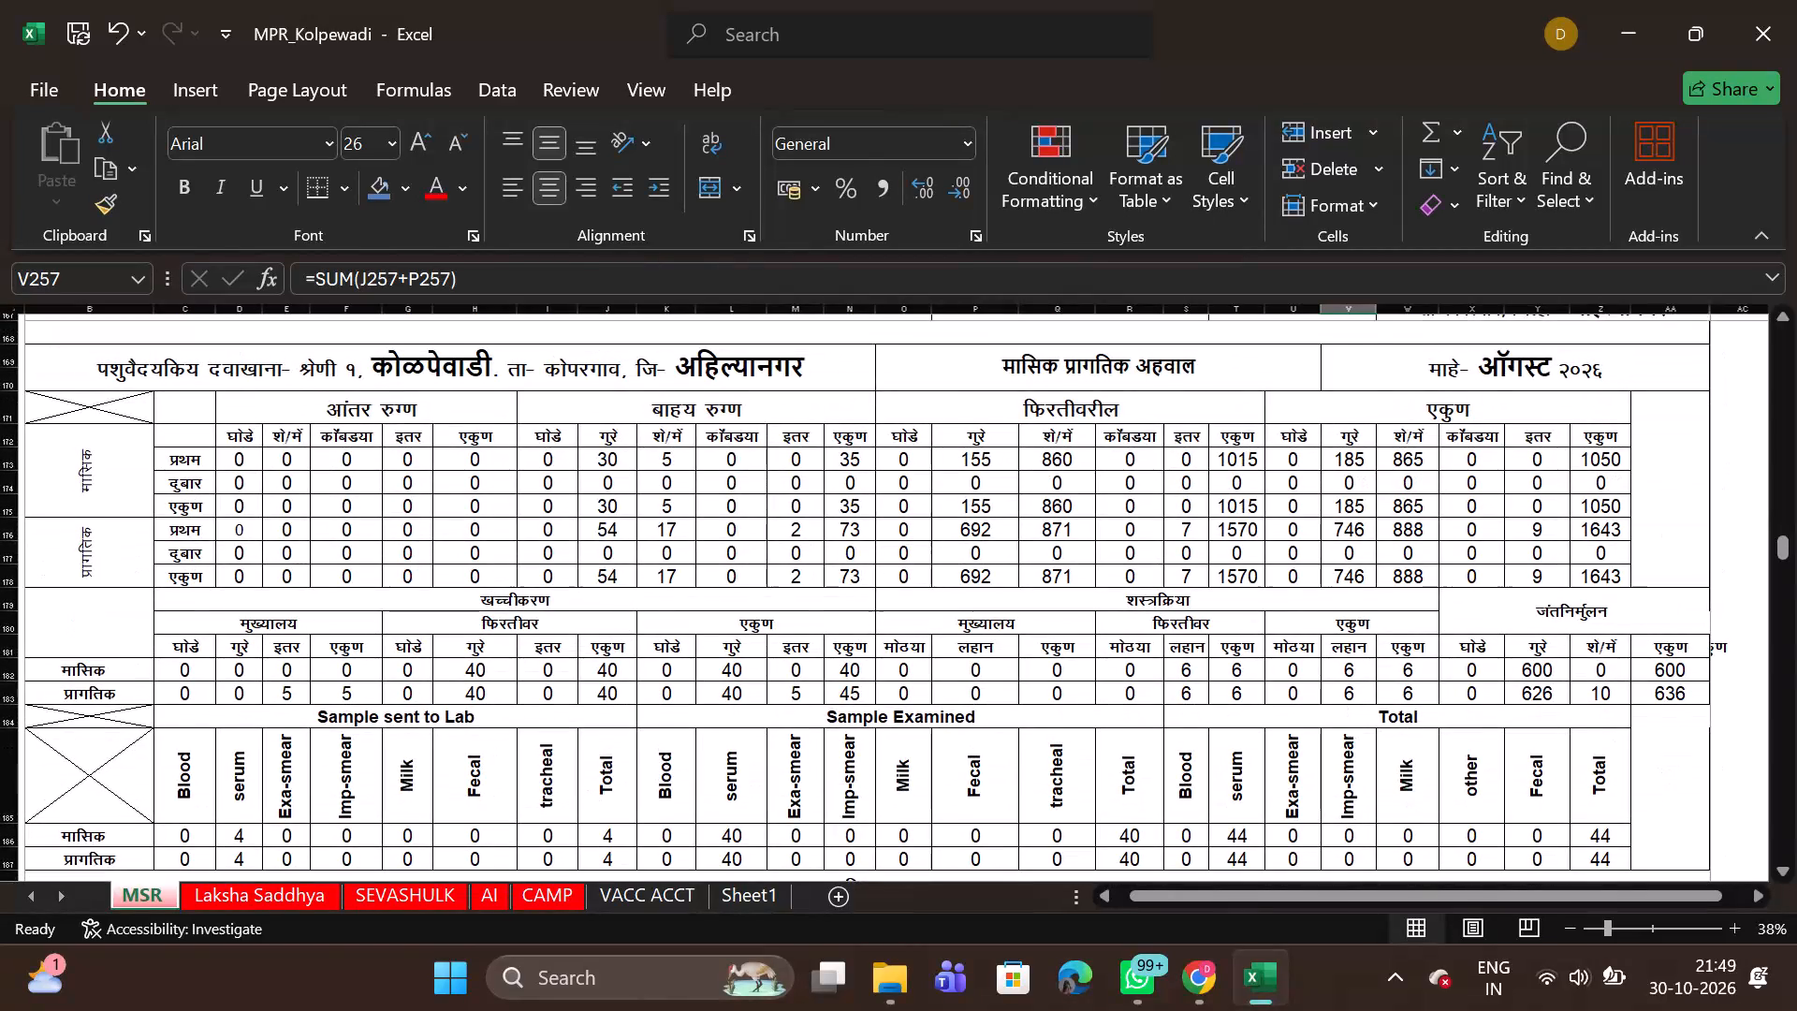
scroll(1553, 549, "up", 3)
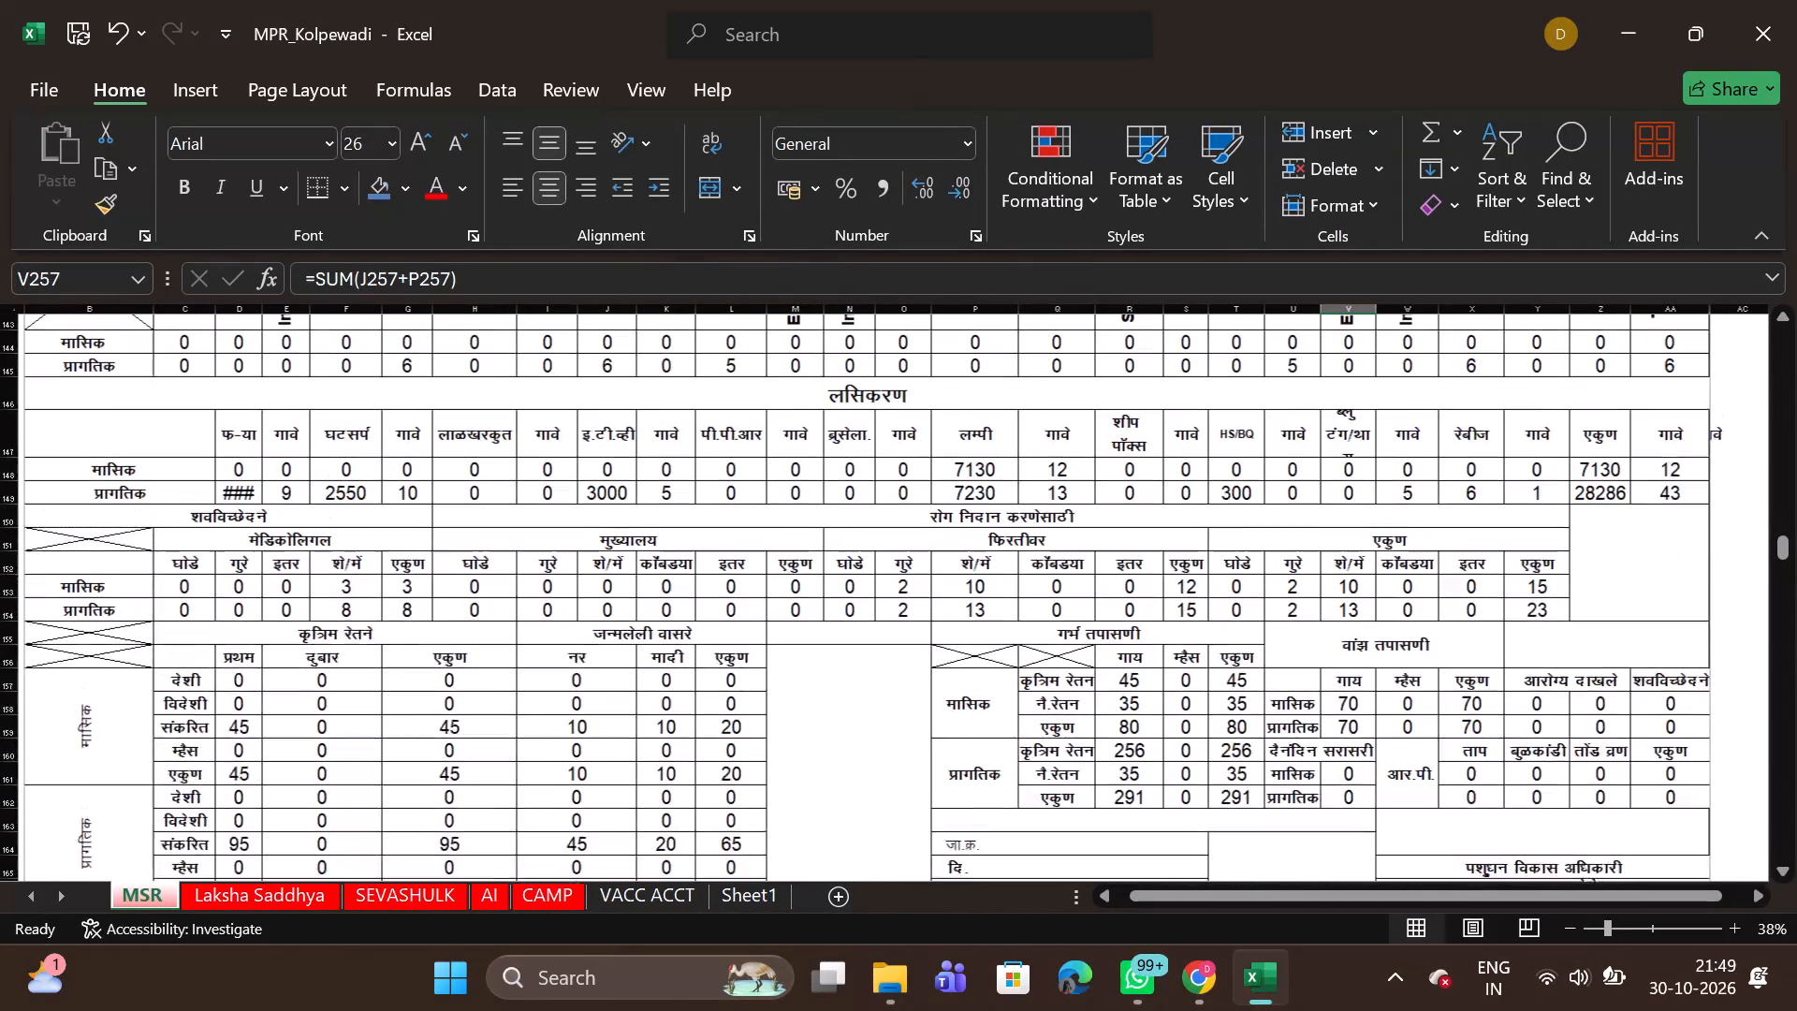
scroll(1553, 549, "up", 2)
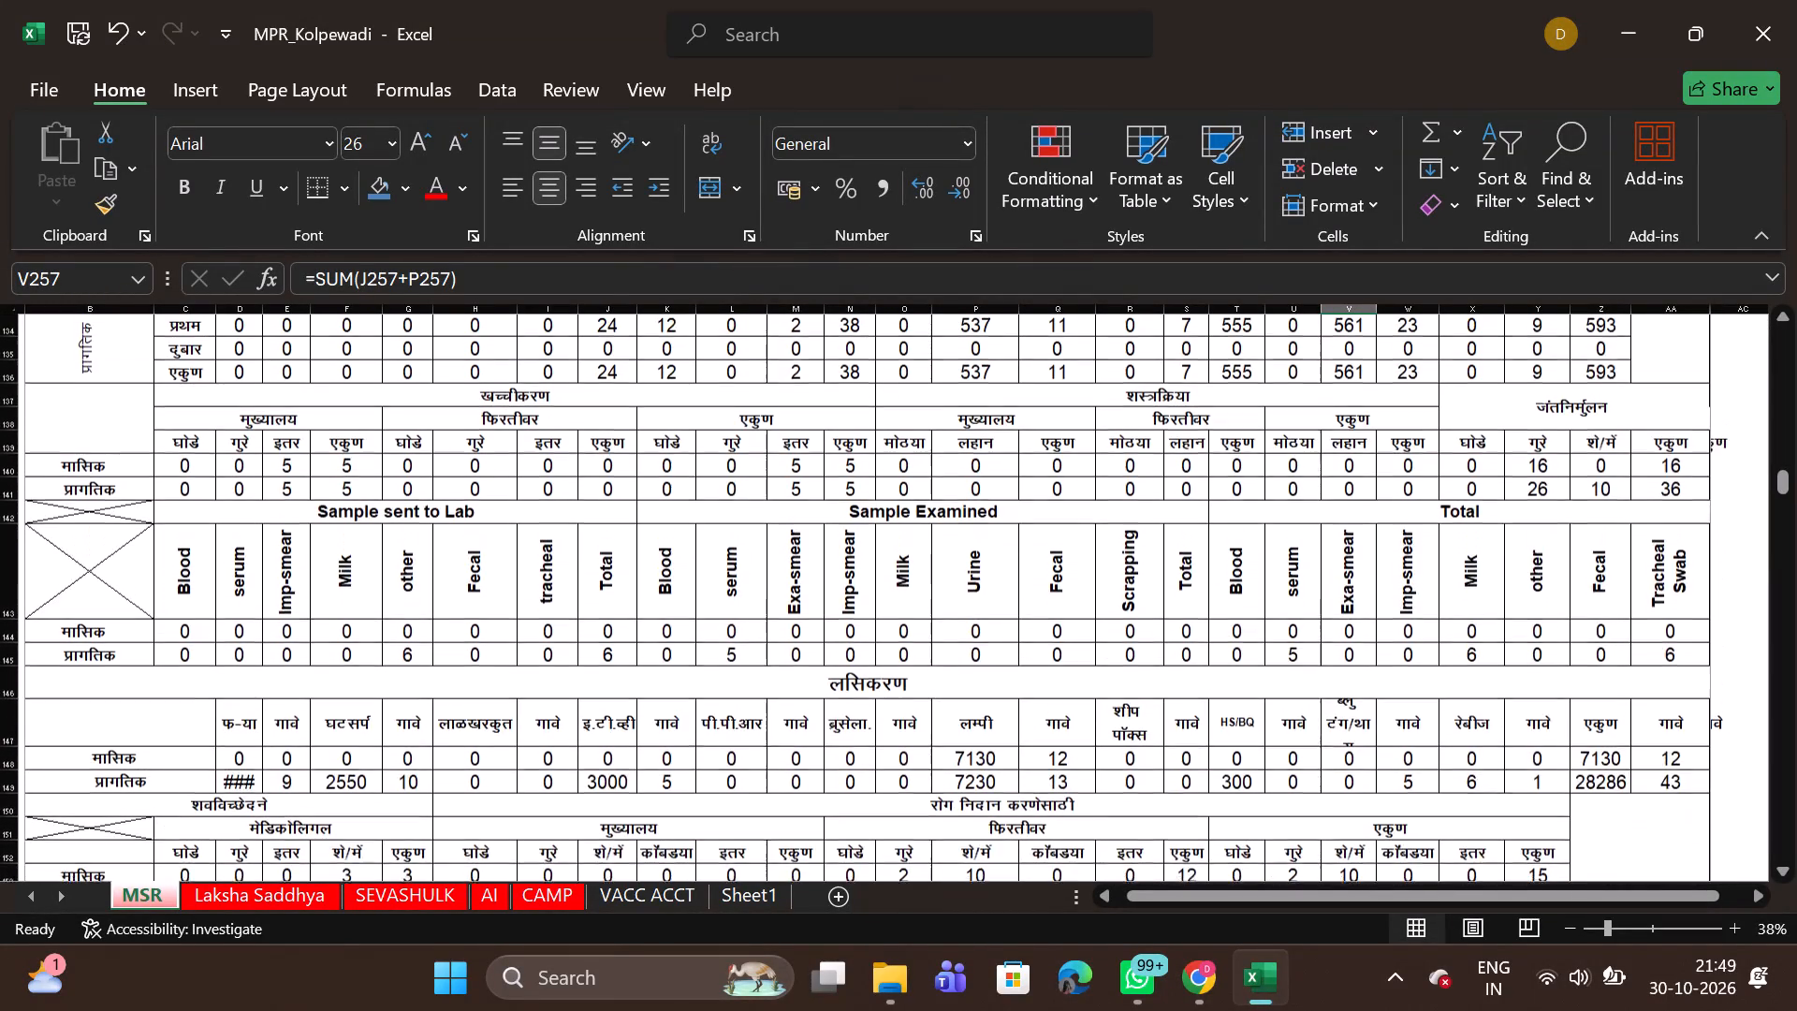
scroll(1553, 549, "up", 2)
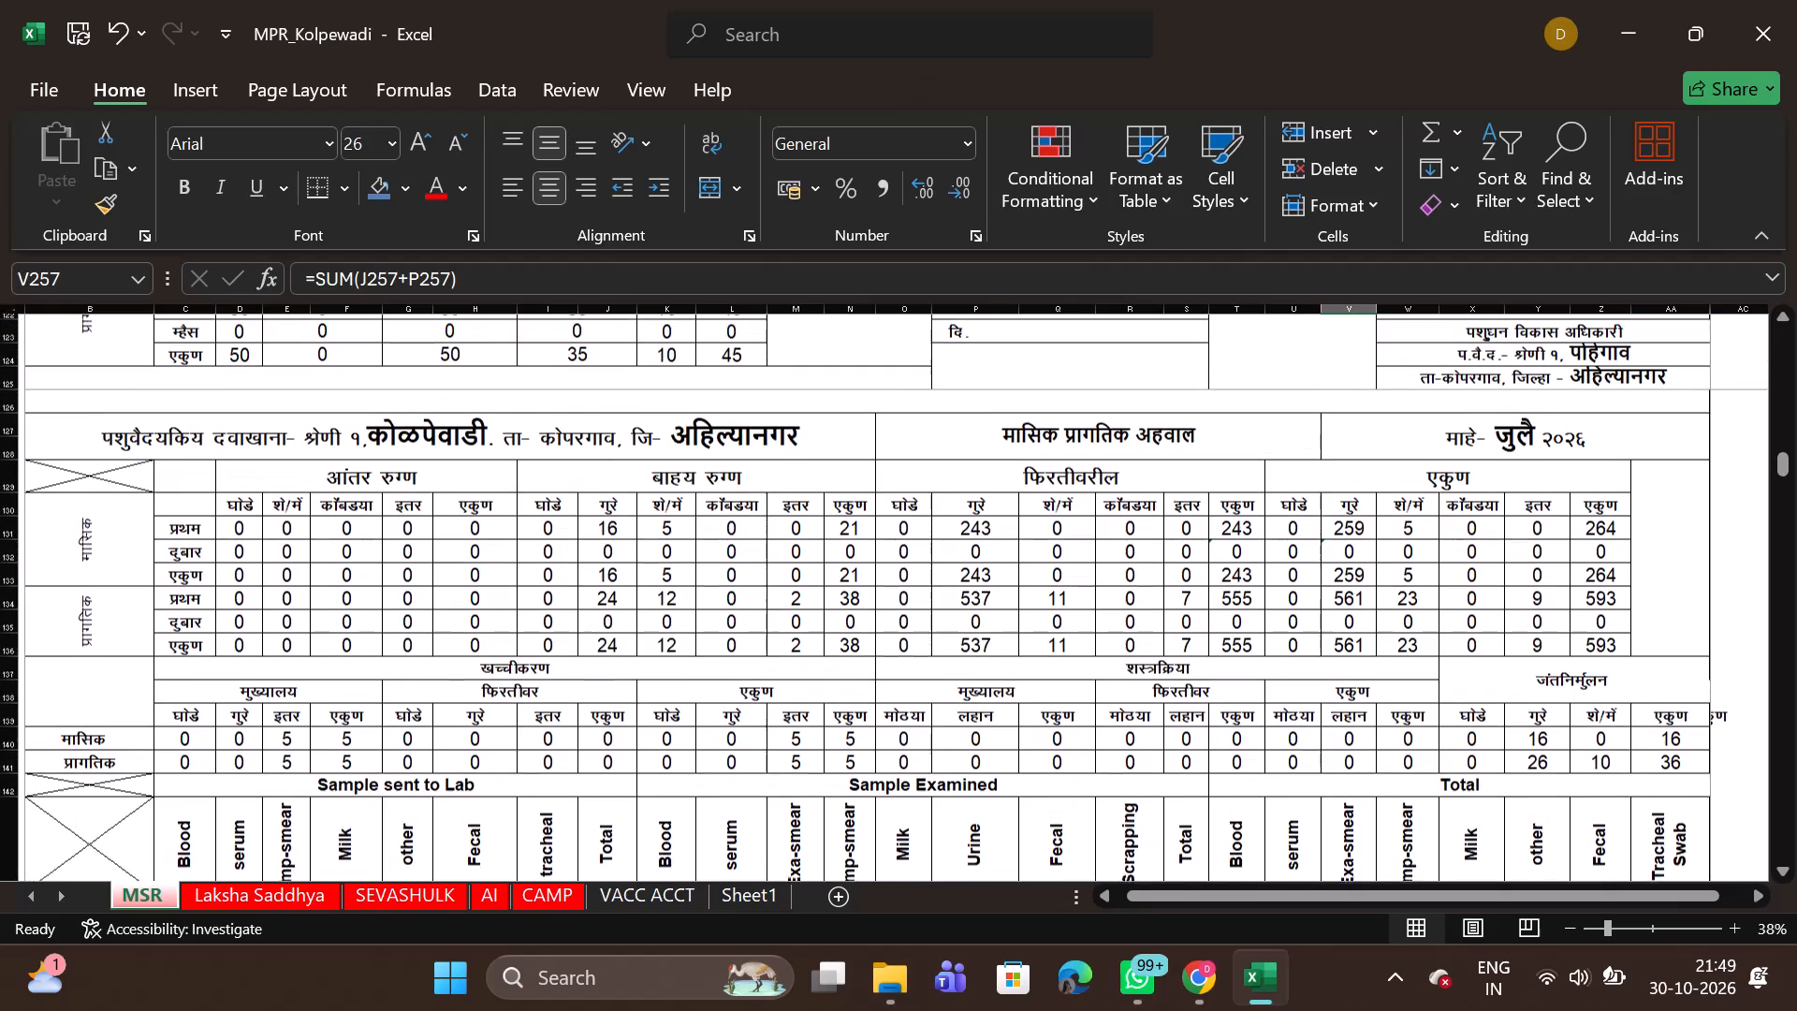
scroll(1553, 549, "up", 2)
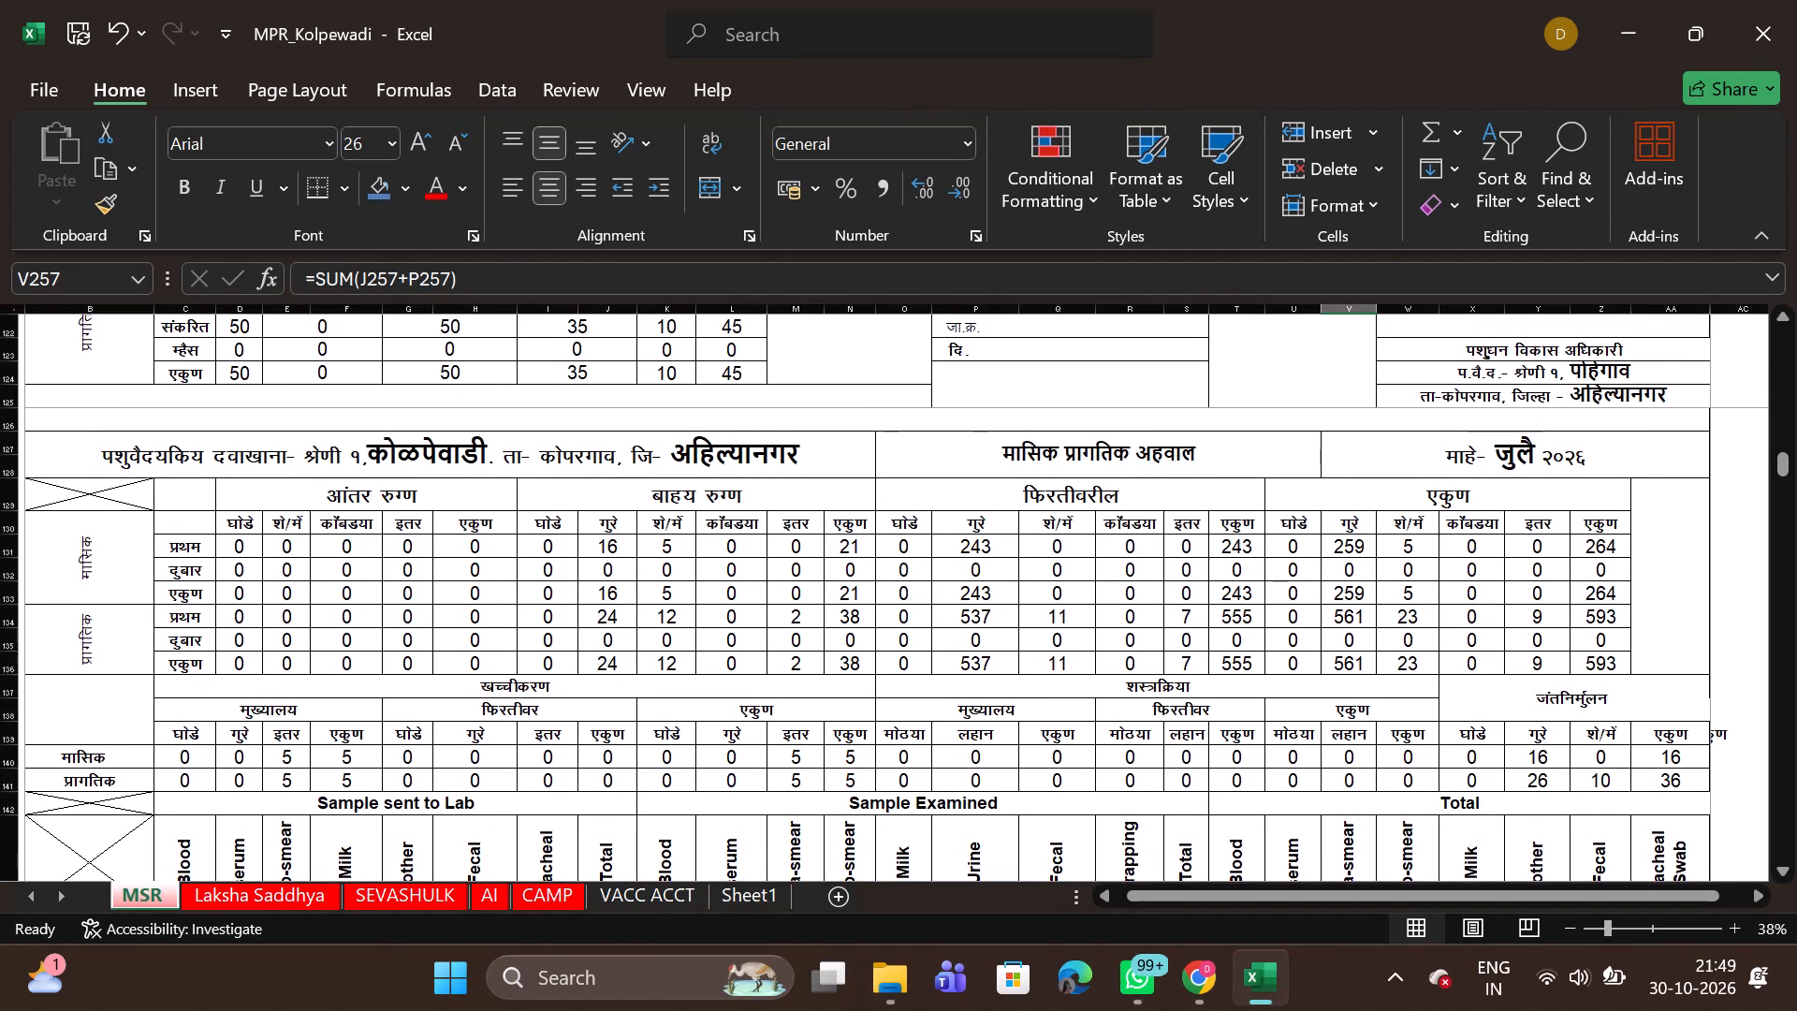
scroll(1553, 549, "up", 1)
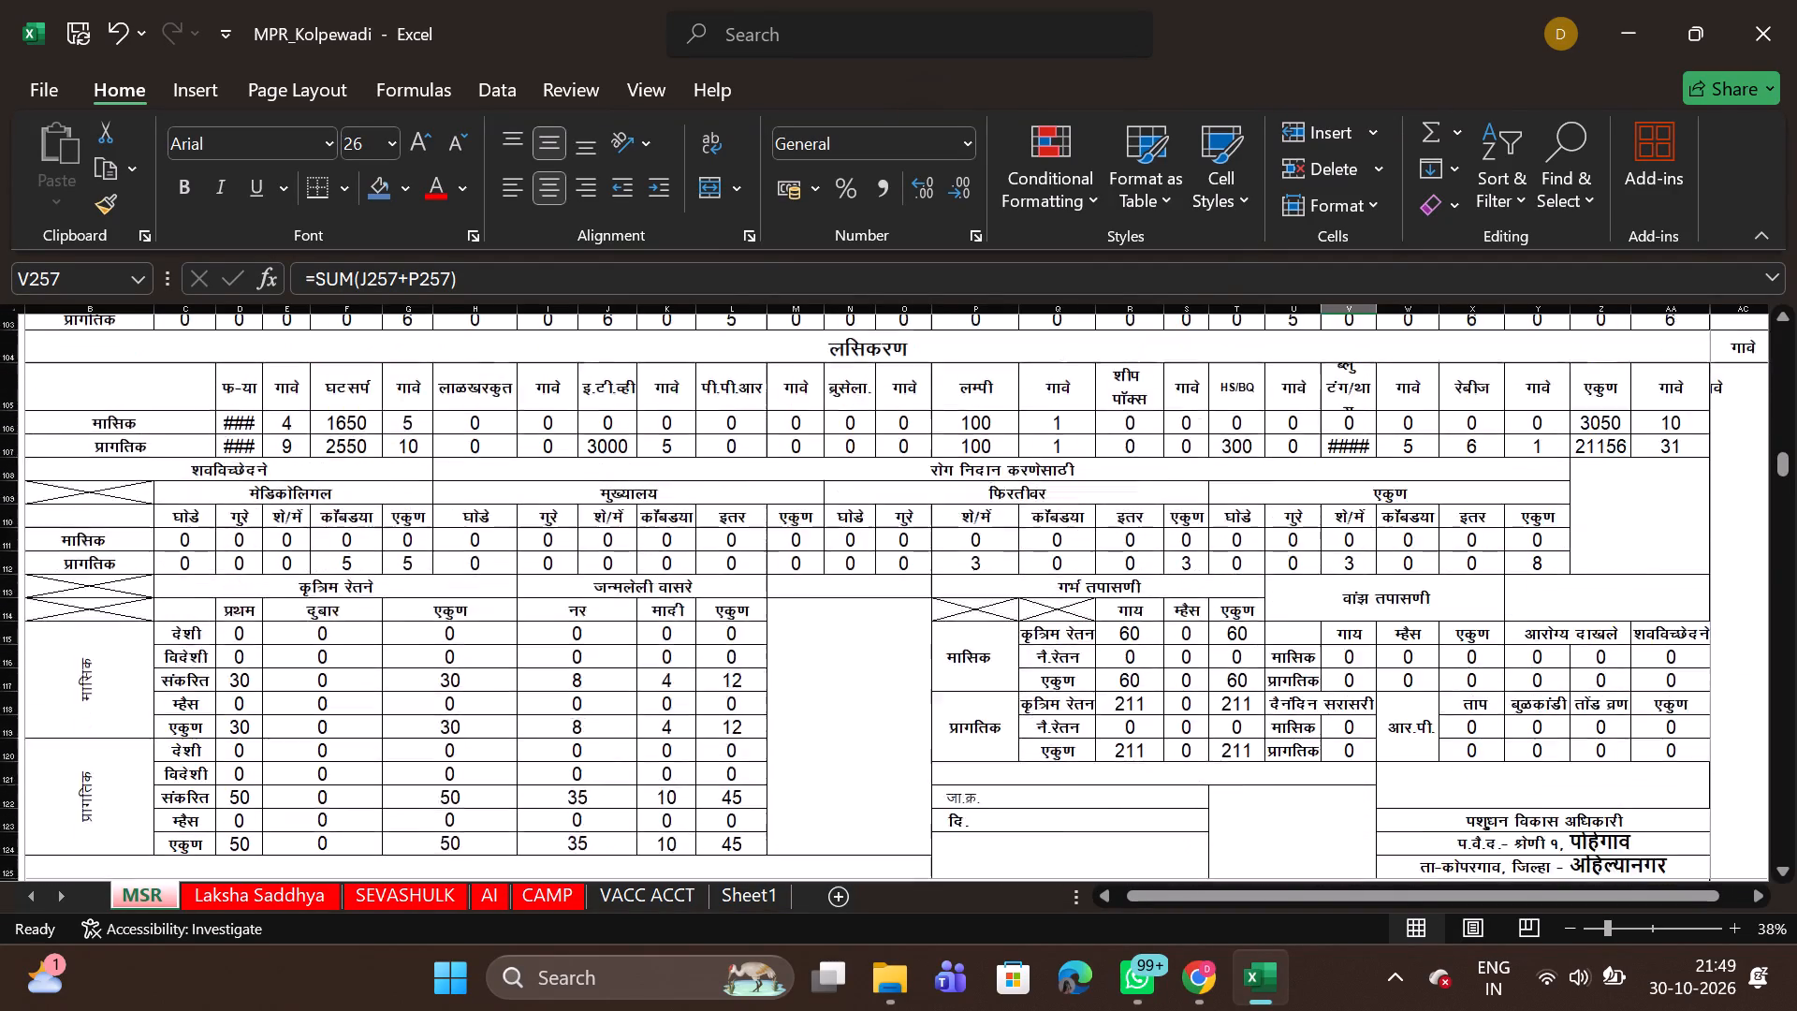
scroll(1553, 549, "up", 3)
scroll(1553, 549, "down", 1)
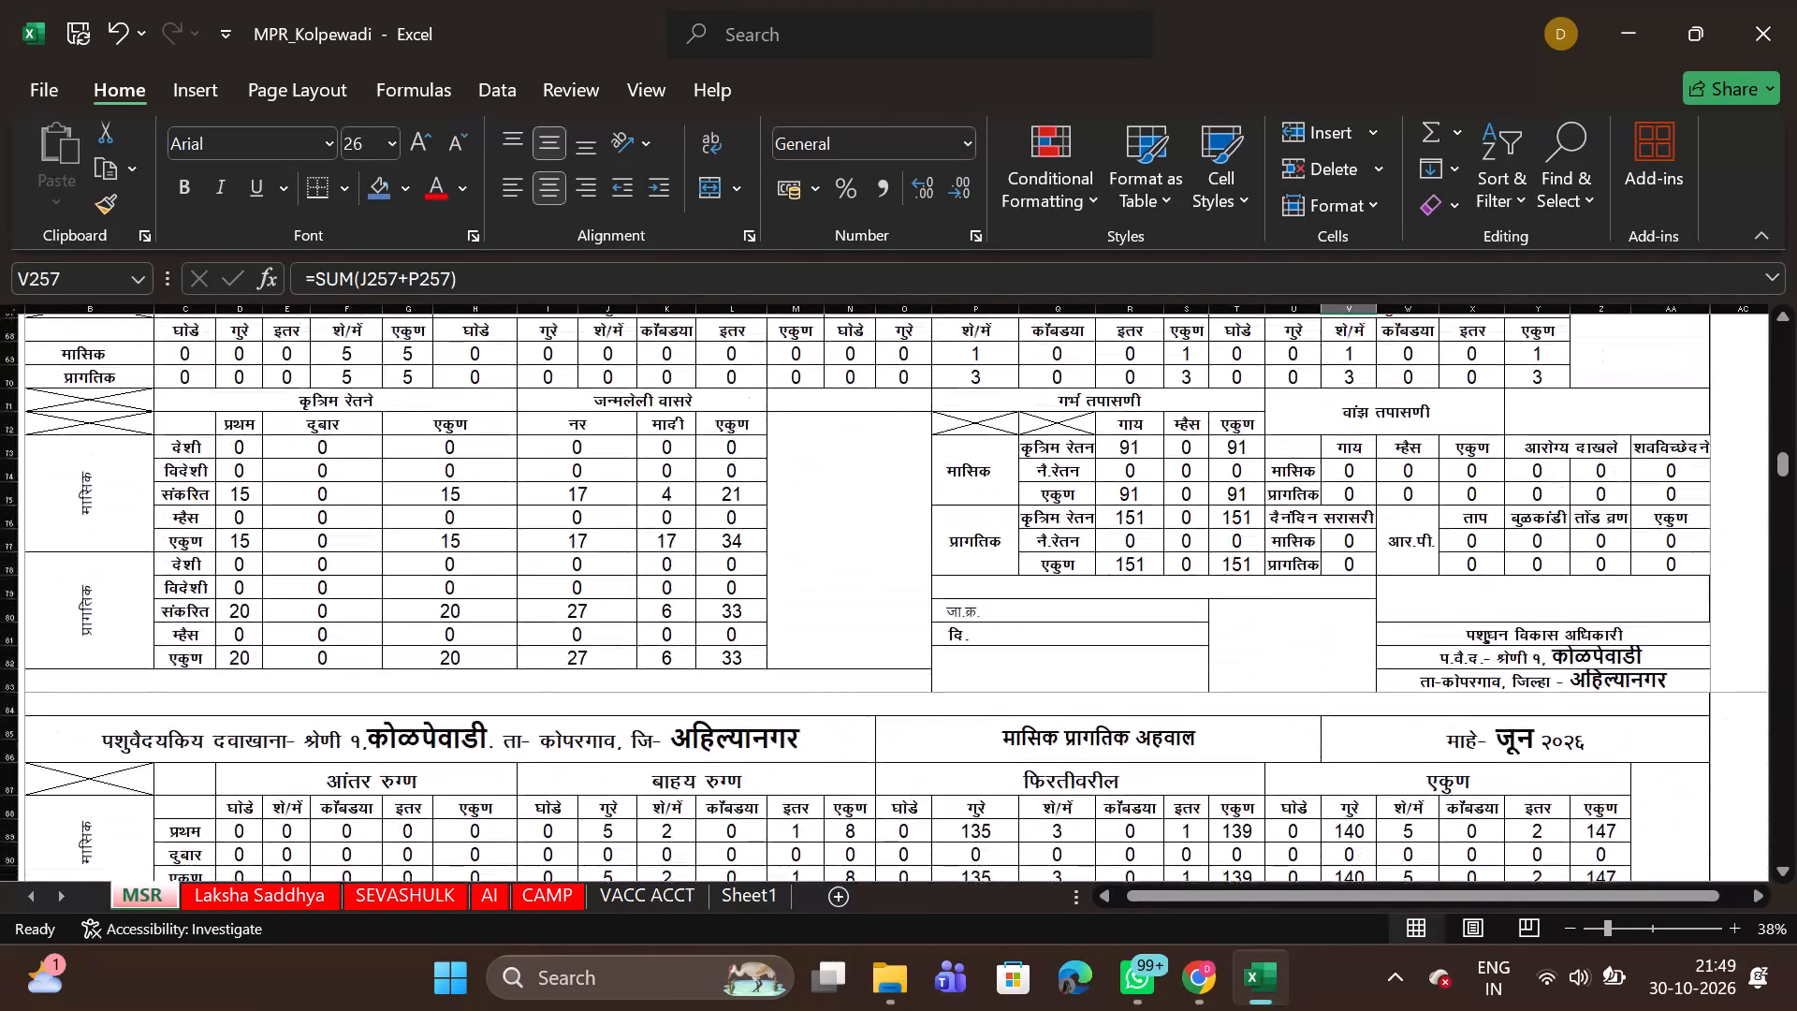
scroll(1553, 549, "down", 1)
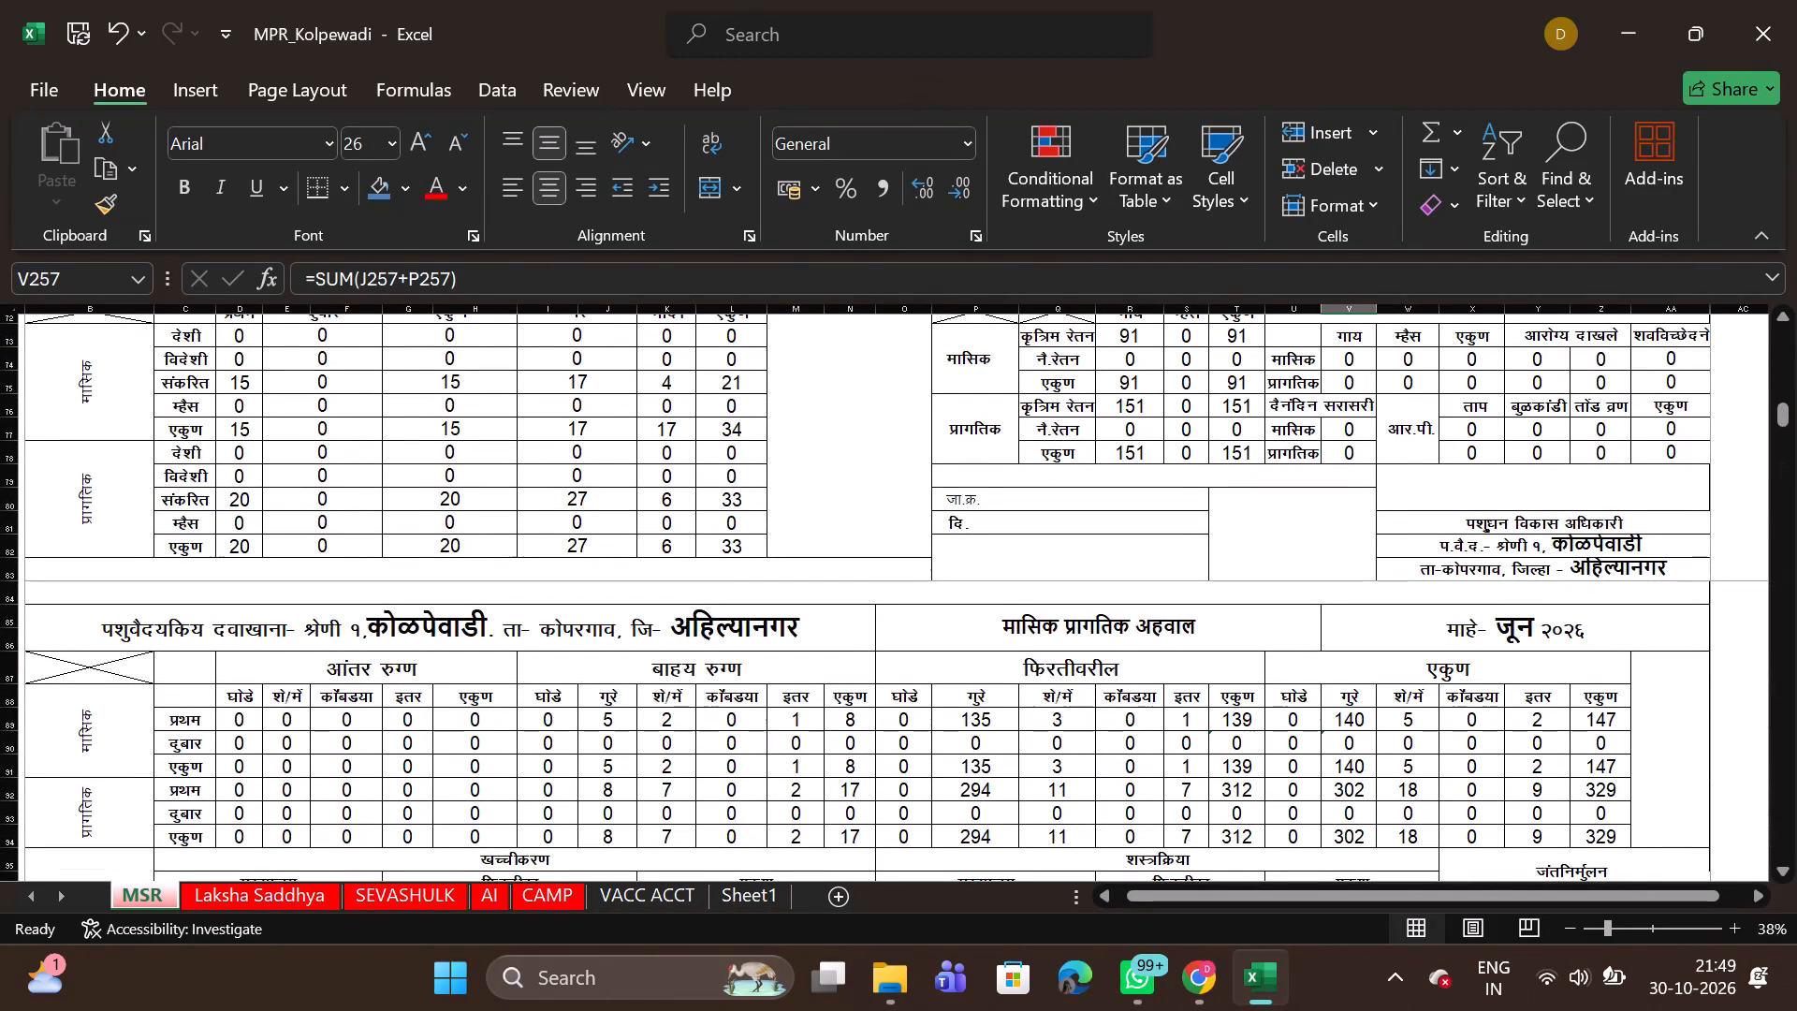
scroll(1553, 549, "up", 1)
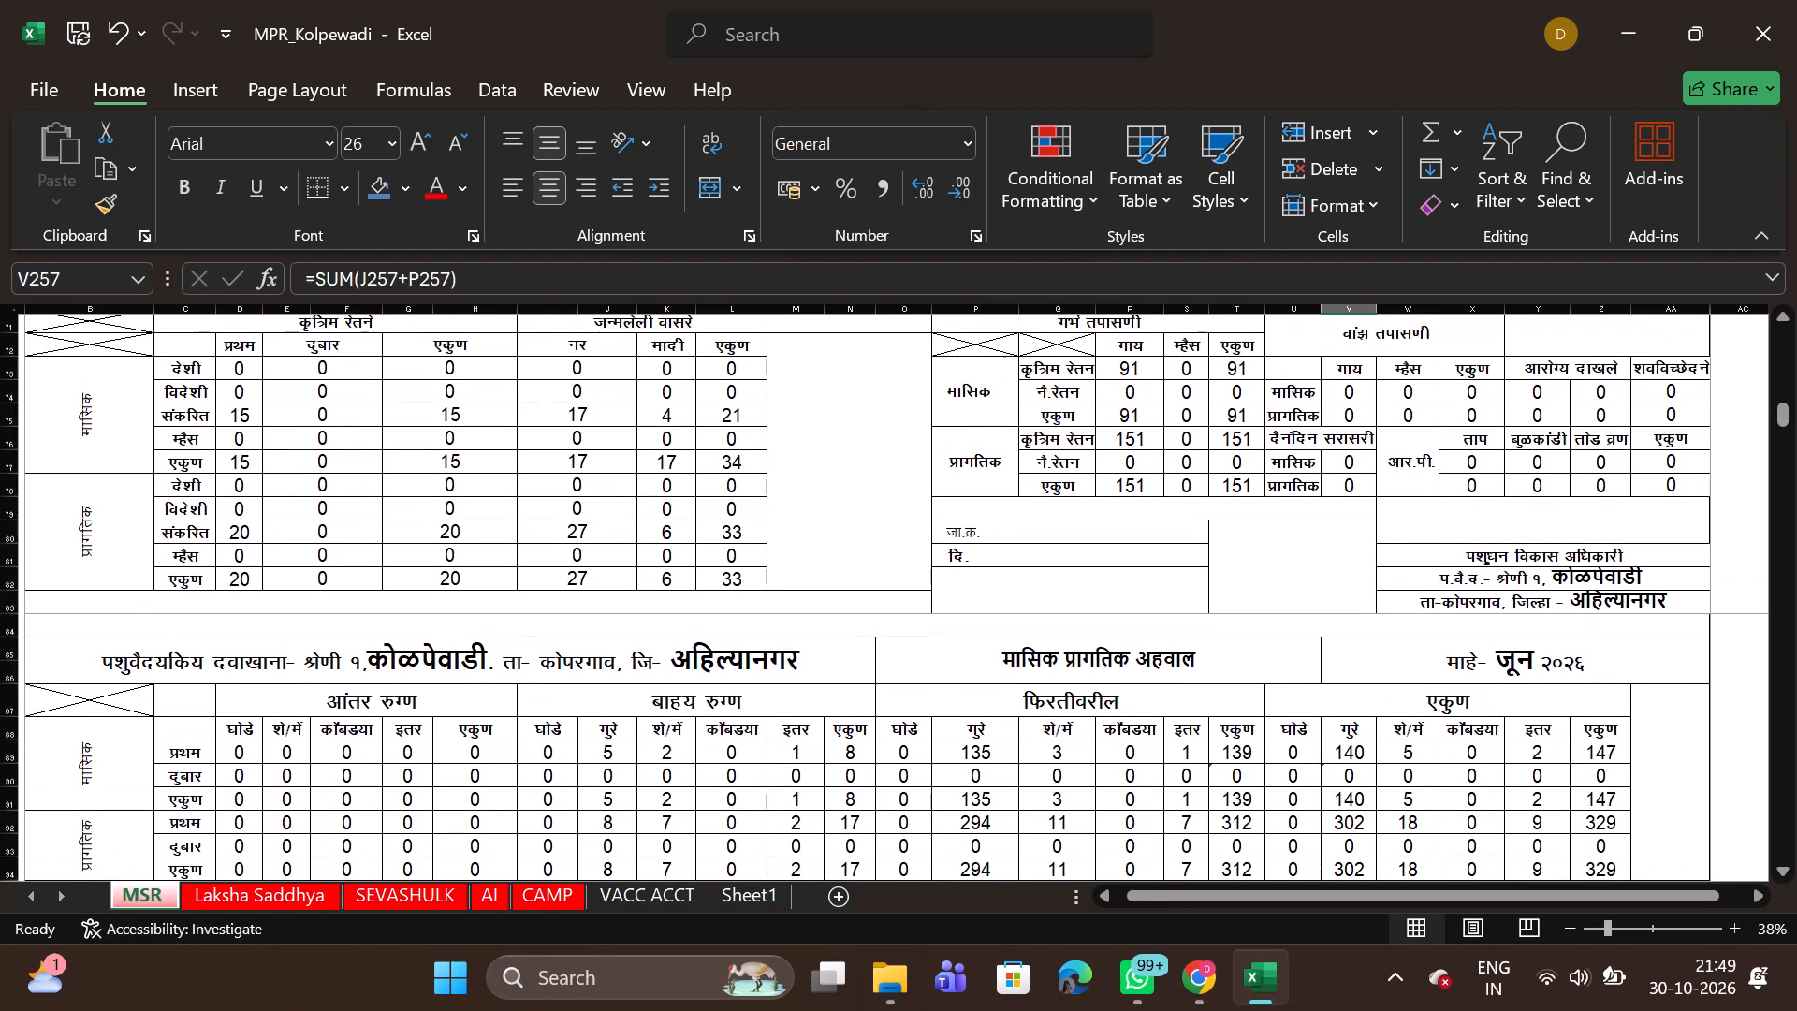
scroll(1553, 549, "up", 1)
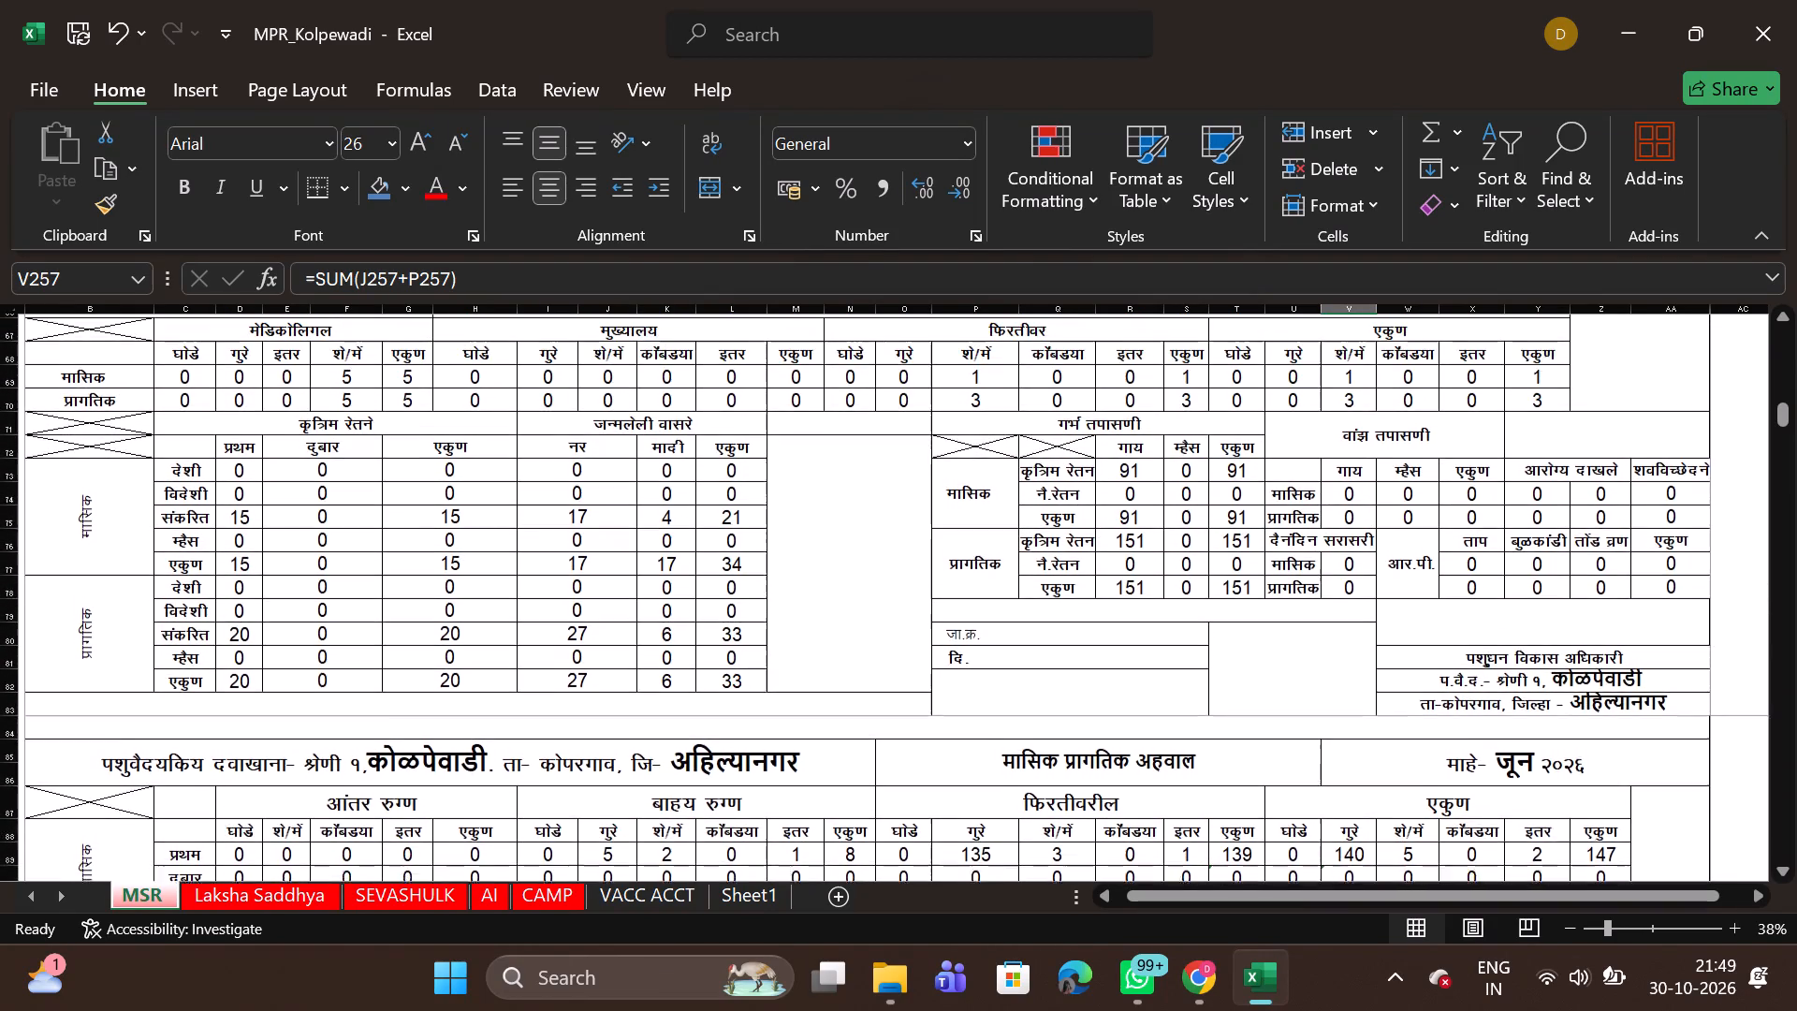
scroll(1553, 549, "up", 3)
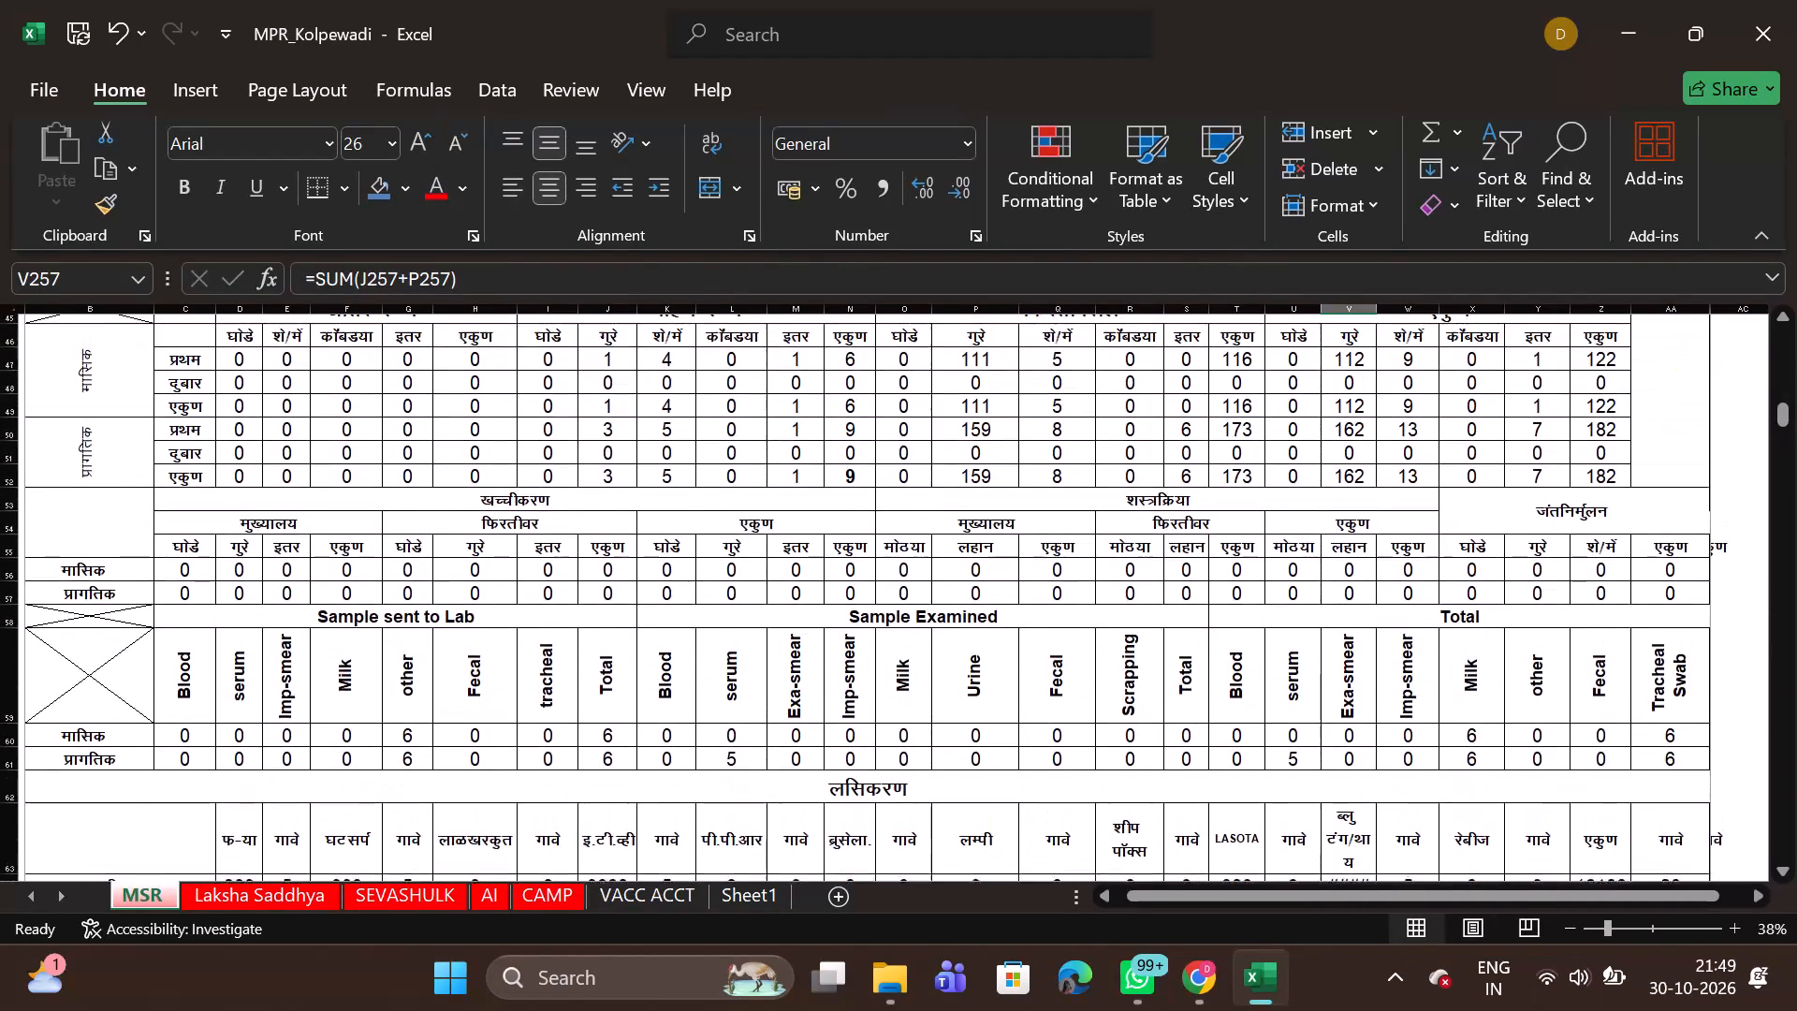
Check the report blocks in order from the month before June through September, ending at September's patient table.
scroll(1553, 549, "down", 1)
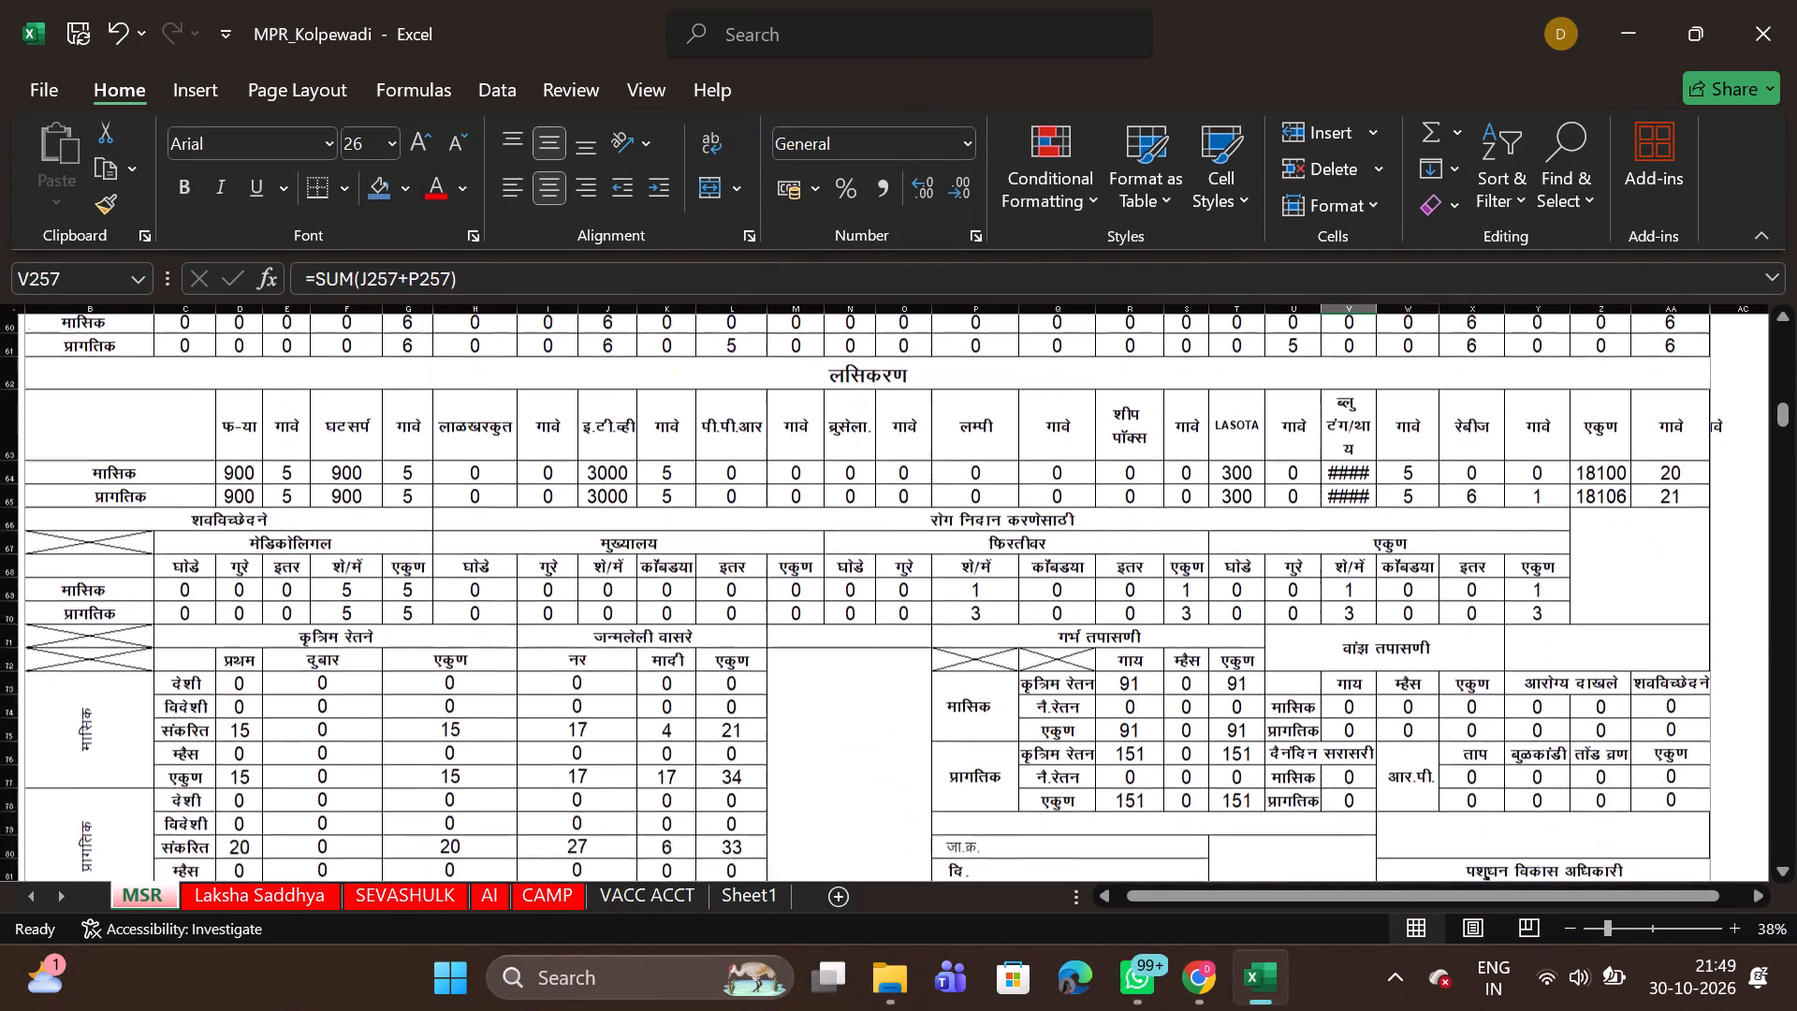
scroll(1553, 549, "down", 4)
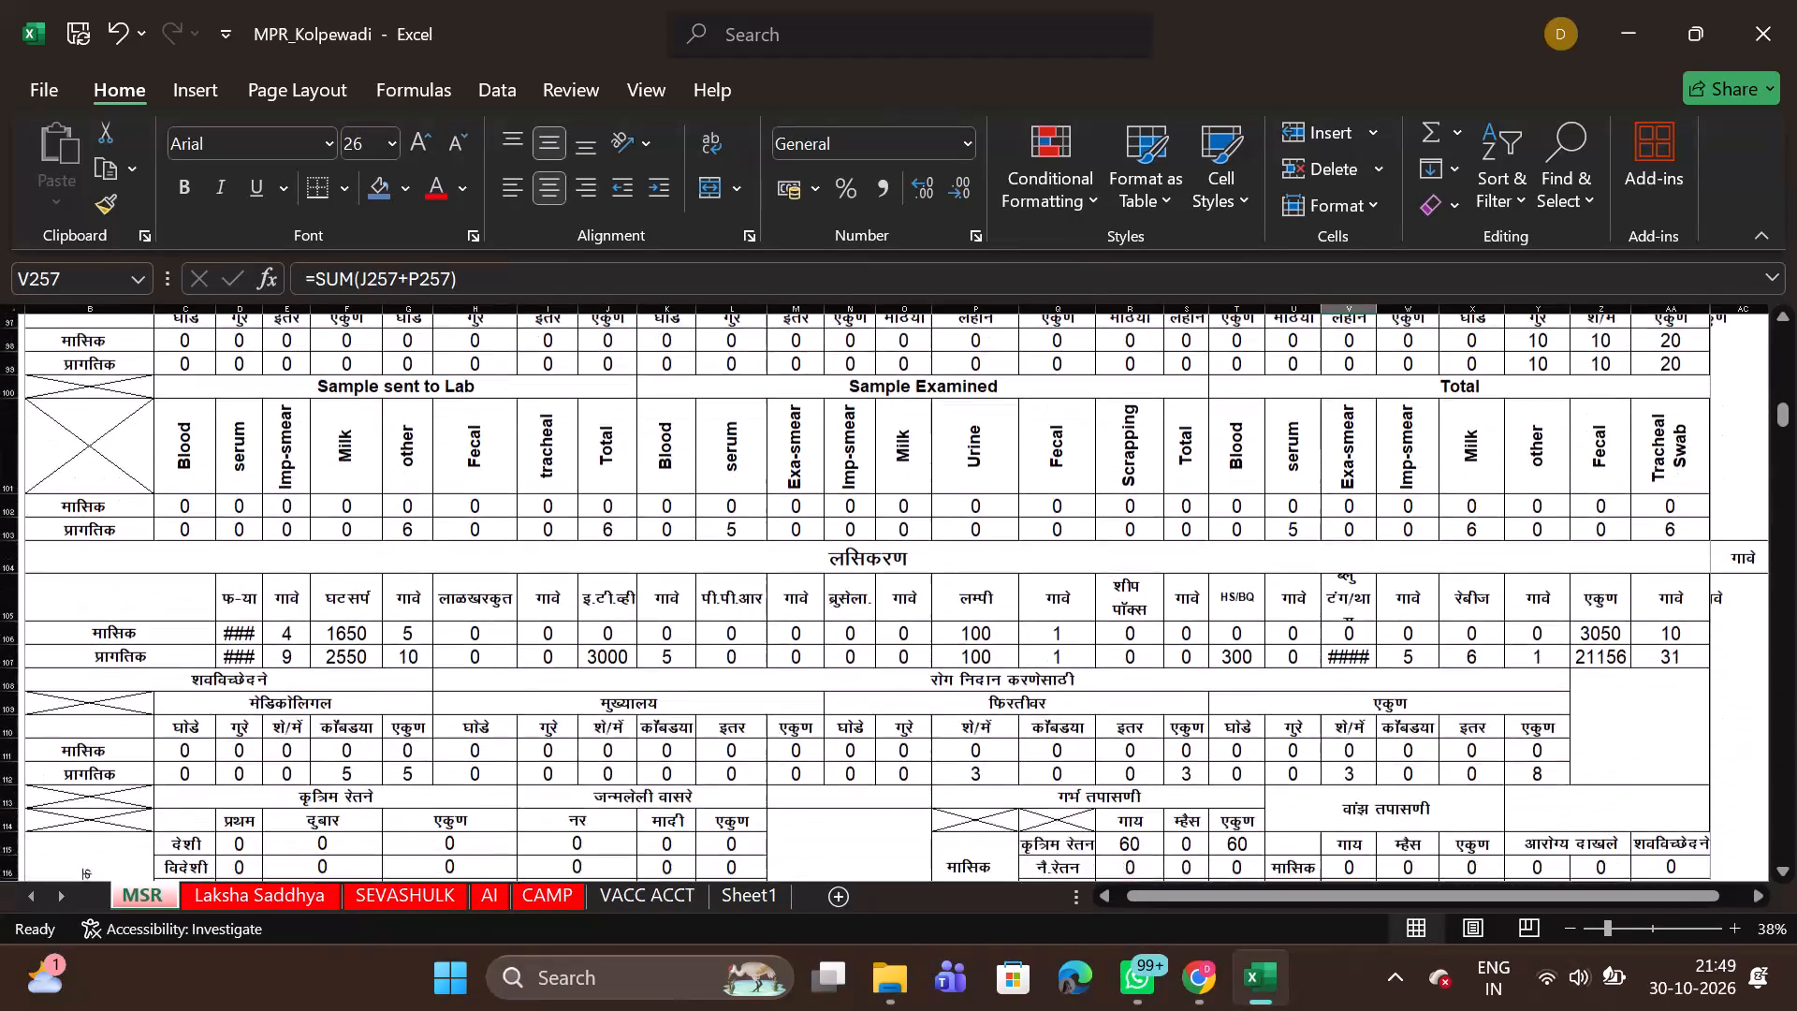
scroll(1553, 549, "down", 3)
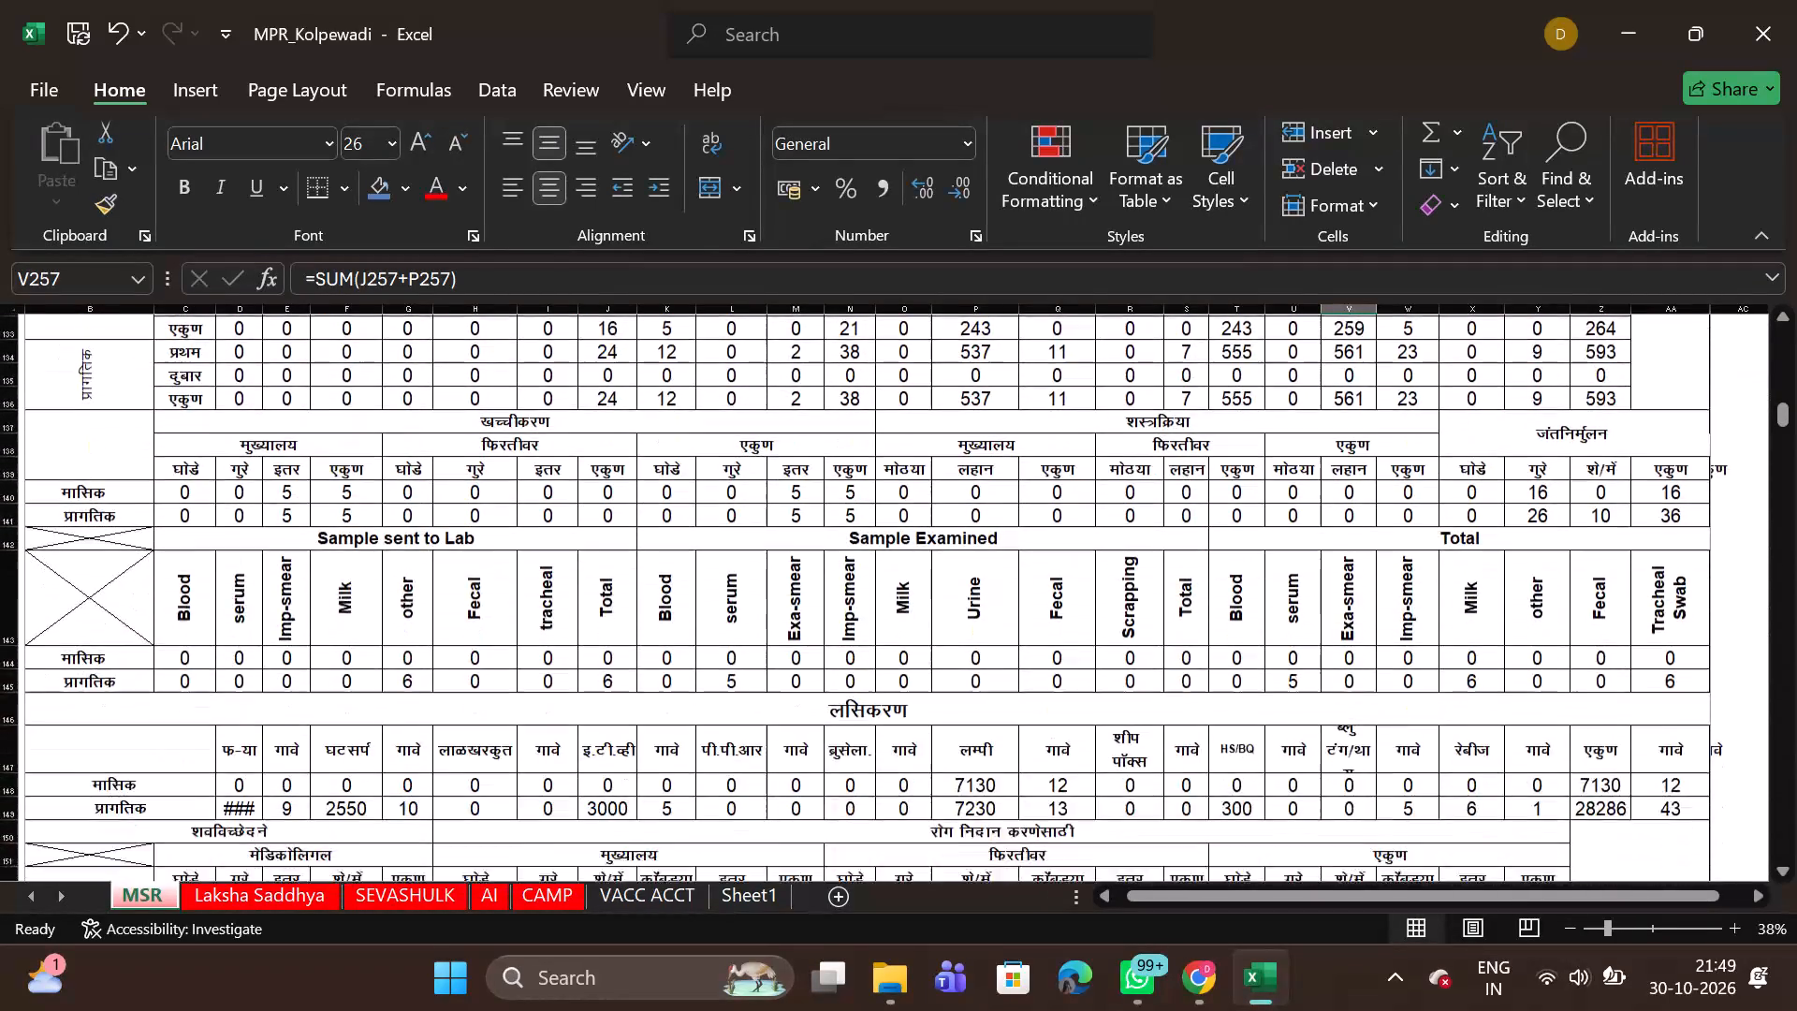
scroll(1553, 549, "down", 4)
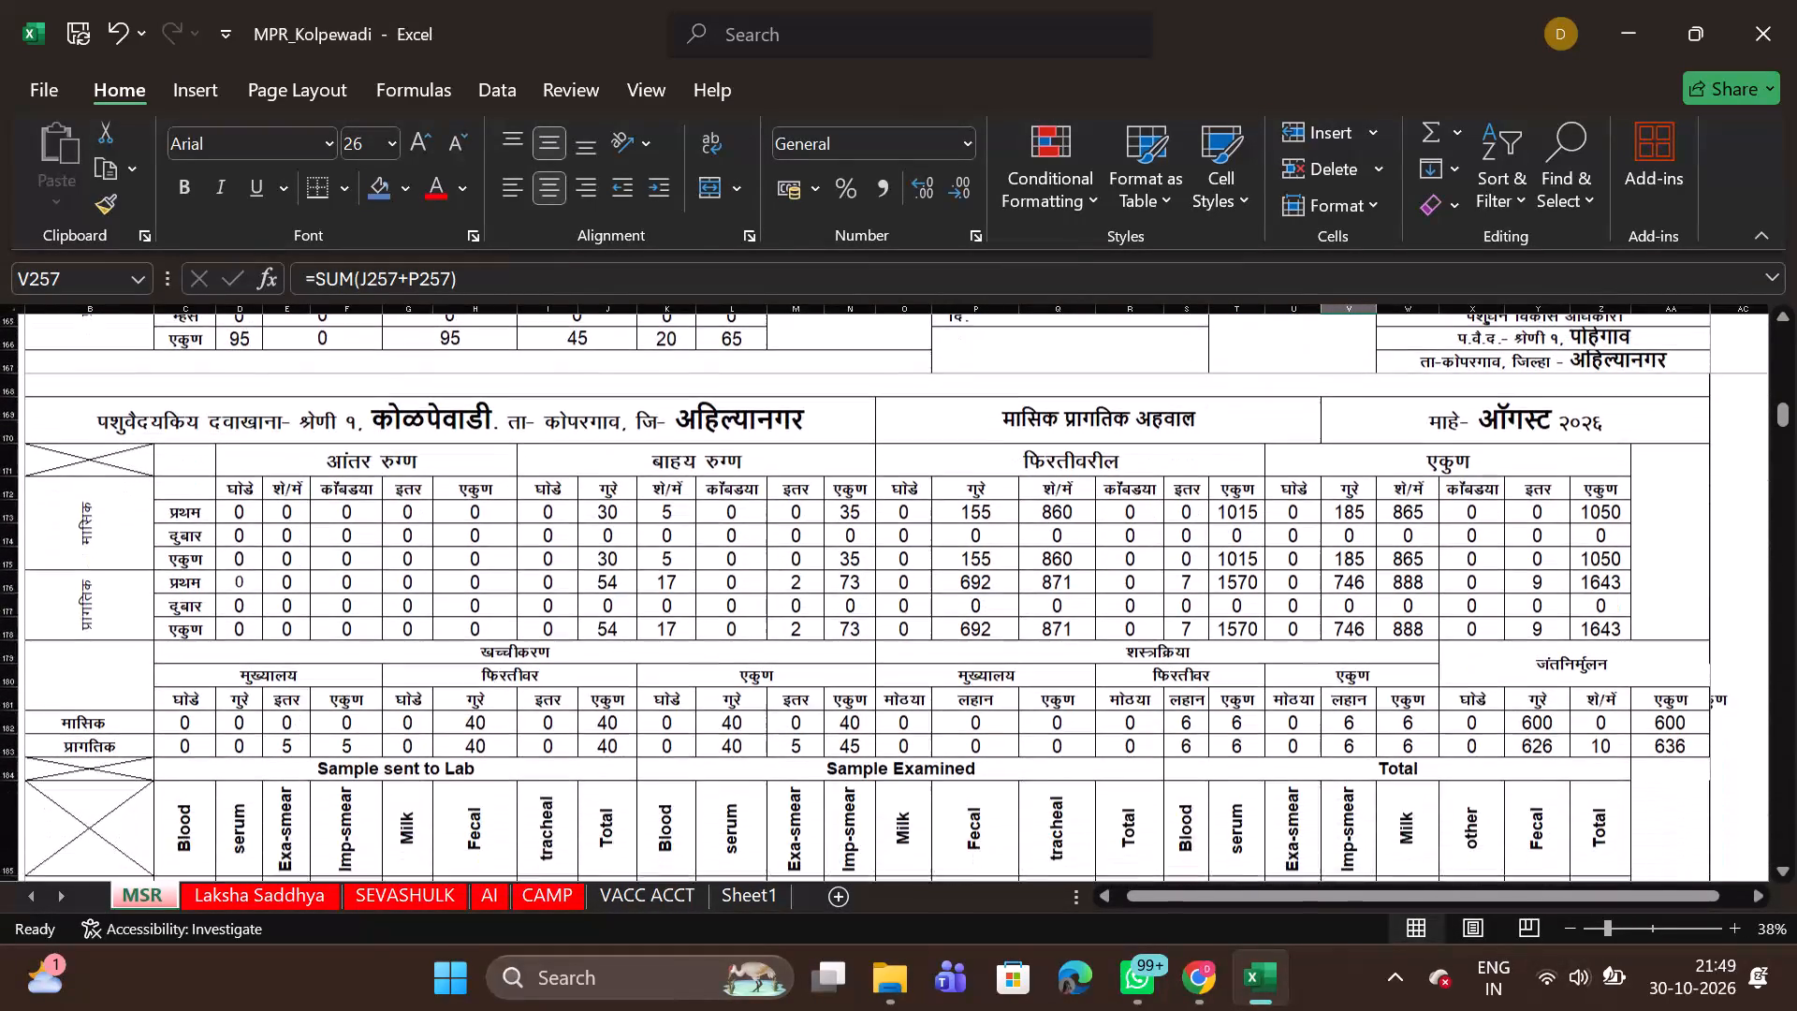
scroll(1553, 549, "down", 2)
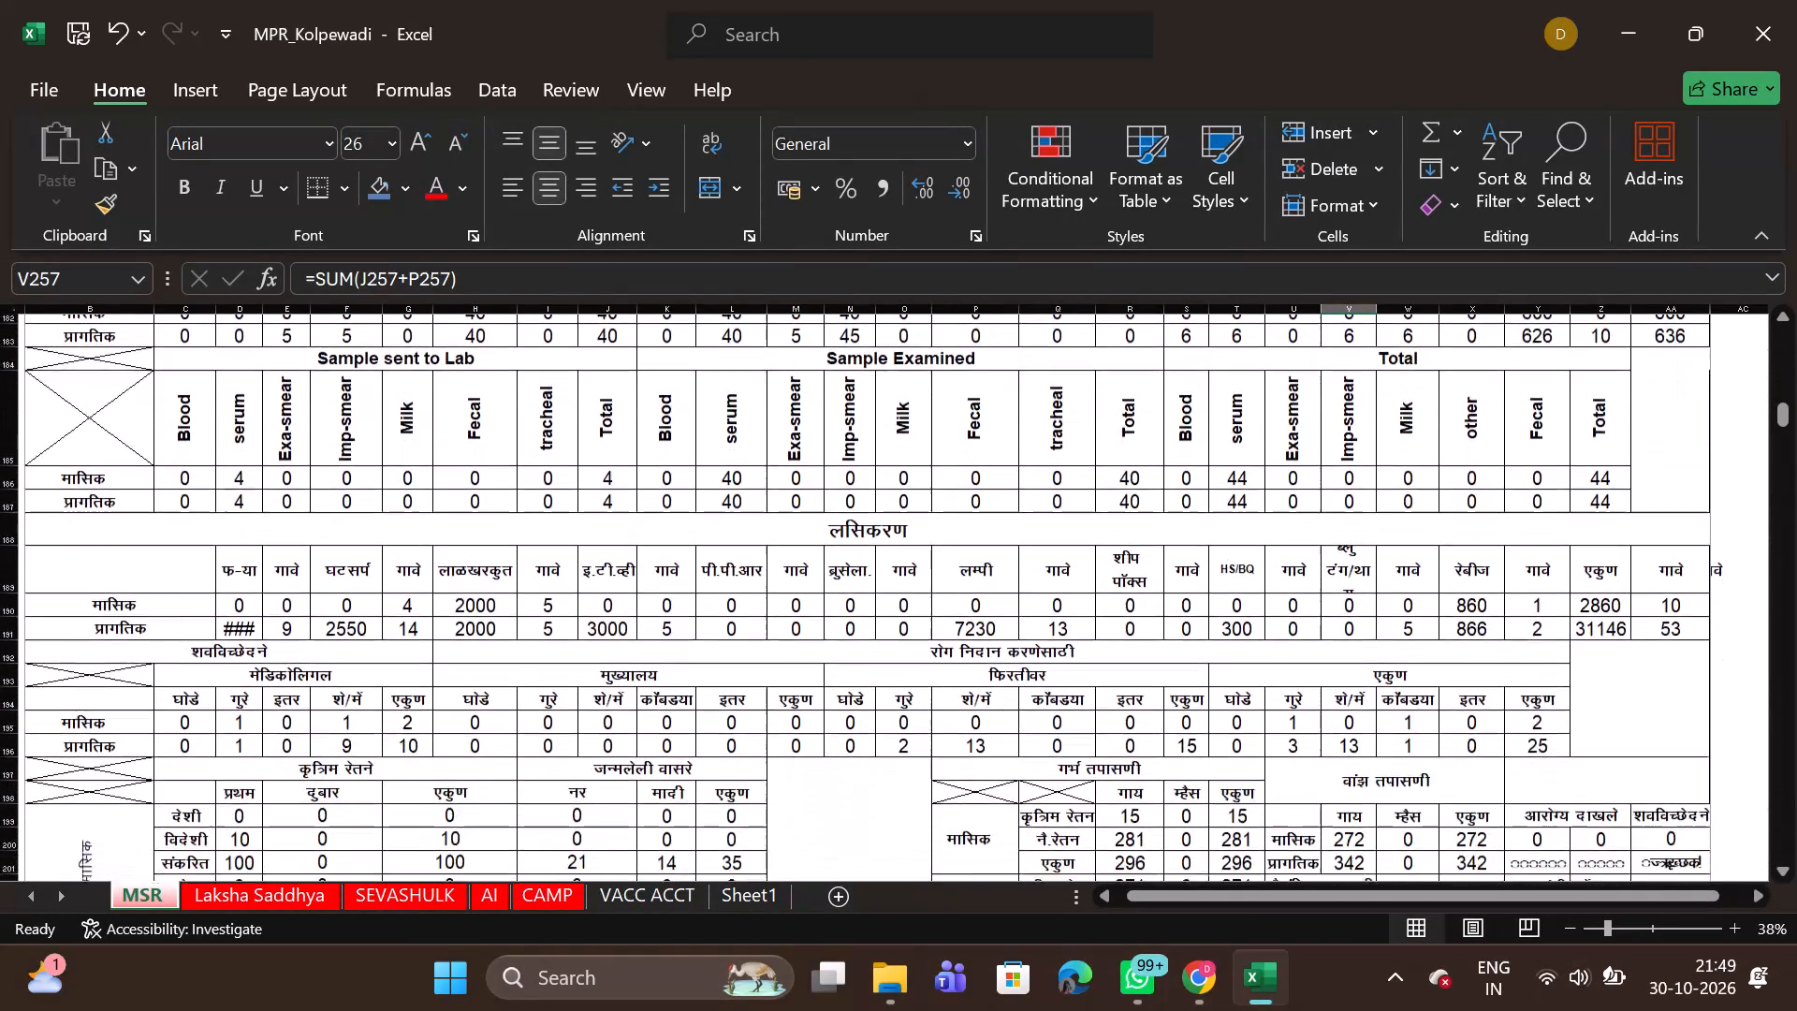
scroll(1553, 549, "down", 3)
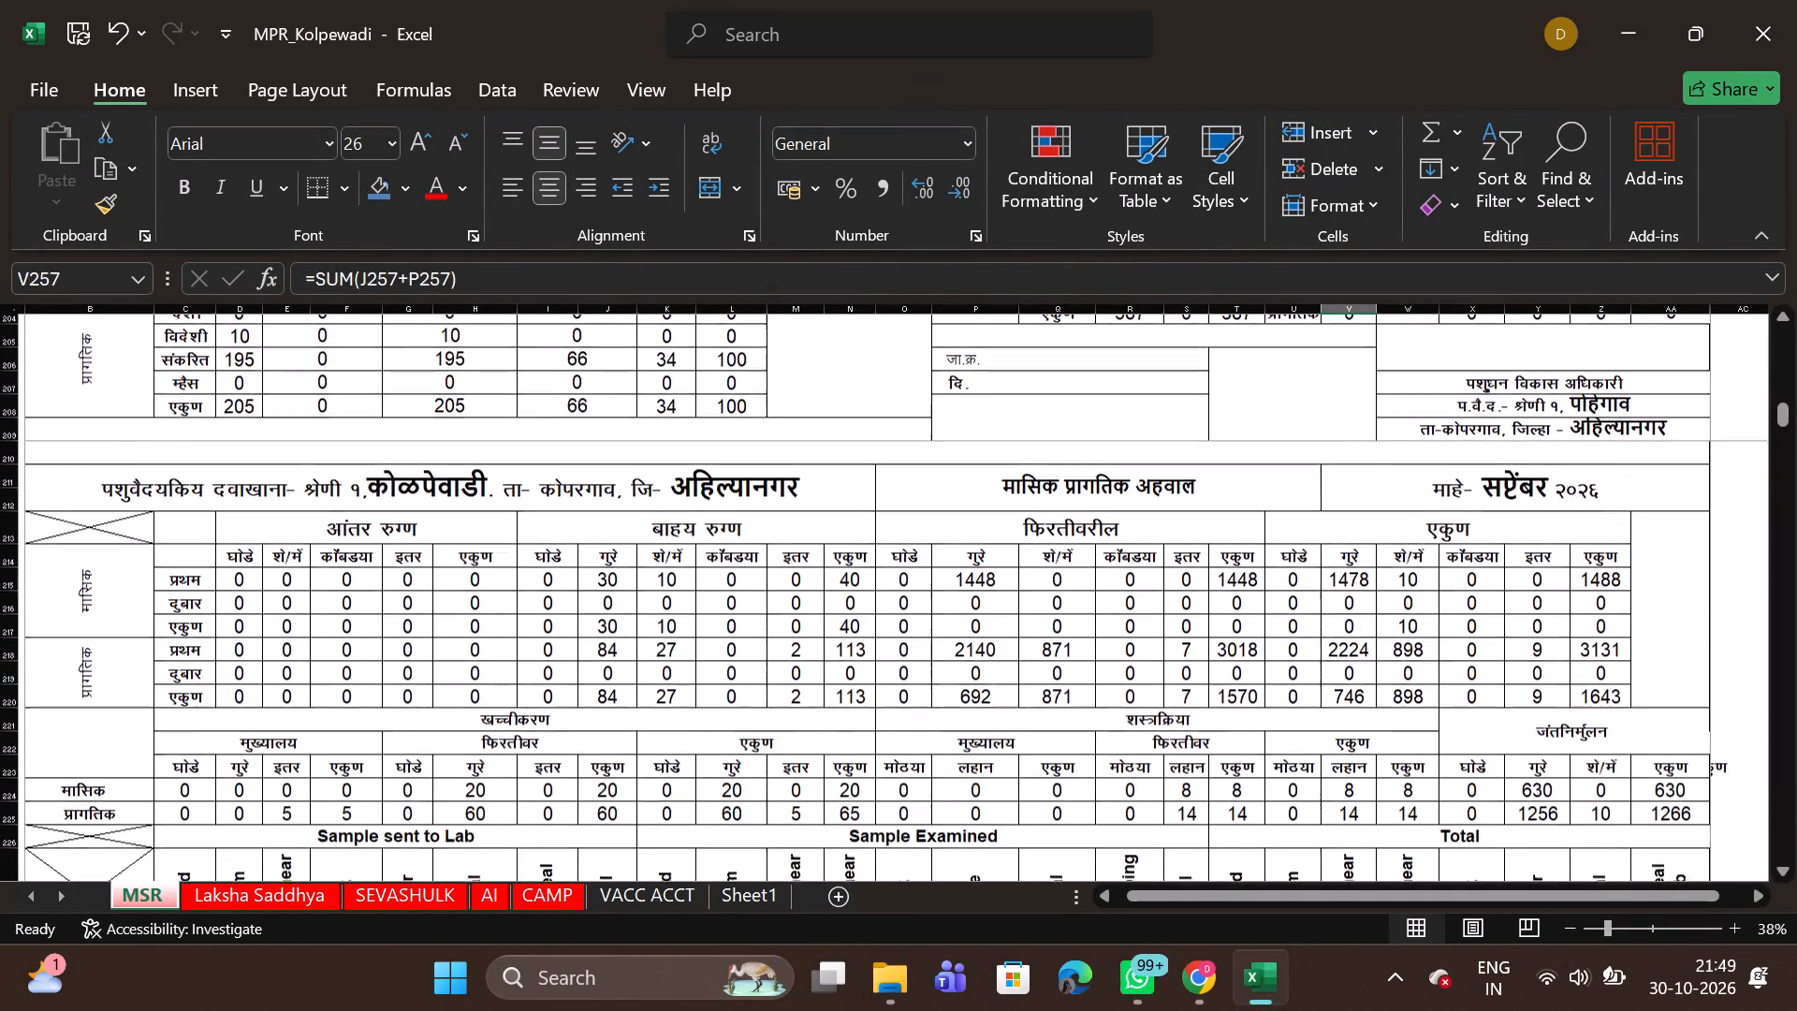
scroll(1553, 549, "down", 2)
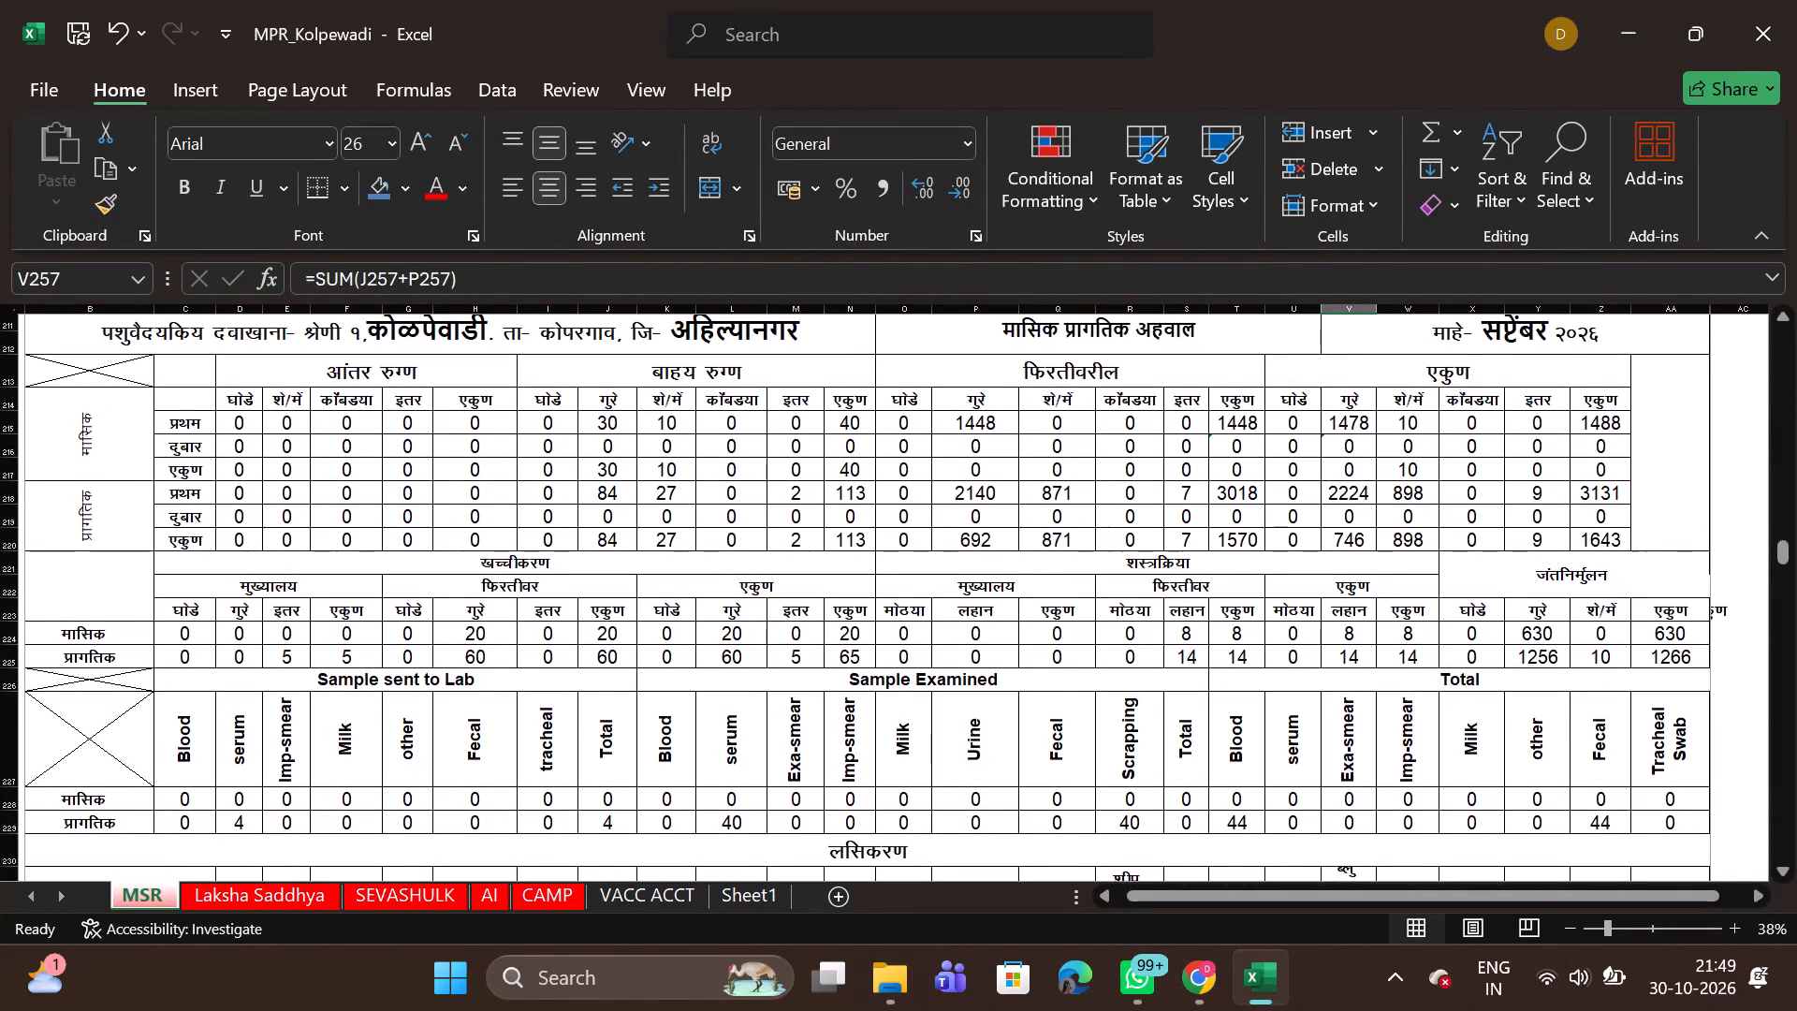
Inspect the contents of September's grand-total cells Z218, Z220 and Z217 for the cumulative and monthly rows.
left_click(1585, 499)
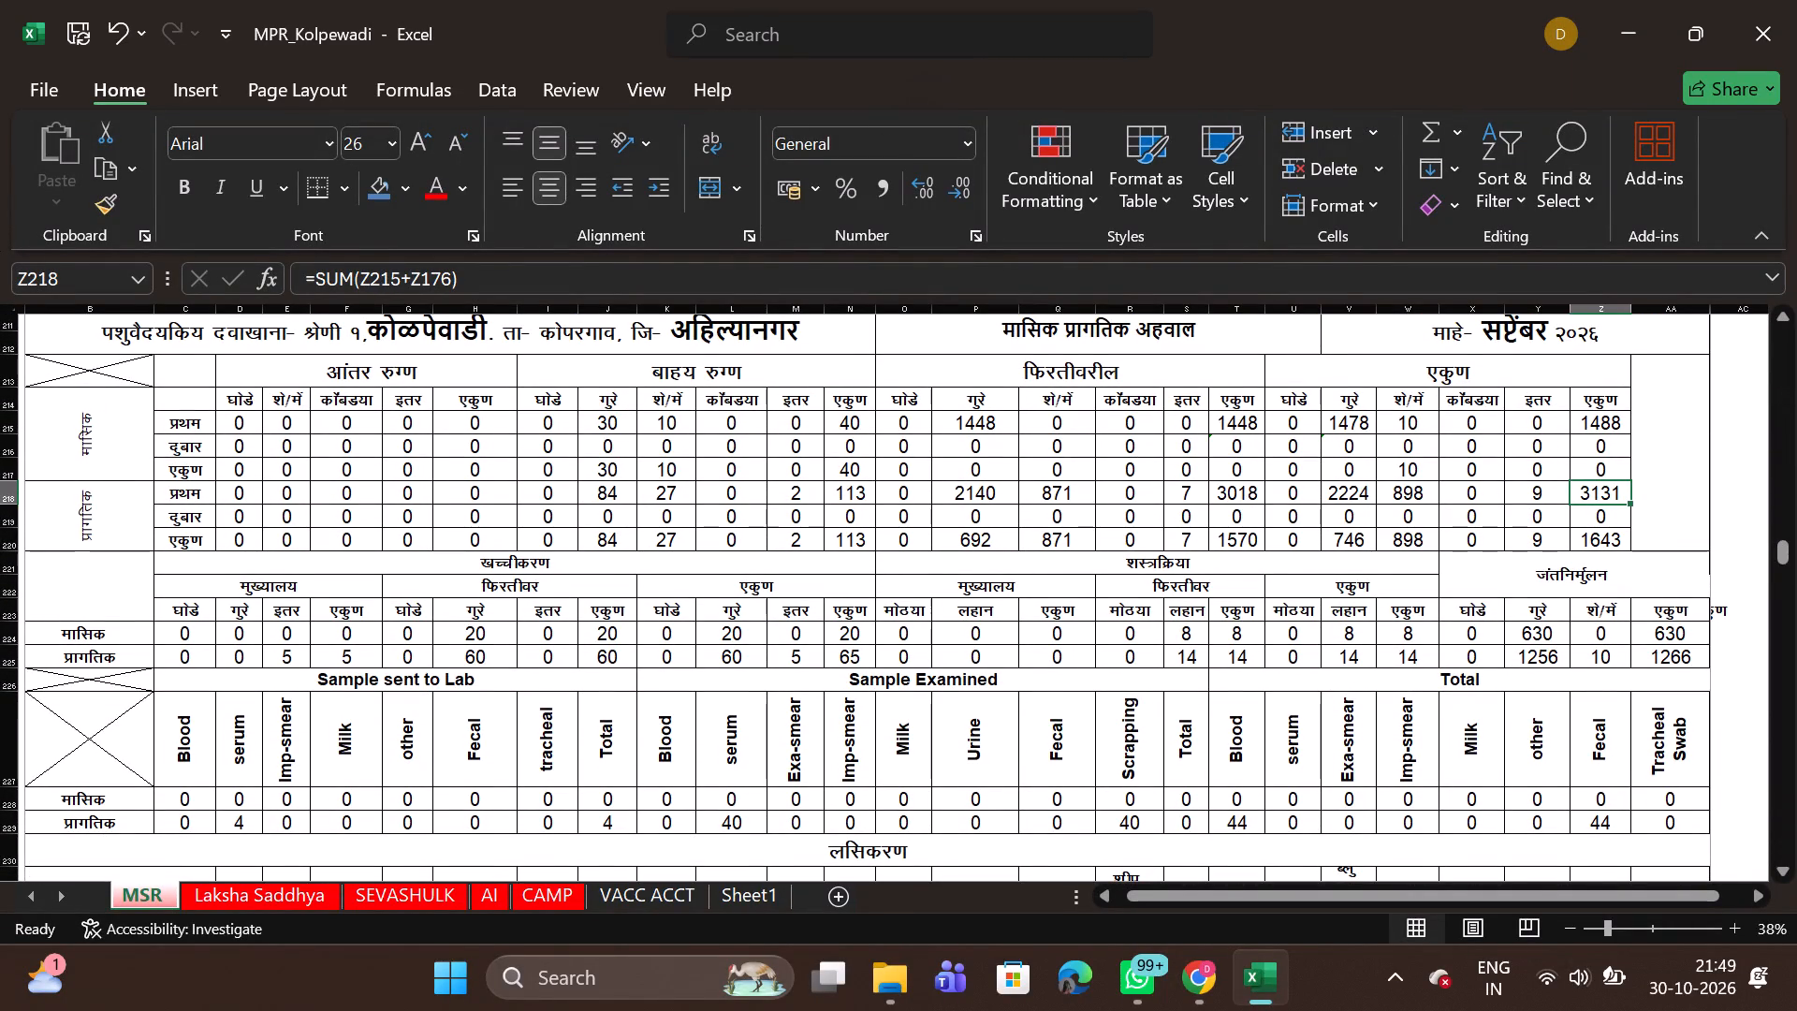
left_click(1600, 544)
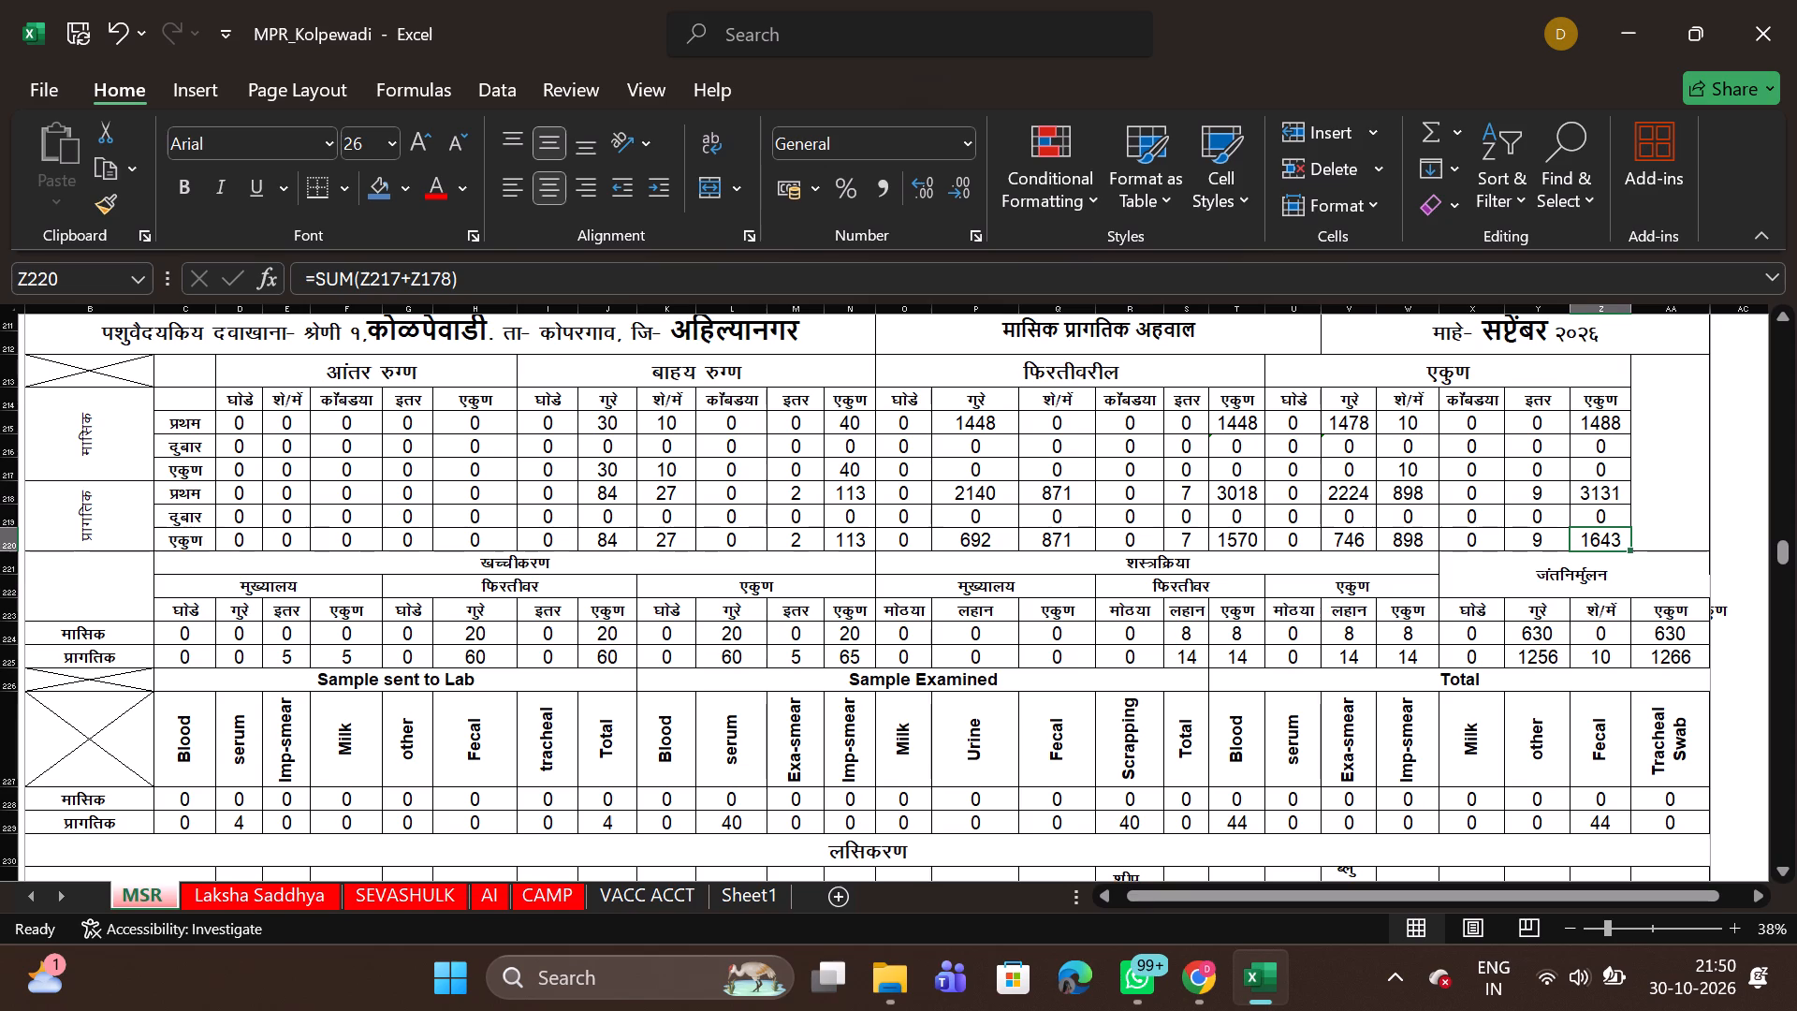
left_click(1591, 496)
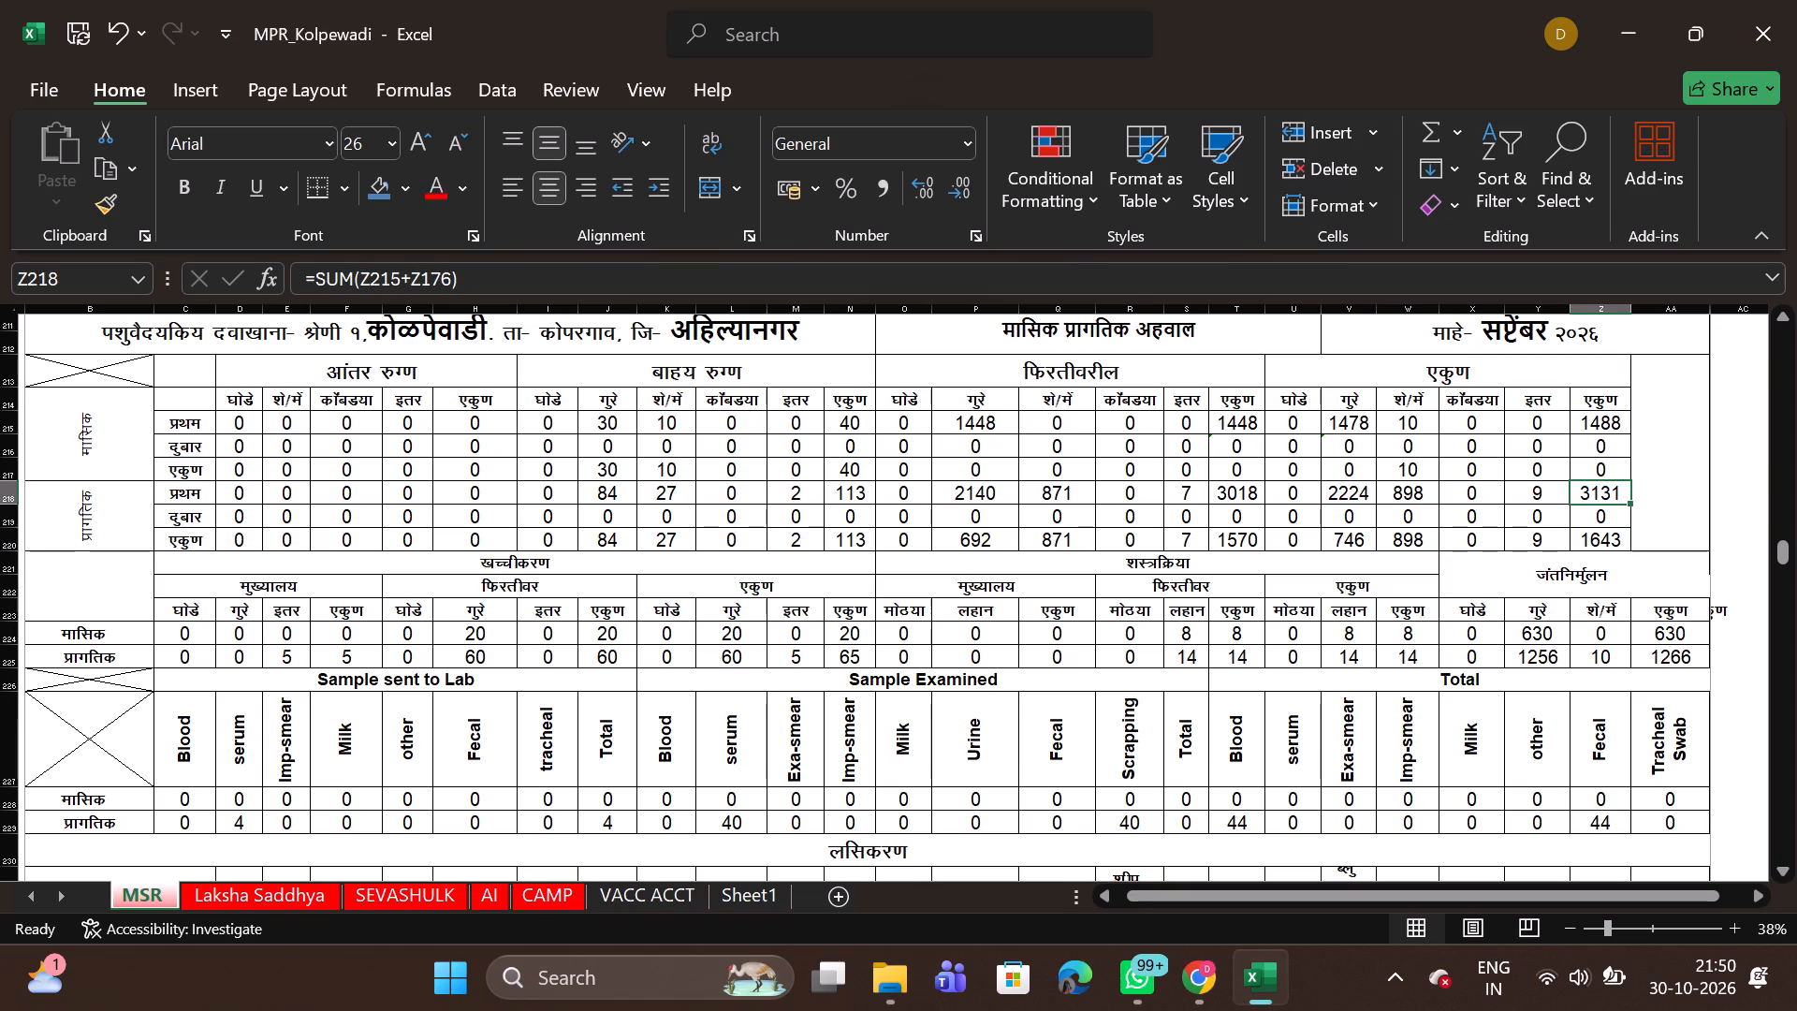
left_click(1603, 464)
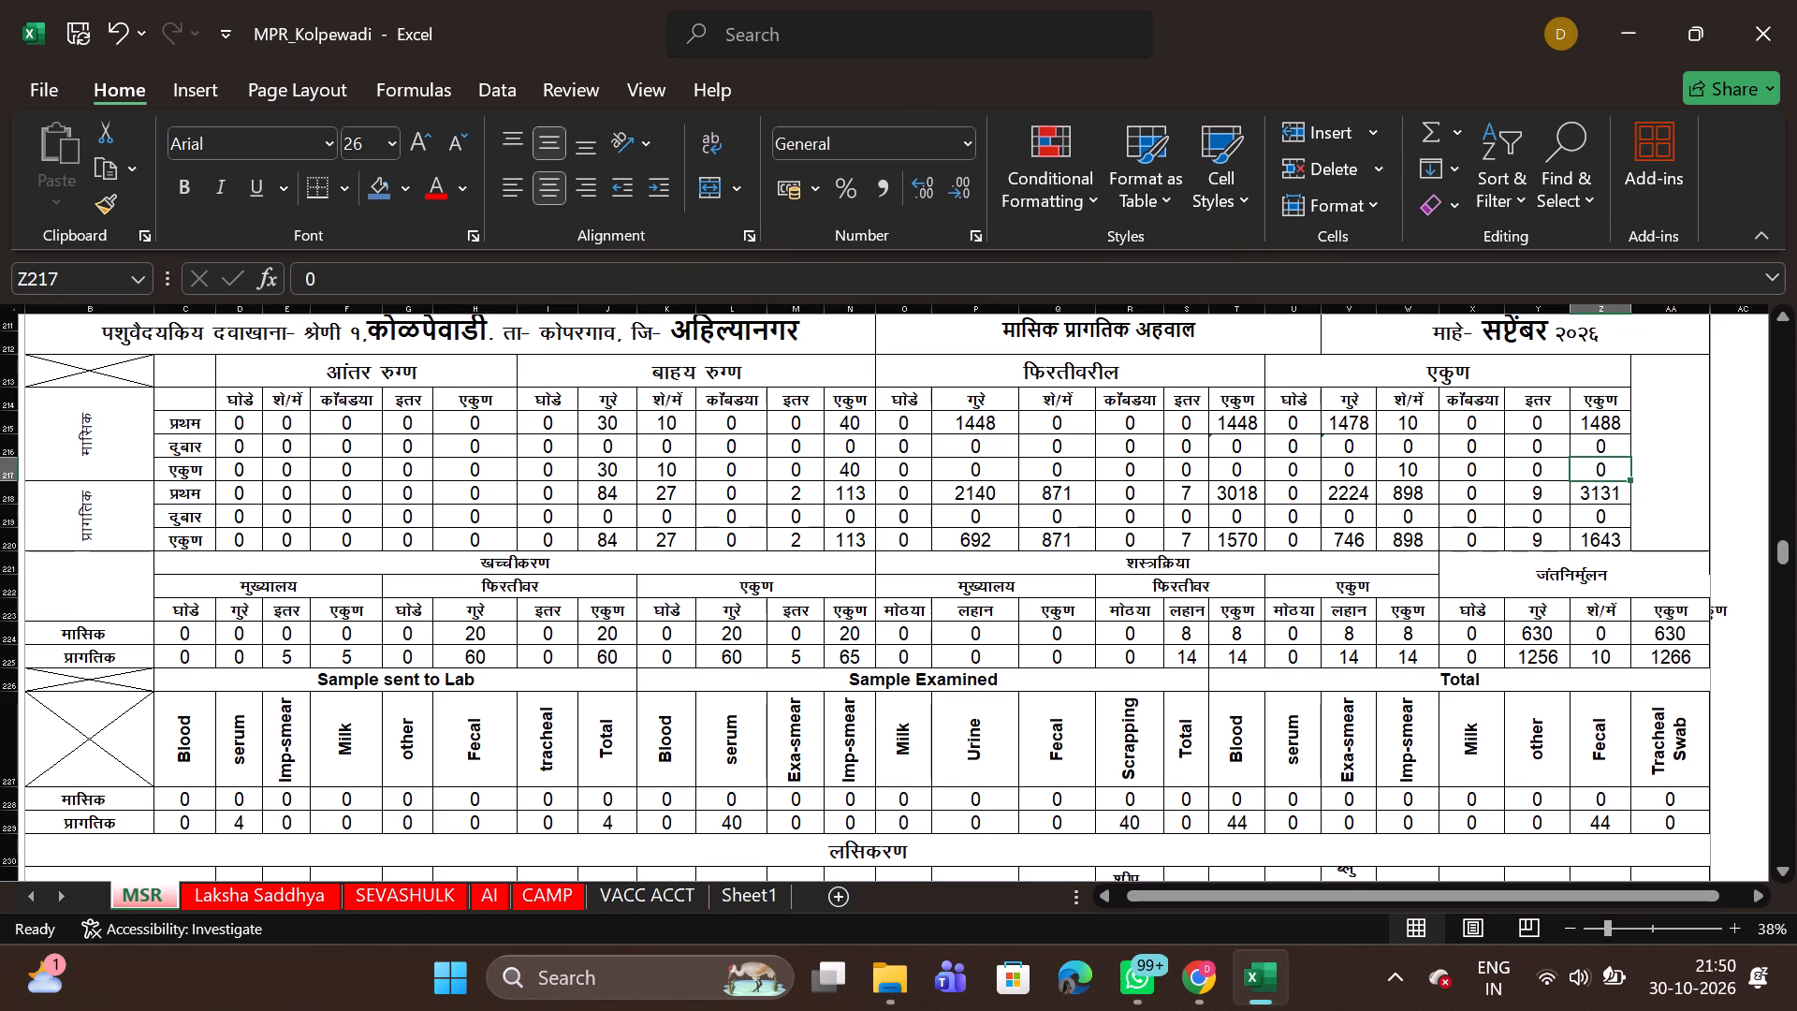
Enter the formula =P215+P216 in P217, September's monthly total for cattle (गुरे) under फिरतीवरील.
left_click(974, 477)
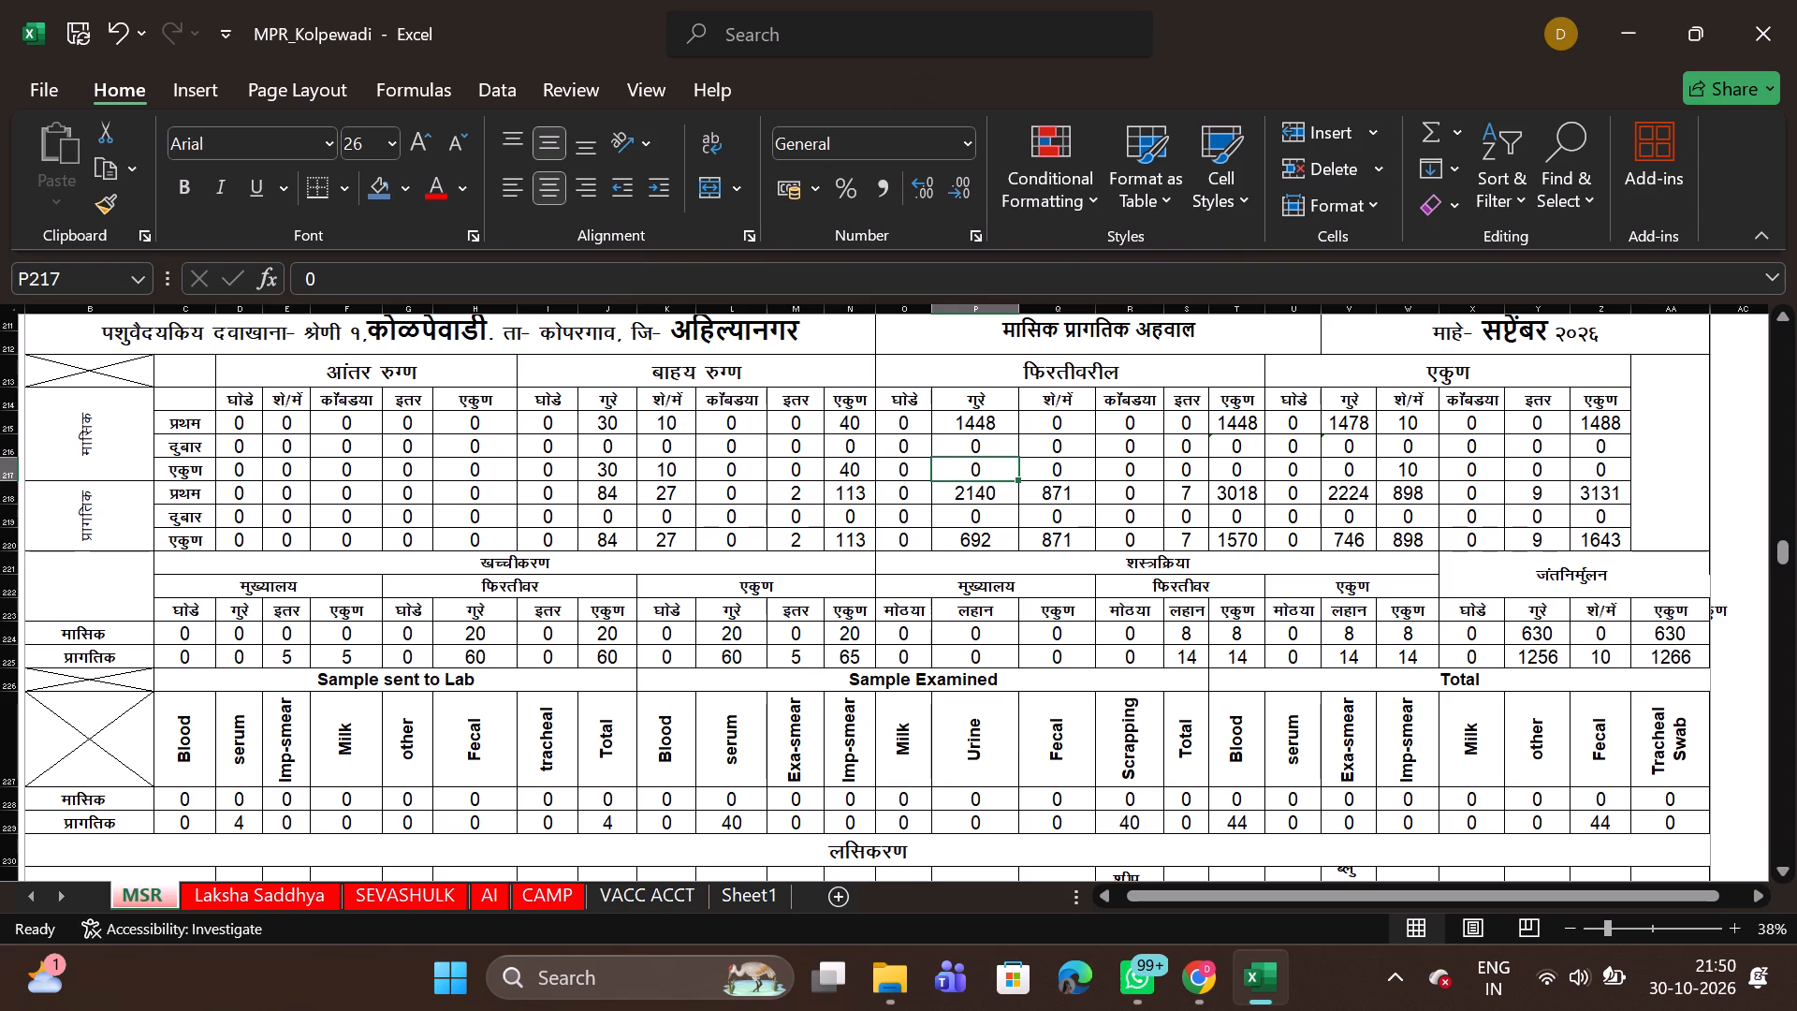
left_click(981, 469)
key("equal")
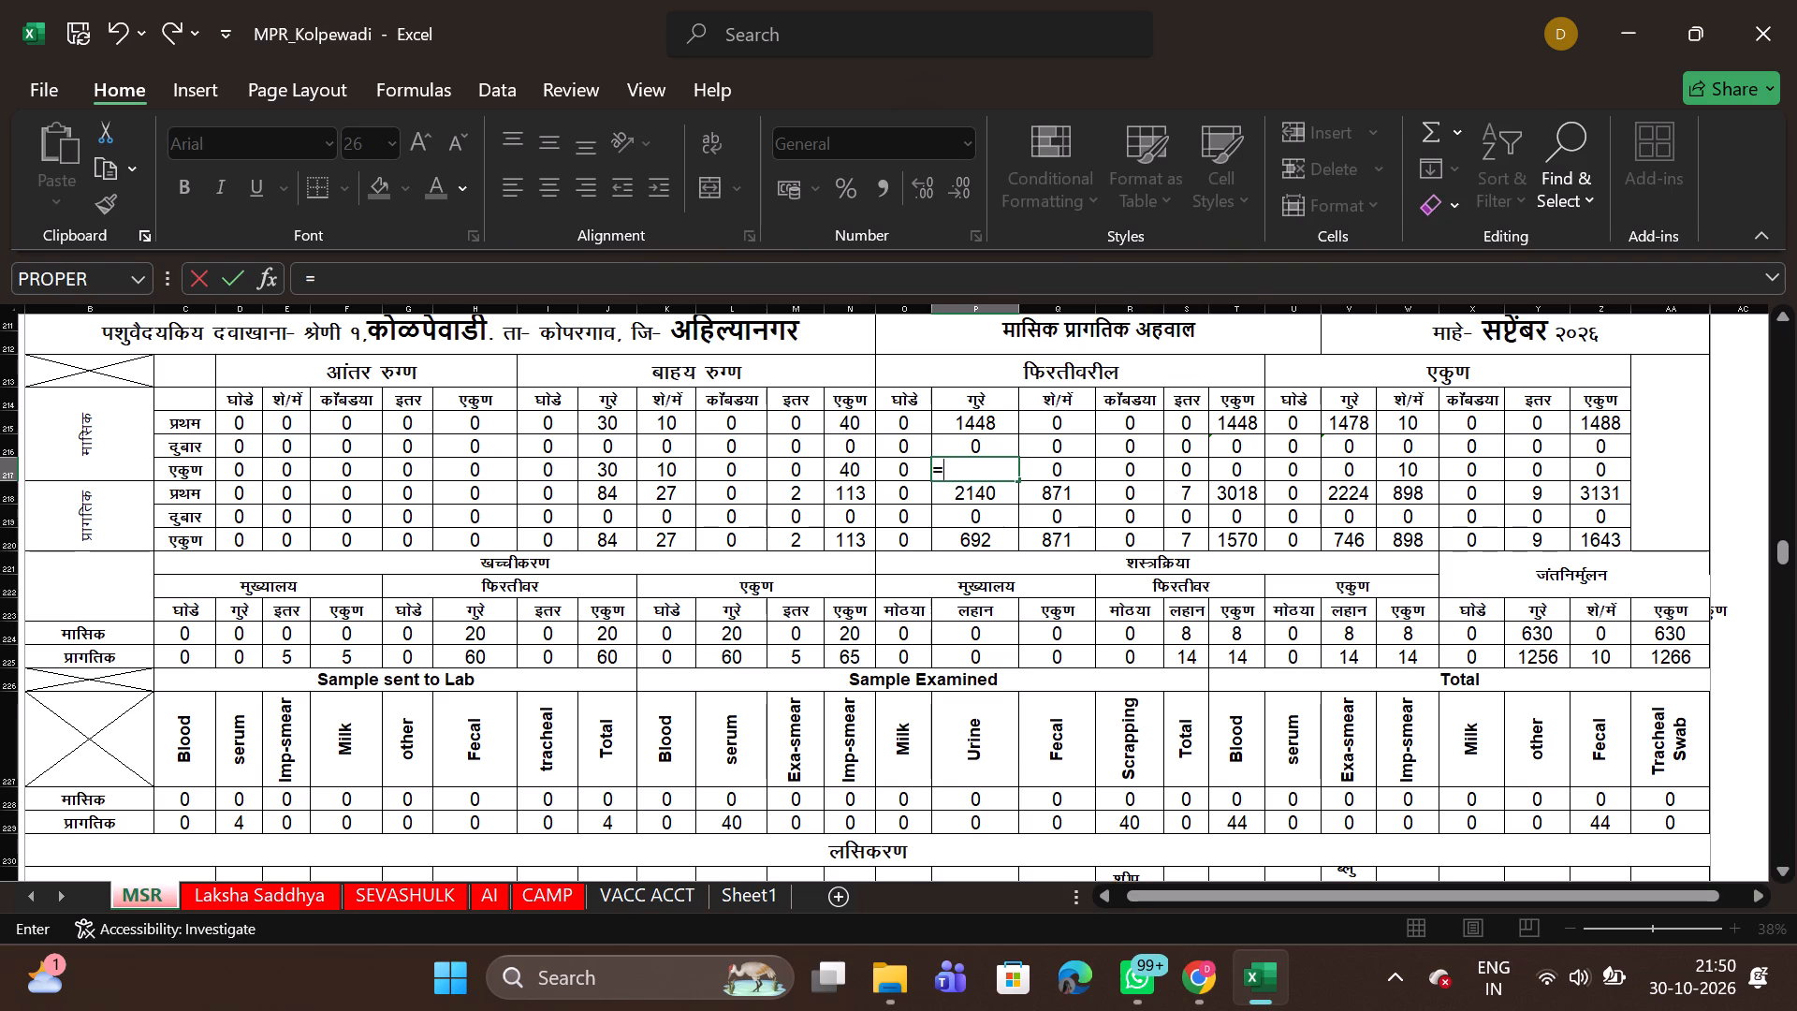
double_click(971, 427)
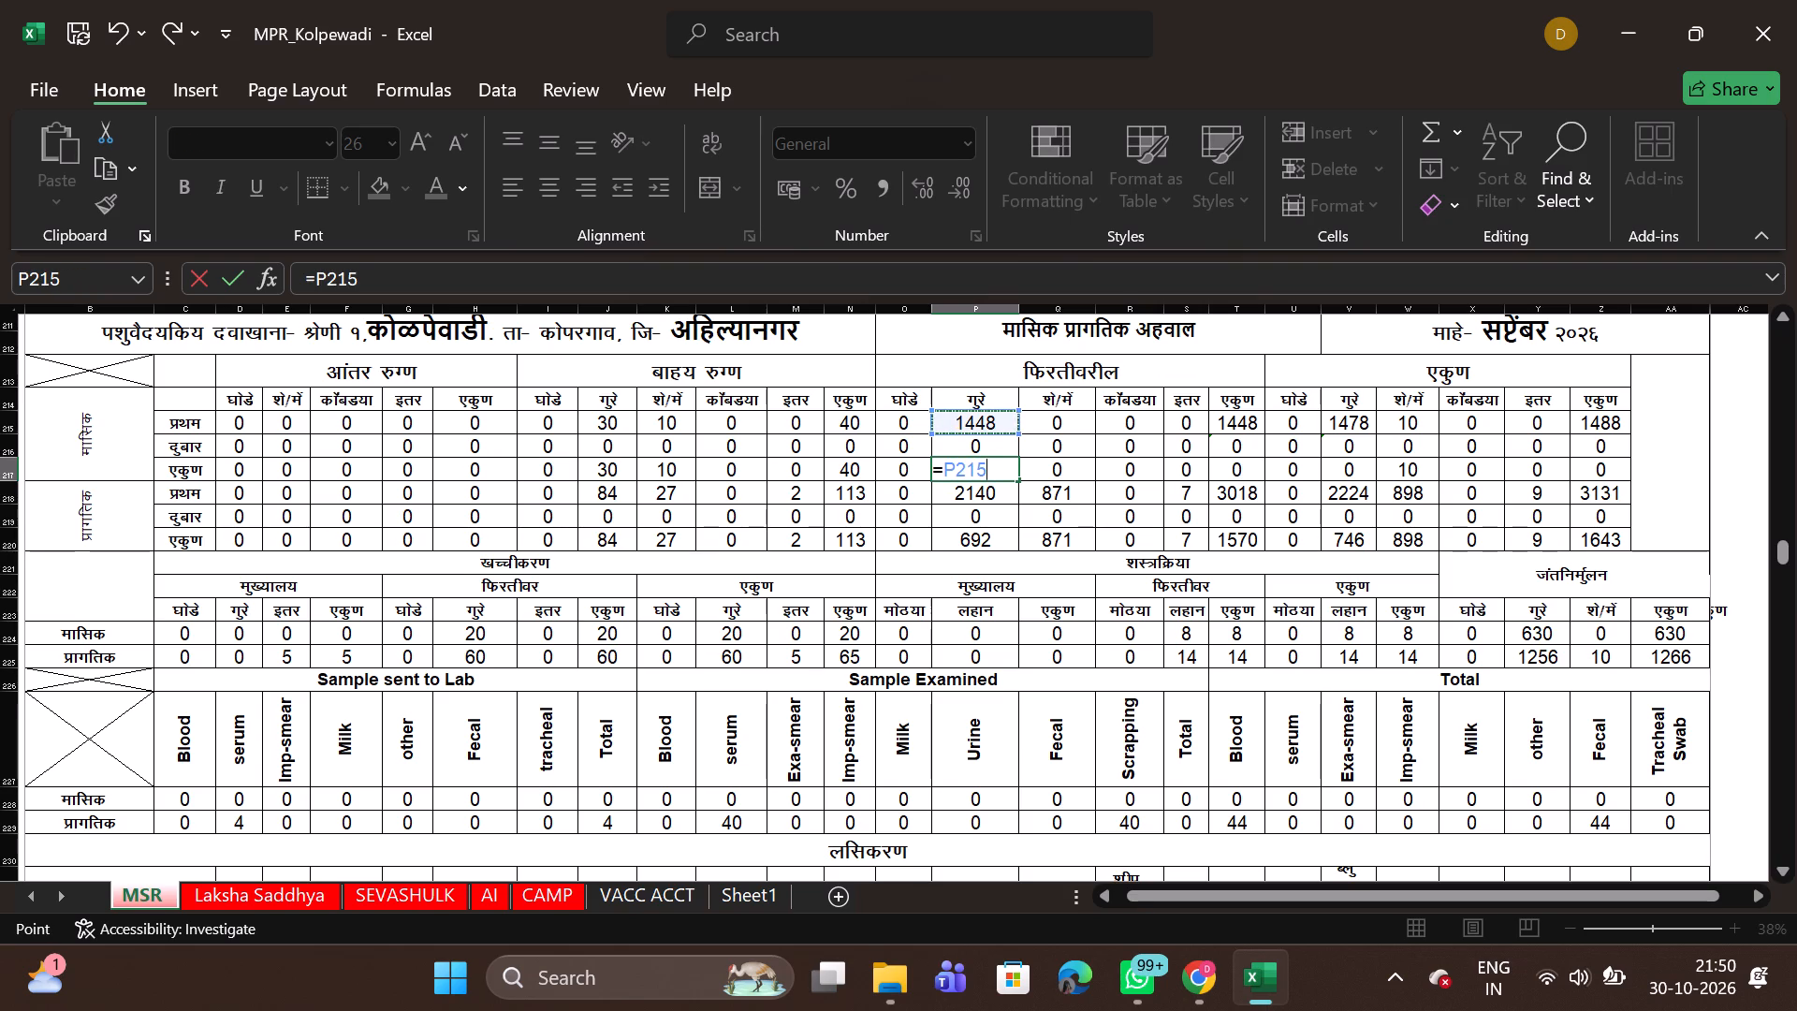
key("shift+plus")
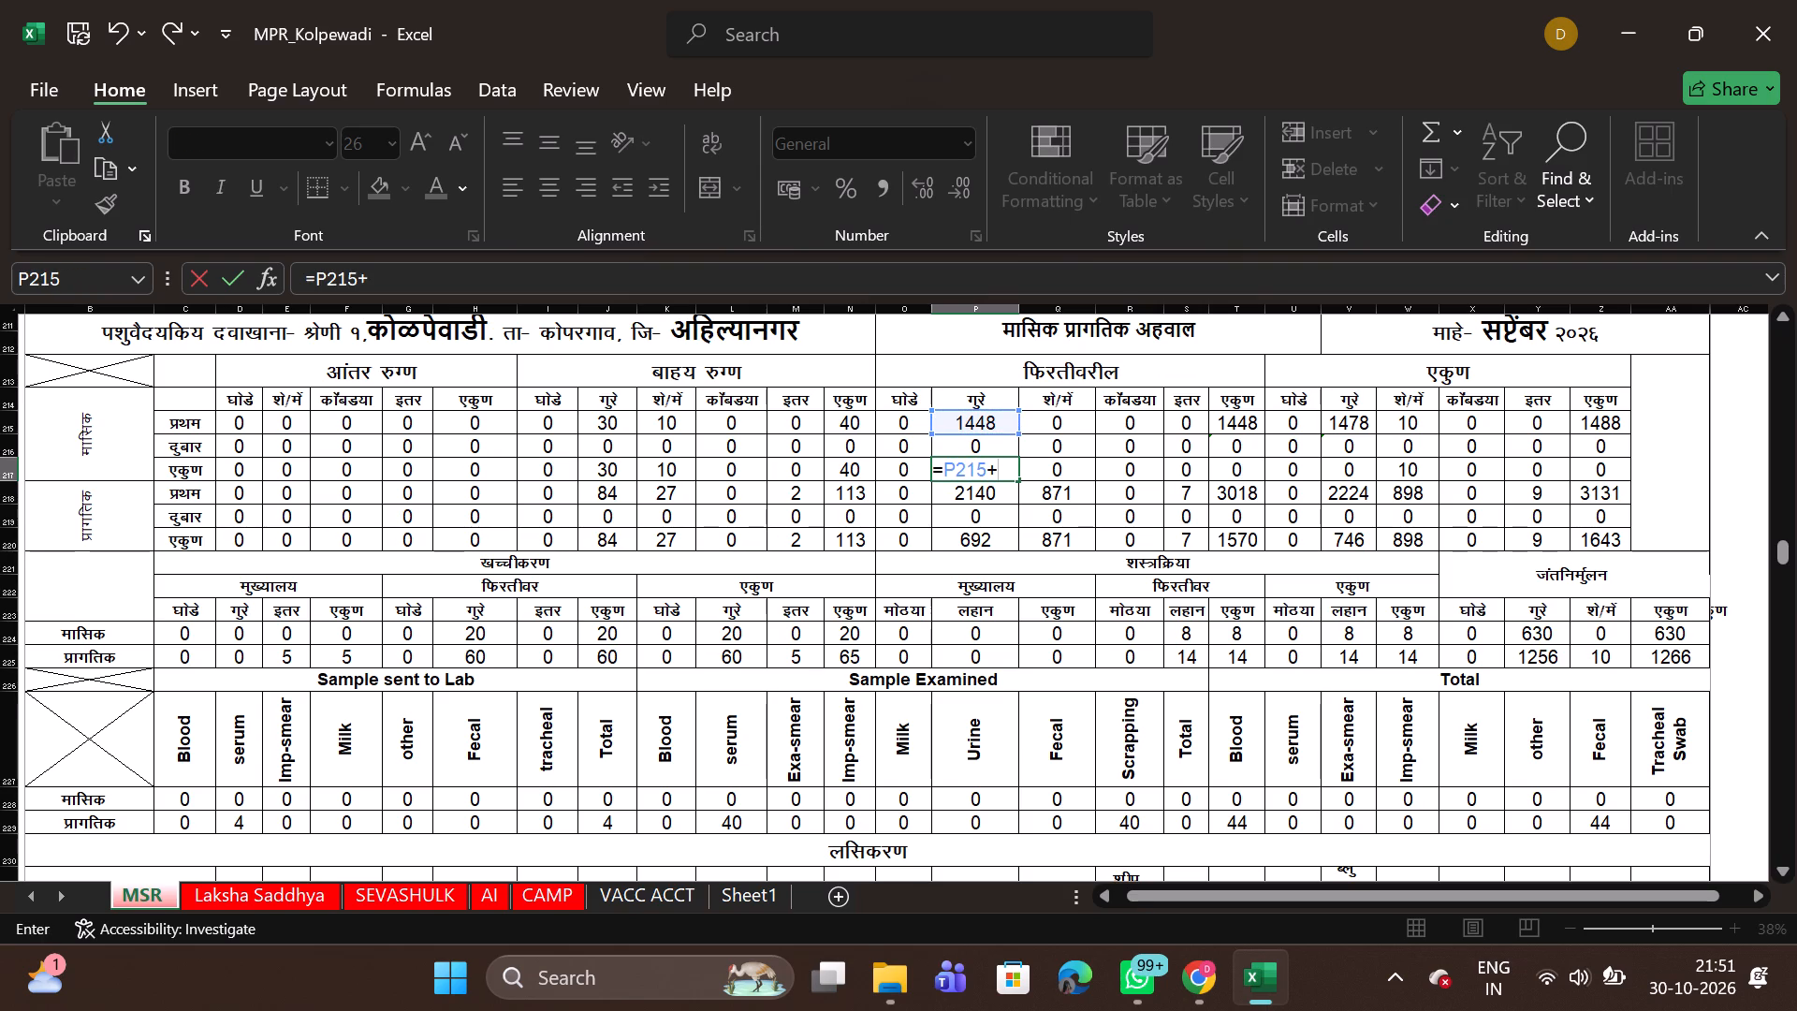
left_click(972, 447)
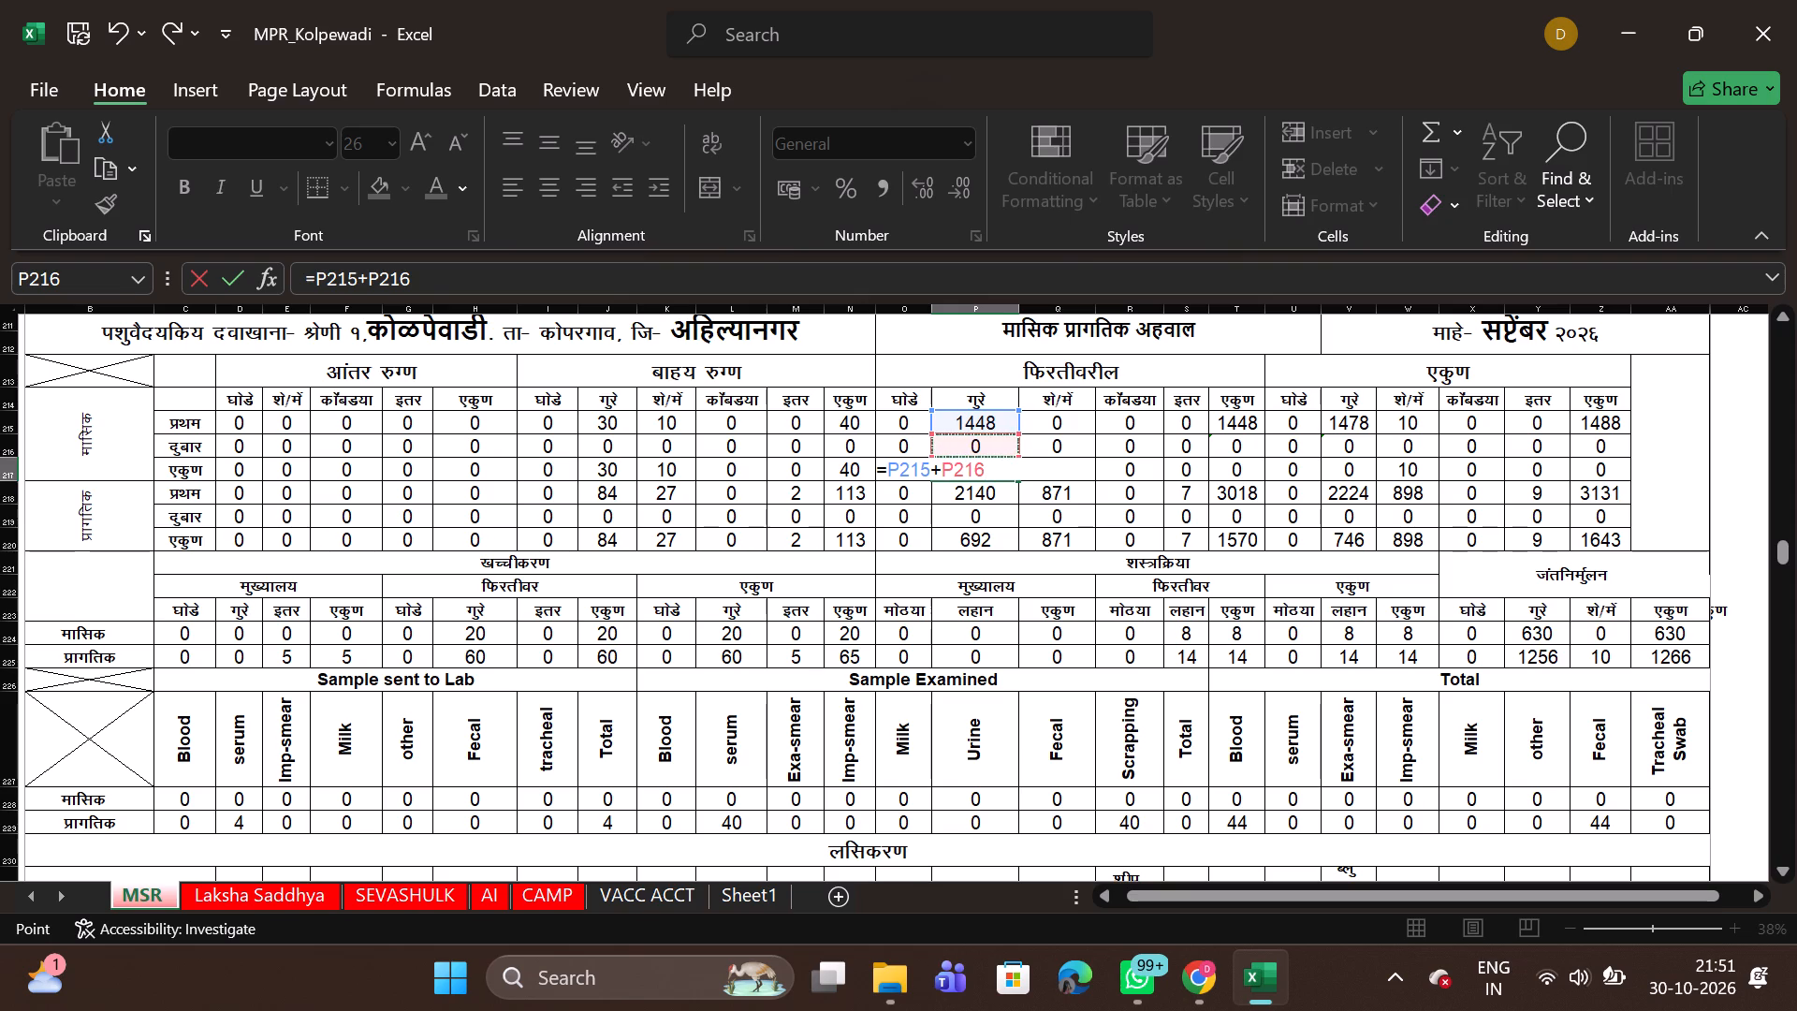
key("Return")
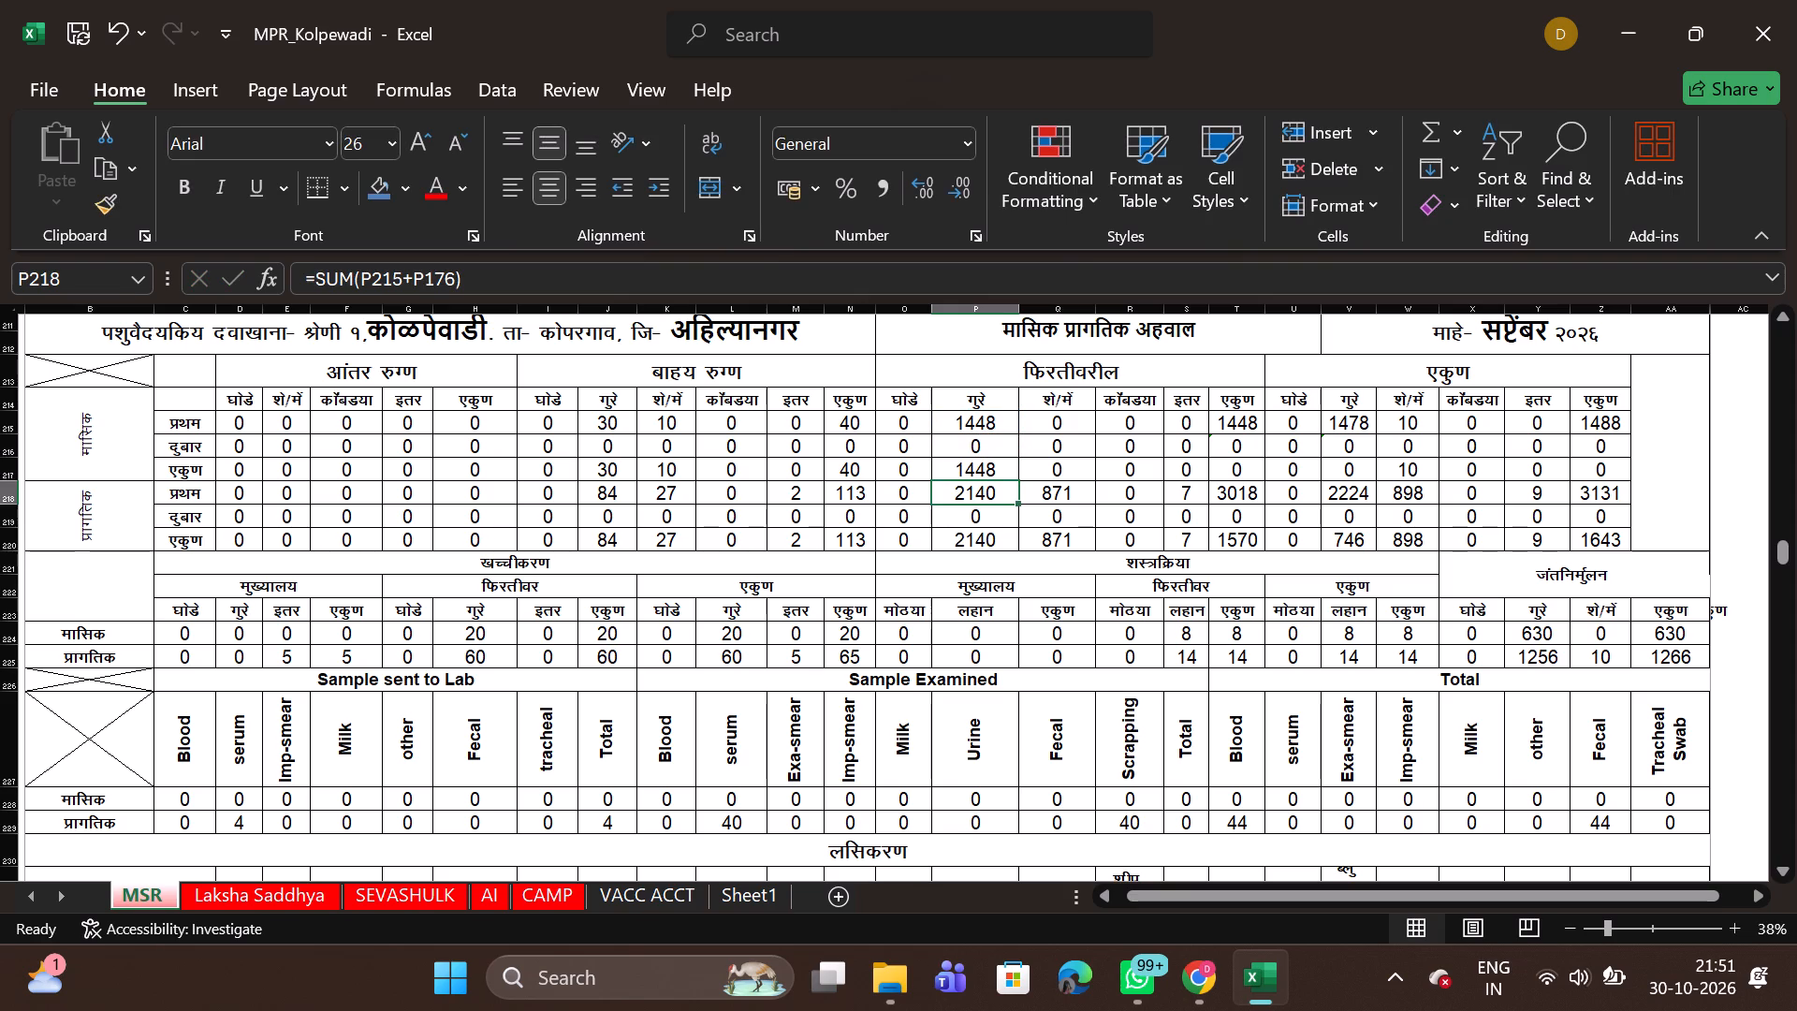
Fill the P217 formula across September's monthly total row through Z217.
left_click(973, 471)
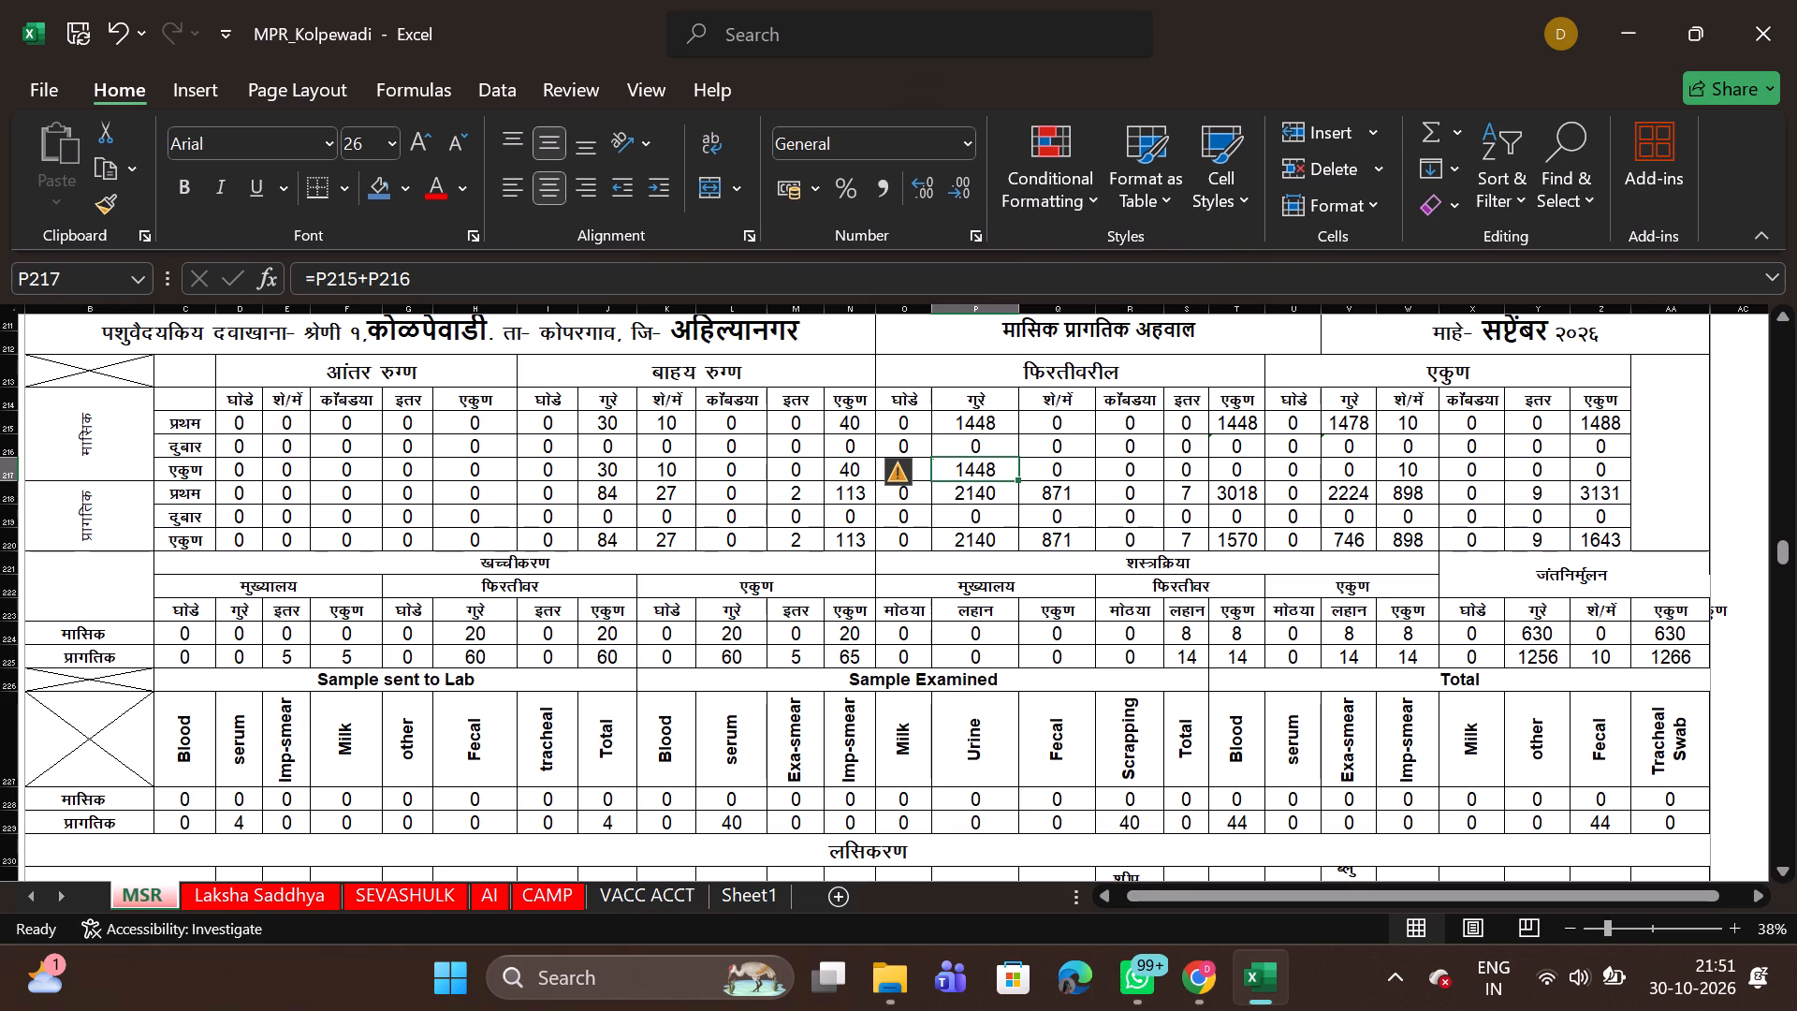
left_click_drag(1018, 477, 1387, 461)
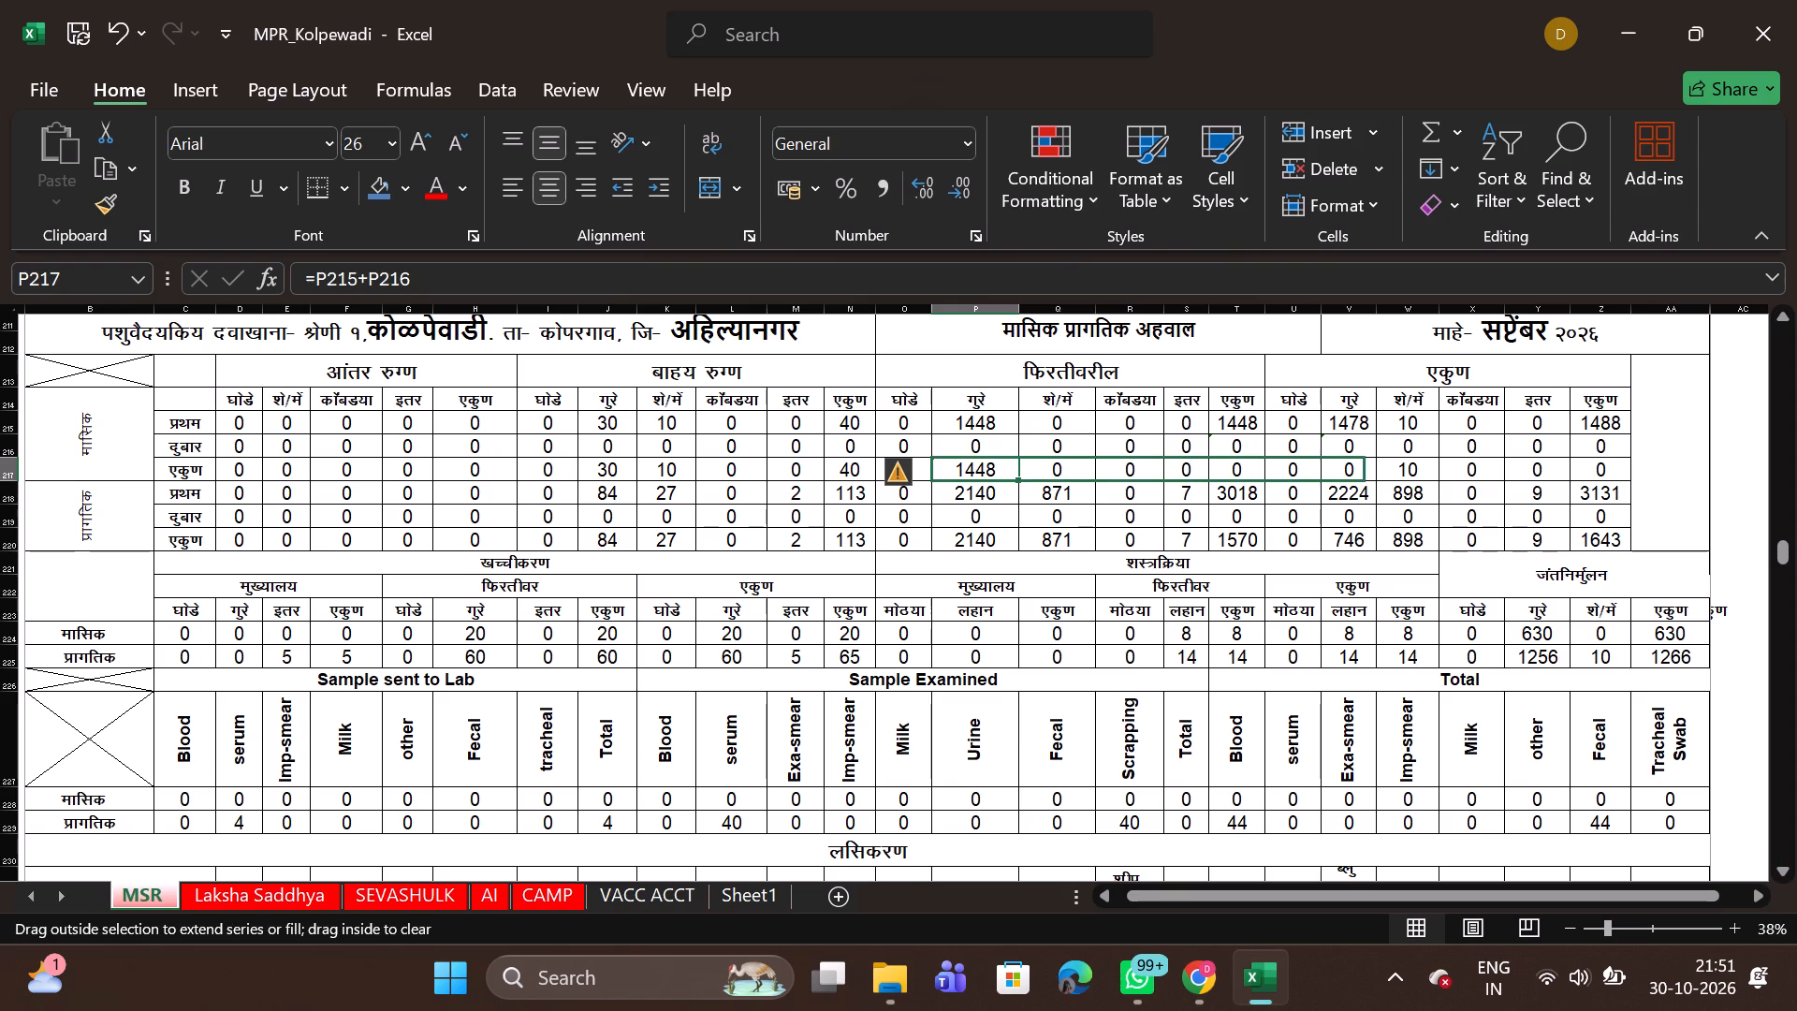
left_click_drag(1387, 461, 1630, 473)
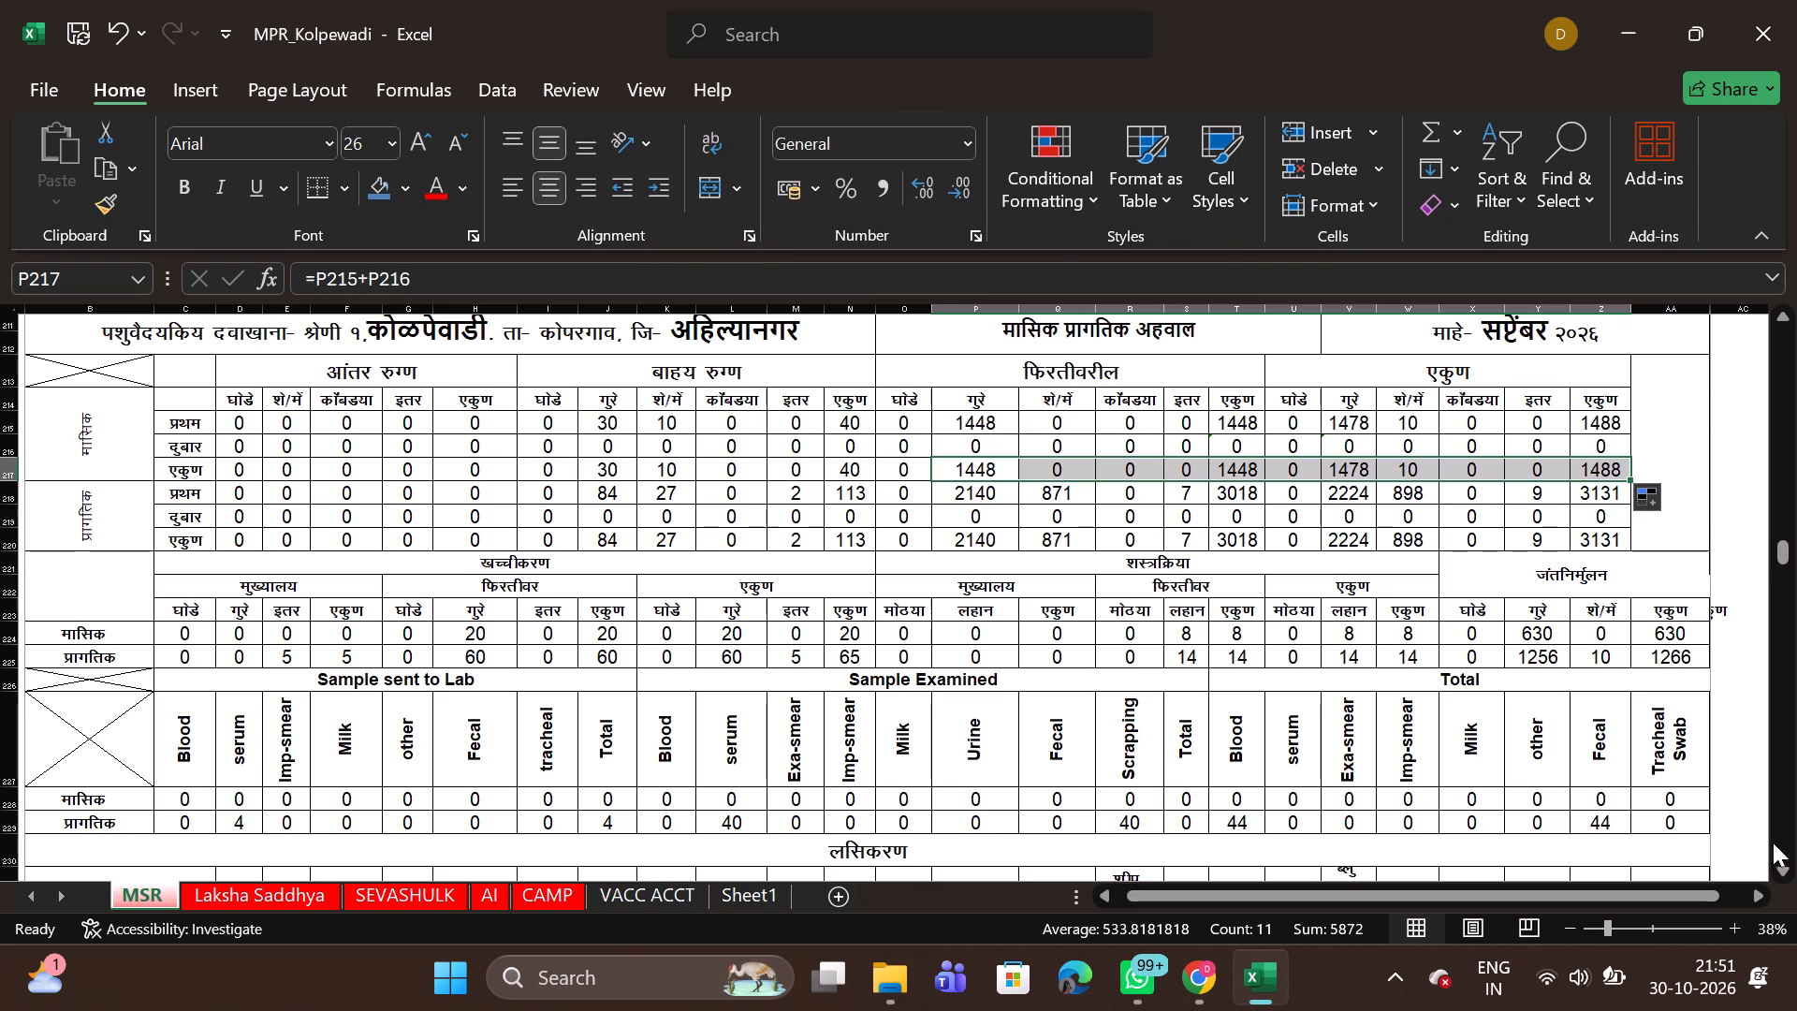
In October's patient table, set the monthly दुबार cattle value under फिरतीवरील, P258, to 0.
triple_click(1781, 869)
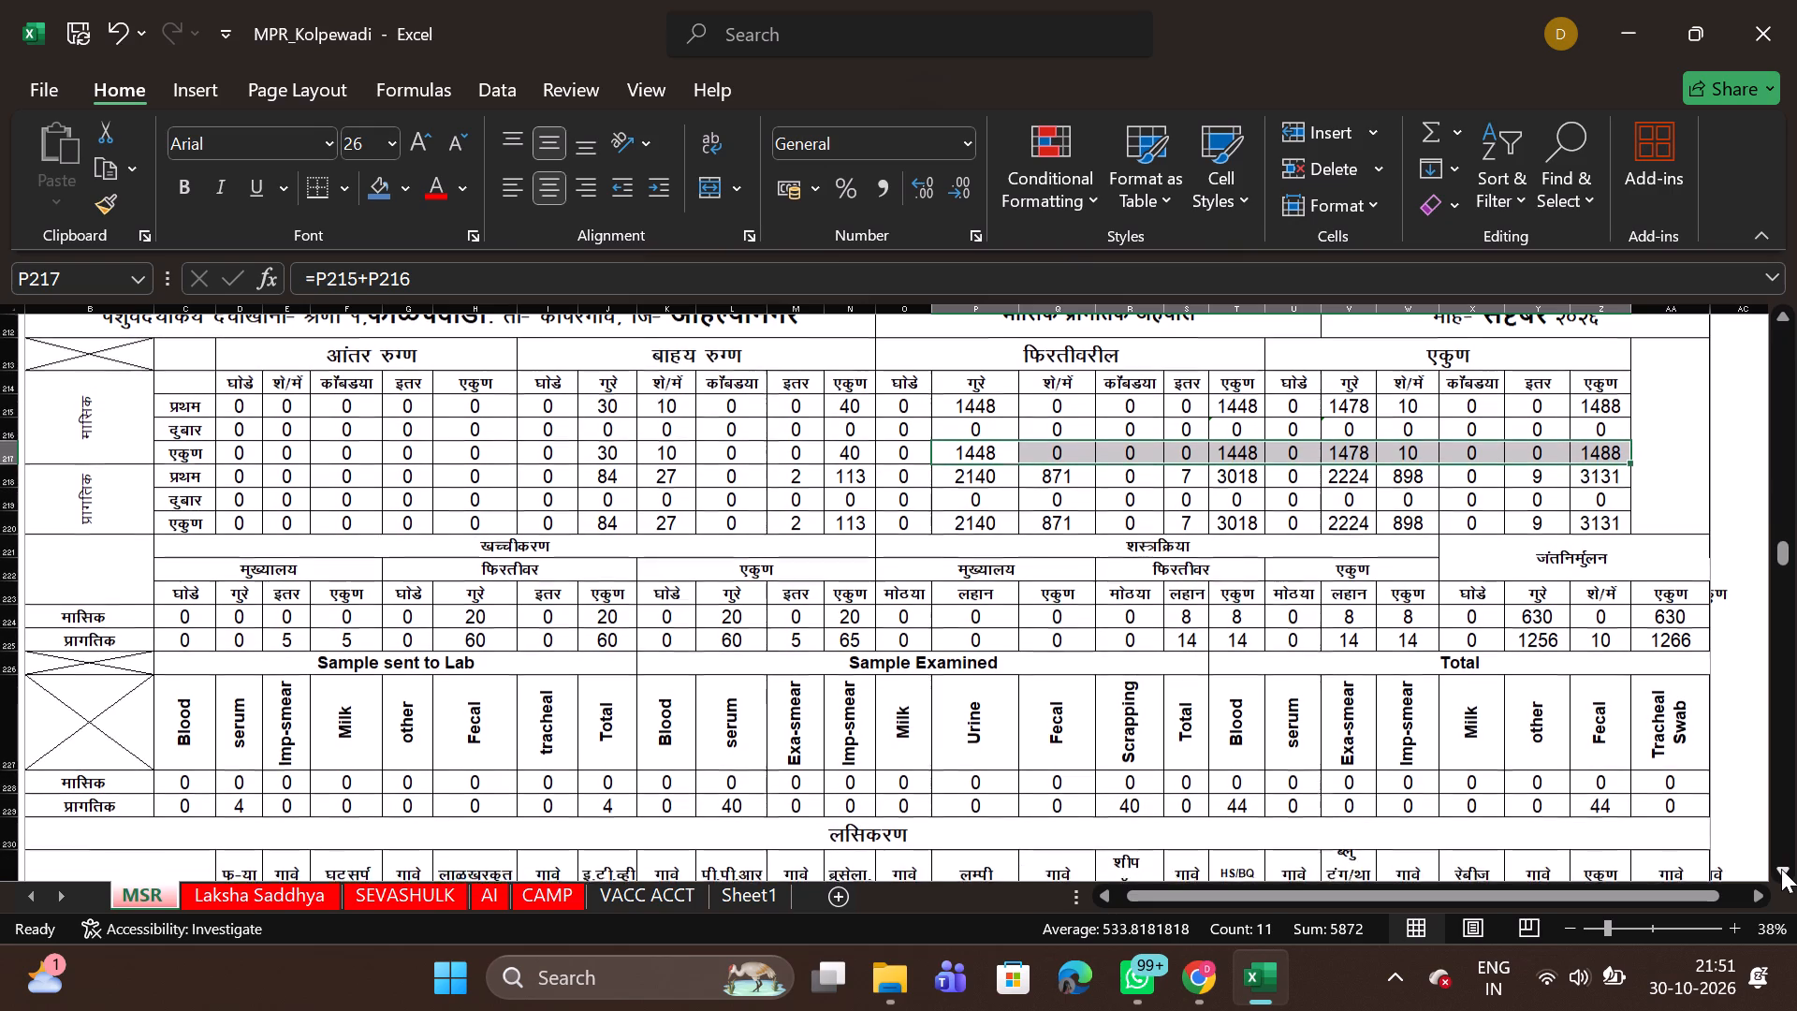
triple_click(1781, 869)
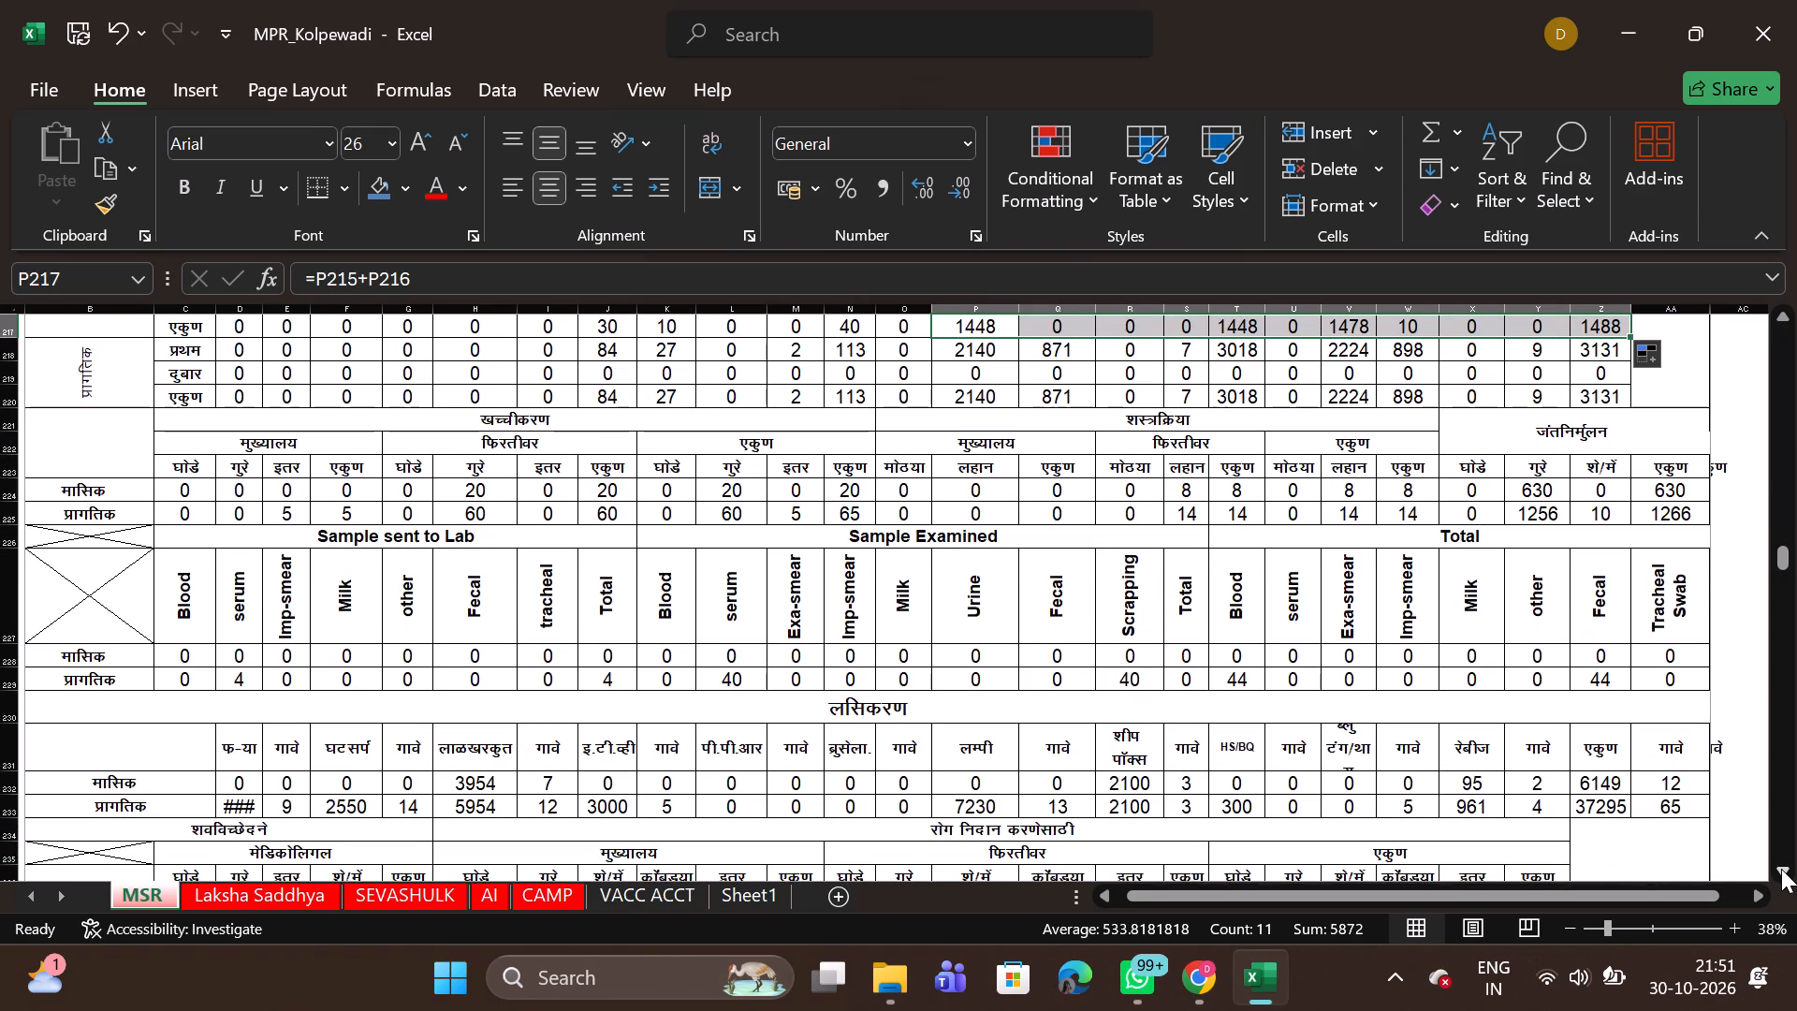
triple_click(1781, 869)
triple_click(1781, 869)
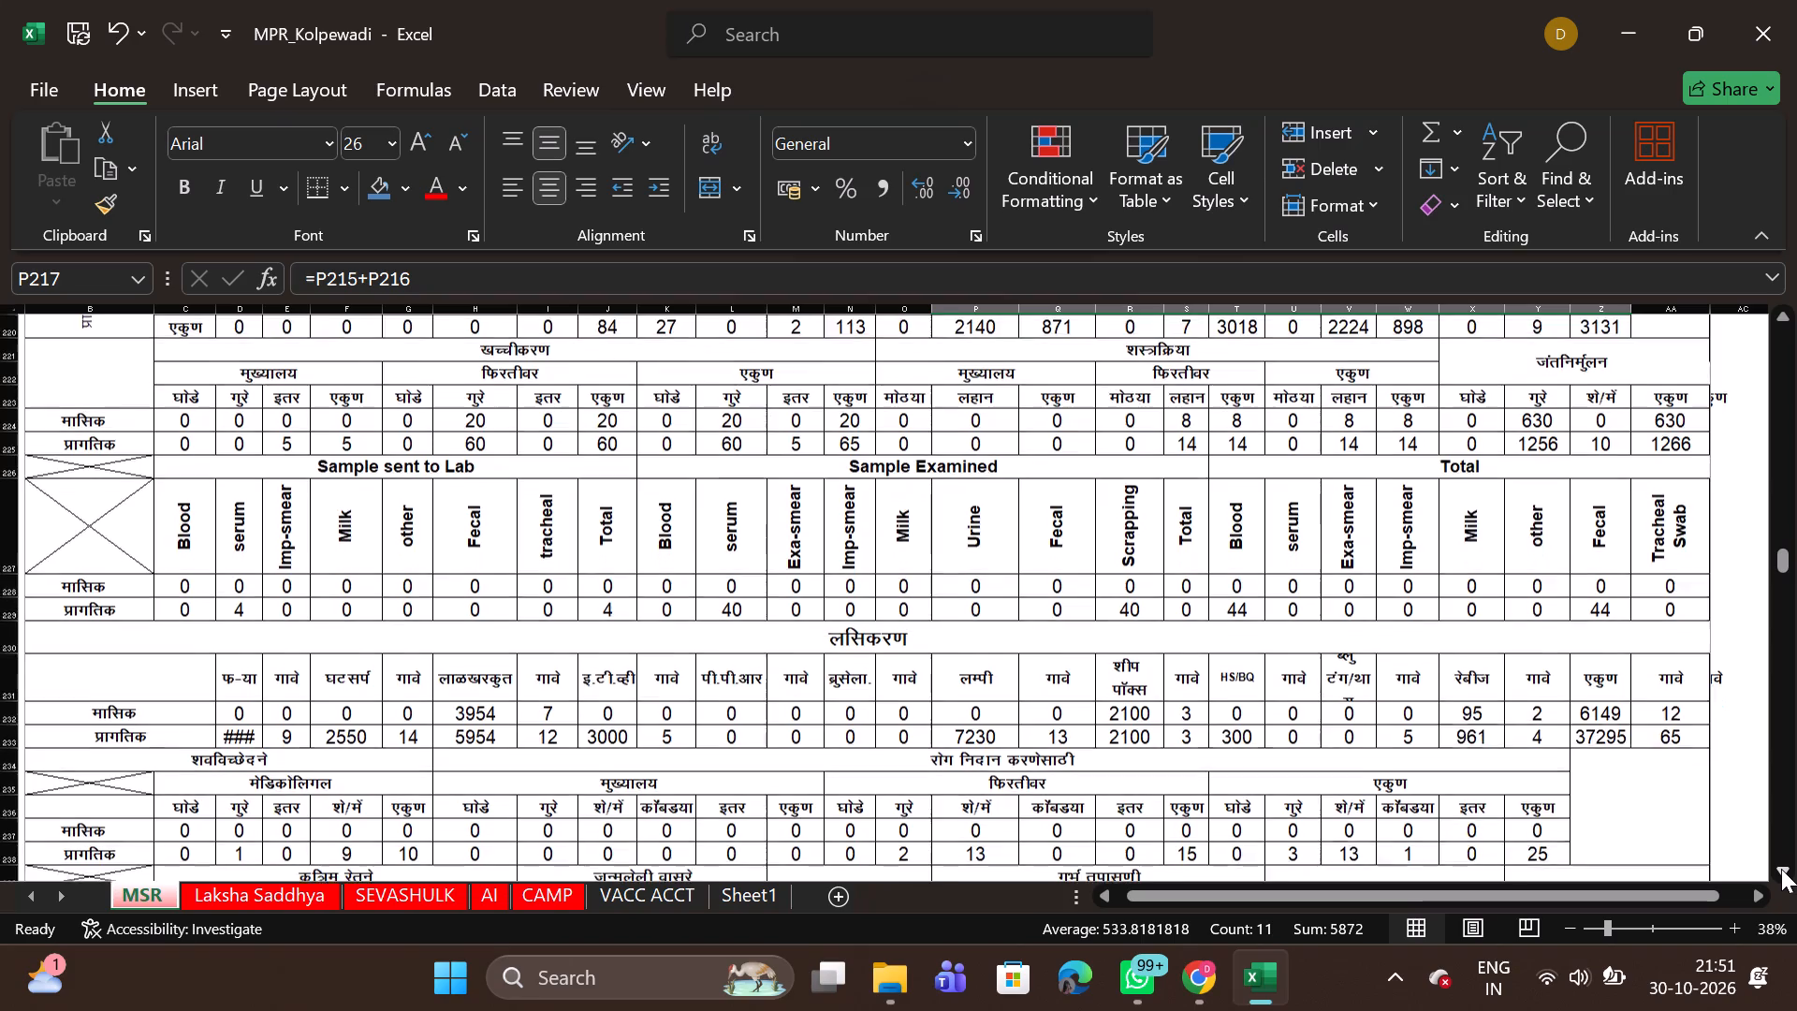
triple_click(1781, 869)
triple_click(1781, 869)
triple_click(1781, 869)
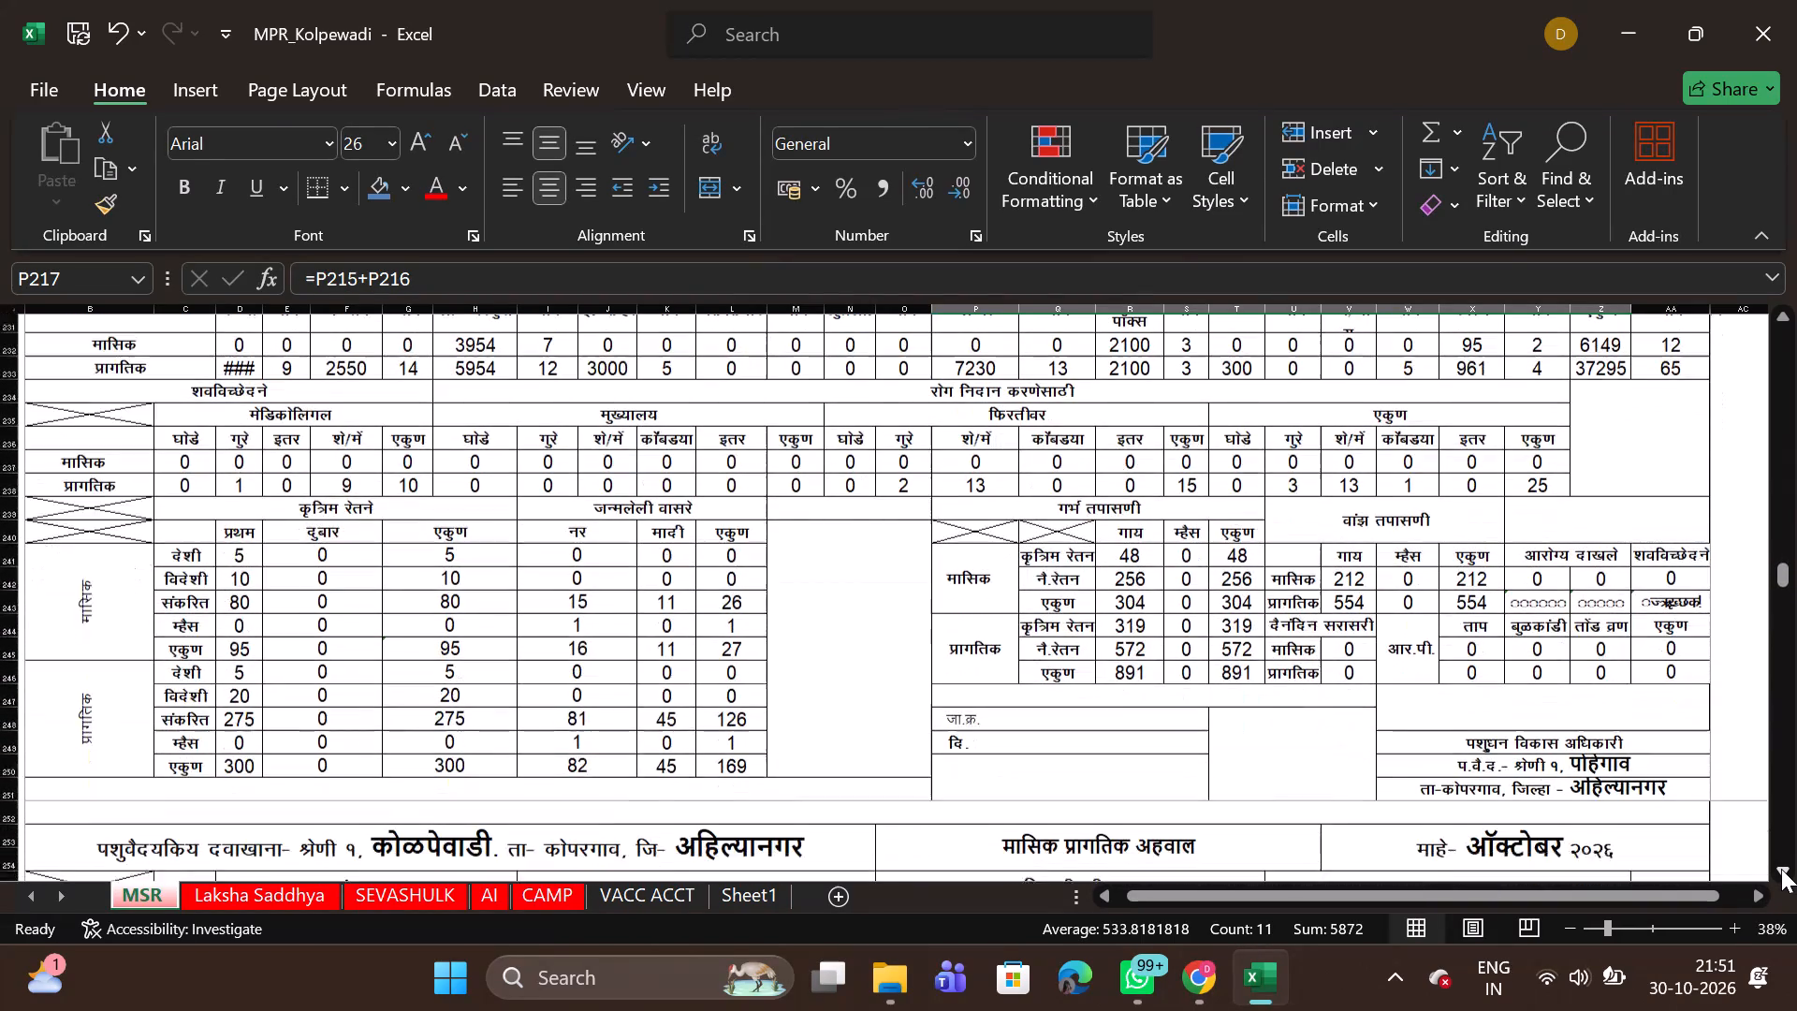
triple_click(1781, 869)
triple_click(1781, 869)
triple_click(1781, 869)
triple_click(1781, 869)
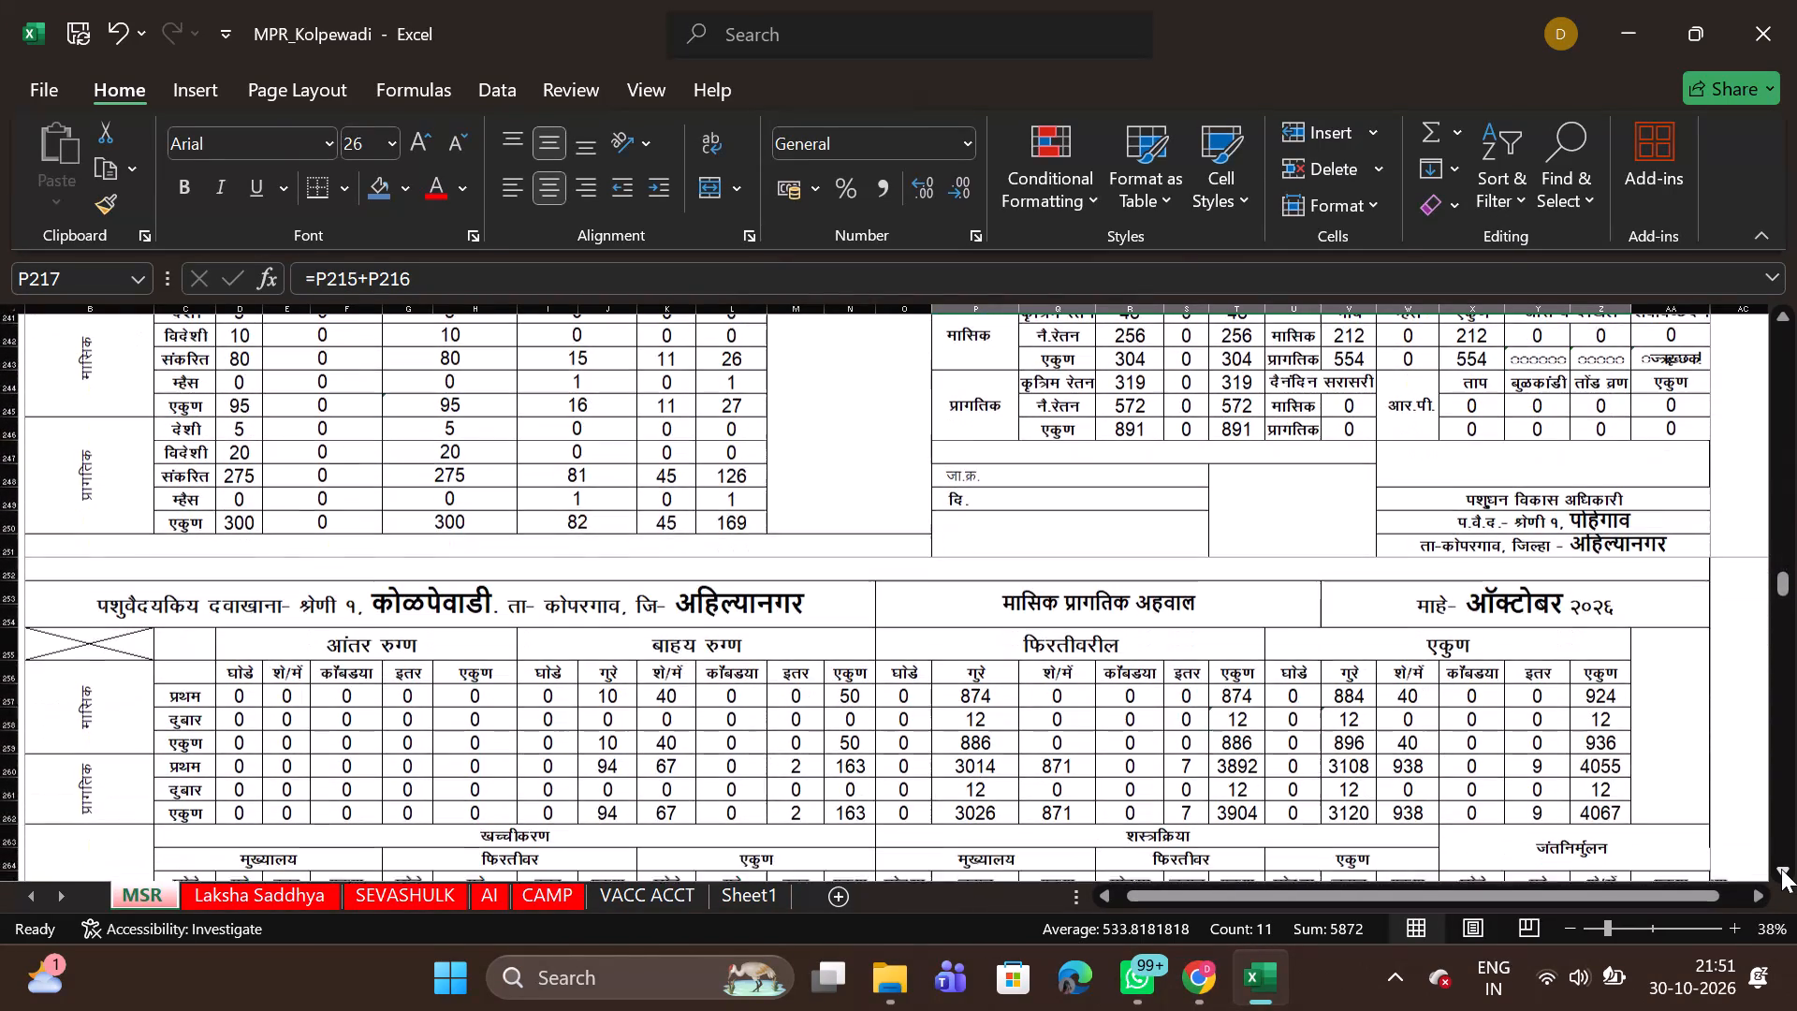
triple_click(1781, 869)
left_click(1781, 869)
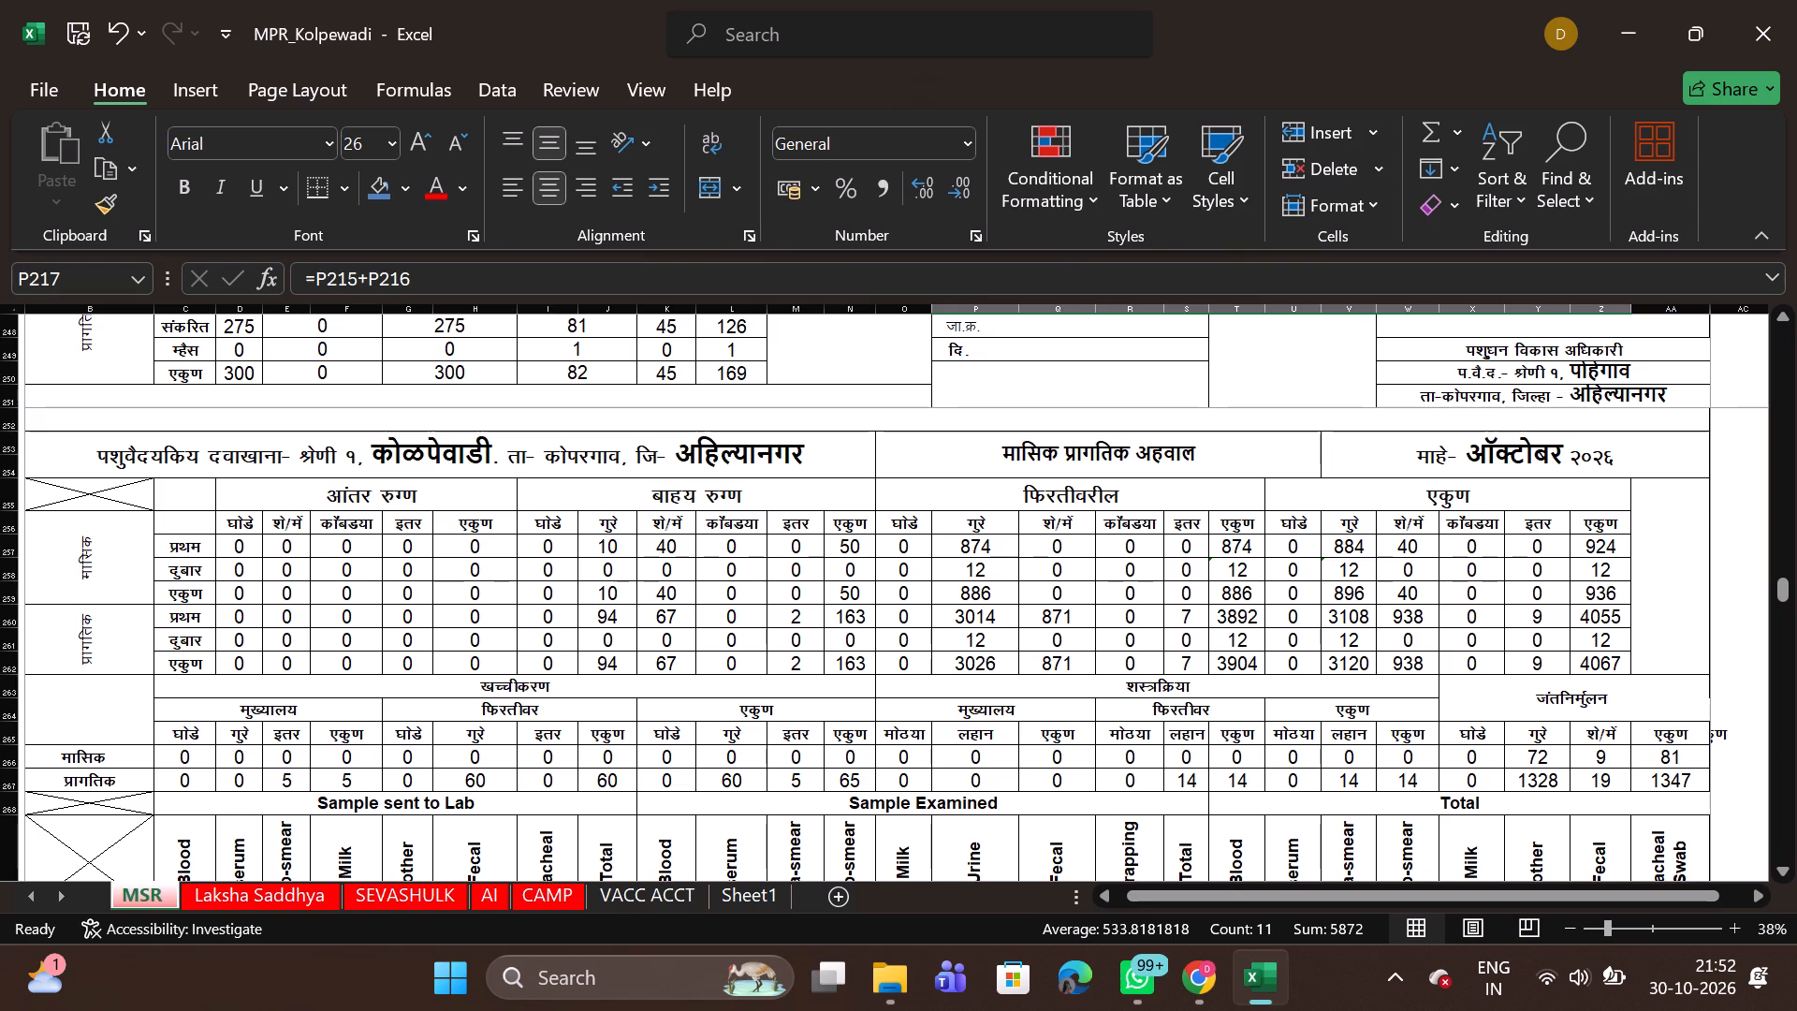
left_click(957, 577)
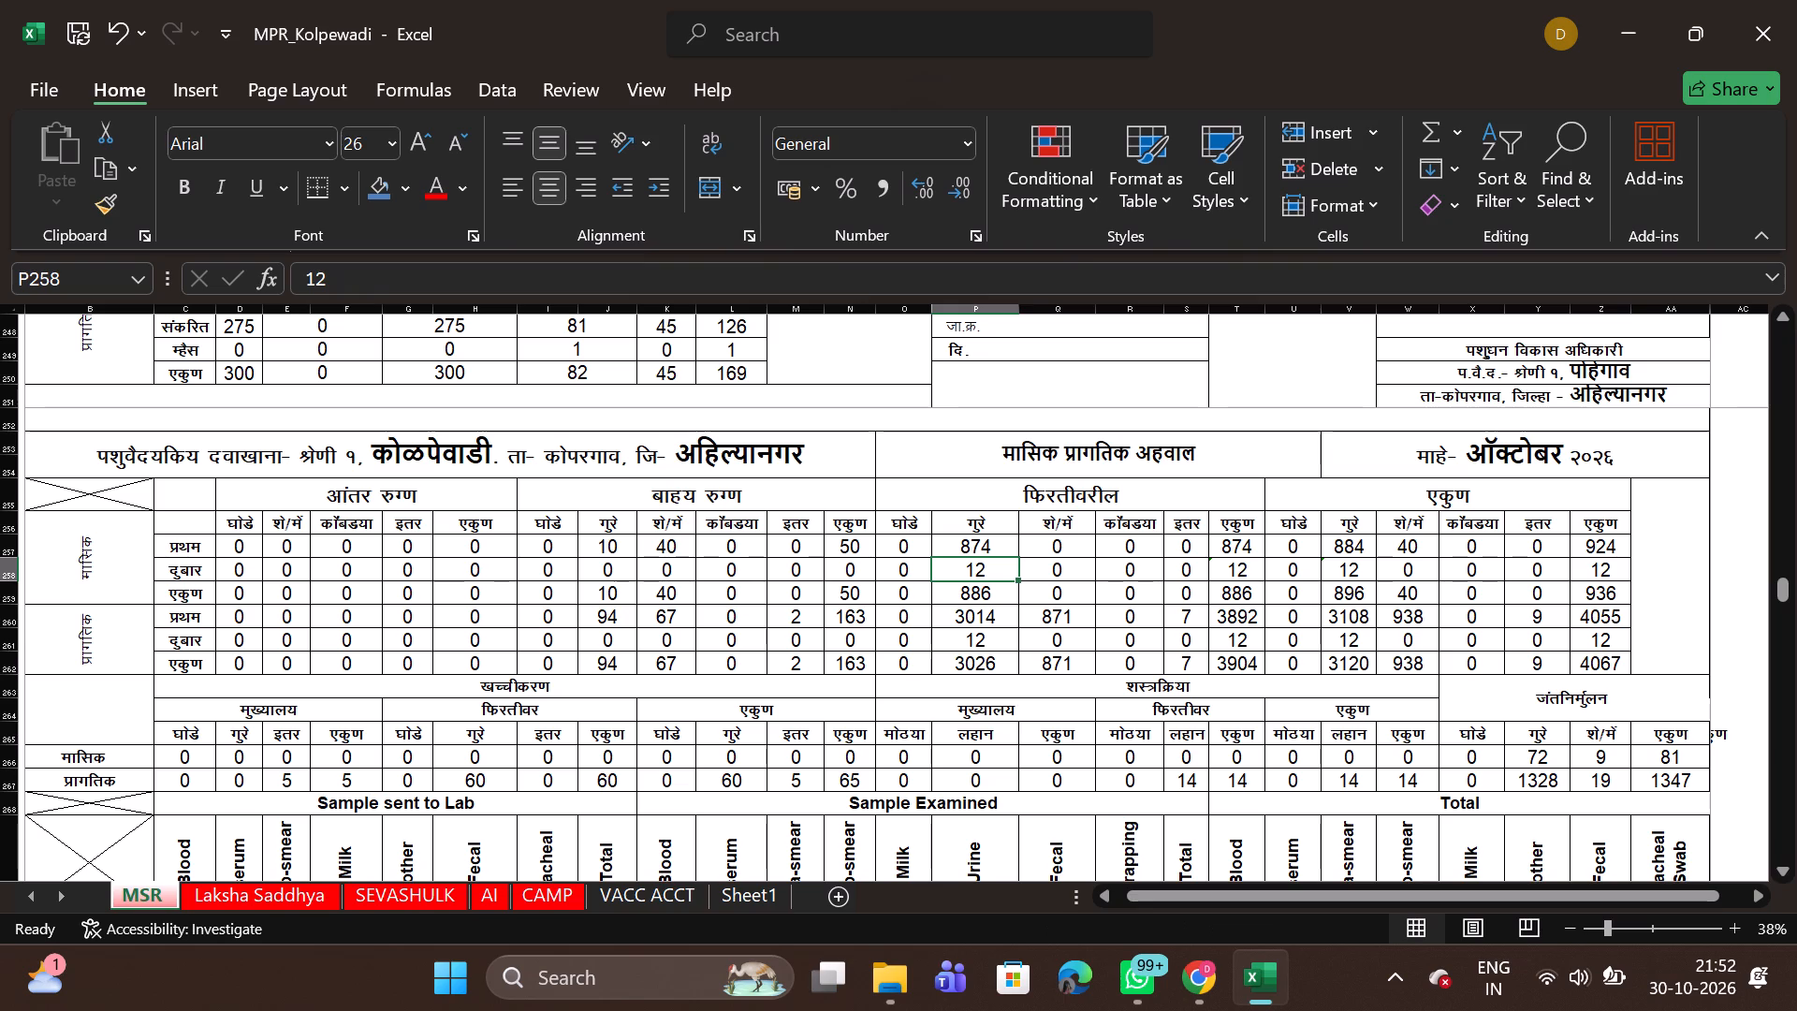
left_click(197, 575)
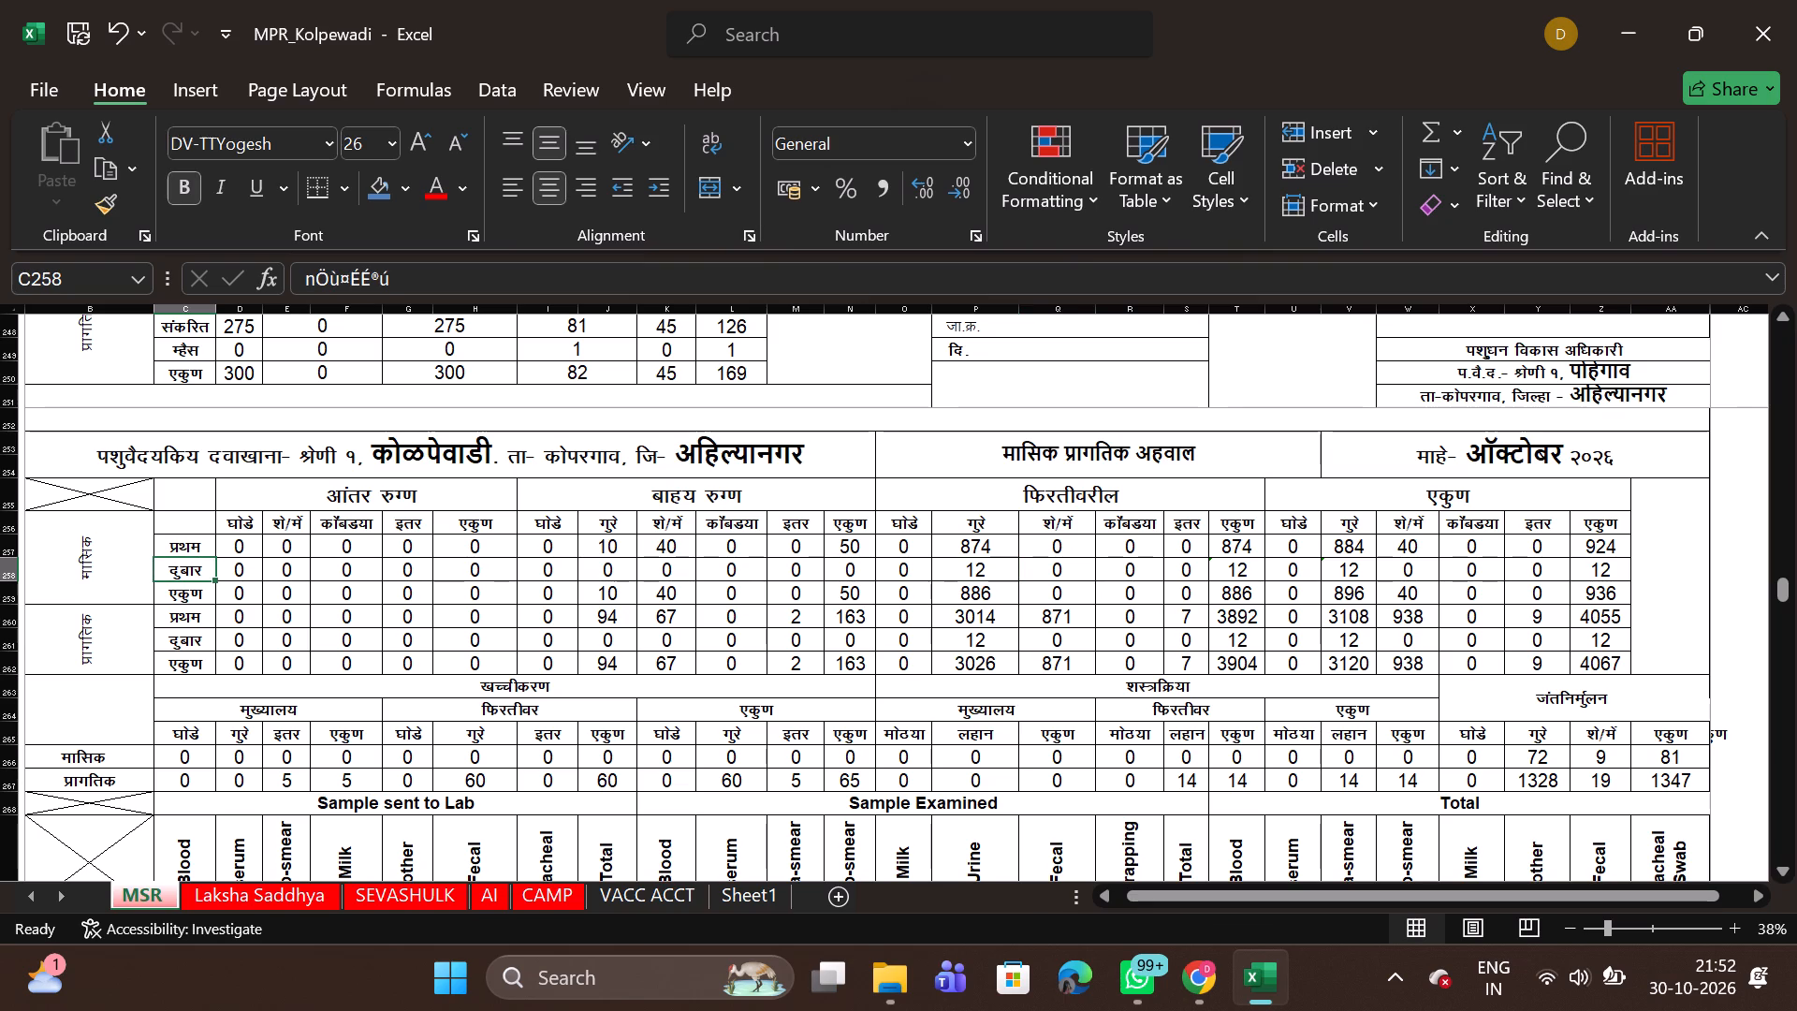
key("Right")
key("Right")
key("Right")
key("Right")
key("Right")
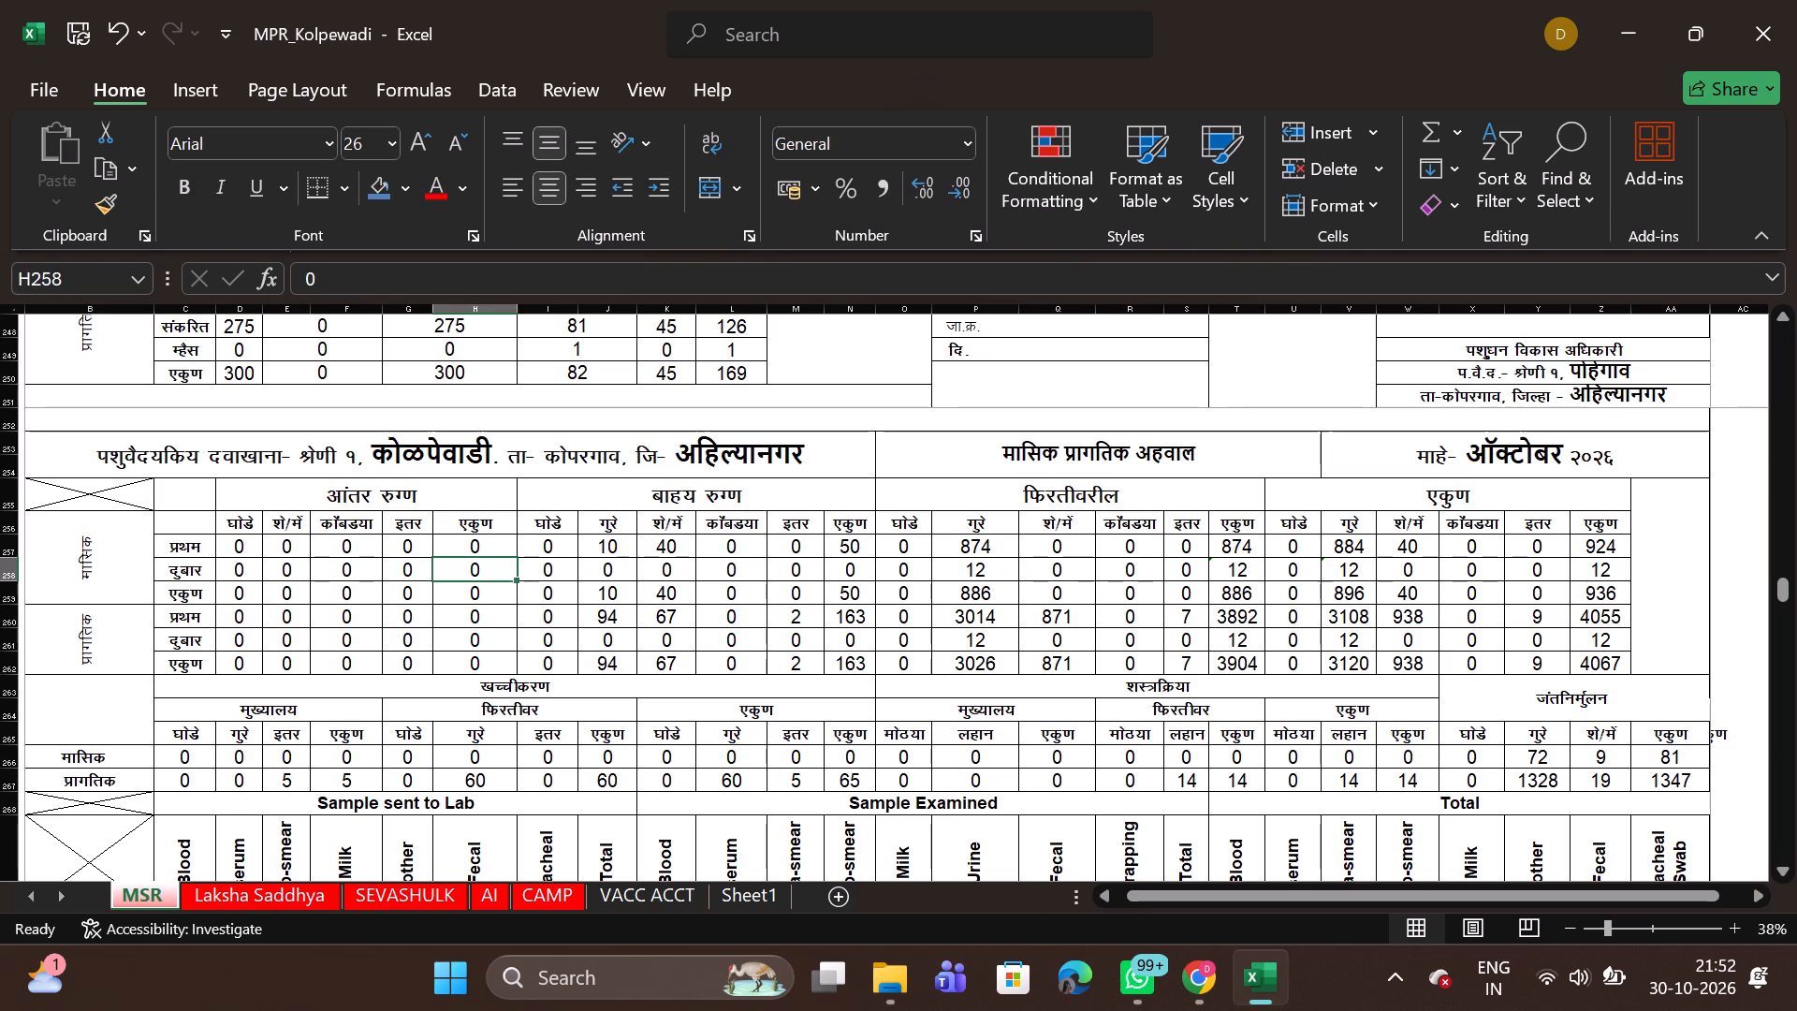
key("Right")
key("Right")
key("Right")
key("Right")
key("Right")
key("Right")
key("Right")
key("Right")
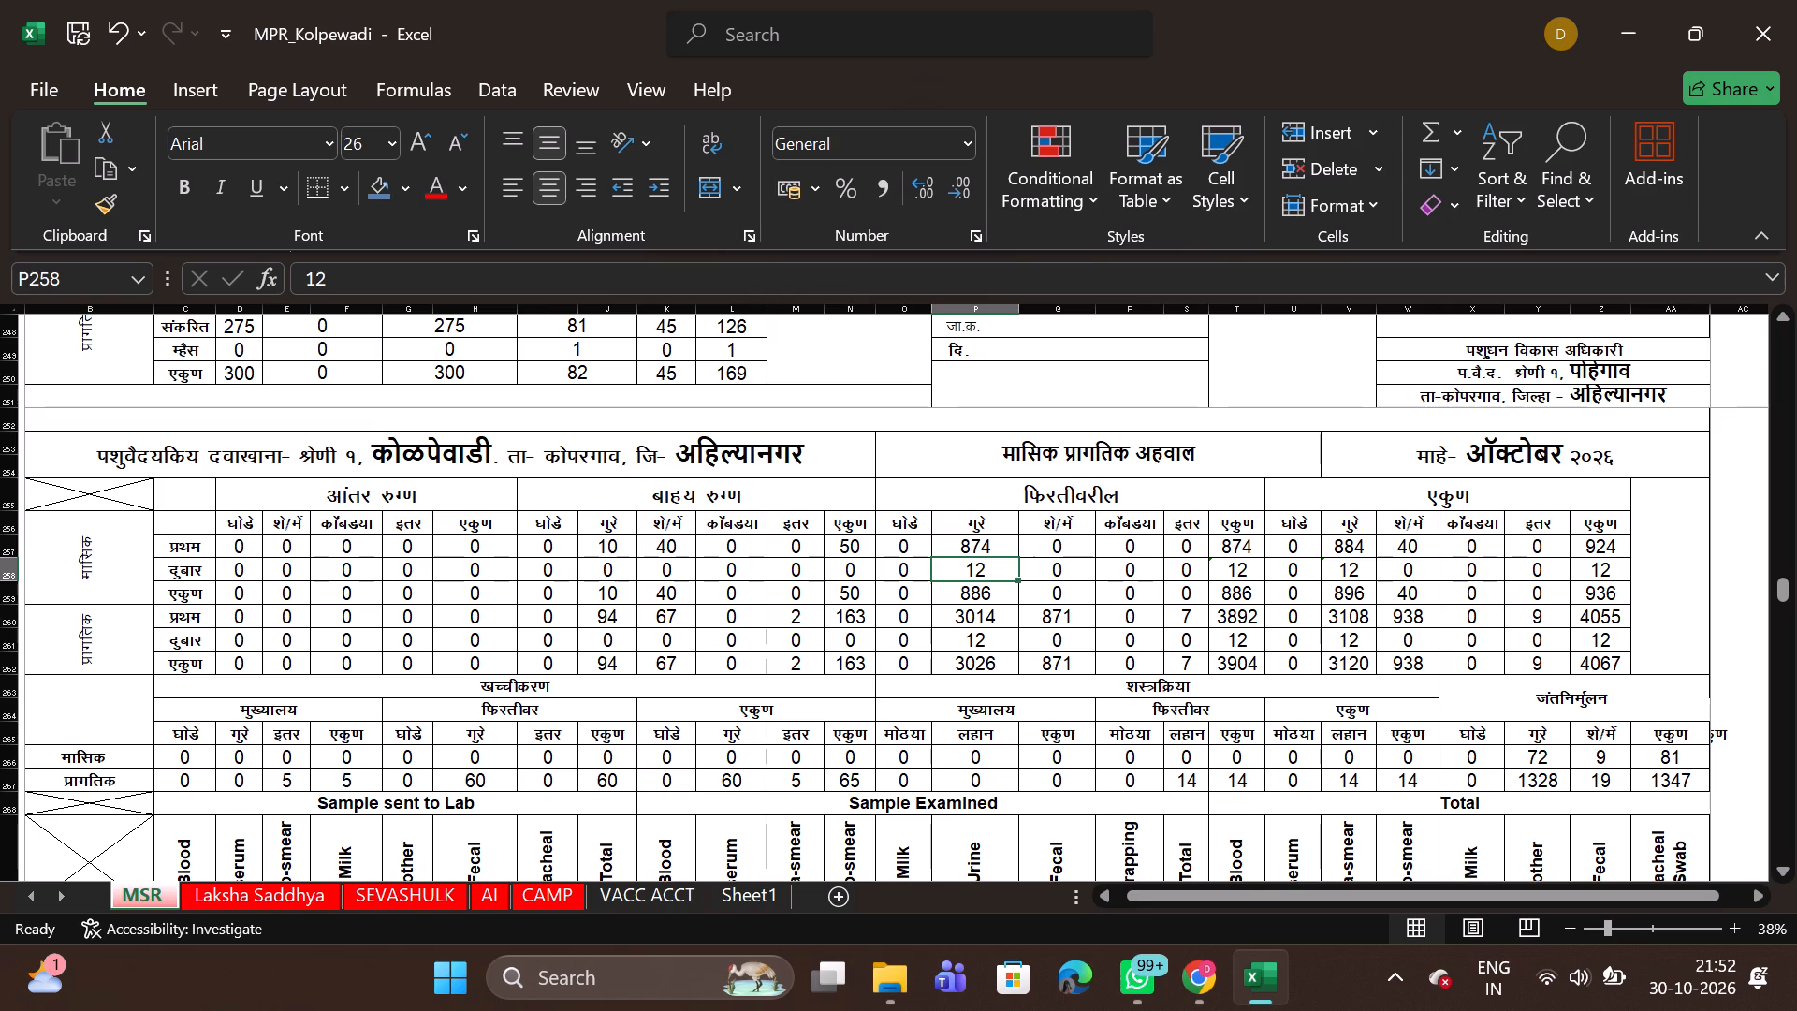
key("0")
key("Right")
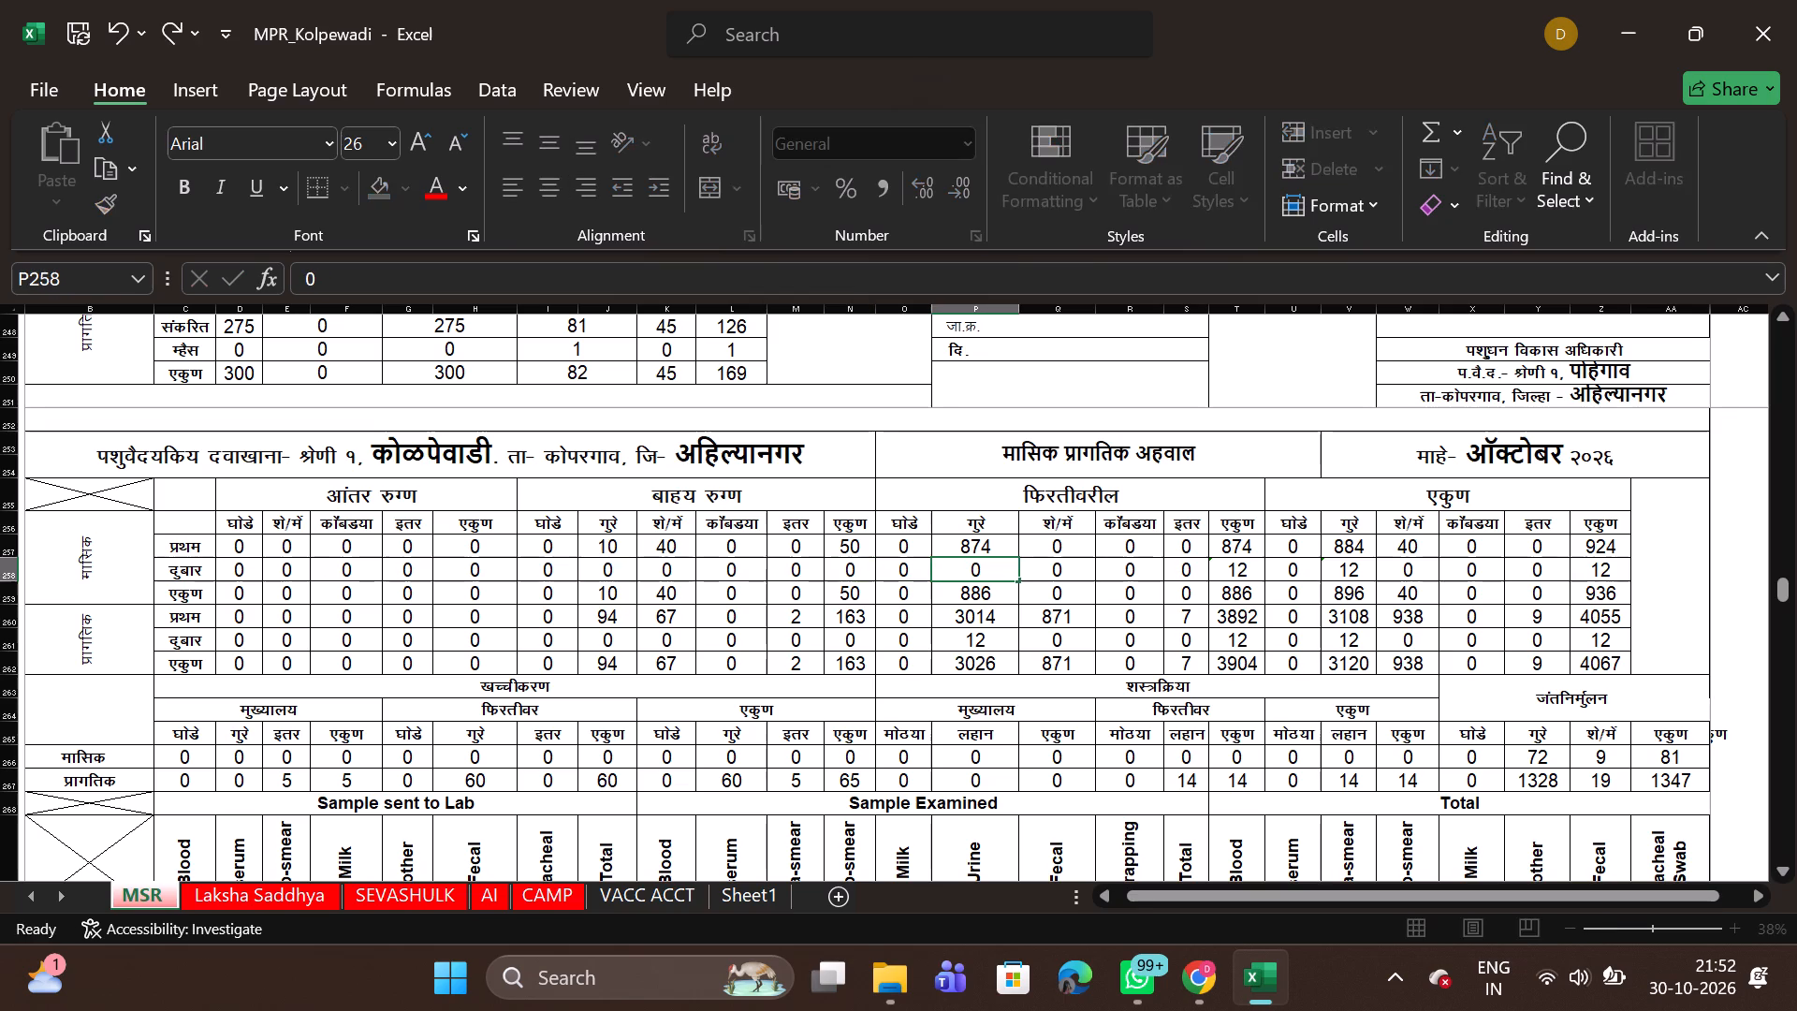
Check October's दुबार row through Z258, and inspect the grand-total formulas in column Z down to Z262.
key("Right")
key("Right")
key("Right")
key("Right")
key("Right")
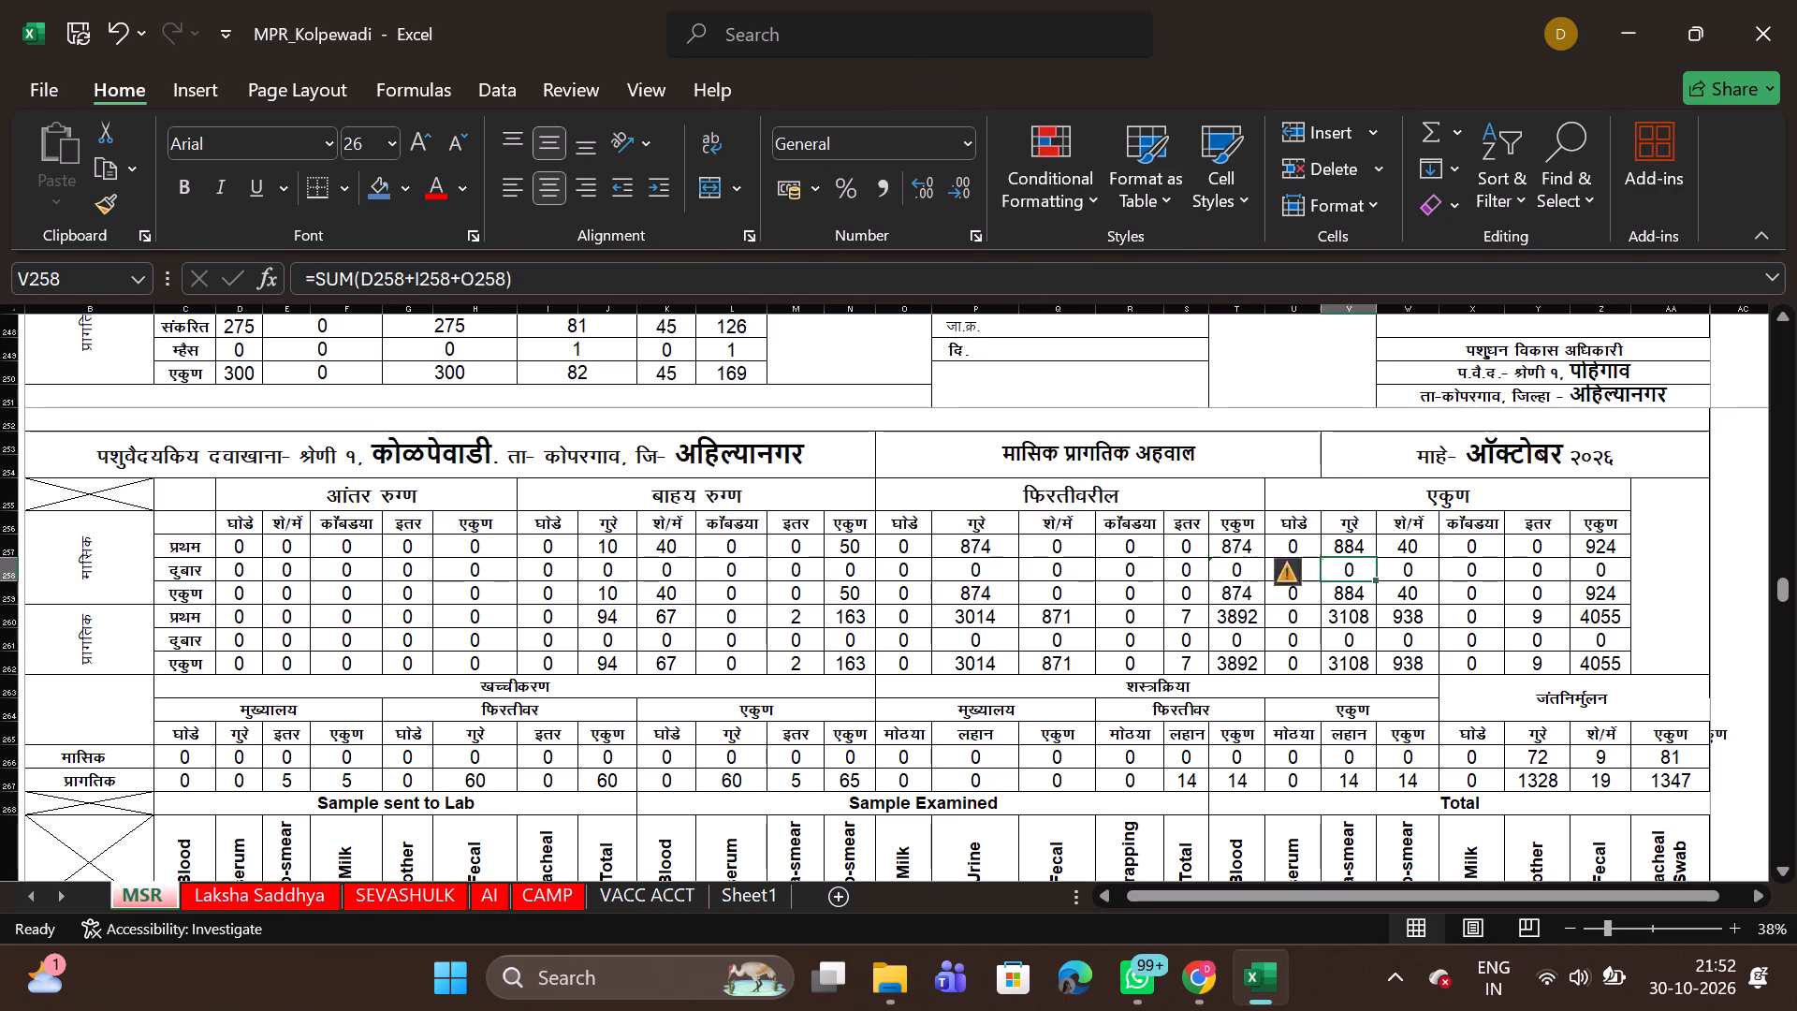
key("Right")
key("Right")
key("Right")
key("Right")
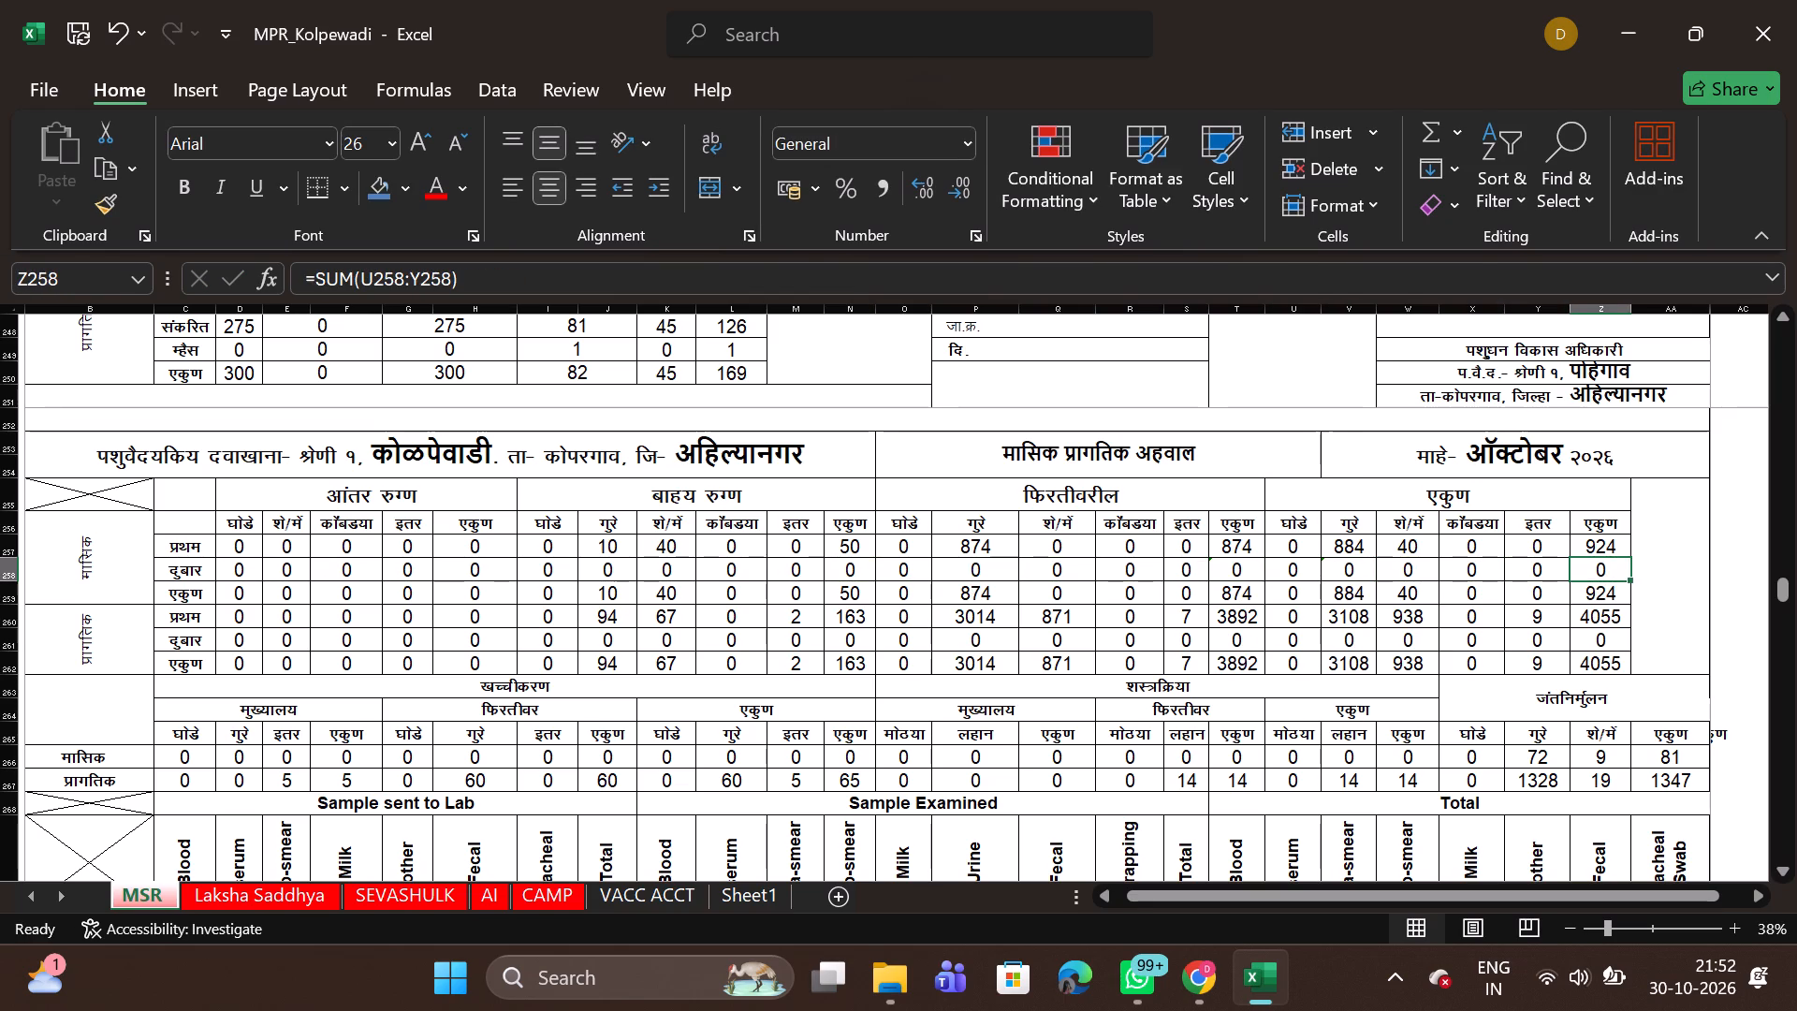
key("Down")
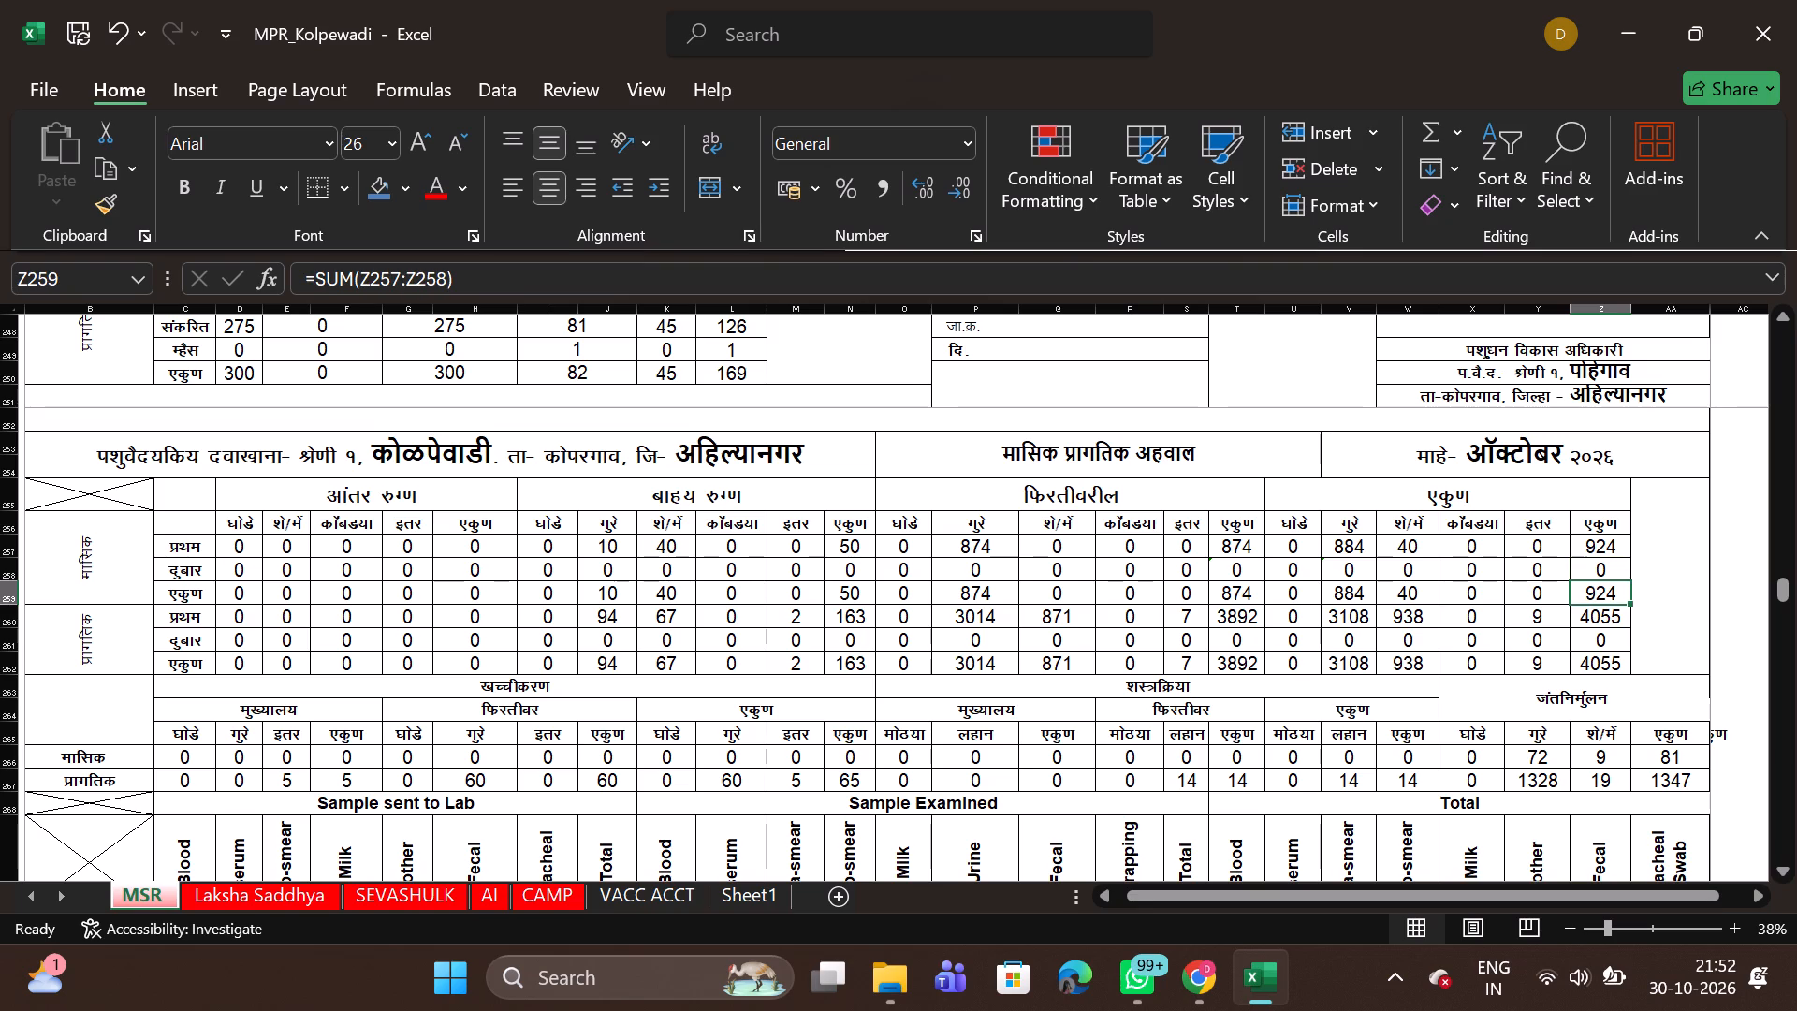
key("Down")
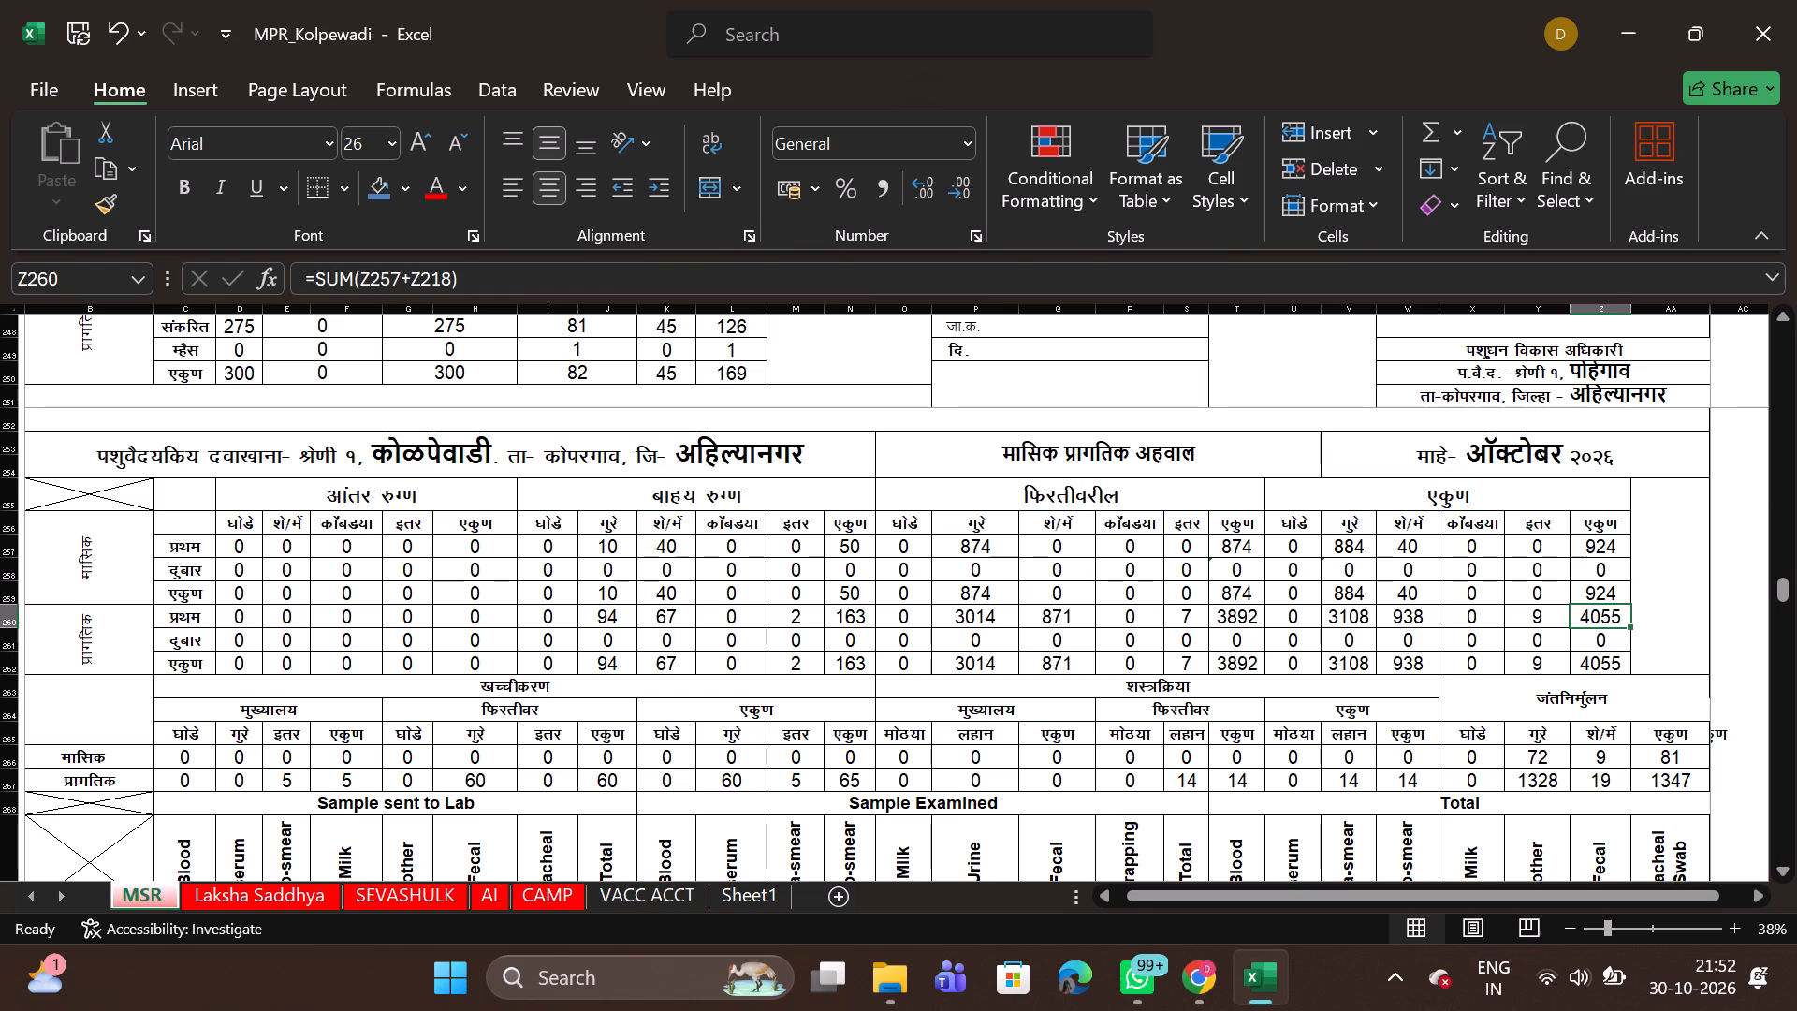
key("Down")
key("Down")
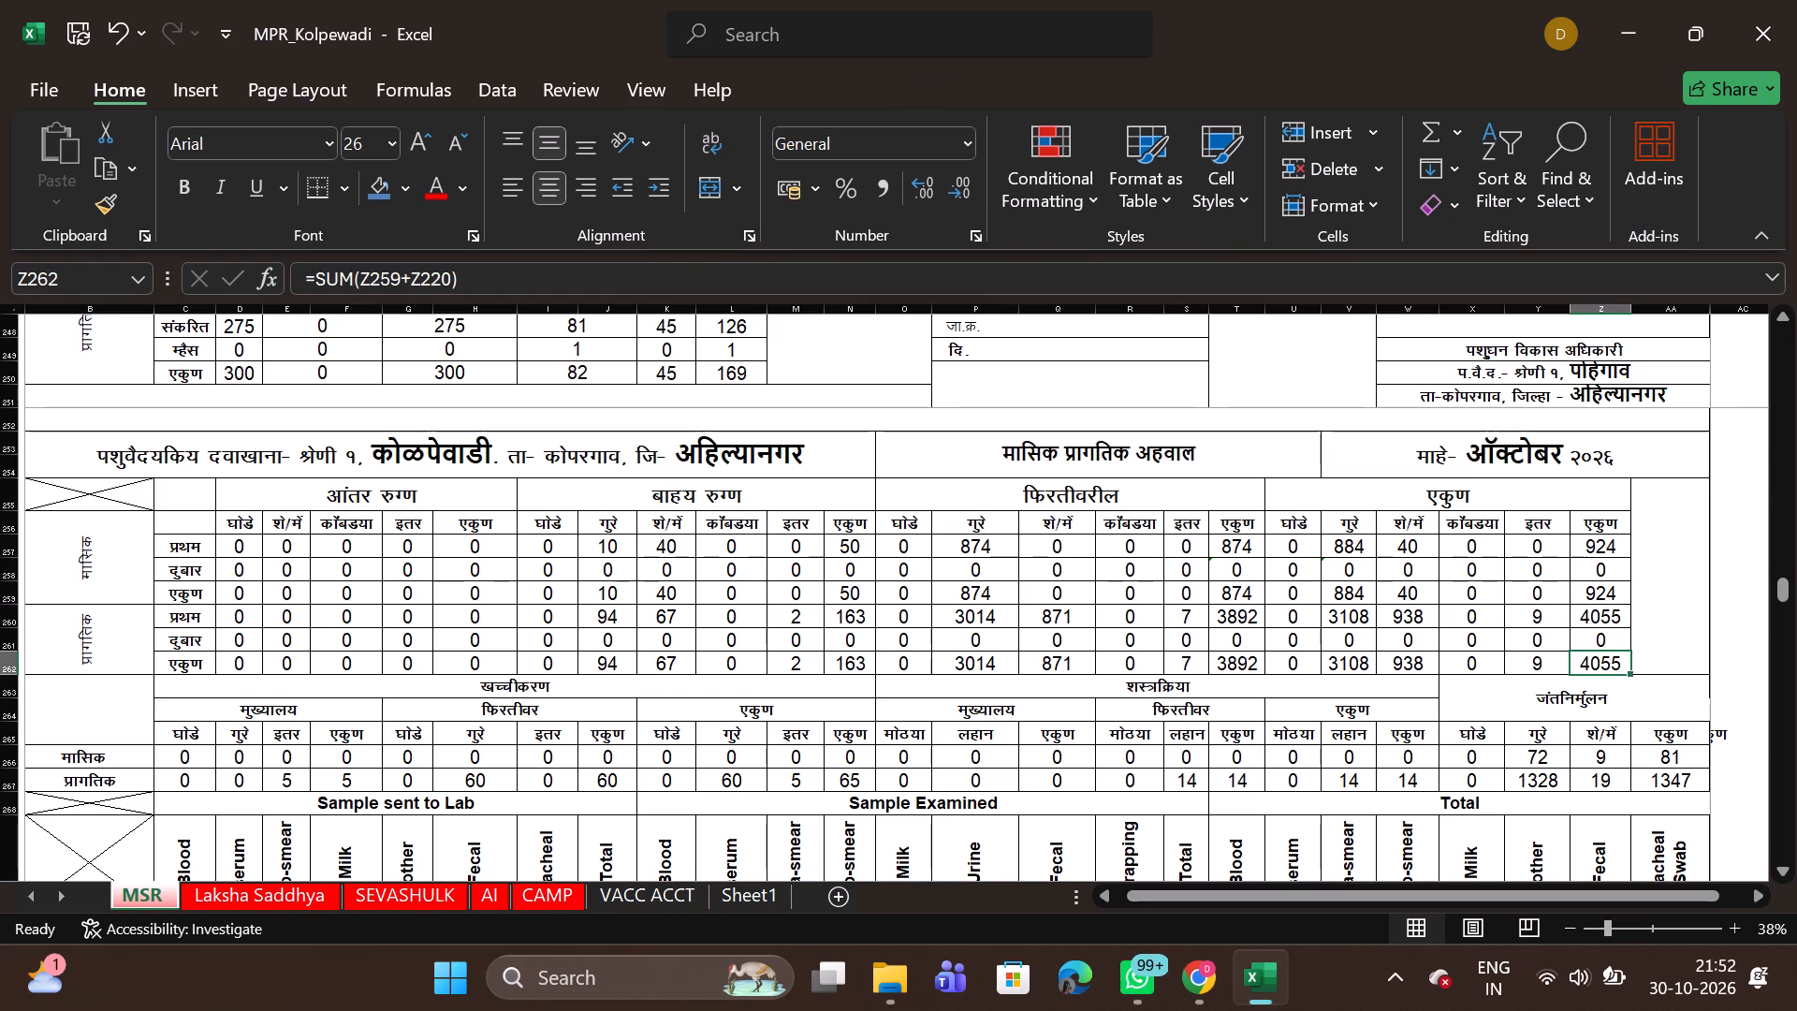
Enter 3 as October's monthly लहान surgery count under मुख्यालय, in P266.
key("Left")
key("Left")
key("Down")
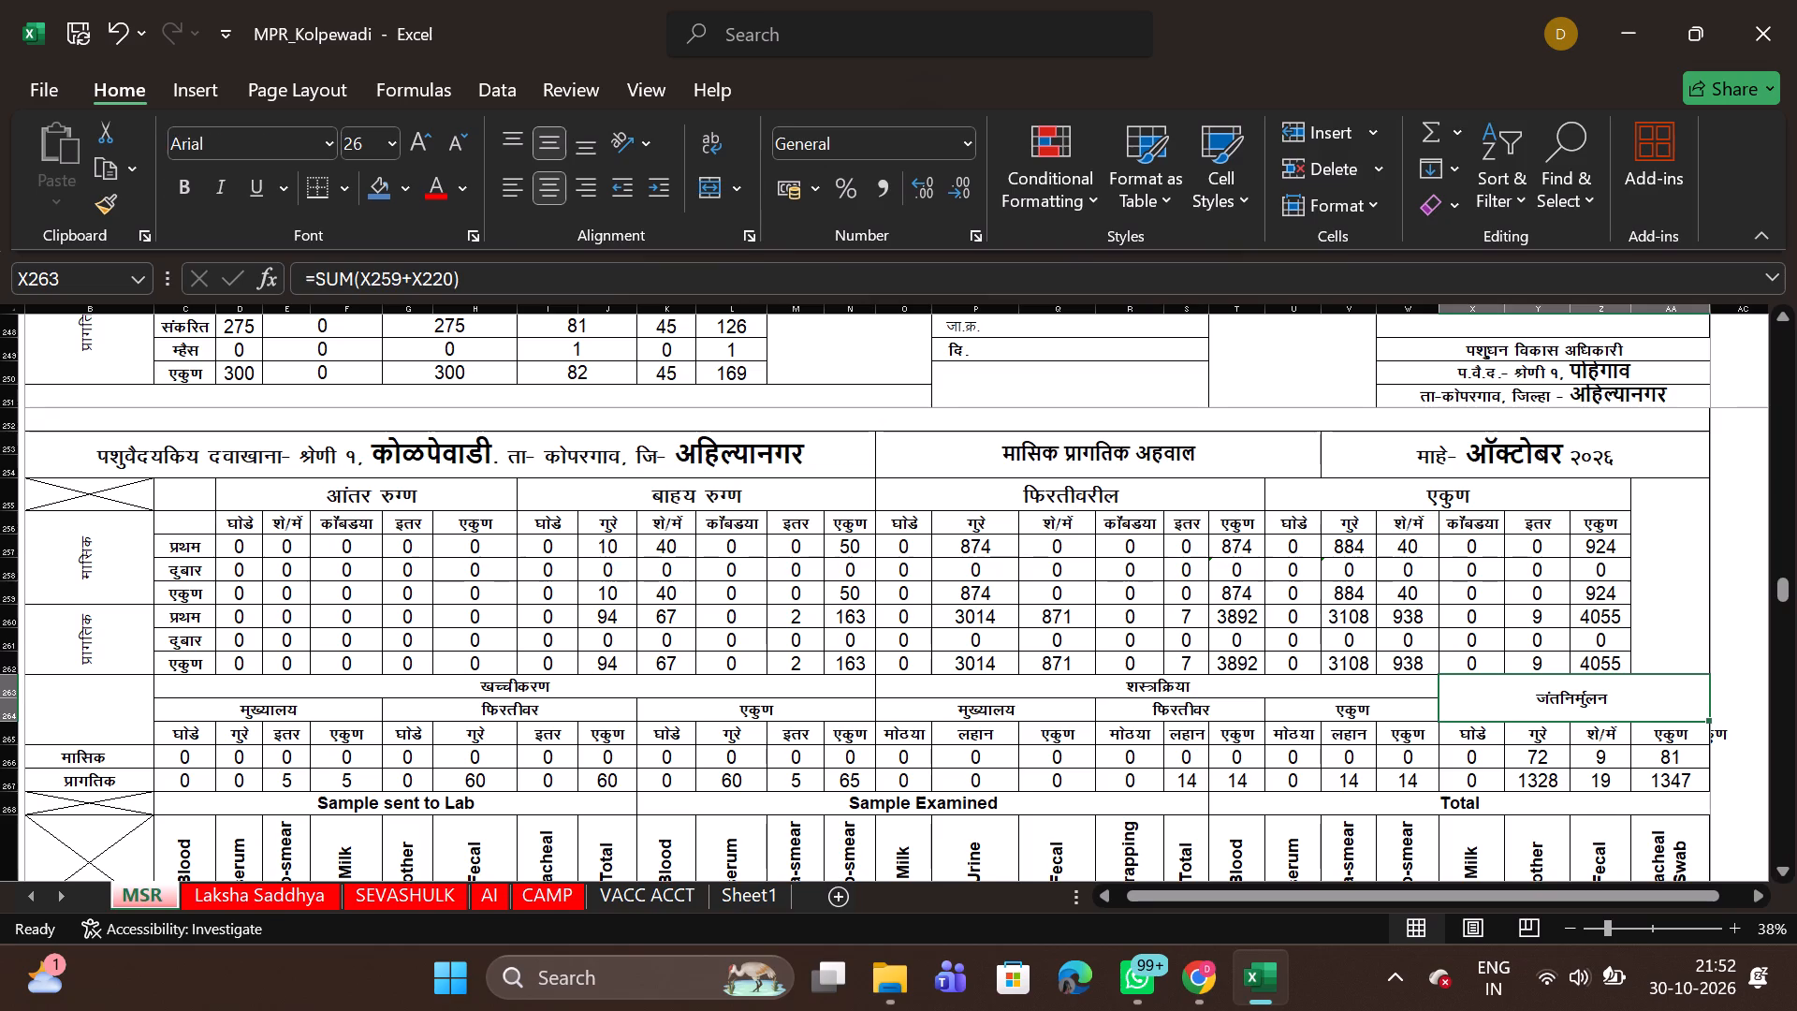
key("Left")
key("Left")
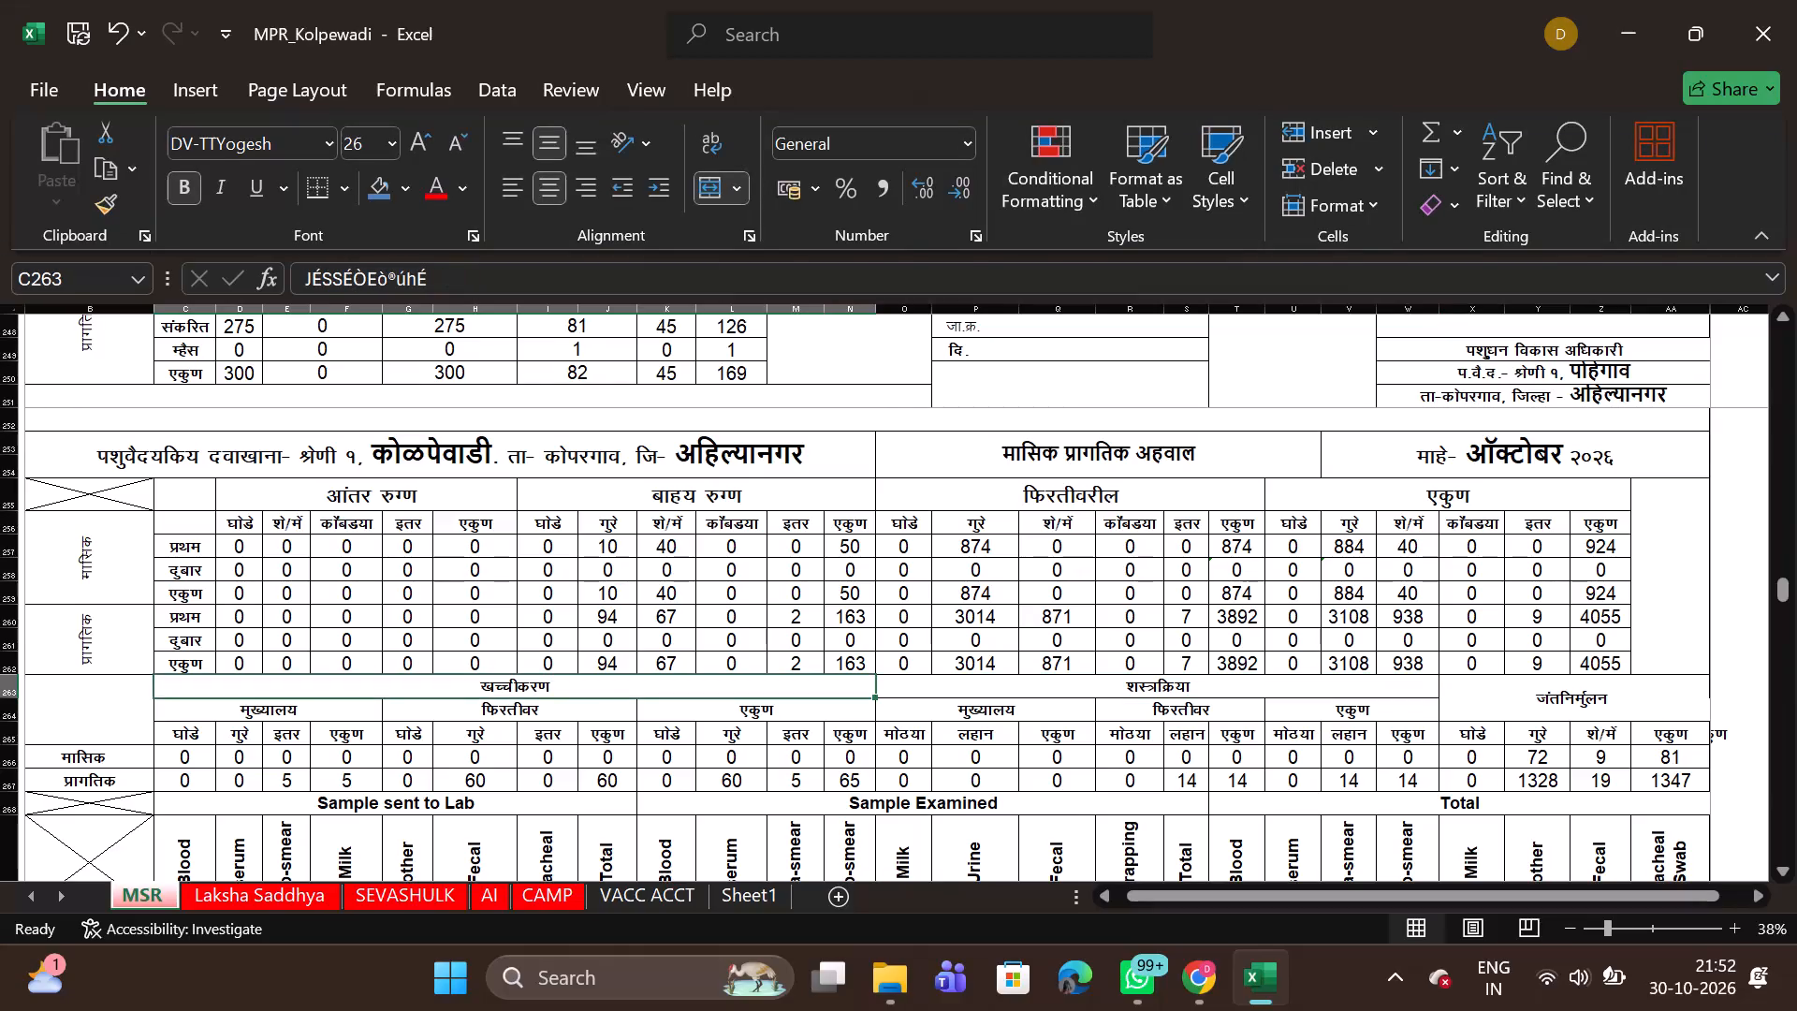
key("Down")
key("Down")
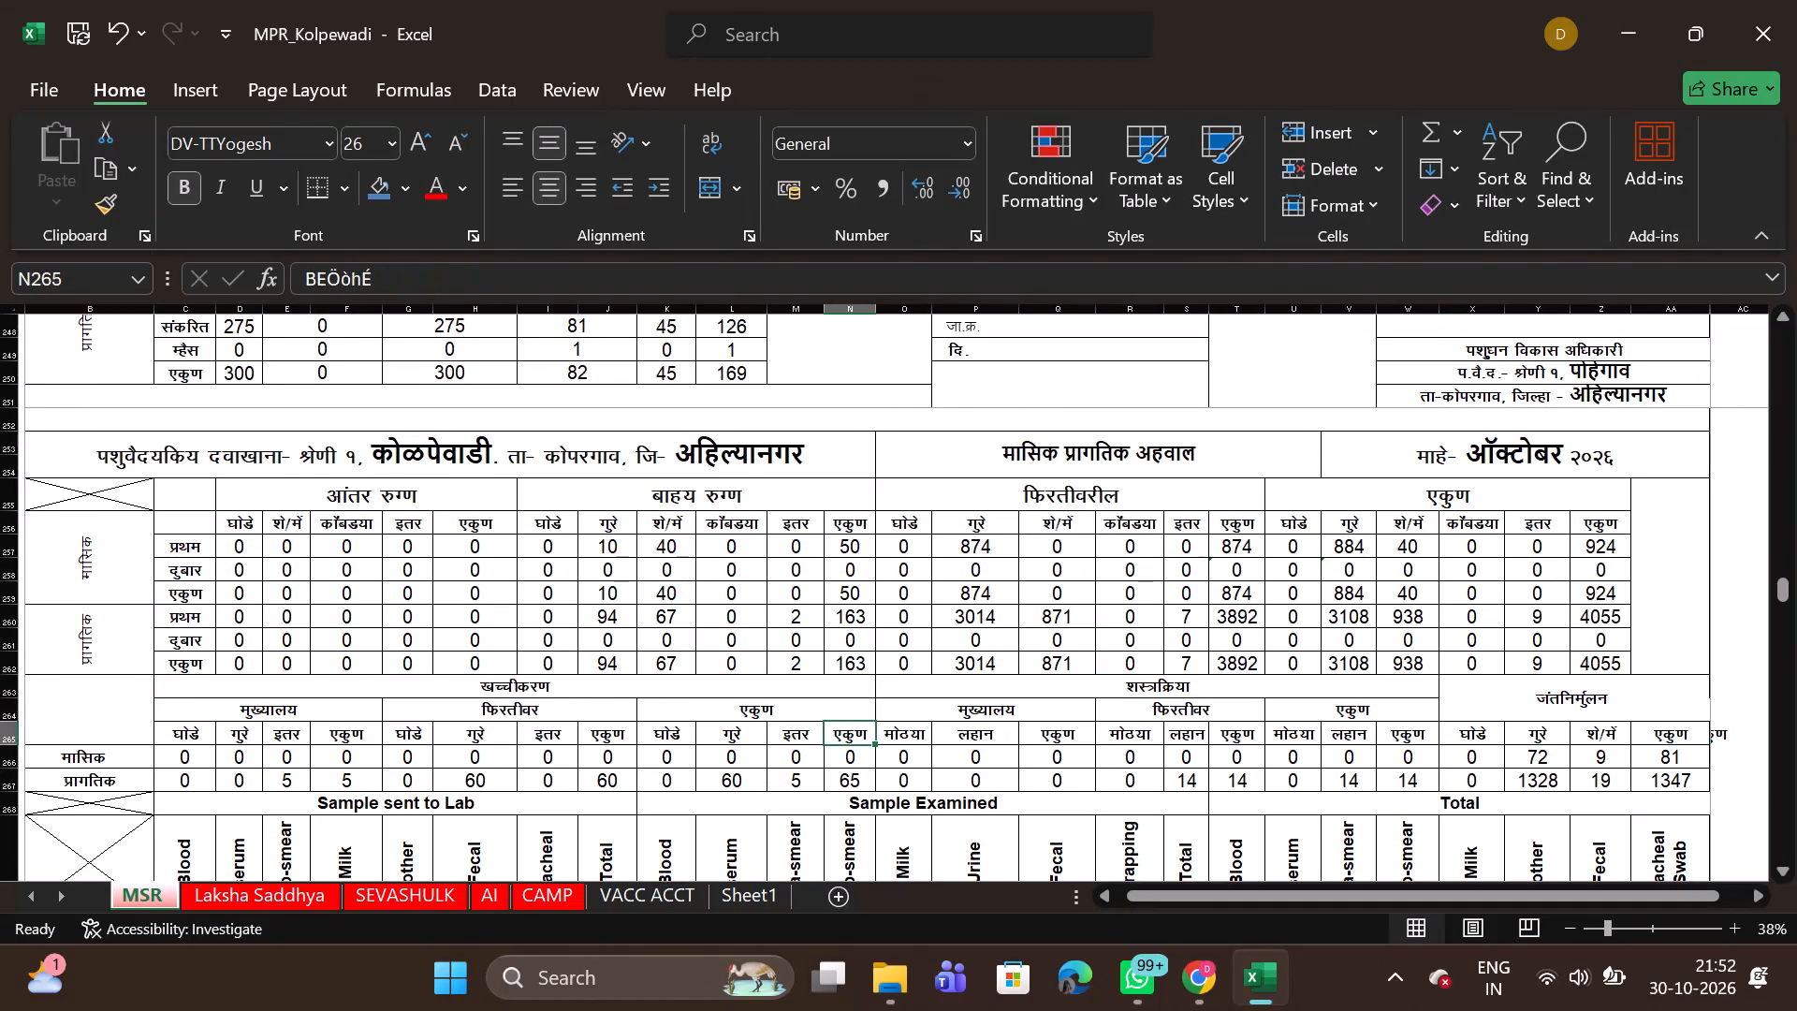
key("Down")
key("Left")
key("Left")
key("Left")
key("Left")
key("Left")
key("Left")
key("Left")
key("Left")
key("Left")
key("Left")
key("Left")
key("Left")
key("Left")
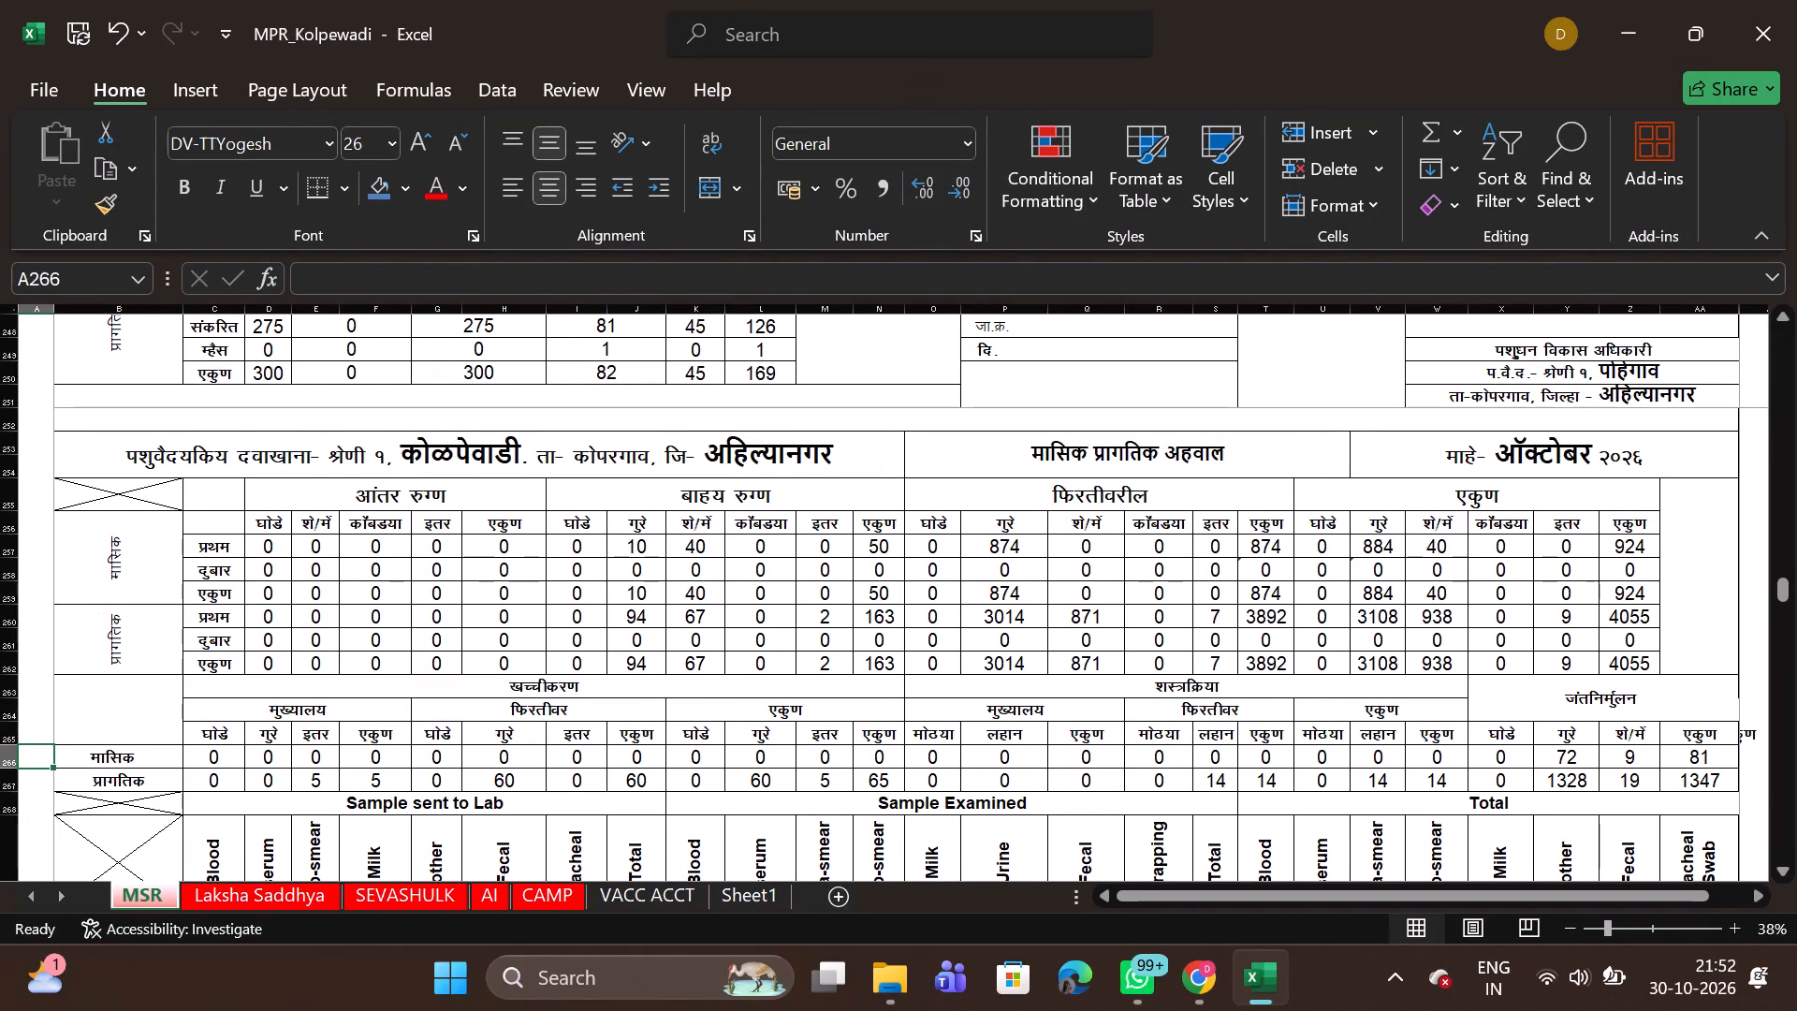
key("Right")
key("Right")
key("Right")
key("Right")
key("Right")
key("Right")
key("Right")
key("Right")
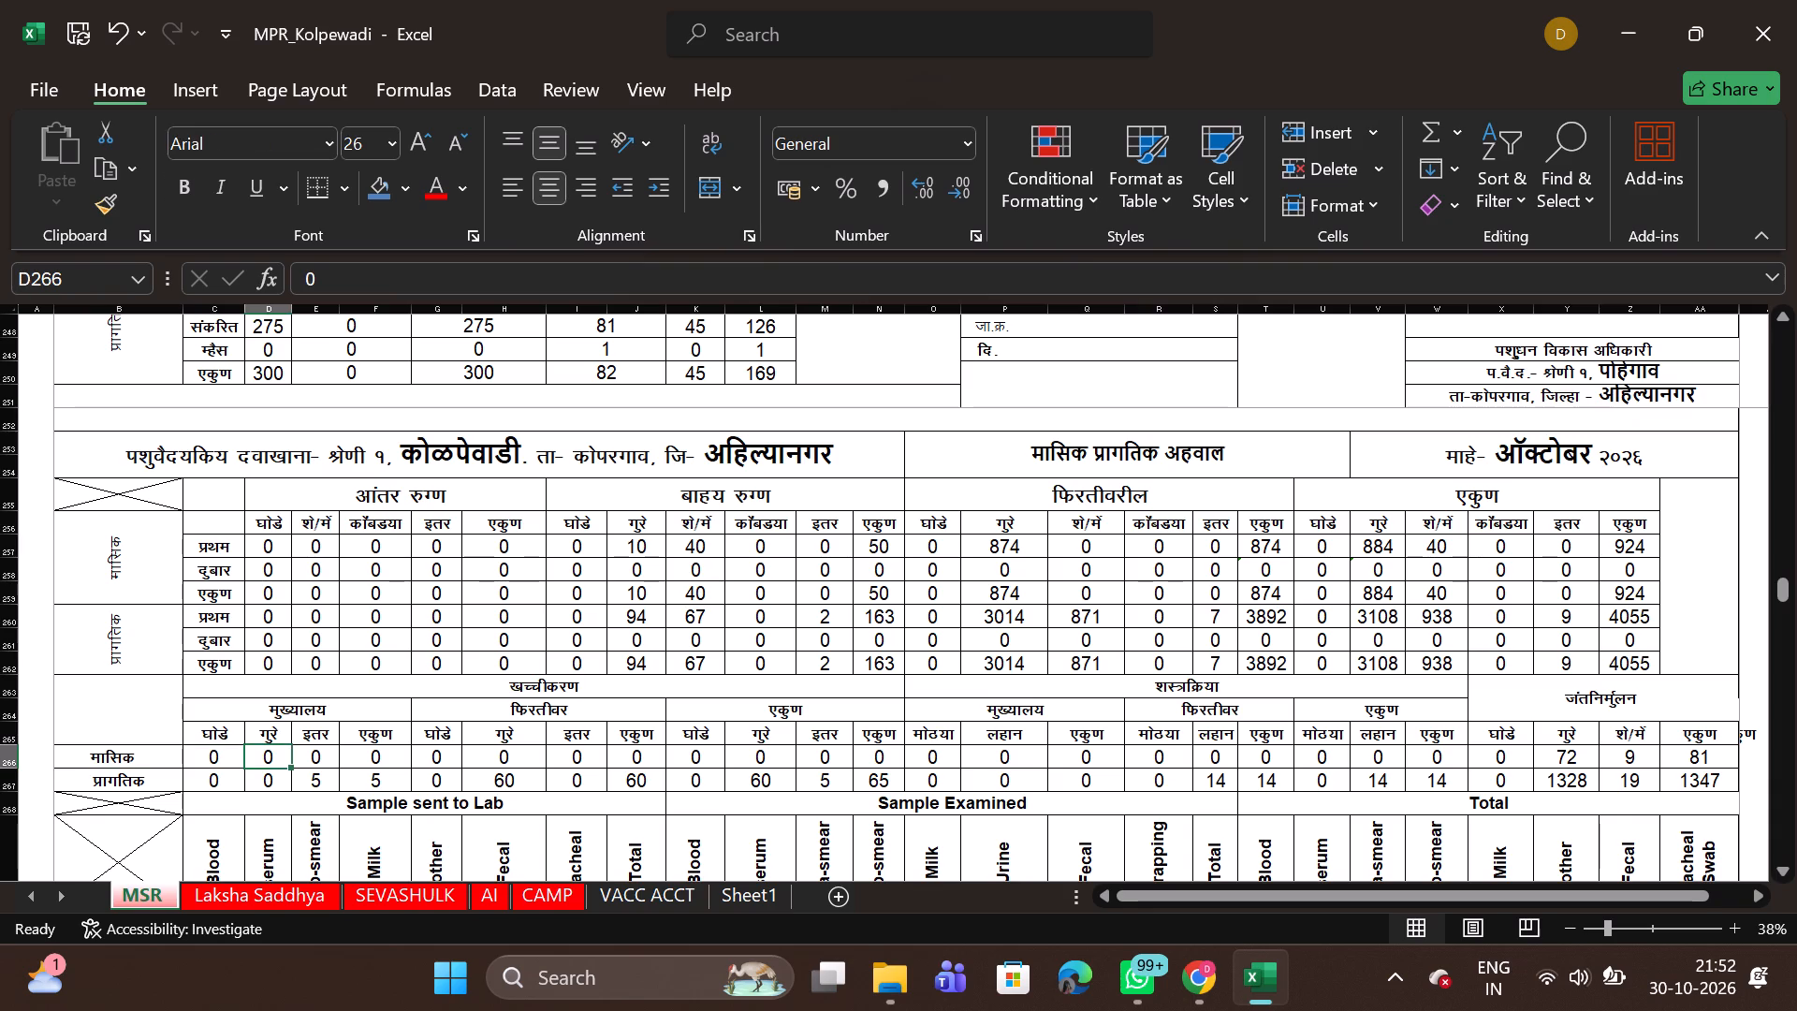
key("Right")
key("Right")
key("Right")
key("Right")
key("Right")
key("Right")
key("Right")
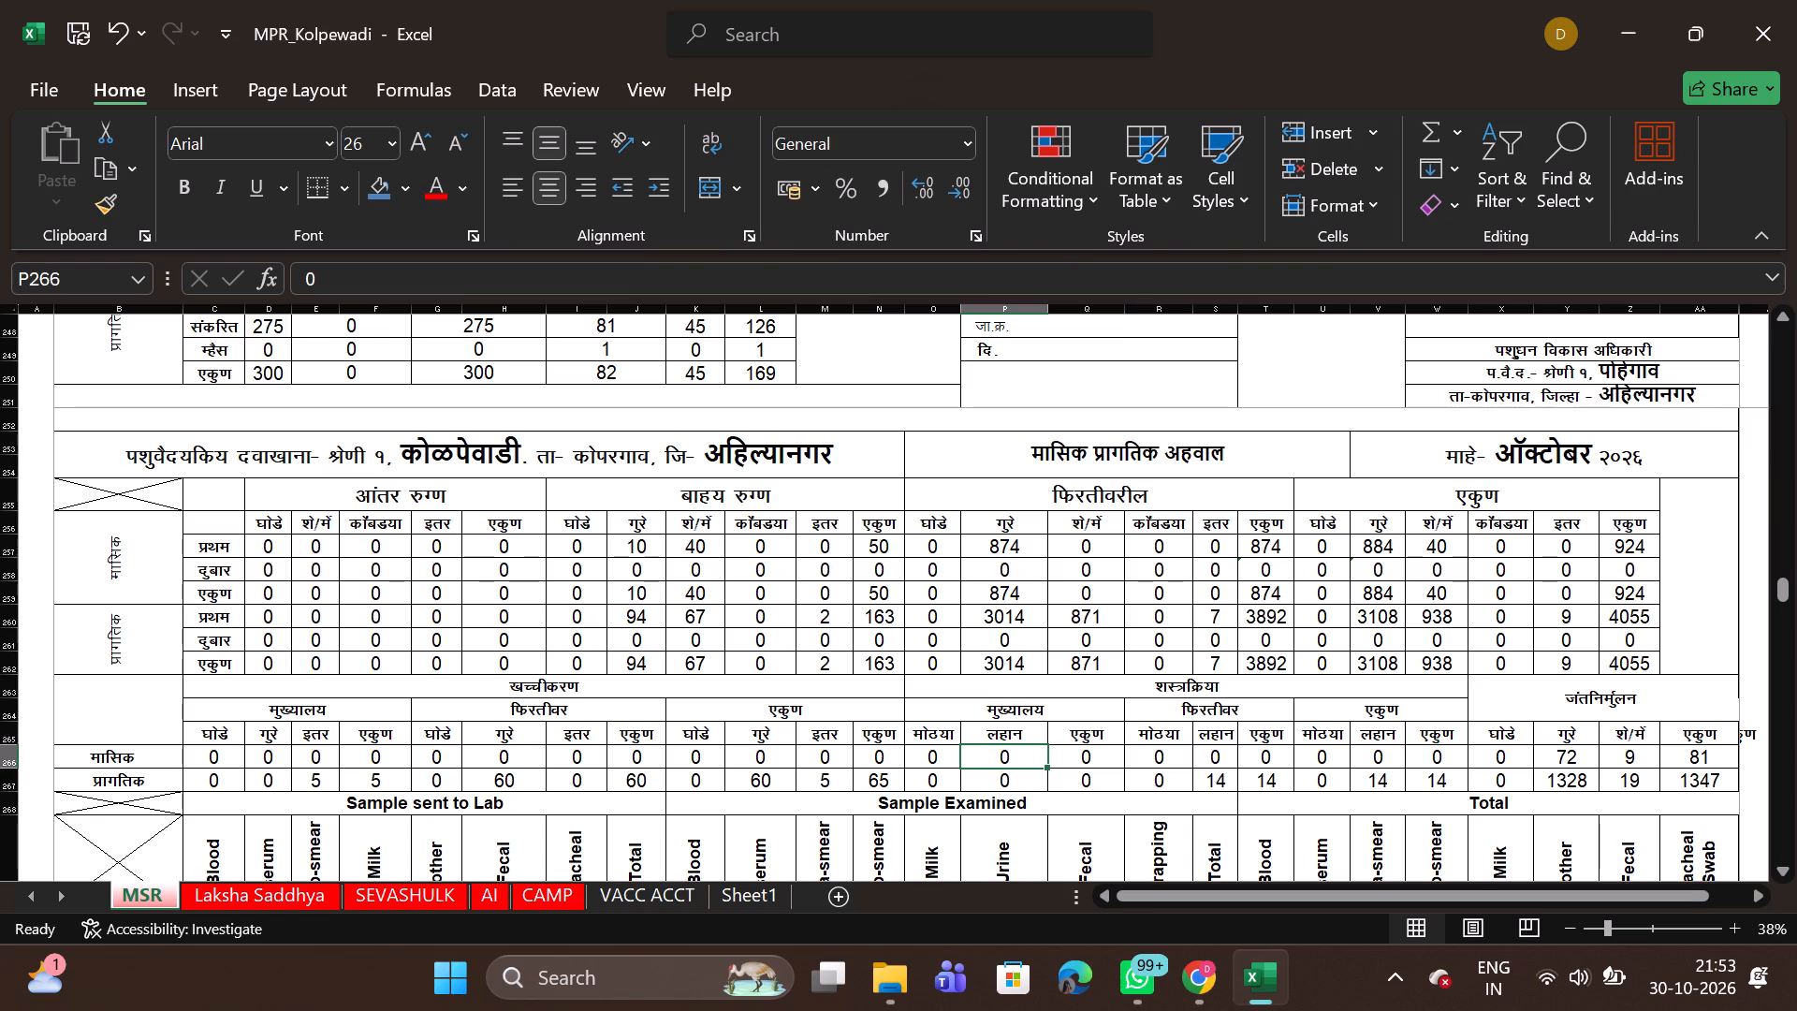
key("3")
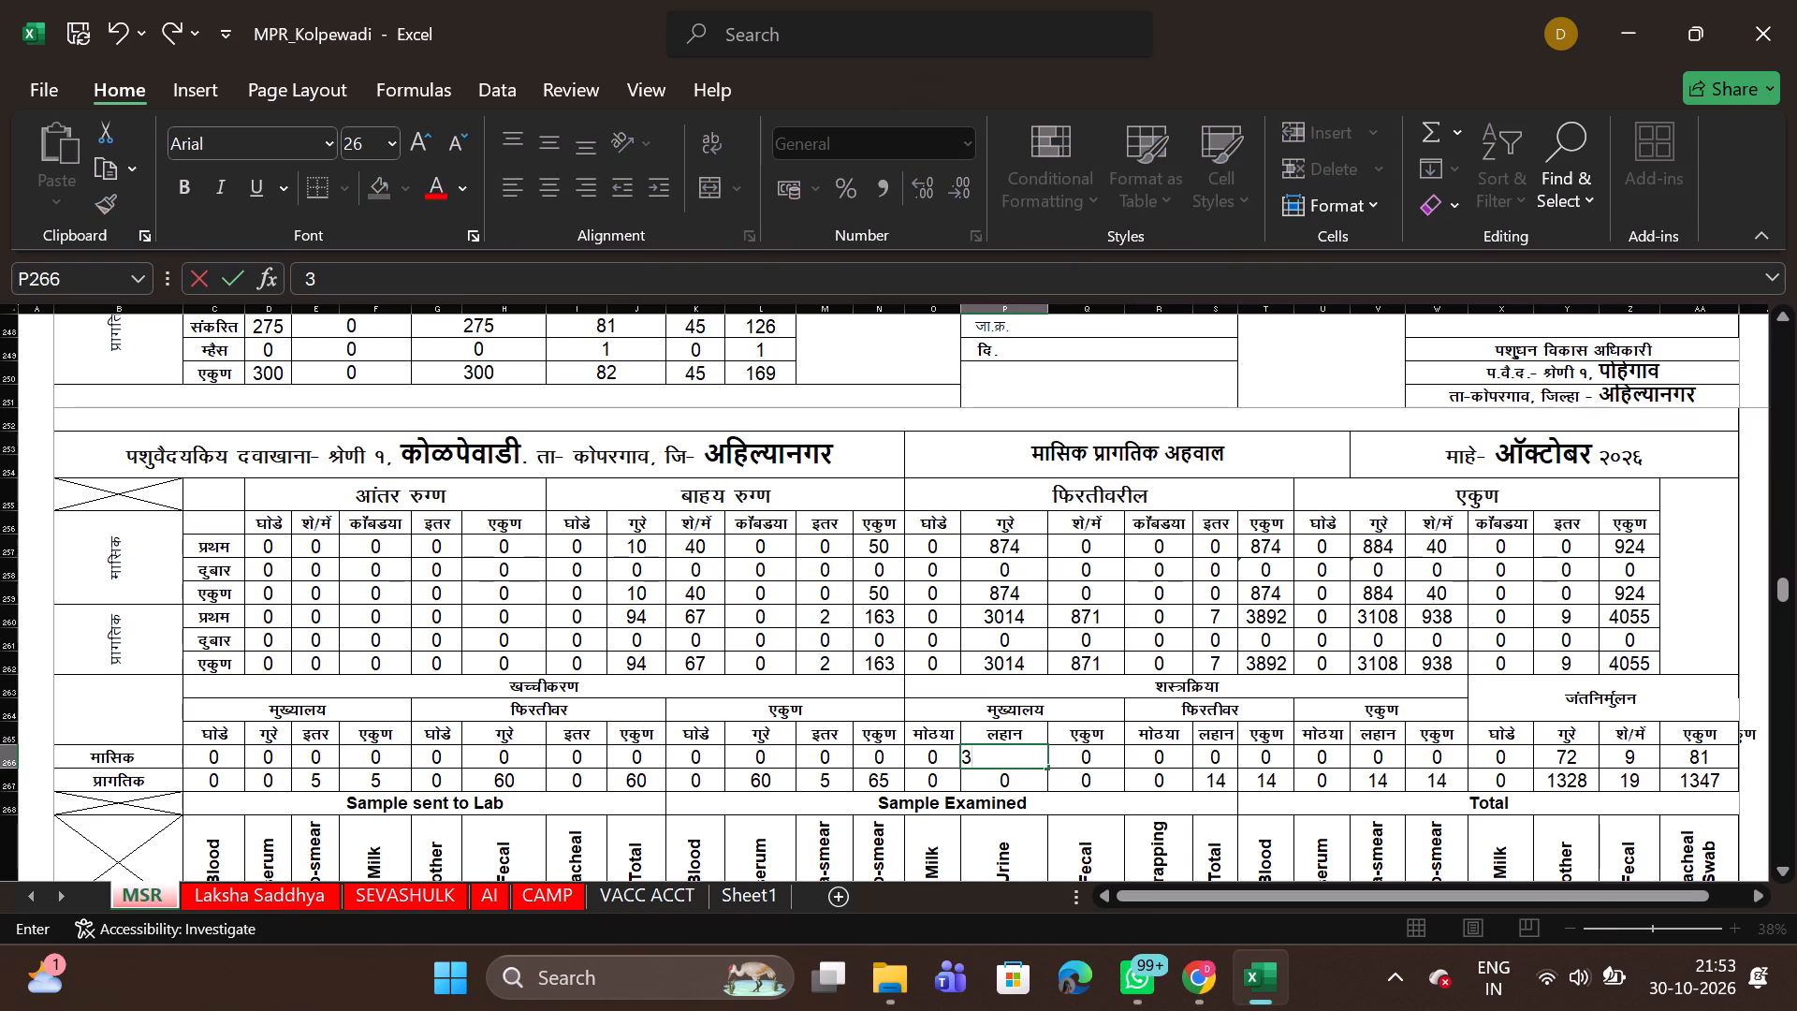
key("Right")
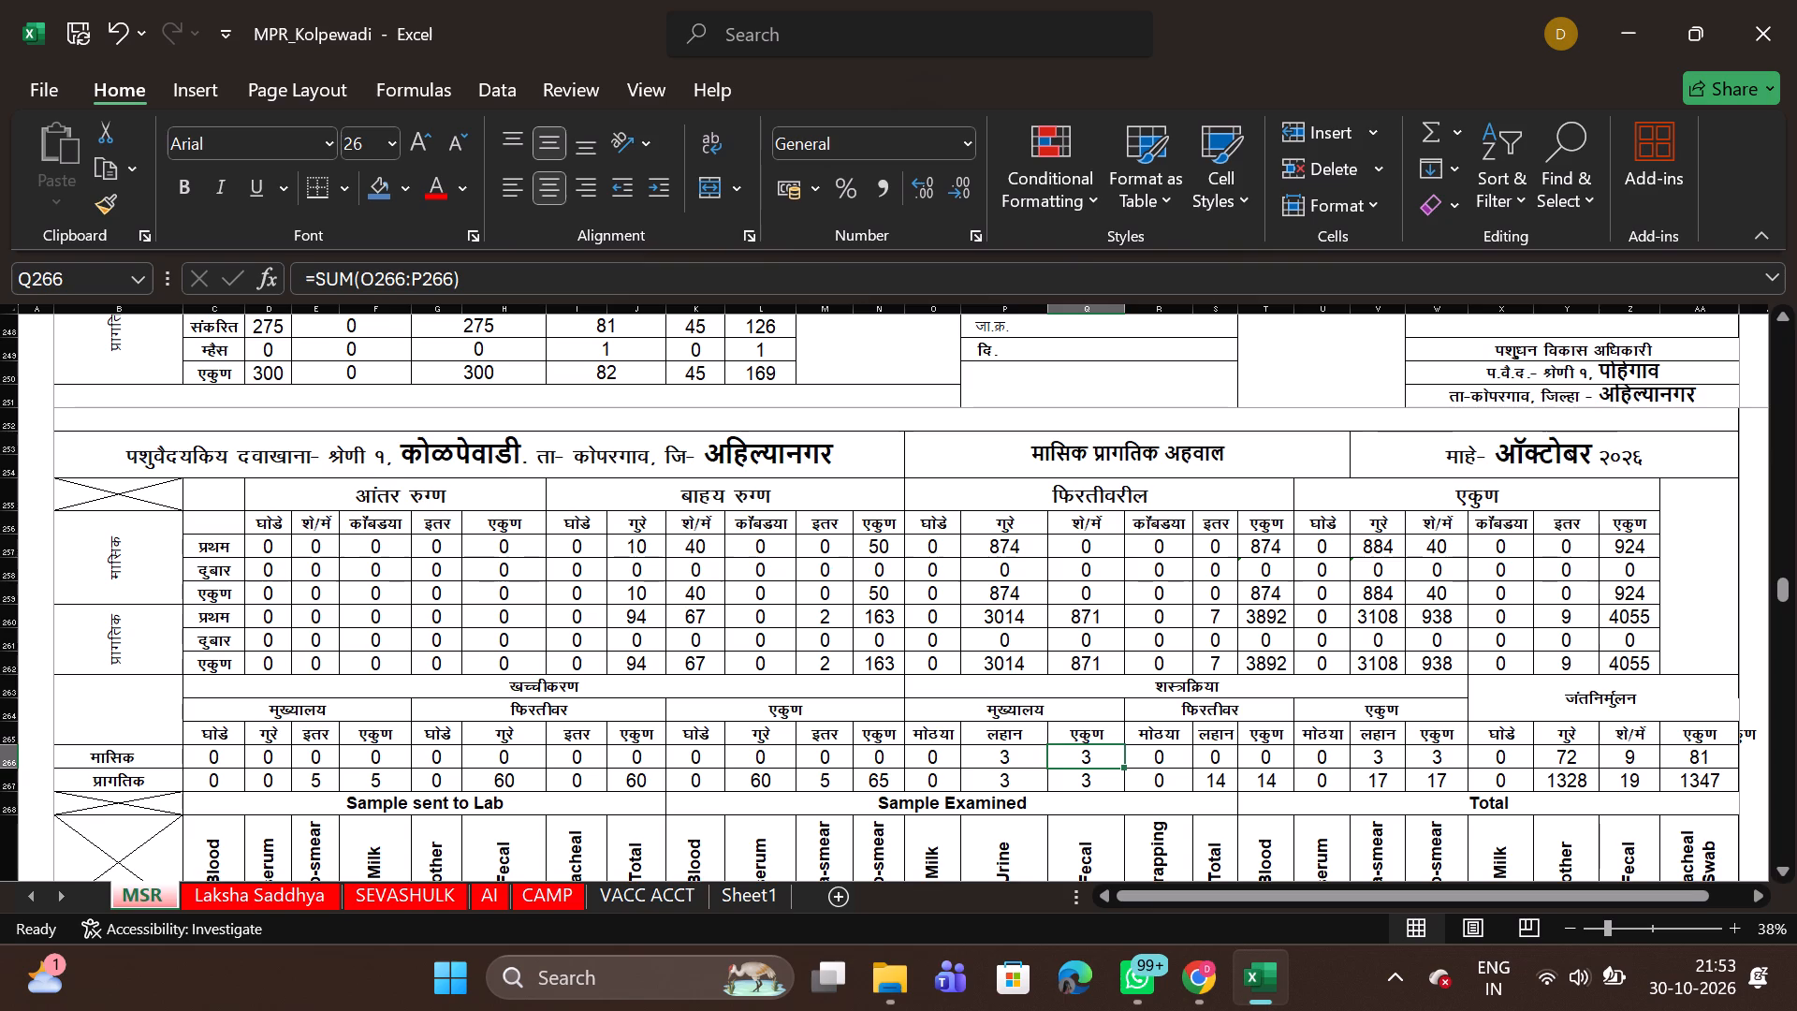
Correct October's monthly surgery row by setting P266 under मुख्यालय to 0 and S266 under फिरतीवर to 3.
key("Left")
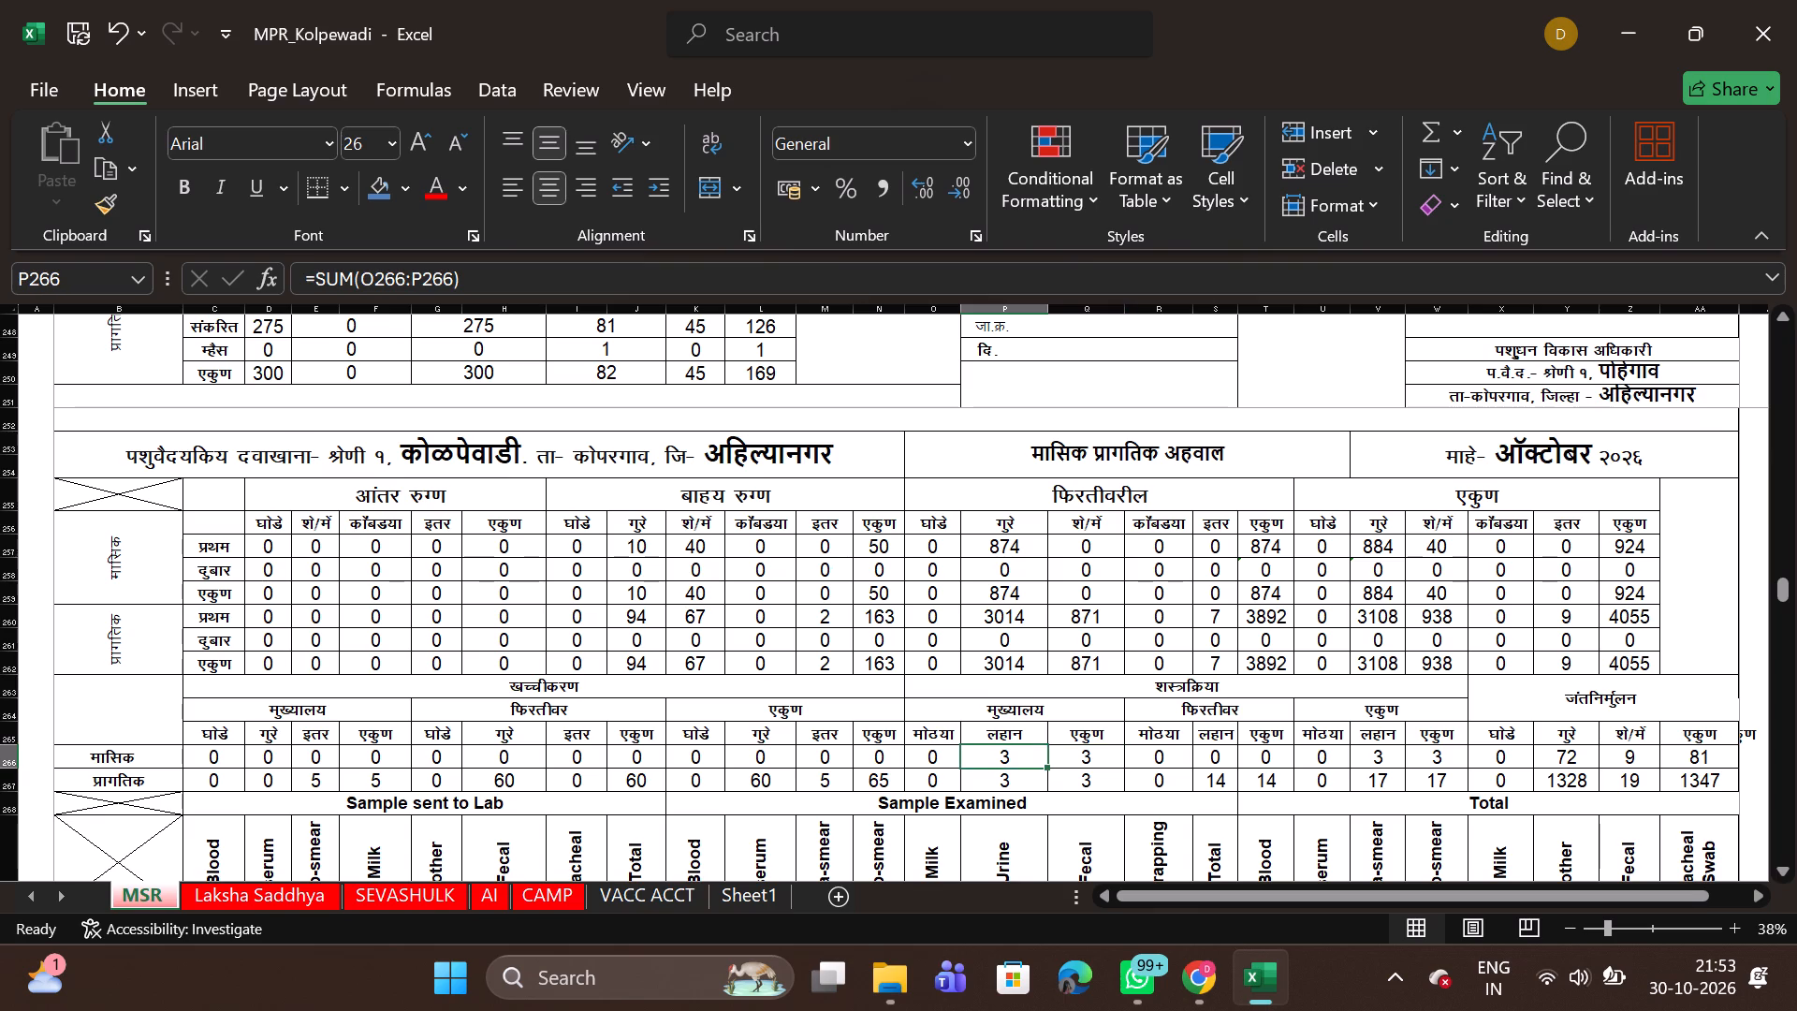
key("0")
key("Right")
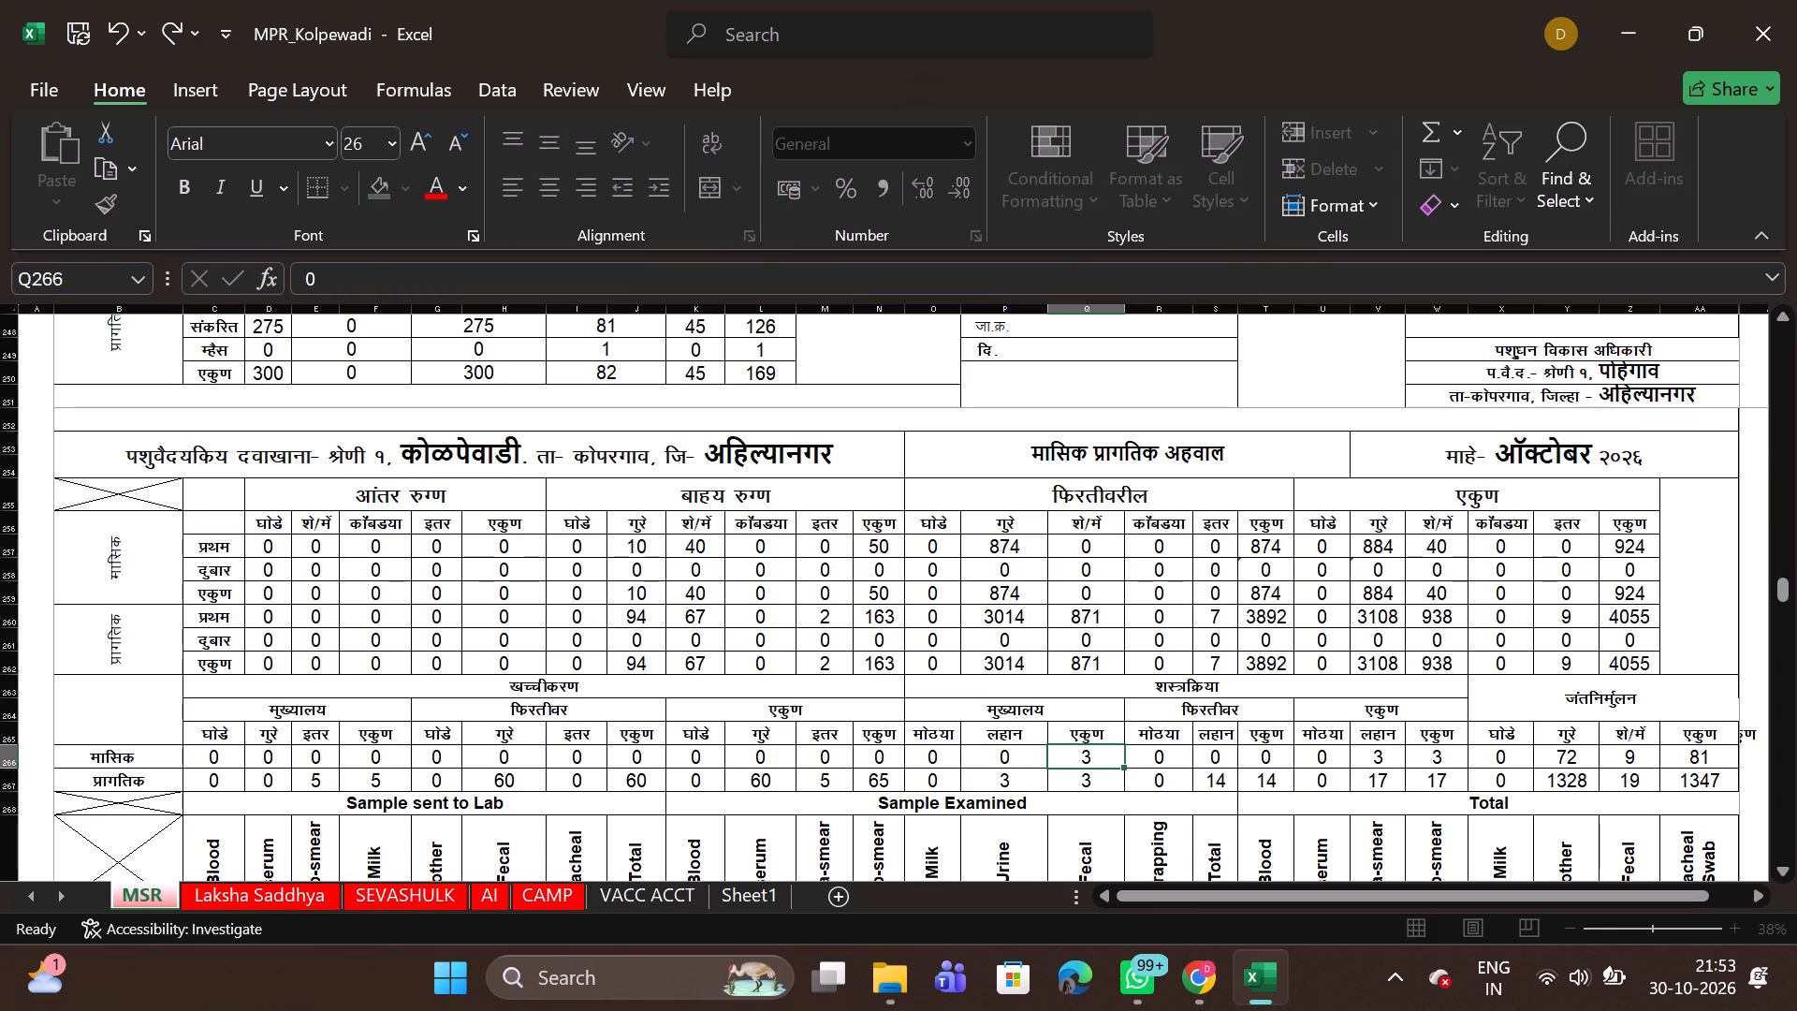
key("Right")
key("Right")
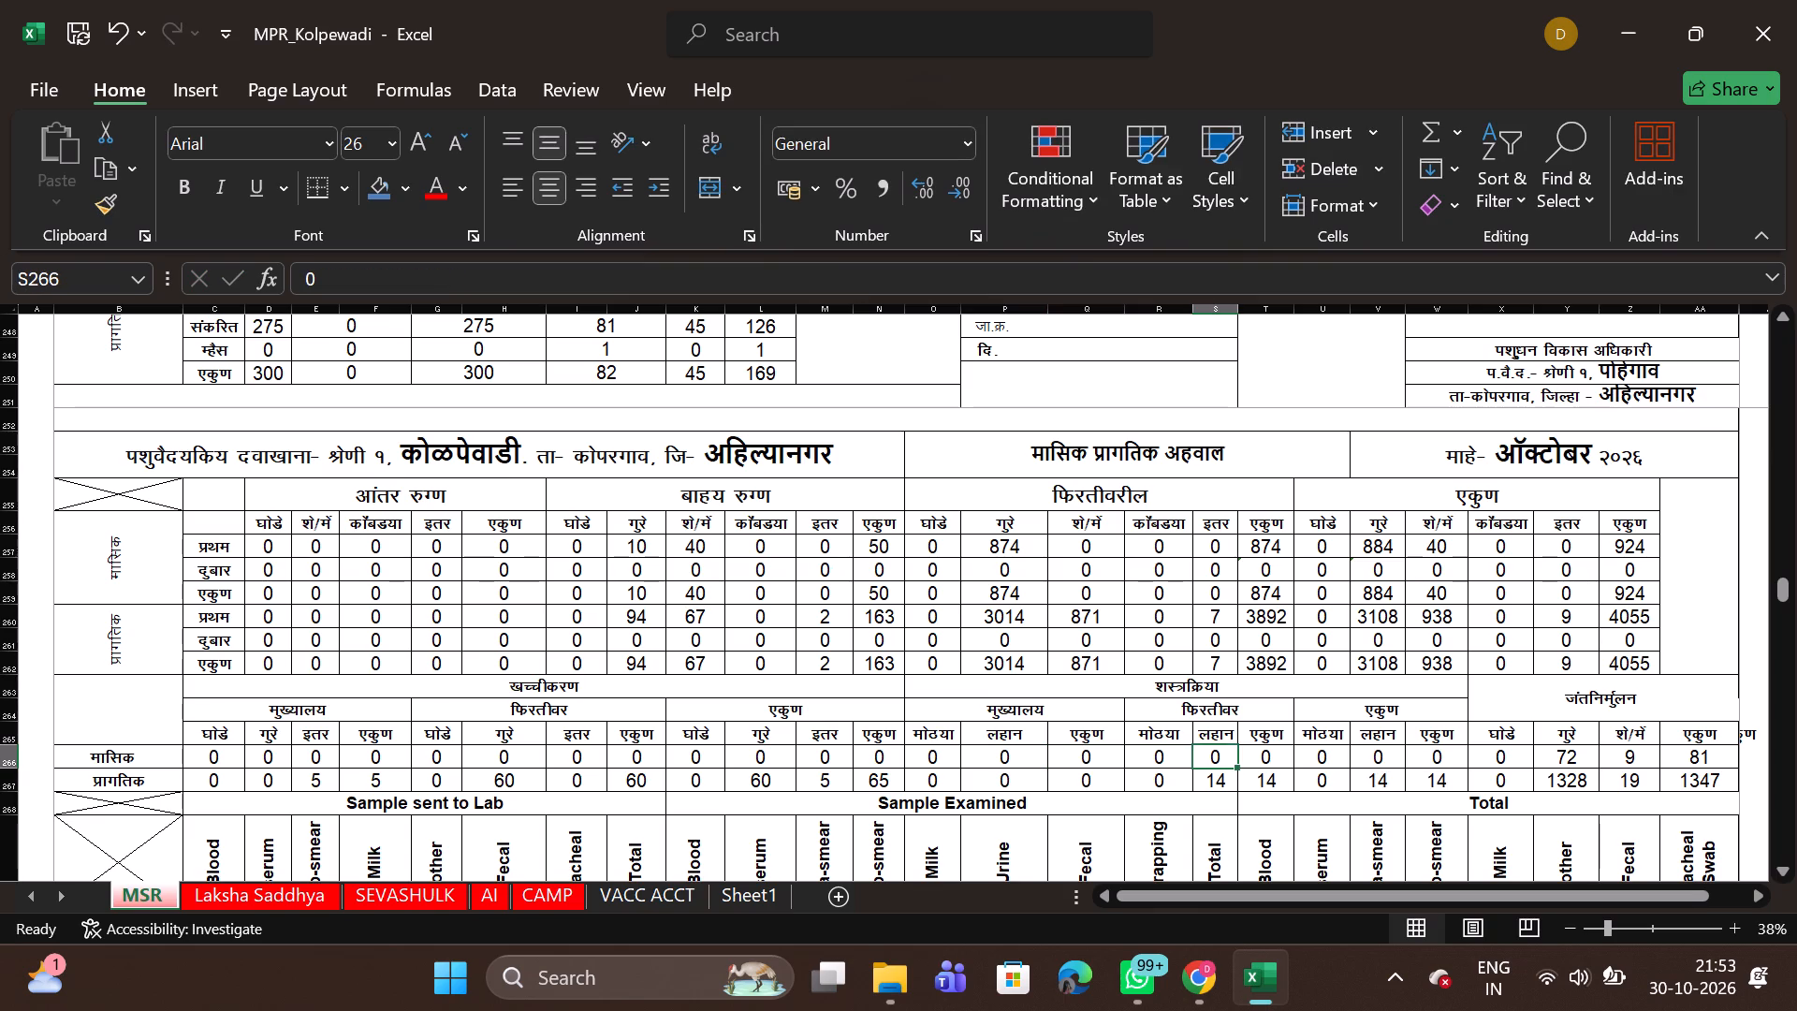
key("3")
key("Right")
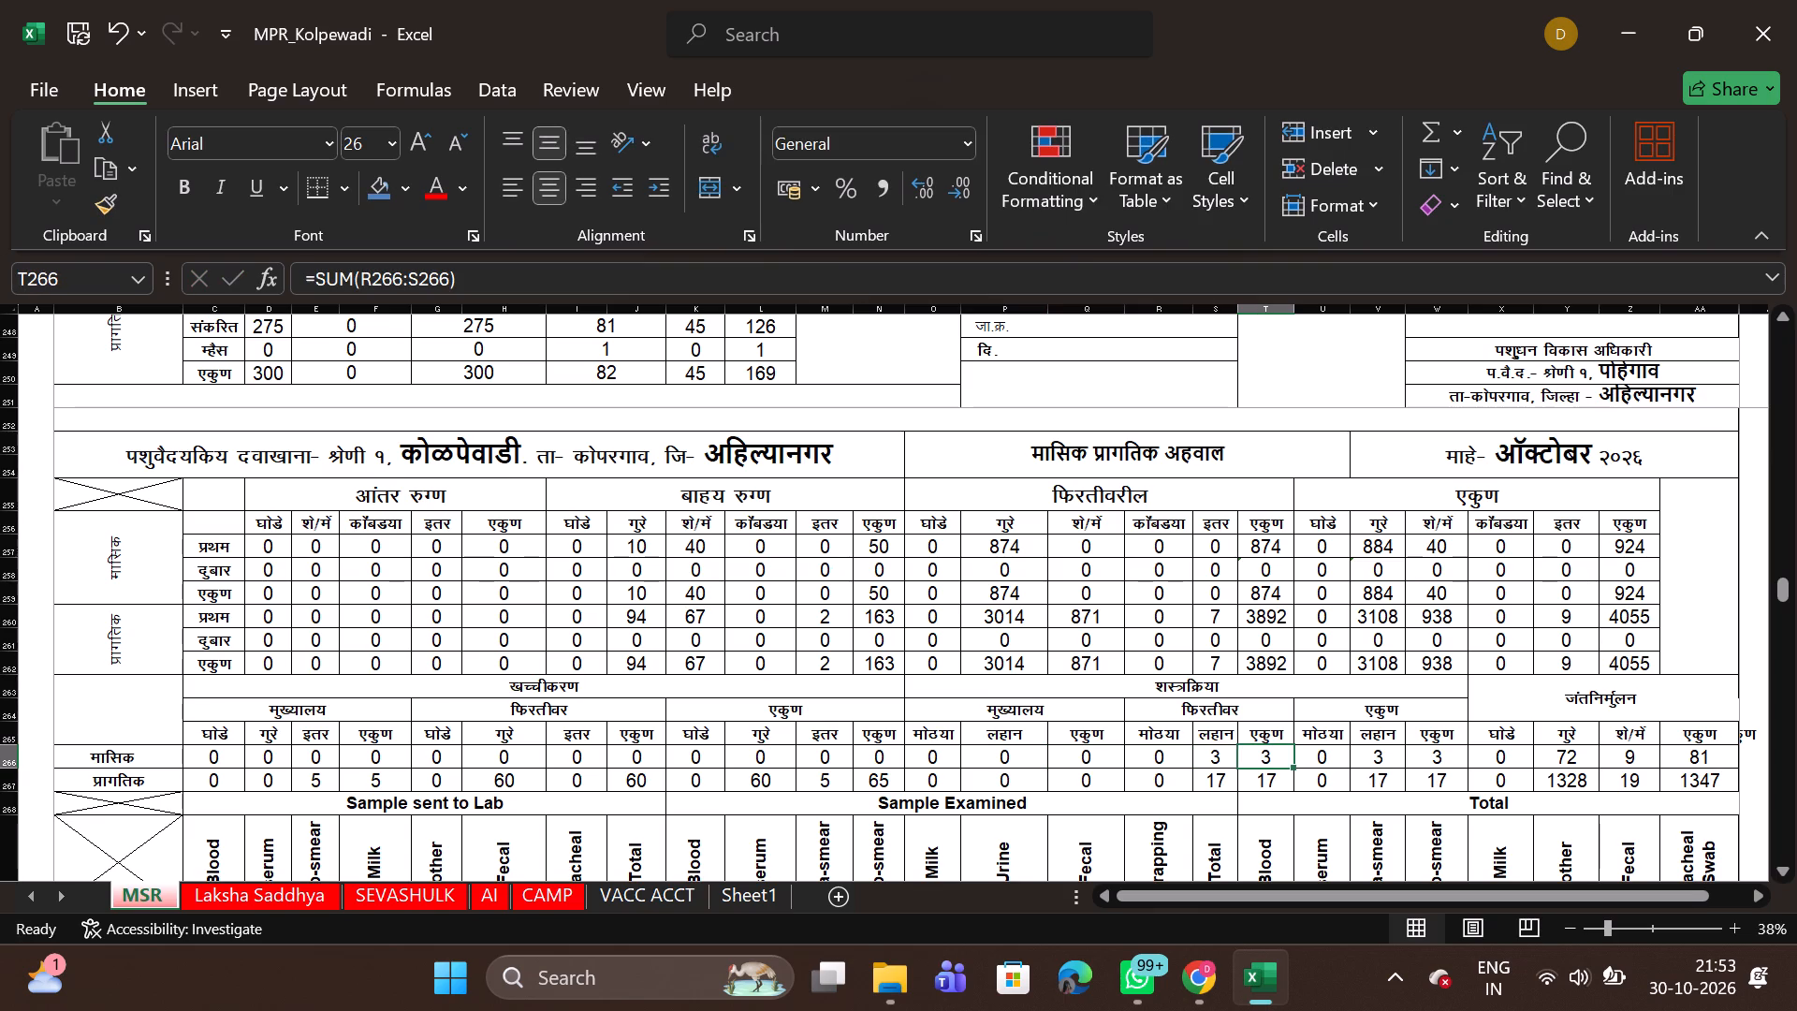
Go to October's monthly deworming (जंतनिर्मूलन) figures and check the cattle entry in Y266.
key("Right")
key("Right")
key("Right")
key("Right")
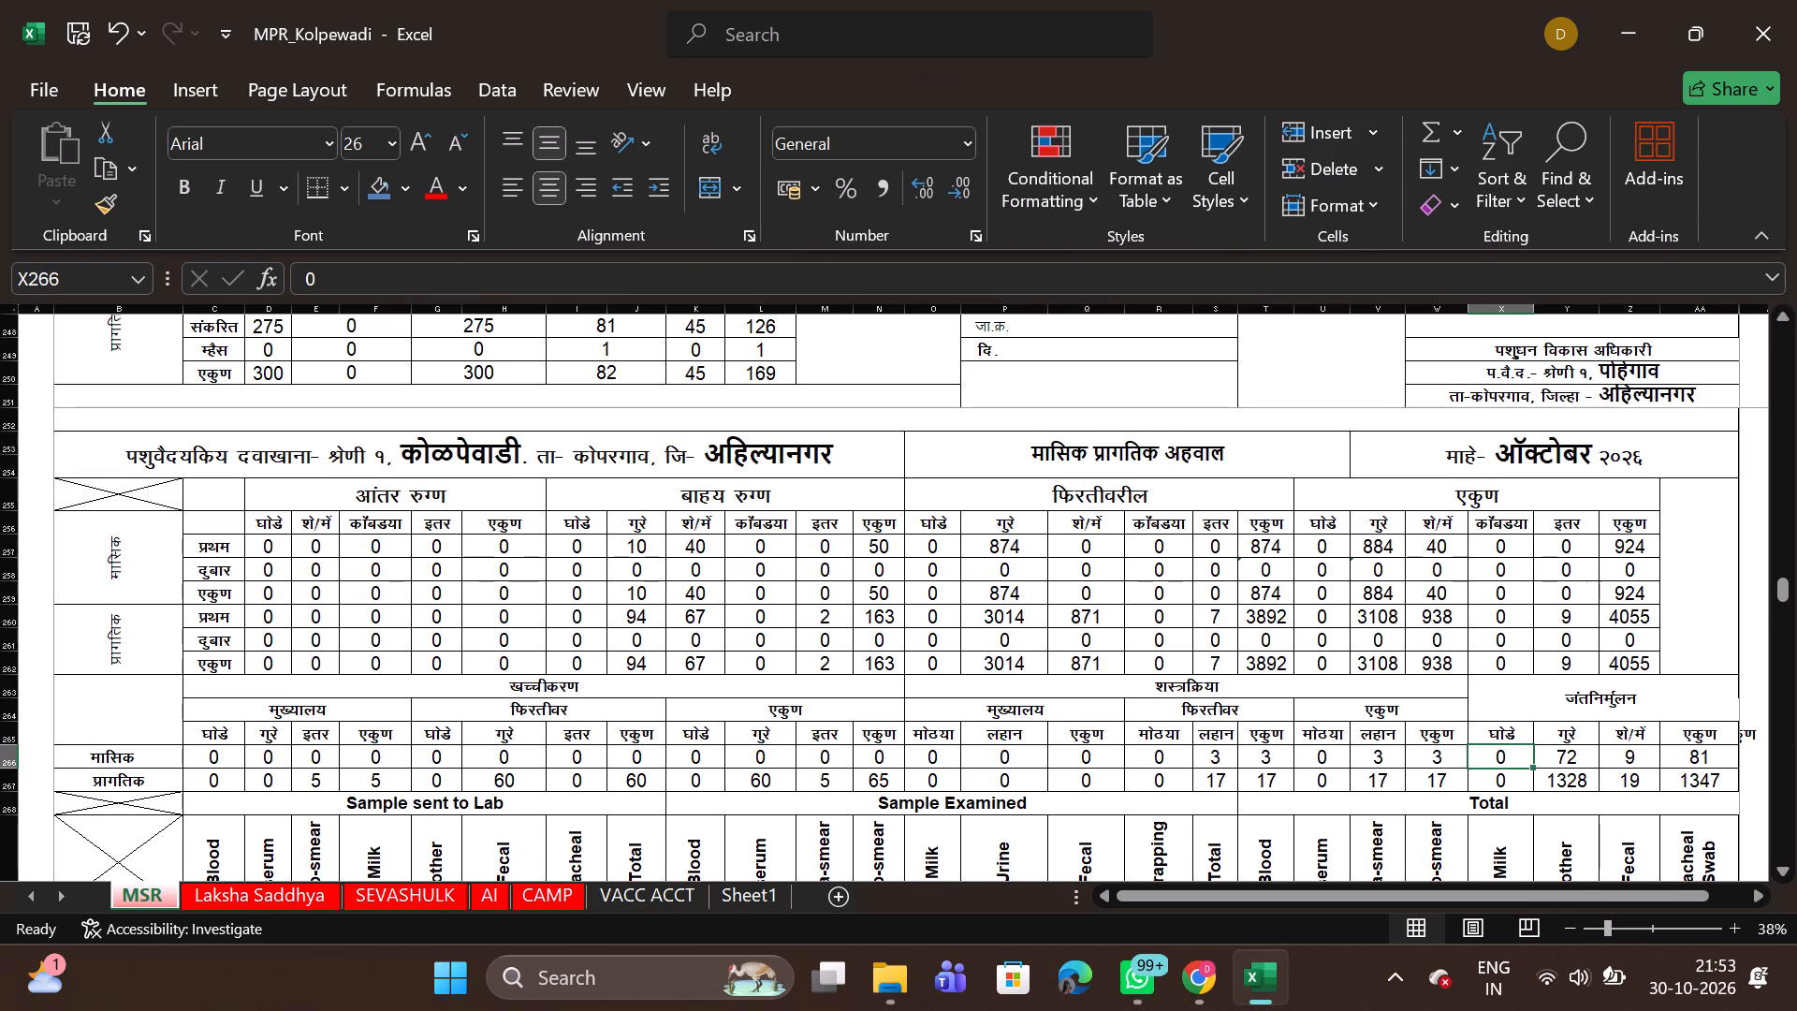
key("Right")
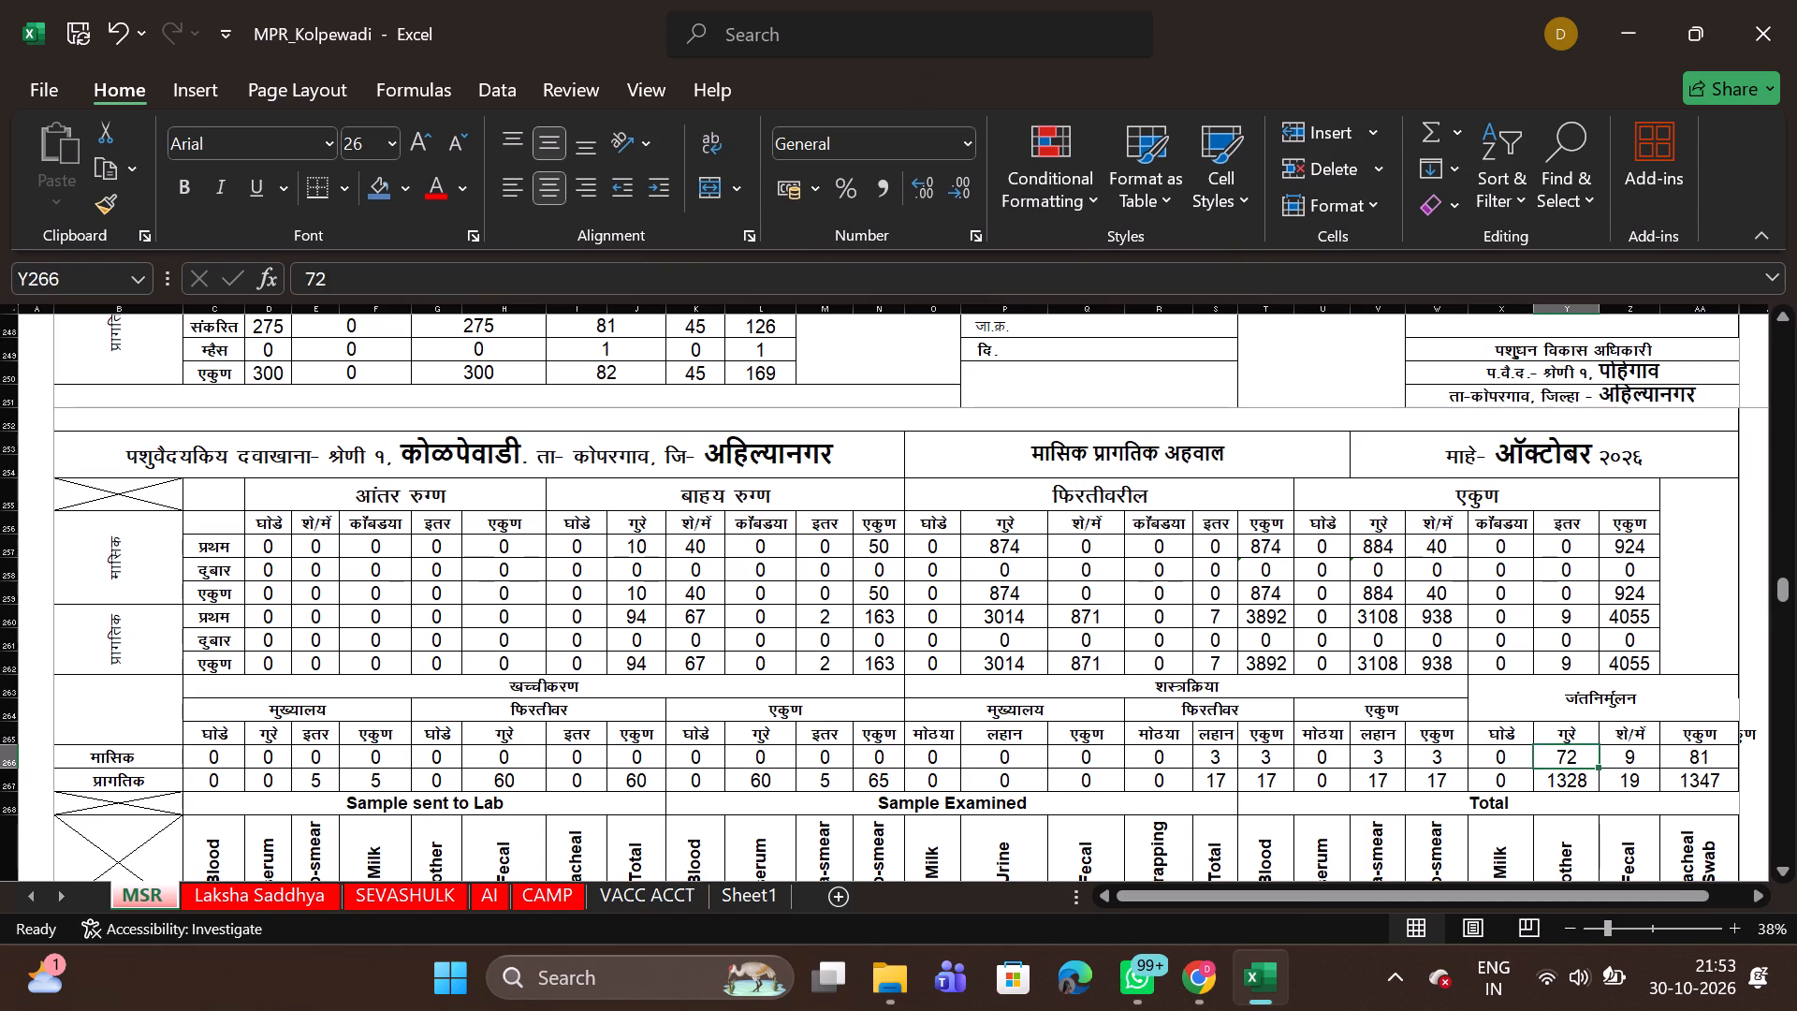
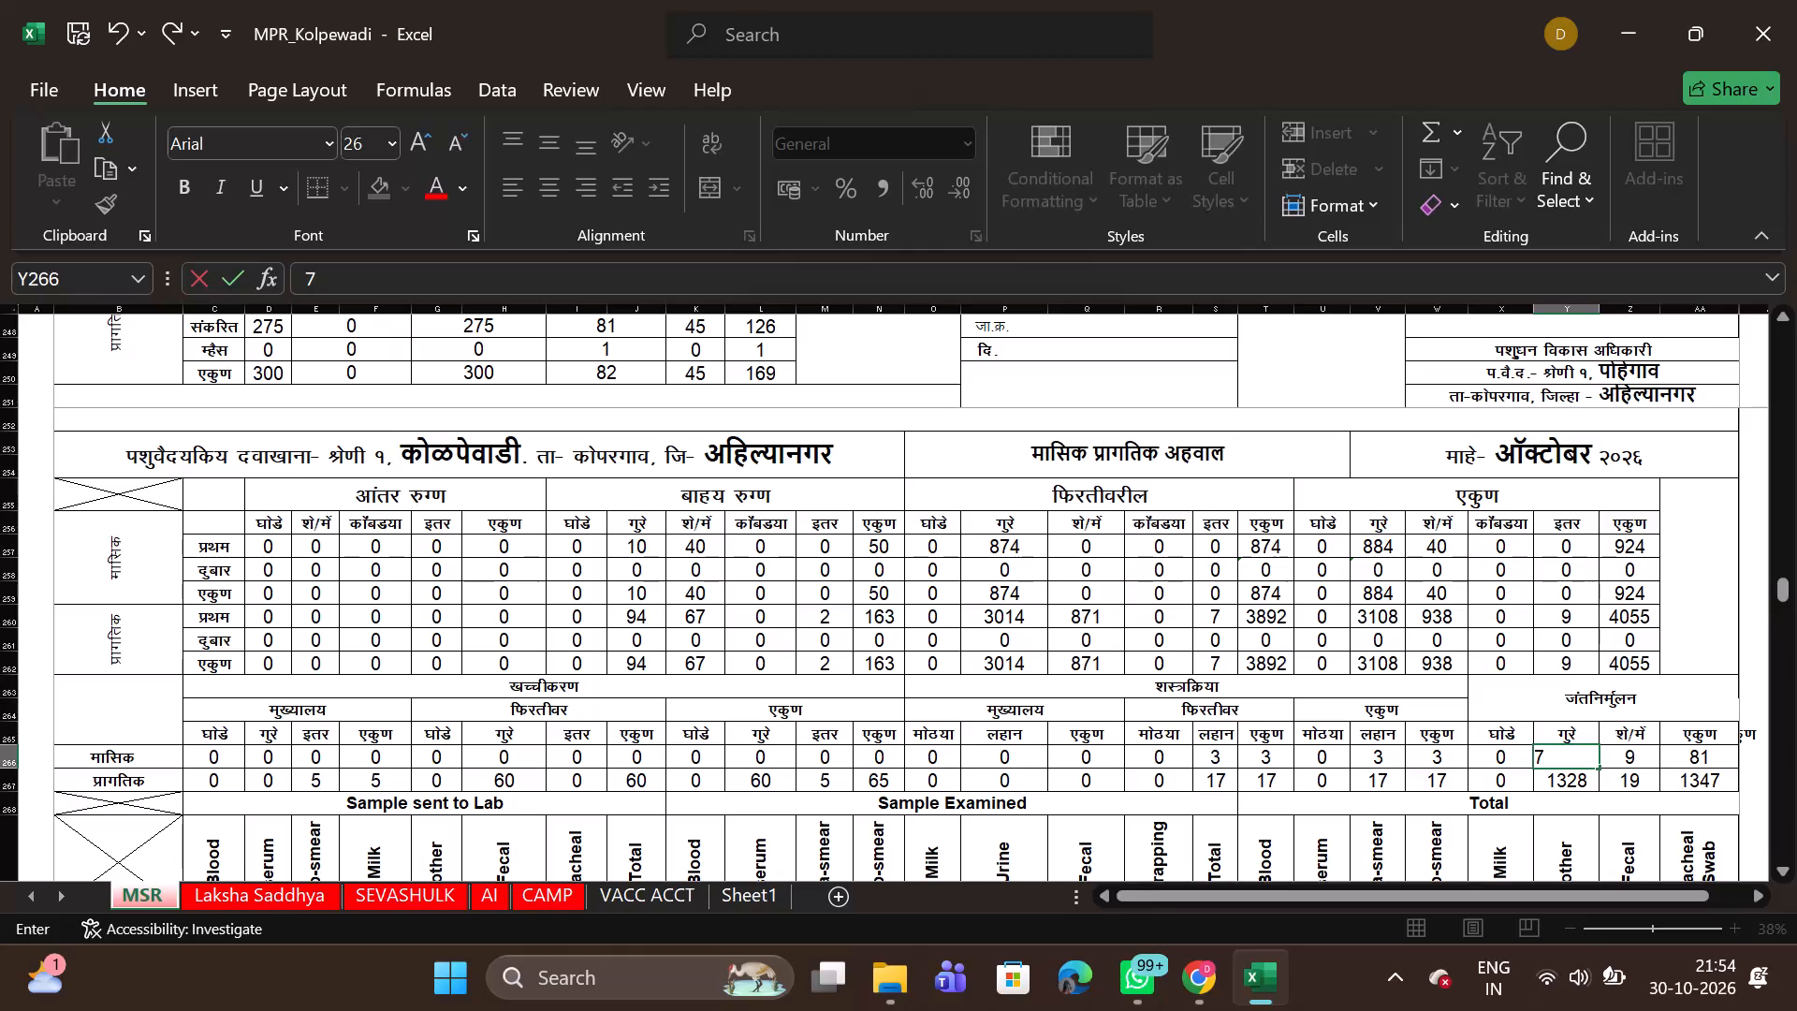
Enter October's monthly deworming (जंतनिर्मूलन) counts: 682 for गुरे in Y266 and 40 for शे/में in Z266.
type("22")
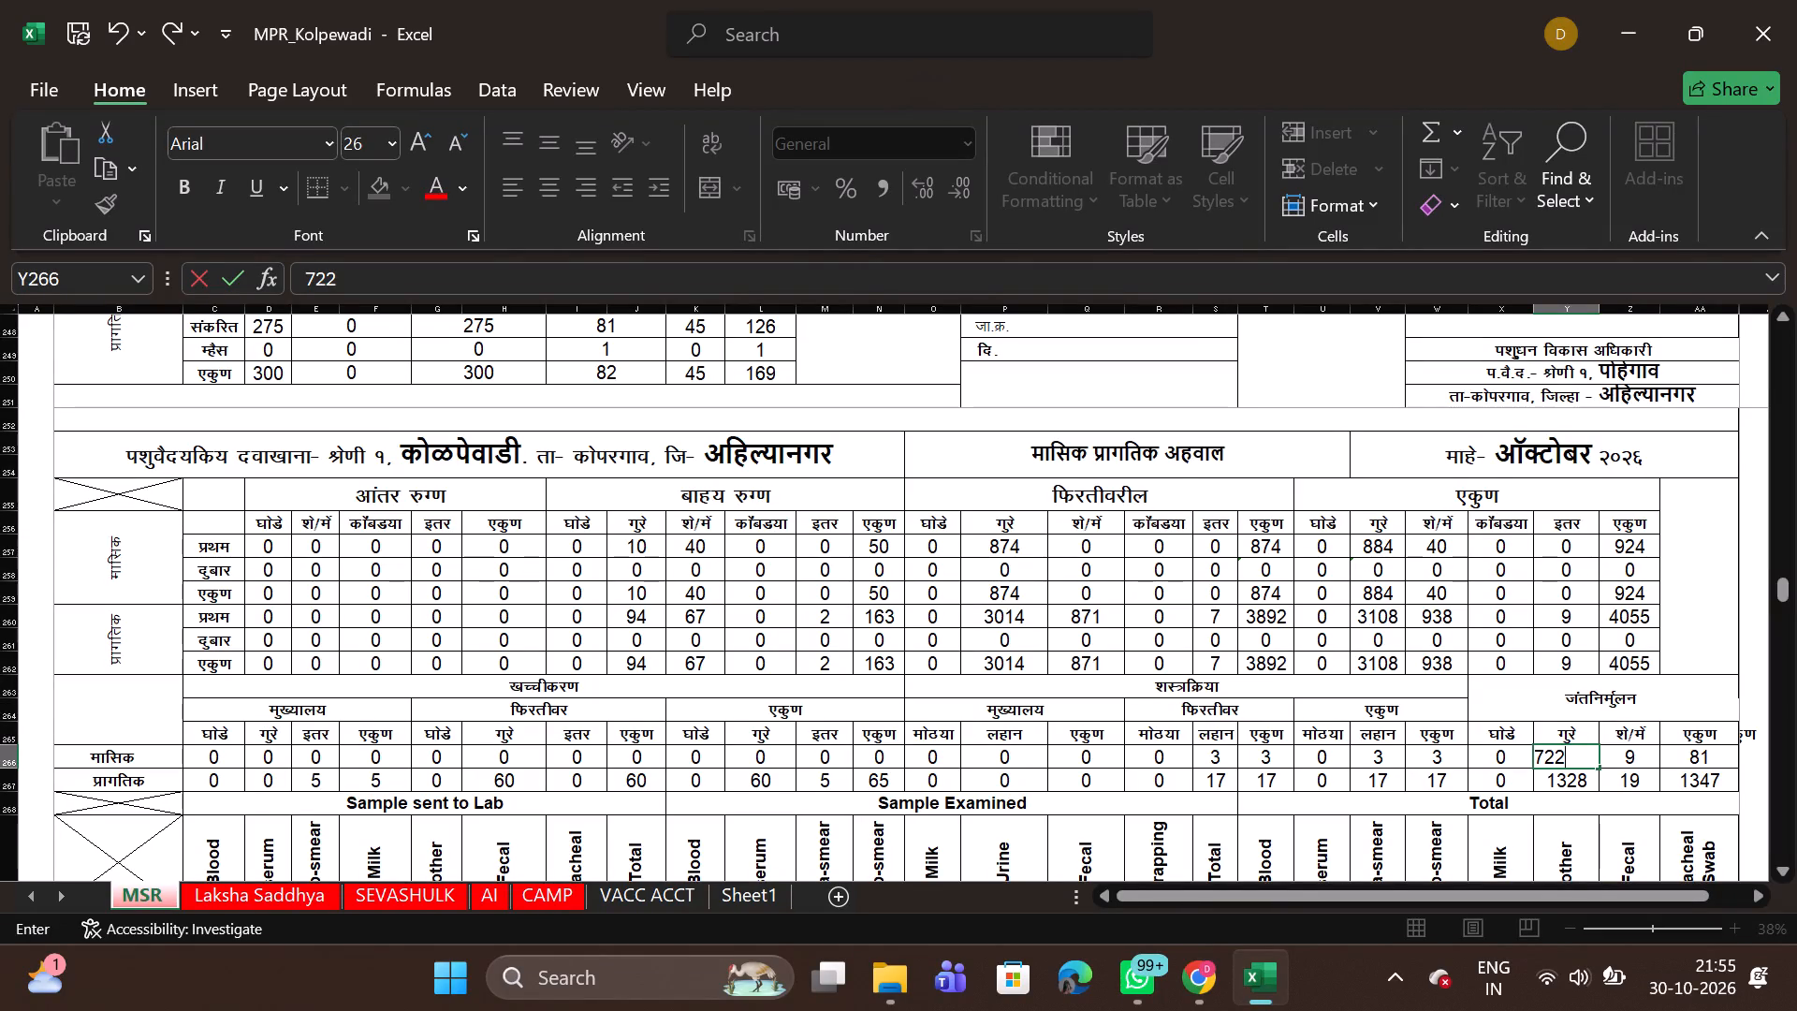
key("BackSpace")
key("BackSpace")
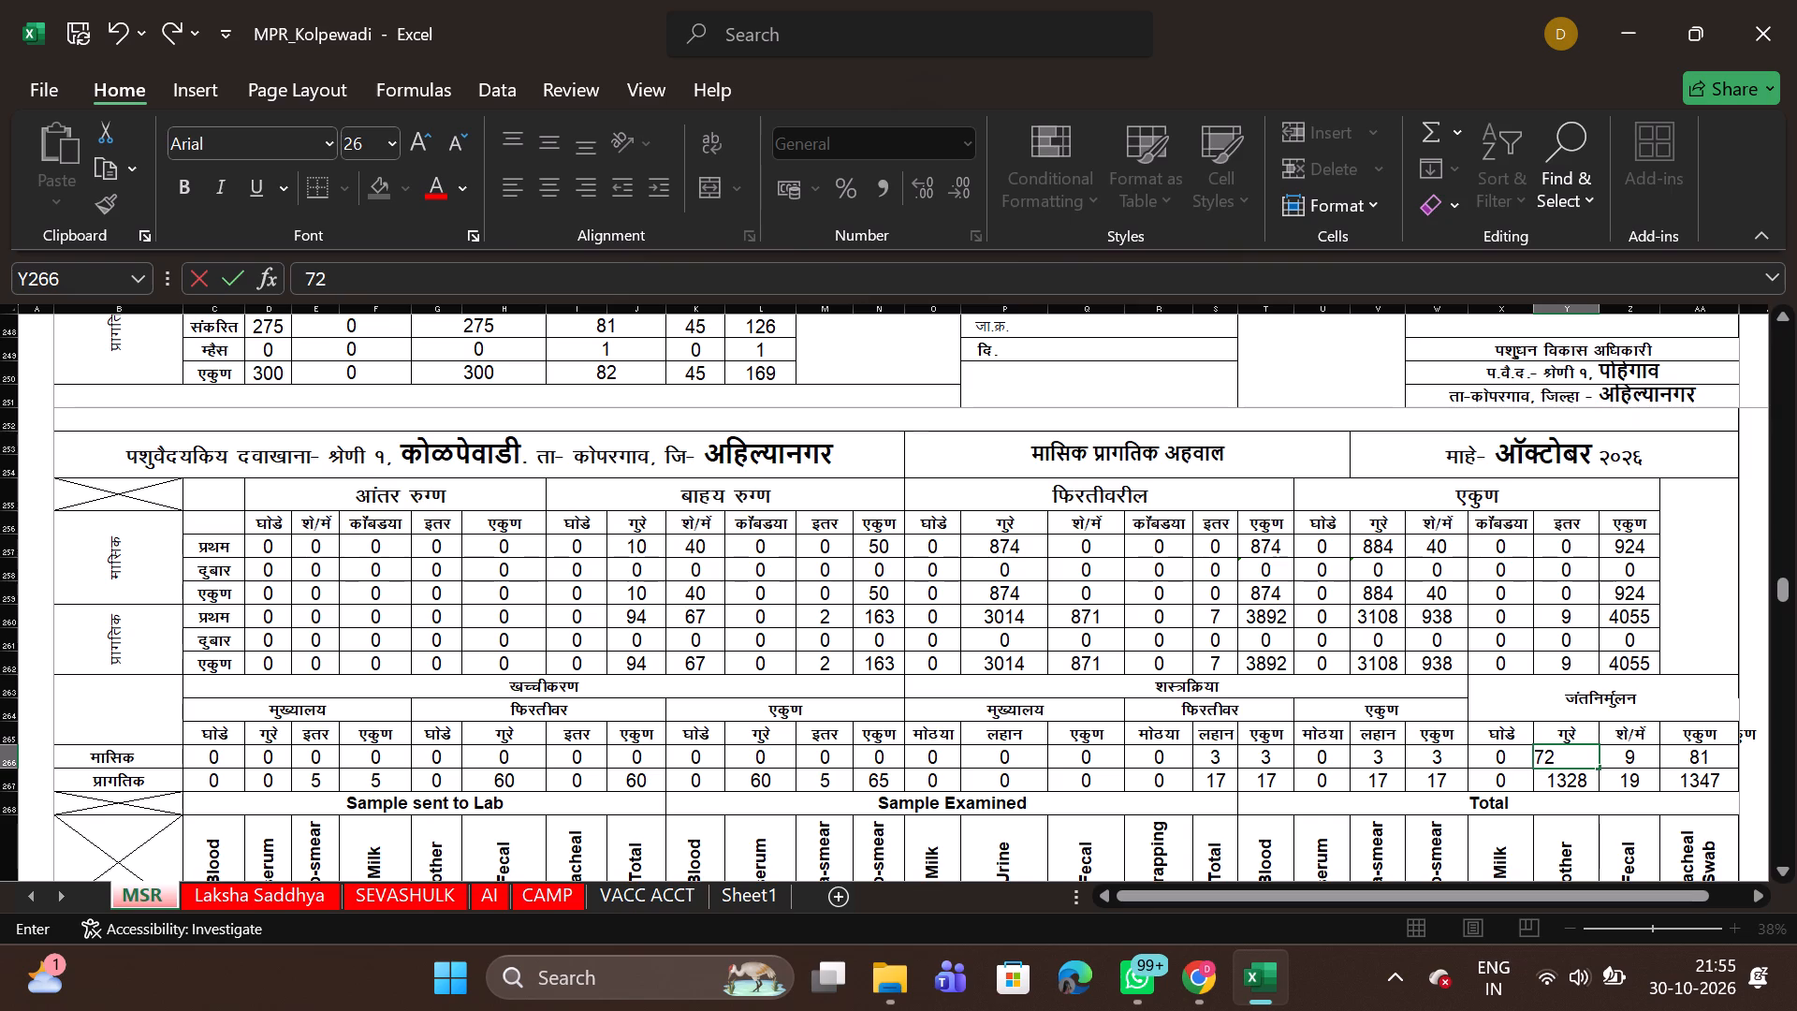
type("12")
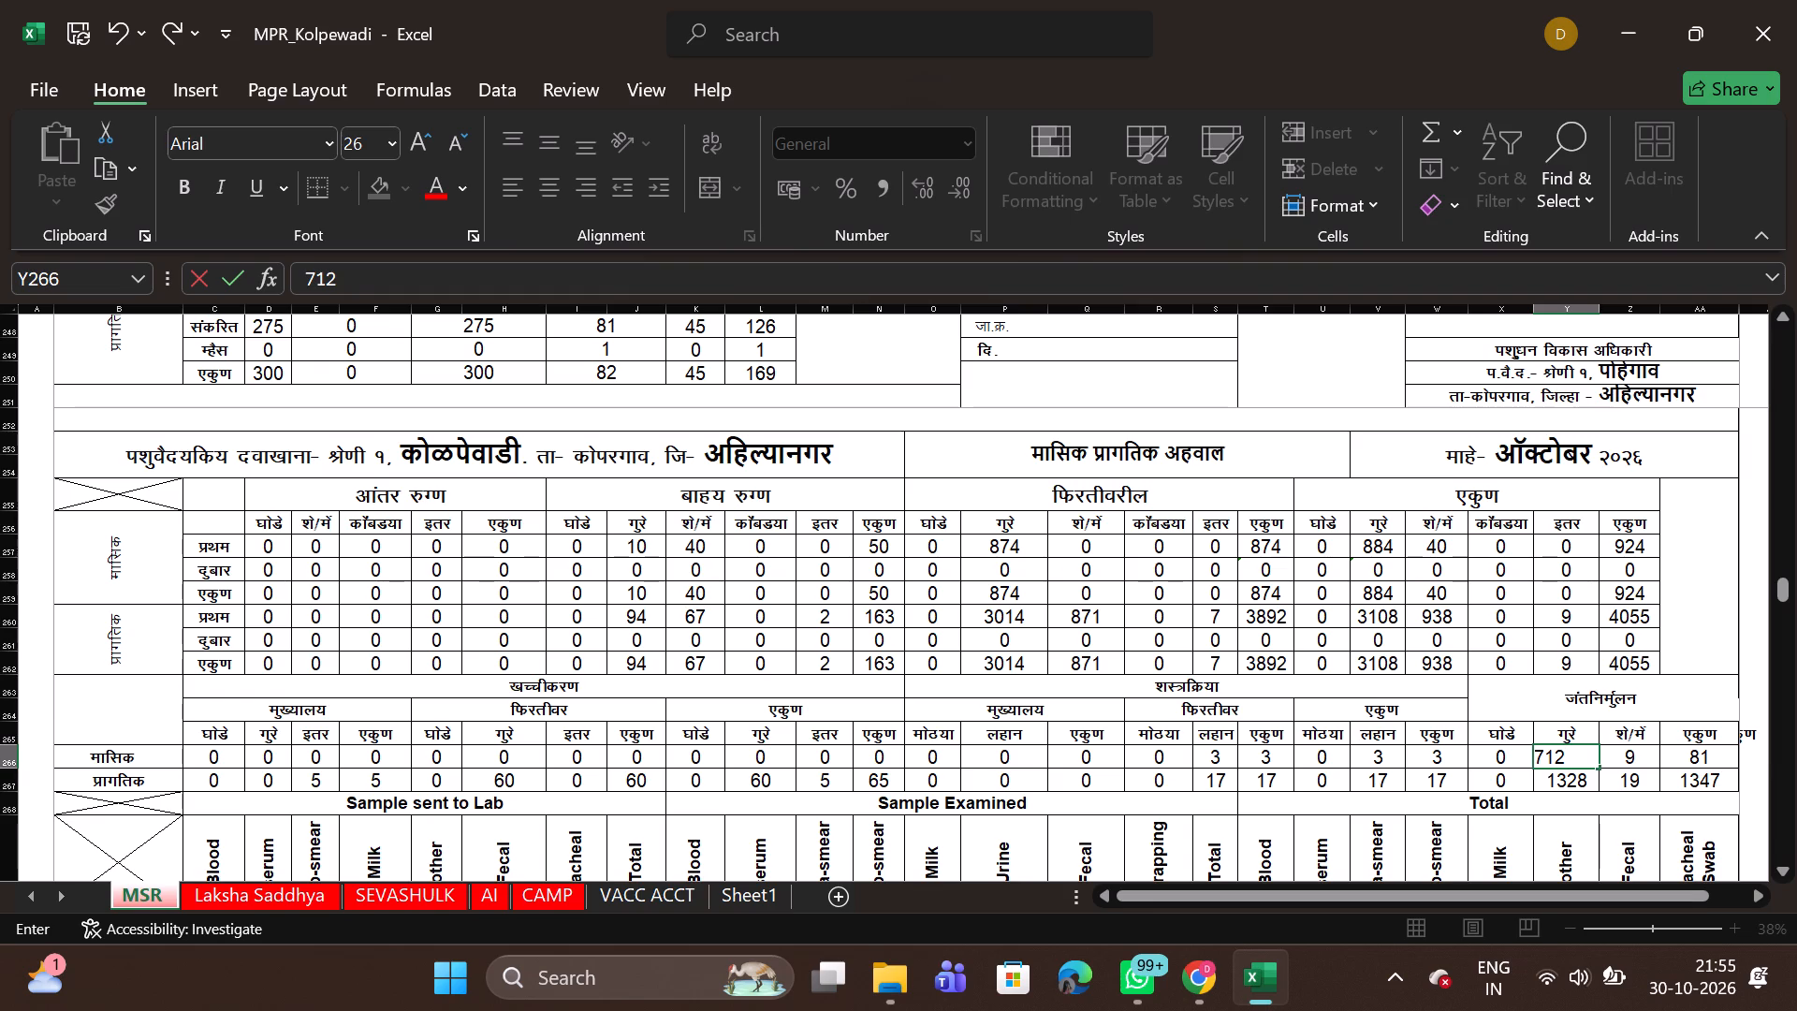
key("BackSpace")
key("BackSpace")
key("BackSpace")
key("6")
type("82")
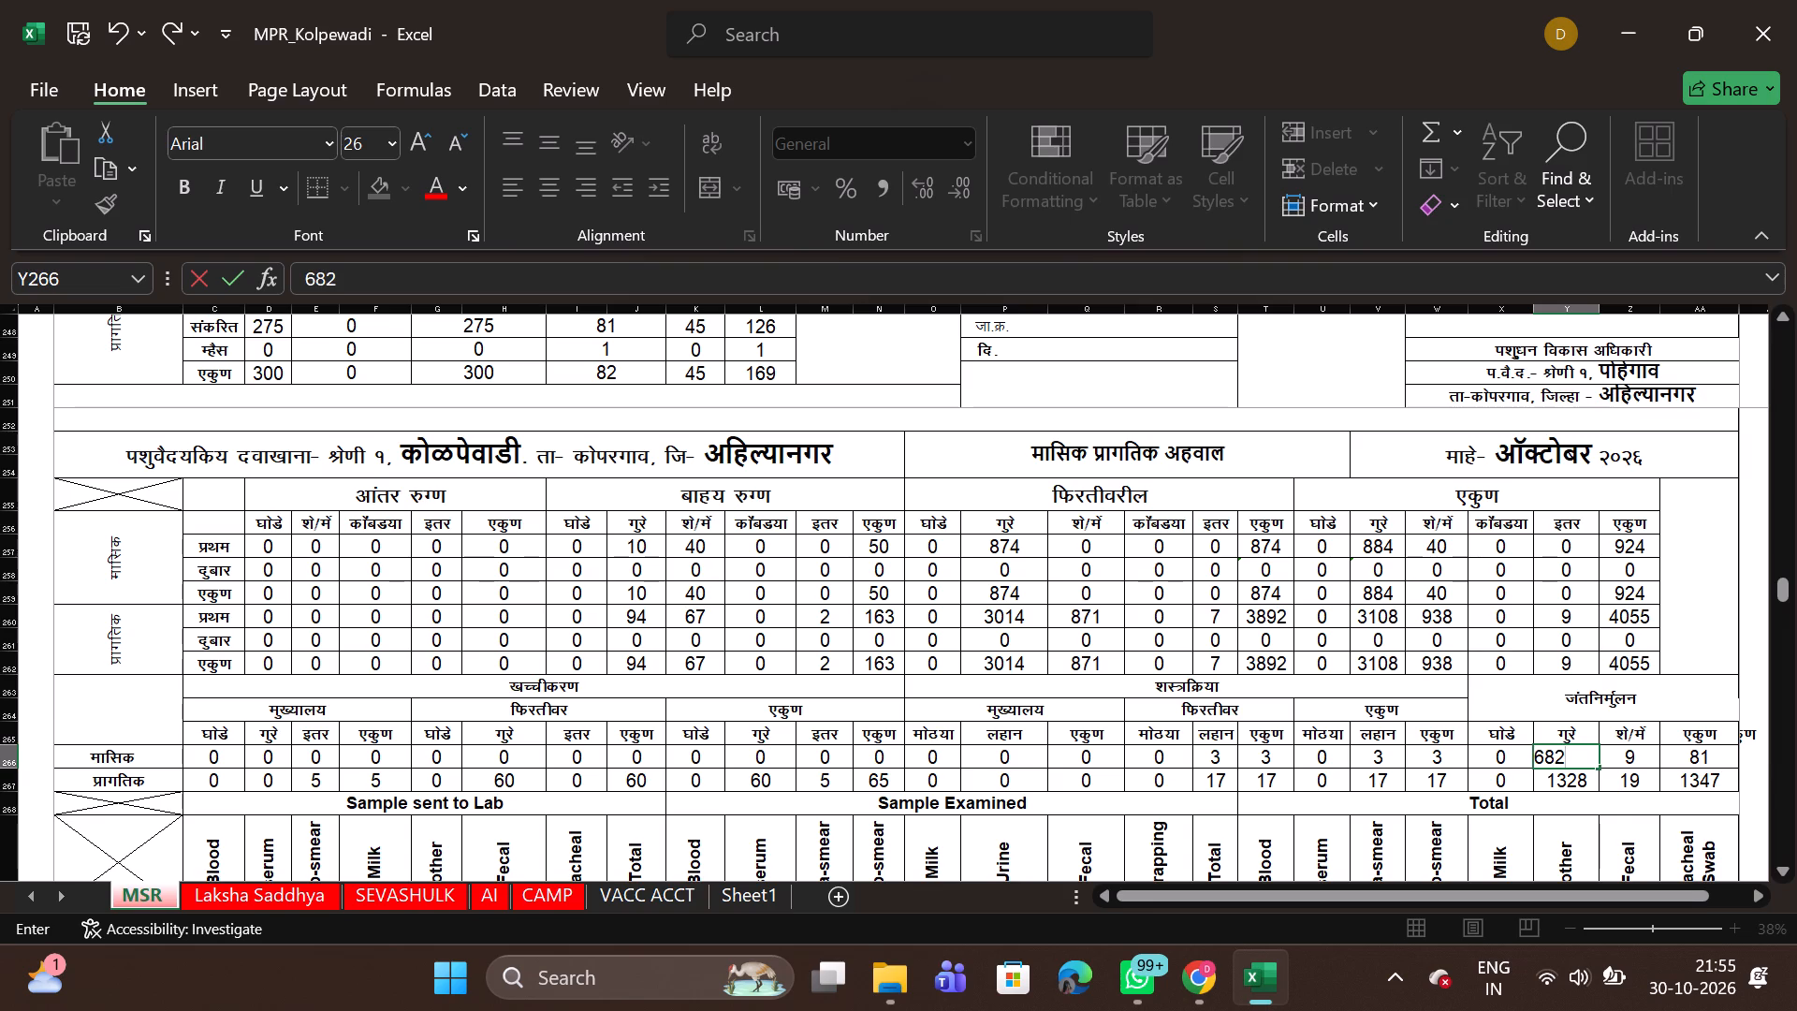
key("Right")
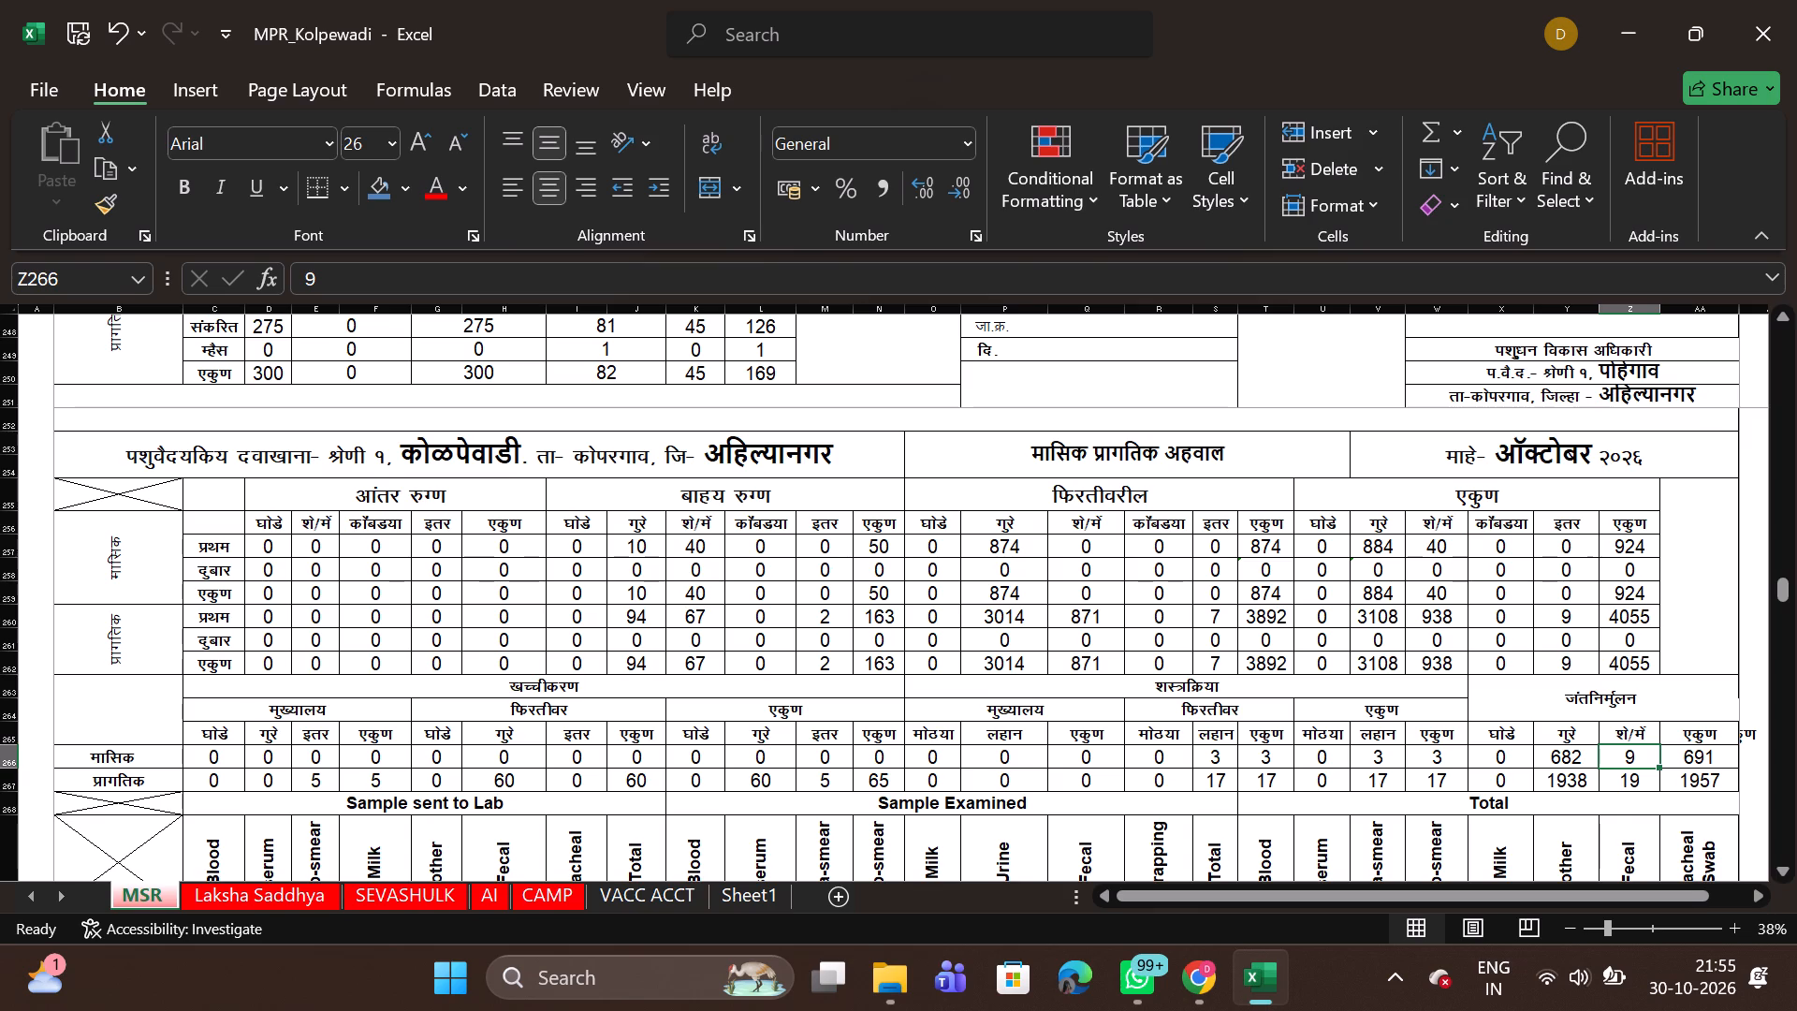
type("40")
key("Right")
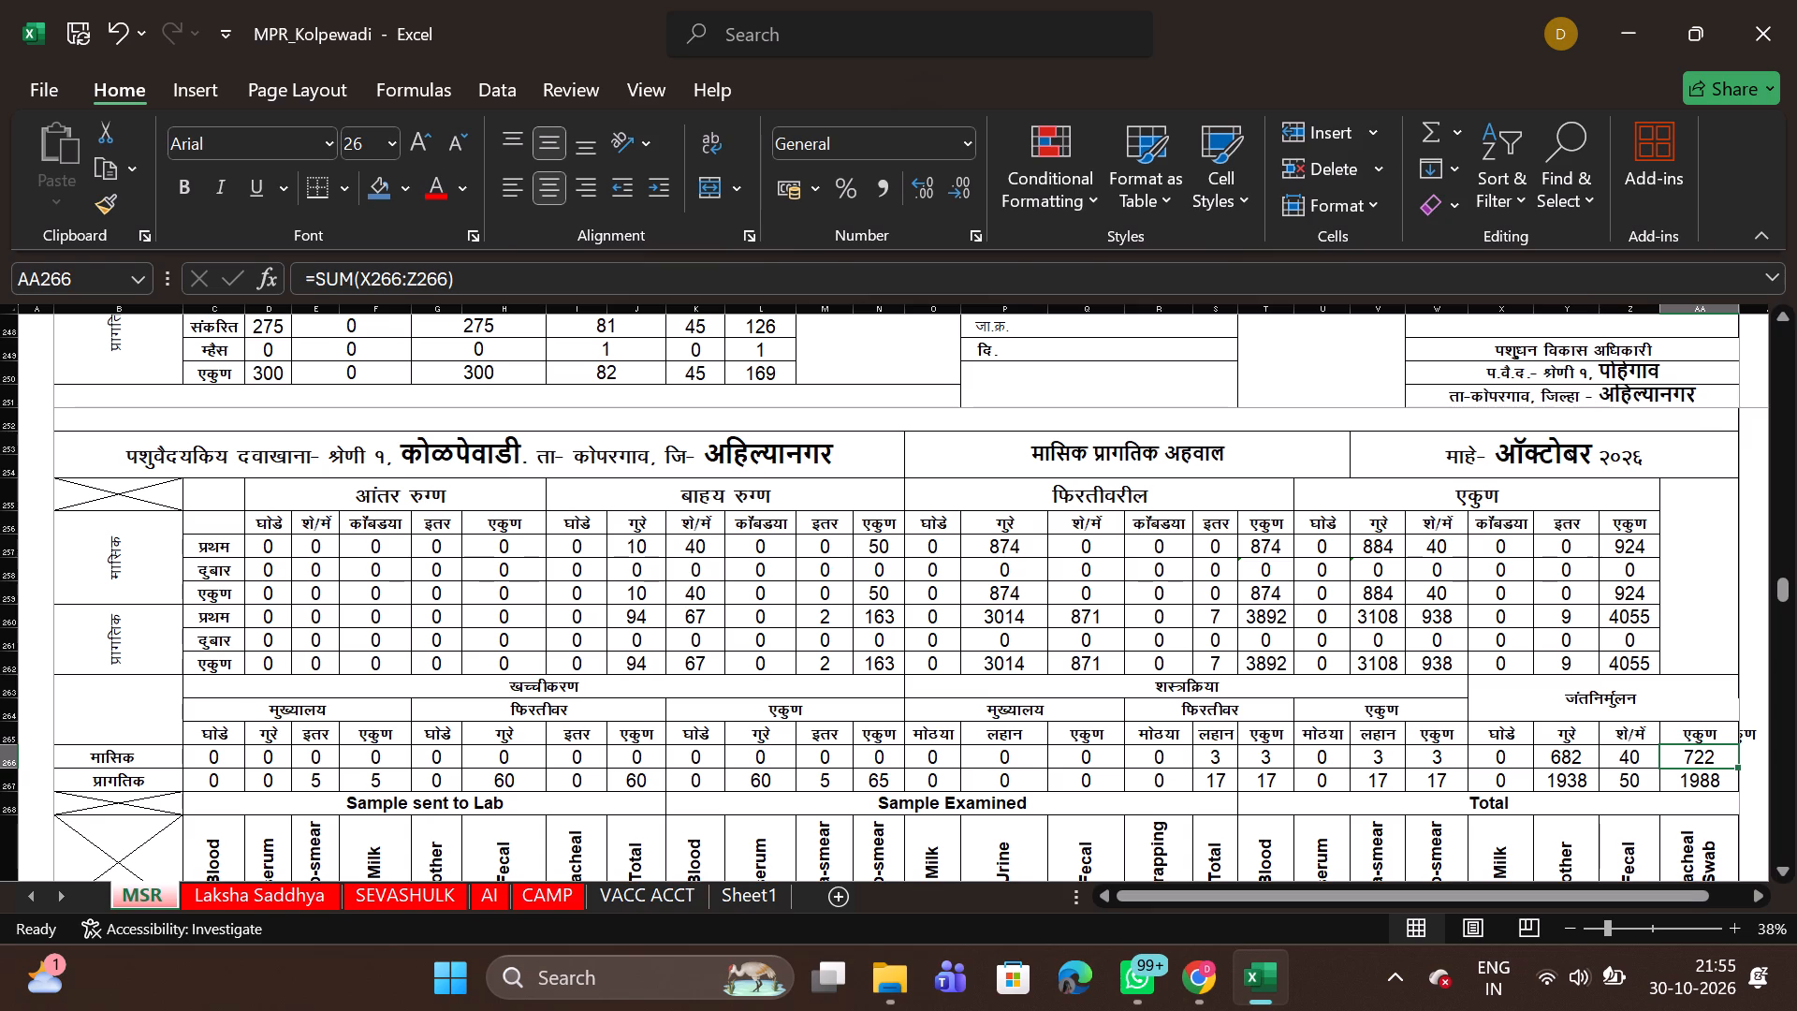
Go to October's vaccination (लसिकरण) table and check the फ-या monthly entry in D274 and its progressive formula in D275.
key("Down")
key("Down")
key("Down")
key("Down")
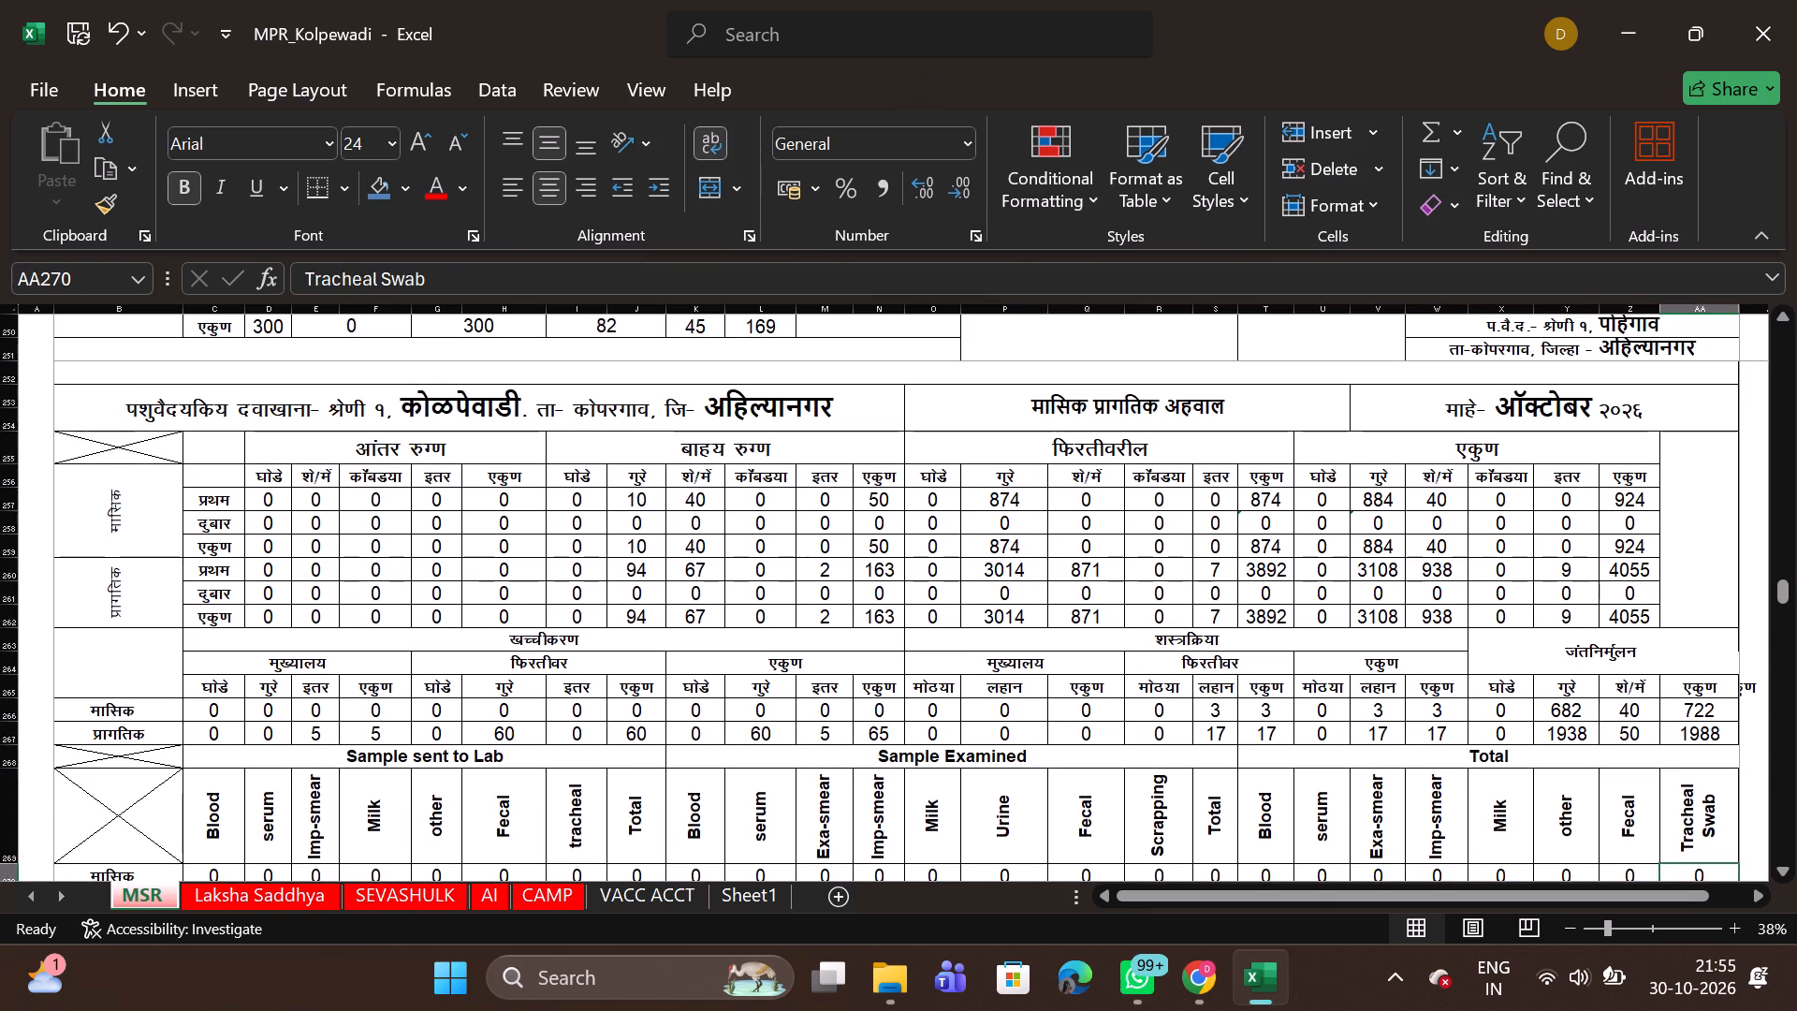
key("Down")
key("Down")
key("Down")
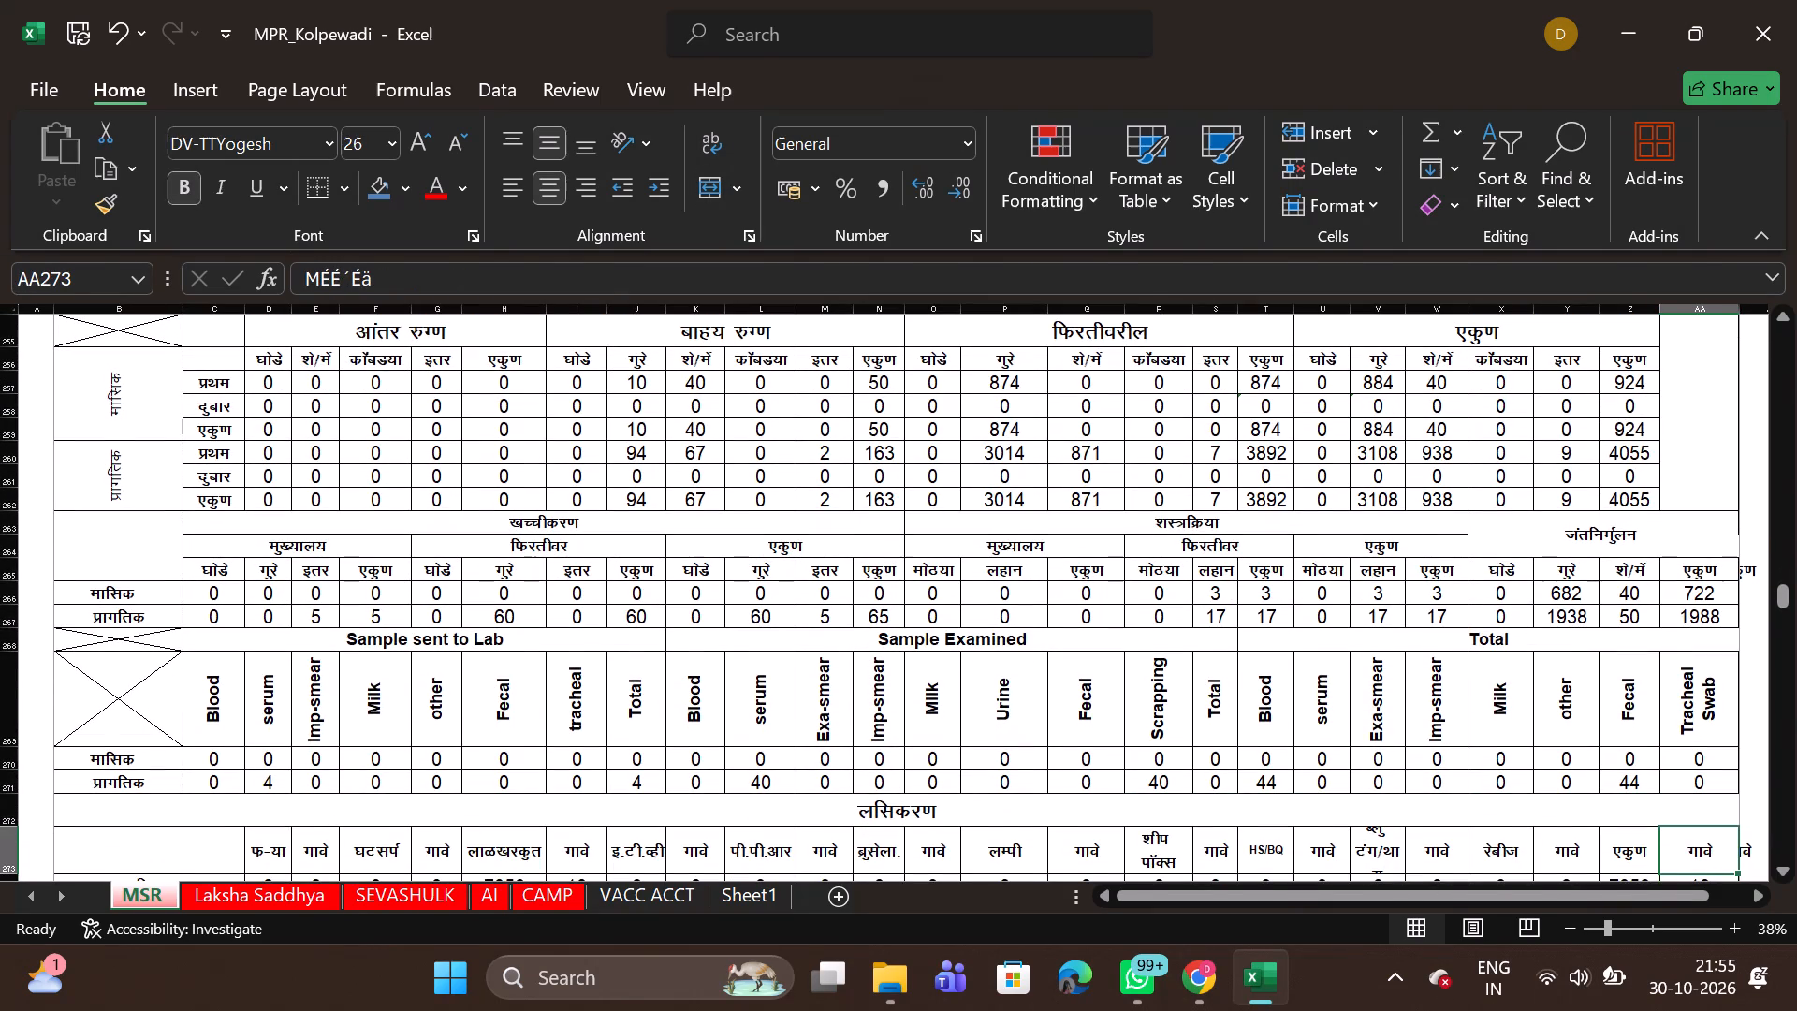
key("Down")
key("Down")
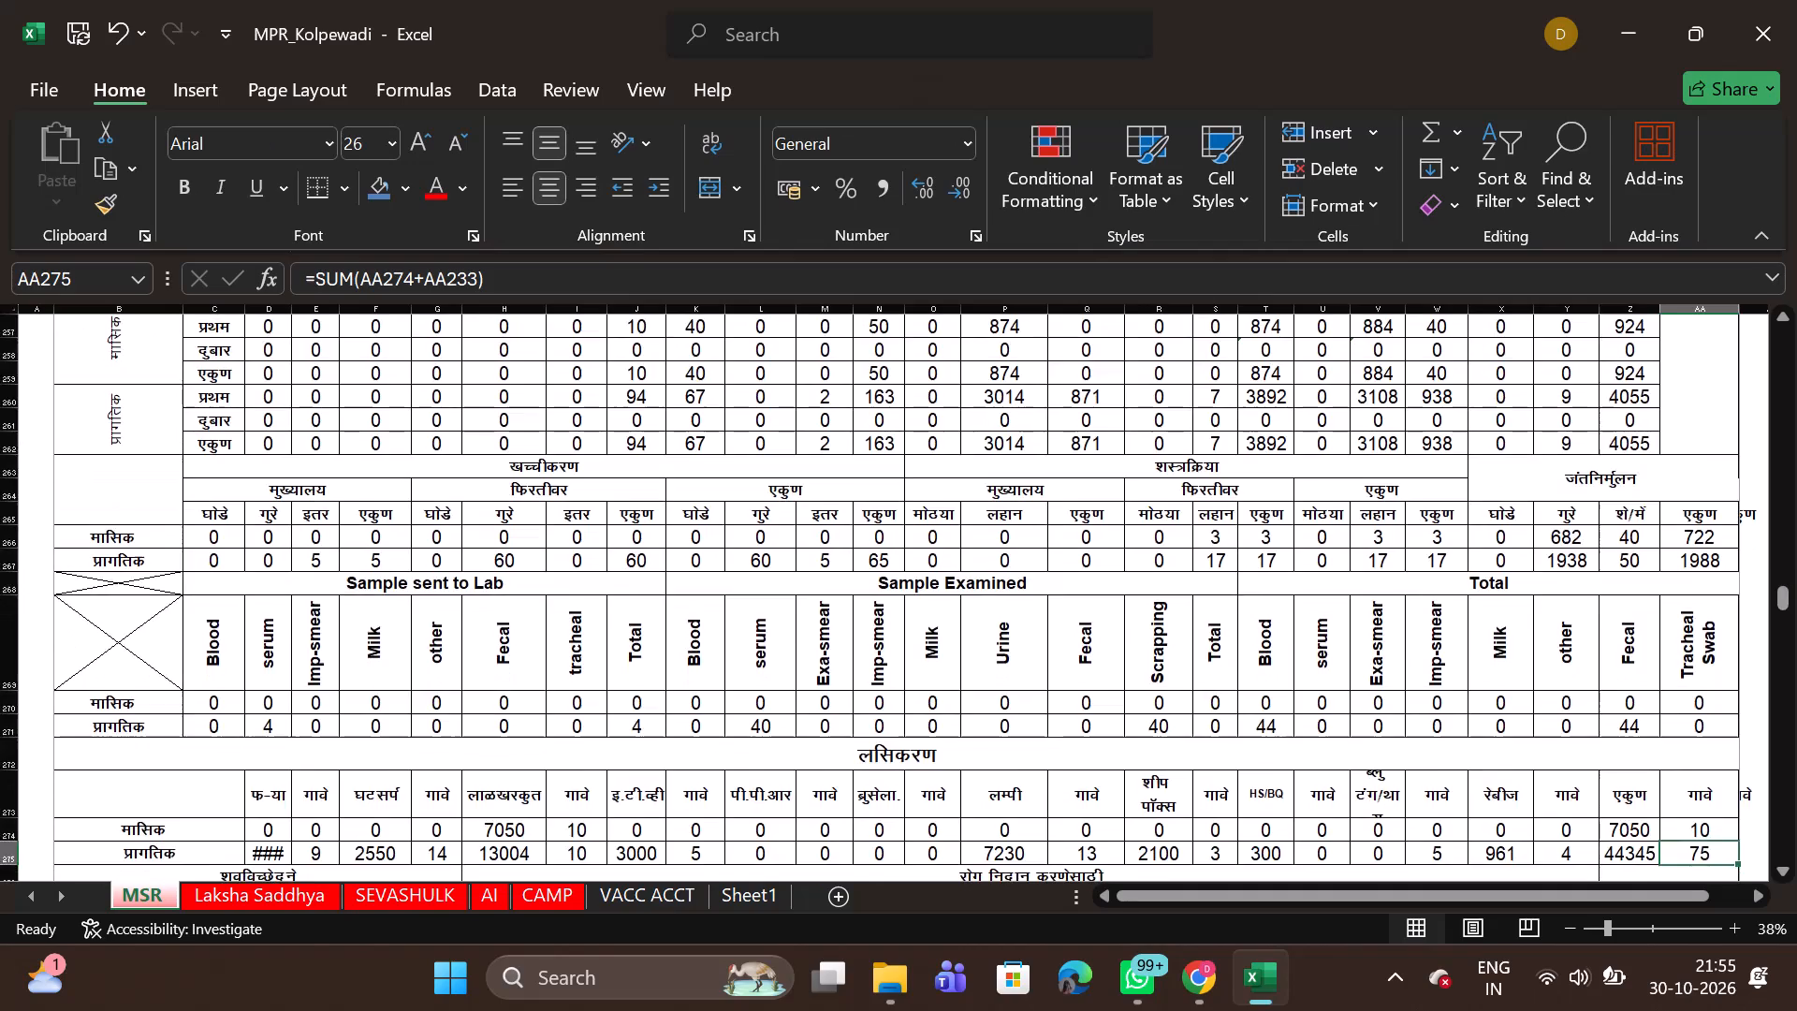
key("Down")
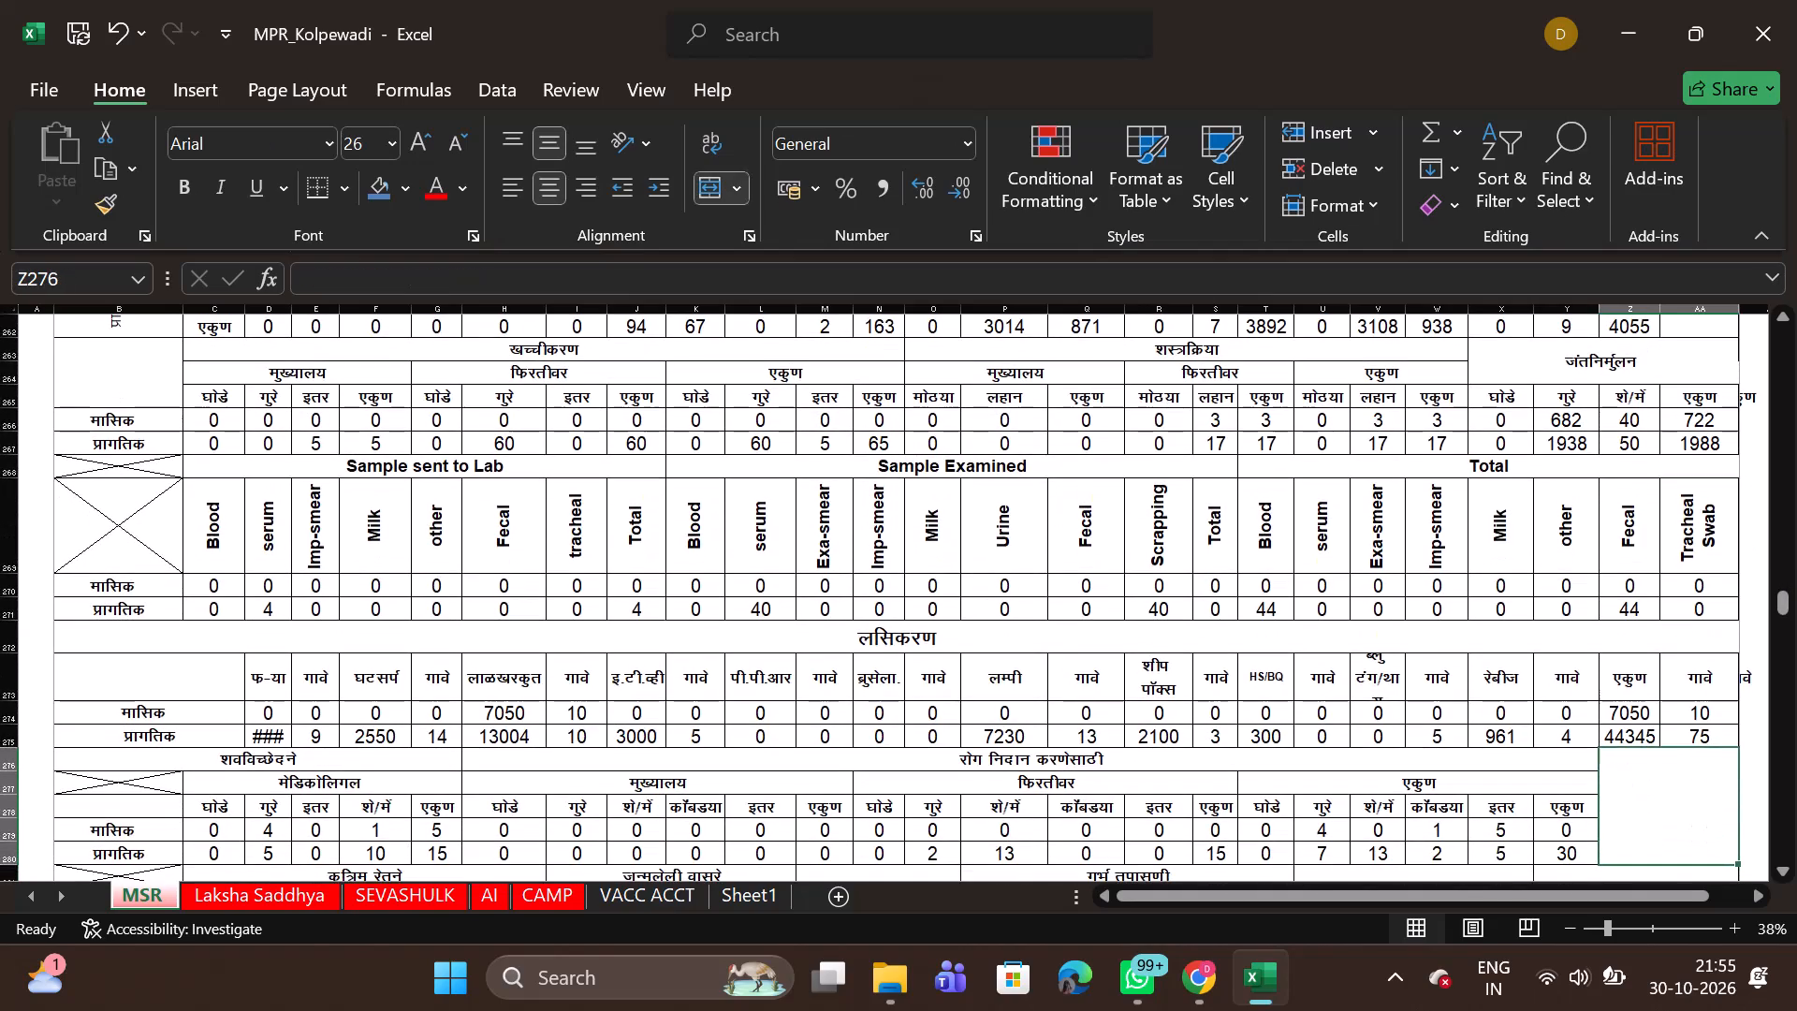
left_click(275, 719)
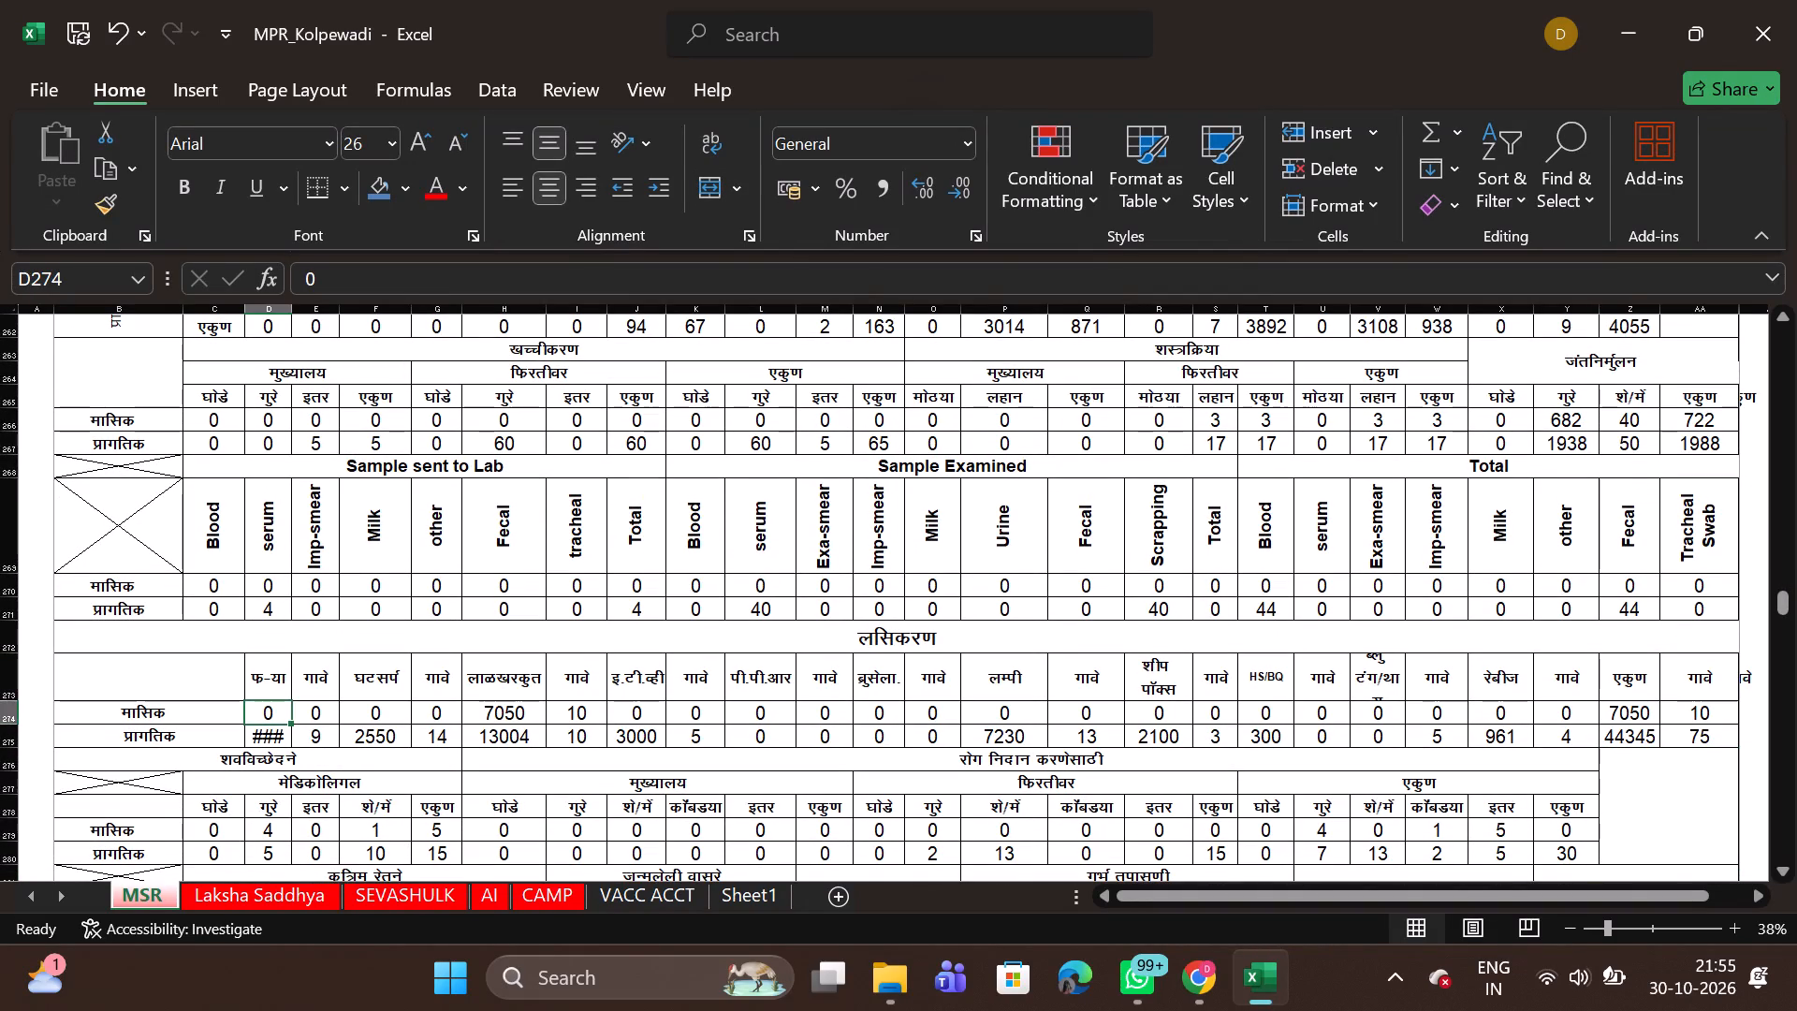
left_click(275, 746)
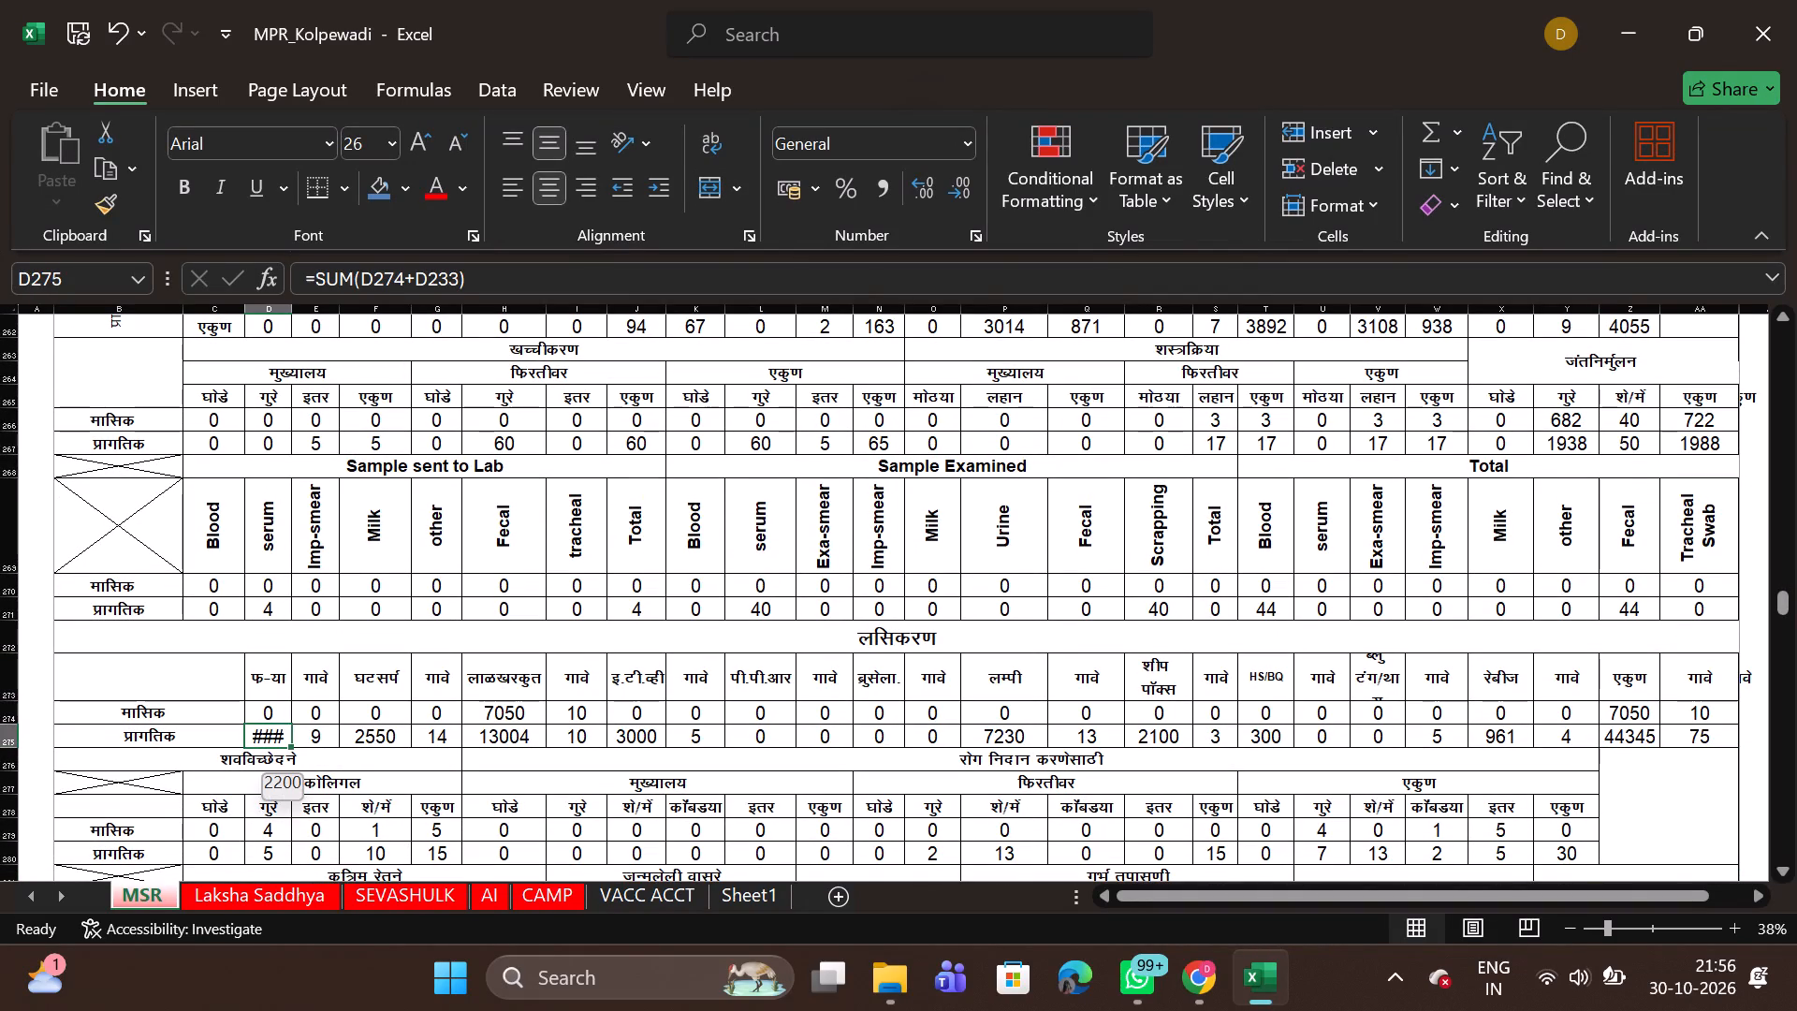
left_click(275, 716)
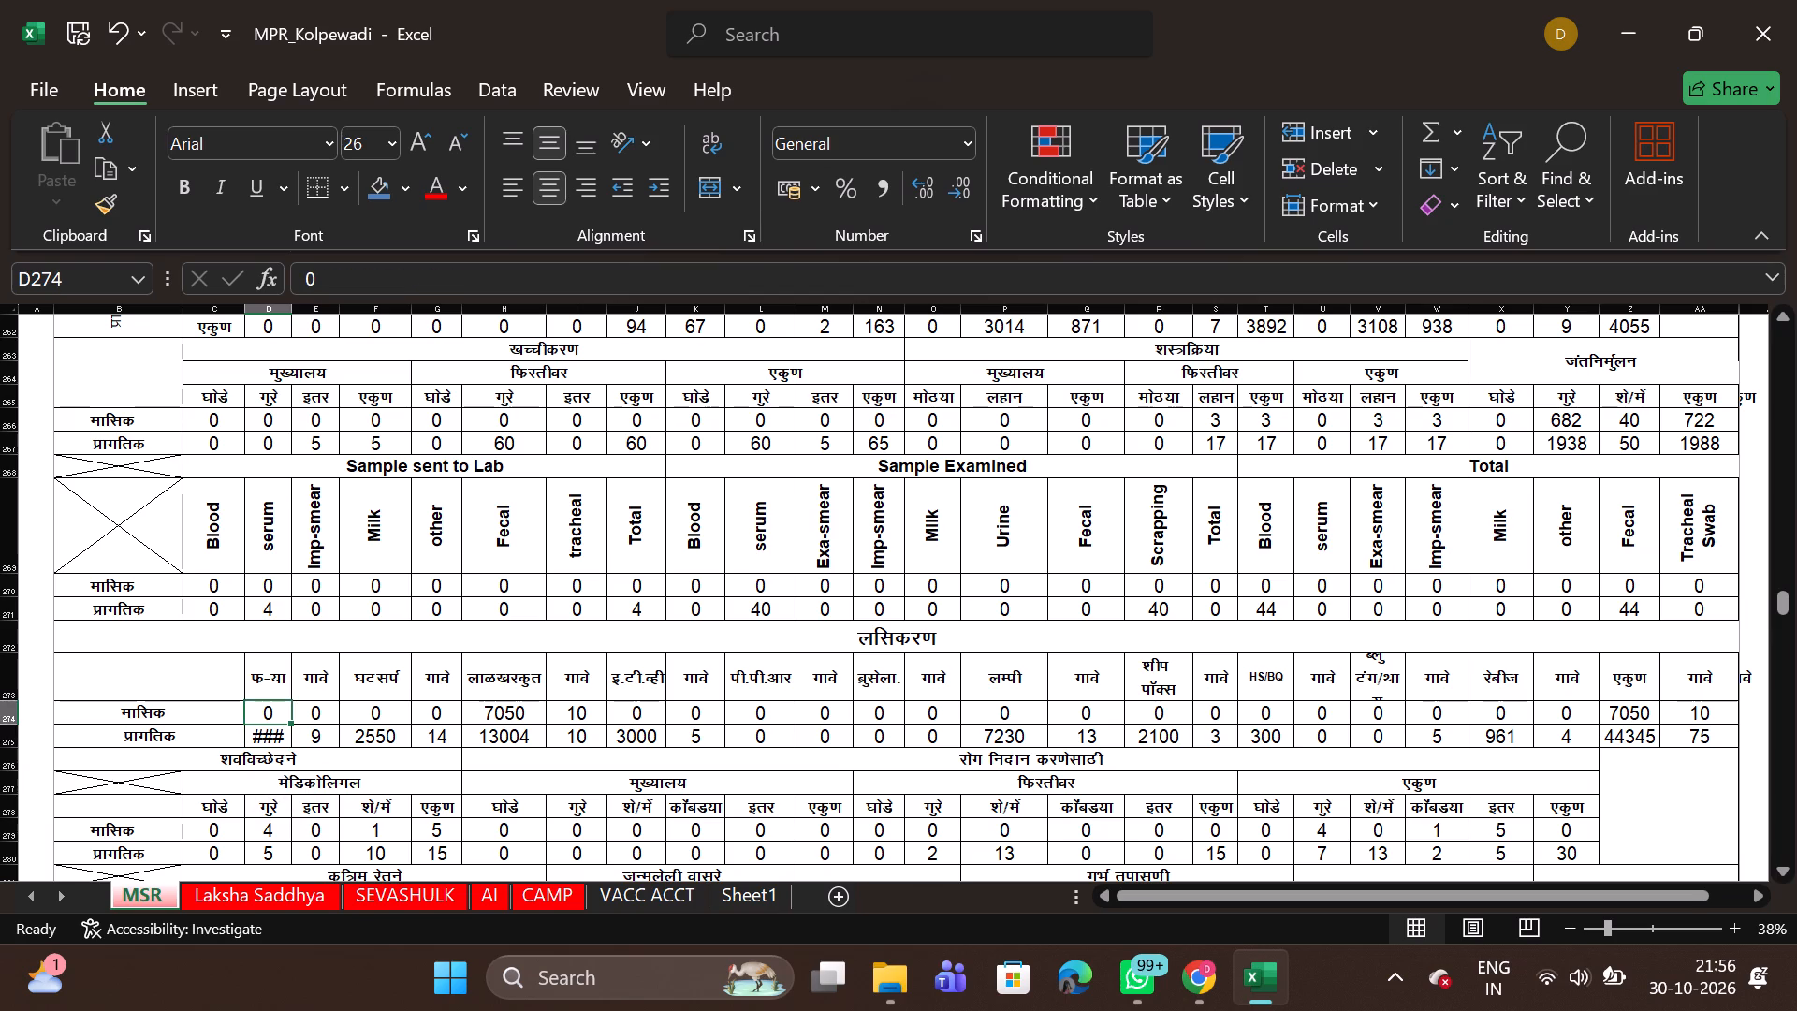
Set October's monthly लाळखरकुत vaccination count in H274 to 0.
left_click(509, 716)
key("0")
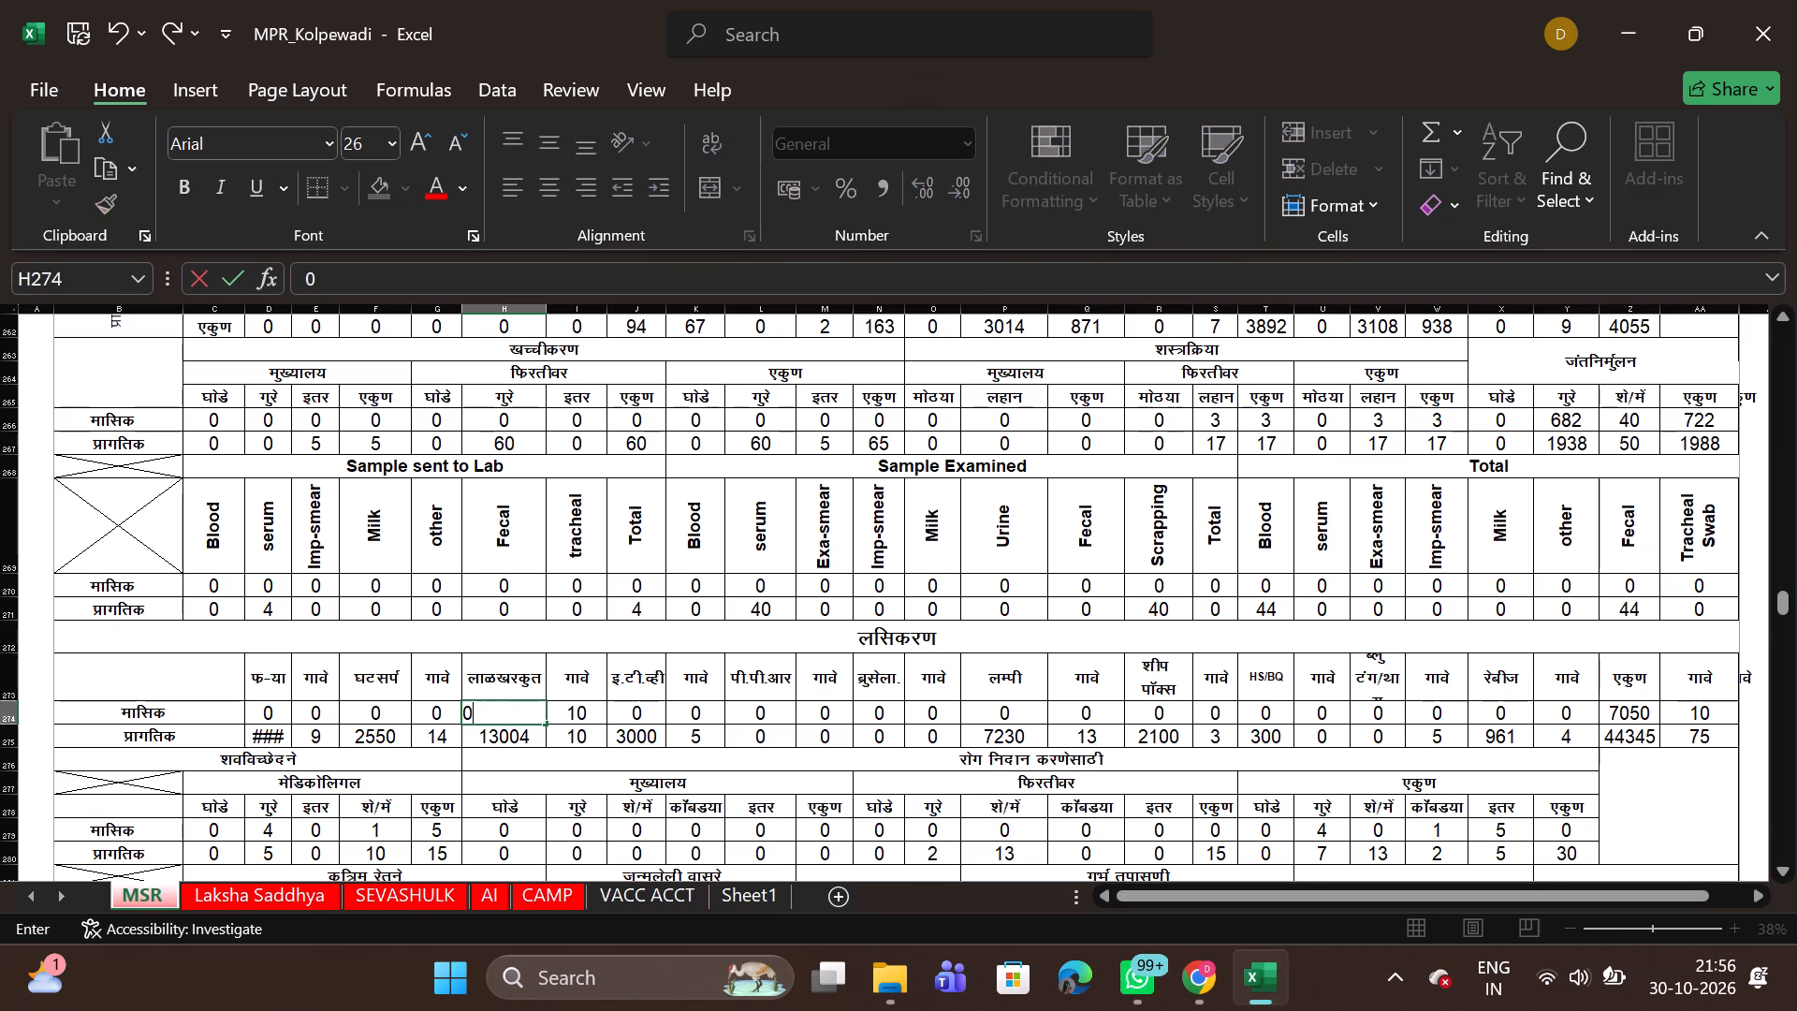
key("Right")
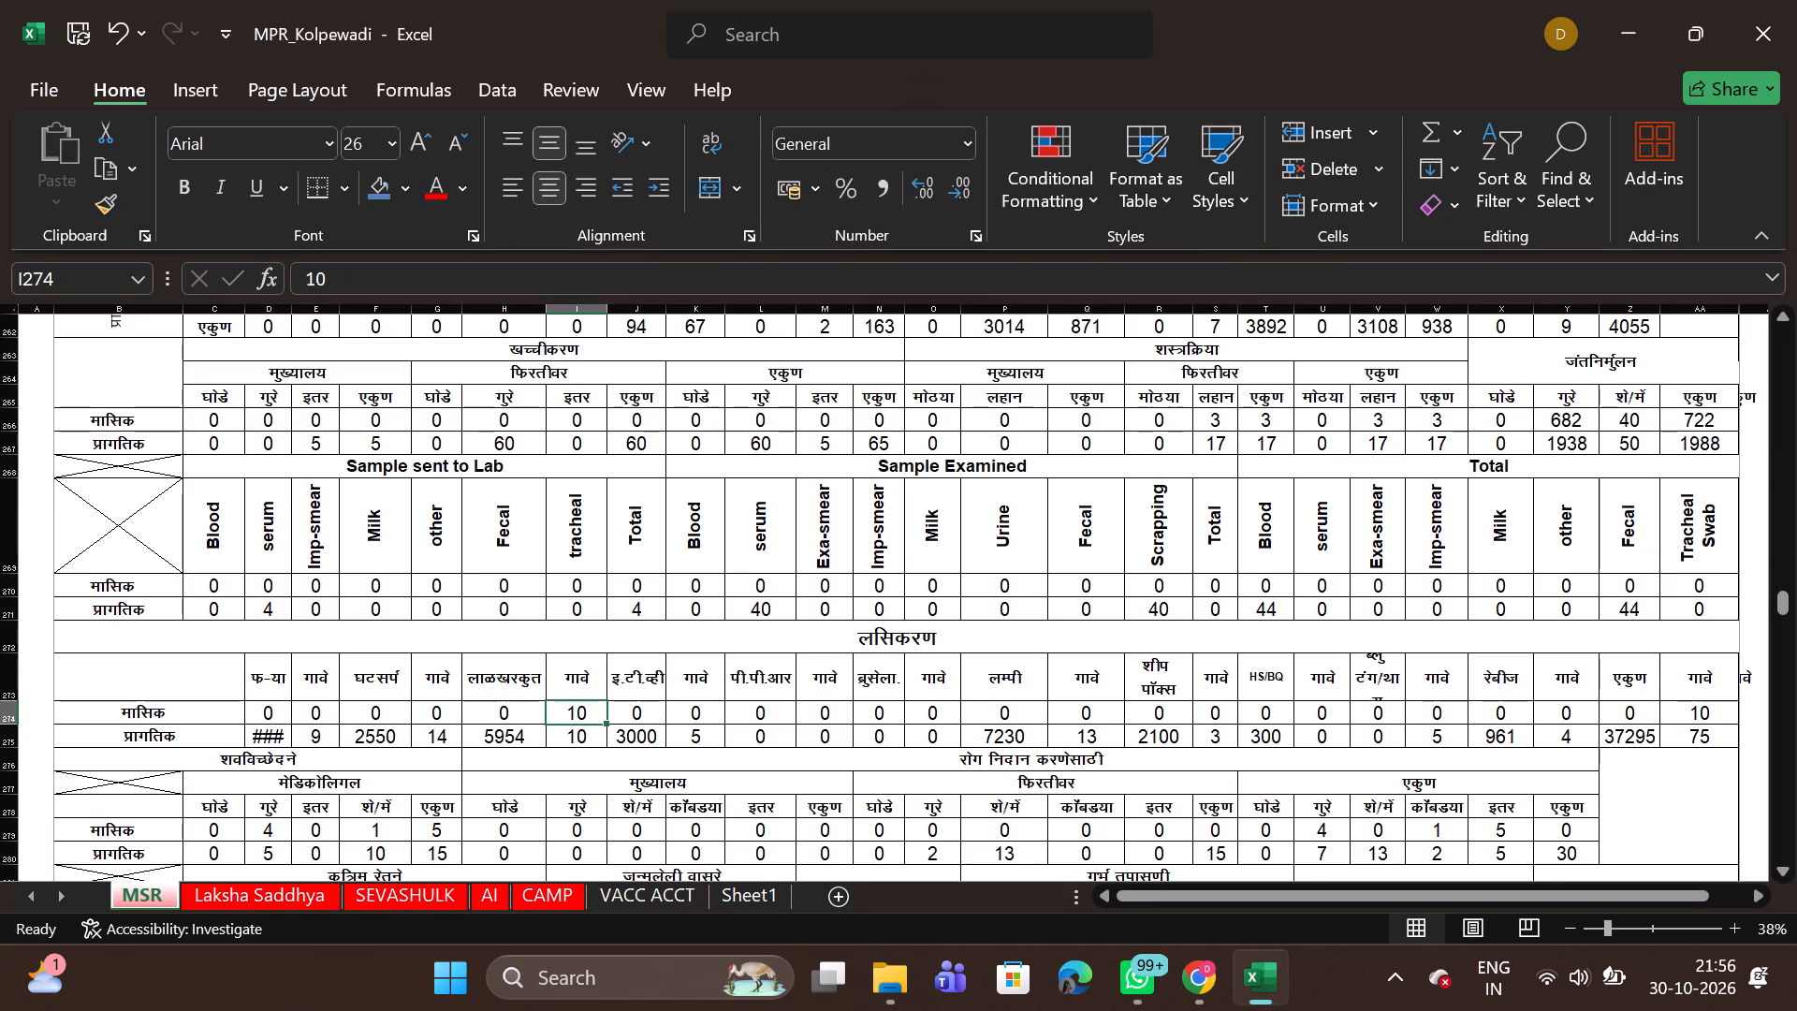
Check October's monthly vaccination entries across row 274 from I274, including the total formulas in Z274 and AA274.
key("Right")
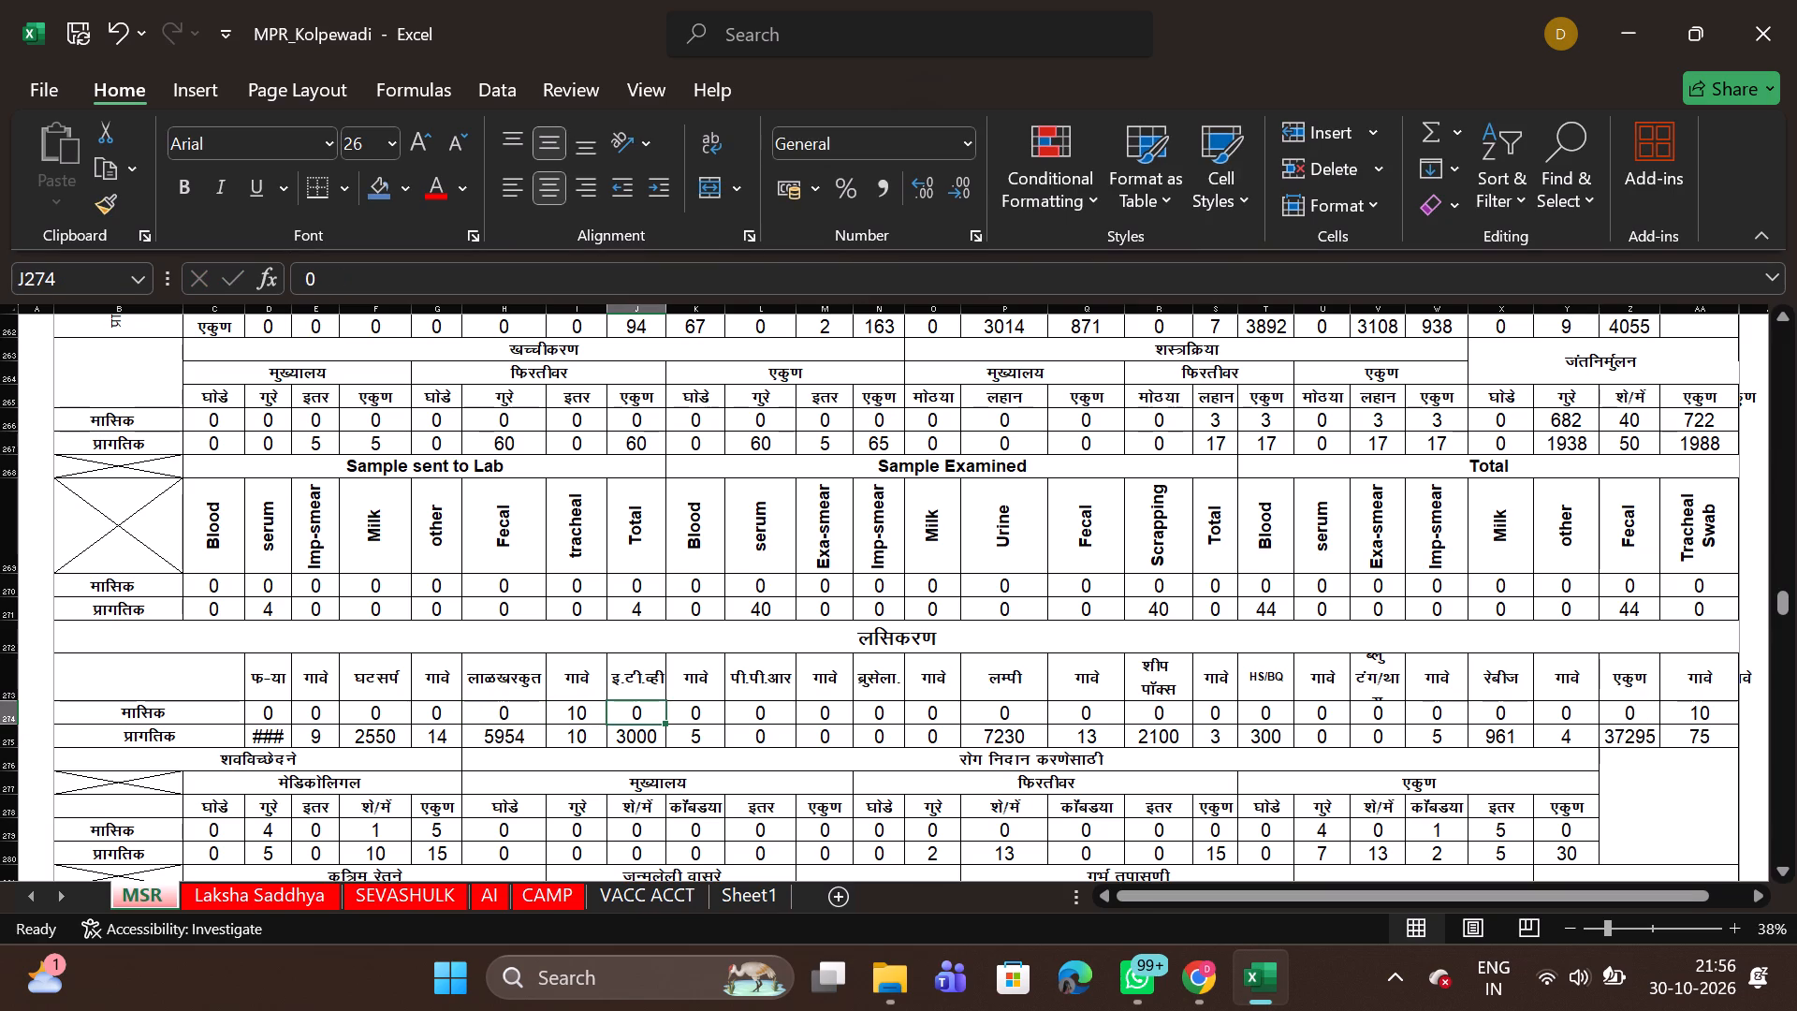
key("Right")
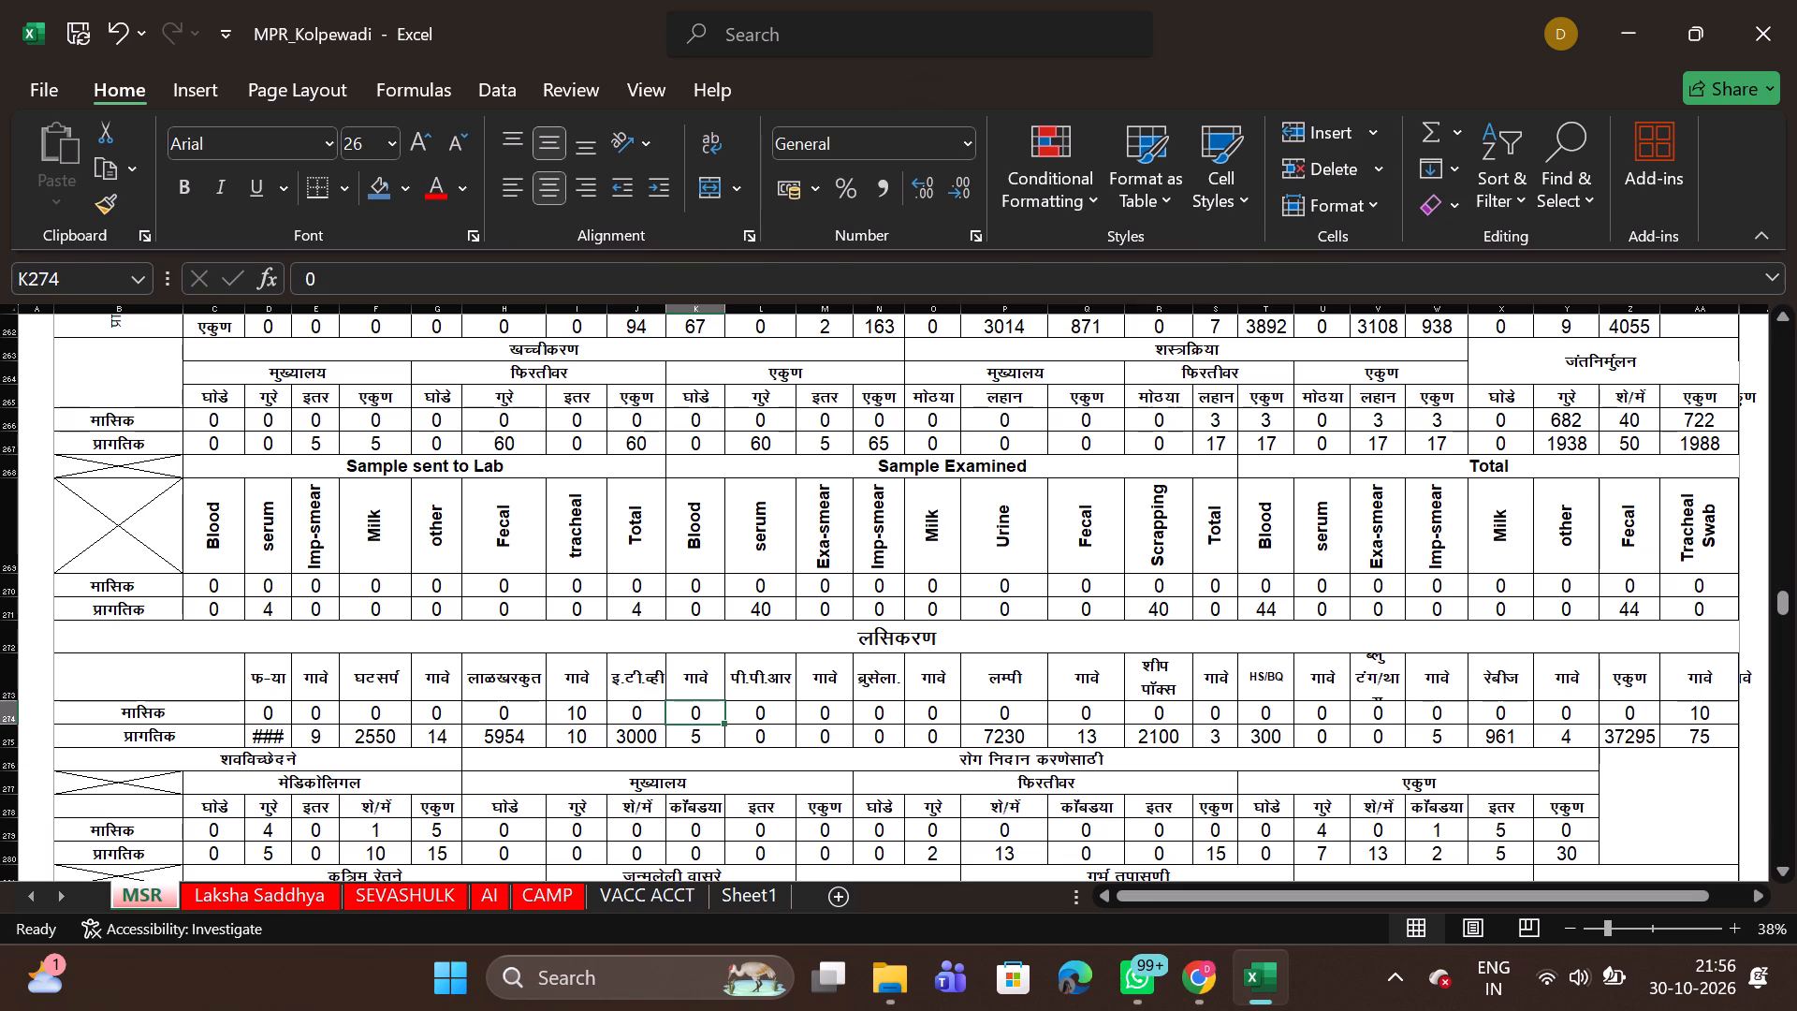
key("Right")
key("Right")
key("Right")
key("Right")
key("Right")
key("Right")
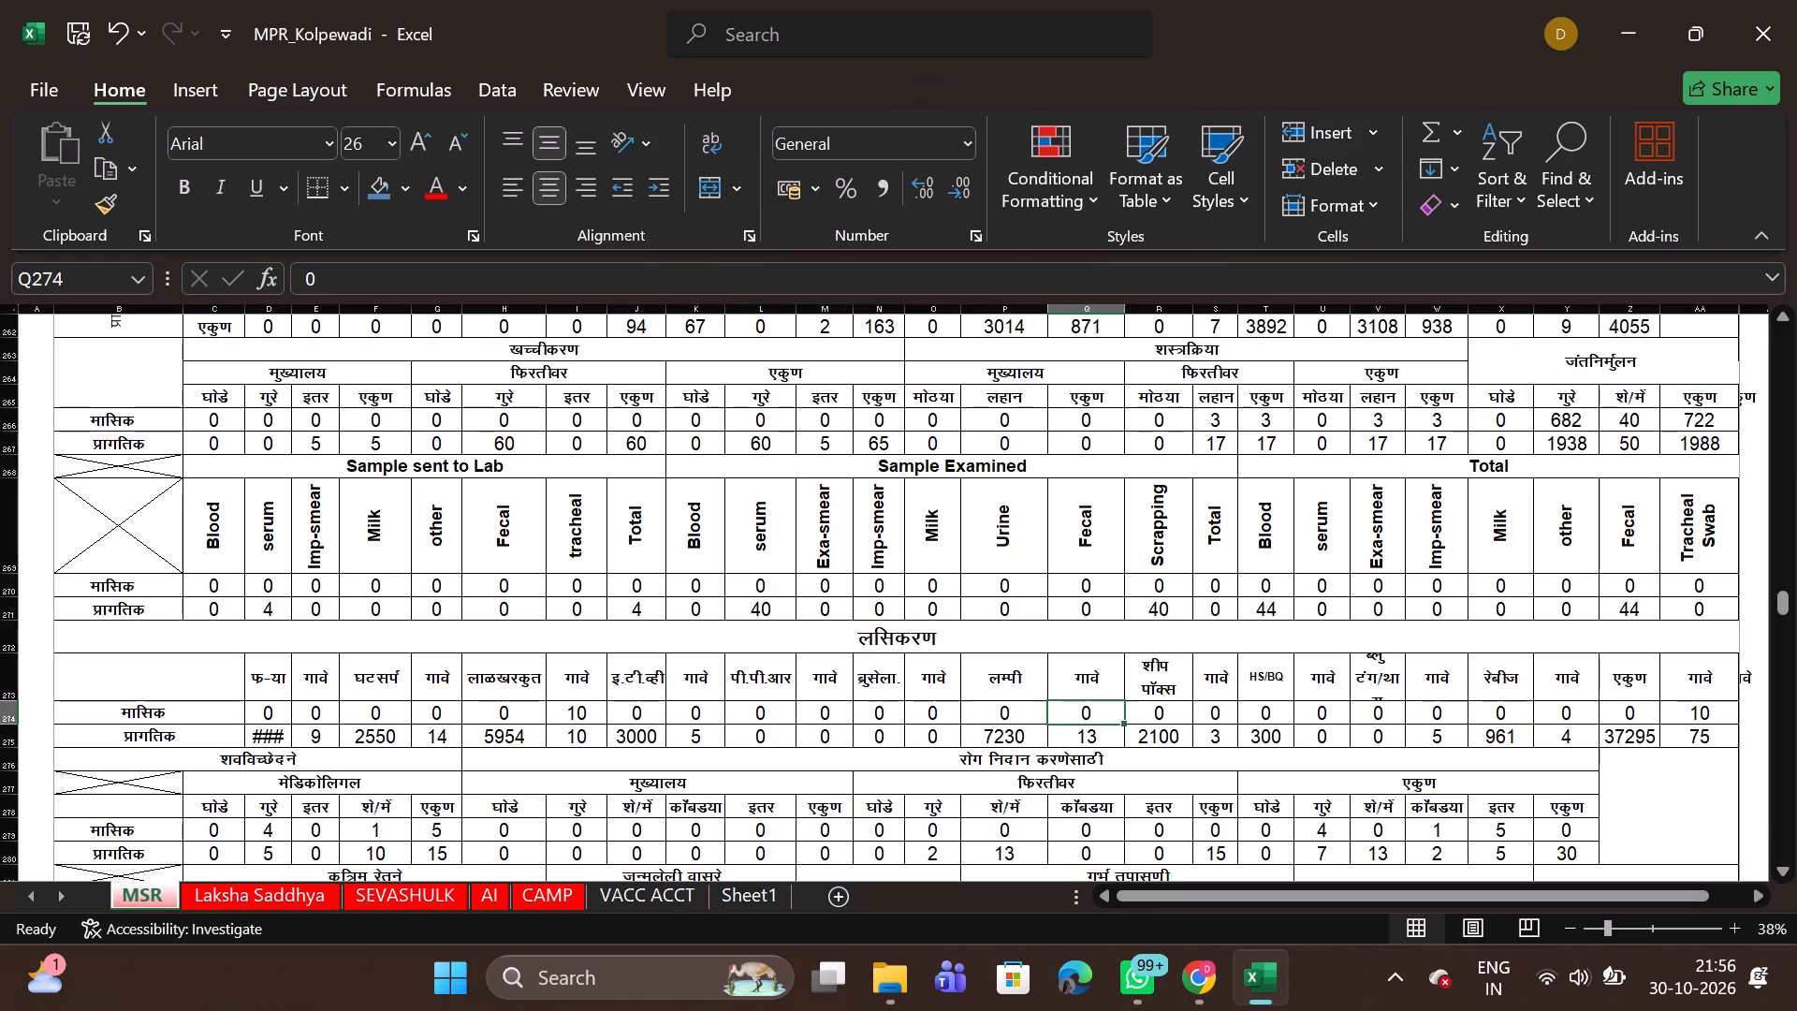
key("Right")
key("Right")
key("Right")
key("Right")
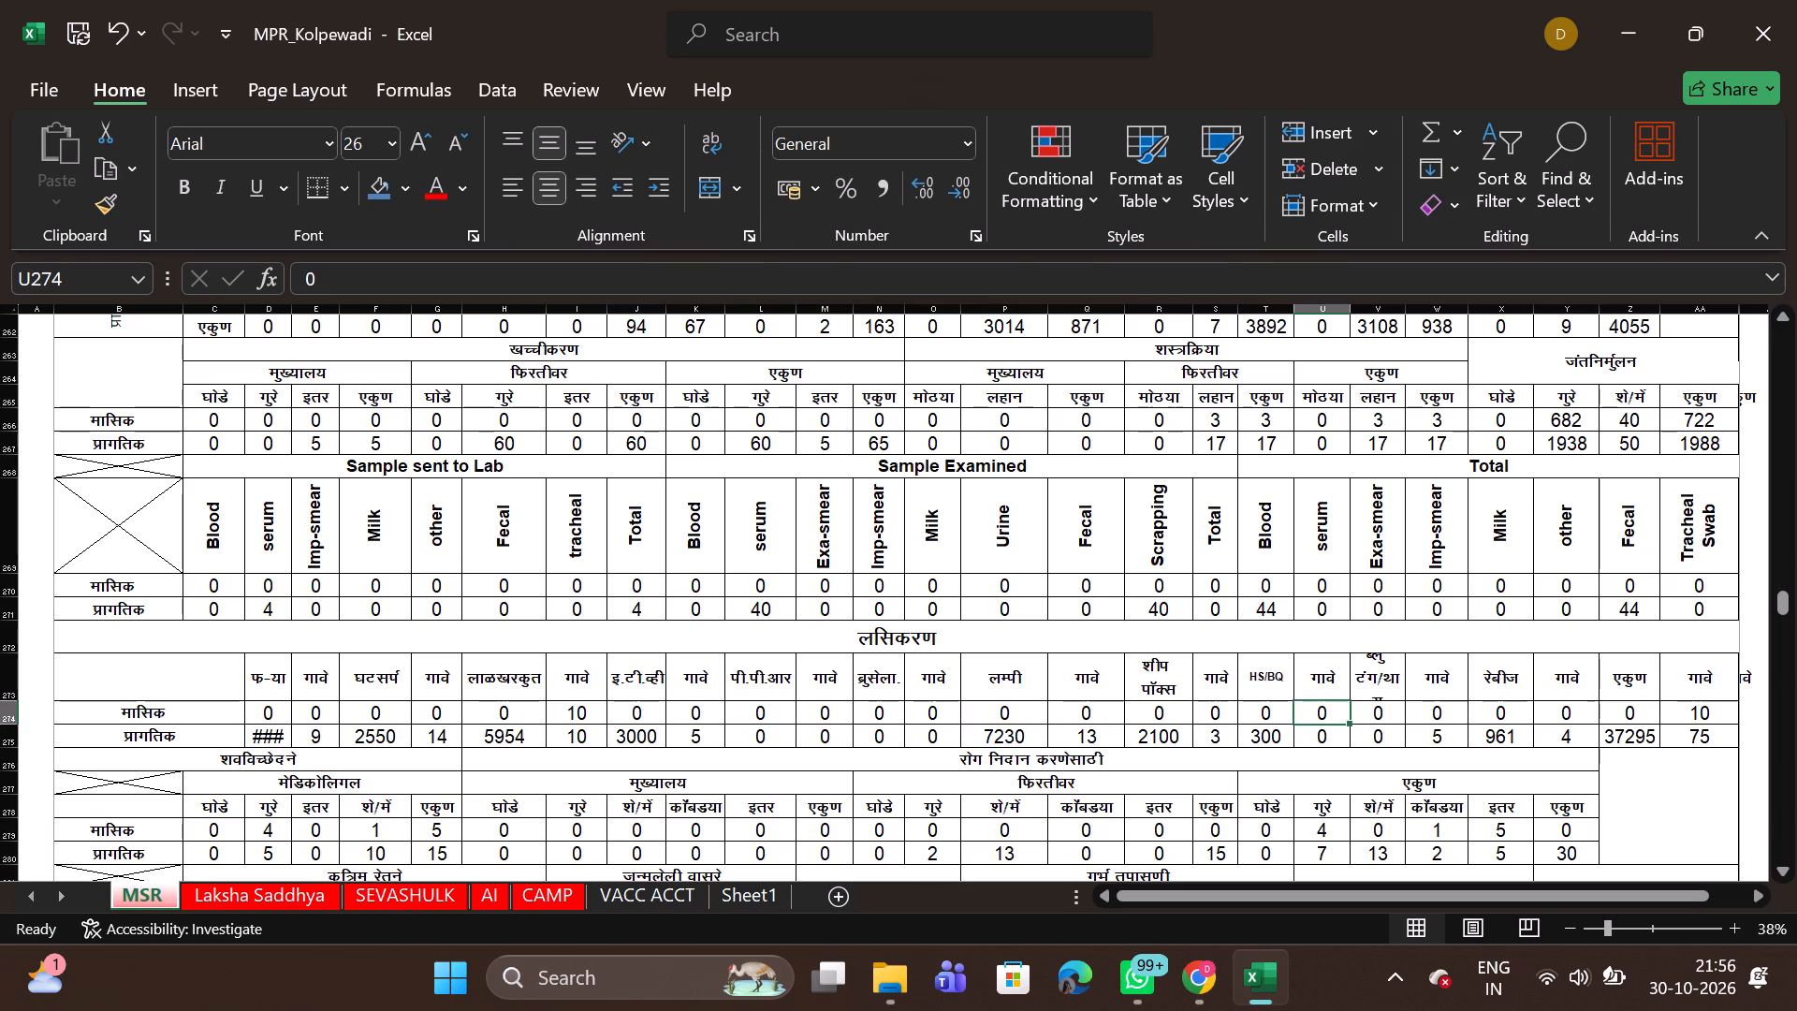
key("Right")
key("Right")
key("Right")
key("Right")
key("Right")
key("Right")
key("Right")
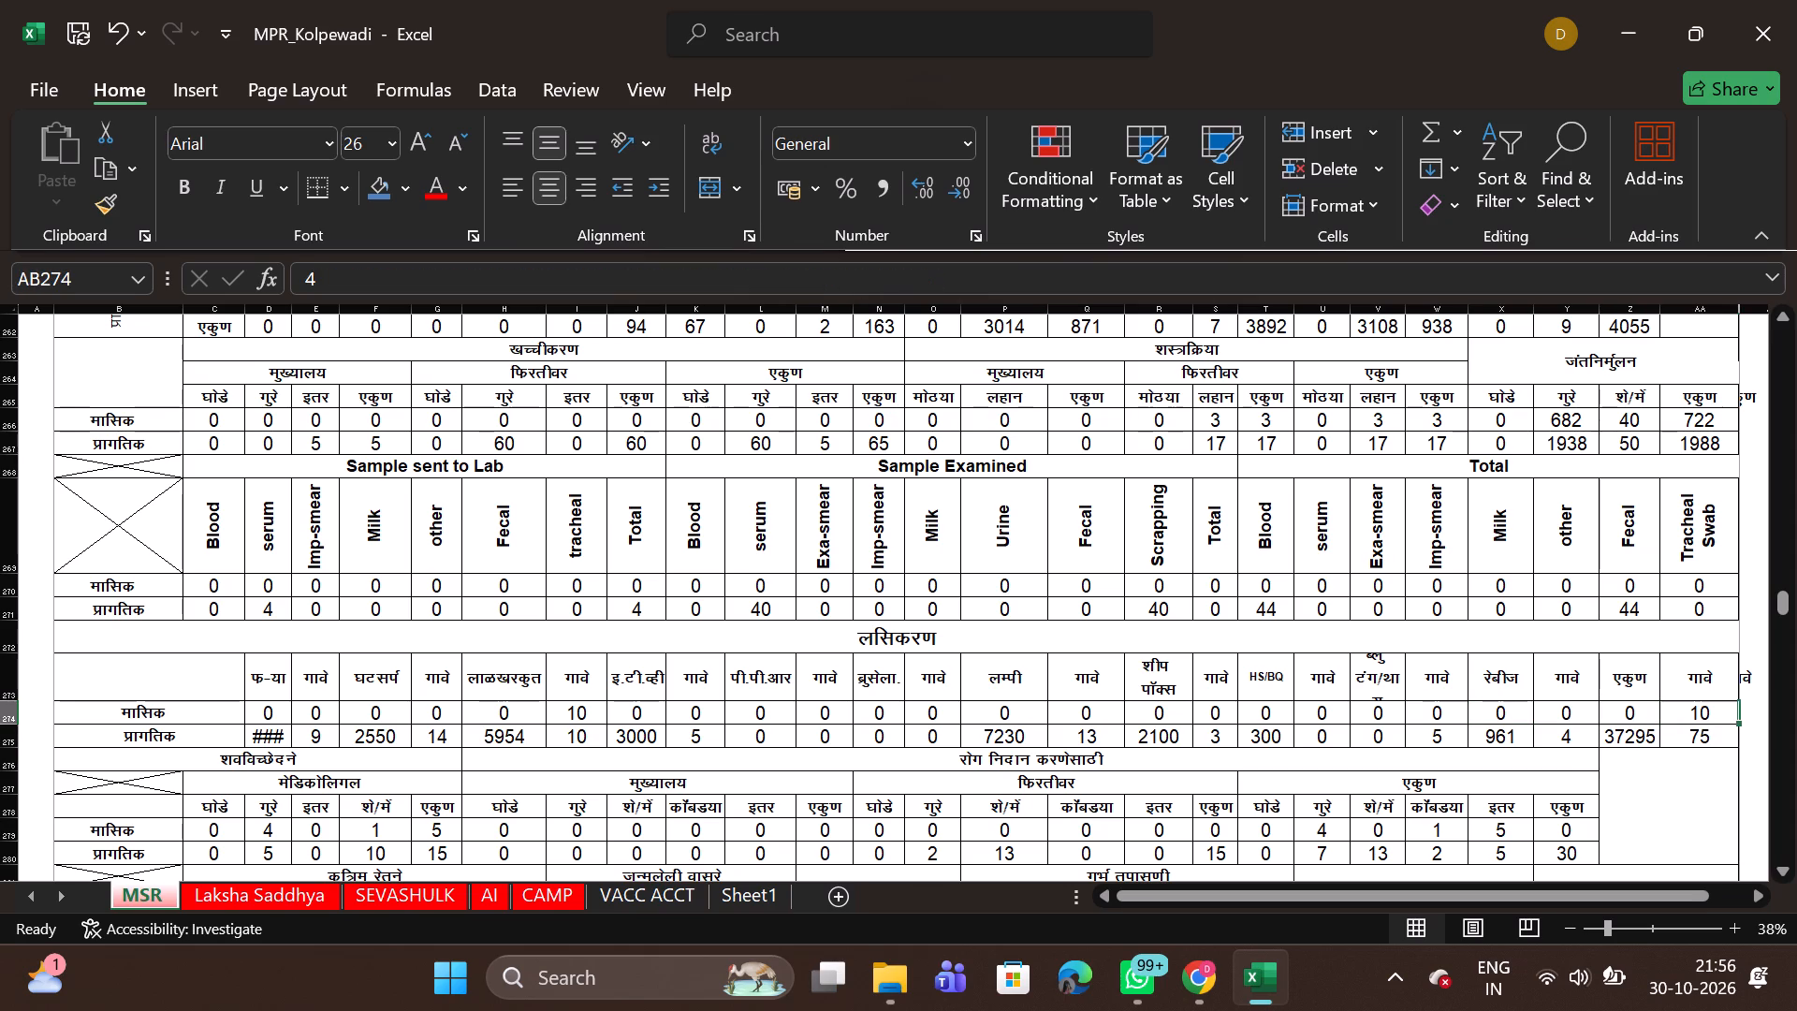
key("Right")
key("Right")
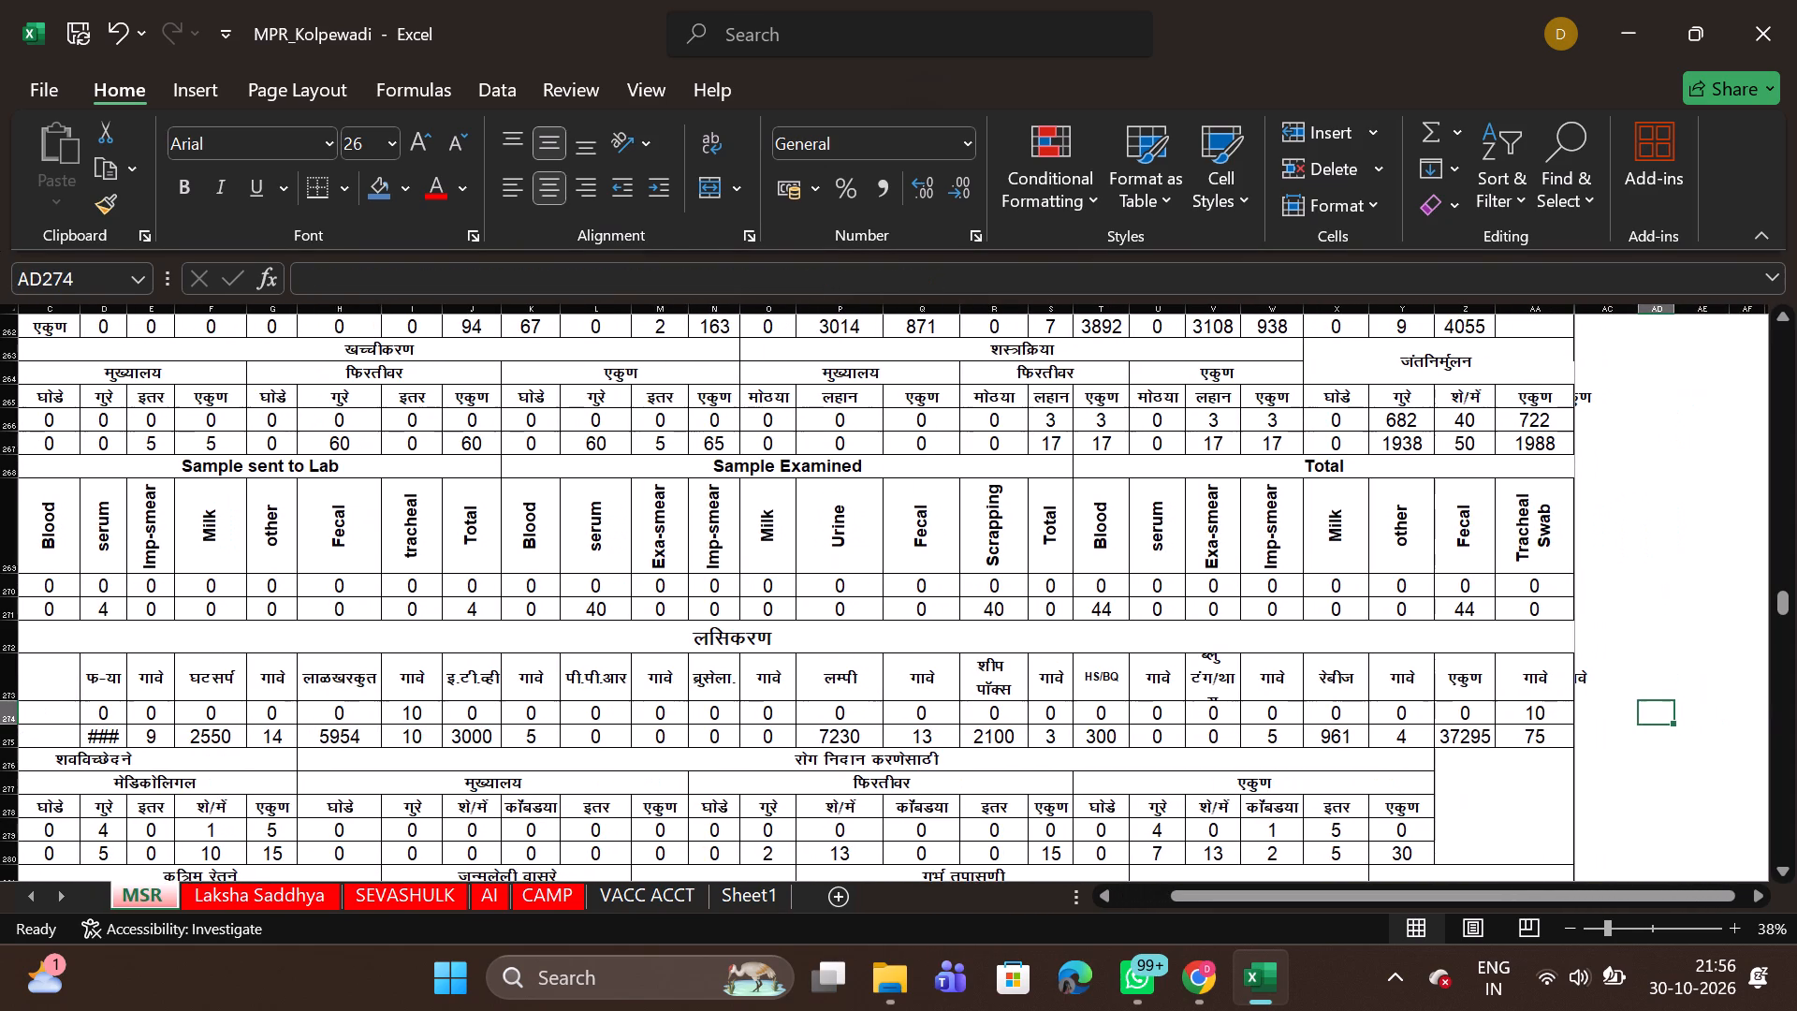
key("Left")
key("Left")
key("Left")
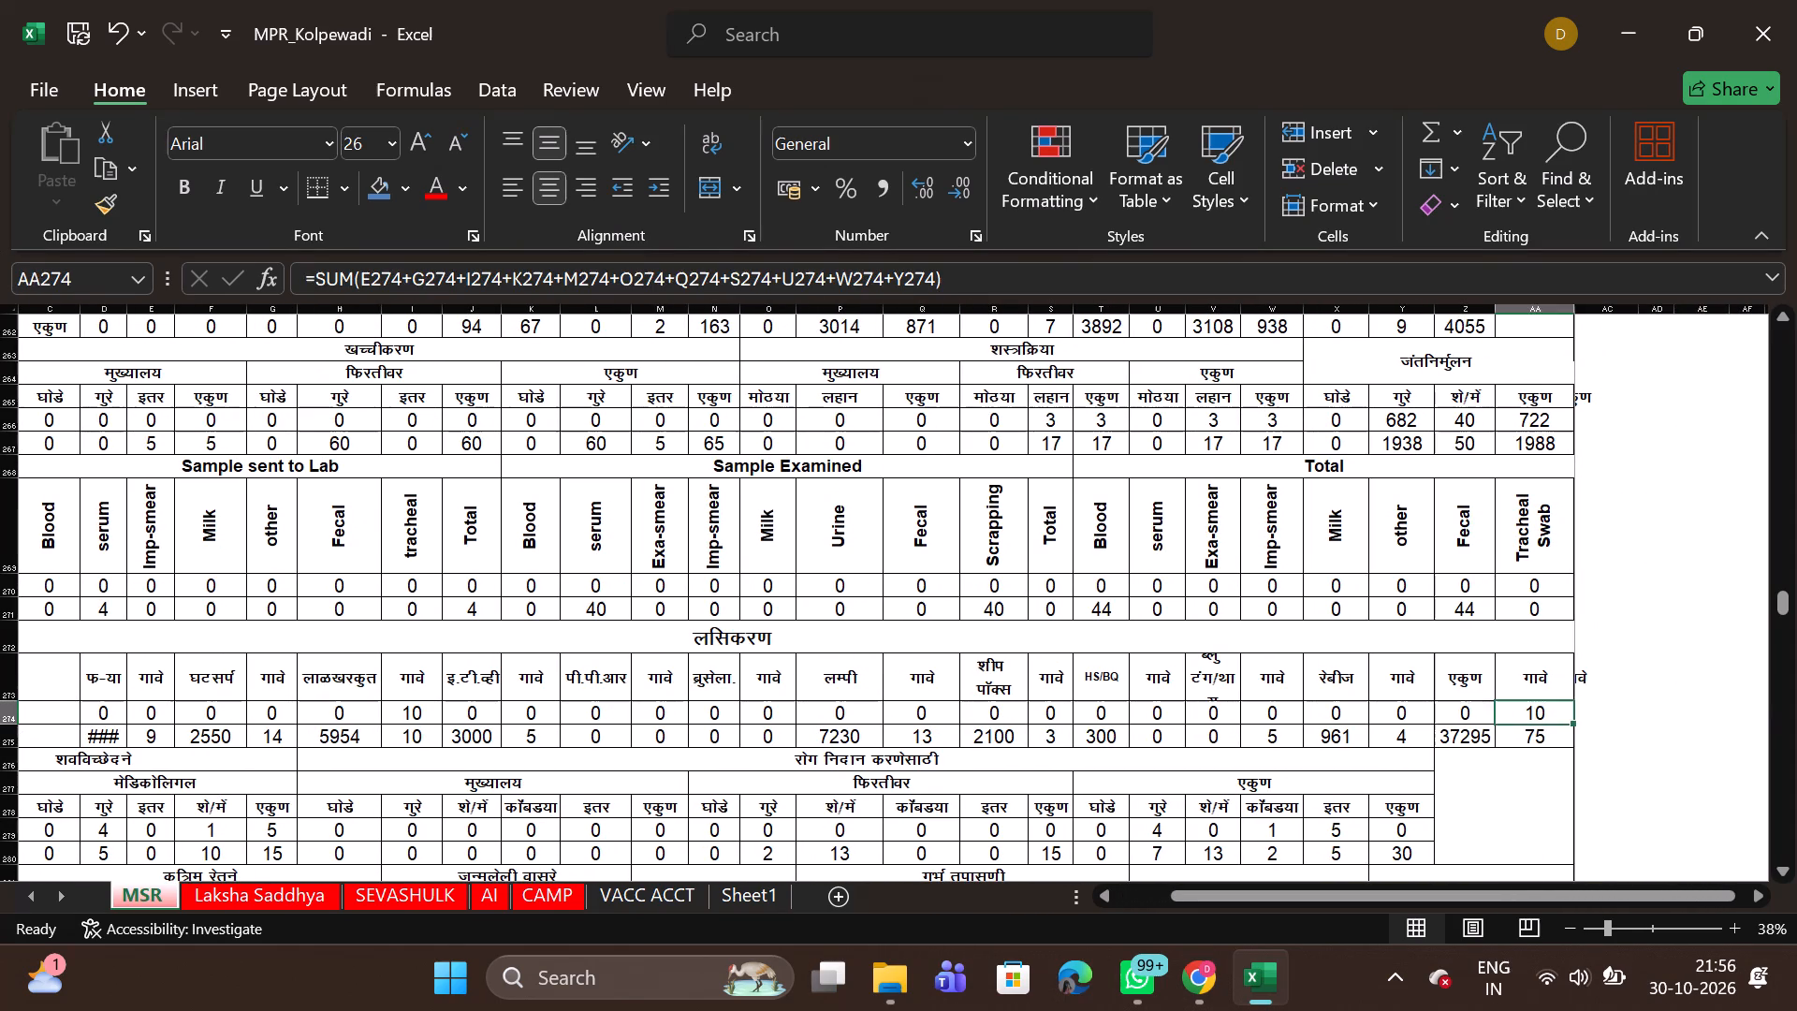
key("Left")
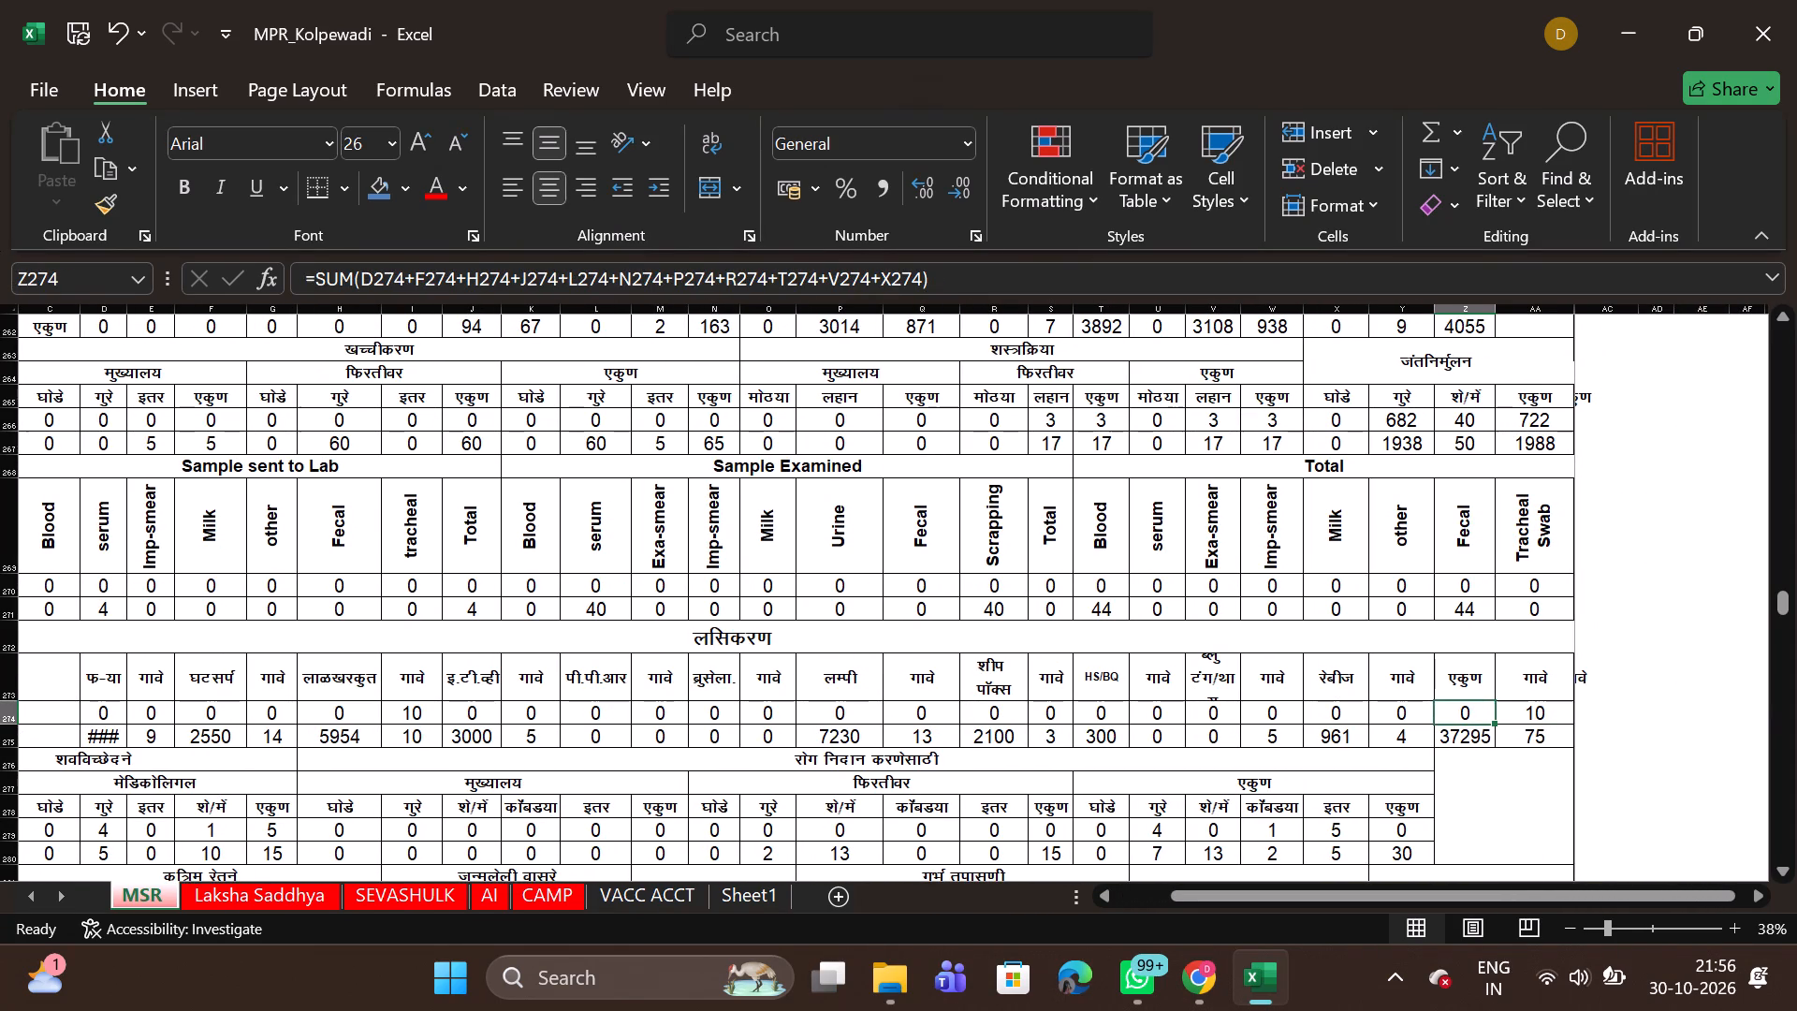
key("Left")
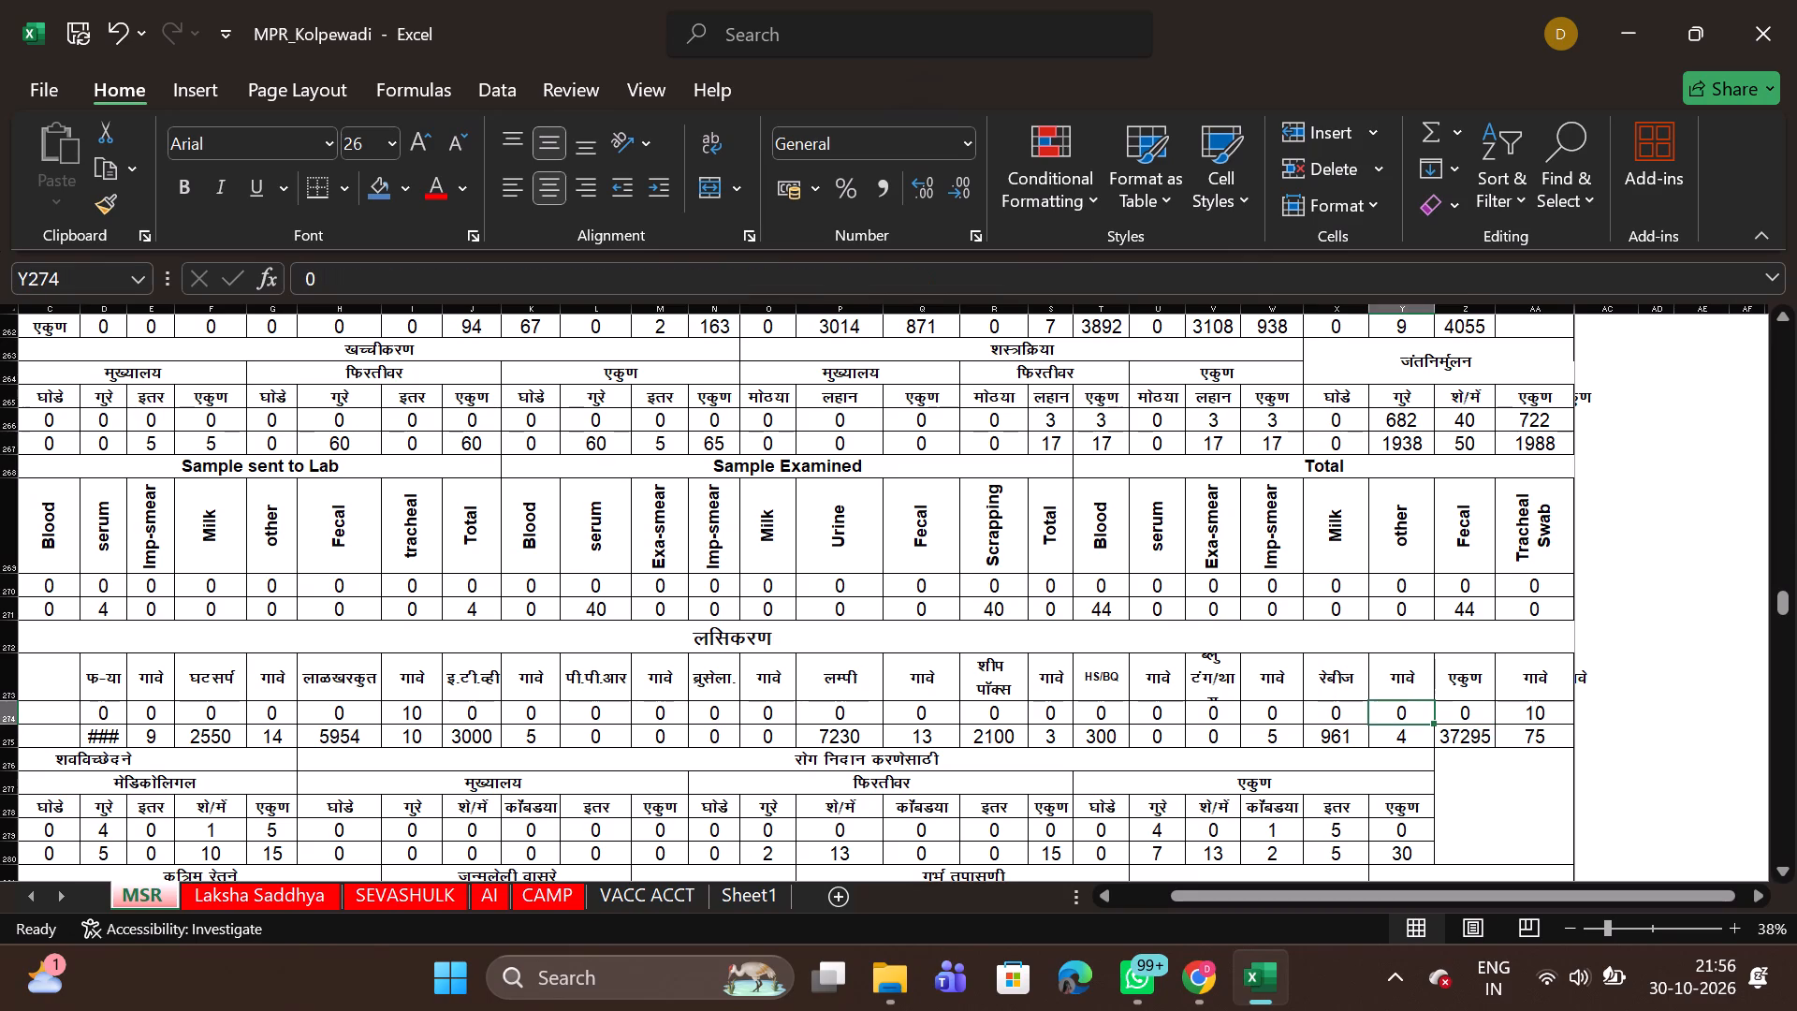
Change the font of the clipped vaccination heading in V273 to Calibri.
key("Left")
key("Left")
key("Left")
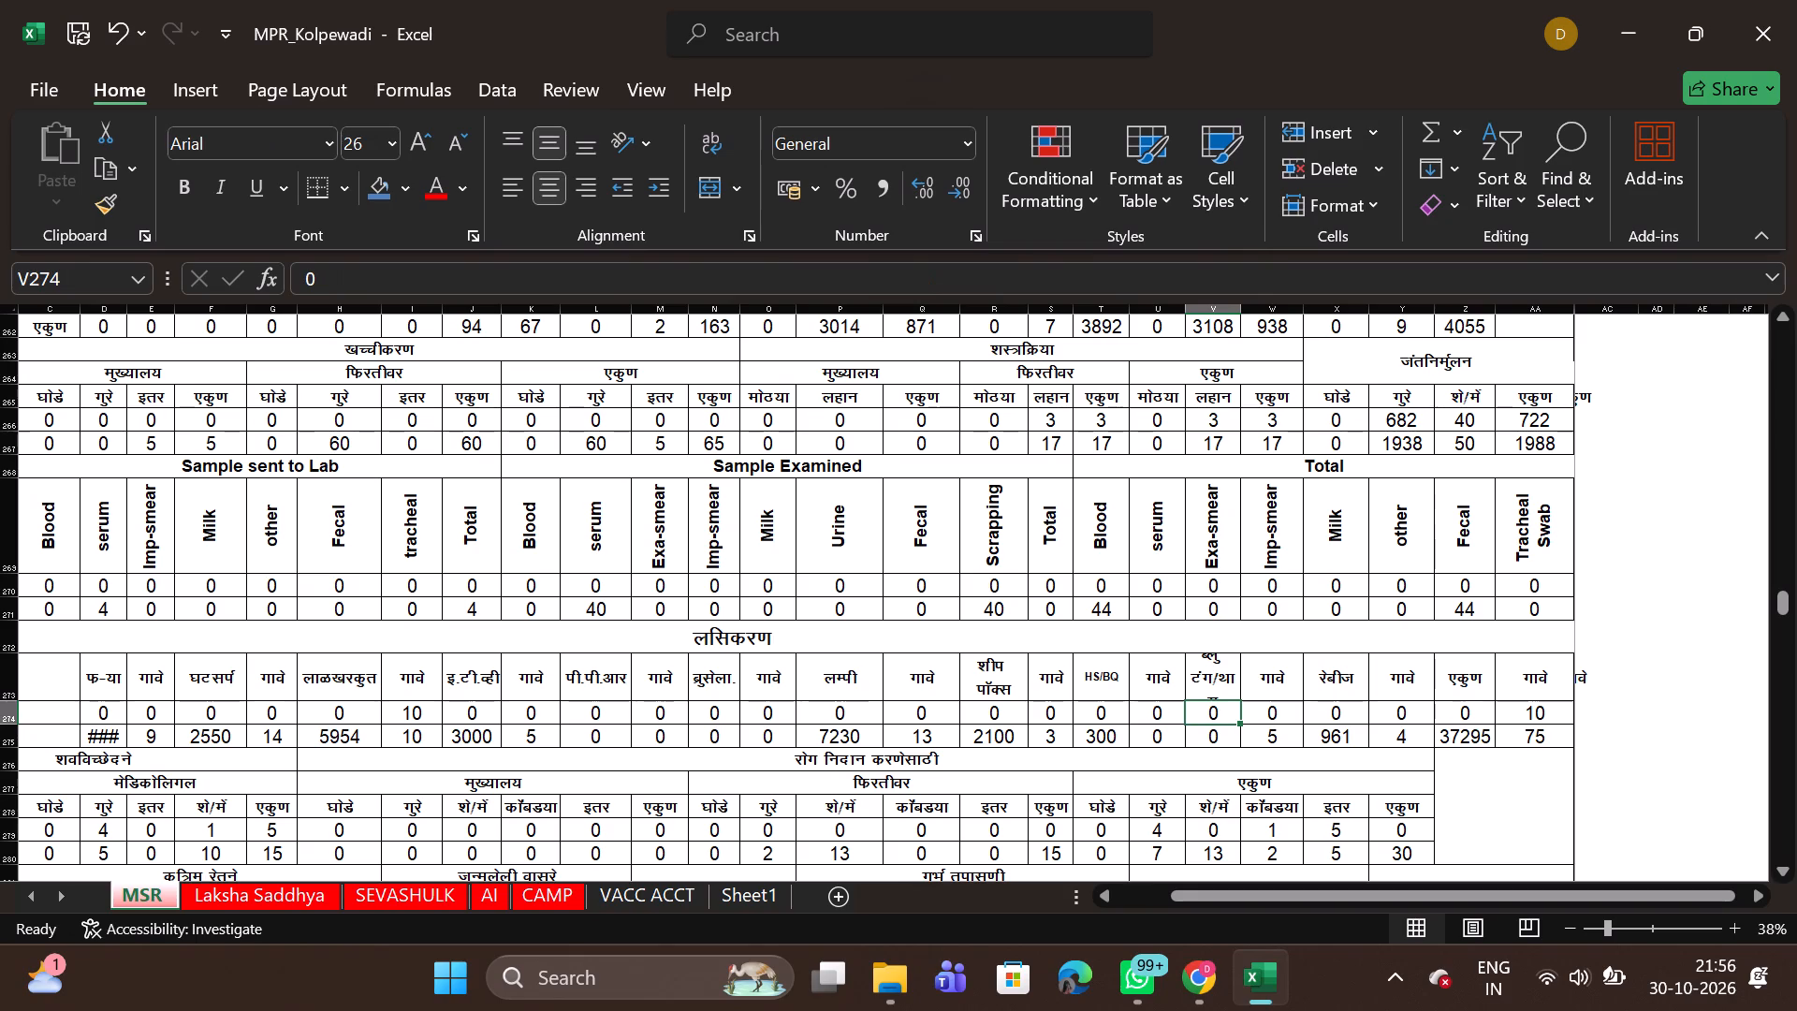
key("Up")
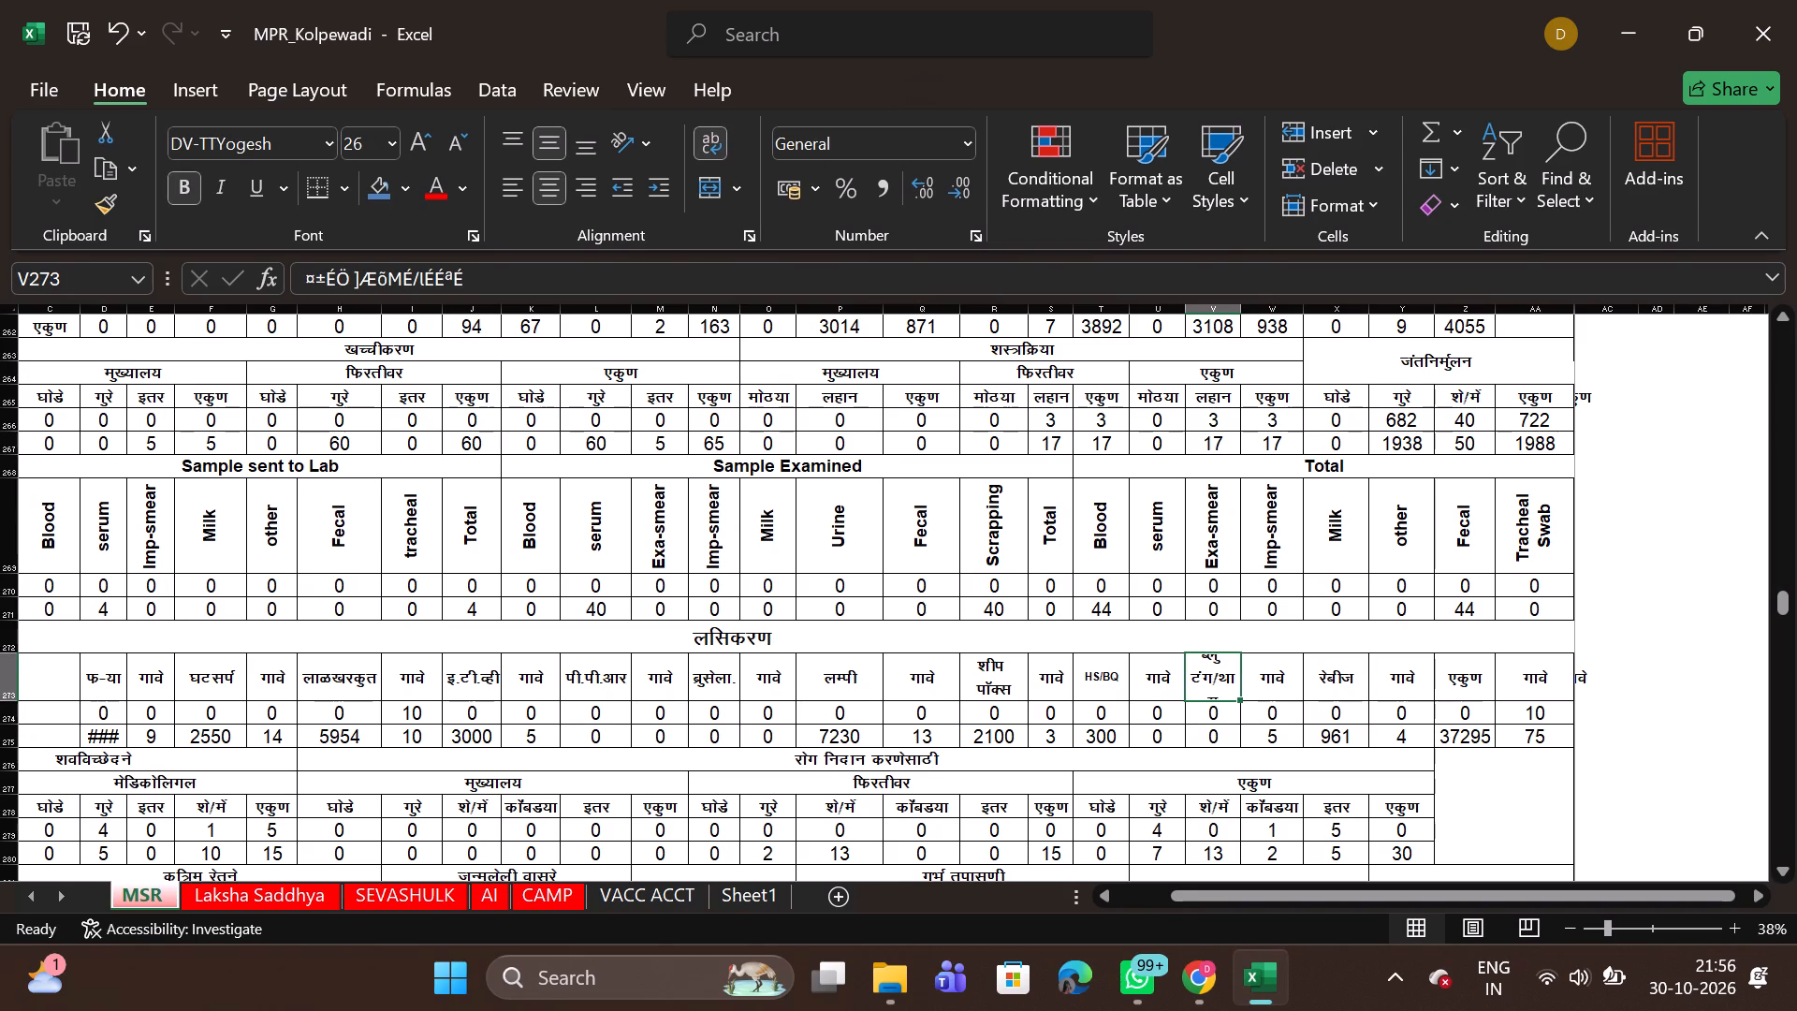
left_click(328, 140)
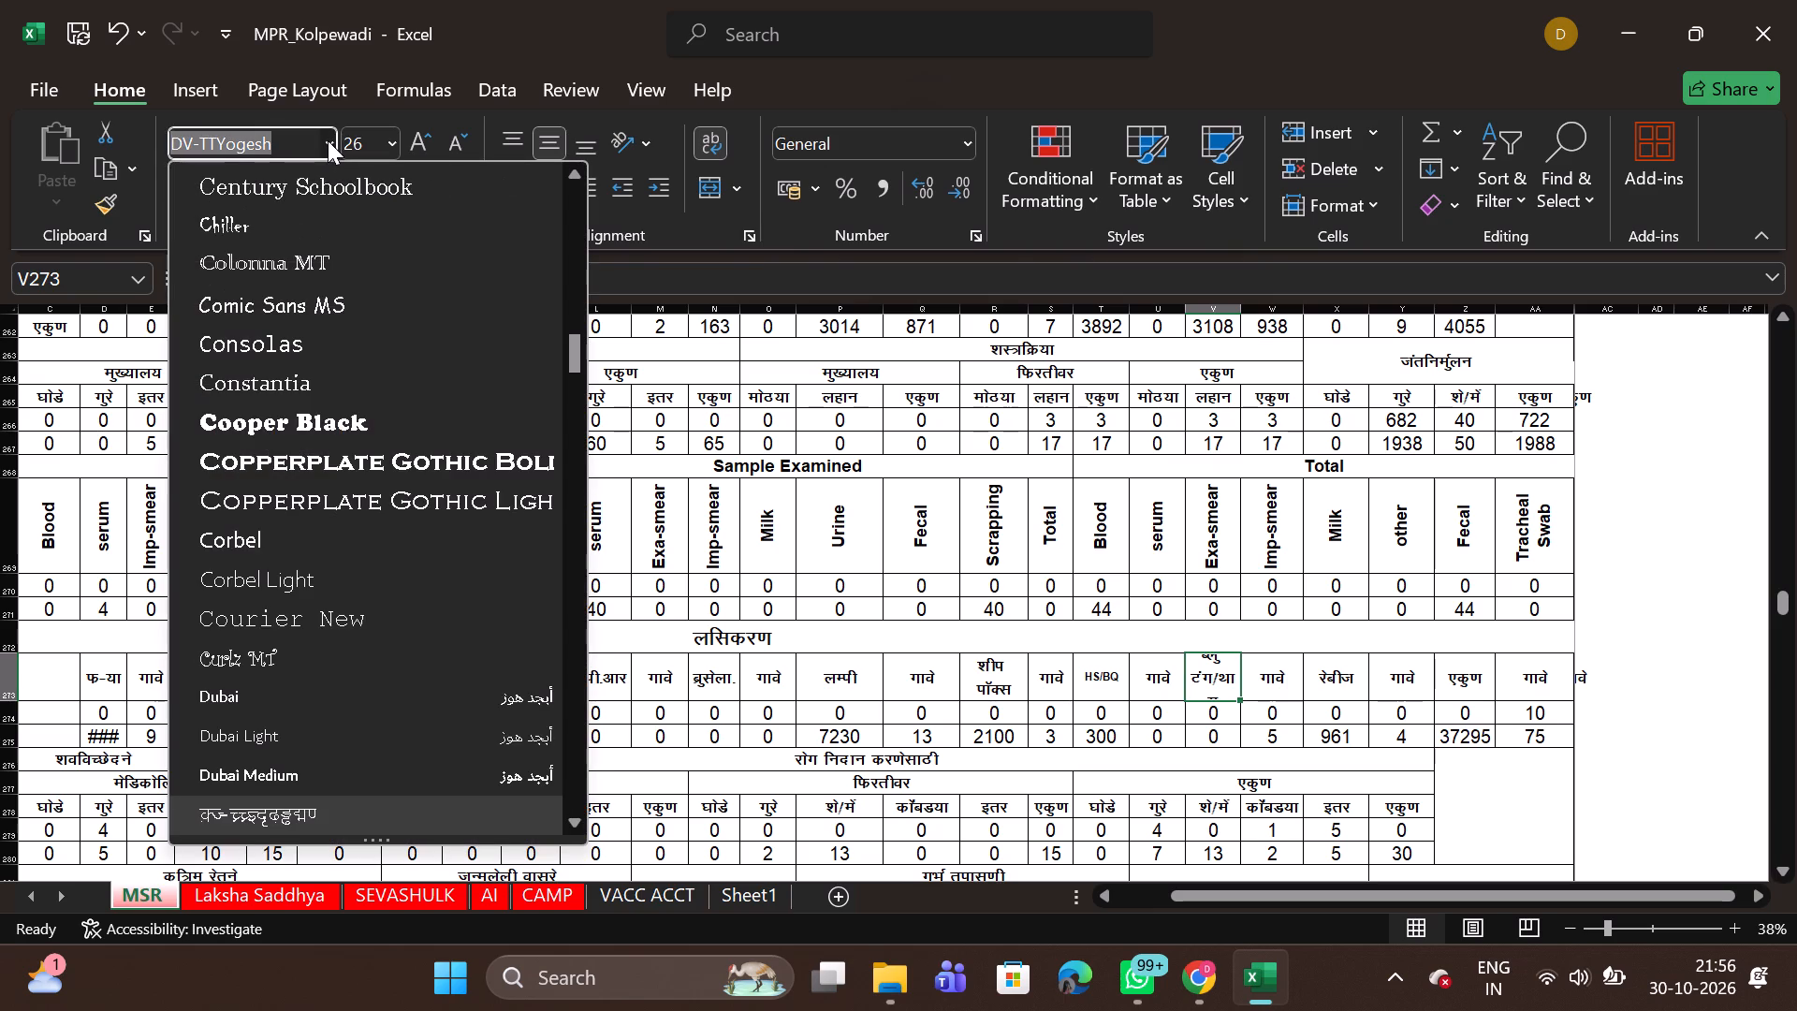
key("c")
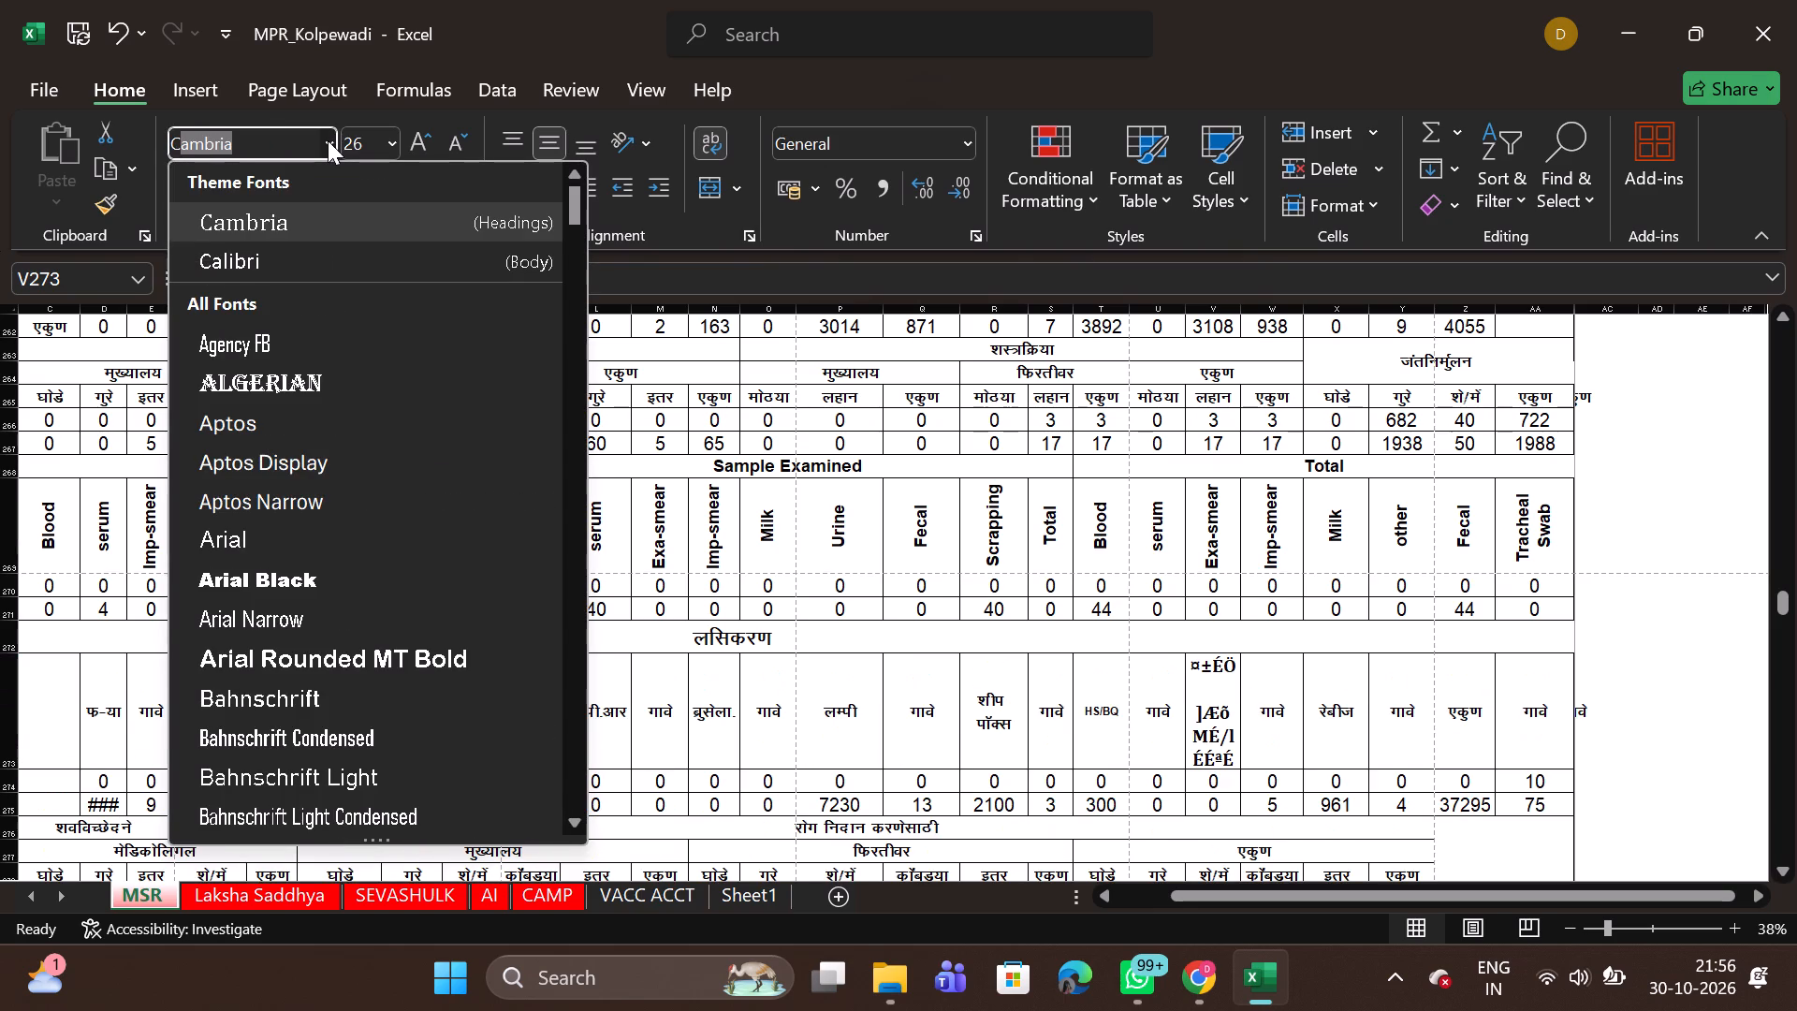
type("ALL")
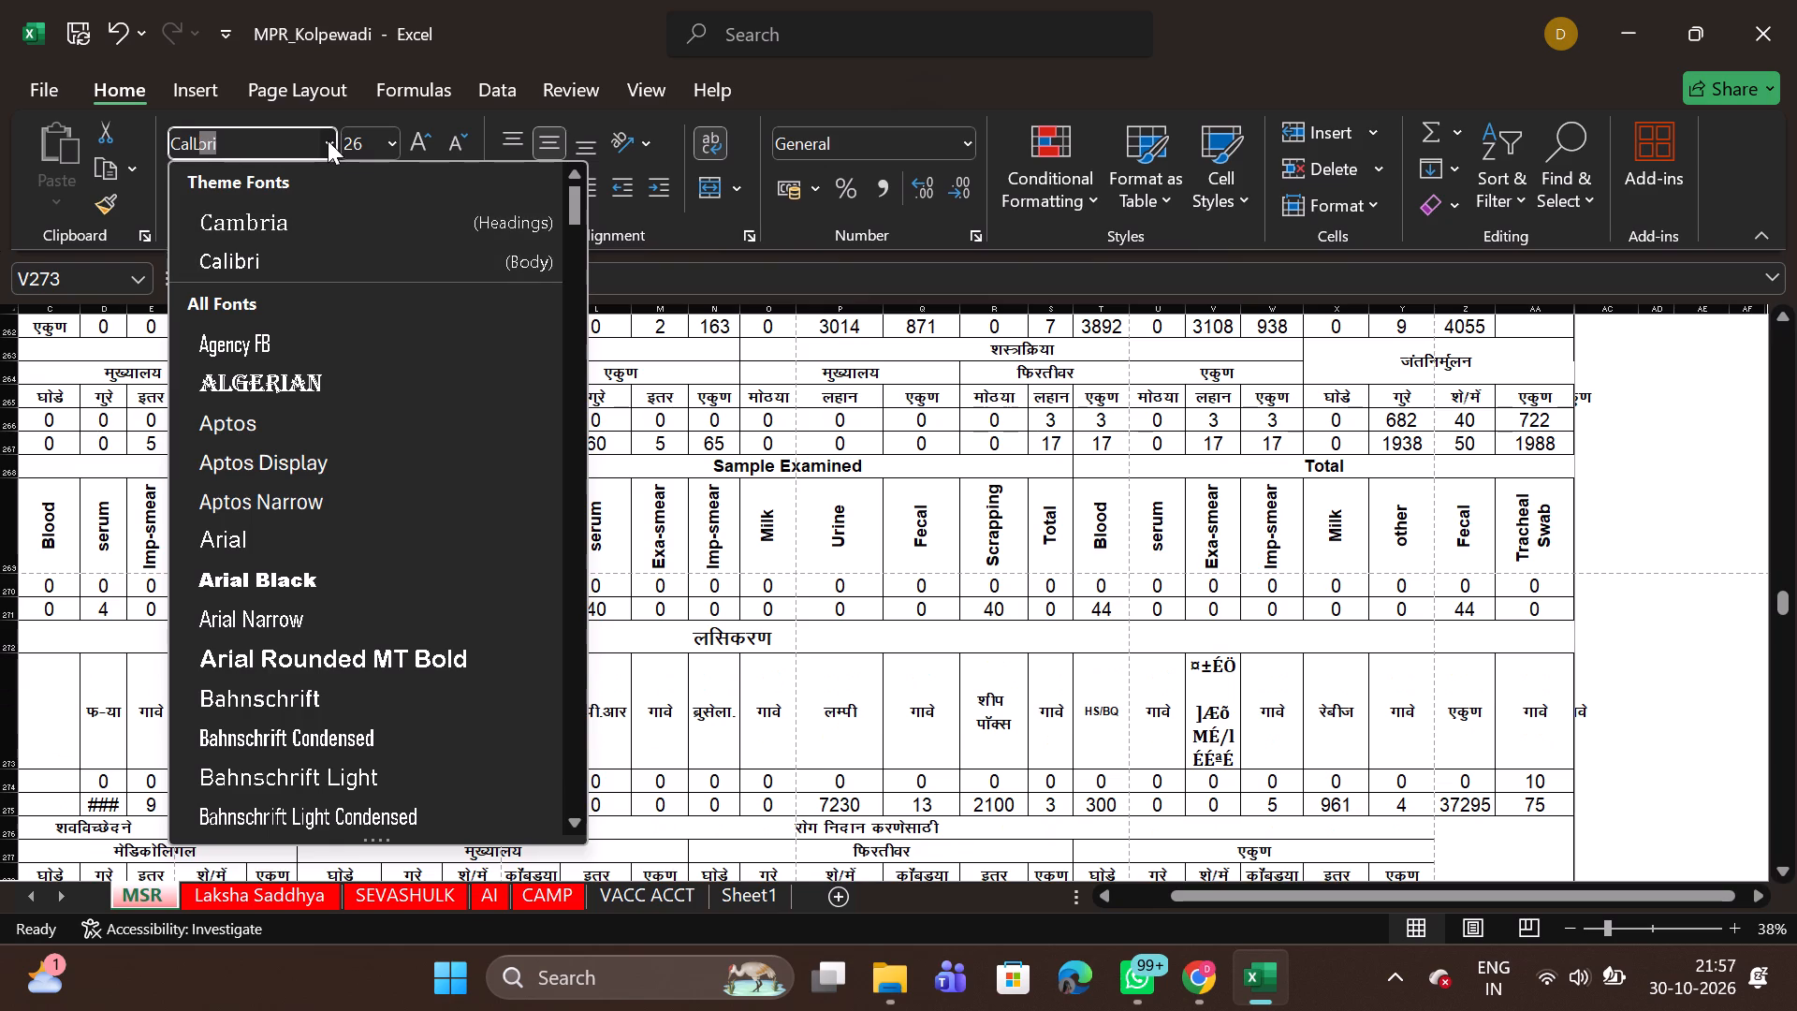
left_click(242, 258)
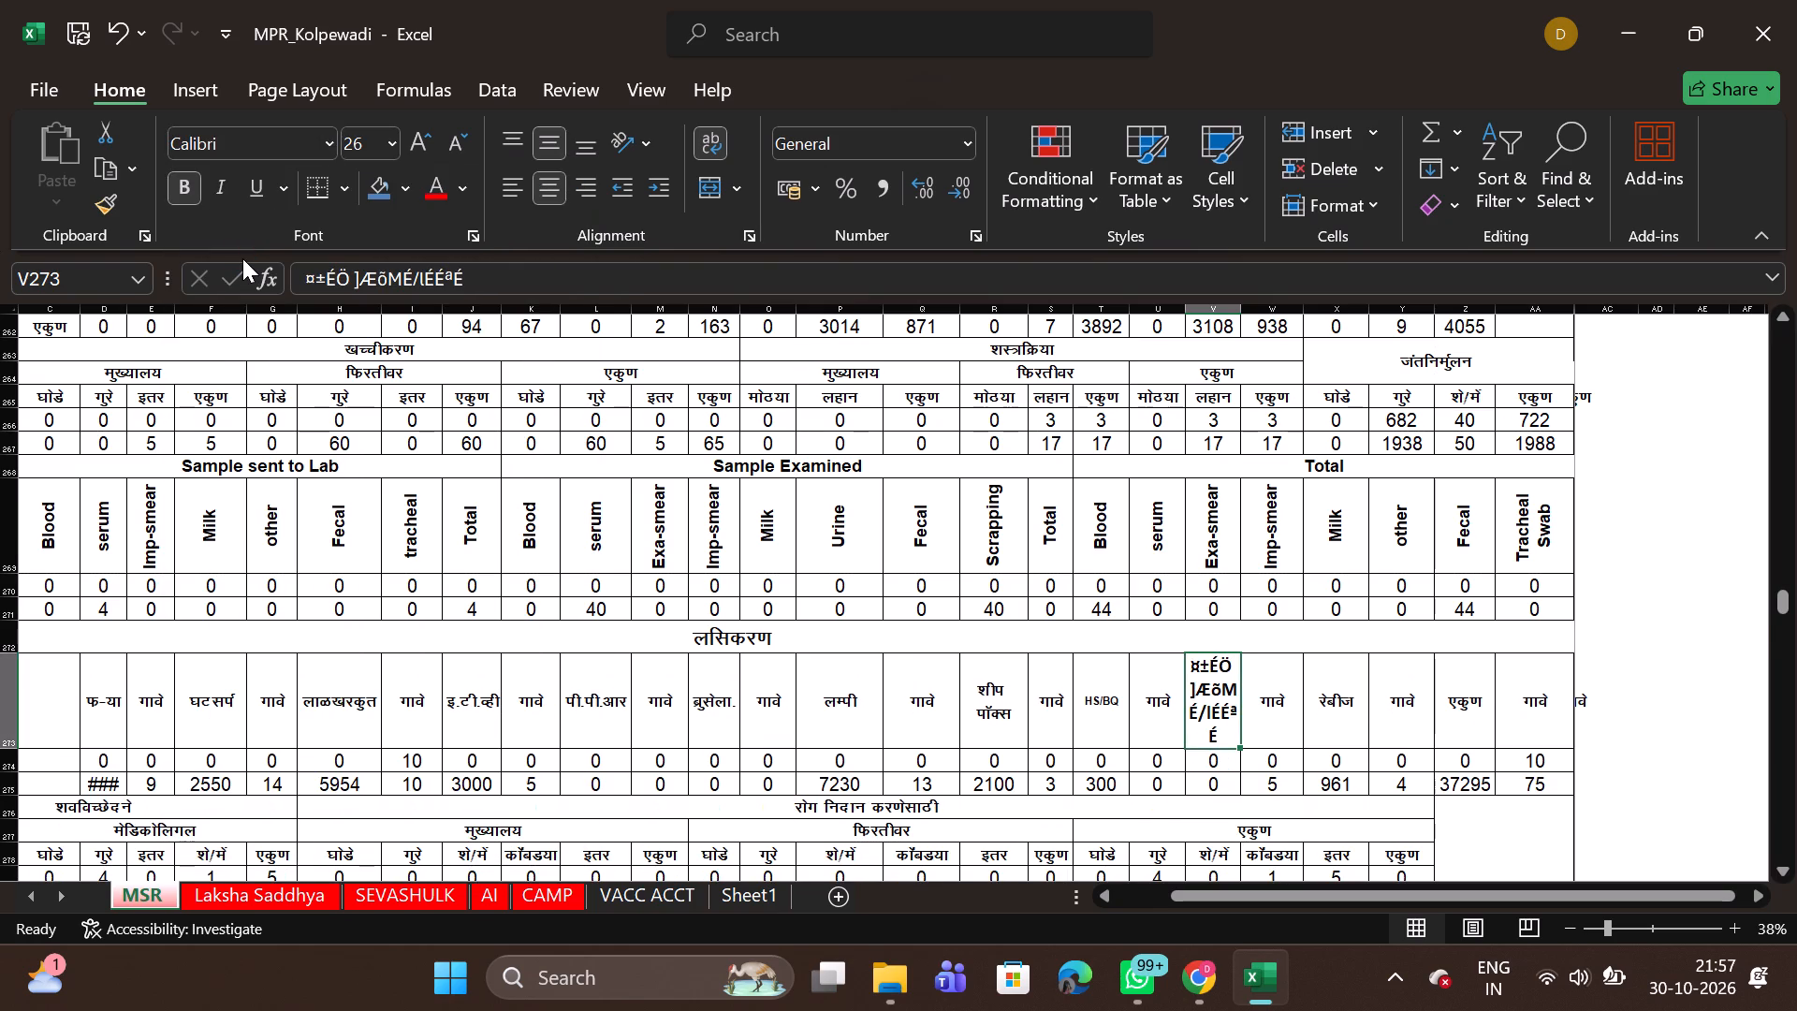
Replace the vaccination table's heading in V273 with Theileria.
key("t")
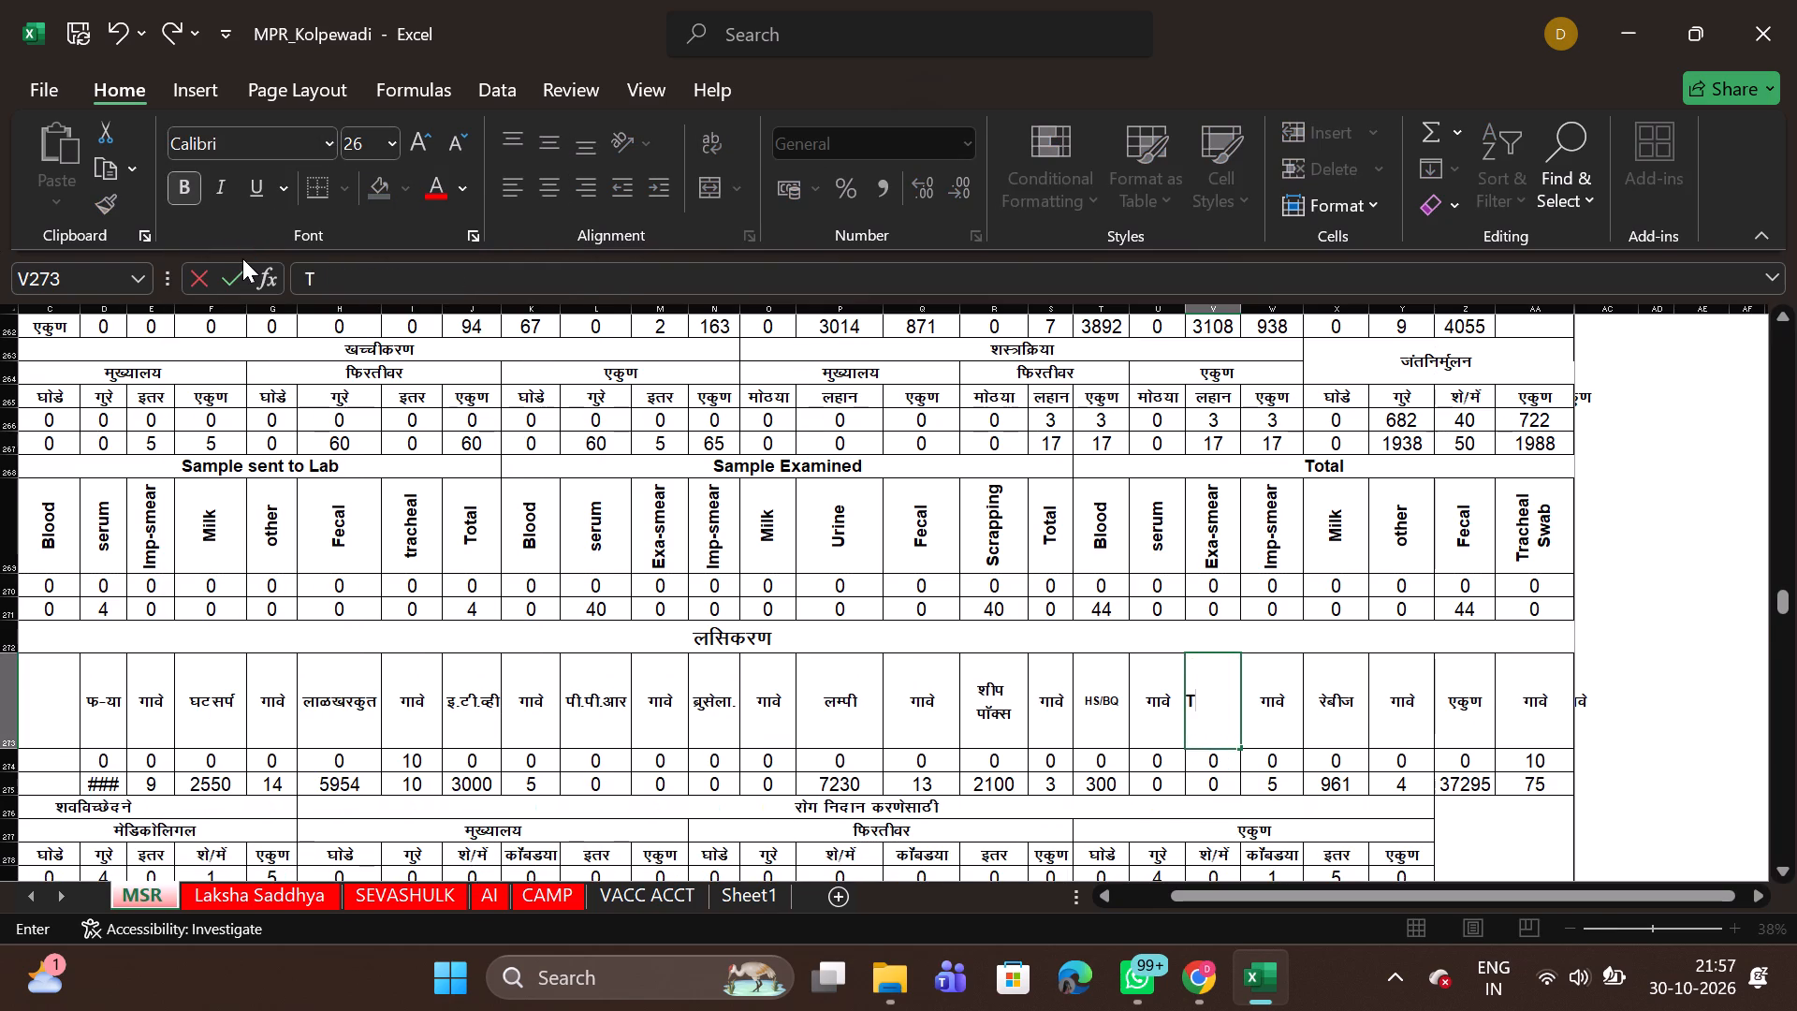
type("HE")
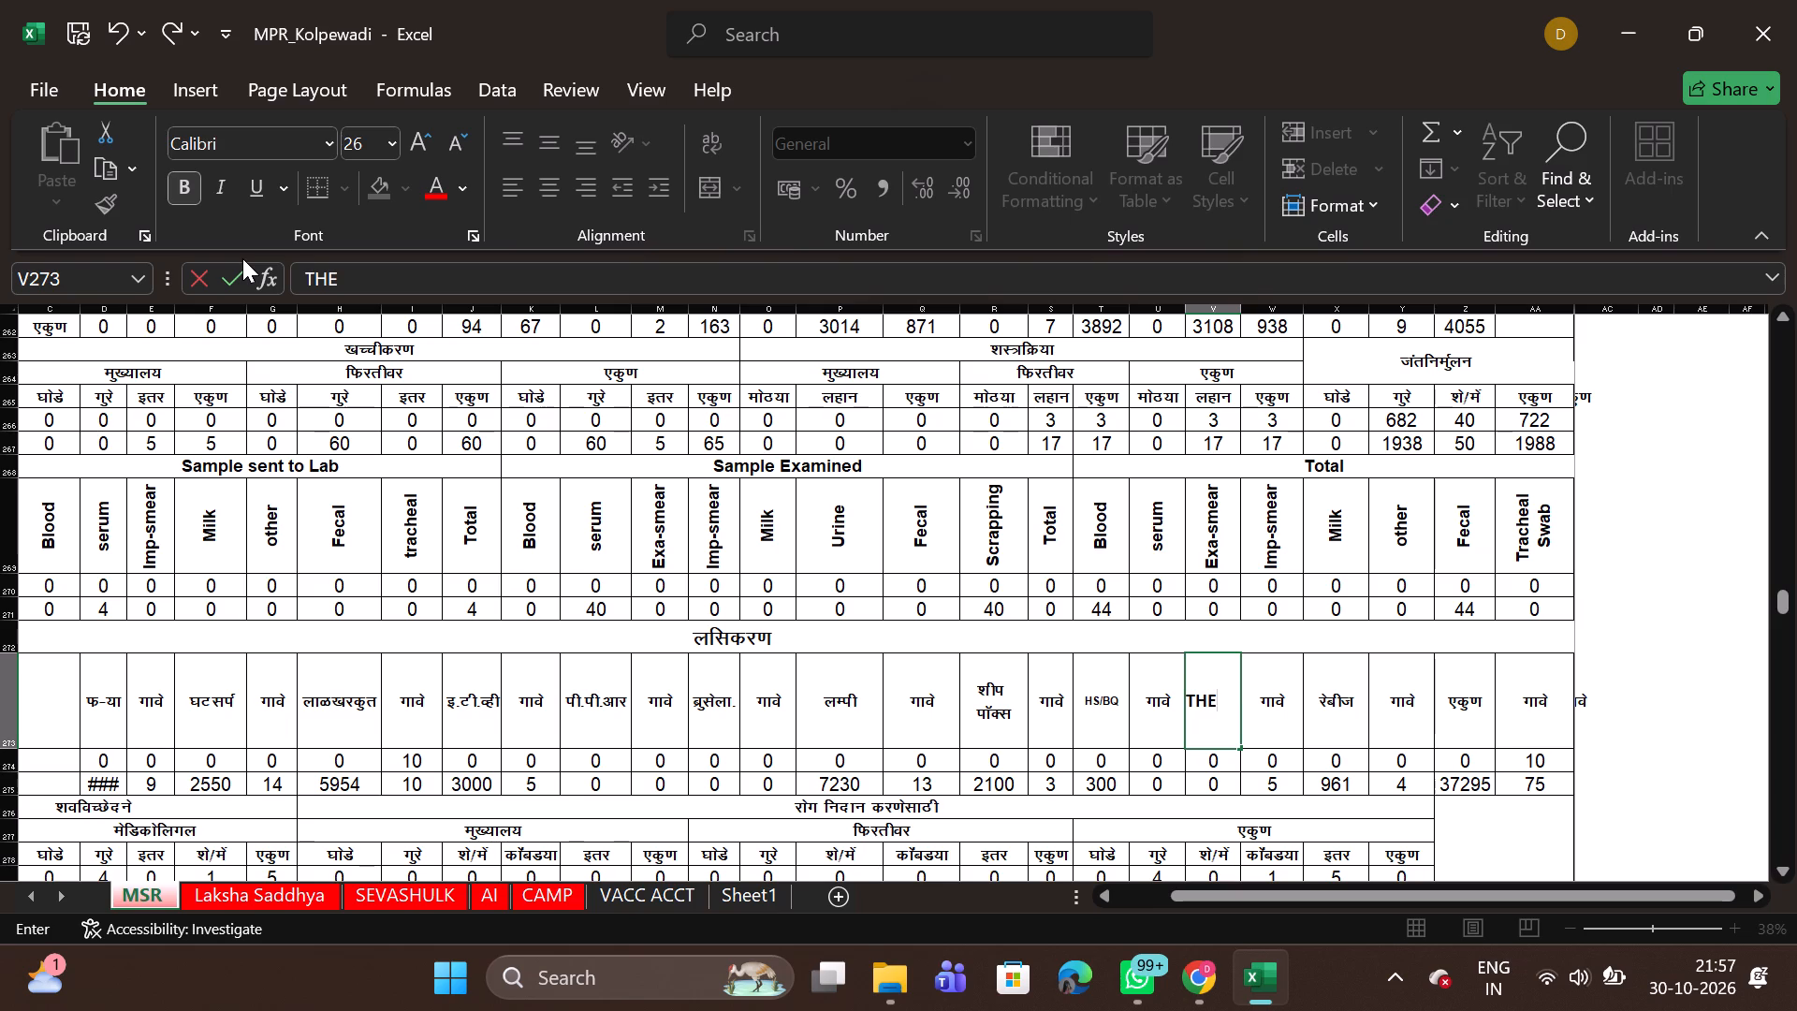
key("Page_Down")
key("BackSpace")
key("BackSpace")
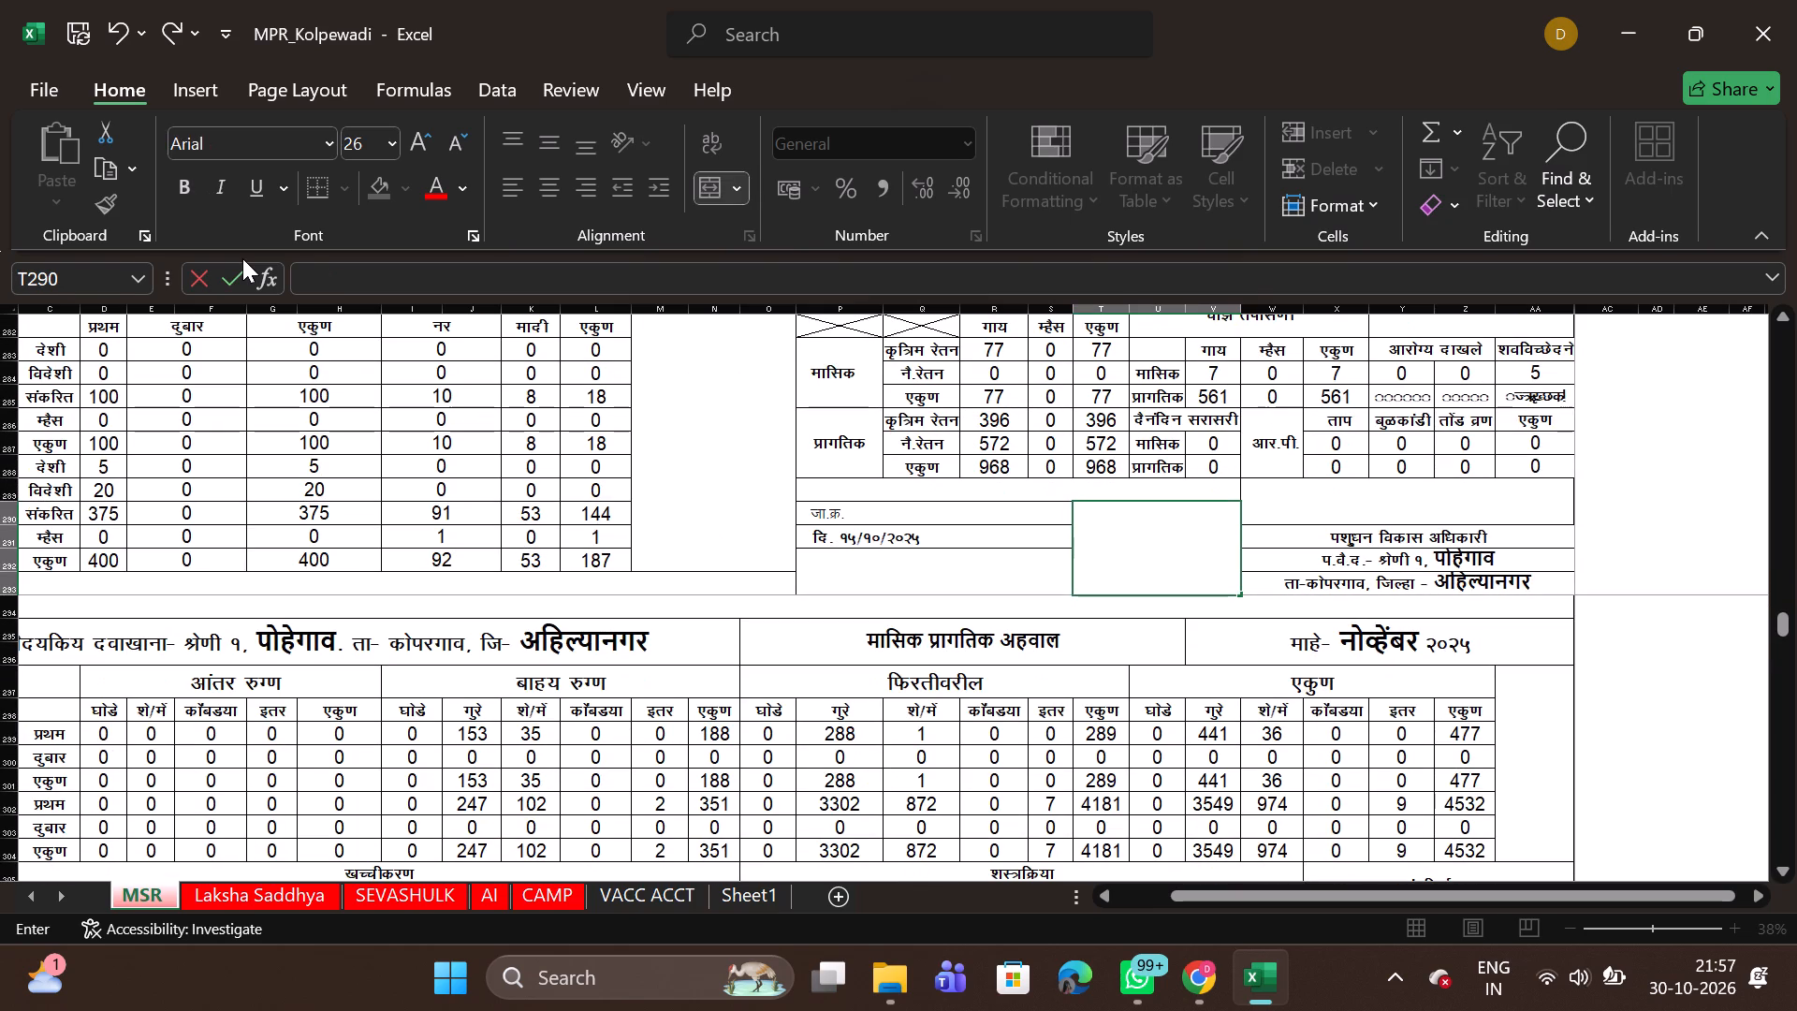
key("Up")
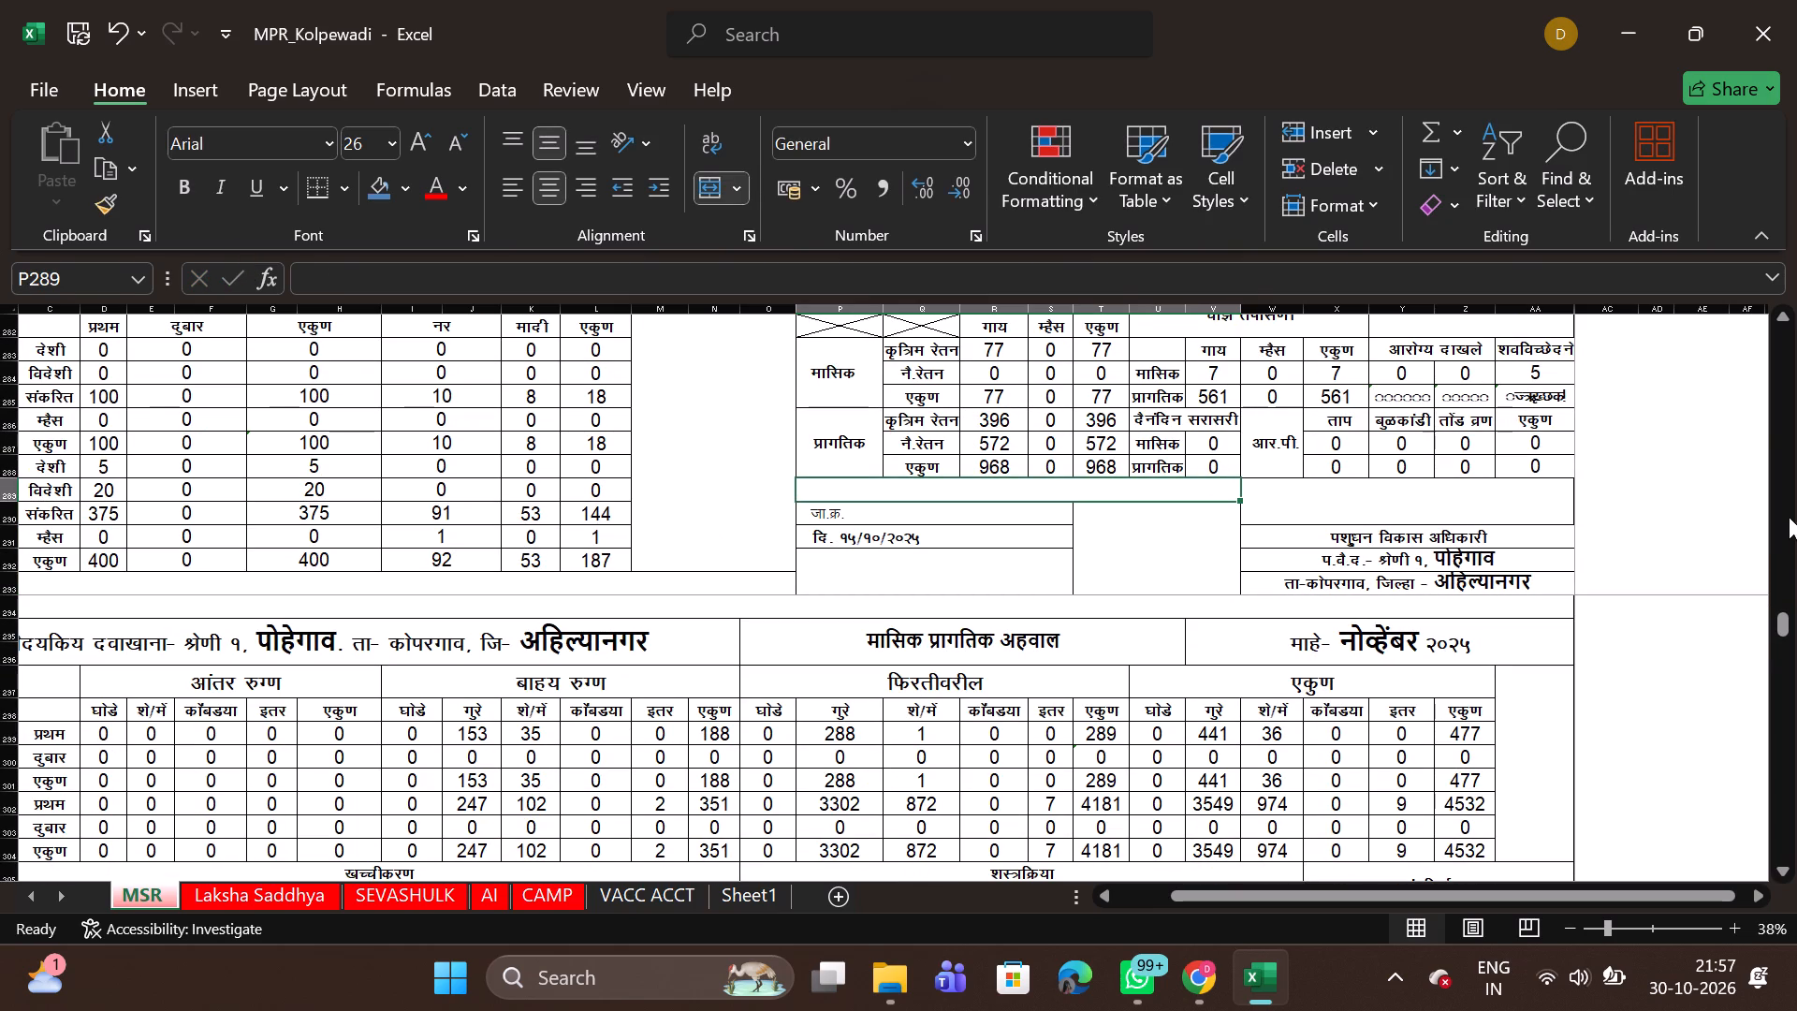
left_click(1784, 311)
triple_click(1784, 311)
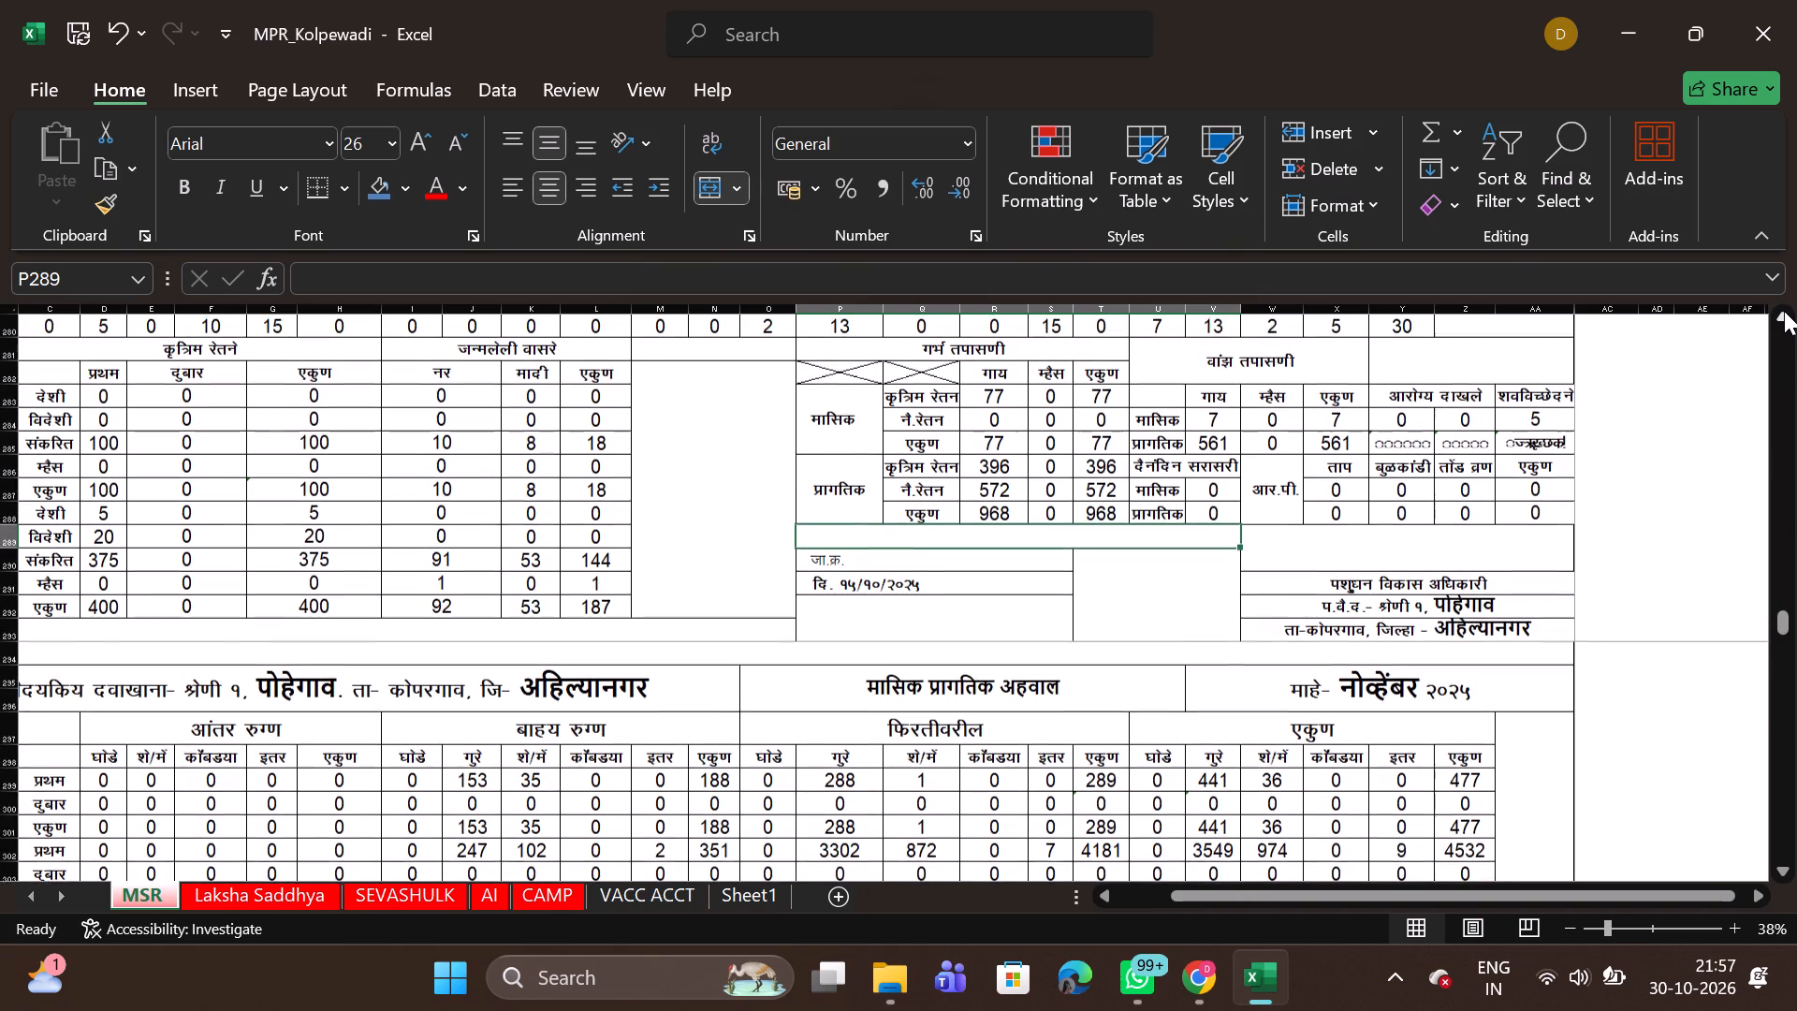
triple_click(1784, 311)
triple_click(1784, 311)
triple_click(1784, 311)
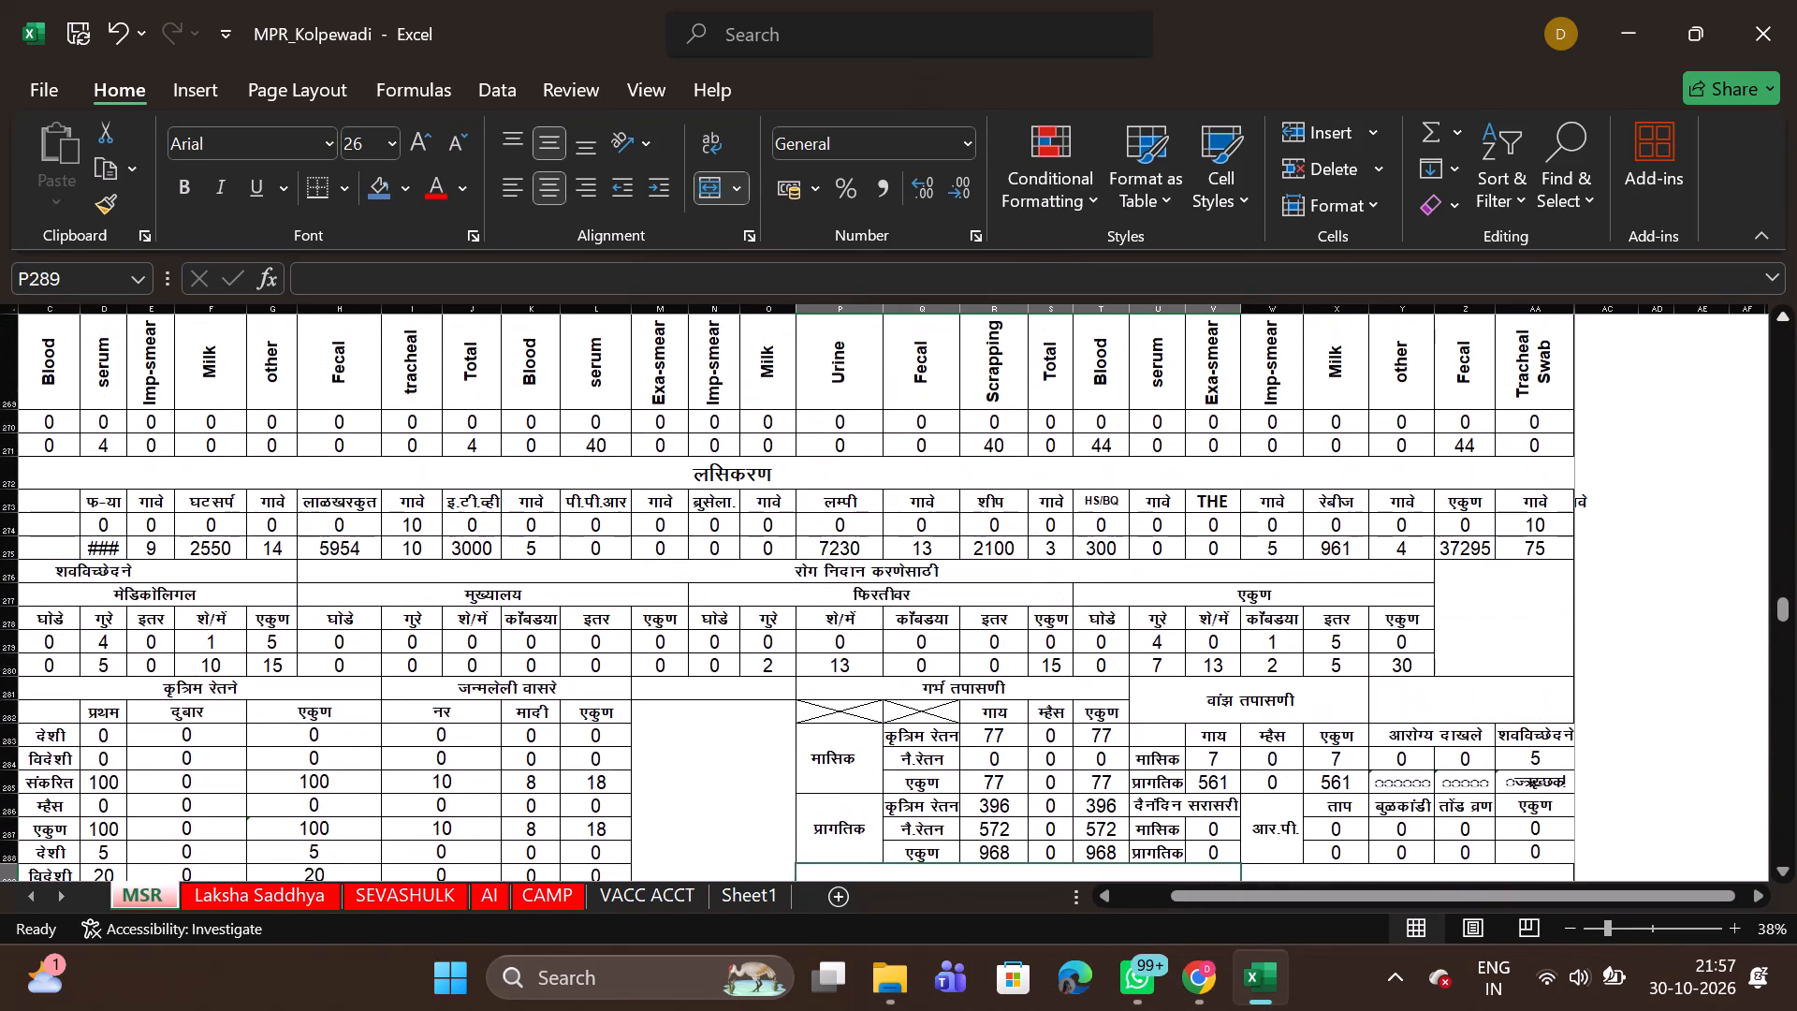
left_click(1217, 508)
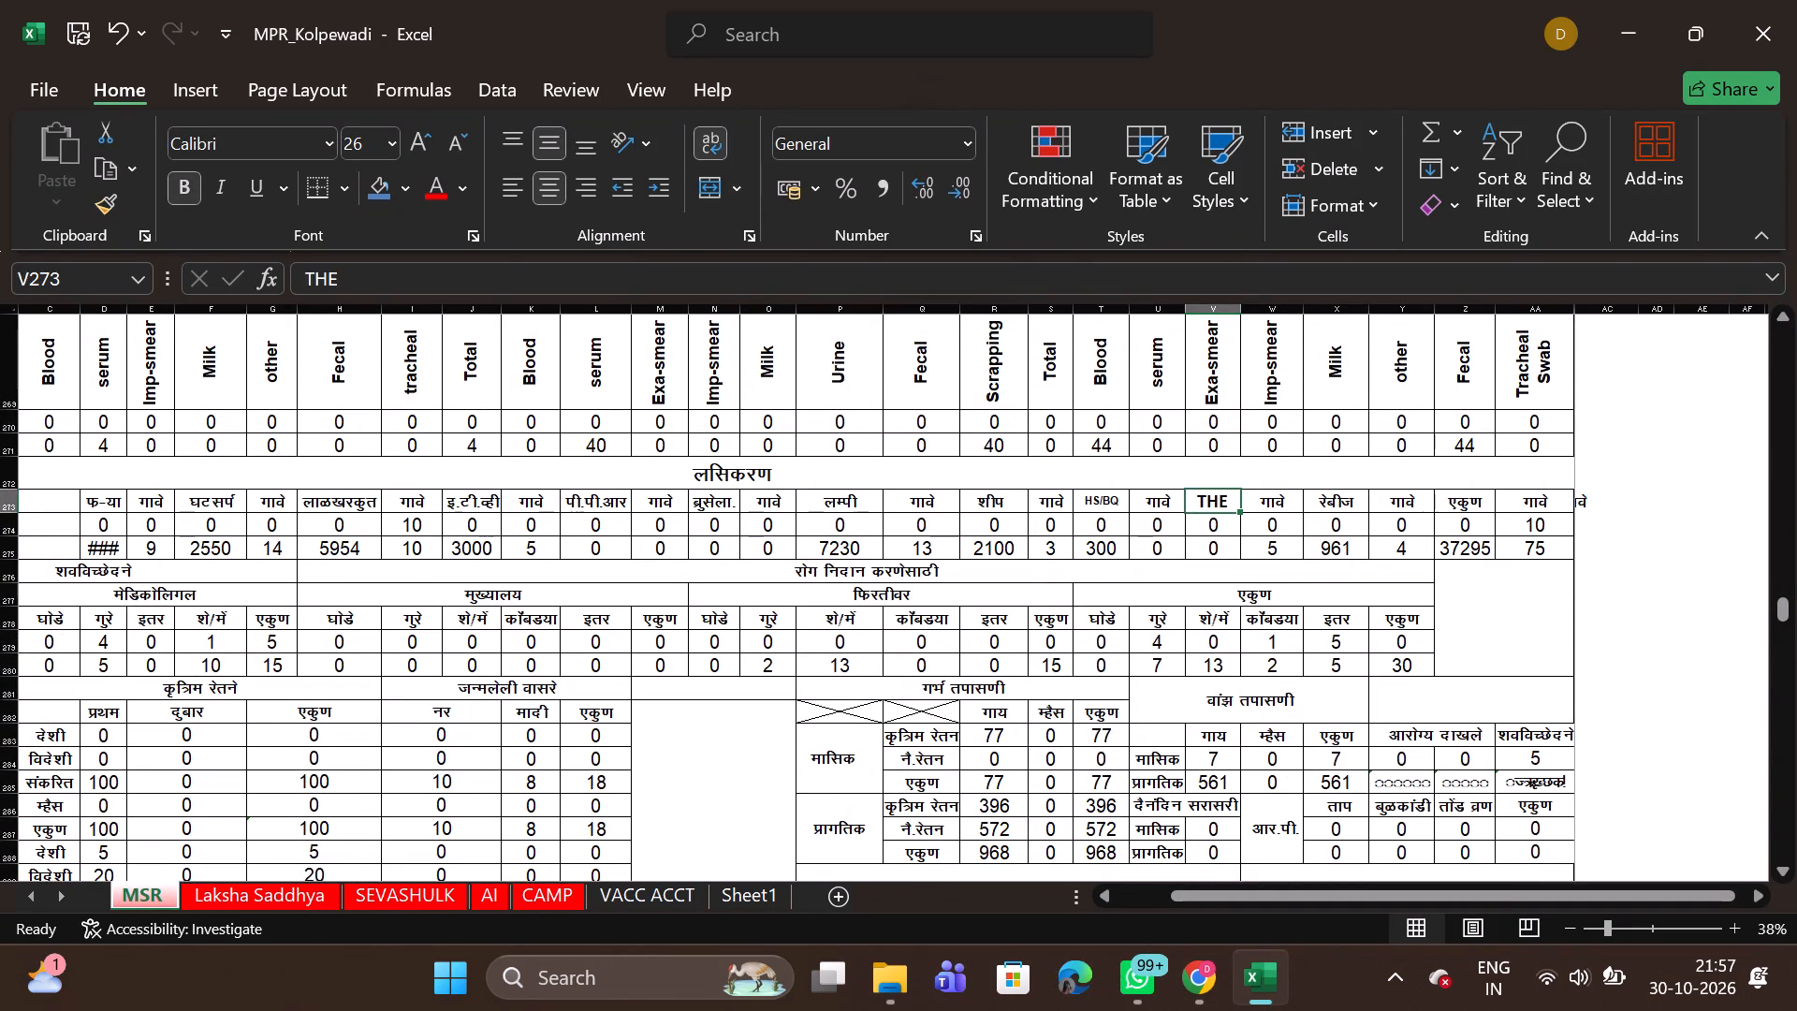
left_click(379, 283)
key("BackSpace")
key("BackSpace")
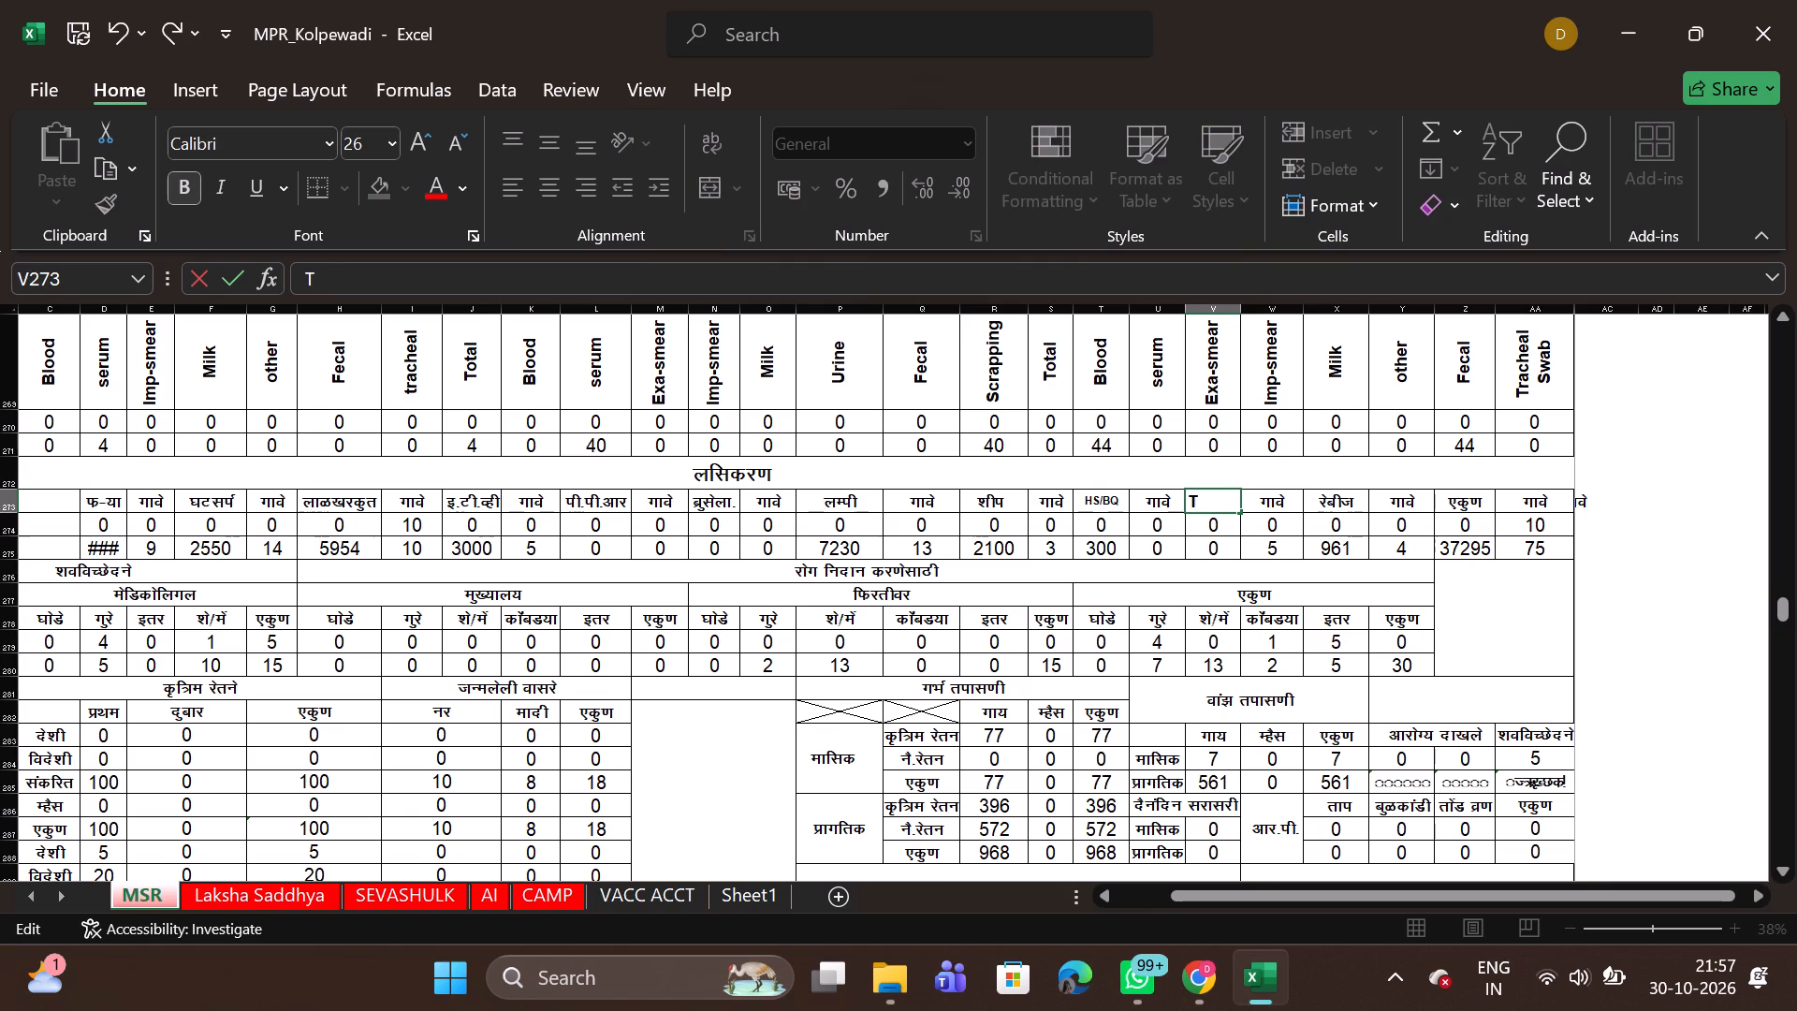
type("hei")
key("l")
type("eria")
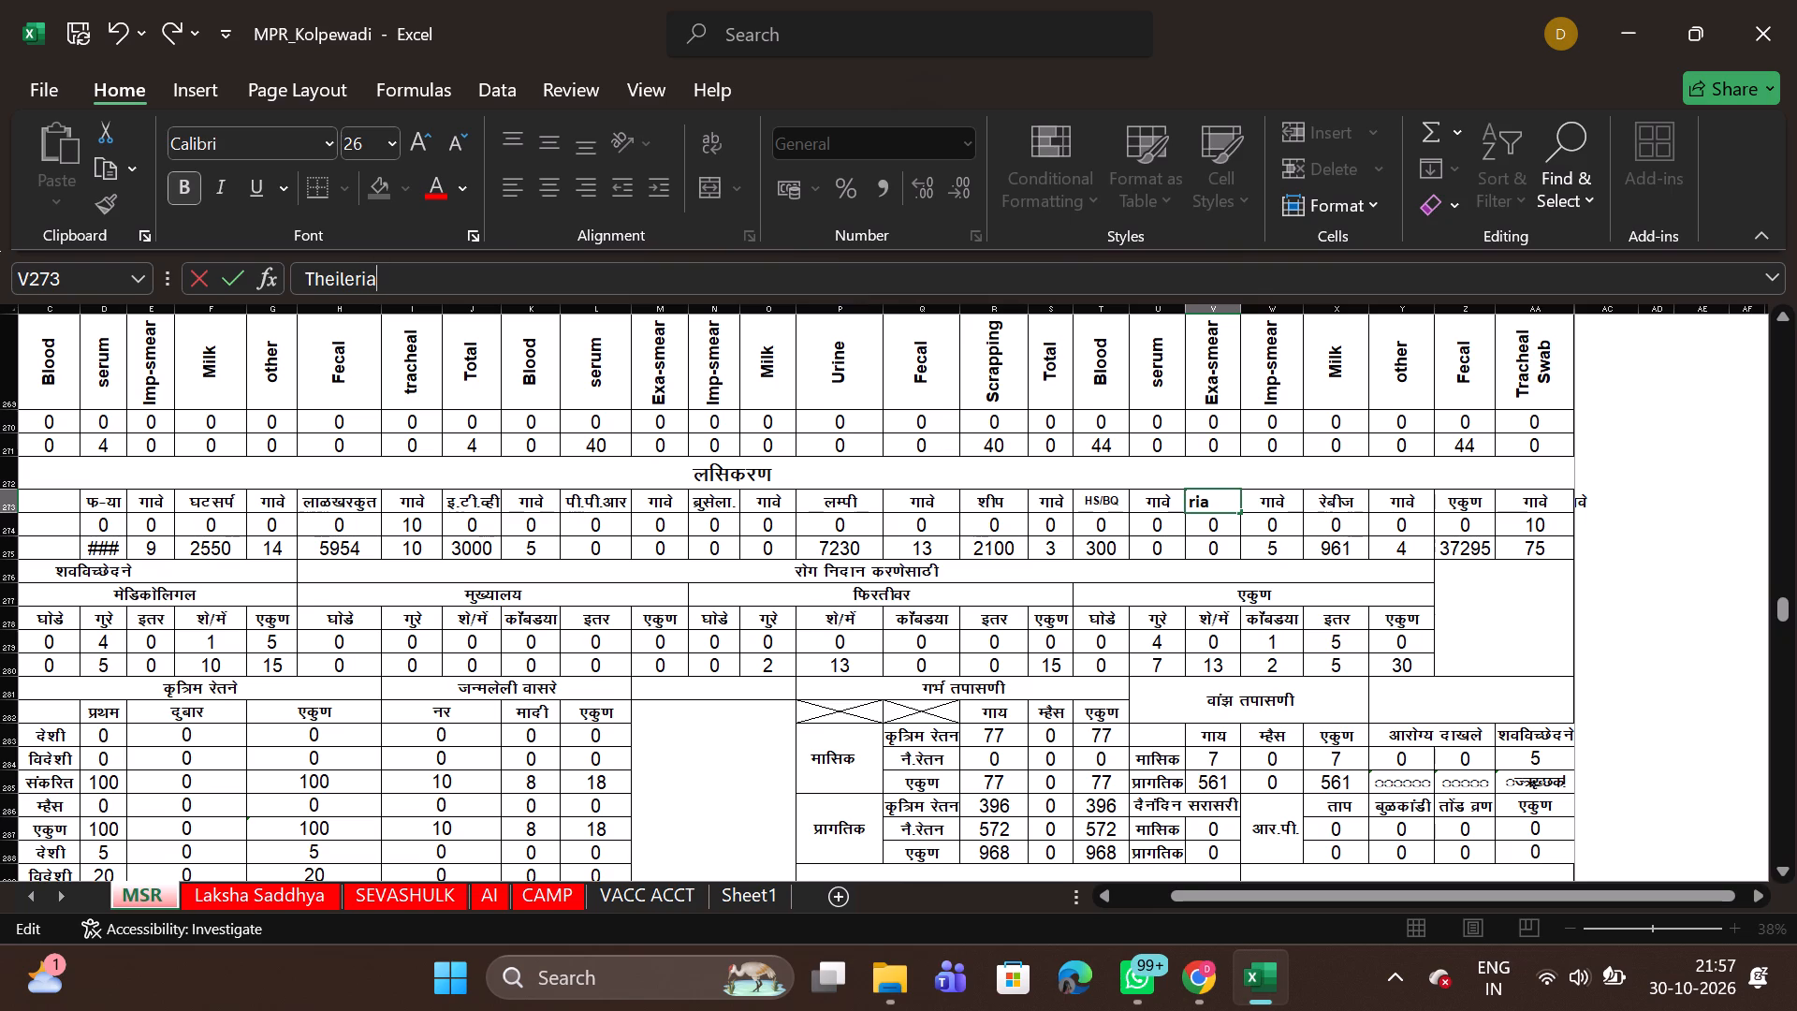
Set October's monthly vaccination counts to 672 for Theileria in V274 and 40 for रेबीज in X274.
left_click(1221, 527)
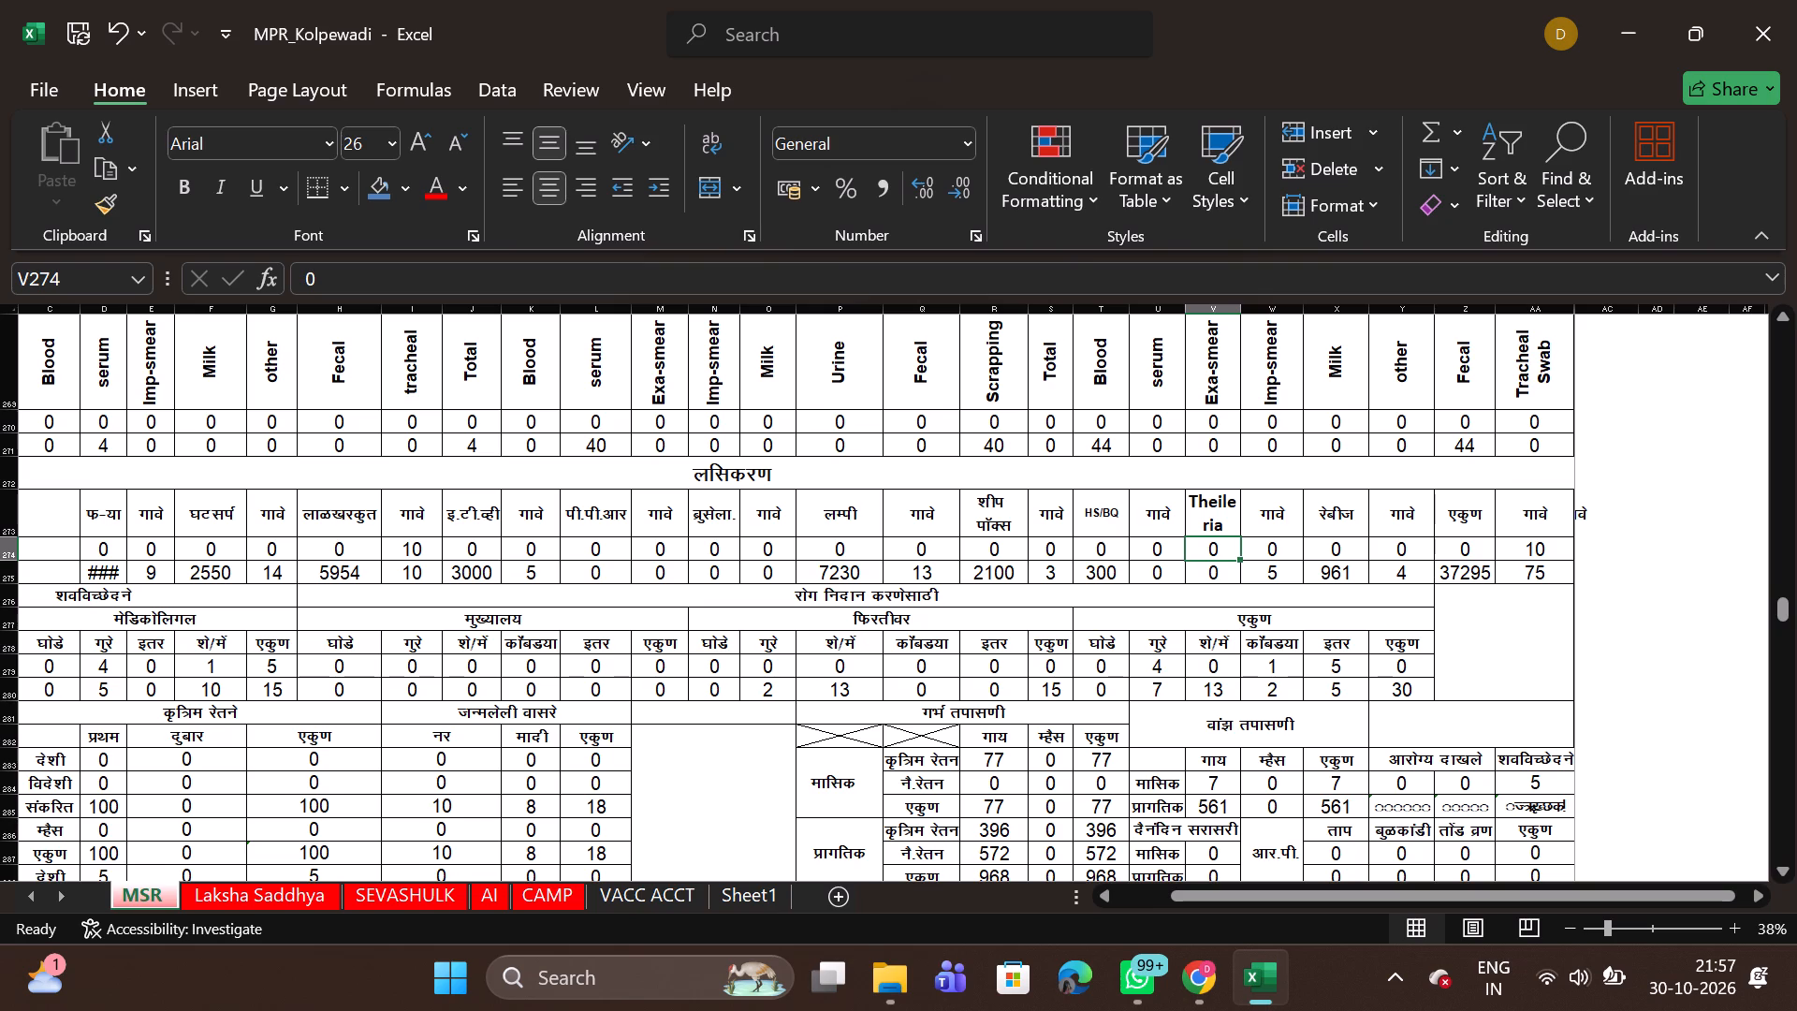
type("672")
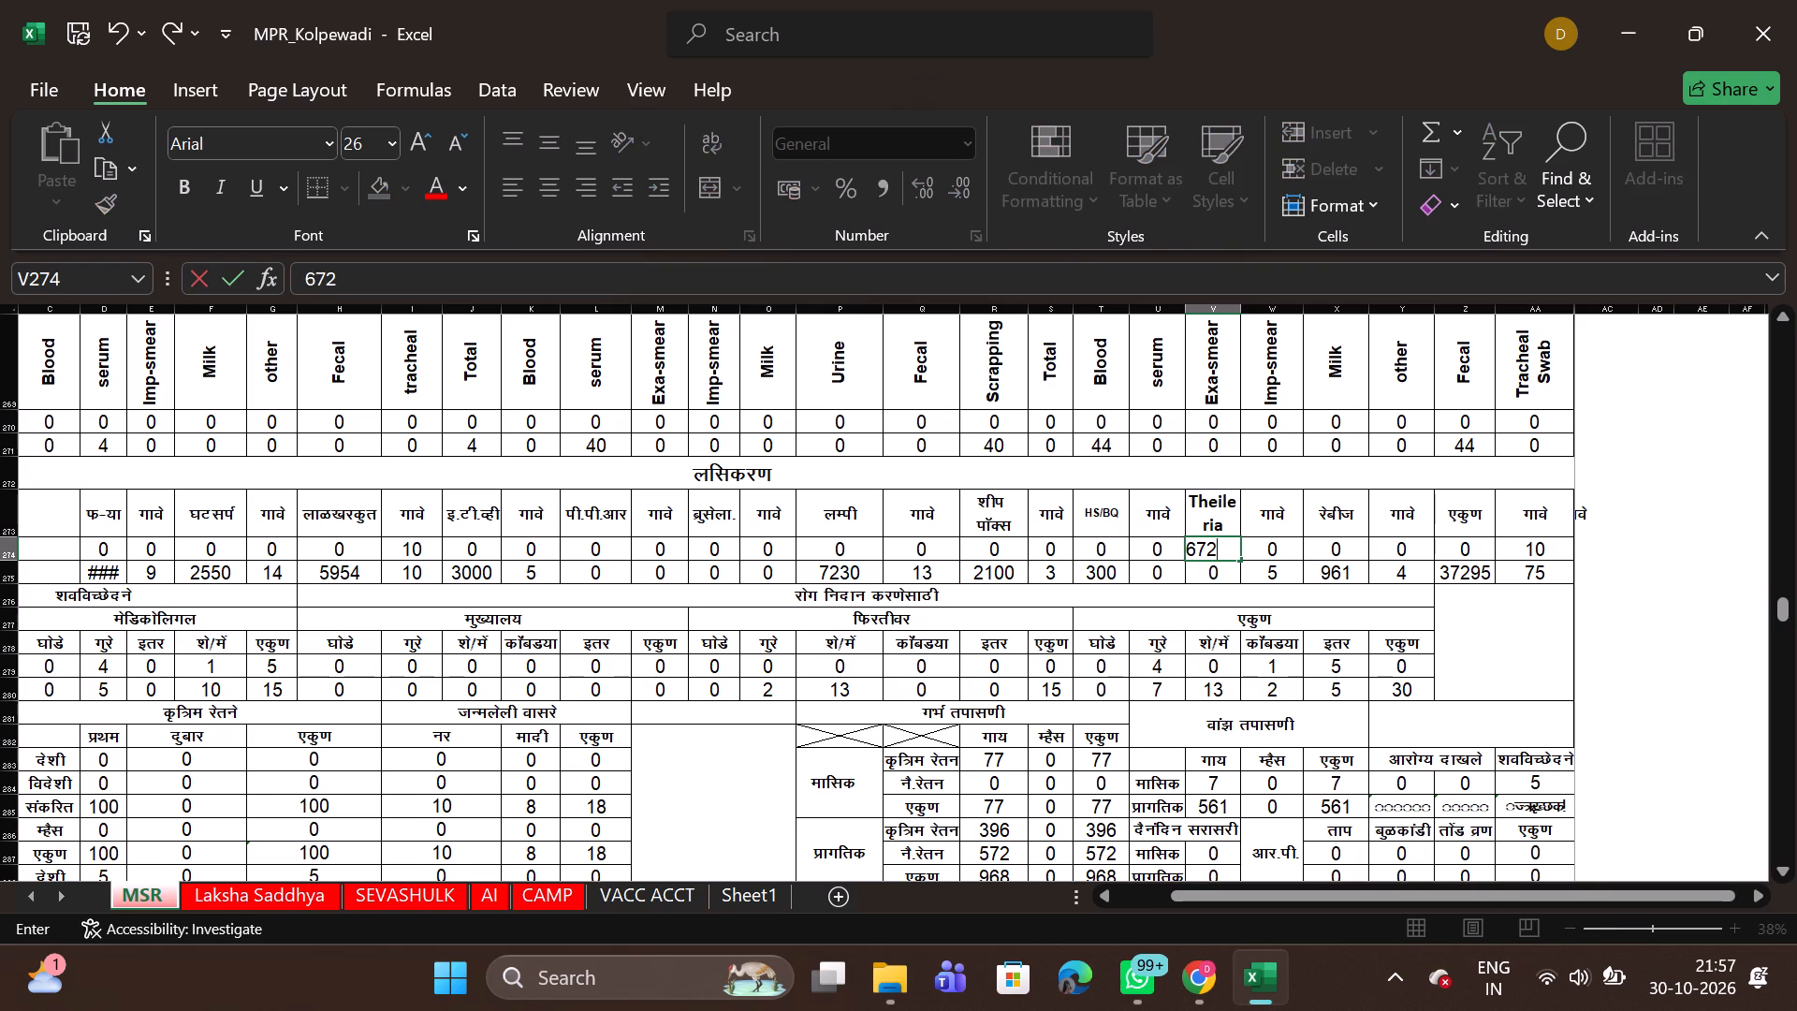
key("Right")
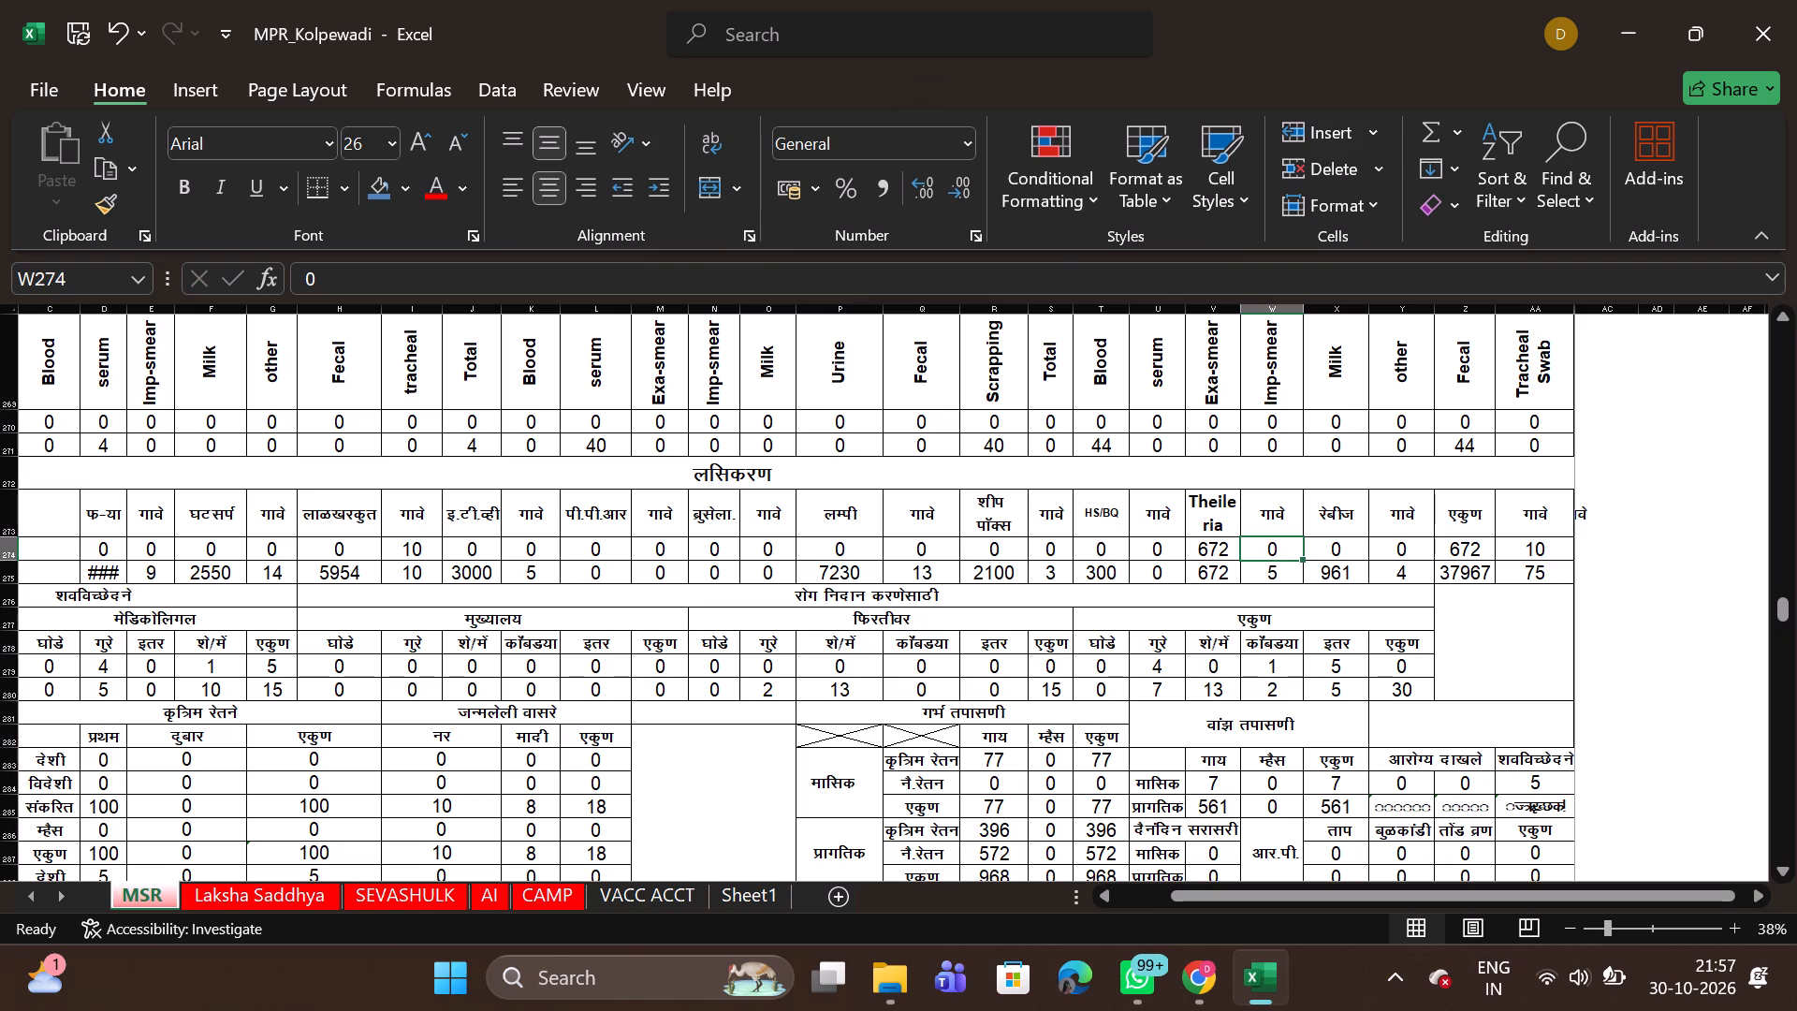
key("Right")
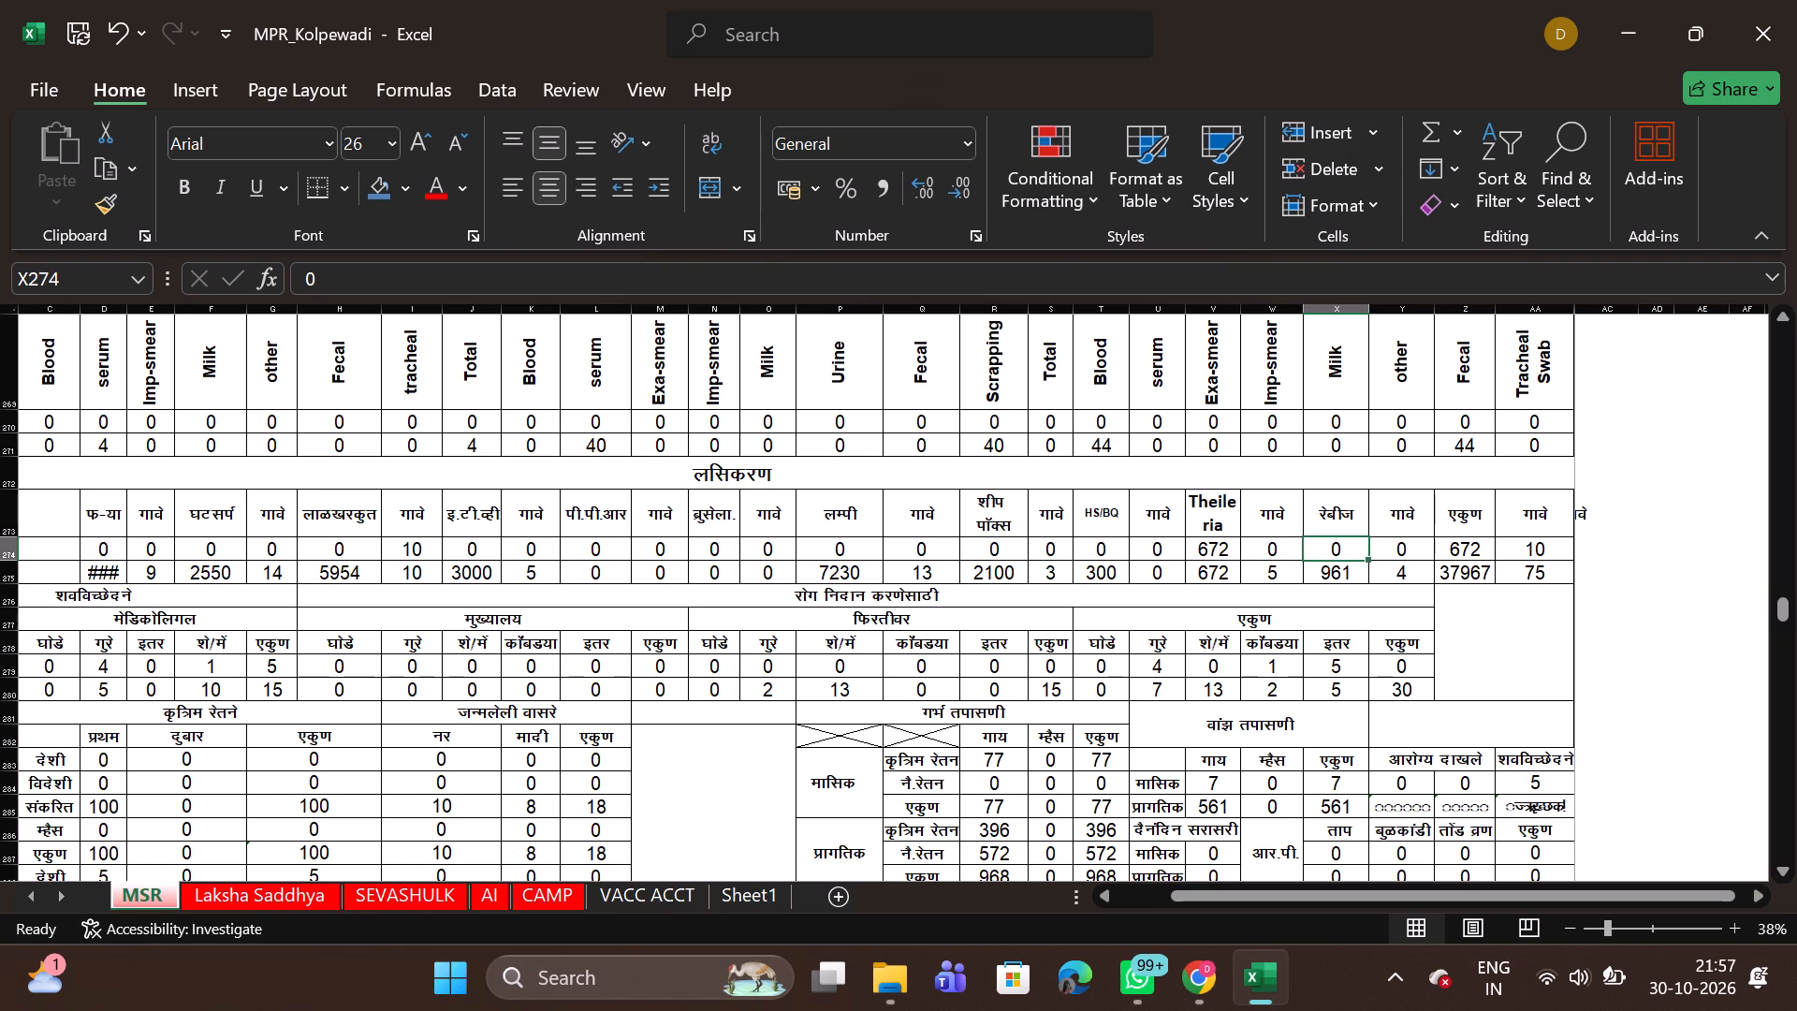
type("40")
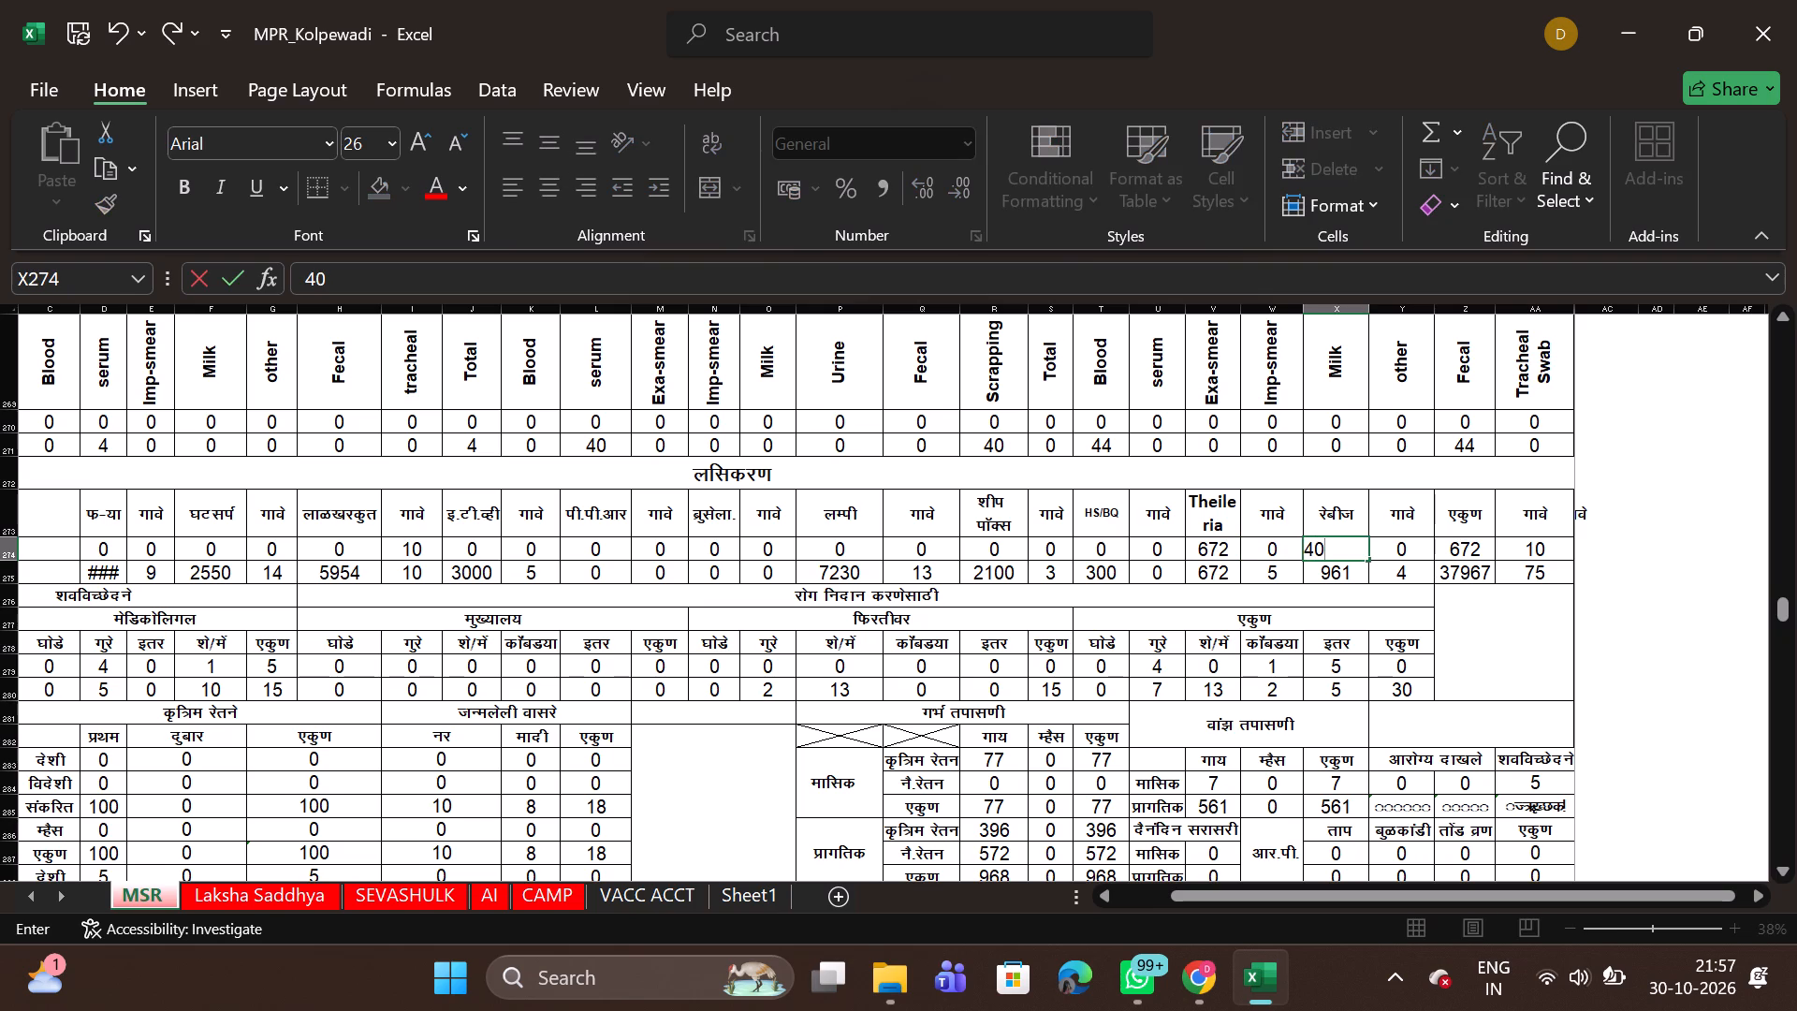
key("Right")
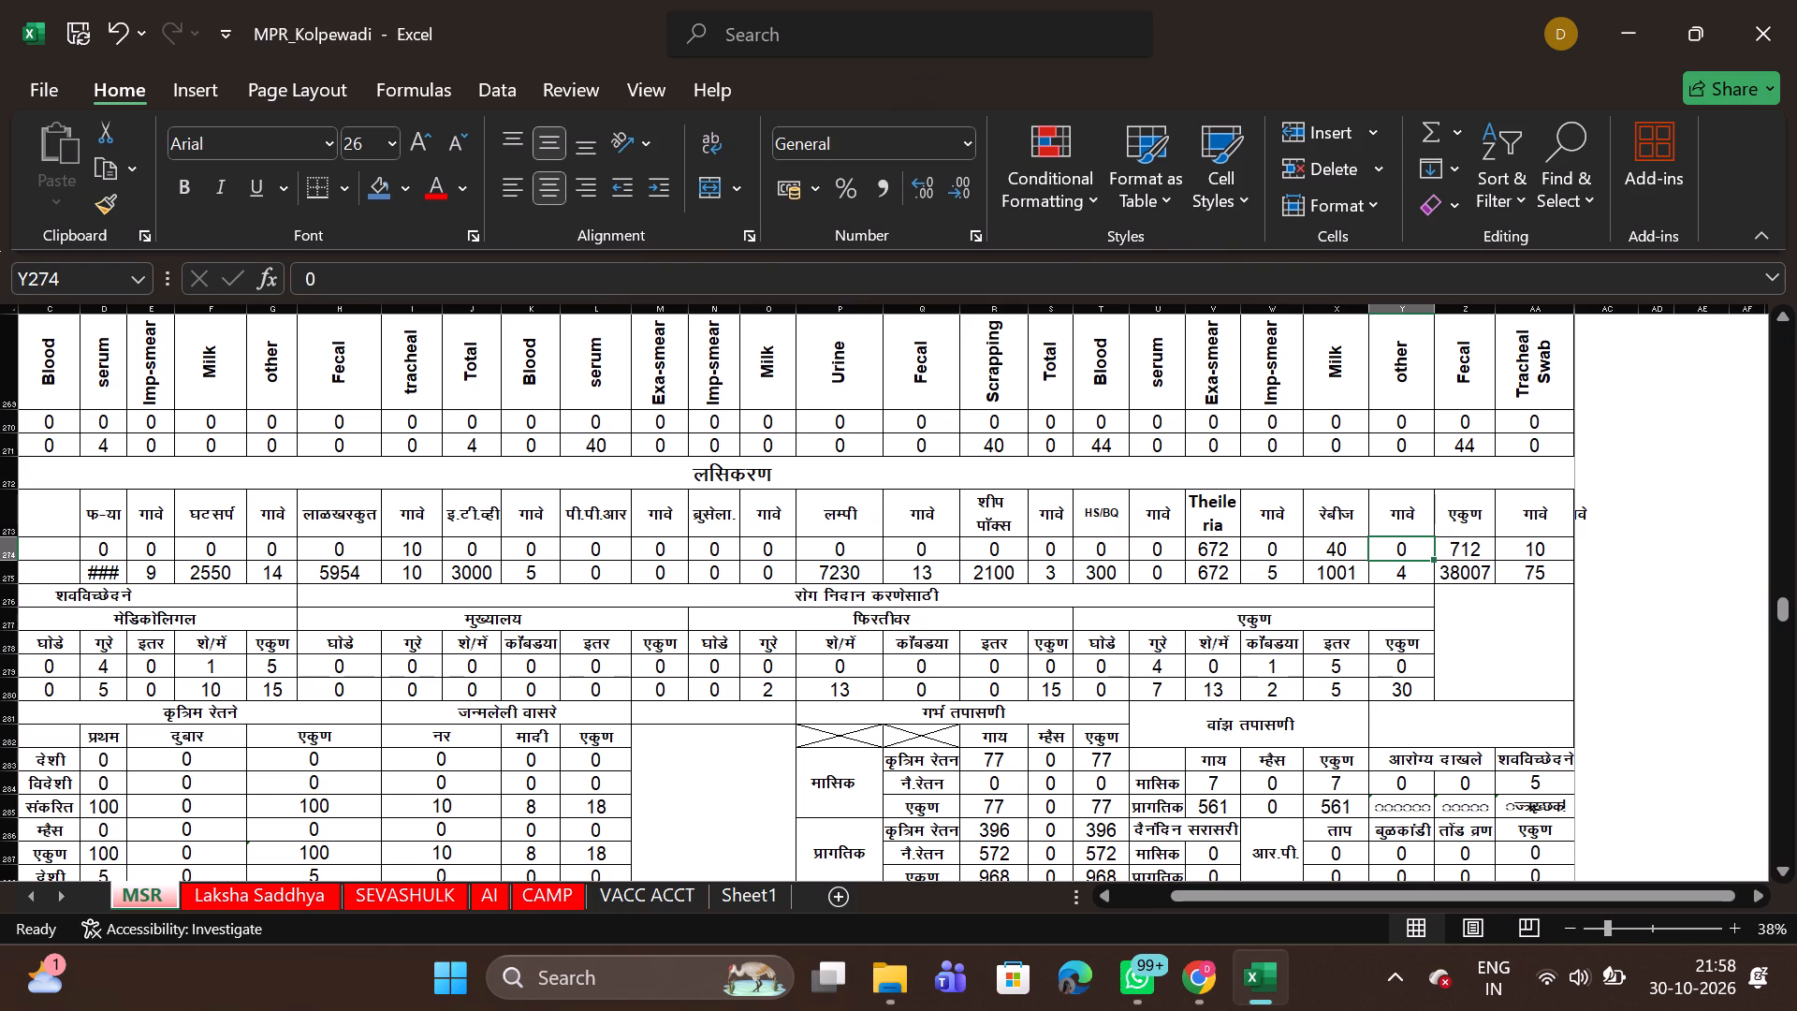
Set October's monthly medicolegal post-mortem counts to 0 for गुरे in D279 and 2 for शे/में in F279.
left_click(226, 664)
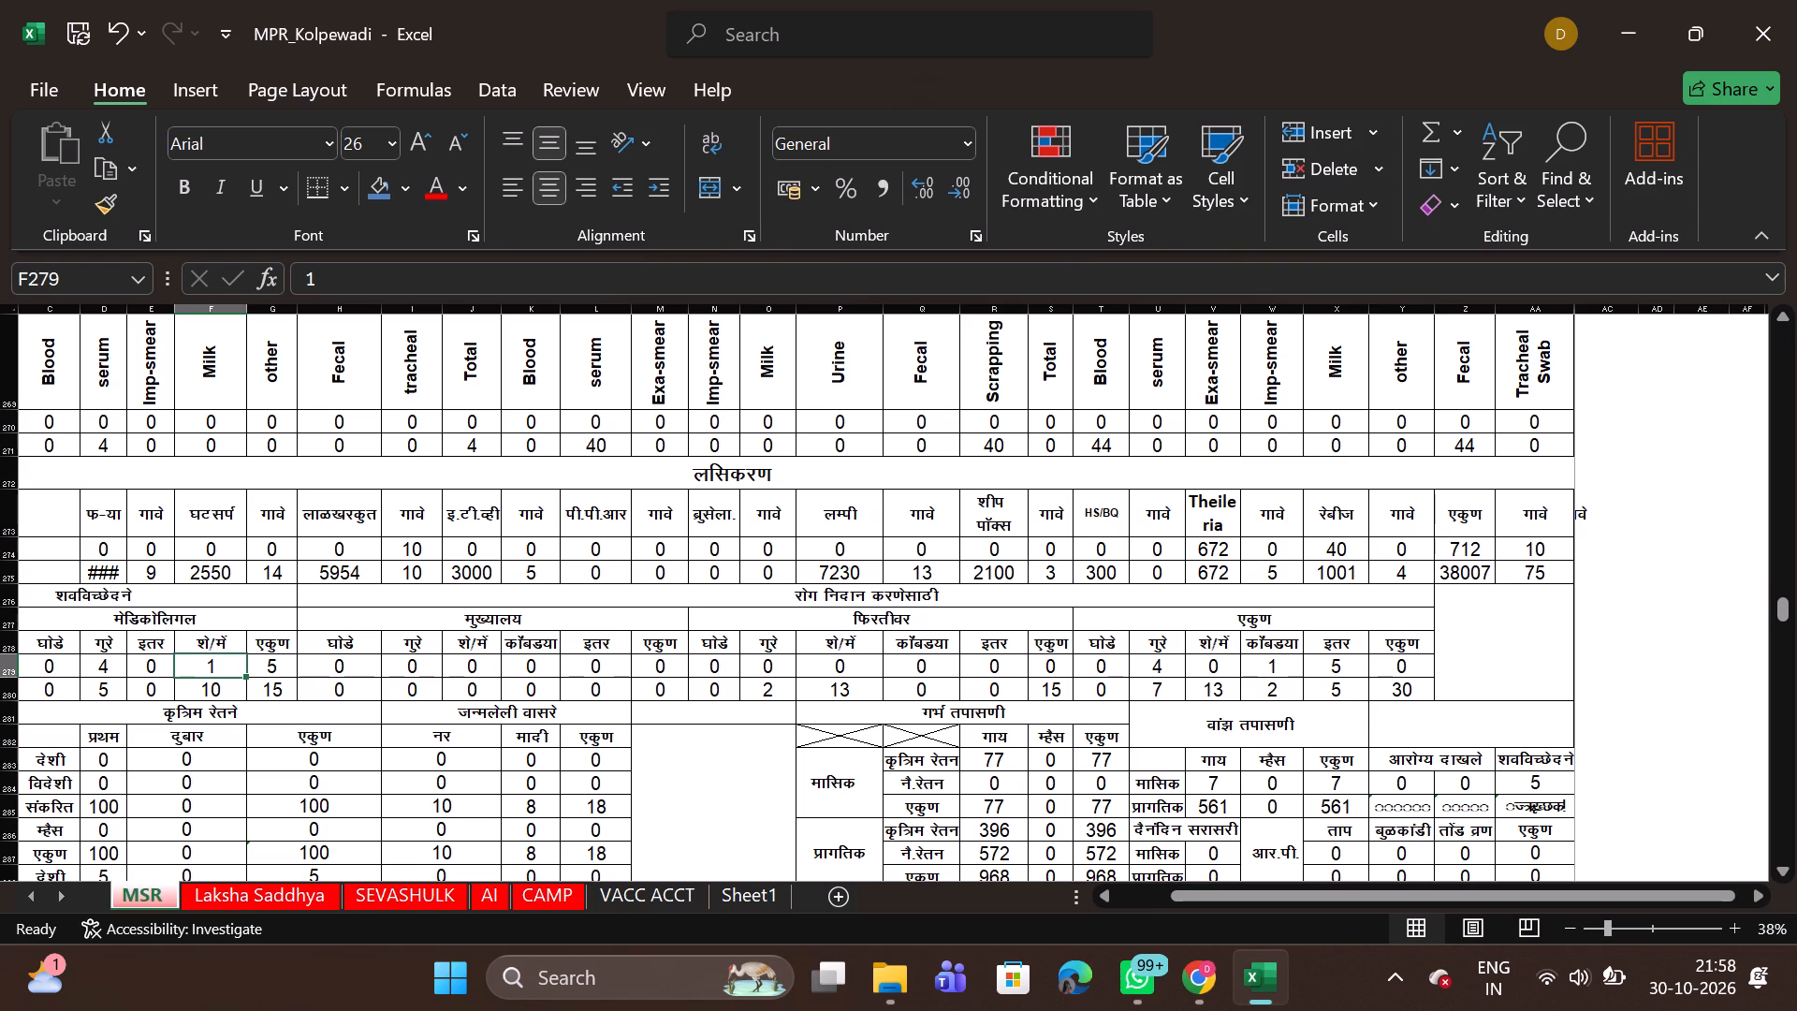
left_click(100, 668)
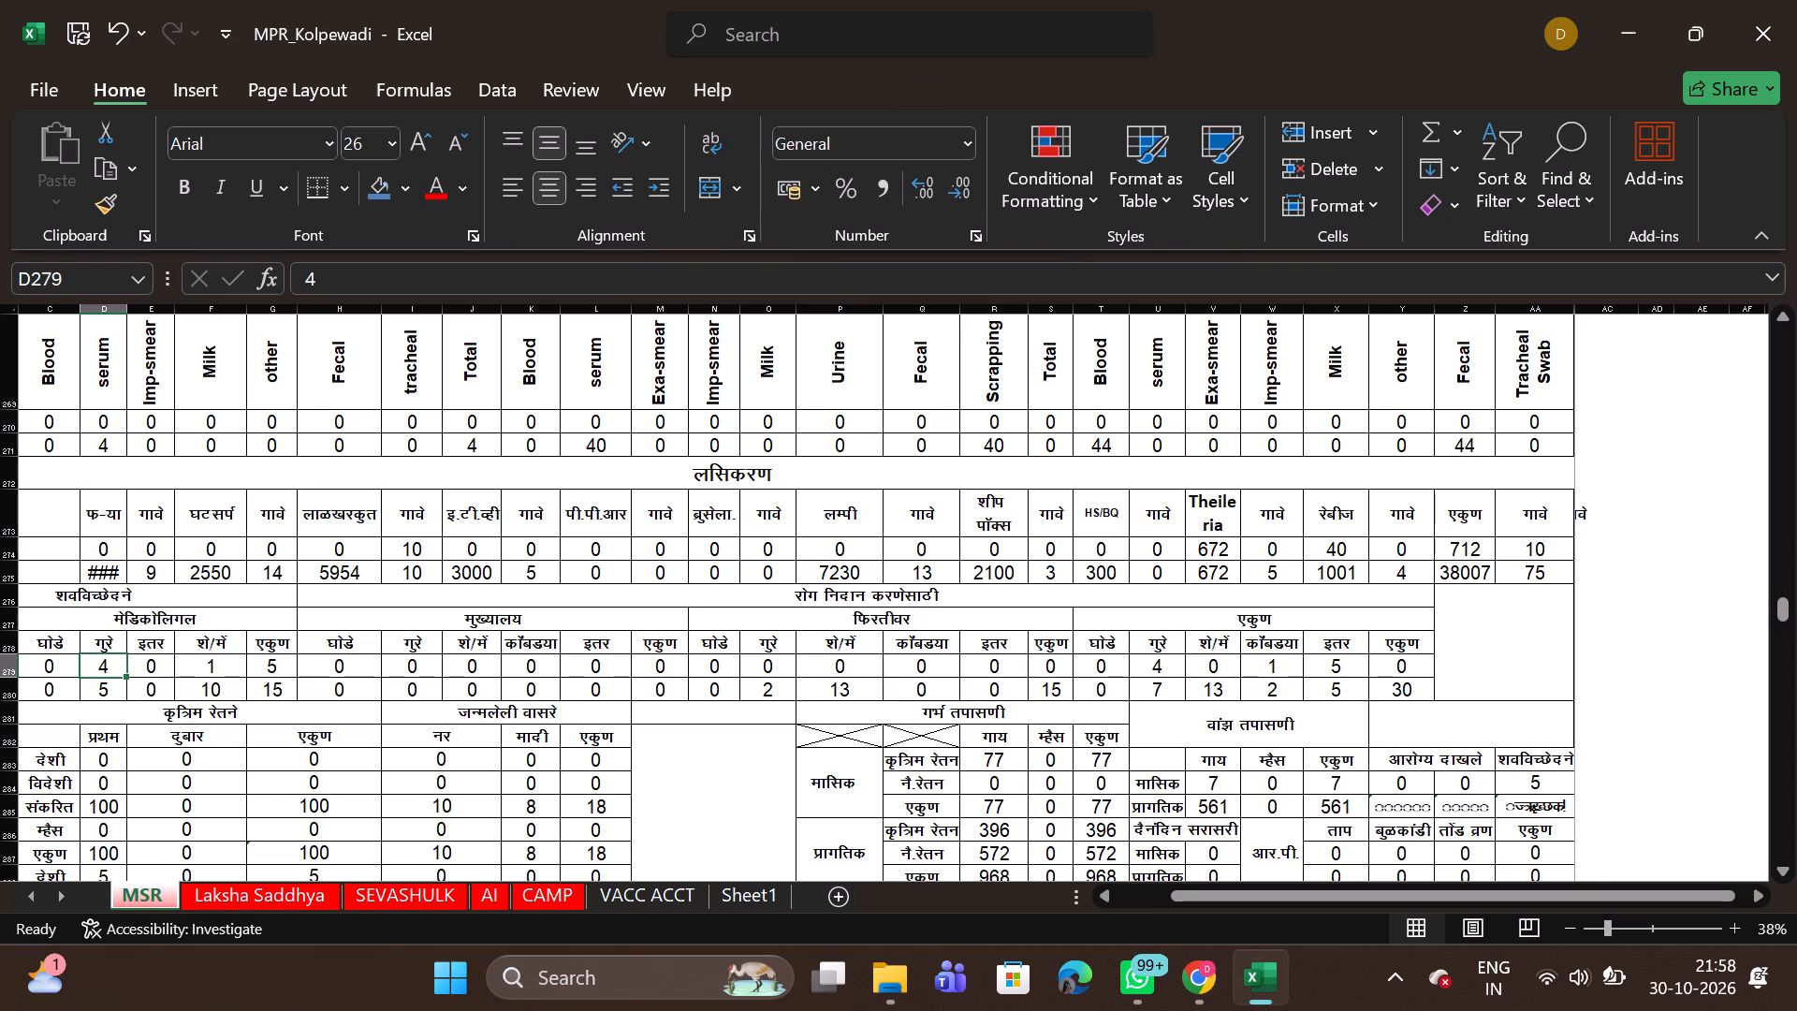
key("0")
key("Right")
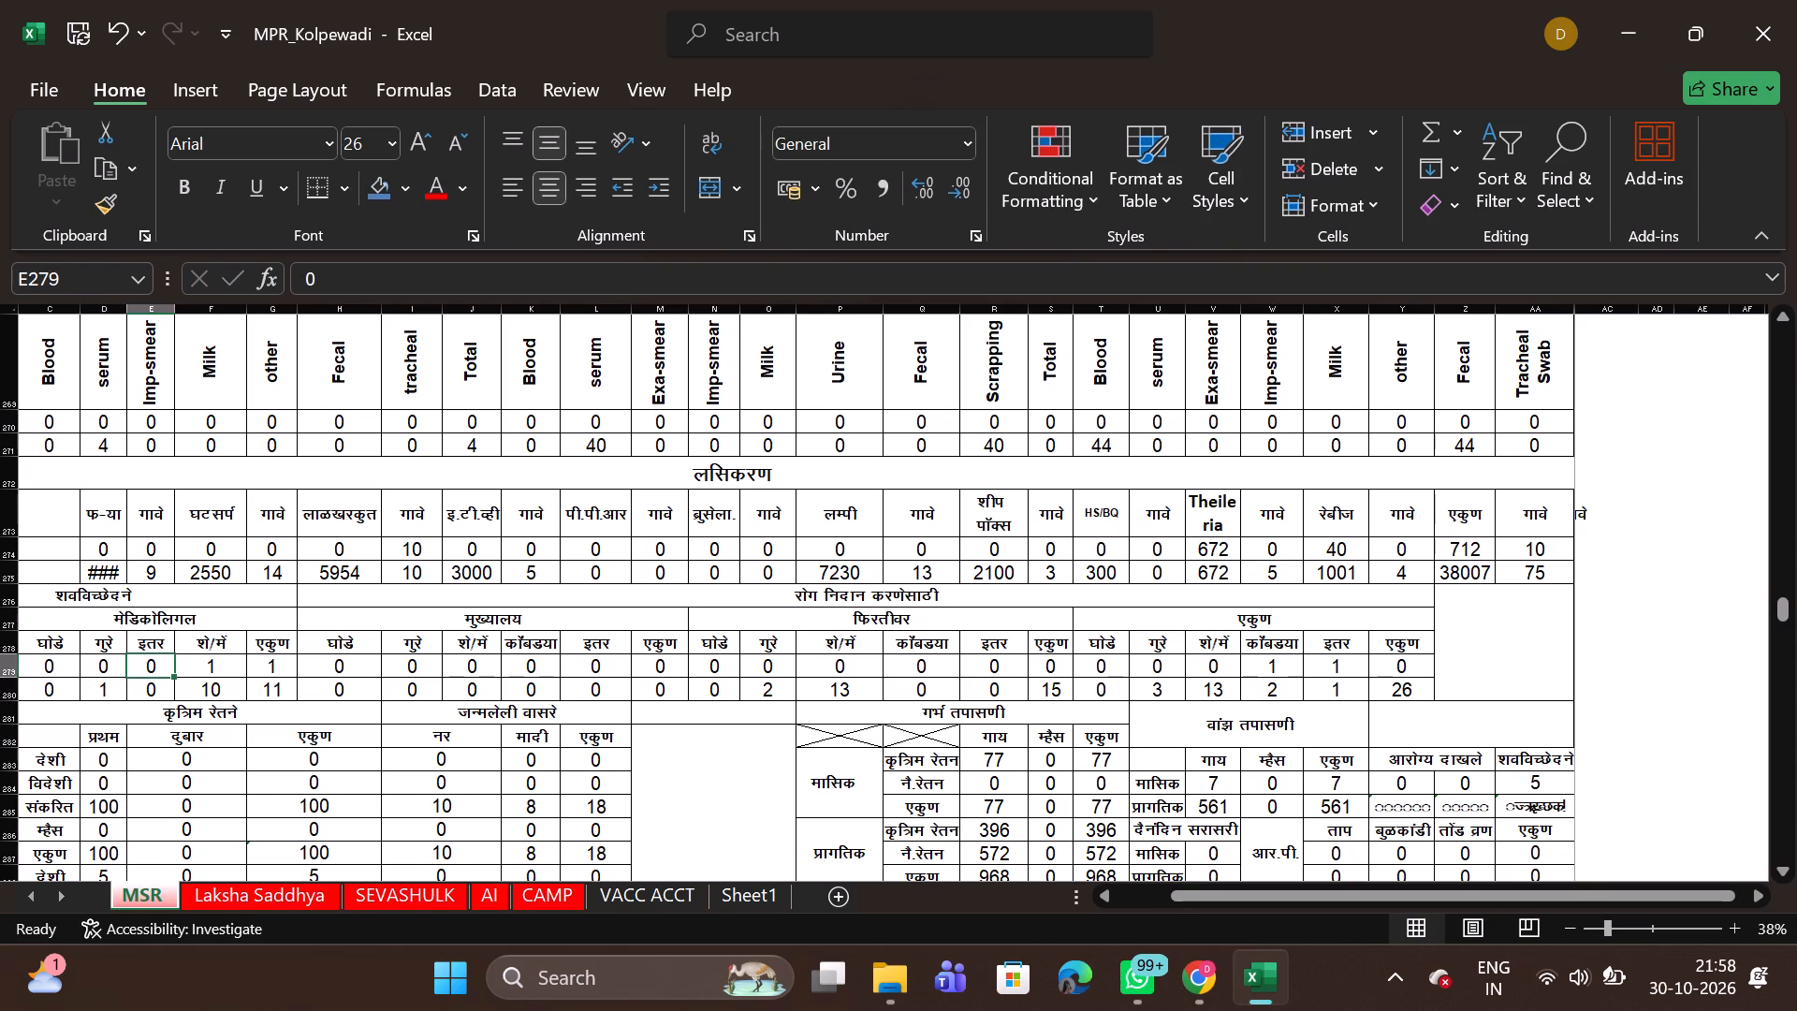
key("Right")
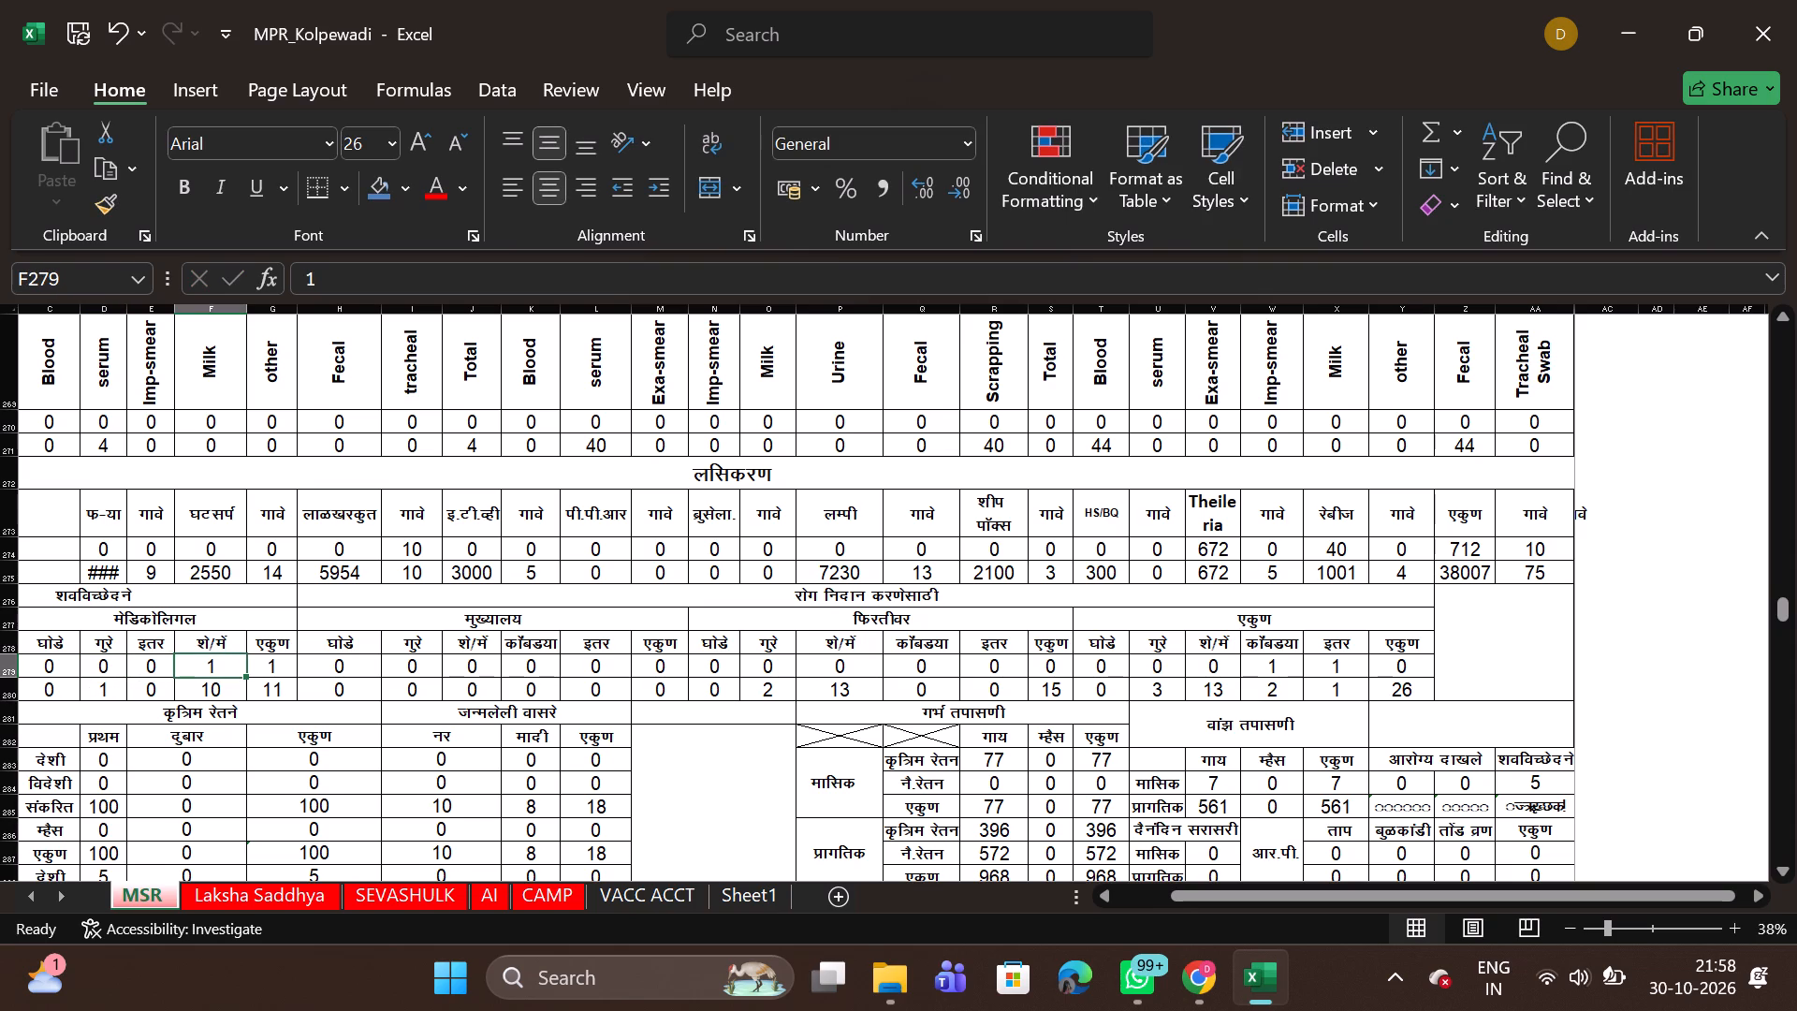
key("2")
key("Right")
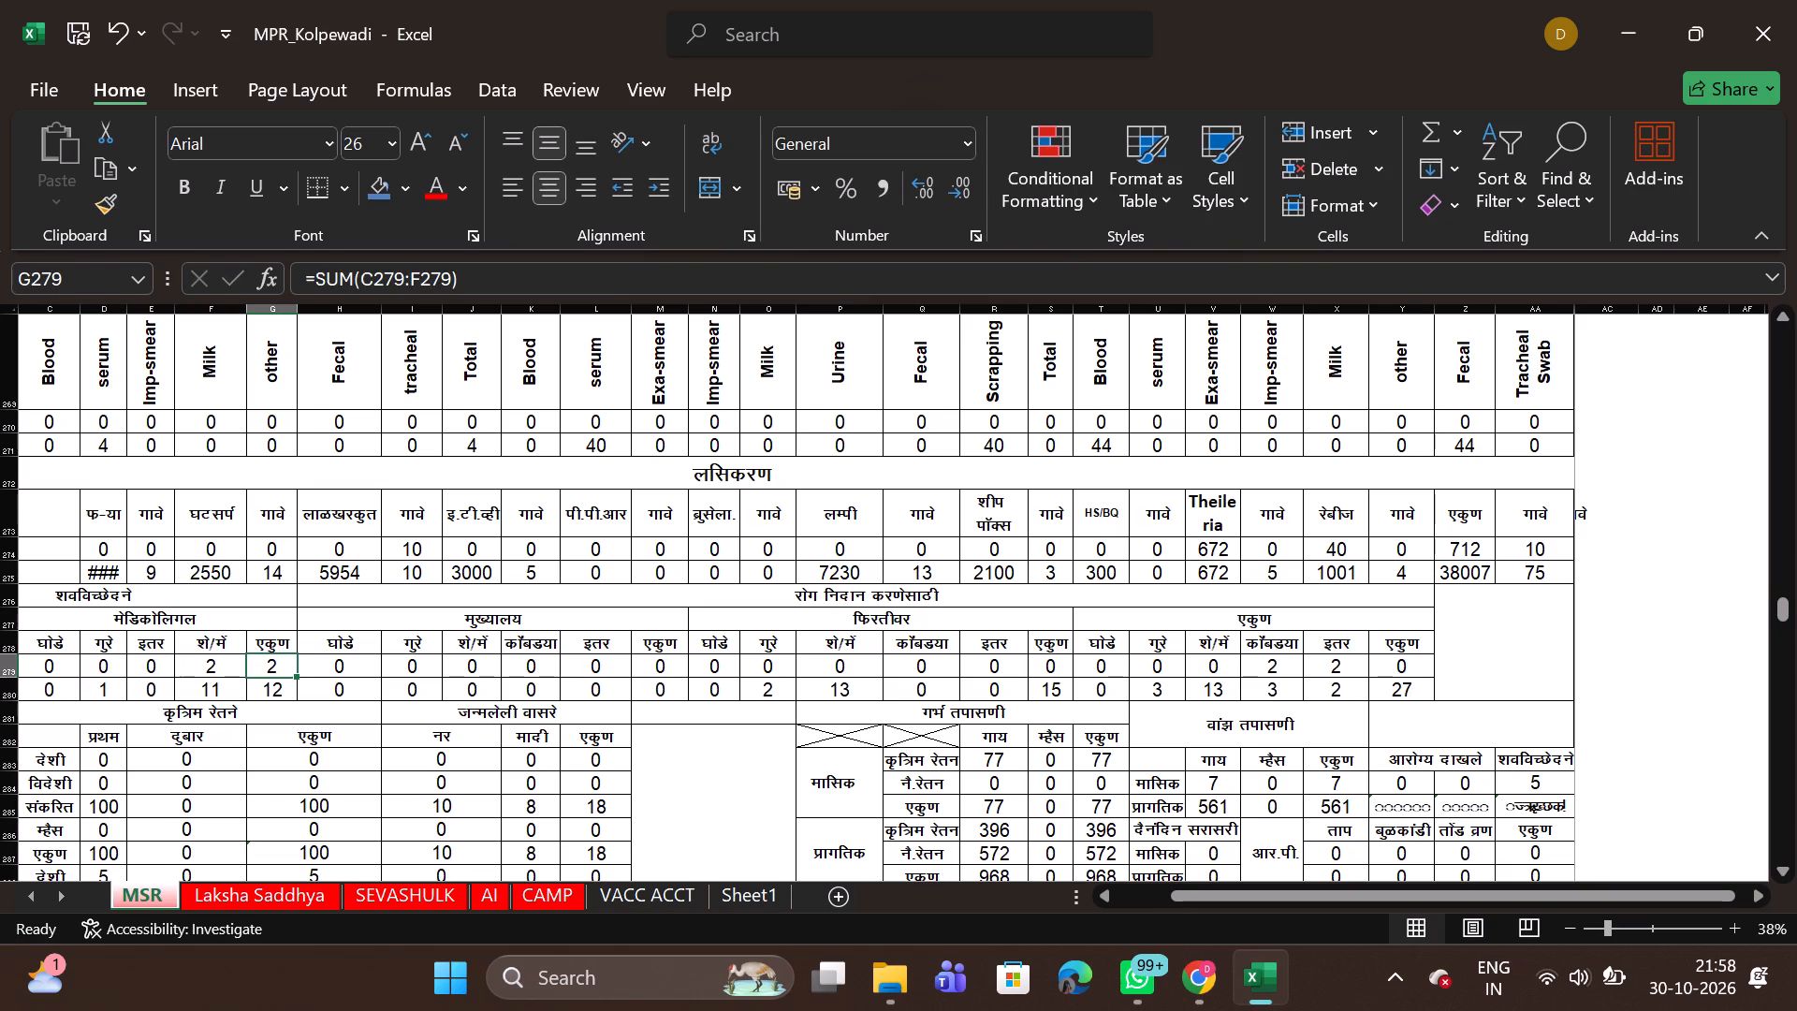
Check October's monthly disease-diagnosis entries in row 279 across to S279, and back to the row label in B279.
key("Right")
key("Right")
key("Right")
key("Right")
key("Right")
key("Right")
key("Right")
key("Right")
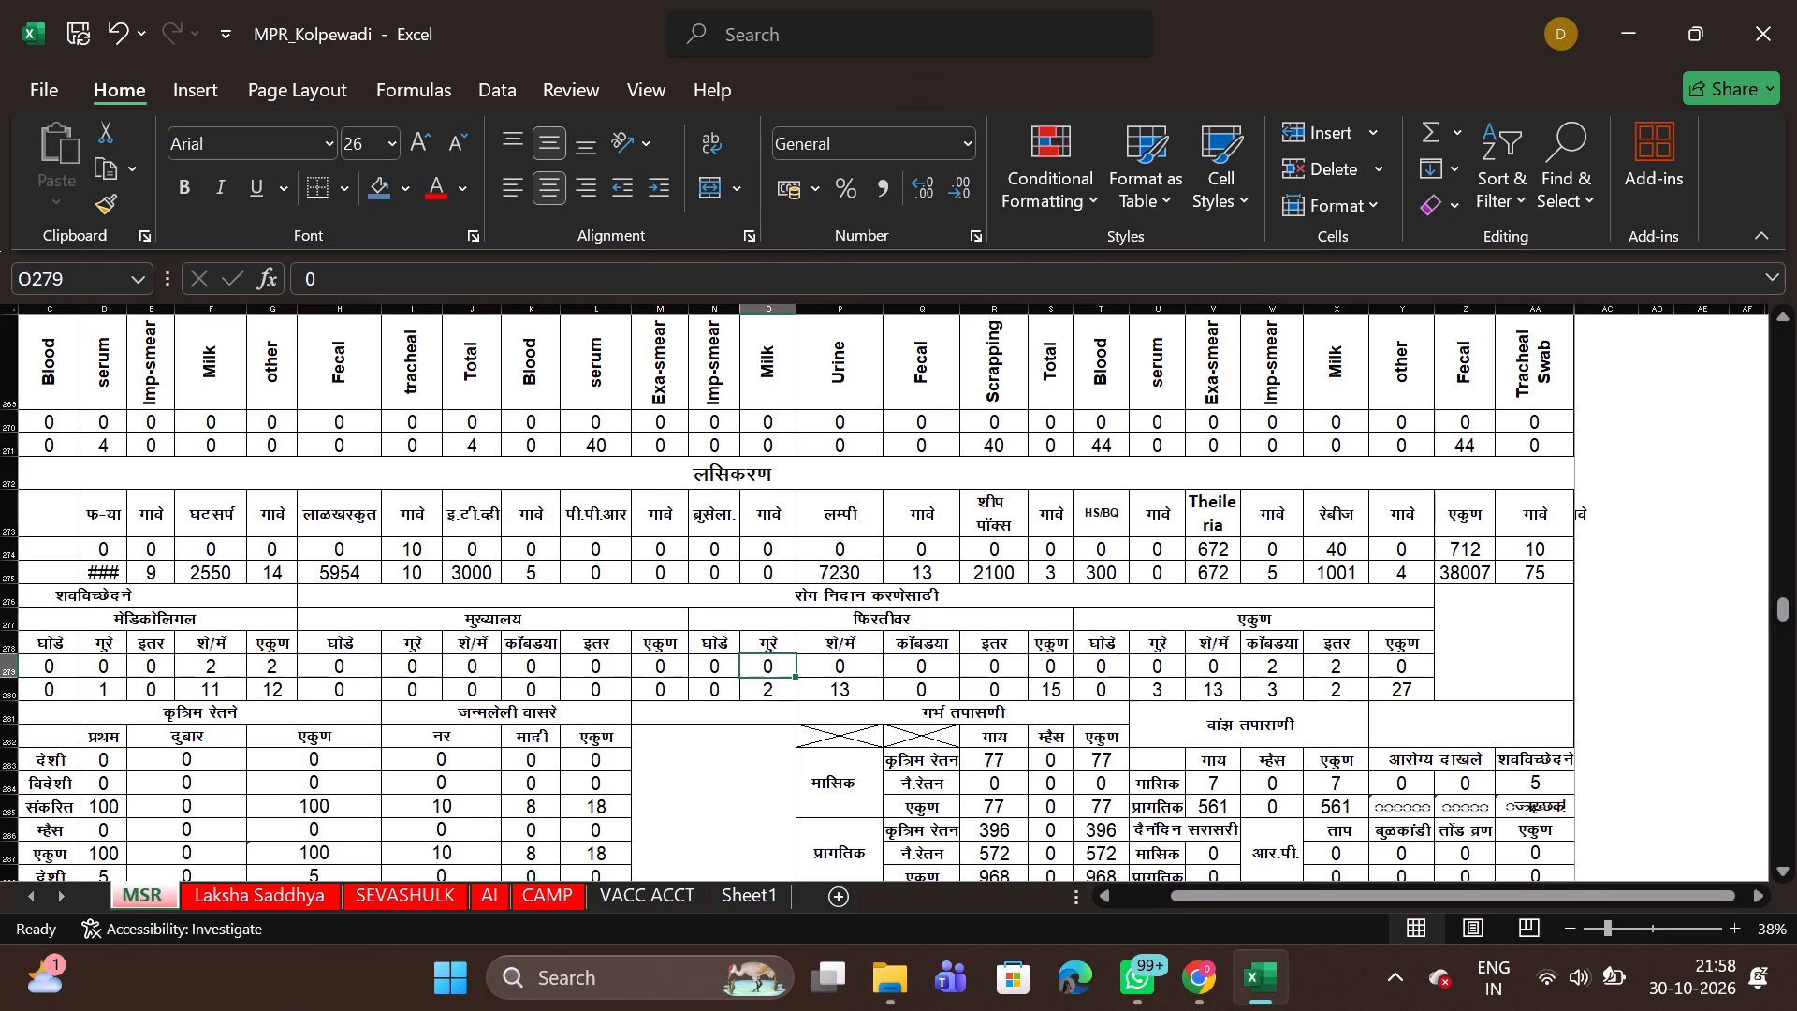
key("Right")
key("Right")
key("Right")
key("Right")
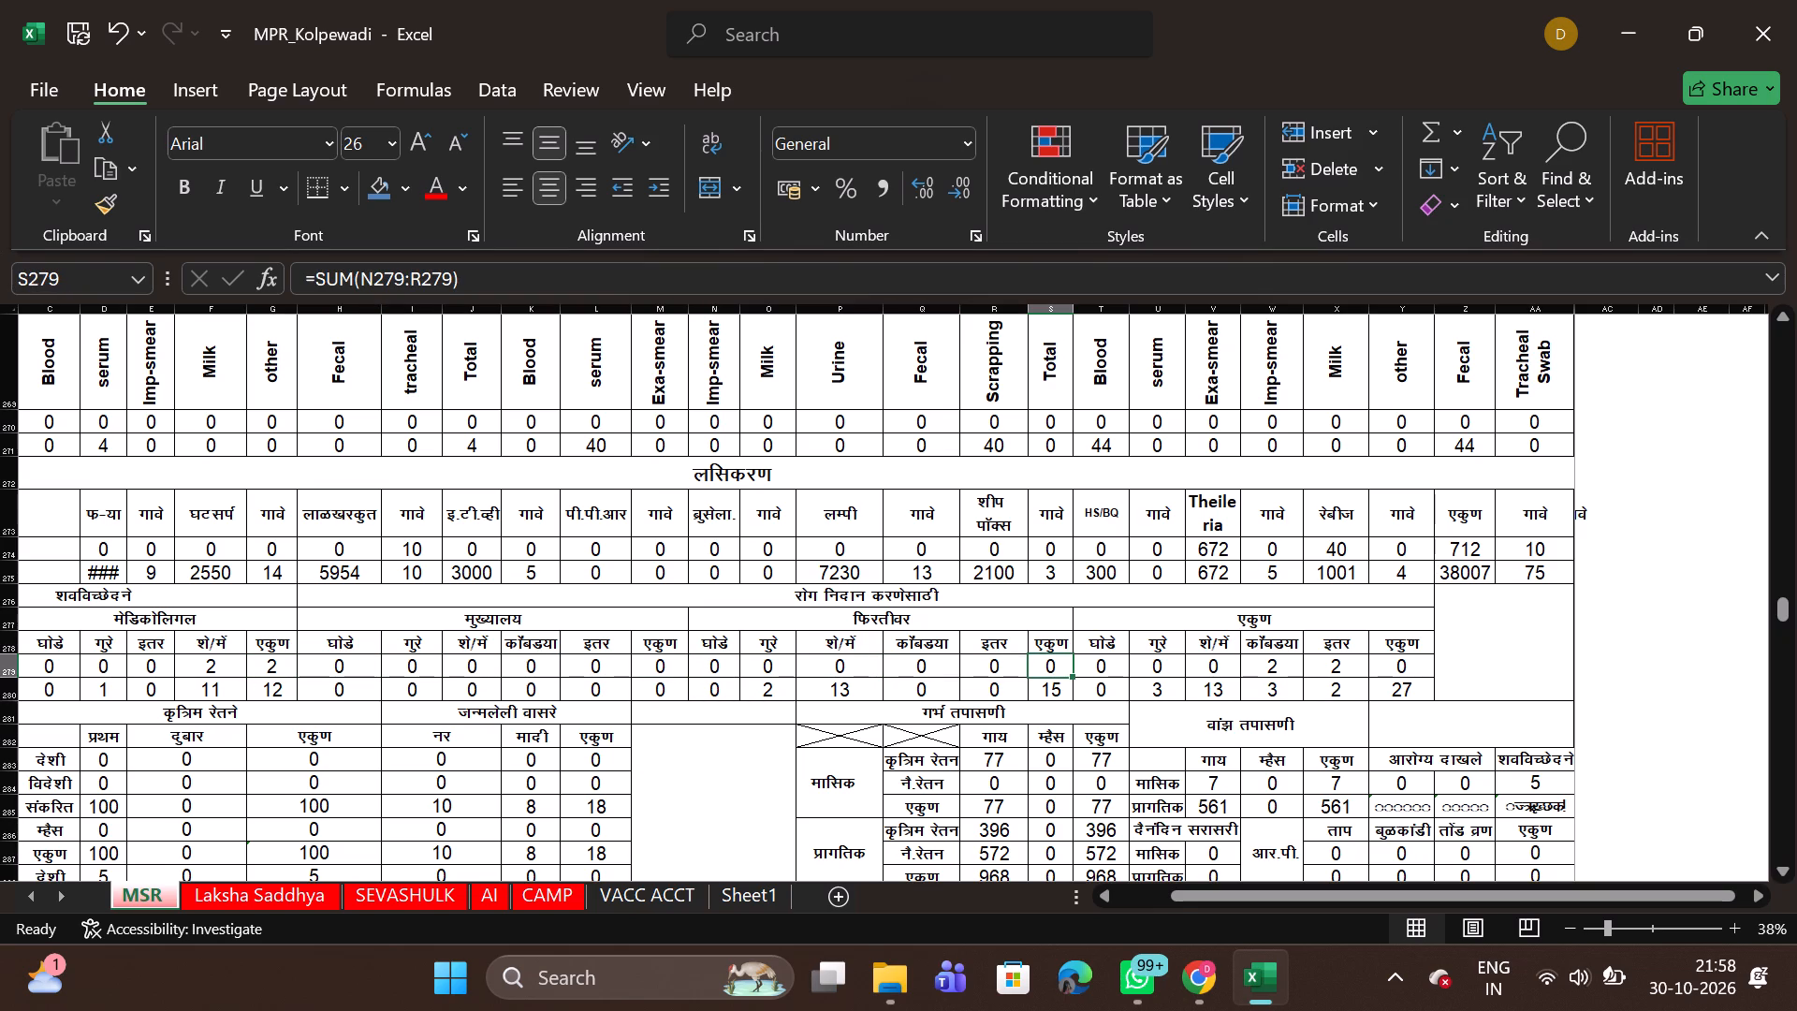
key("Left")
key("Left")
key("Left")
key("Left")
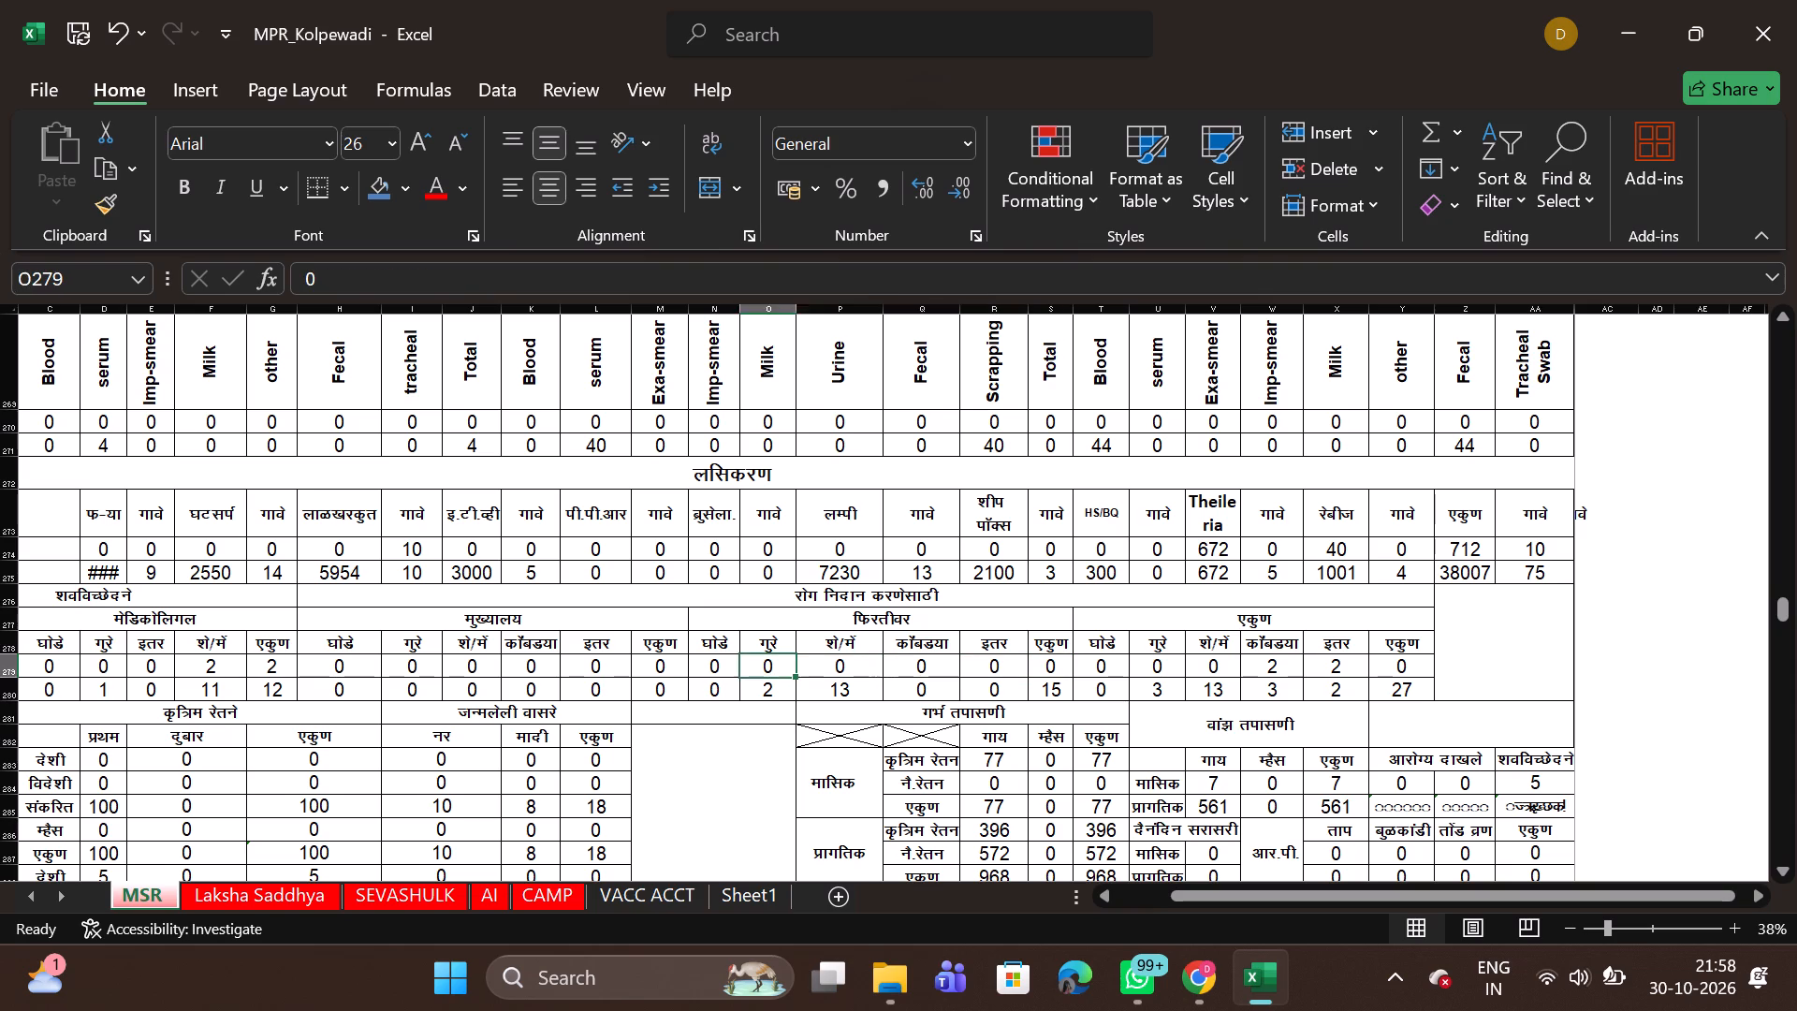
key("Left")
key("Left")
key("Left")
key("Left")
key("Left")
key("Left")
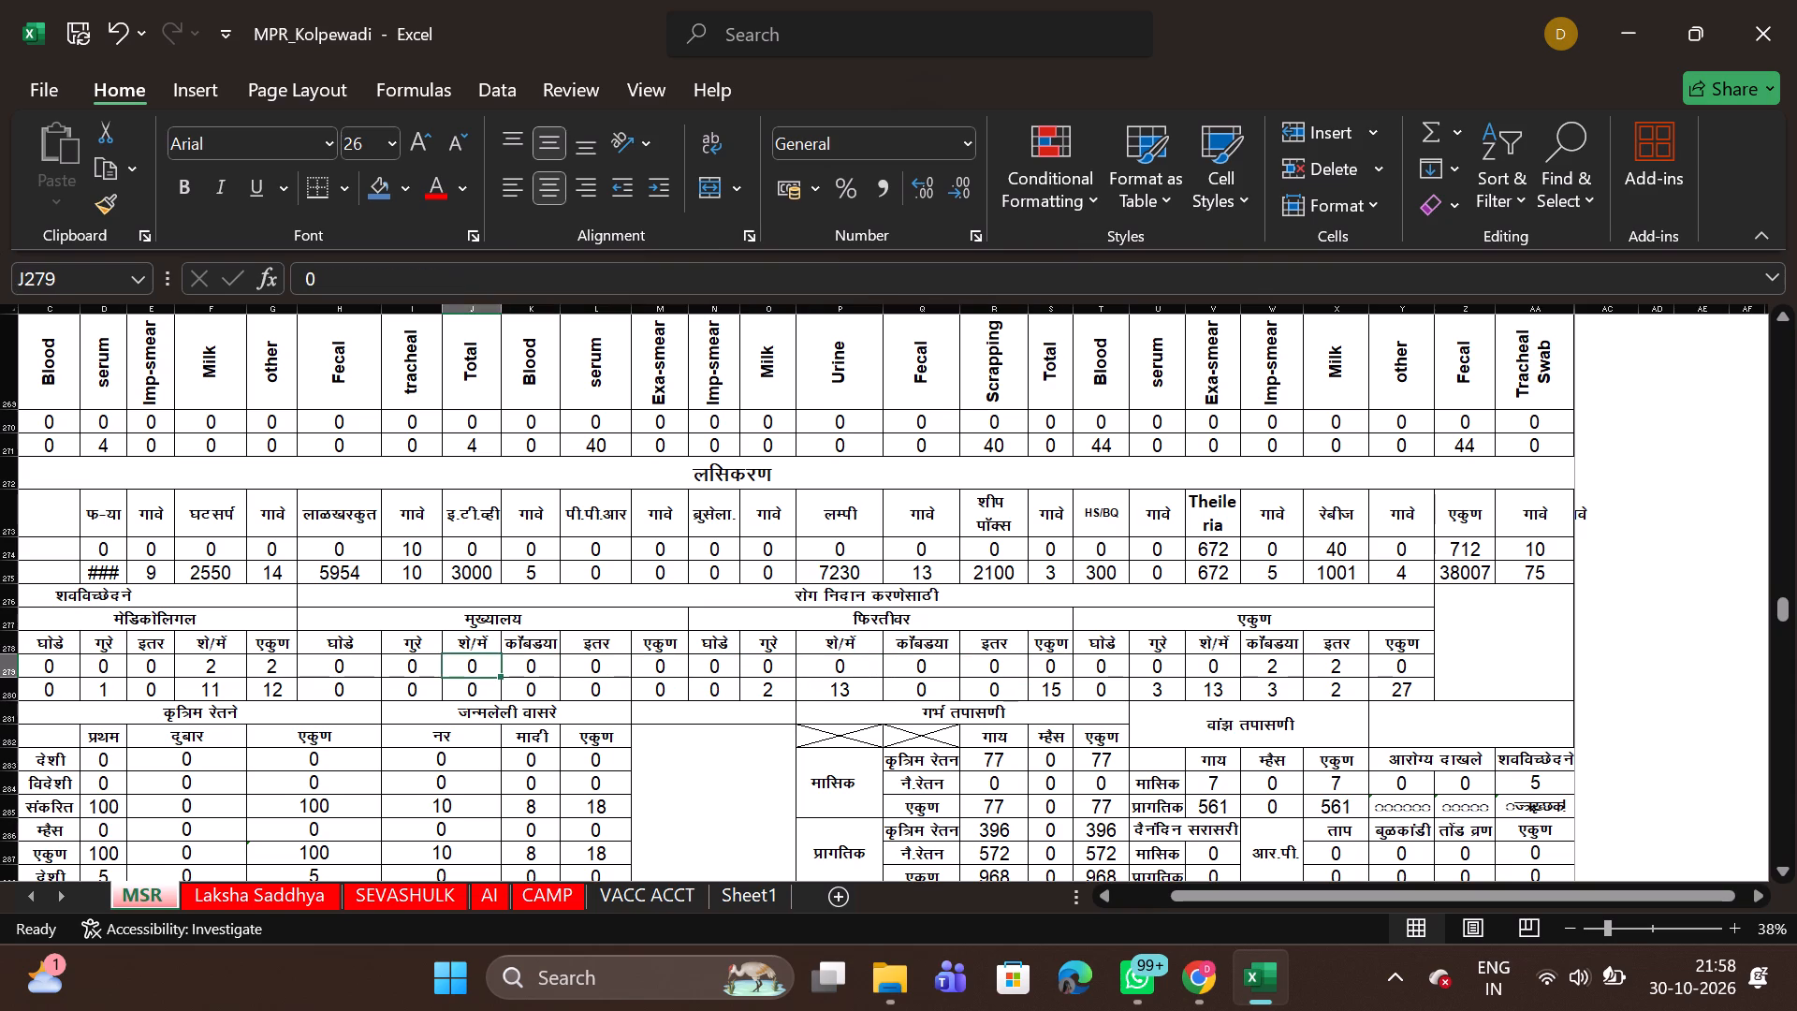
key("Left")
key("Left")
key("Left")
key("Left")
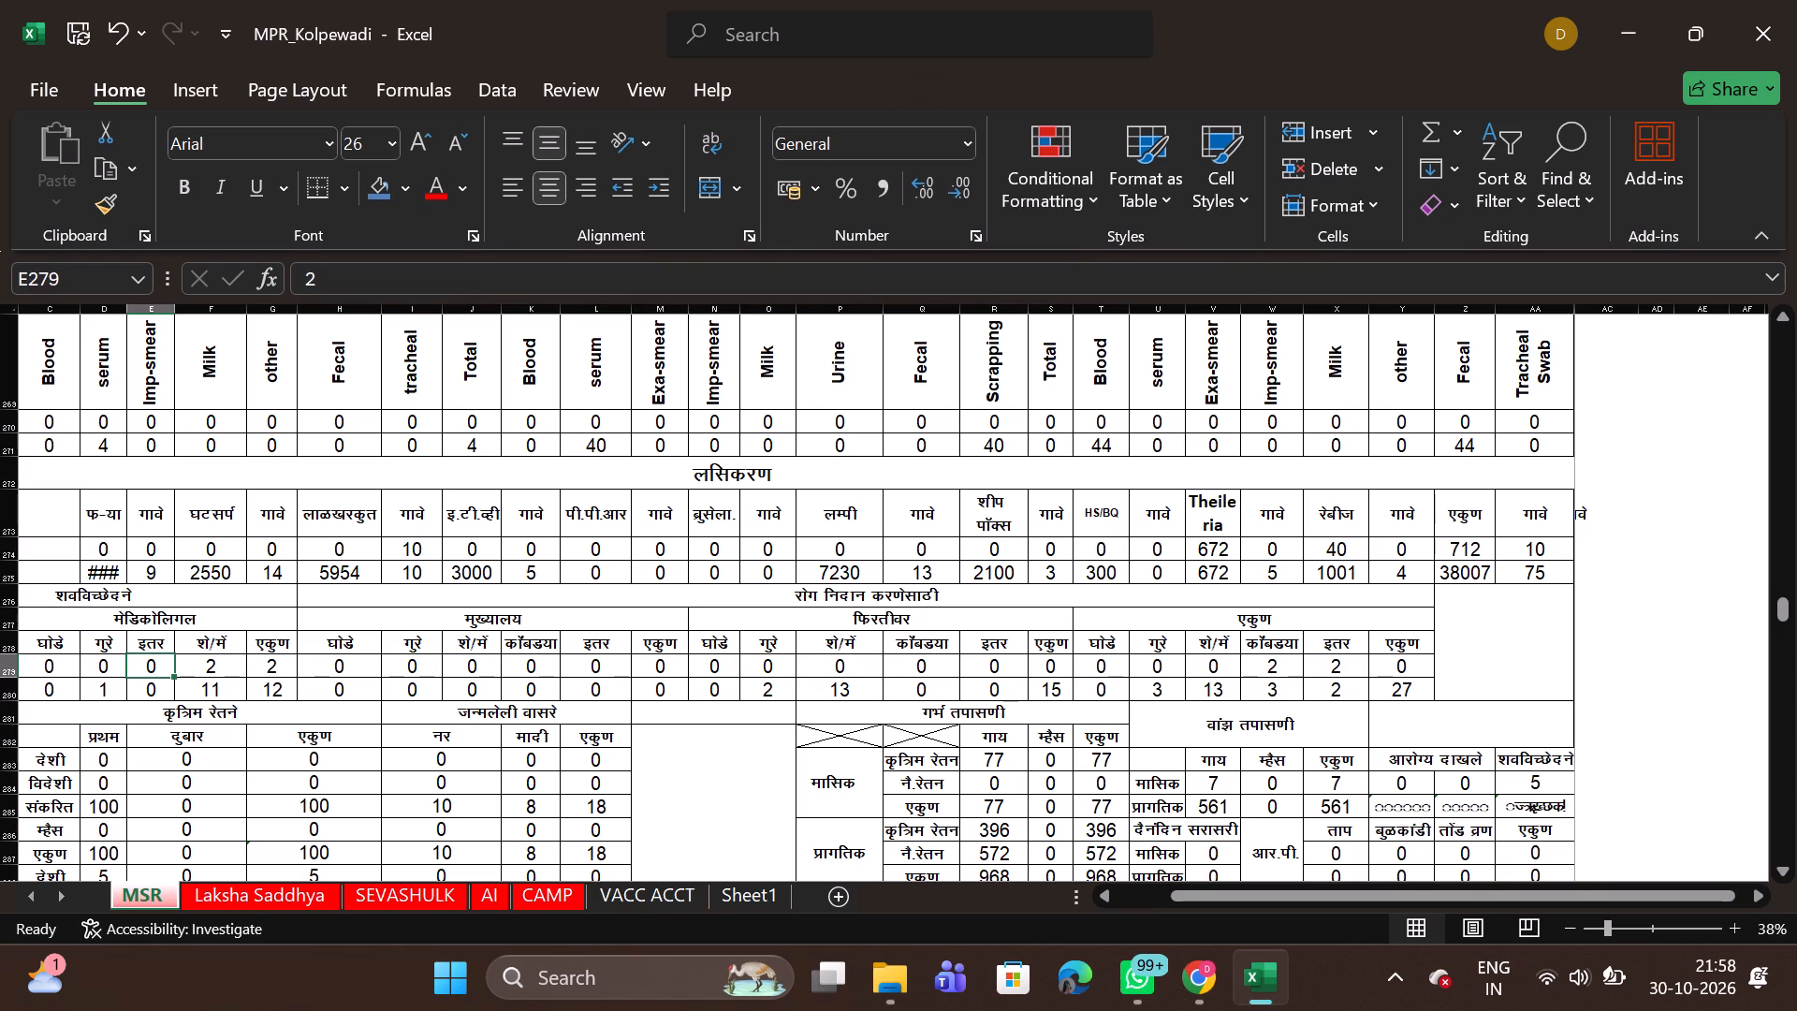
key("Left")
key("Left")
key("Left")
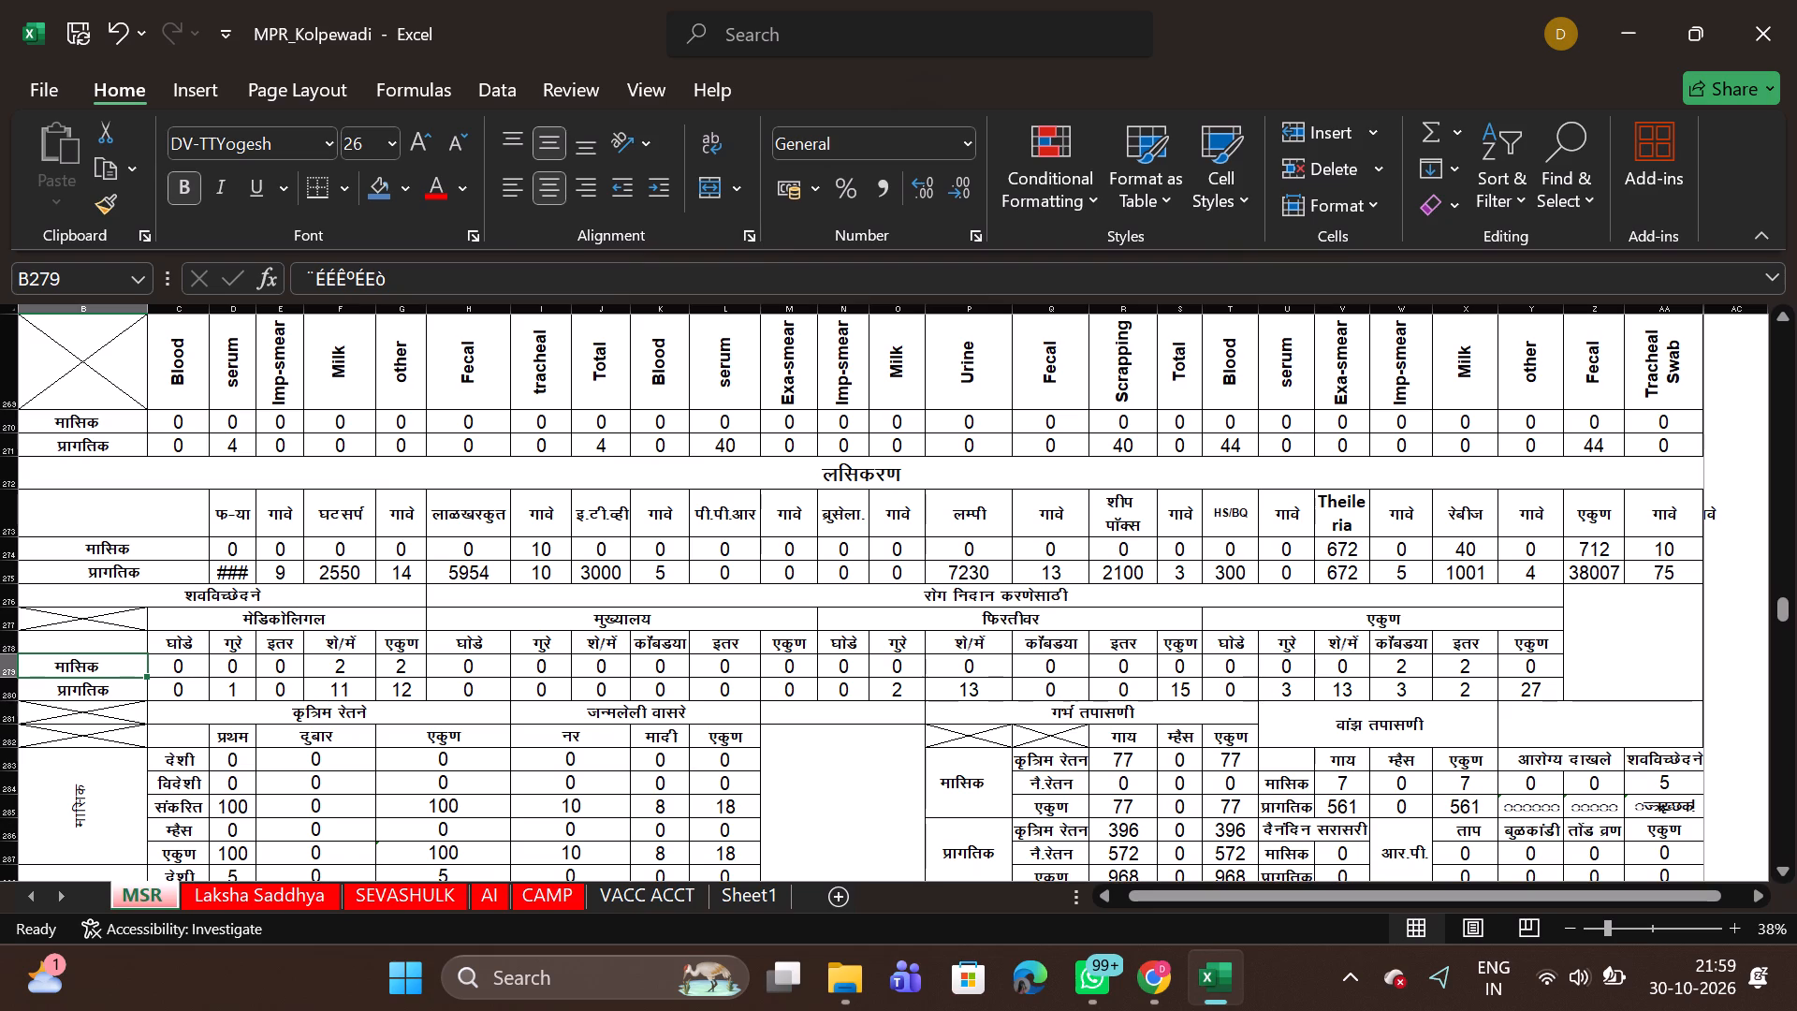
Review October's monthly entries along row 279 again, including the combined-total formulas in T279 to V279.
key("Right")
key("Right")
key("Right")
key("Right")
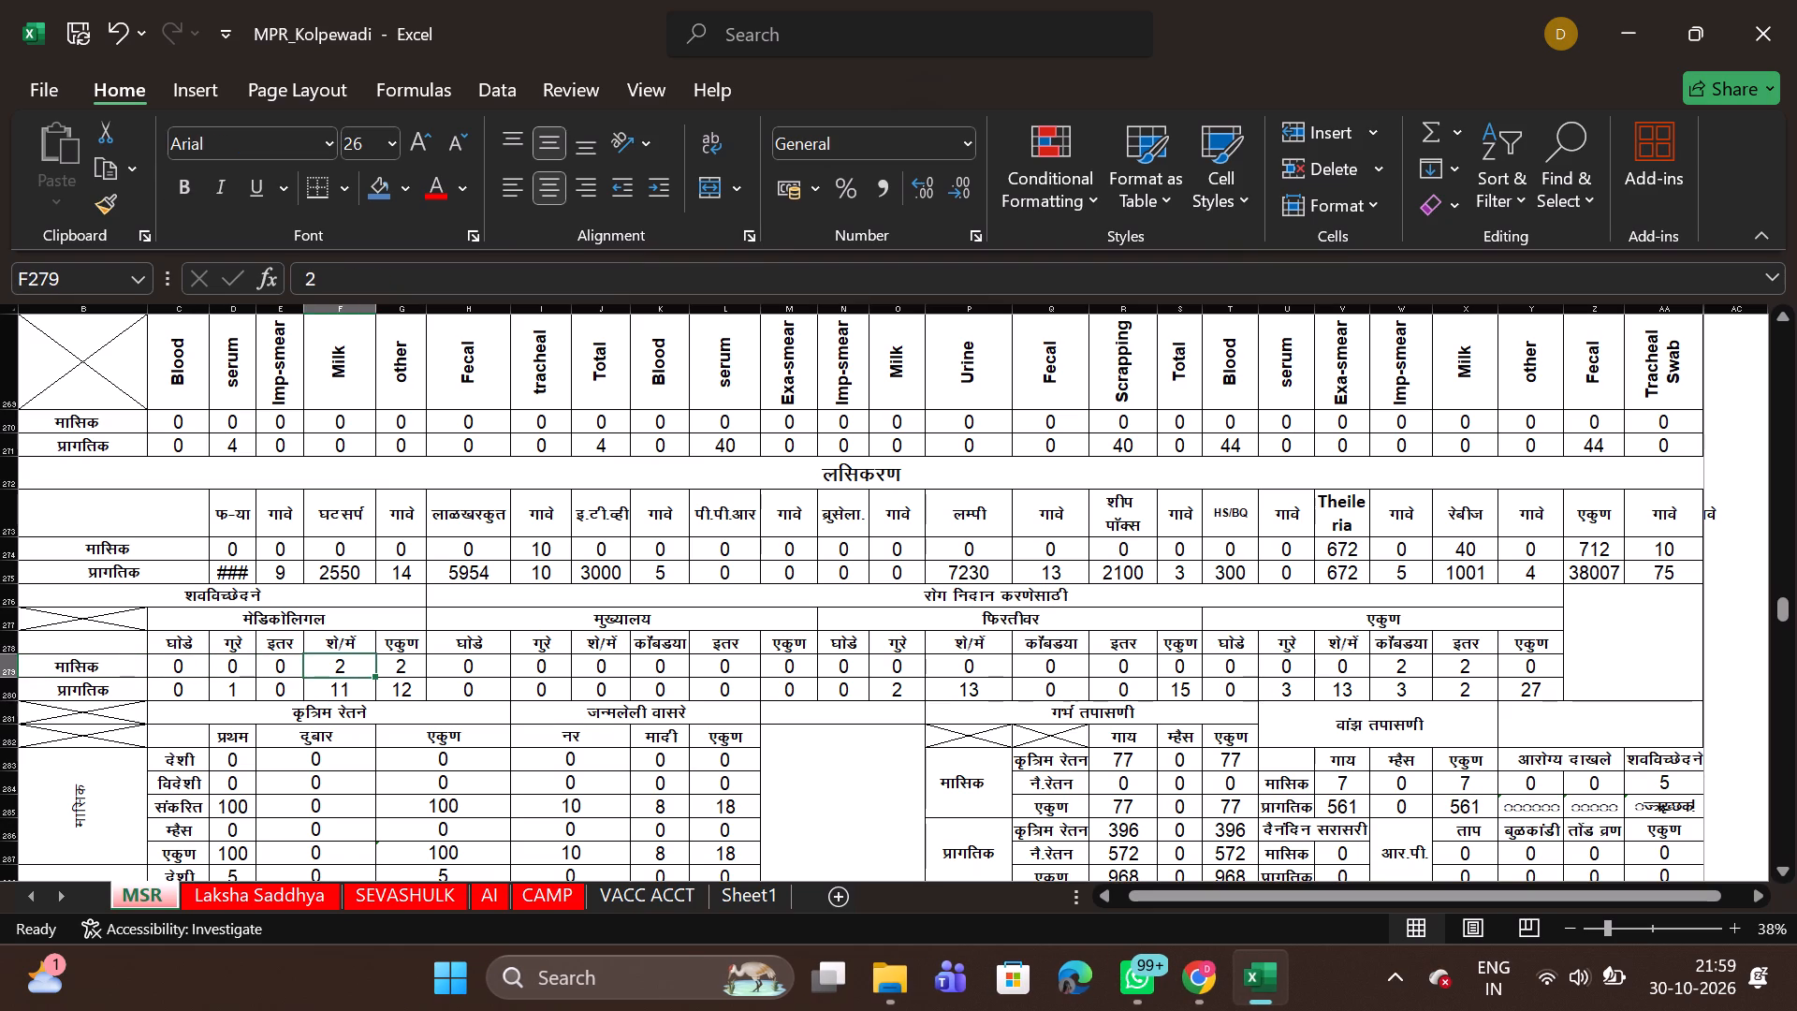
key("Right")
key("Right")
key("Right")
key("Right")
key("Right")
key("Right")
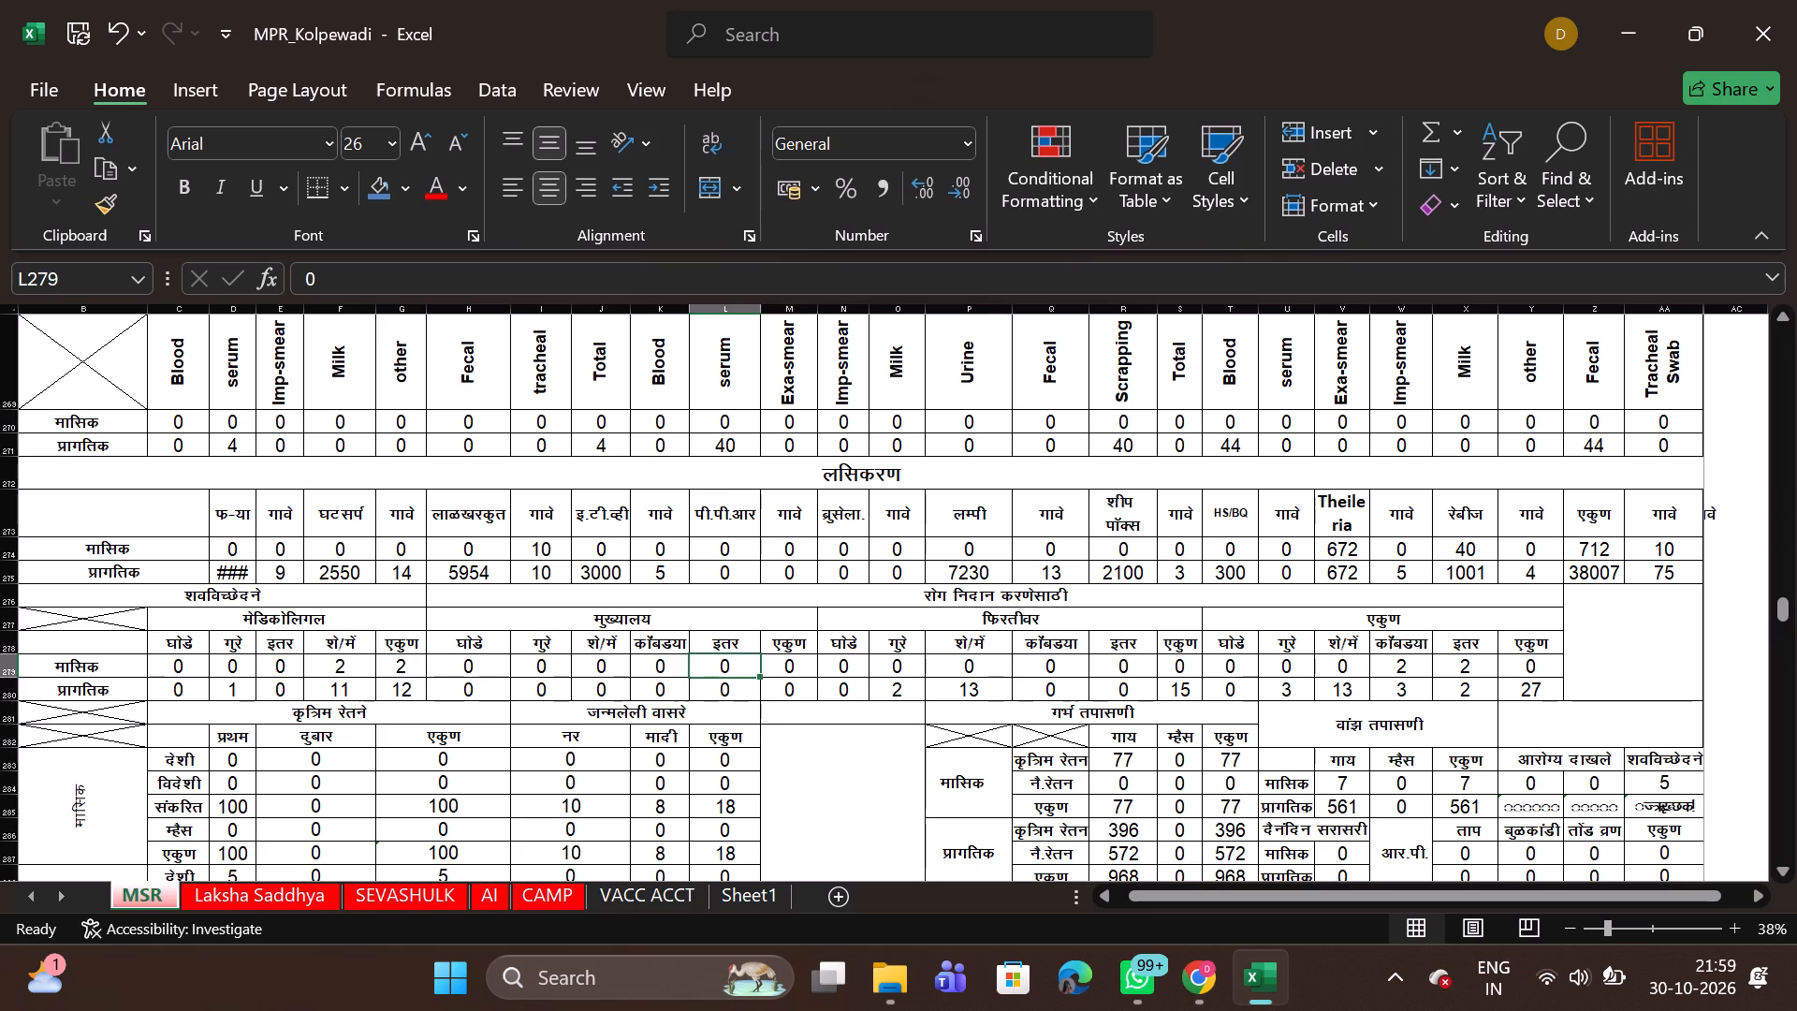
key("Right")
key("Right")
key("Right")
key("Right")
key("Right")
key("Right")
key("Right")
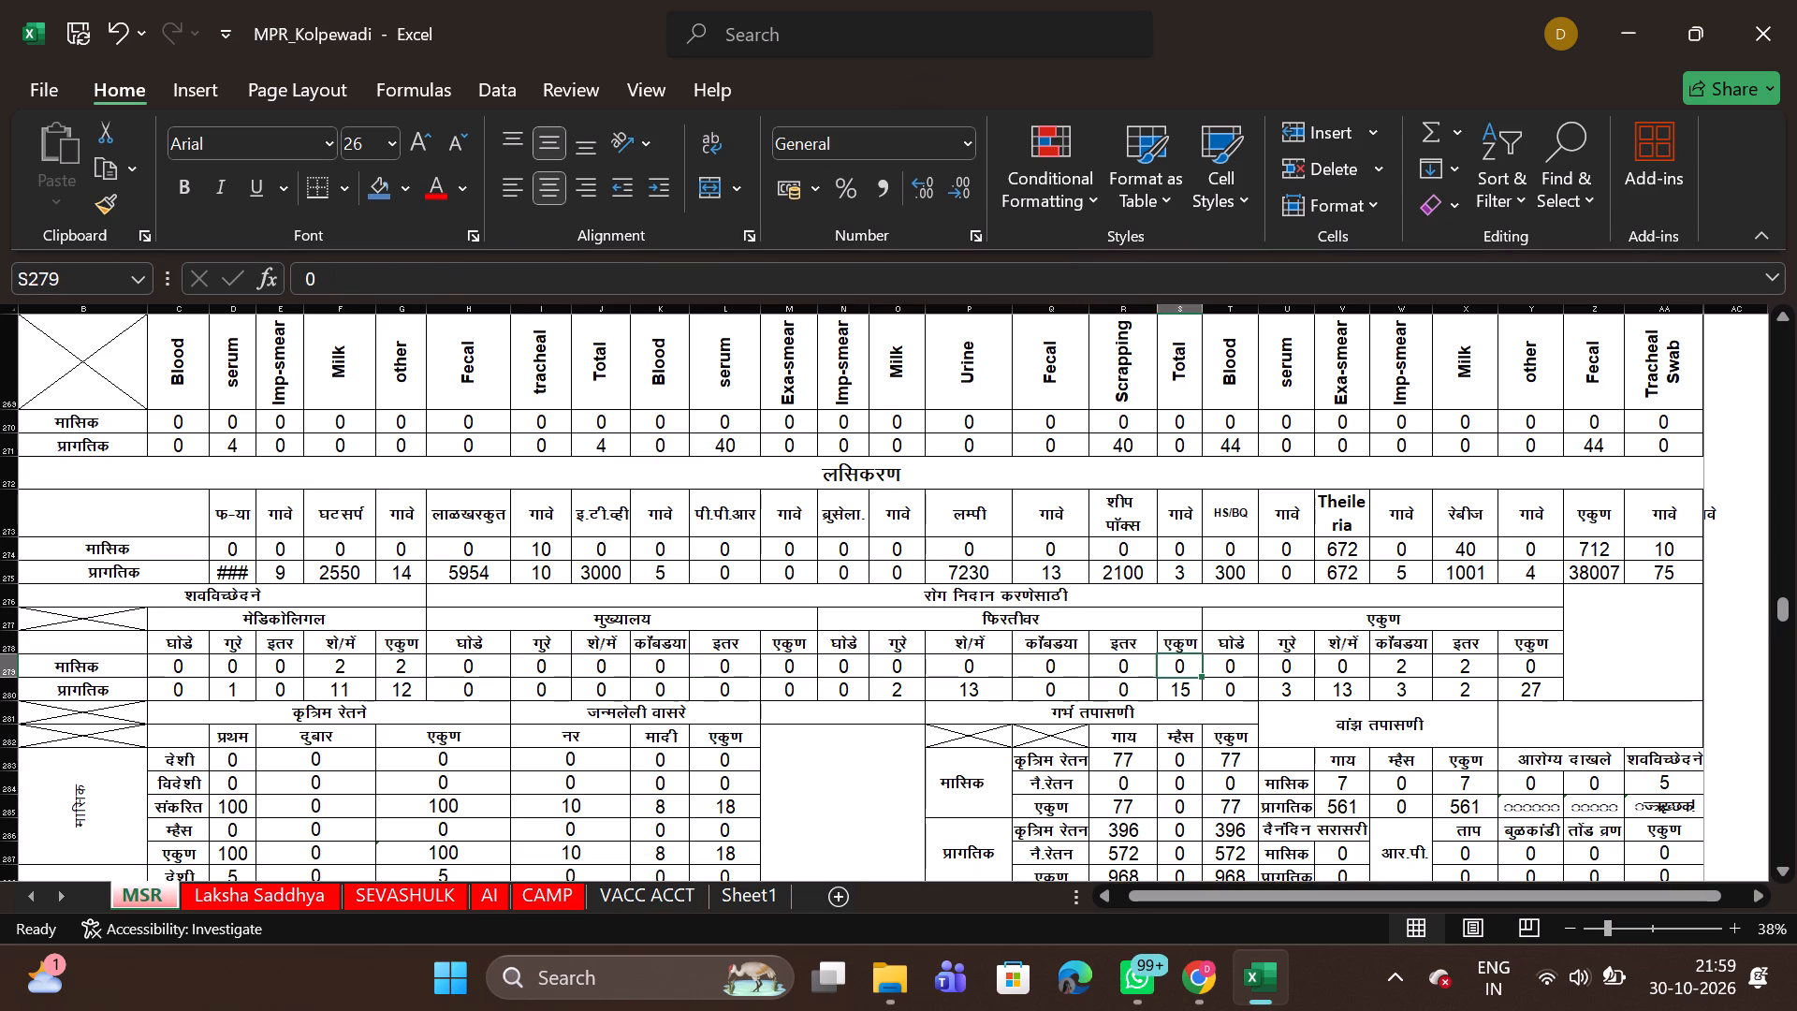
key("Right")
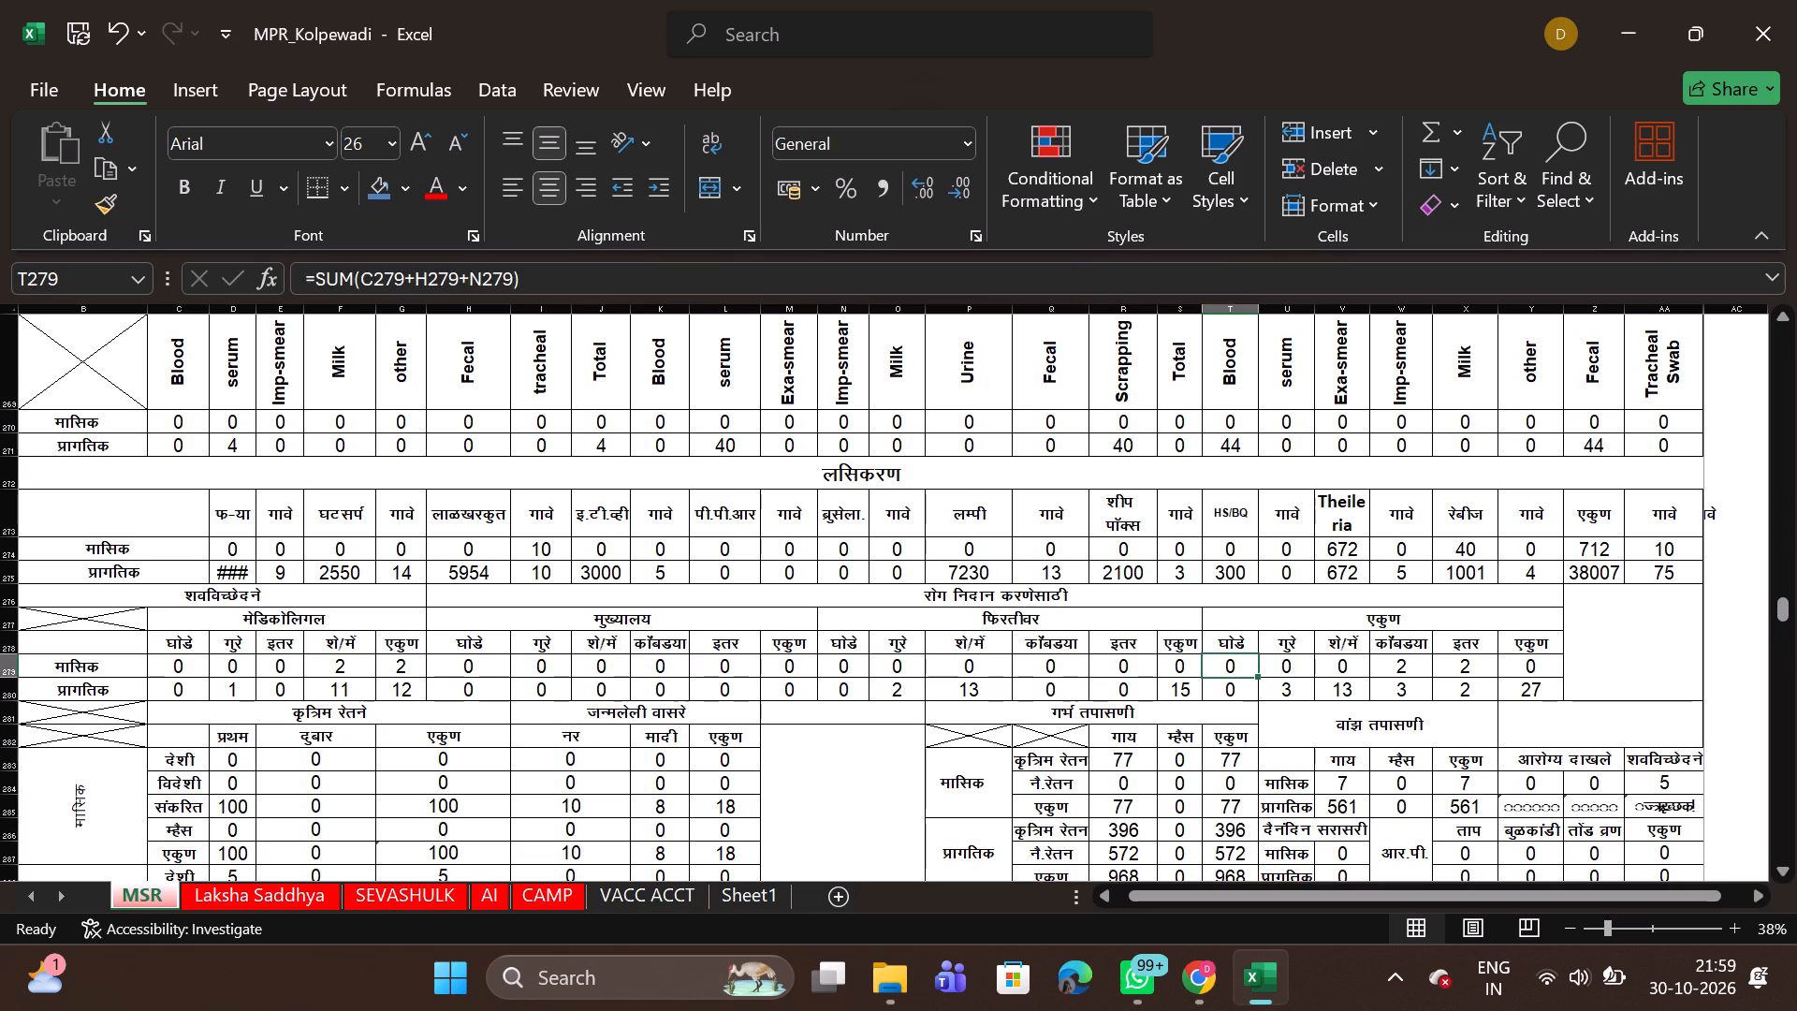
key("Right")
key("Right")
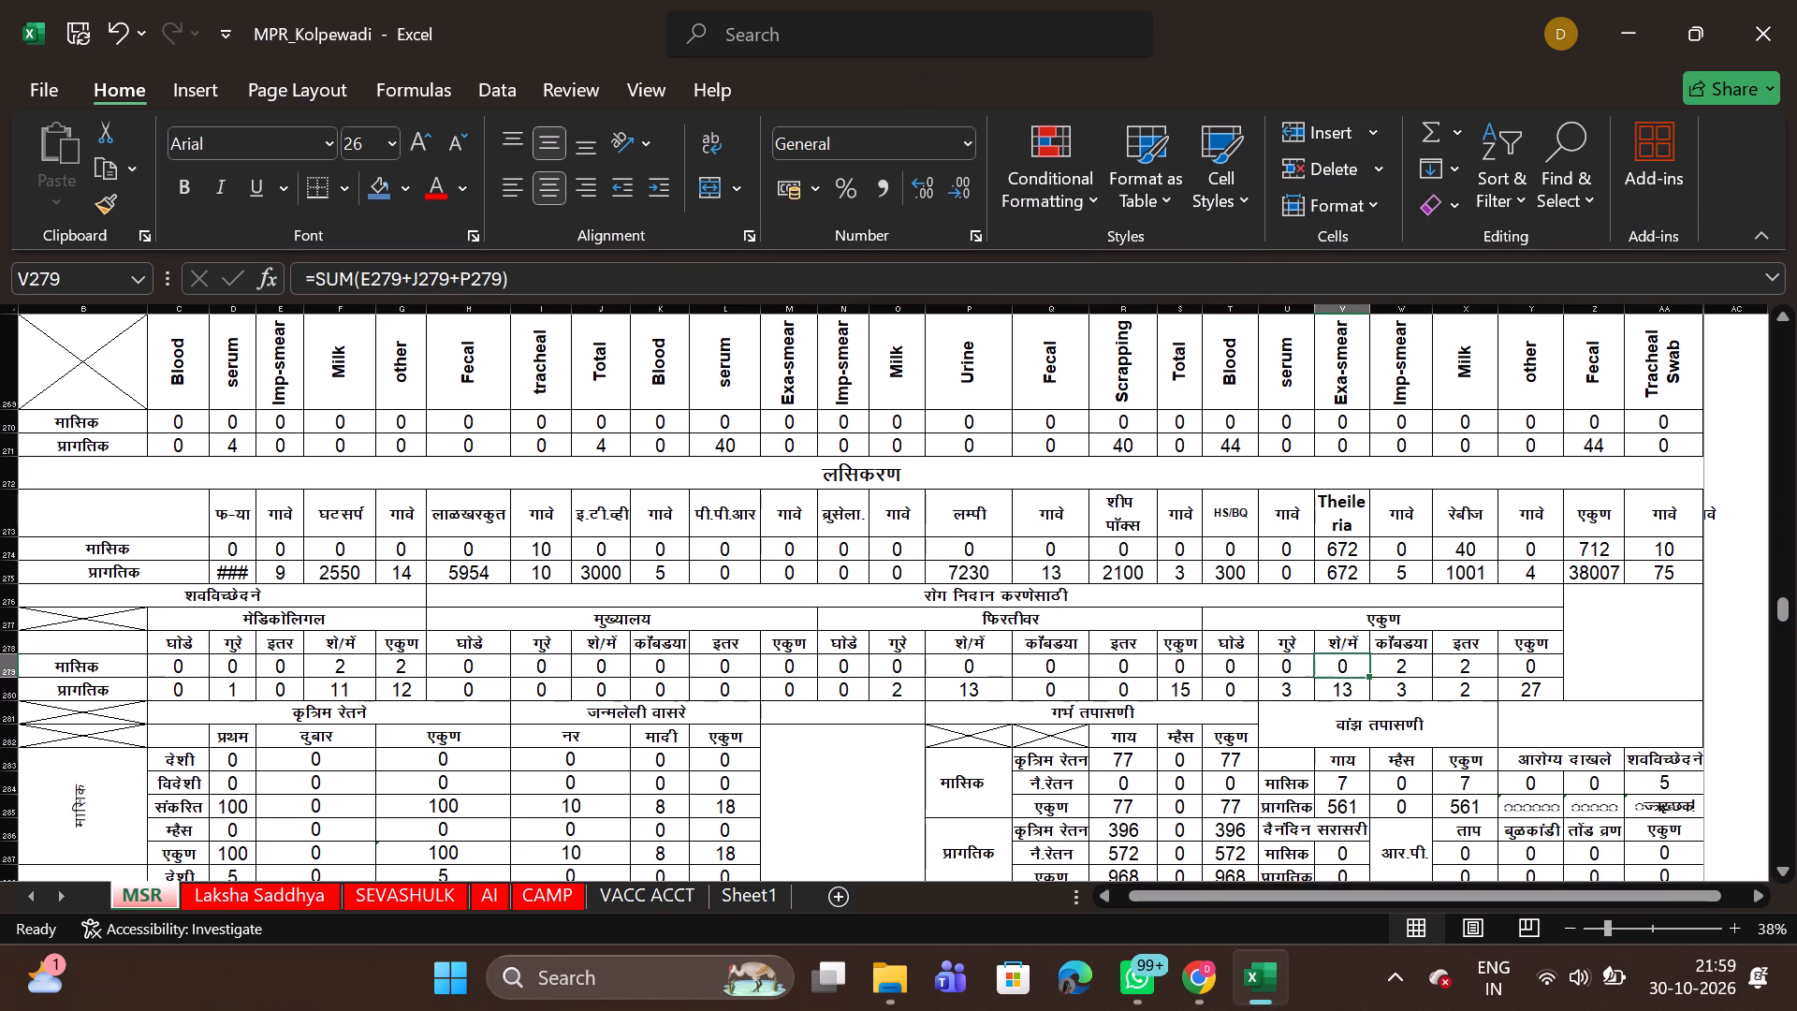
Replace the monthly combined-total formula for कोंबडया in W279 with 0.
key("Right")
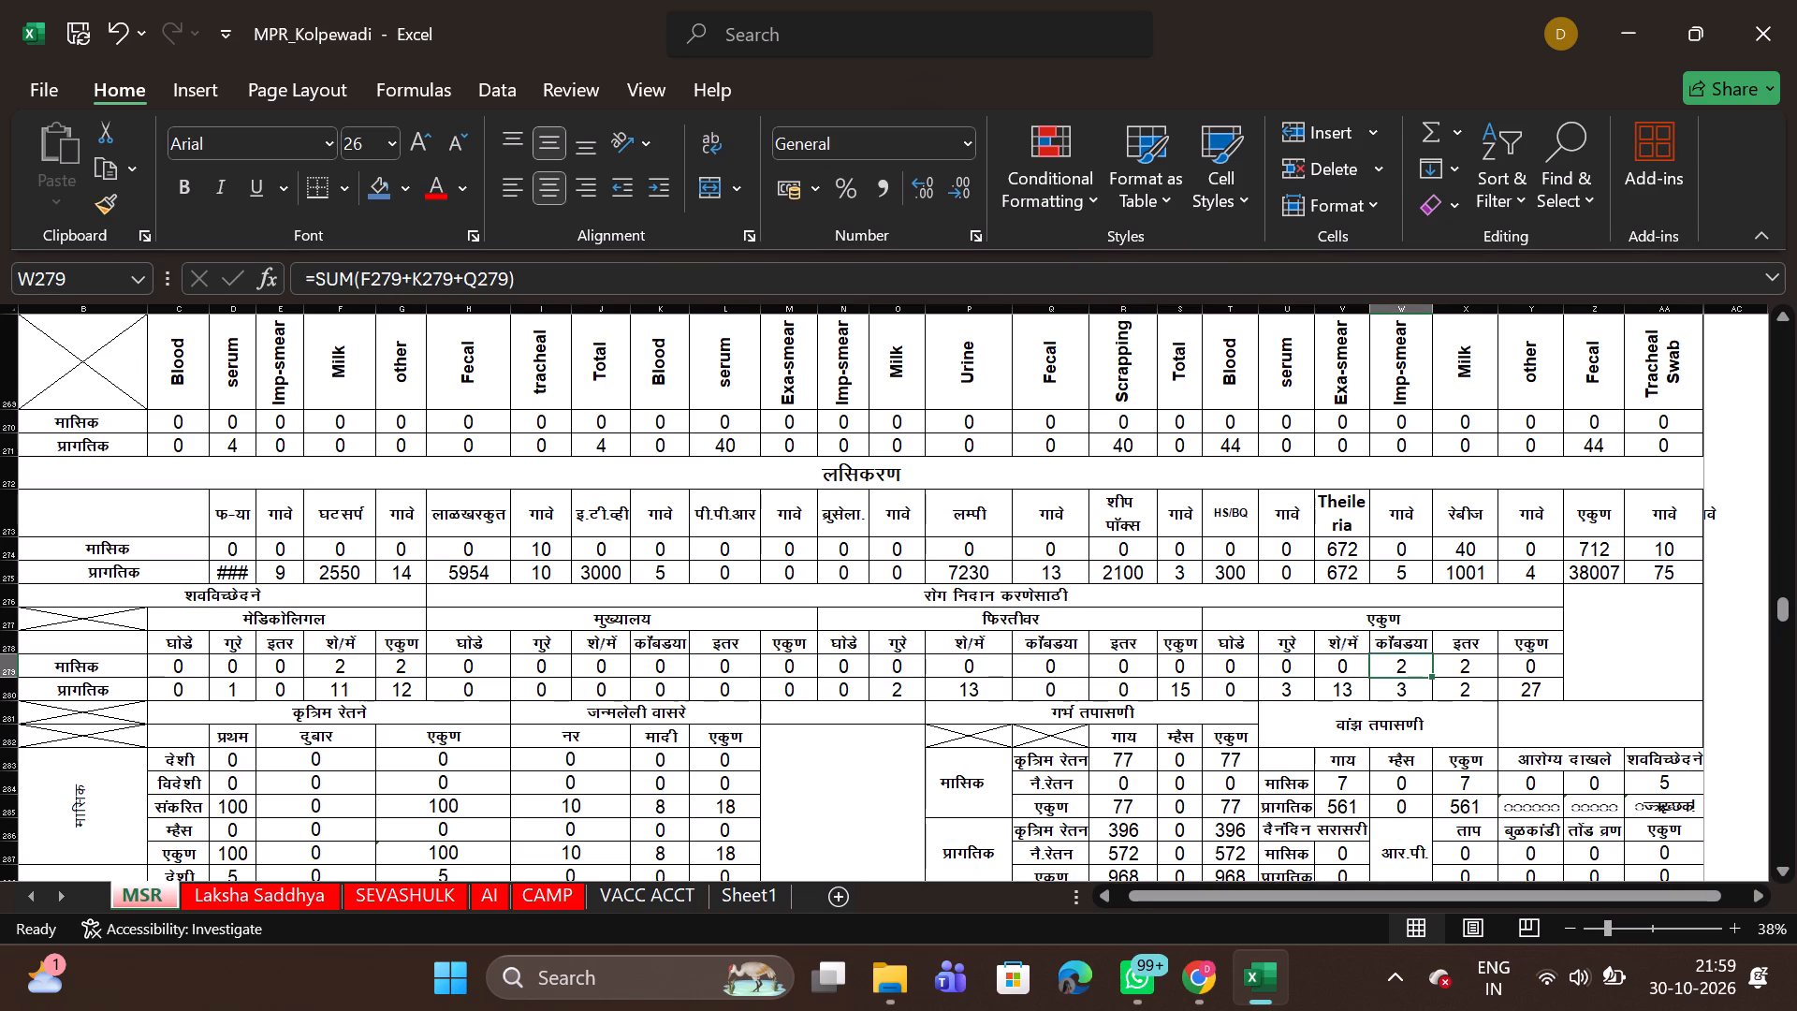
key("0")
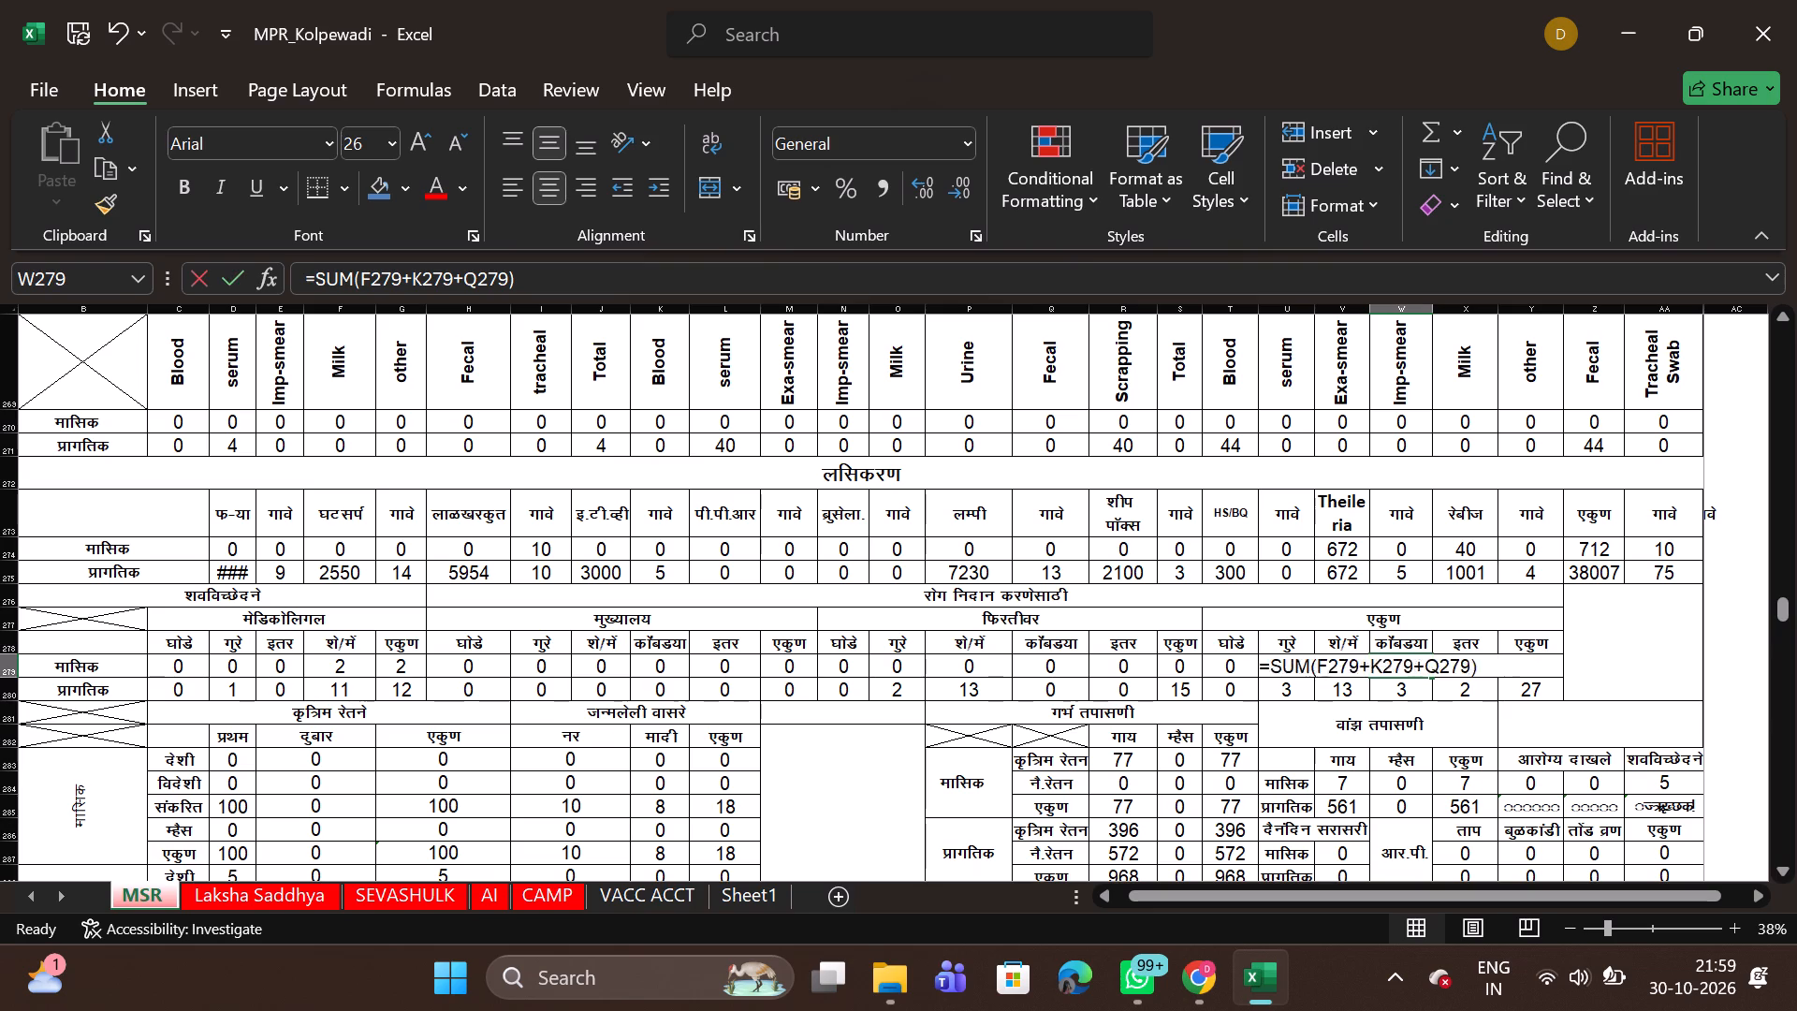
key("Right")
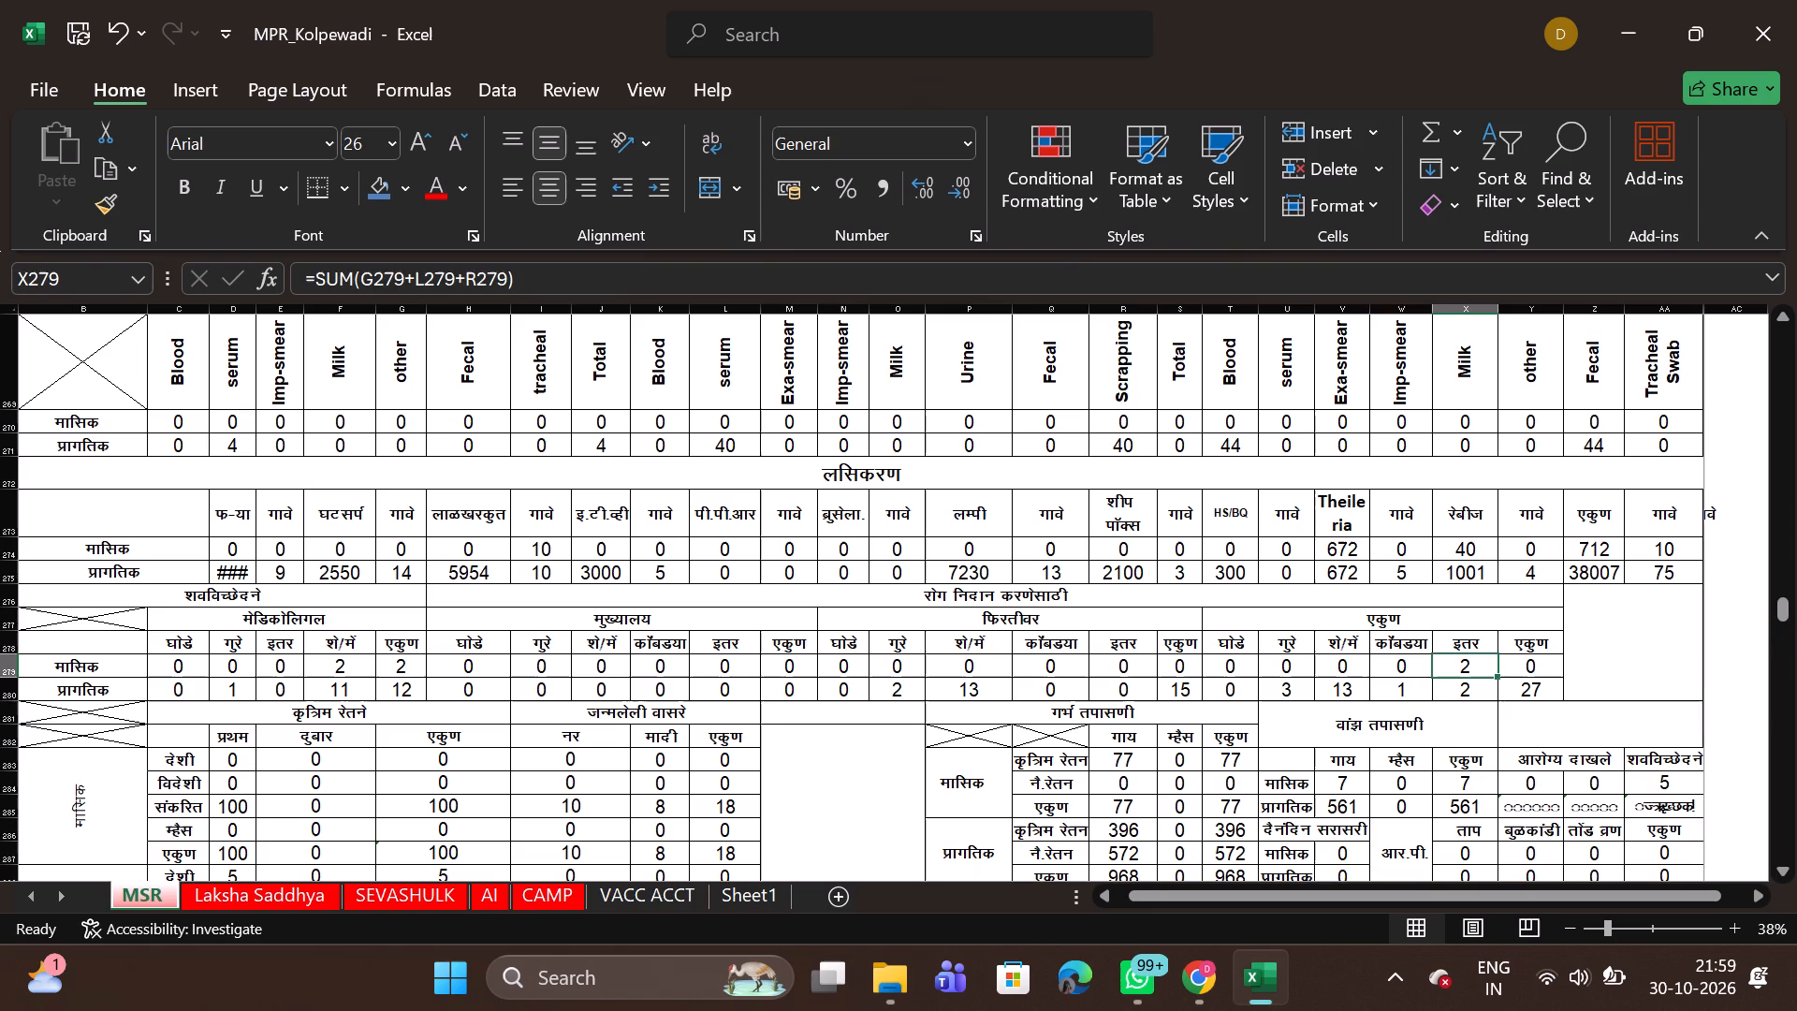
Replace the monthly combined-total formula for इतर in X279 with 0.
key("Right")
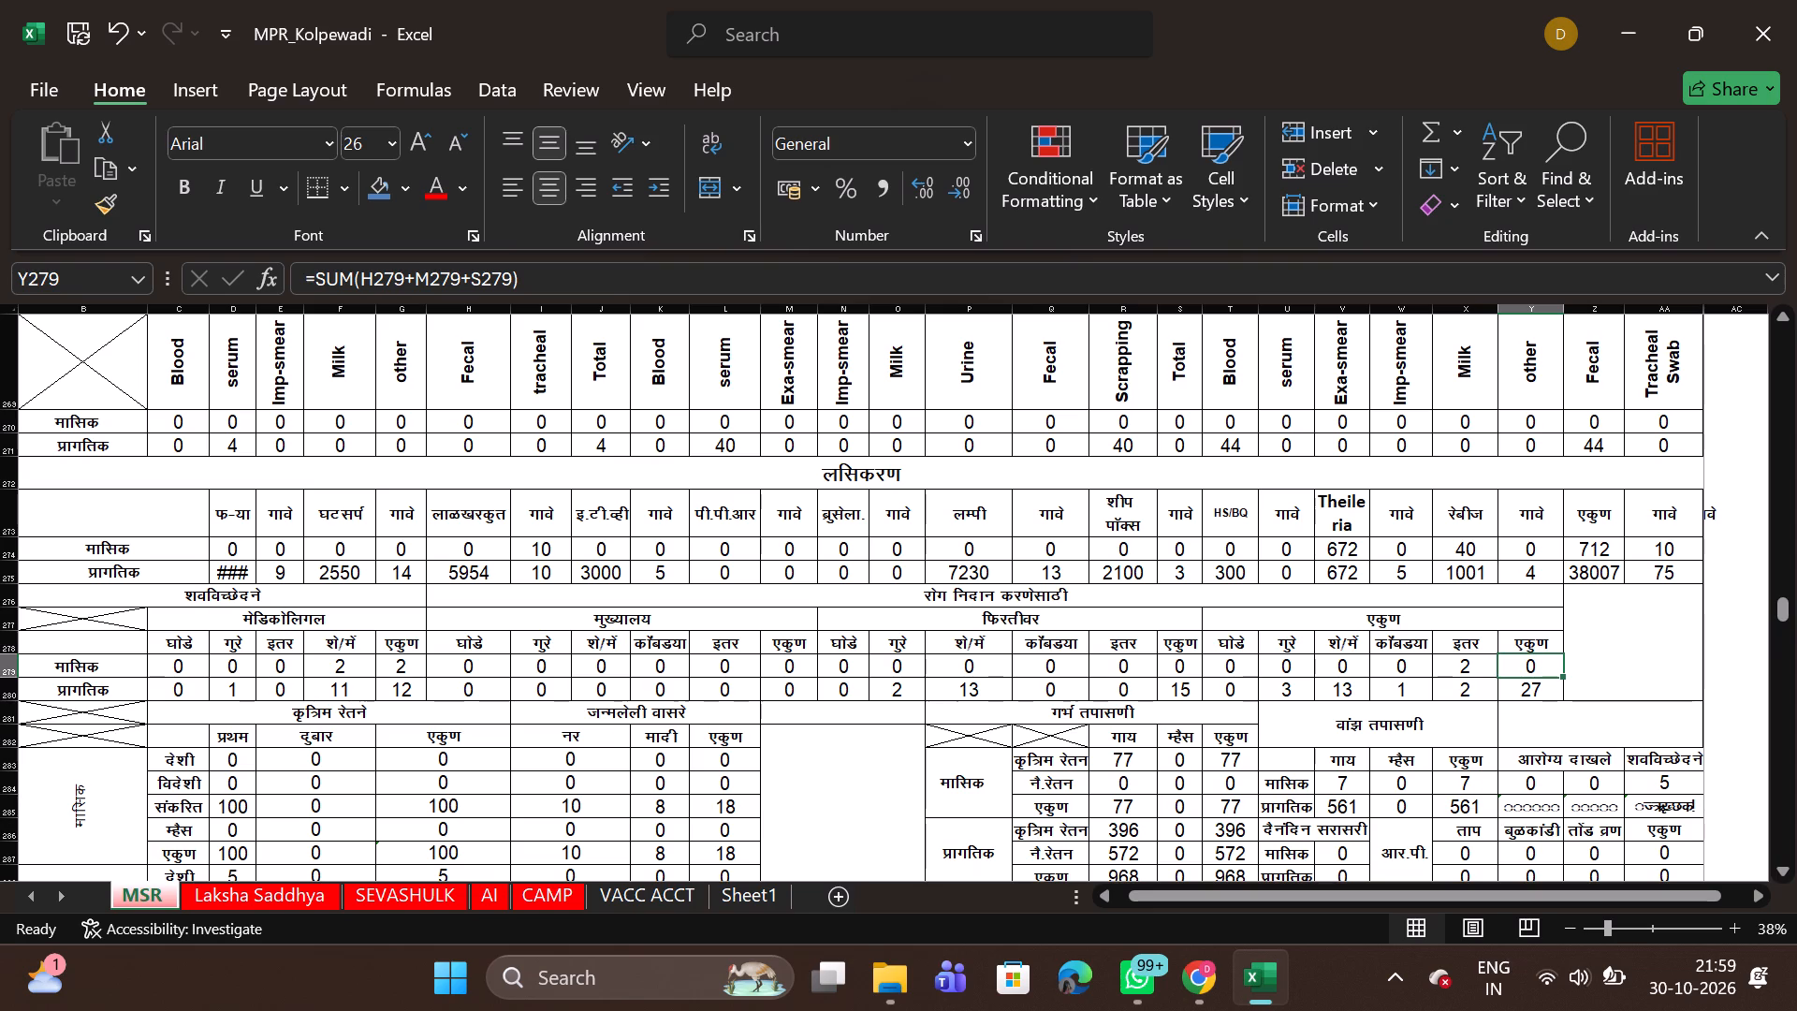
key("Left")
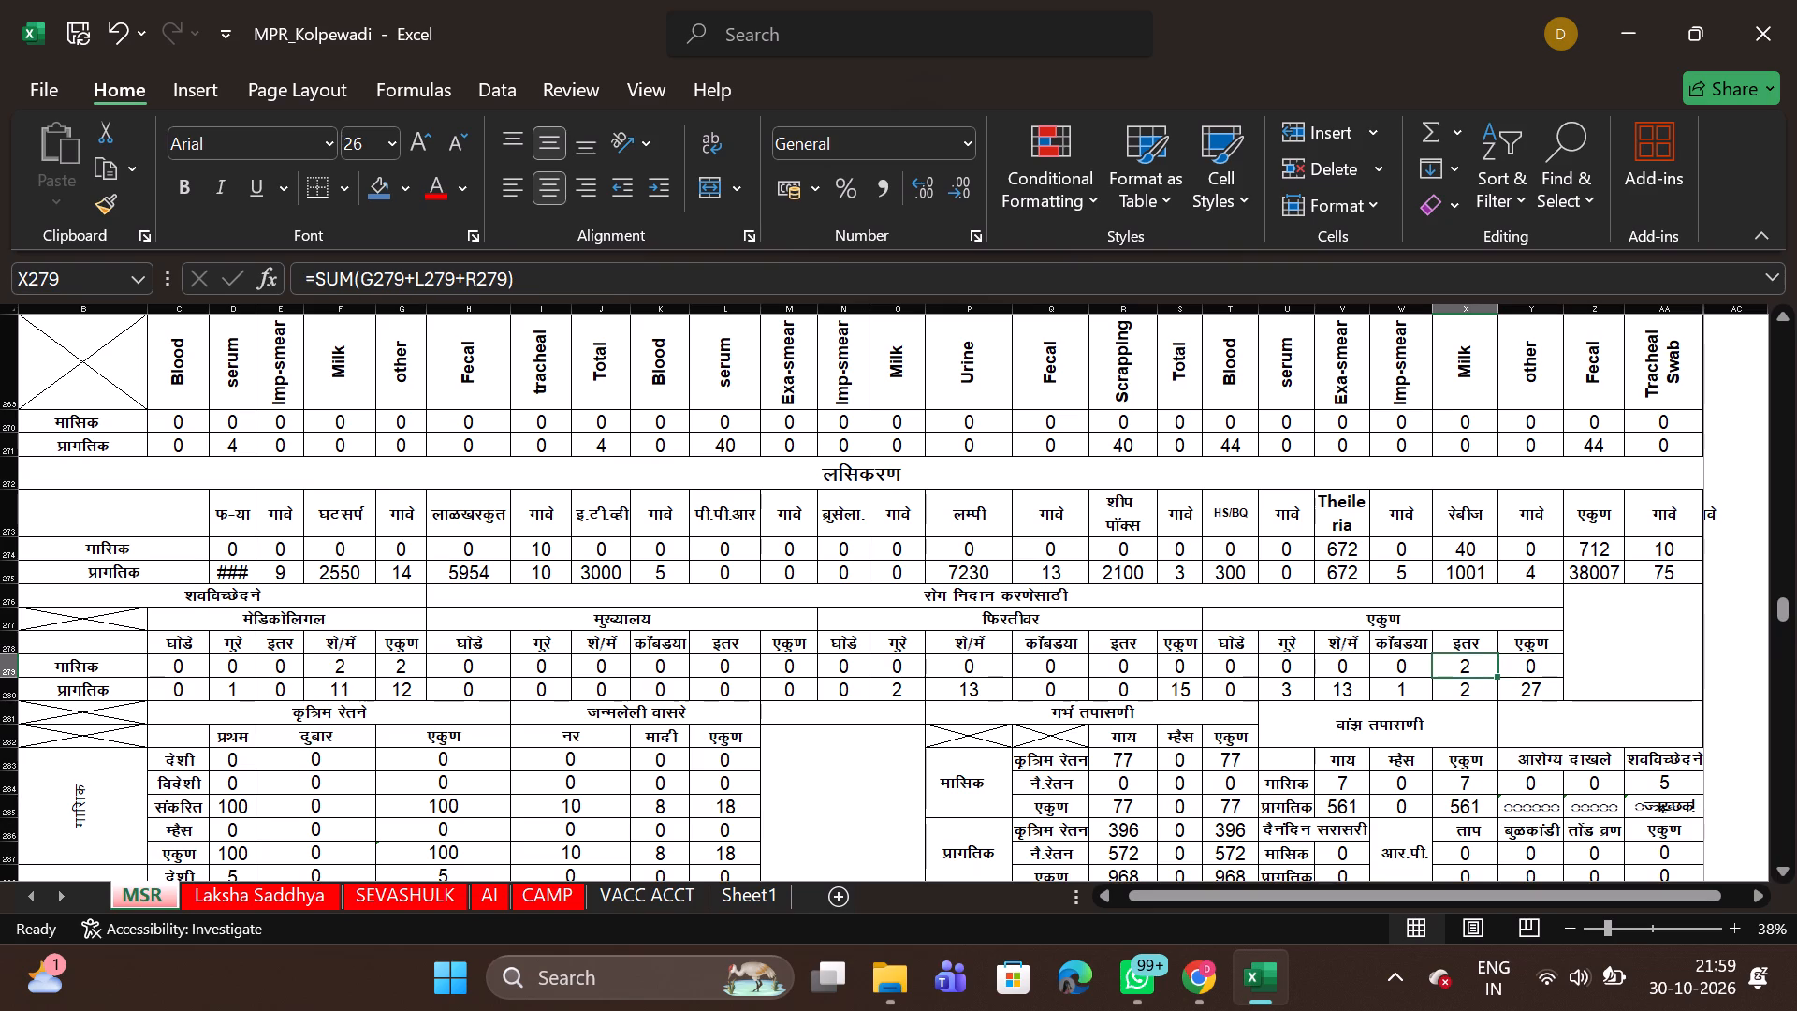
key("0")
key("Right")
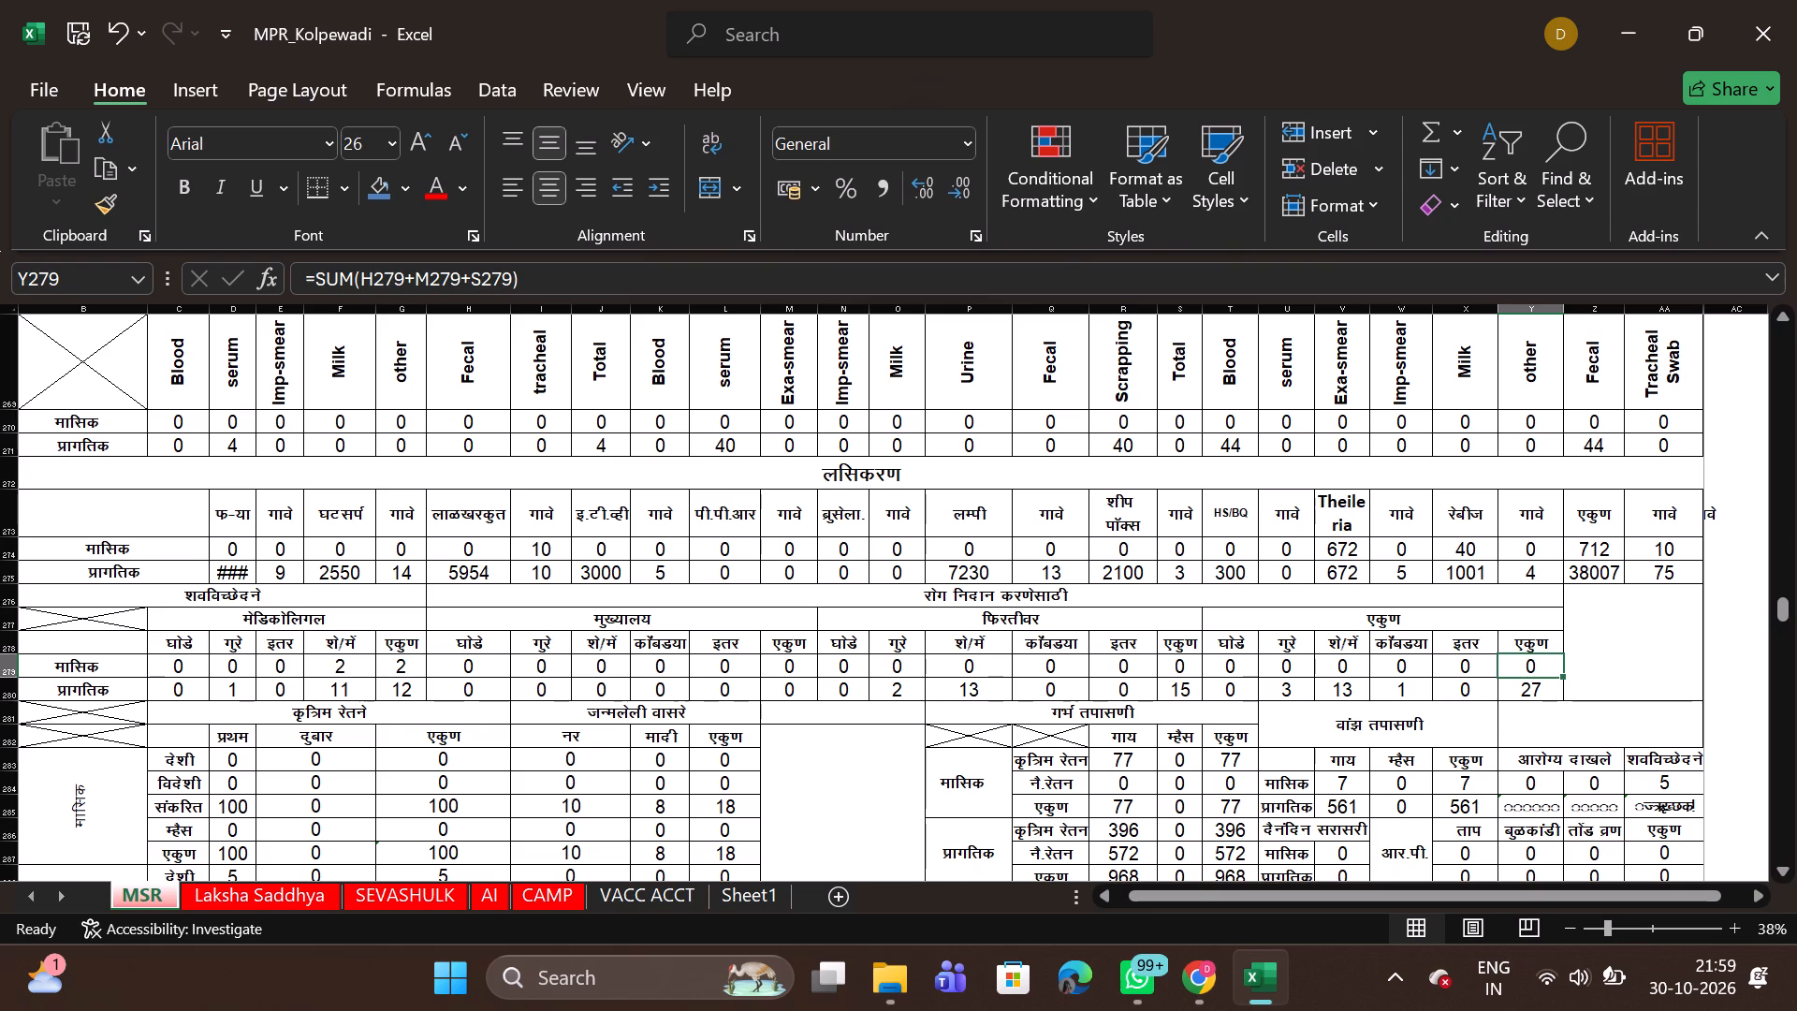
Set October's monthly first artificial inseminations (प्रथम) in D283:D286 to 5 देशी, 17 विदेशी, 68 संकरित and 10 म्हैस.
key("Down")
key("Down")
key("Down")
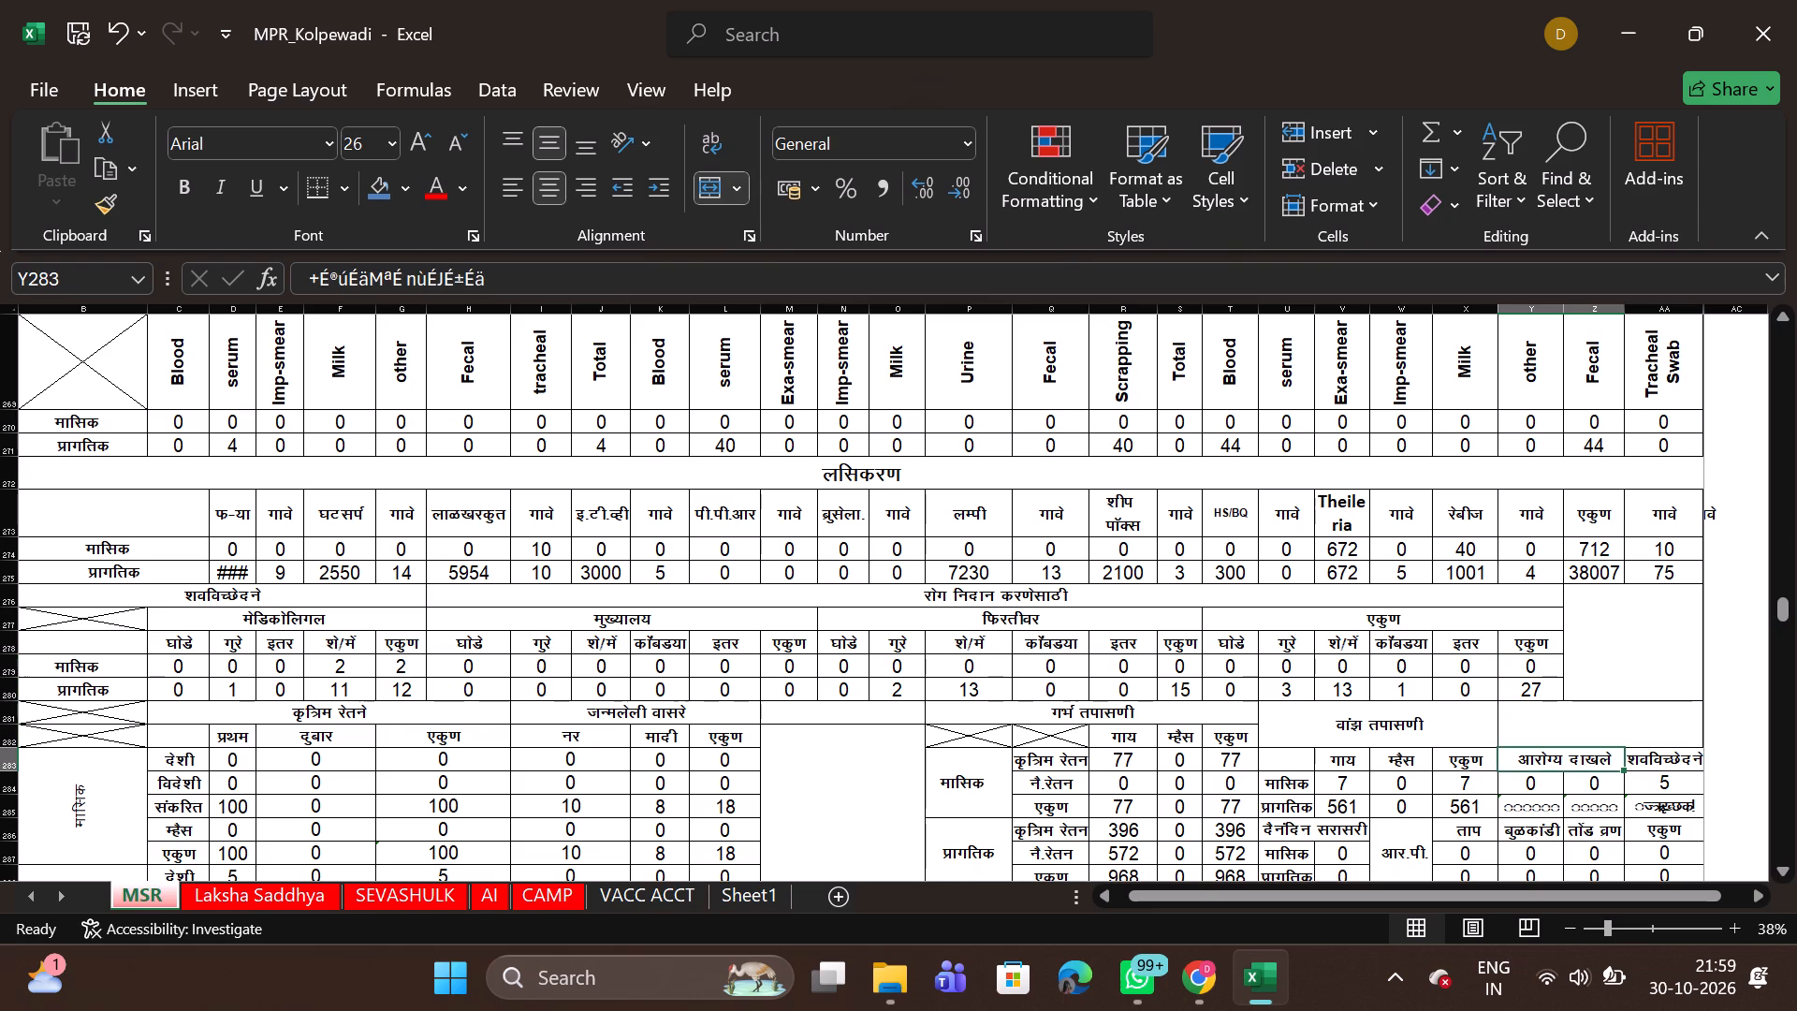
key("Right")
key("Right")
key("Right")
key("Right")
key("Left")
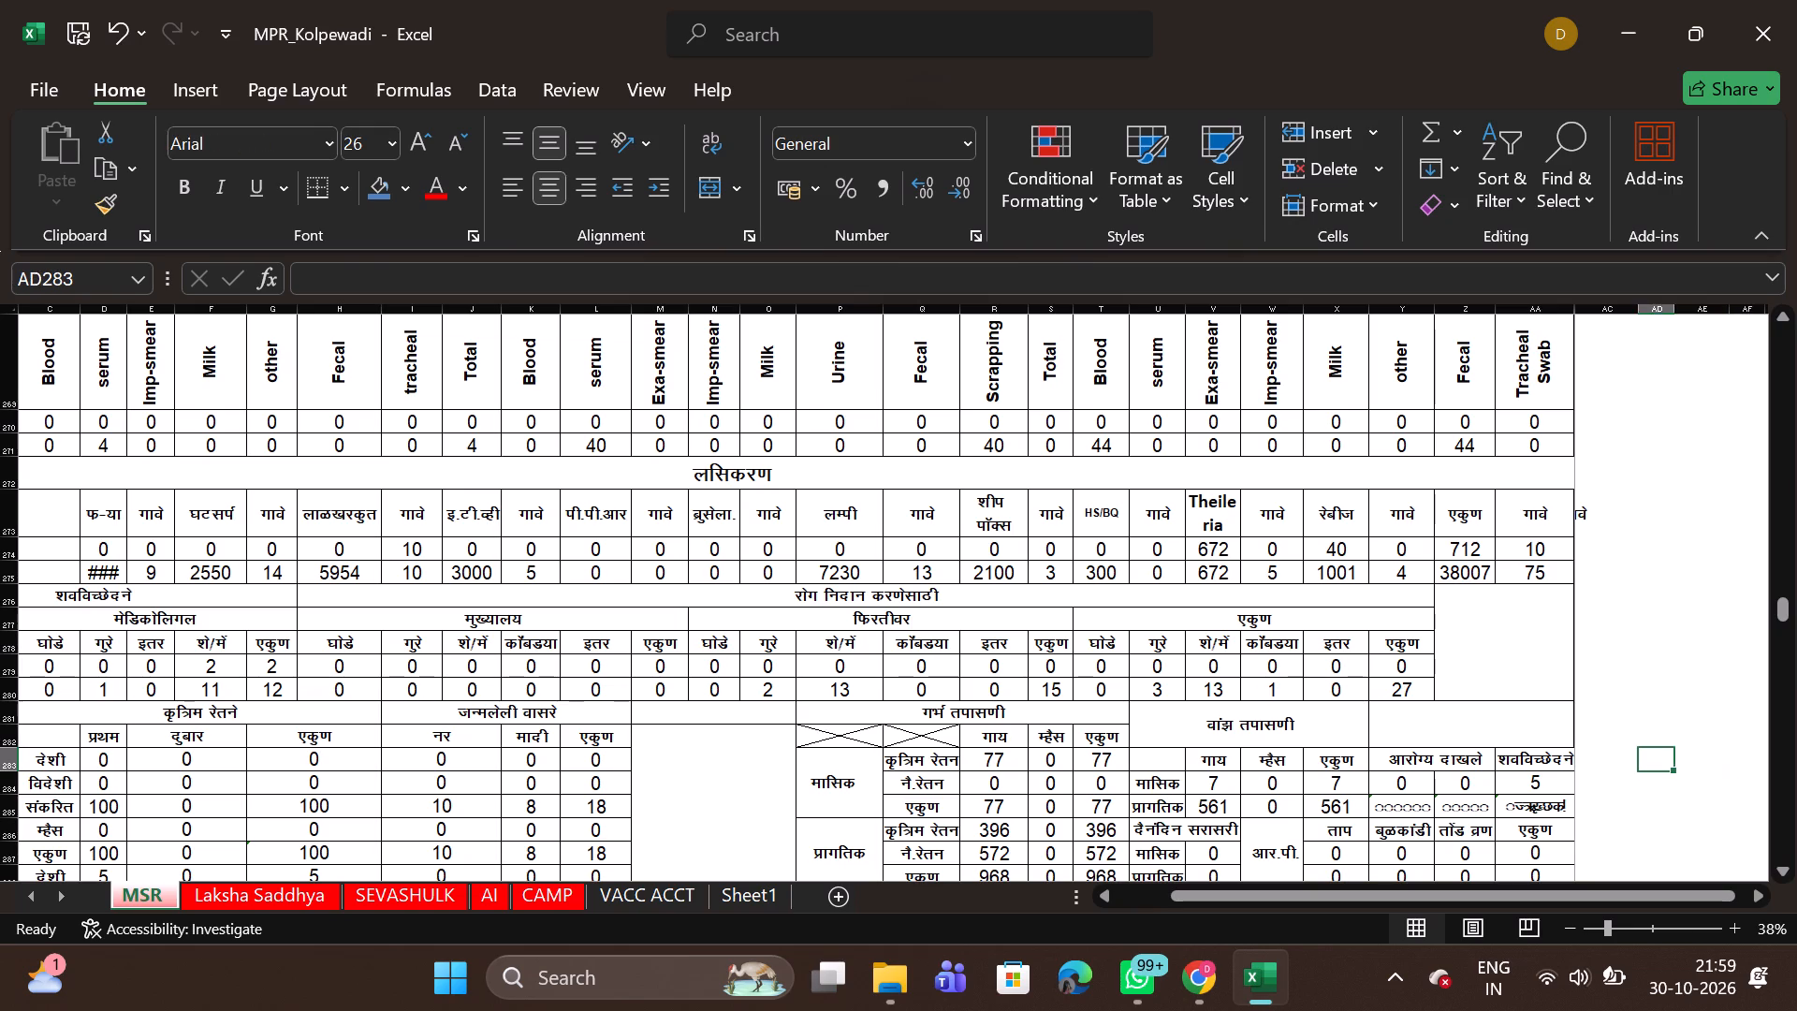
key("Left")
key("Left")
key("Left")
key("Left")
key("Left")
key("Left")
key("Left")
key("Left")
key("Left")
key("Left")
key("Left")
key("Left")
key("Left")
key("Left")
key("Left")
key("Left")
key("Left")
key("Left")
key("Left")
key("Left")
key("Left")
key("Left")
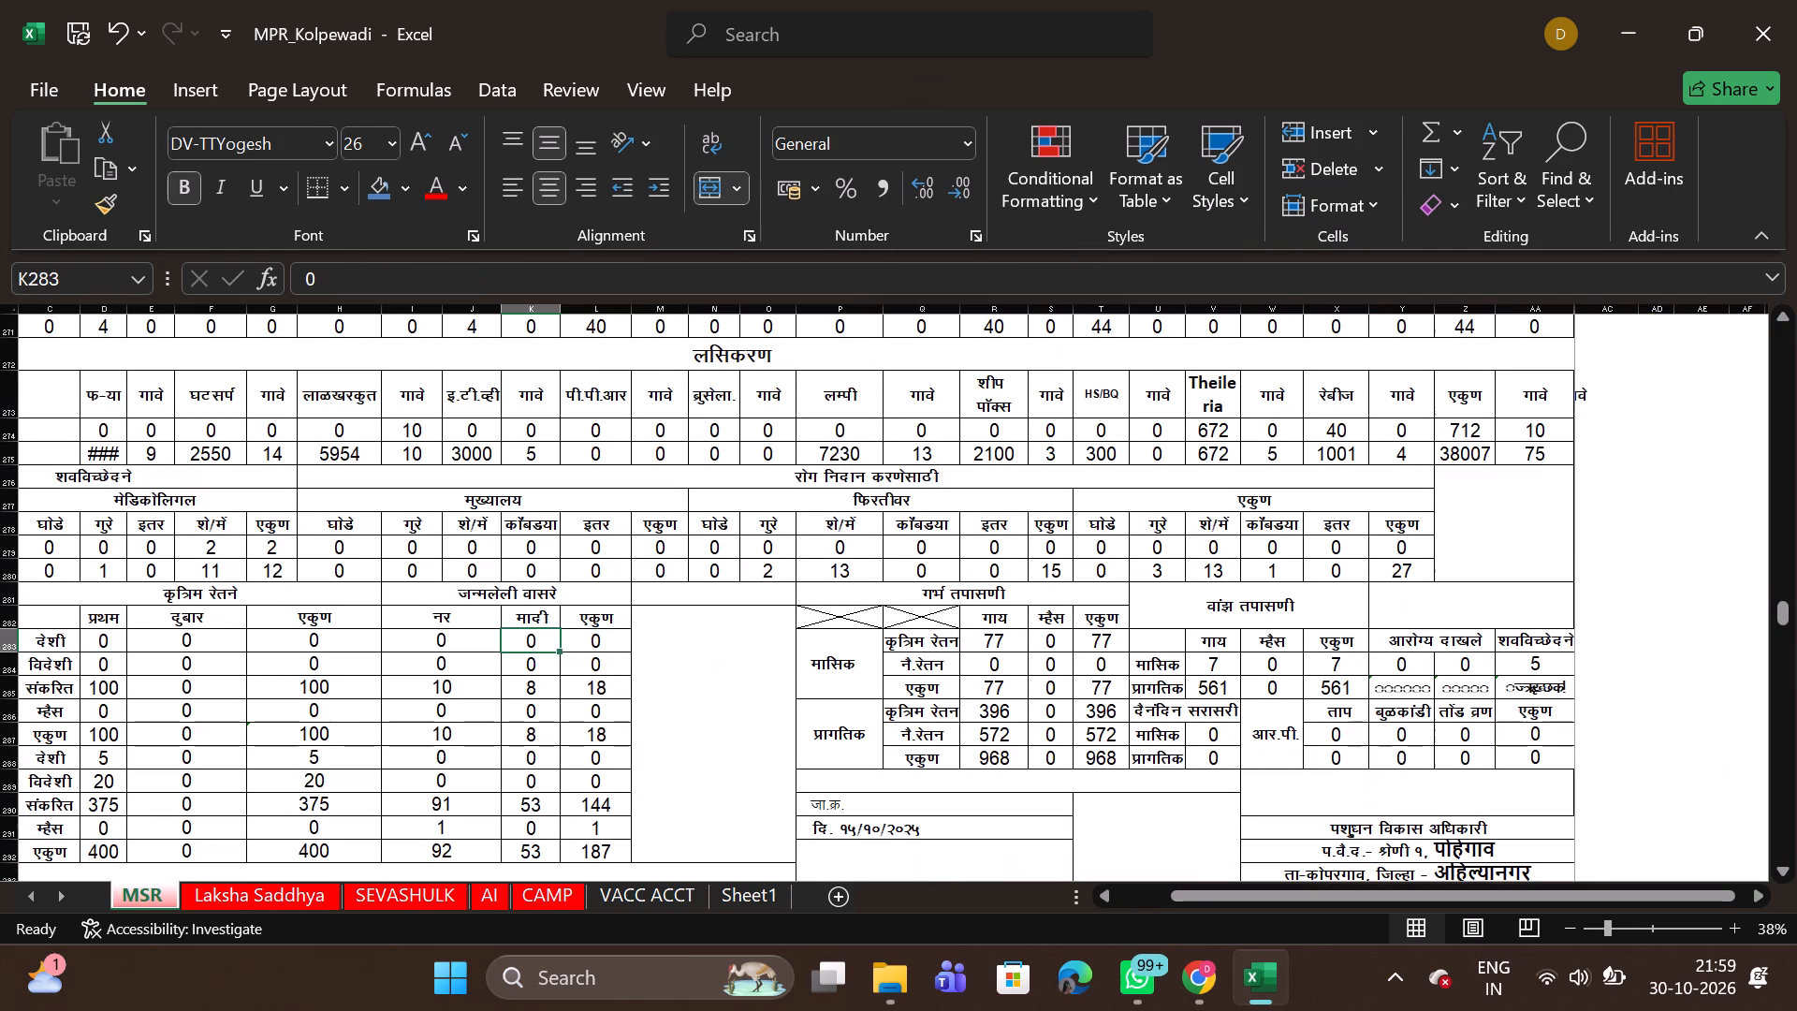
key("Left")
key("Left")
key("Left")
key("Left")
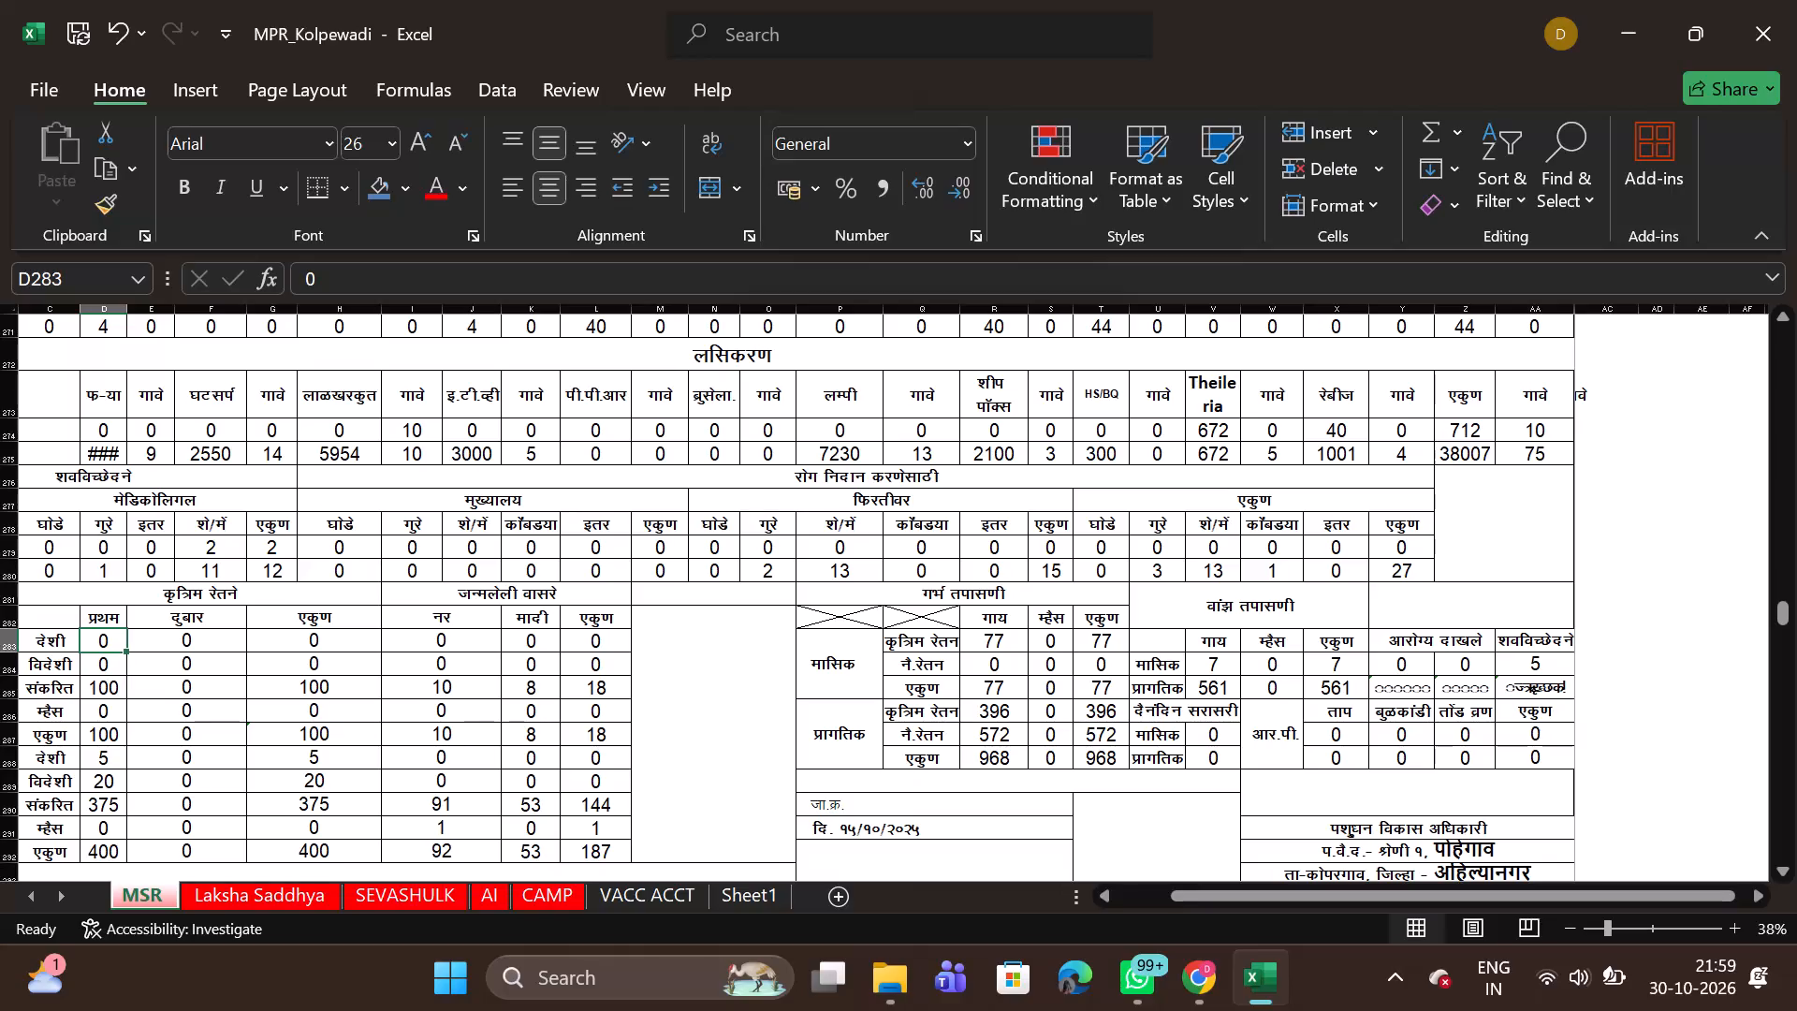
key("5")
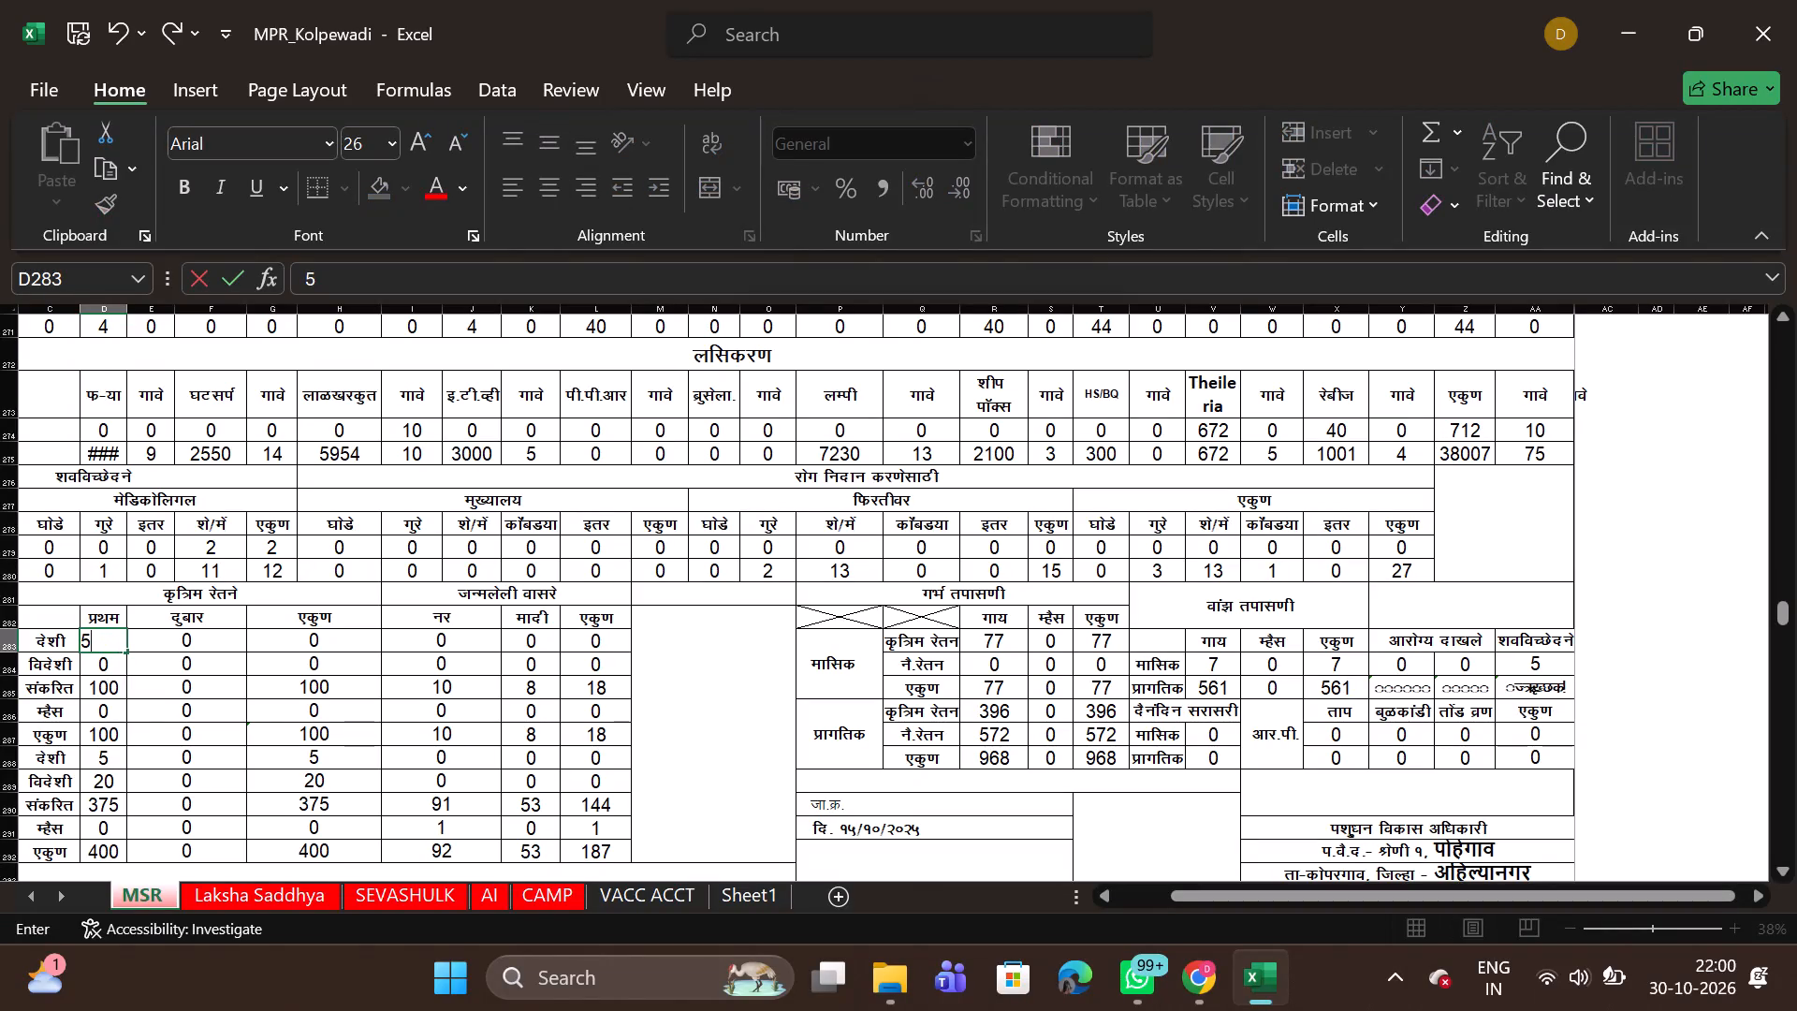
key("Down")
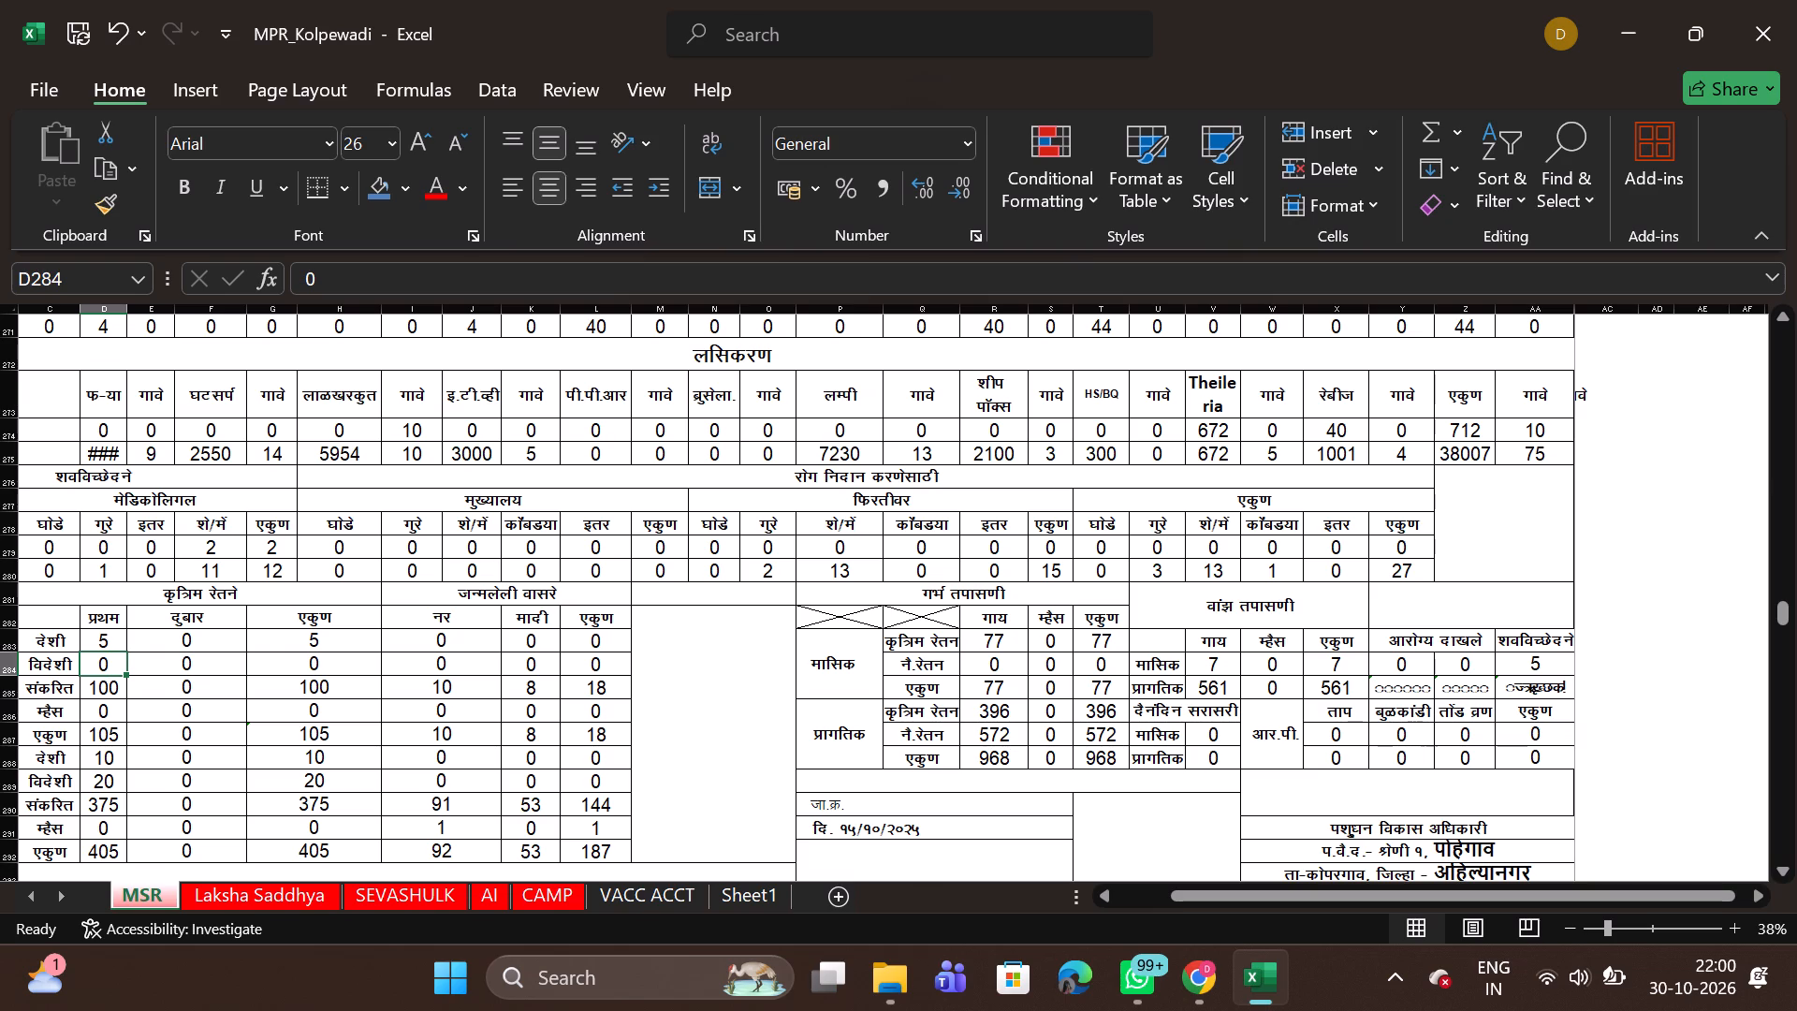
key("1")
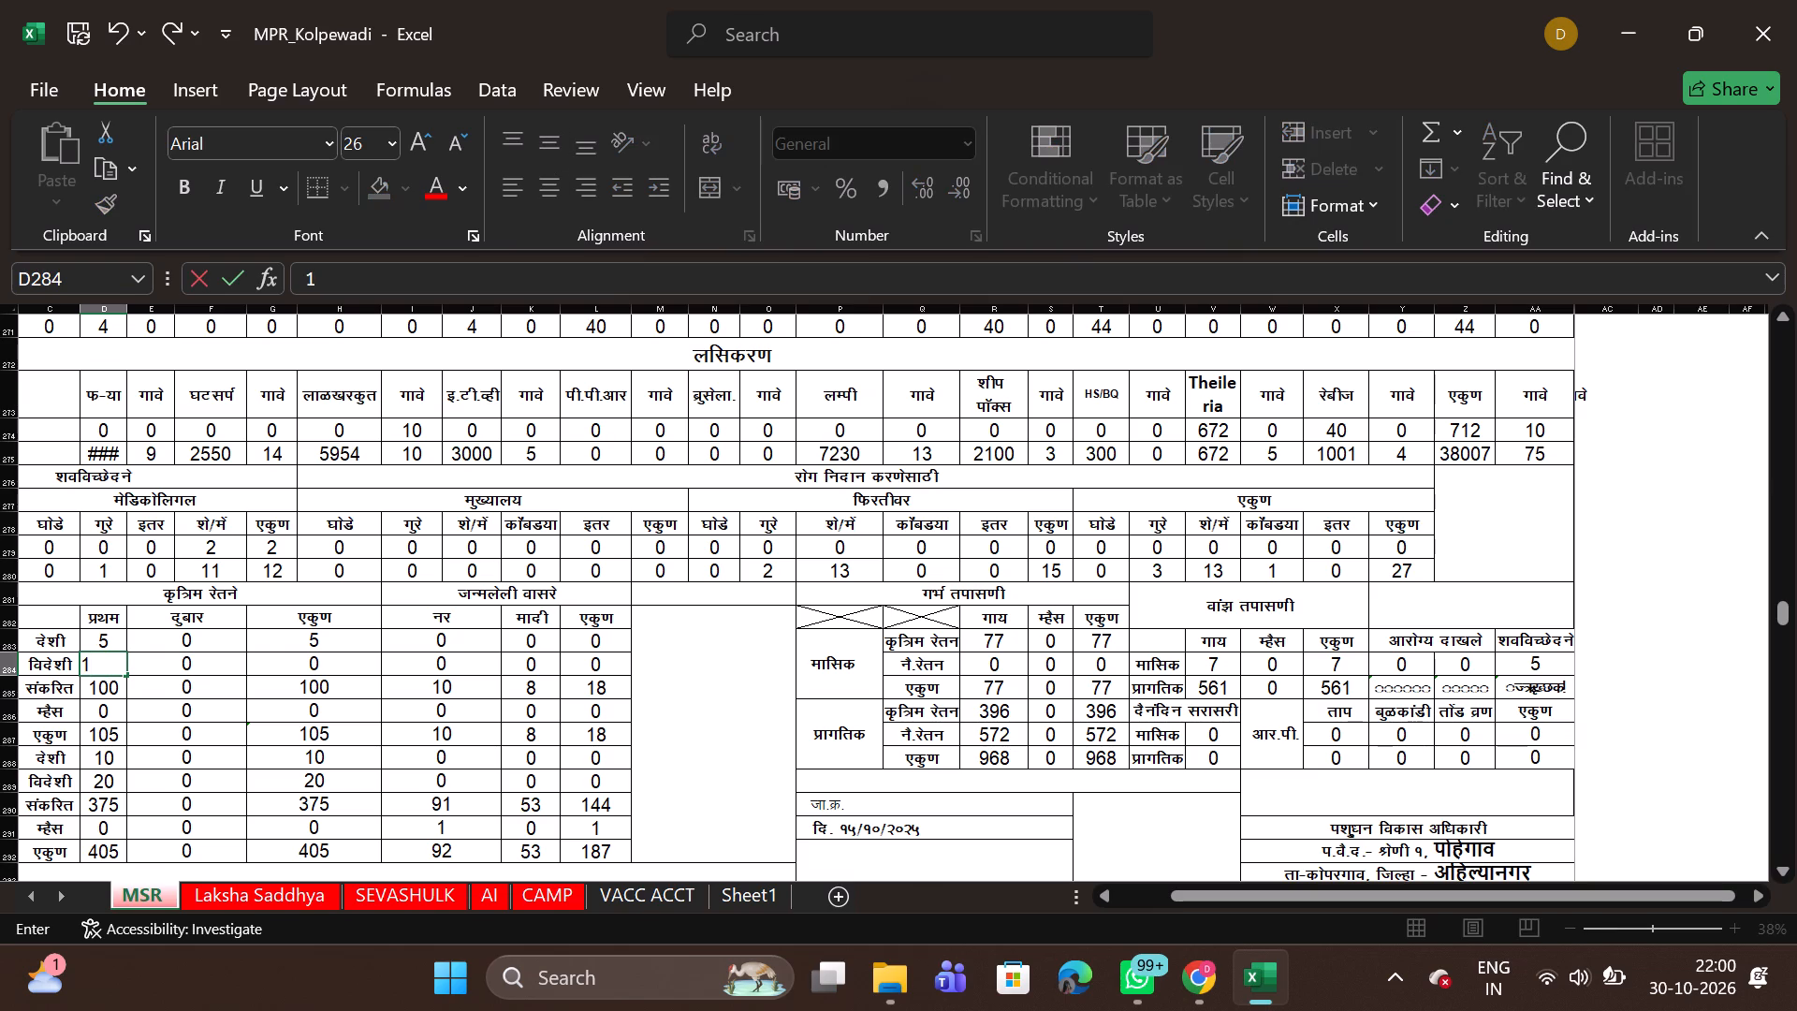
key("7")
key("Down")
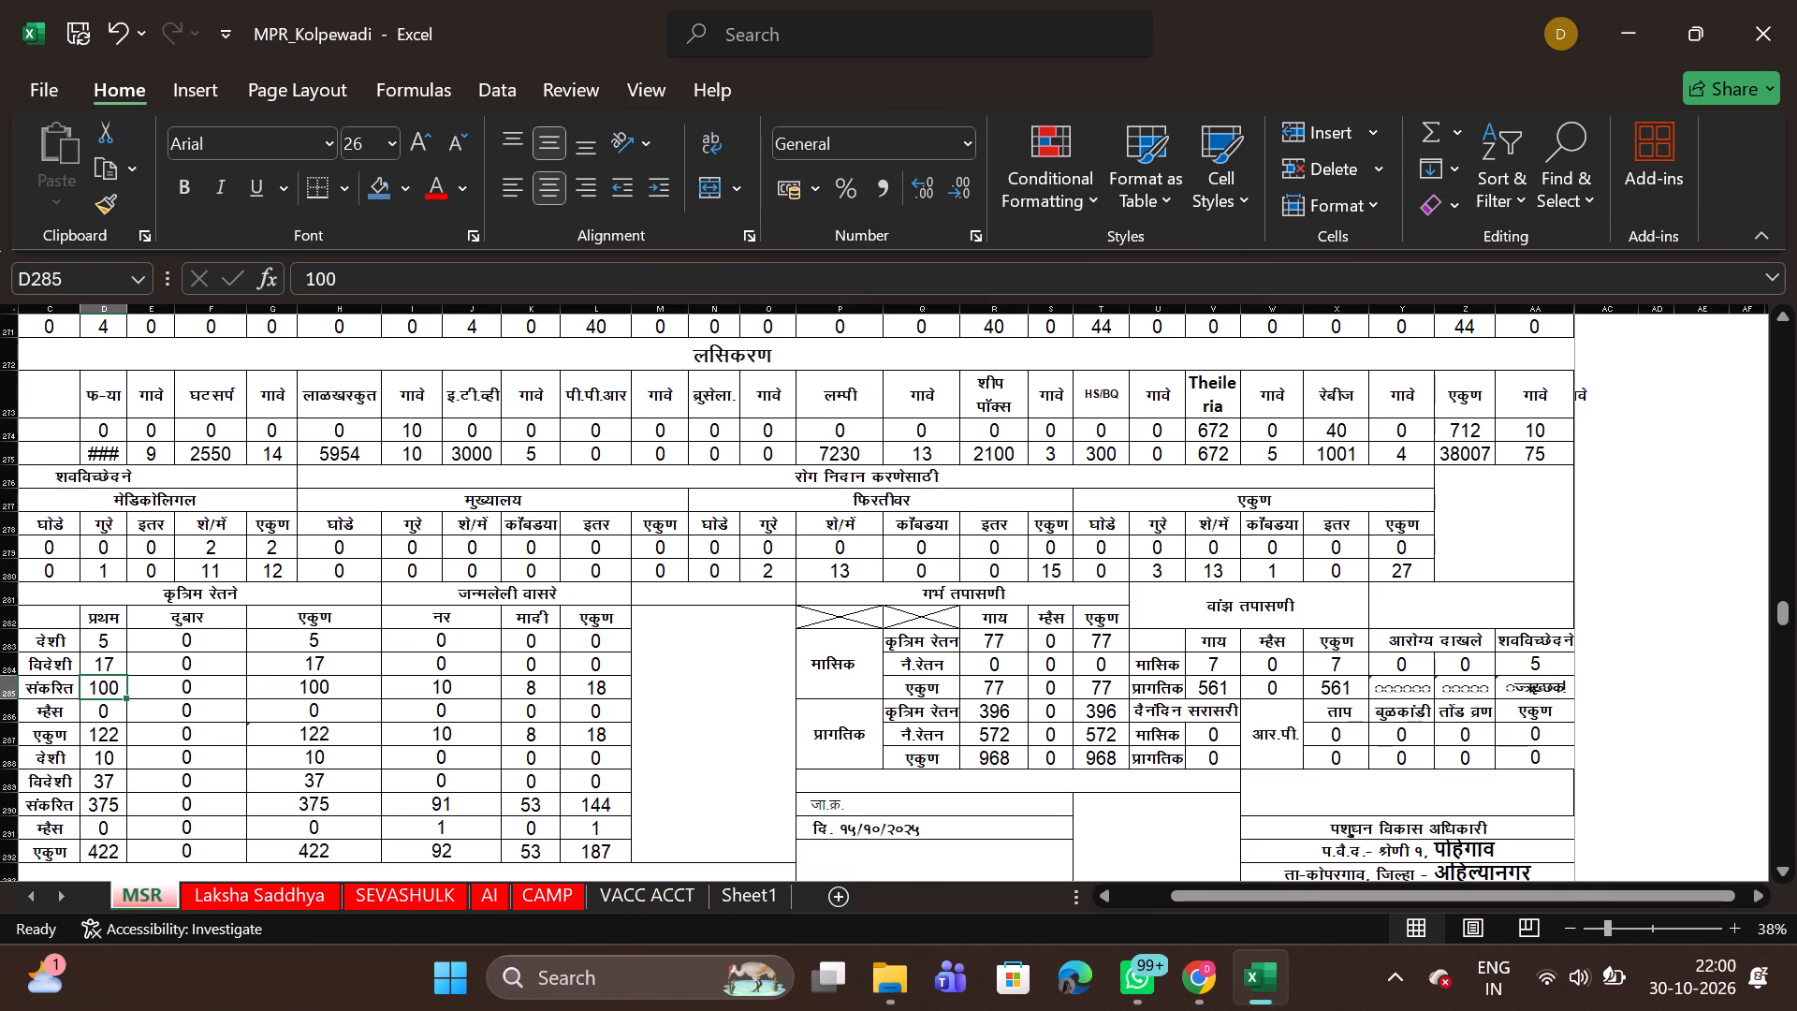
type("68")
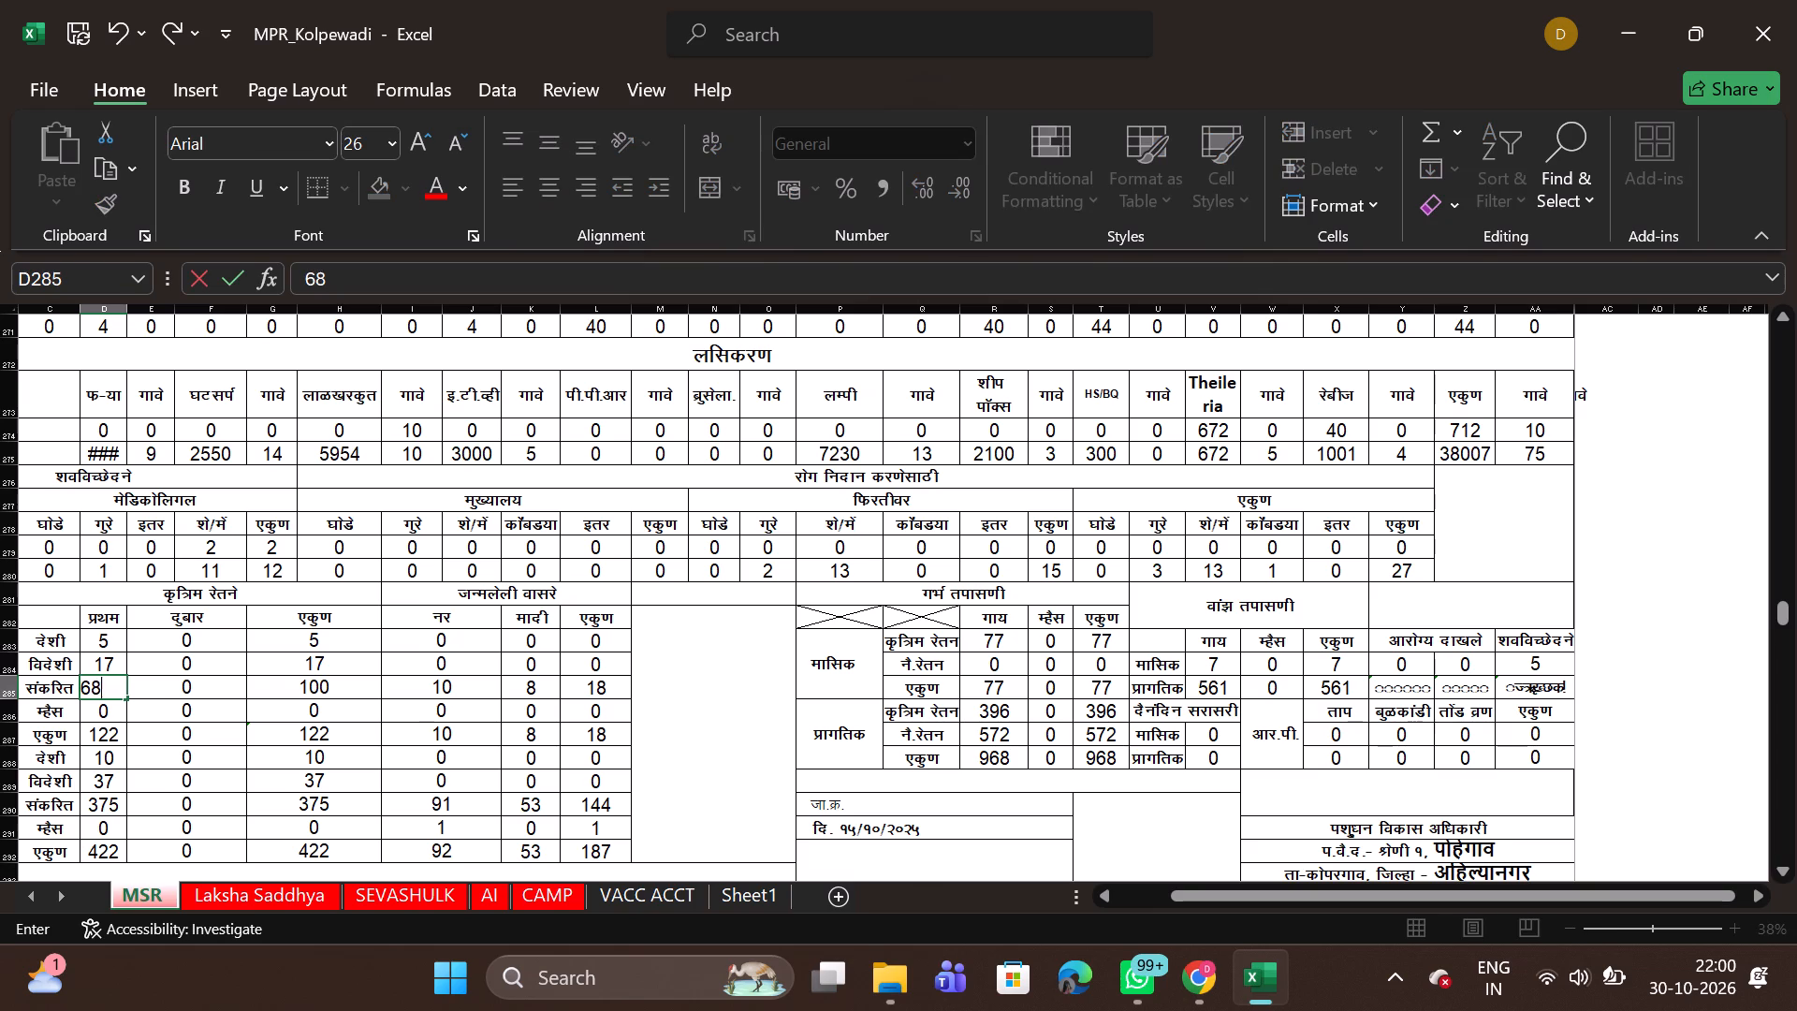
key("Down")
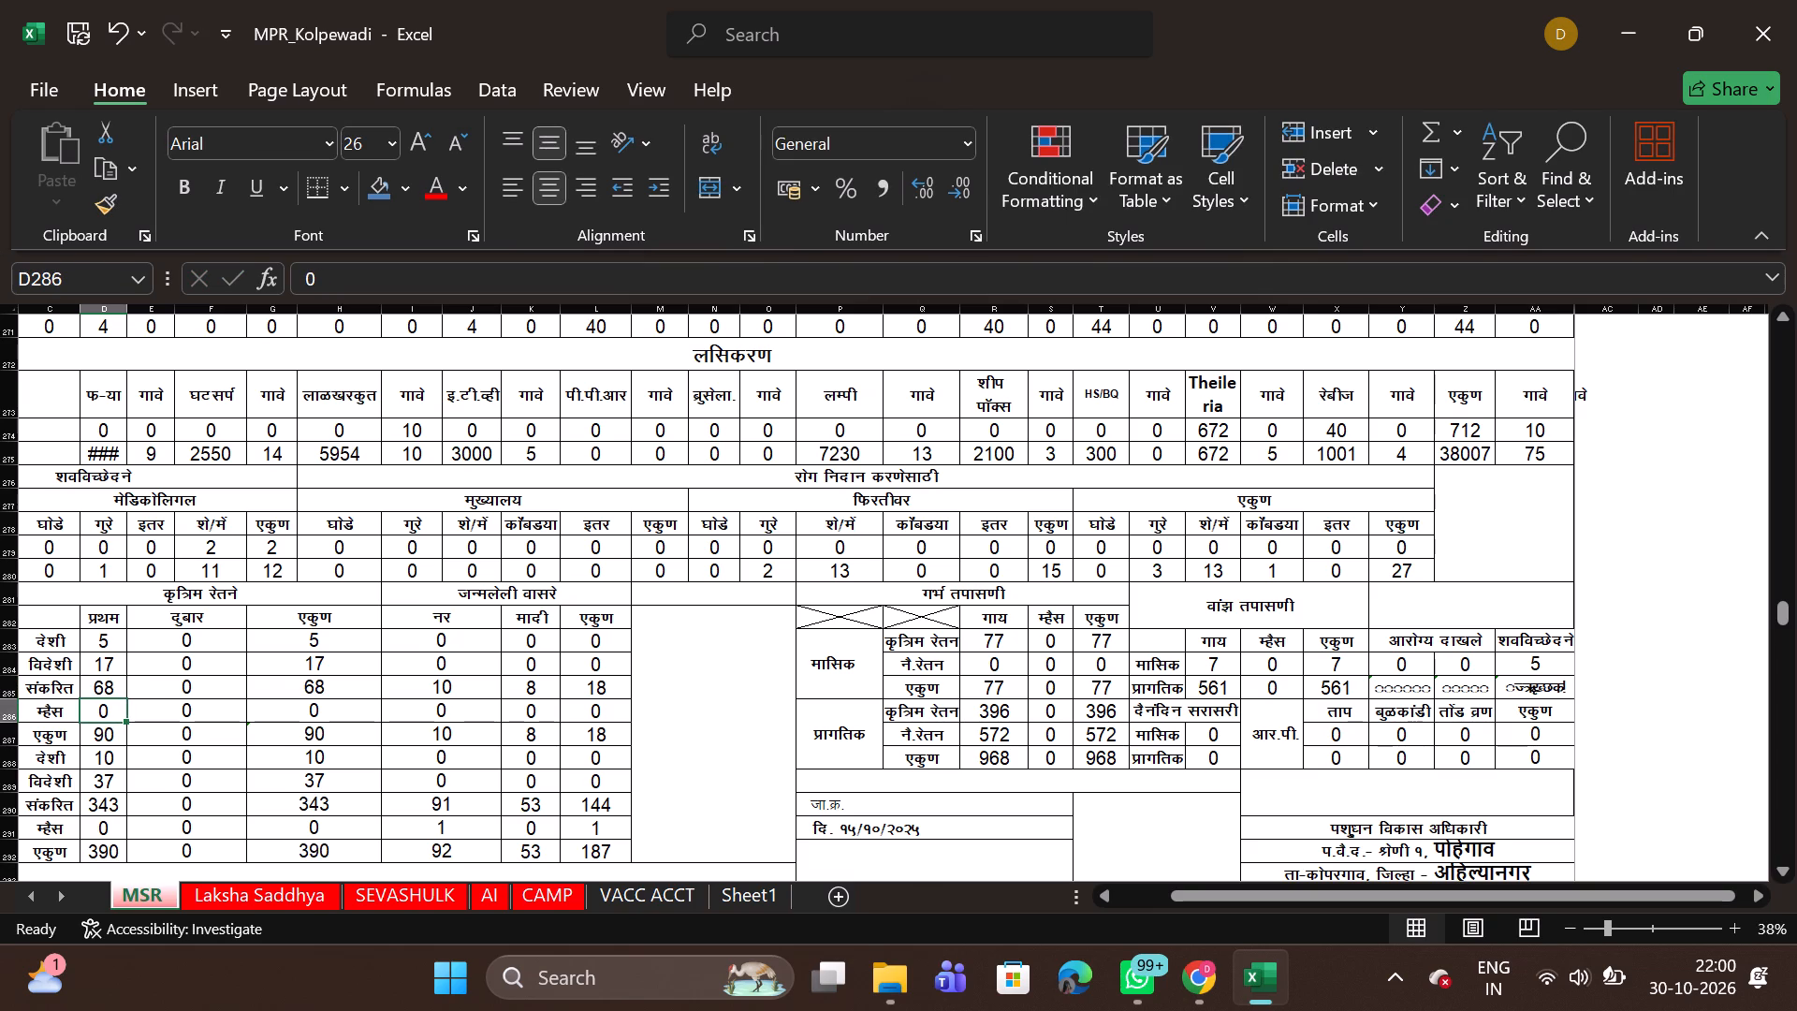
type("10")
key("Down")
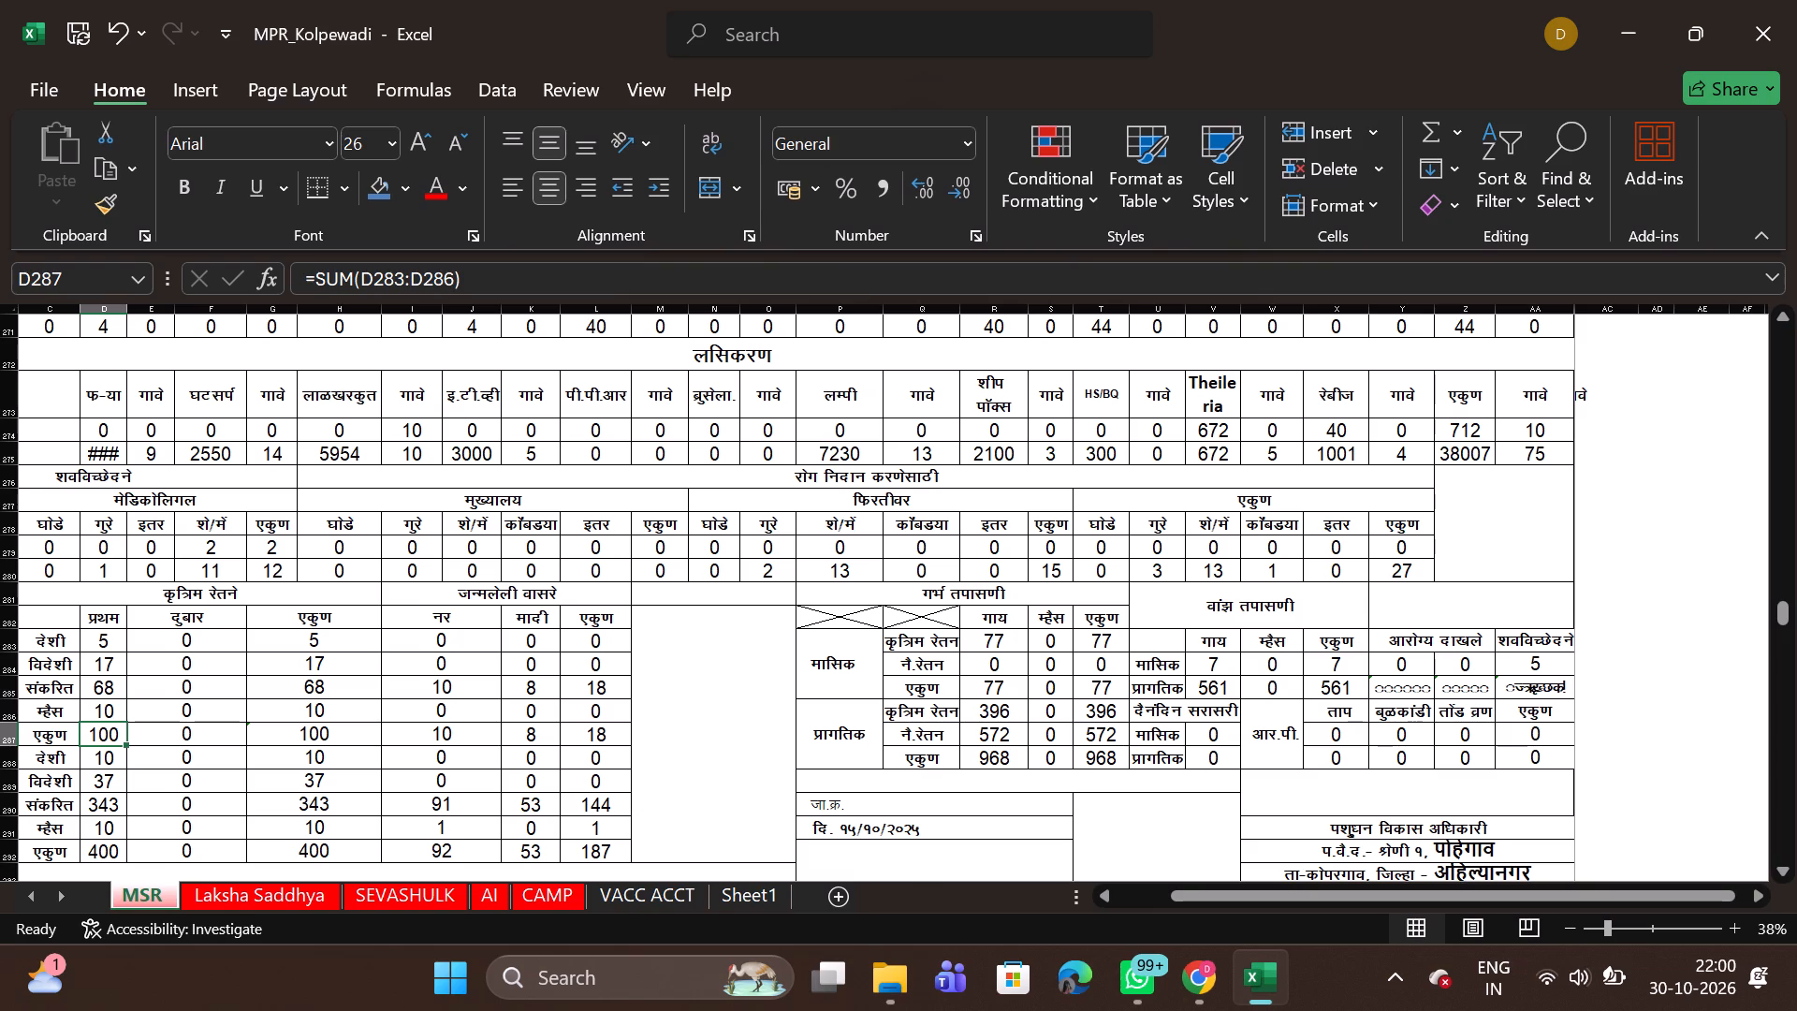
Set October's monthly संकरित calves born to 1 for नर in I285 and 2 for मादी in K285.
key("Right")
key("Right")
key("Right")
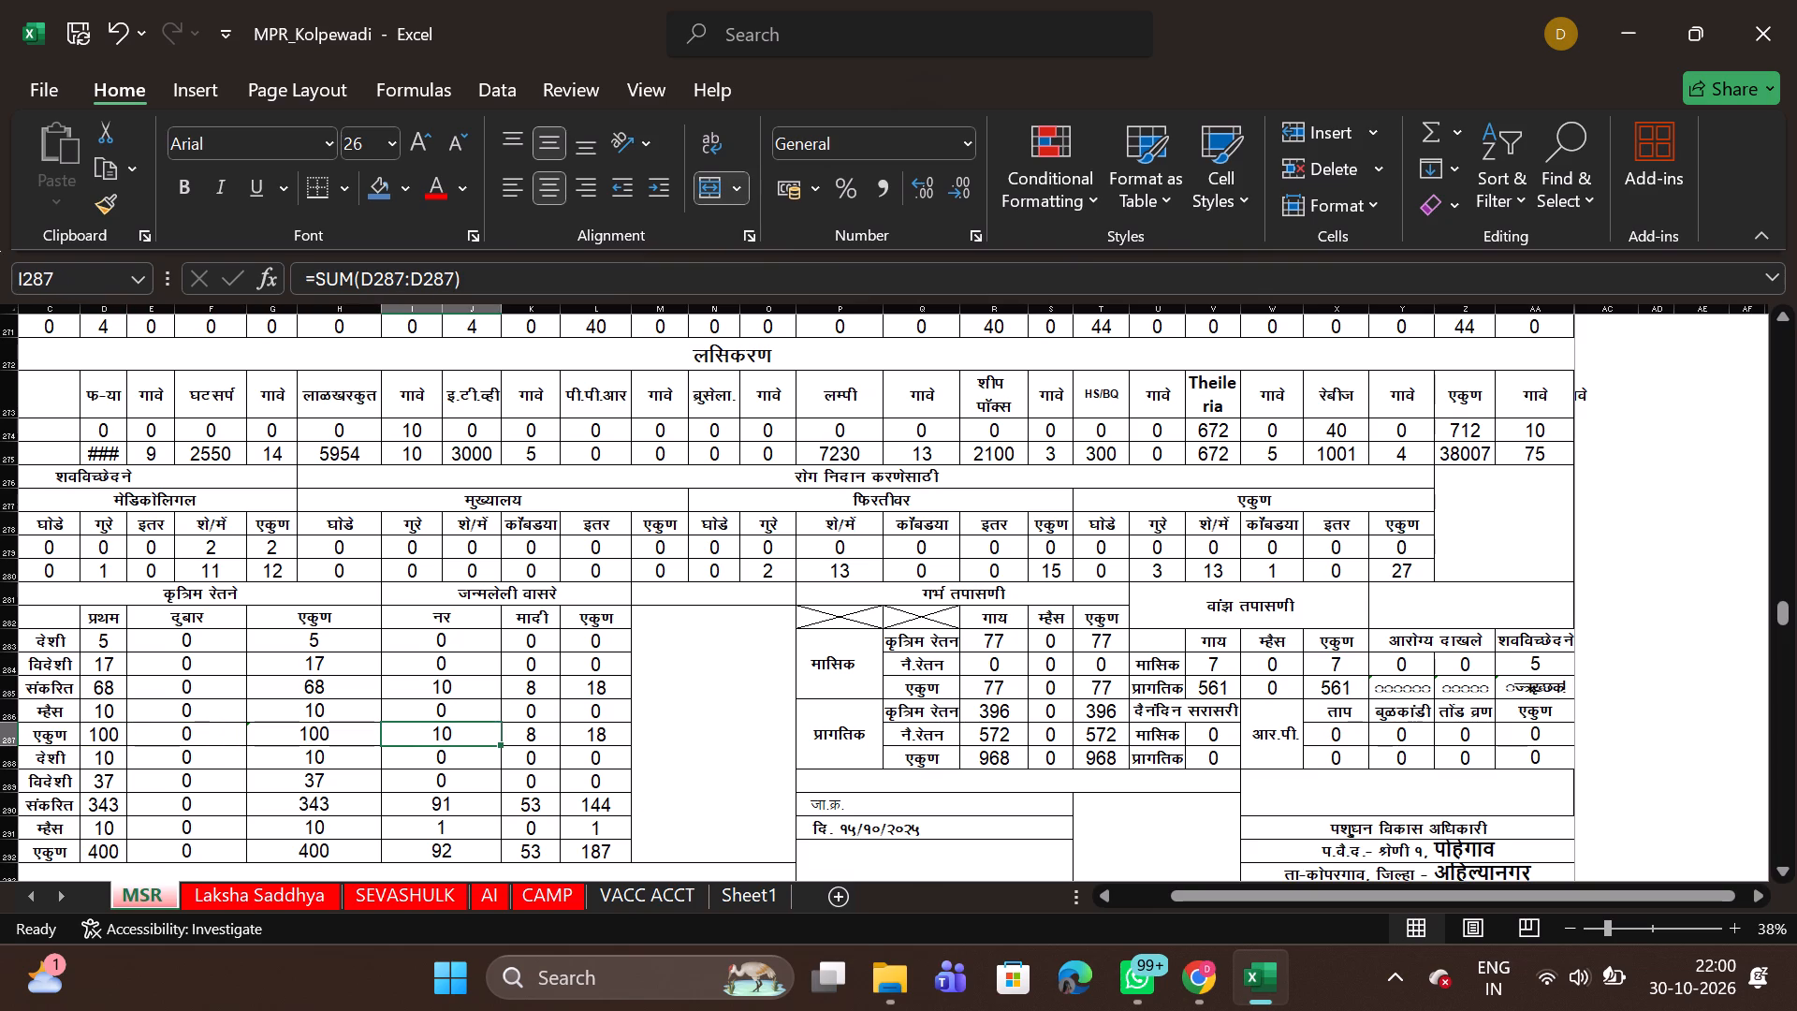
key("Up")
key("Up")
key("Up")
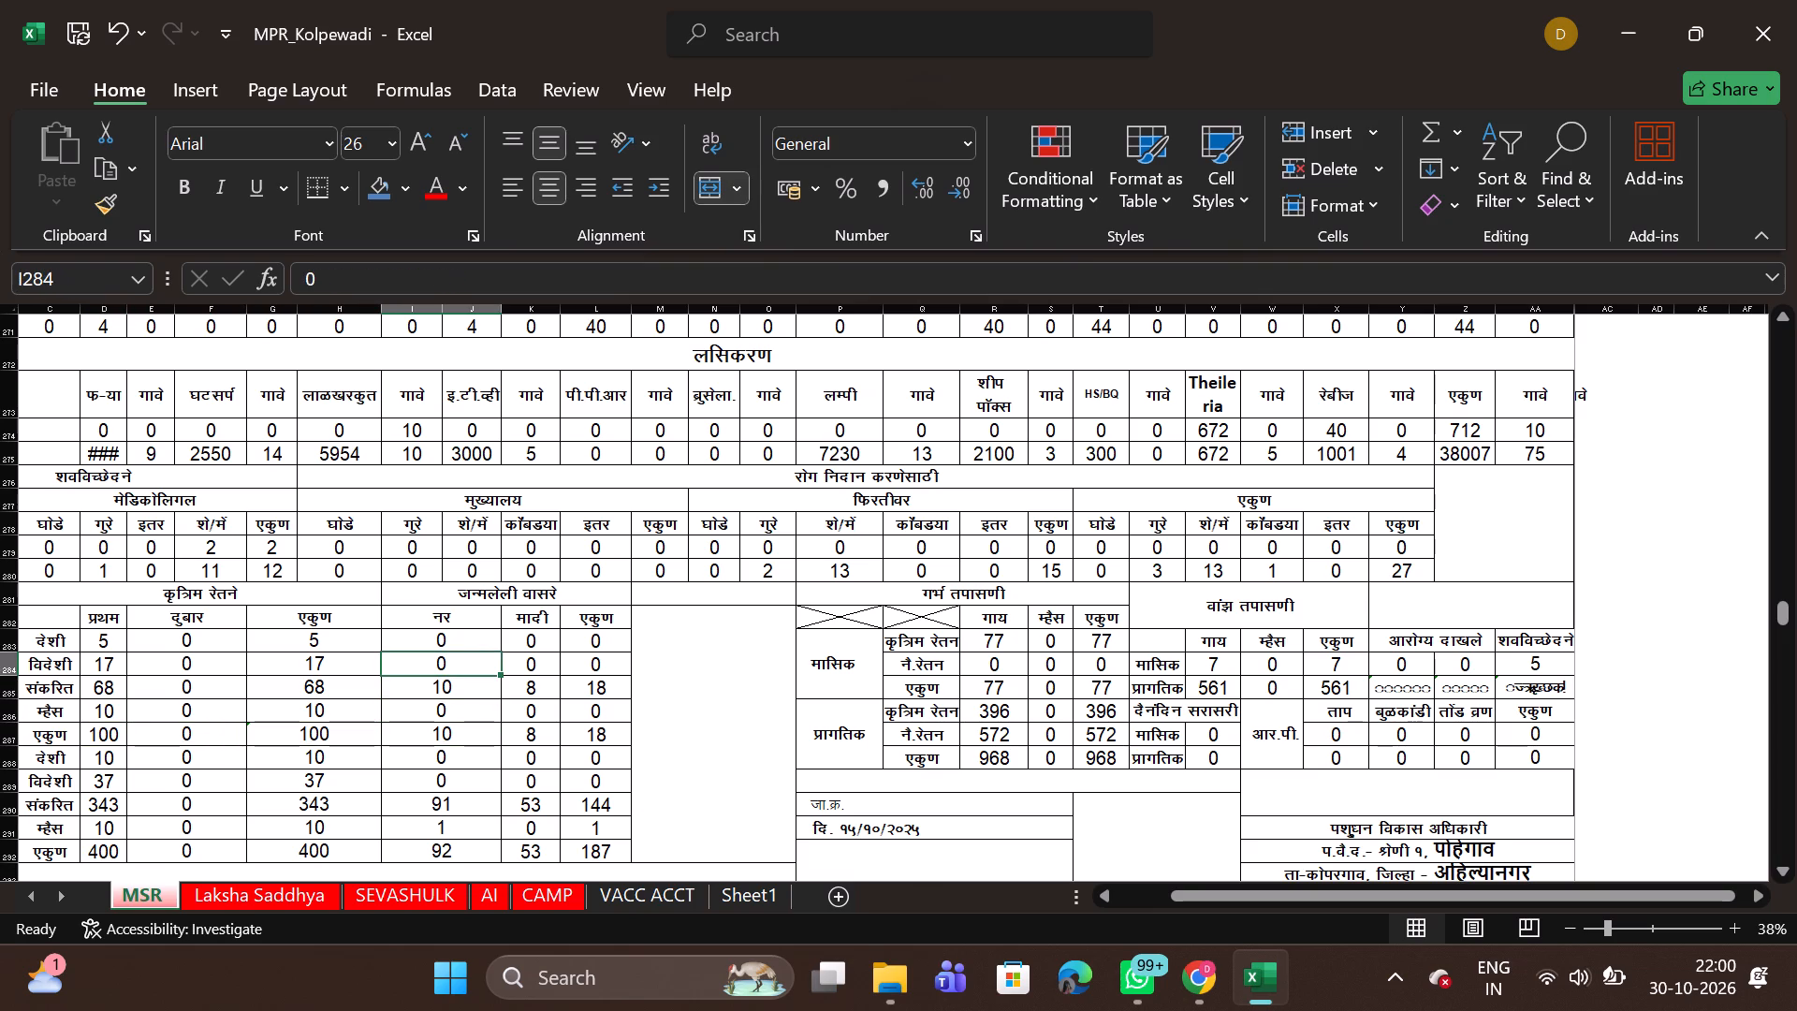
key("Up")
key("Down")
key("Down")
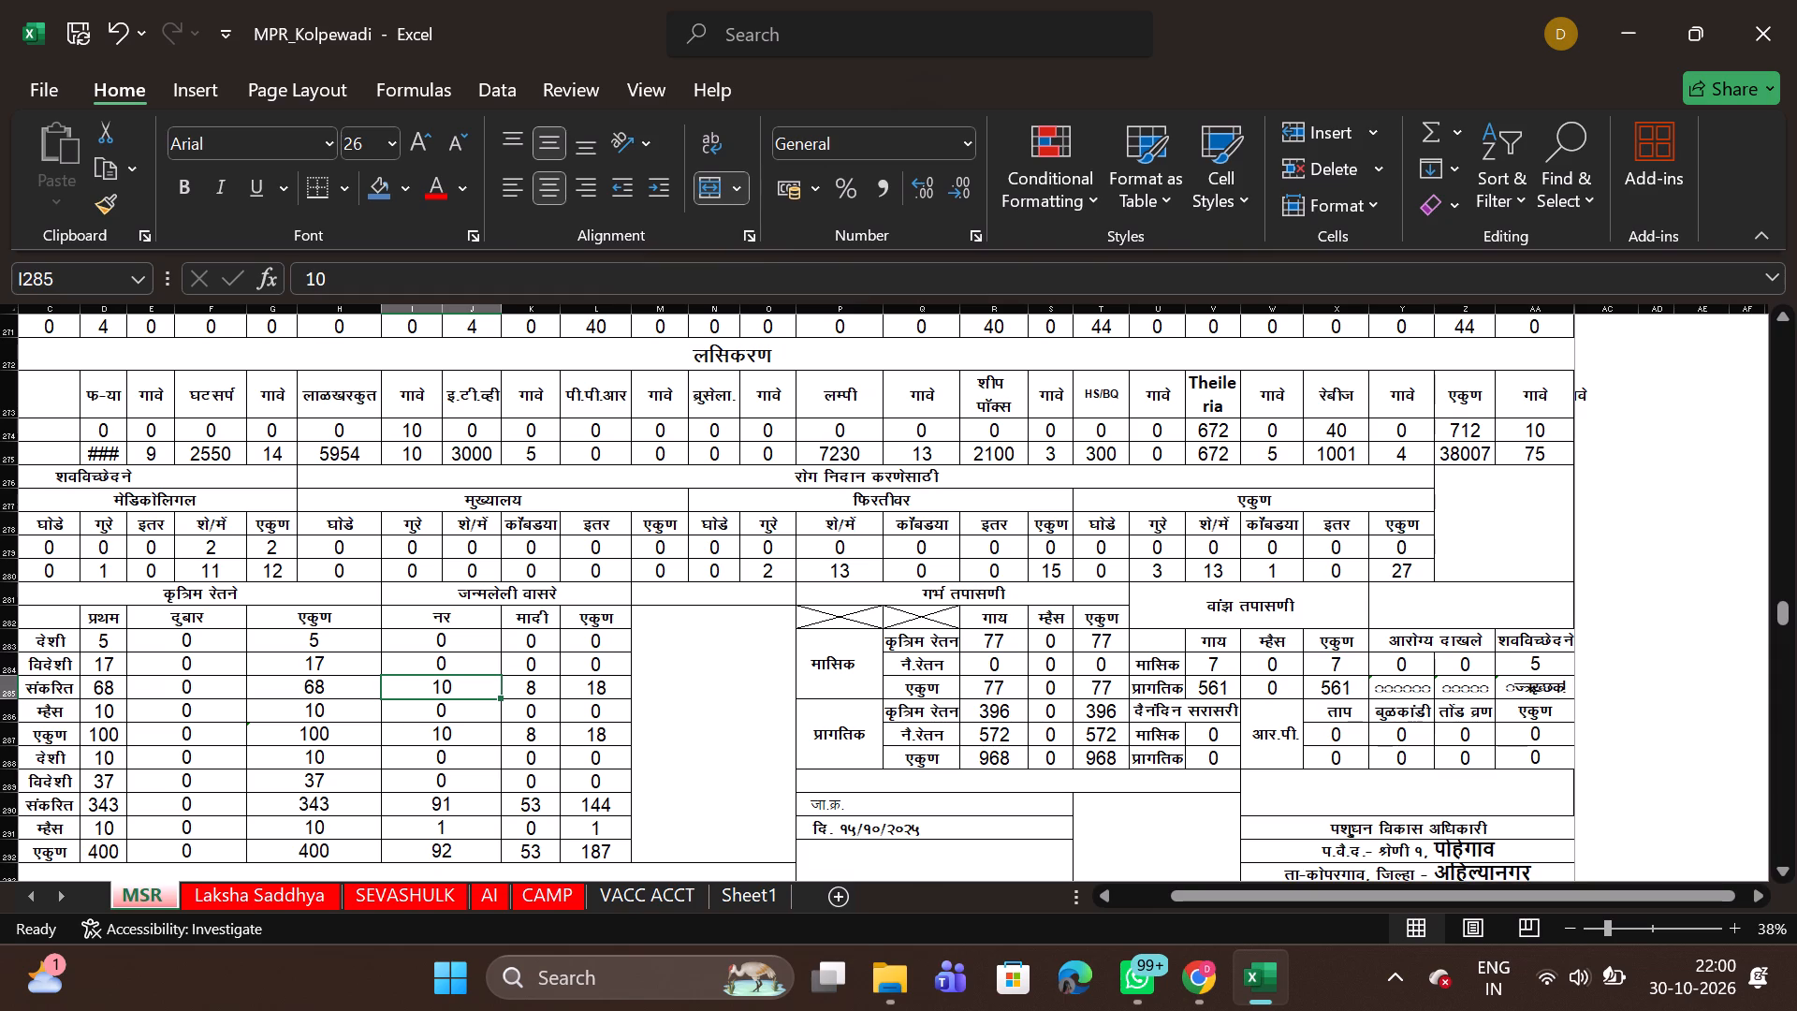
key("1")
key("Right")
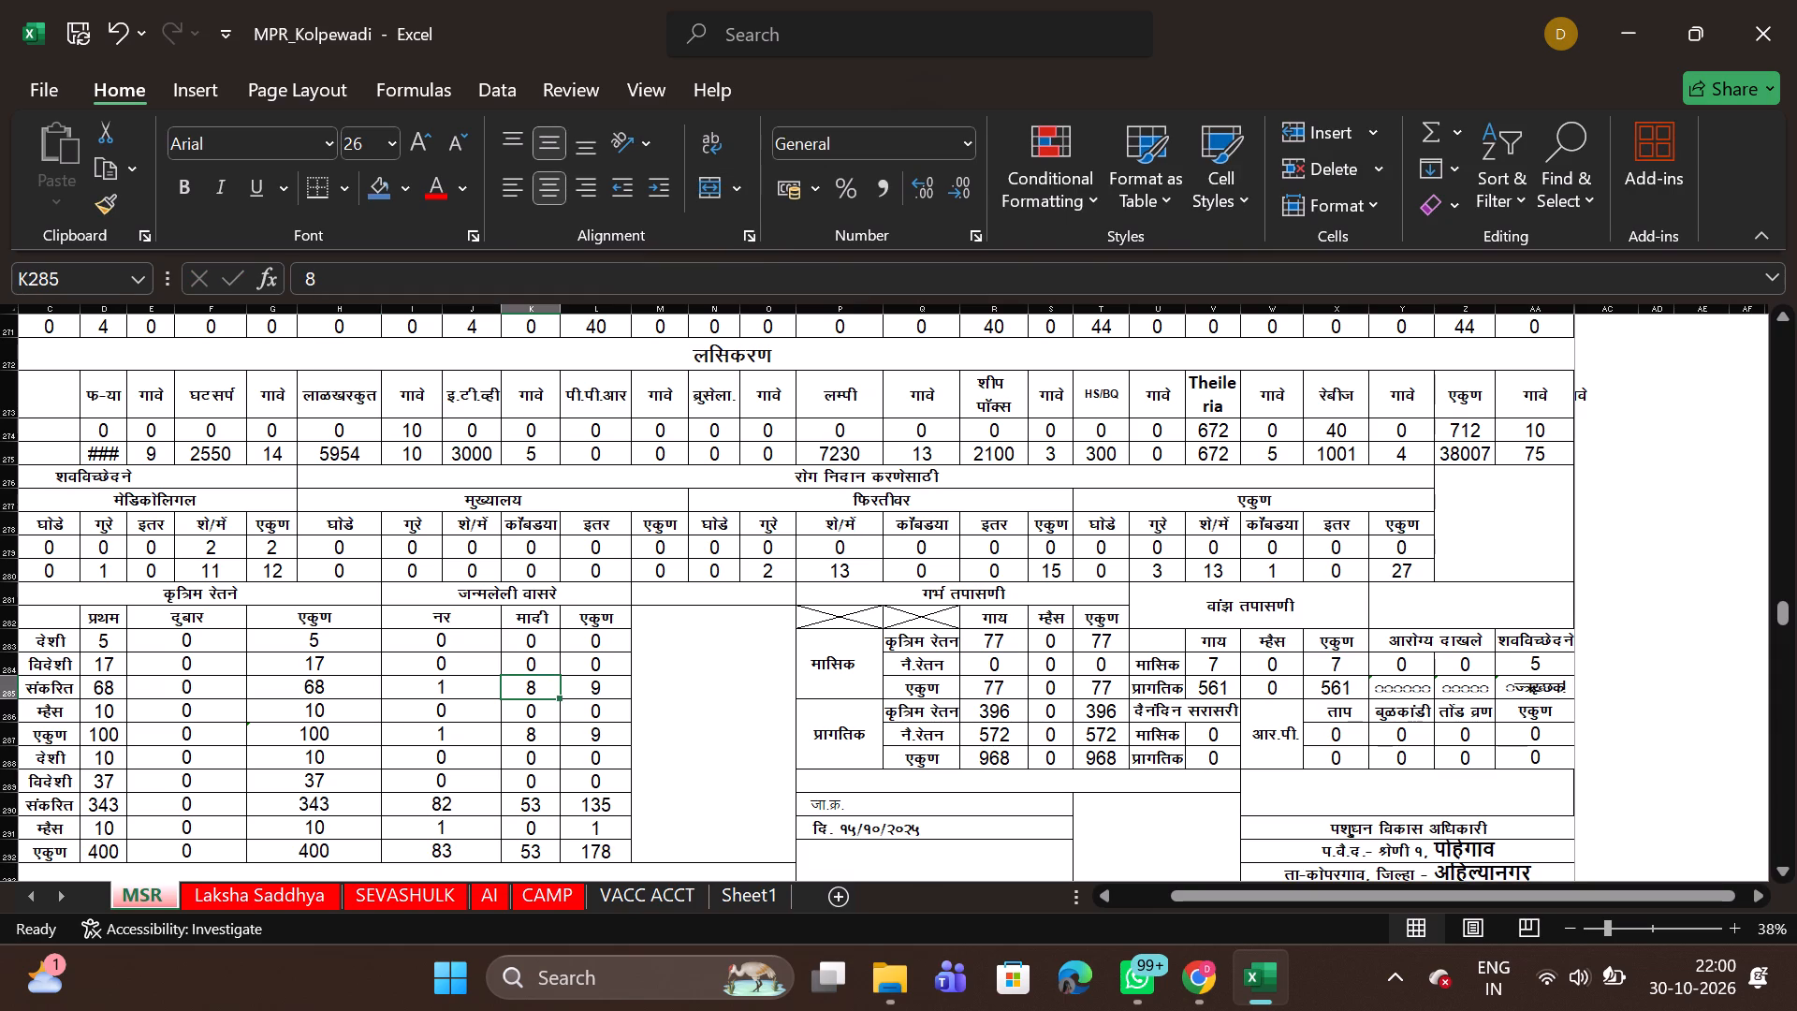
key("2")
key("Right")
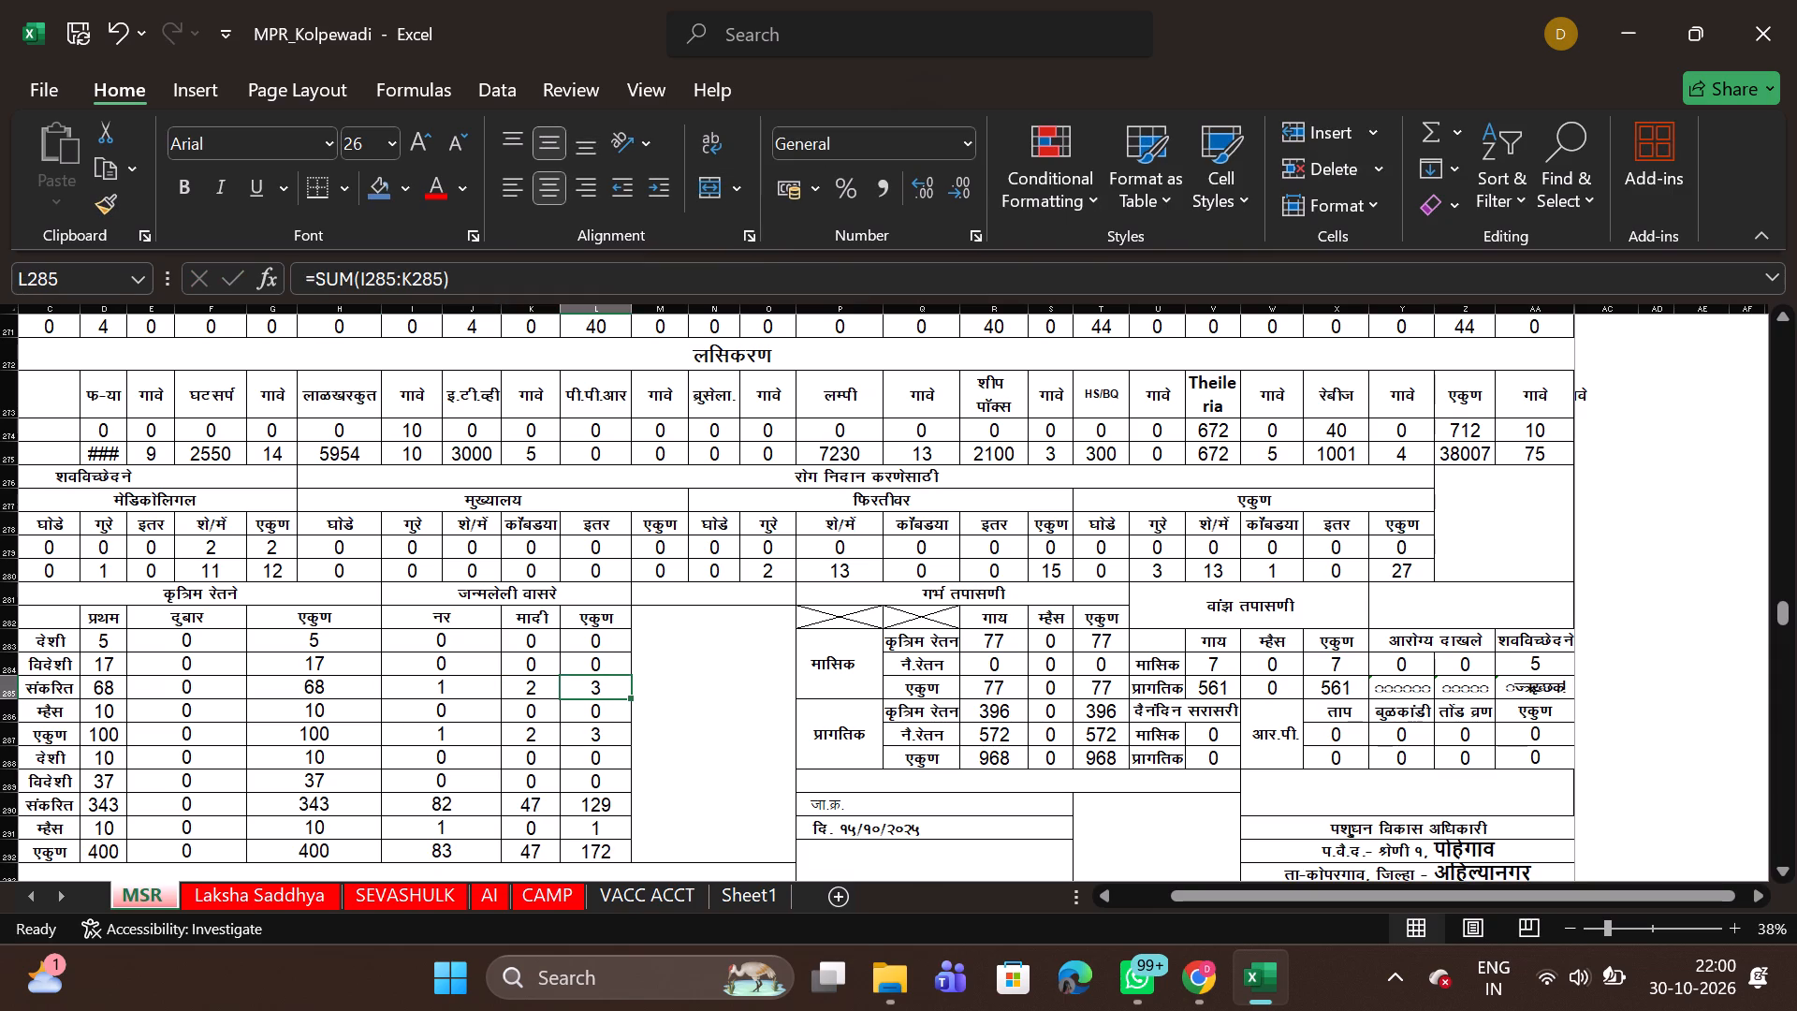
Set October's monthly म्हैस calves born to 1 for नर in I286, and return to the संकरित मादी count in K285.
key("Down")
key("Left")
key("Left")
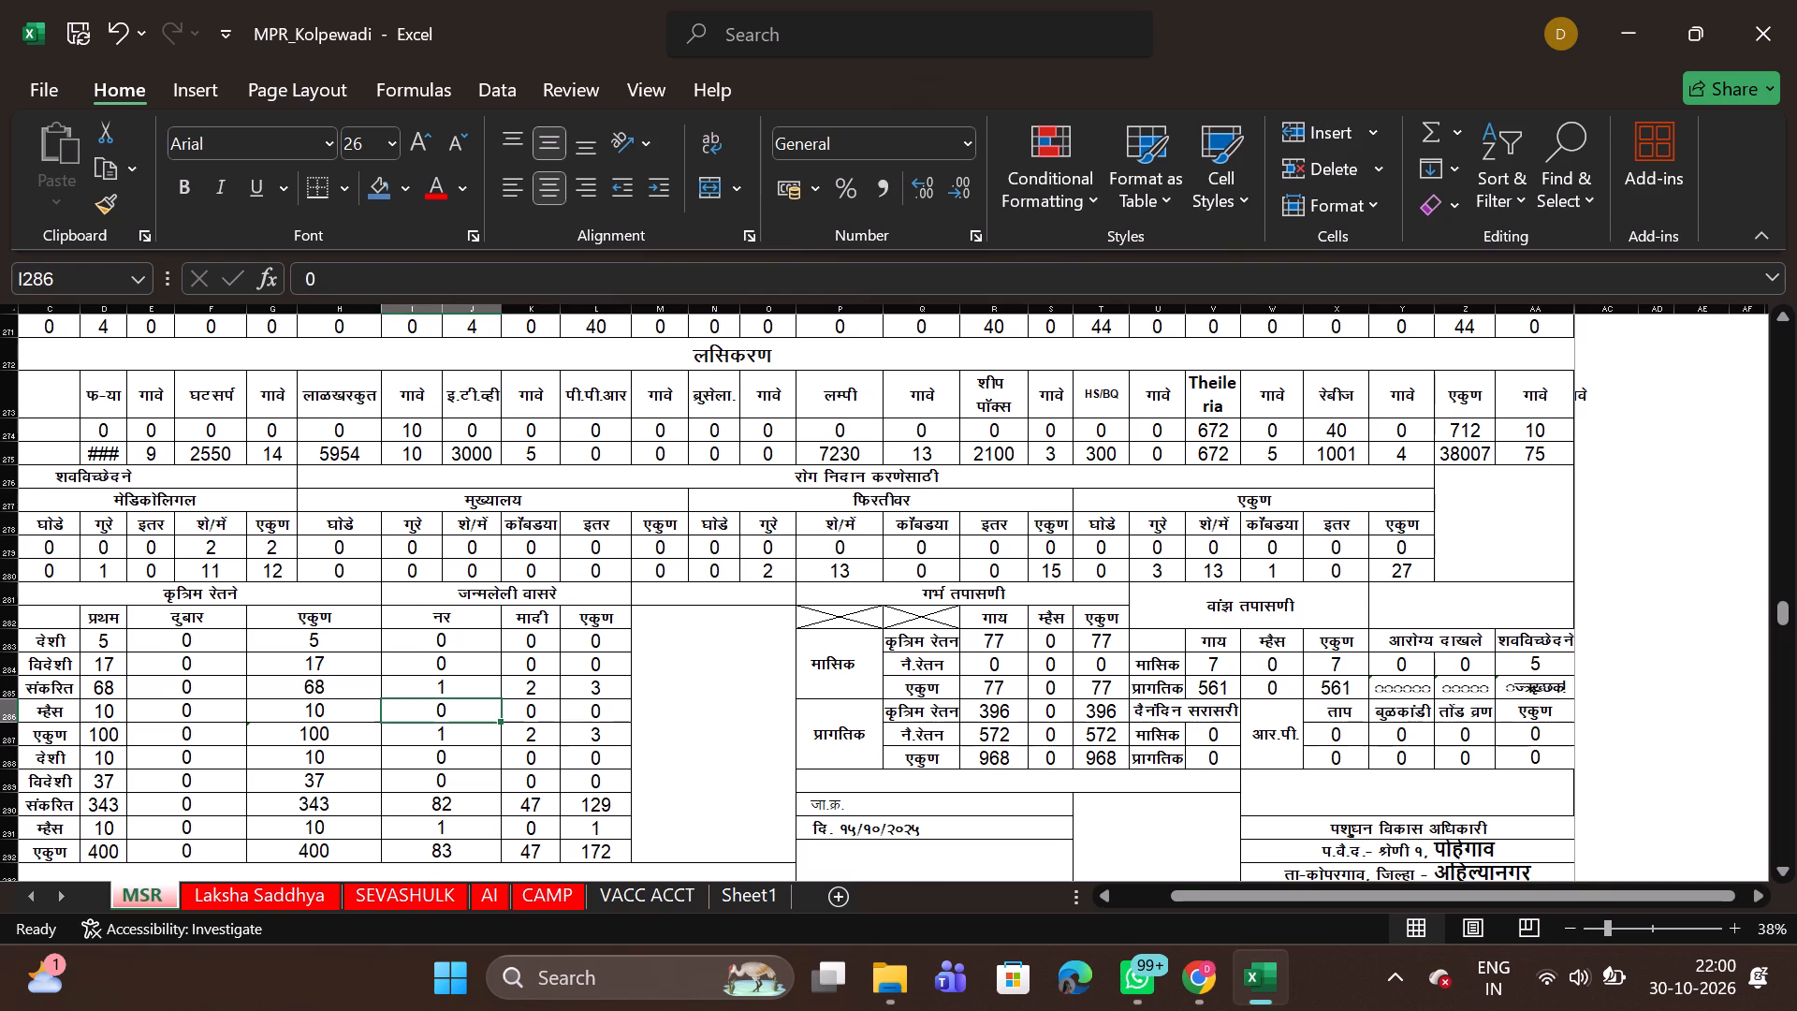
key("1")
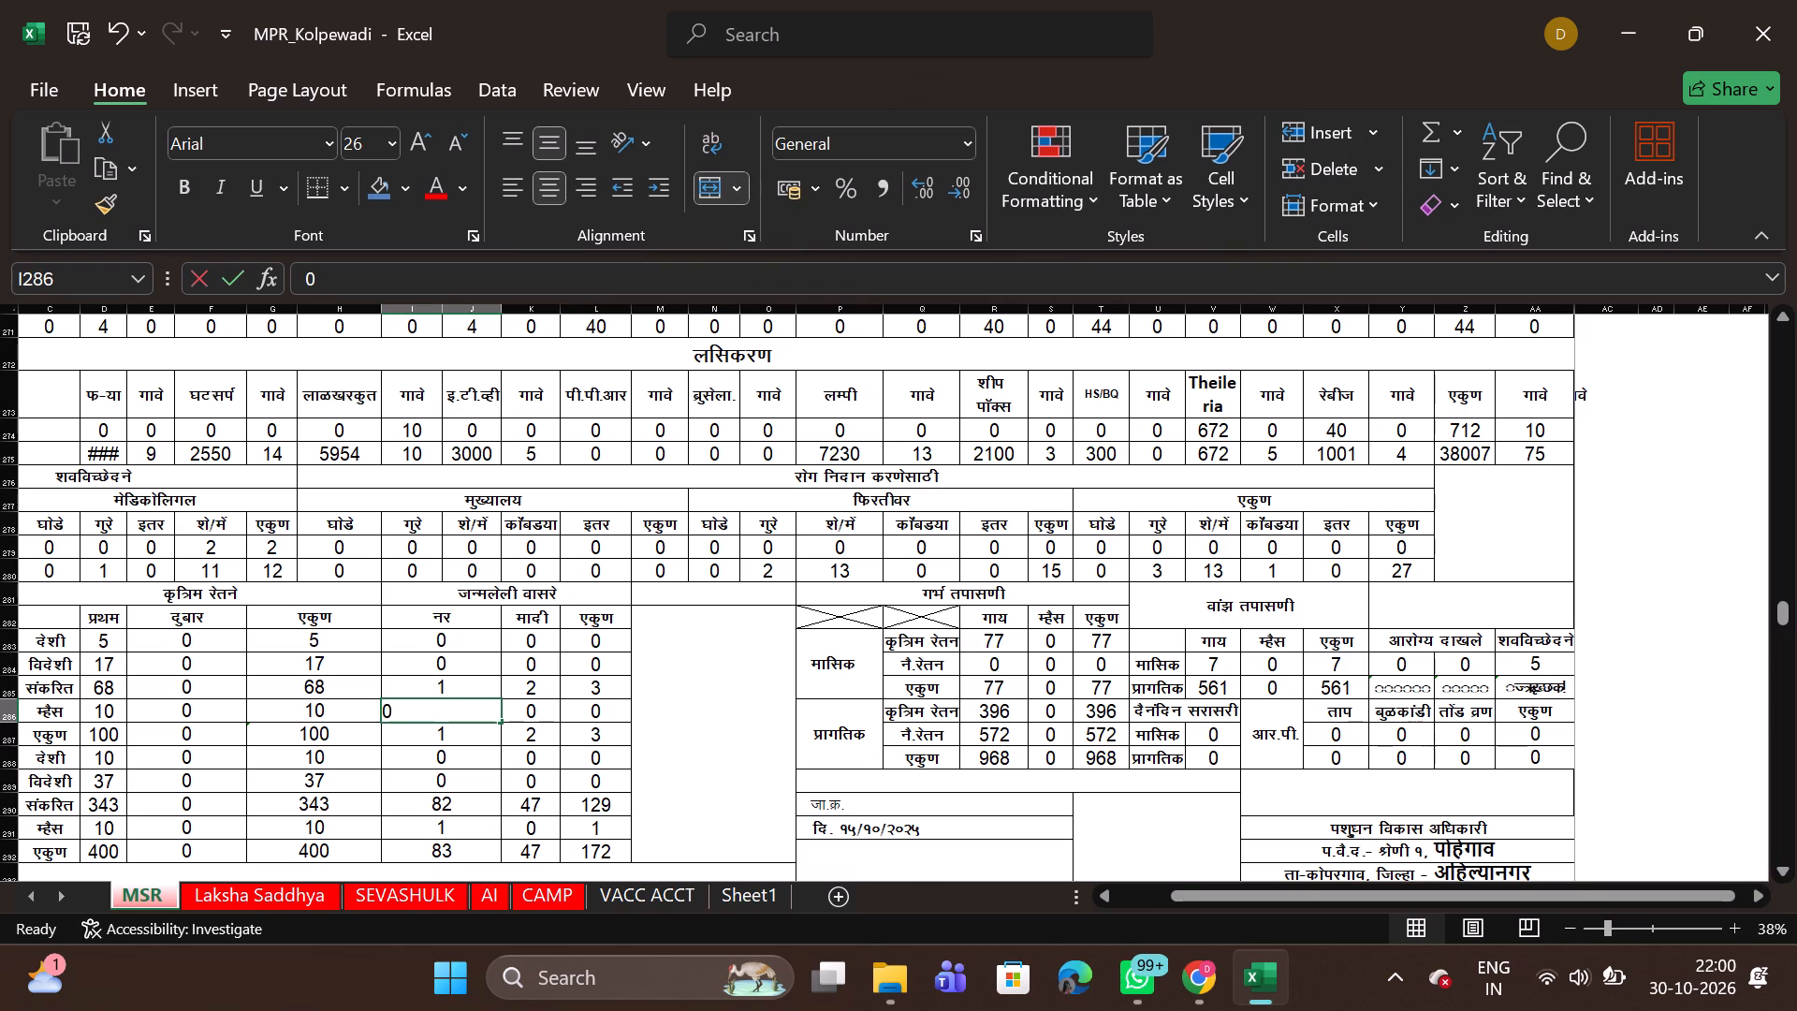
key("Right")
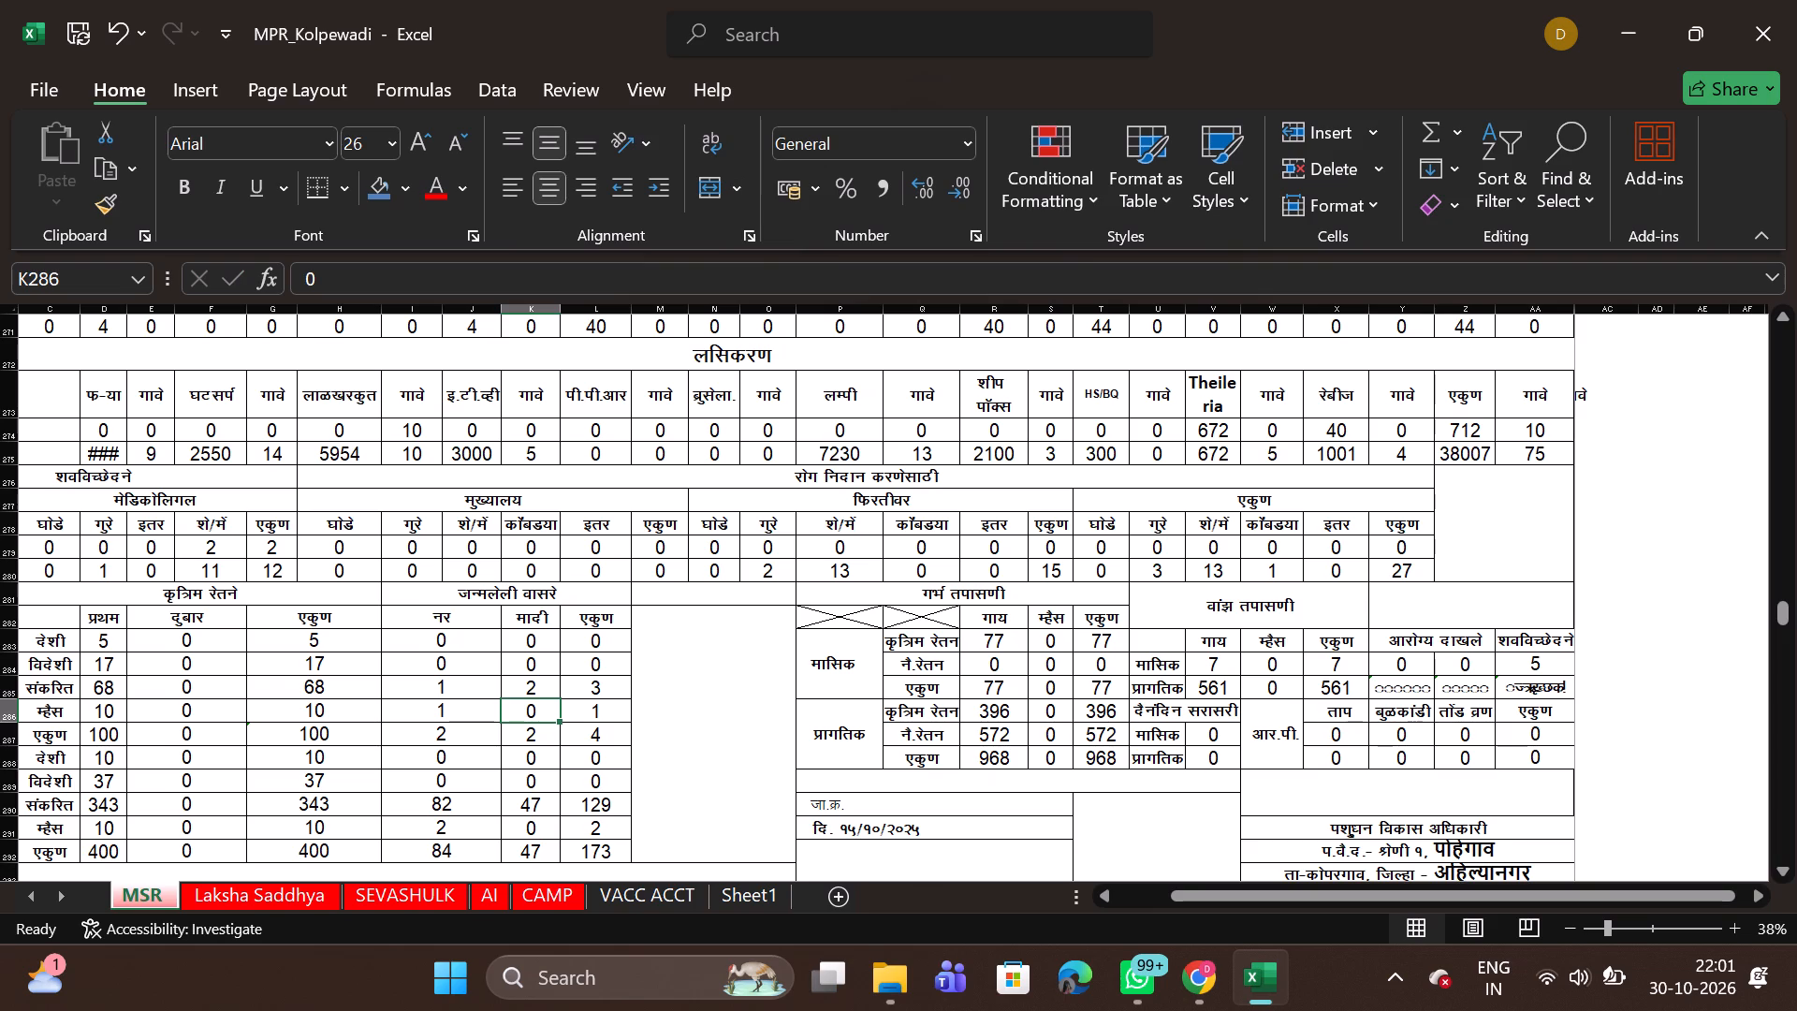
key("Up")
key("Up")
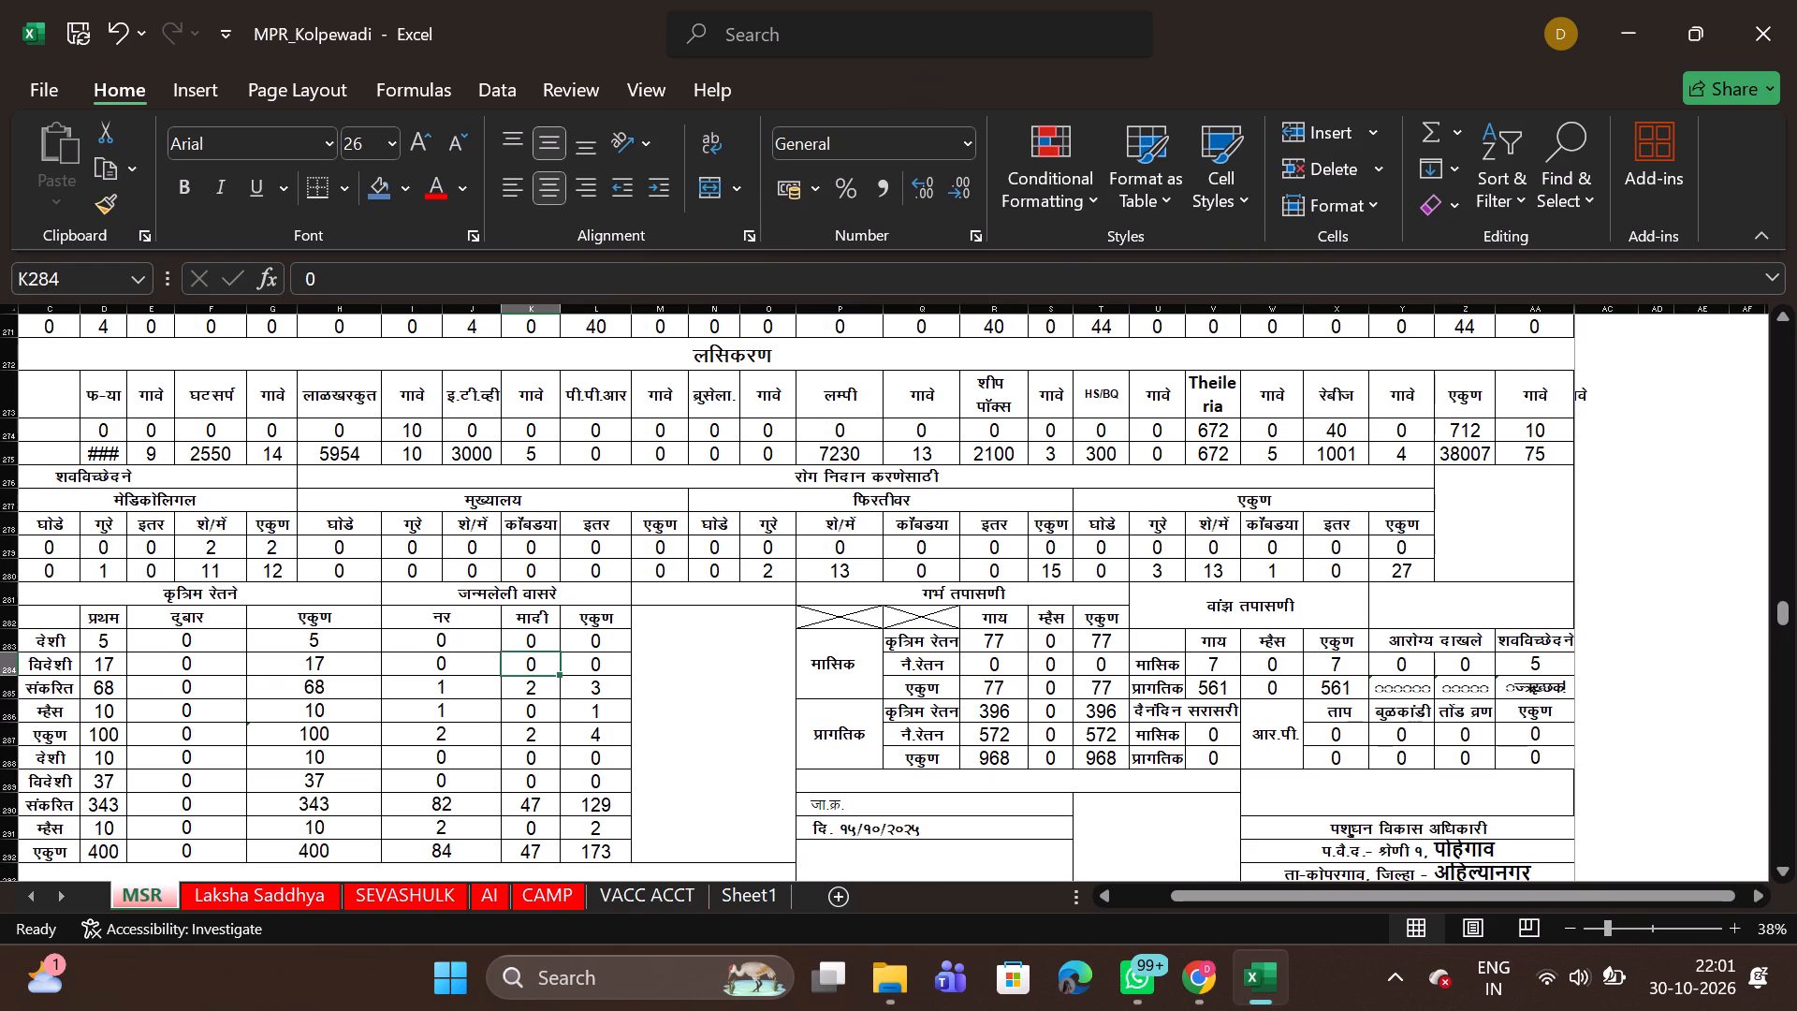
key("Down")
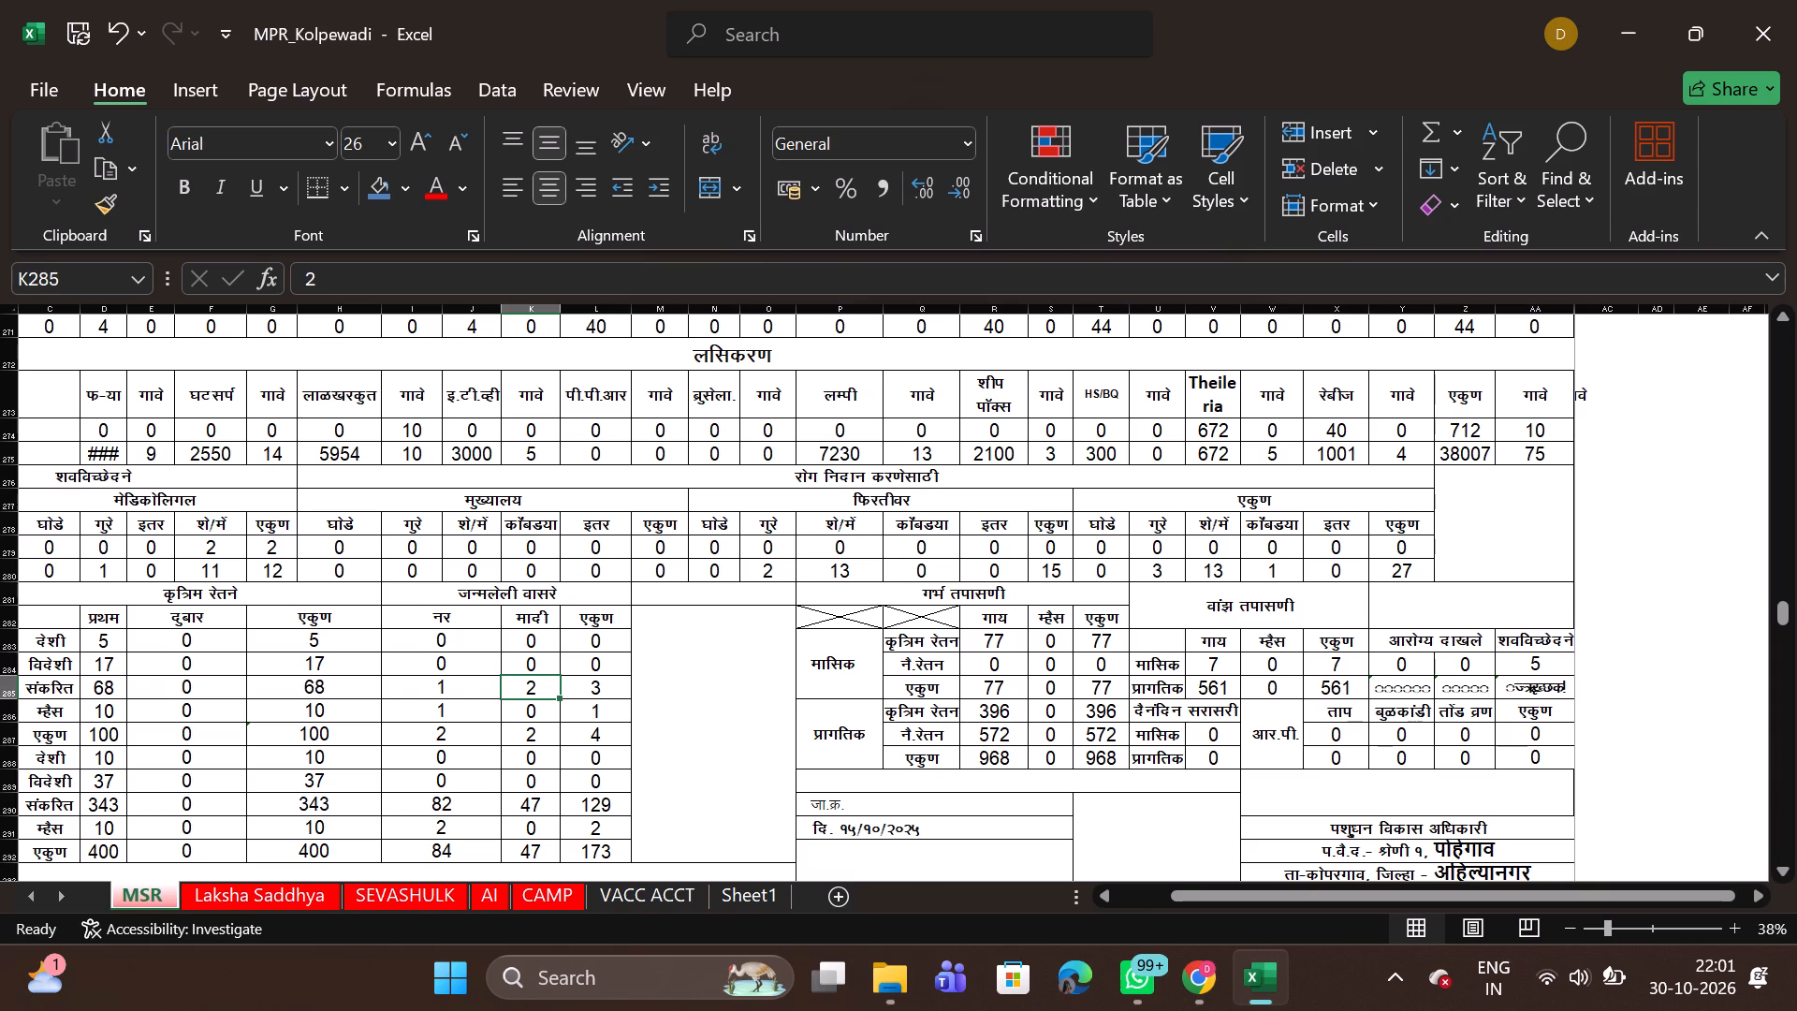
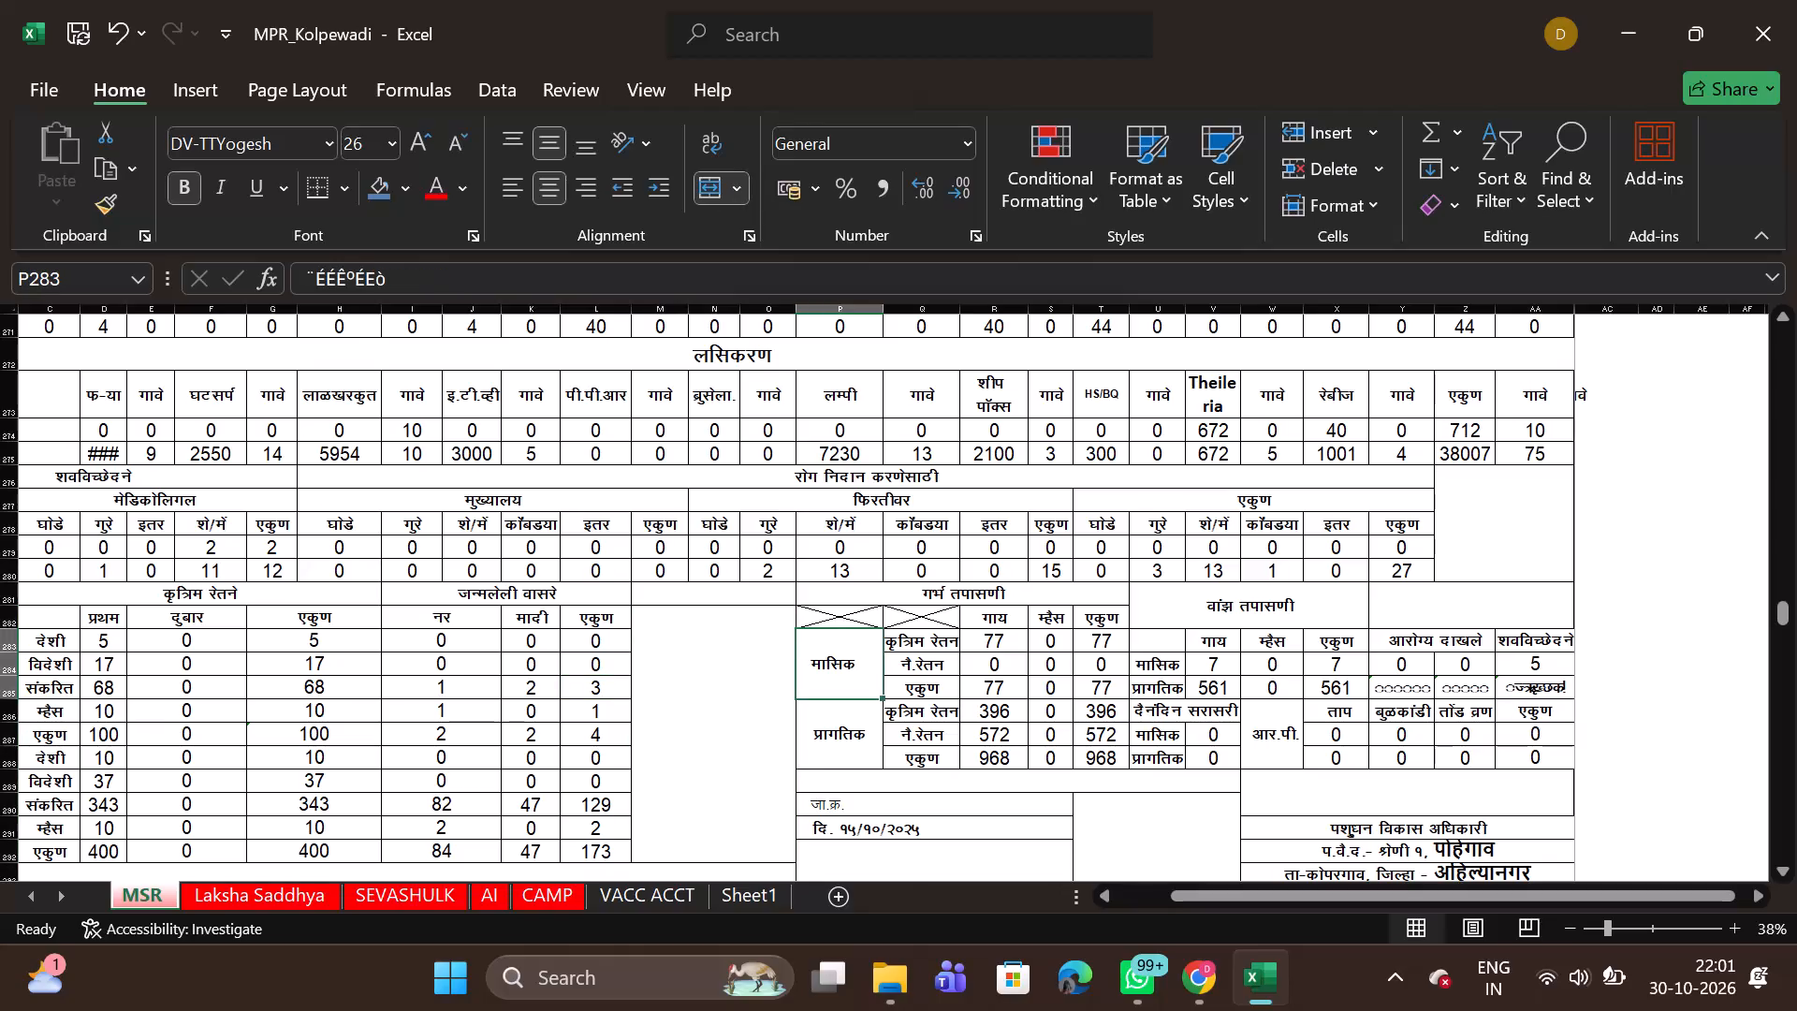
In the monthly pregnancy examination (गर्भ तपासणी) rows, set the cow counts to 45 for artificial insemination and 134 for natural service.
key("Right")
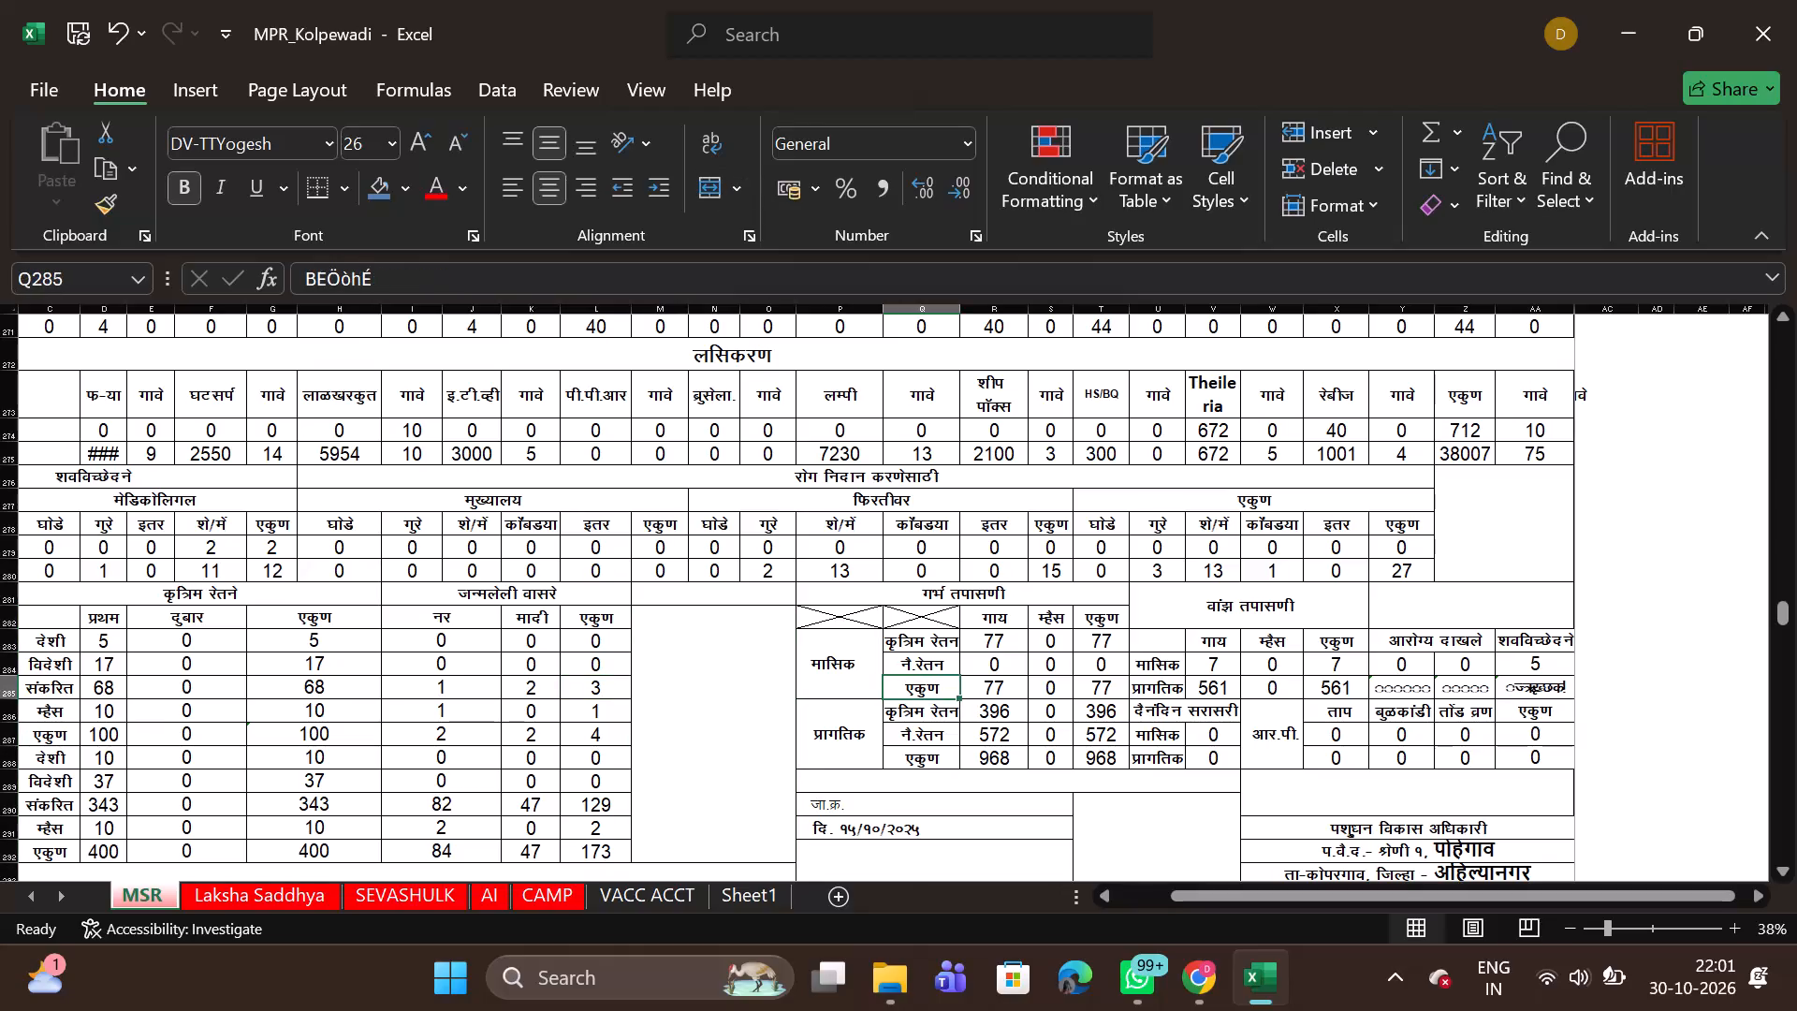
key("Up")
key("Up")
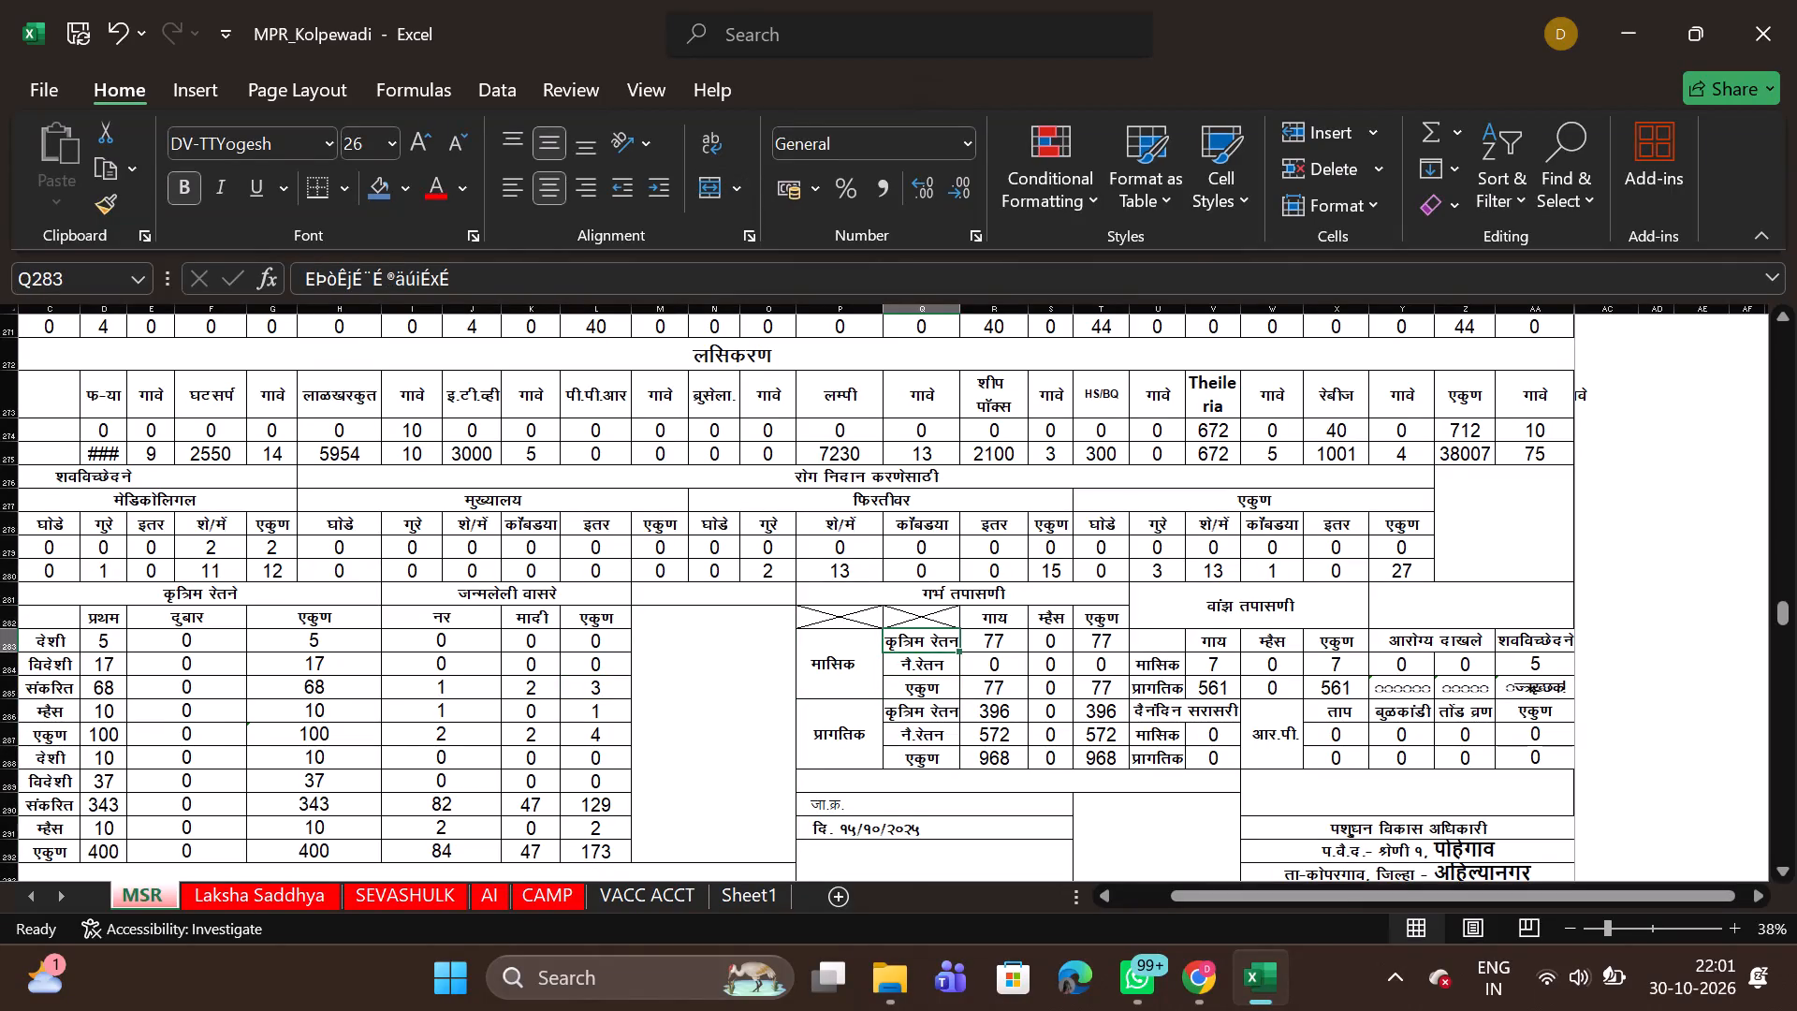
key("Right")
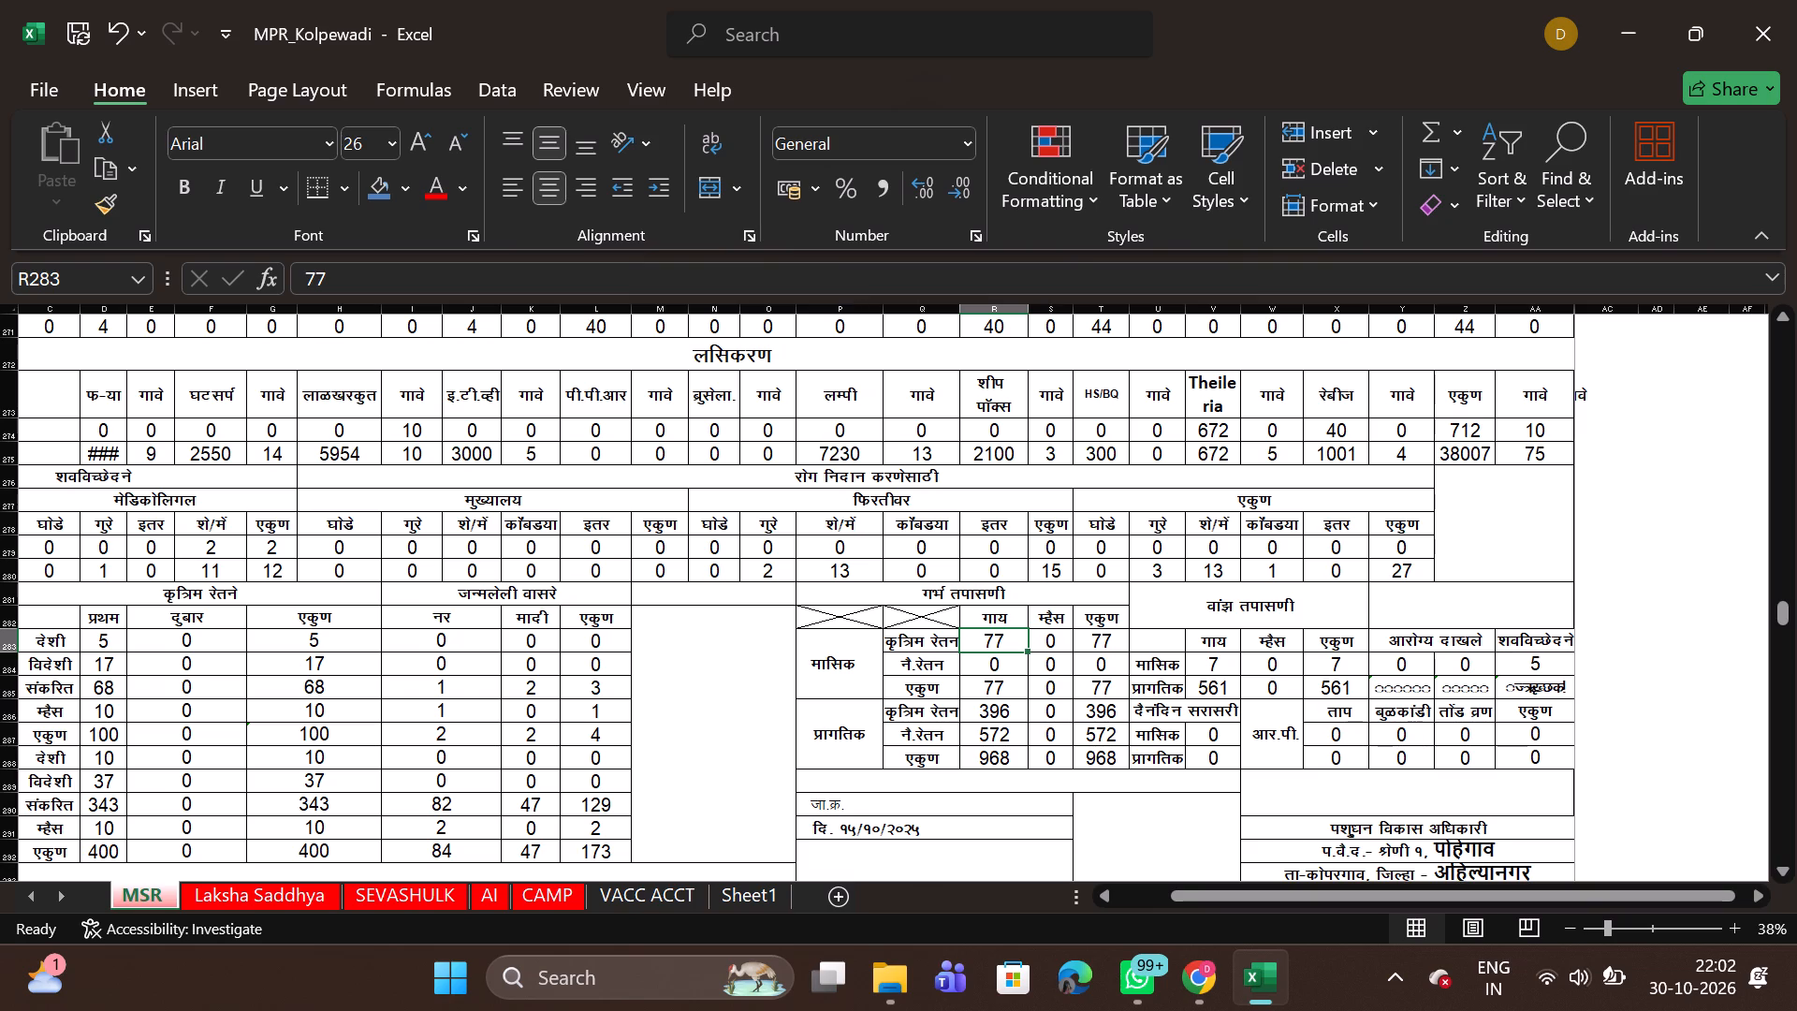
key("4")
key("5")
key("Right")
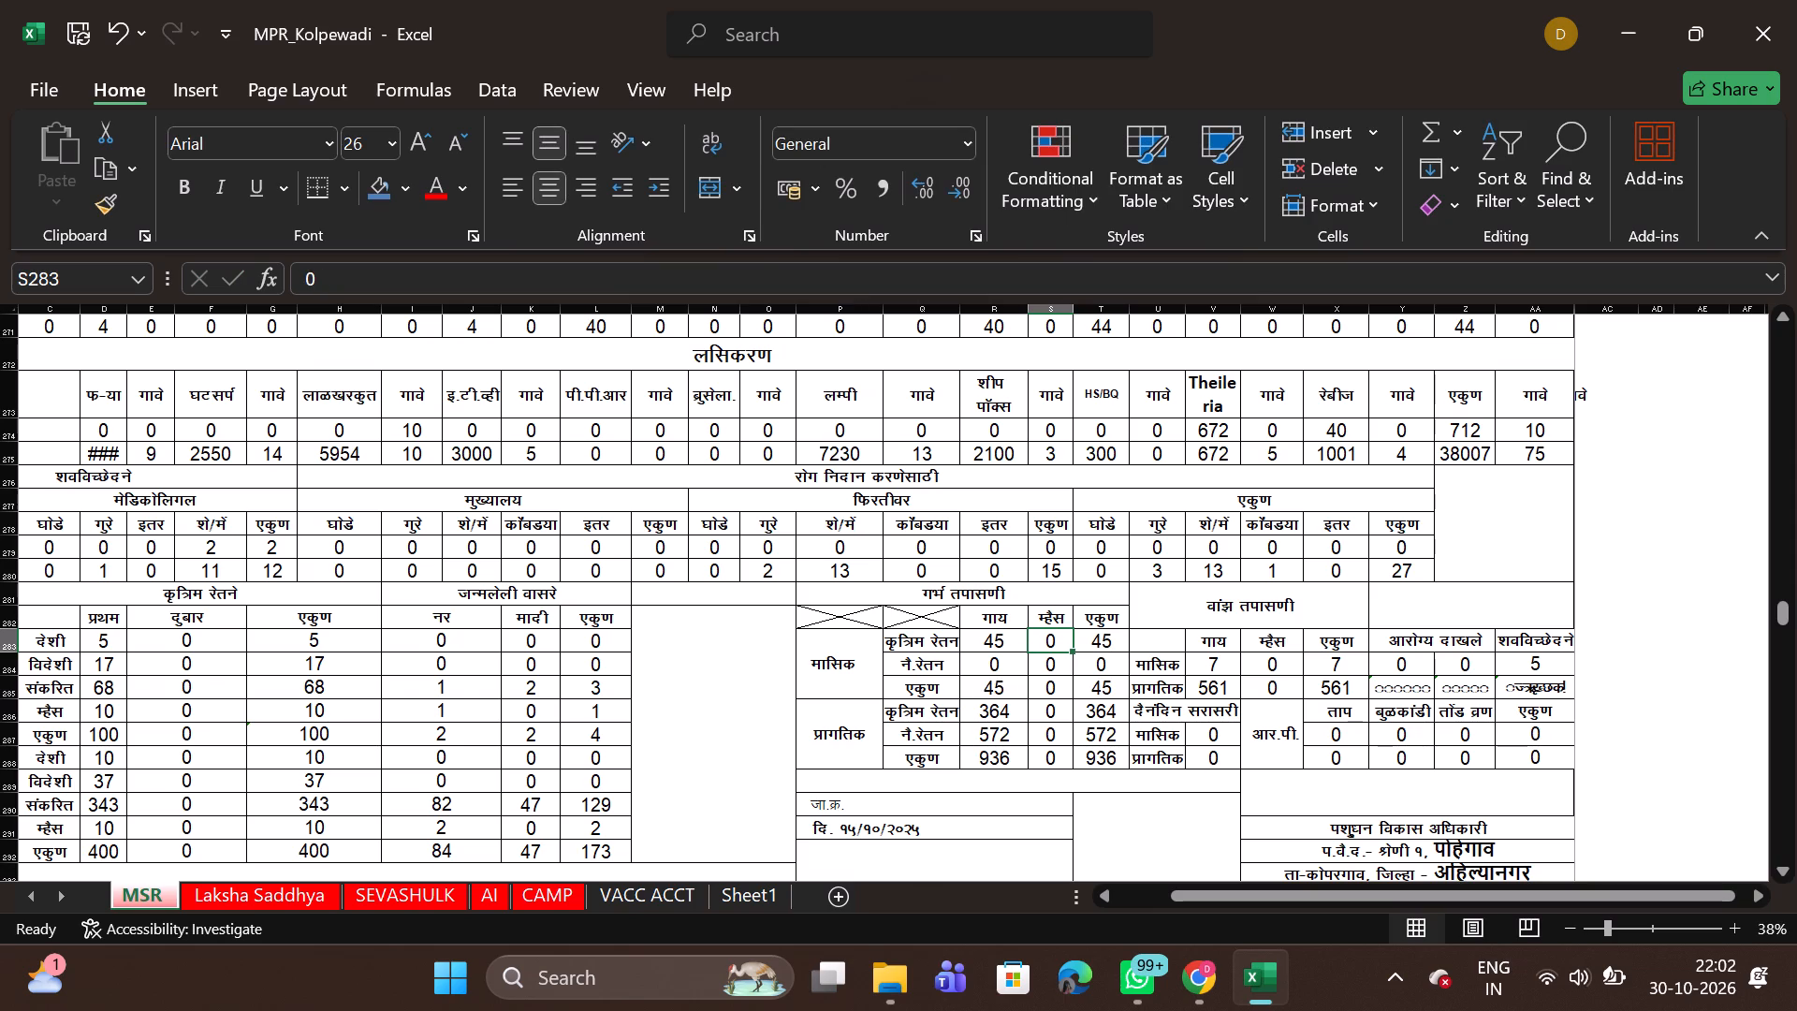
key("Down")
key("Left")
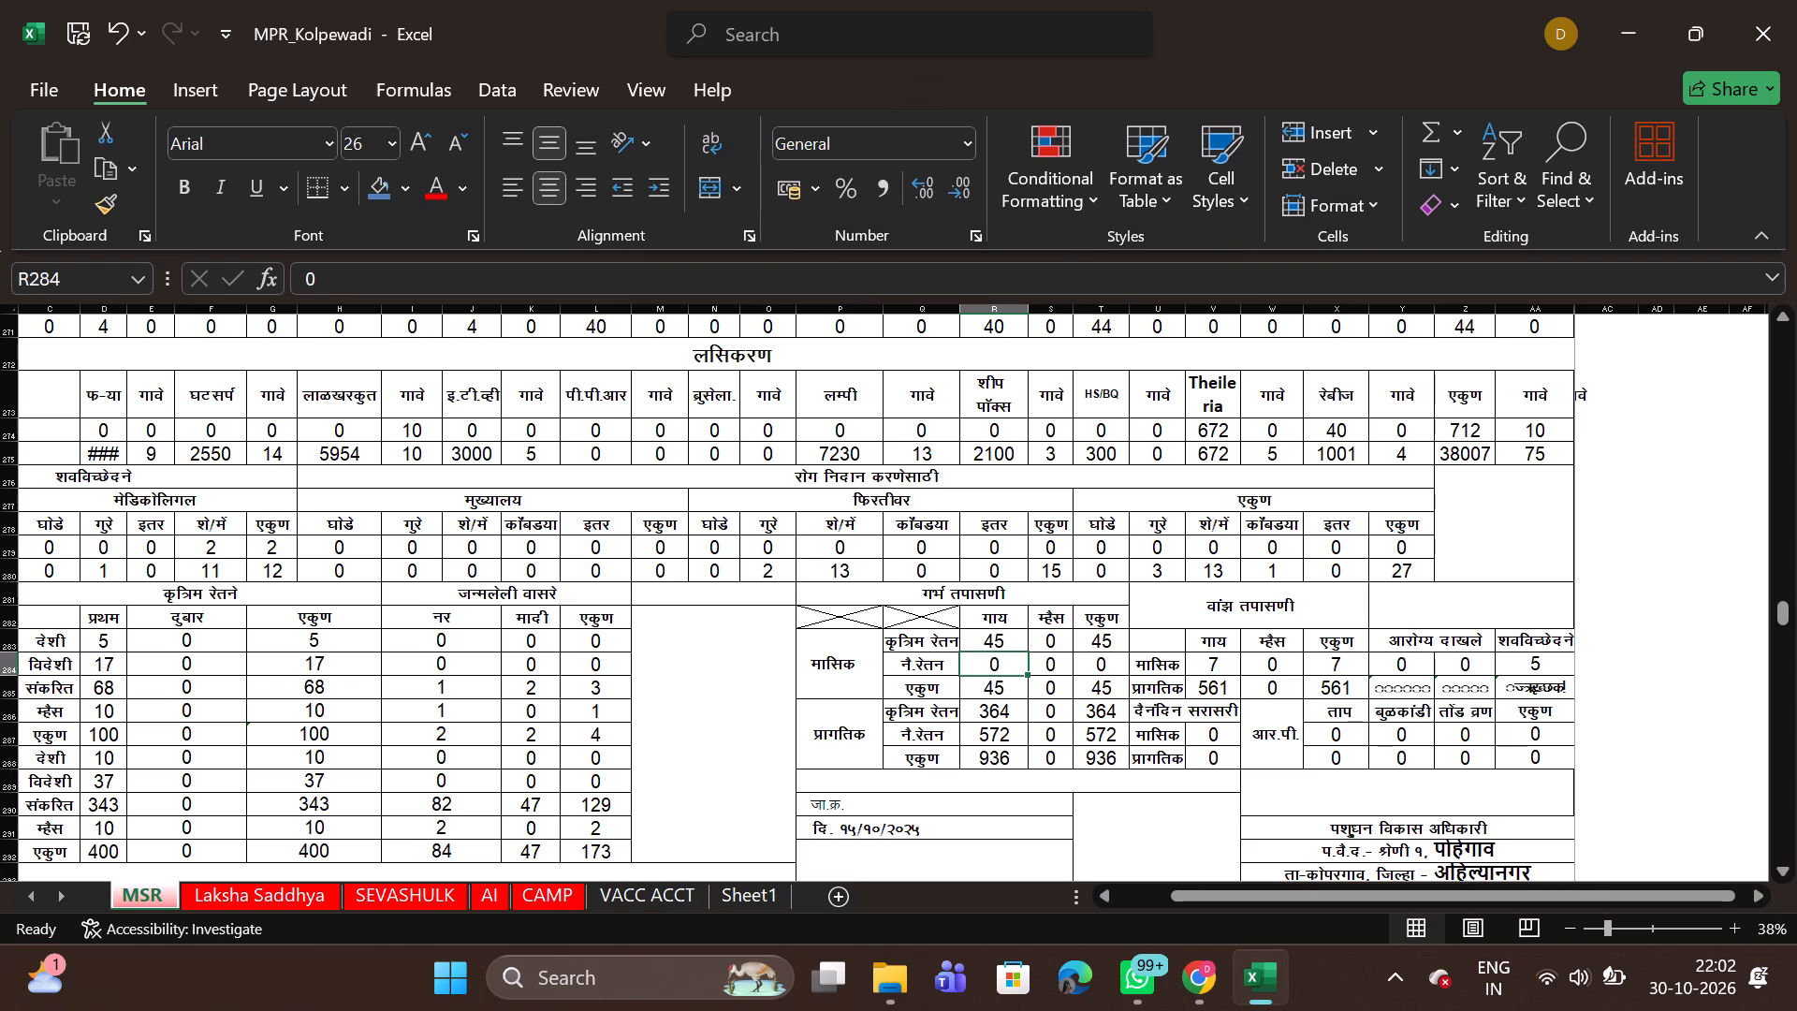
type("134")
key("Right")
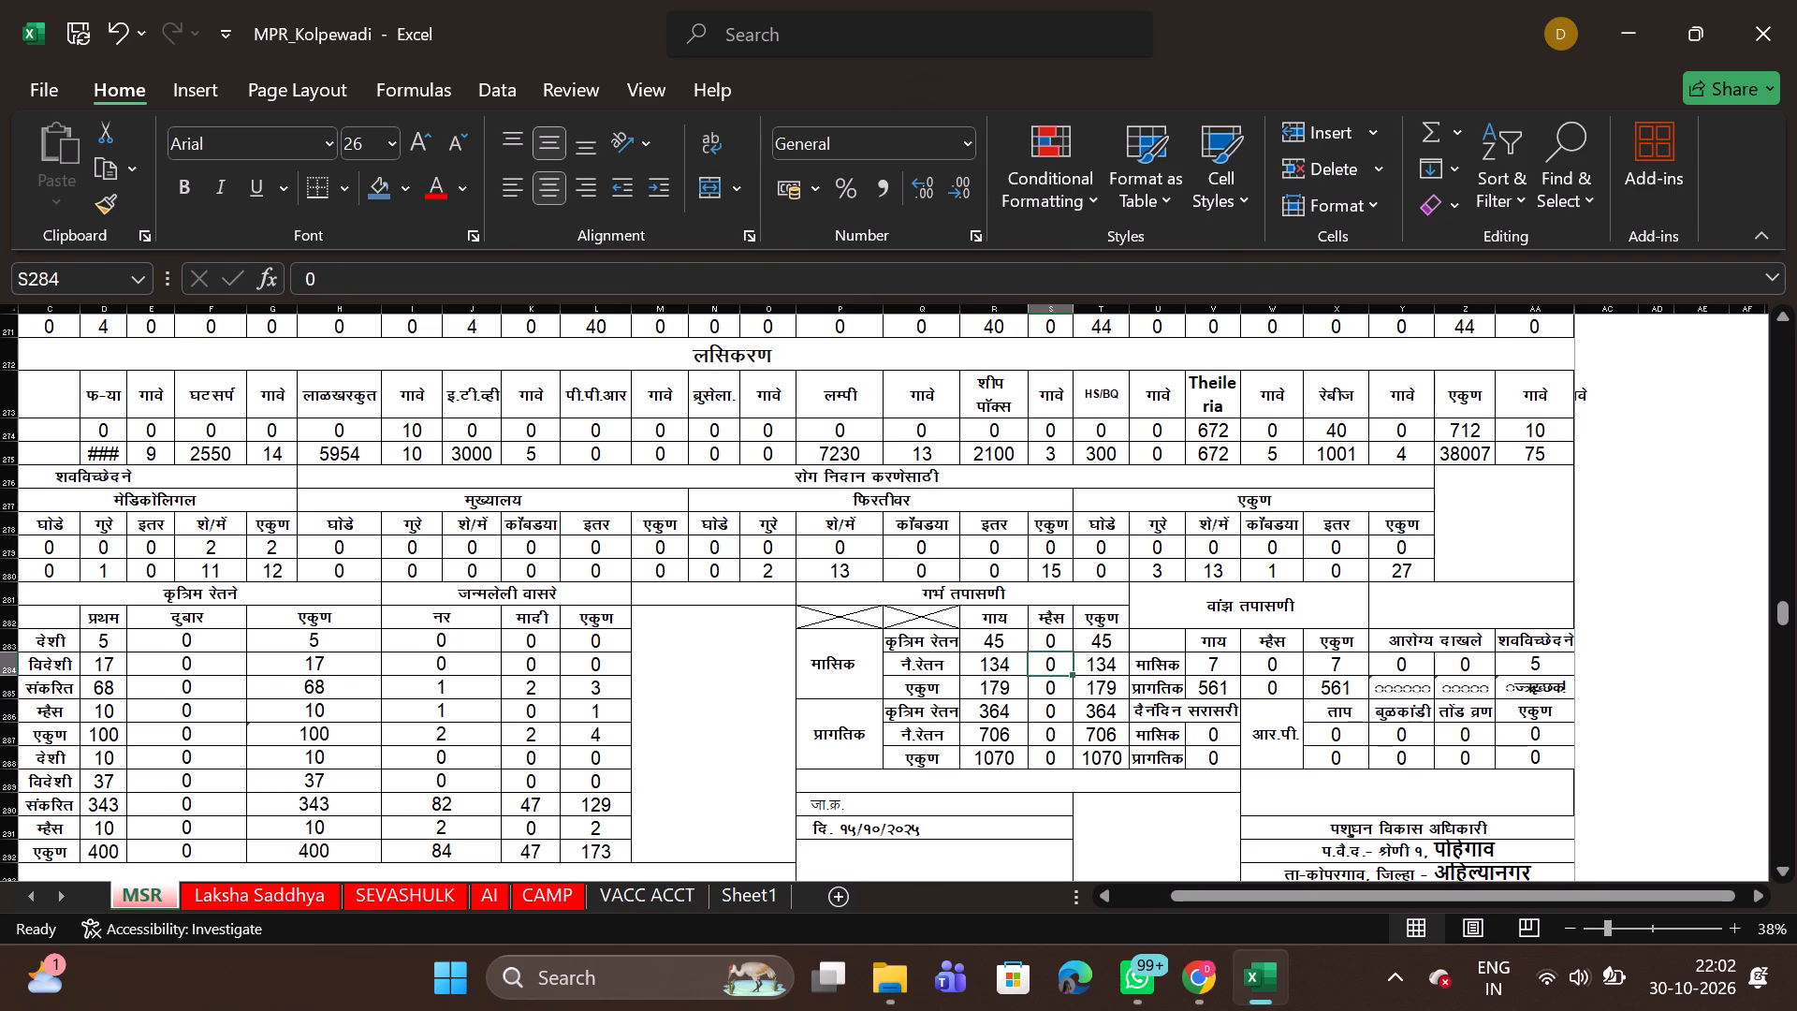
Set the monthly (मासिक) cow count in the infertility examination (वांझ तपासणी) section to 72.
key("Right")
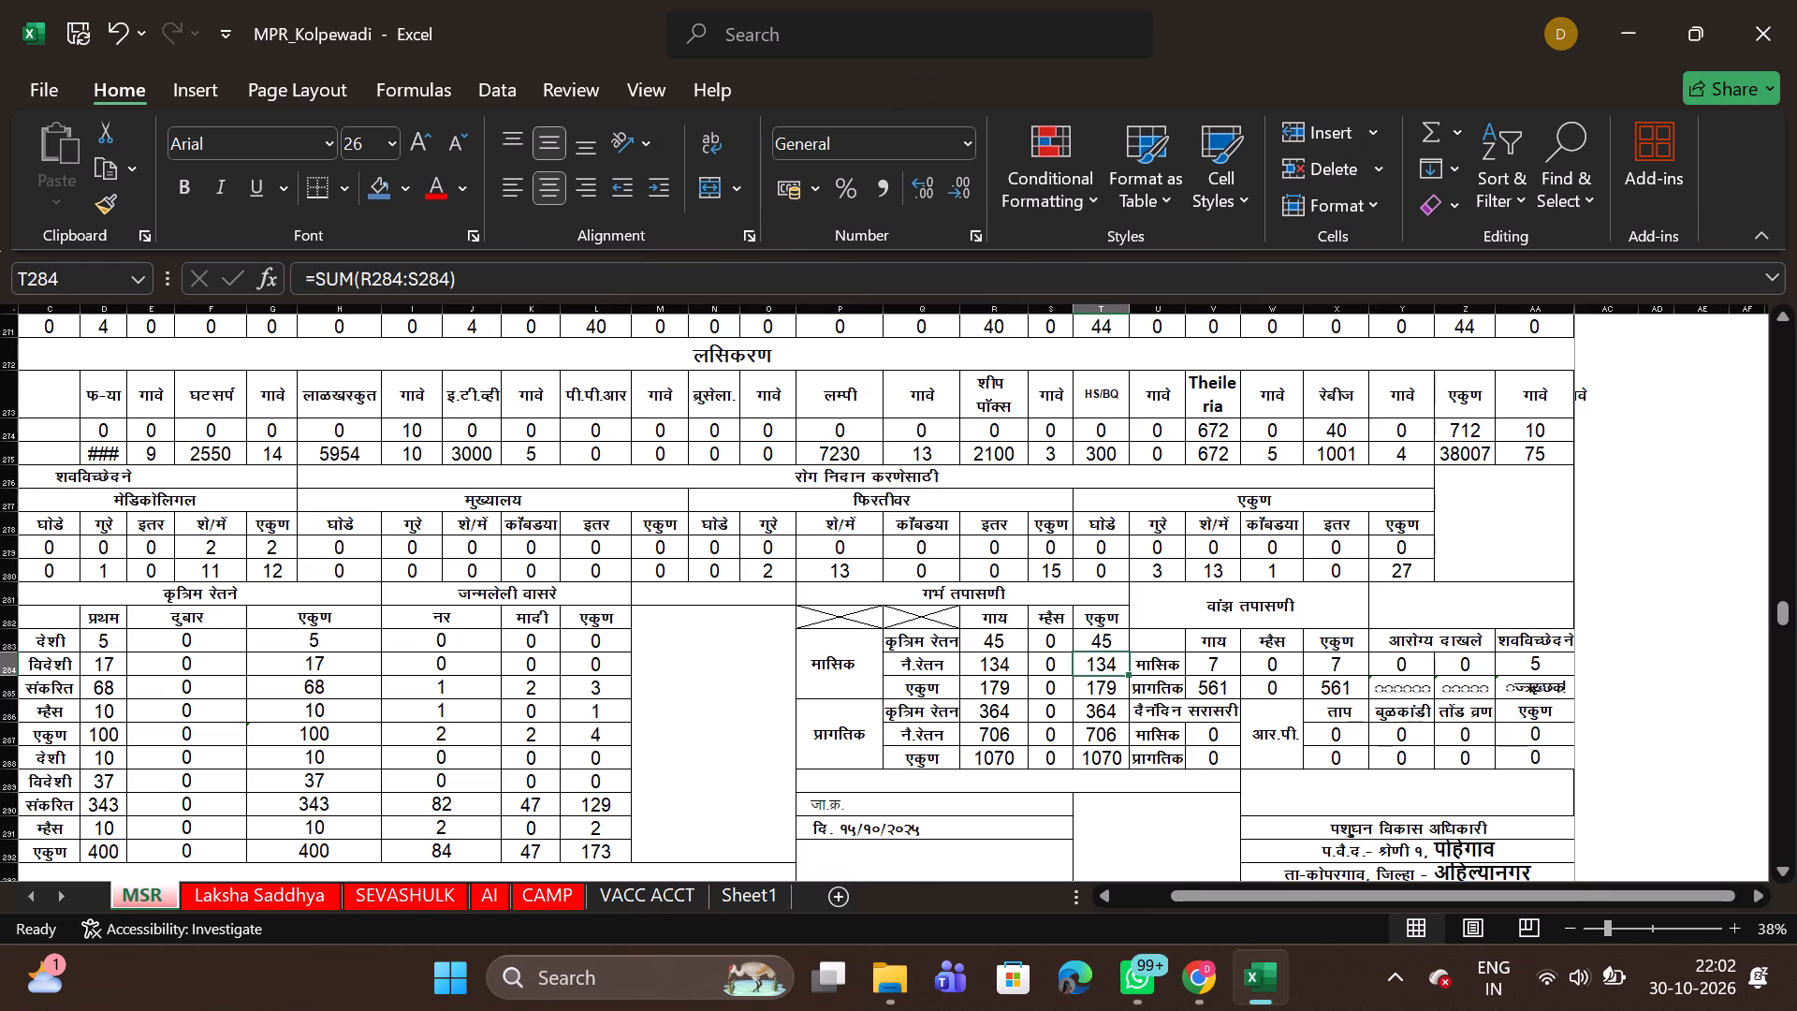
key("Right")
key("Right")
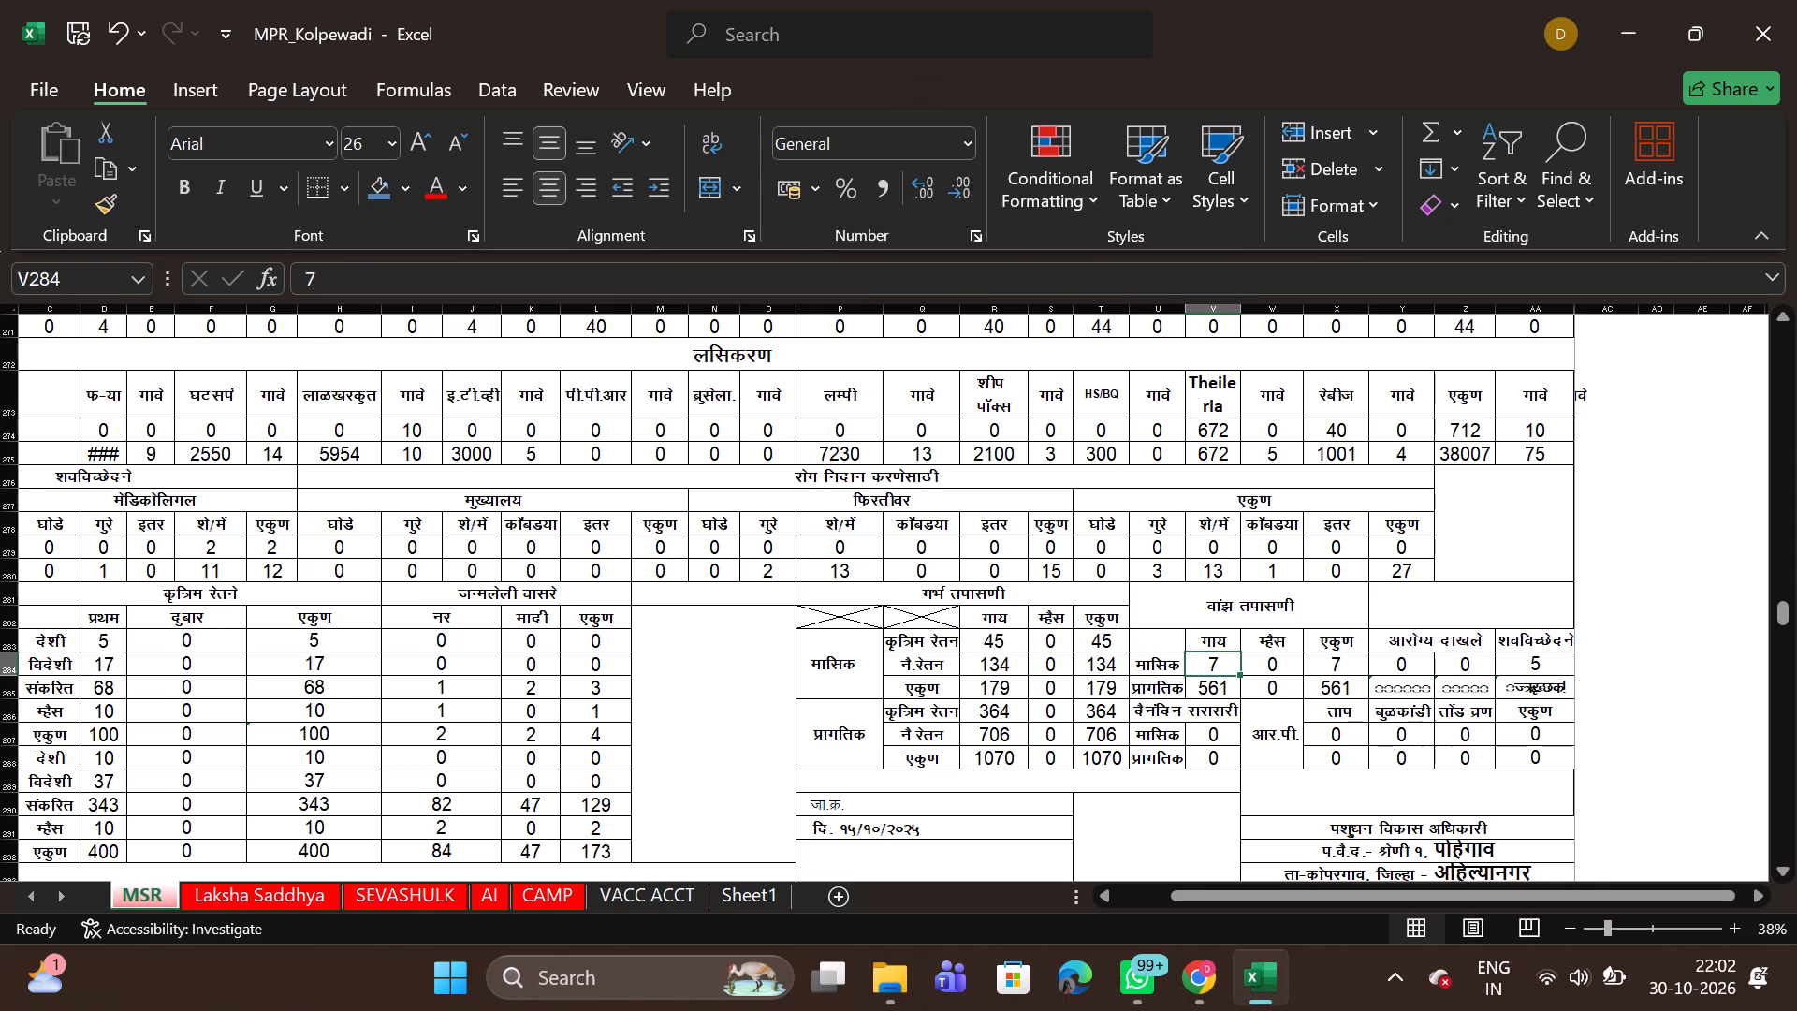
key("7")
key("2")
key("Right")
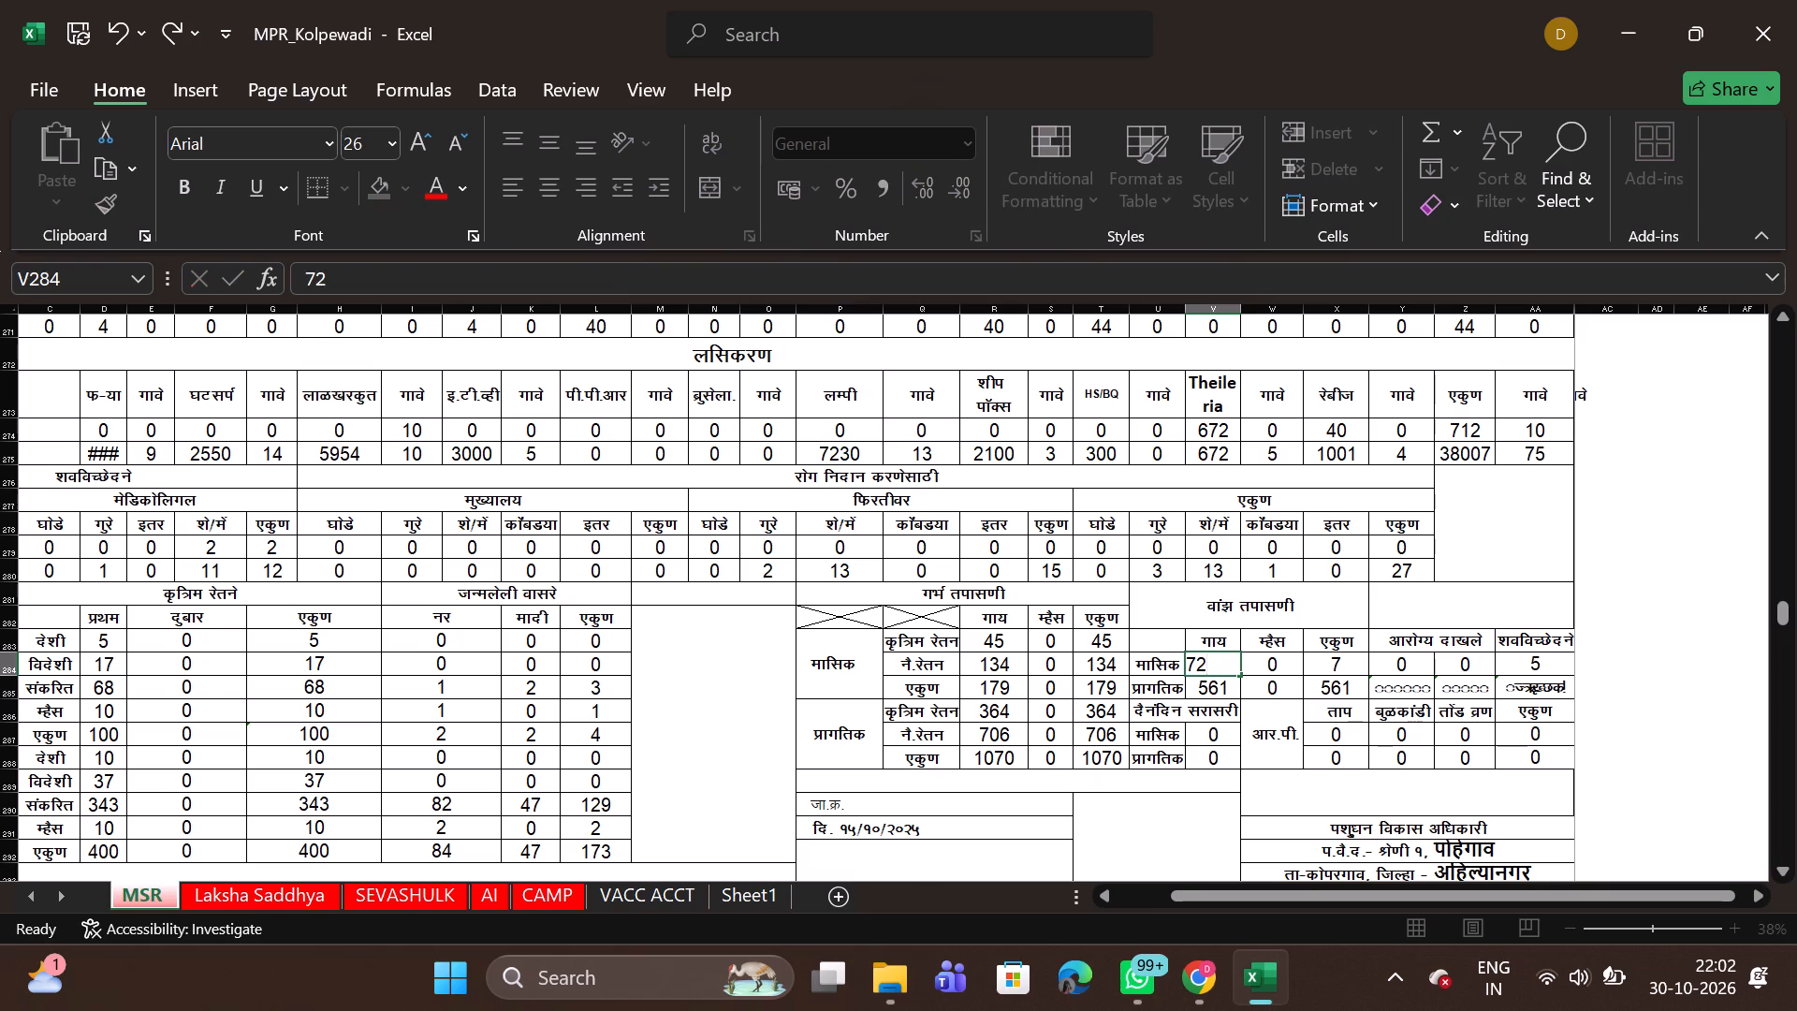
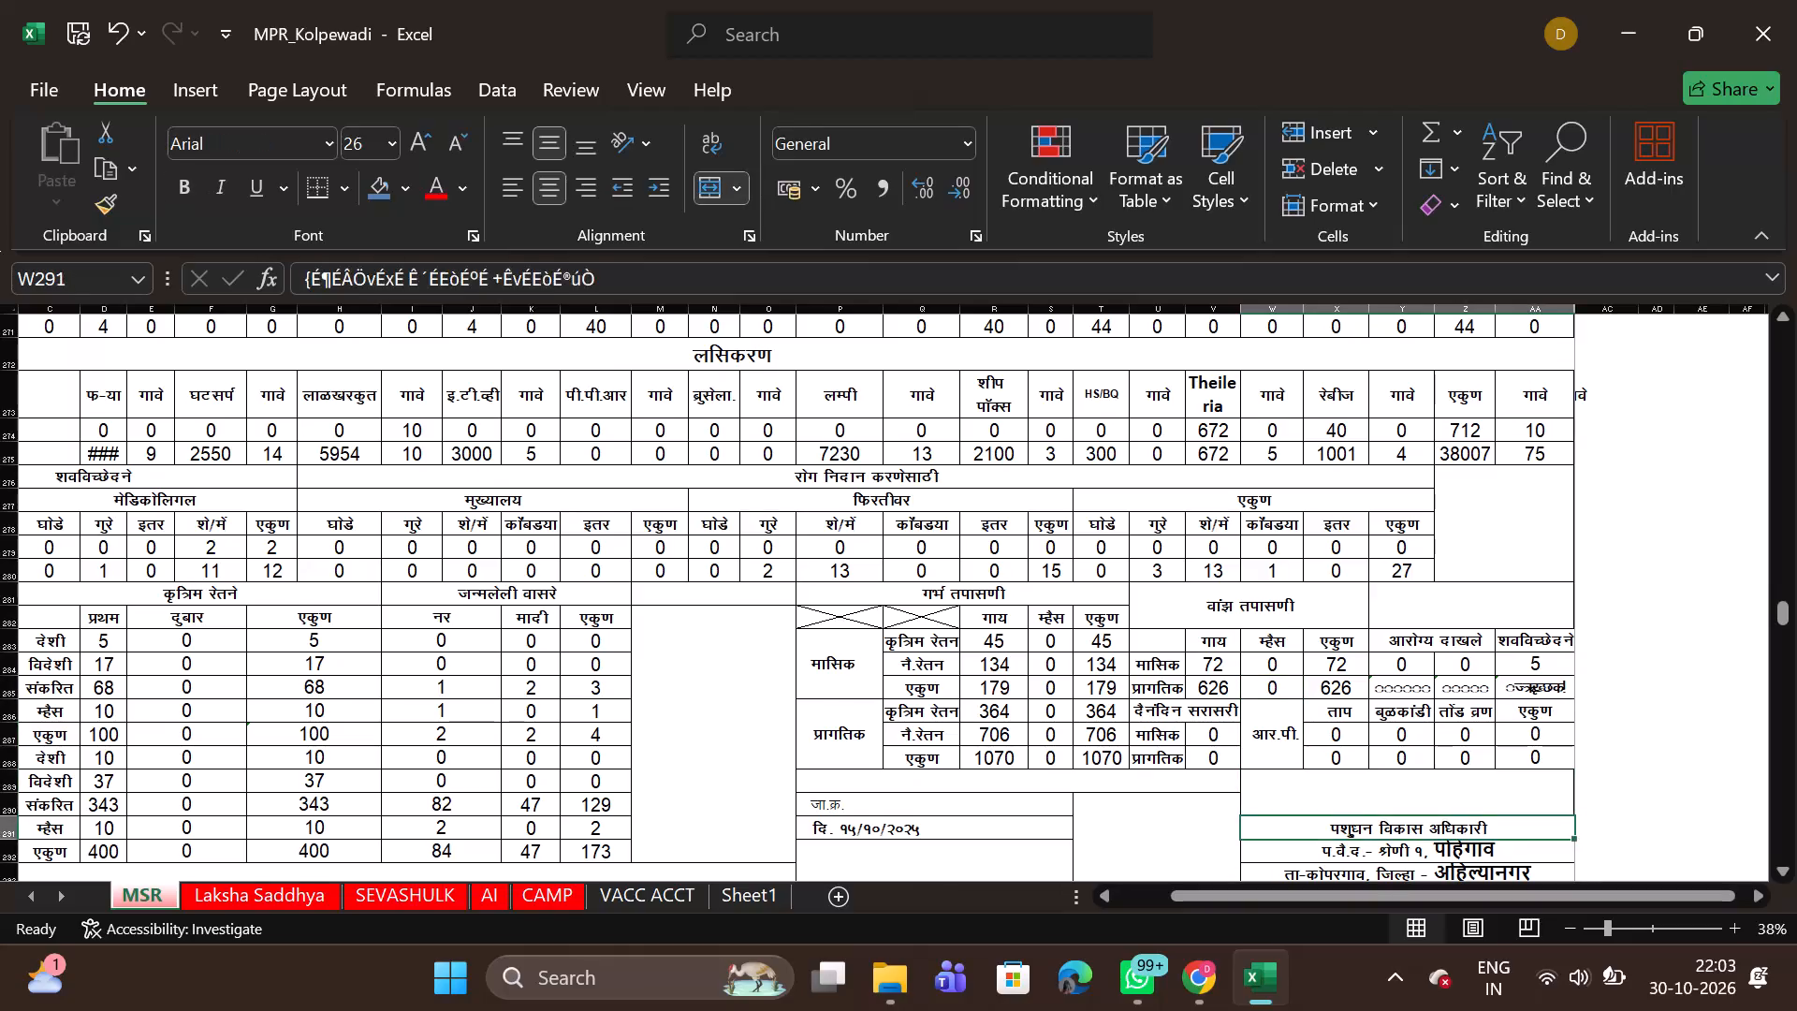
Review the October 2026 Kolpewadi report block, from the signature area up through vaccination, lab samples and patient tables to its heading.
key("Down")
key("Down")
key("Down")
key("Down")
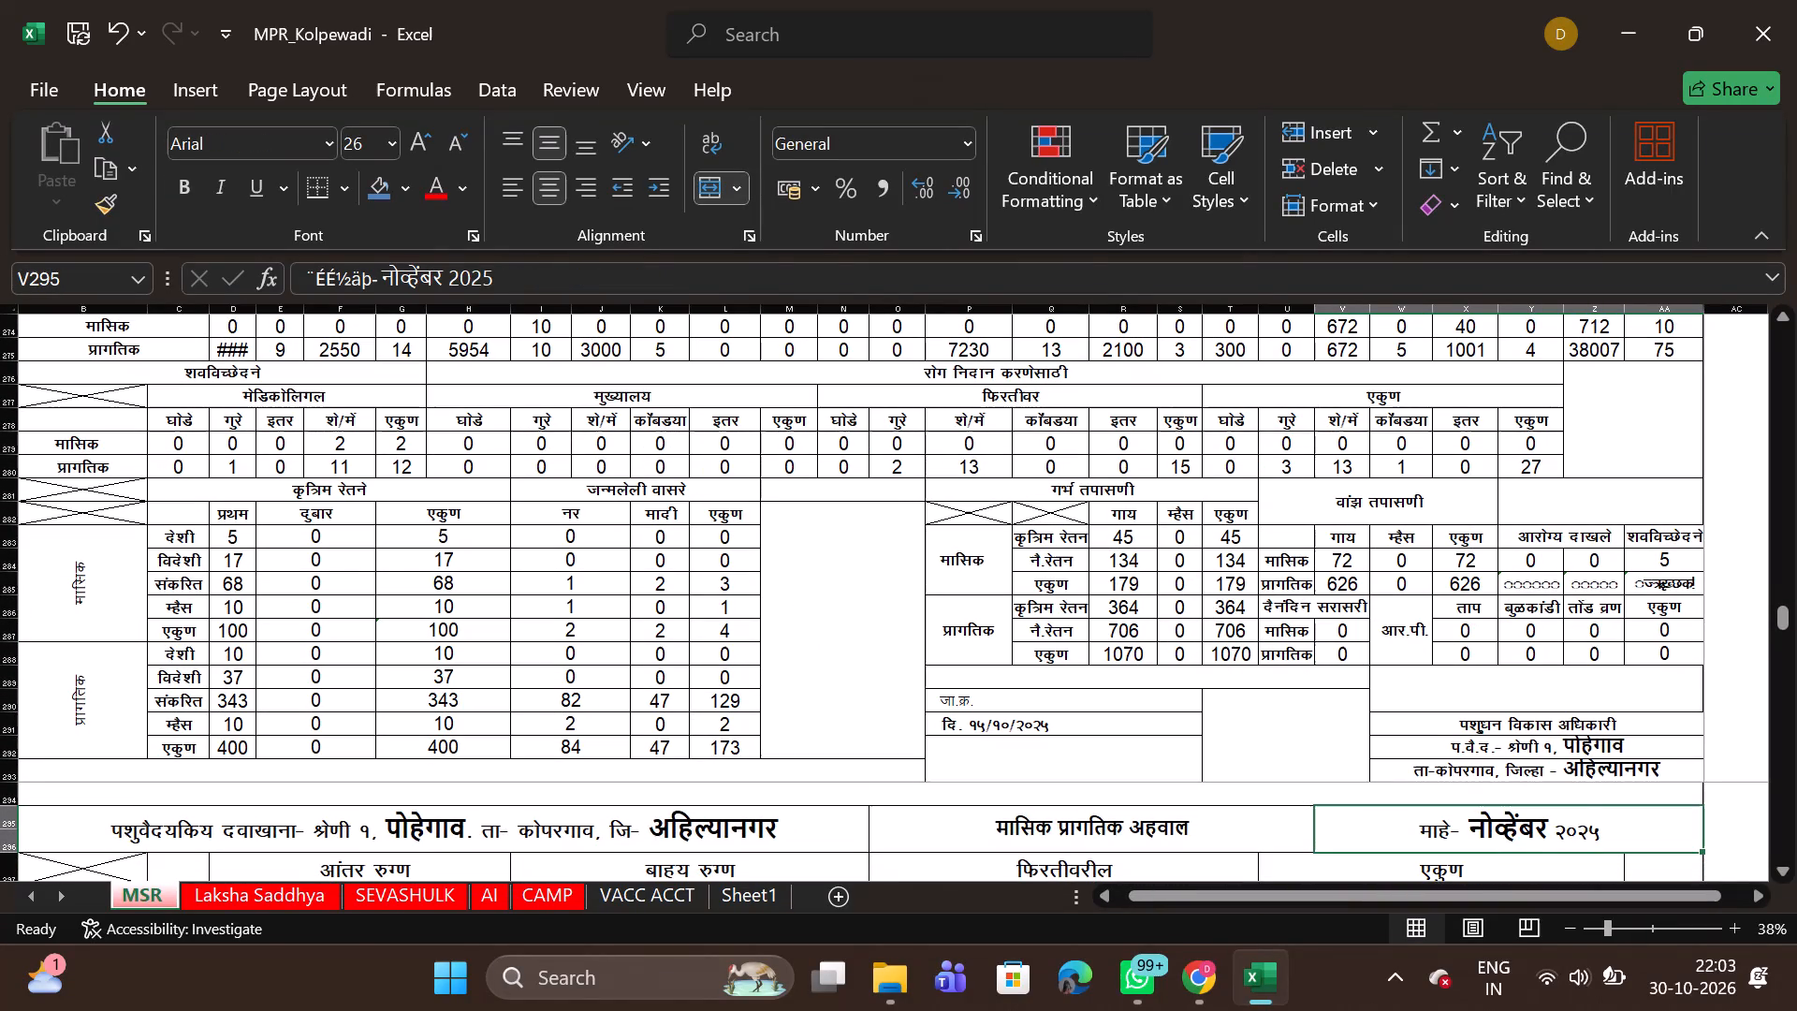
key("Up")
key("Up")
key("Up")
key("Up")
key("Up")
key("Up")
key("Up")
key("Up")
key("Up")
key("Up")
key("Up")
key("Up")
key("Up")
key("Up")
key("Up")
key("Up")
key("Up")
key("Up")
key("Up")
key("Up")
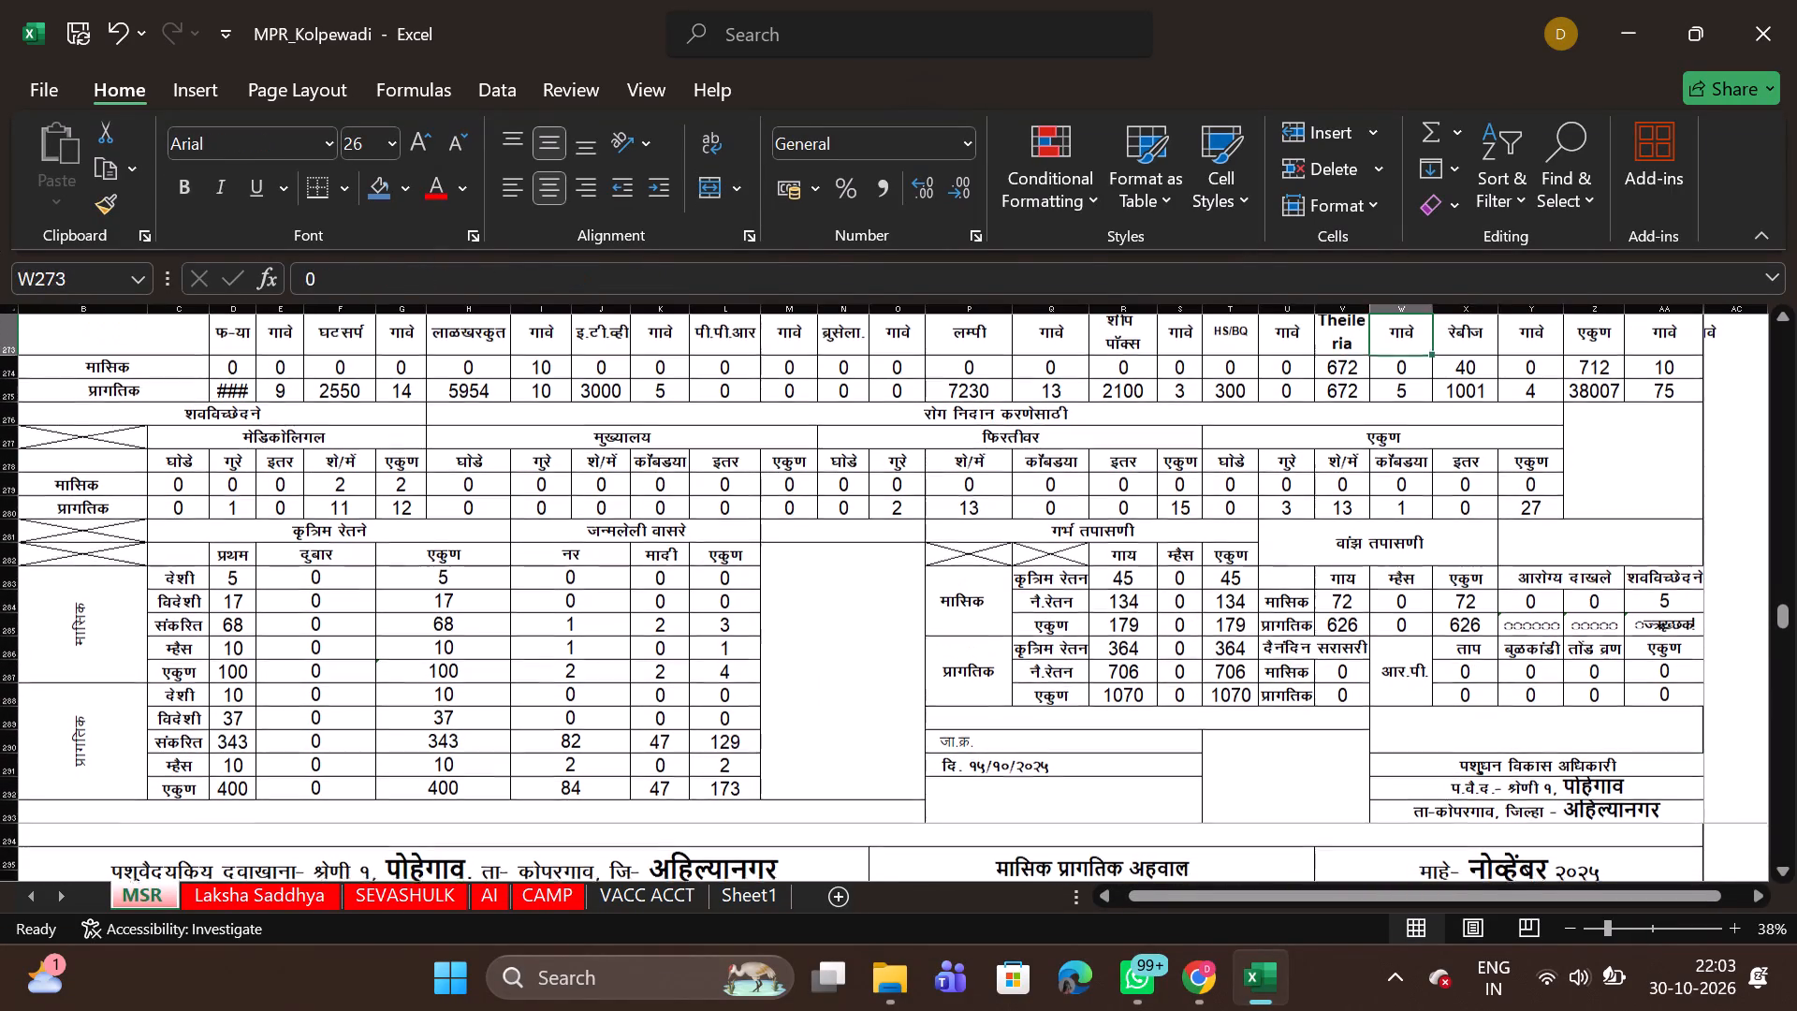
key("Up")
key("Up")
key("Up")
key("Up")
key("Up")
key("Up")
key("Up")
key("Up")
key("Up")
key("Up")
key("Up")
key("Up")
key("Up")
key("Up")
key("Up")
key("Up")
key("Up")
key("Up")
key("Up")
key("Up")
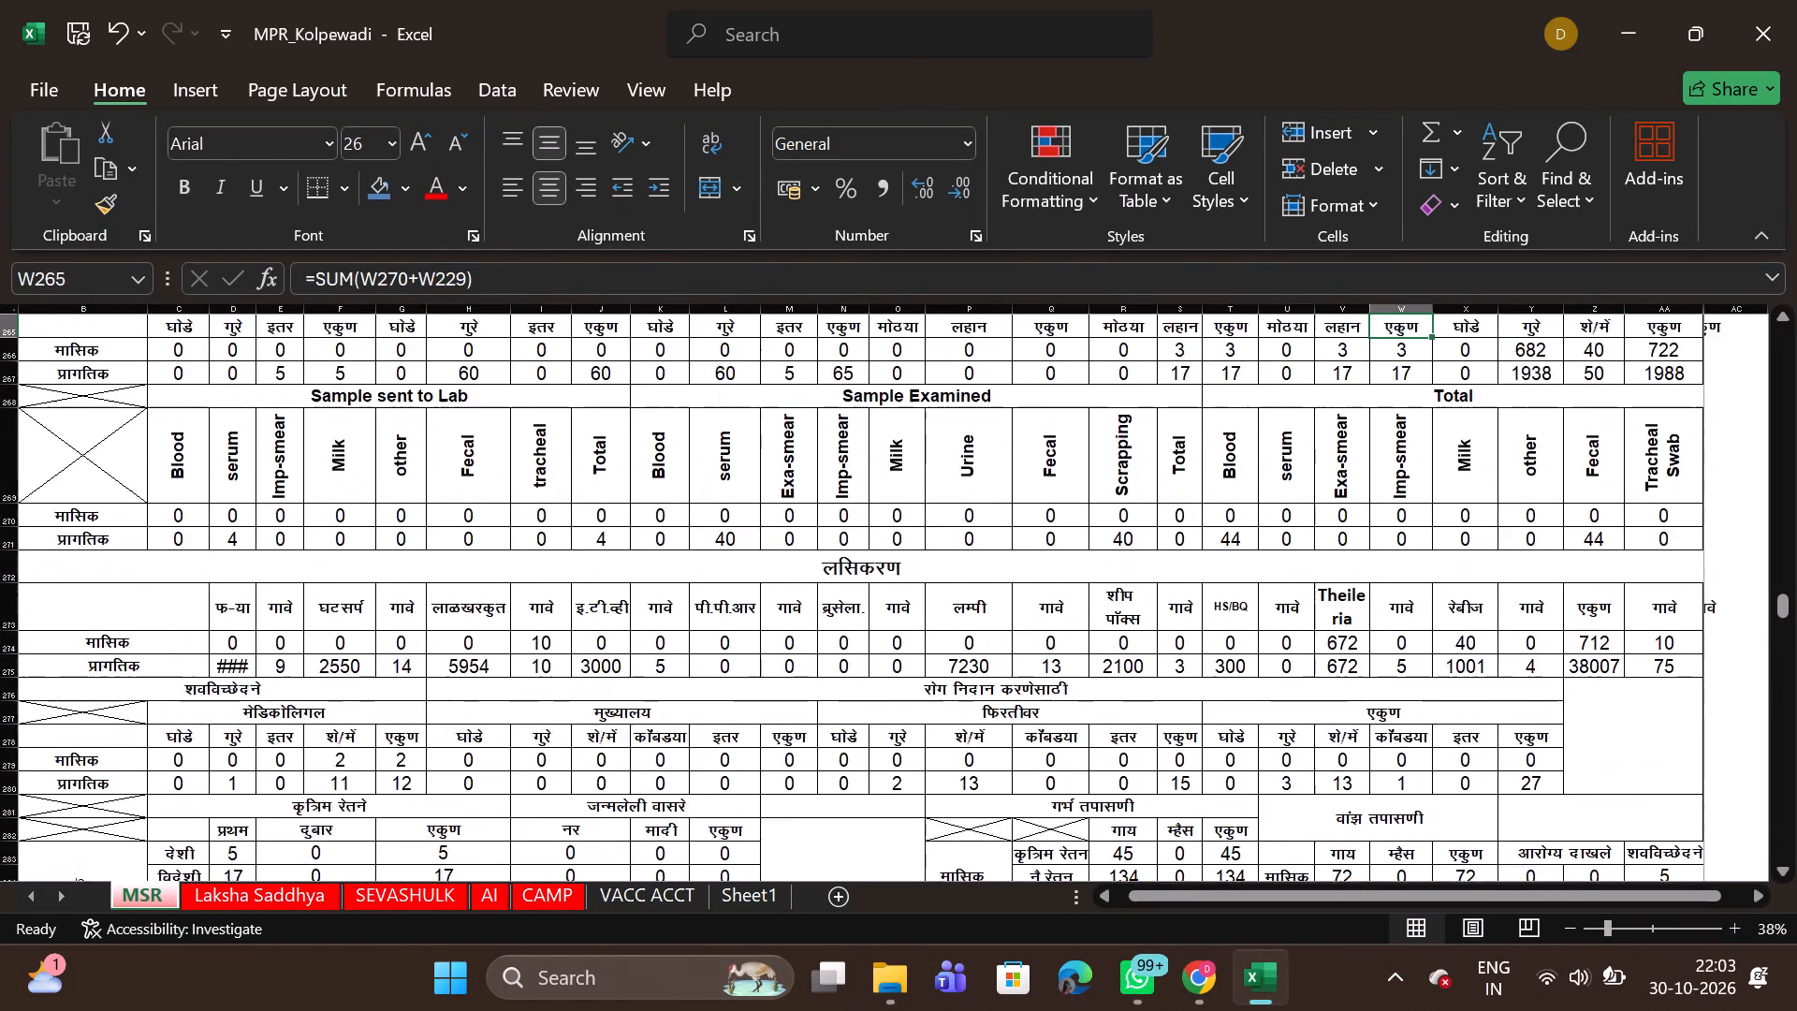
key("Up")
key("Up")
key("Up")
key("Up")
key("Up")
key("Up")
key("Up")
key("Up")
key("Up")
key("Up")
key("Up")
key("Up")
key("Up")
key("Up")
key("Up")
key("Up")
key("Up")
key("Up")
key("Up")
key("Up")
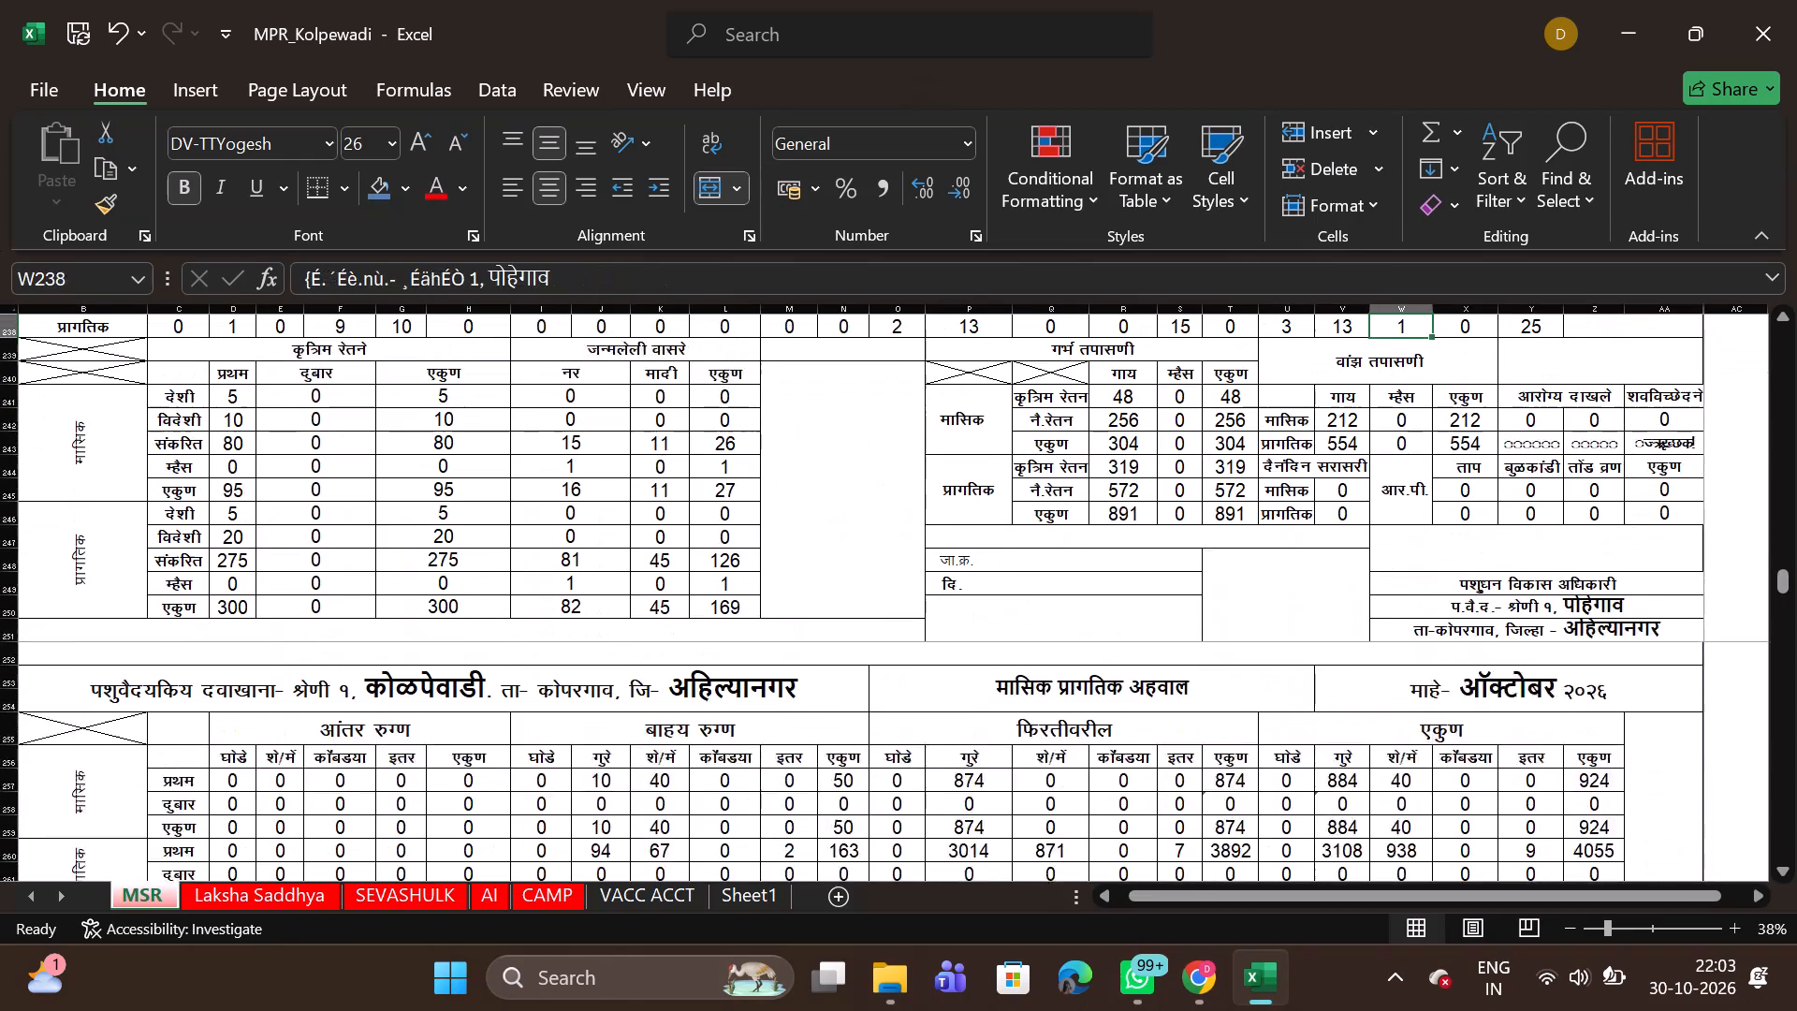
Examine the preceding month's report block above October for its monthly (मासिक) and progressive (प्रागतिक) figures.
key("Up")
key("Up")
key("Up")
key("Up")
key("Up")
key("Up")
key("Up")
key("Up")
key("Up")
key("Up")
key("Up")
key("Up")
key("Up")
key("Up")
key("Up")
key("Up")
key("Up")
key("Up")
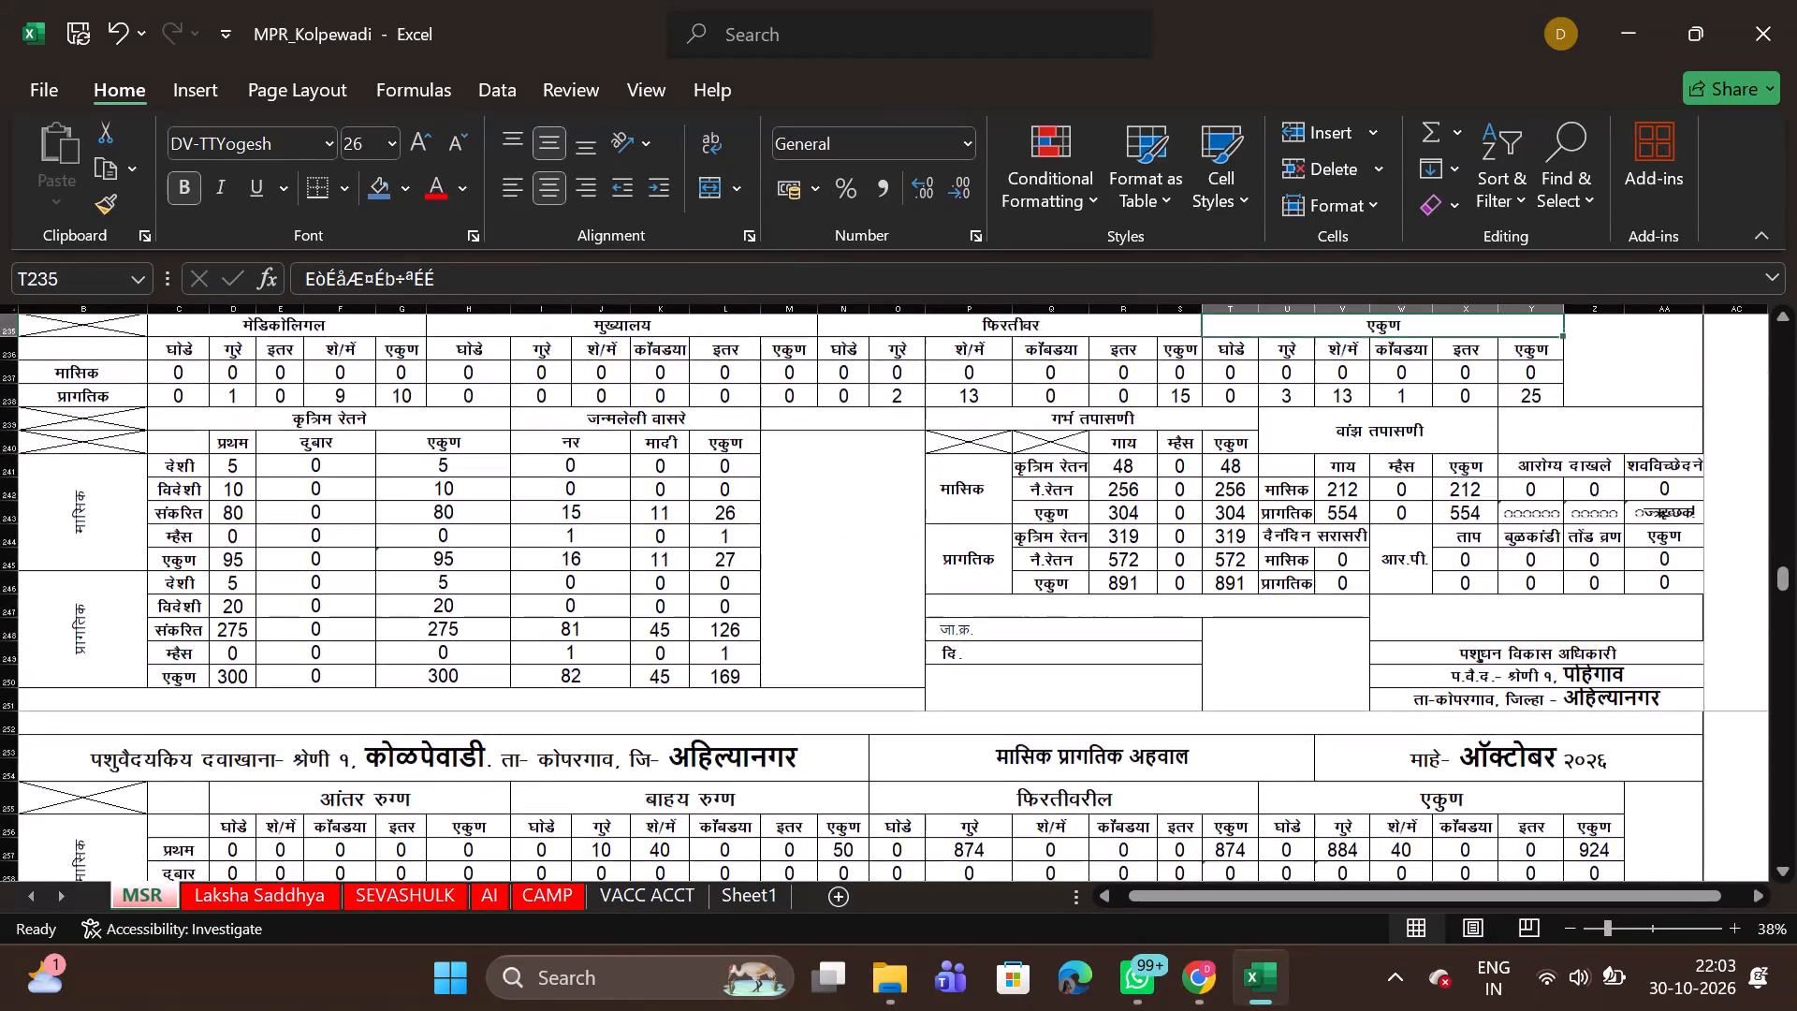
key("Up")
key("Up")
key("Up")
key("Up")
key("Up")
key("Up")
key("Up")
key("Up")
key("Up")
key("Up")
key("Up")
key("Up")
key("Up")
key("Up")
key("Up")
key("Up")
key("Up")
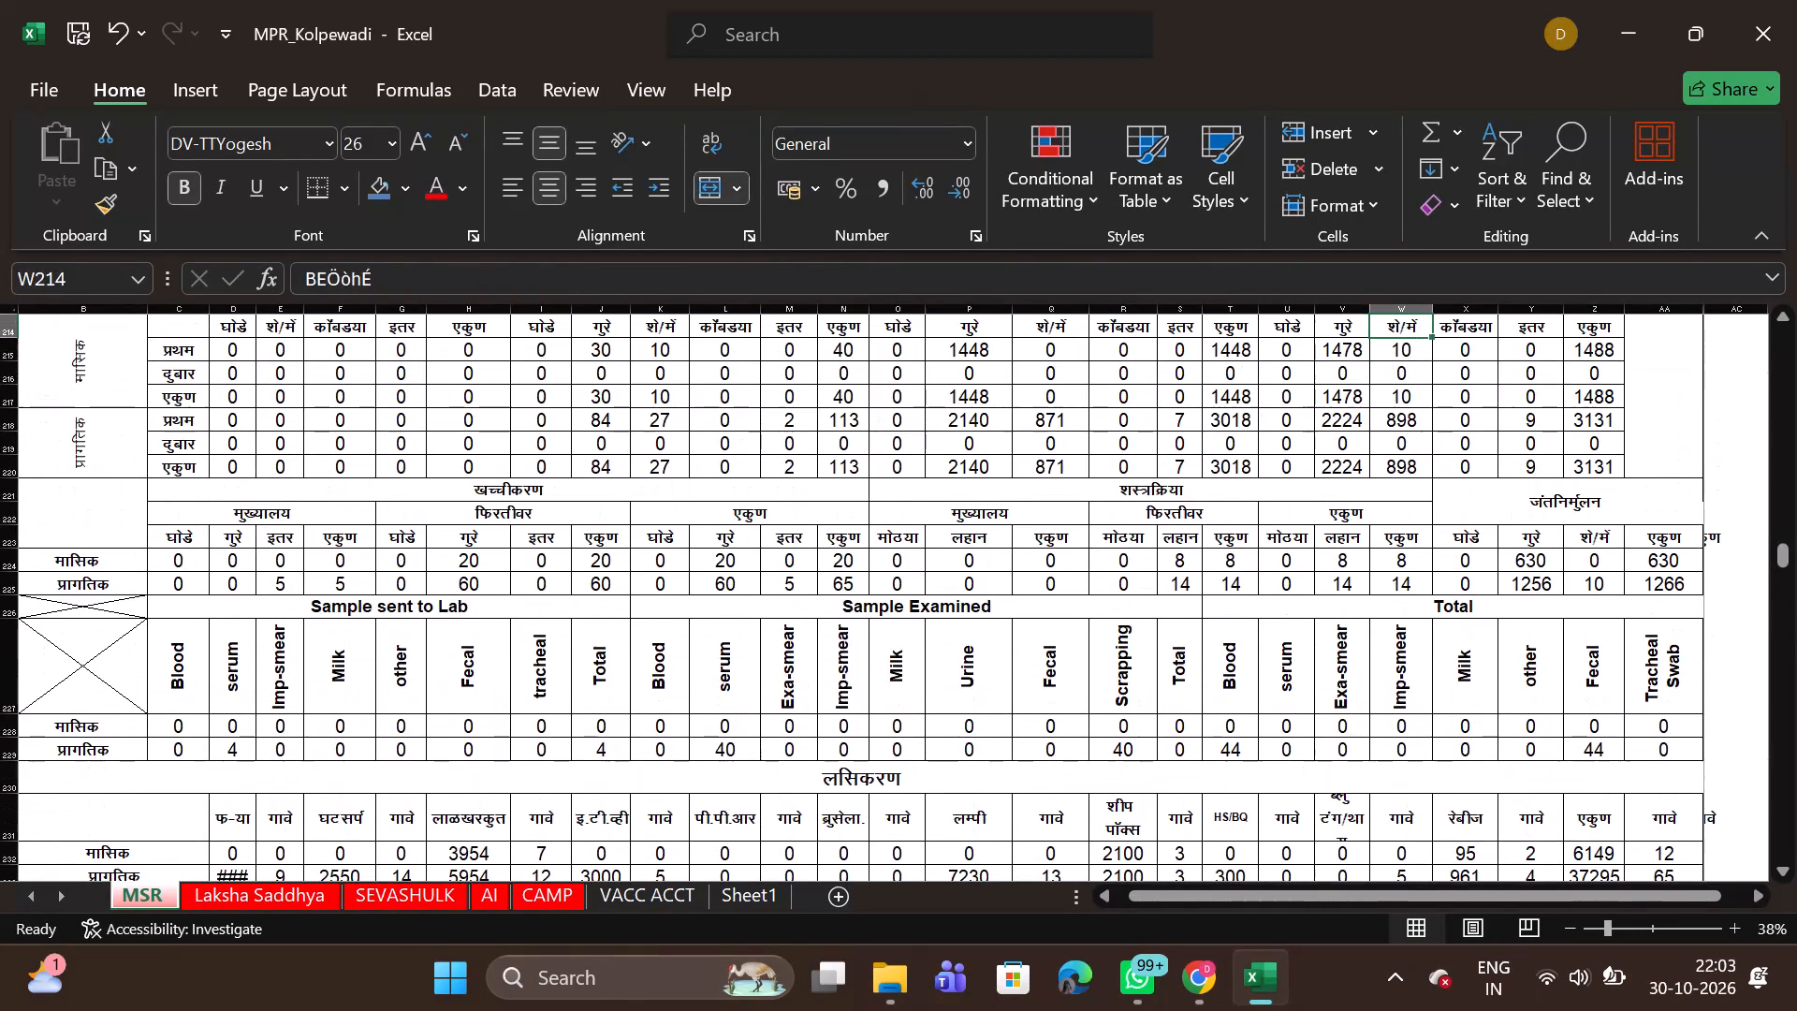
key("Down")
key("Down")
key("Down")
key("Down")
key("Down")
key("Down")
key("Down")
key("Down")
key("Down")
key("Down")
key("Down")
key("Down")
key("Down")
key("Down")
key("Down")
key("Down")
key("Down")
key("Down")
key("Down")
key("Down")
key("Down")
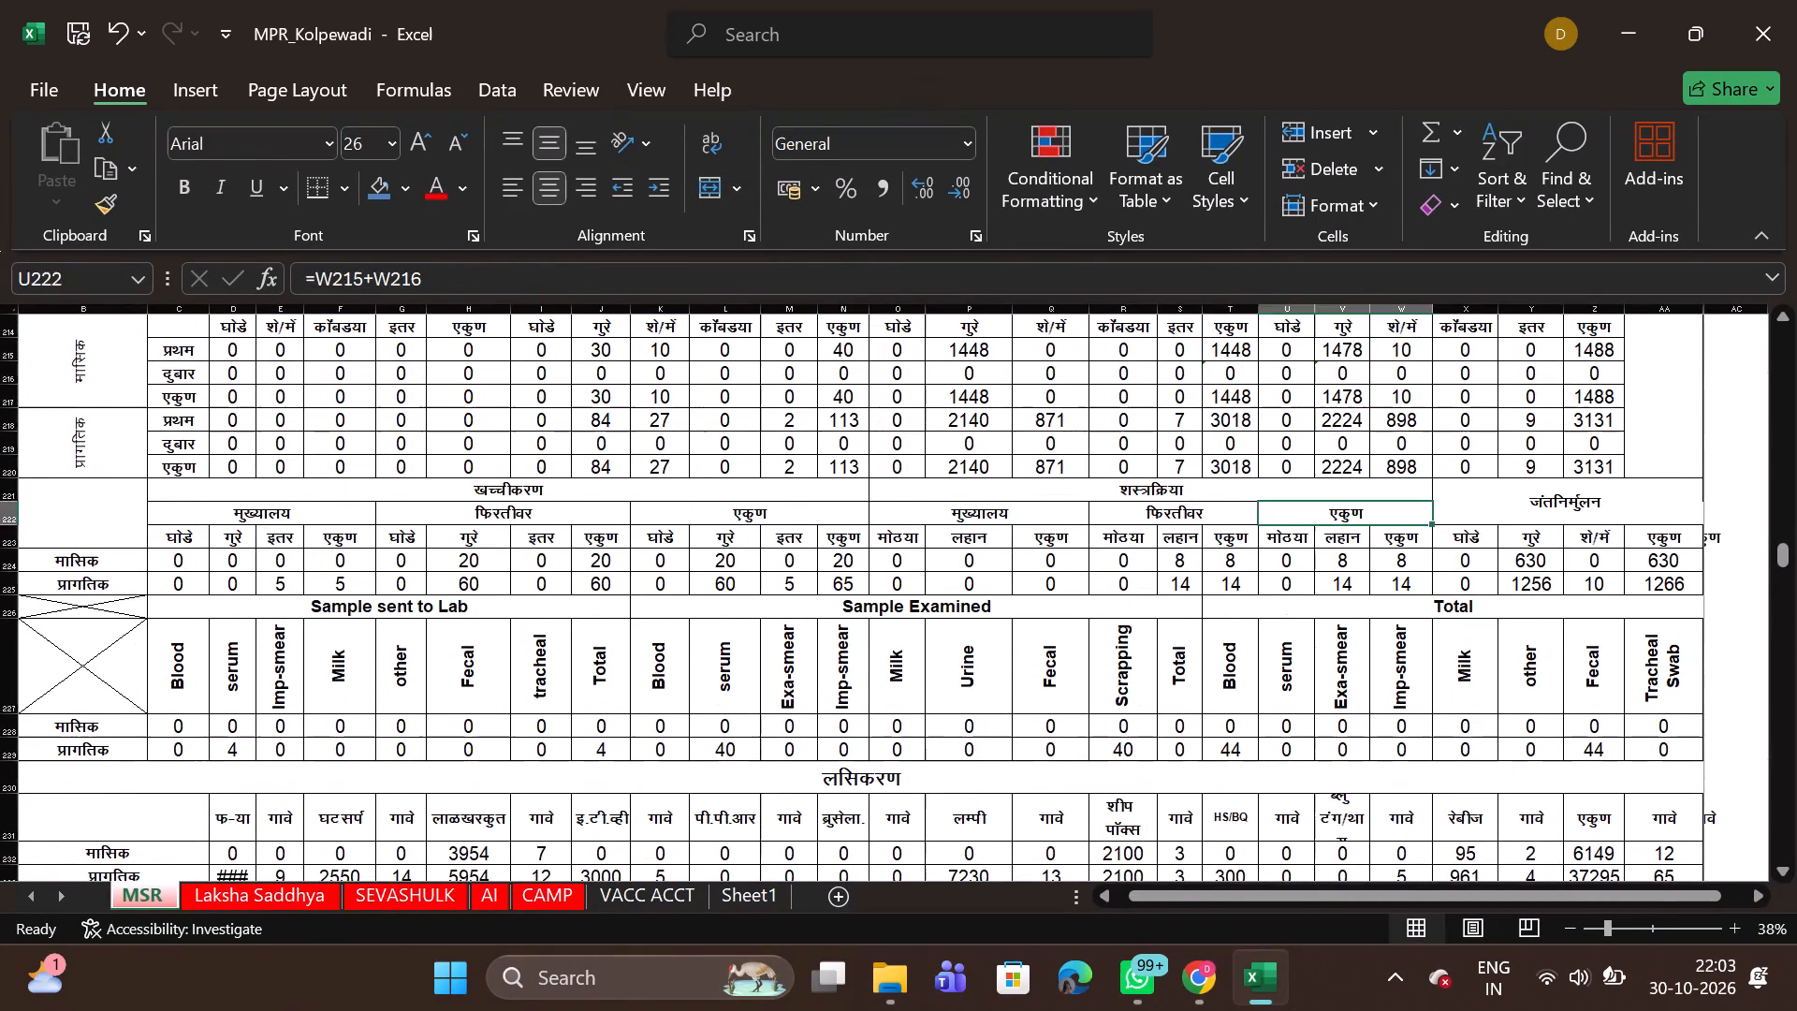
key("Down")
key("Down")
key("Down")
key("Down")
key("Down")
key("Down")
key("Down")
key("Down")
key("Down")
key("Down")
key("Down")
key("Down")
key("Down")
key("Down")
key("Down")
key("Down")
key("Down")
key("Down")
key("Down")
key("Down")
key("Down")
key("Down")
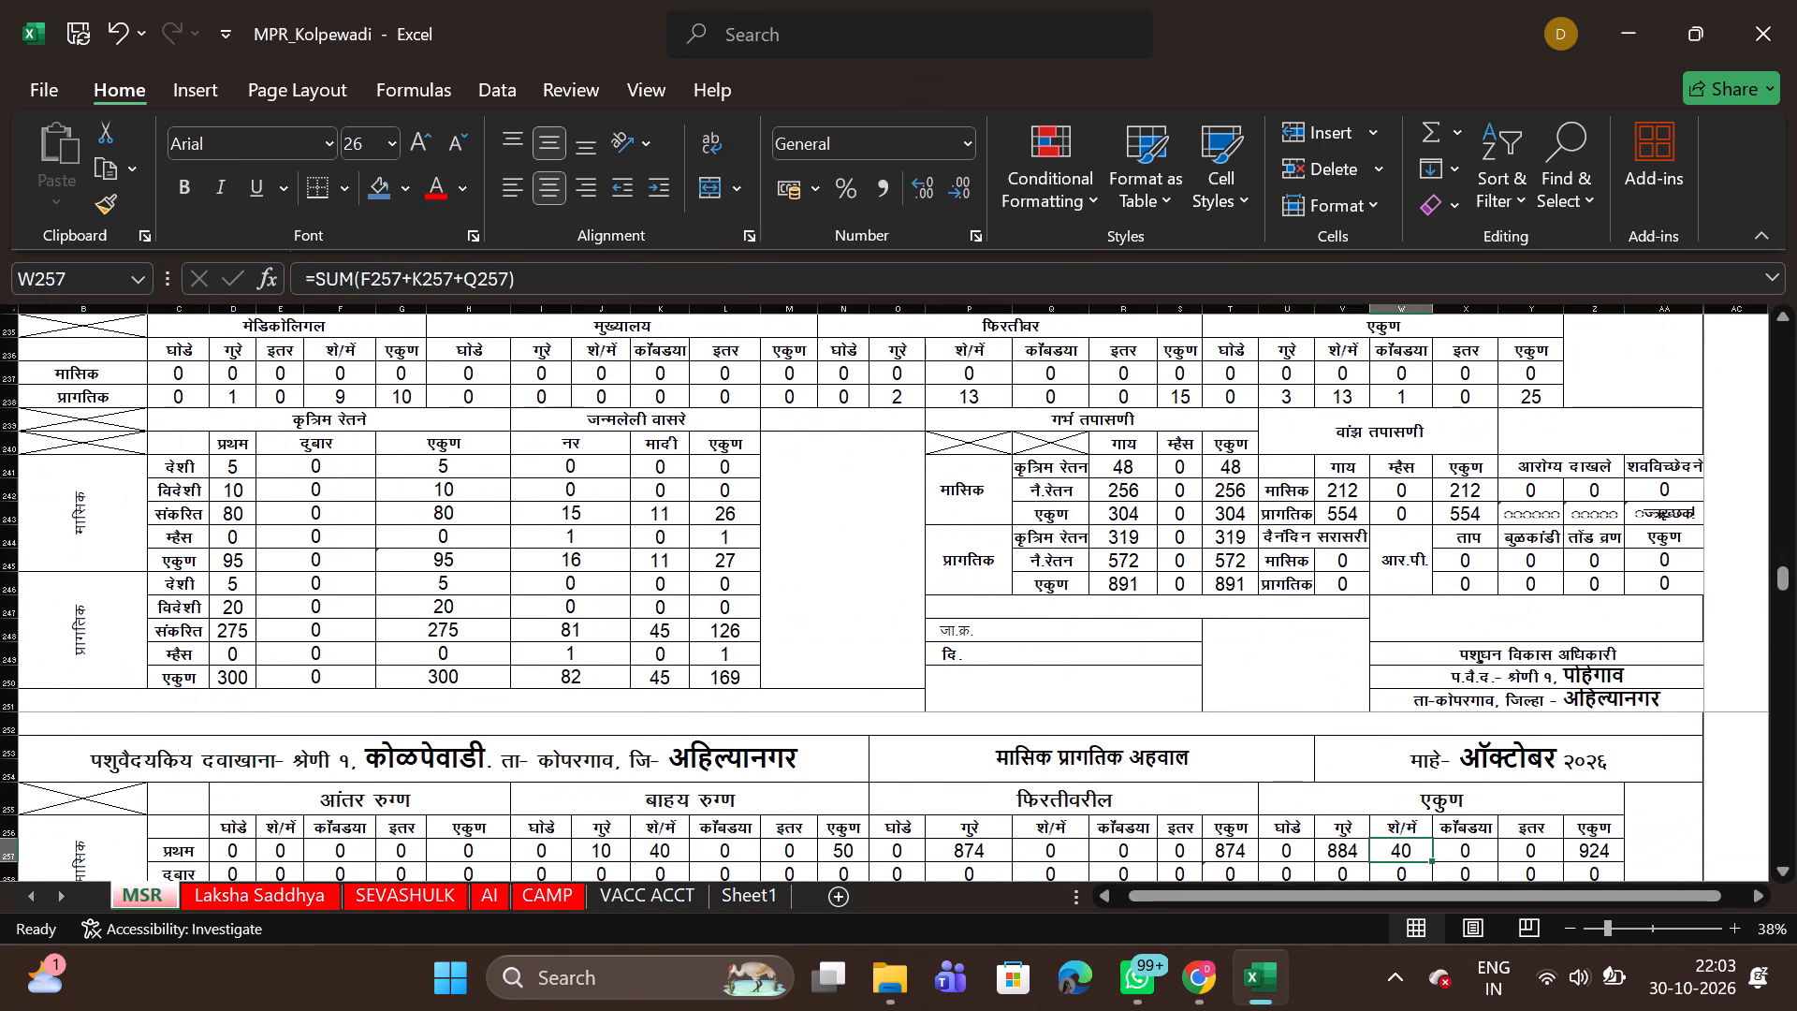
Review the October 2026 Kolpewadi block in the MSR sheet, from its patient tables through vaccination to the insemination and pregnancy examination figures.
key("Down")
key("Down")
key("Down")
key("Down")
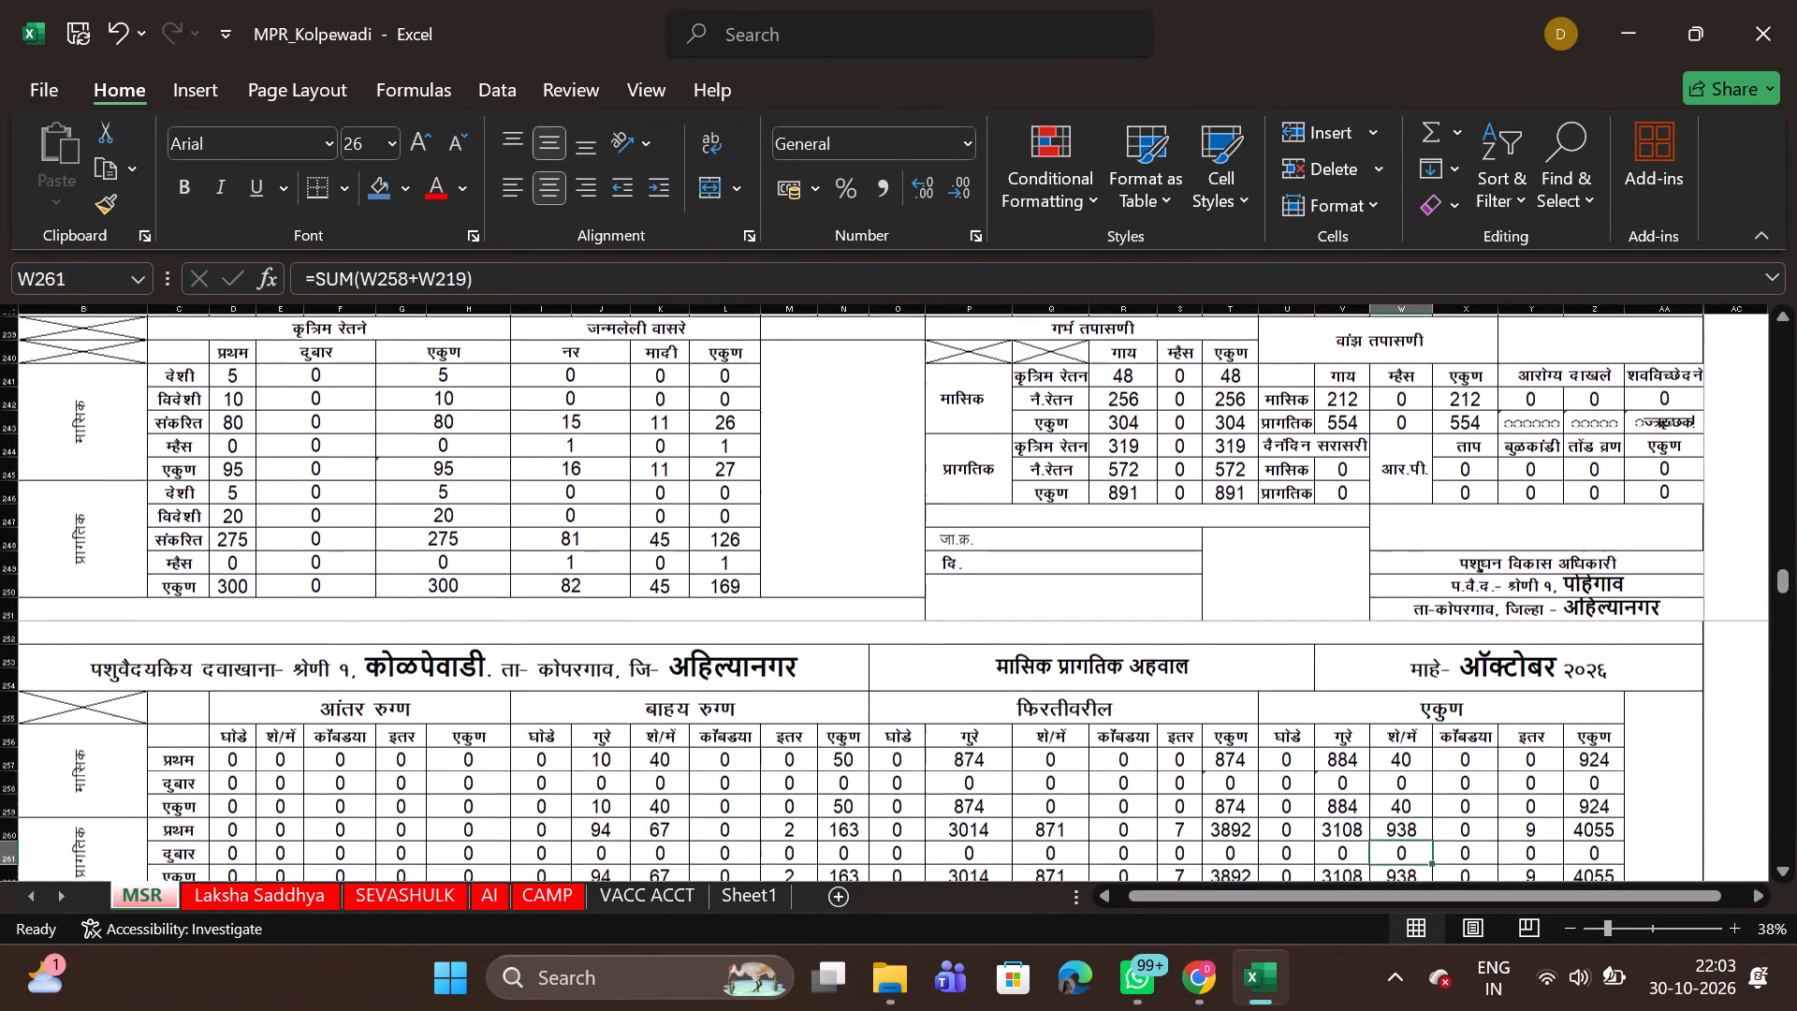
key("Down")
key("Down")
key("Down")
key("Down")
key("Down")
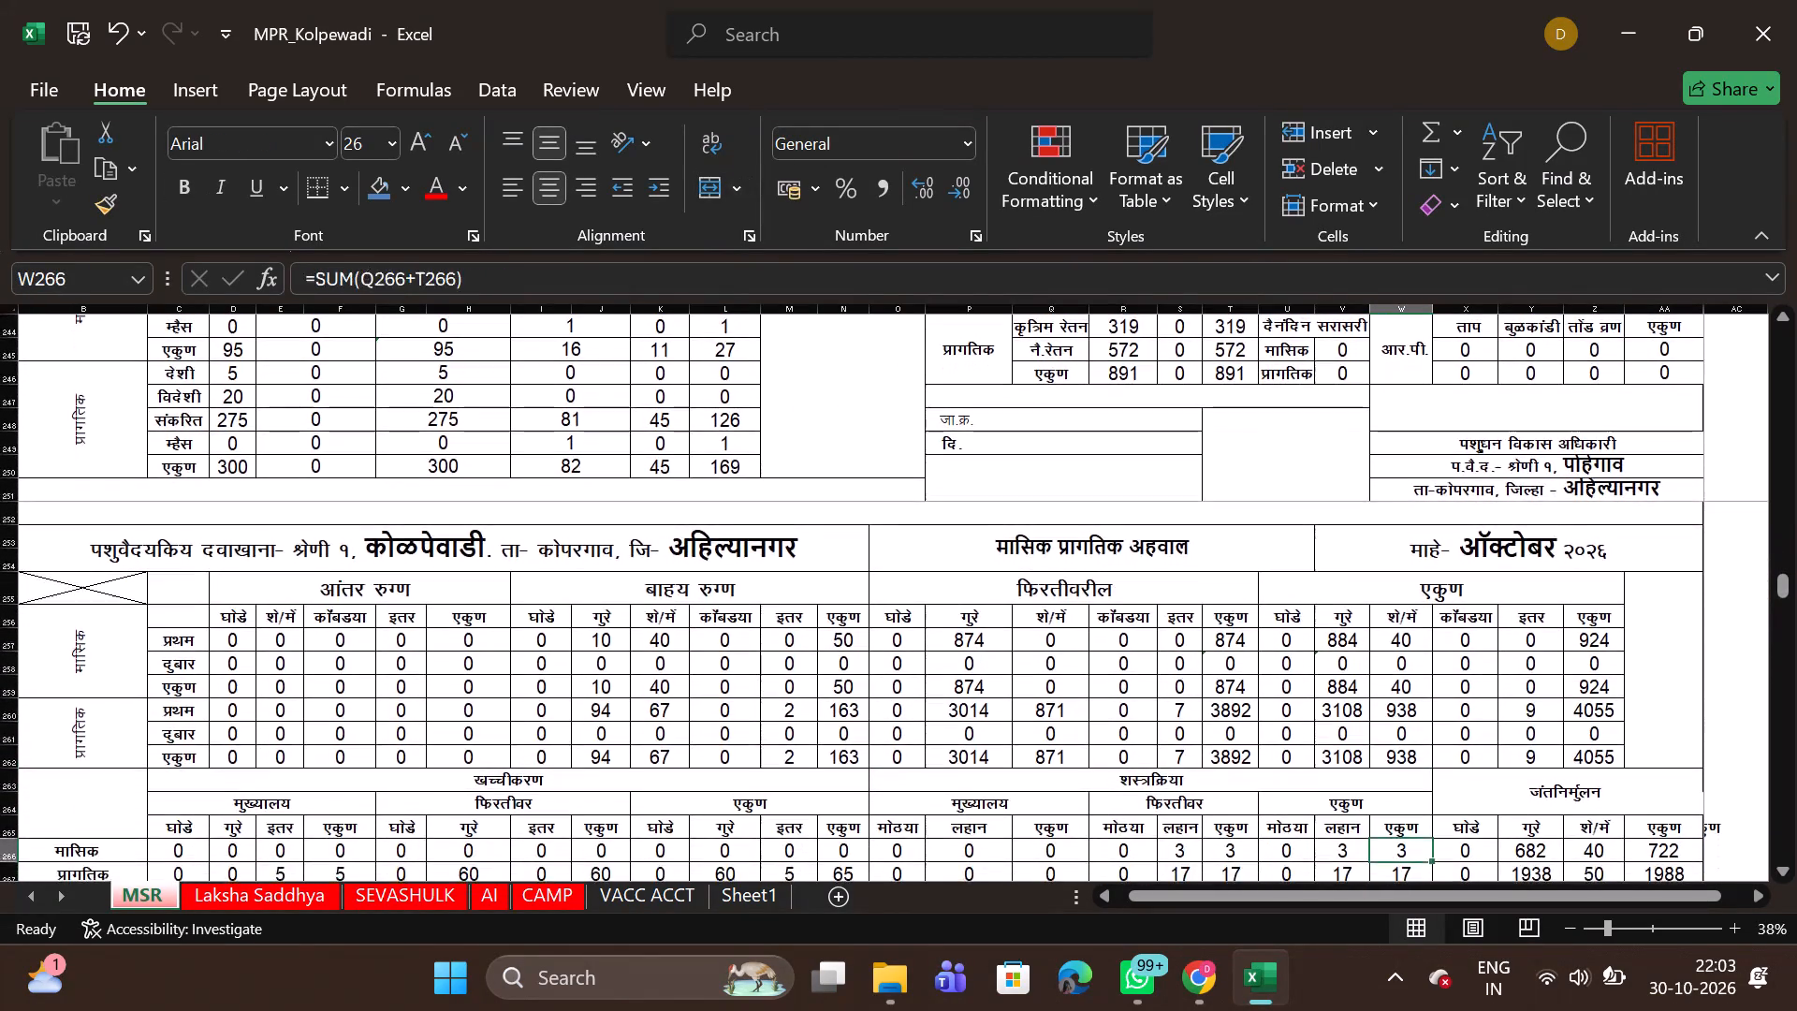
key("Down")
key("Down")
key("Down")
key("Down")
key("Down")
key("Down")
key("Down")
key("Down")
key("Down")
key("Down")
key("Down")
key("Down")
key("Down")
key("Down")
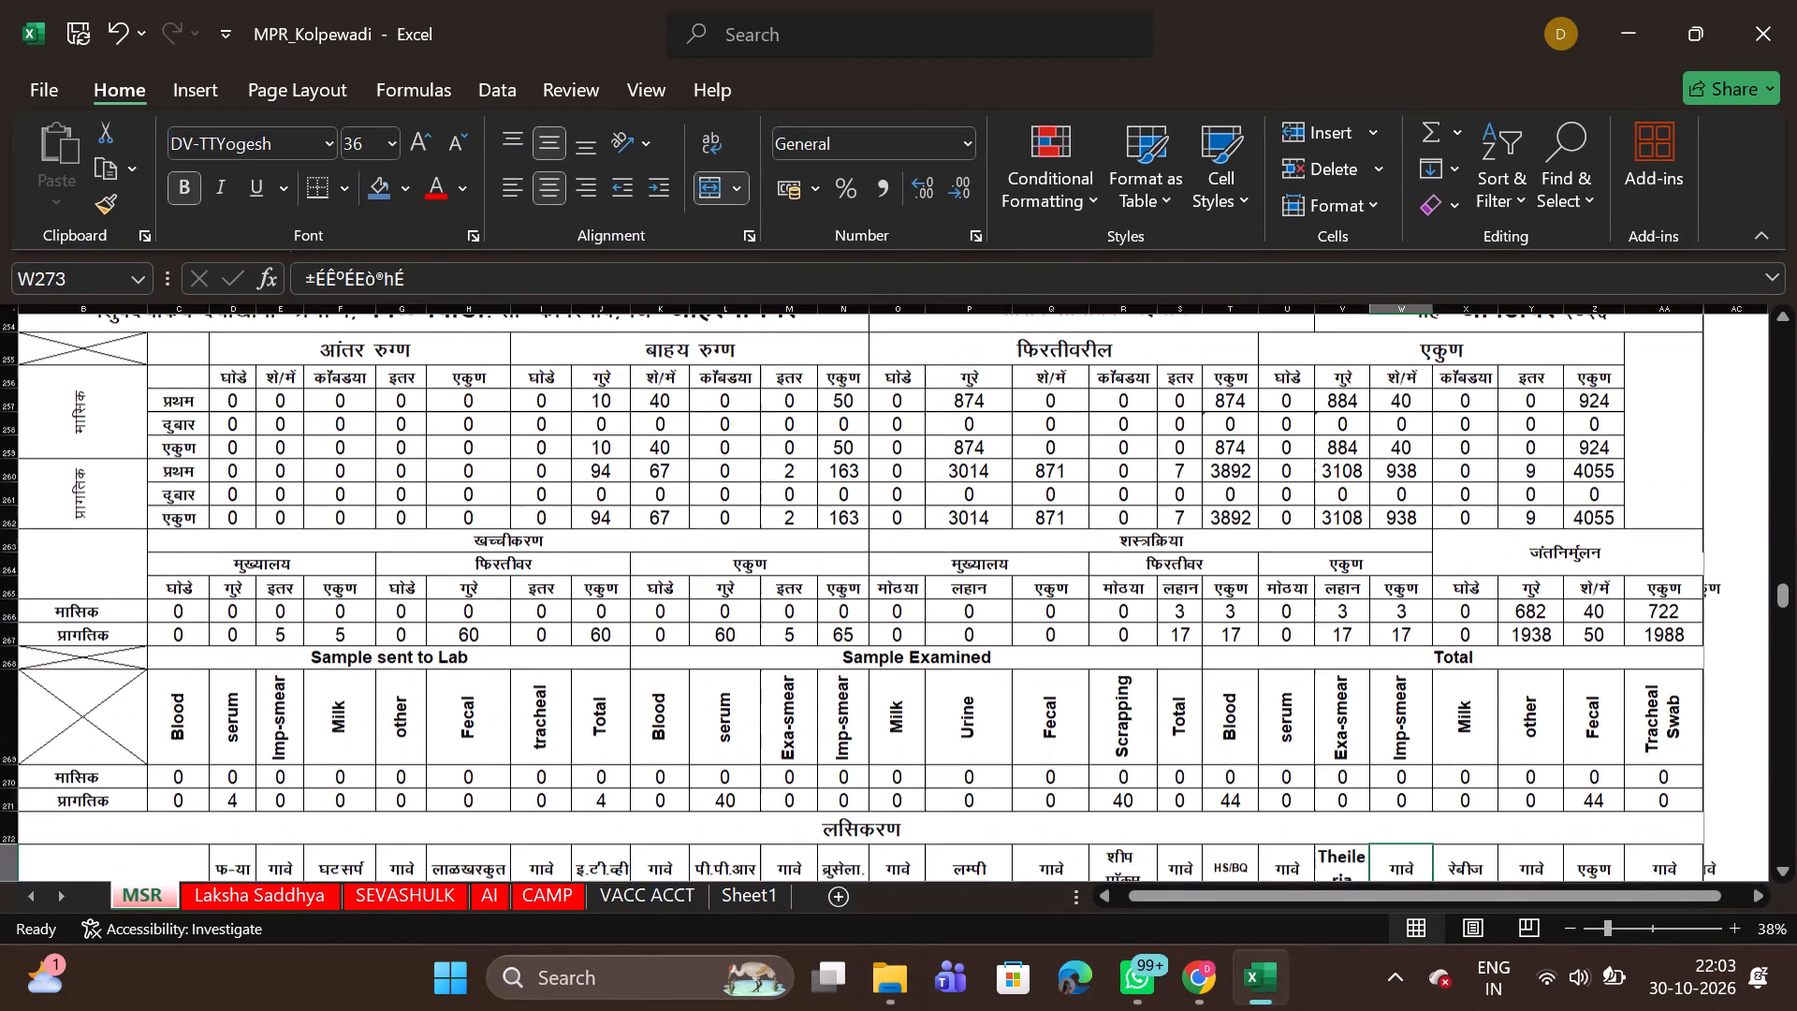
key("Down")
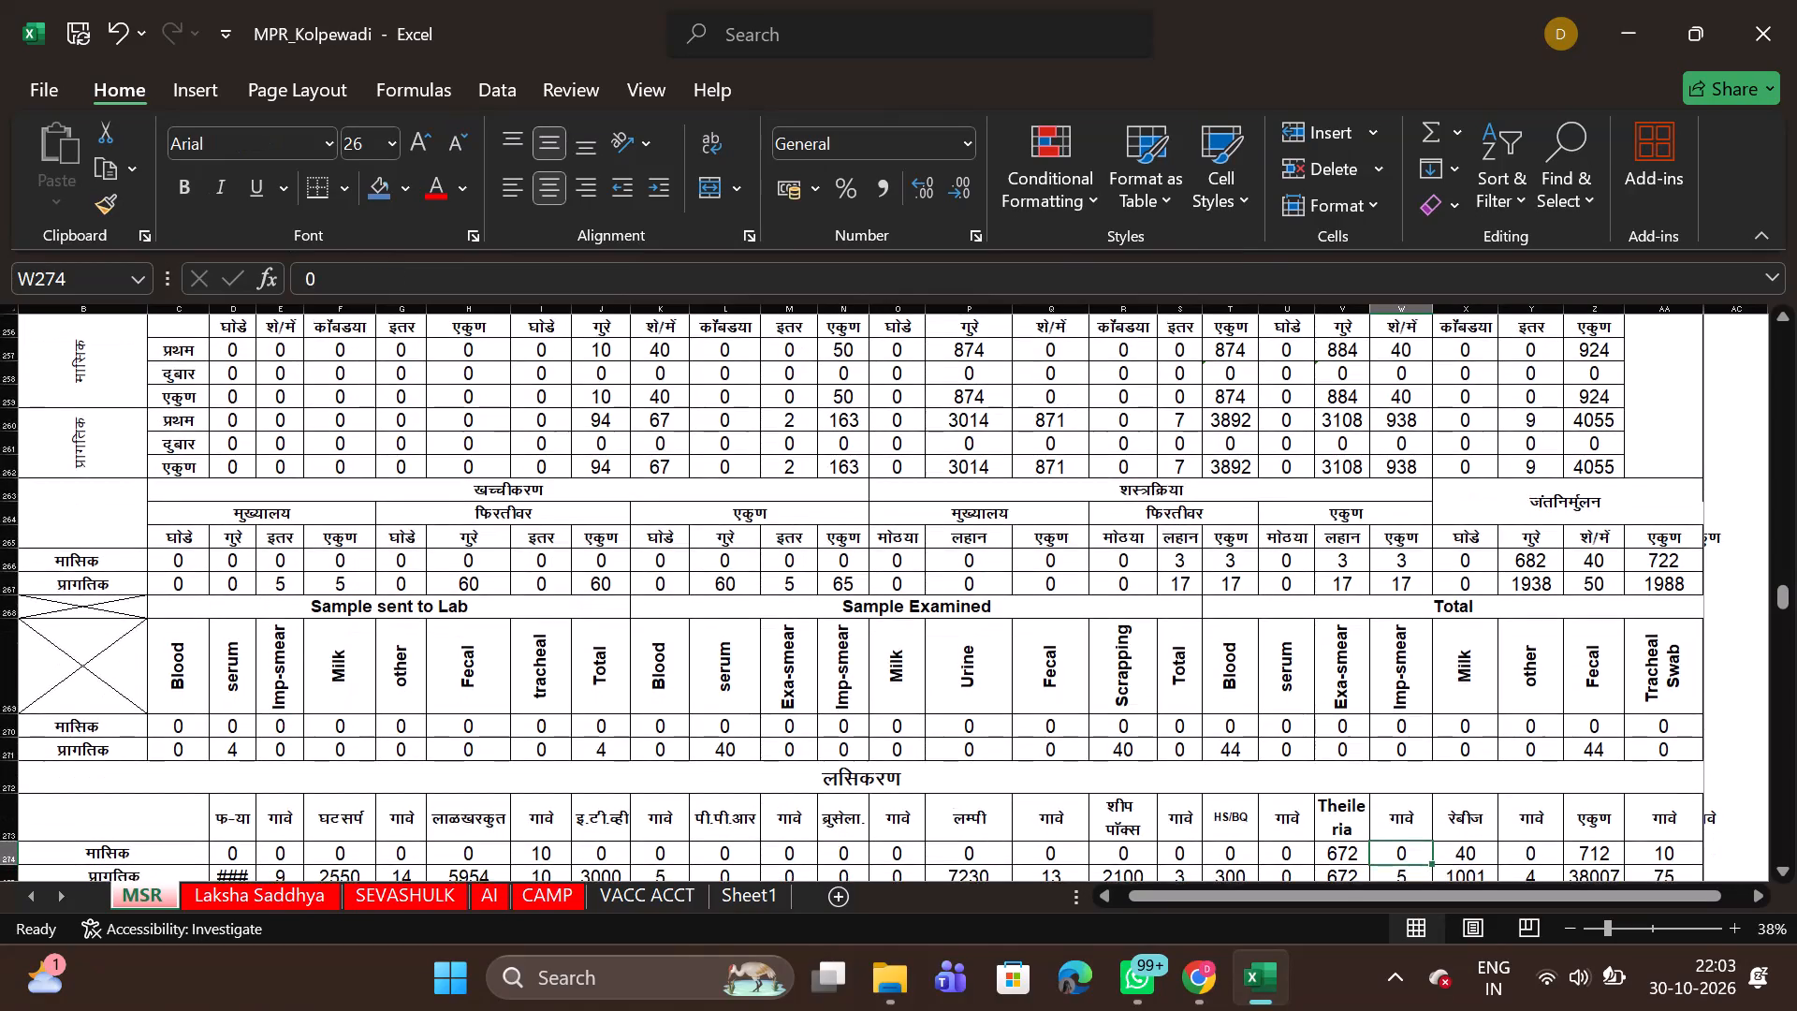
key("Down")
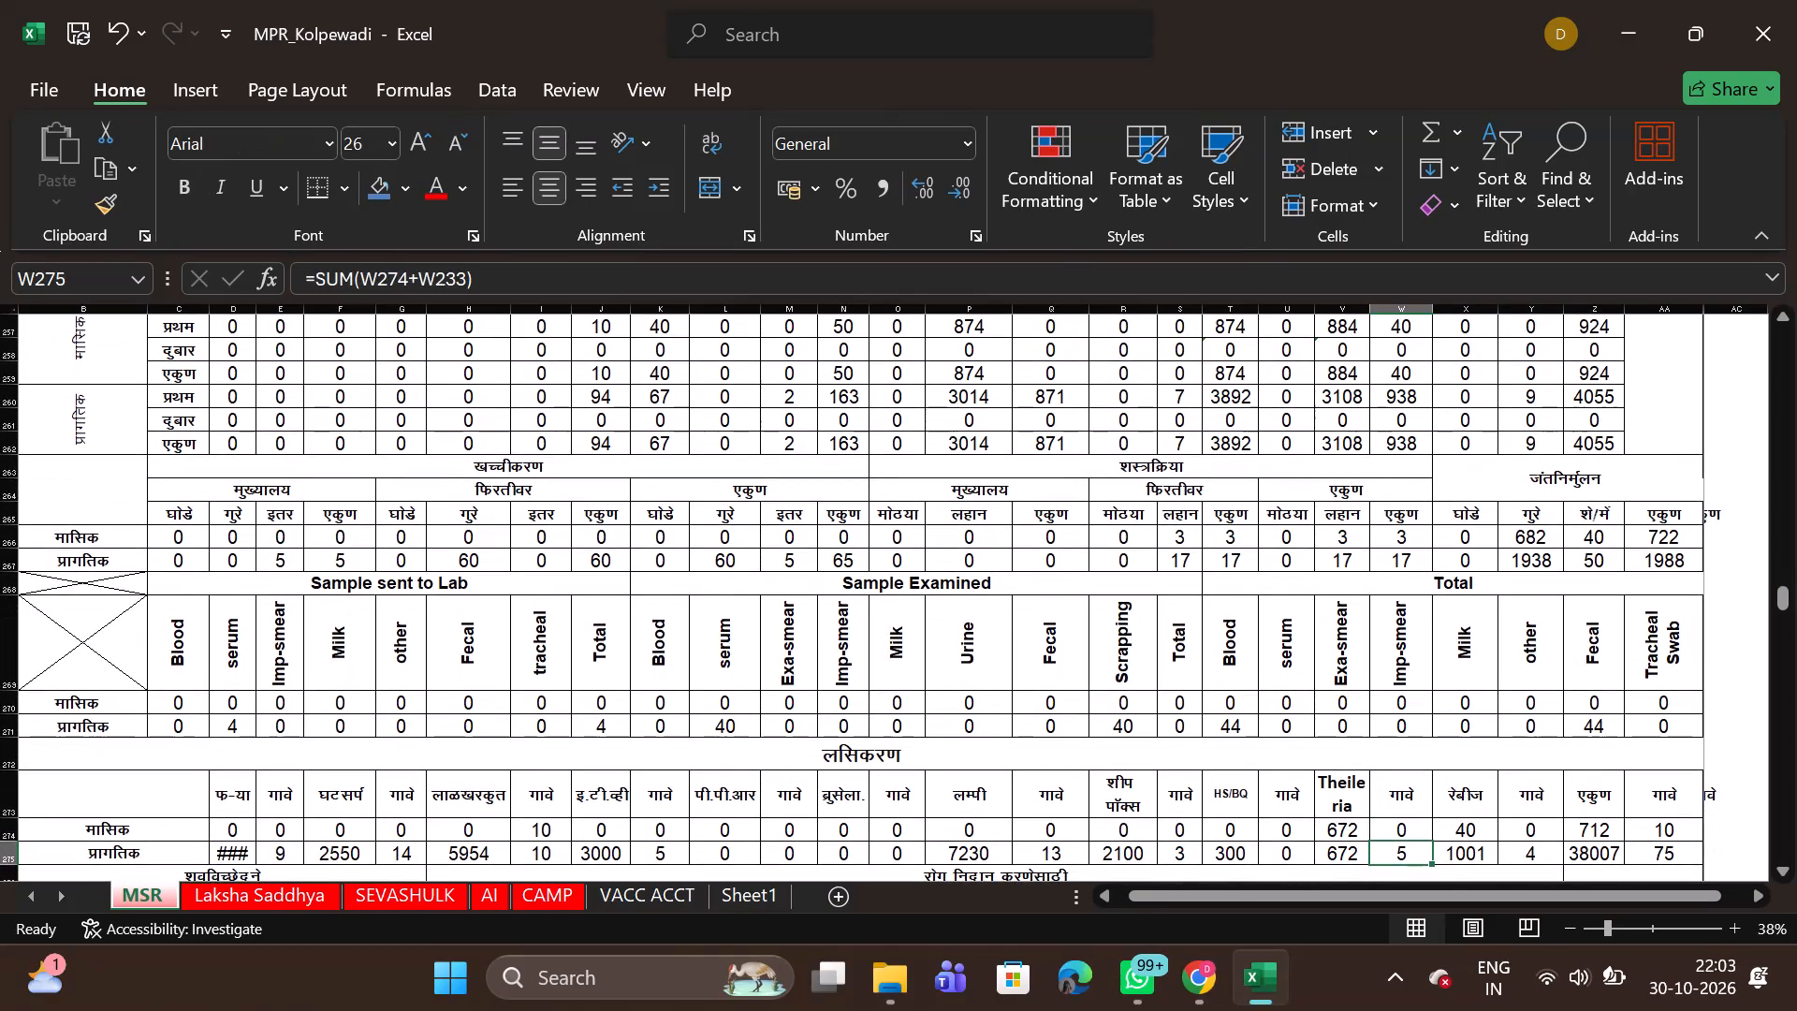
key("Down")
key("Down")
key("Down")
key("Down")
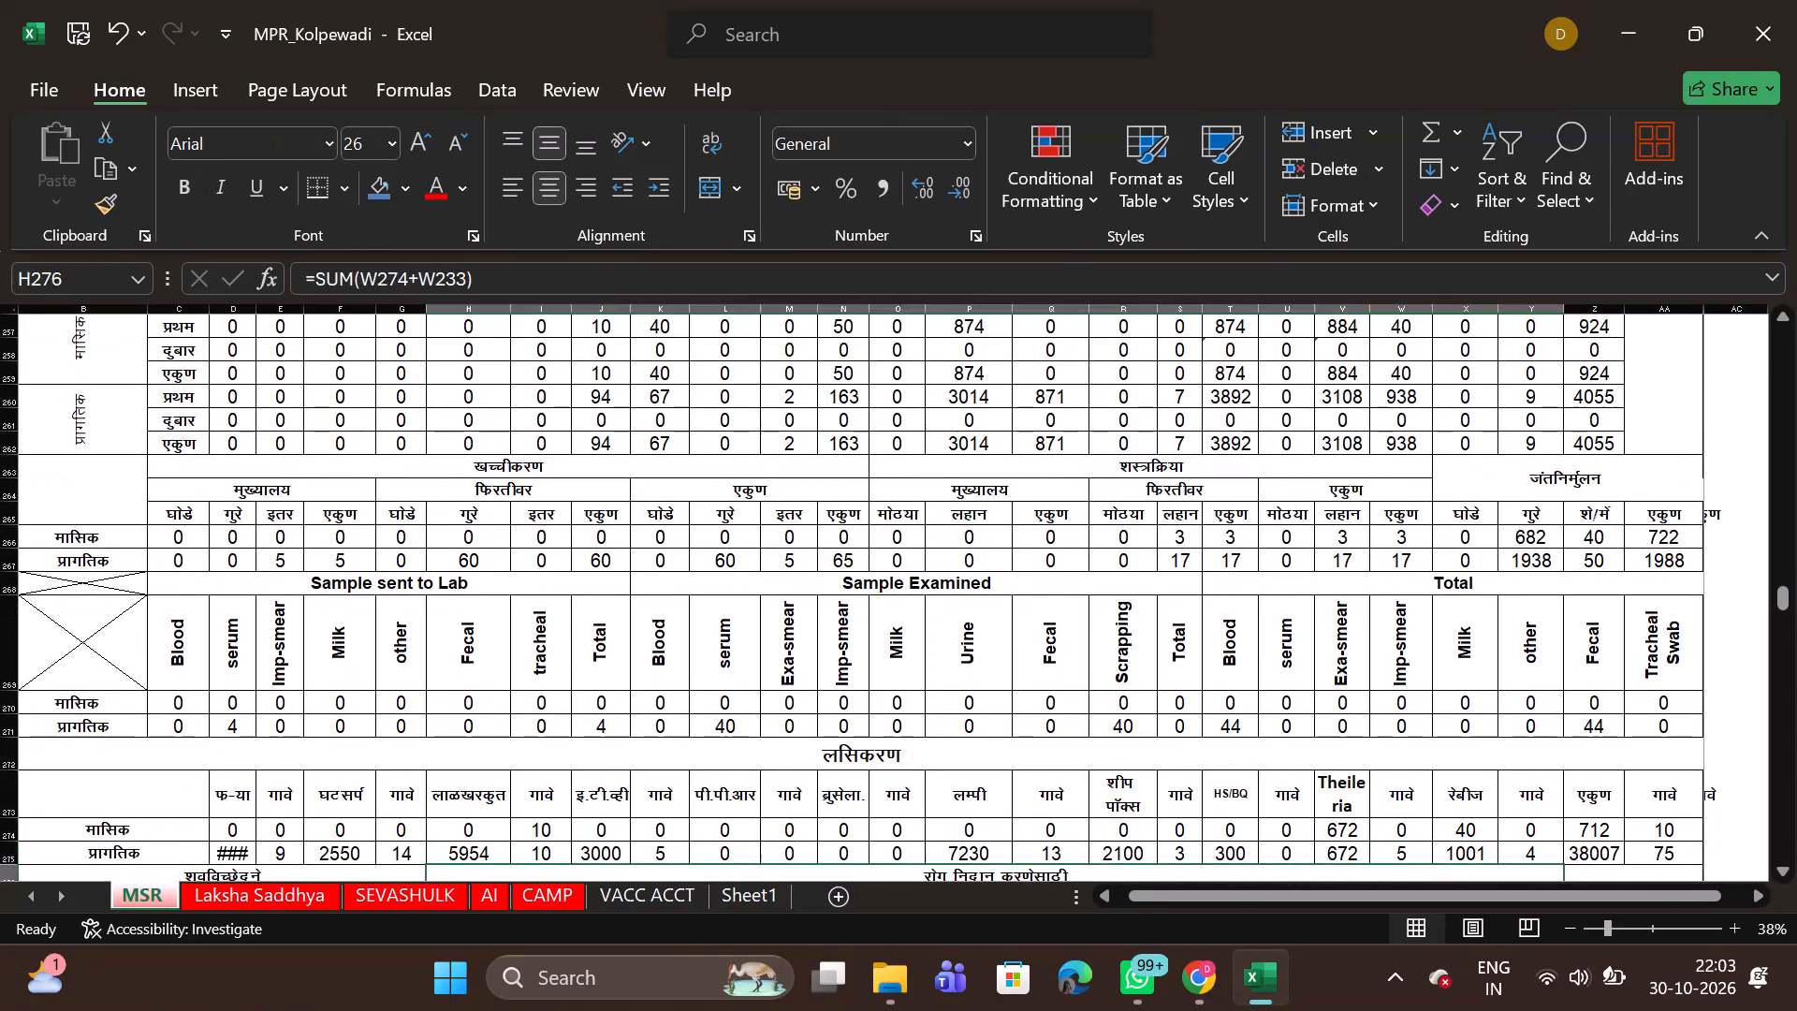
key("Down")
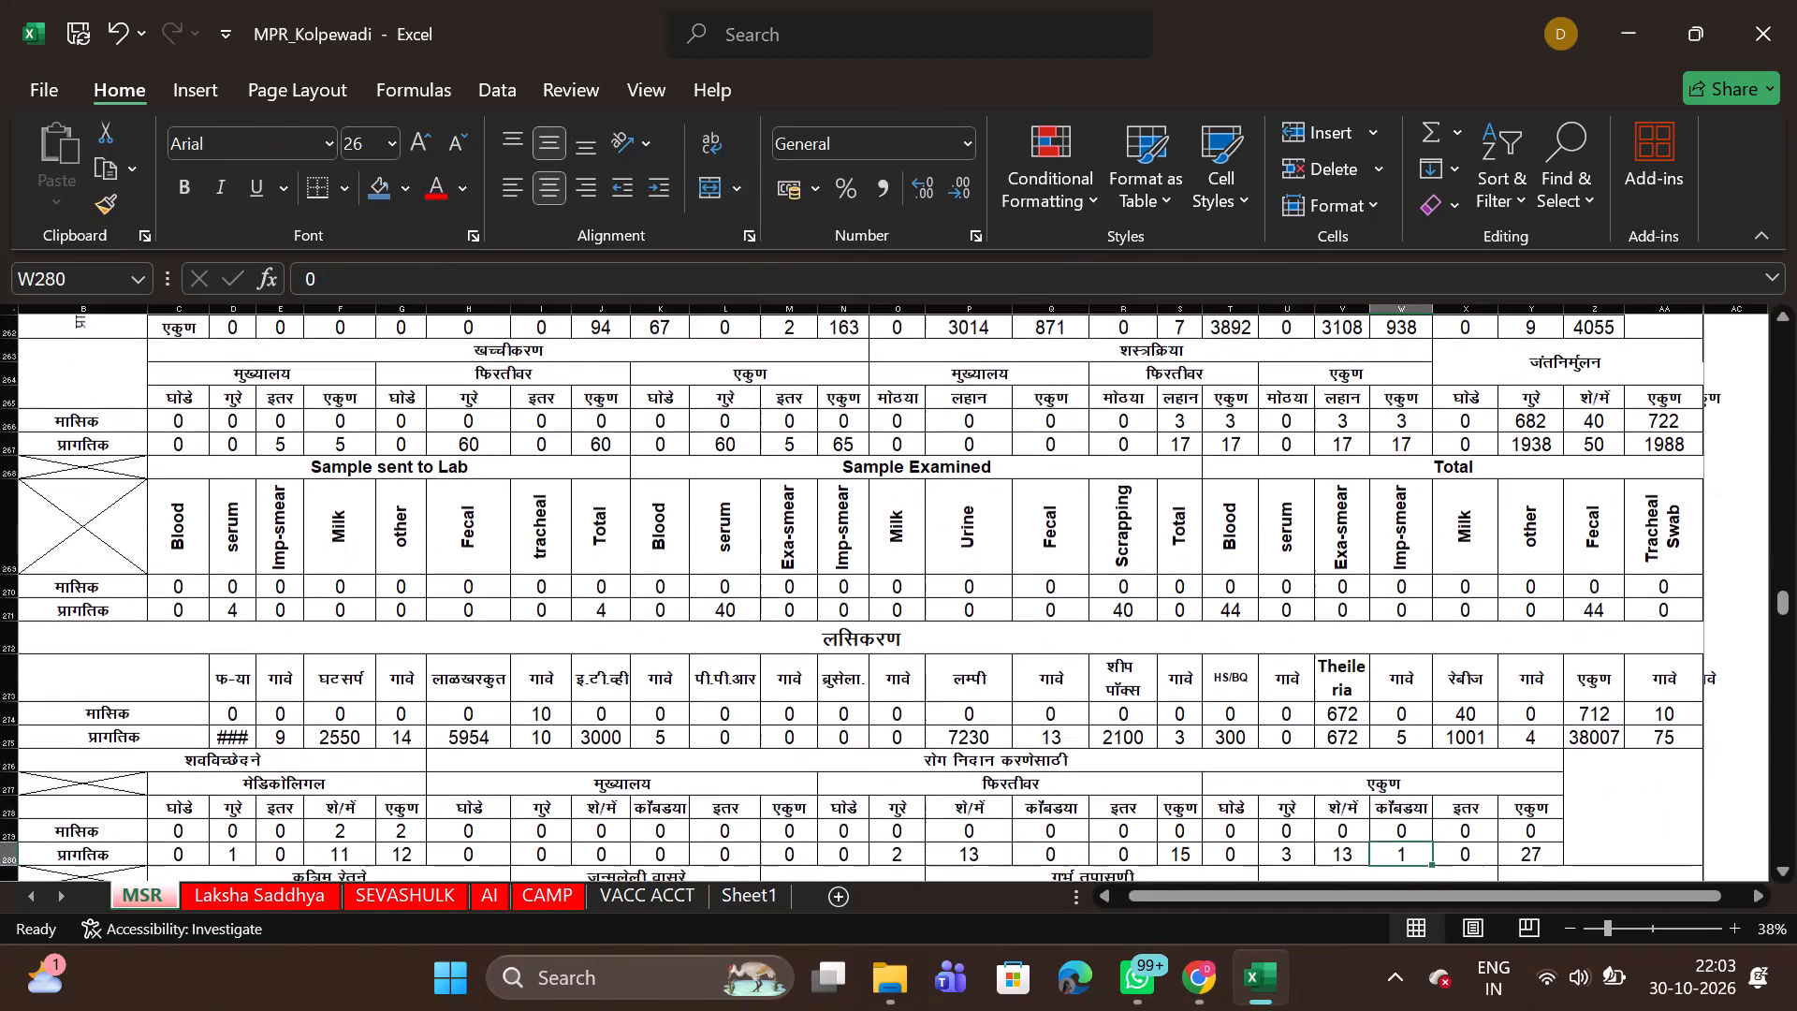
key("Down")
key("Down")
key("Down")
key("Down")
key("Down")
key("Down")
key("Down")
key("Down")
key("Down")
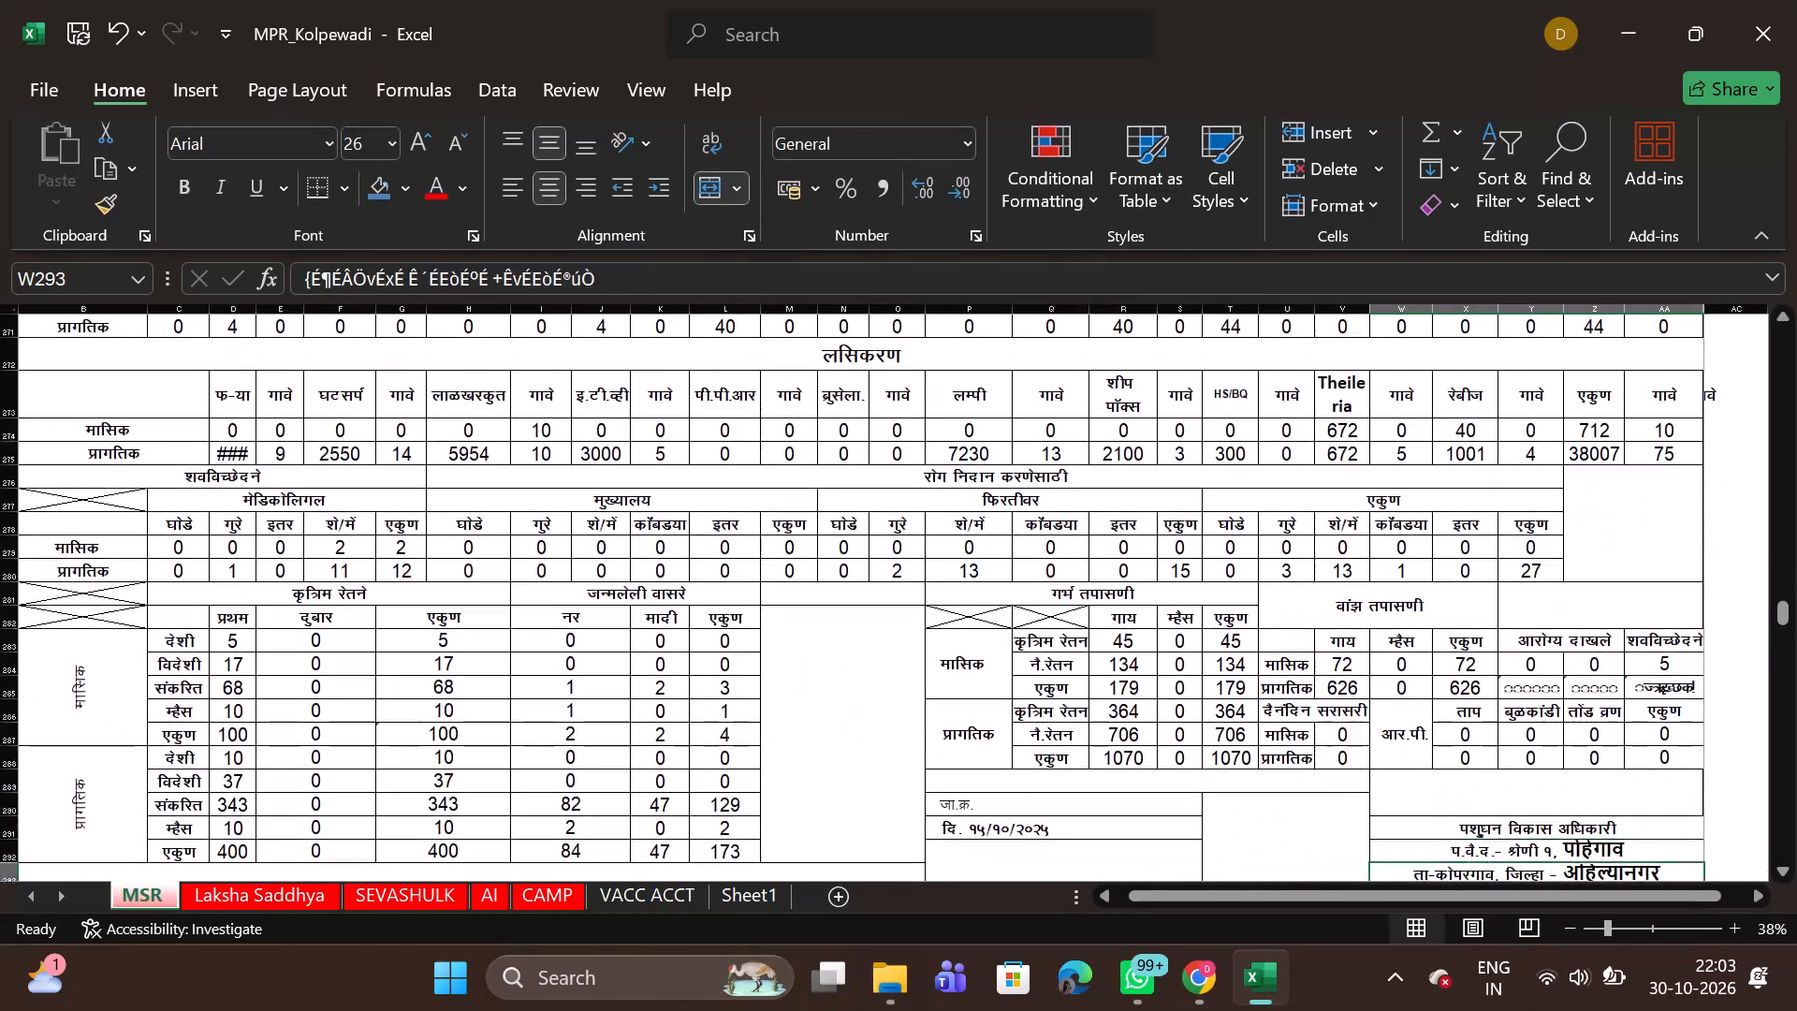
key("Down")
key("Down")
key("Down")
key("Down")
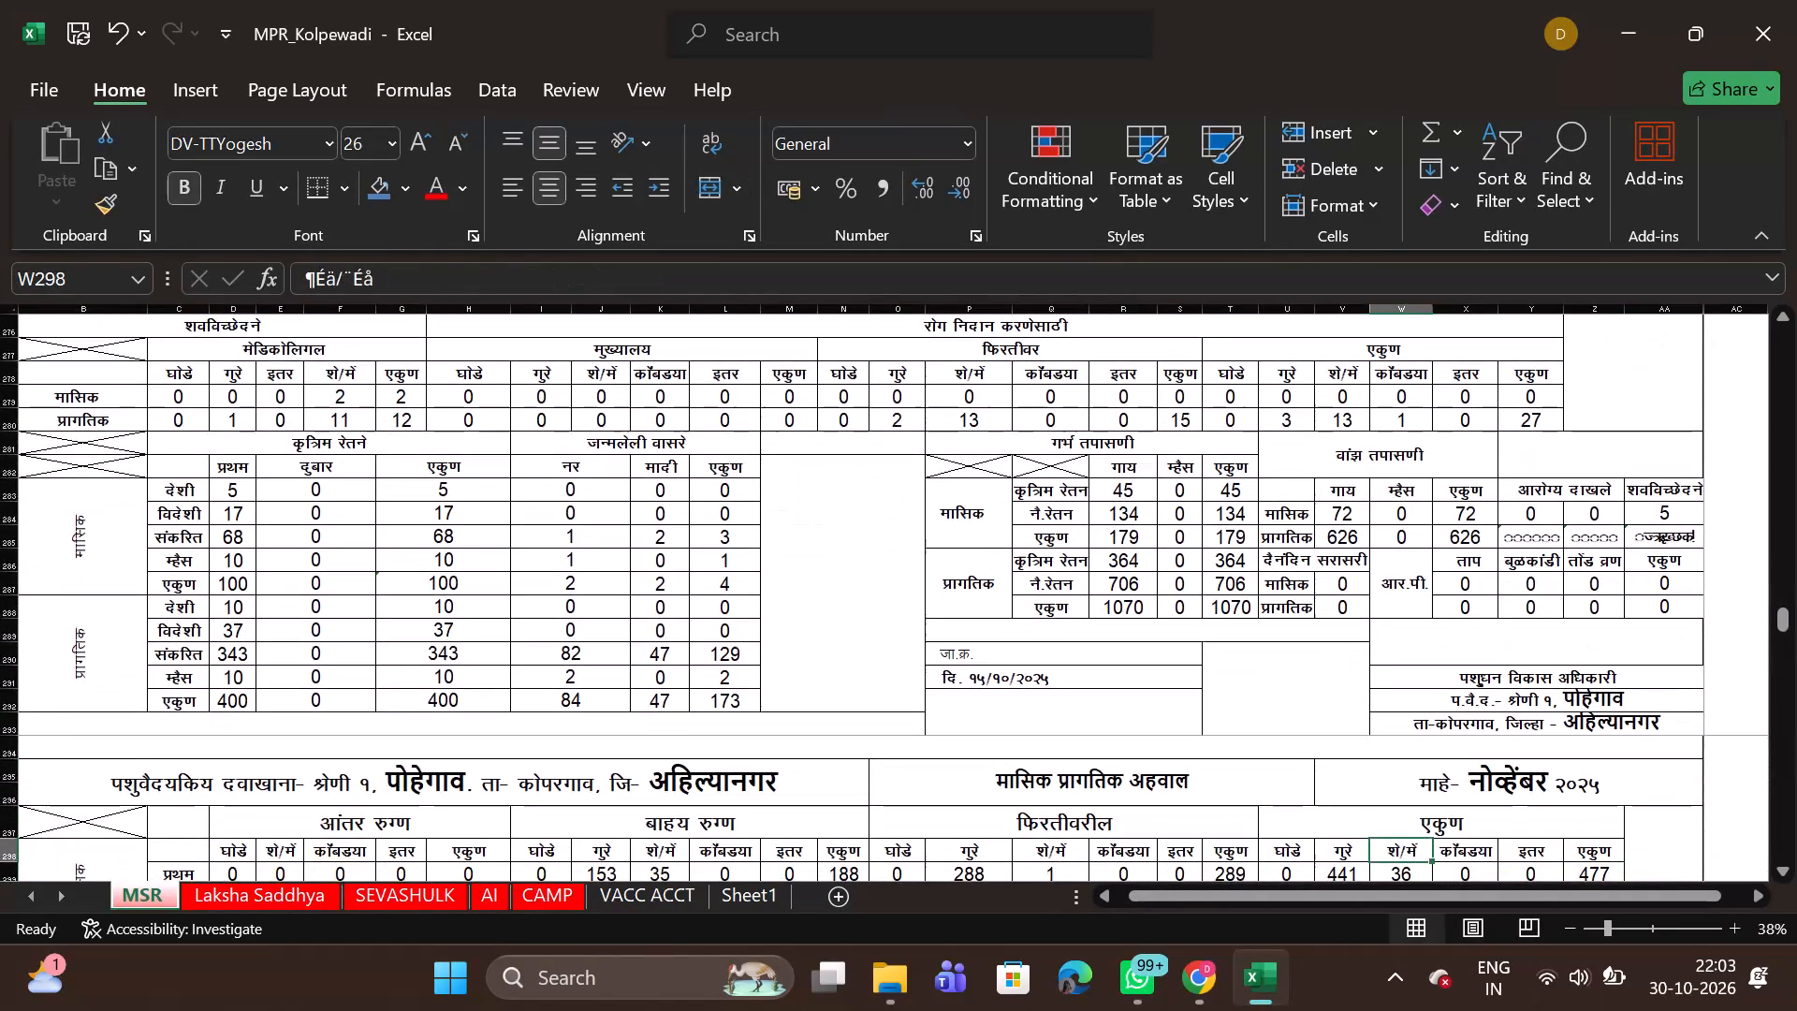
Save the MPR_Kolpewadi workbook, accepting the personal information notice each time.
key("ctrl+s")
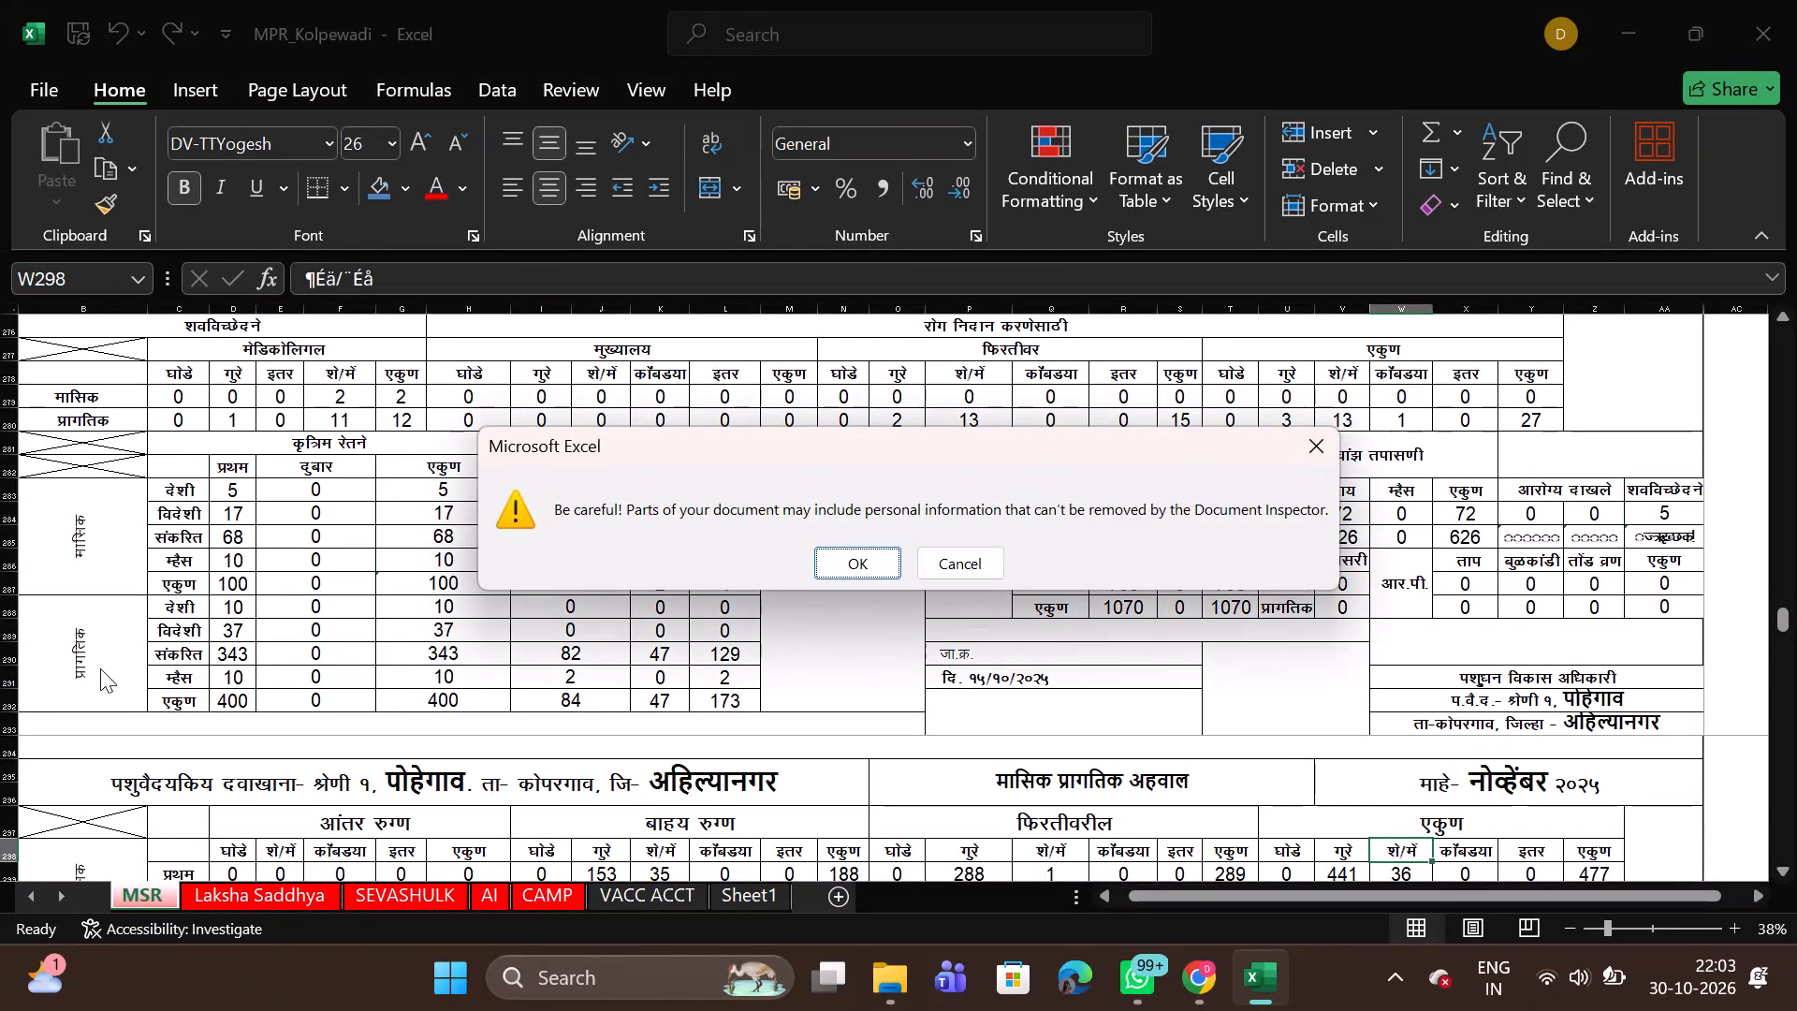
left_click(100, 668)
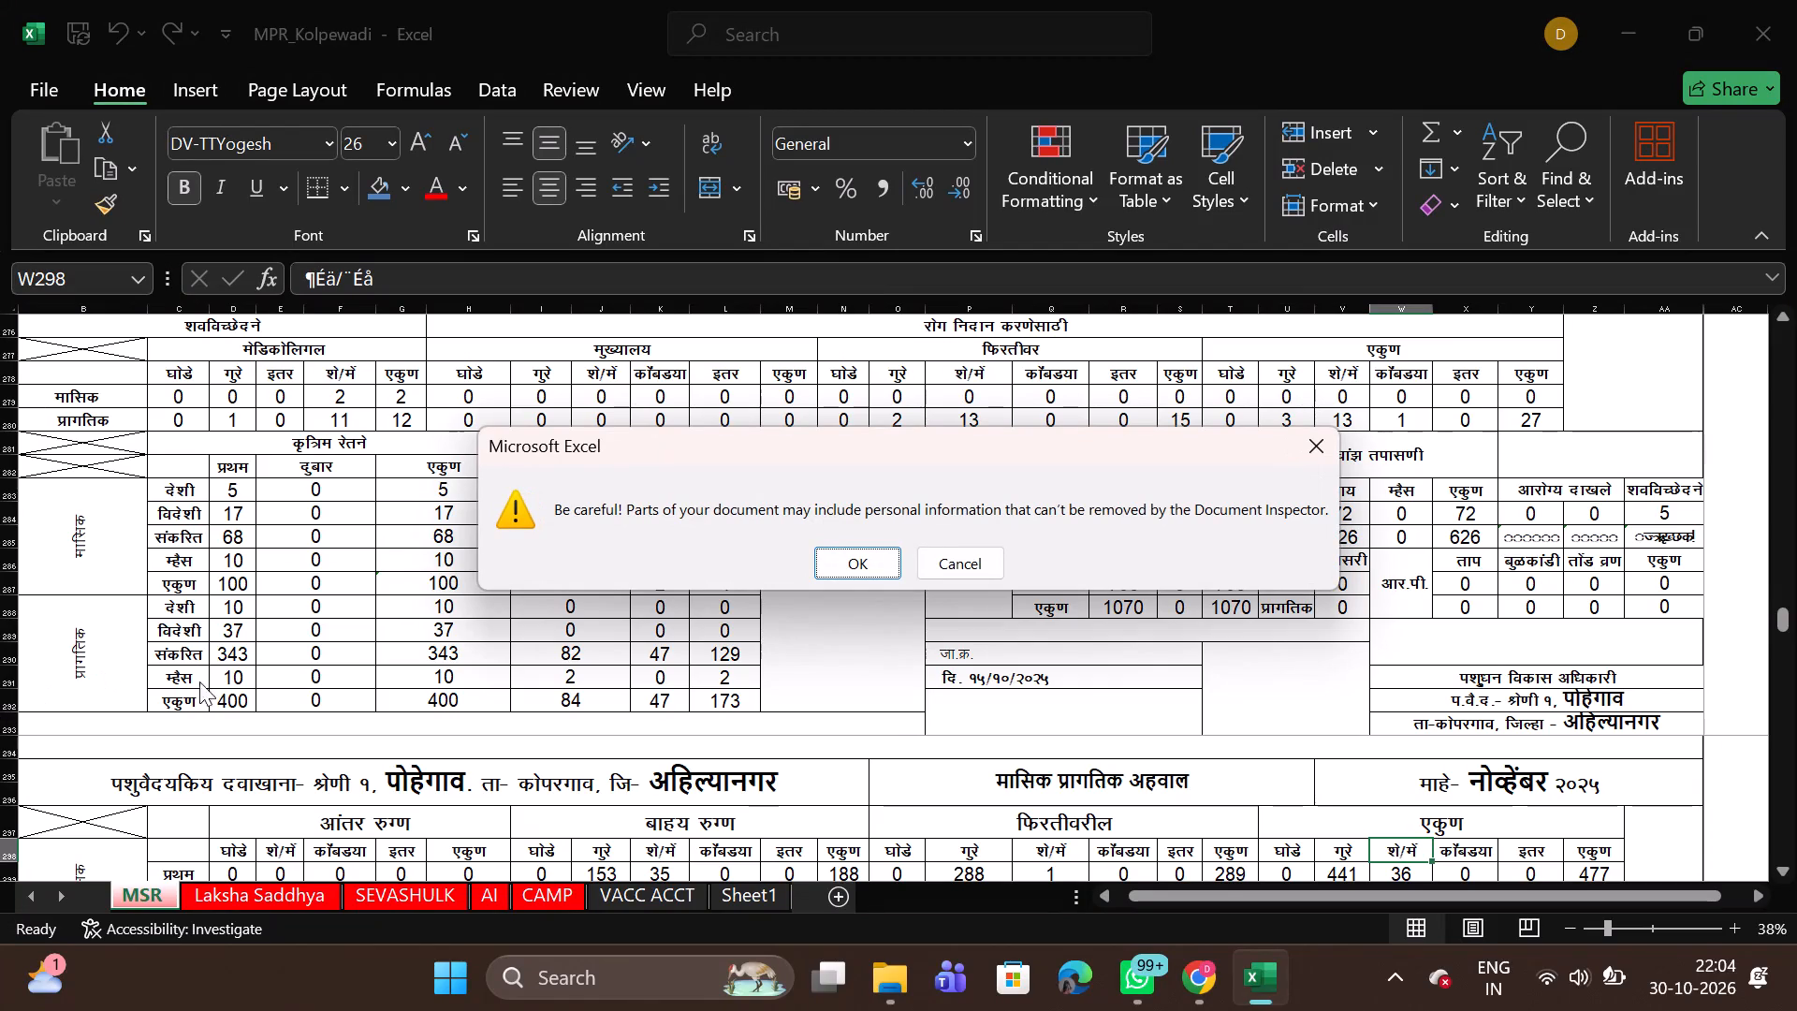
left_click(859, 555)
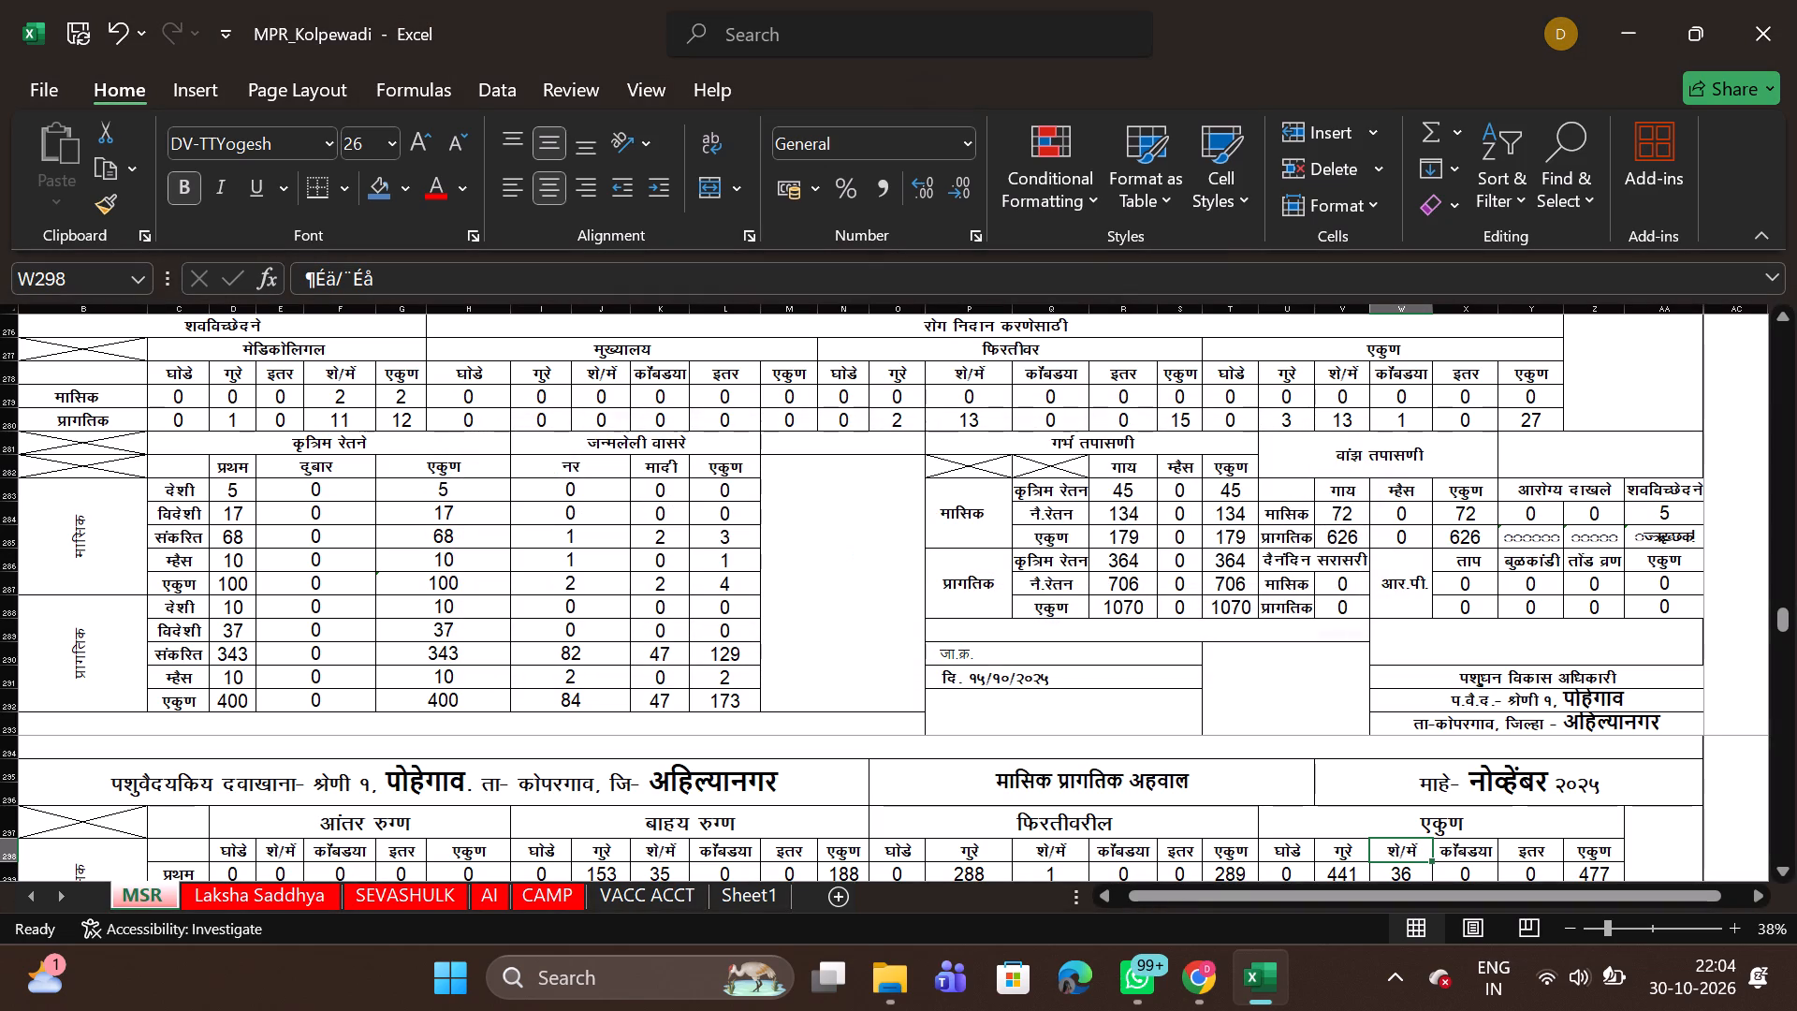
left_click(78, 21)
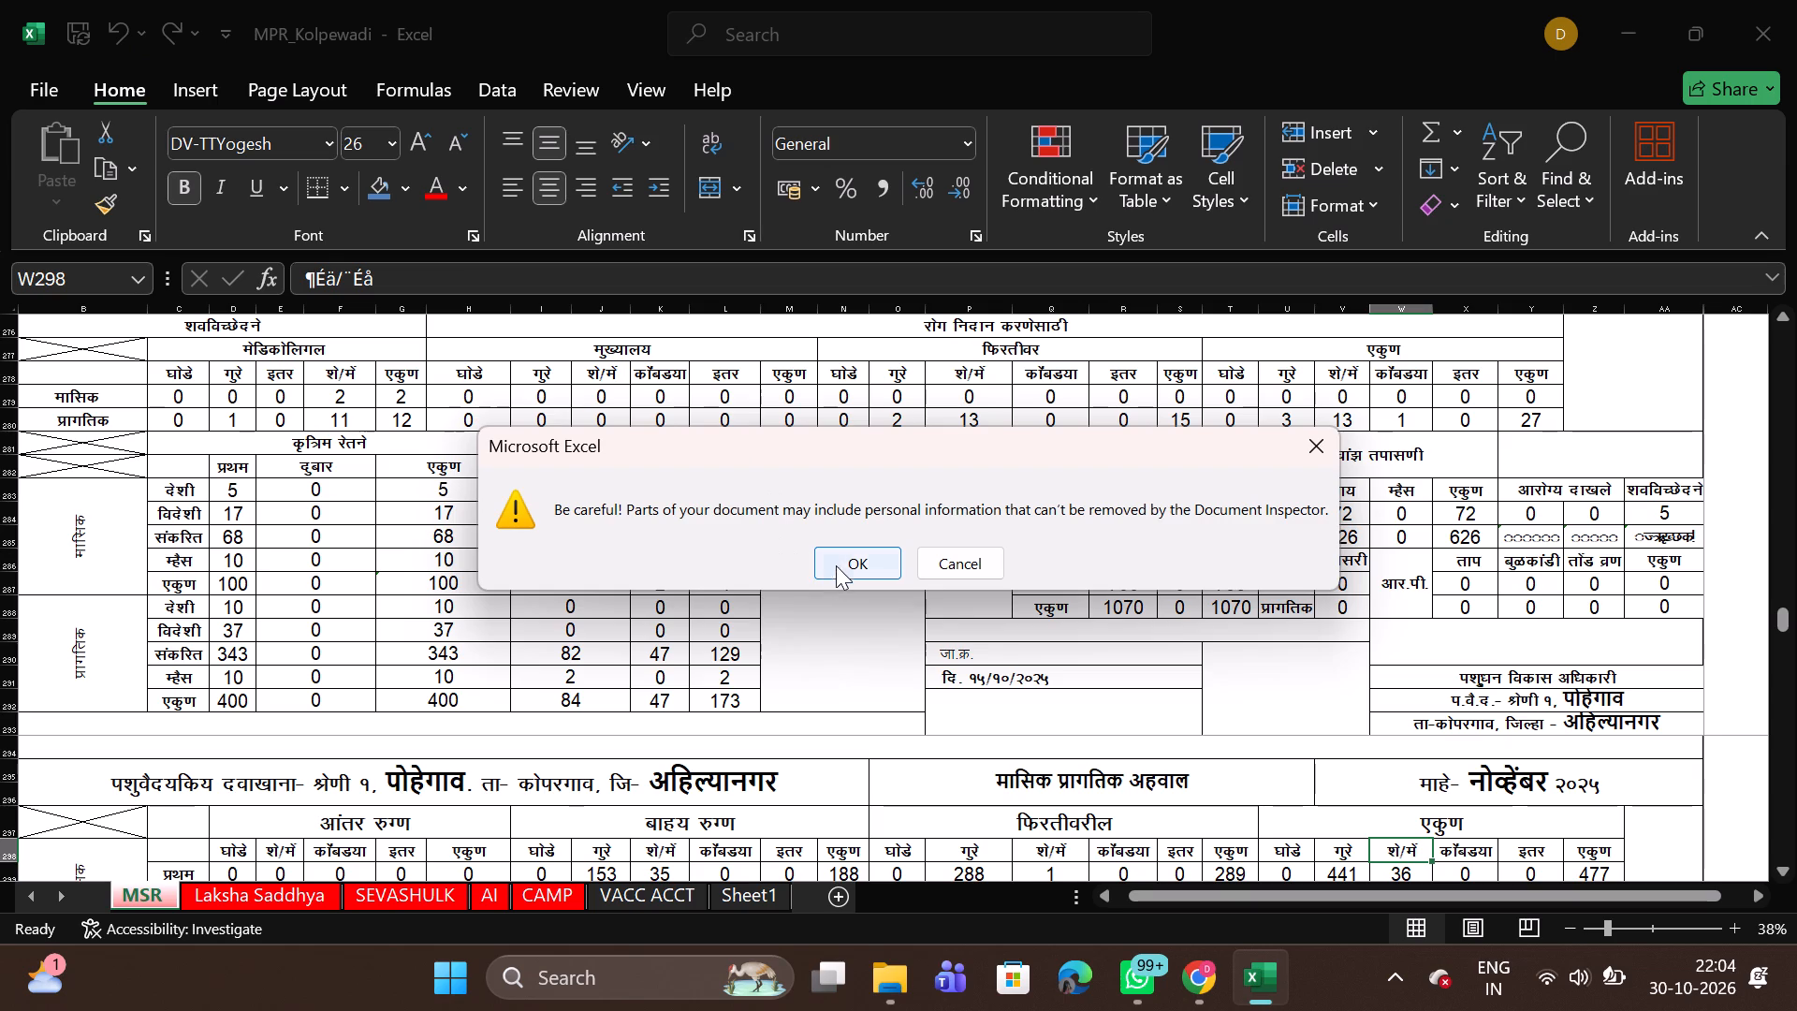
left_click(847, 560)
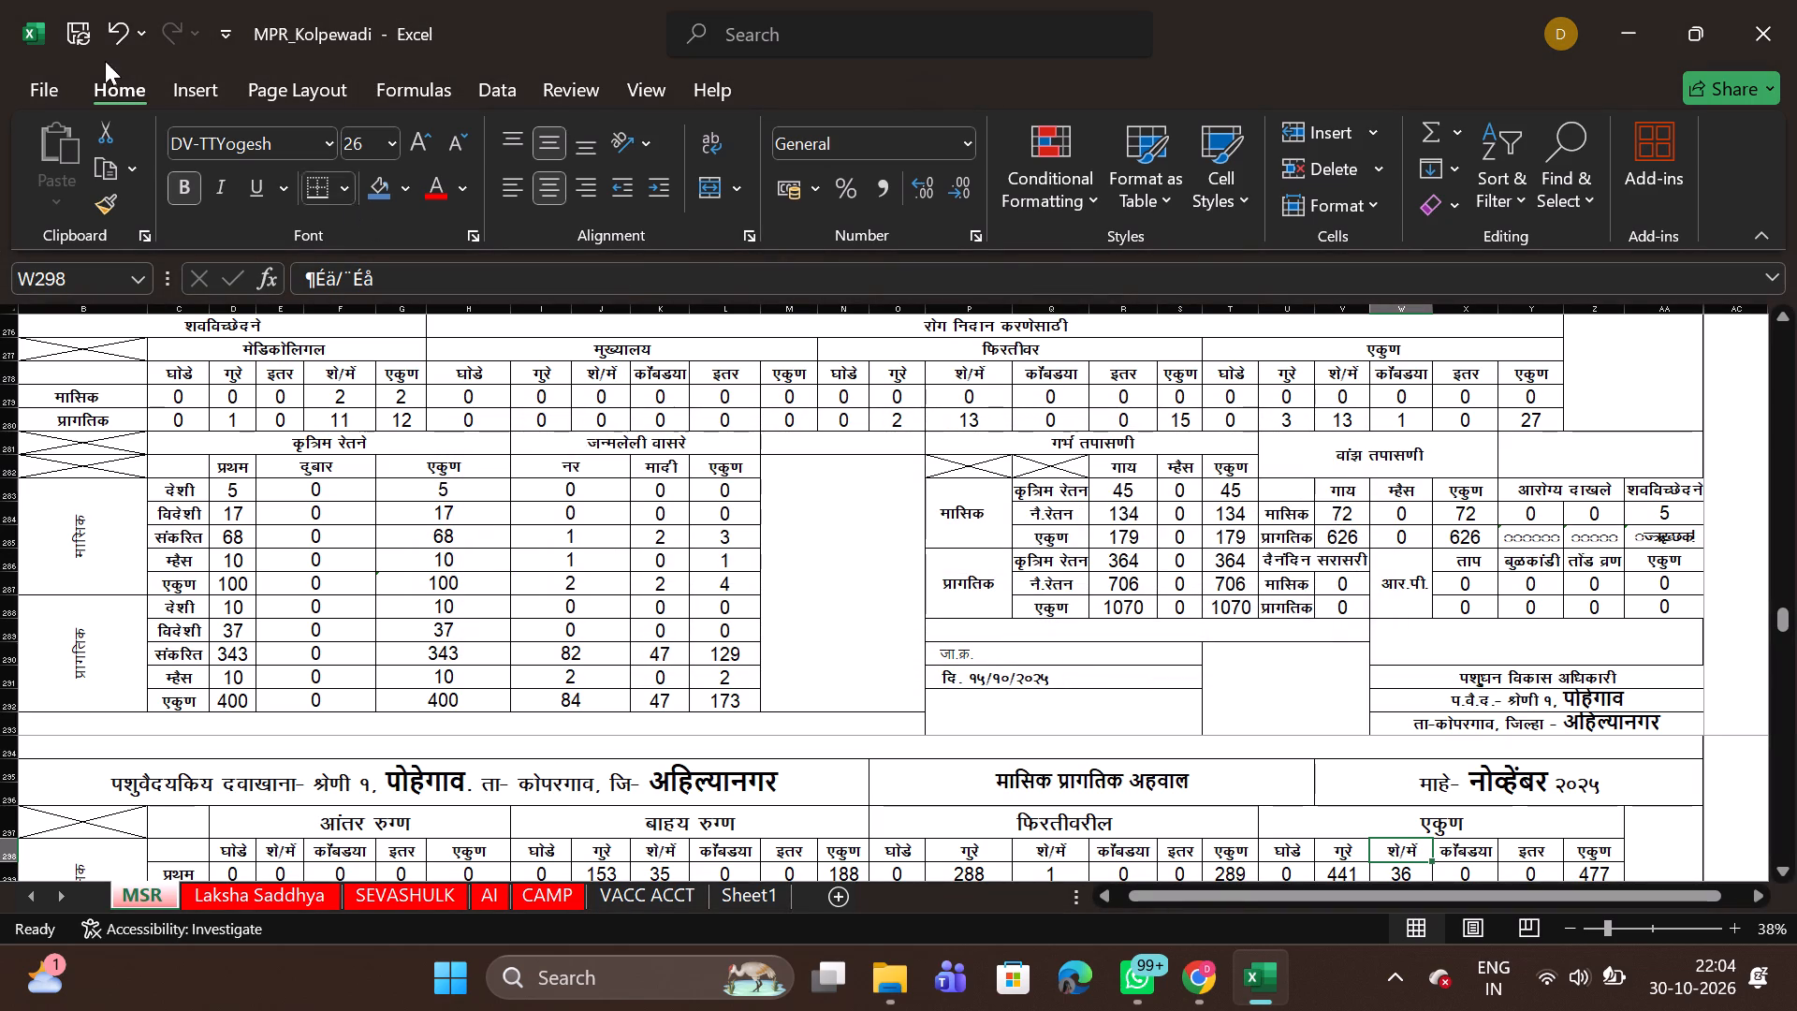
left_click(78, 19)
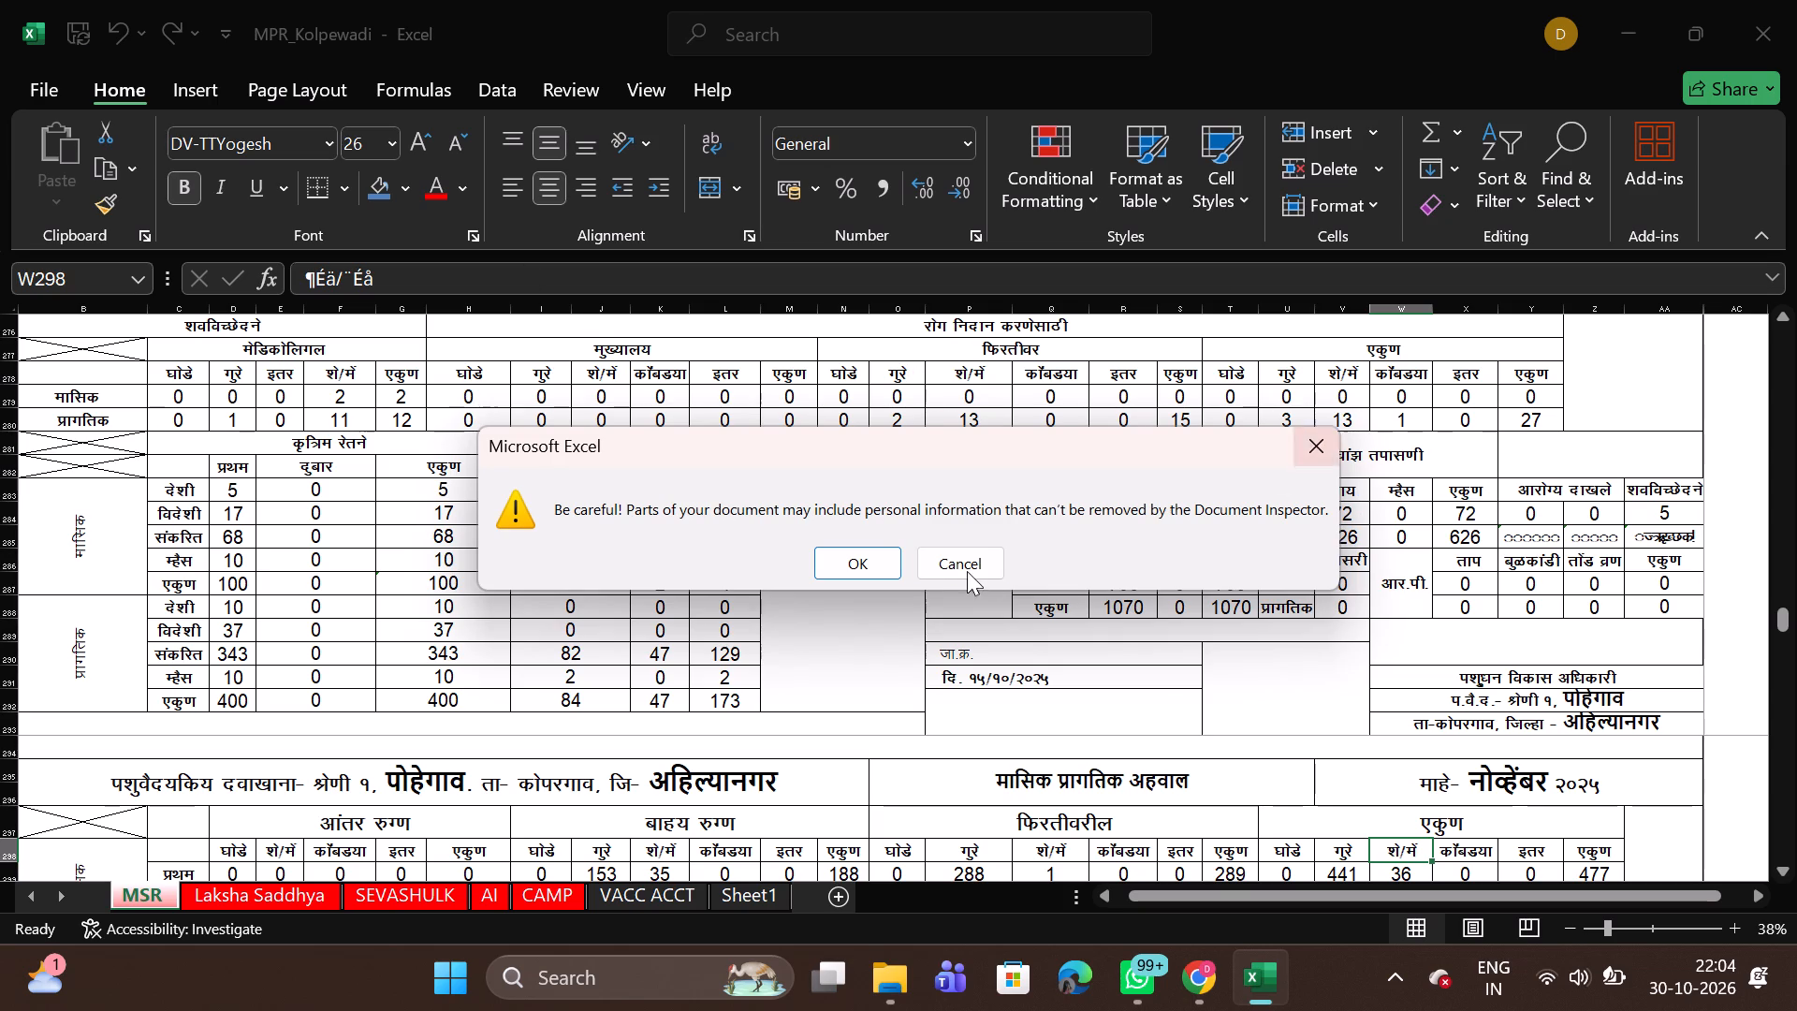
left_click(881, 576)
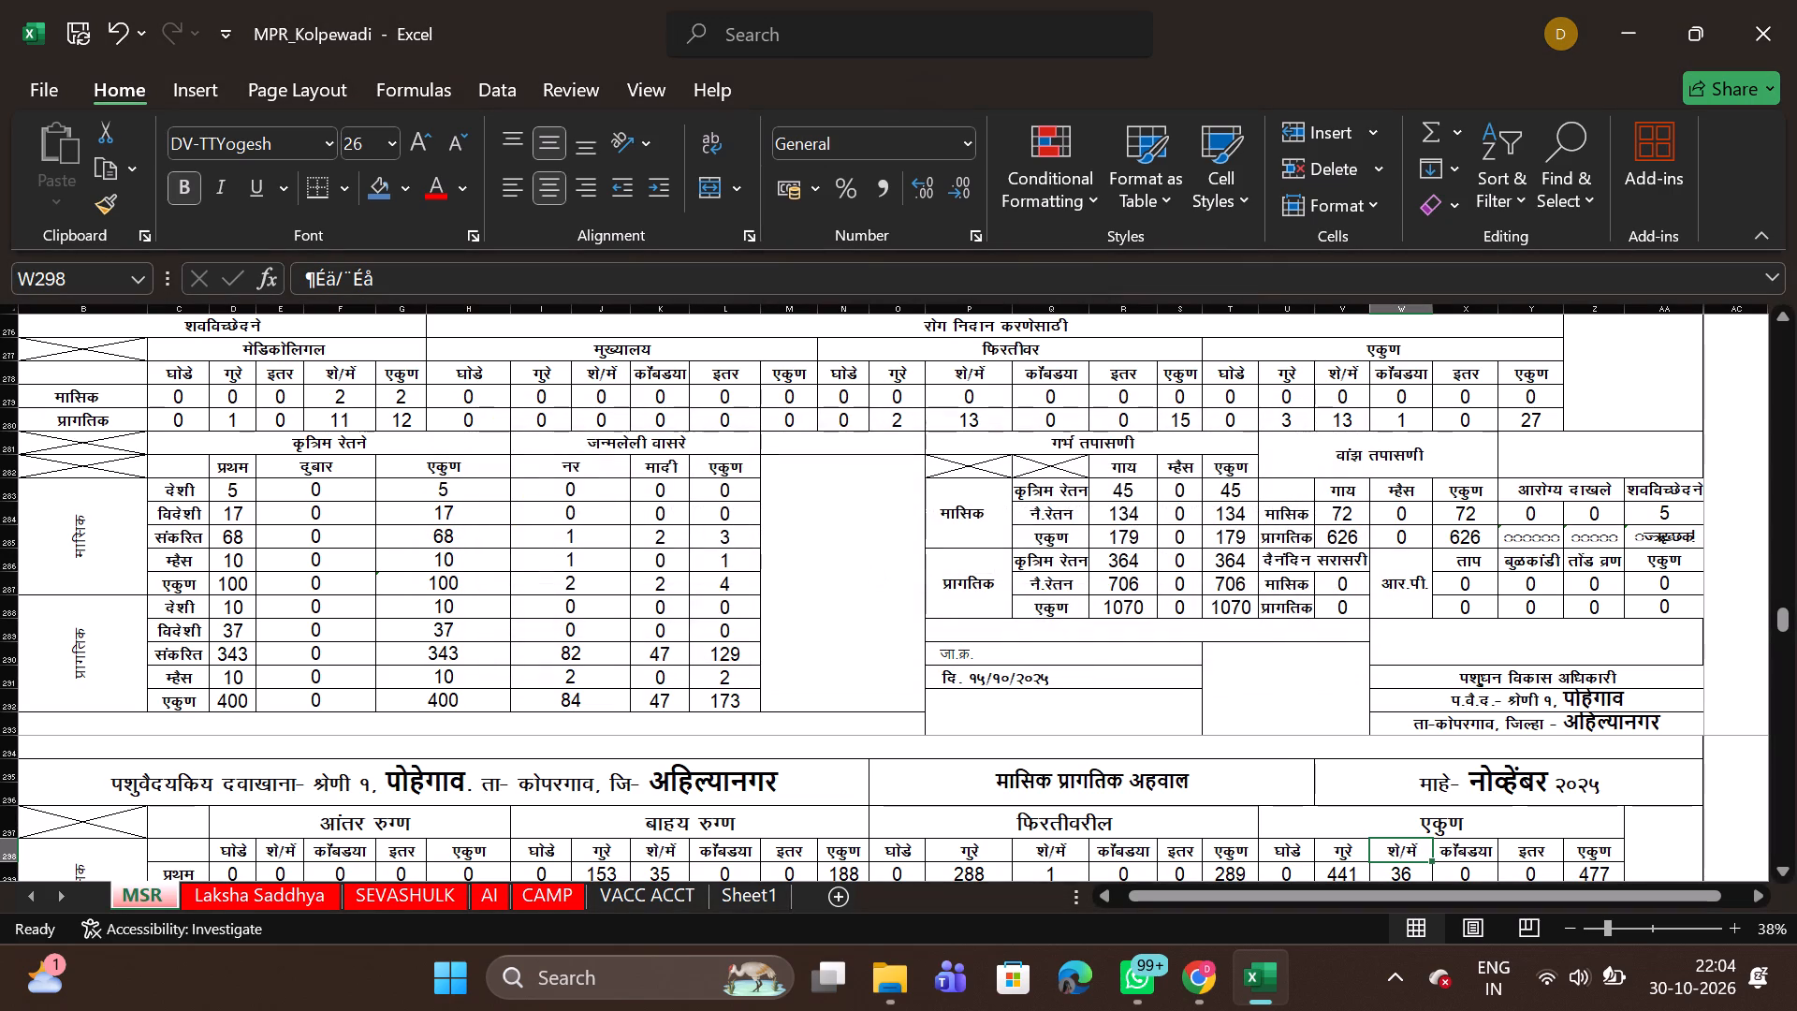
Examine the April and May 2026 target-achievement blocks in the Laksha Saddhya sheet, starting from the first row.
left_click_drag(271, 878, 270, 899)
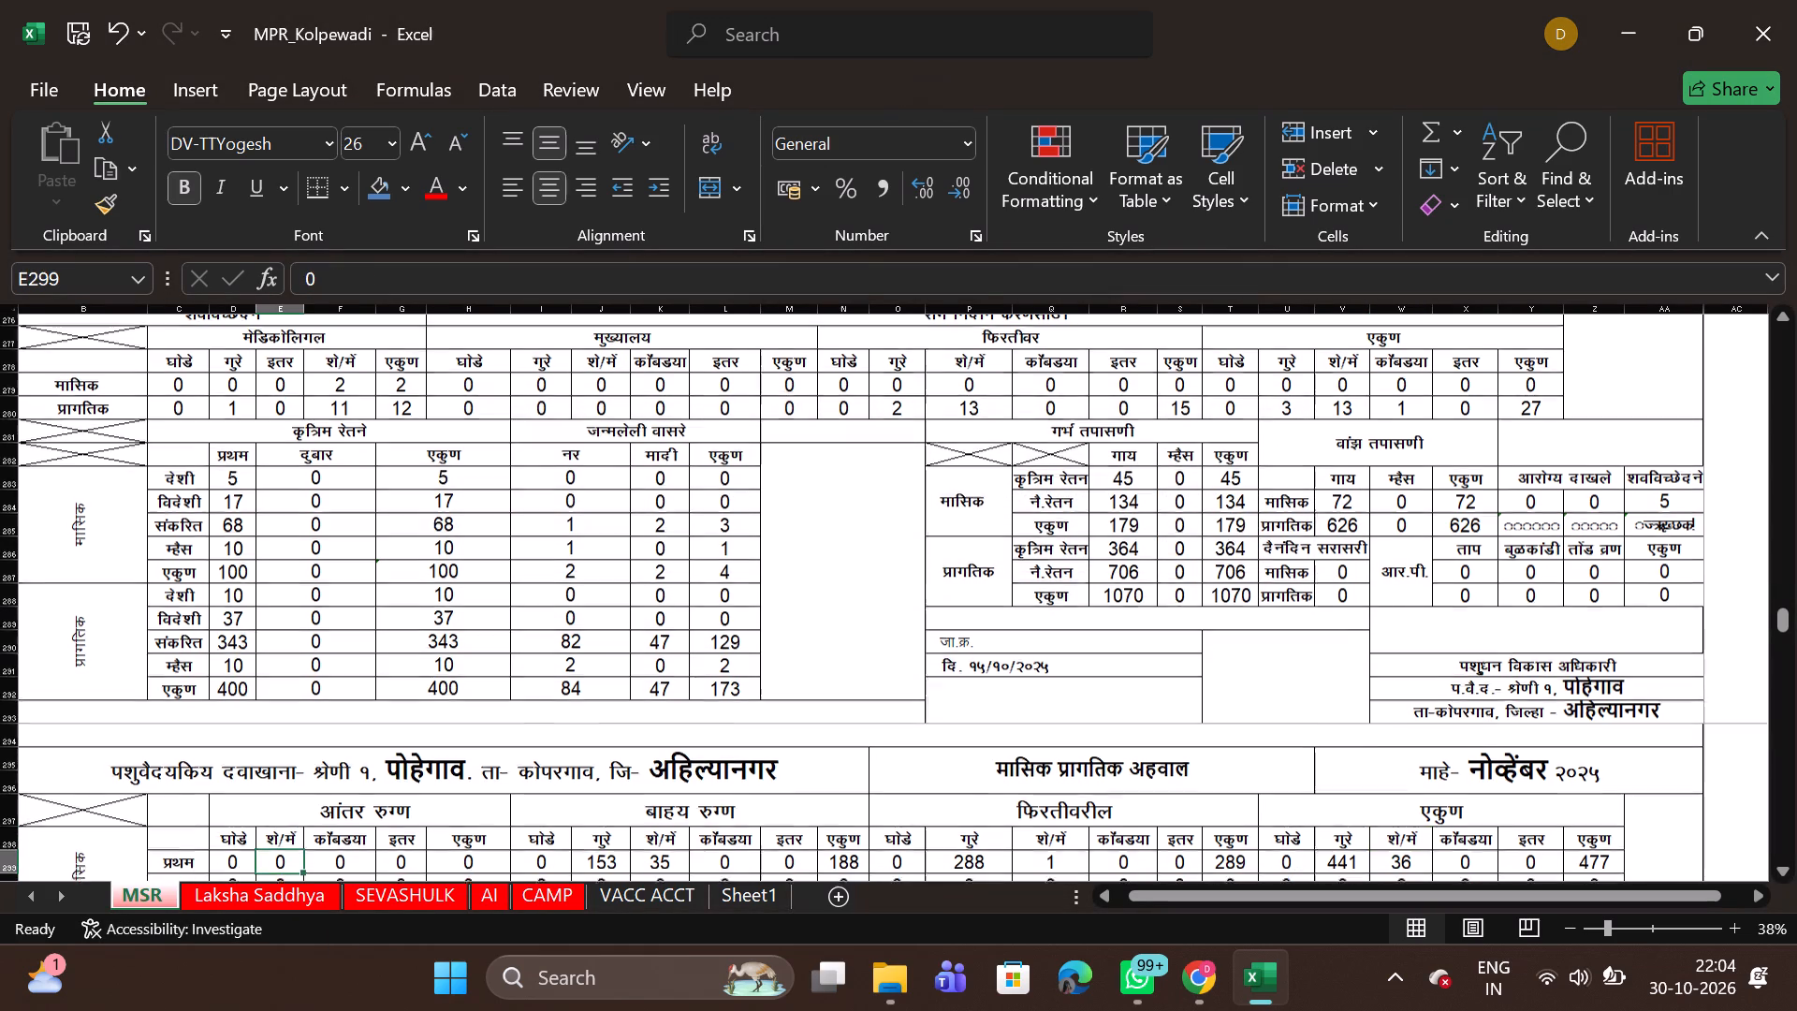
left_click_drag(270, 899, 268, 909)
left_click(268, 909)
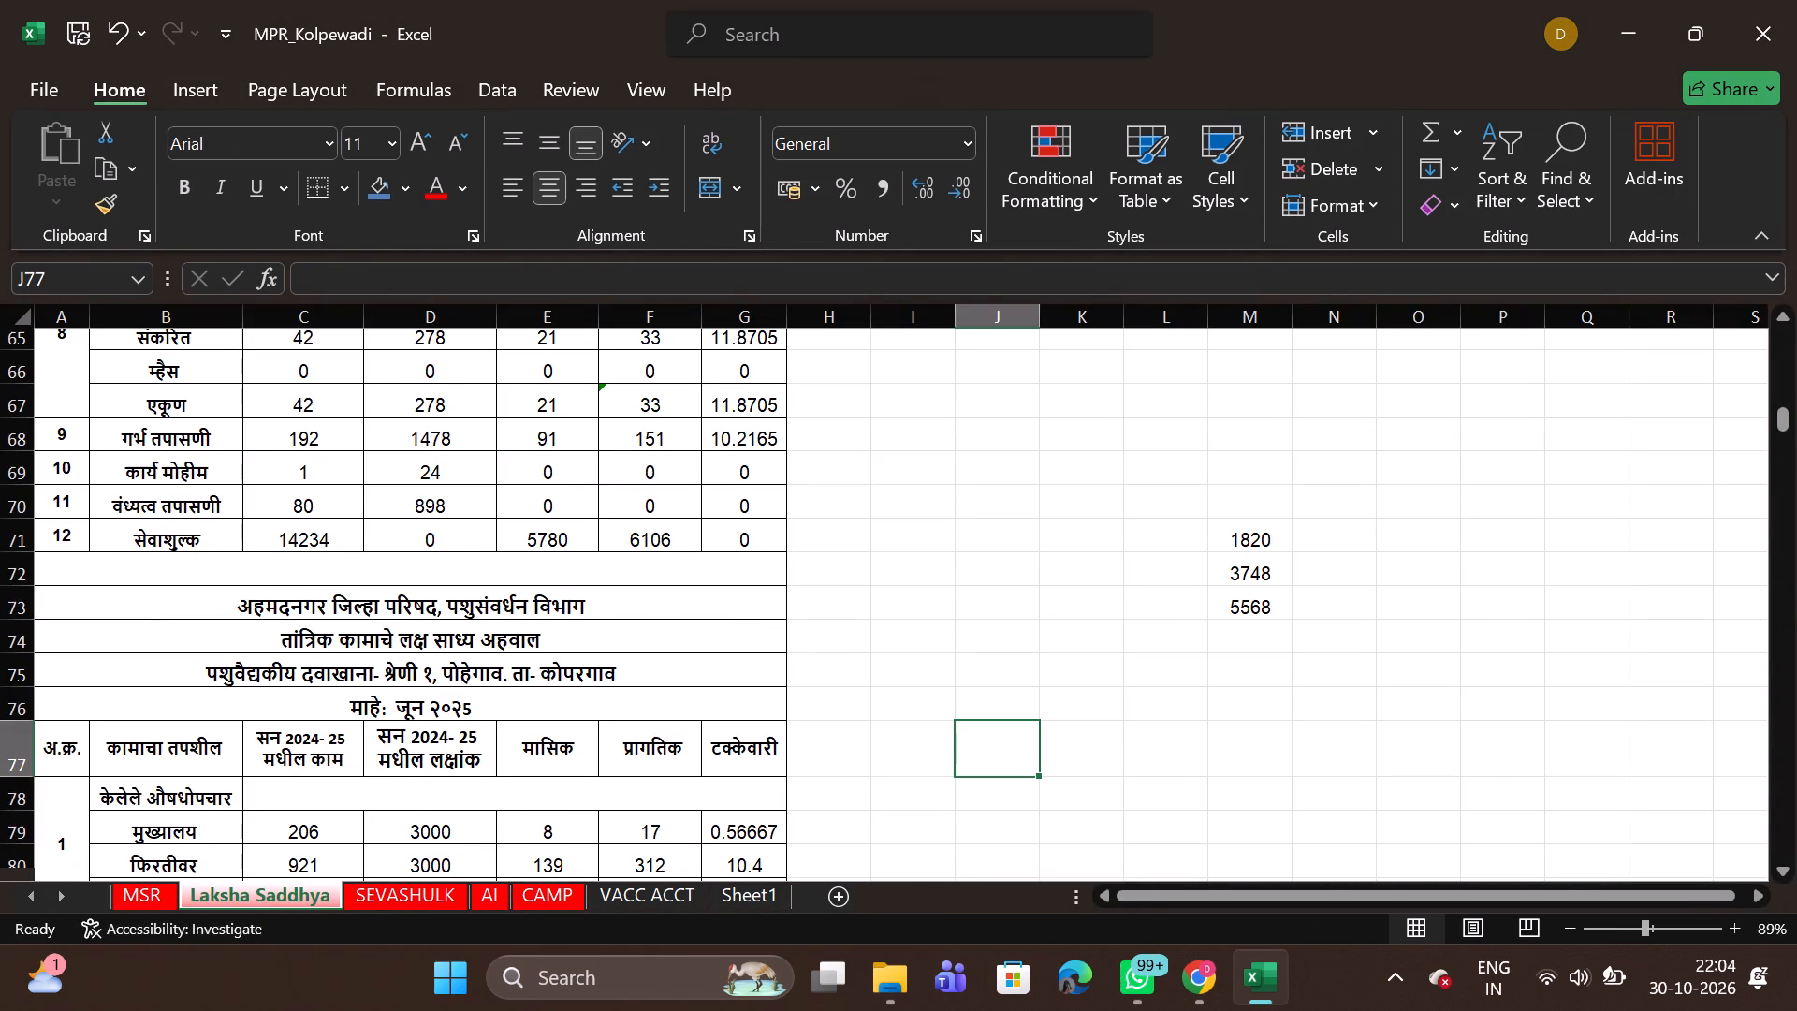
left_click(1788, 321)
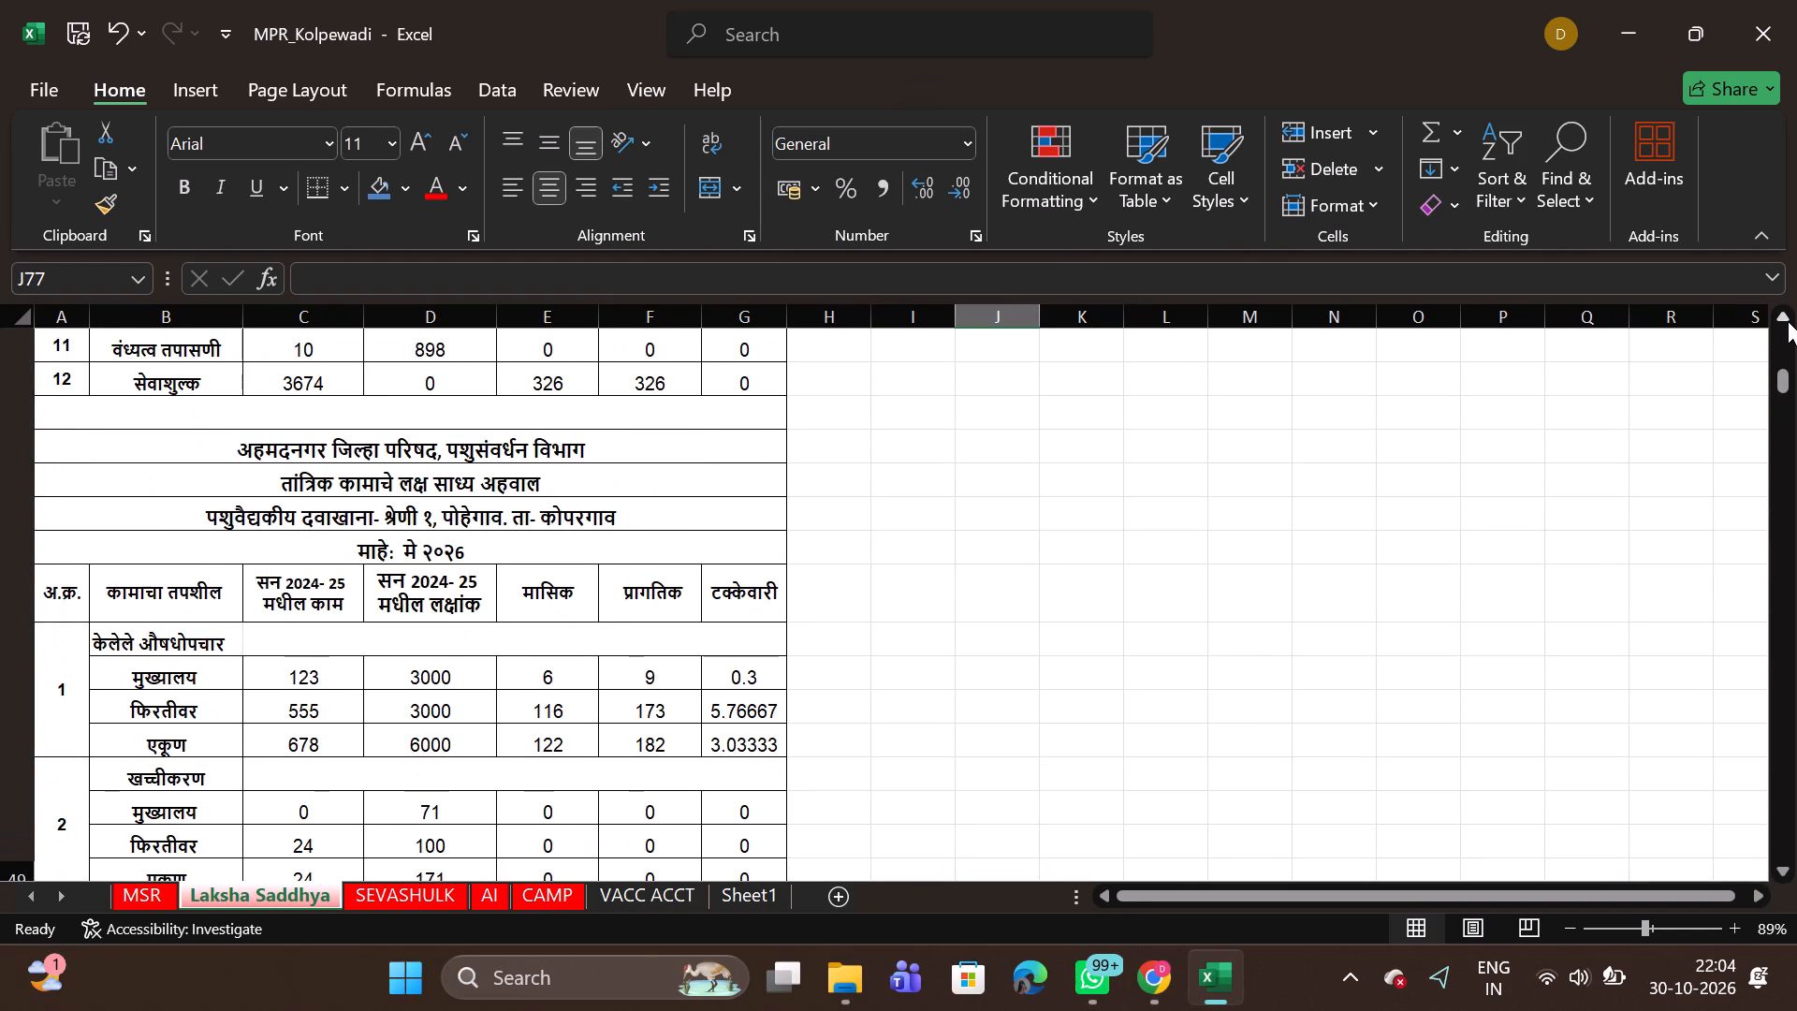
left_click(1788, 321)
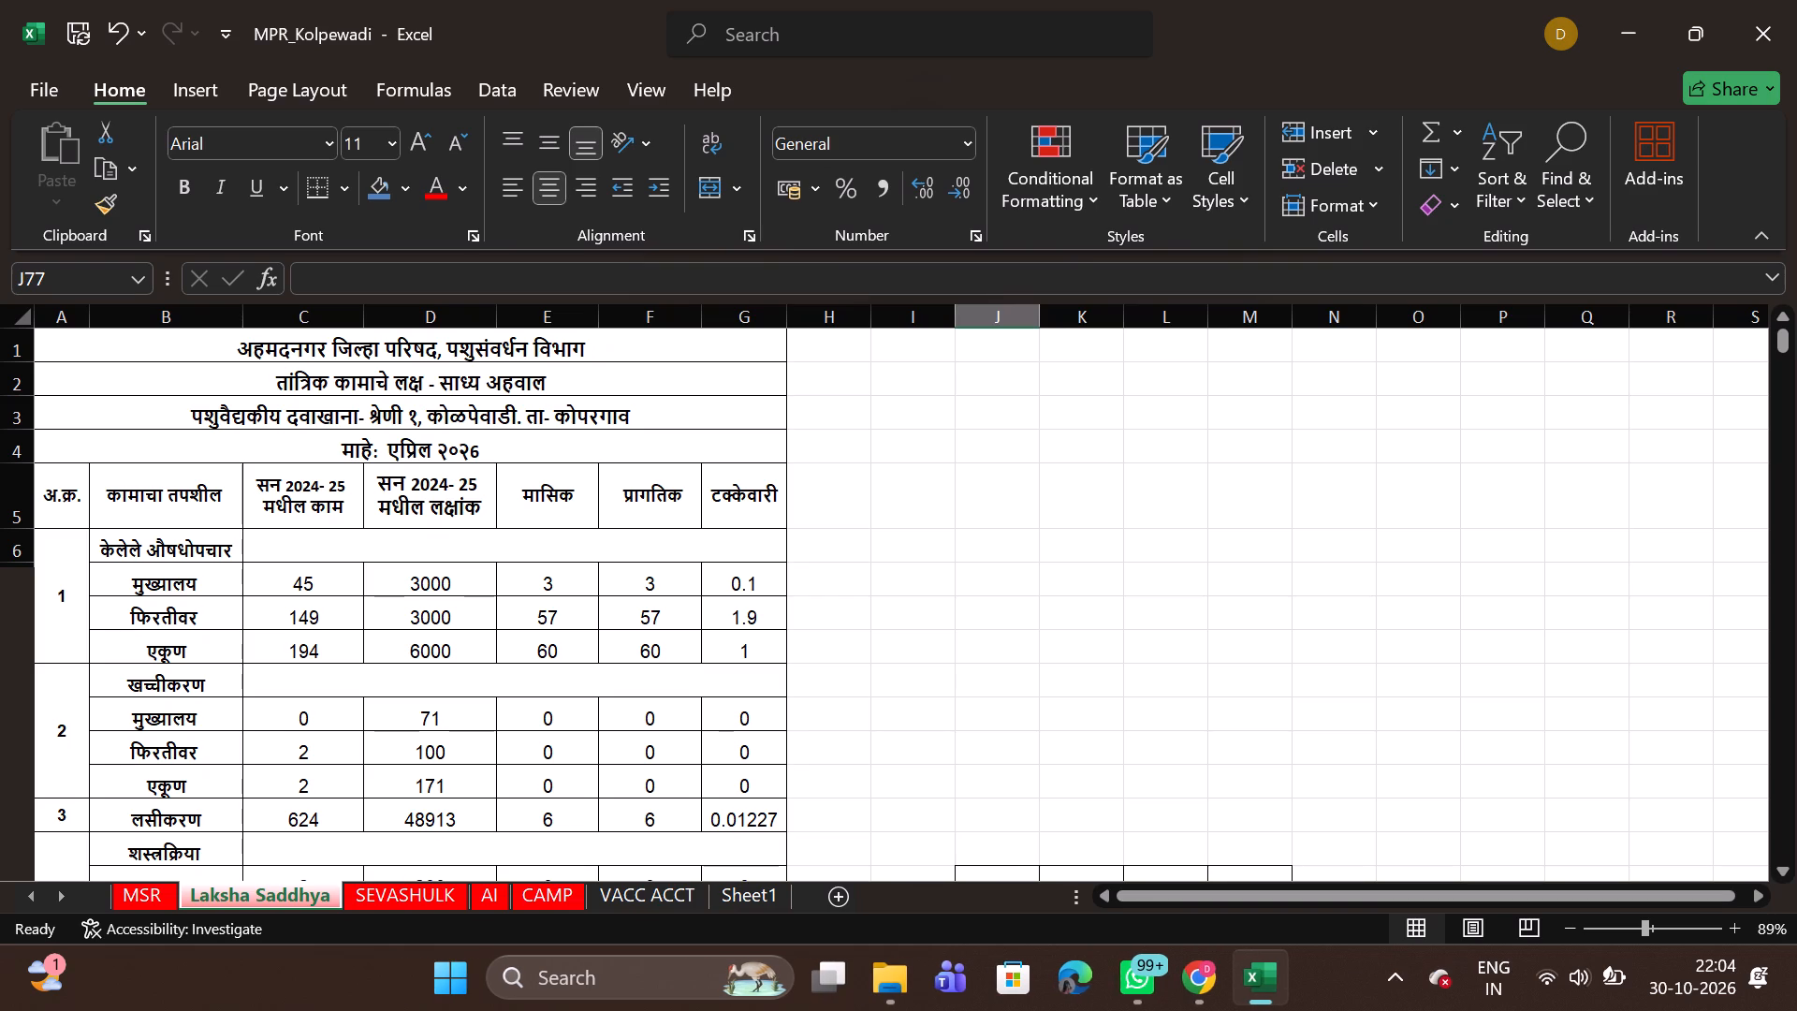
triple_click(1785, 863)
triple_click(1785, 863)
double_click(1785, 863)
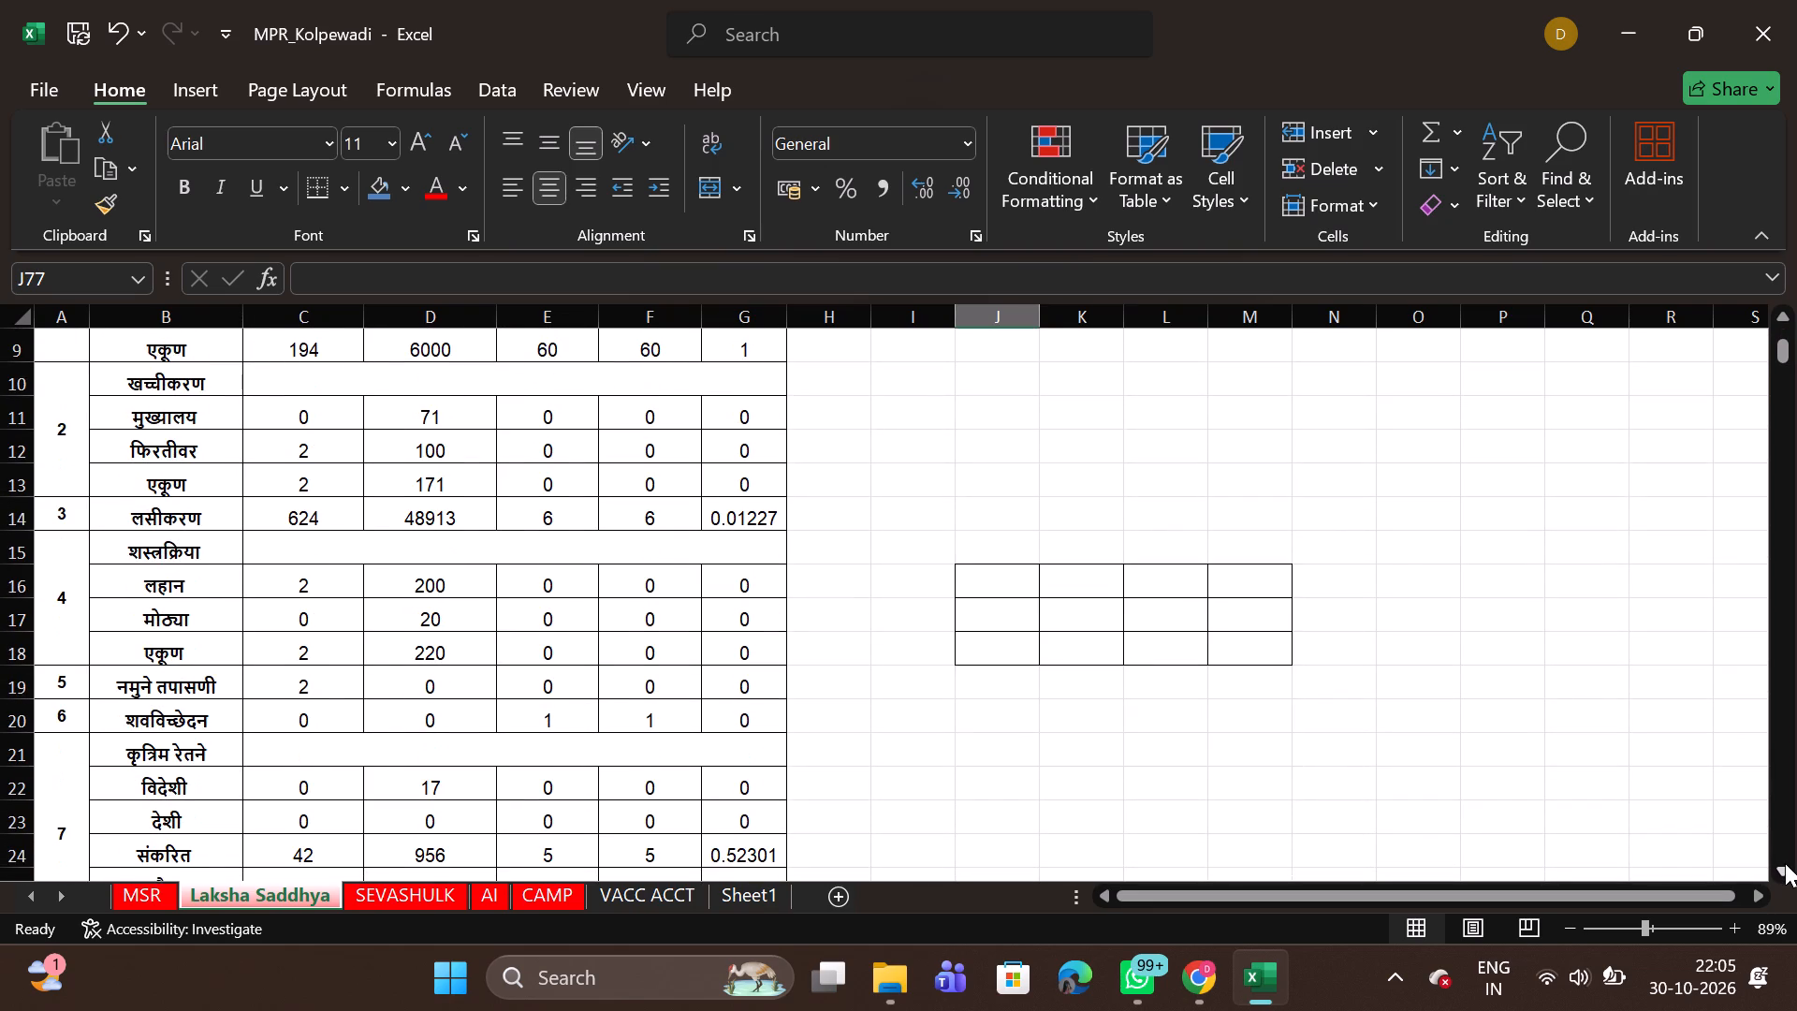
double_click(1785, 863)
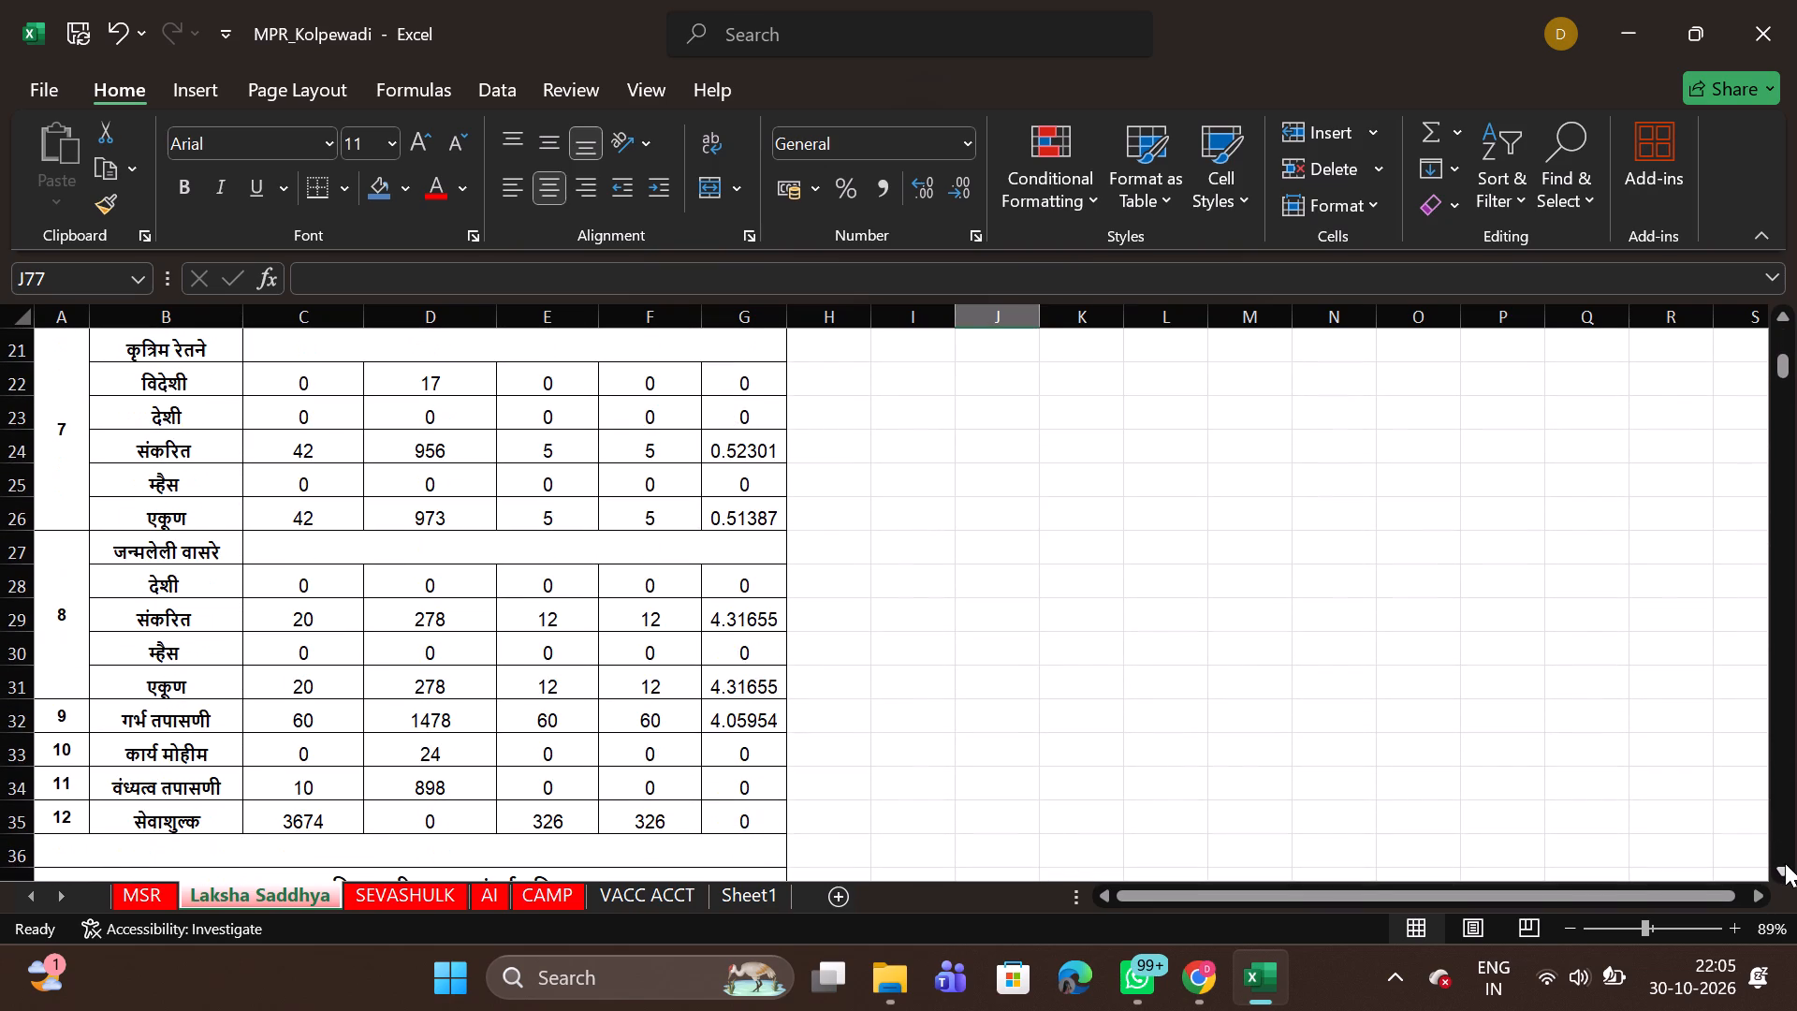
left_click(1785, 863)
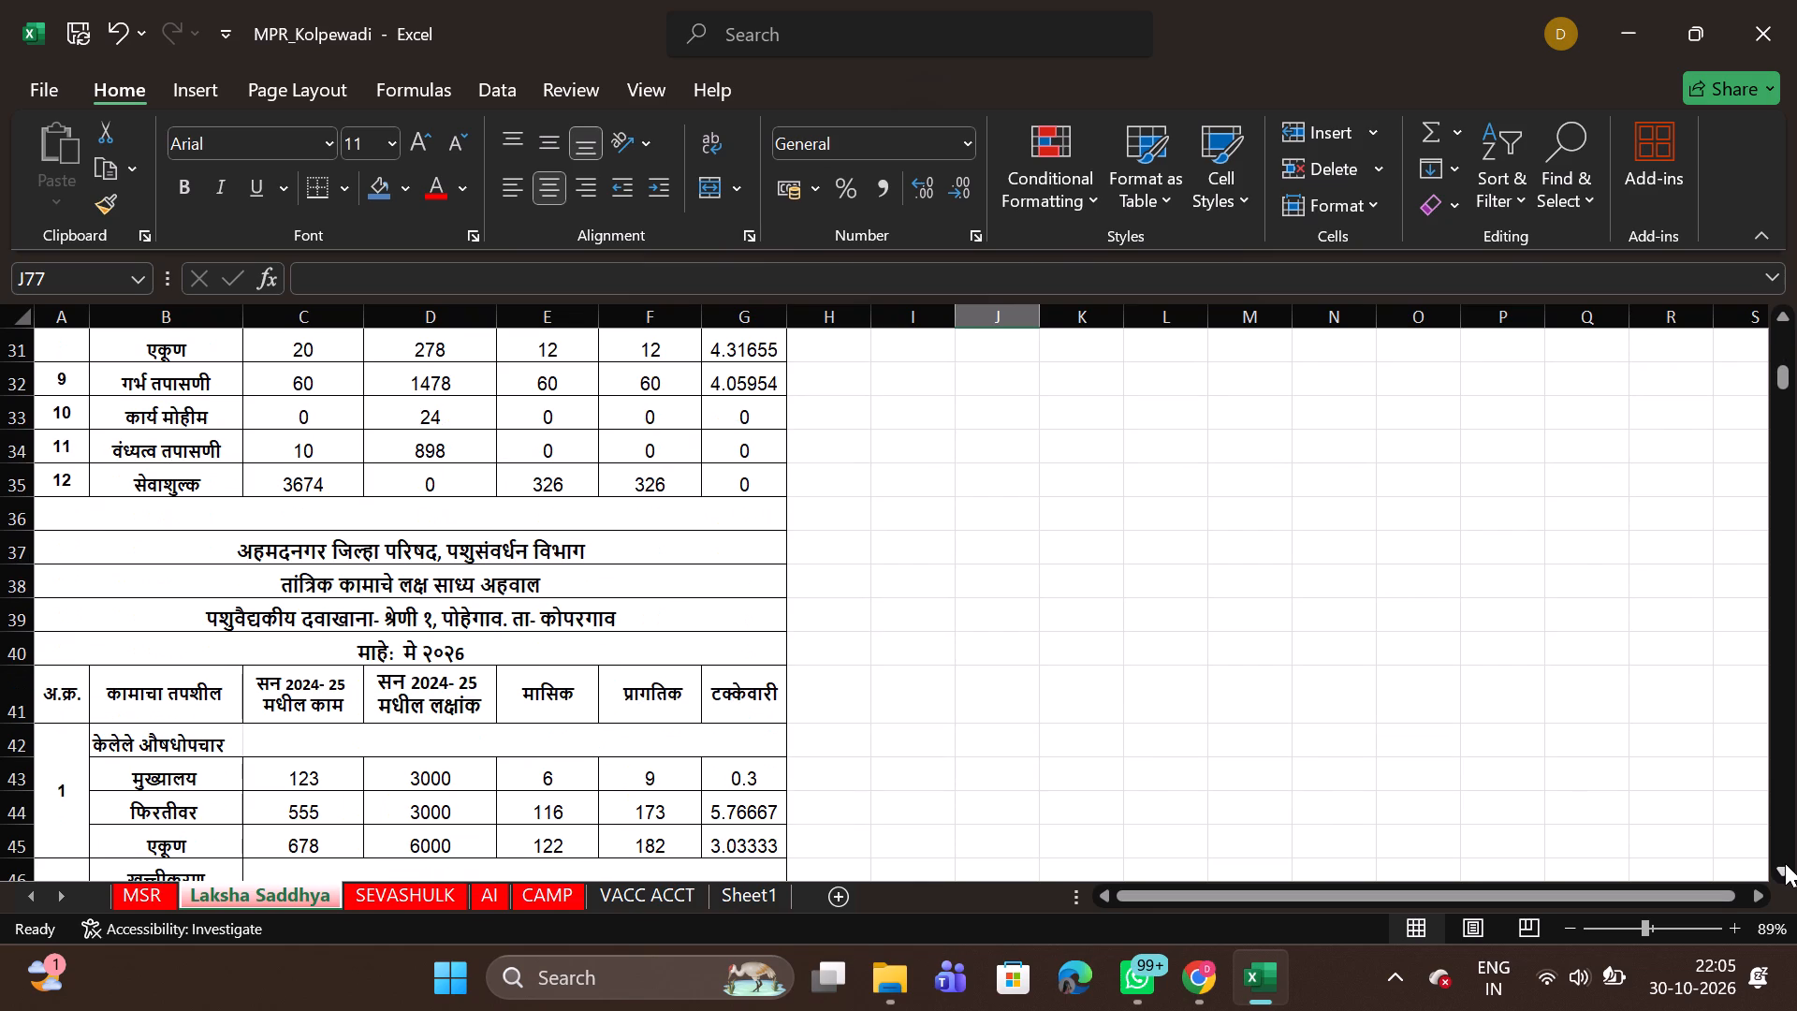
left_click(1785, 863)
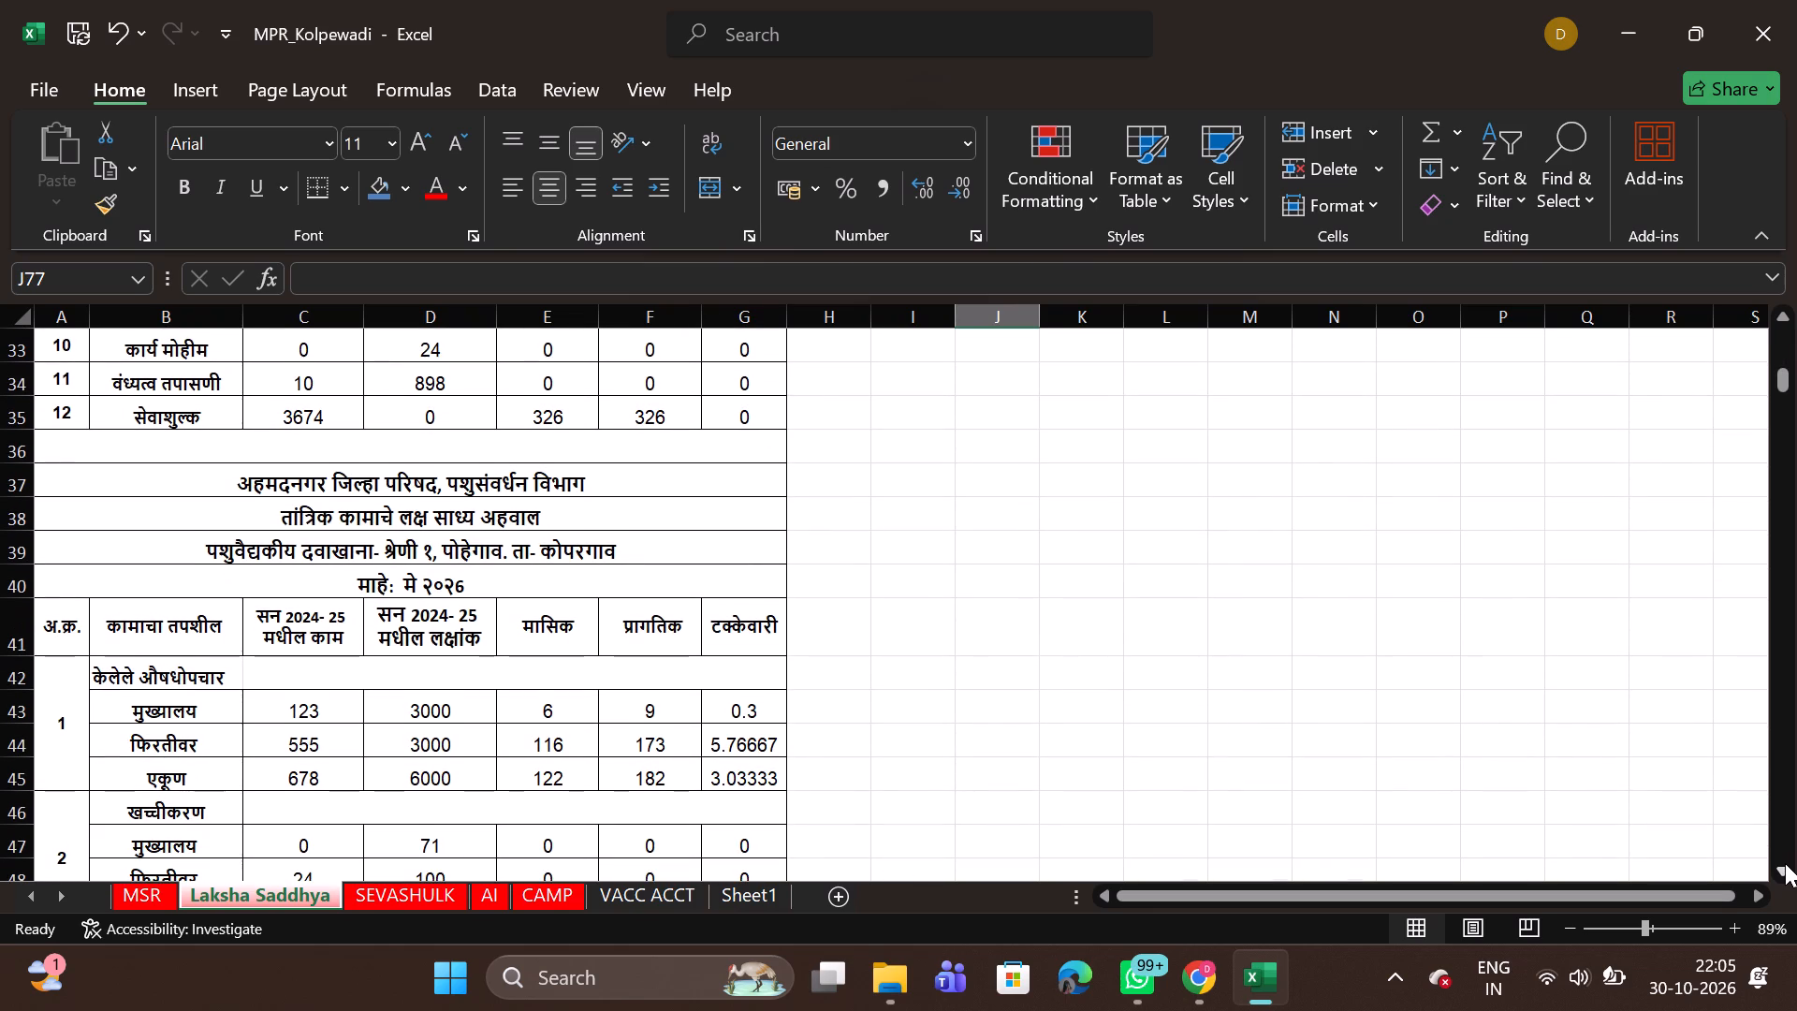
left_click(1785, 863)
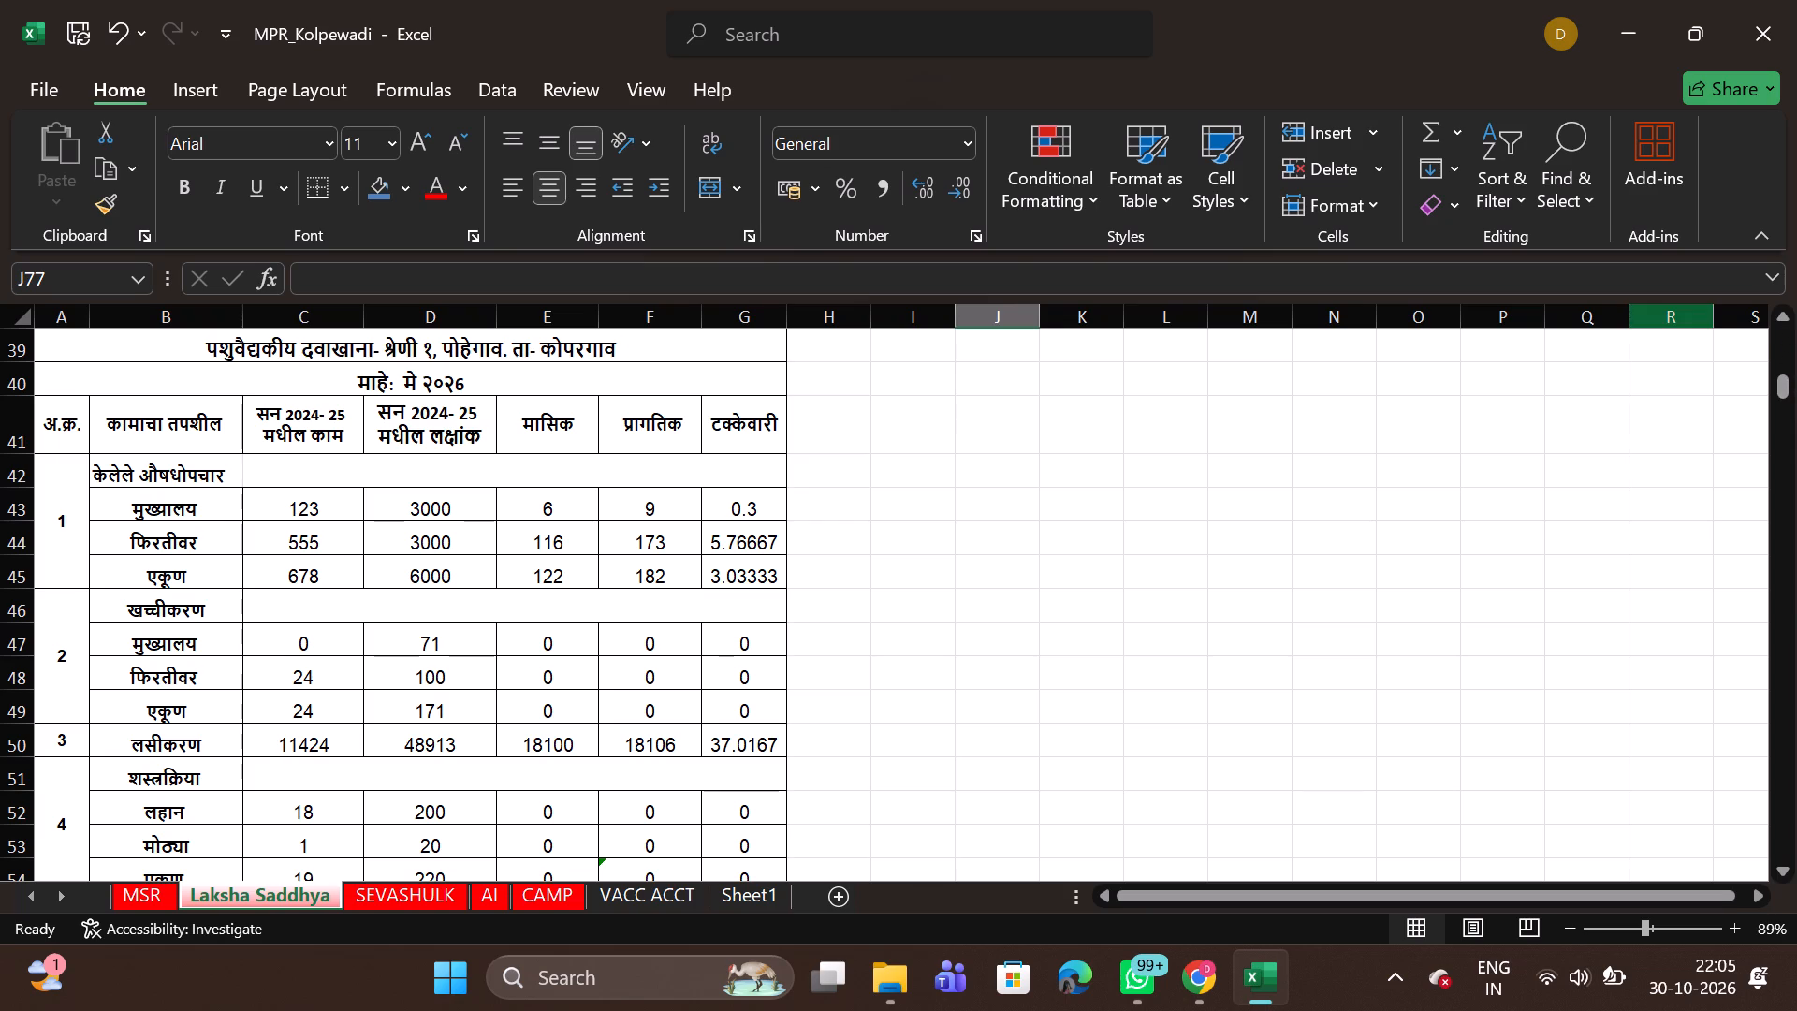
In the SEVASHULK sheet, examine the October service-fee block's patient and artificial insemination figures and compare them with the September 2026 Kolpewadi block.
left_click(388, 901)
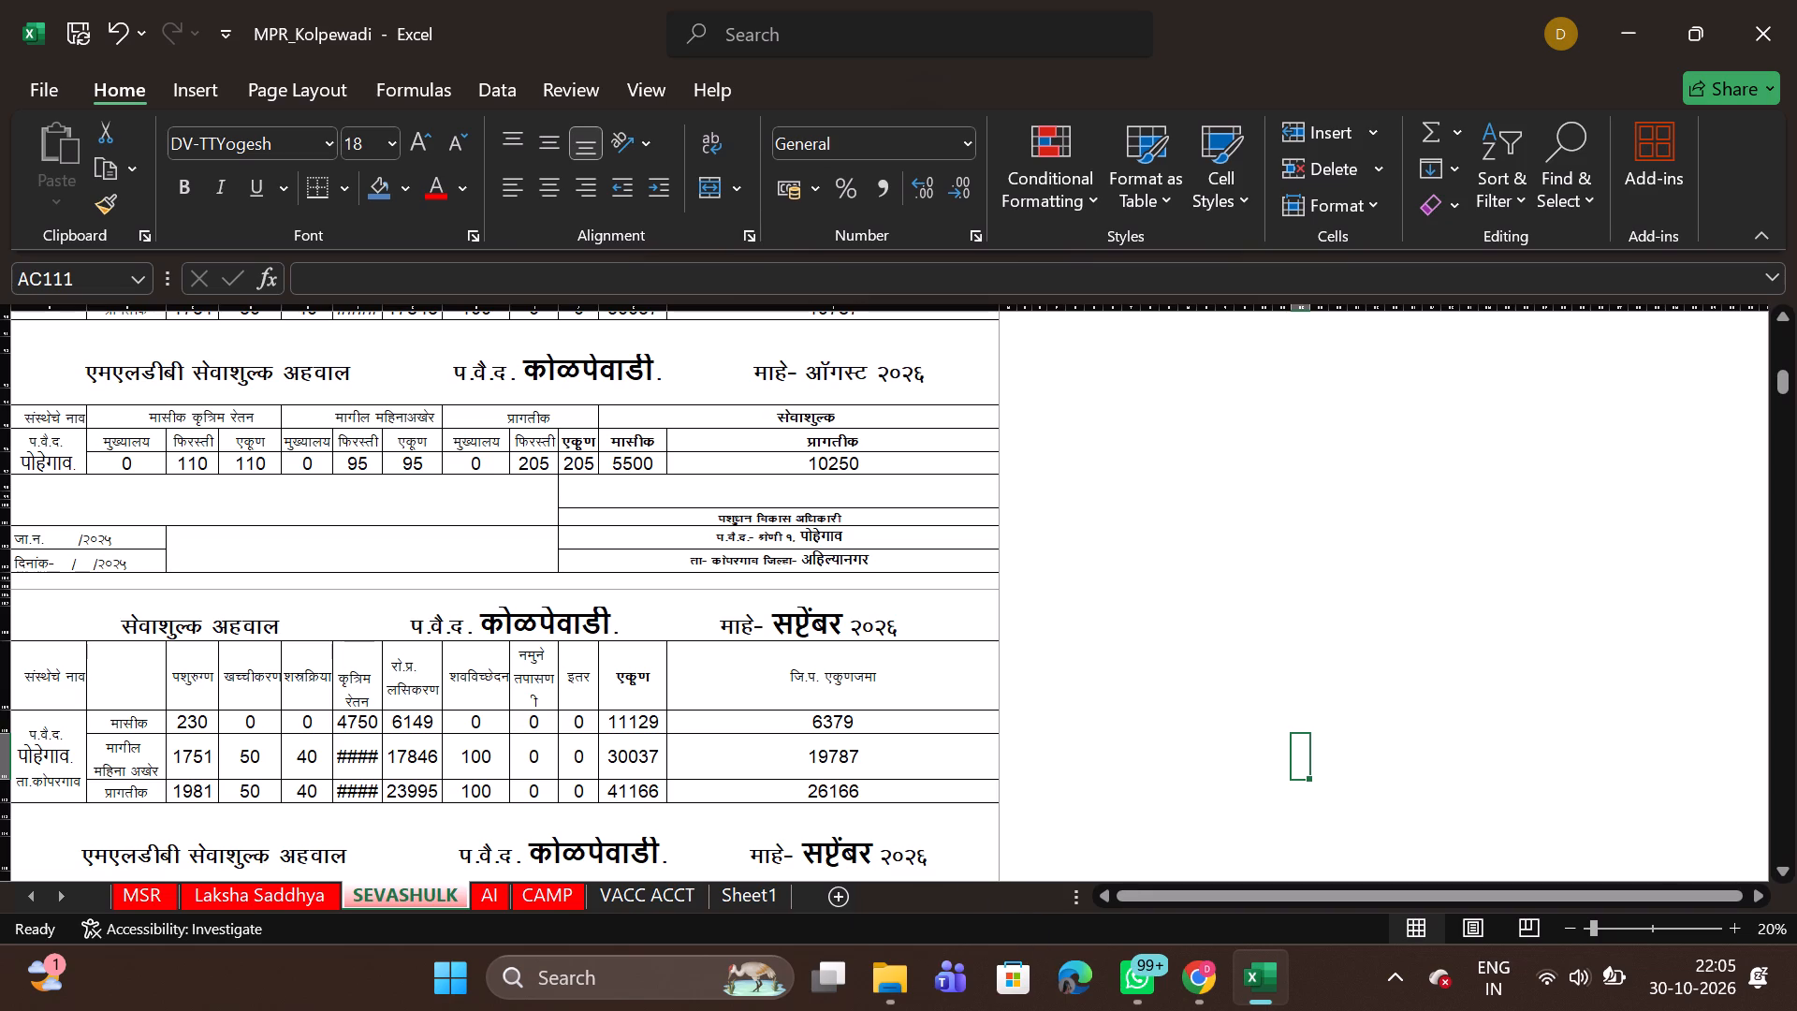
scroll(648, 550, "down", 3)
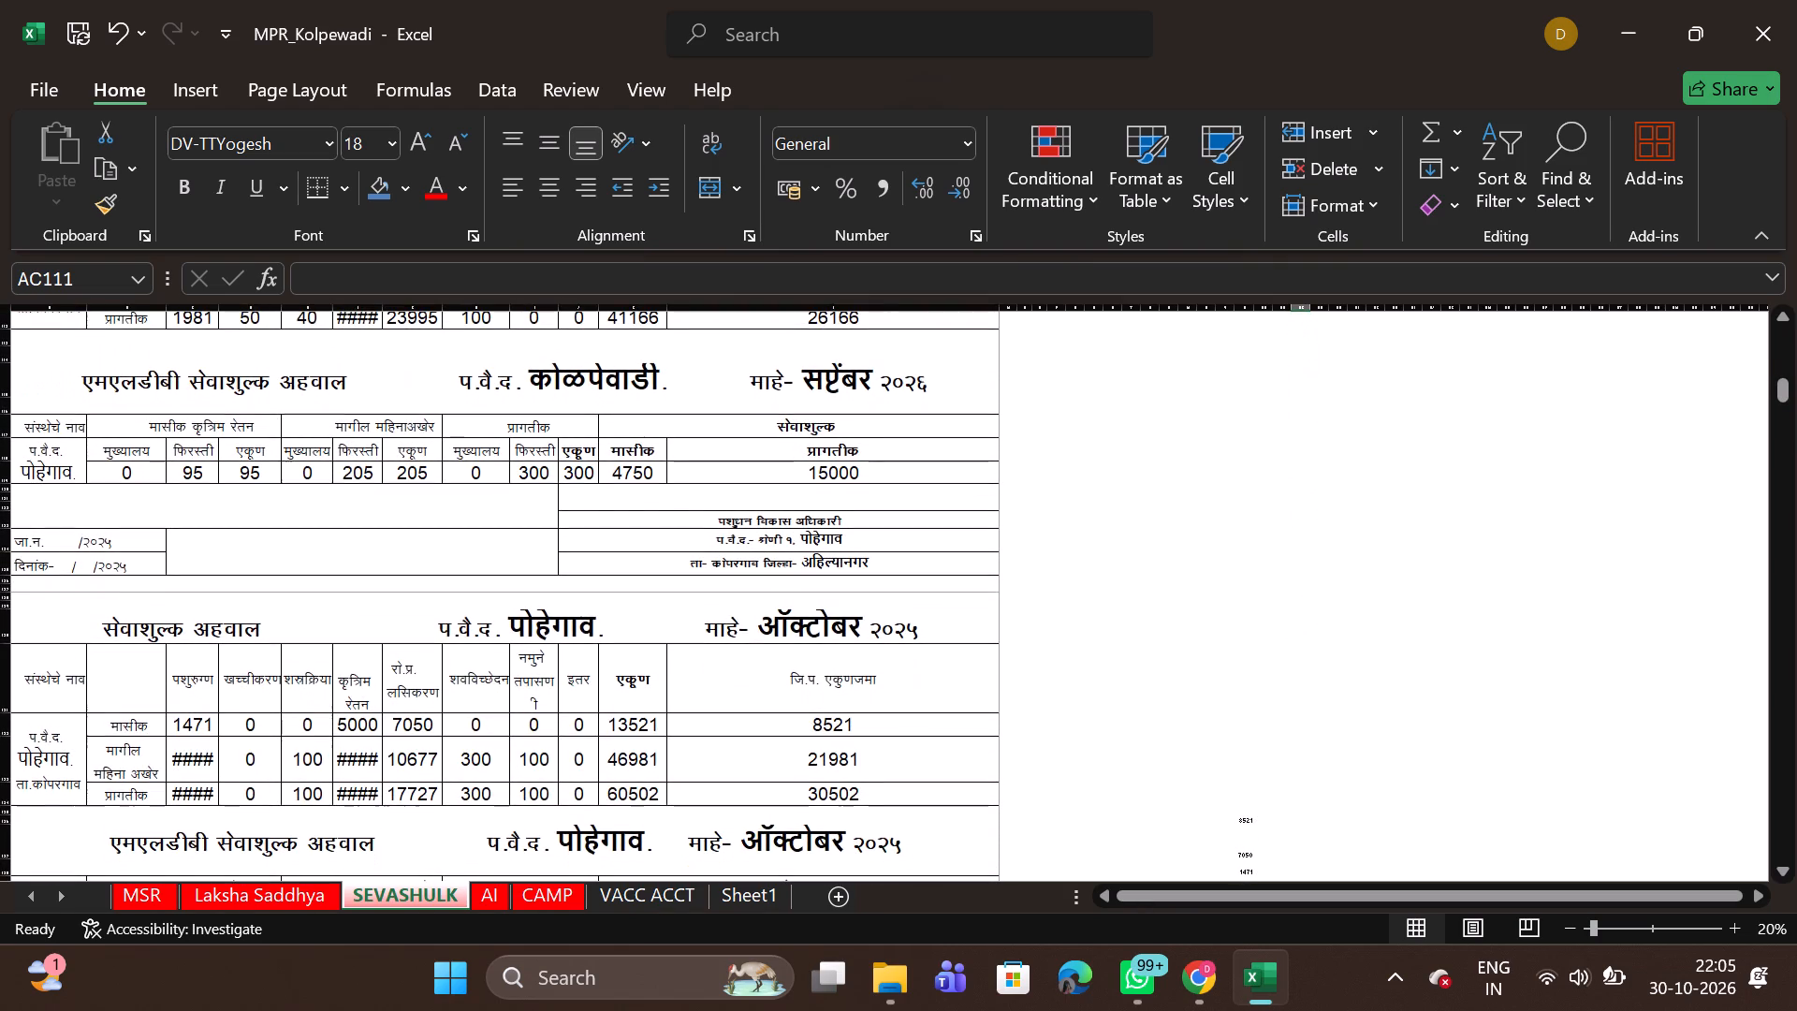
scroll(648, 550, "down", 2)
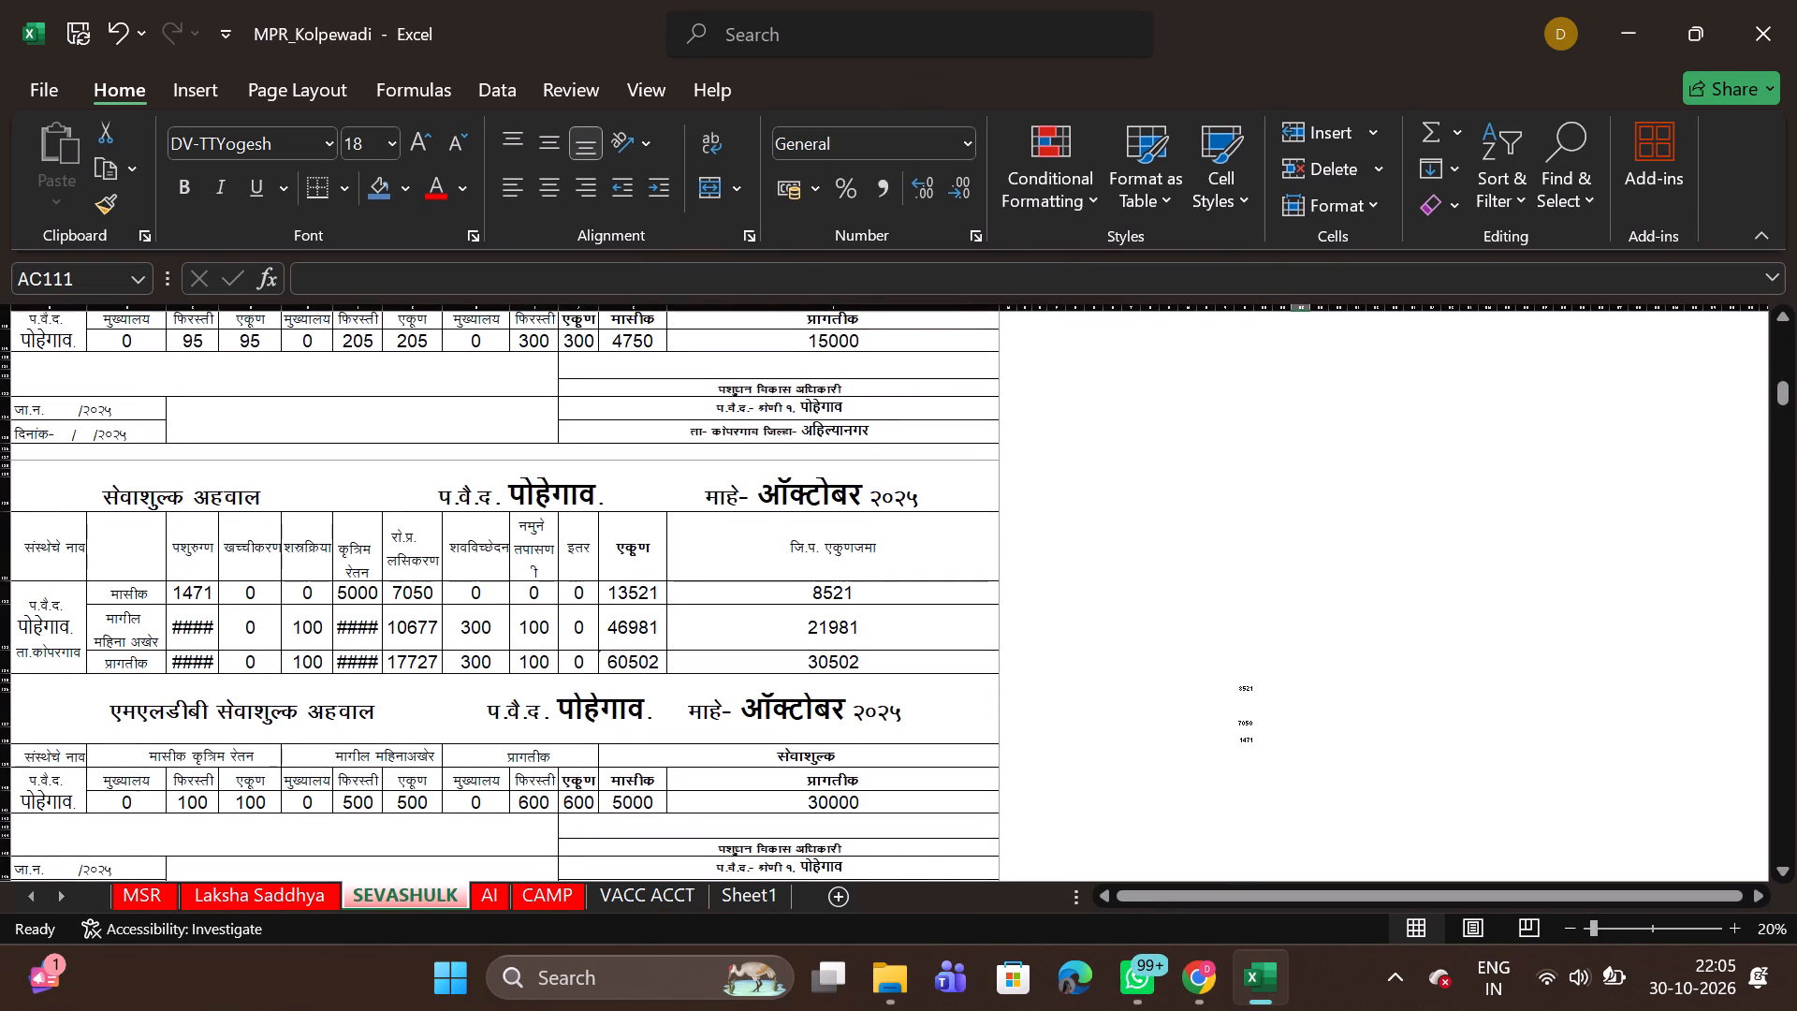
double_click(207, 589)
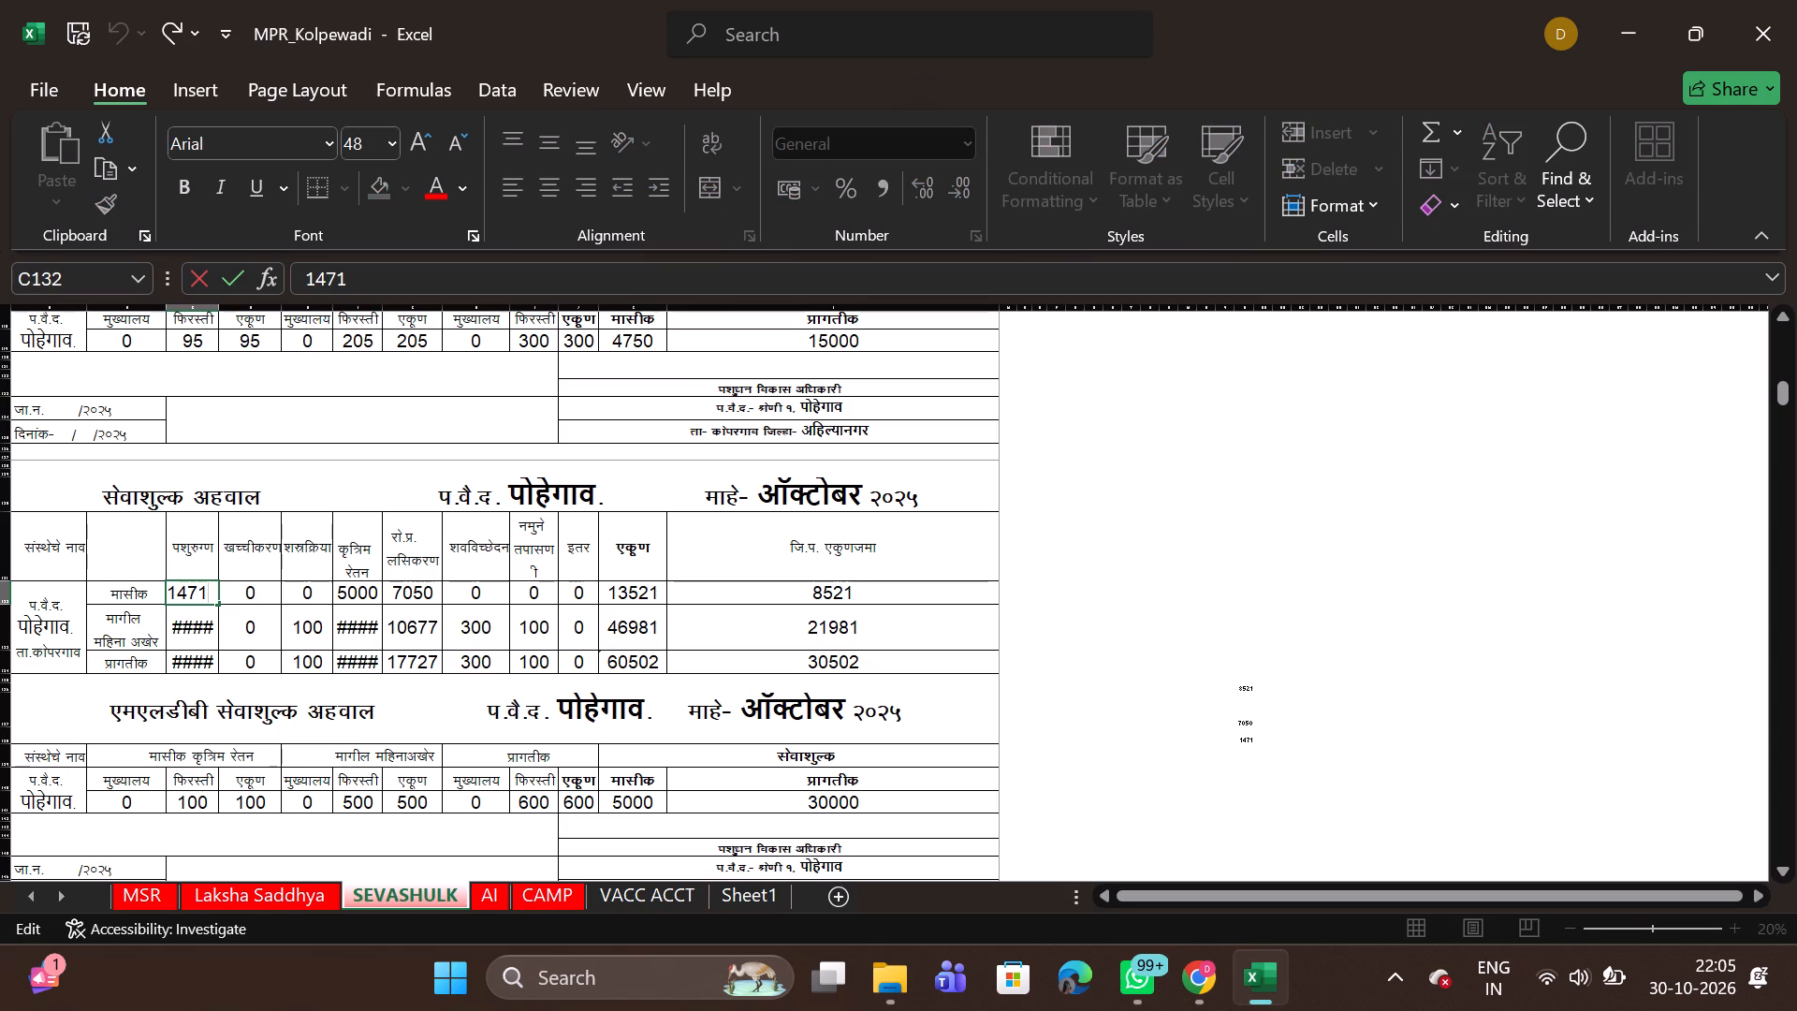
left_click(179, 633)
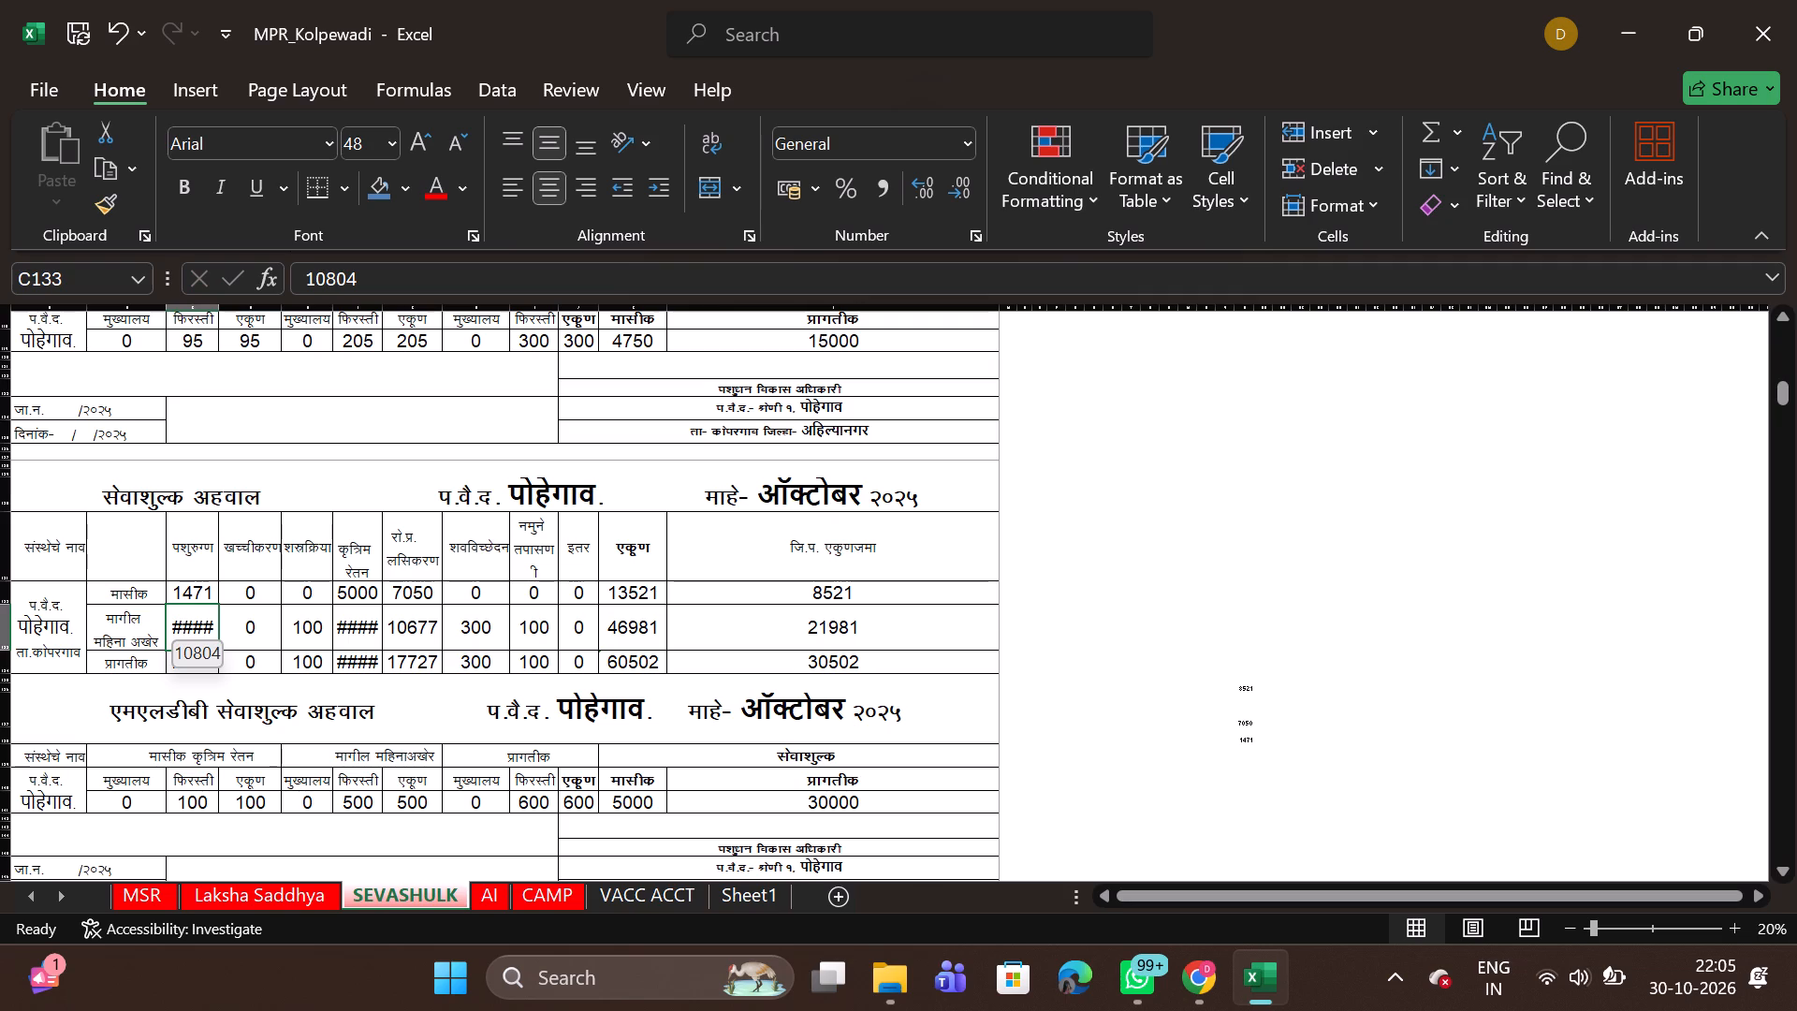
left_click(358, 631)
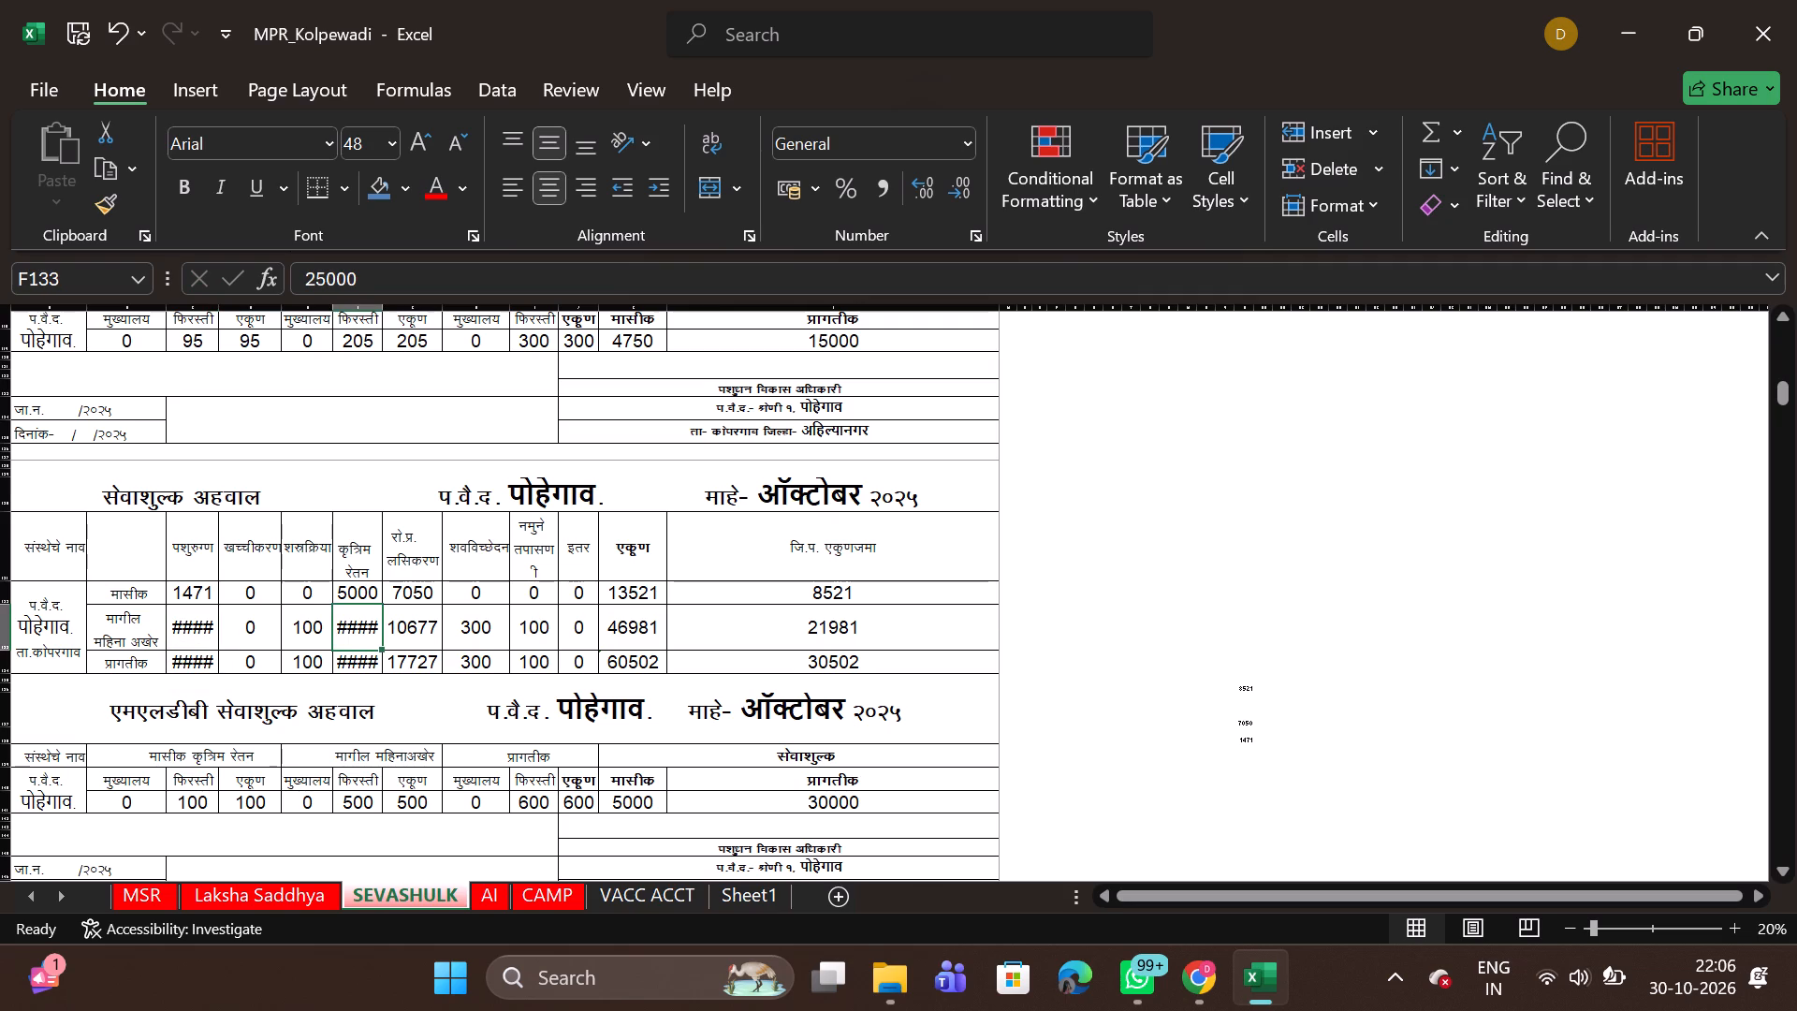
left_click(189, 630)
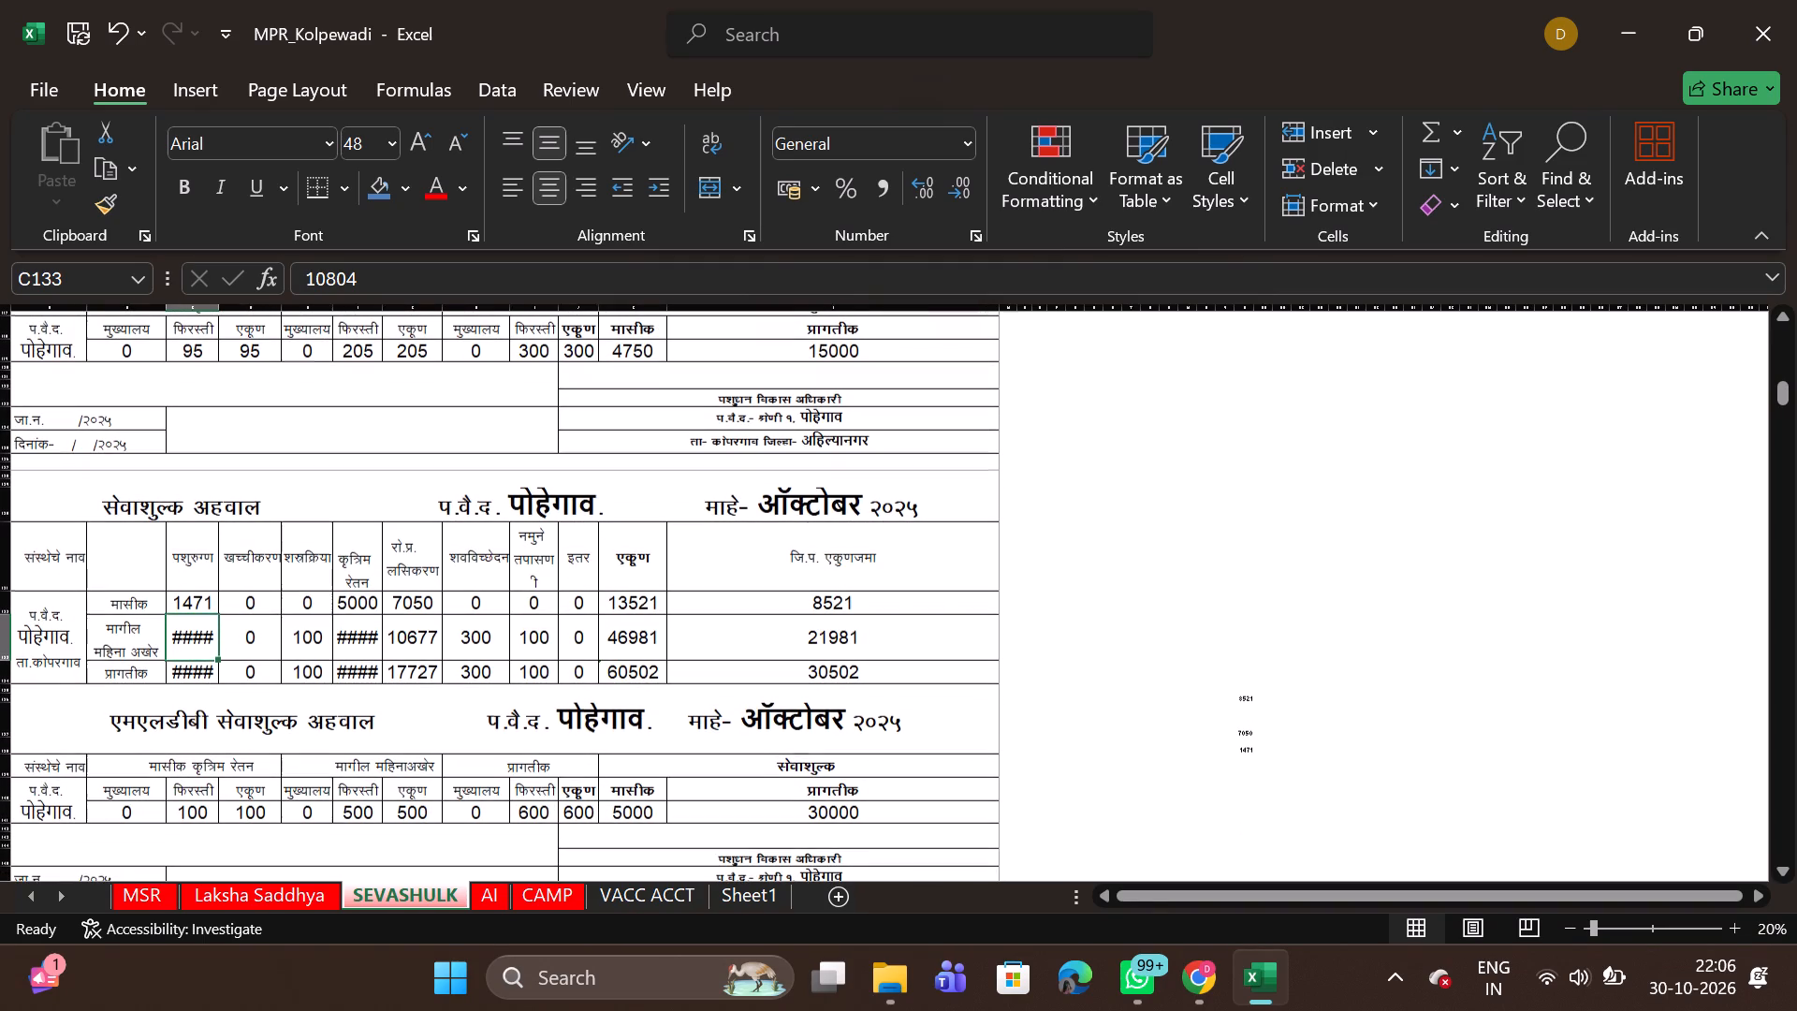
scroll(194, 573, "up", 2)
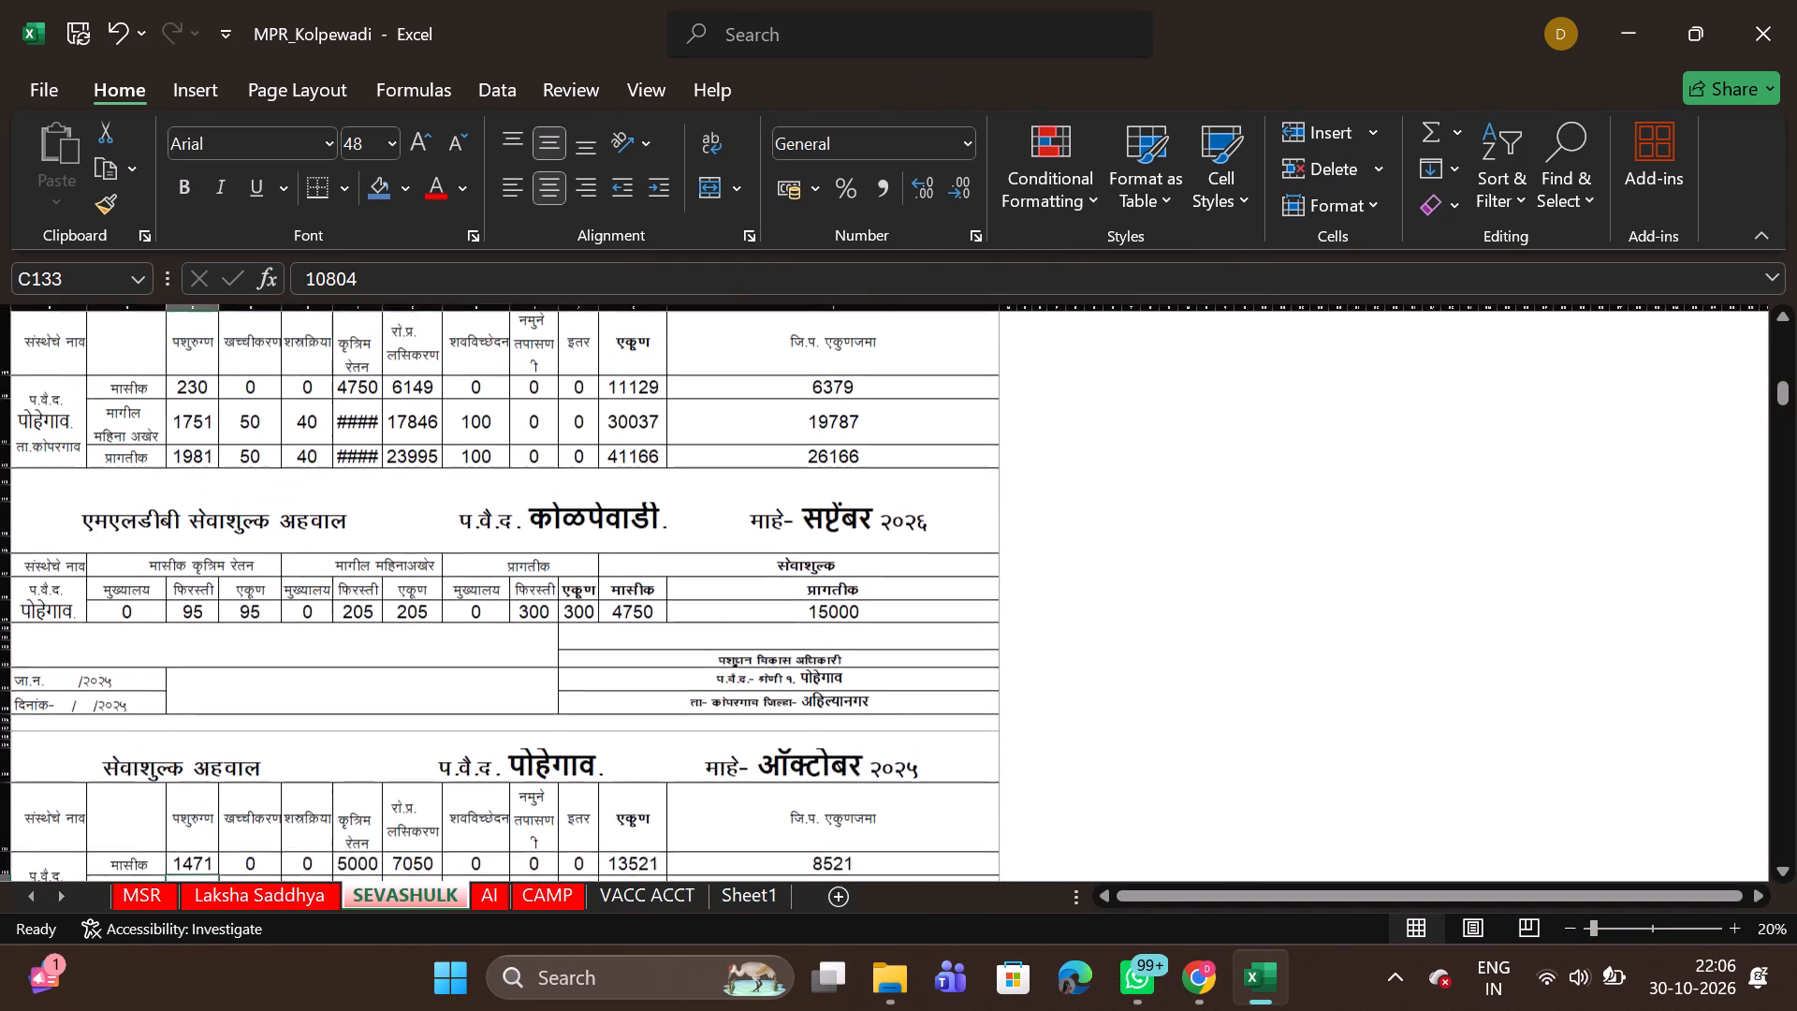
scroll(194, 573, "right", 2)
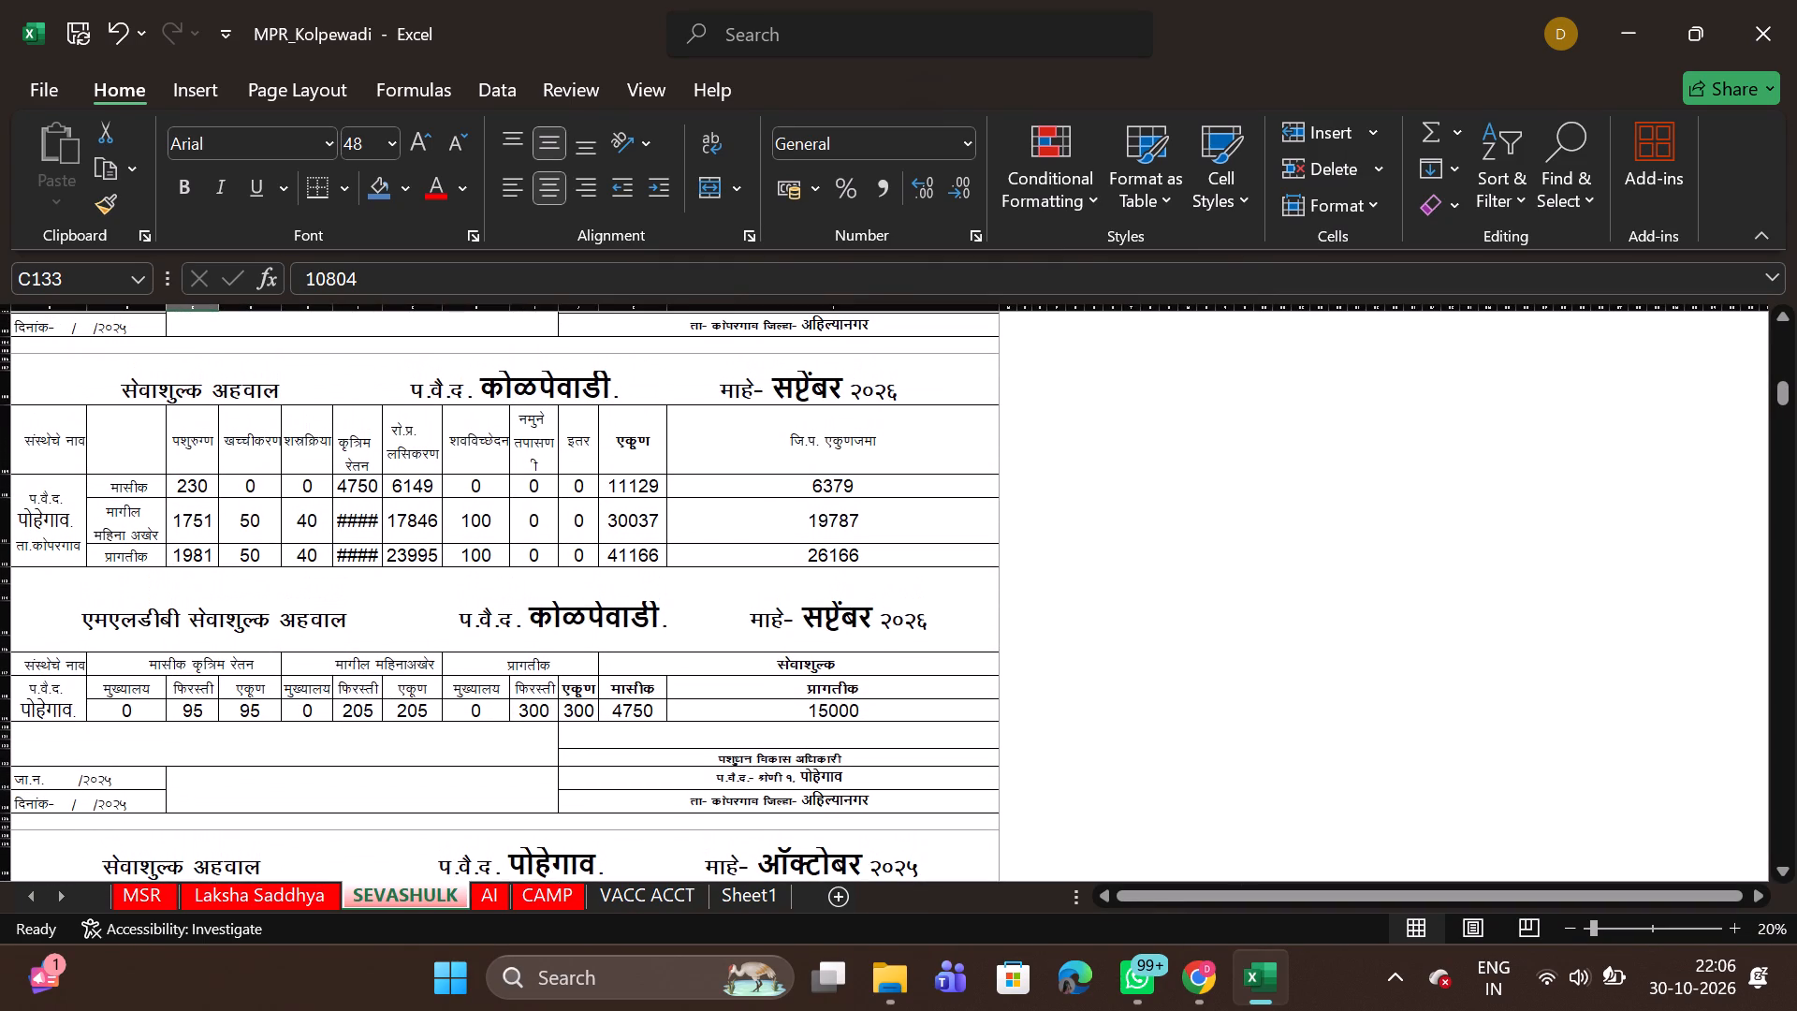
scroll(194, 573, "right", 3)
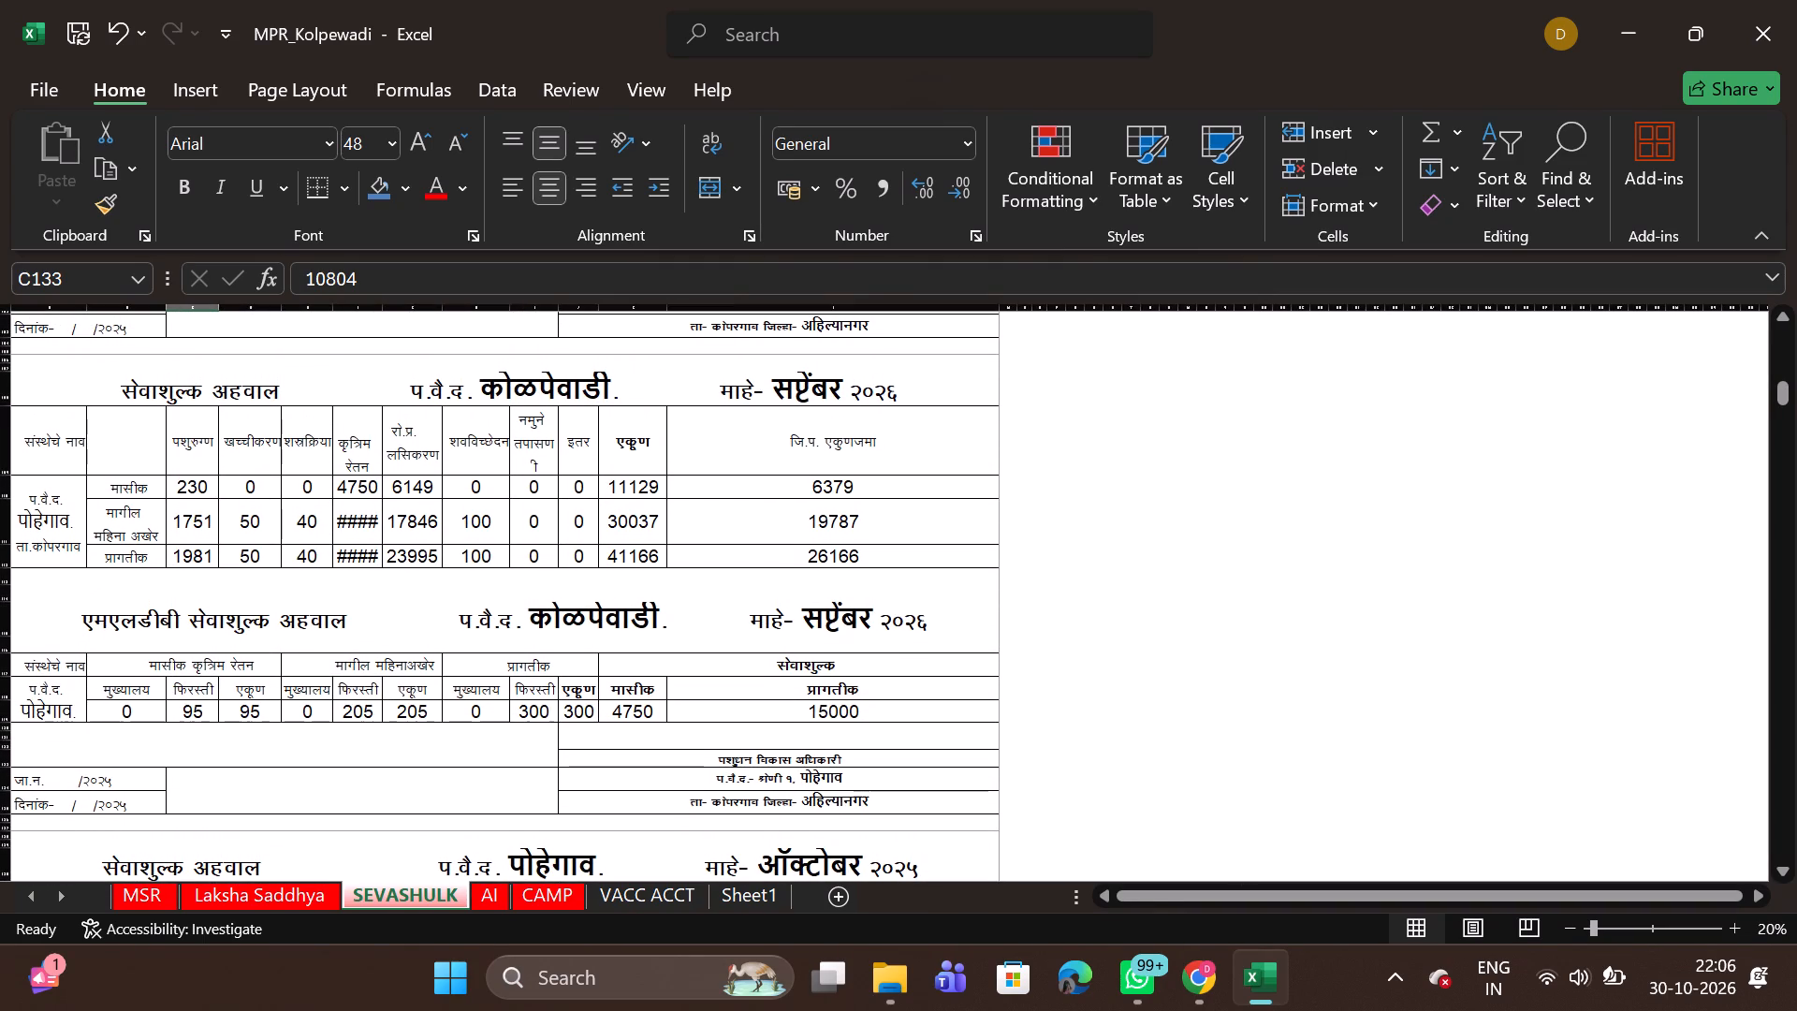
Compare the carried-over artificial insemination figure in SEVASHULK's September 2026 block with the carried-over patient-fee formula in the May 2026 block.
scroll(194, 573, "right", 1)
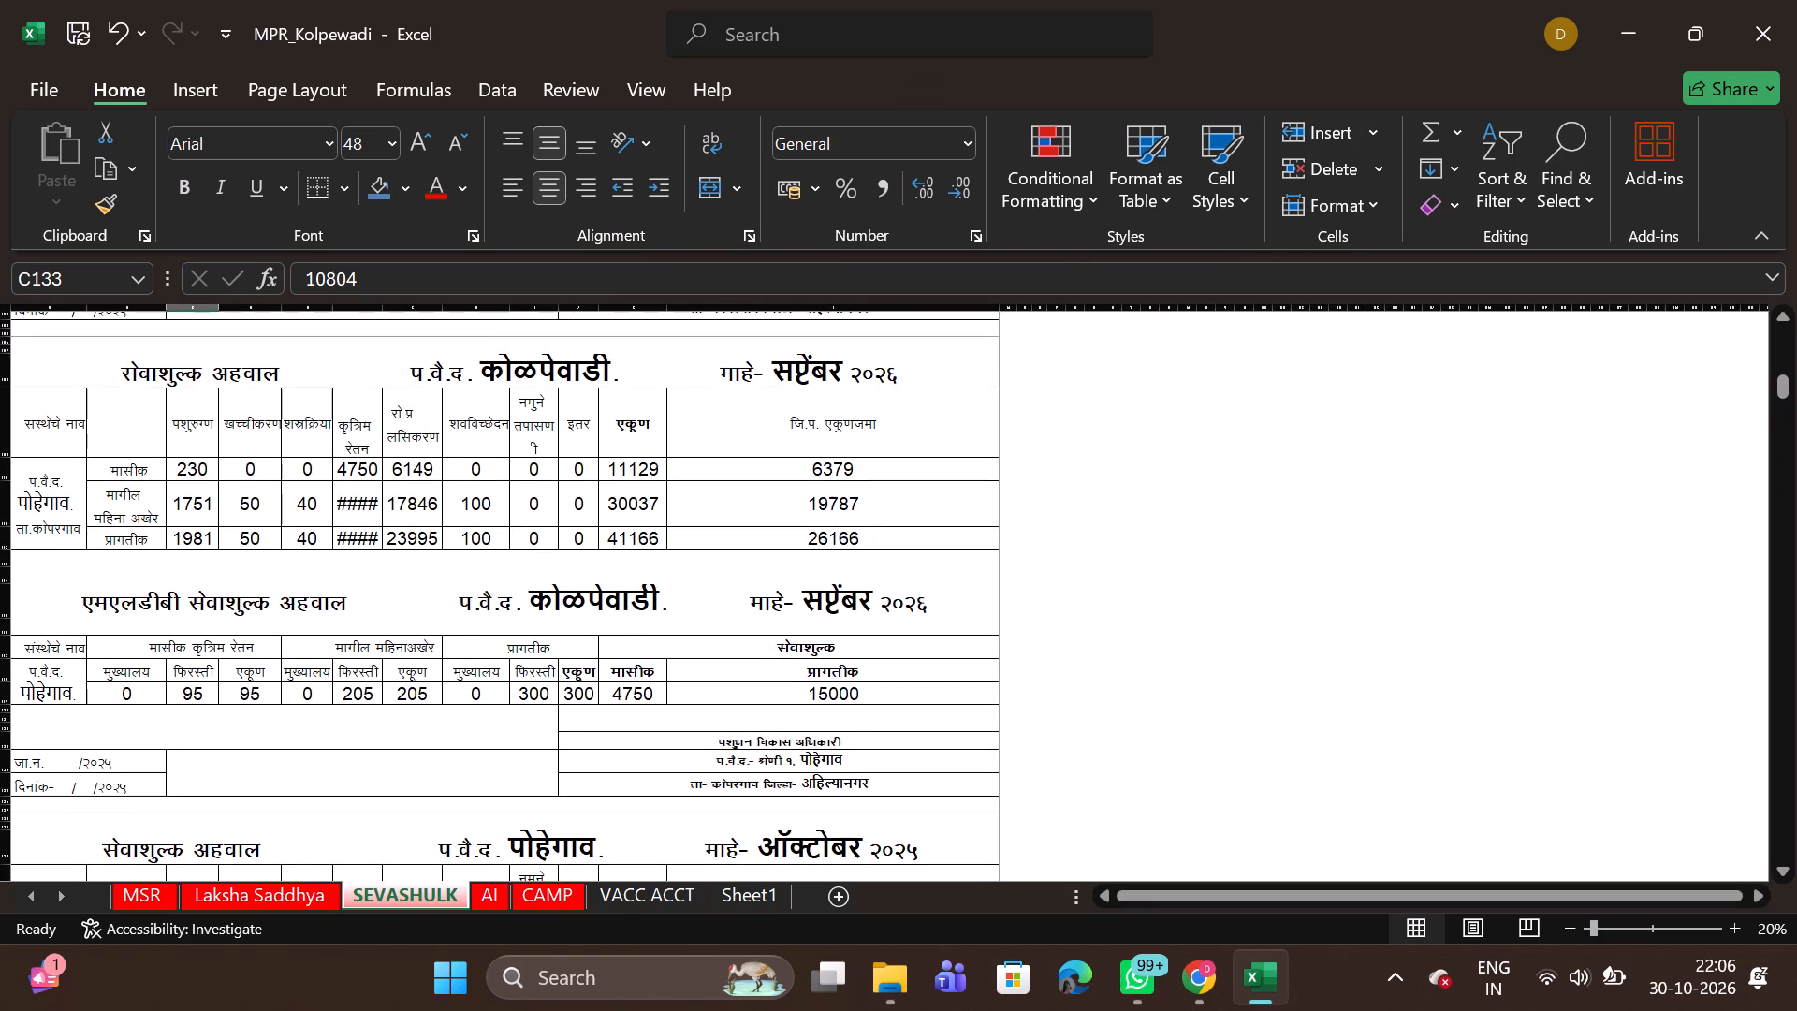
left_click(358, 497)
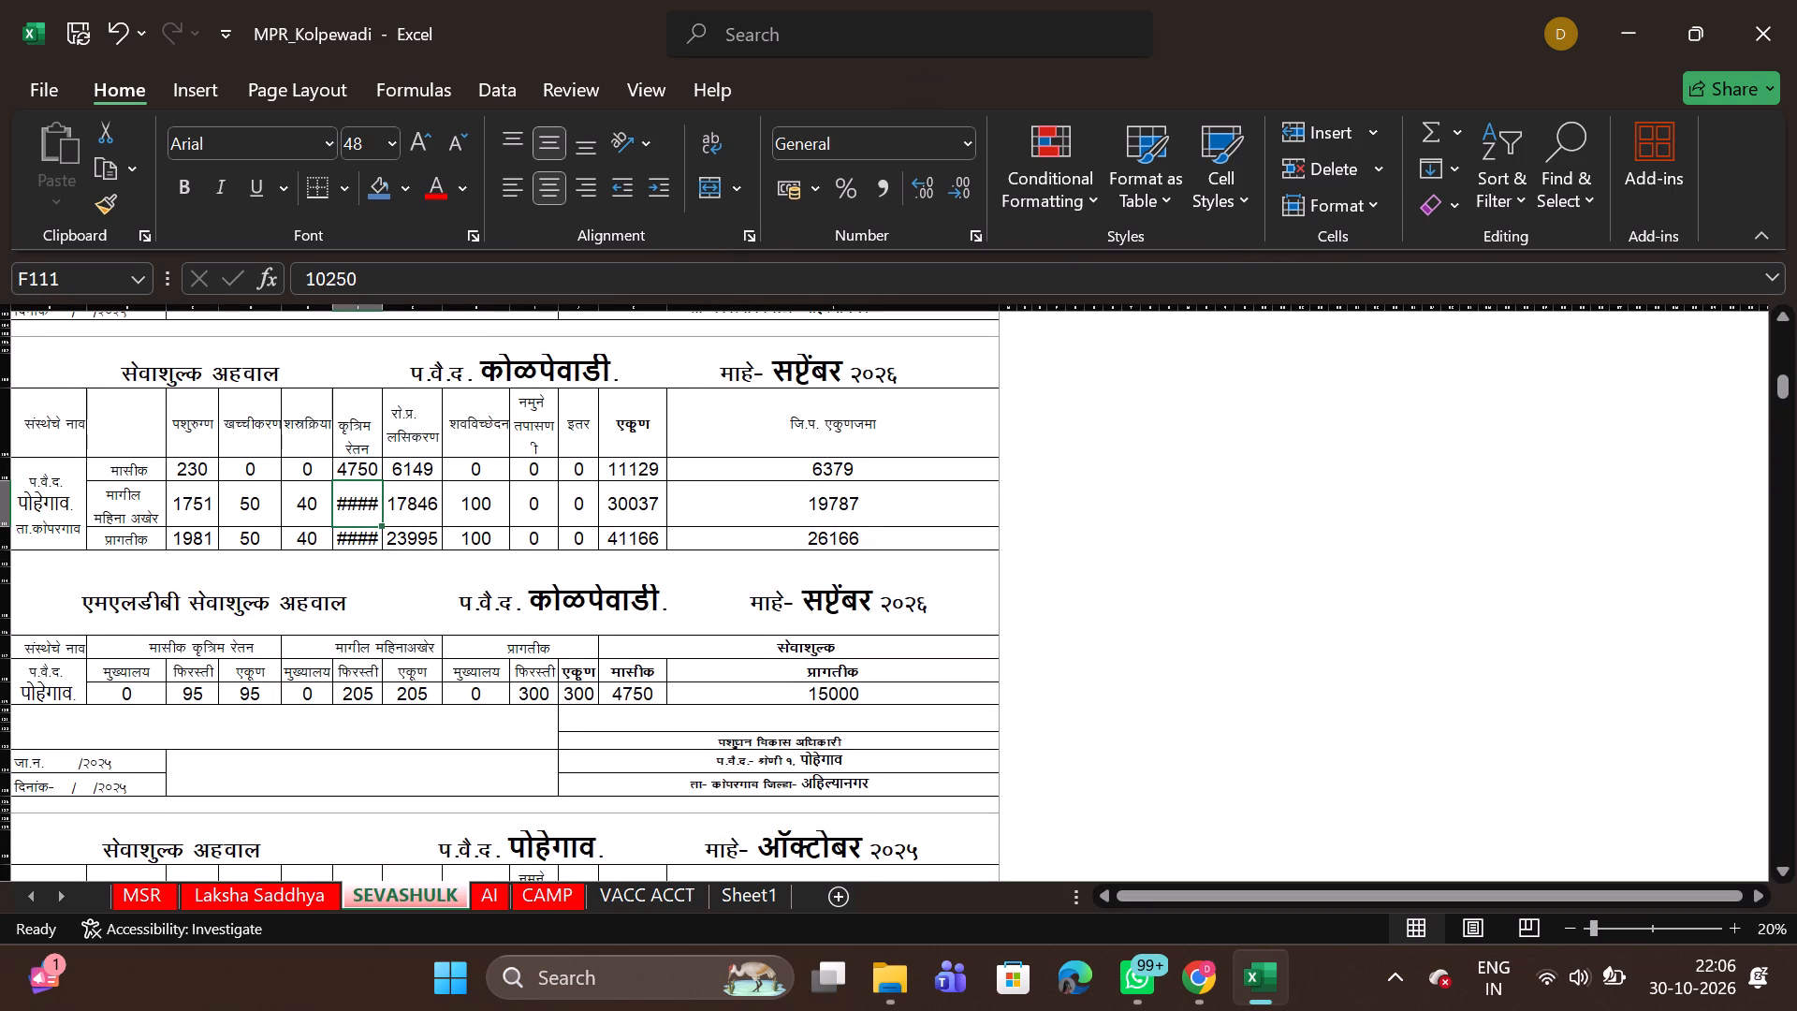
scroll(241, 546, "up", 6)
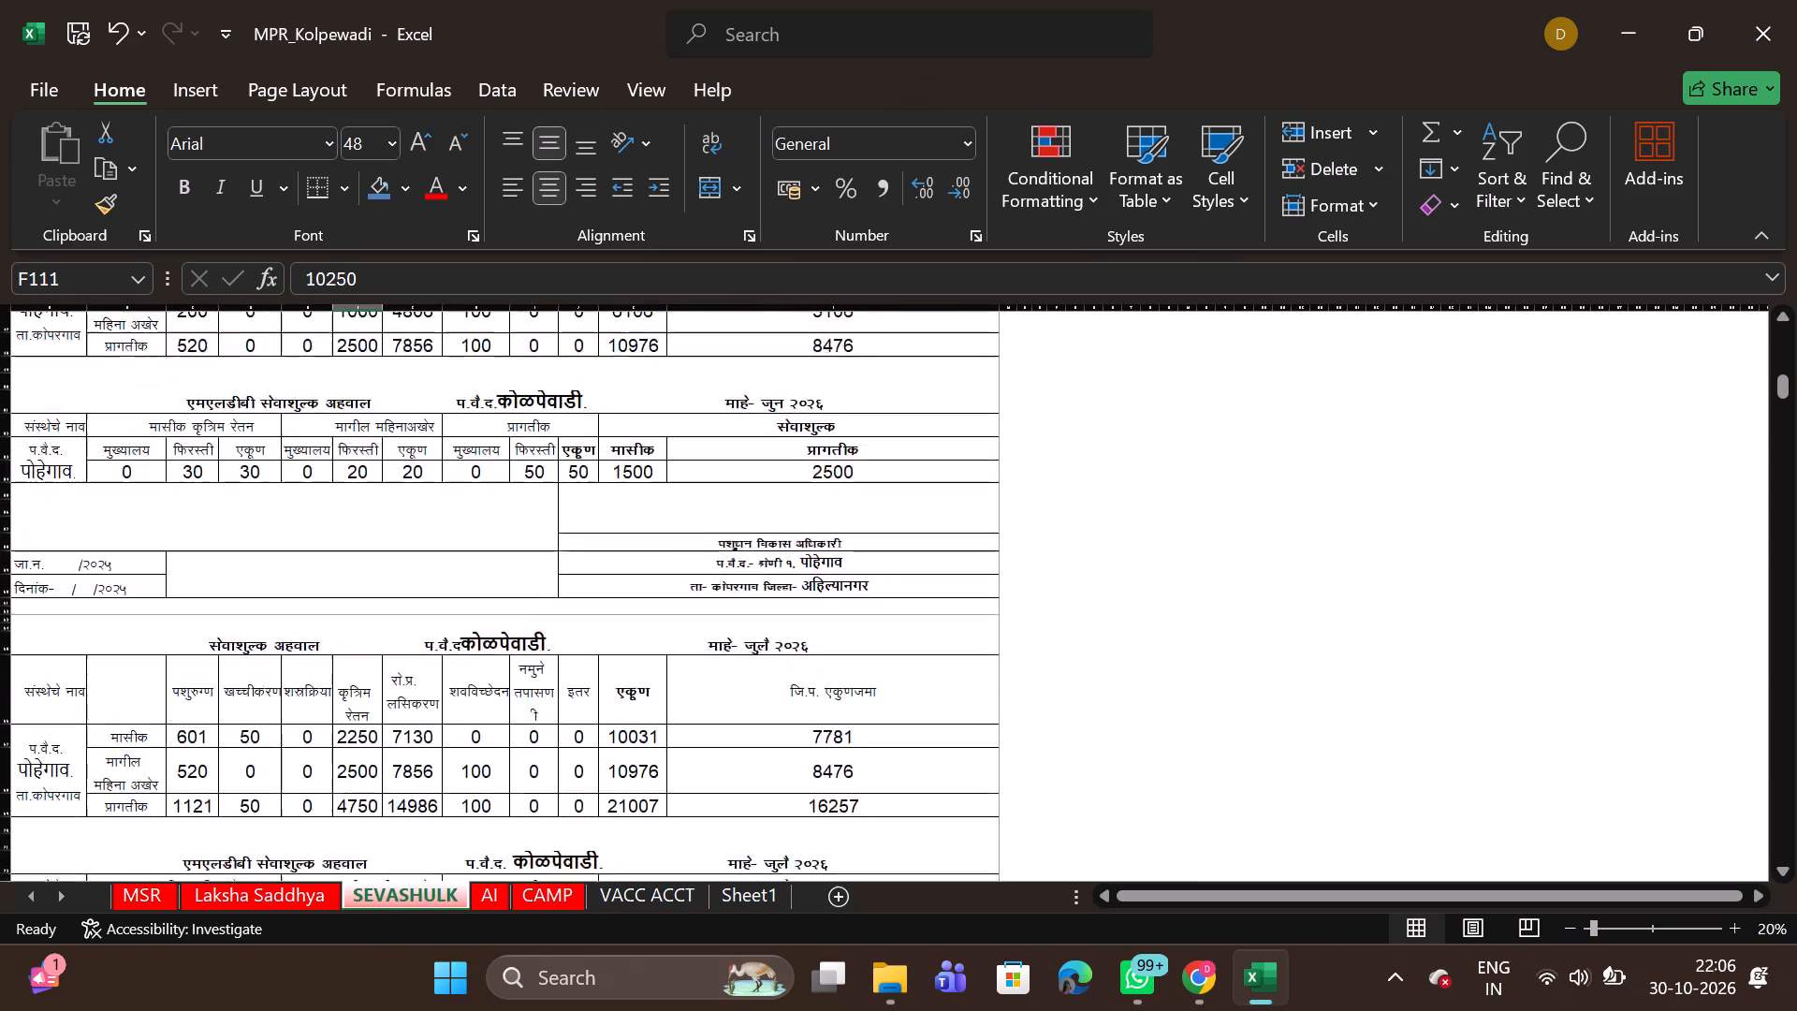
scroll(241, 546, "up", 5)
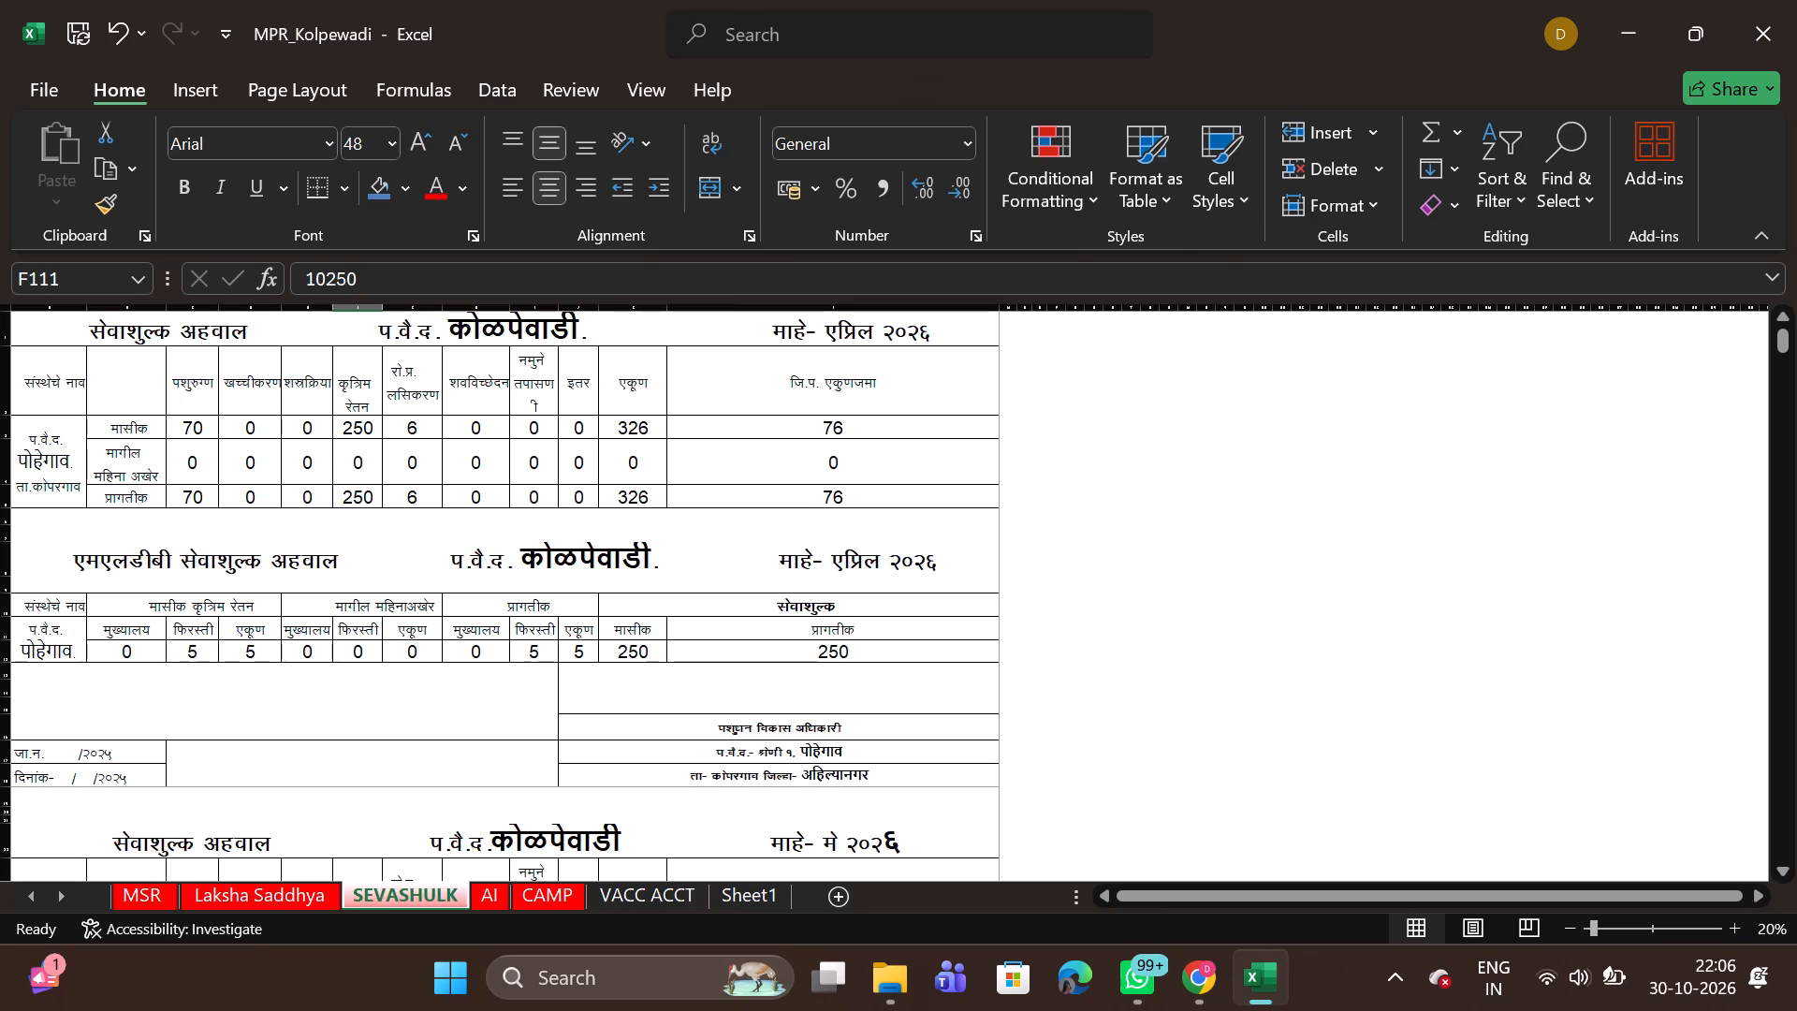
scroll(241, 546, "down", 1)
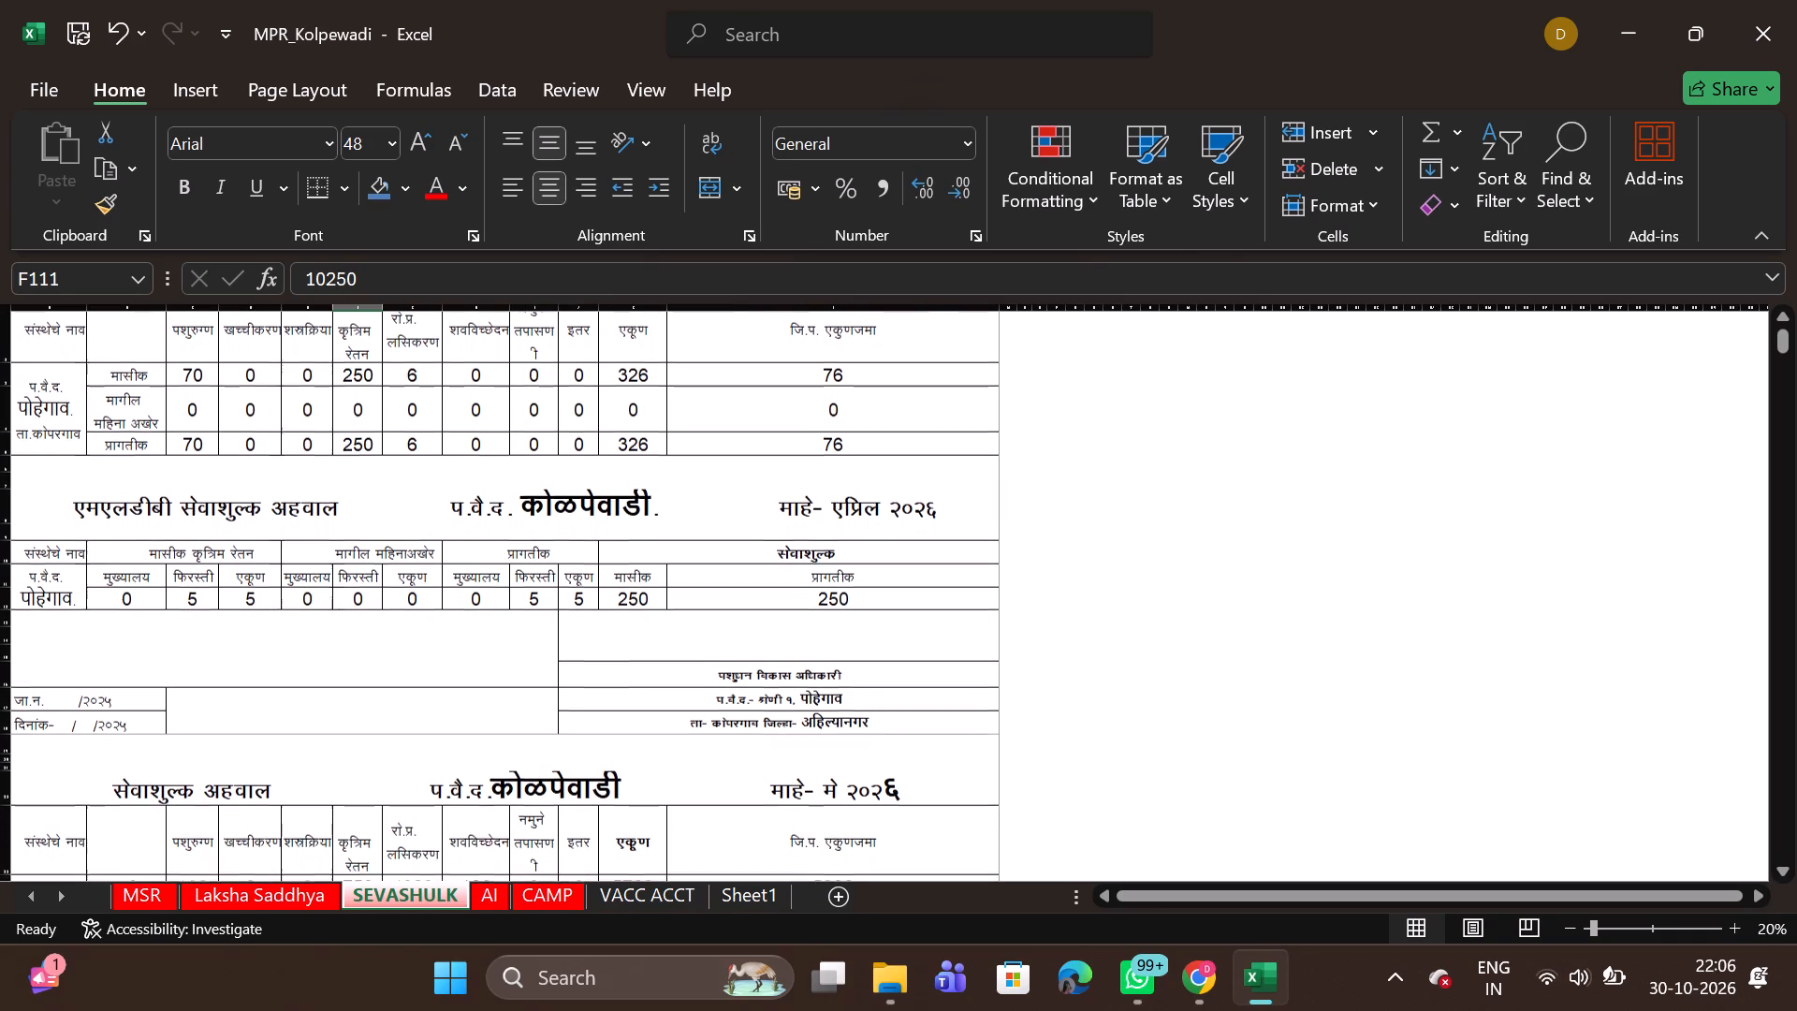
scroll(241, 546, "down", 2)
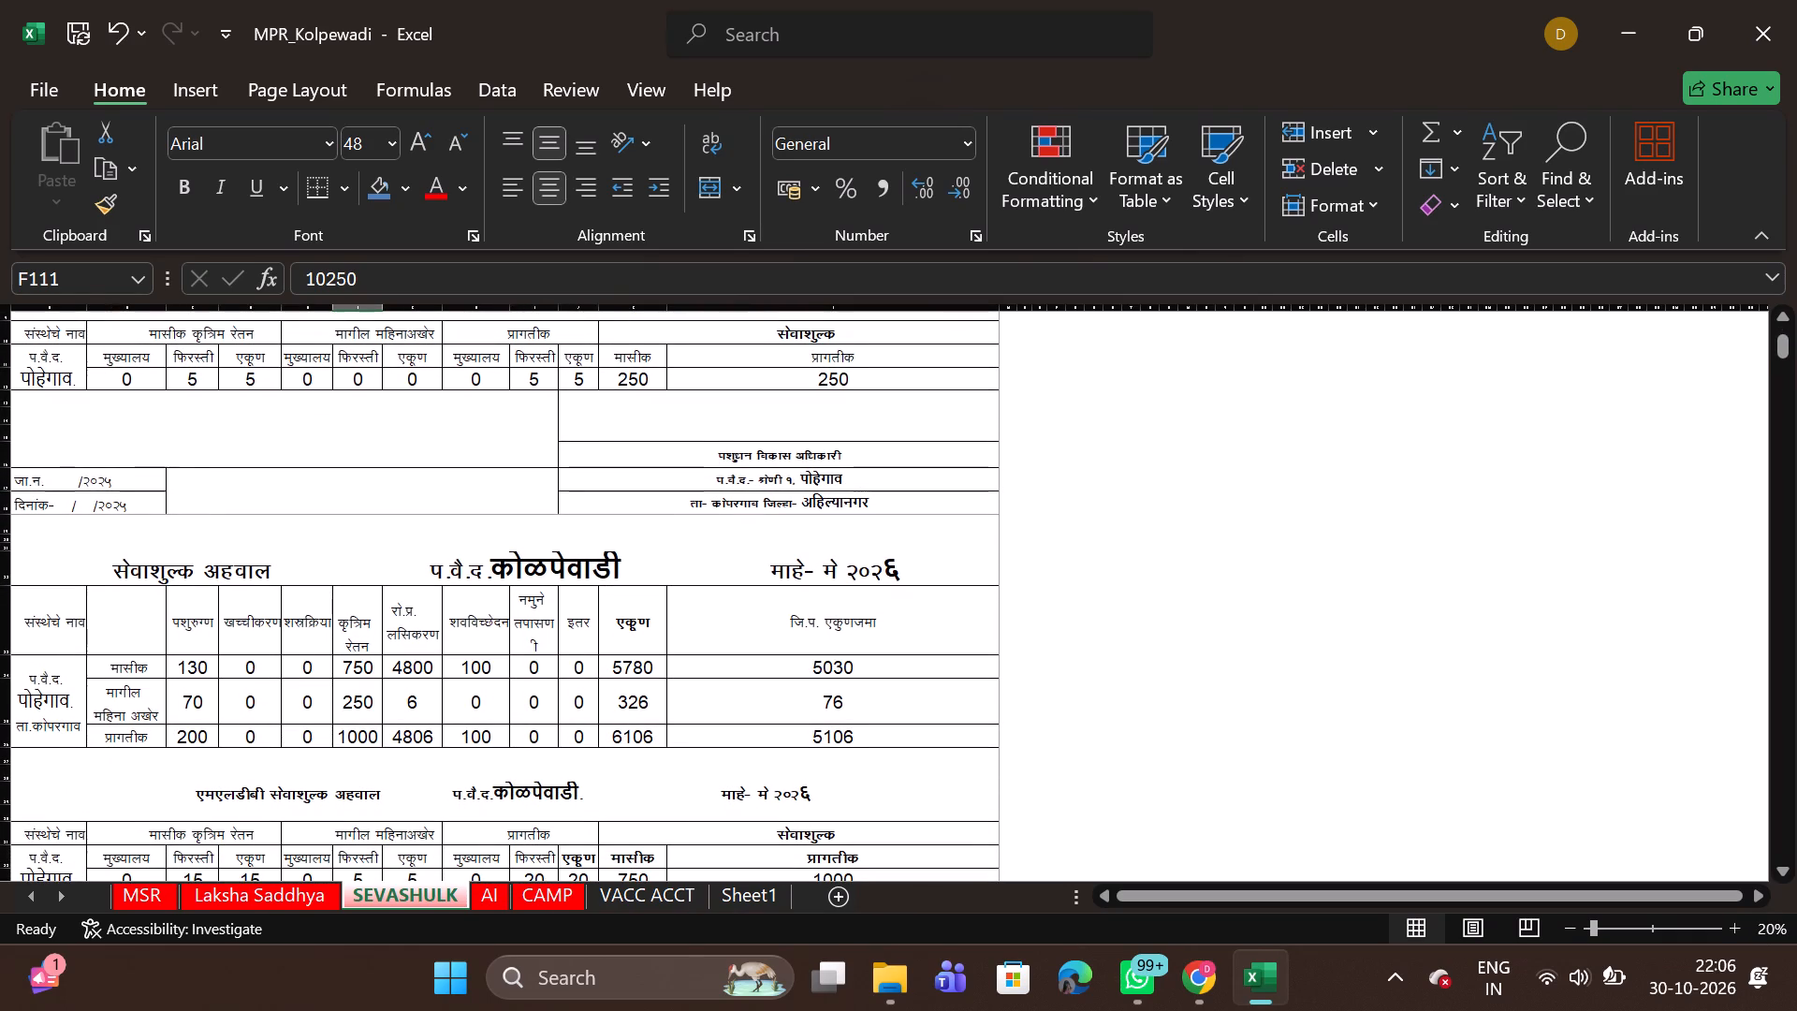
left_click(187, 708)
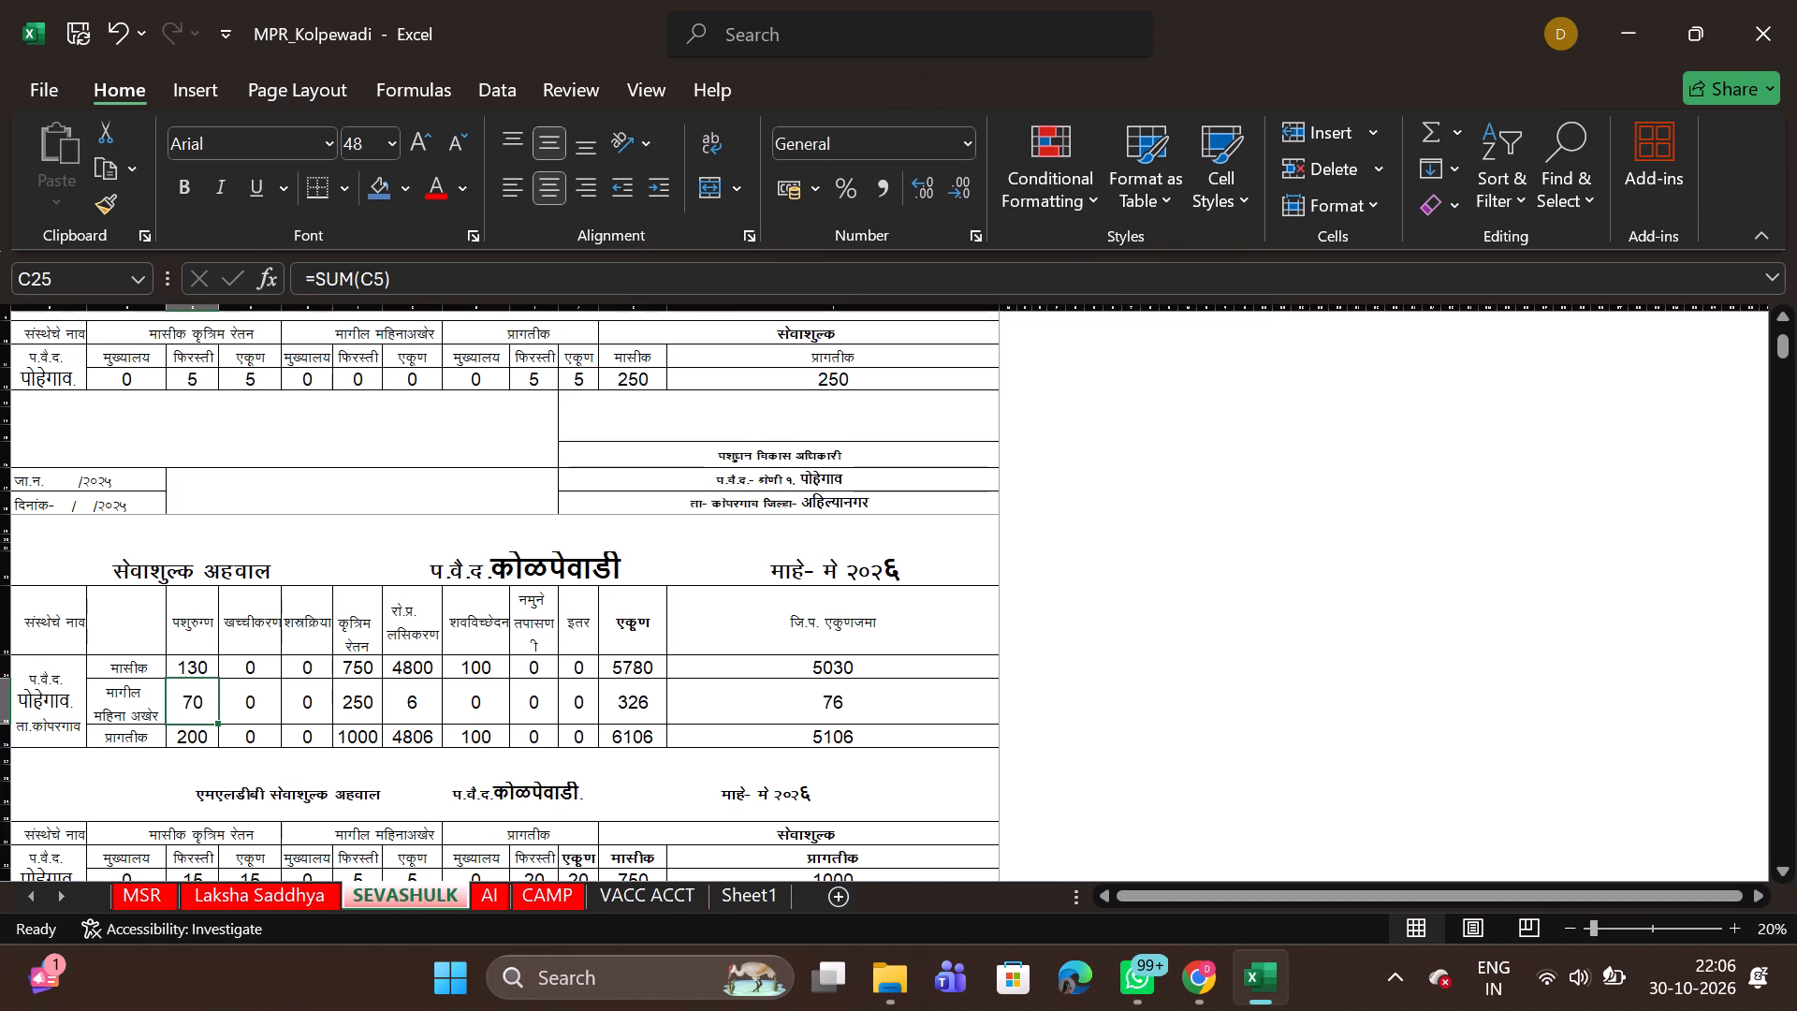
Examine the monthly, carried-over and progressive service-fee figures, including the MLDB tables, month by month from May to September 2026.
scroll(187, 708, "down", 2)
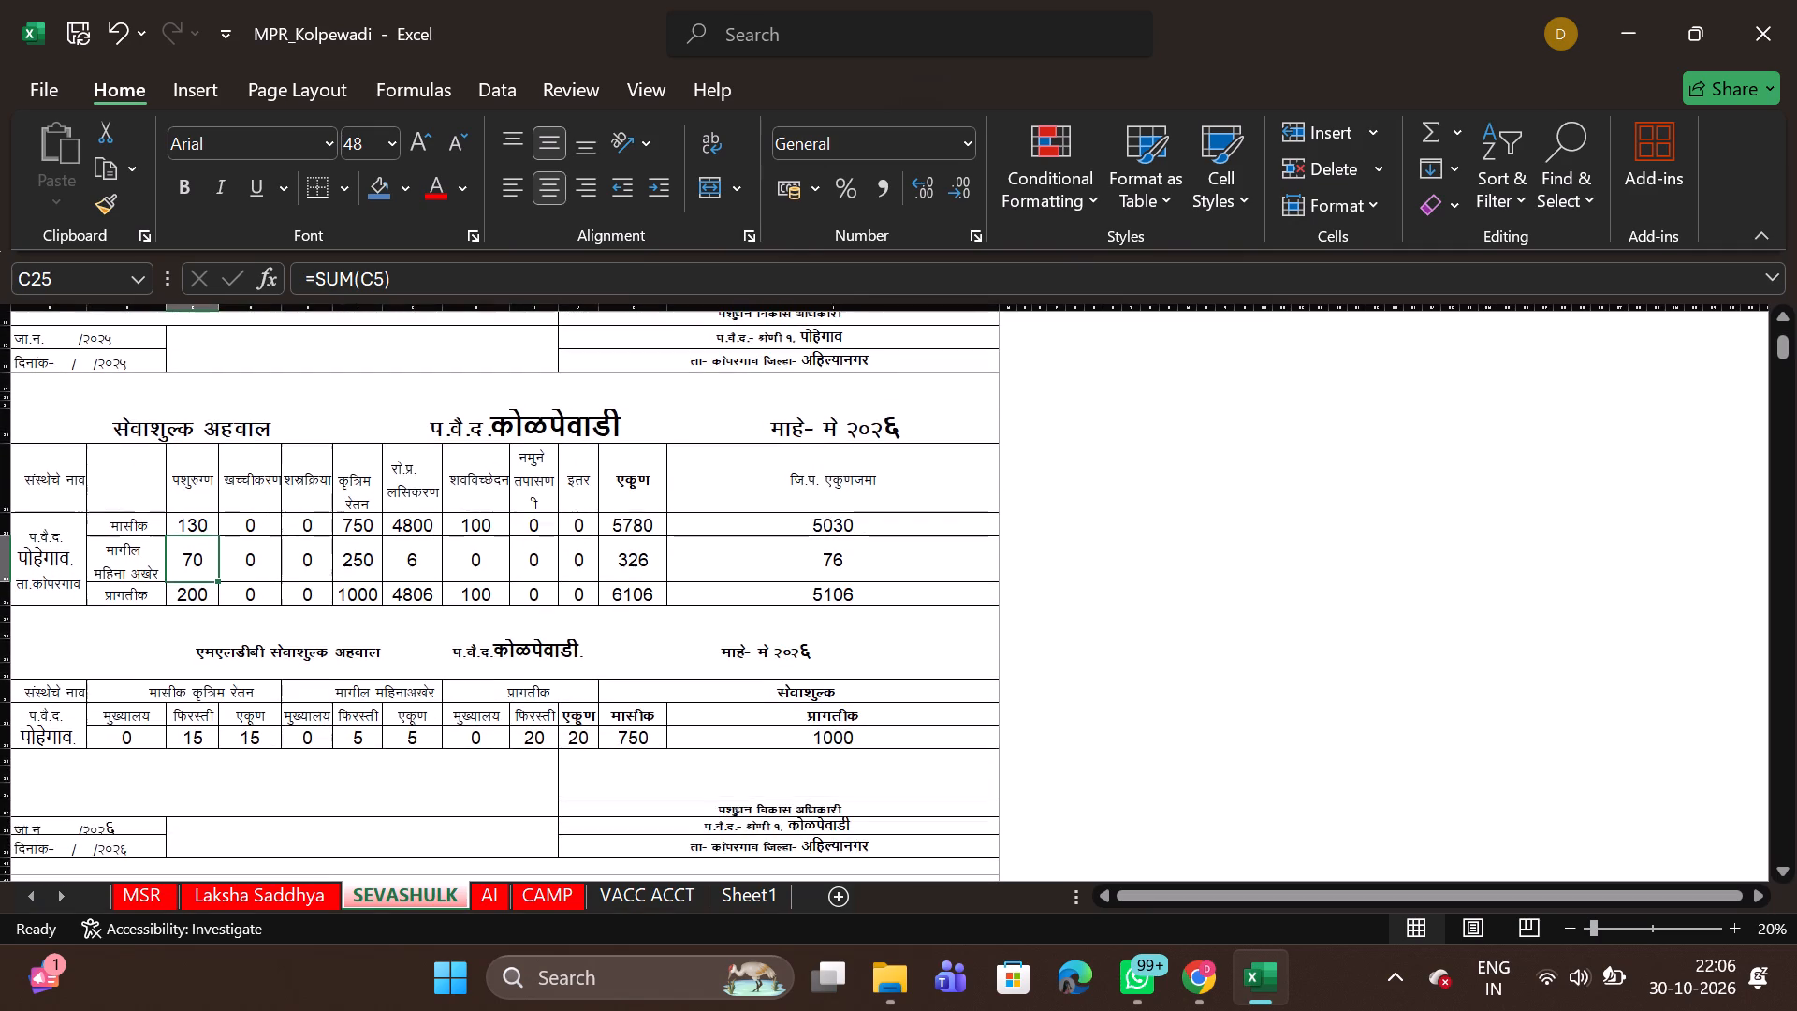
scroll(187, 708, "down", 4)
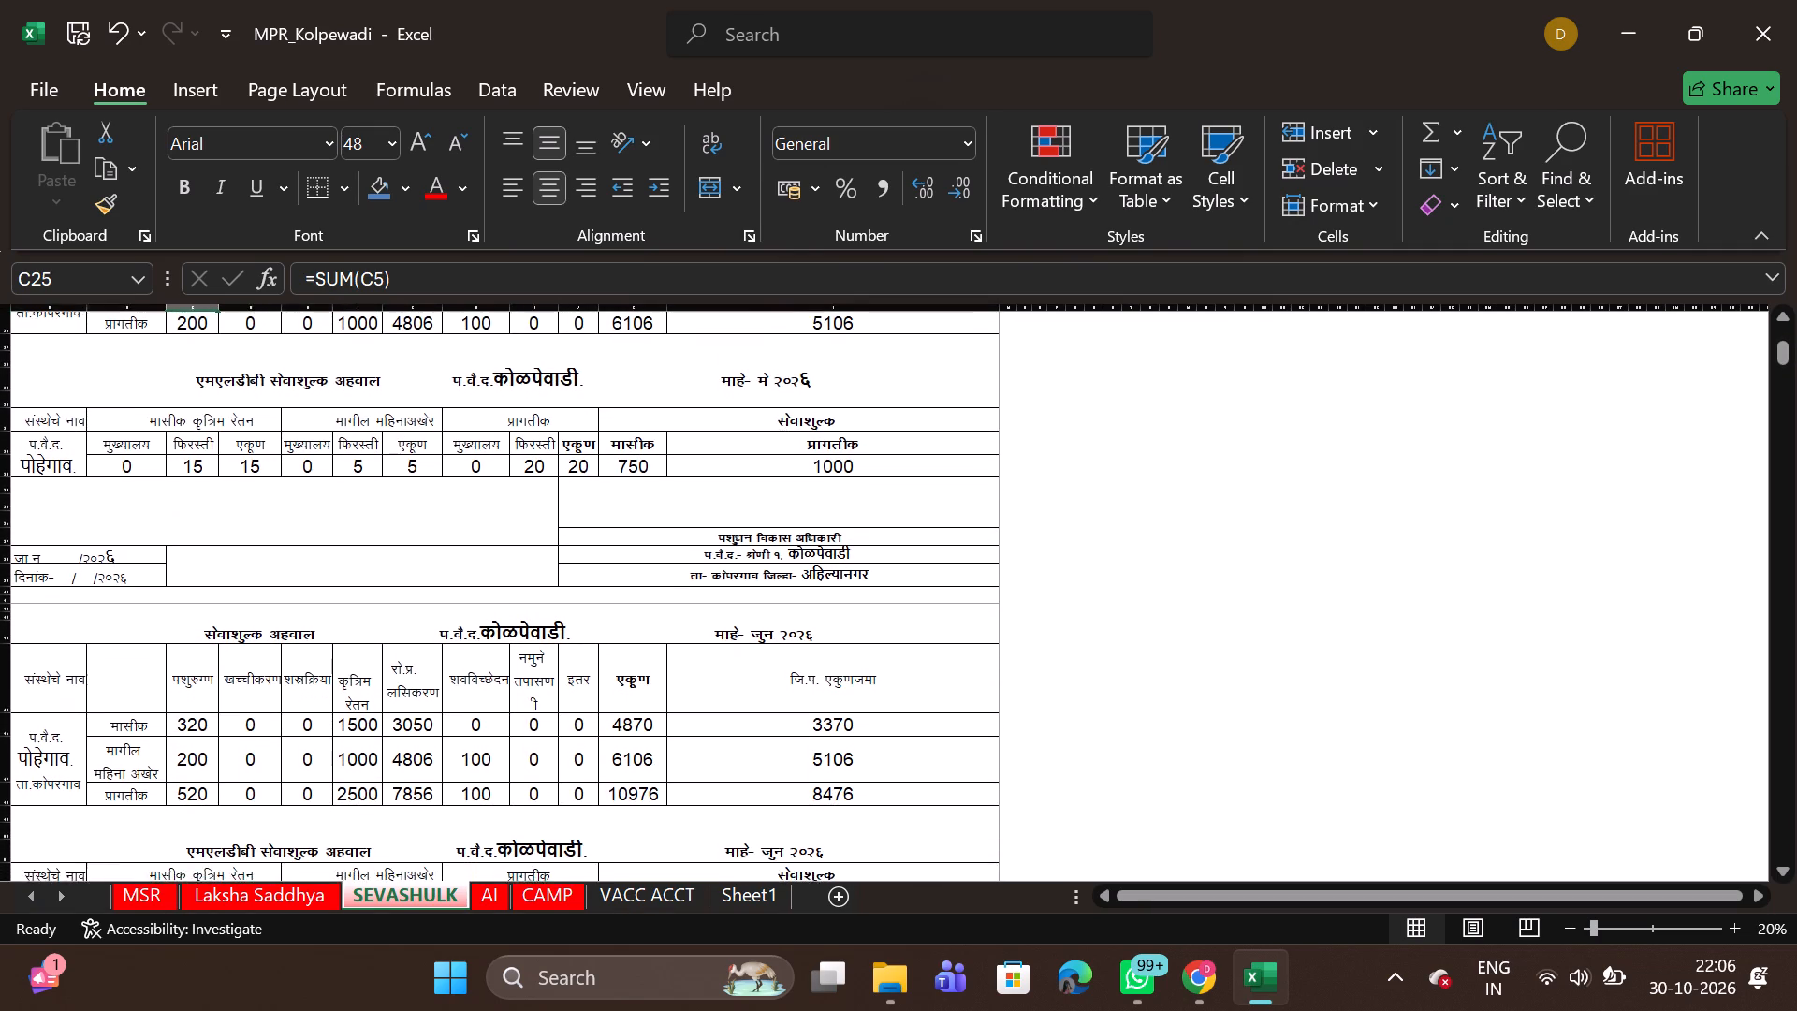
scroll(187, 708, "down", 3)
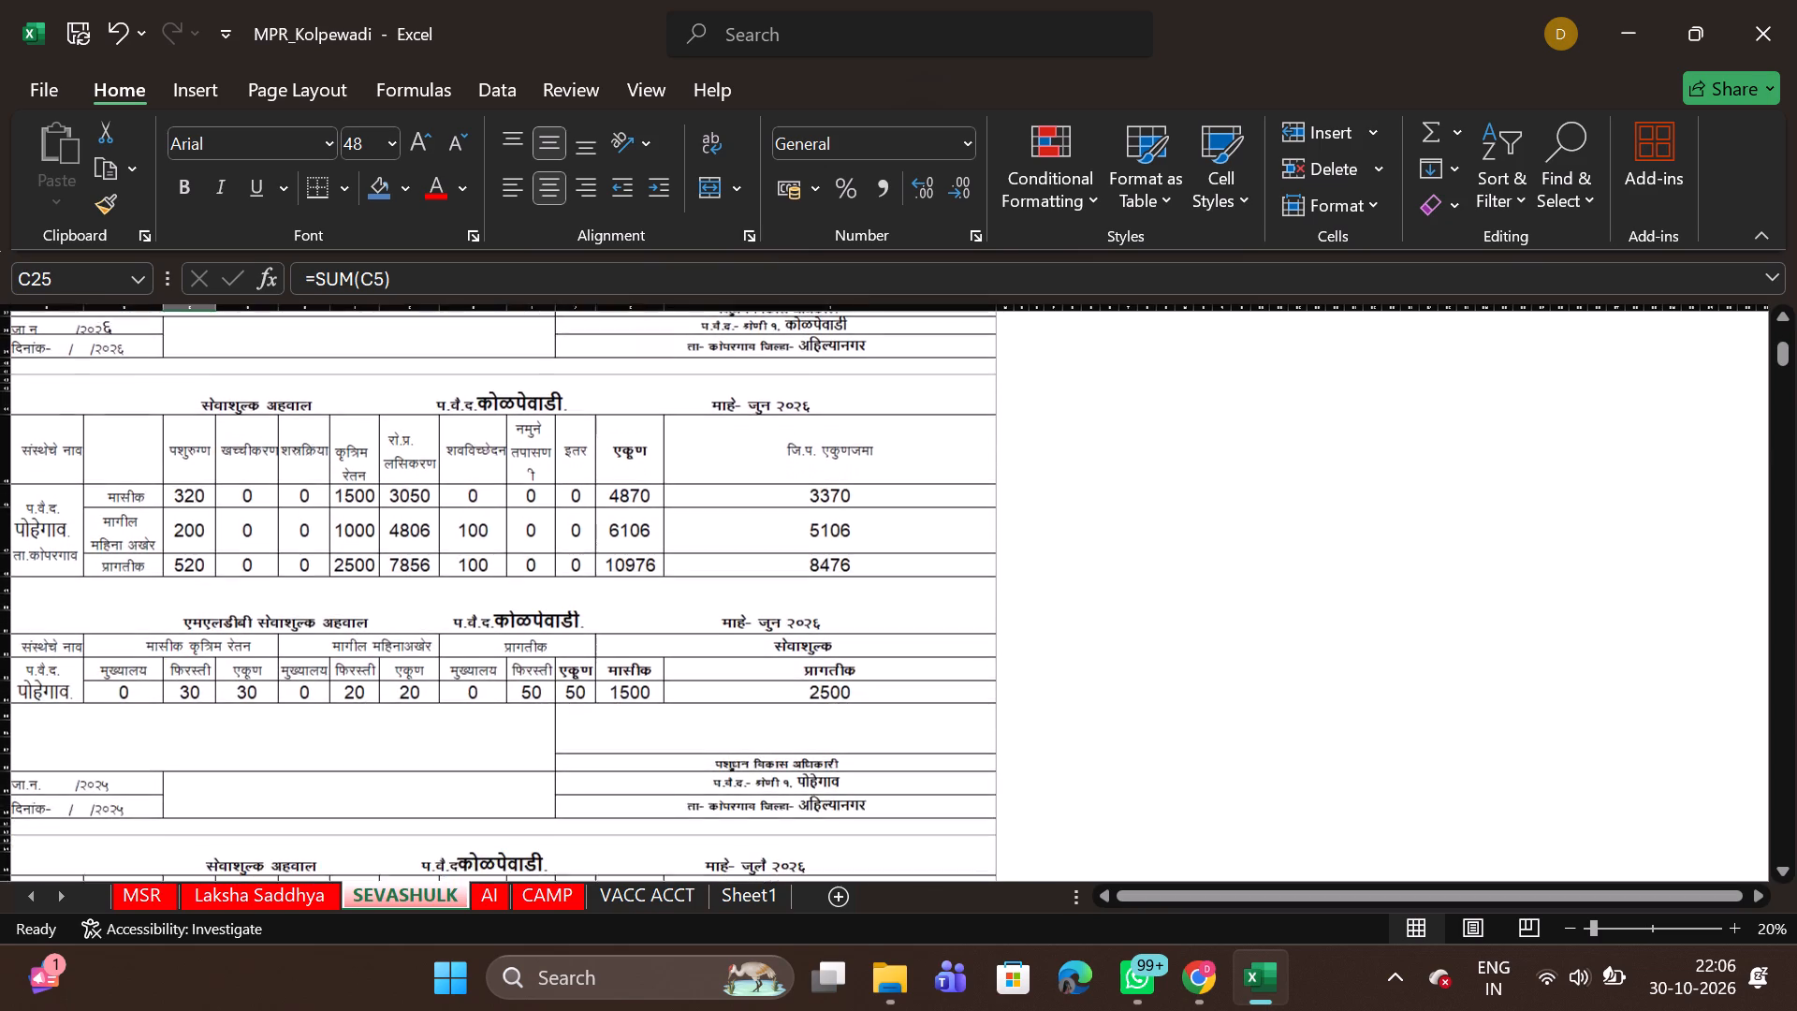
scroll(187, 708, "down", 2)
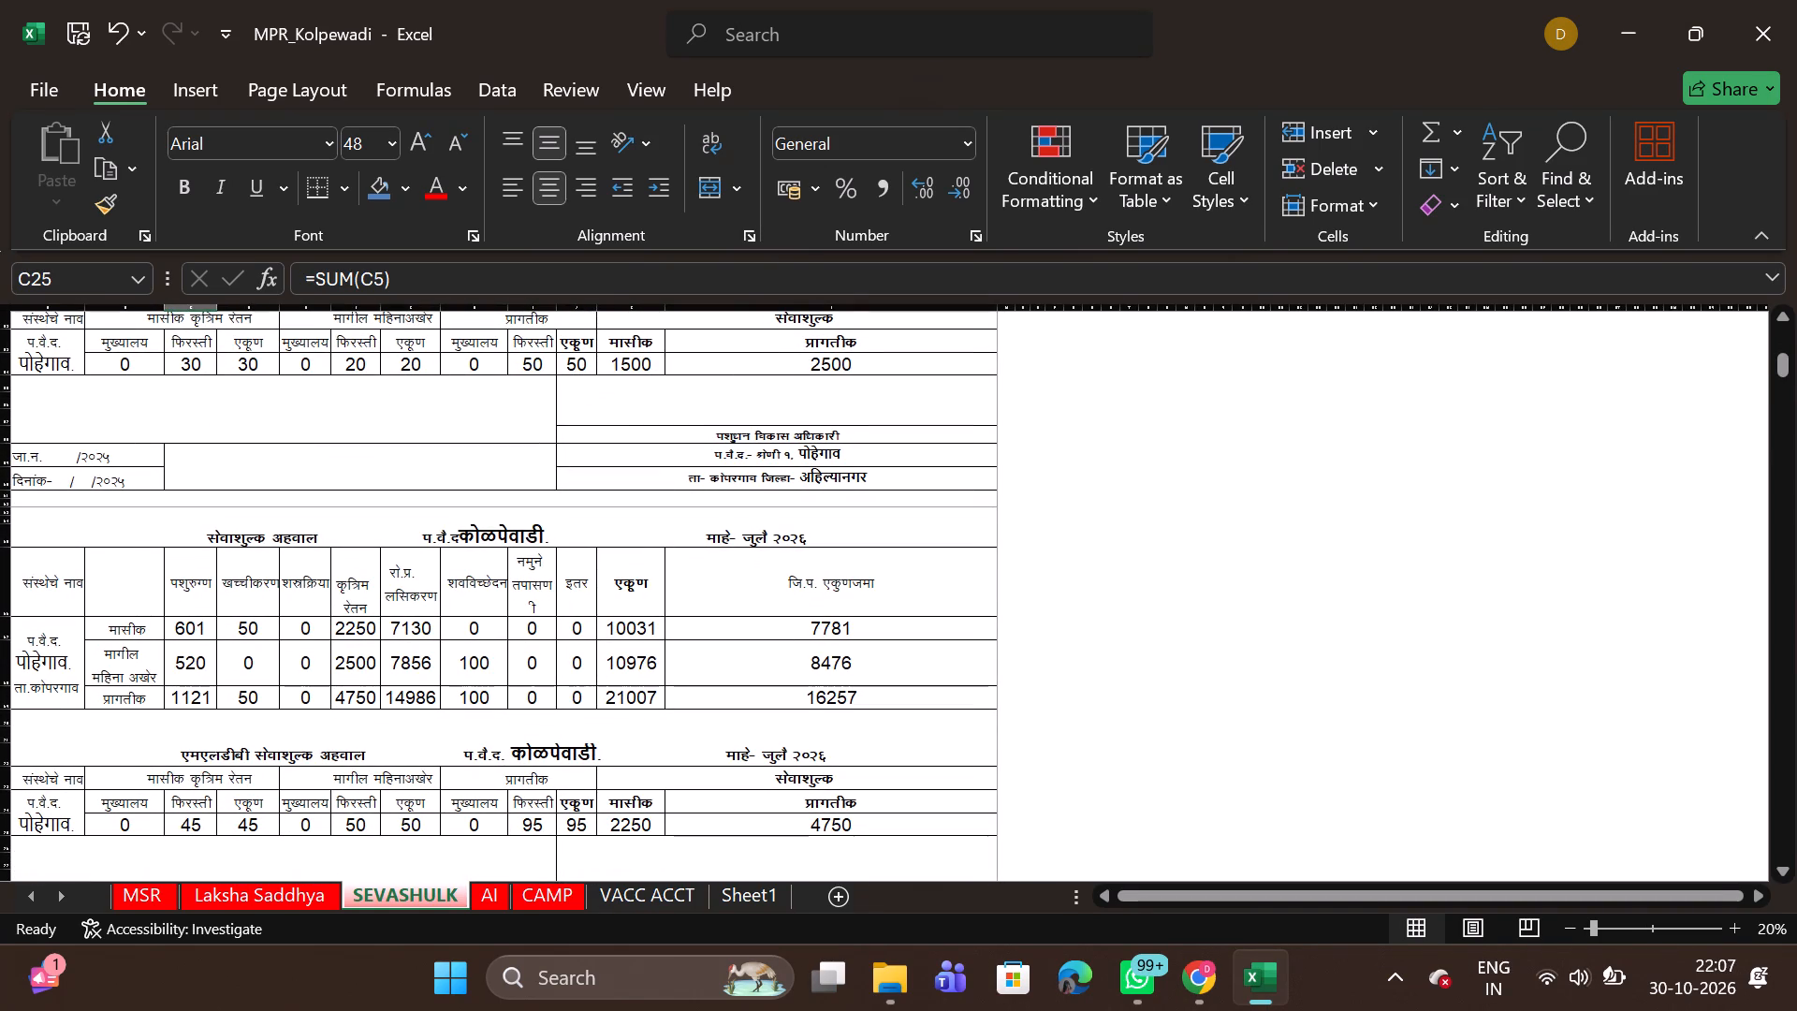
scroll(187, 708, "down", 3)
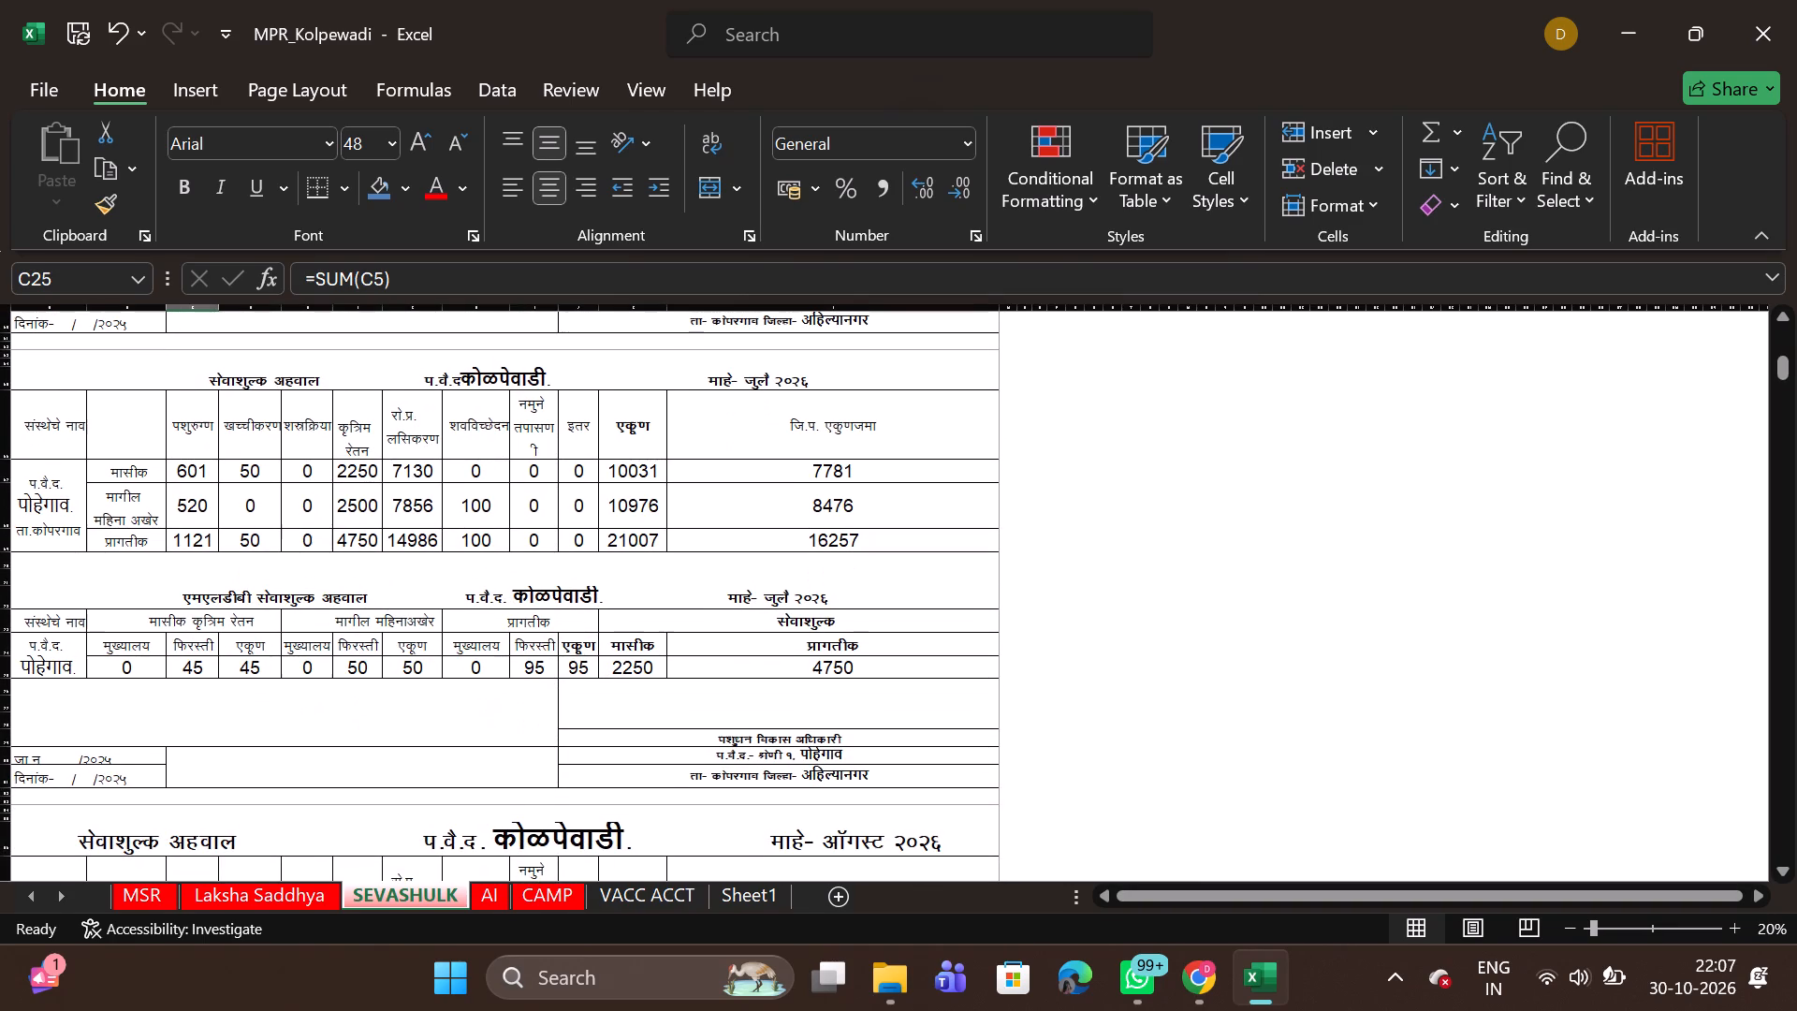
scroll(187, 708, "down", 3)
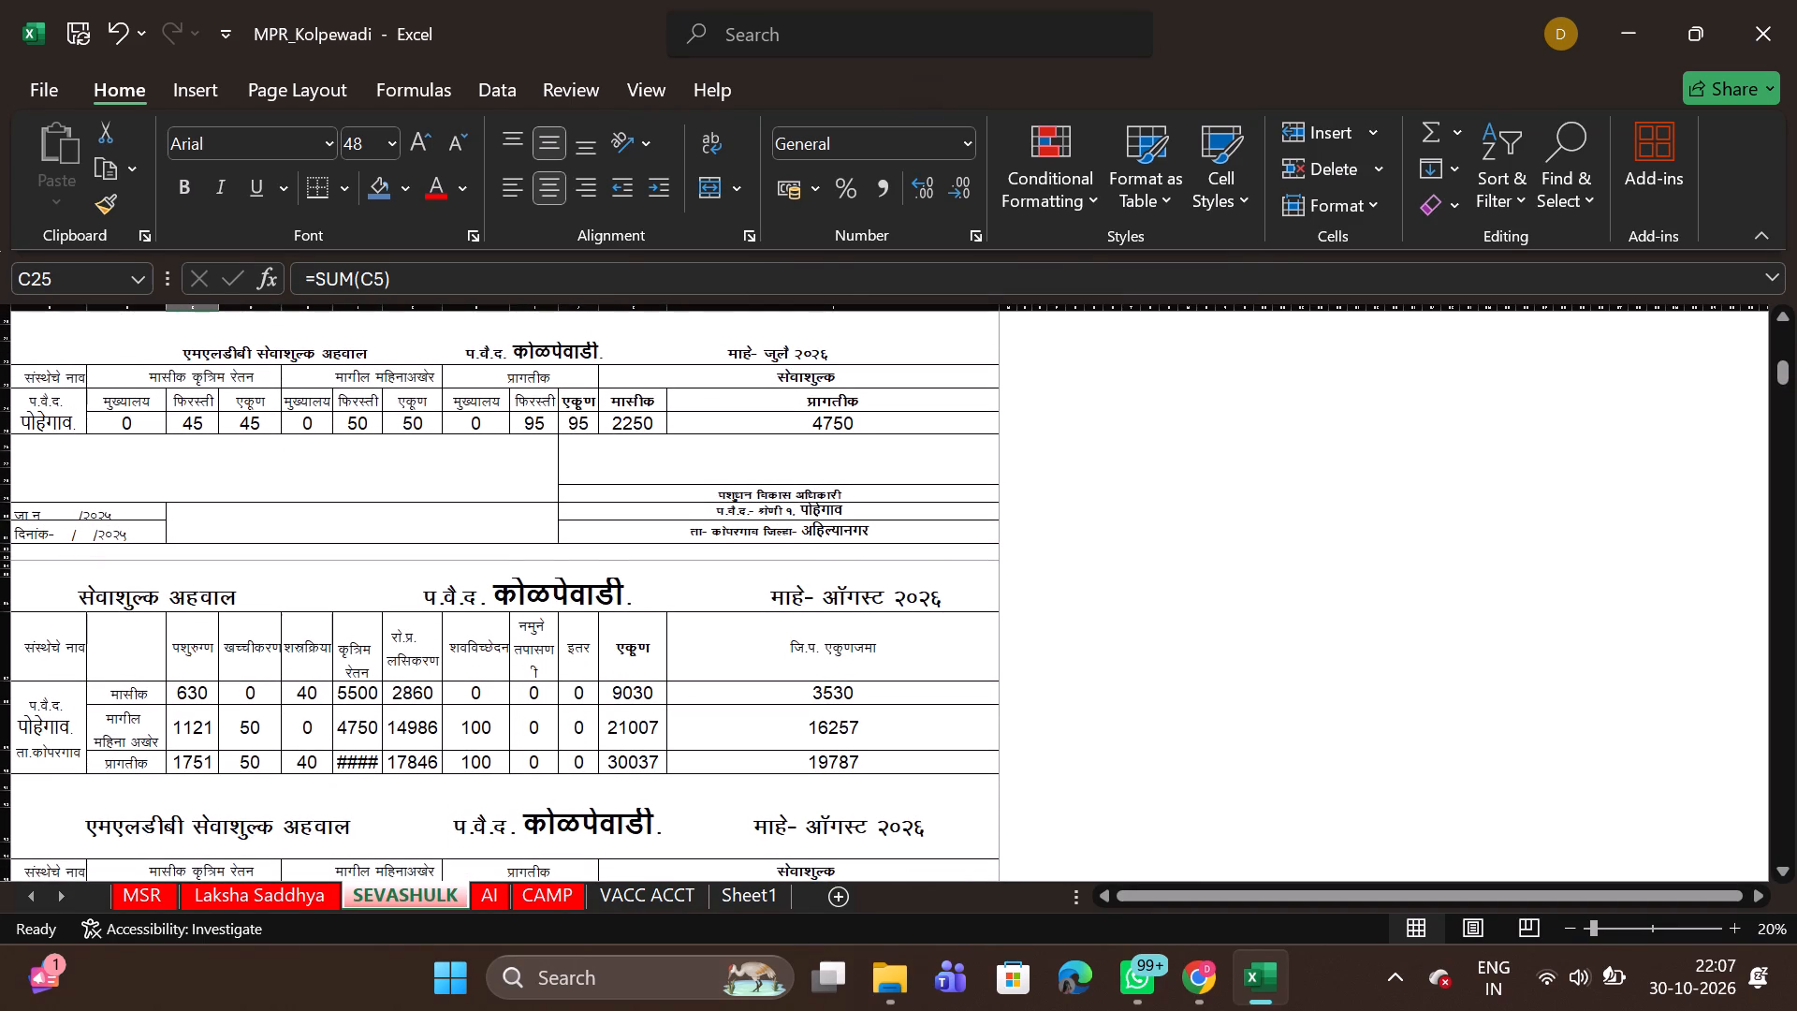
scroll(187, 708, "up", 1)
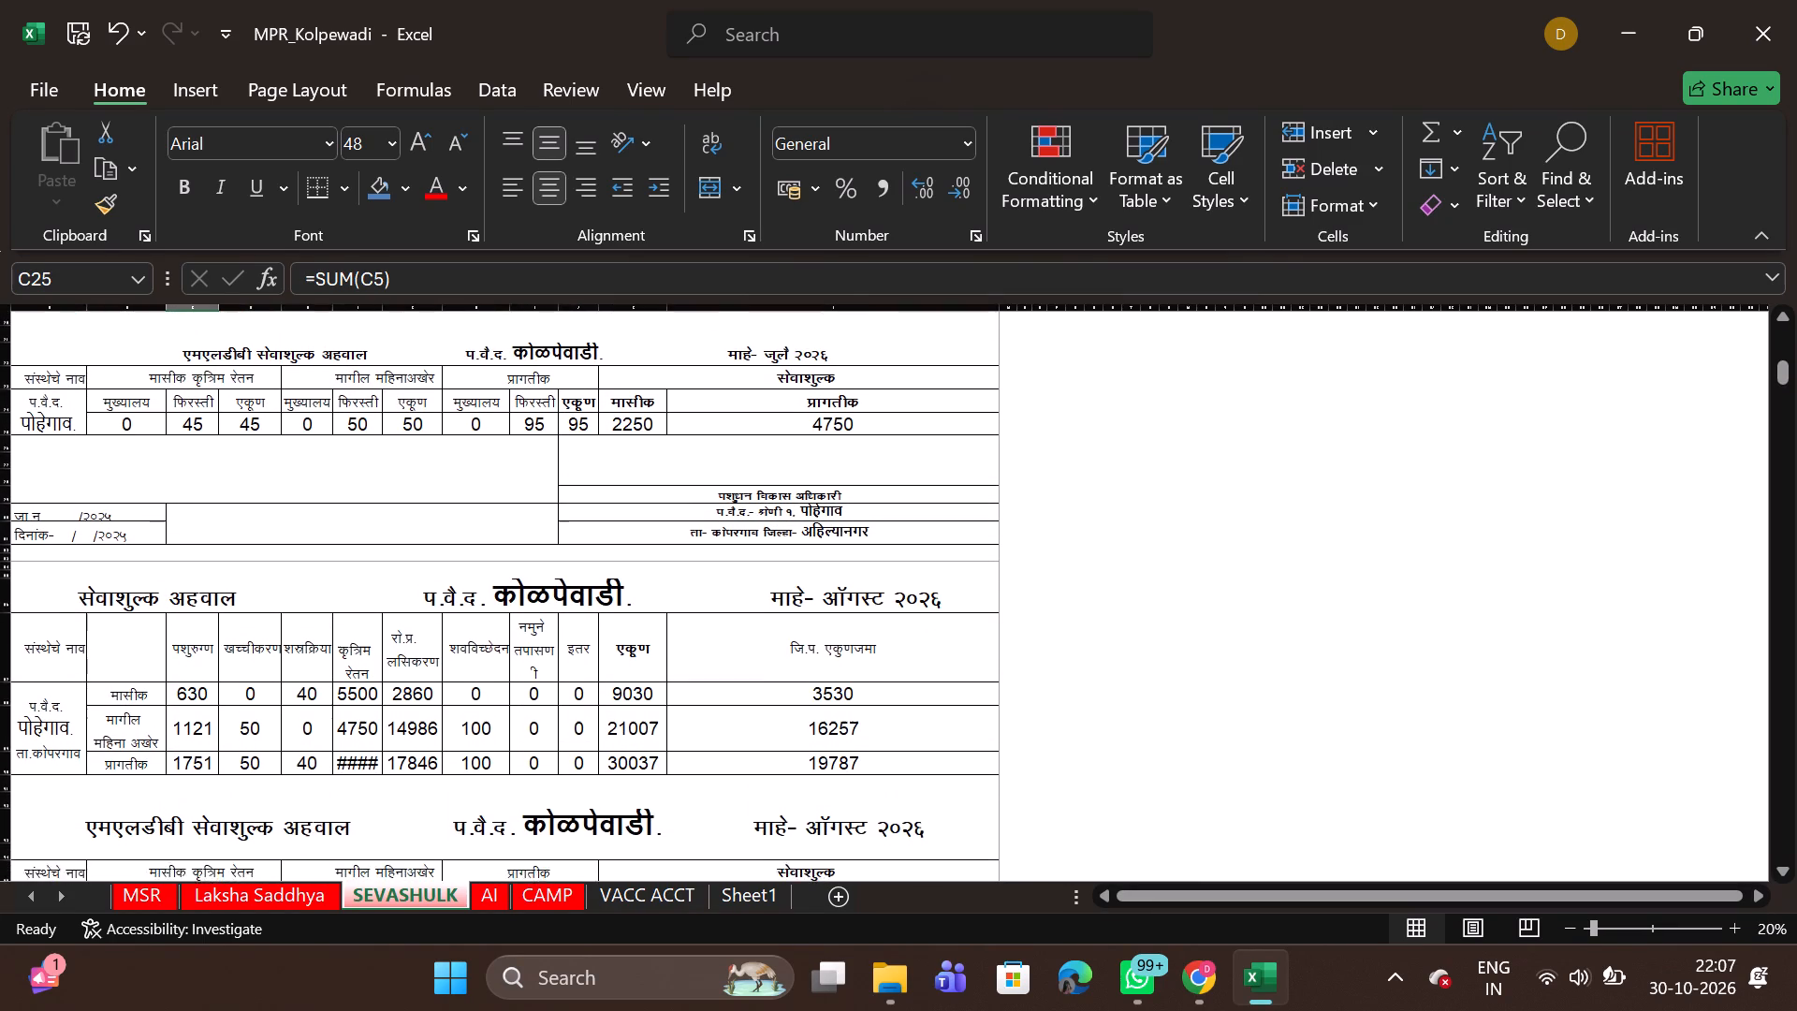
scroll(187, 708, "up", 1)
scroll(187, 708, "down", 2)
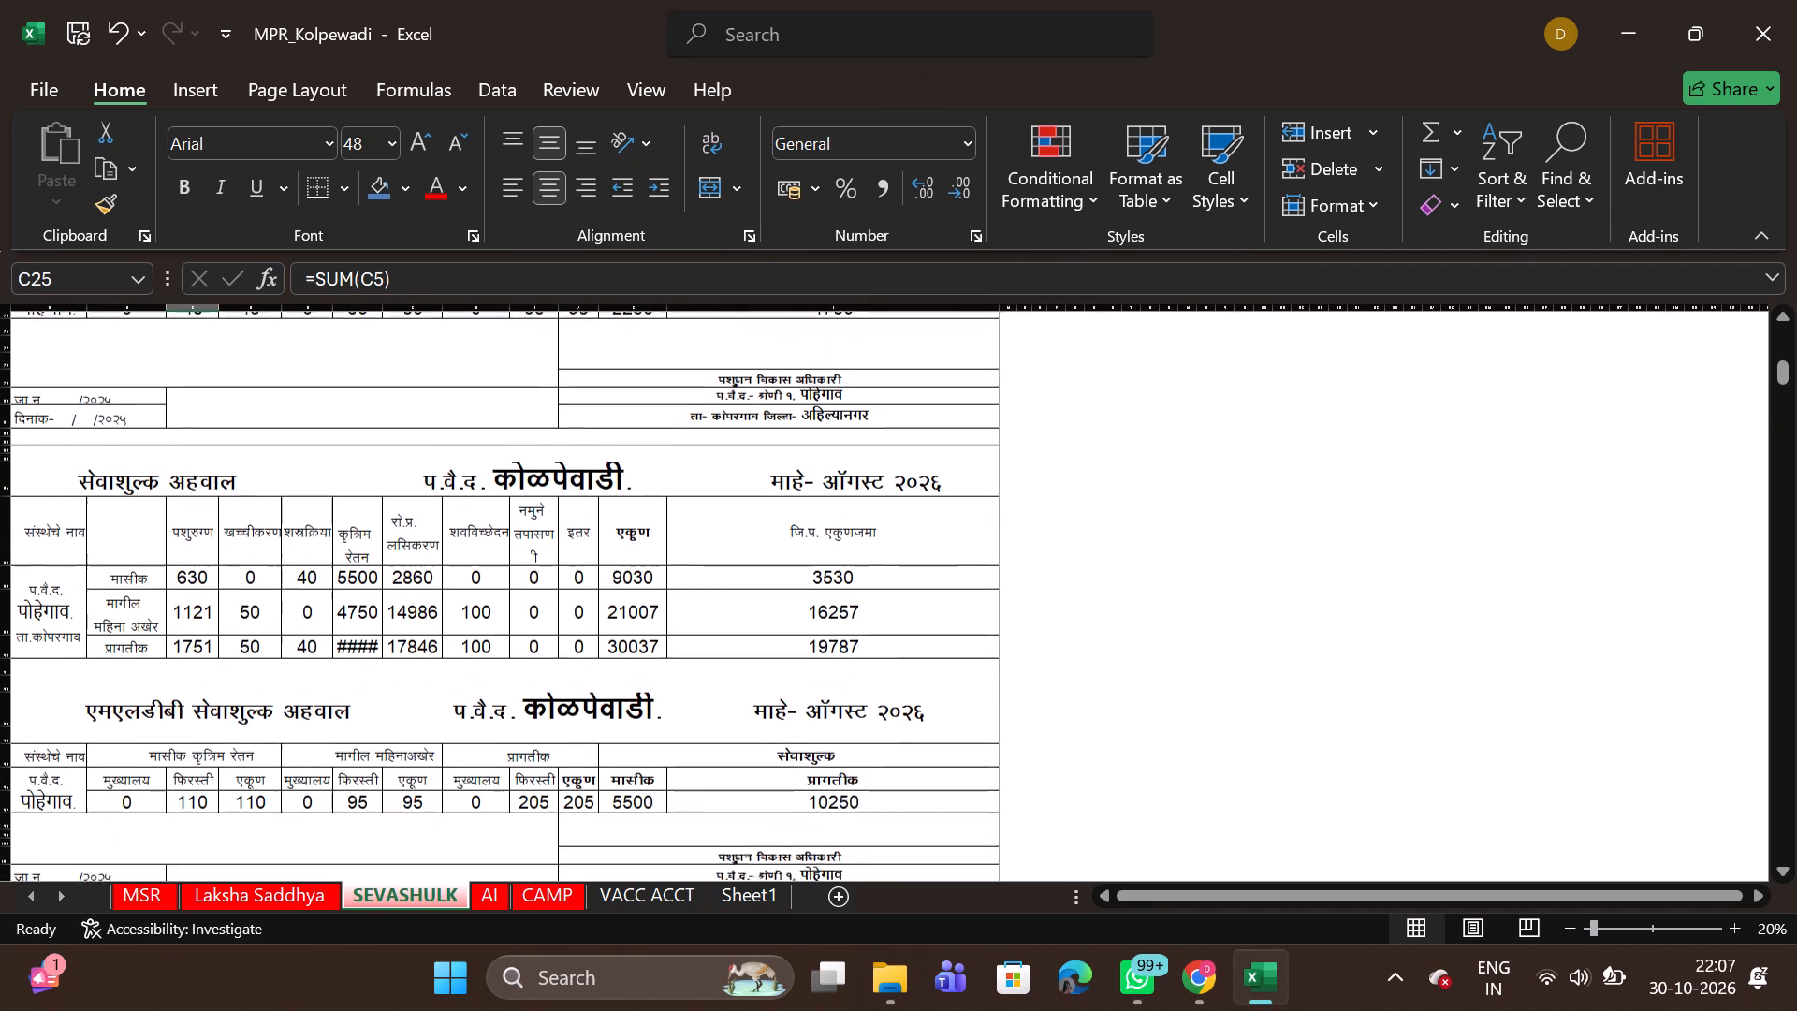
scroll(187, 708, "down", 2)
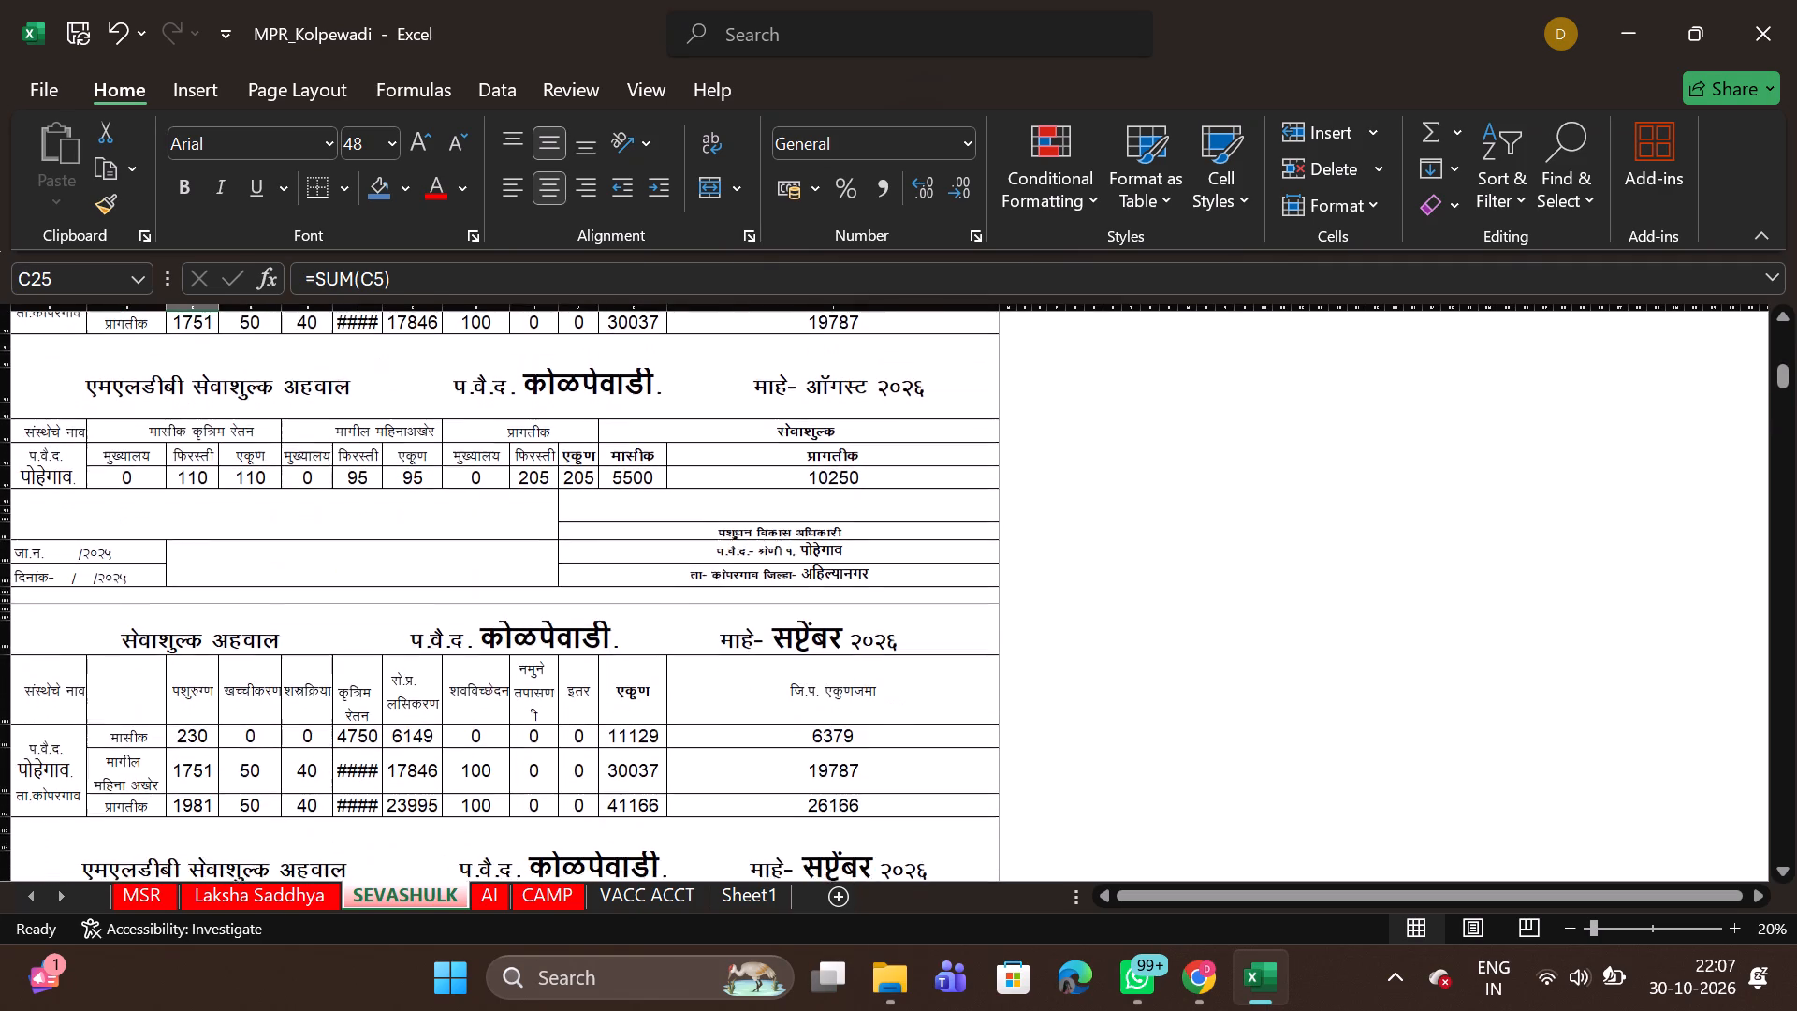
scroll(187, 708, "up", 1)
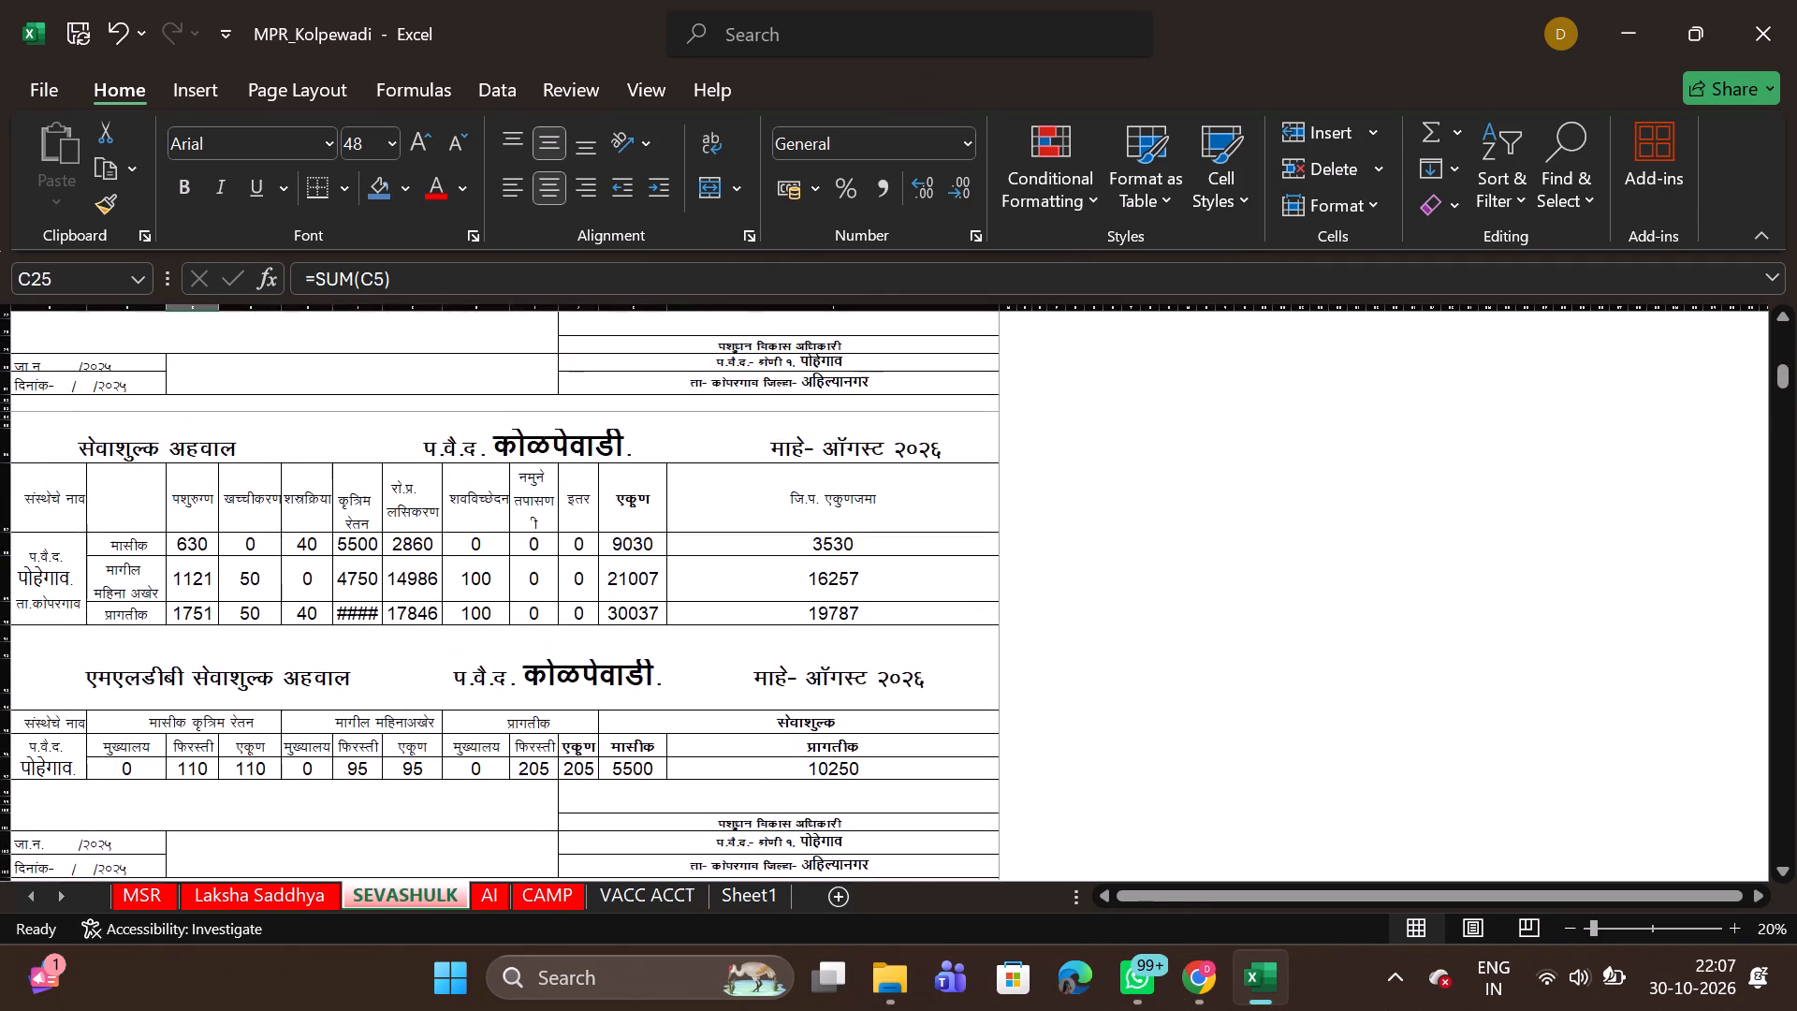
scroll(187, 708, "up", 1)
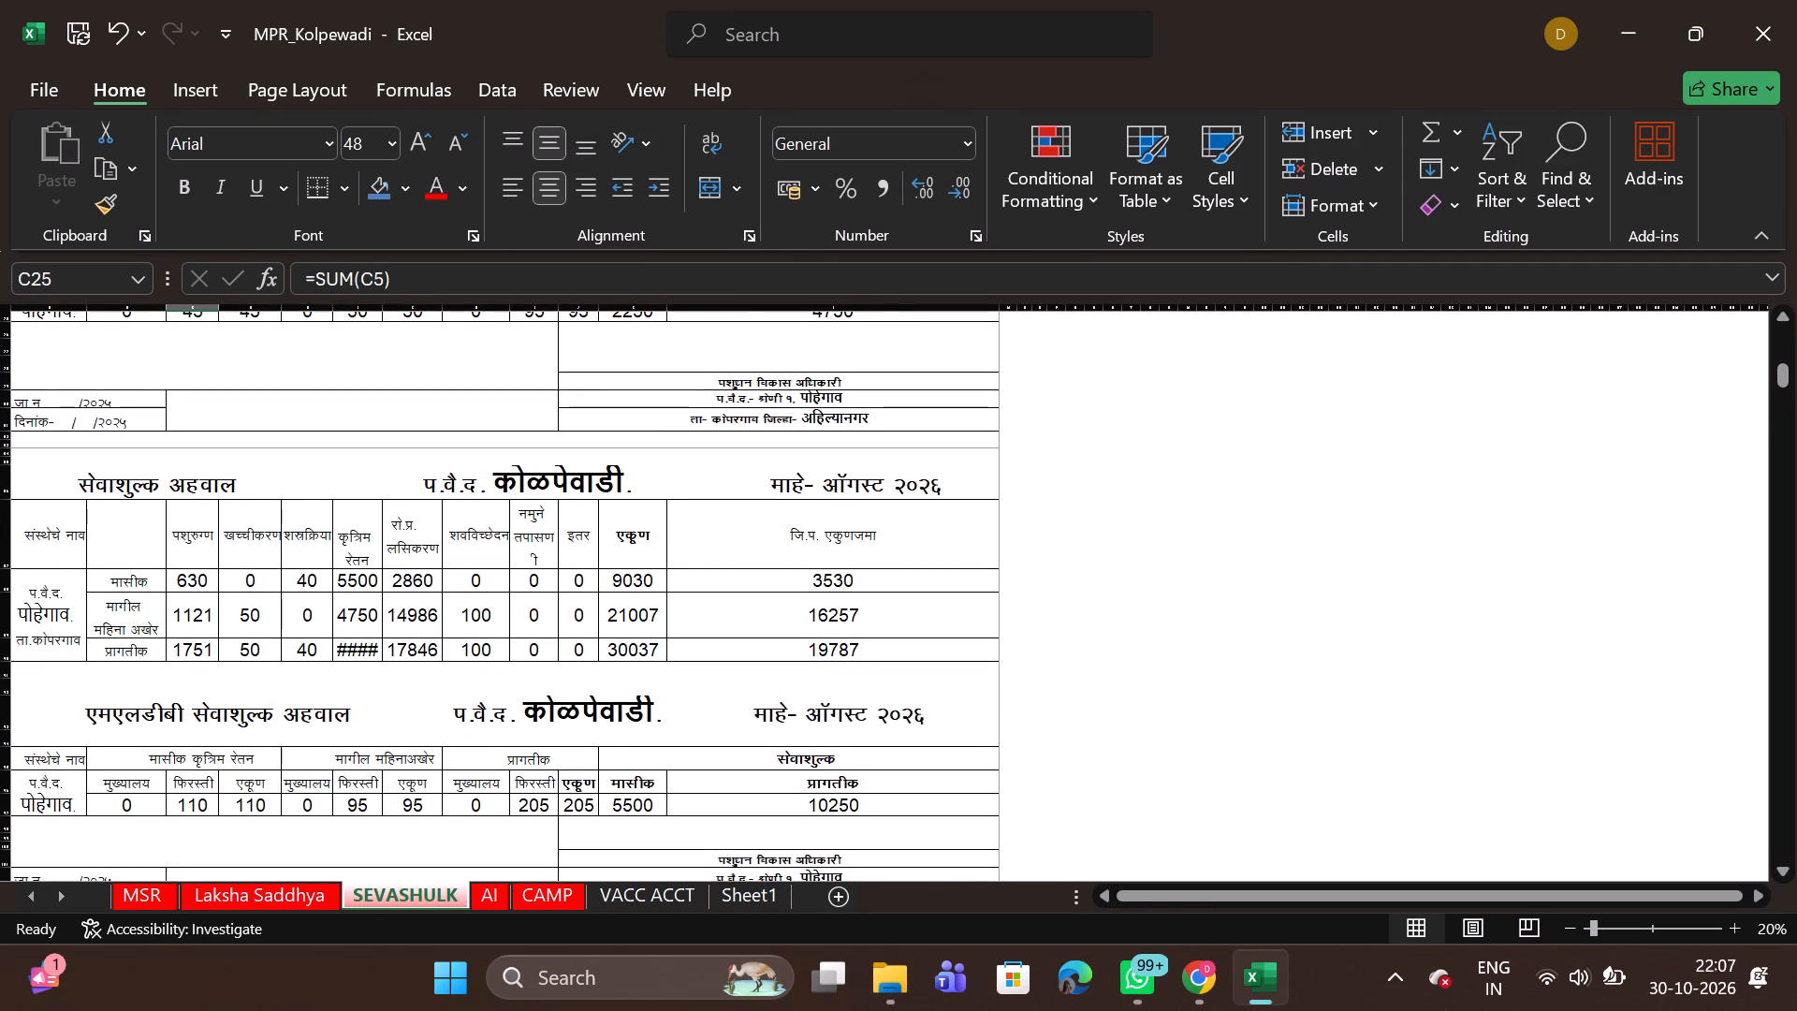
Fill the patient column's progressive-total formula in C90 of the August 2026 block across the row through the ZP total column.
left_click(202, 648)
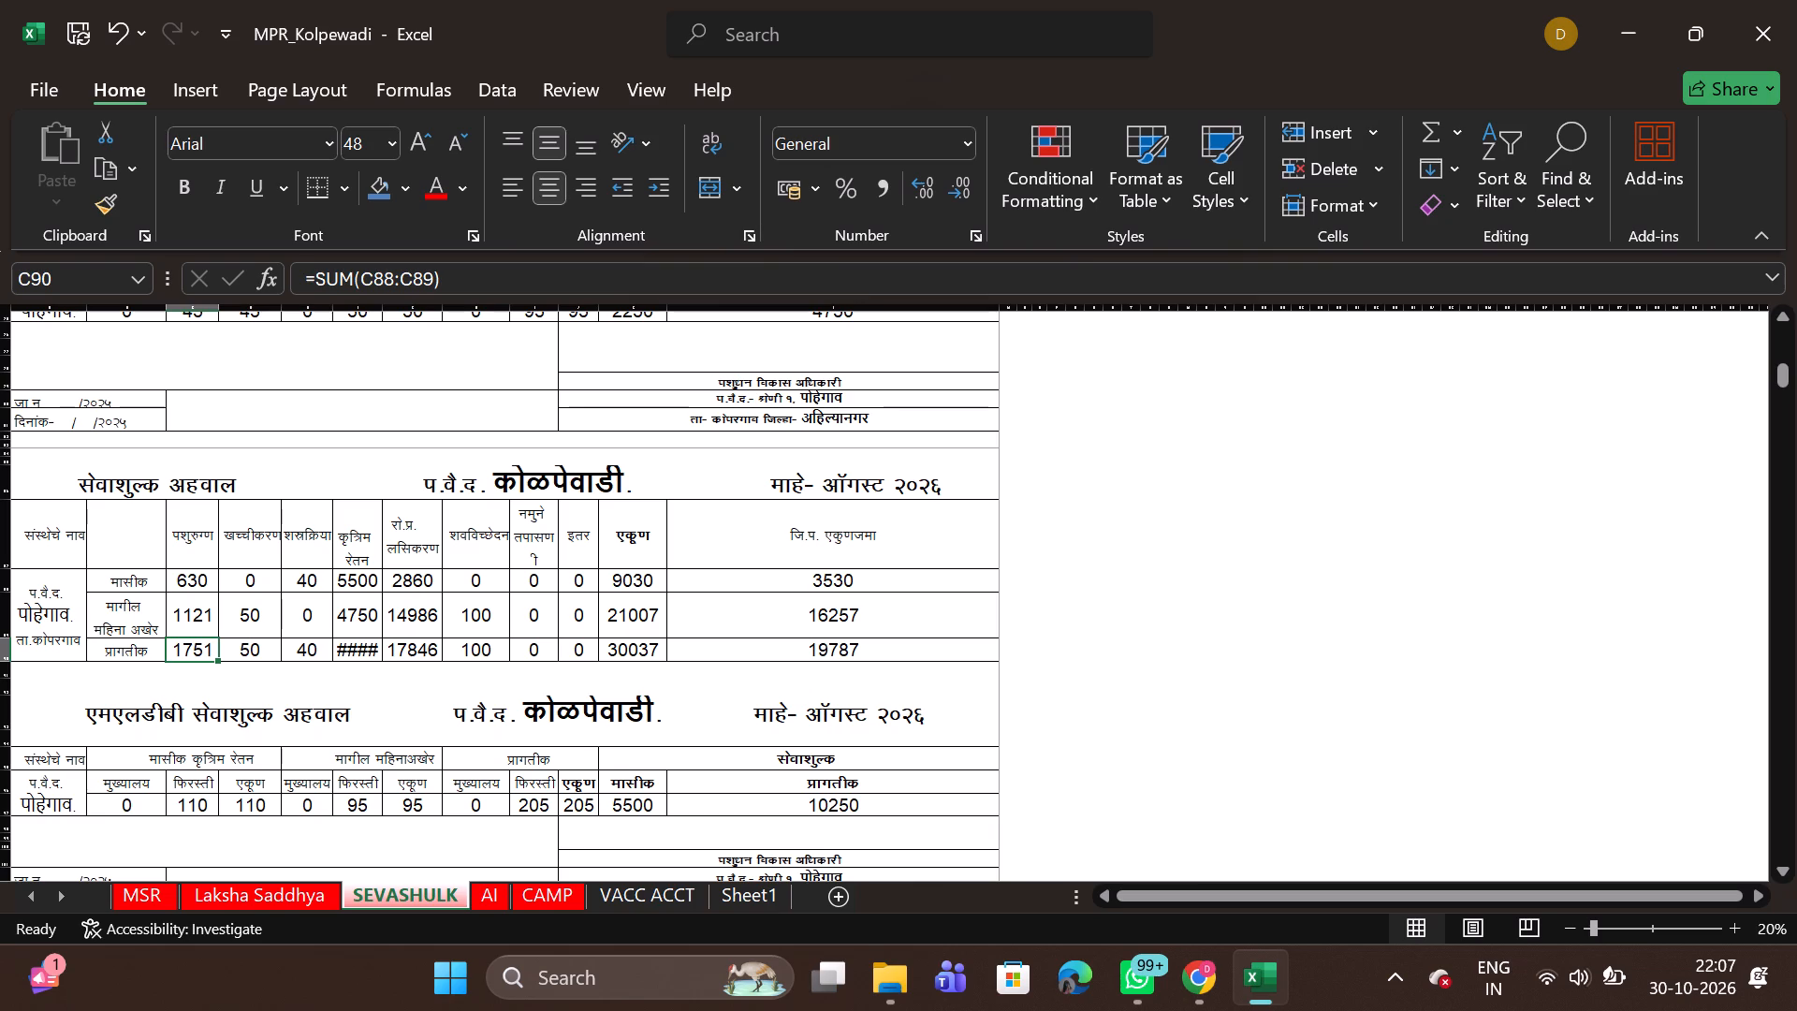
left_click(350, 662)
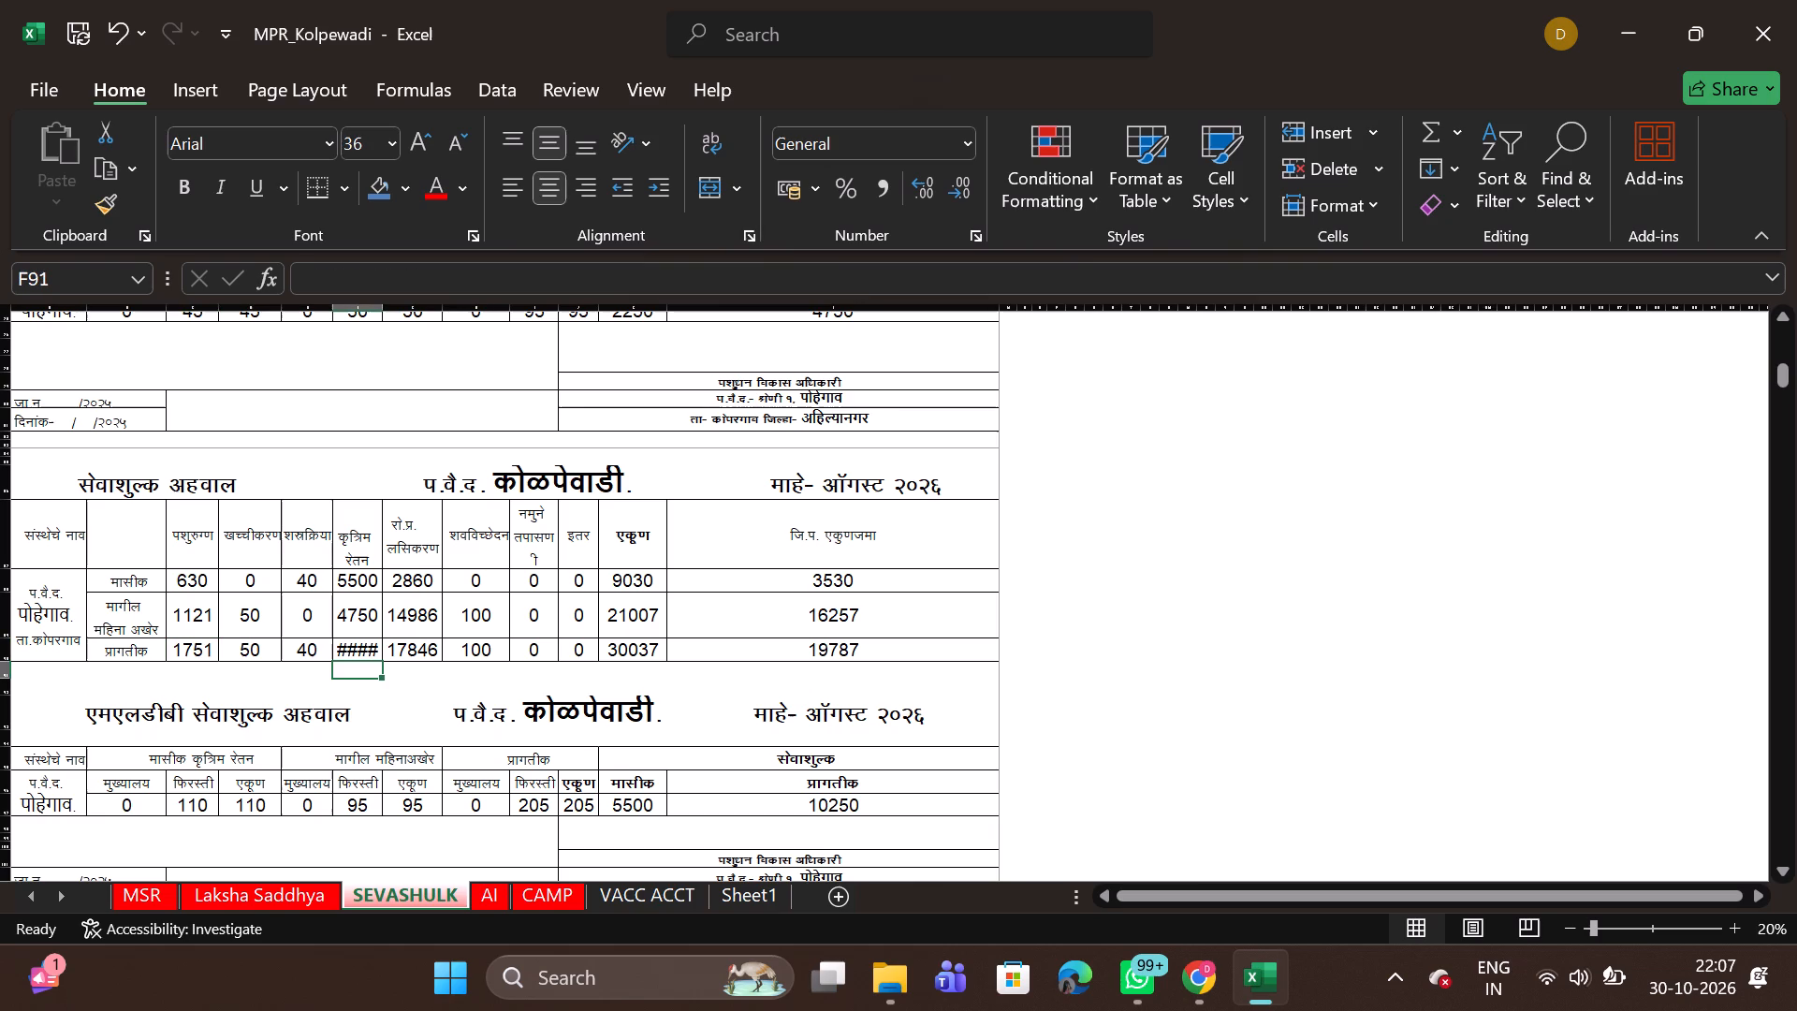
left_click(350, 648)
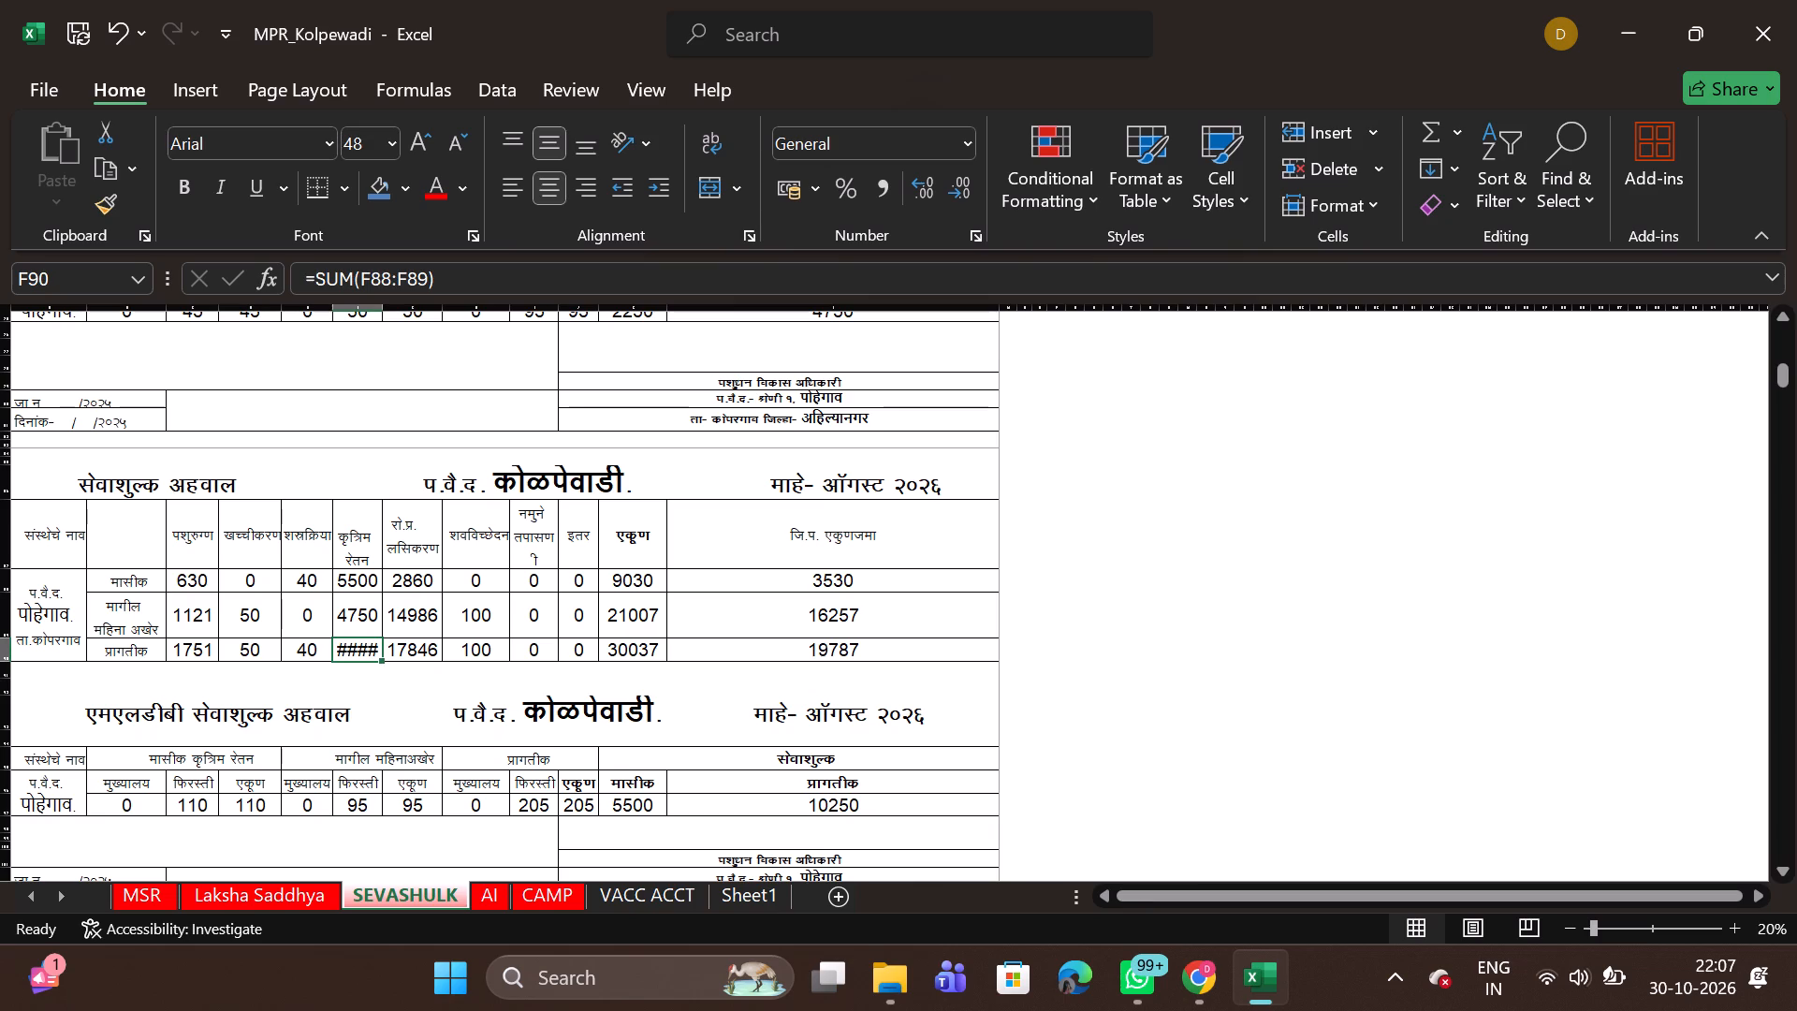
left_click(183, 651)
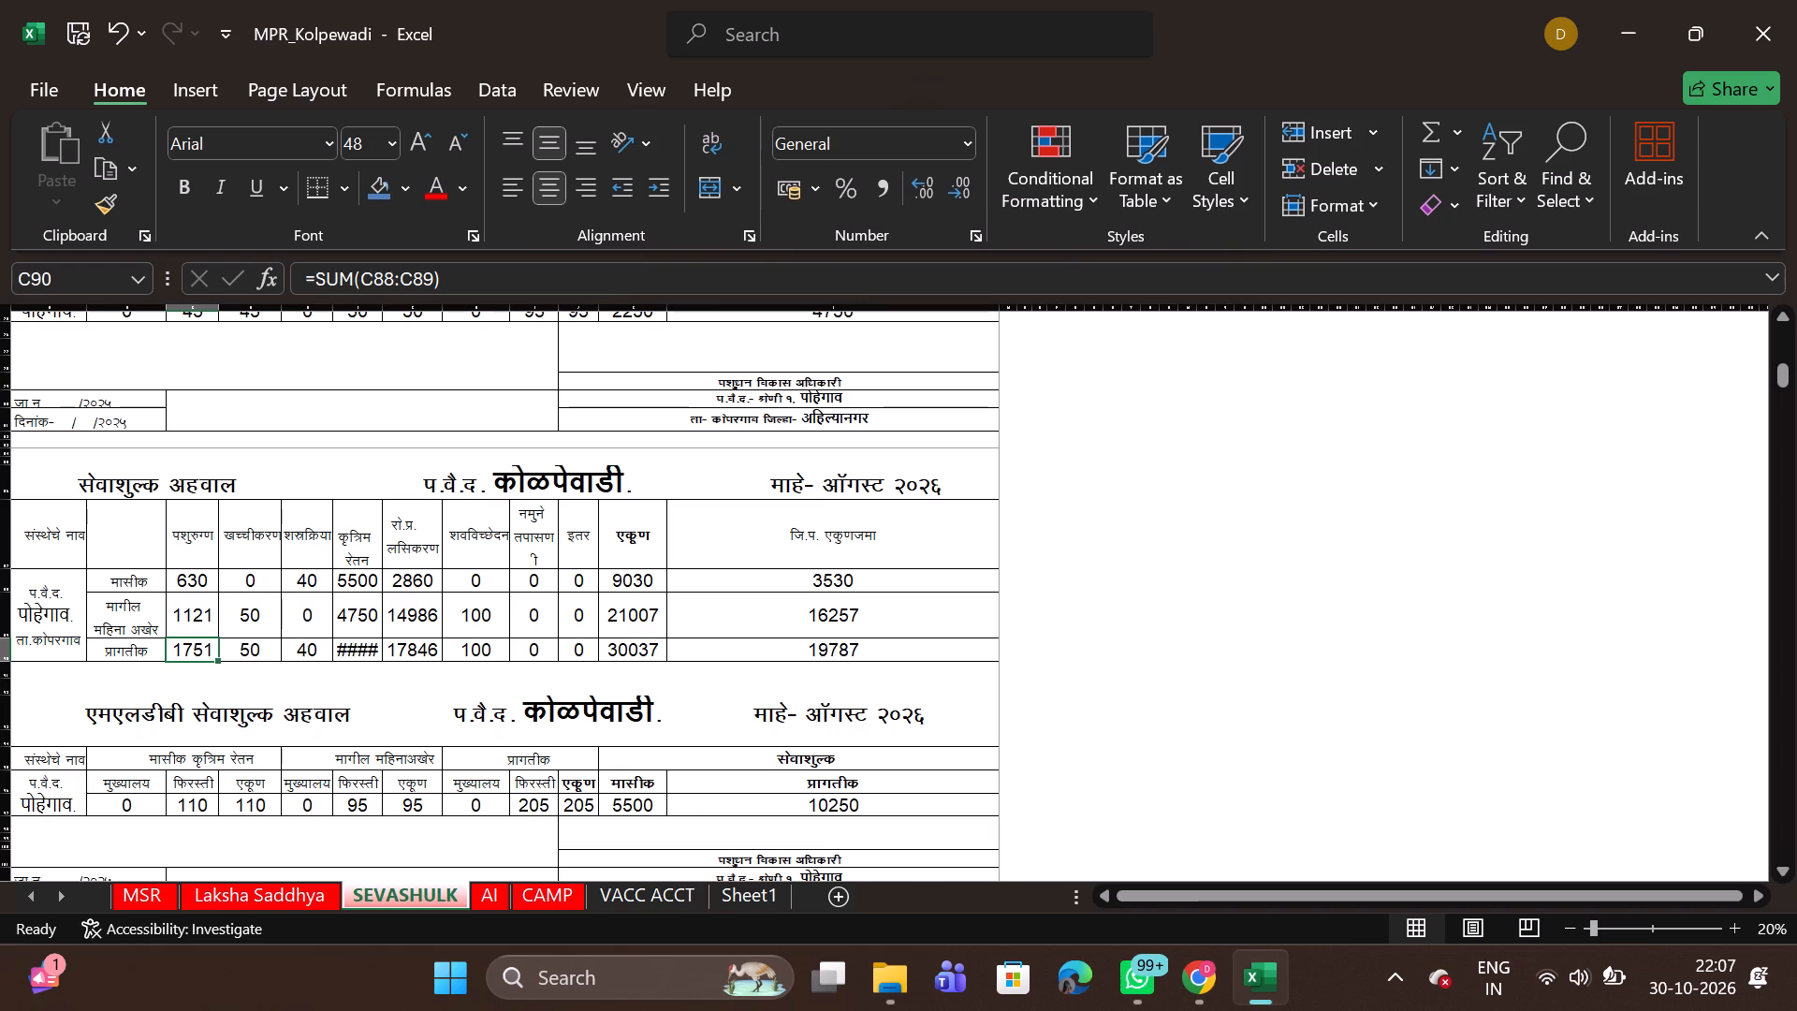
left_click_drag(215, 658, 263, 660)
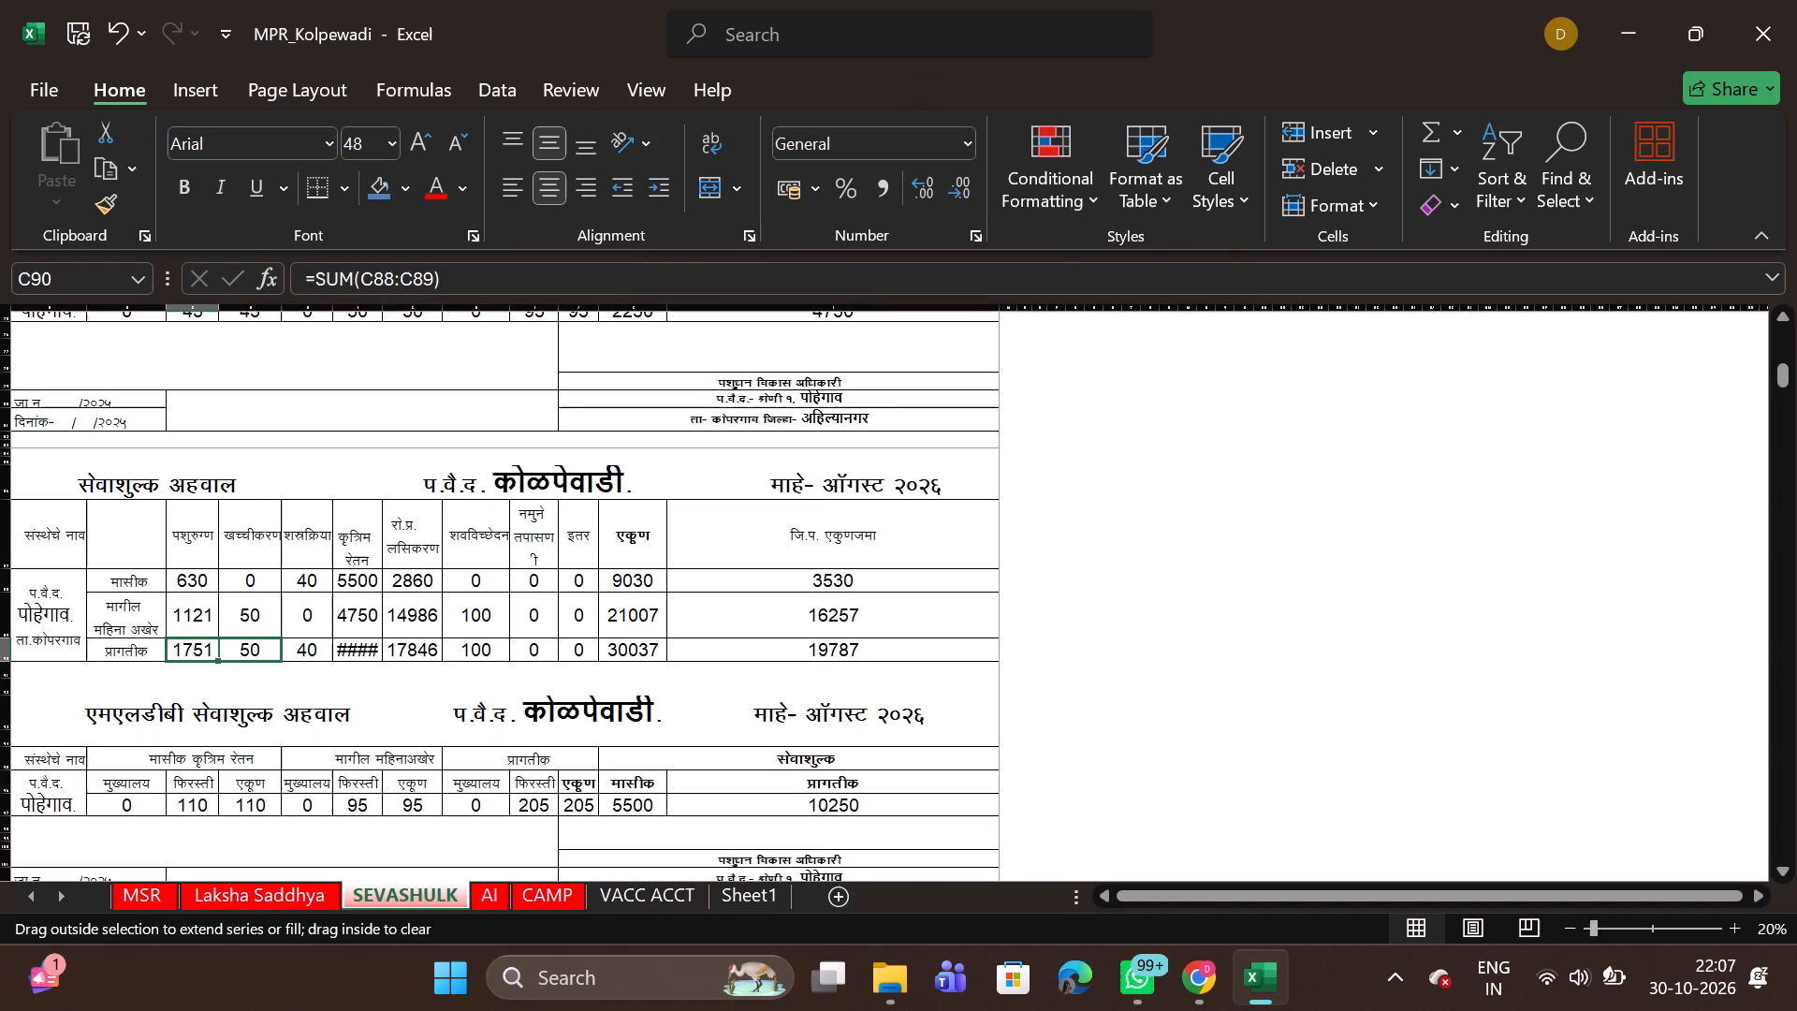
left_click_drag(263, 660, 585, 666)
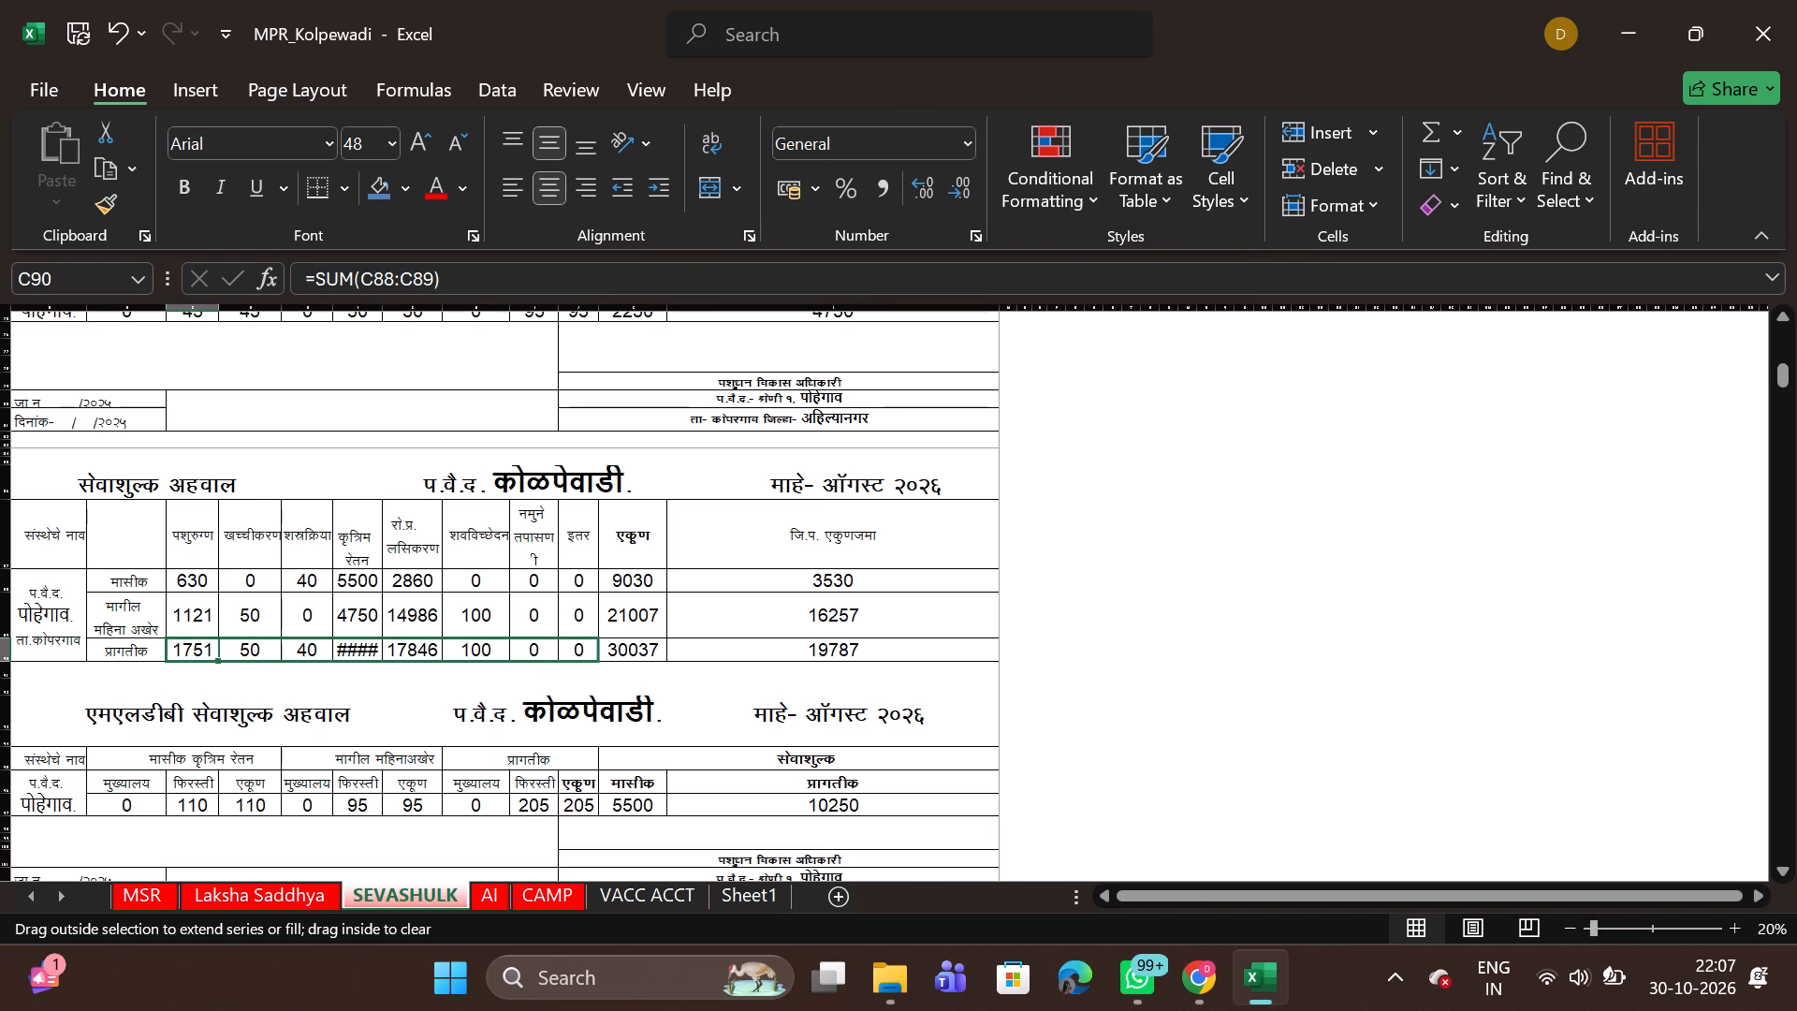
left_click_drag(585, 666, 683, 664)
left_click_drag(683, 664, 888, 659)
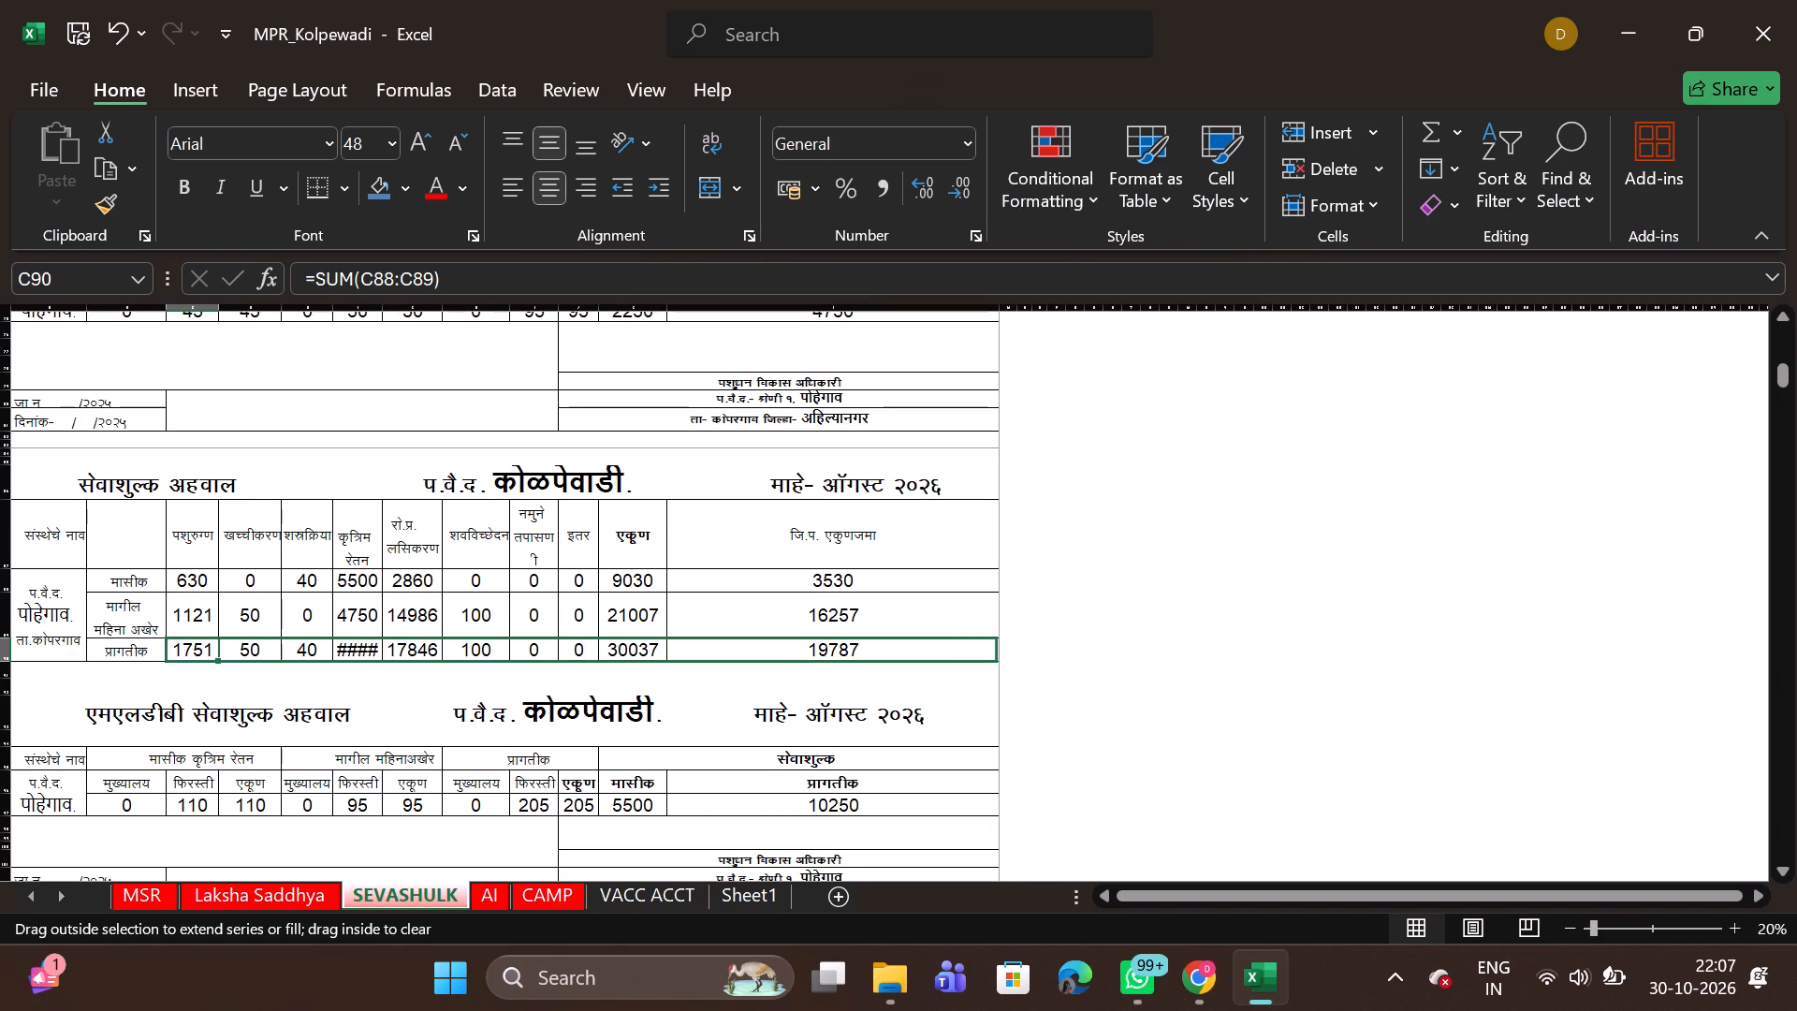
left_click_drag(888, 659, 883, 659)
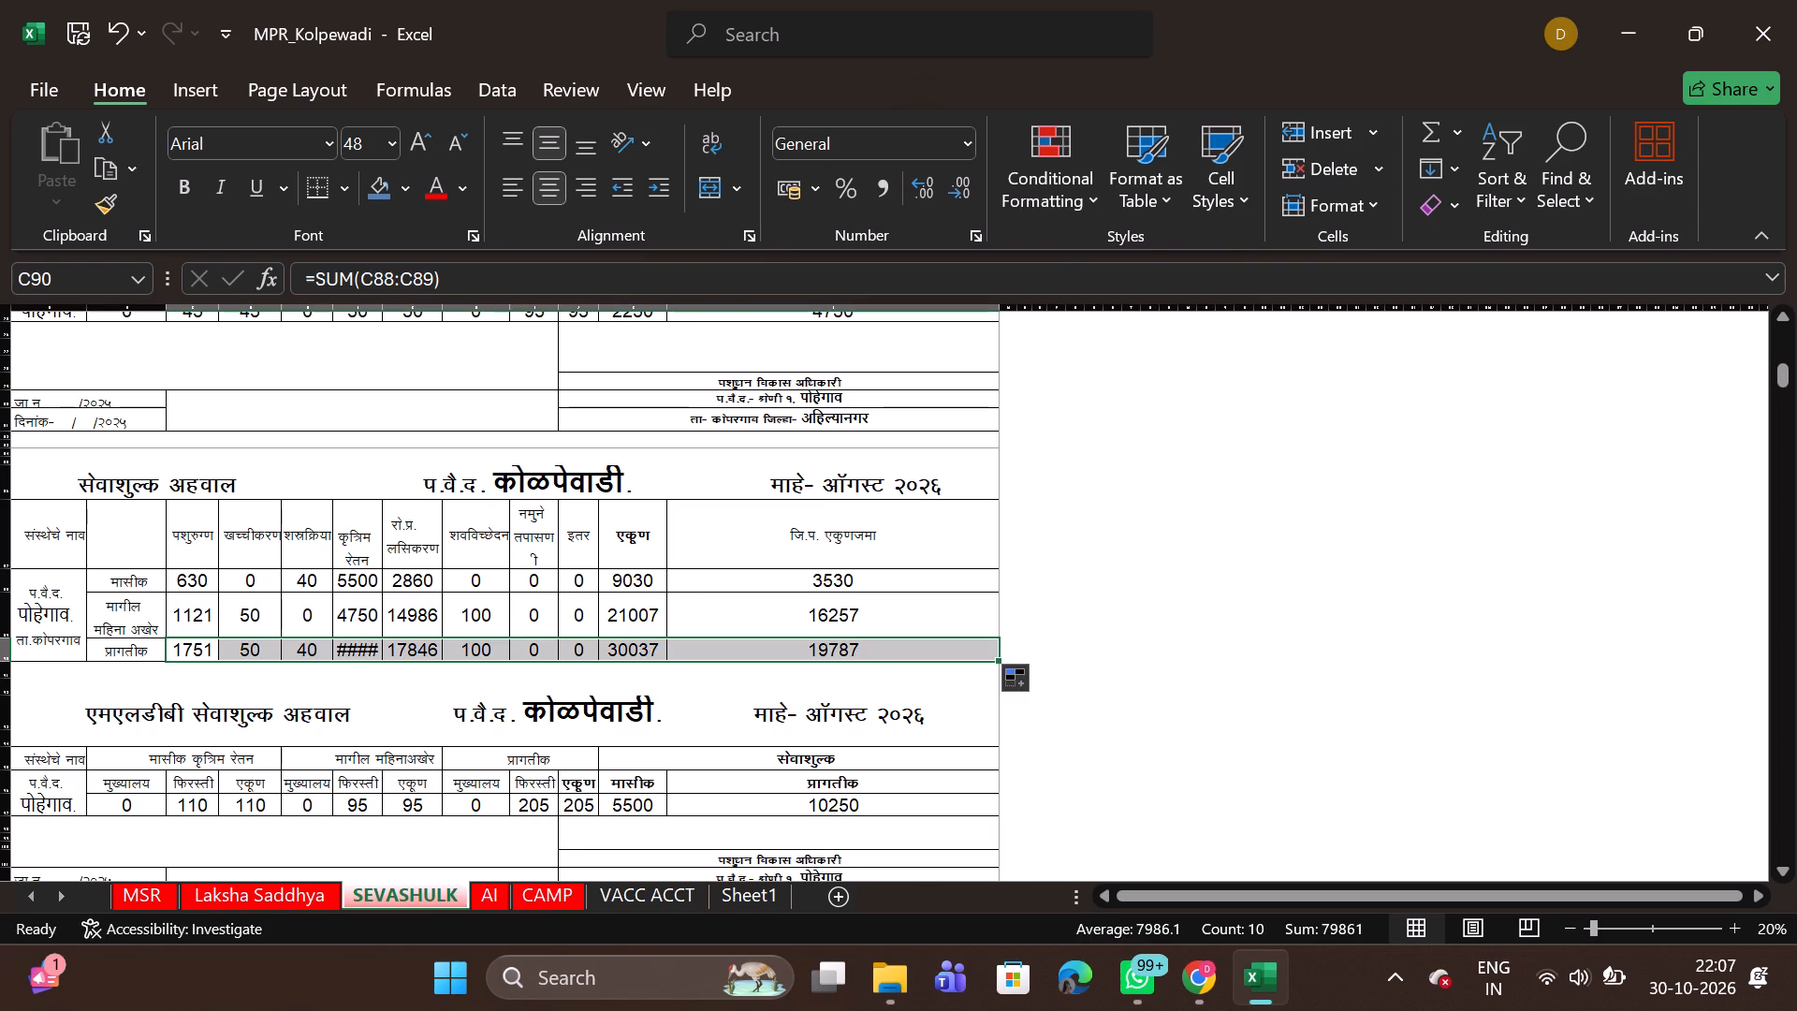
left_click(1299, 637)
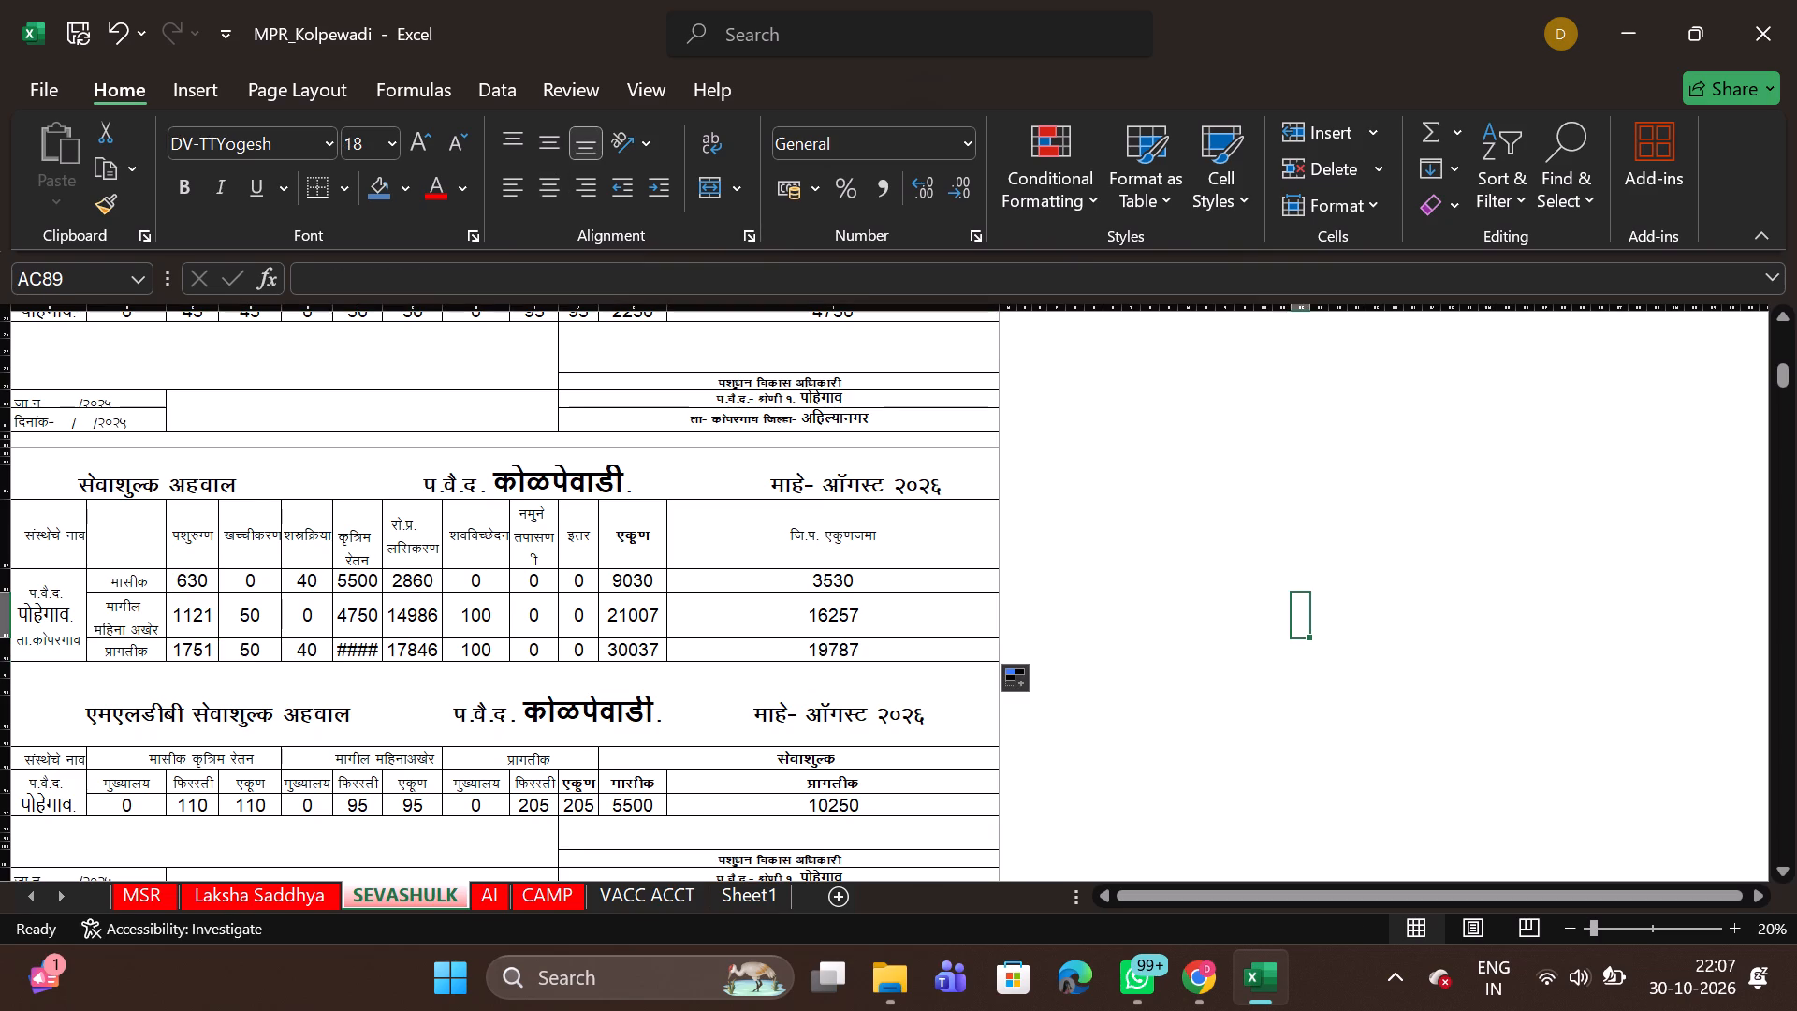
Set the August 2026 progressive artificial insemination total in F90 to the formula =F88+F89.
left_click(368, 660)
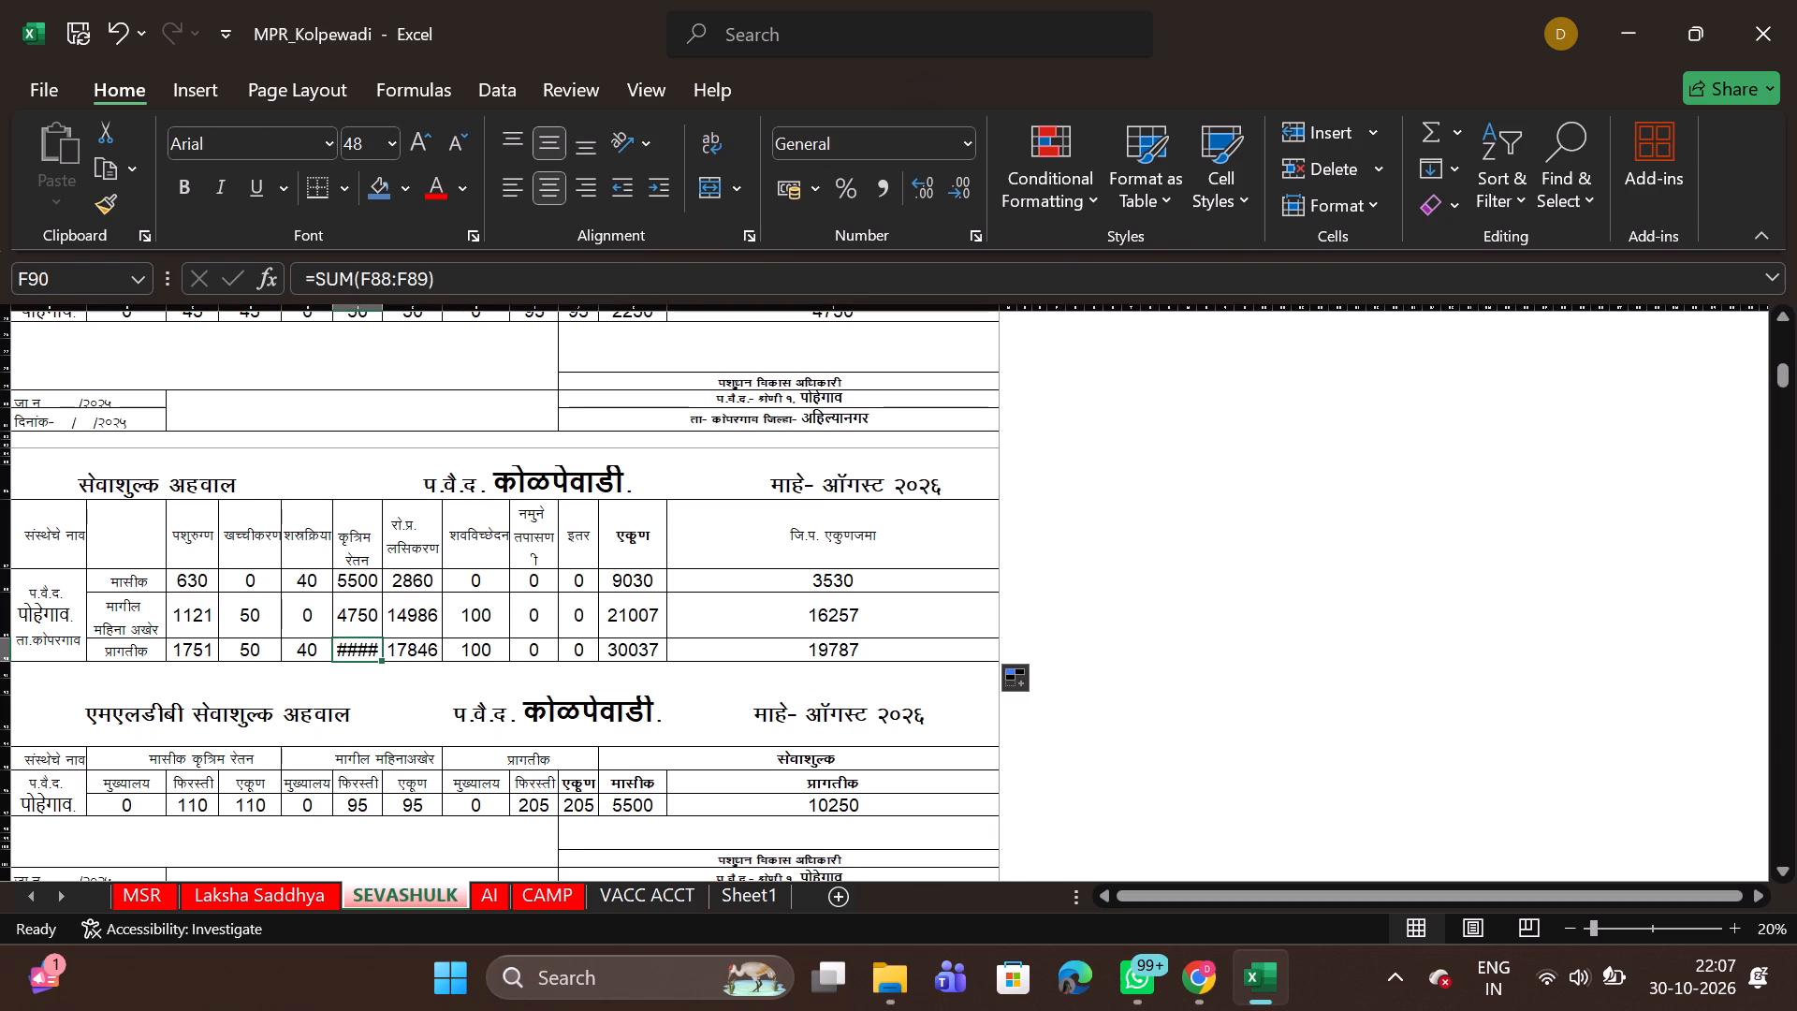
left_click(347, 649)
key("equal")
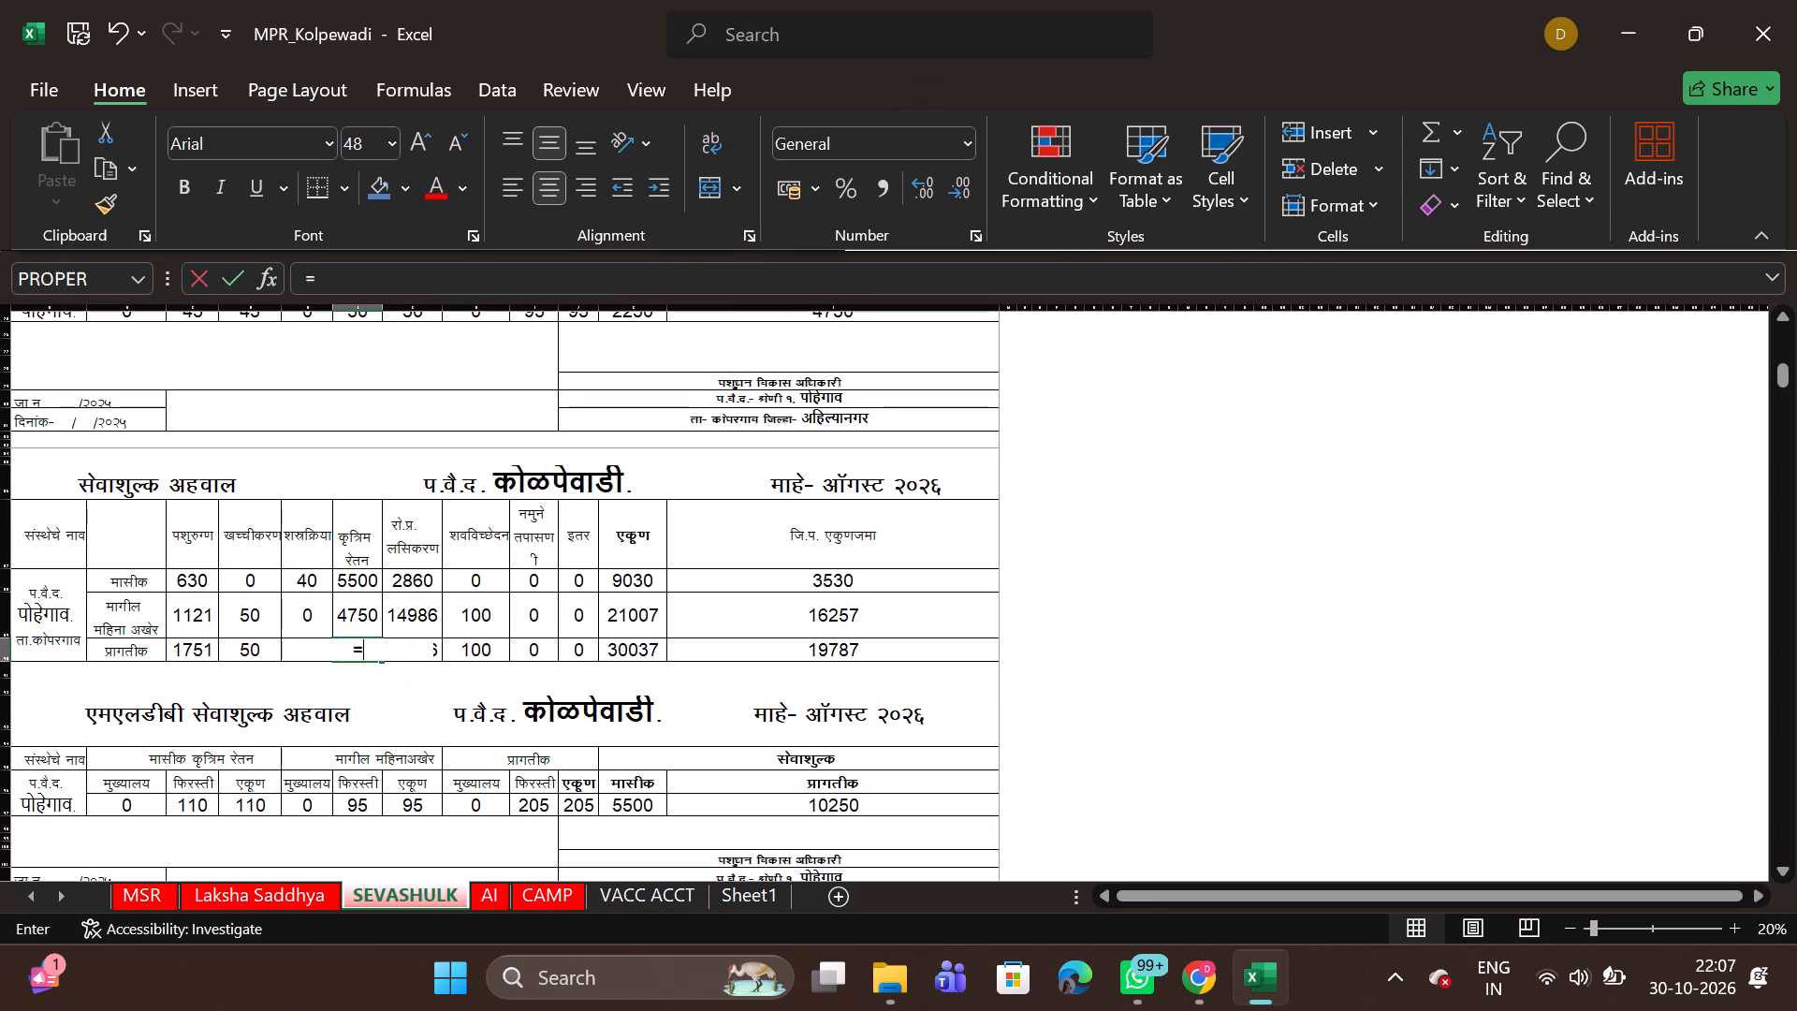
left_click(353, 579)
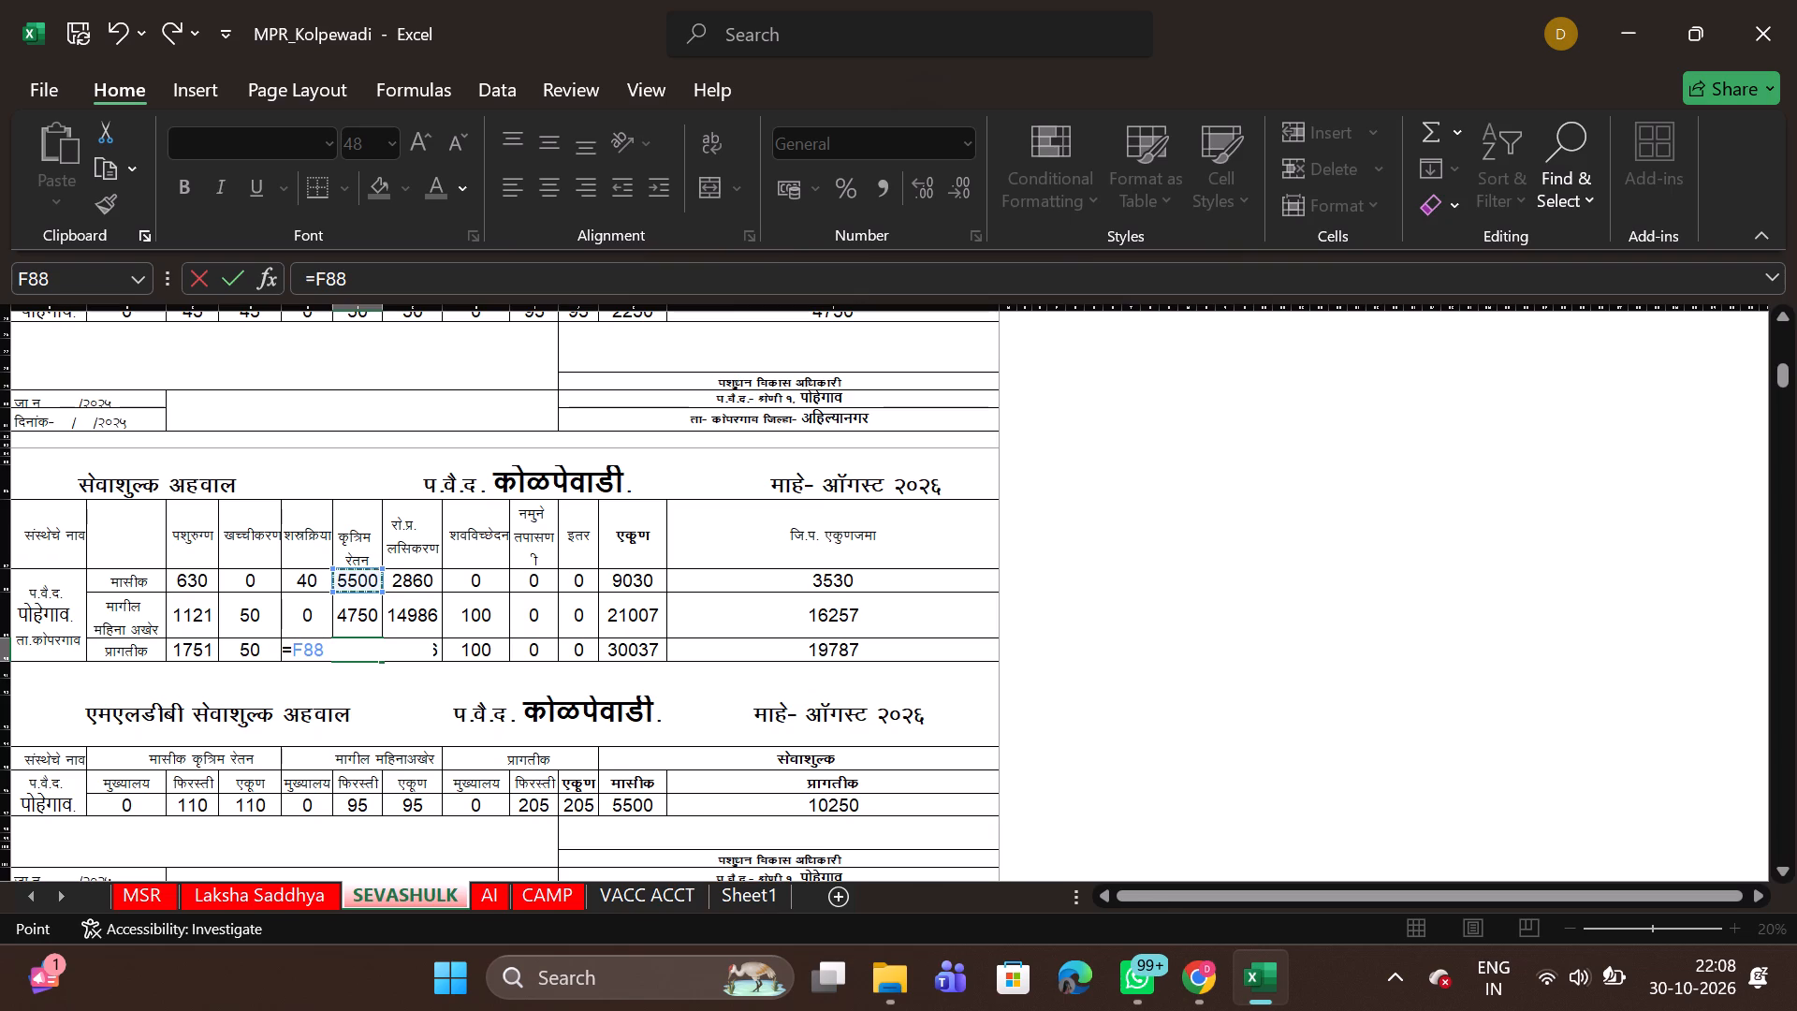
key("shift+plus")
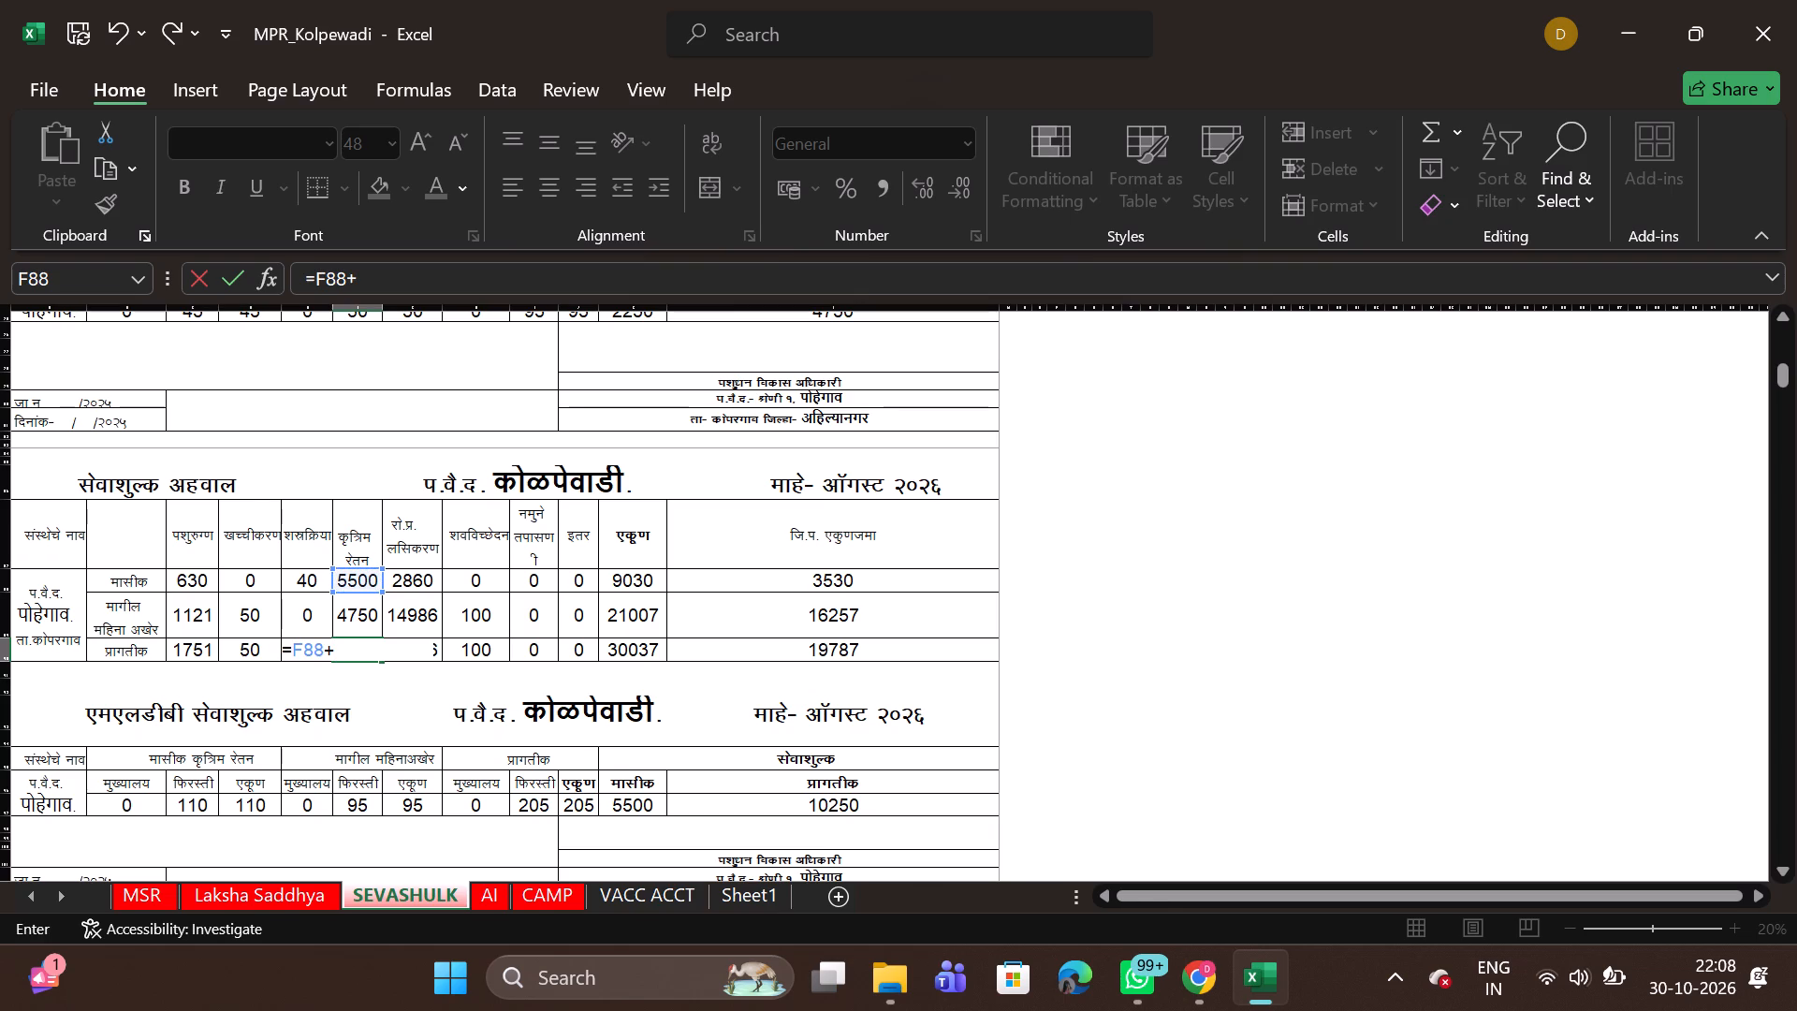
left_click(353, 625)
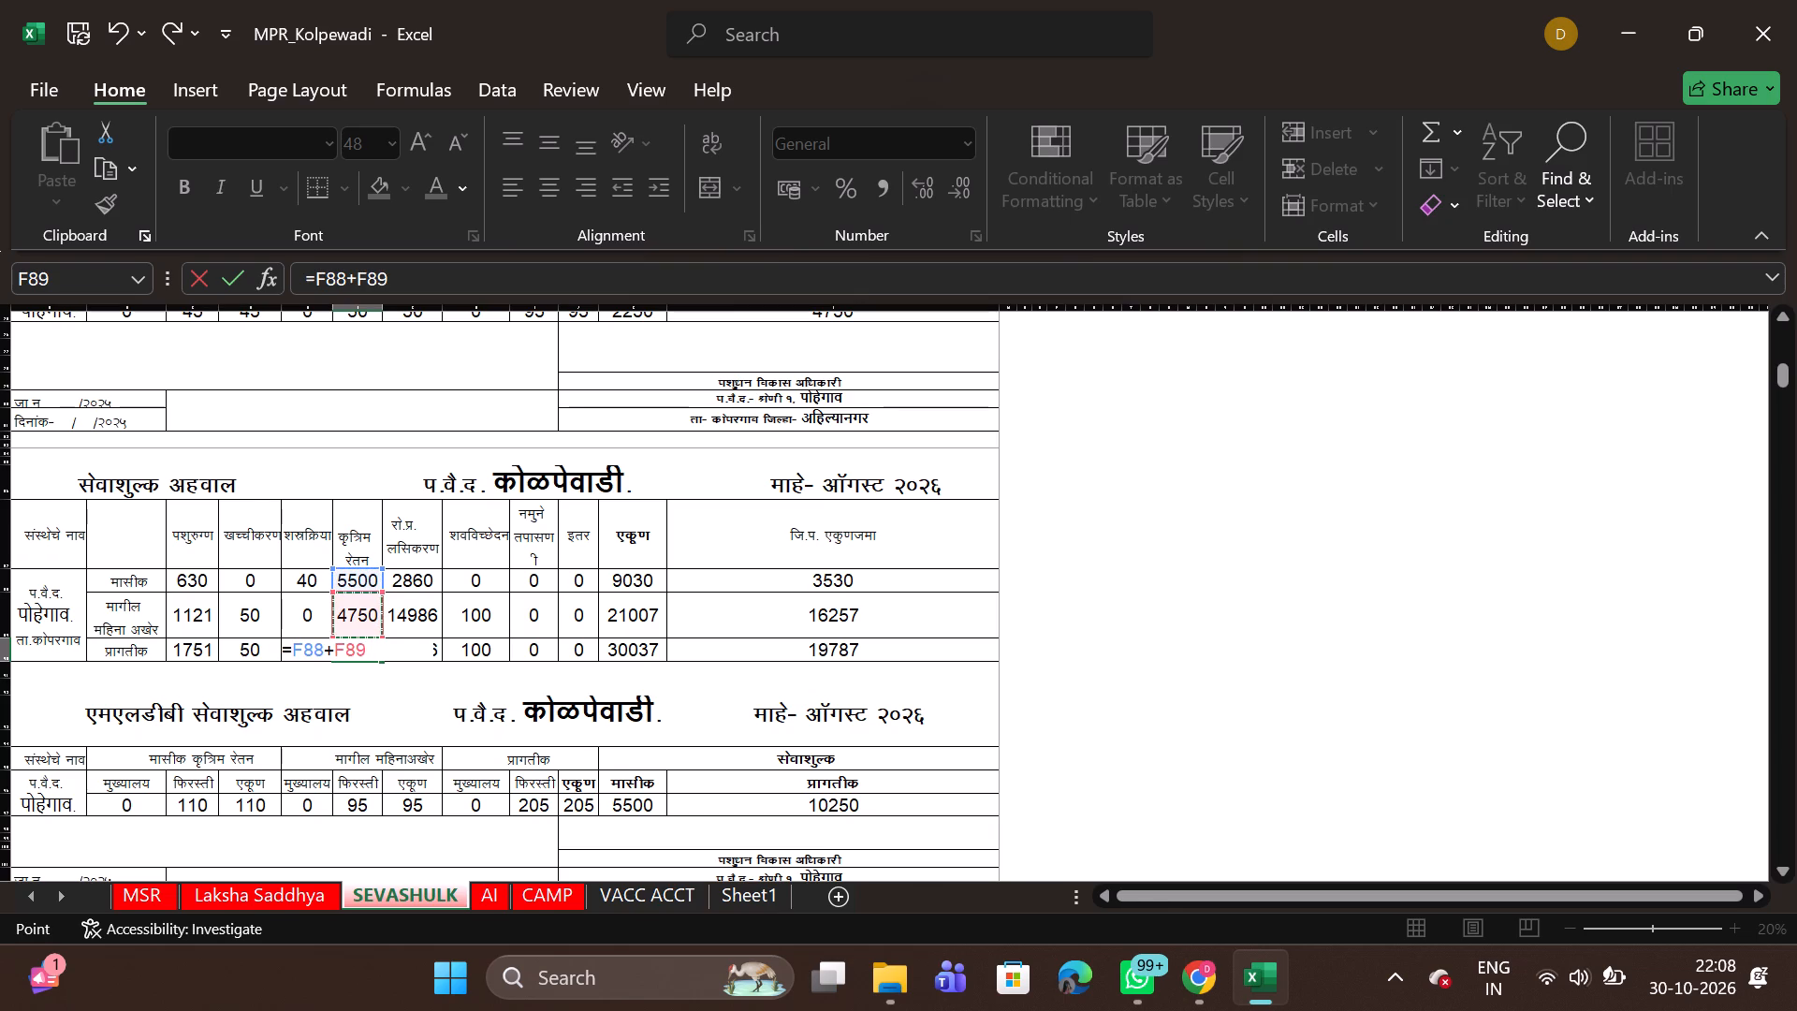
key("Return")
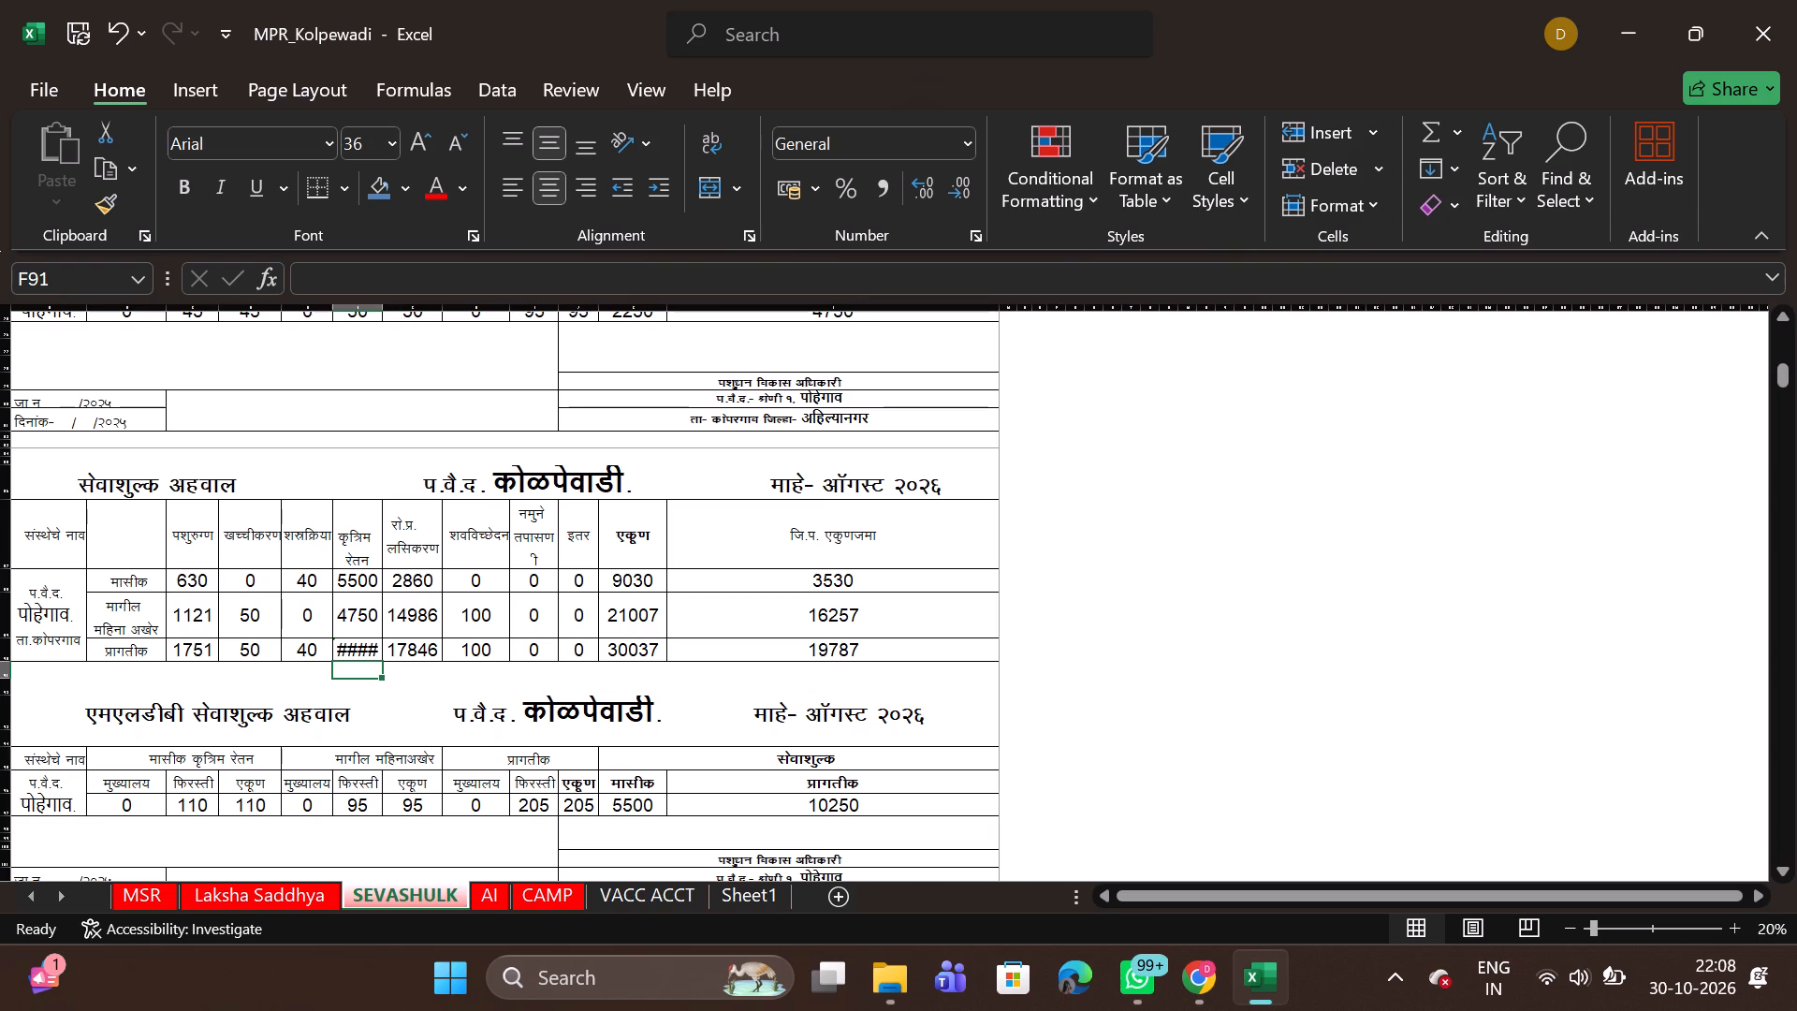
left_click(346, 655)
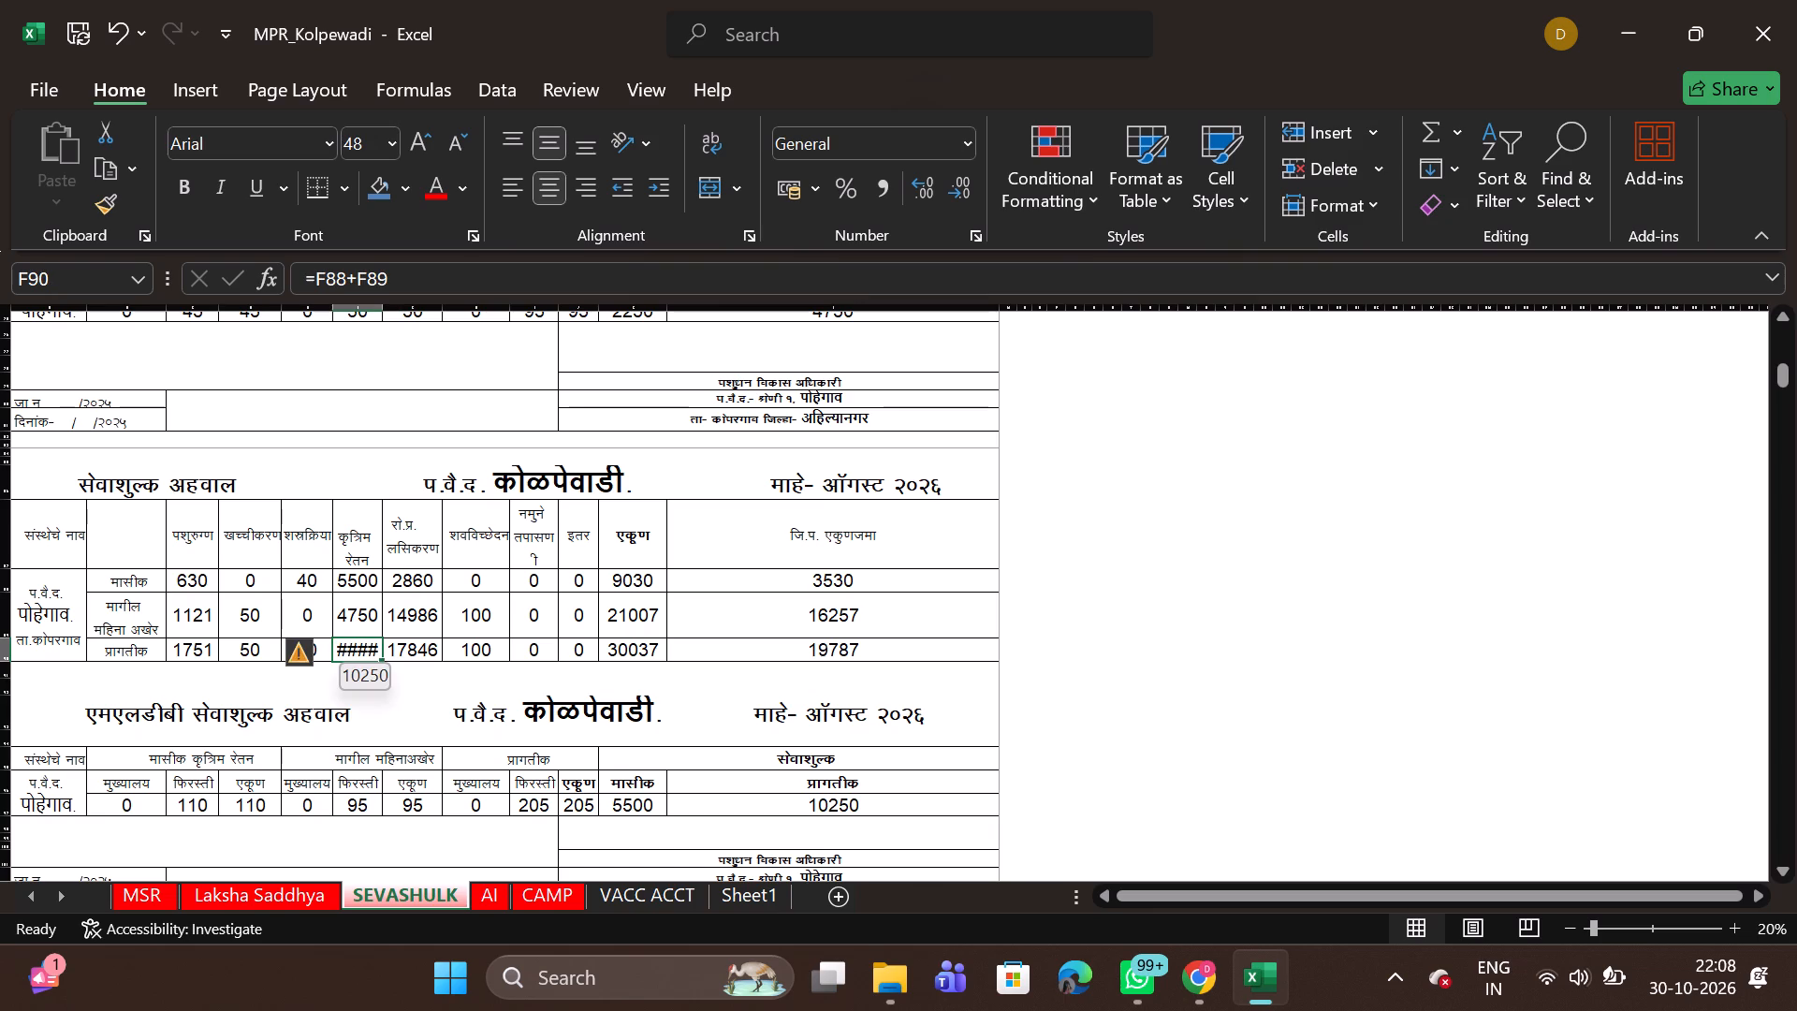
left_click(390, 707)
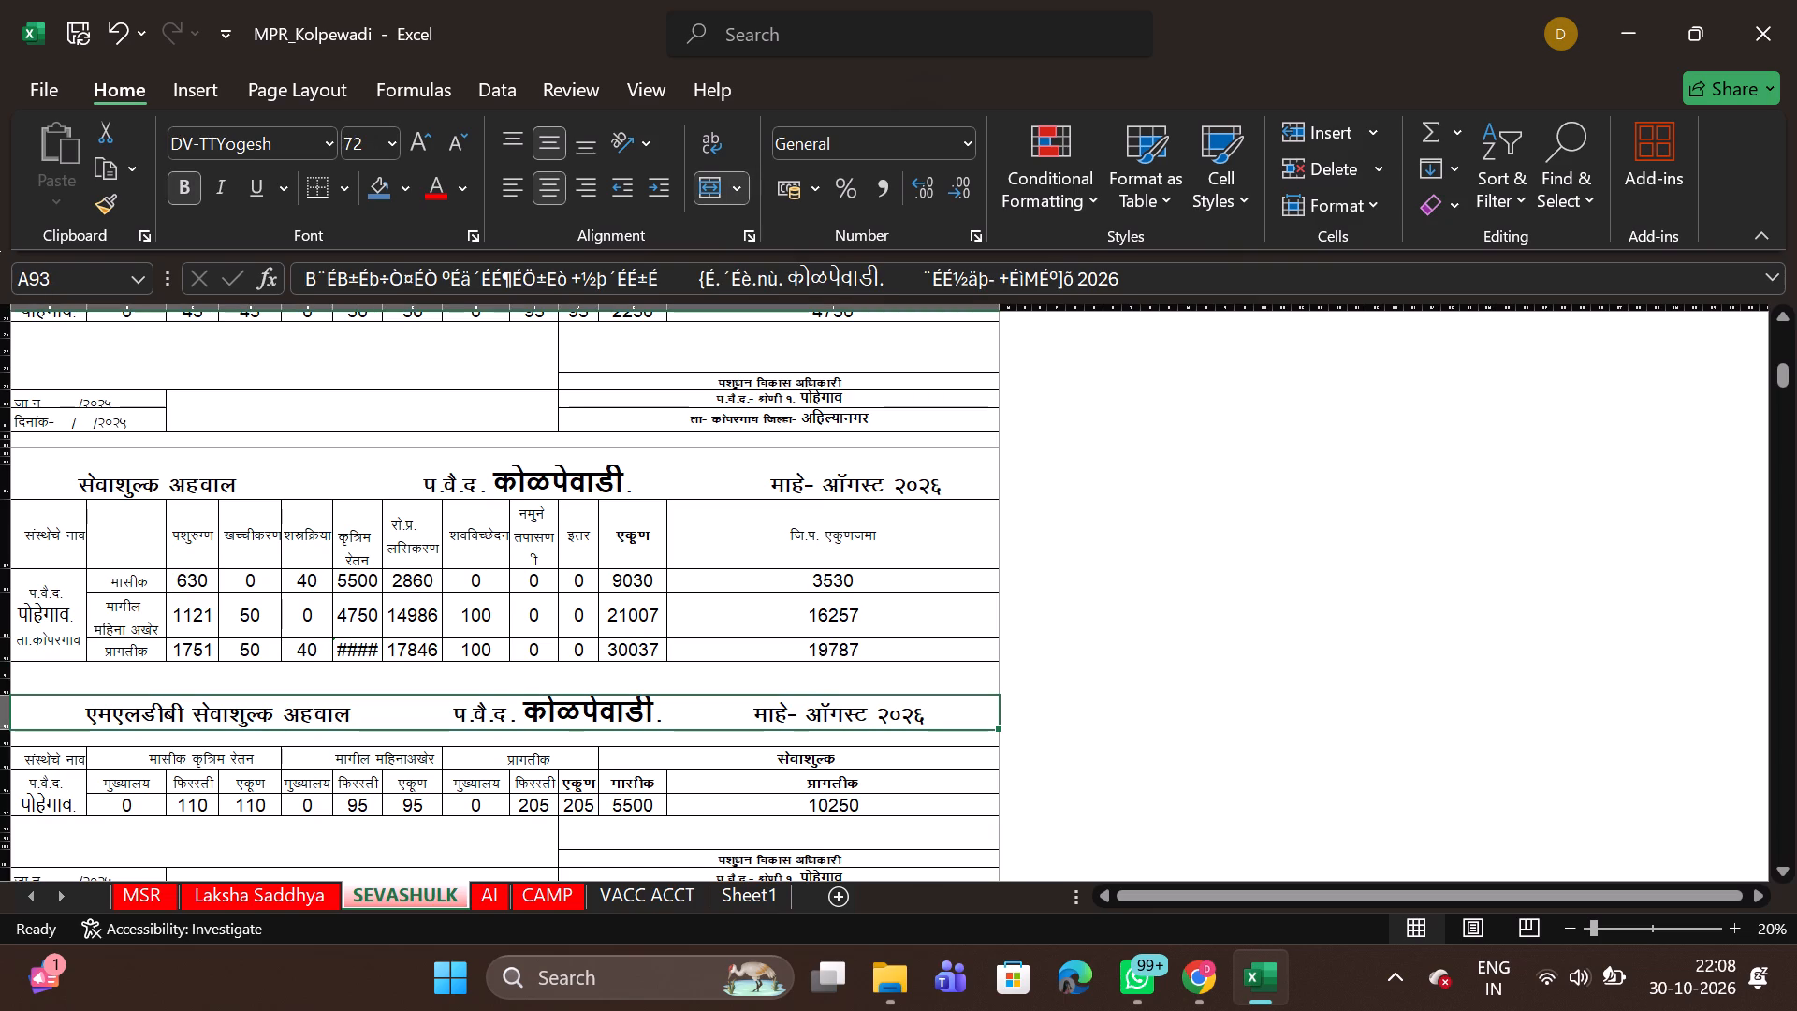
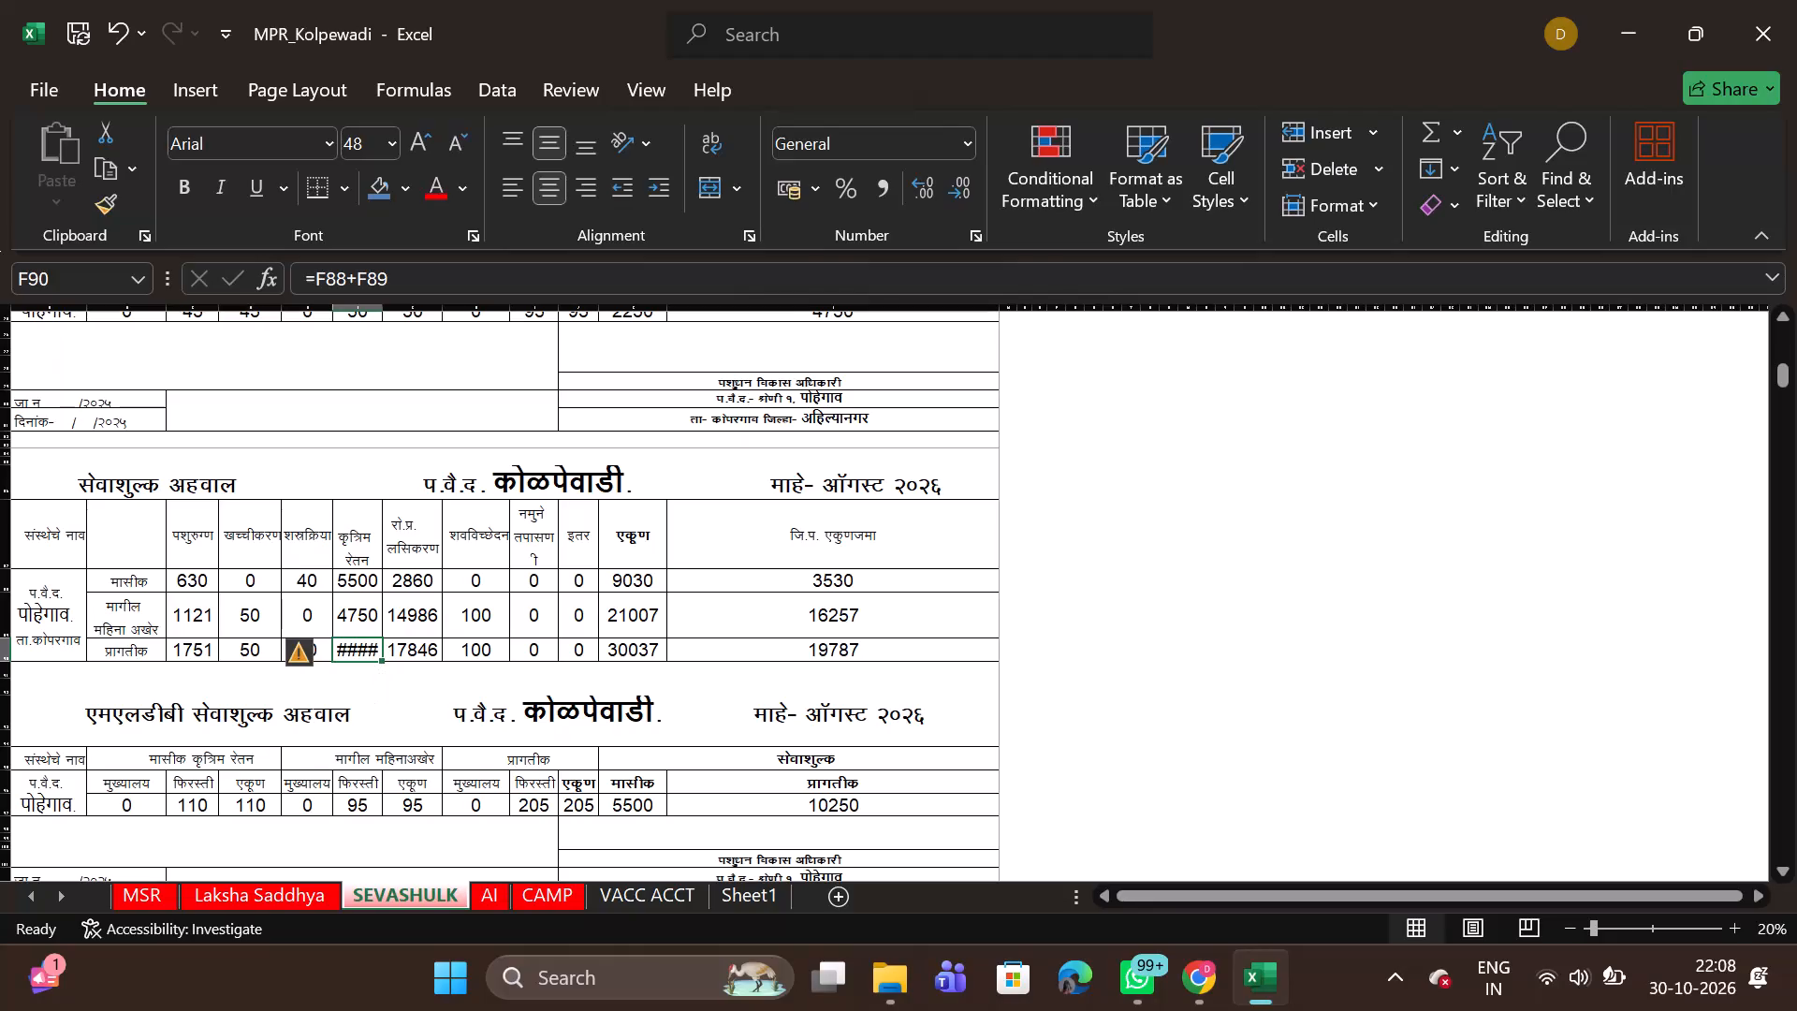
Widen the artificial insemination column F enough to fit the August 2026 progressive total.
left_click(402, 709)
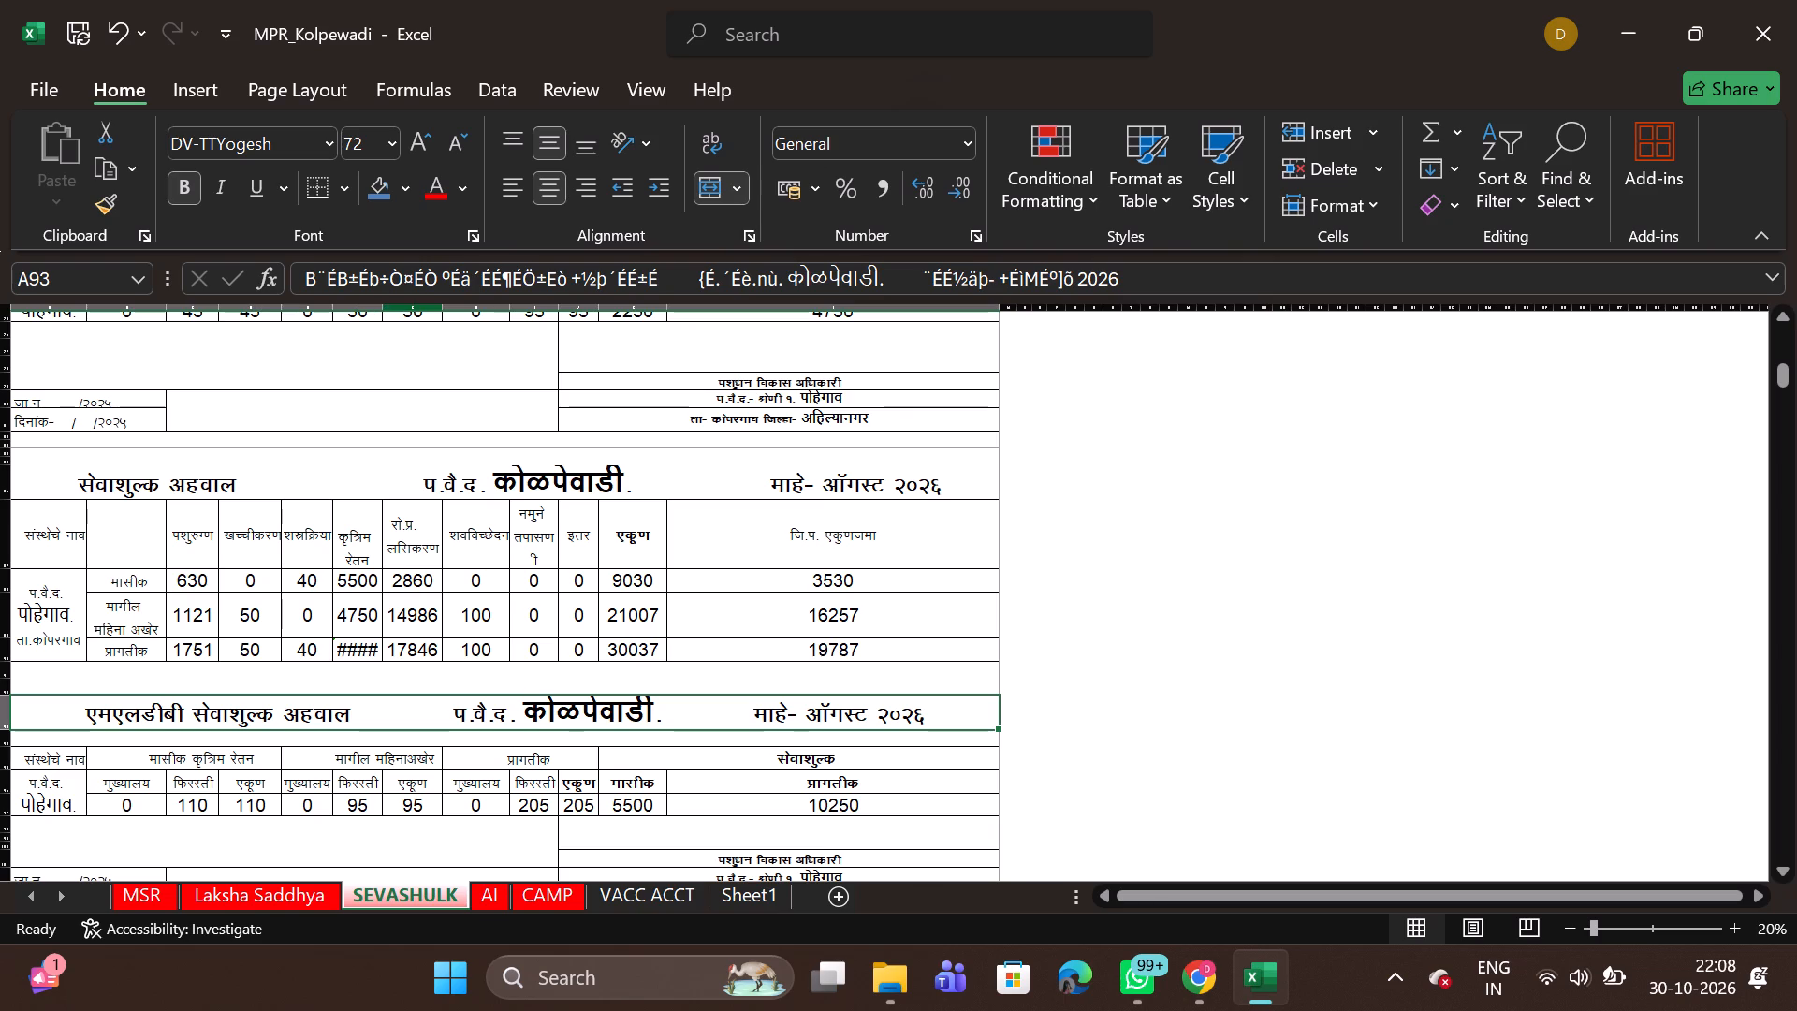
left_click_drag(381, 309, 401, 309)
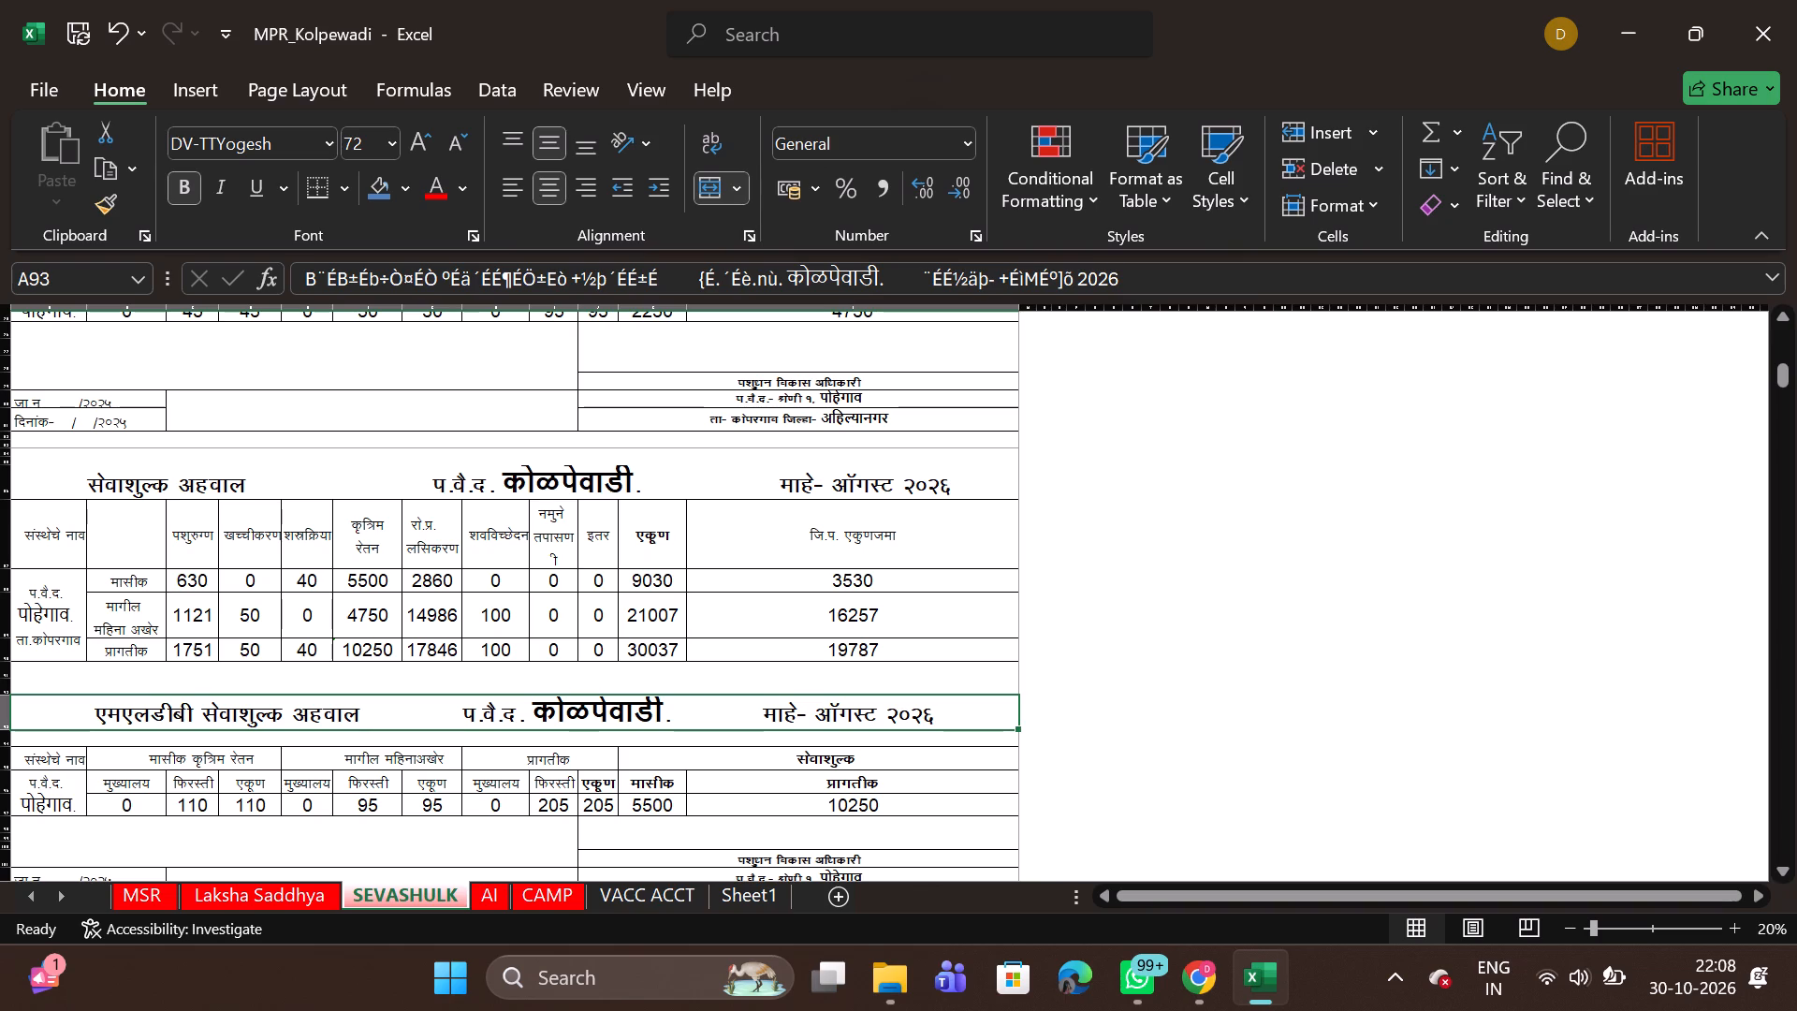
Widen the patient-fee column C enough to fit the five-digit totals in SEVASHULK's October block.
scroll(833, 729, "down", 1)
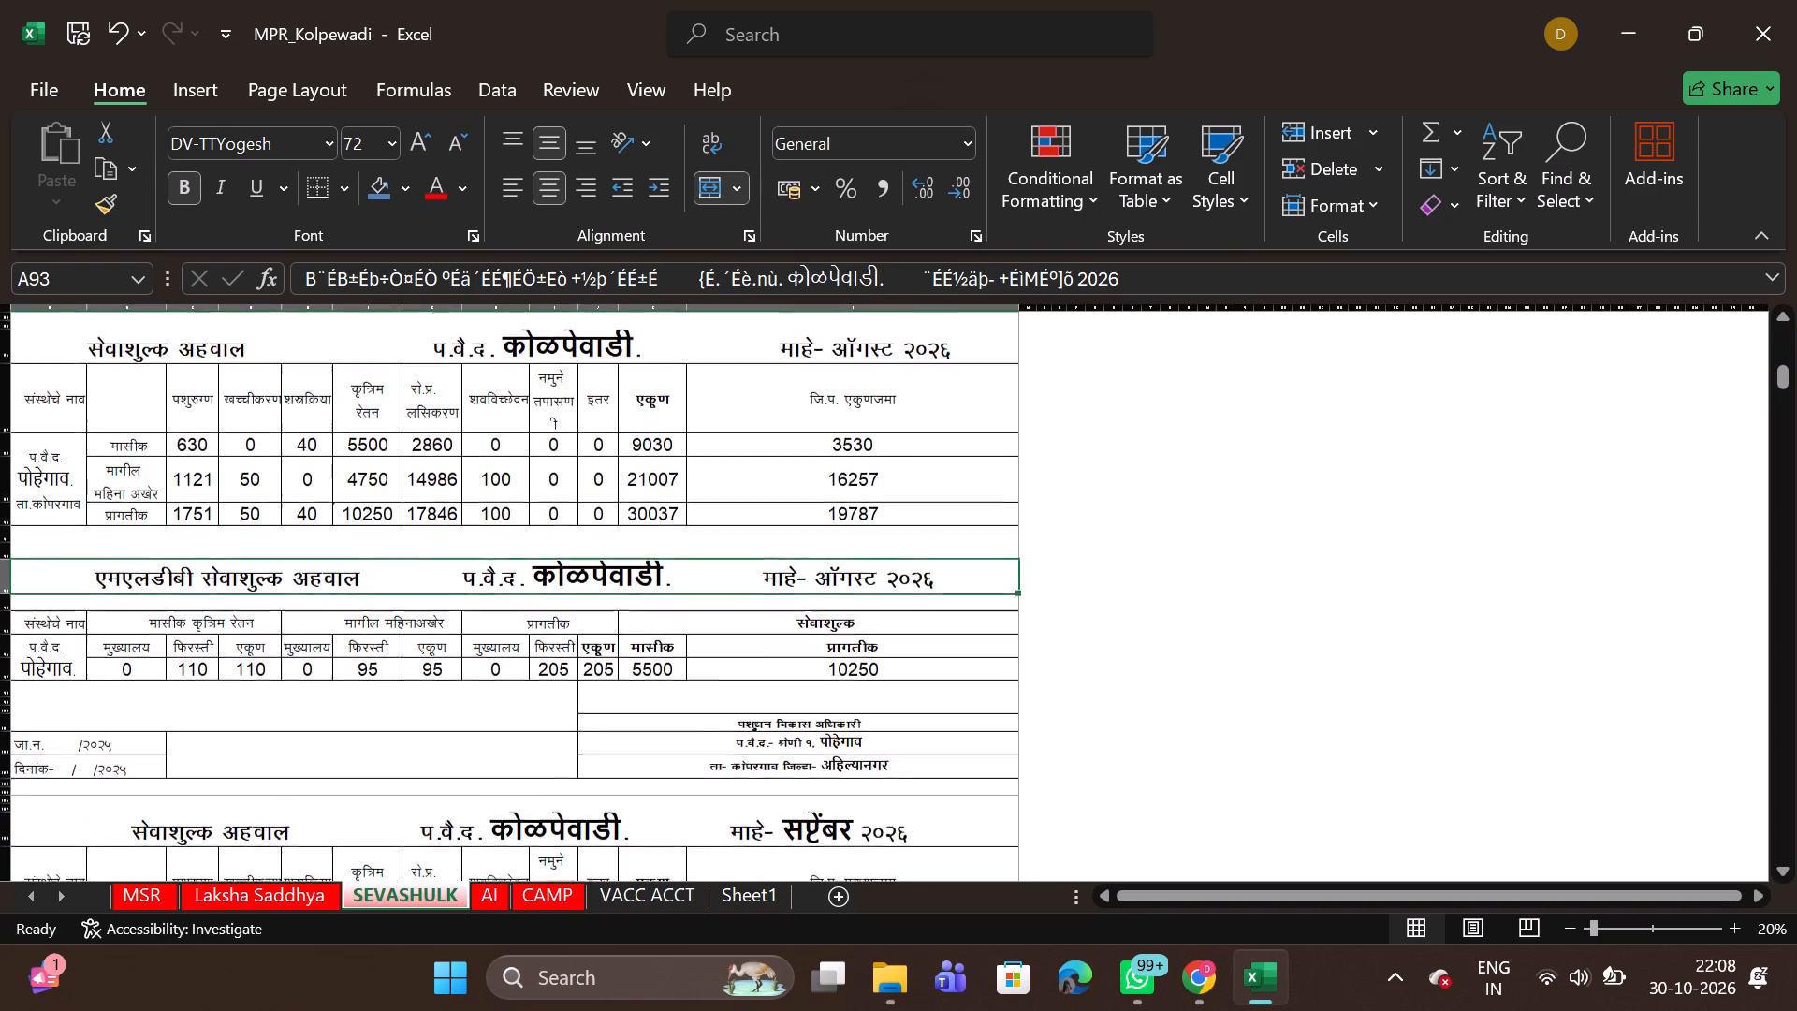
scroll(833, 729, "down", 2)
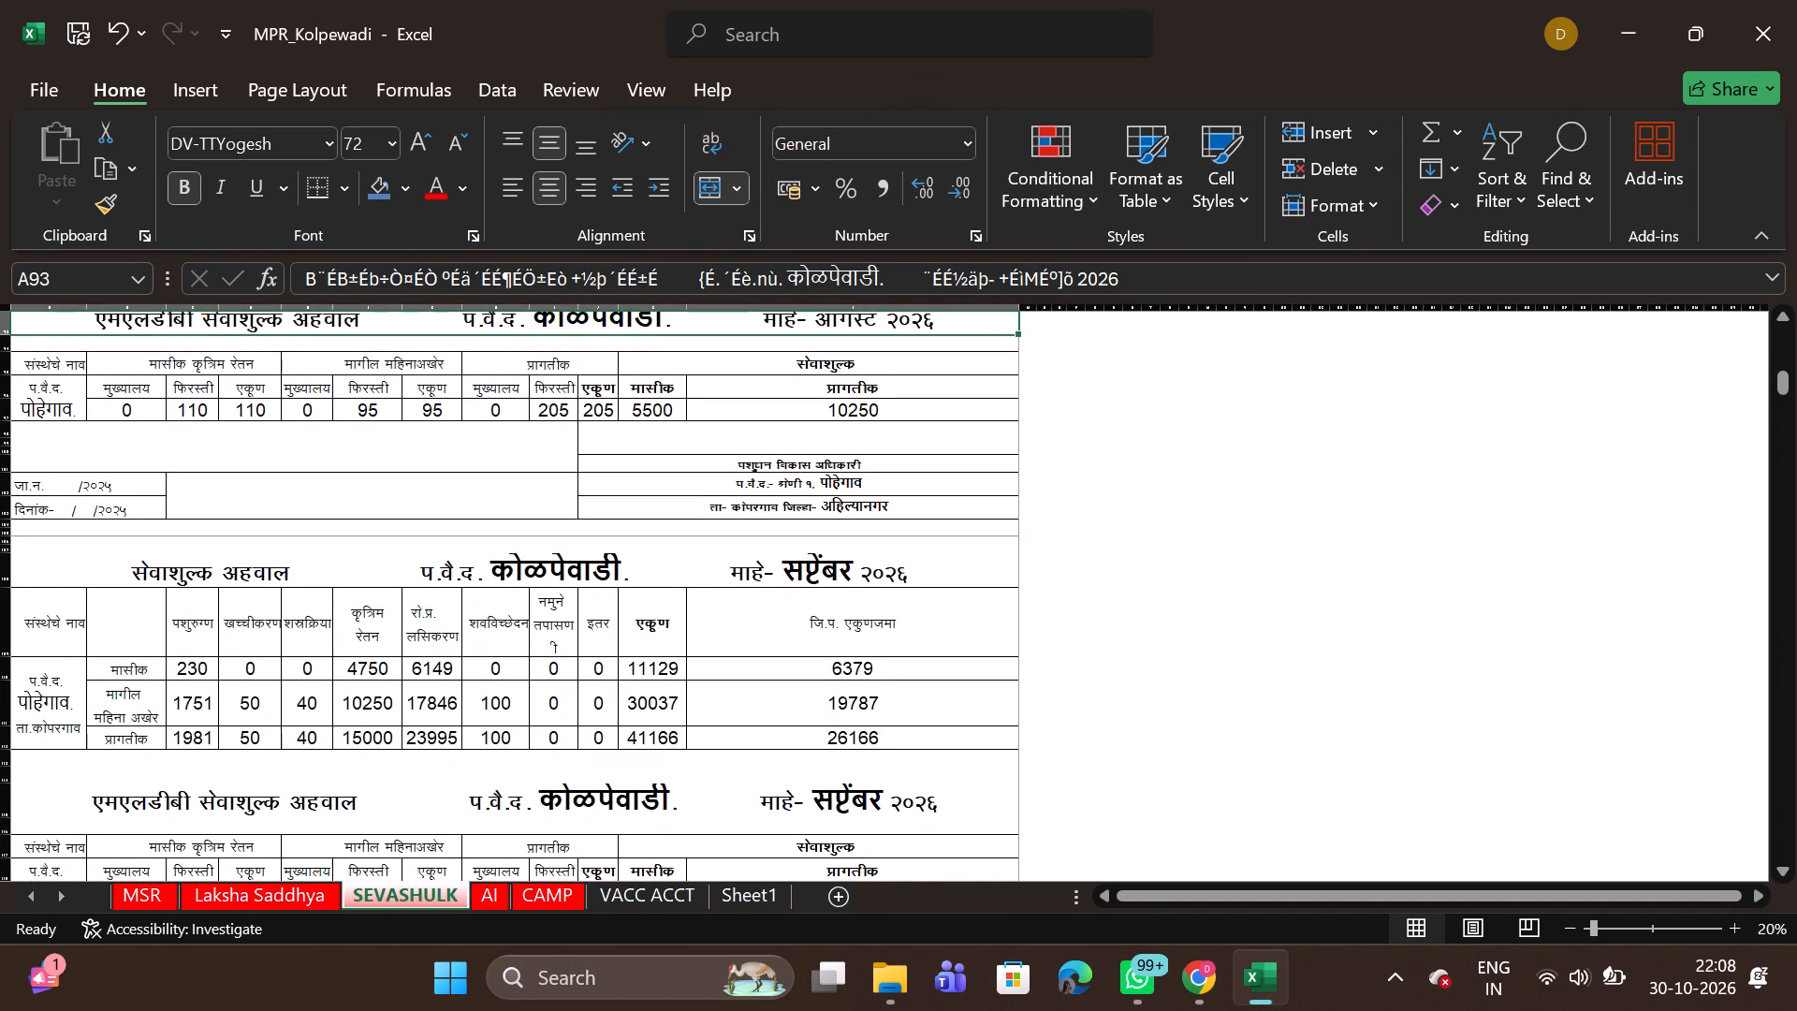
scroll(833, 729, "down", 1)
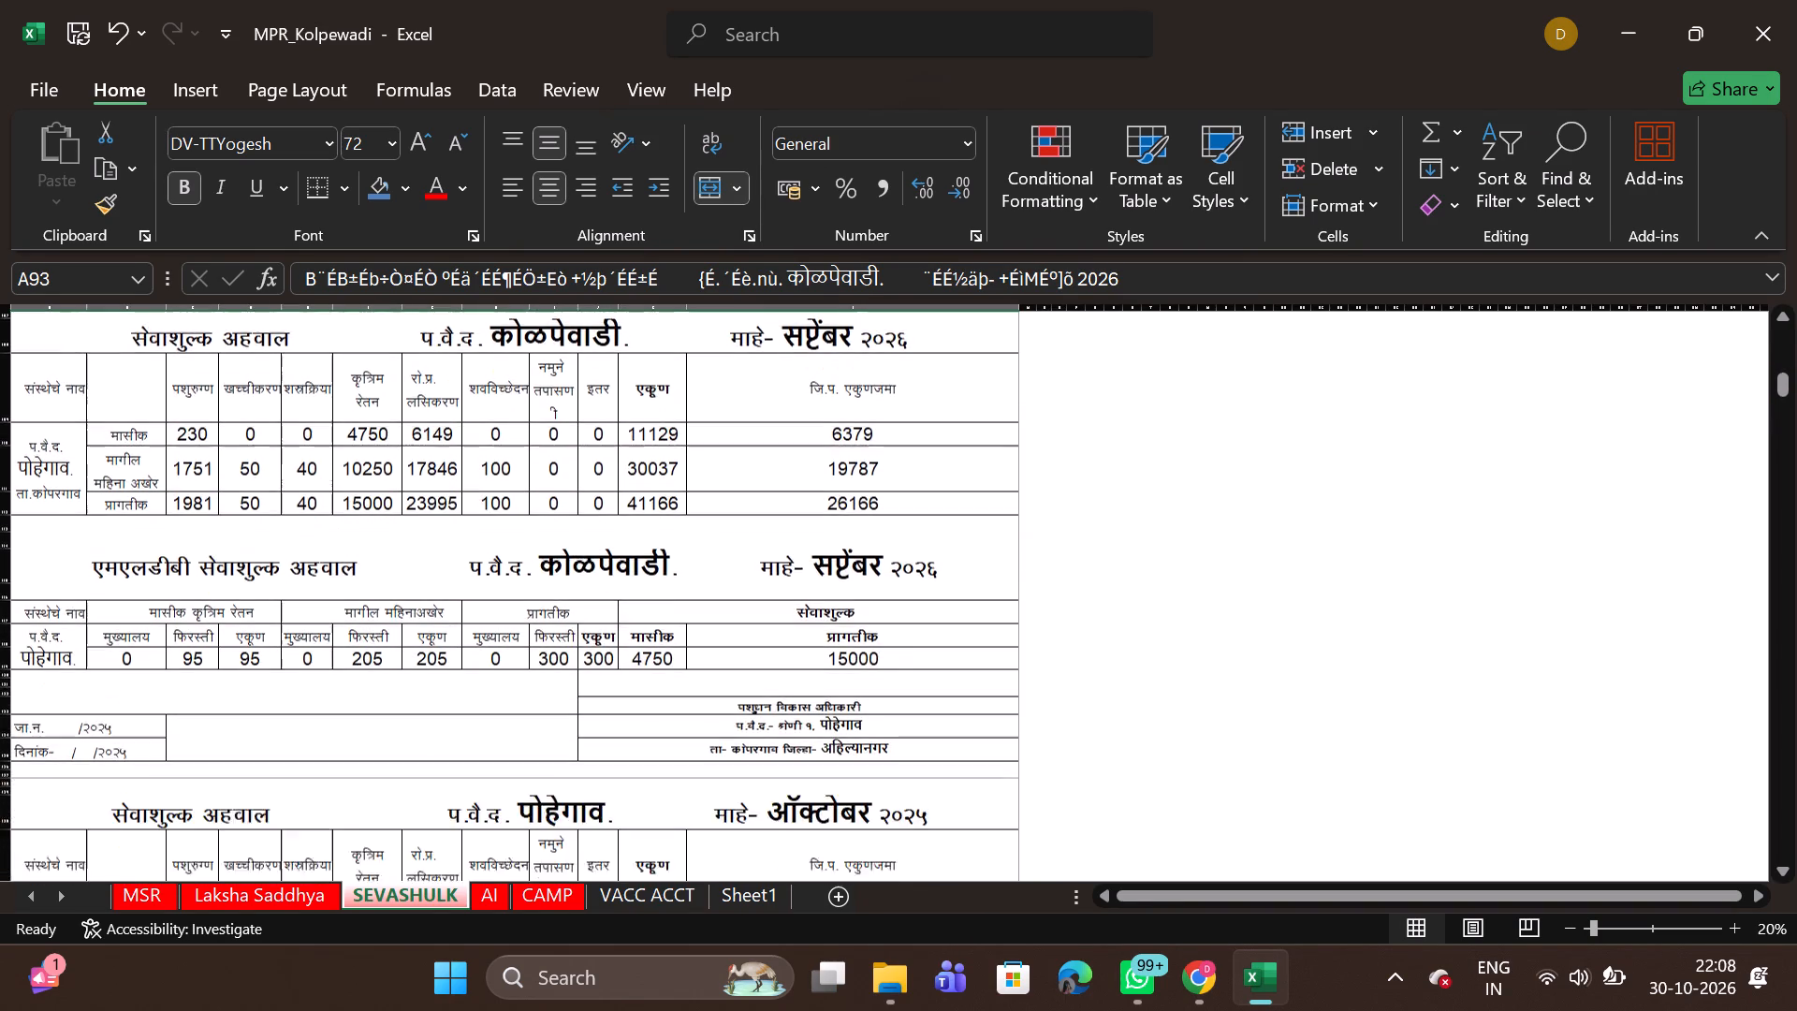
scroll(833, 729, "down", 2)
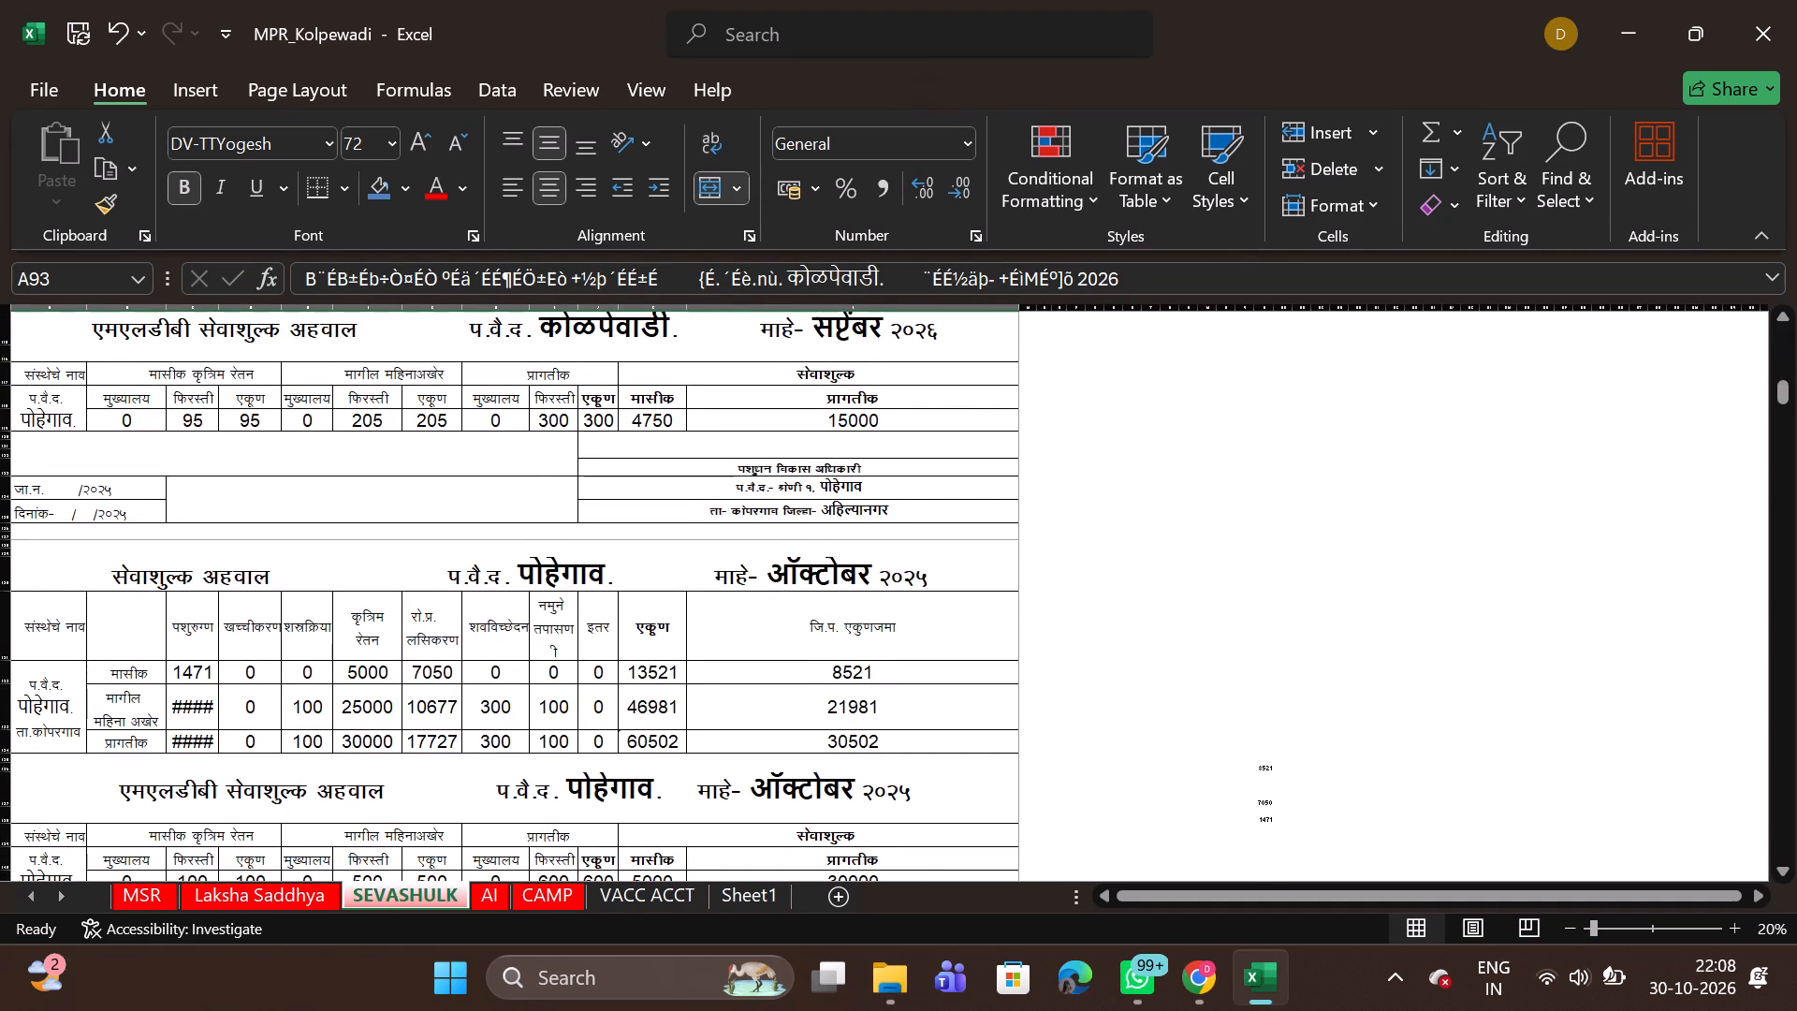
left_click_drag(214, 306, 232, 307)
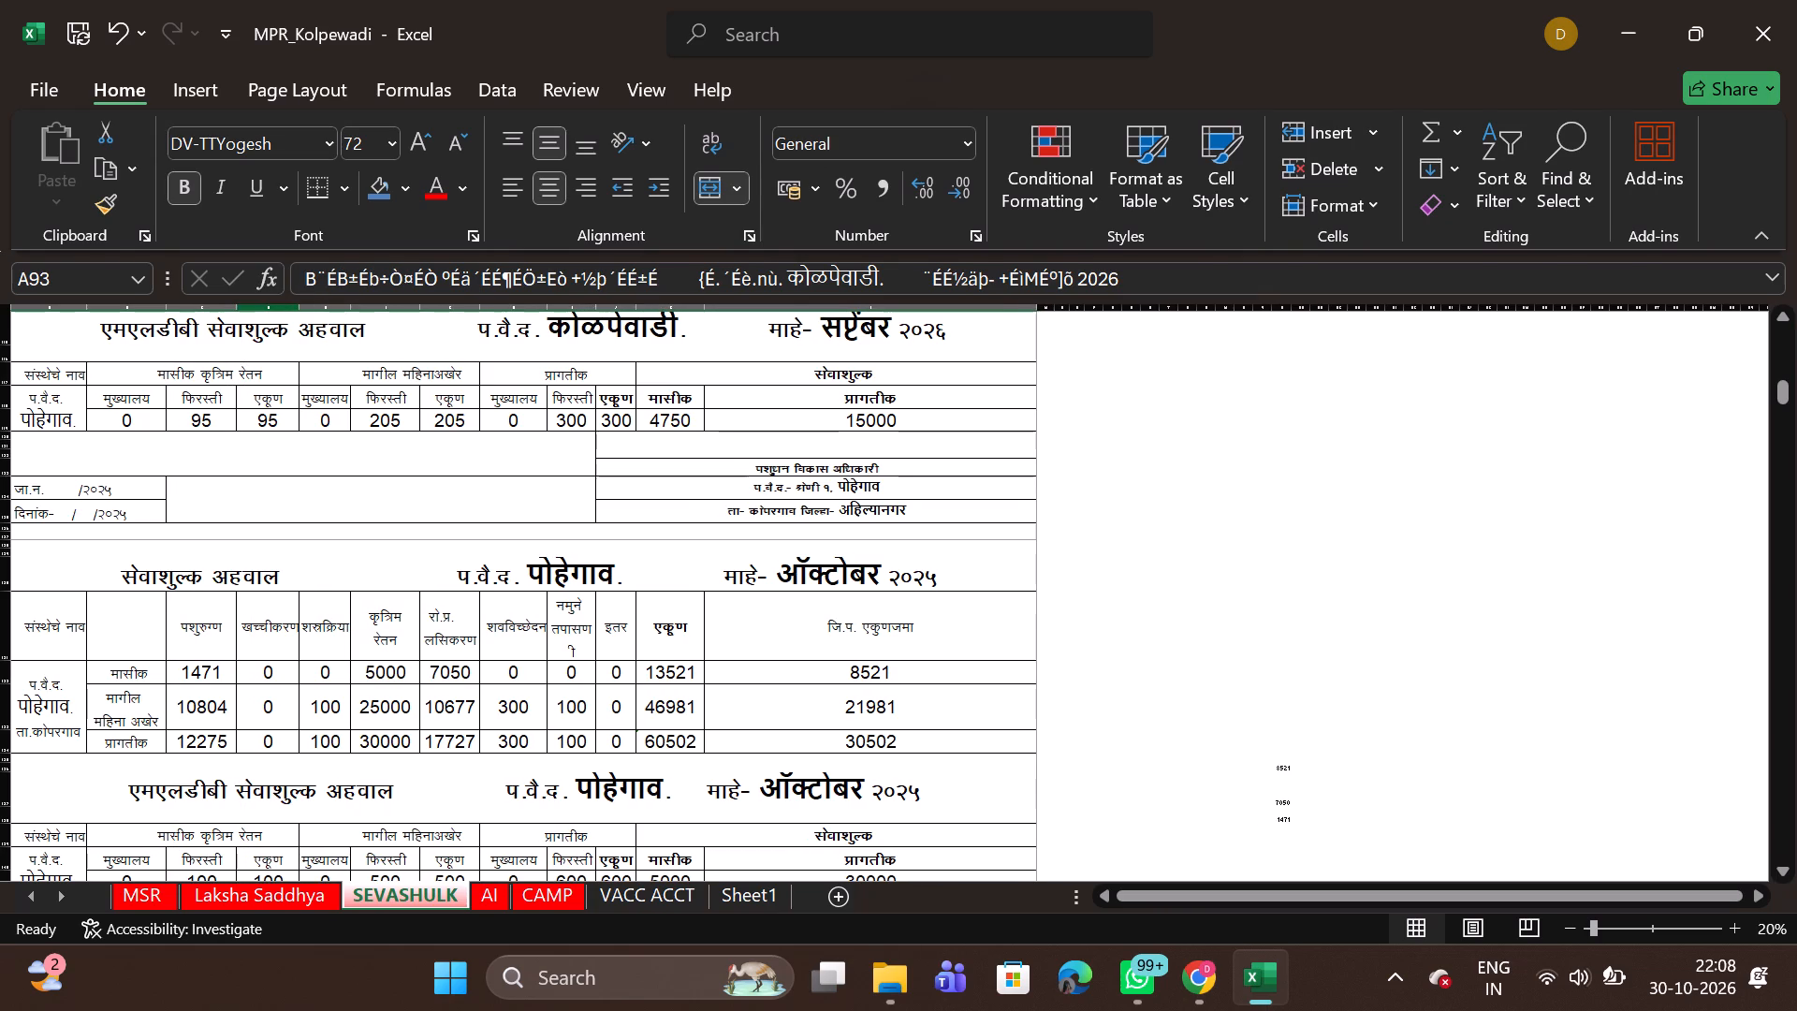
In the October block's monthly row, set the patient fee to 470, surgery to 60 and vaccination to 712.
left_click(198, 675)
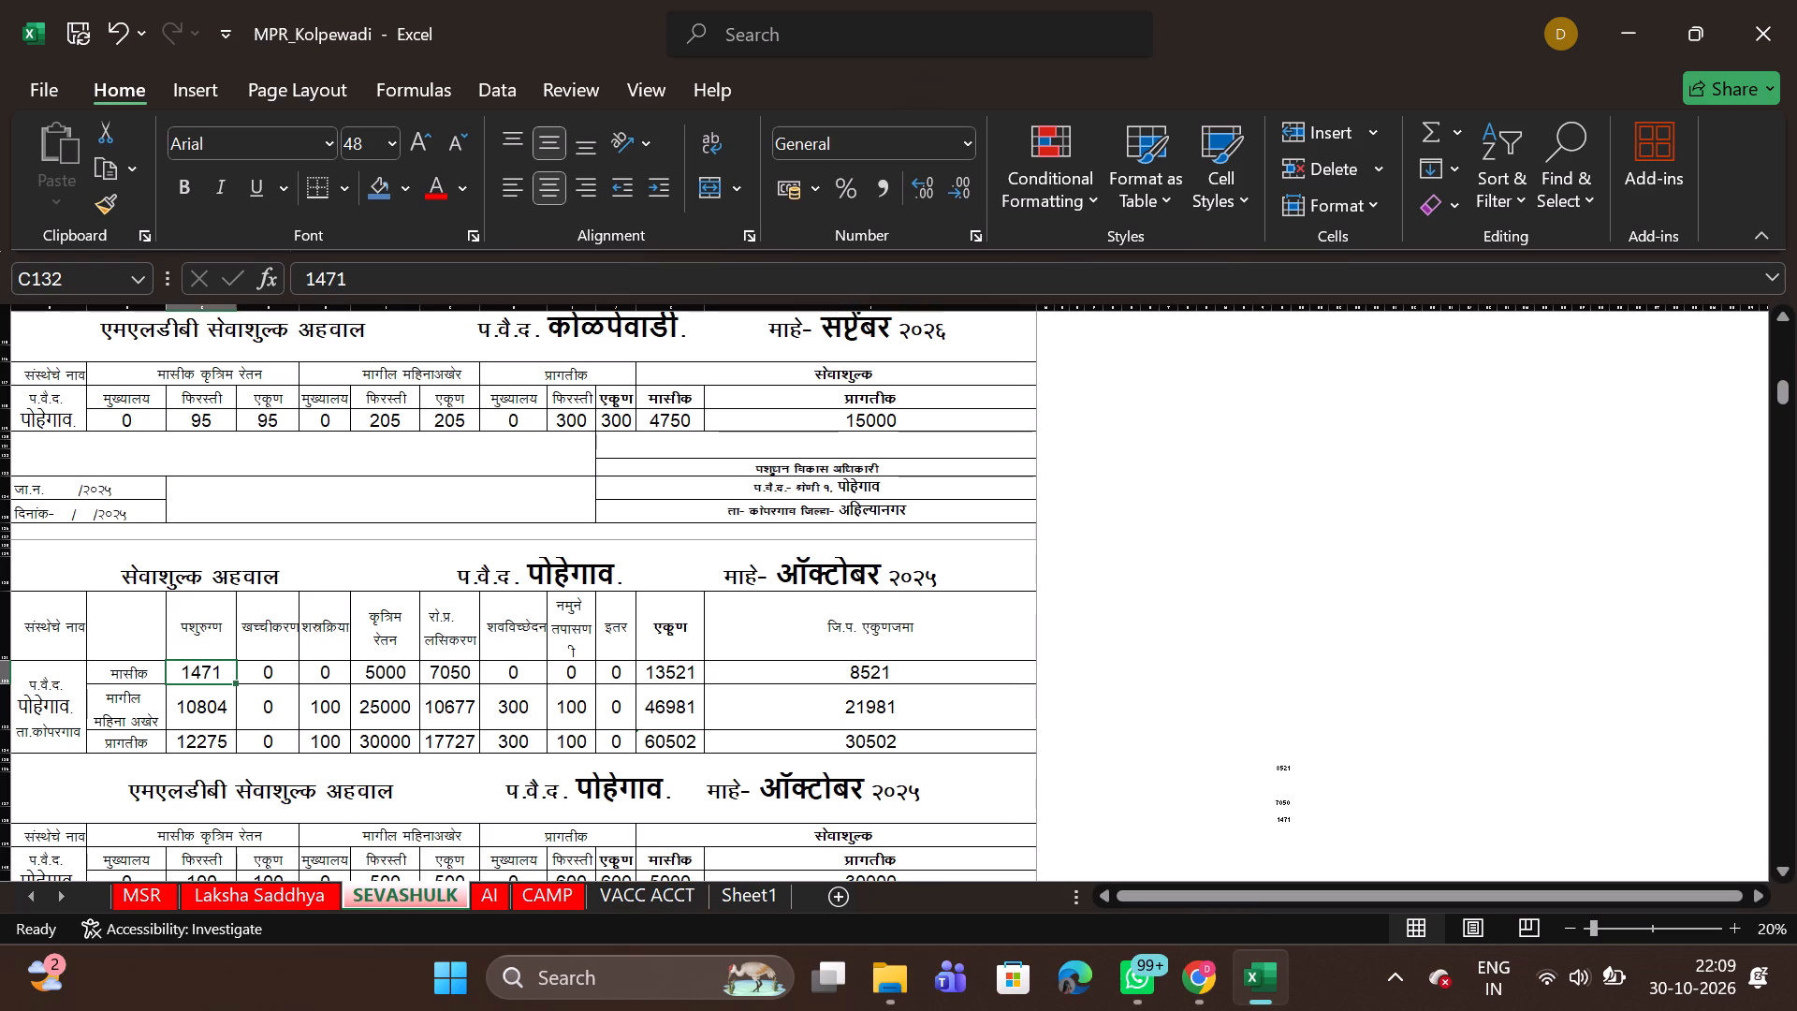
type("470")
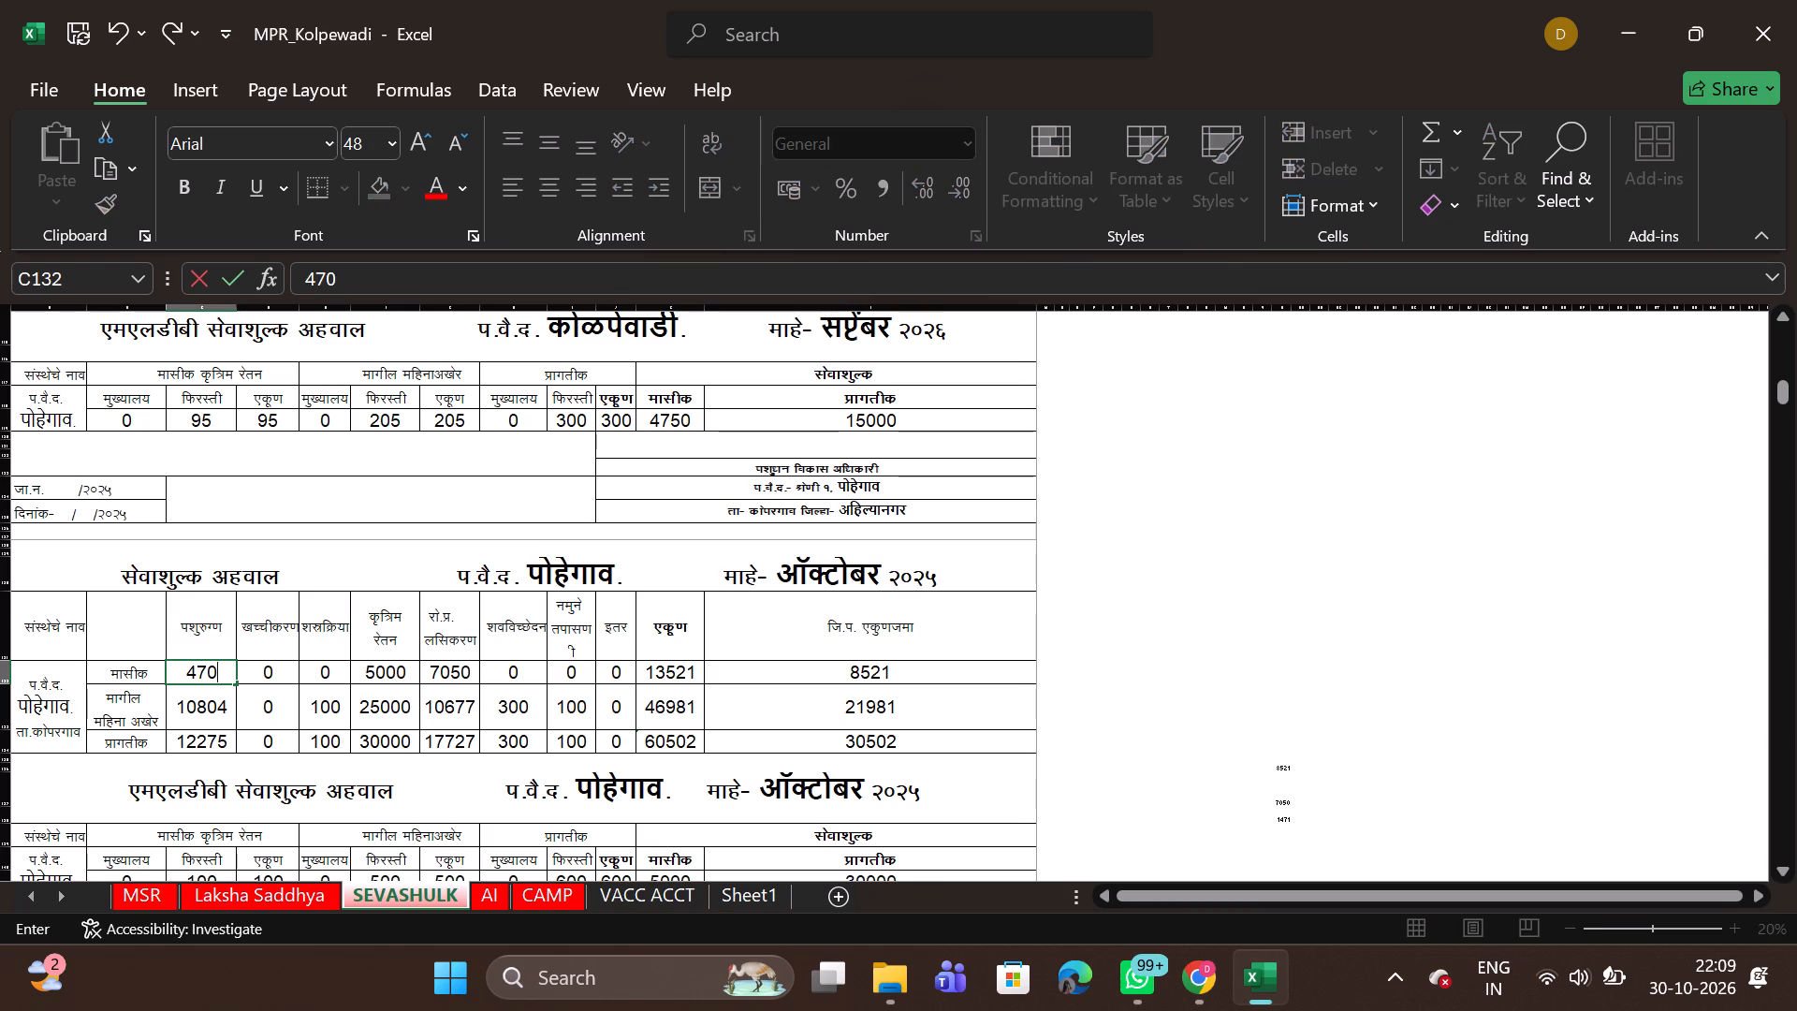
key("Right")
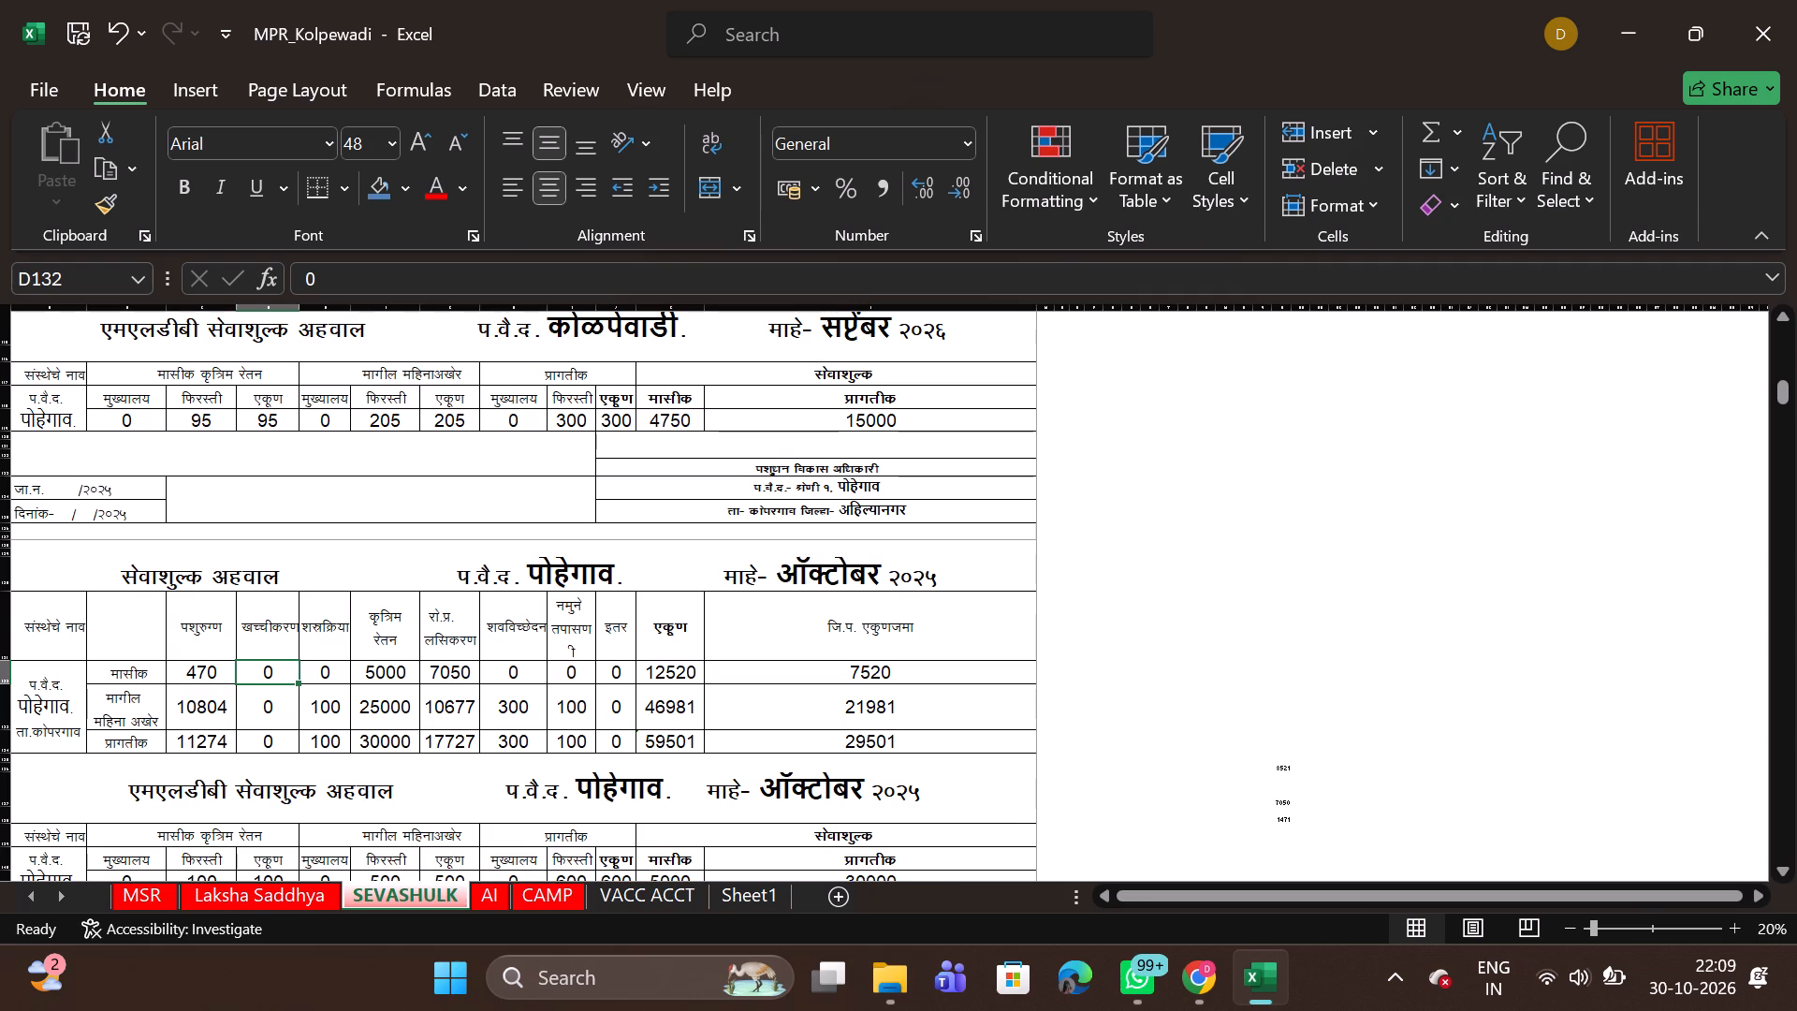
key("Right")
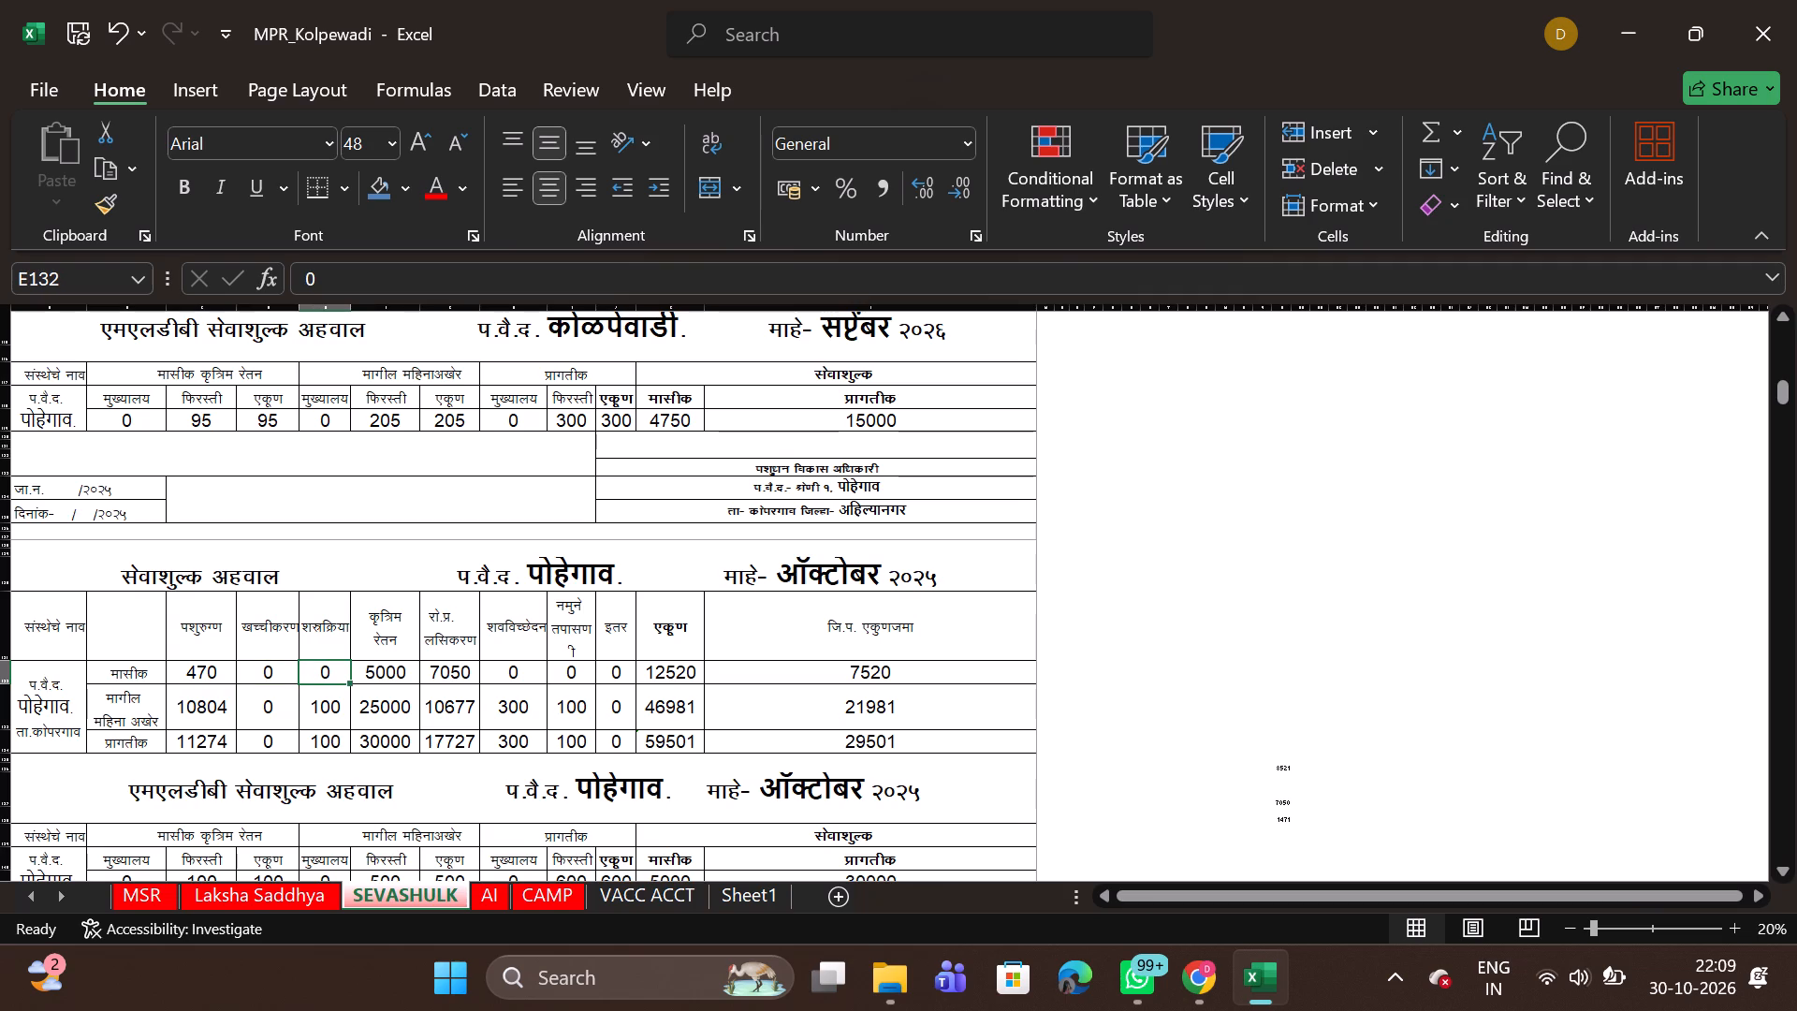
type("80")
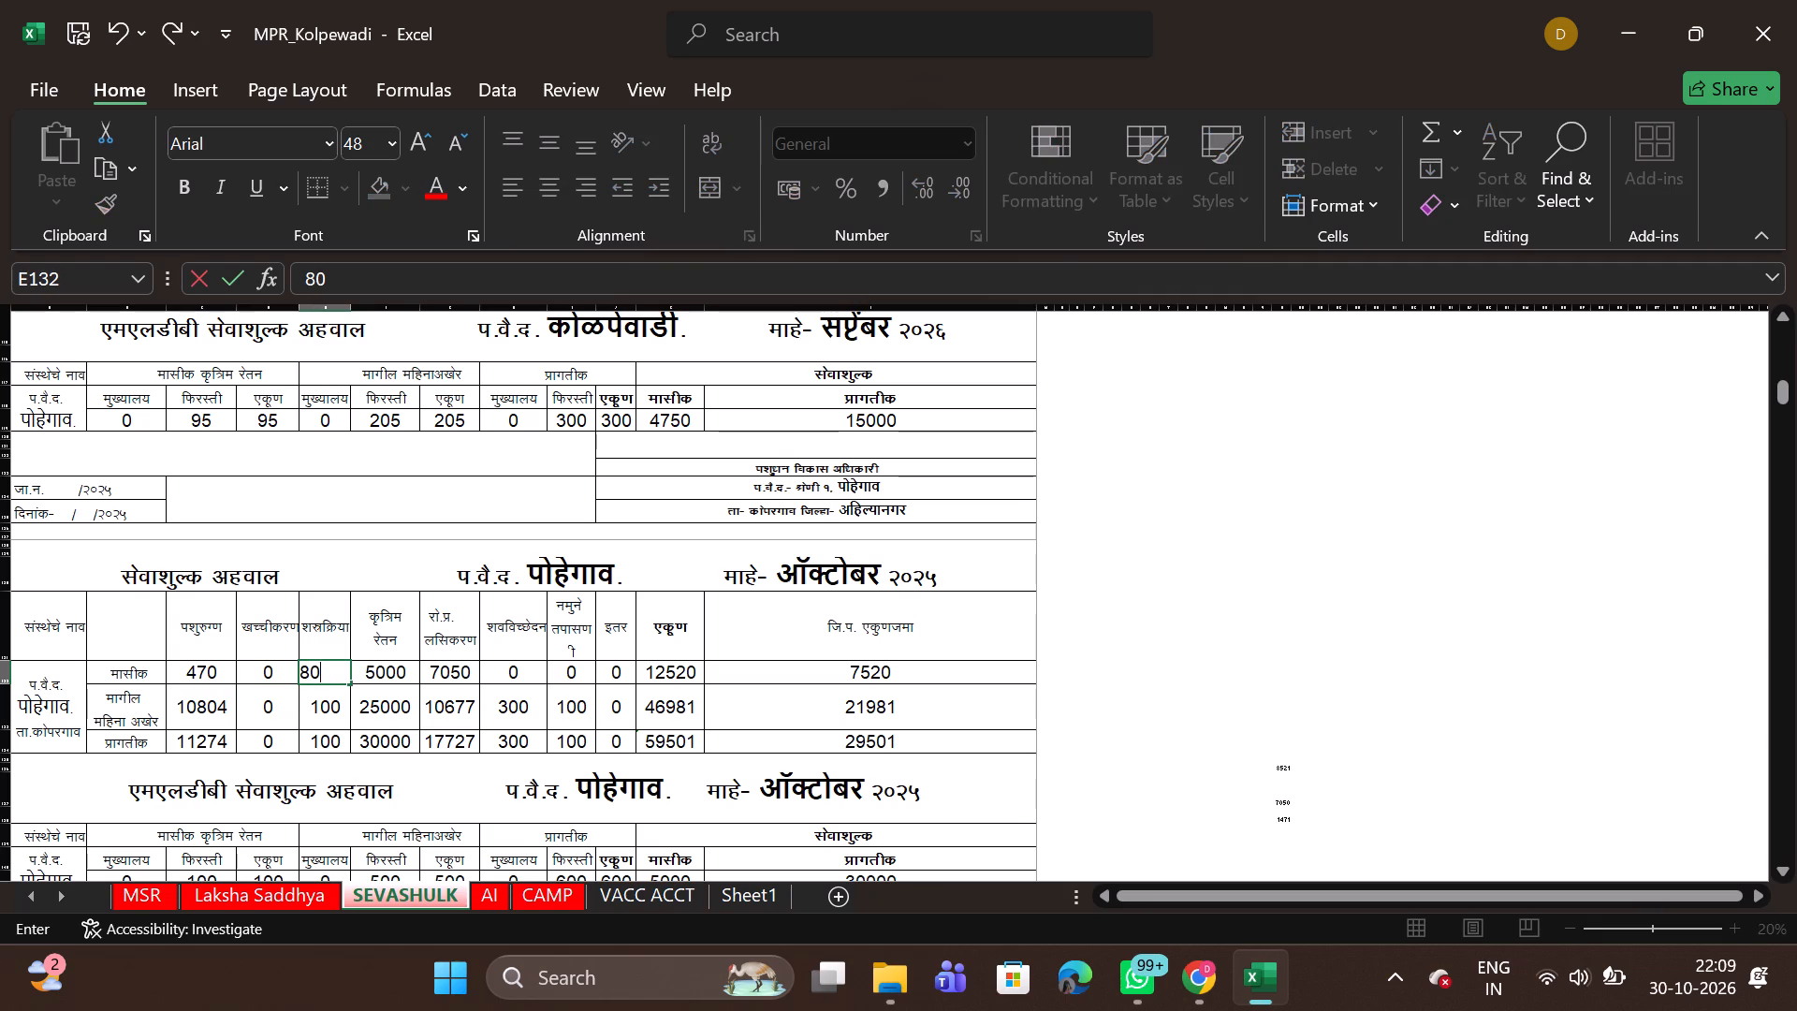
key("BackSpace")
key("BackSpace")
type("60")
key("Right")
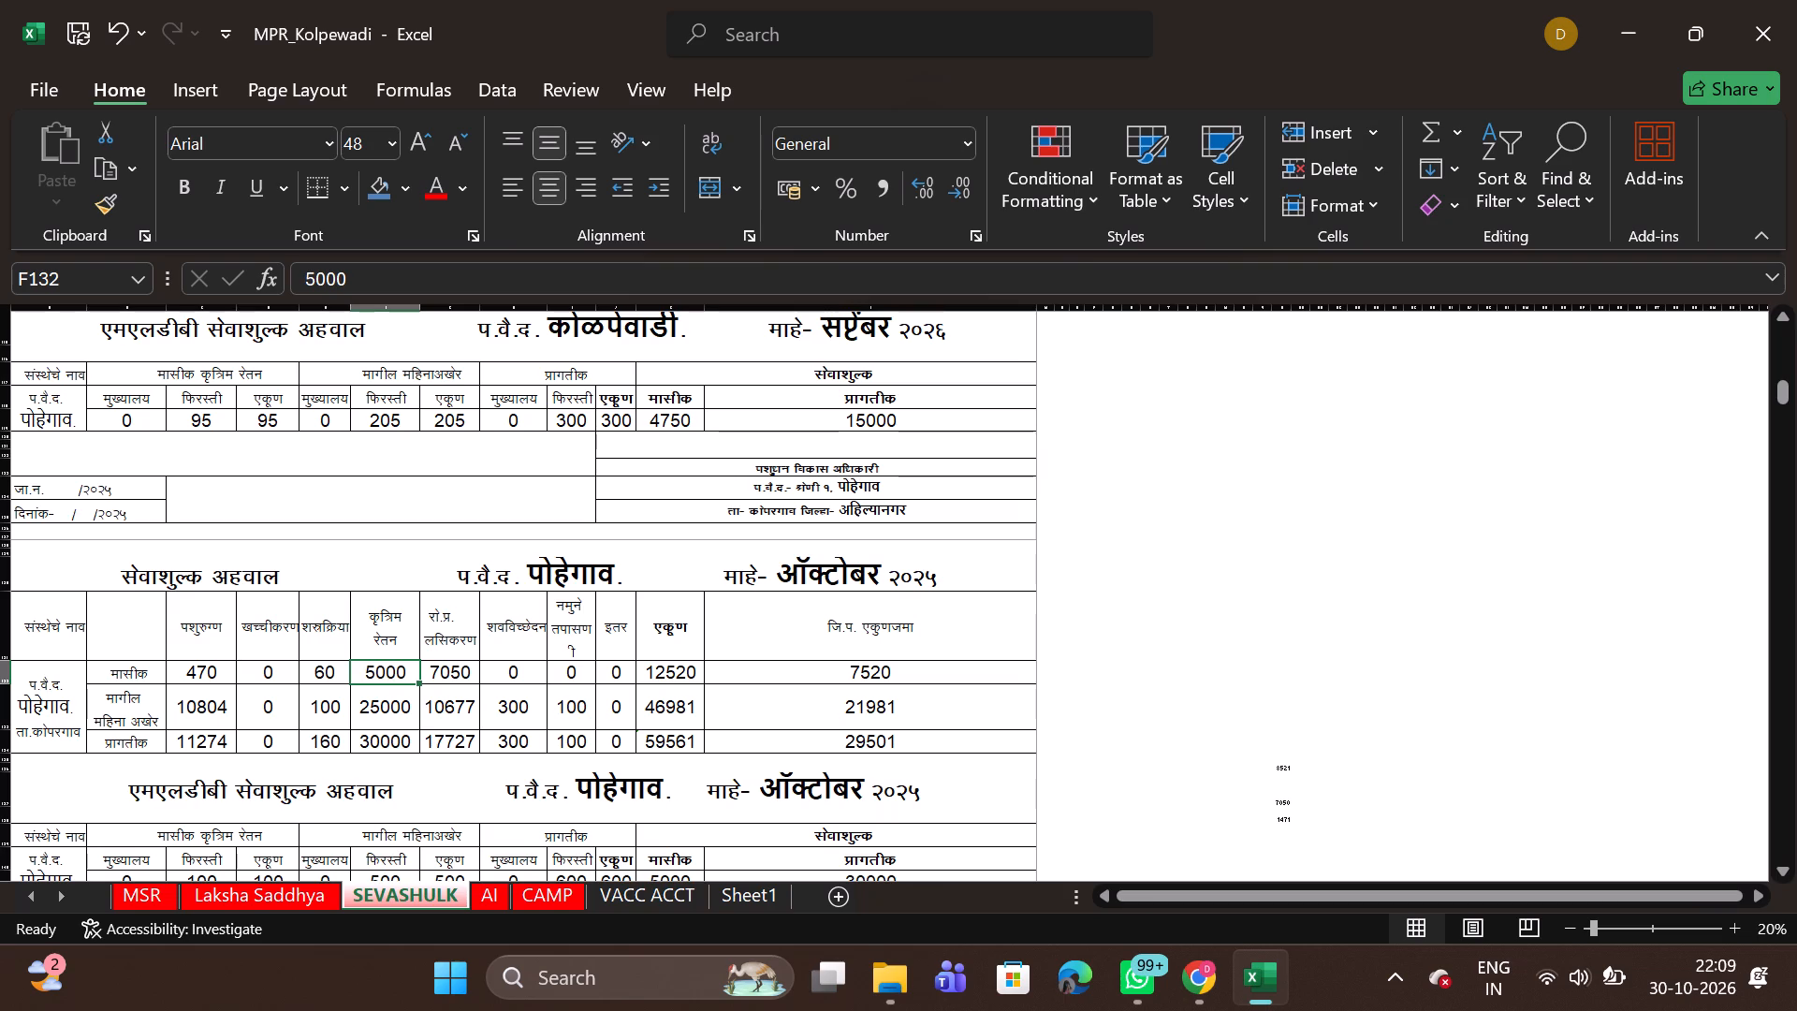
key("Right")
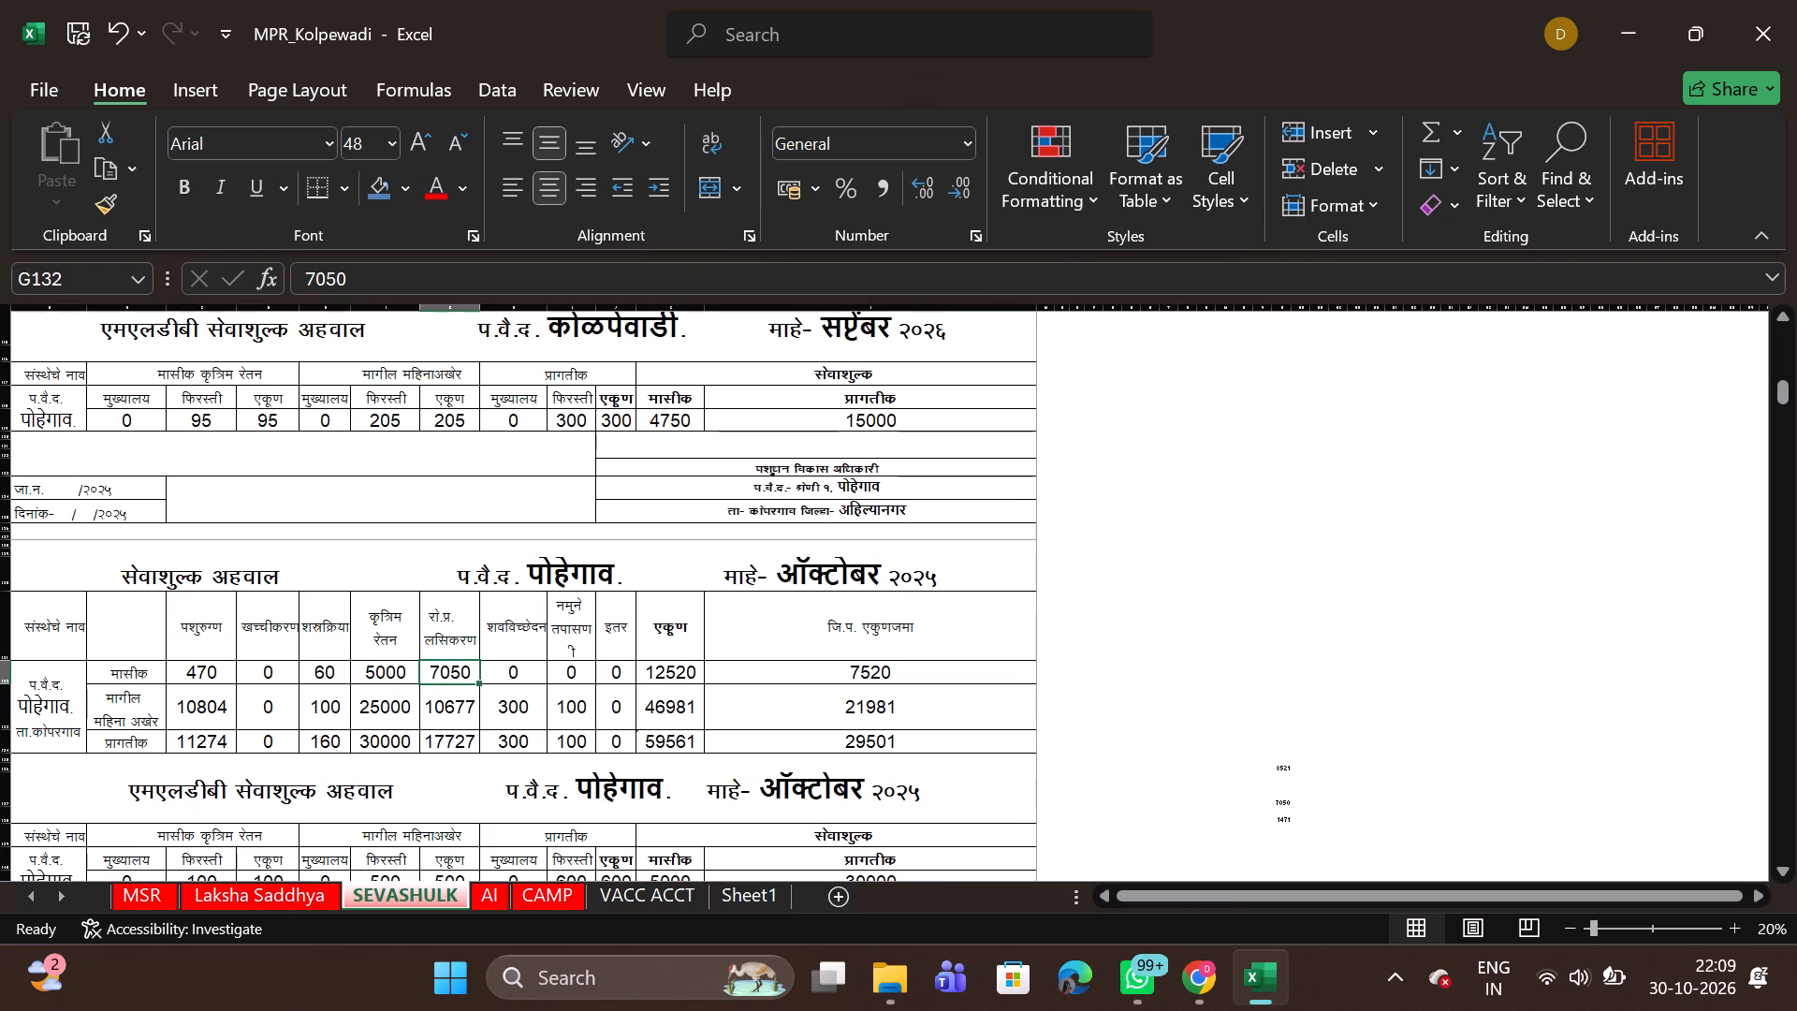
type("712")
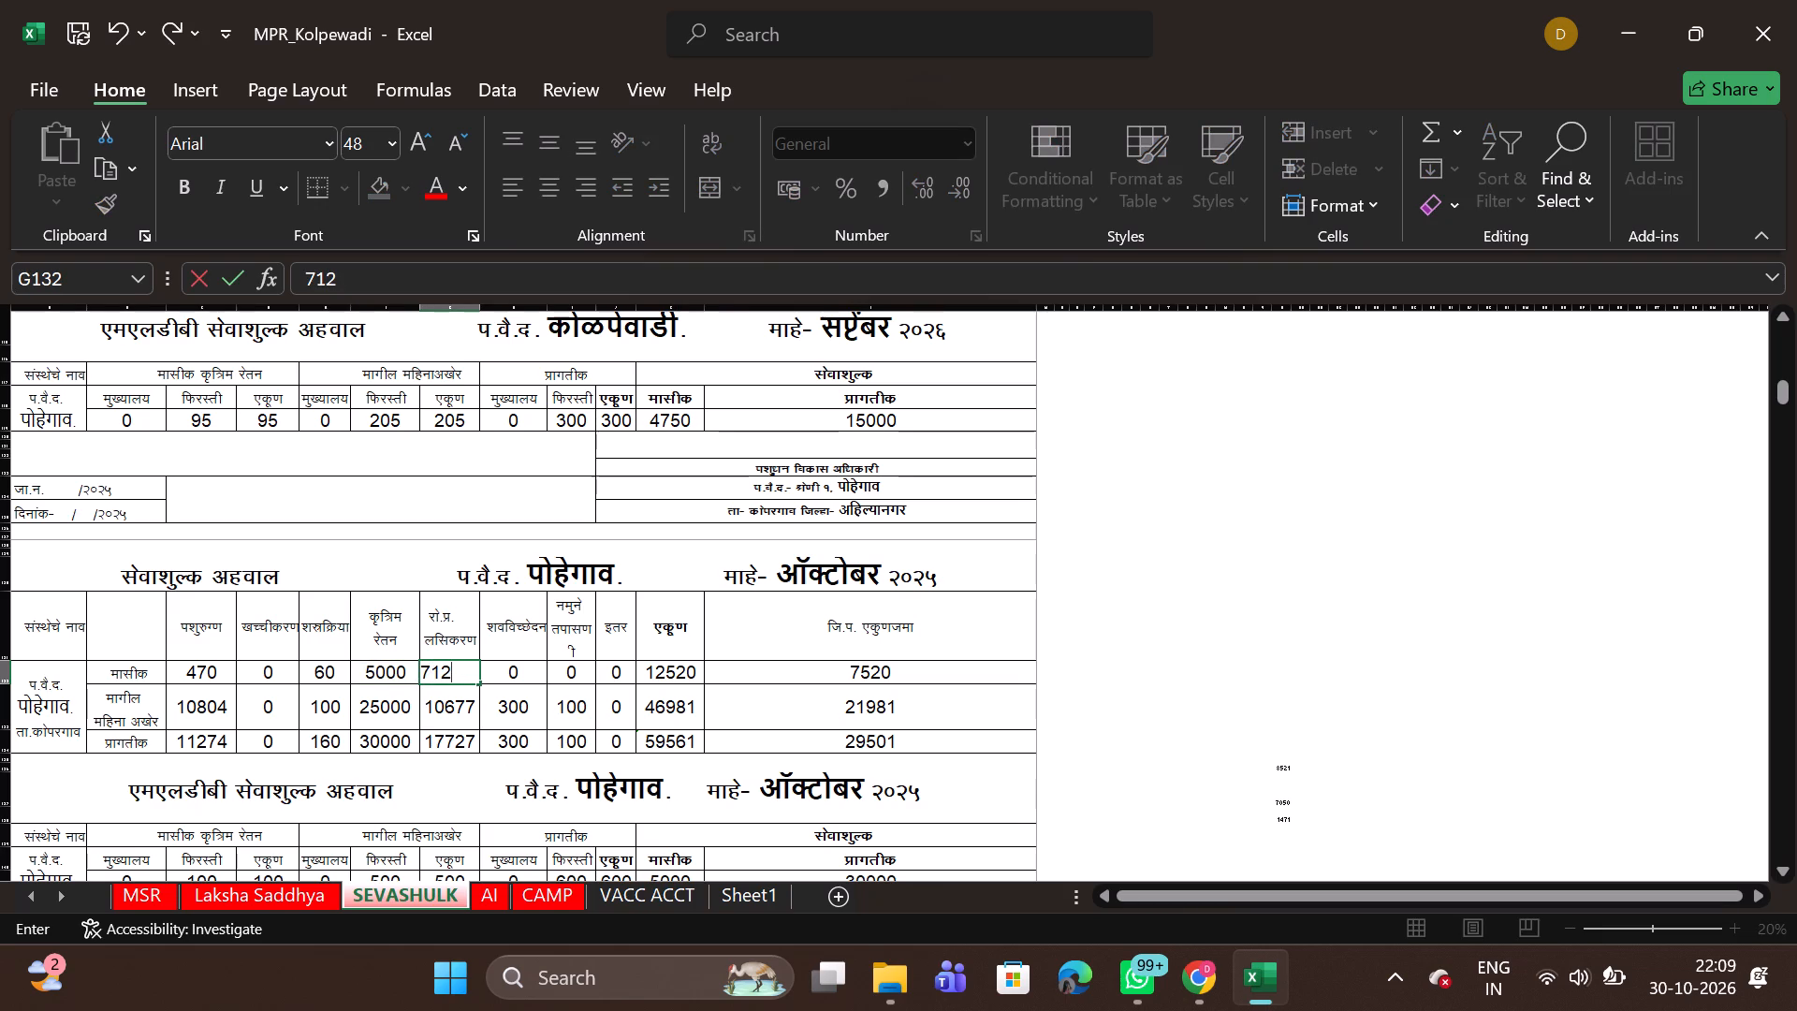
key("Right")
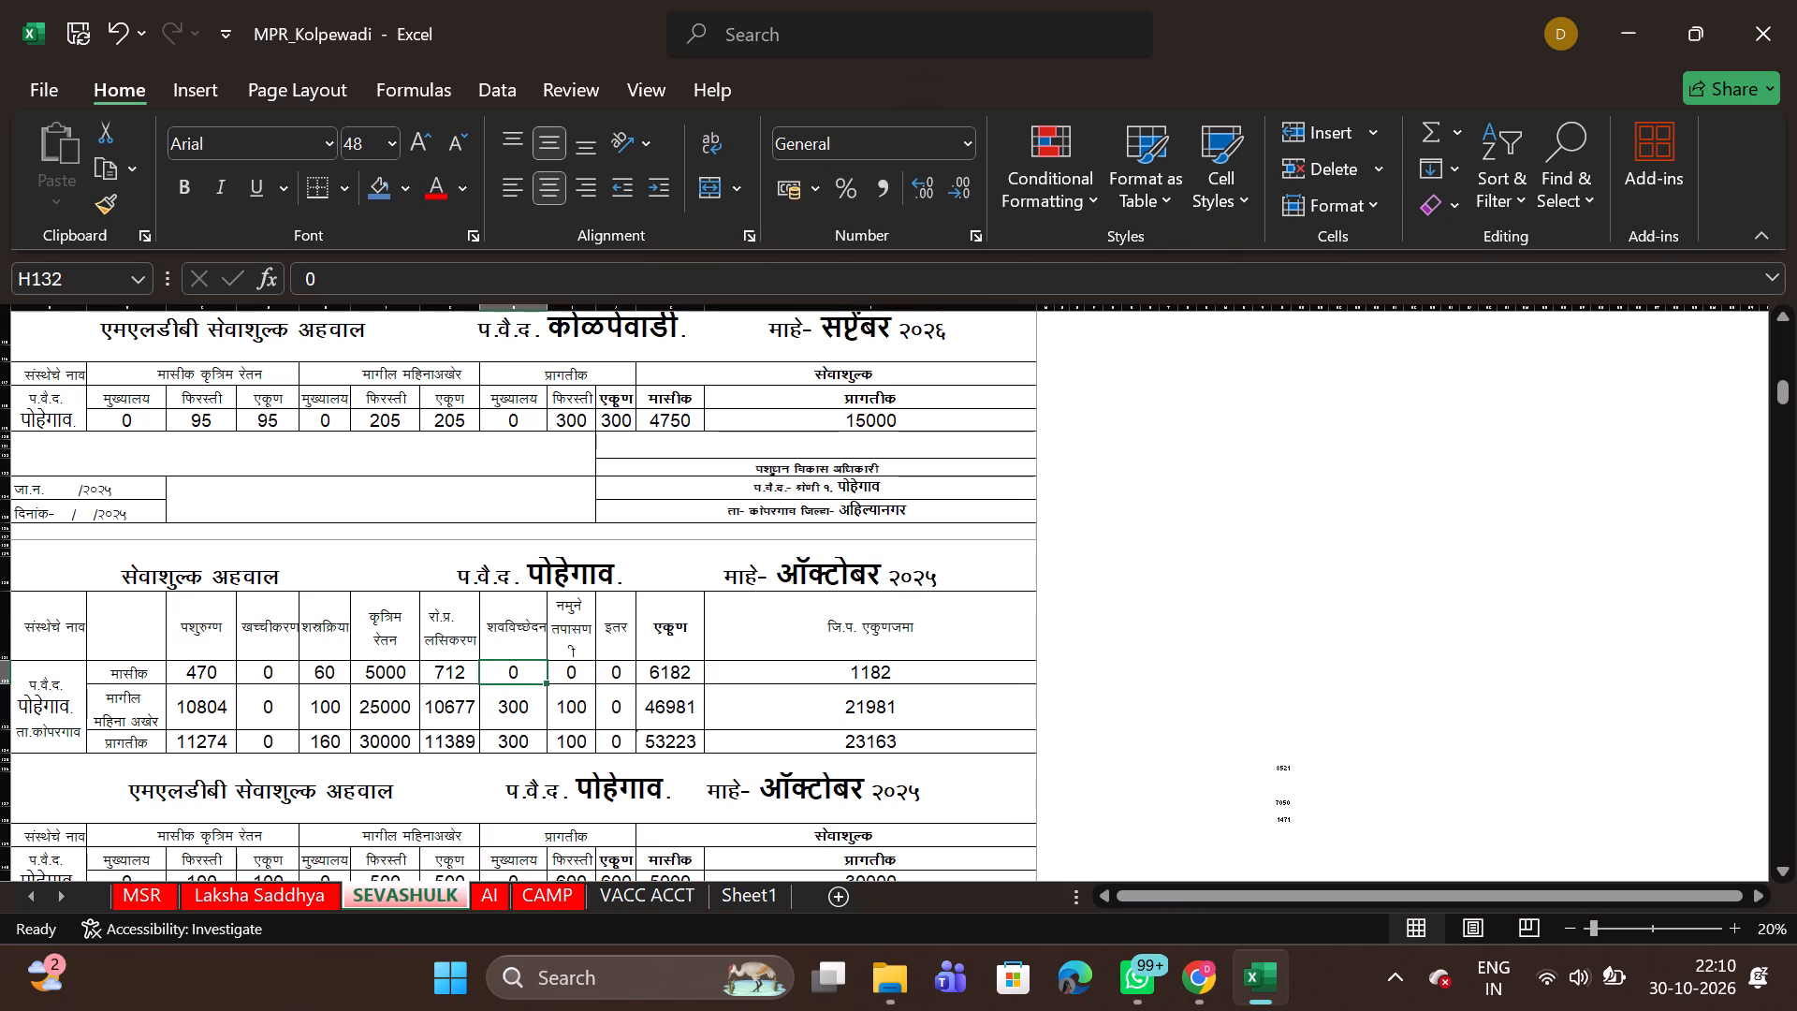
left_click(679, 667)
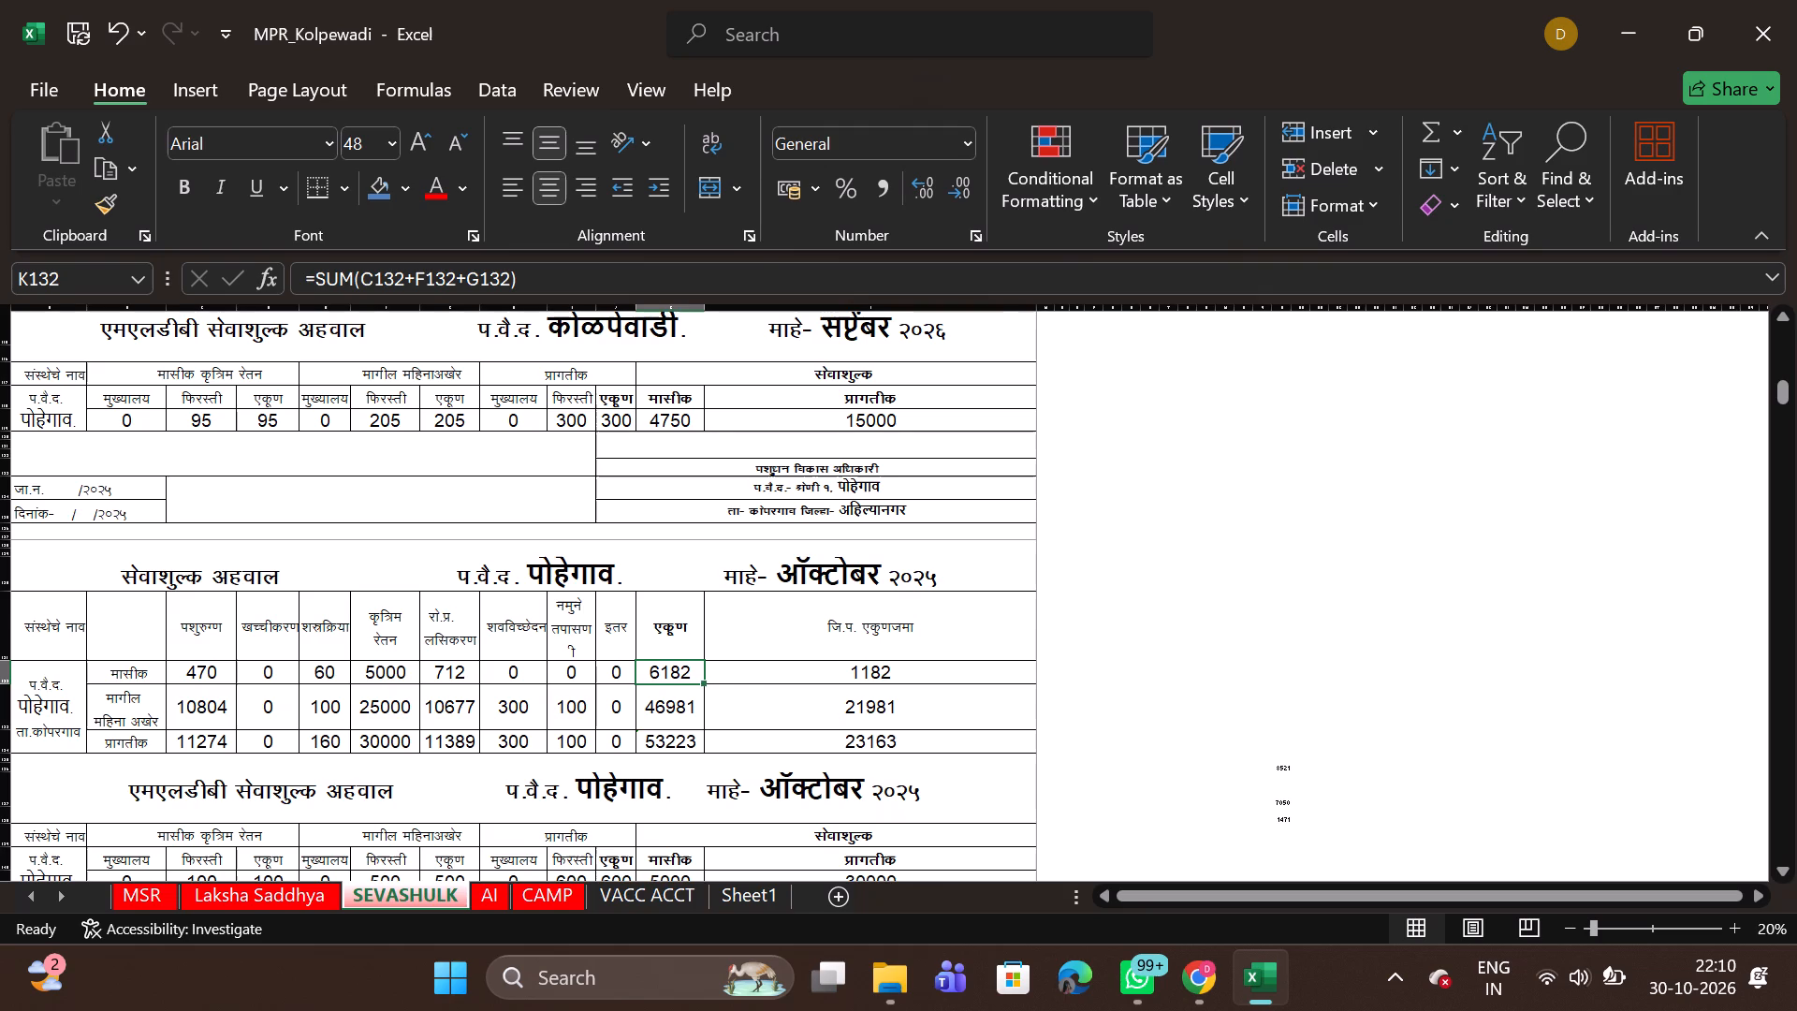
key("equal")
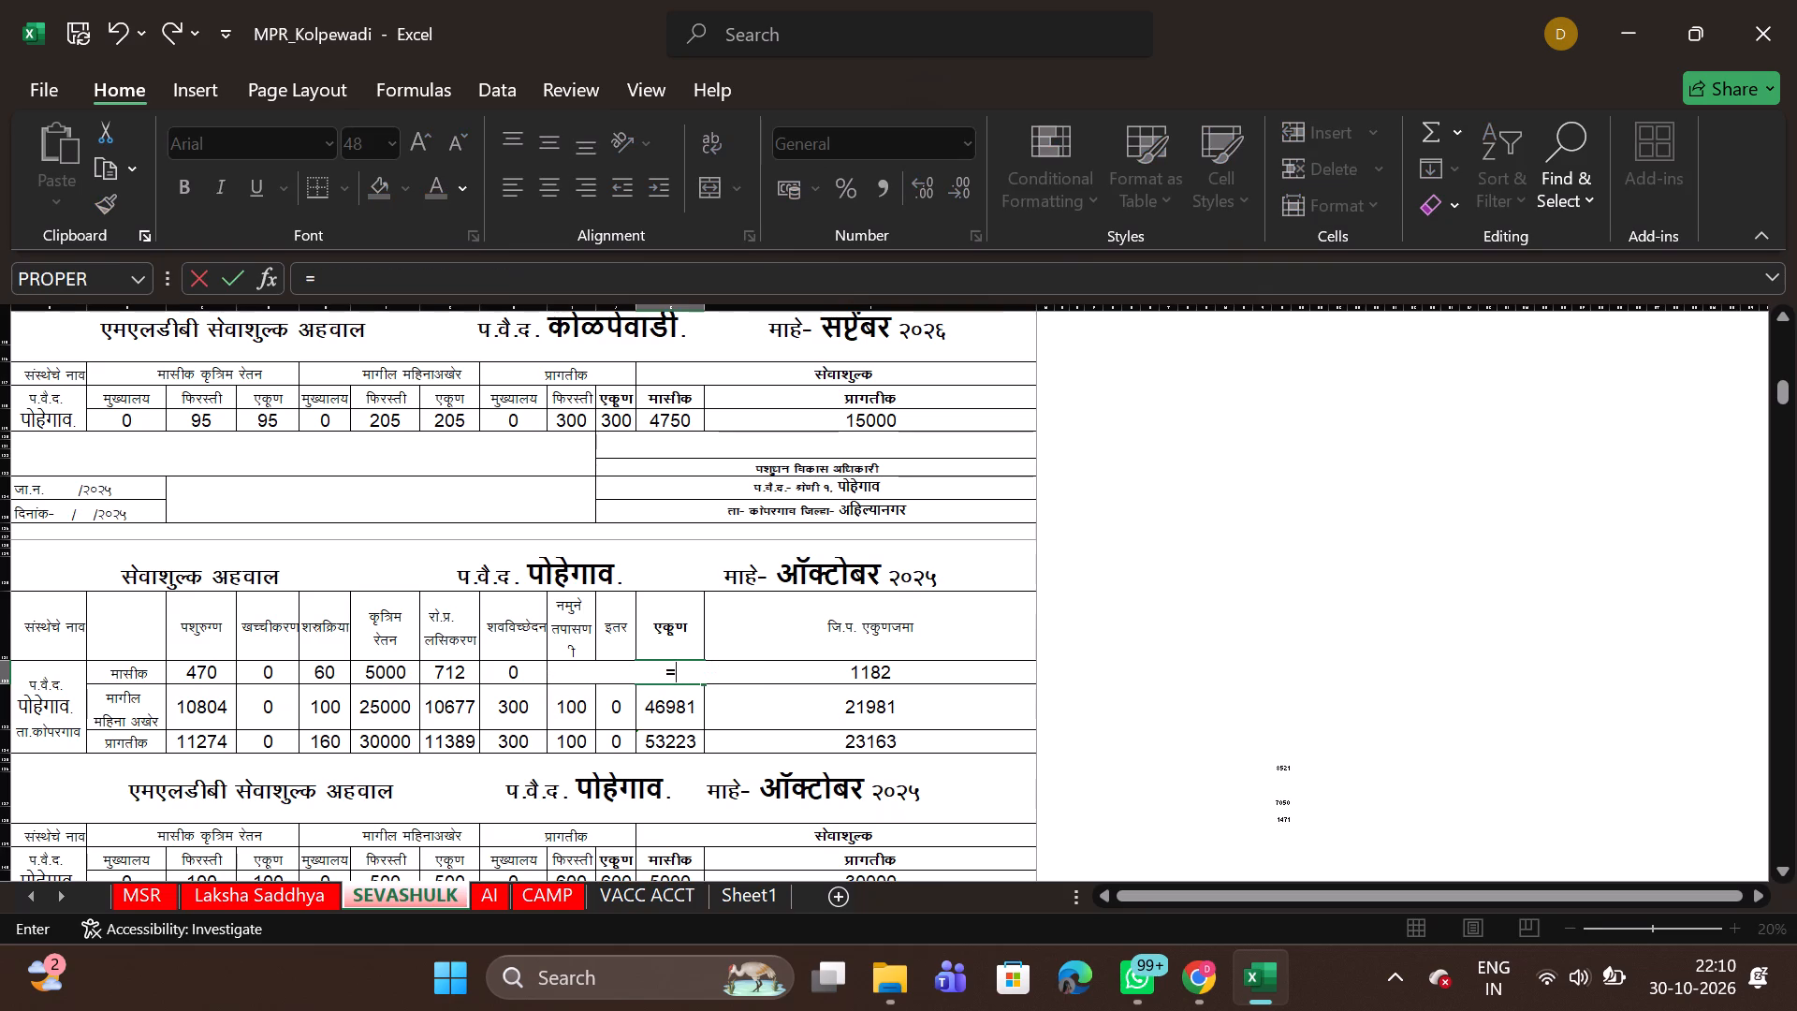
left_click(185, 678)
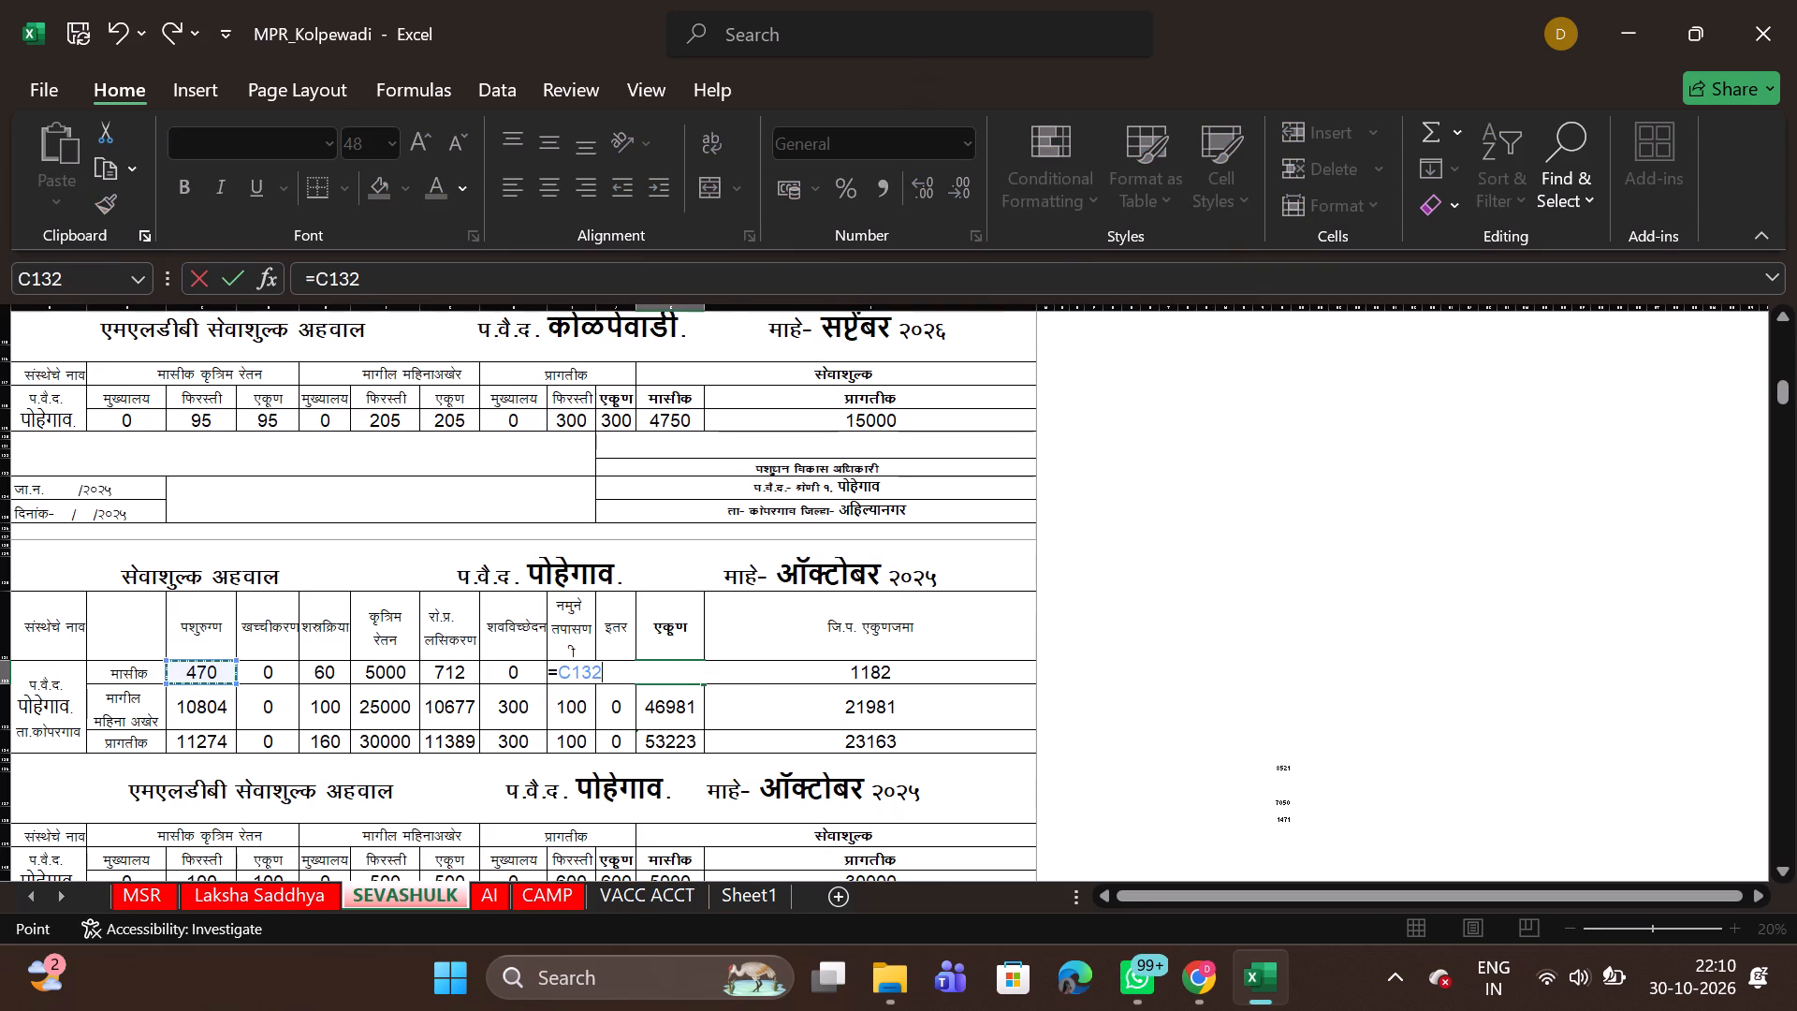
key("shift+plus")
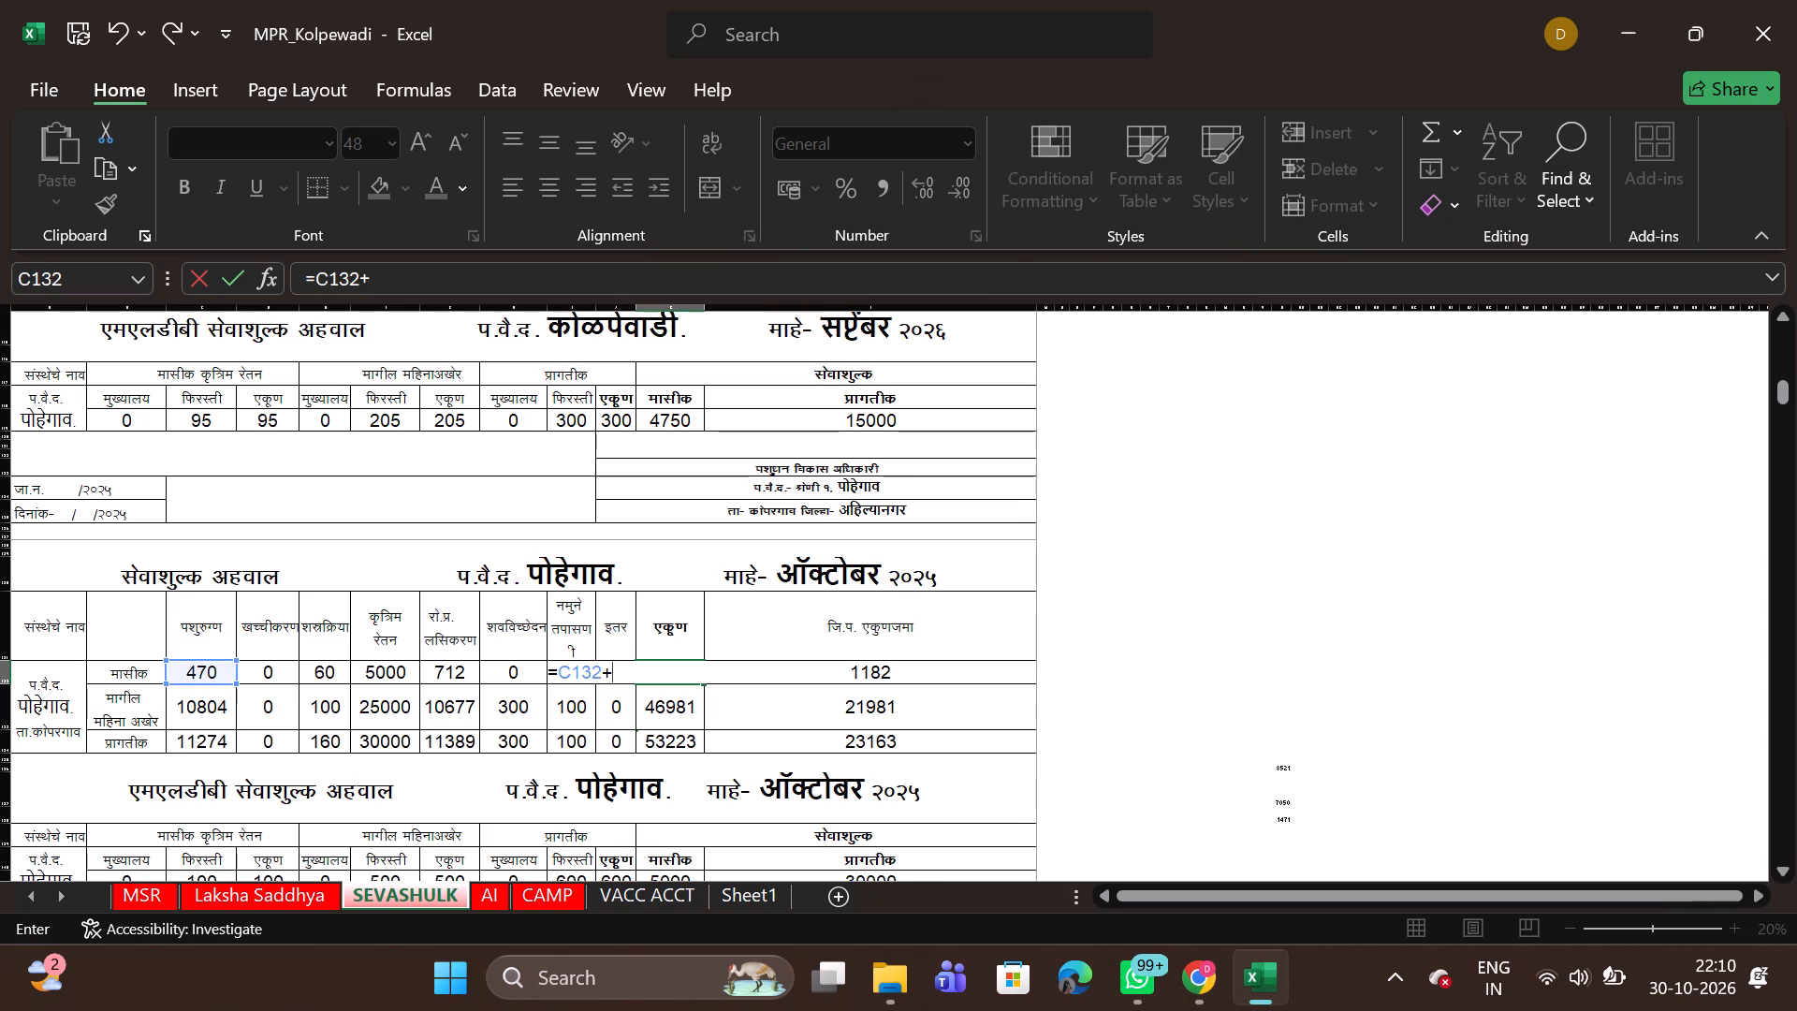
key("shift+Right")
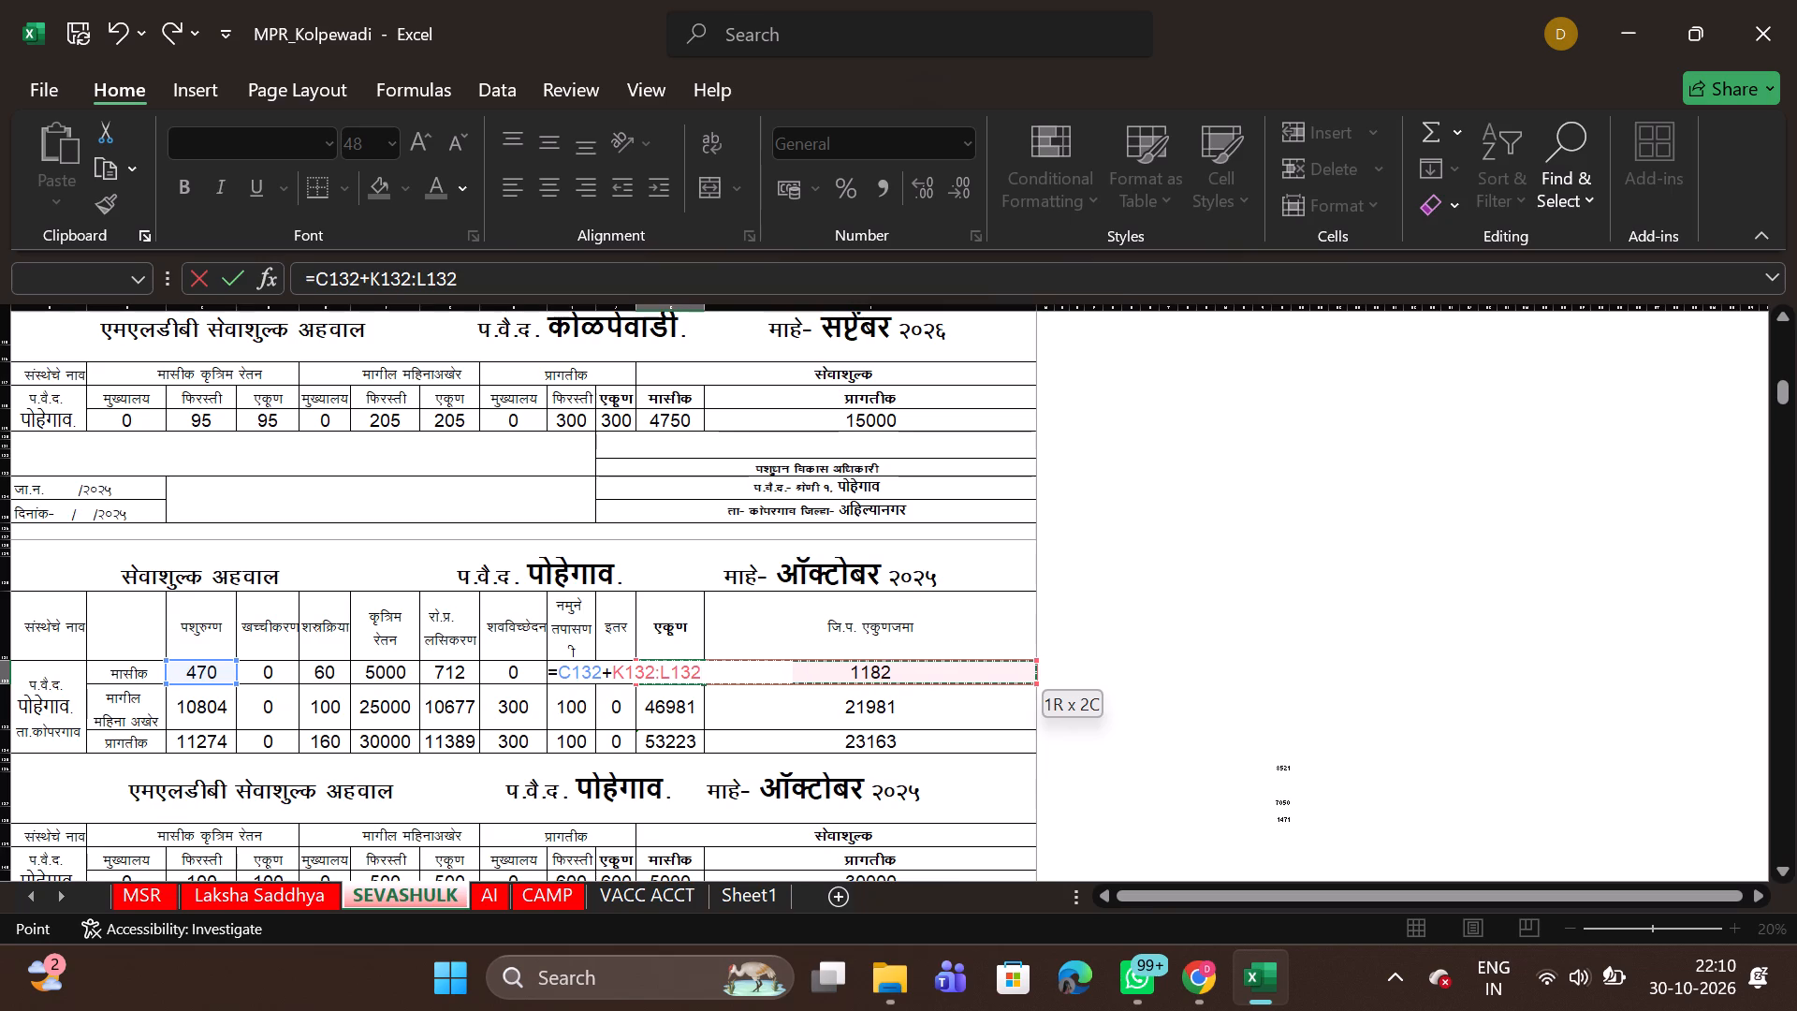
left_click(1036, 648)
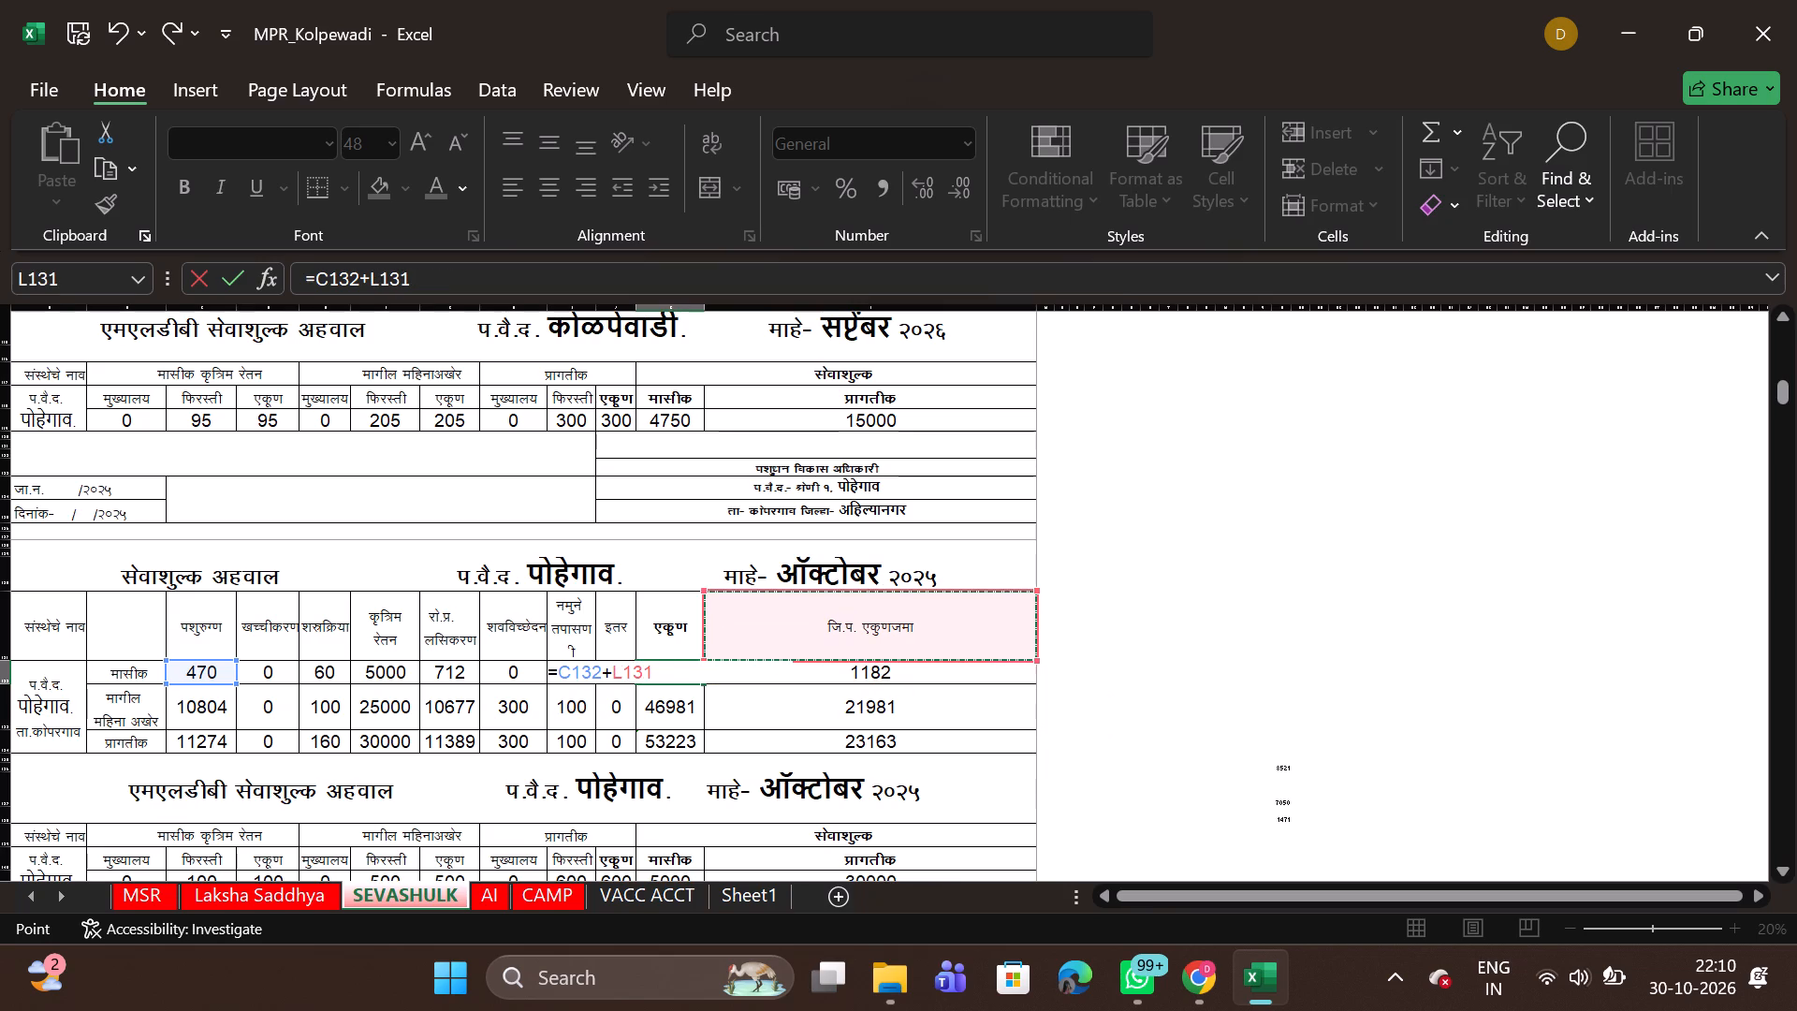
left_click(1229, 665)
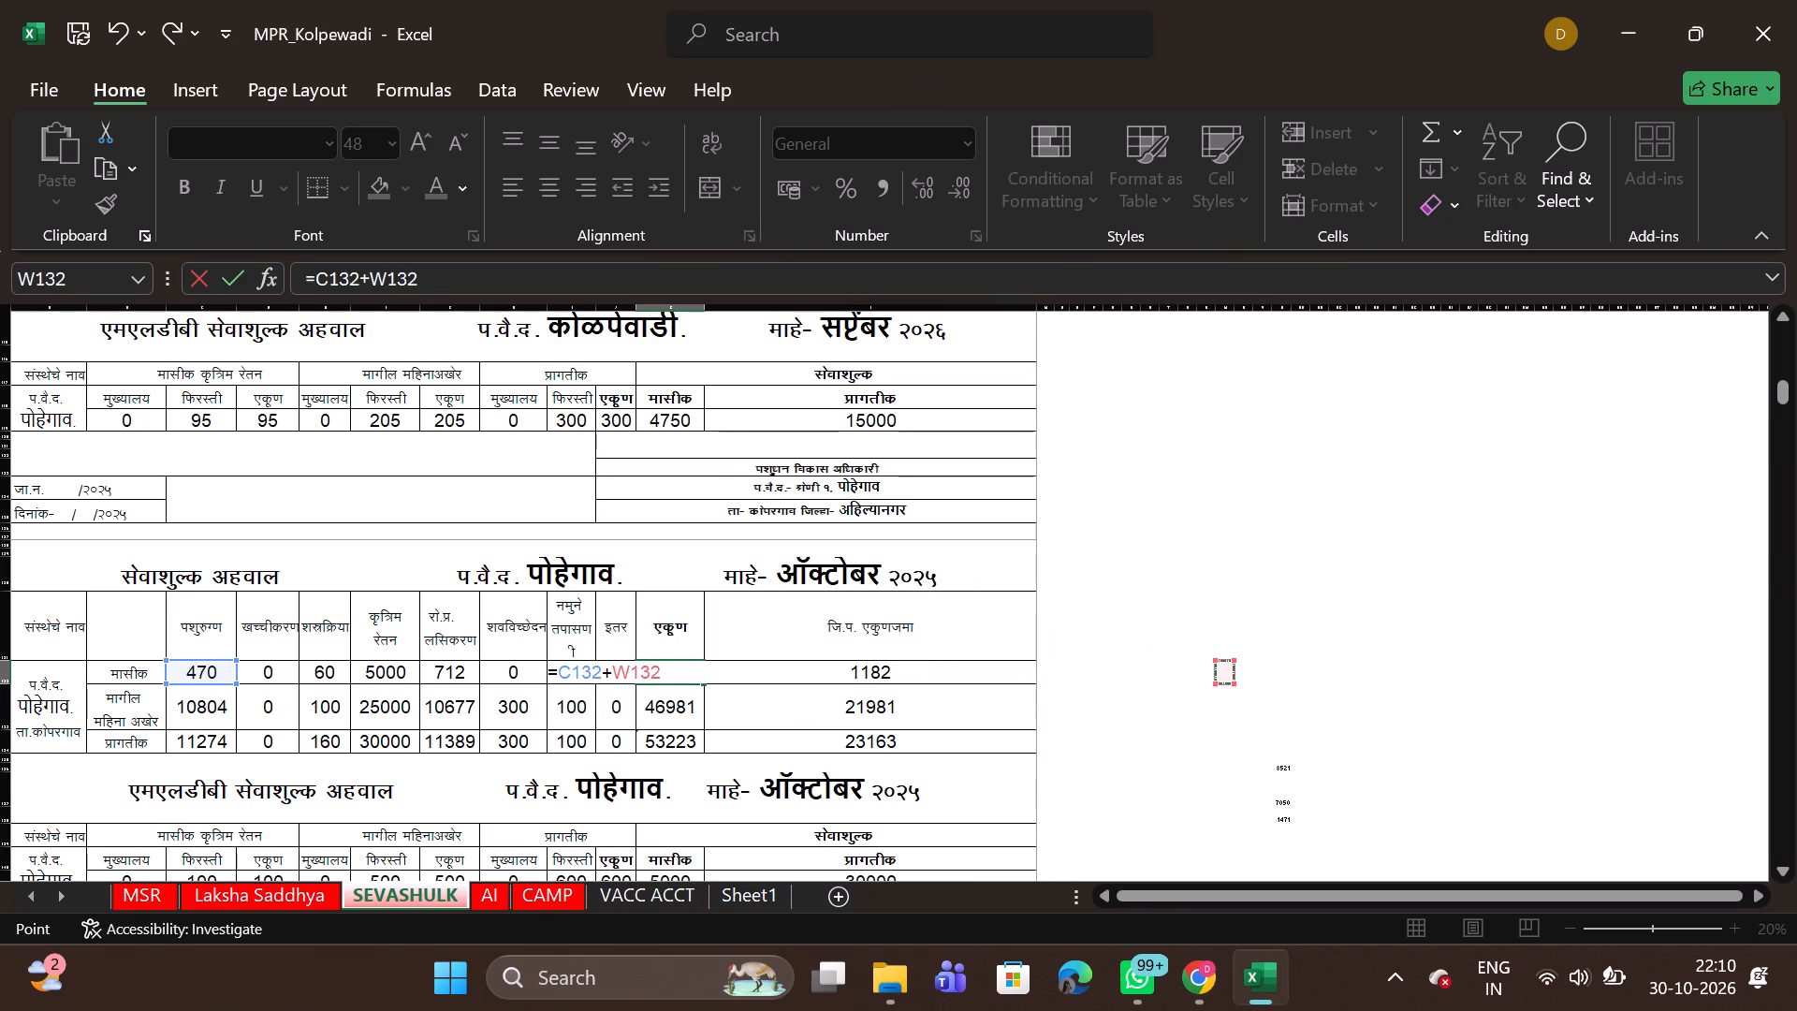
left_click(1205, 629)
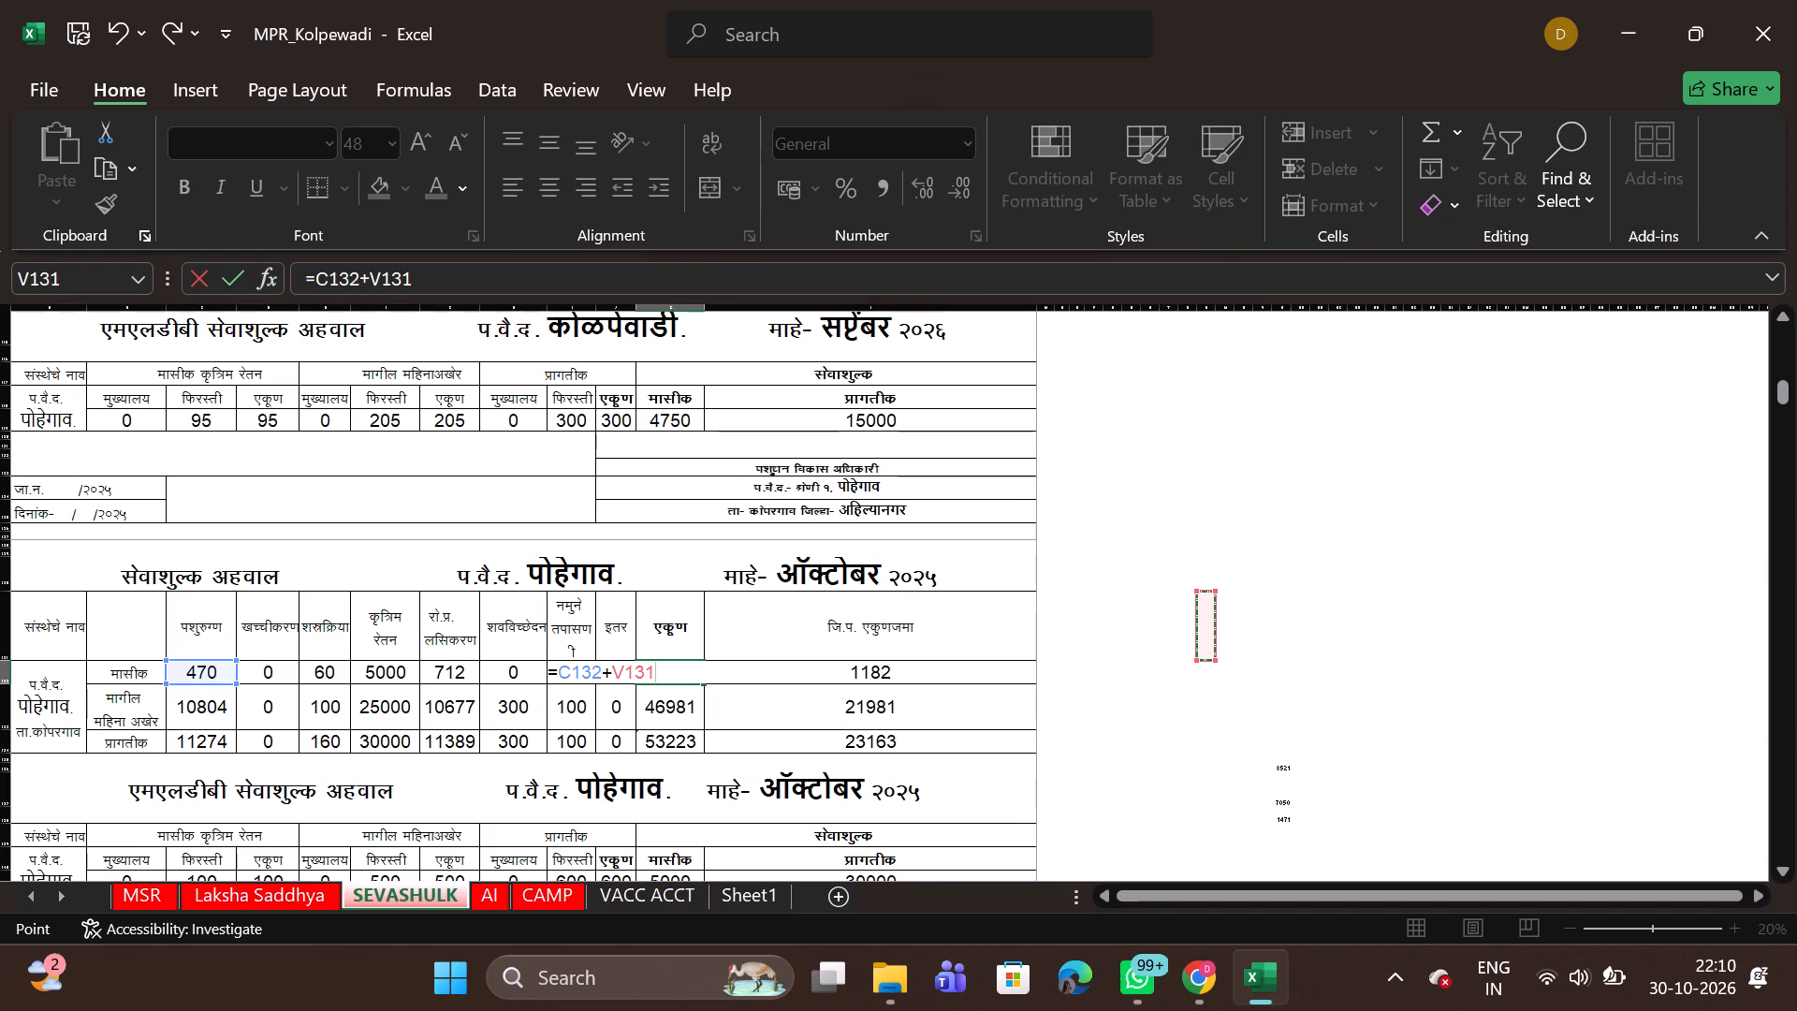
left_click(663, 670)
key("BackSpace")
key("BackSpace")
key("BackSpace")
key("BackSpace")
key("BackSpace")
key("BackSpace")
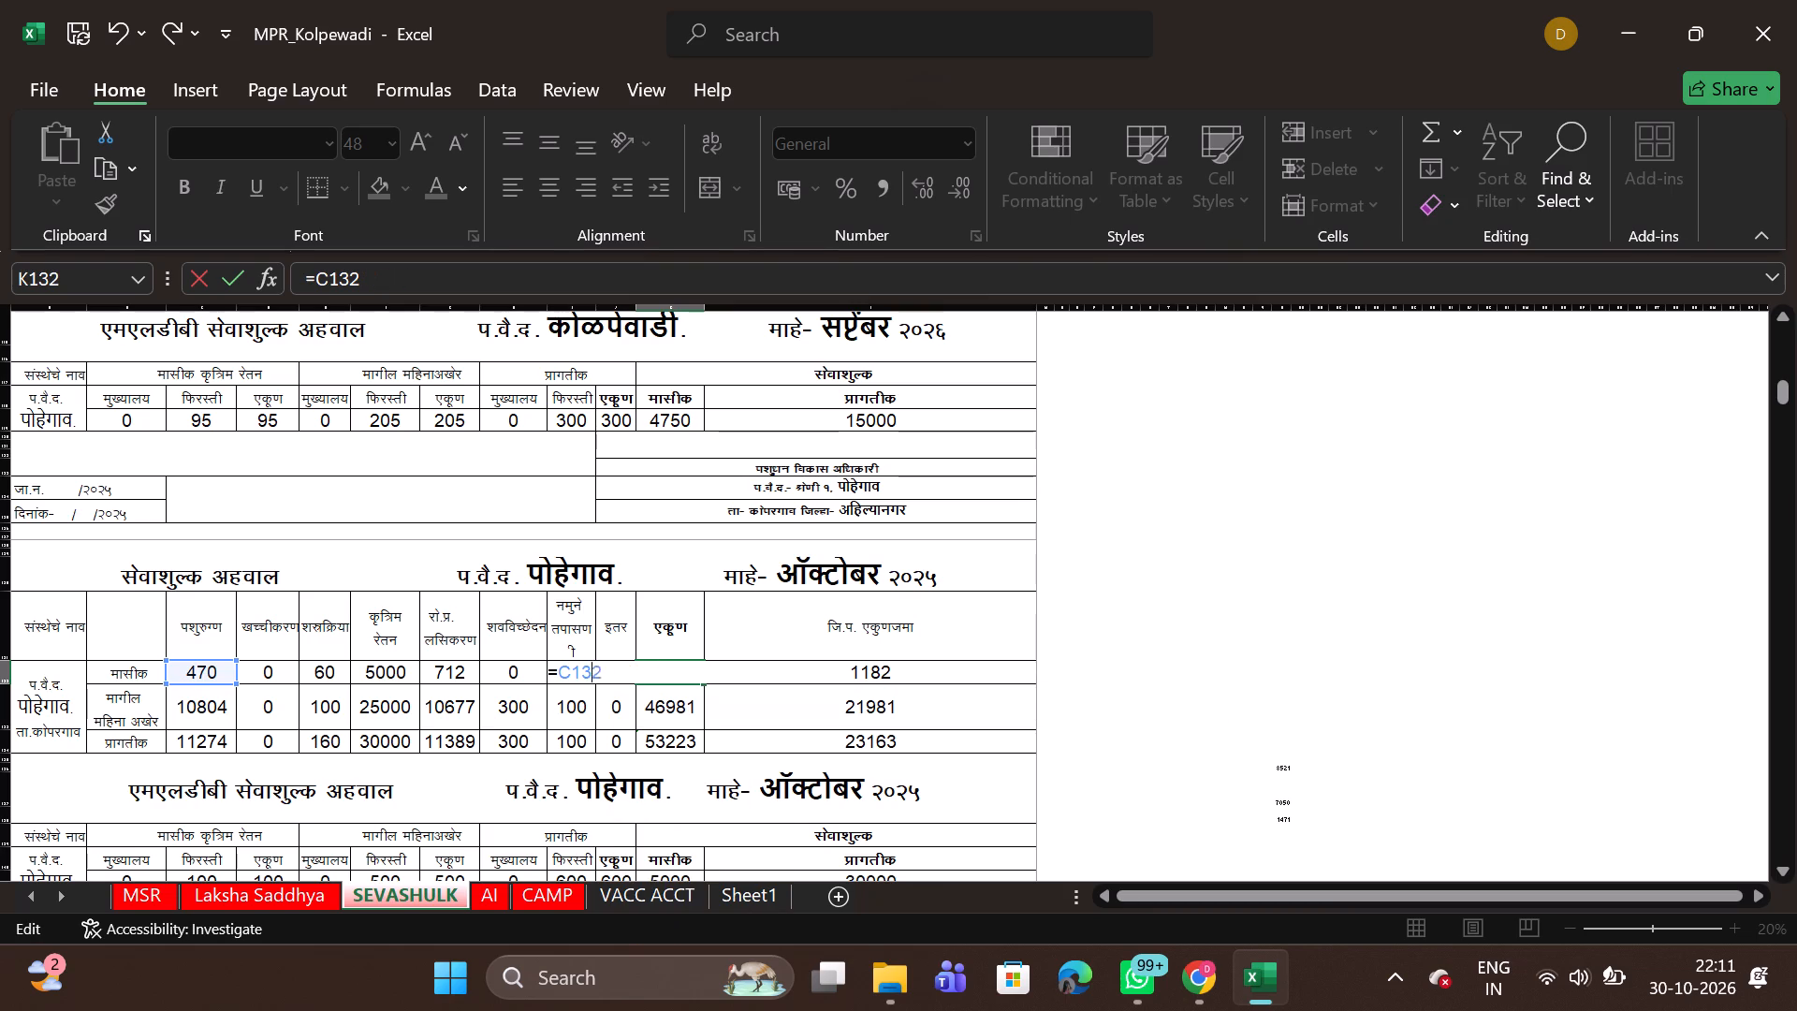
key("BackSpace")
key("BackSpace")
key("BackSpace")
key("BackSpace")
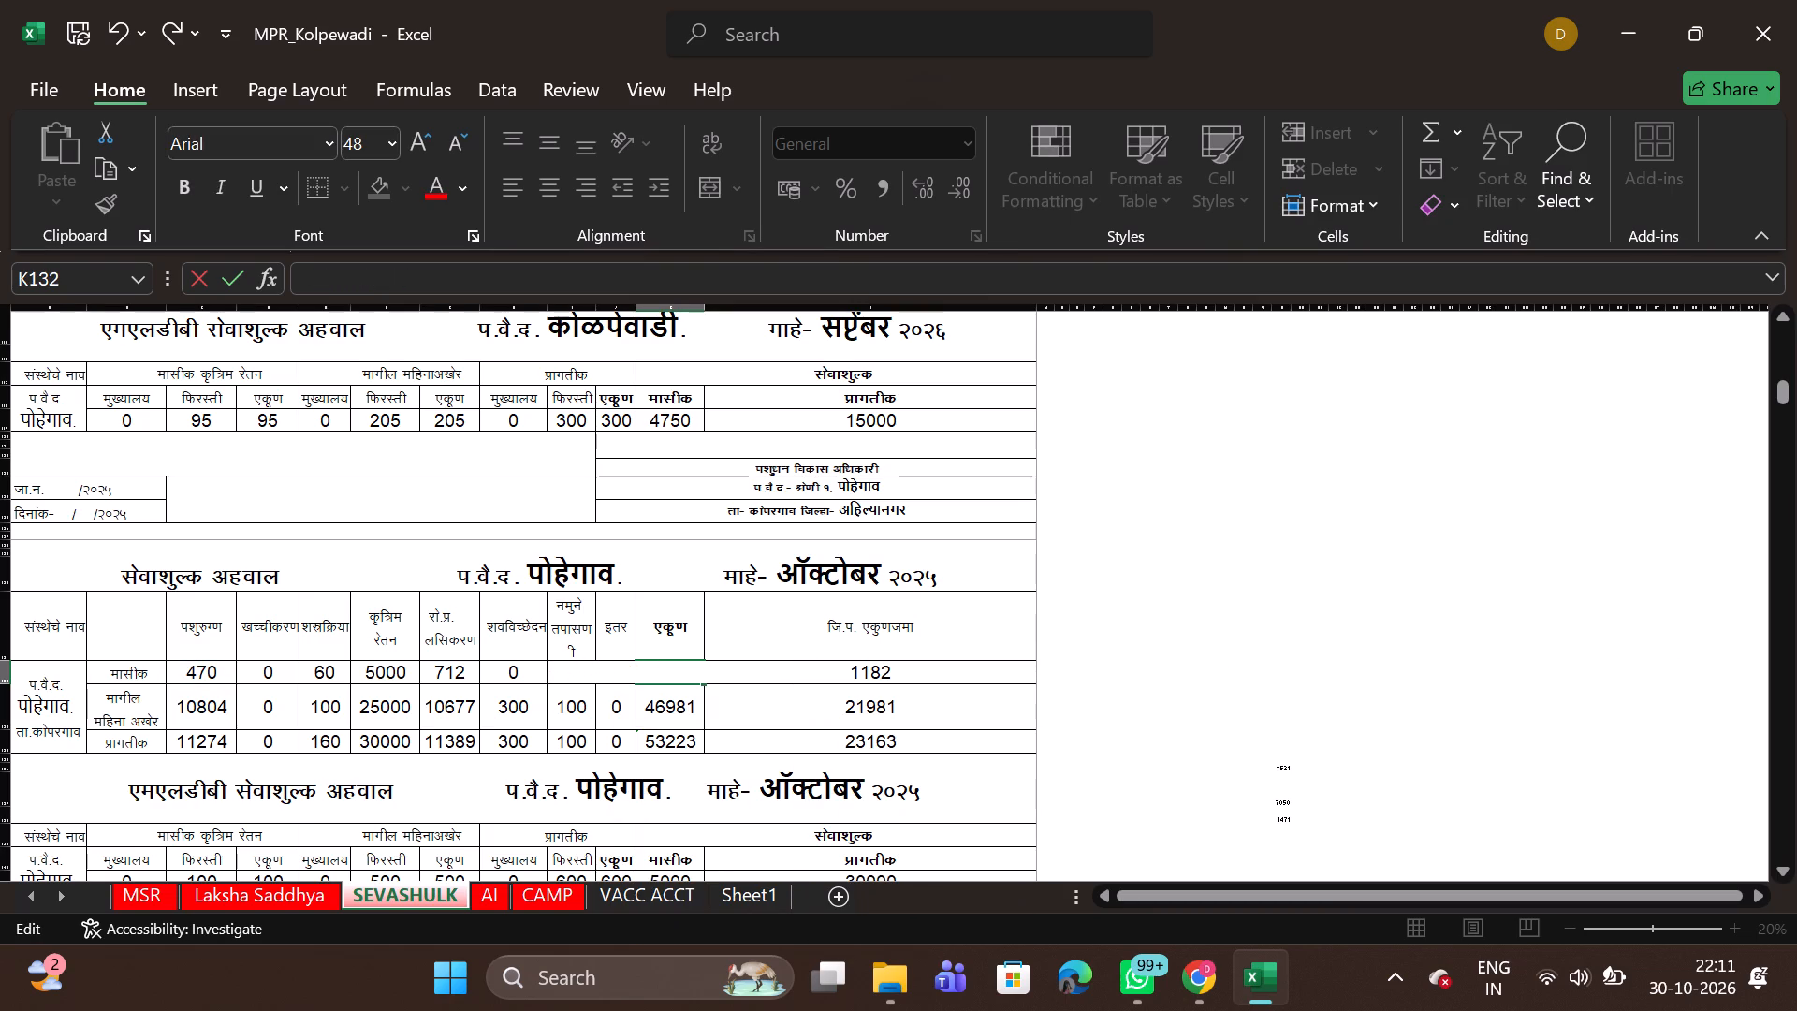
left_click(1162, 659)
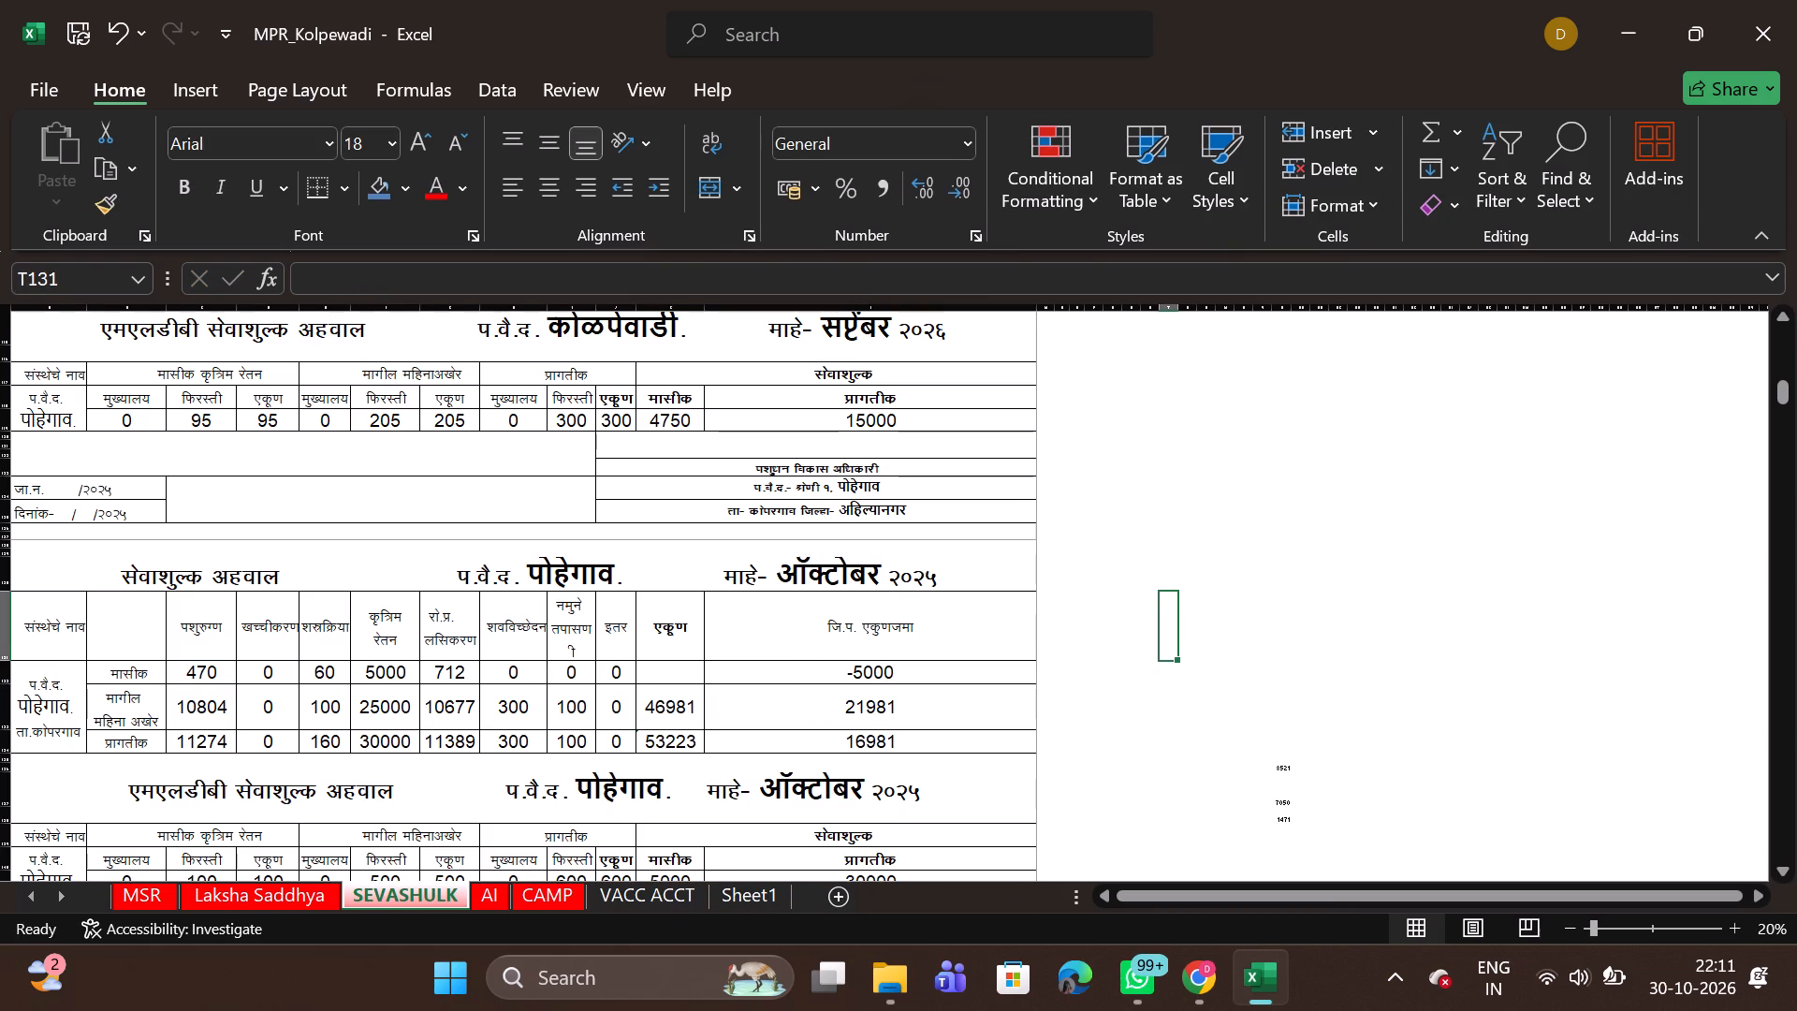
Set the October block's monthly total in K132 to an AutoSum of the whole row, =SUM(C132:J132).
left_click(668, 678)
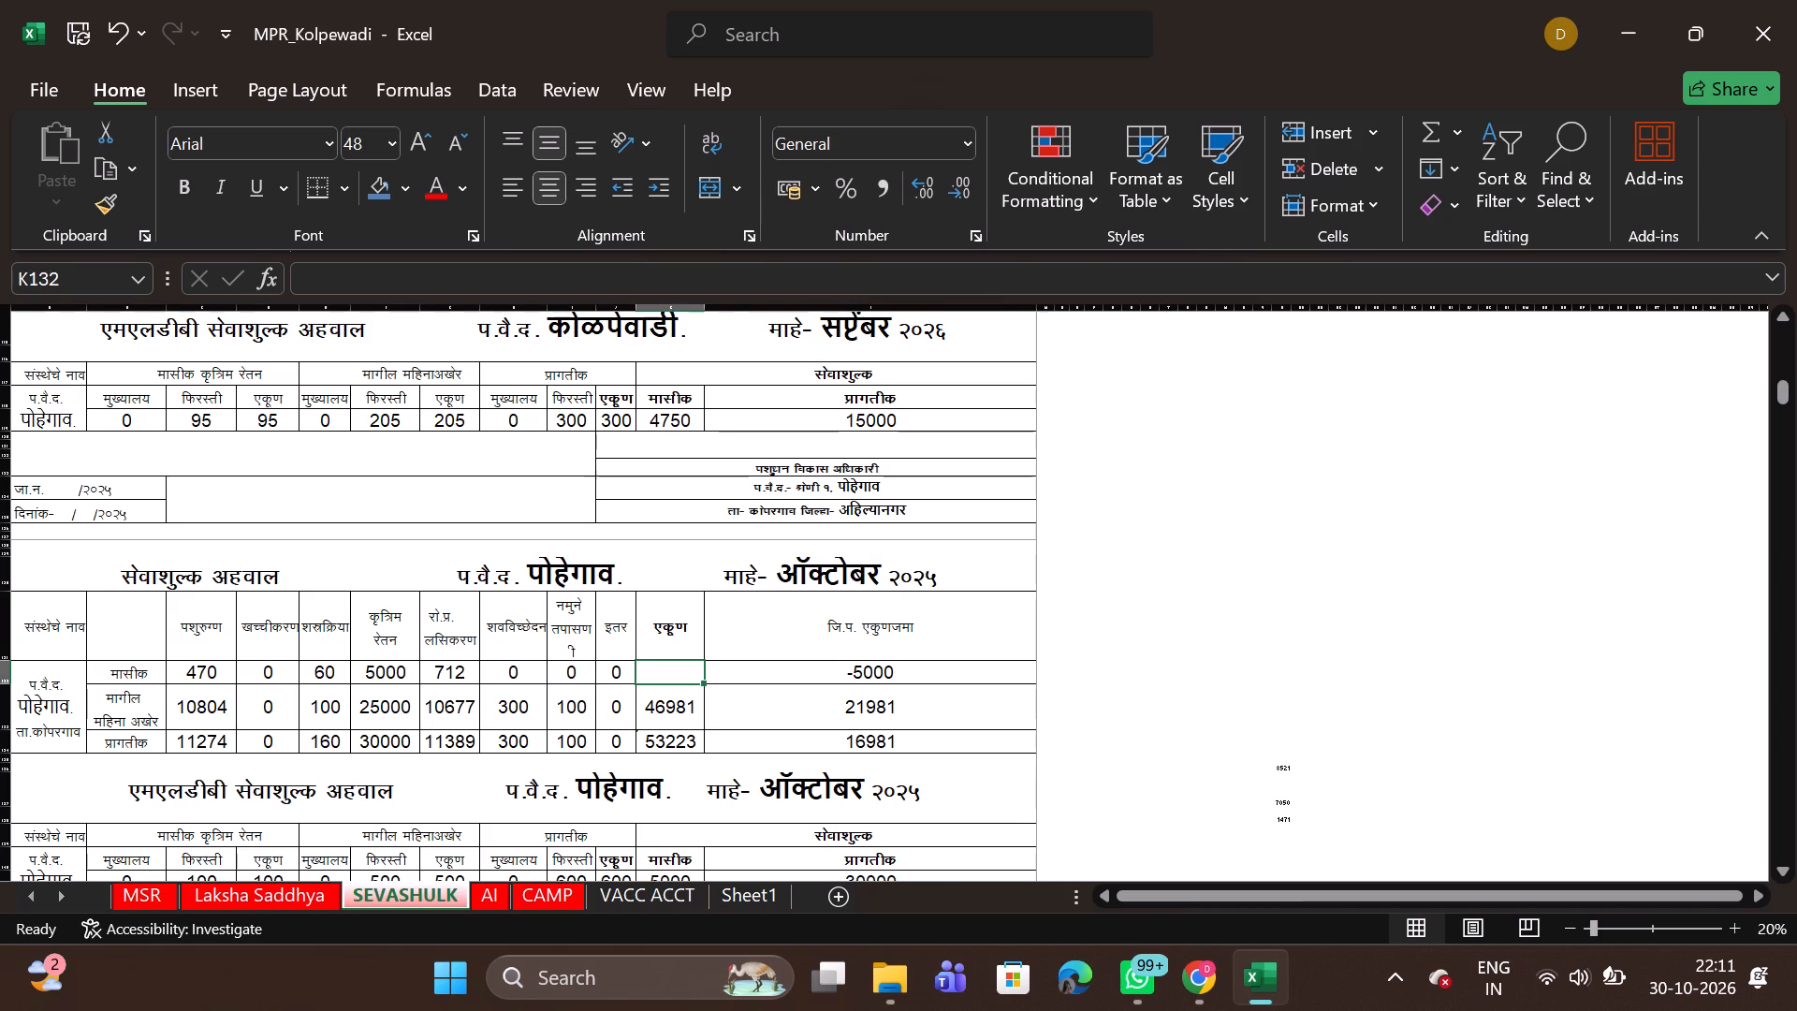
left_click(1425, 137)
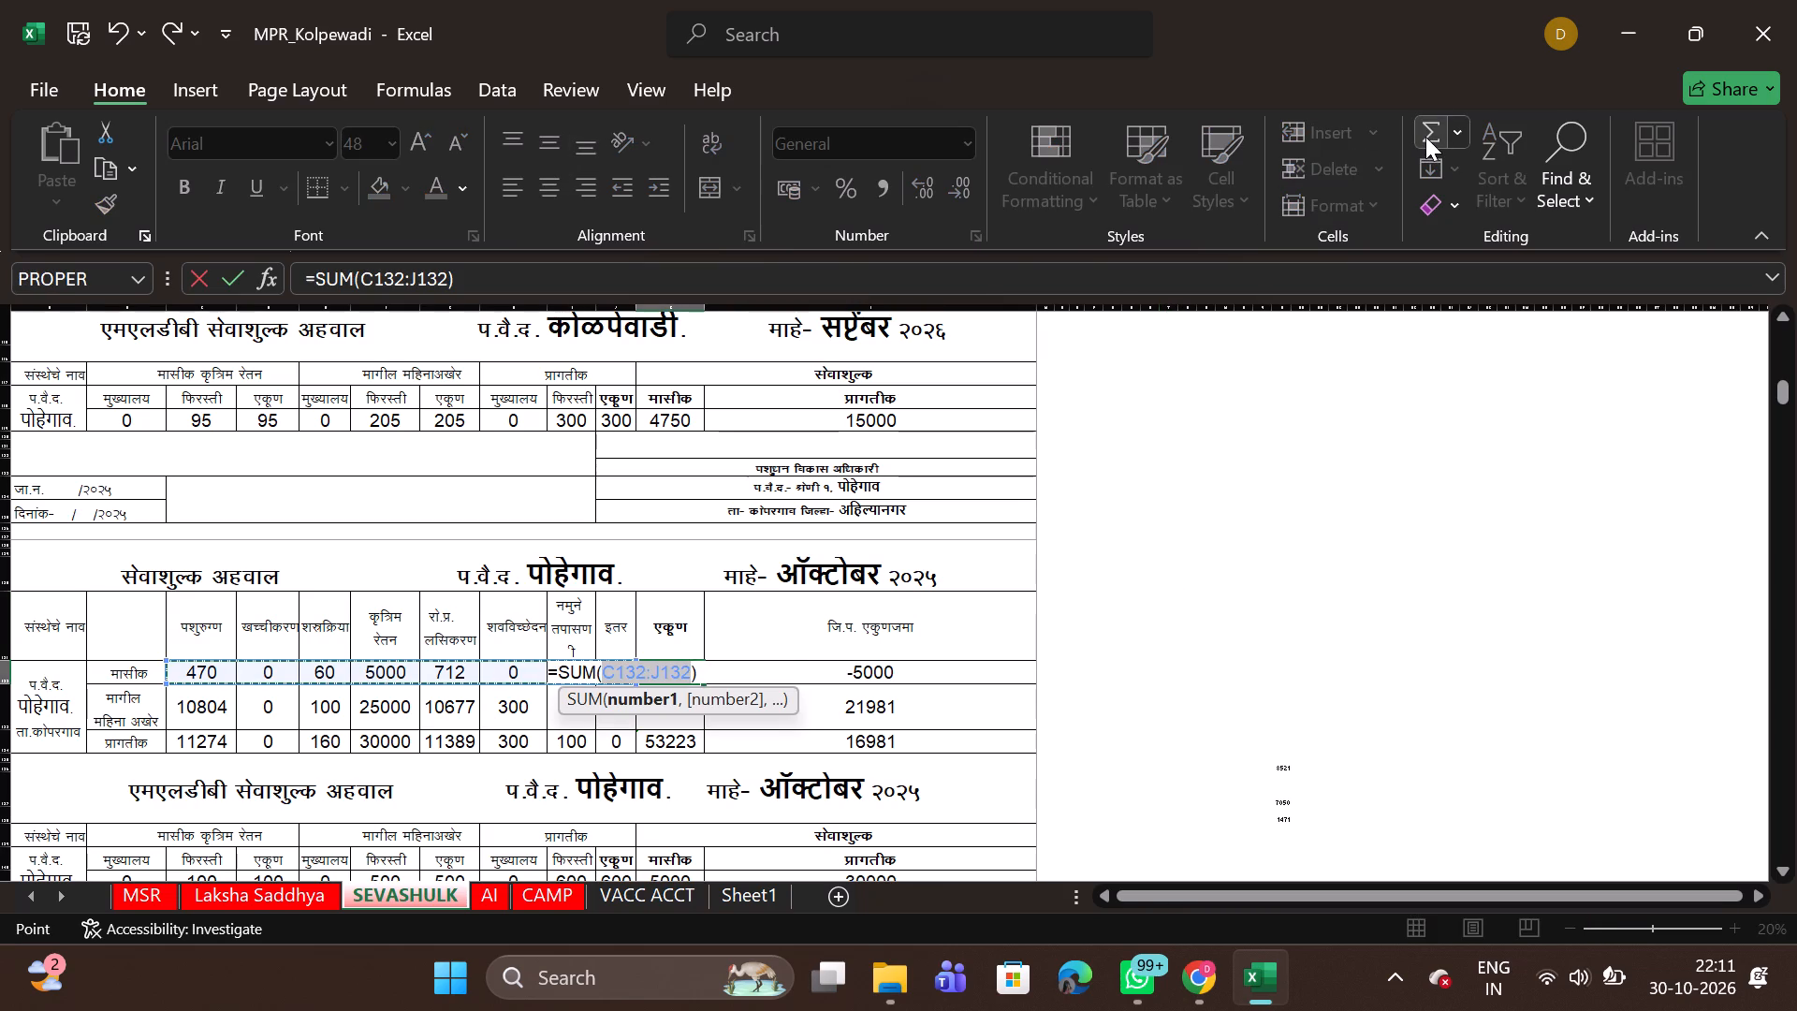
key("Return")
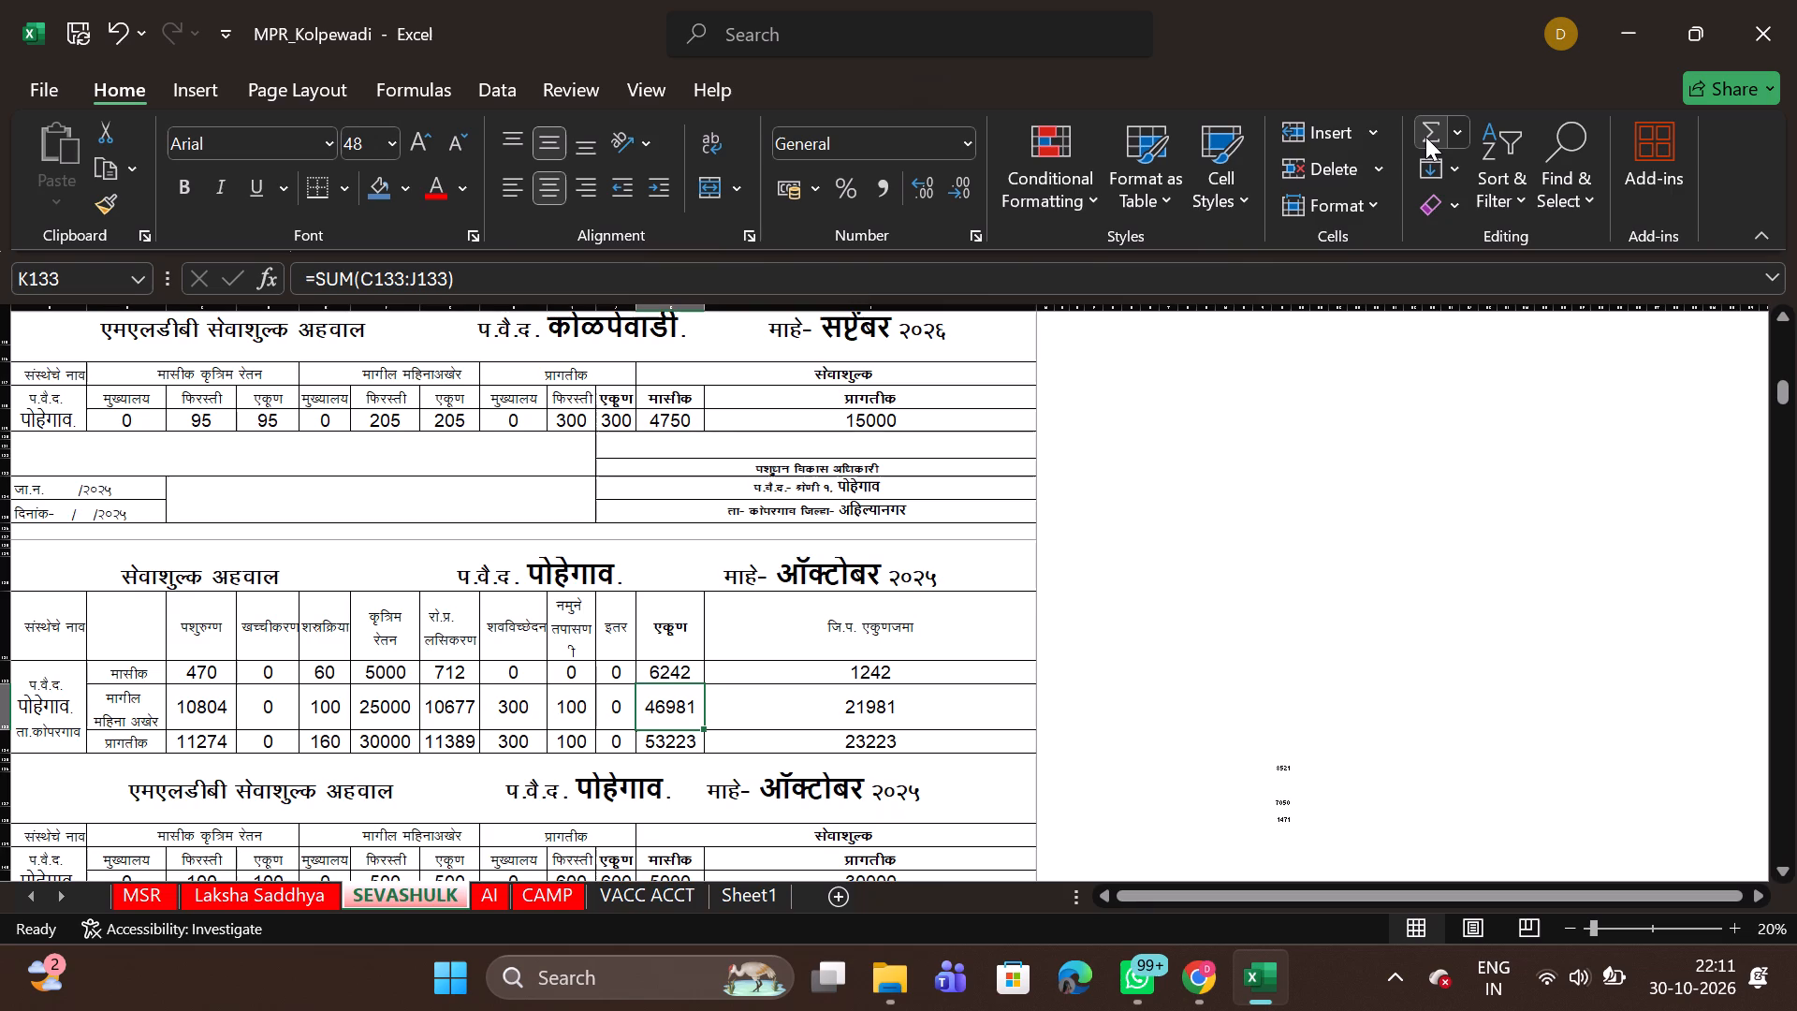
In the October MLDB service-fee block, set the previous-month touring (फिरस्ती) insemination count in F141 to 300.
scroll(1425, 137, "down", 1)
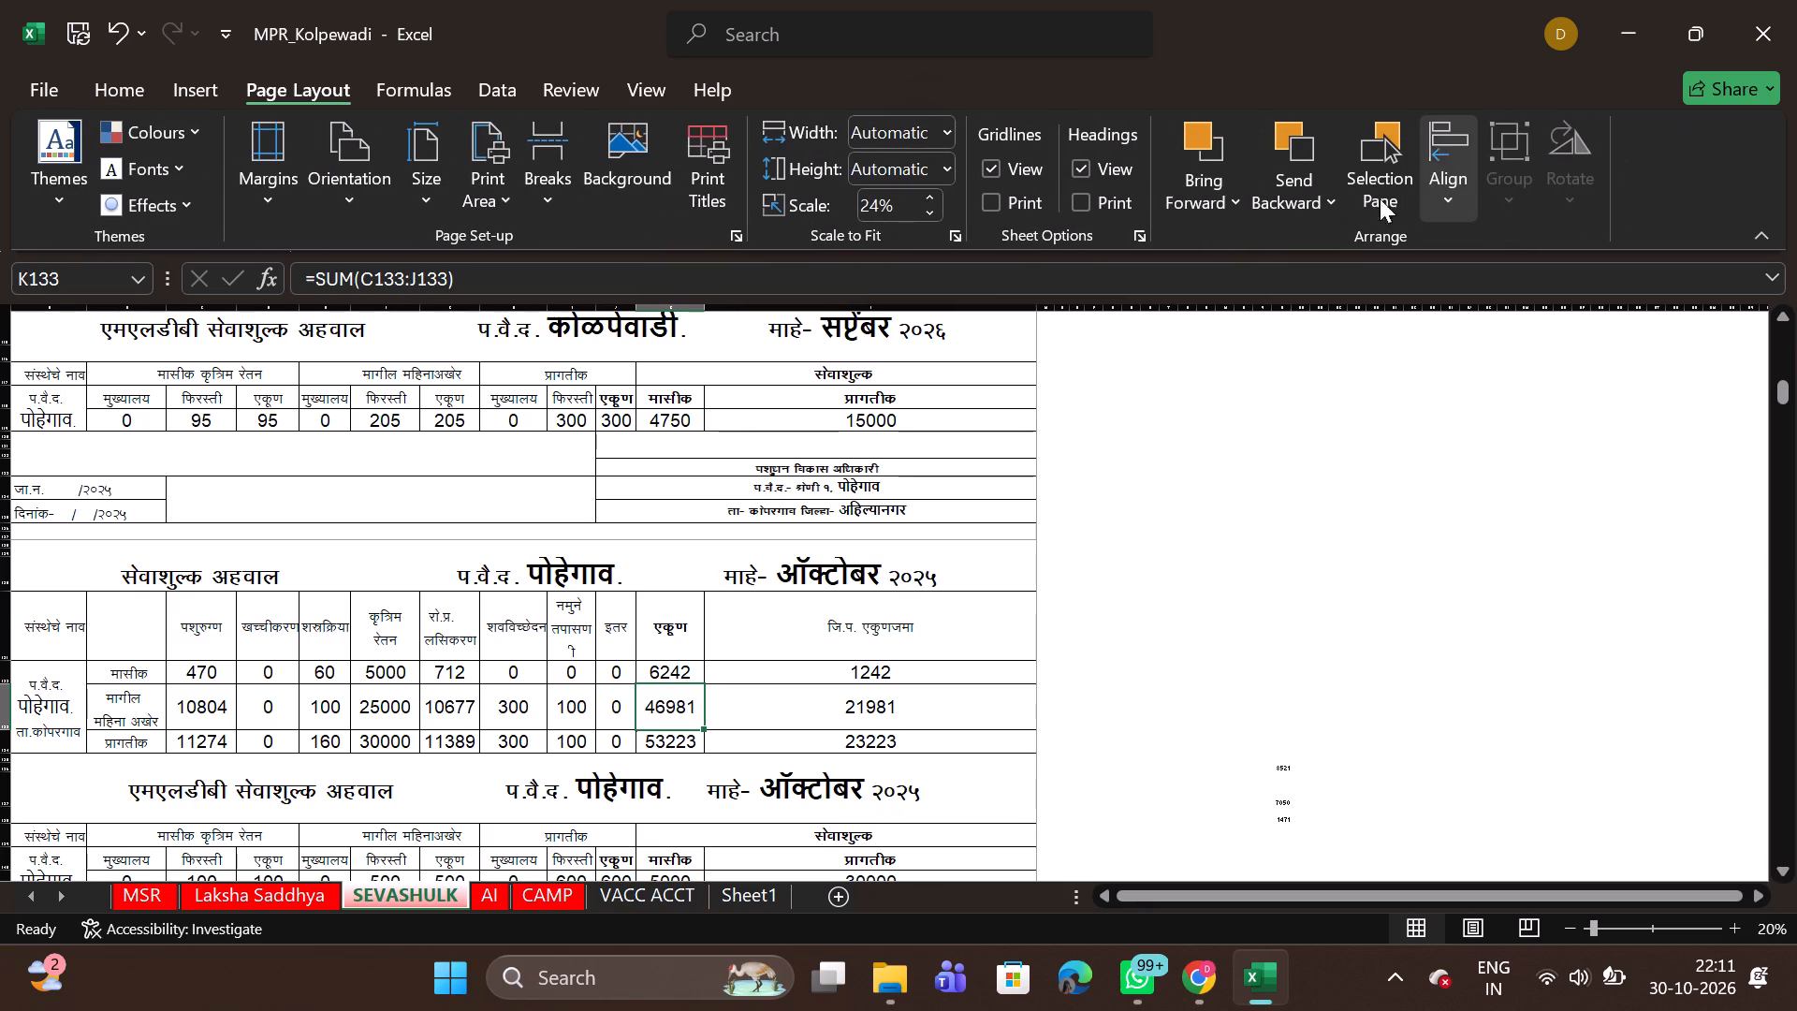
scroll(876, 432, "down", 1)
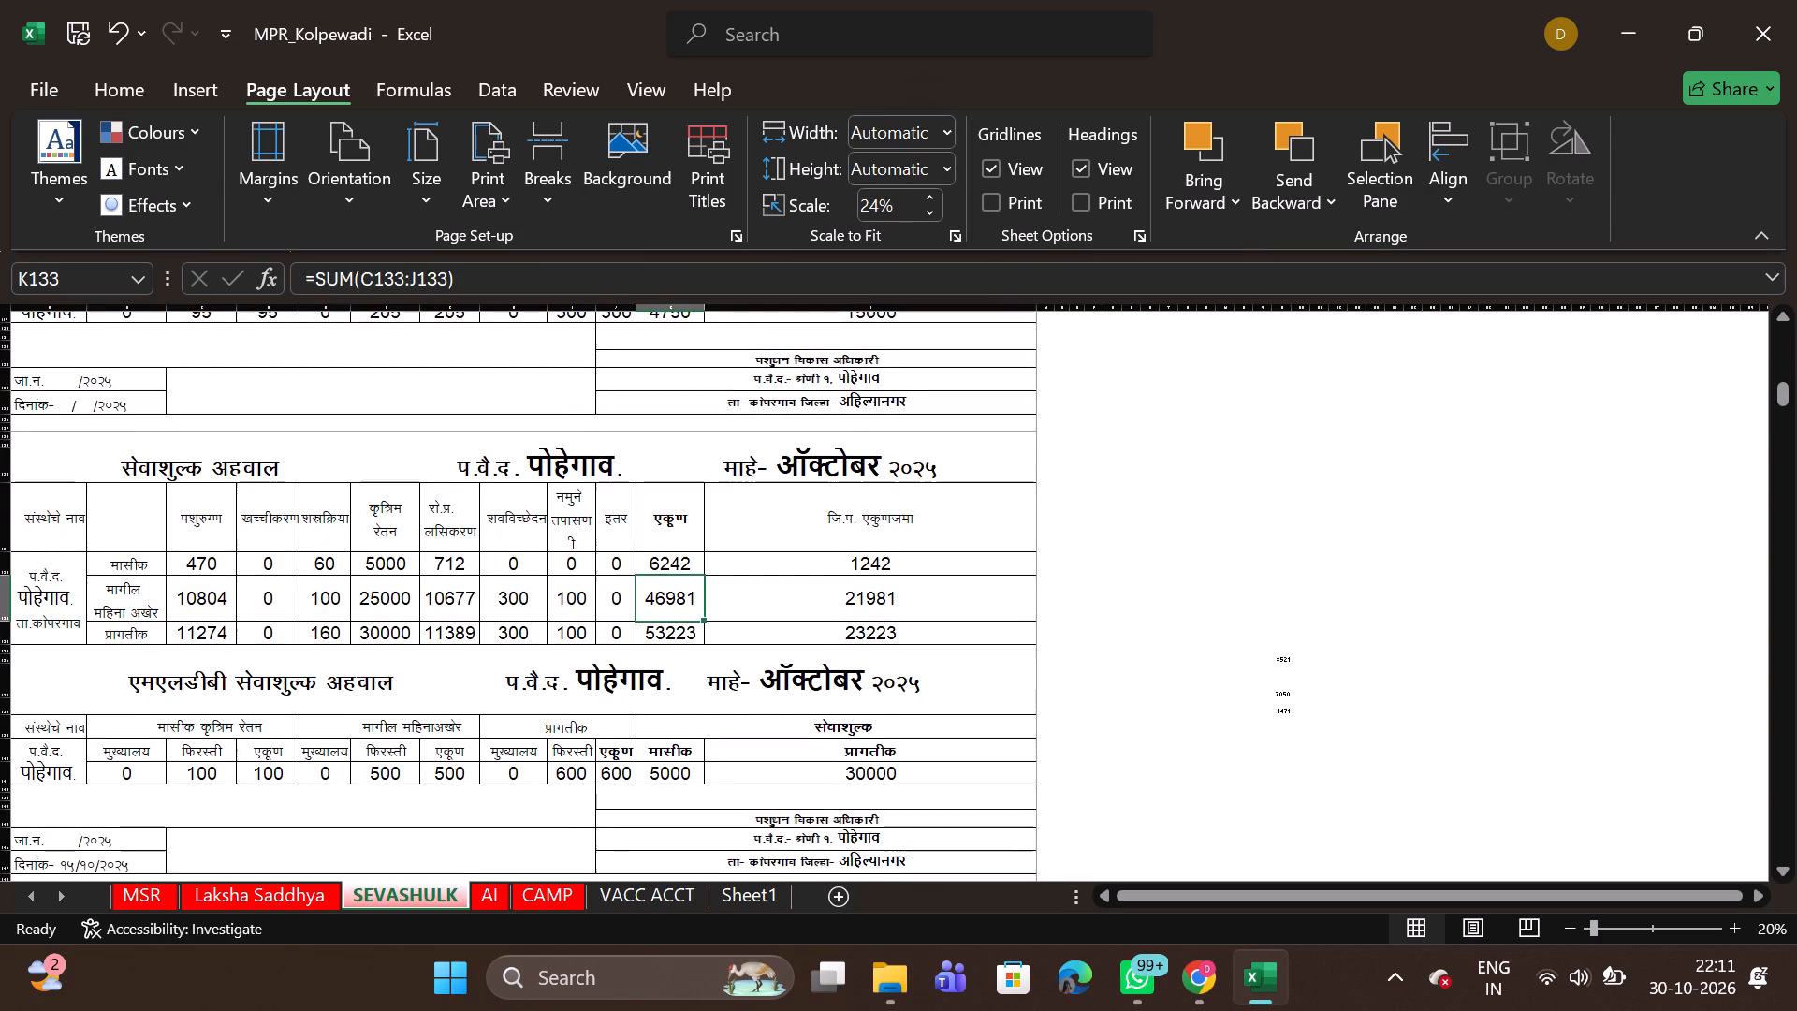
scroll(876, 432, "down", 1)
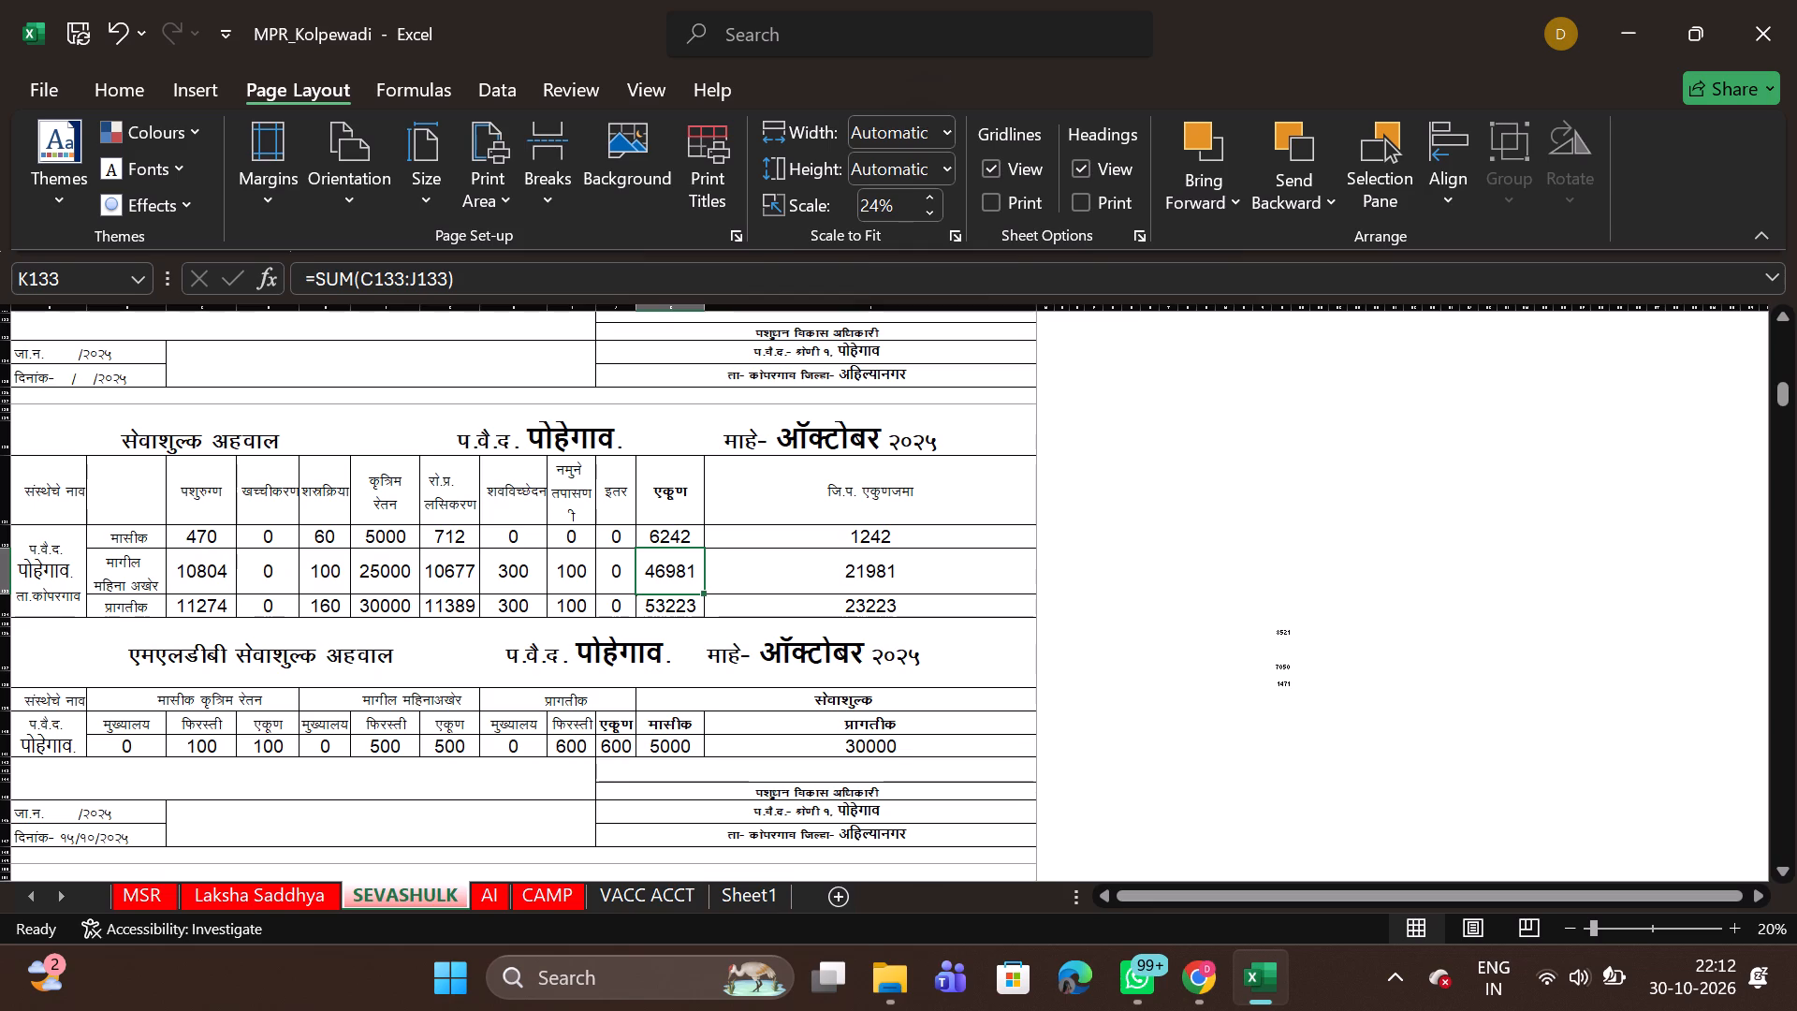
left_click(394, 748)
key("3")
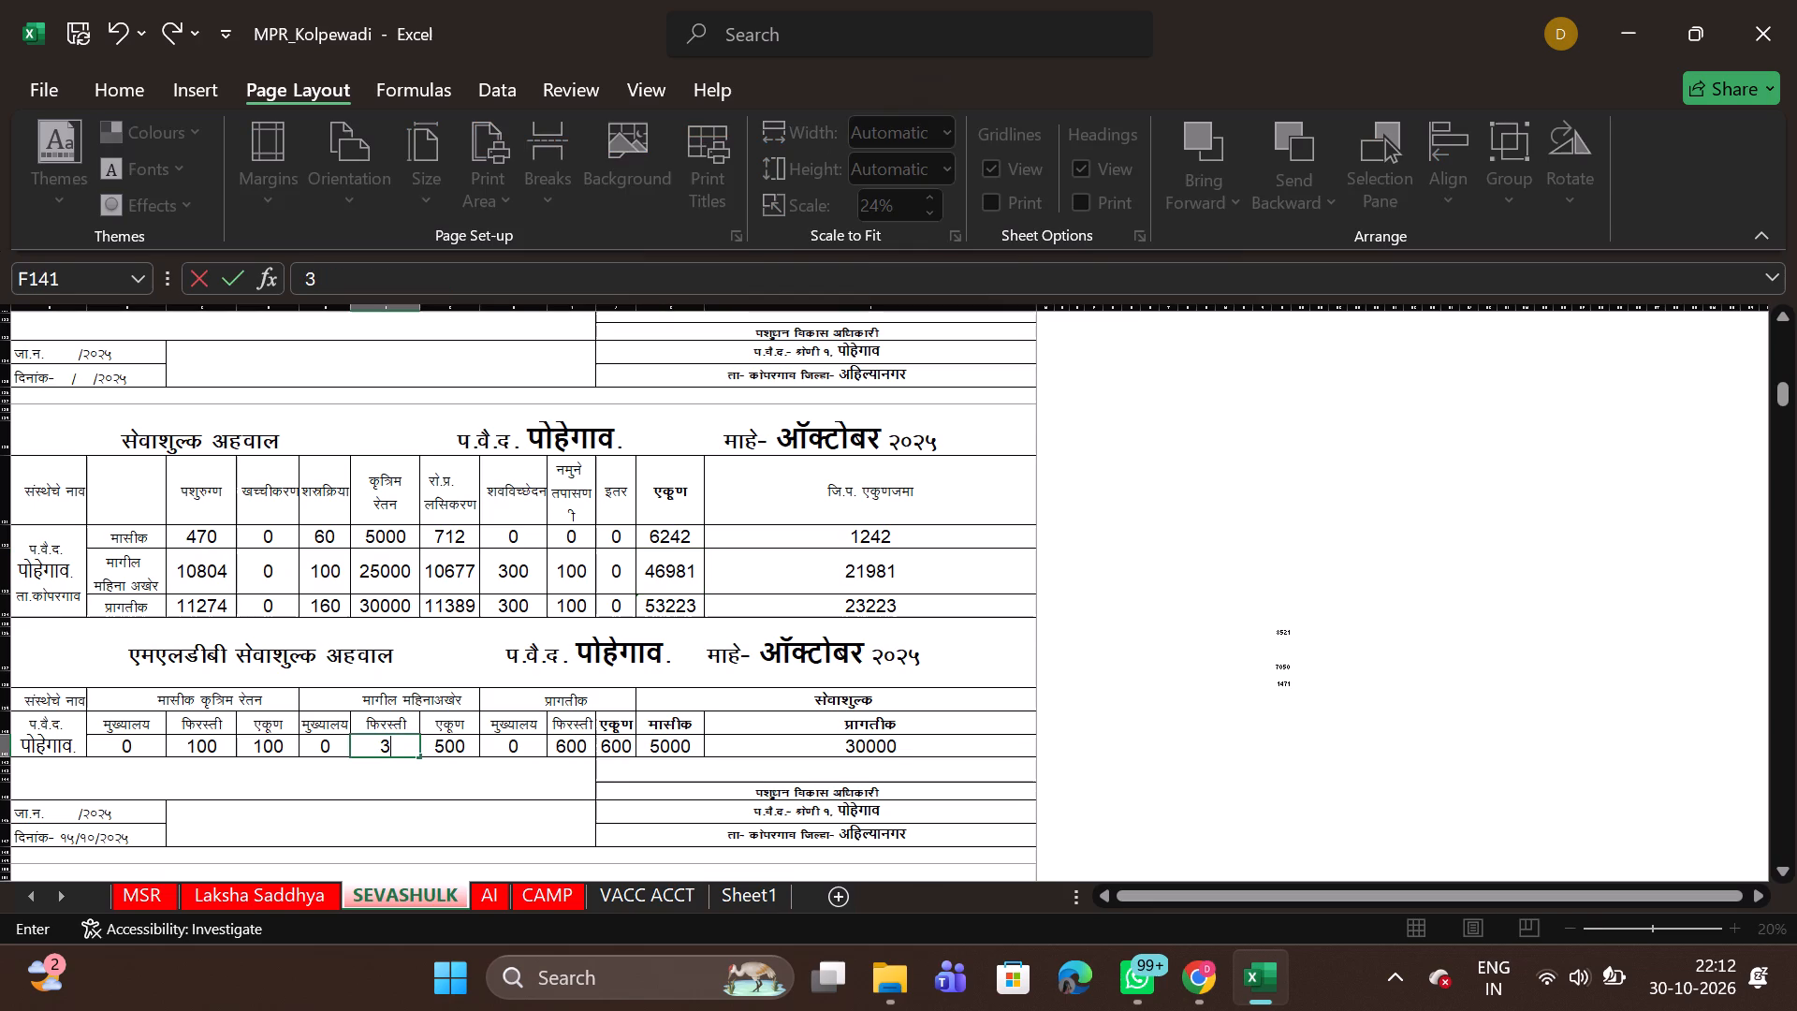
type("00")
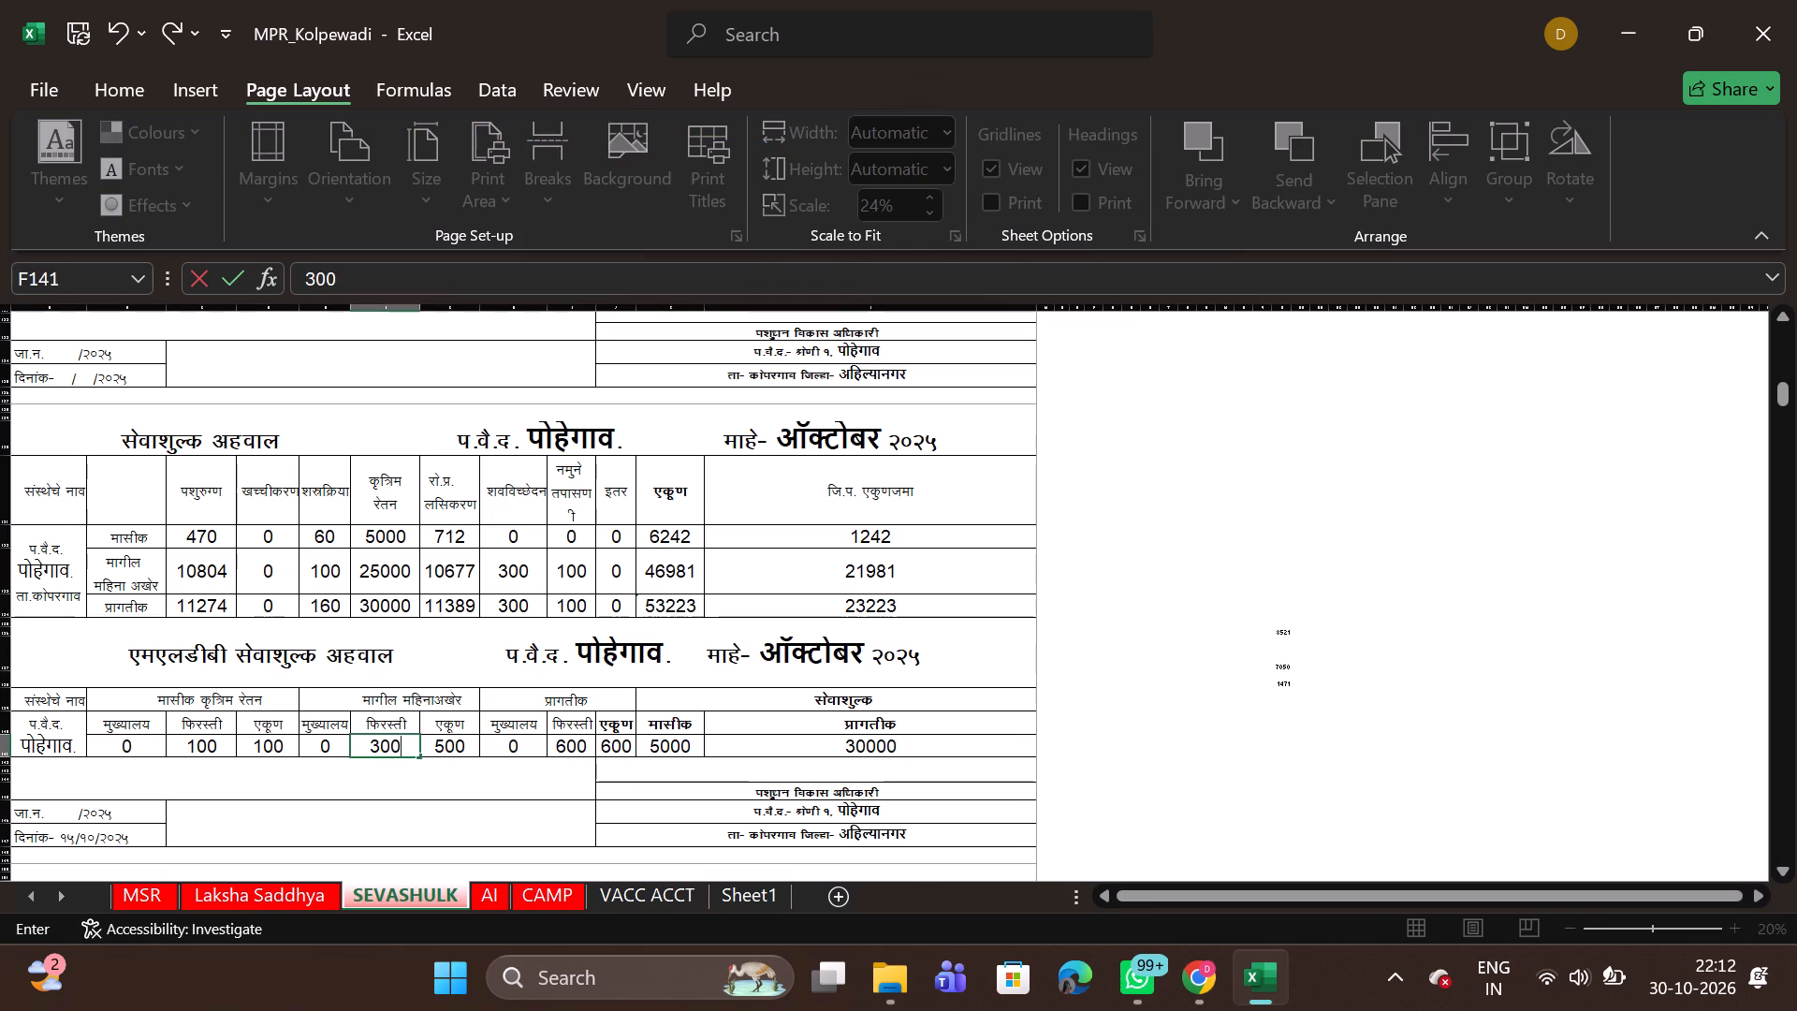
left_click(507, 784)
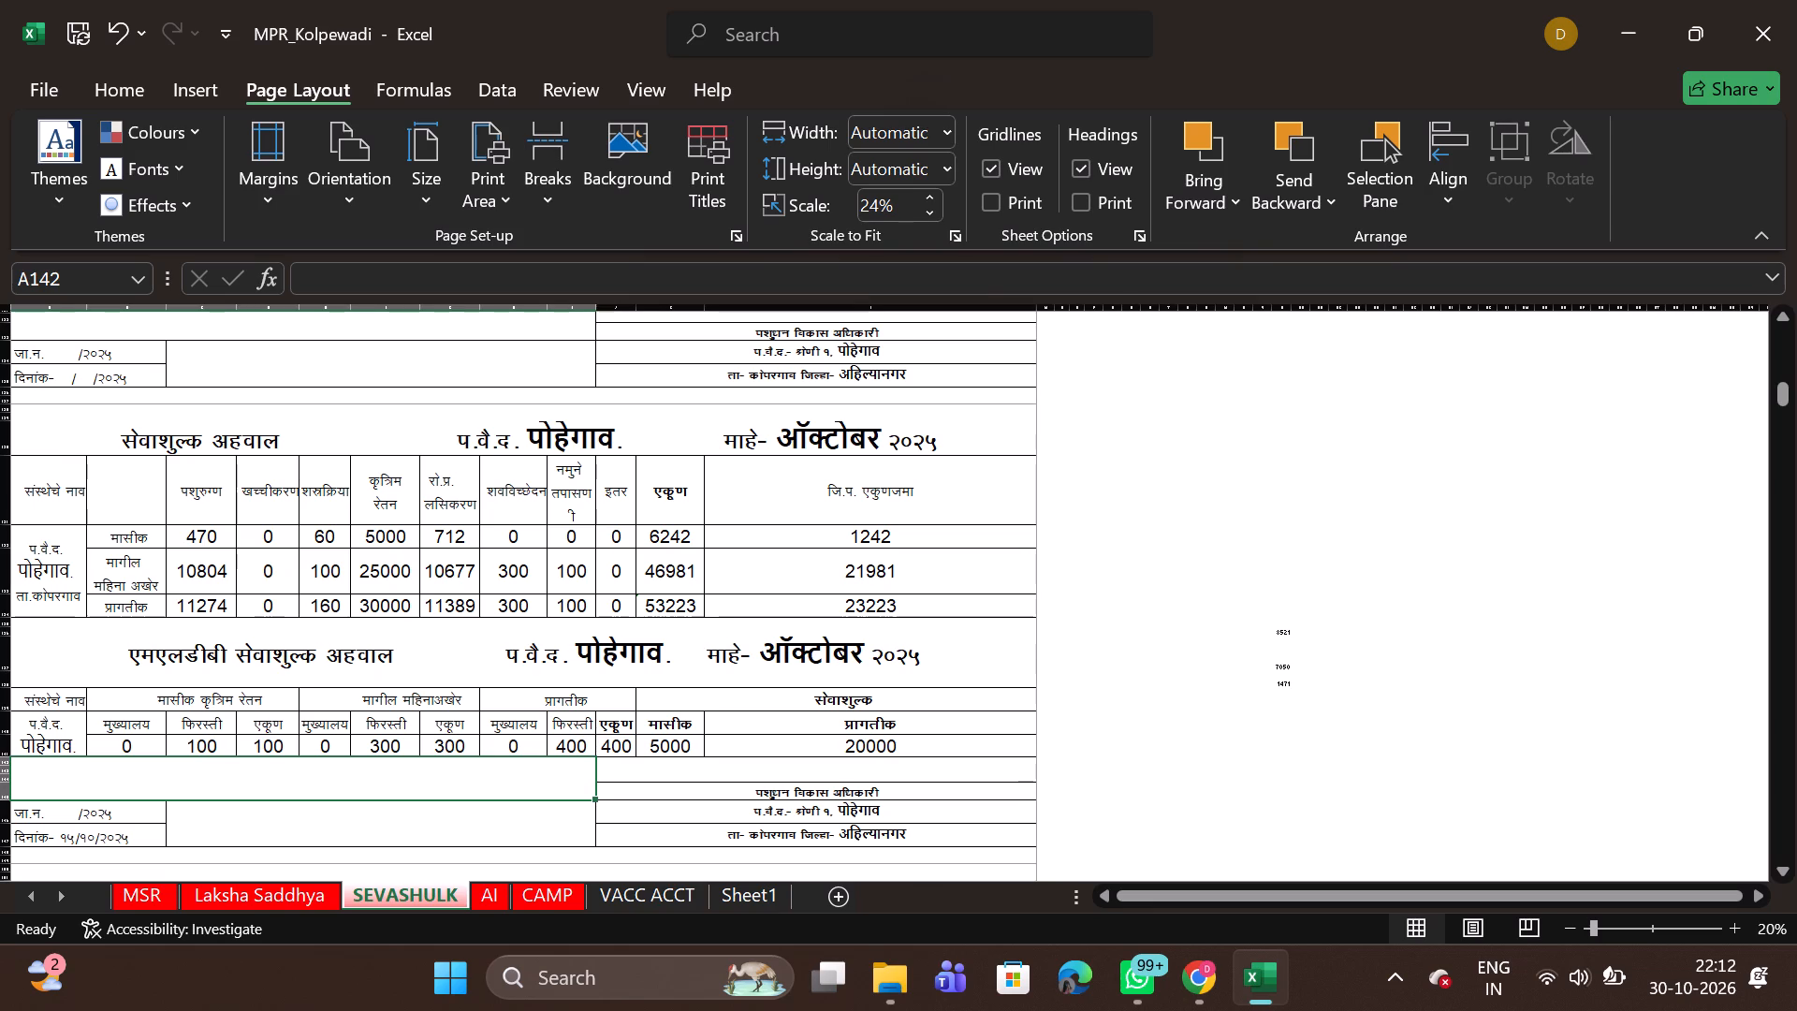
left_click(876, 743)
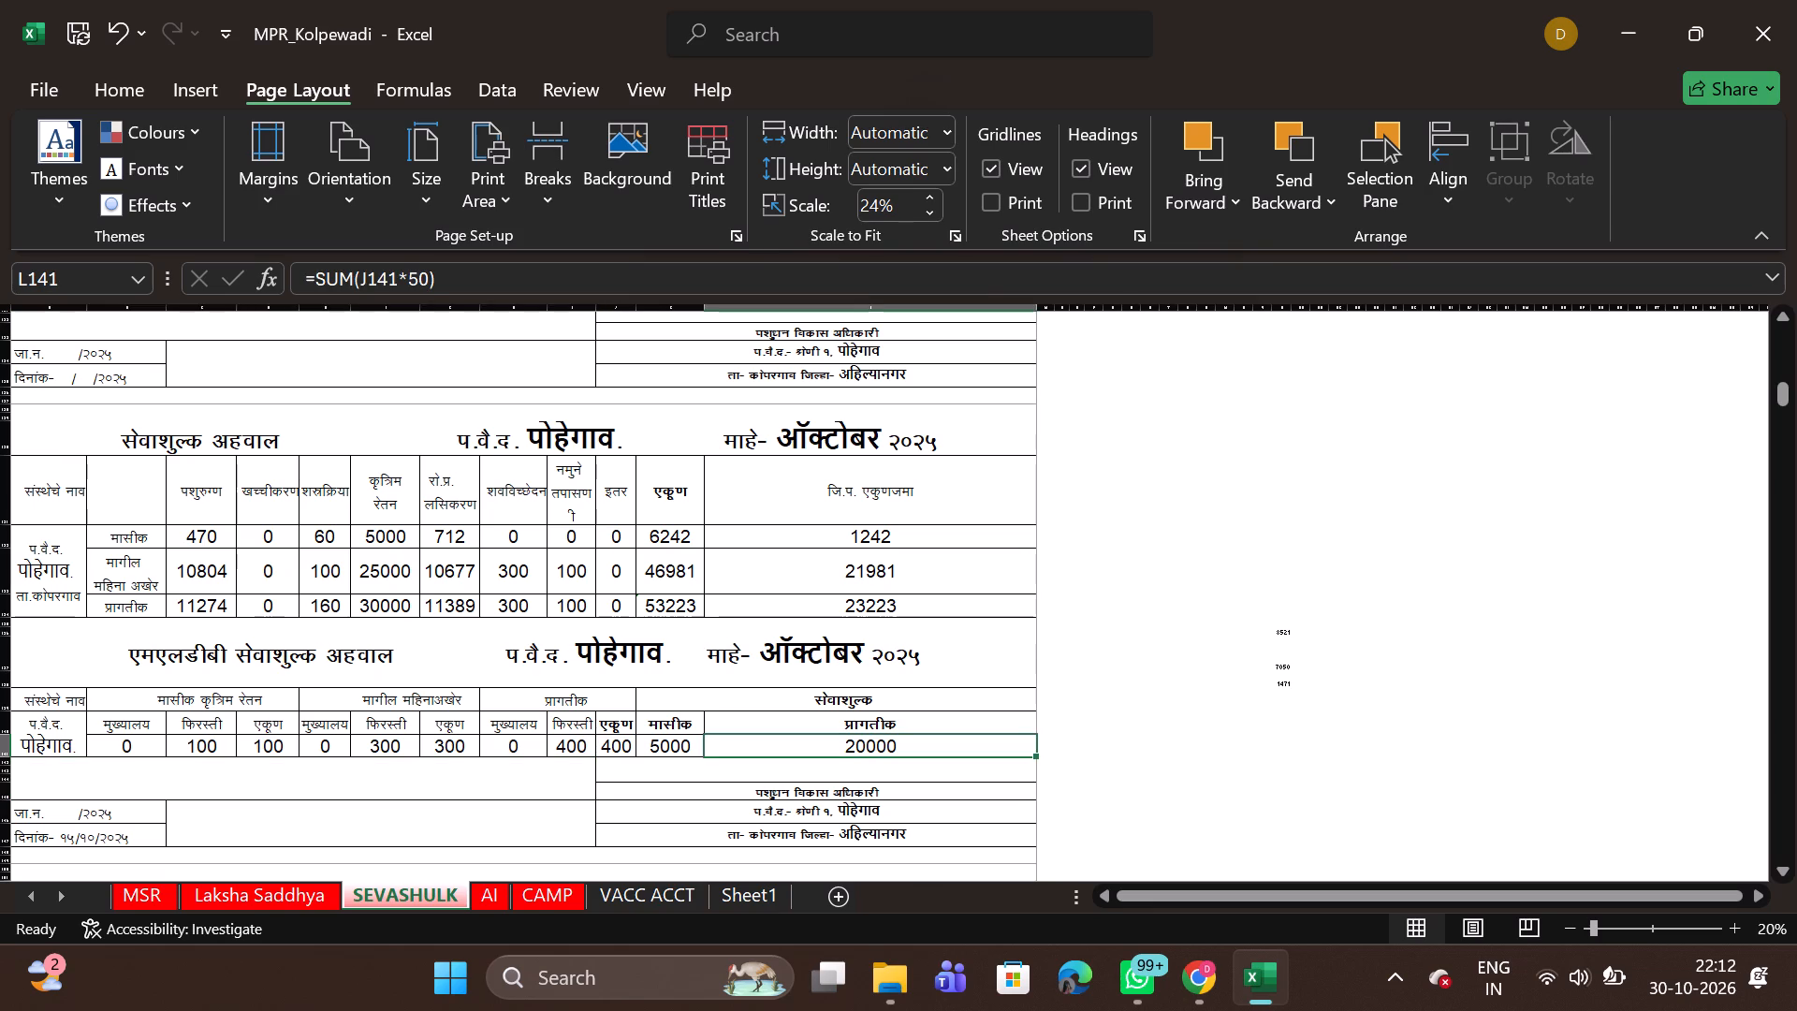
left_click(1188, 799)
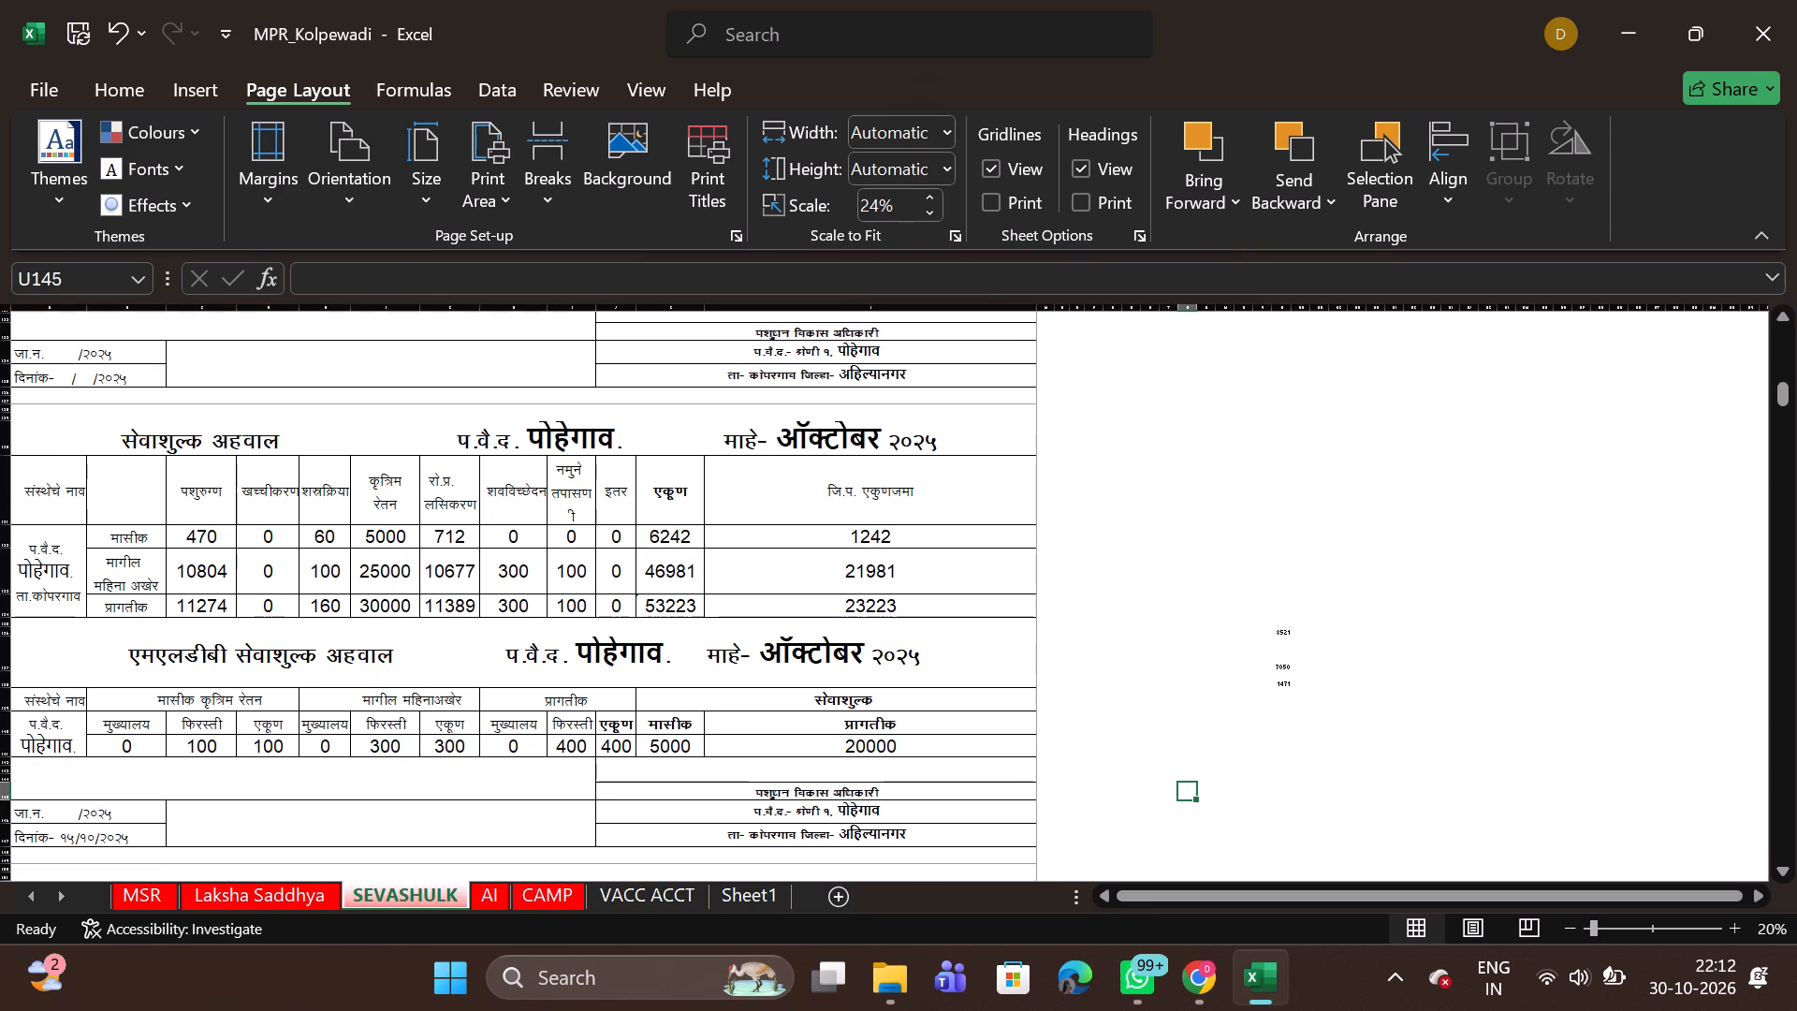
left_click(371, 748)
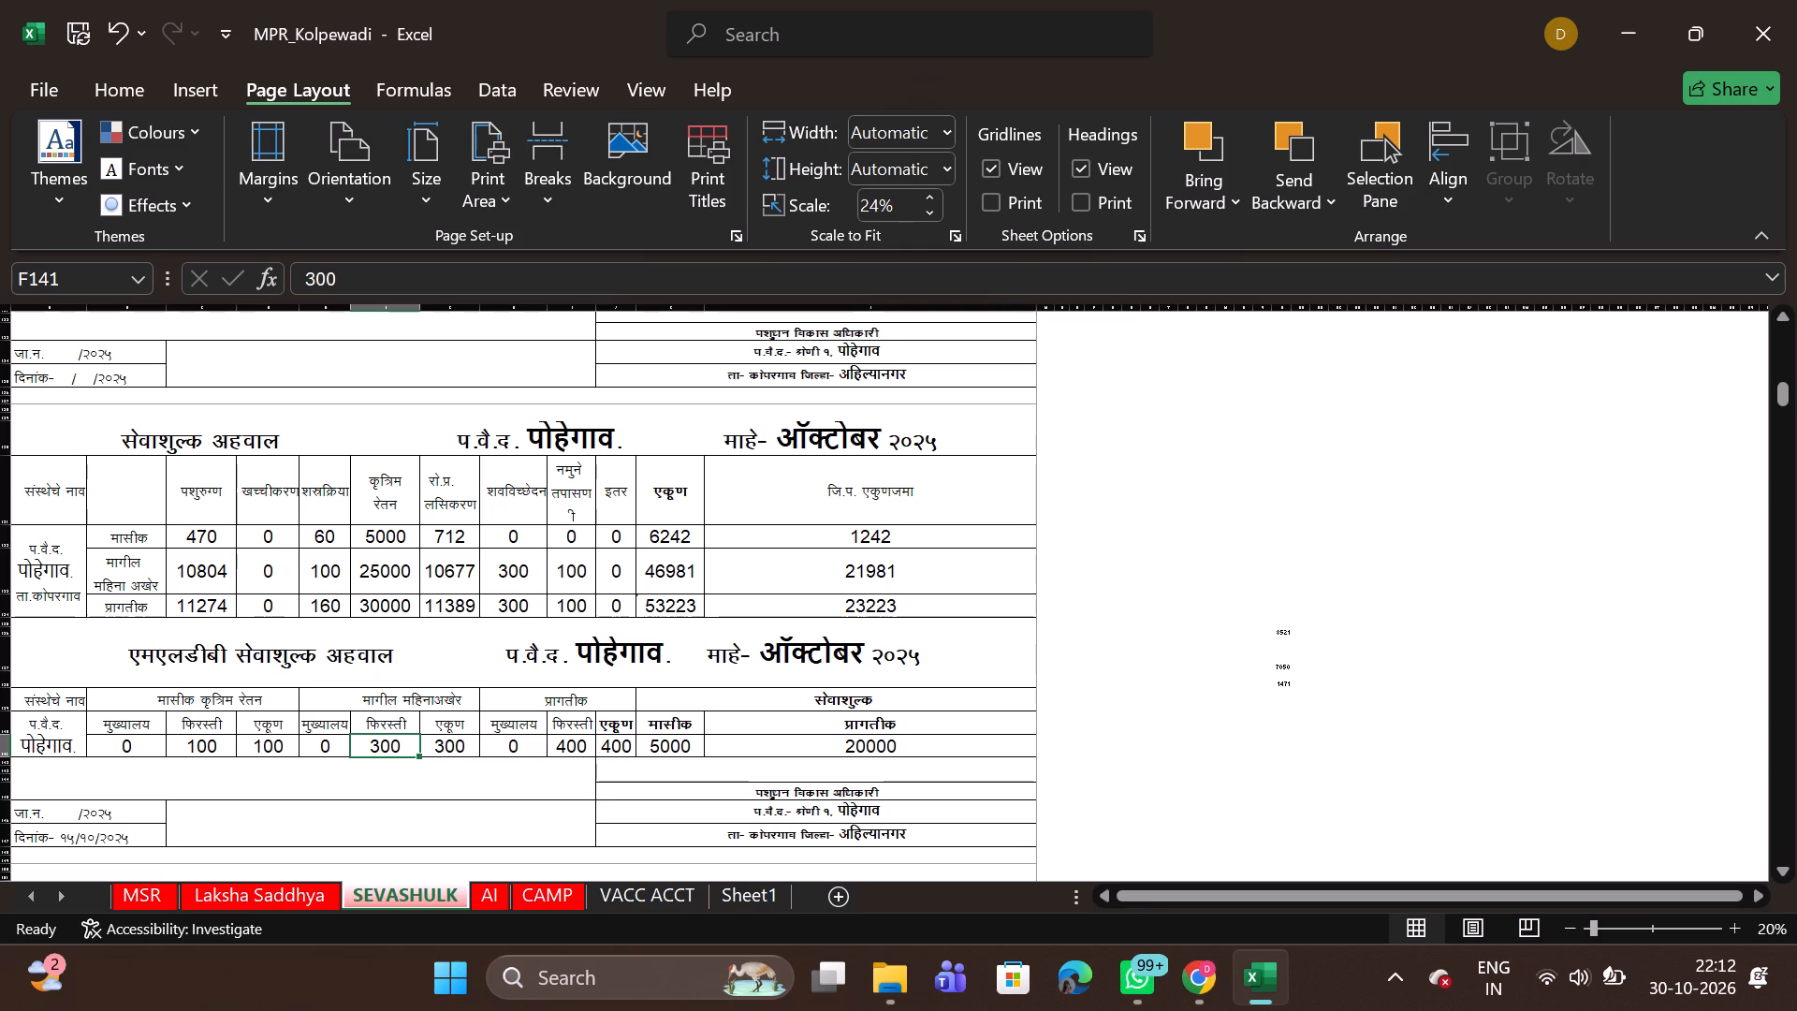
Check the formulas behind May's previous-month patient fee in C25 and April's progressive patient fee in C5.
scroll(470, 761, "down", 1)
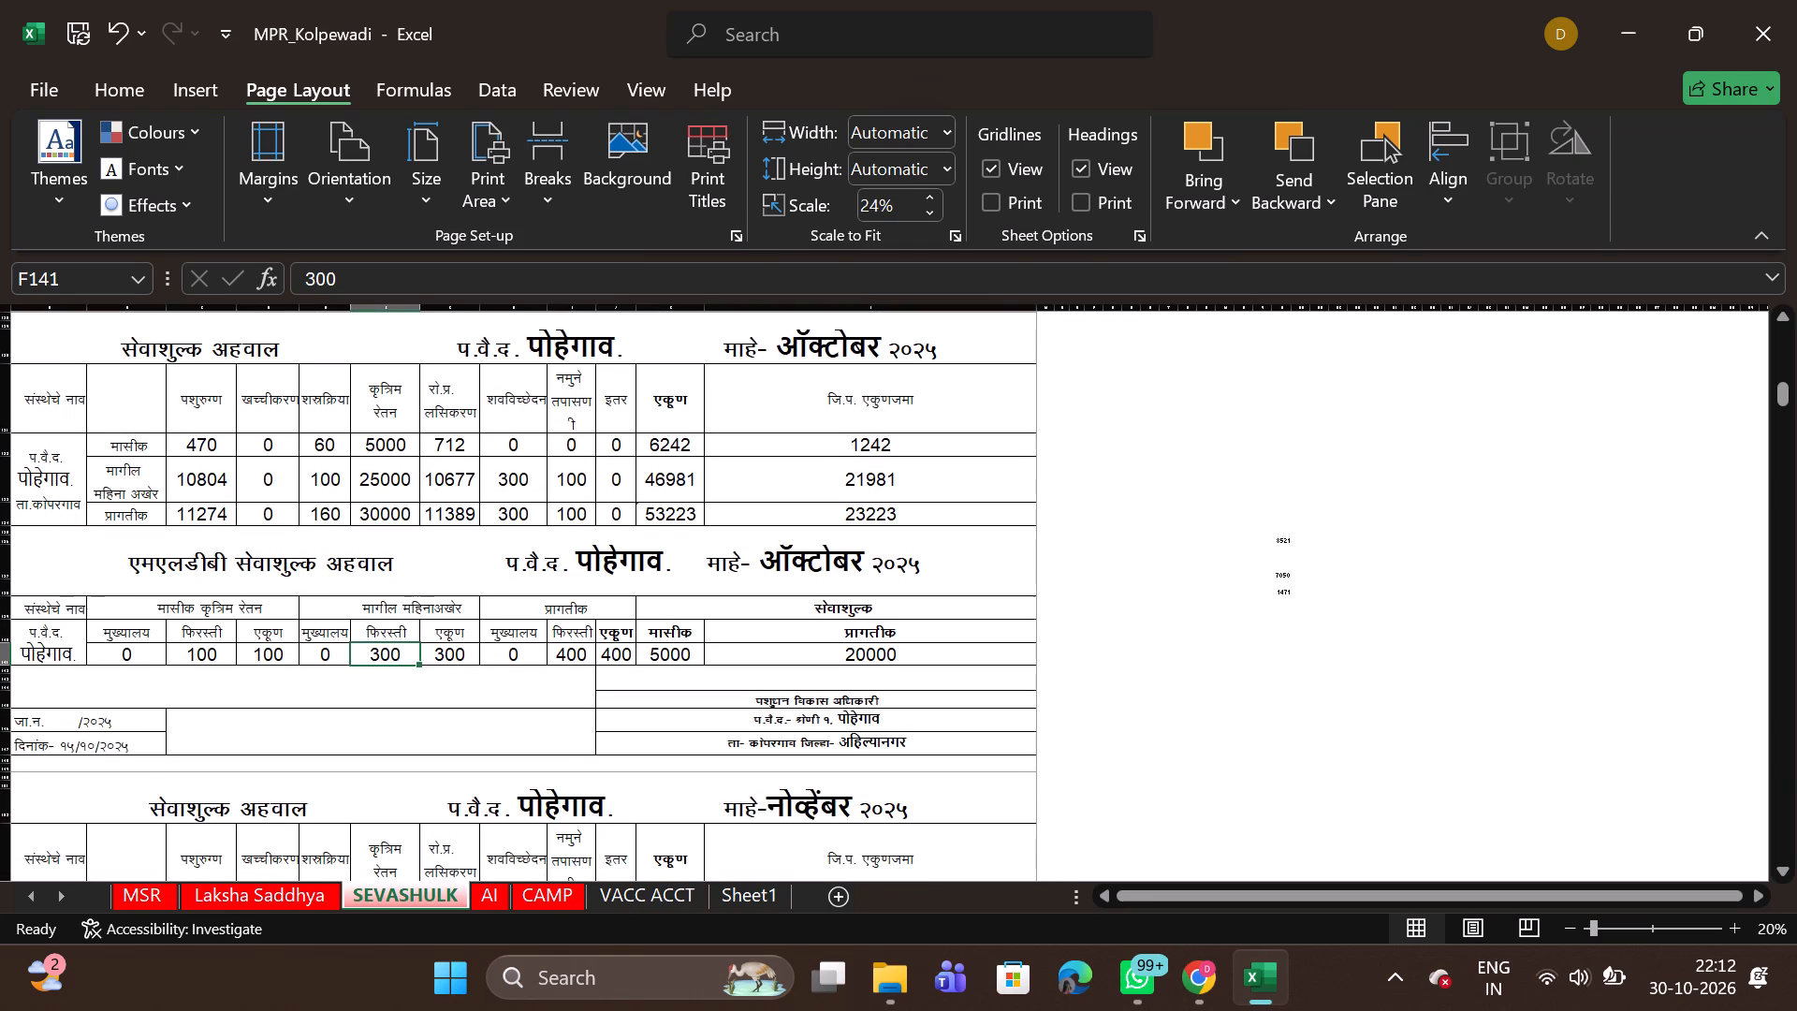
scroll(470, 761, "down", 1)
scroll(470, 761, "up", 3)
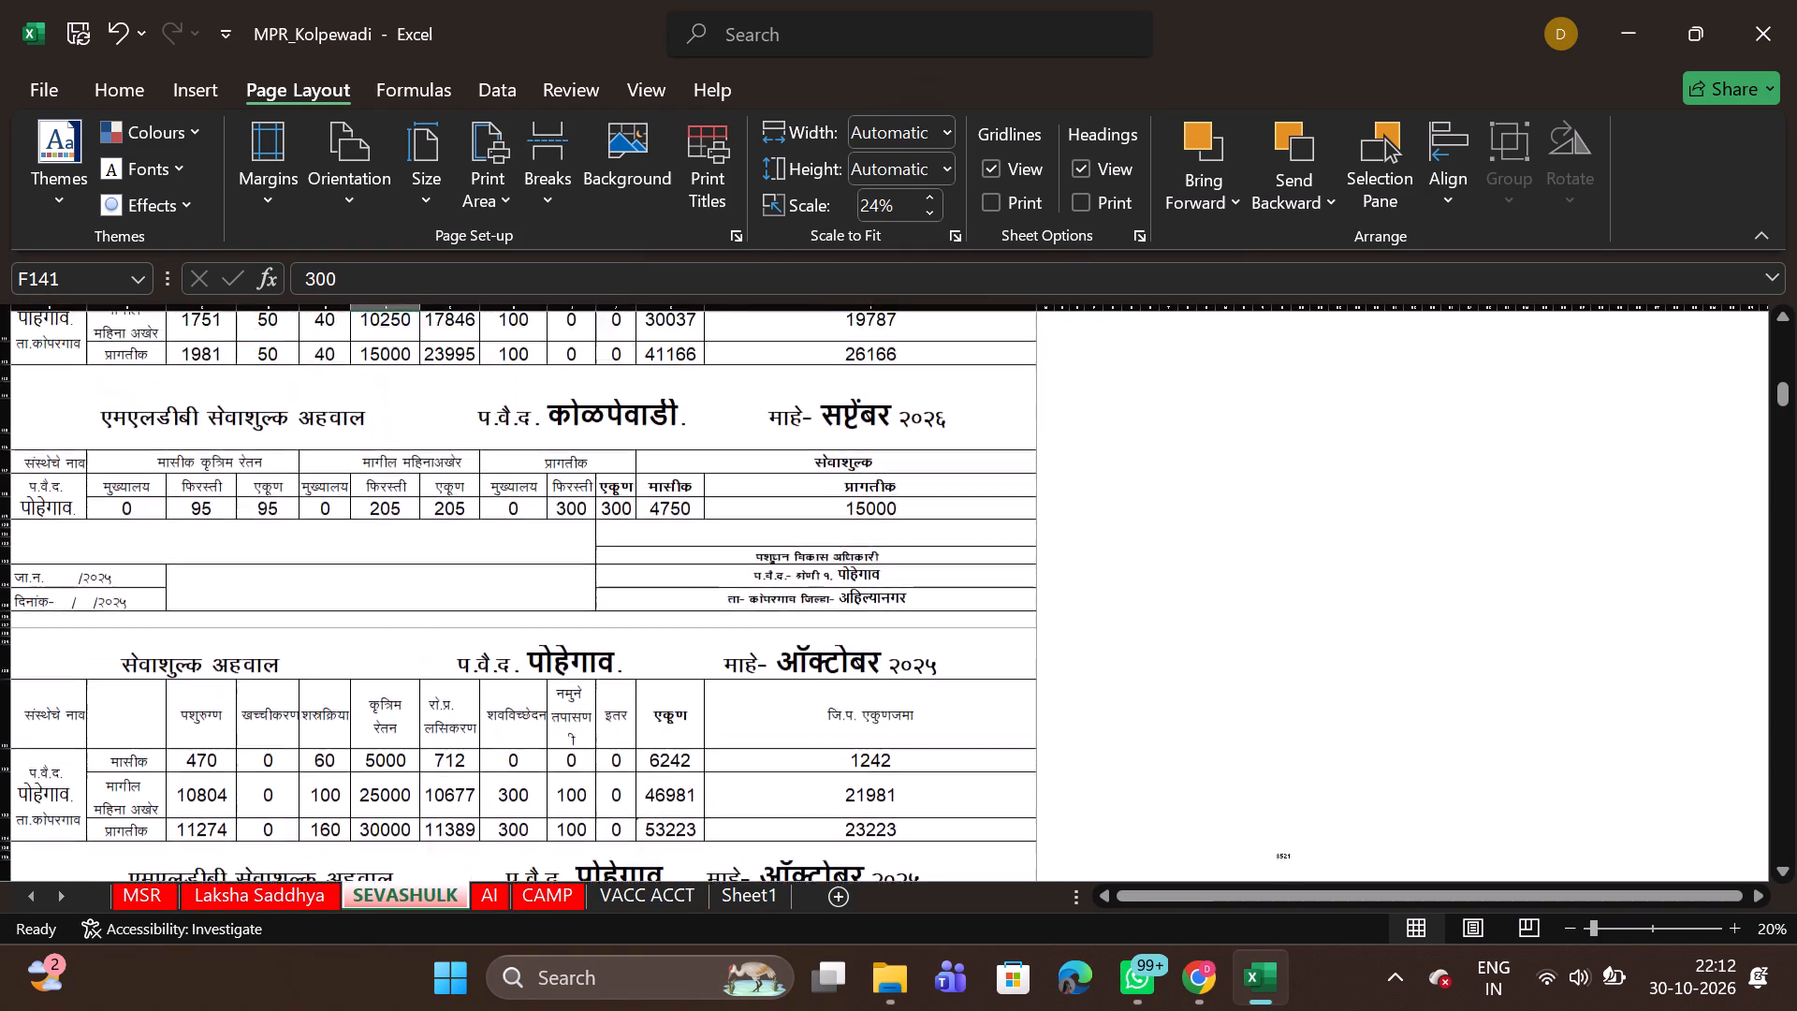
scroll(470, 761, "up", 6)
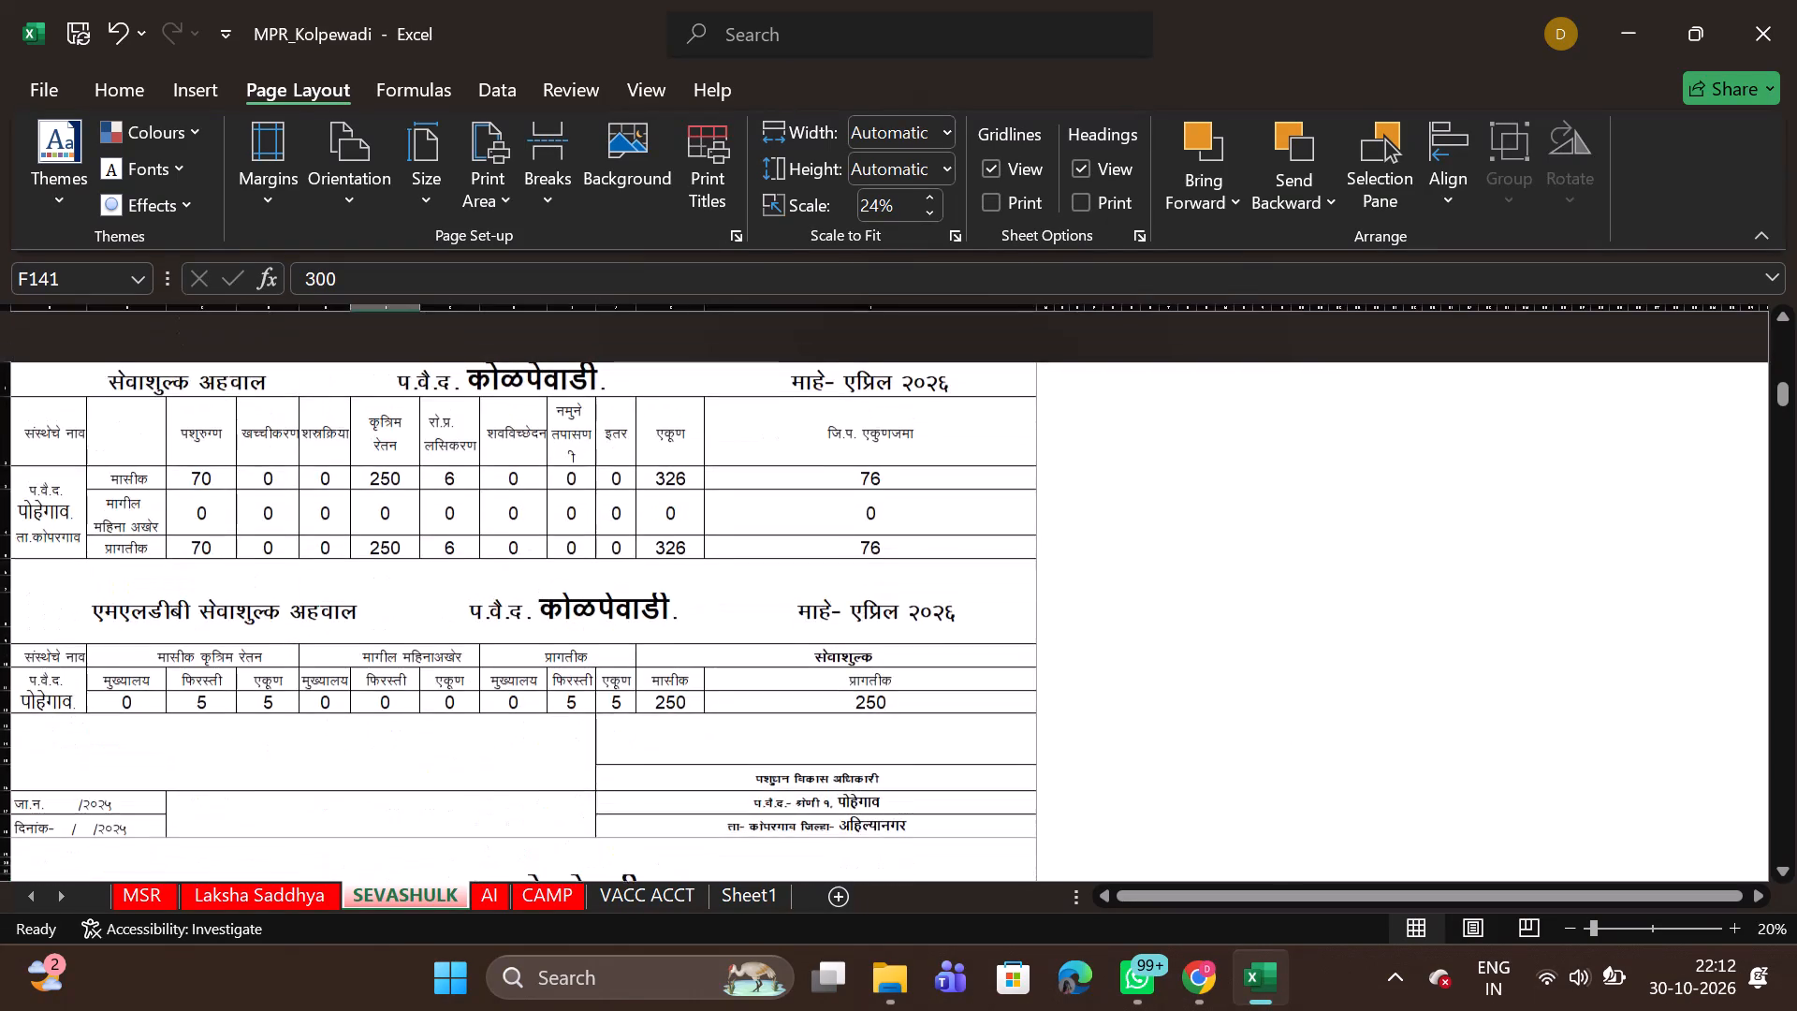
scroll(470, 761, "up", 2)
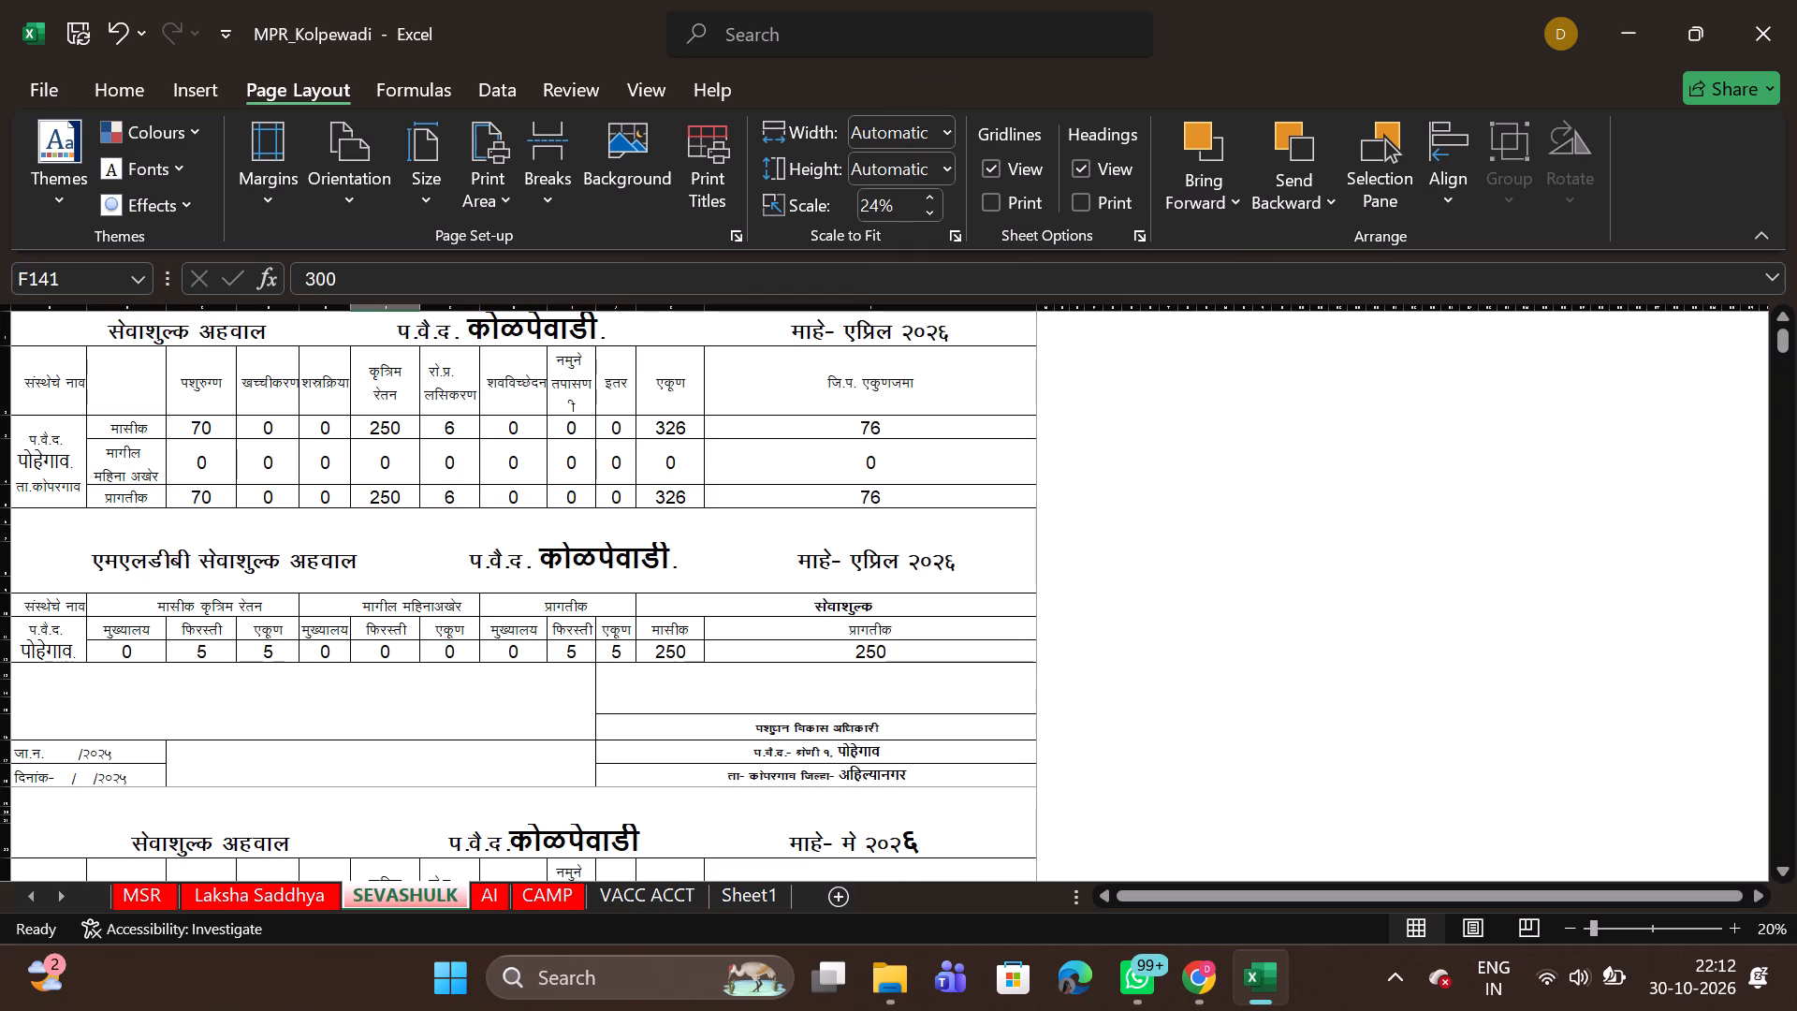
scroll(355, 731, "down", 1)
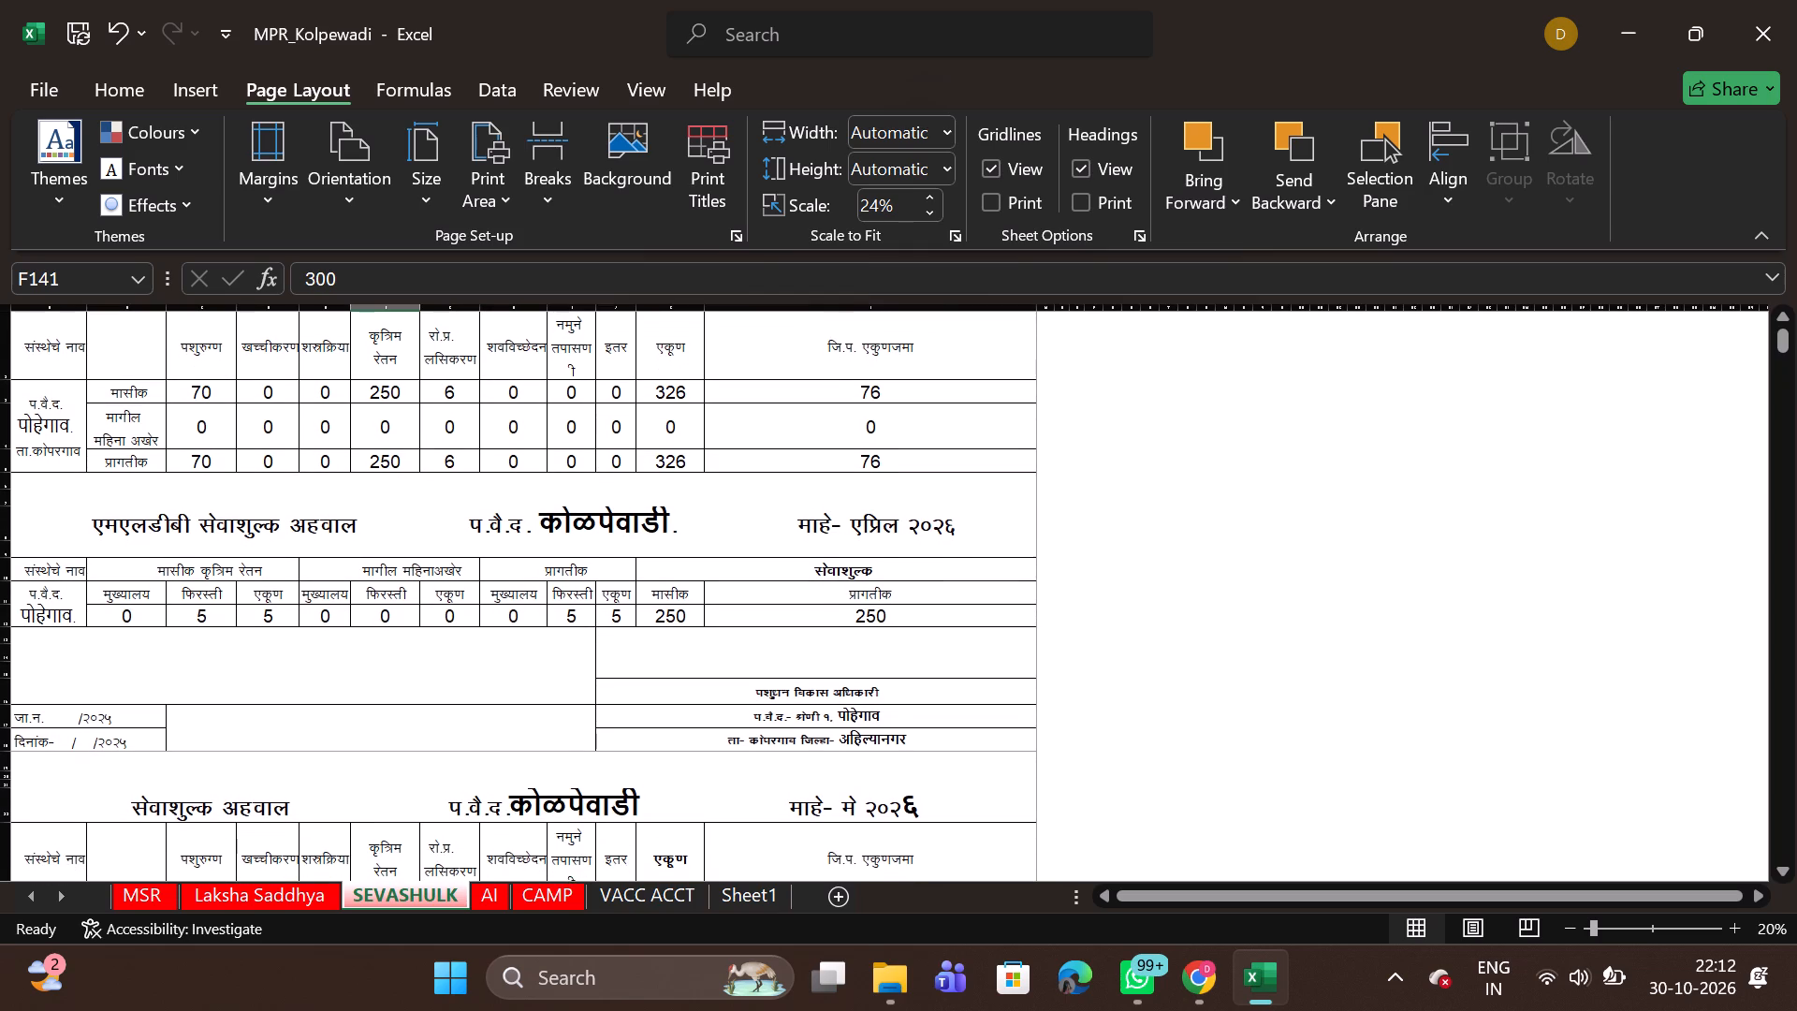
scroll(355, 731, "down", 3)
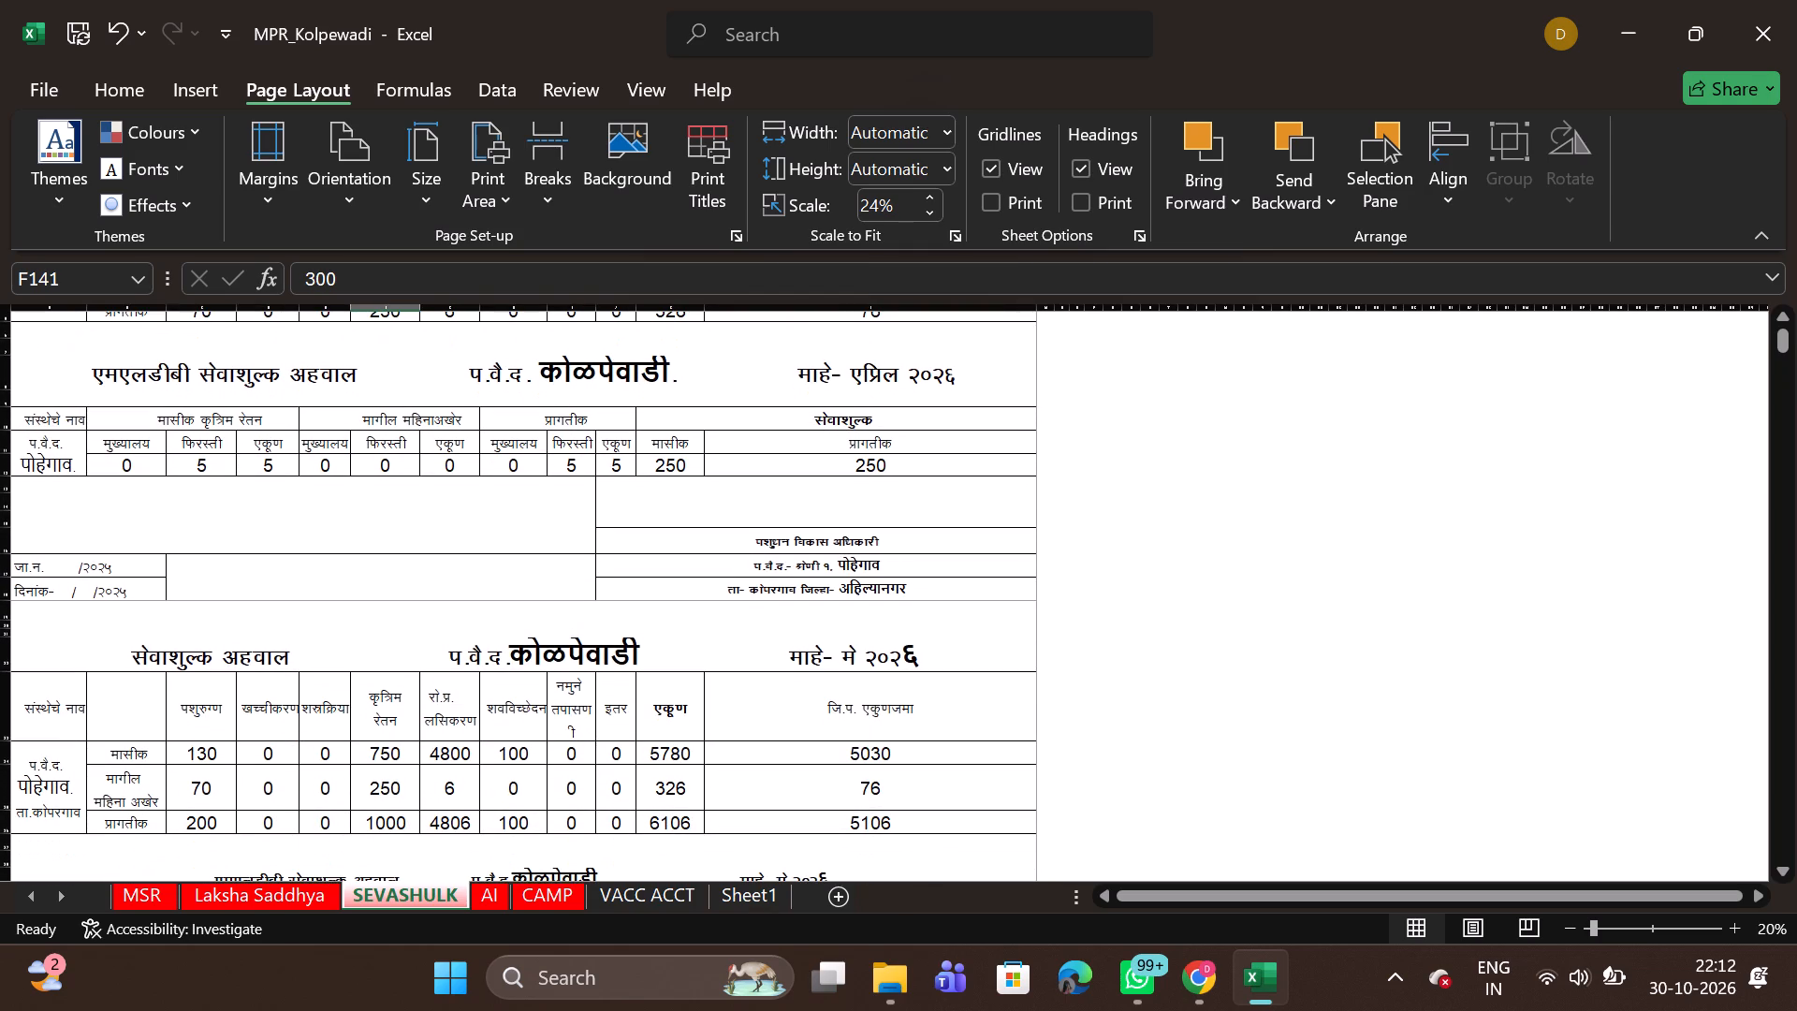
scroll(355, 731, "down", 2)
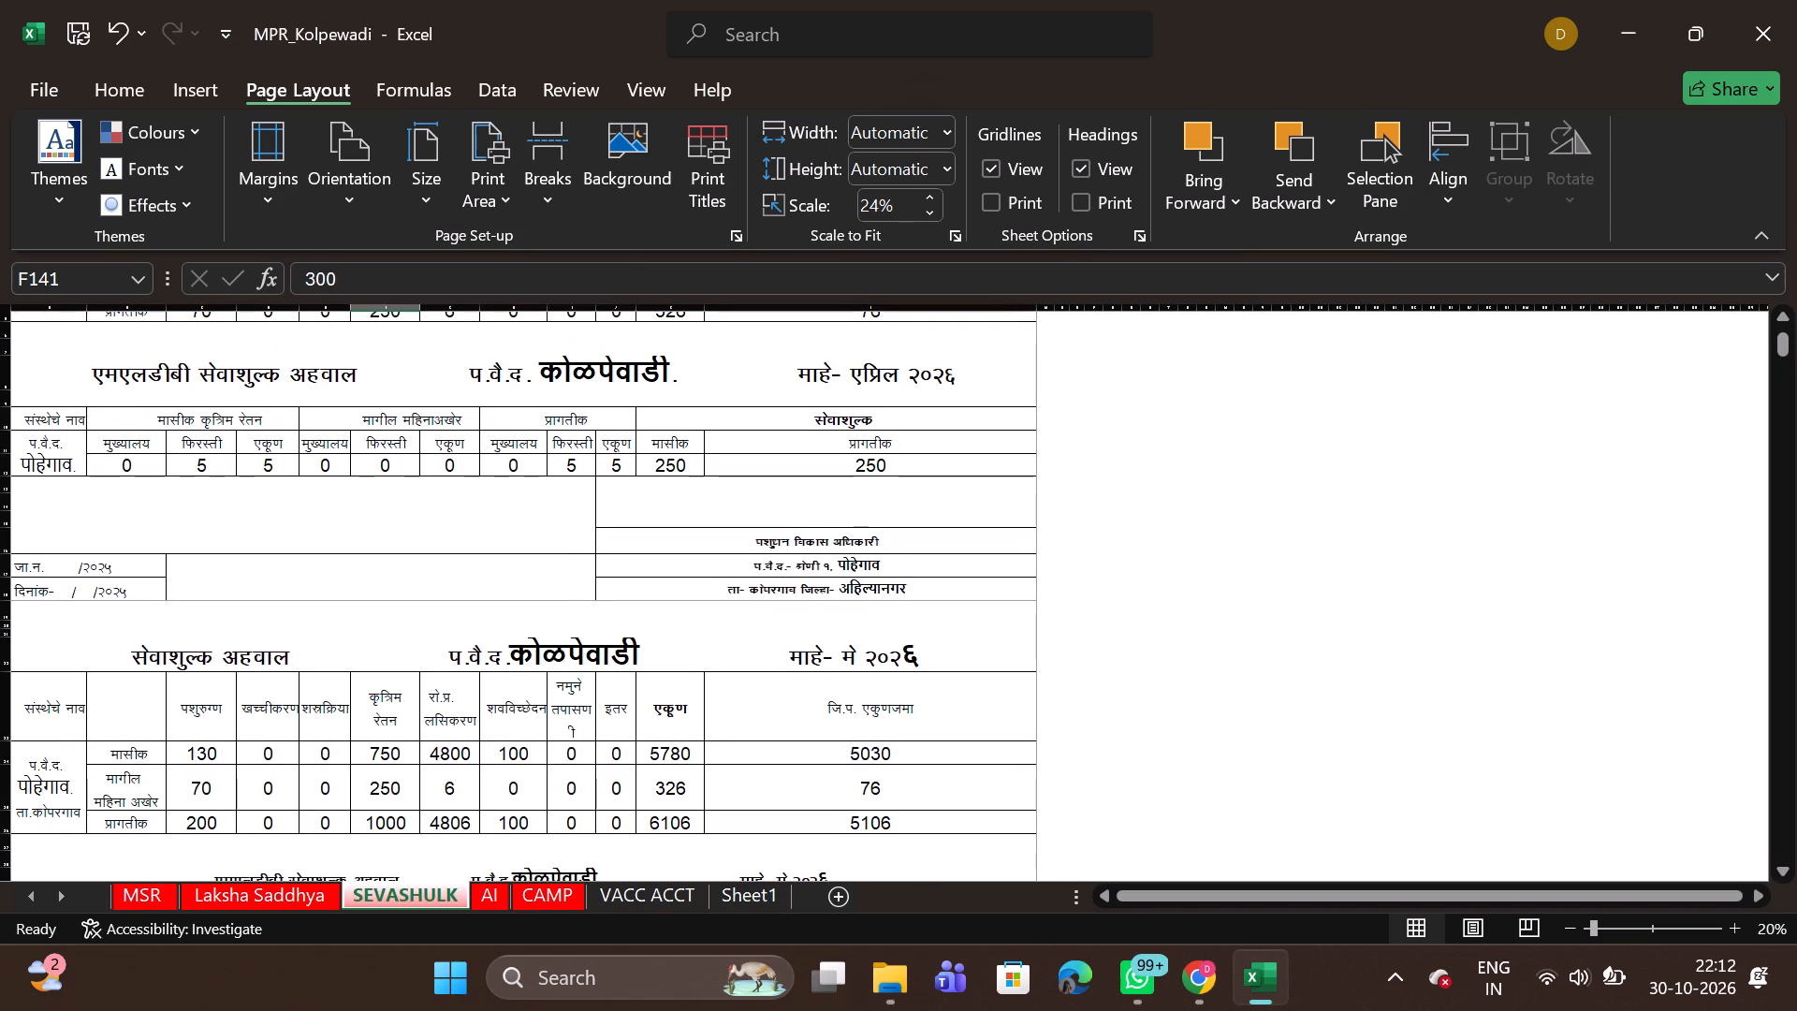
left_click(205, 799)
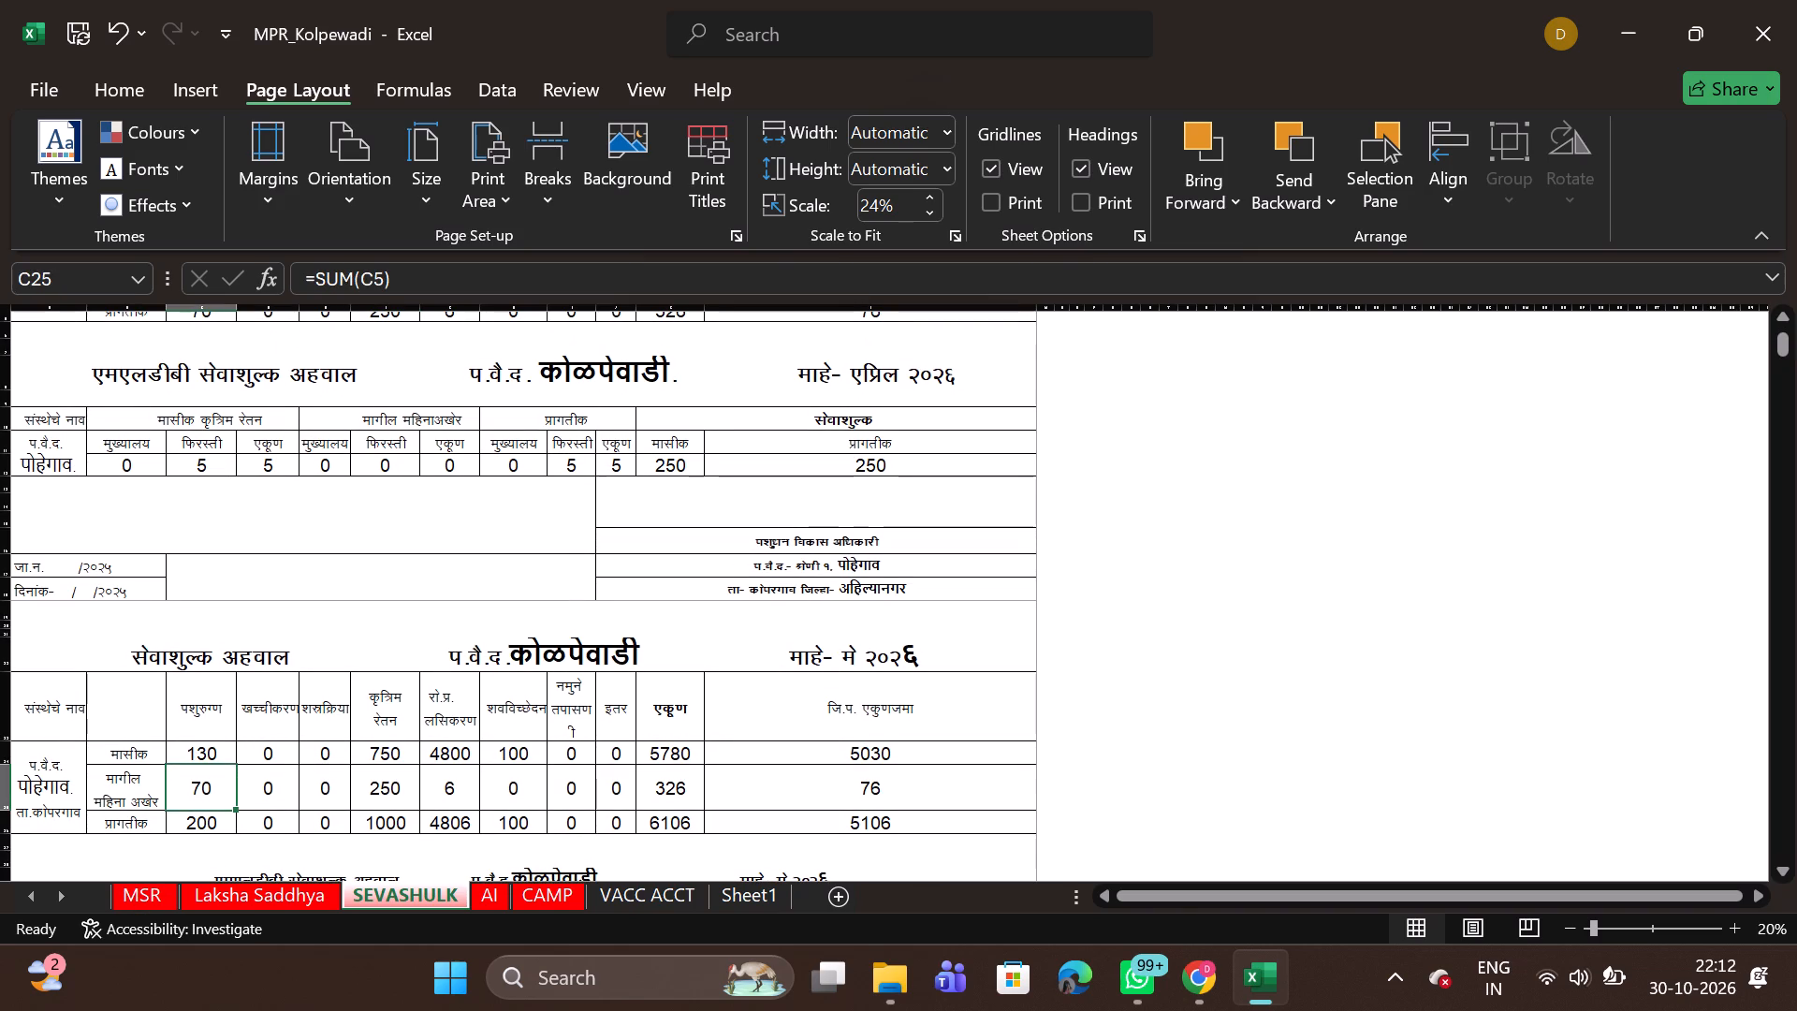
scroll(327, 586, "up", 1)
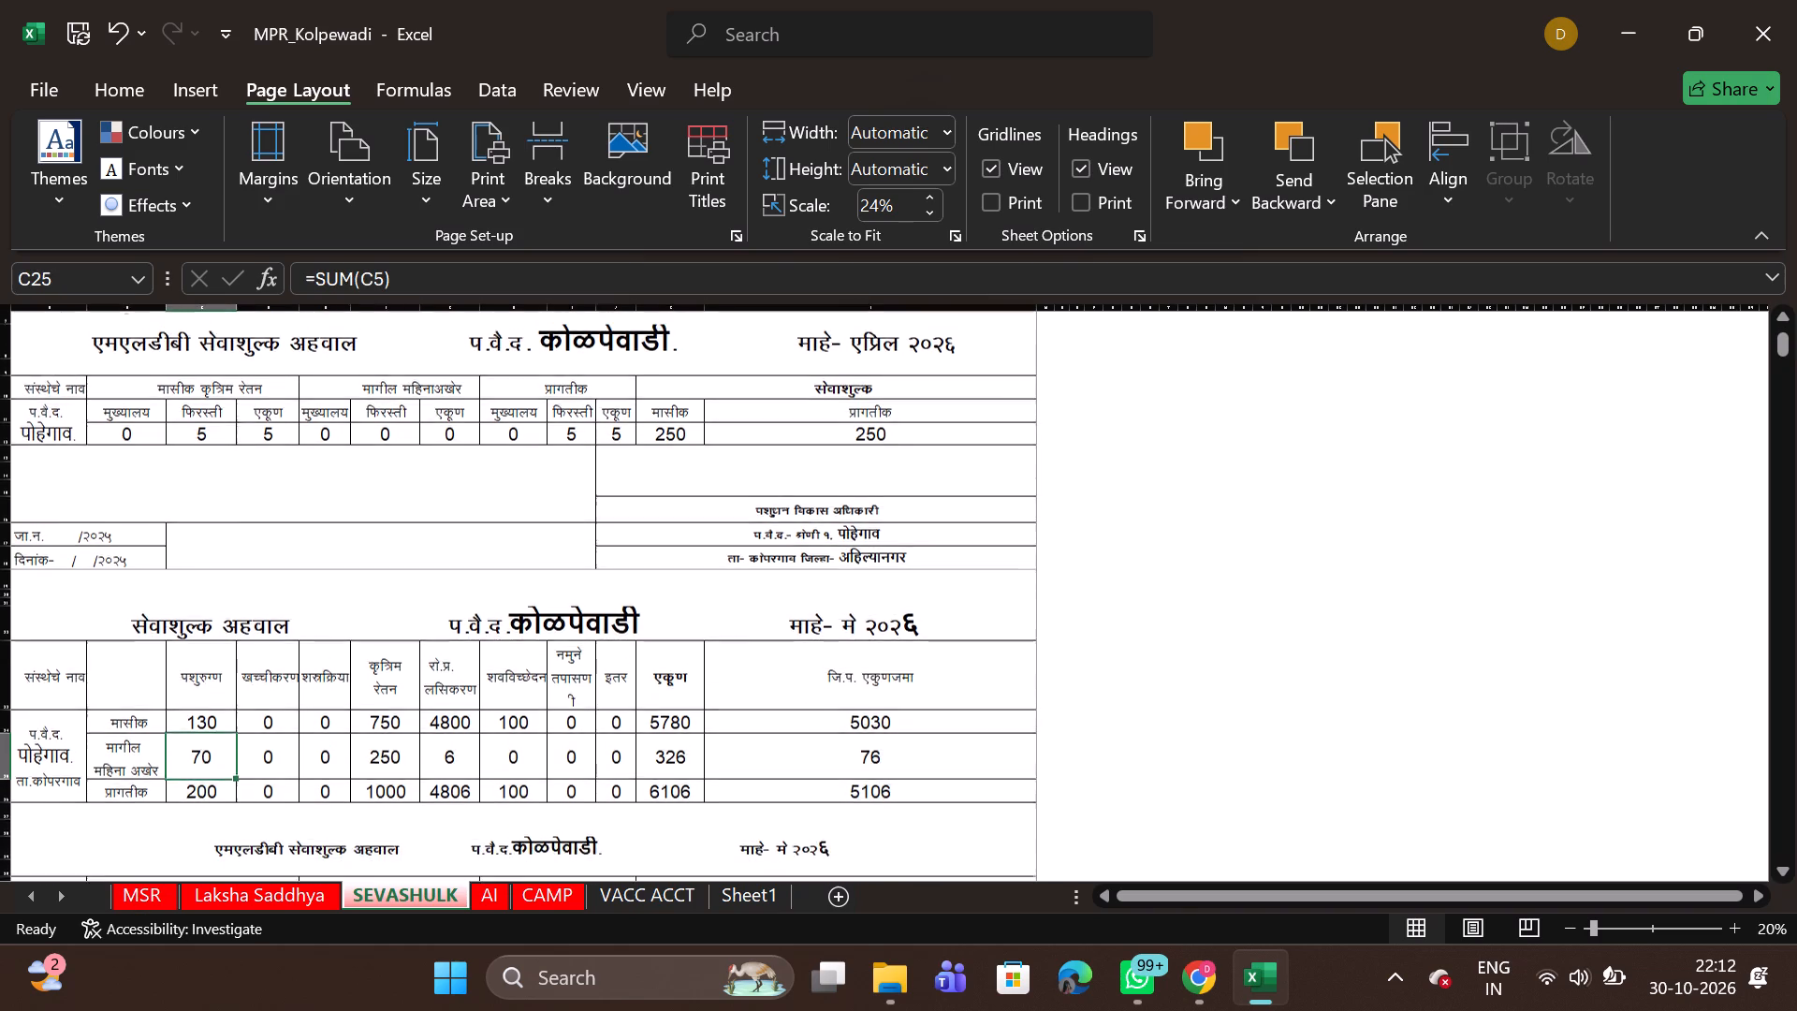
scroll(327, 586, "up", 3)
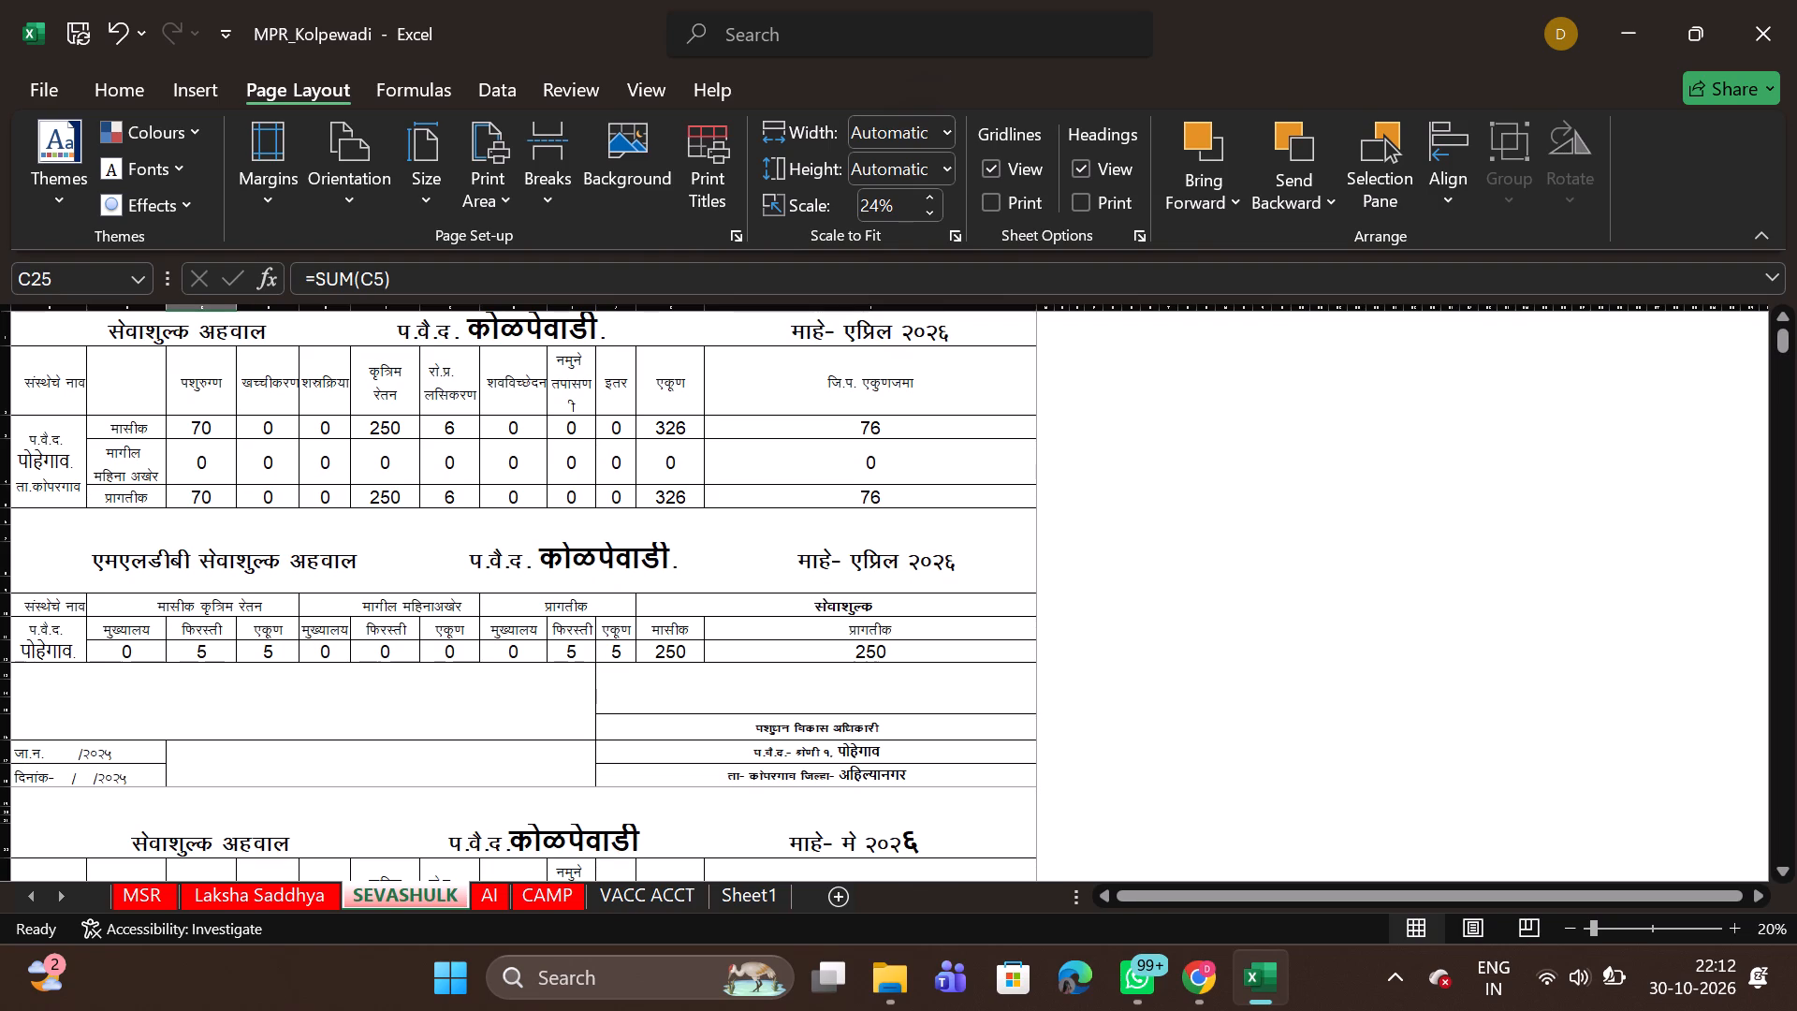
left_click(219, 496)
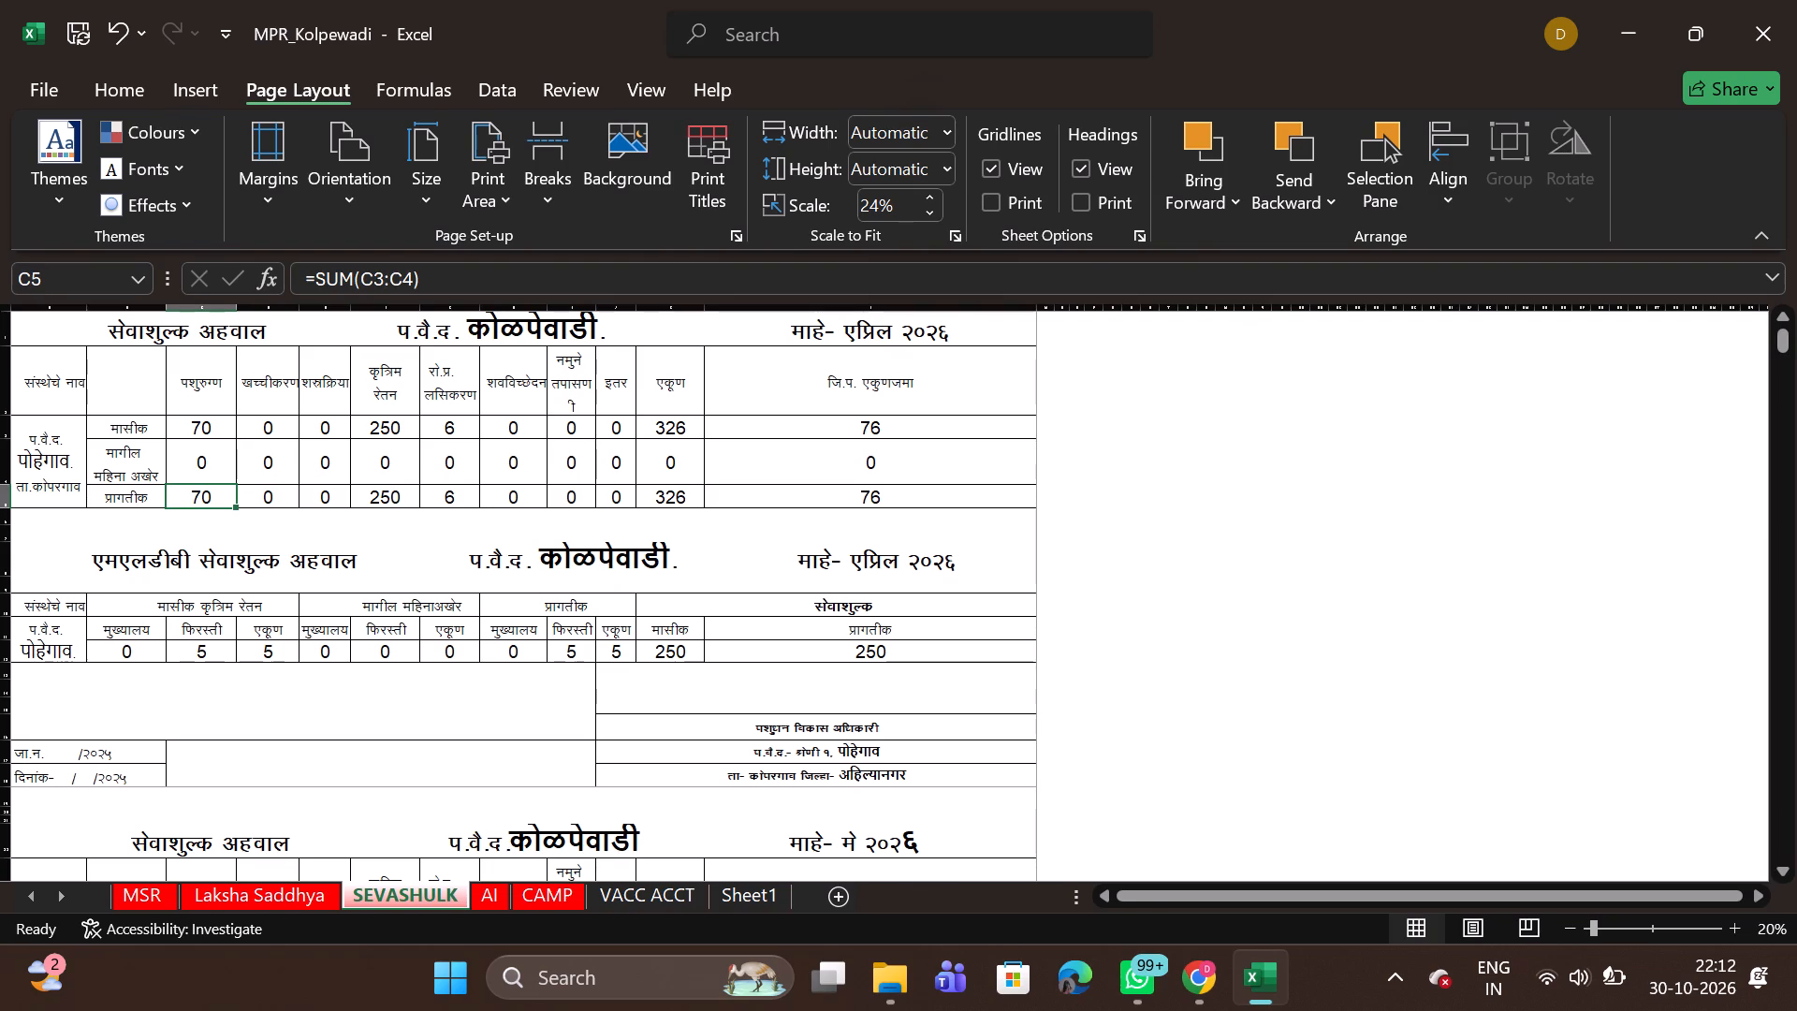
left_click(1176, 508)
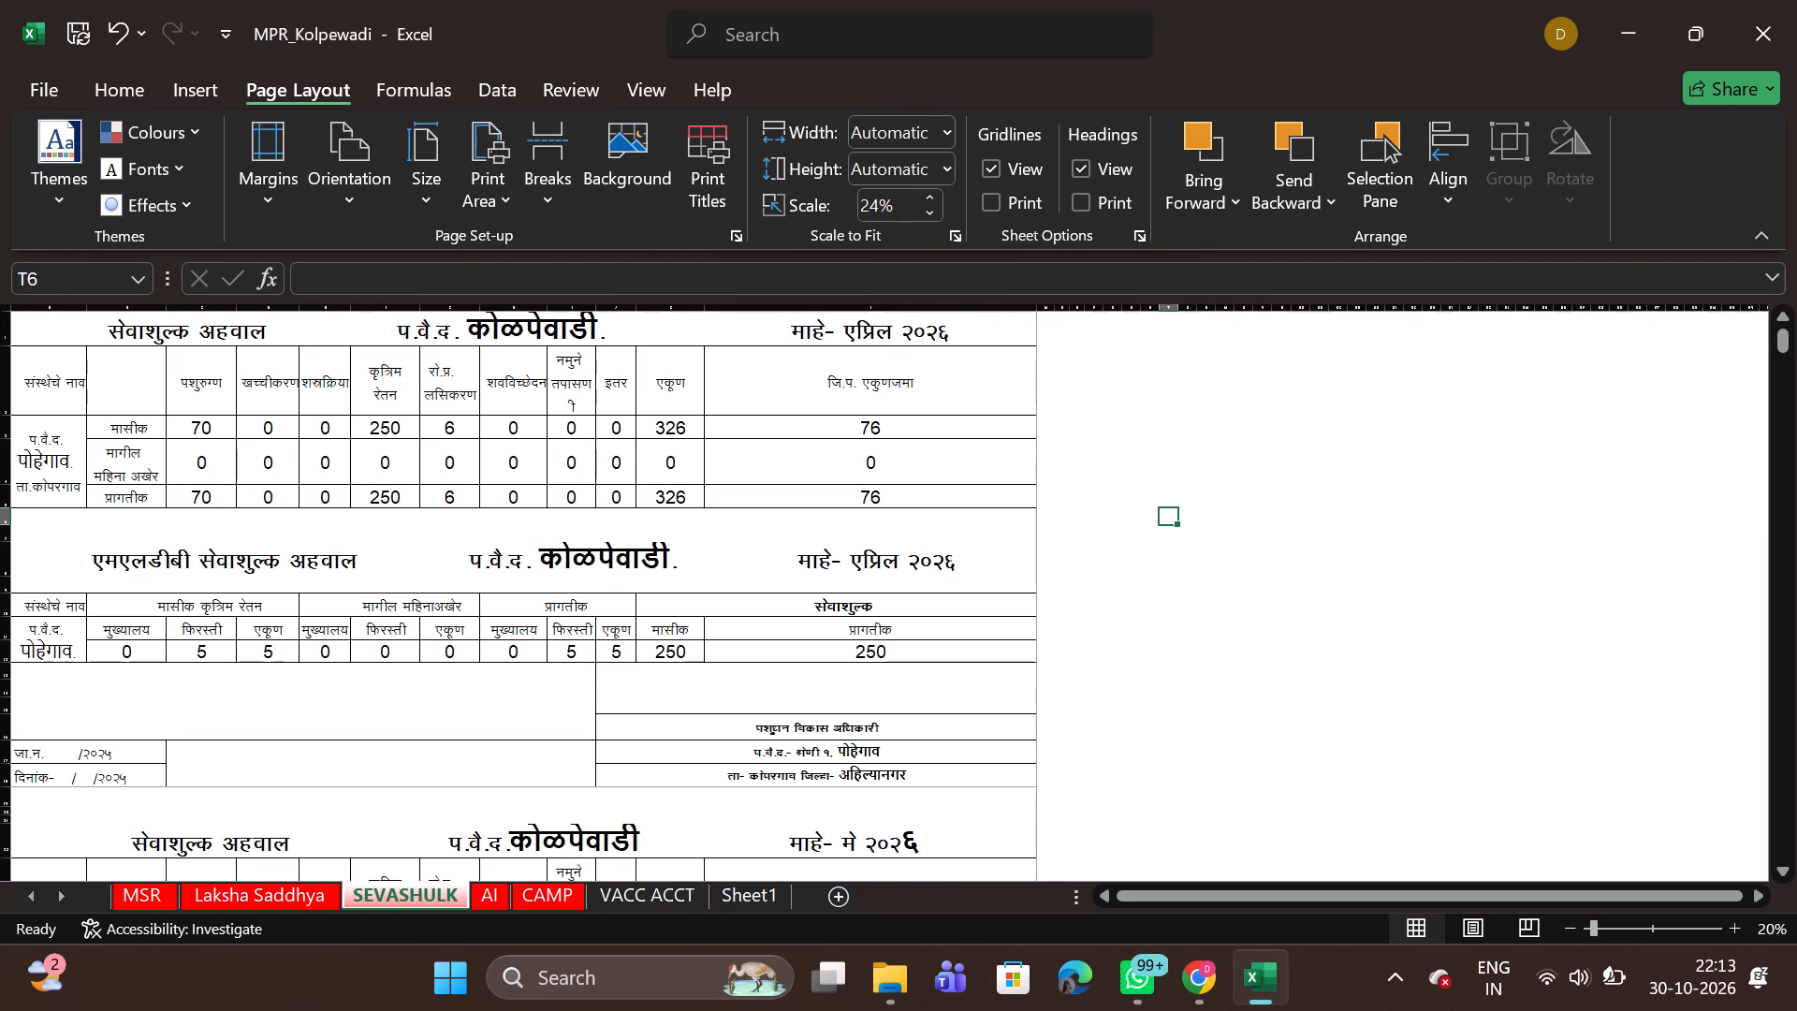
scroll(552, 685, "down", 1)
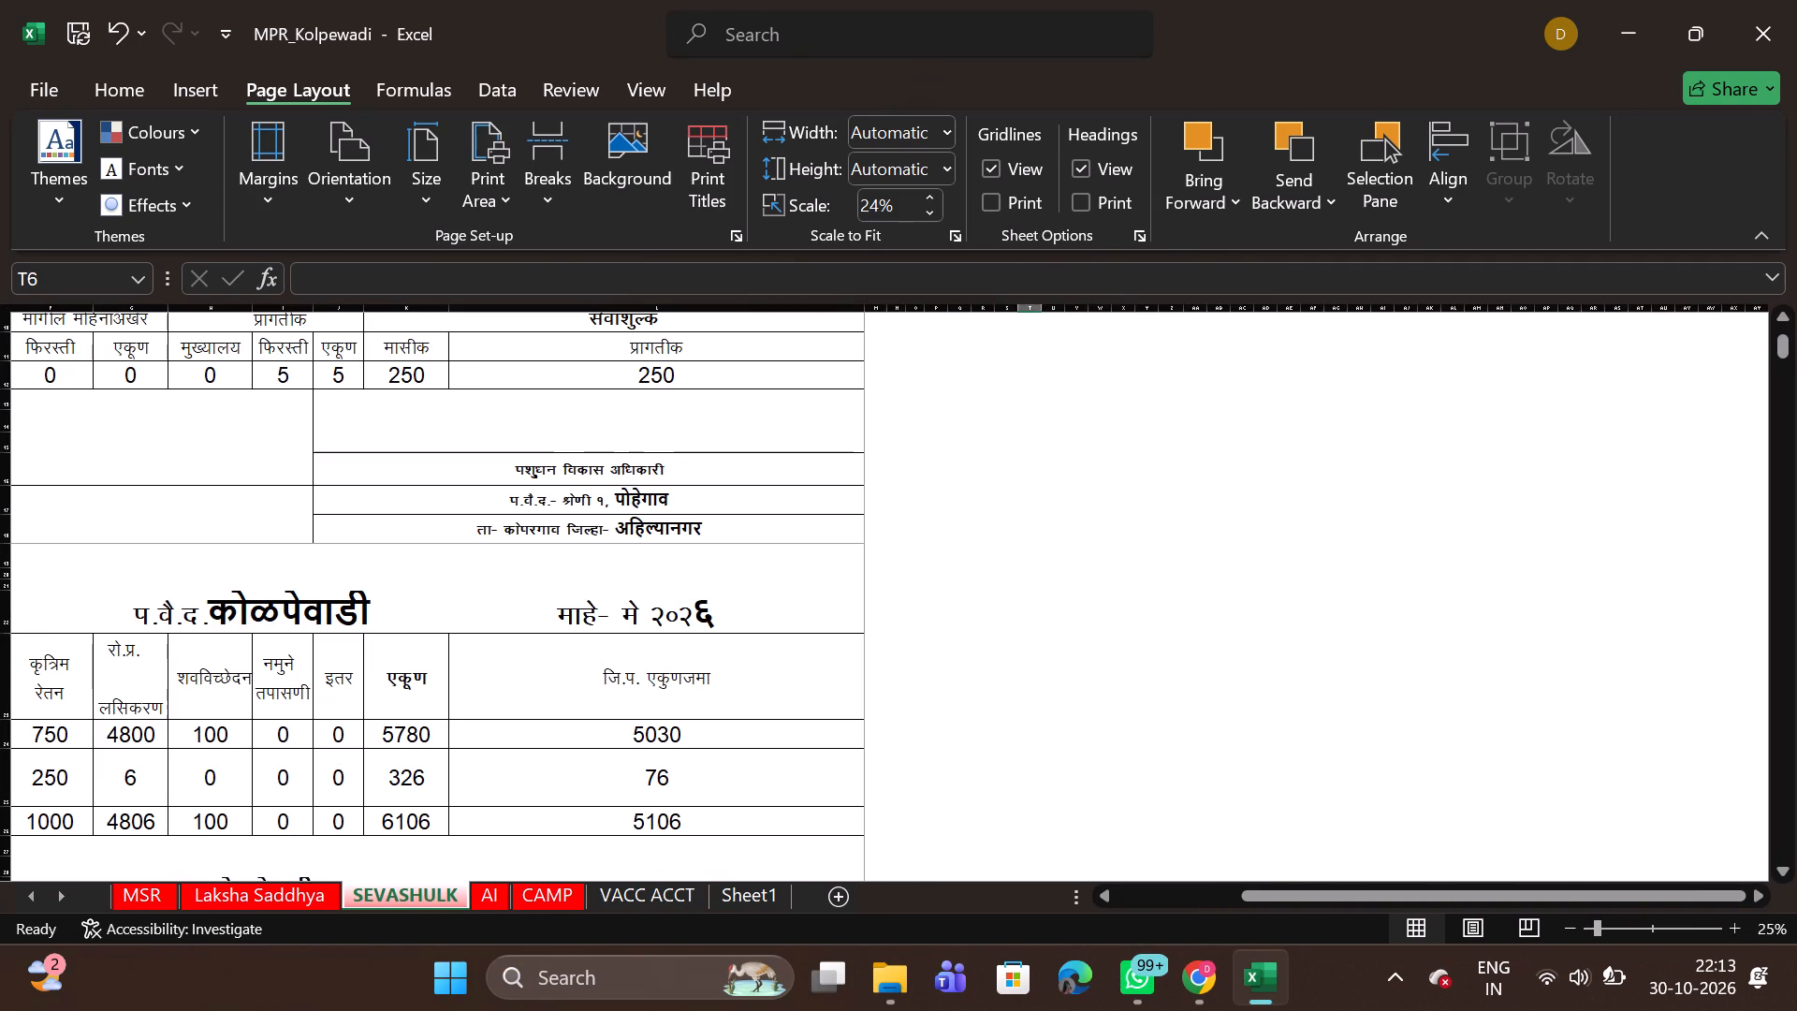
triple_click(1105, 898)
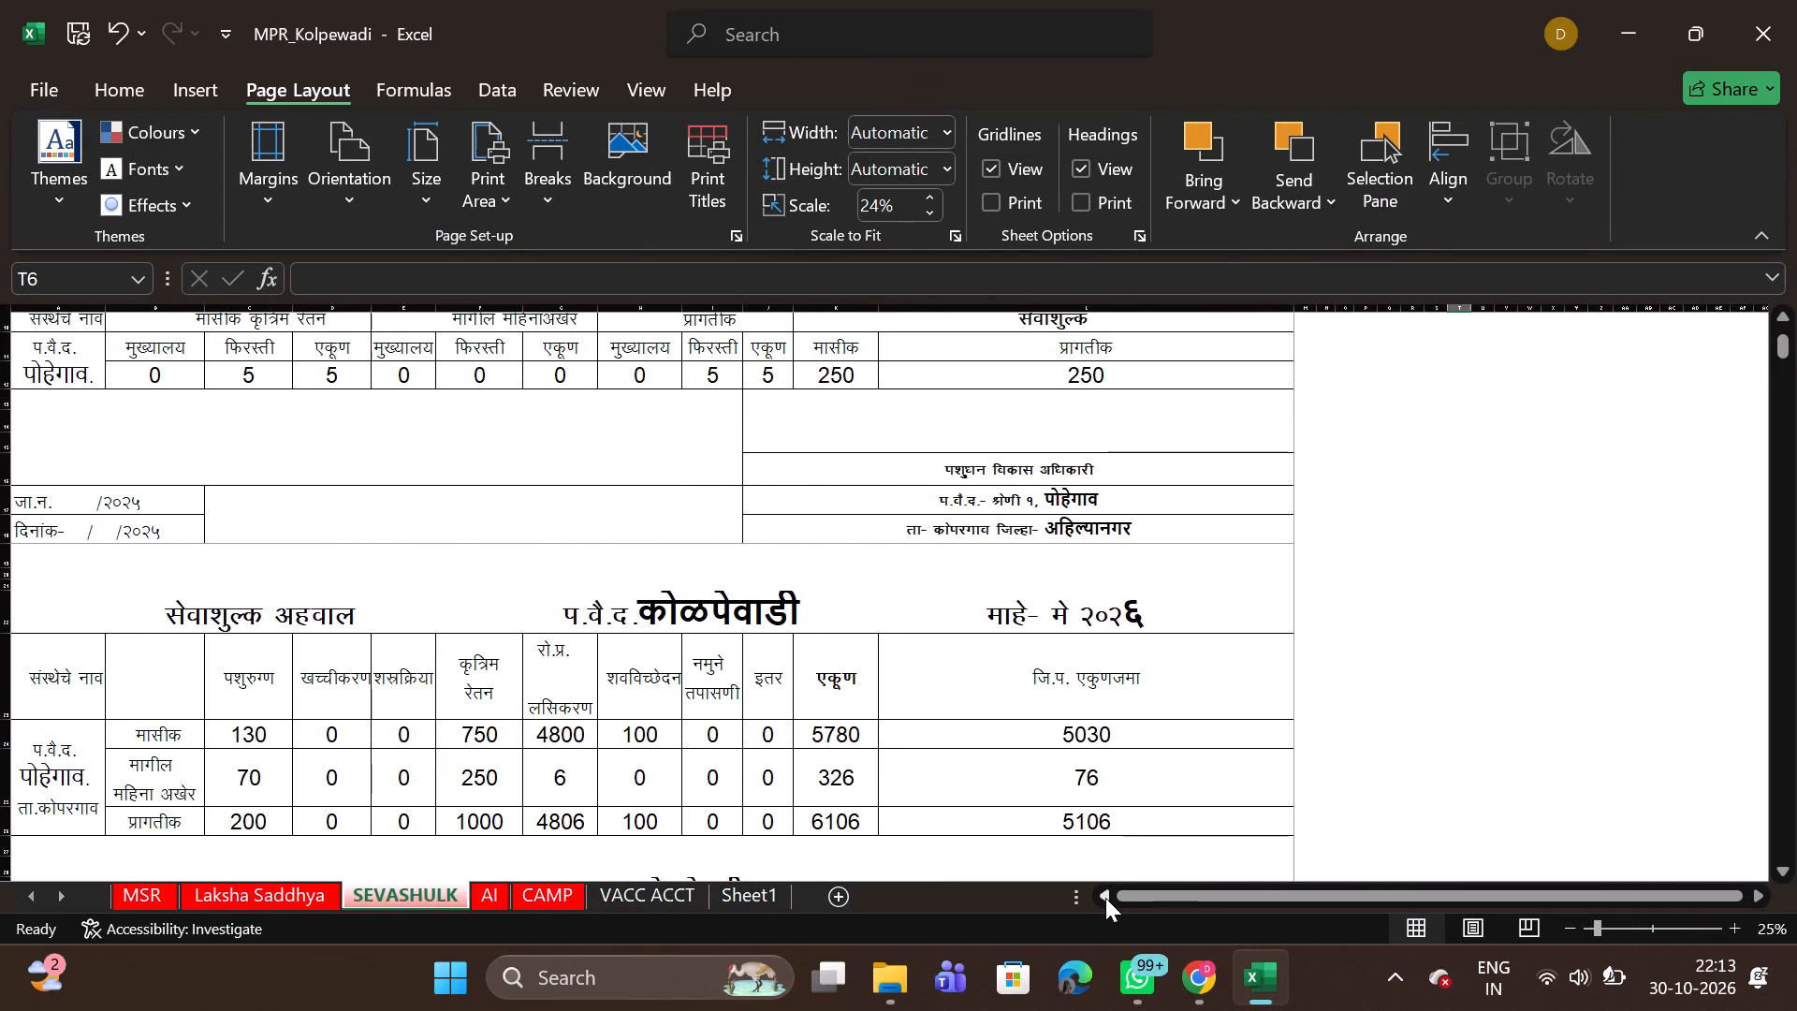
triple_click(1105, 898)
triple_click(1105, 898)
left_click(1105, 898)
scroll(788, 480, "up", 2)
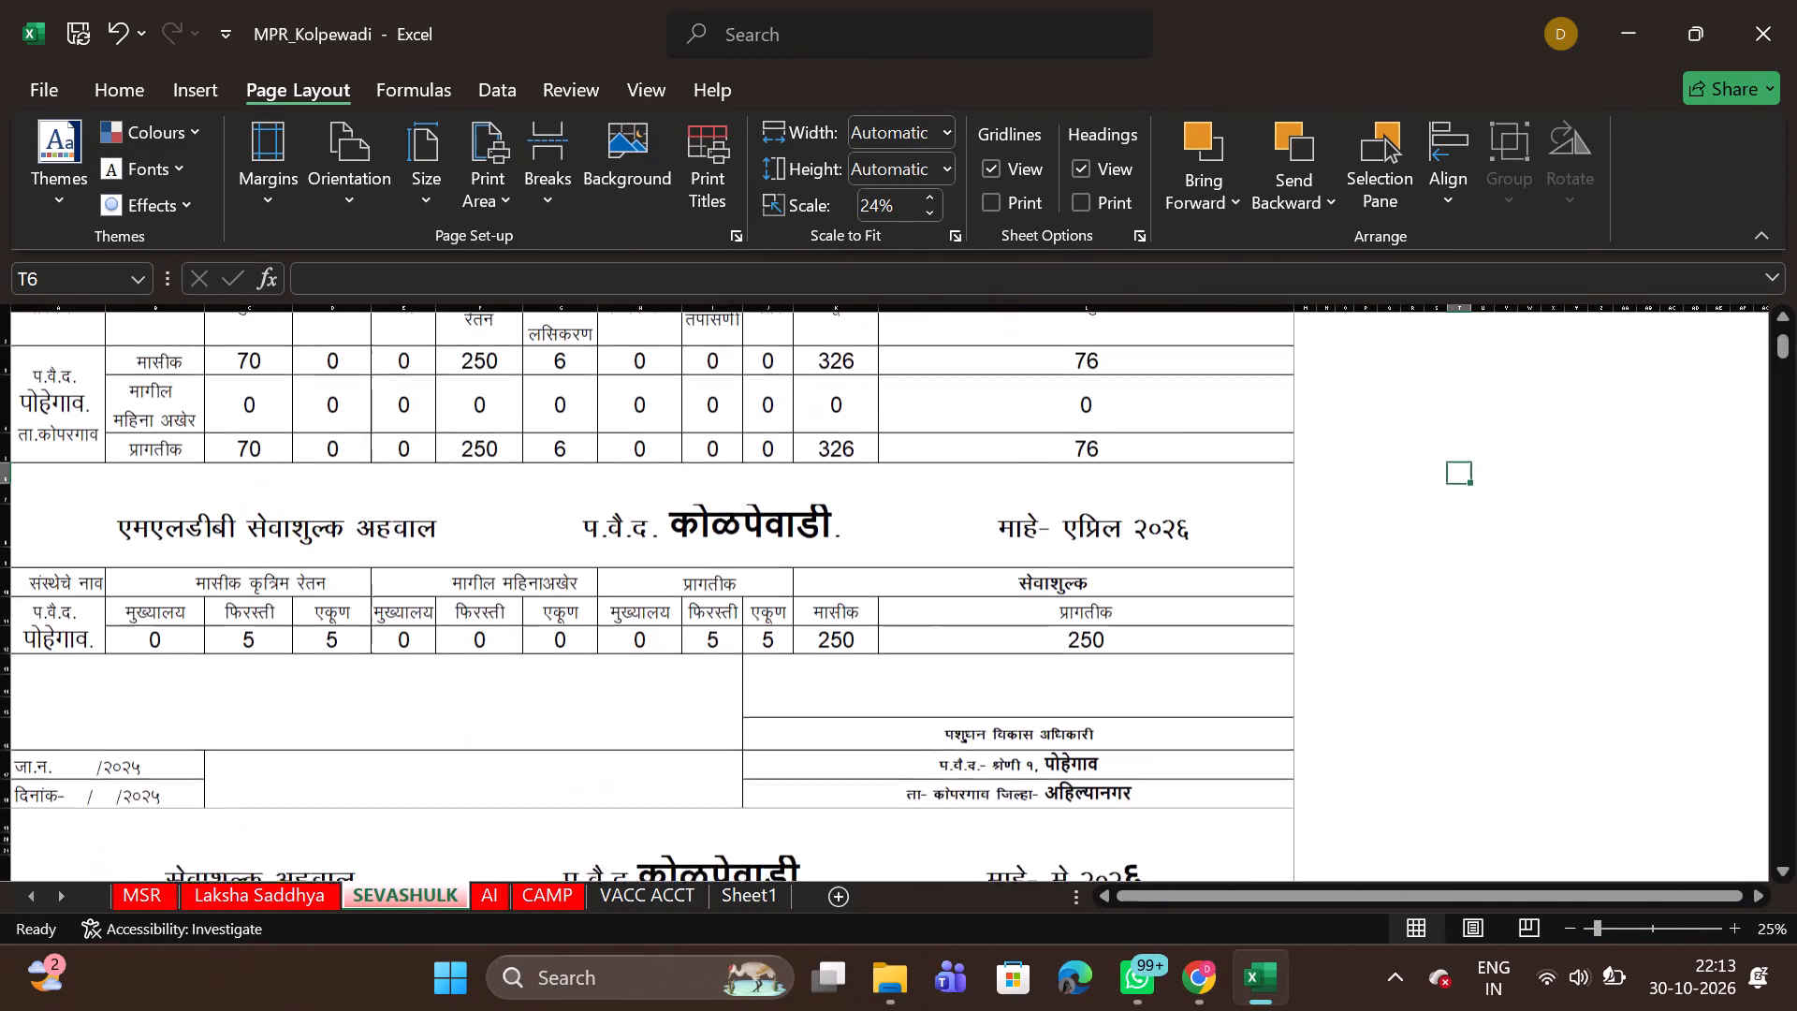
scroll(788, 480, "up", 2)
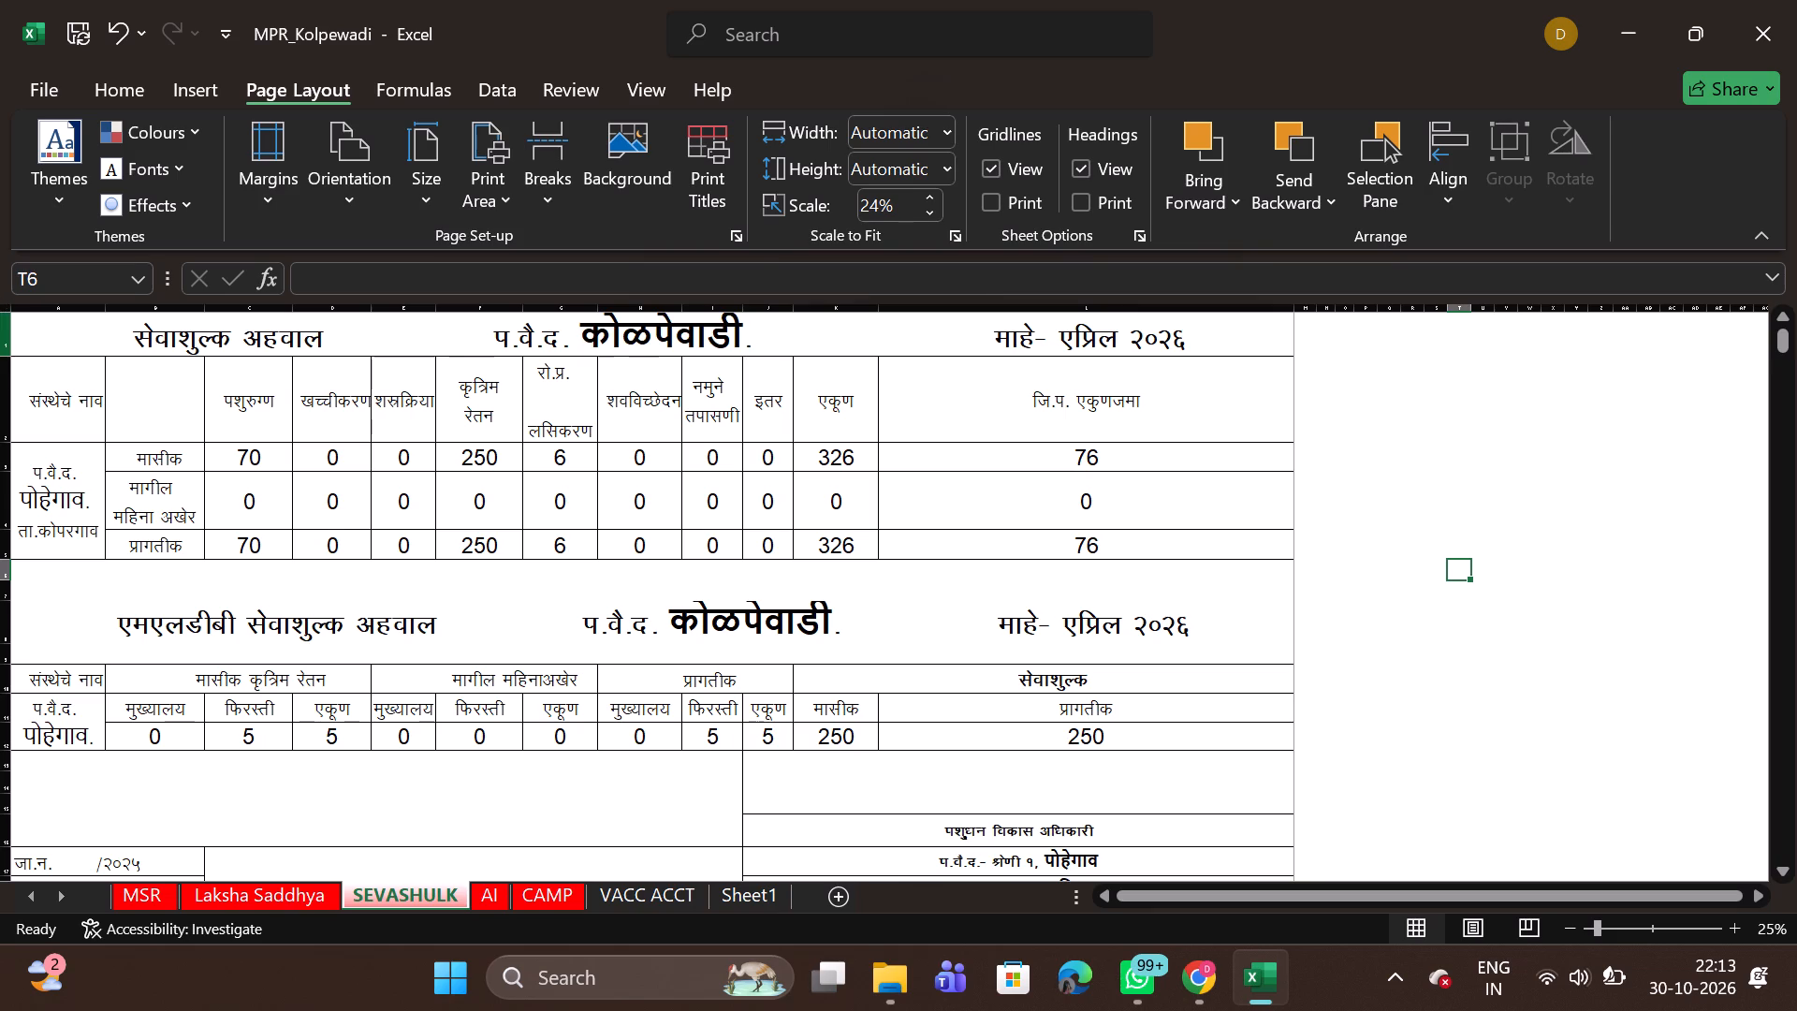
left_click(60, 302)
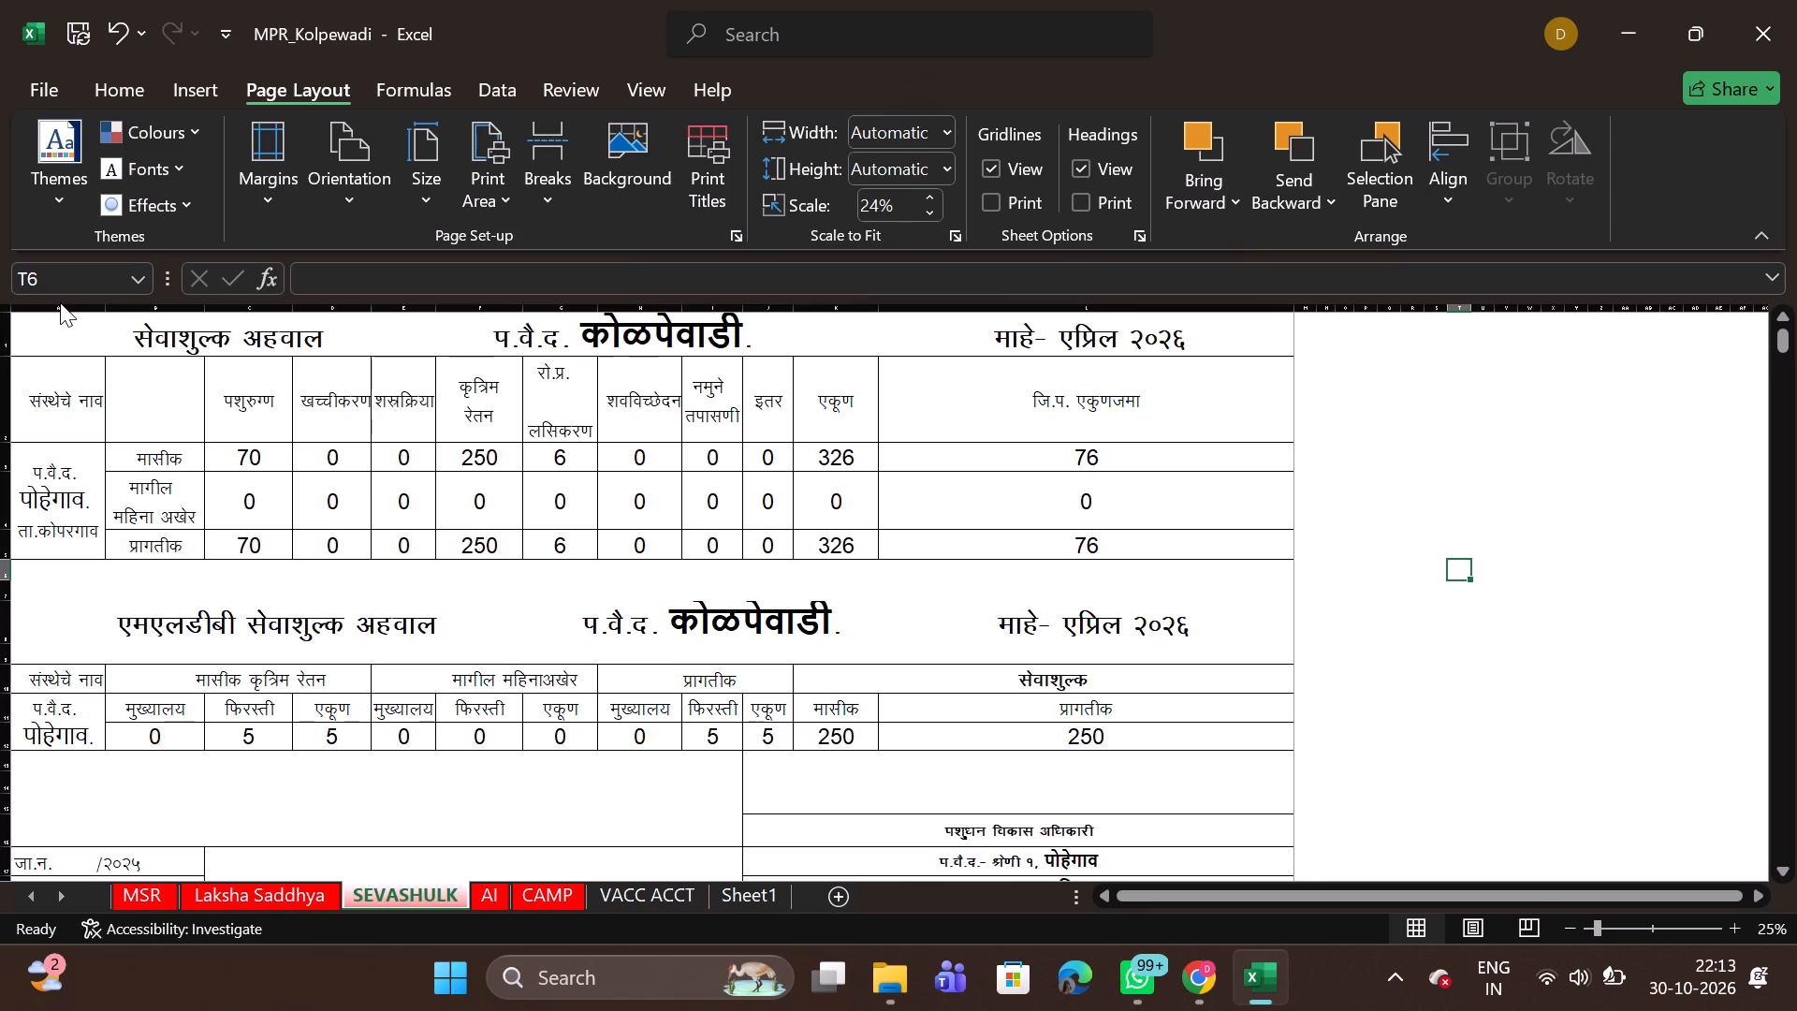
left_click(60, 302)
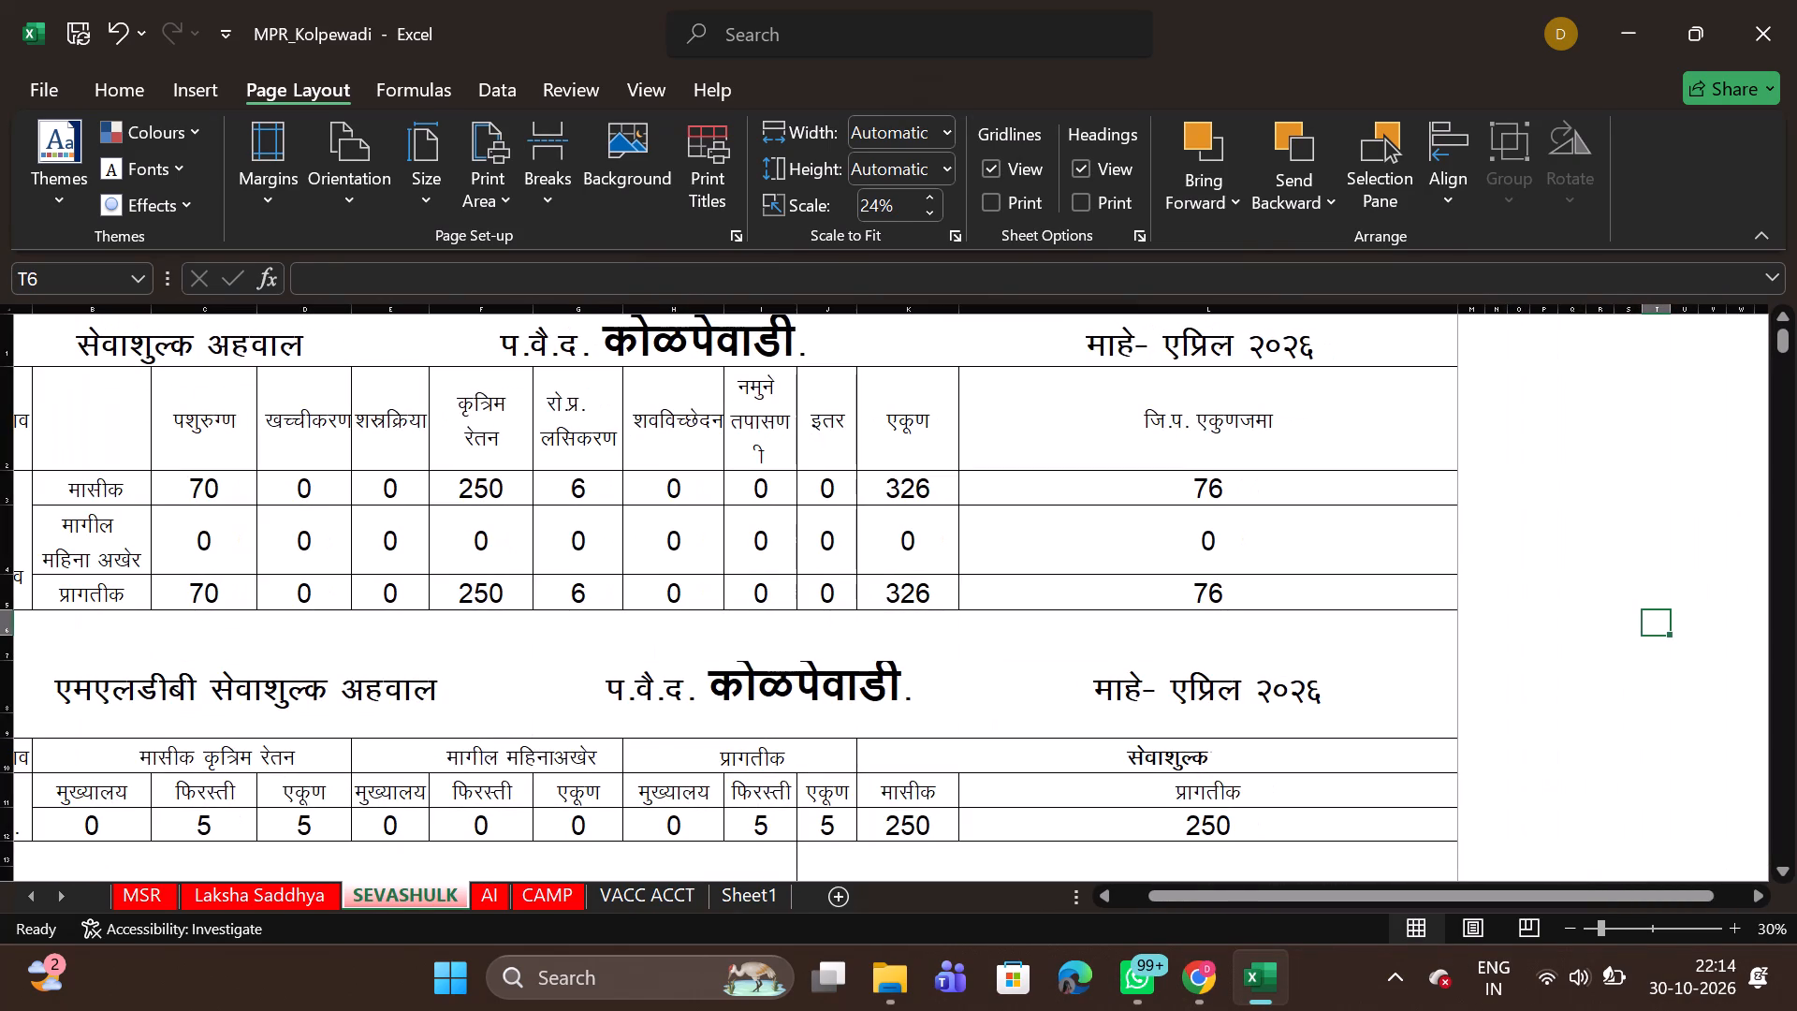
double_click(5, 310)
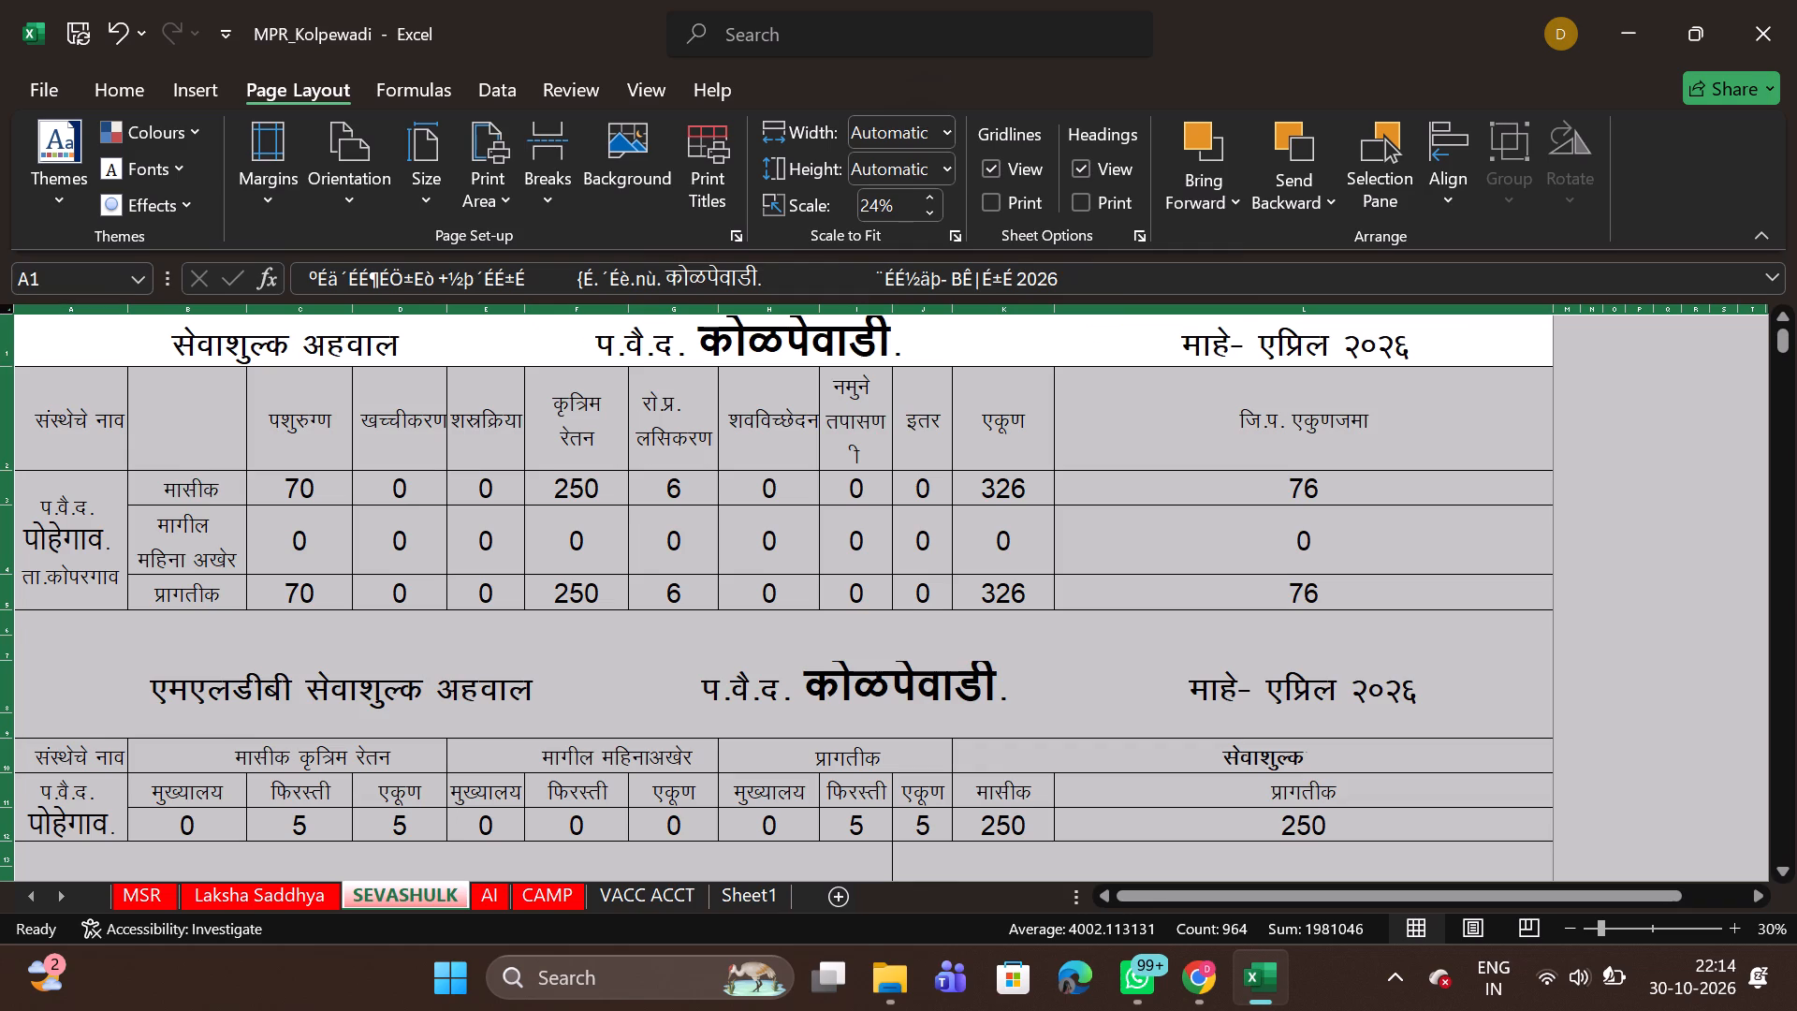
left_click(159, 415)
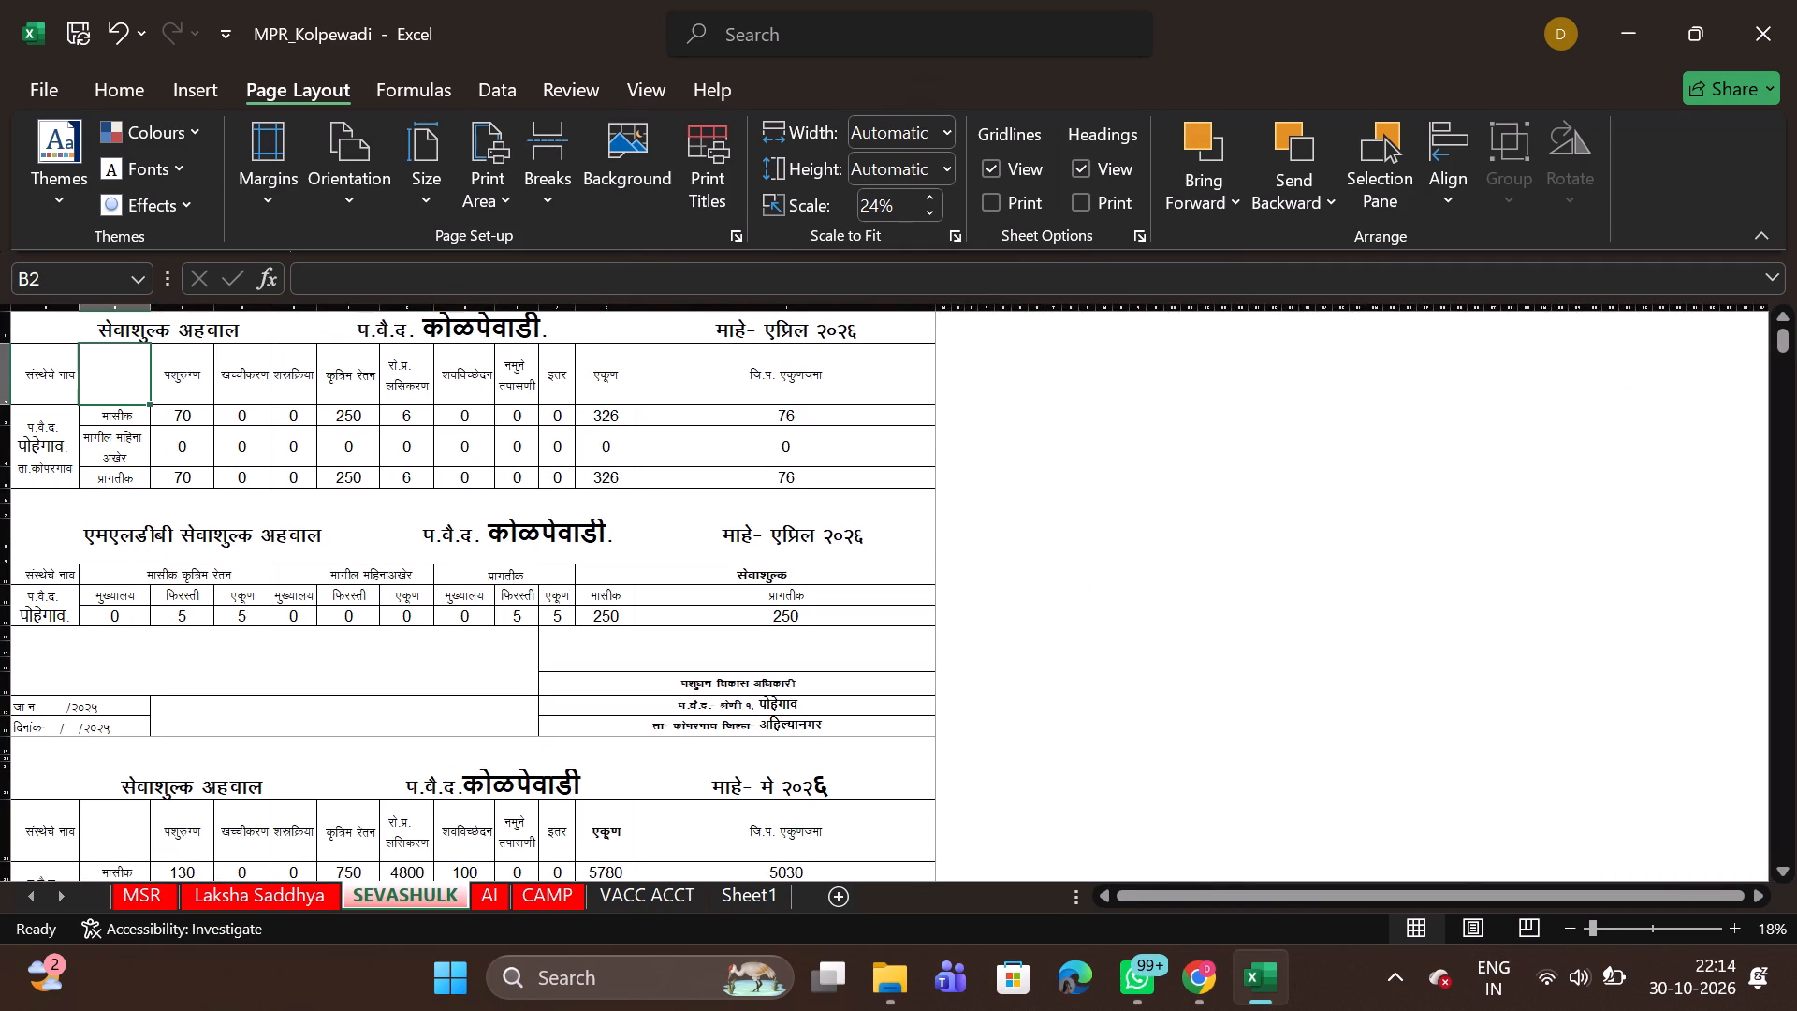
Review the service-fee and MLDB blocks month by month from April to September, comparing each progressive row with the following month's previous-month row.
scroll(457, 582, "down", 2)
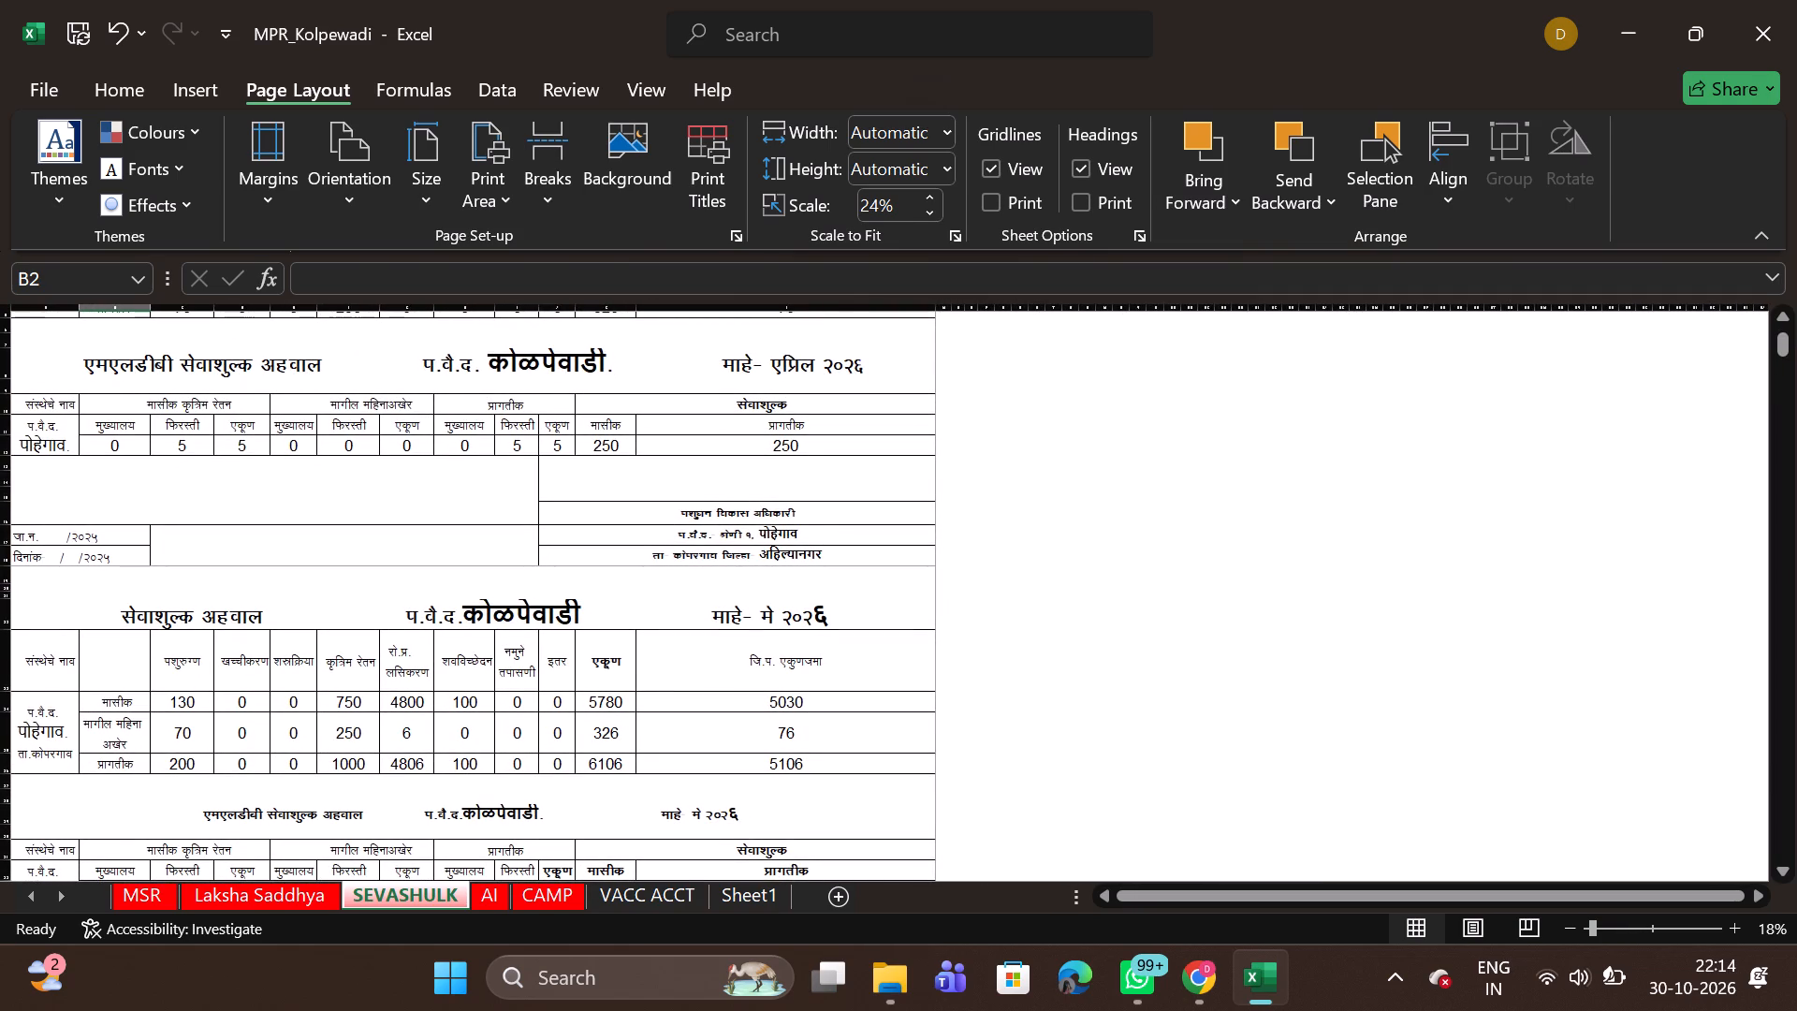
scroll(457, 582, "down", 1)
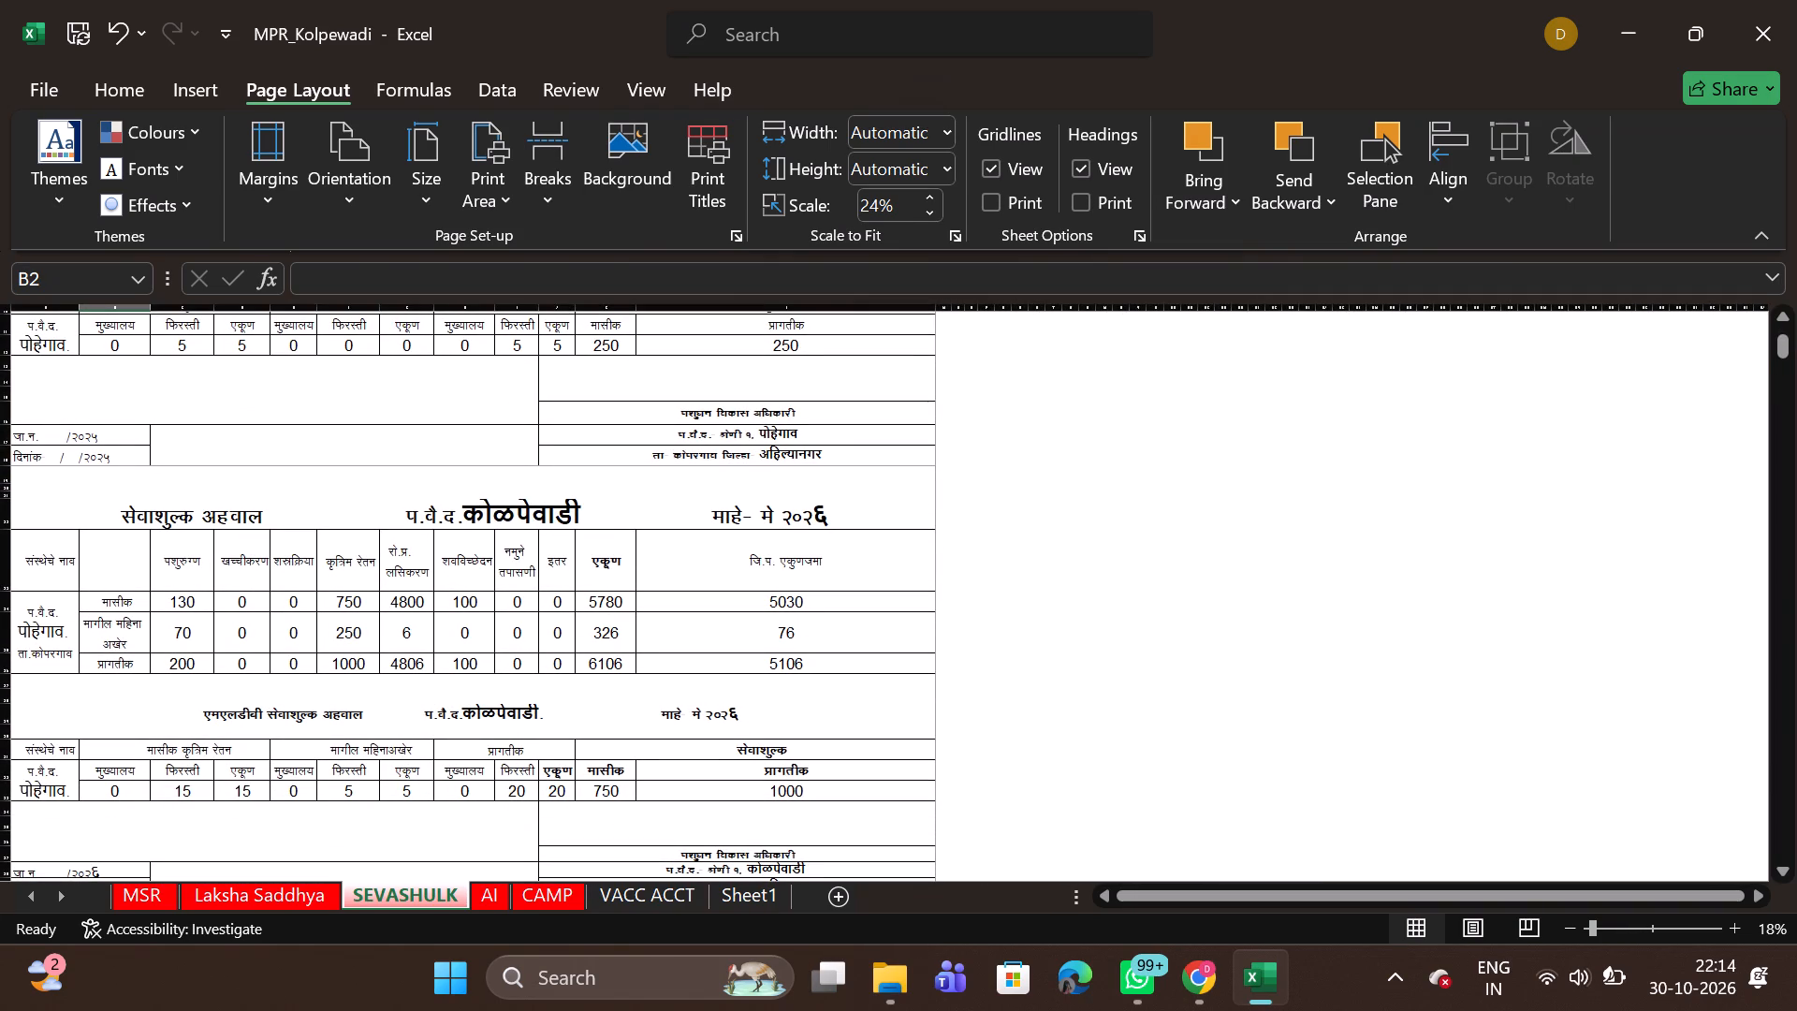
scroll(457, 582, "down", 2)
scroll(457, 582, "right", 1)
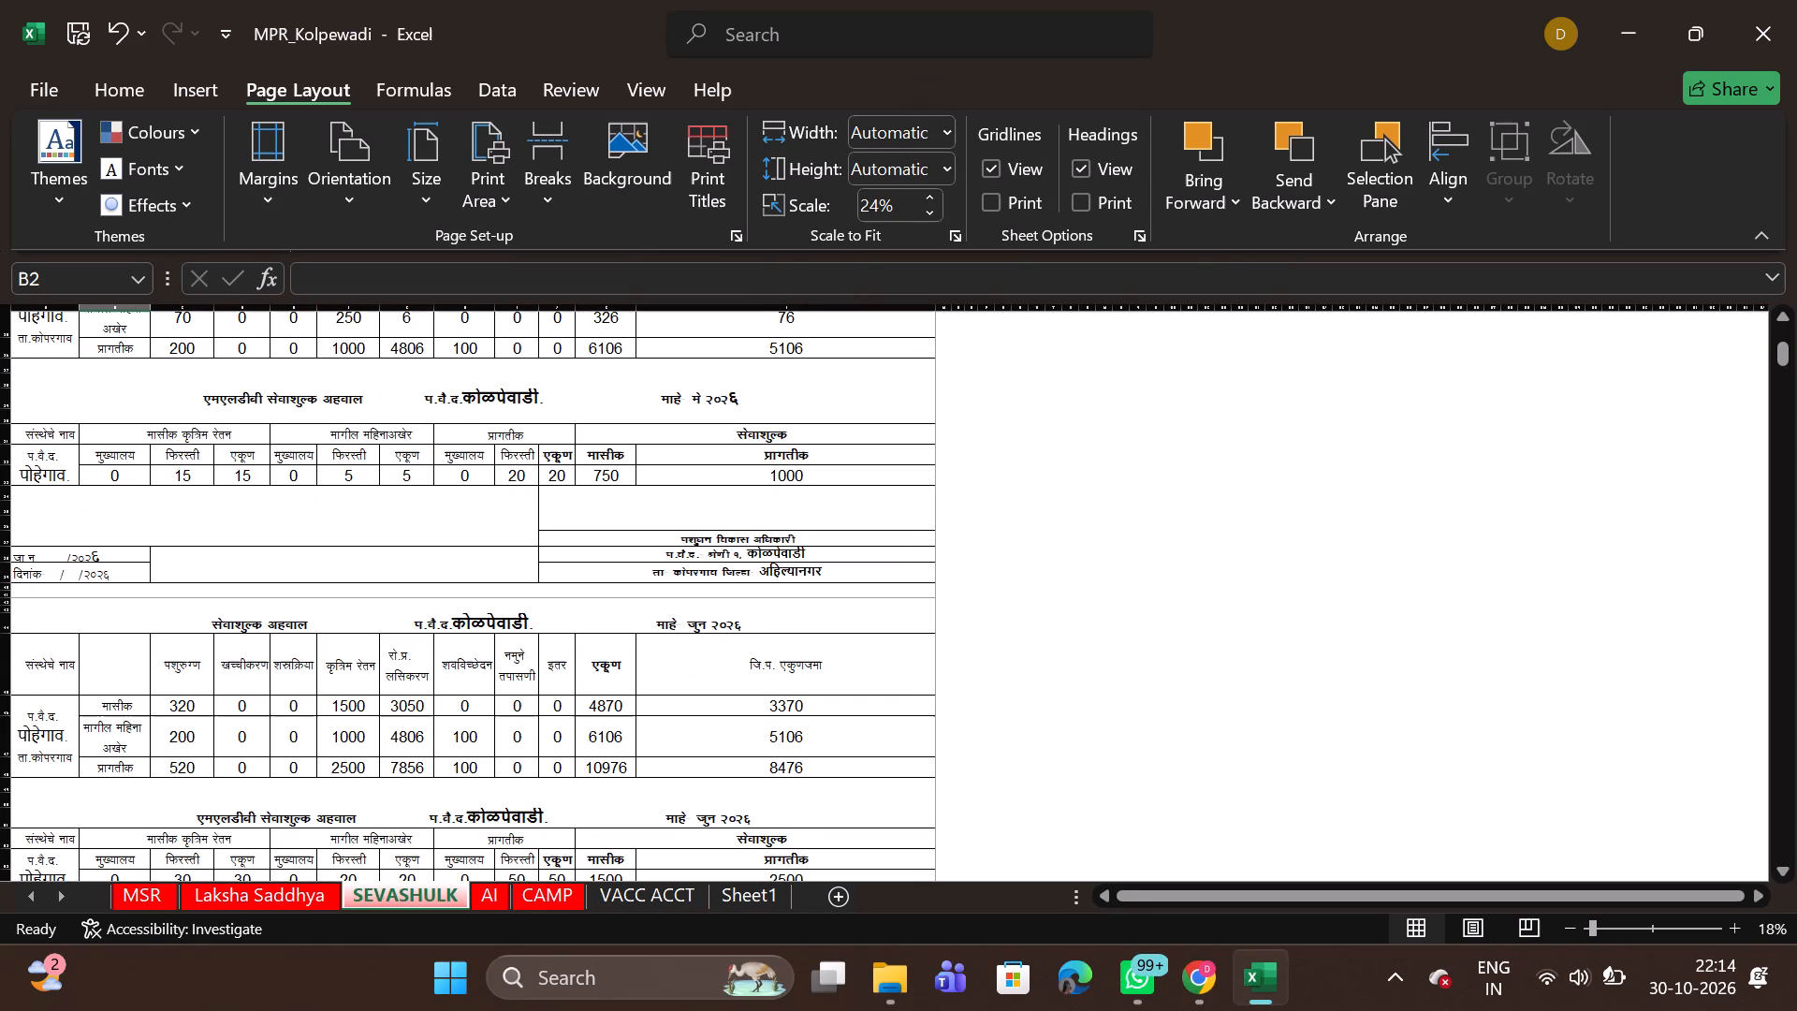
scroll(457, 582, "down", 2)
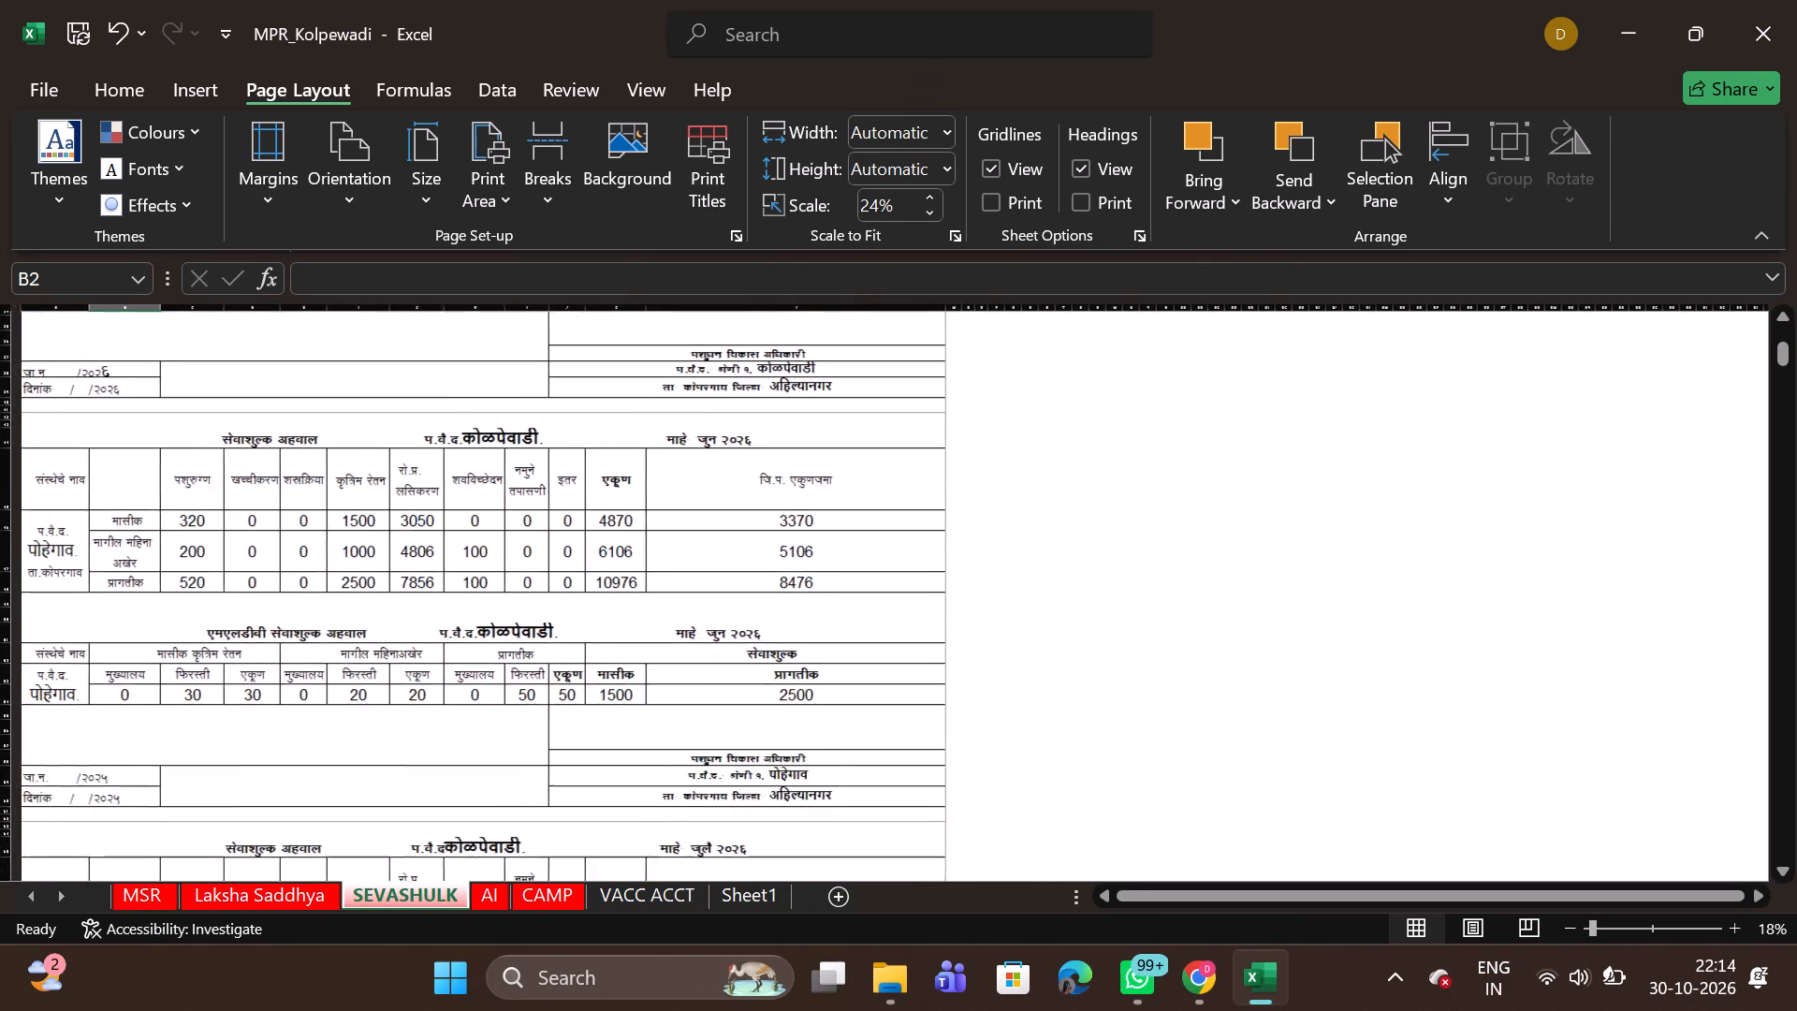
scroll(457, 582, "down", 2)
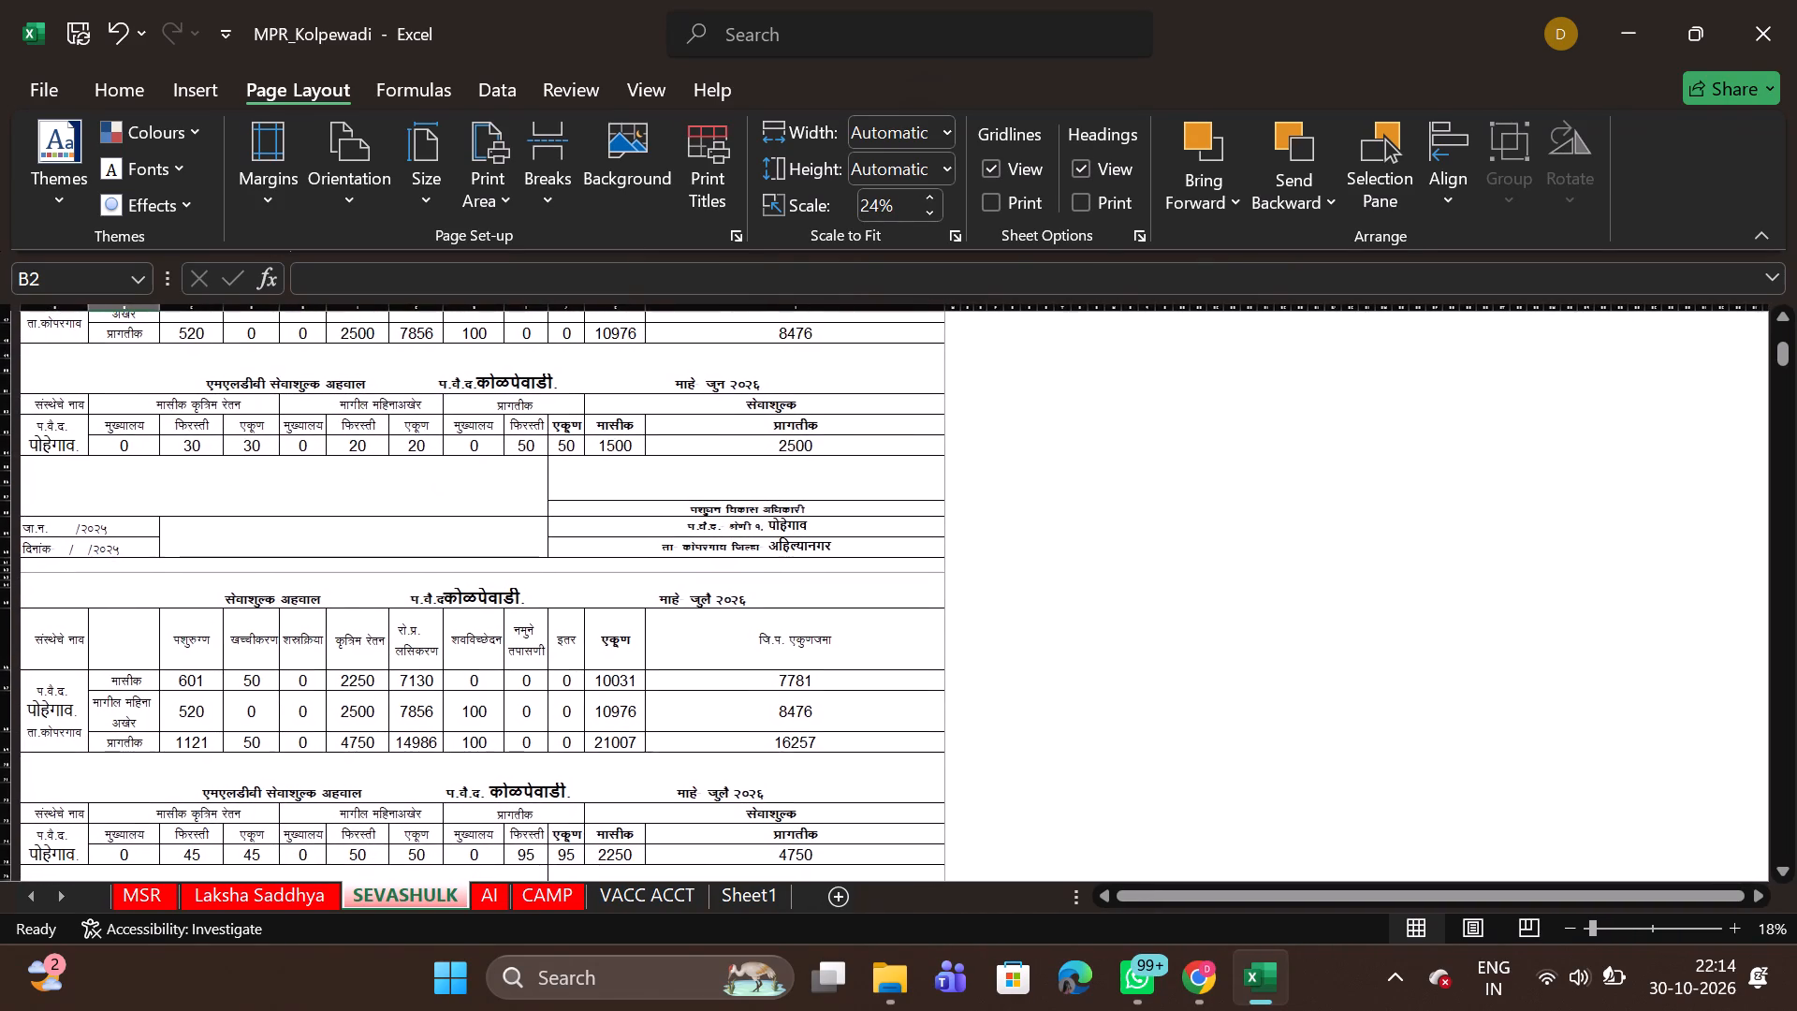
scroll(457, 582, "down", 4)
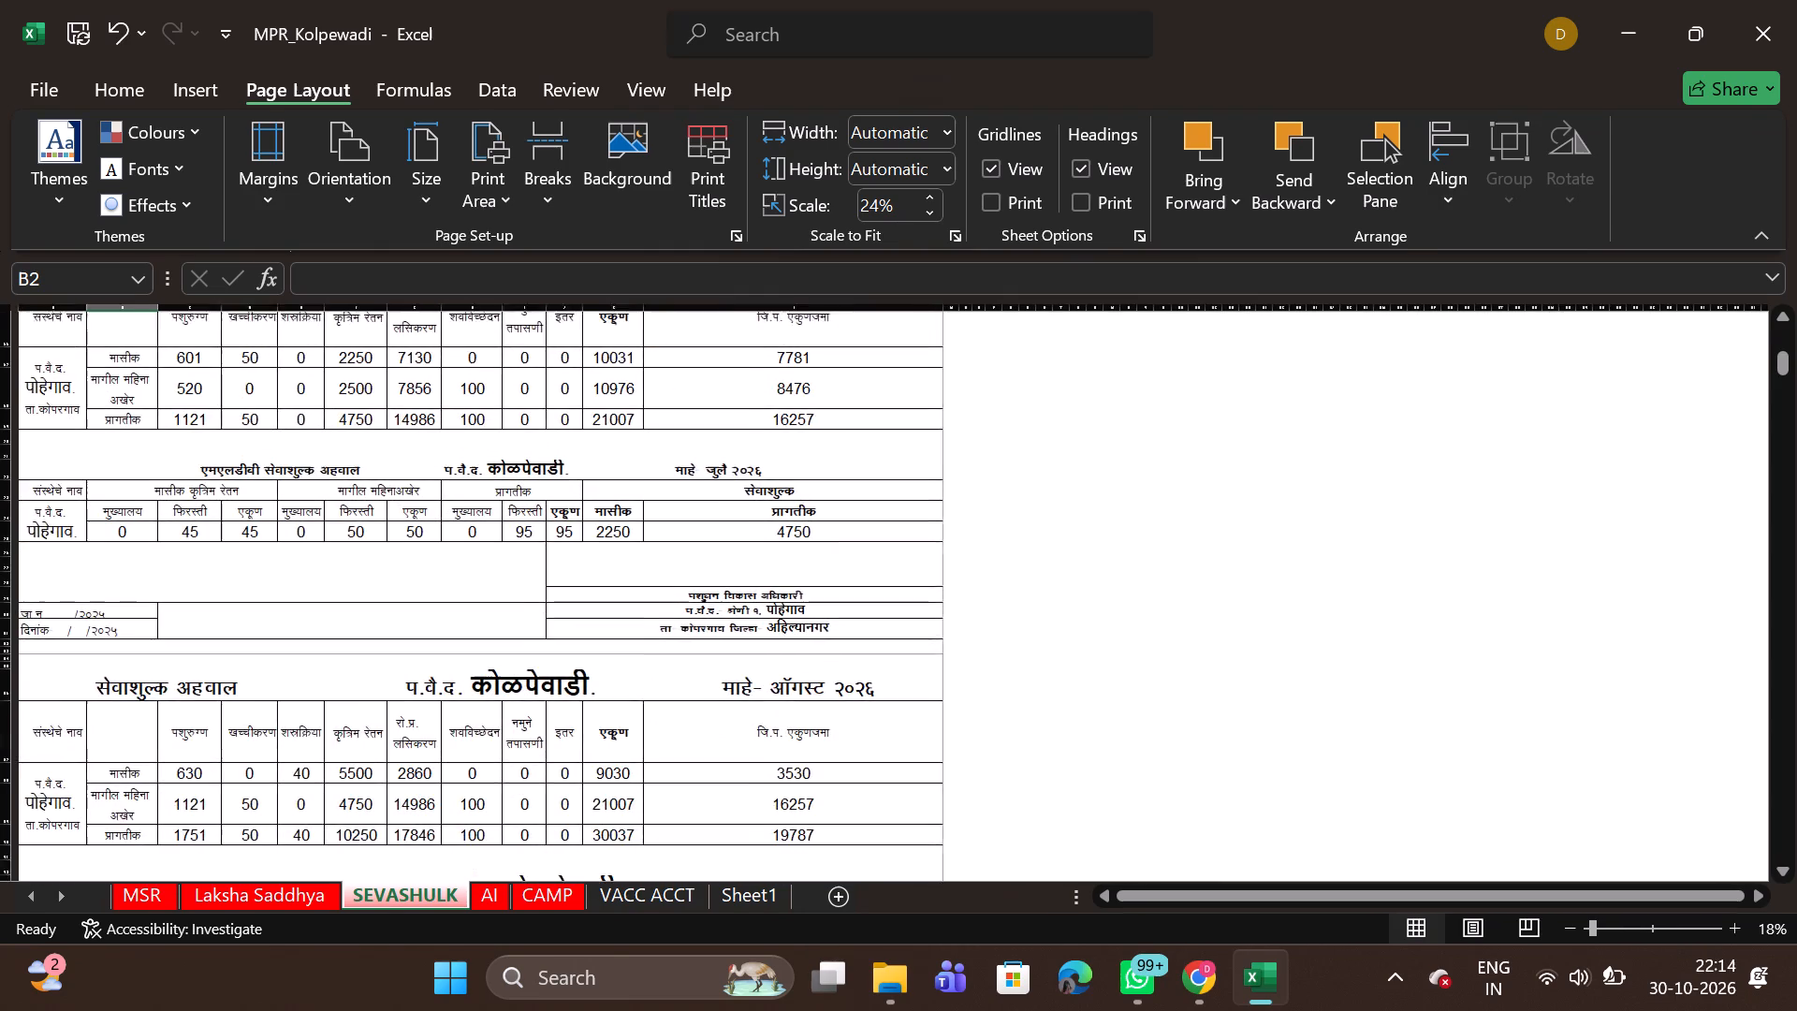
scroll(457, 582, "down", 1)
scroll(457, 582, "up", 1)
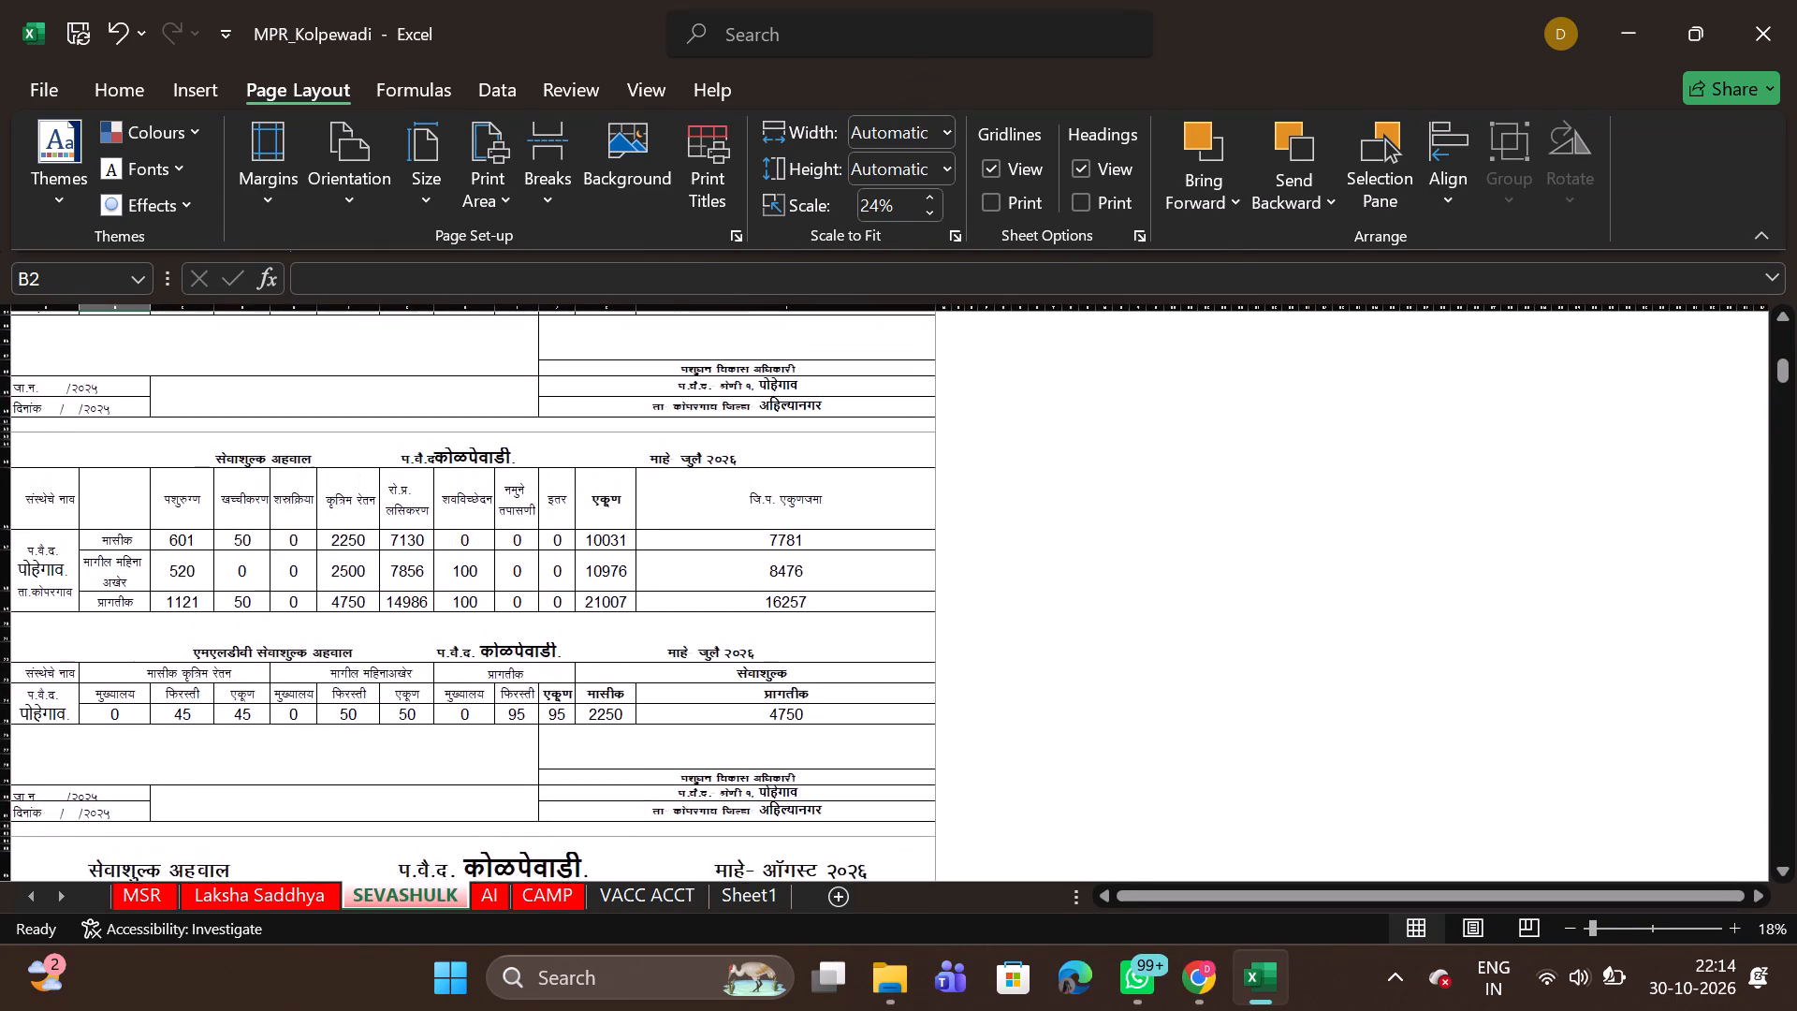
scroll(457, 582, "up", 1)
scroll(457, 582, "right", 1)
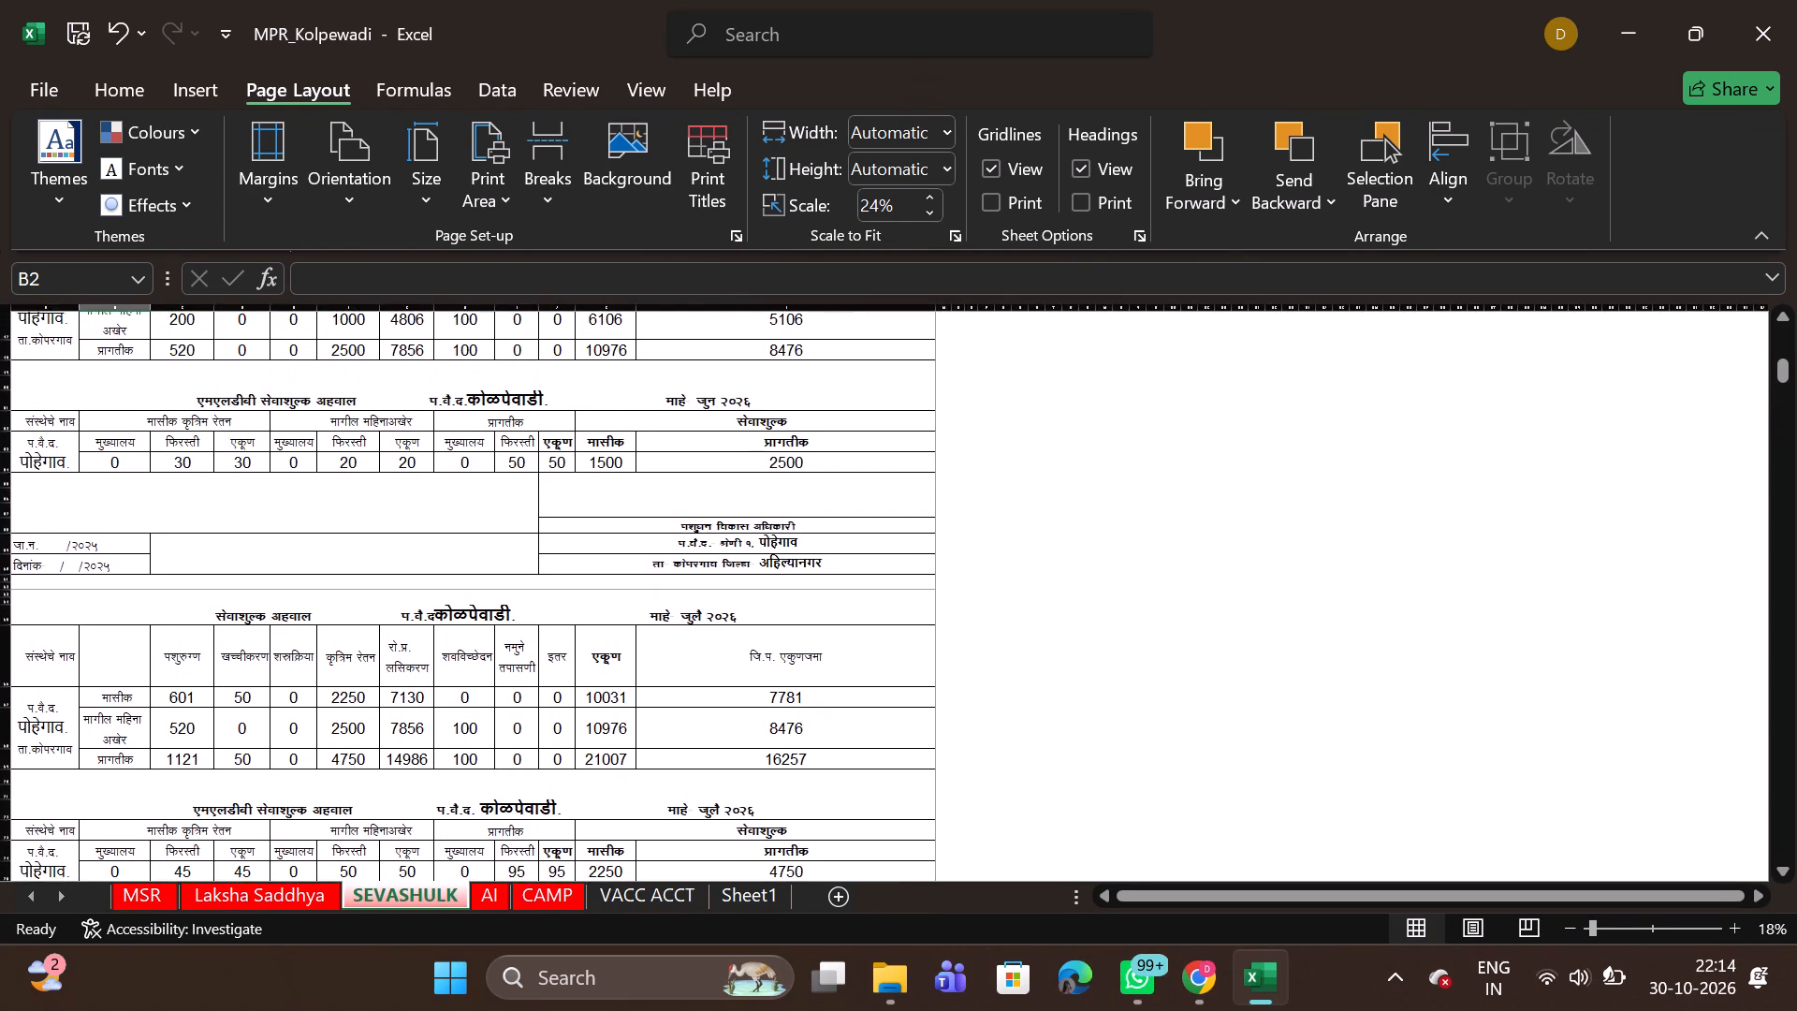
scroll(457, 582, "right", 1)
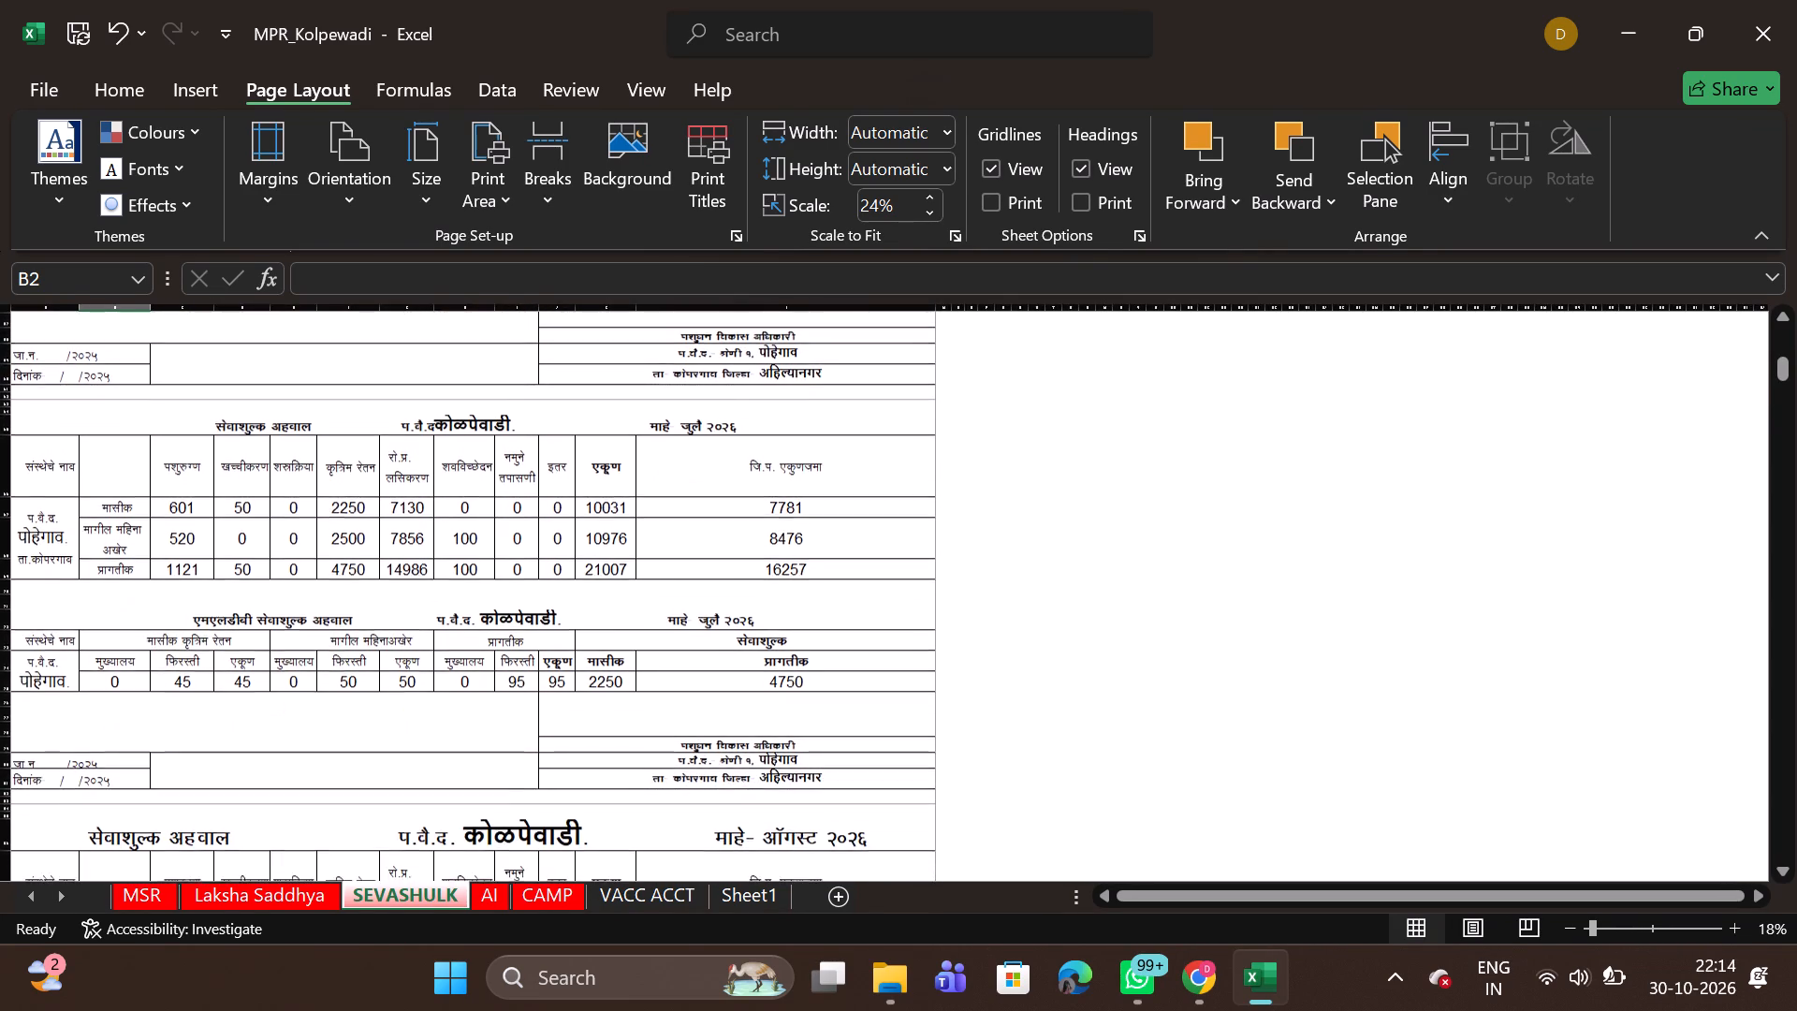
scroll(457, 582, "down", 4)
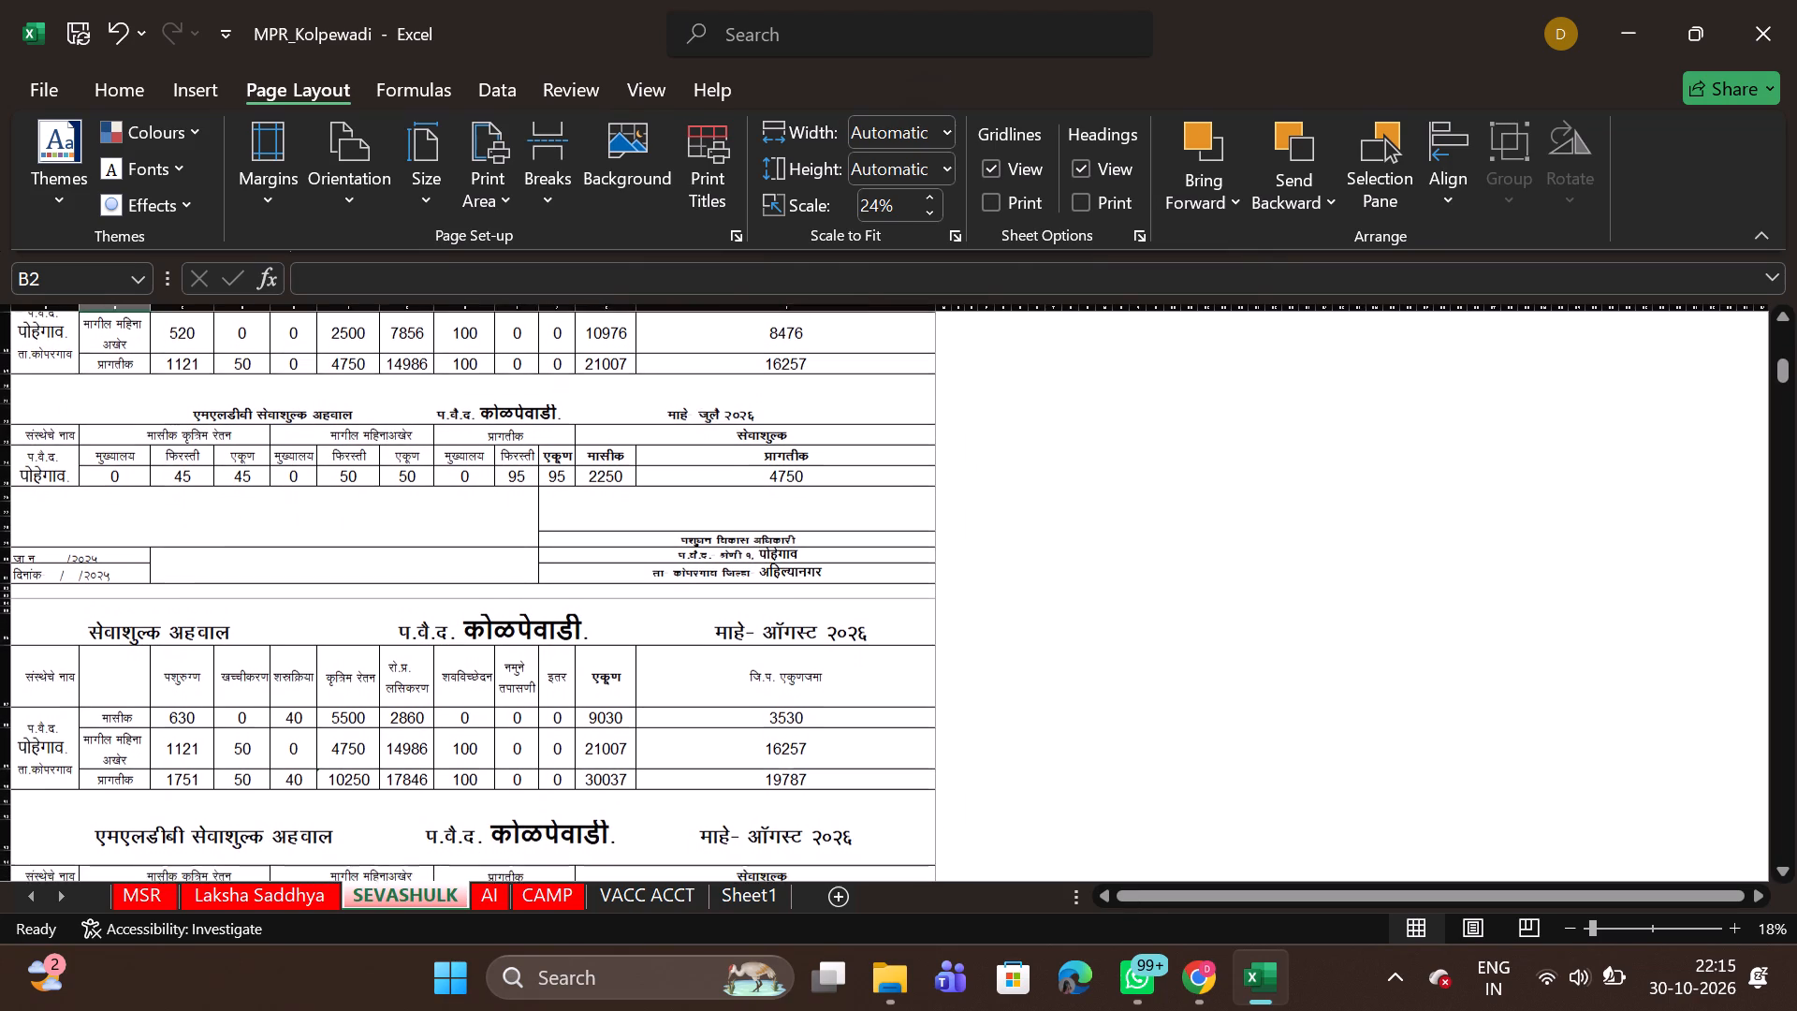
scroll(457, 582, "down", 4)
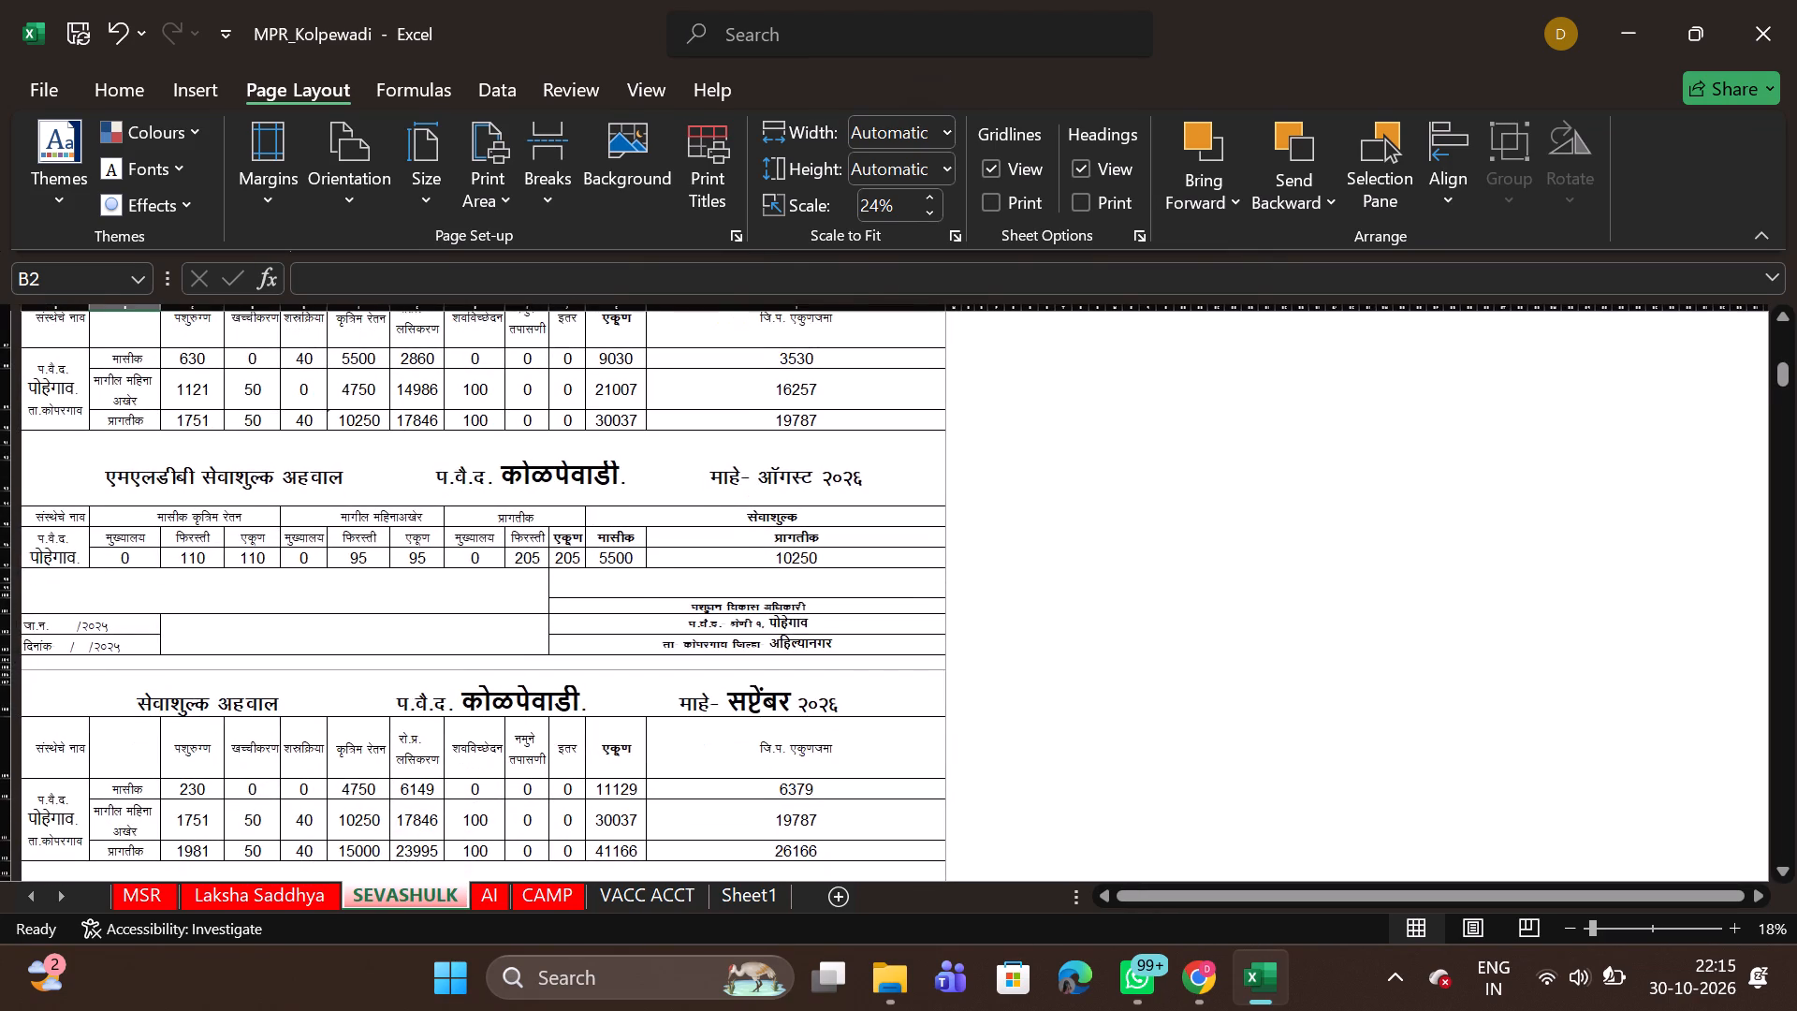
scroll(457, 582, "down", 2)
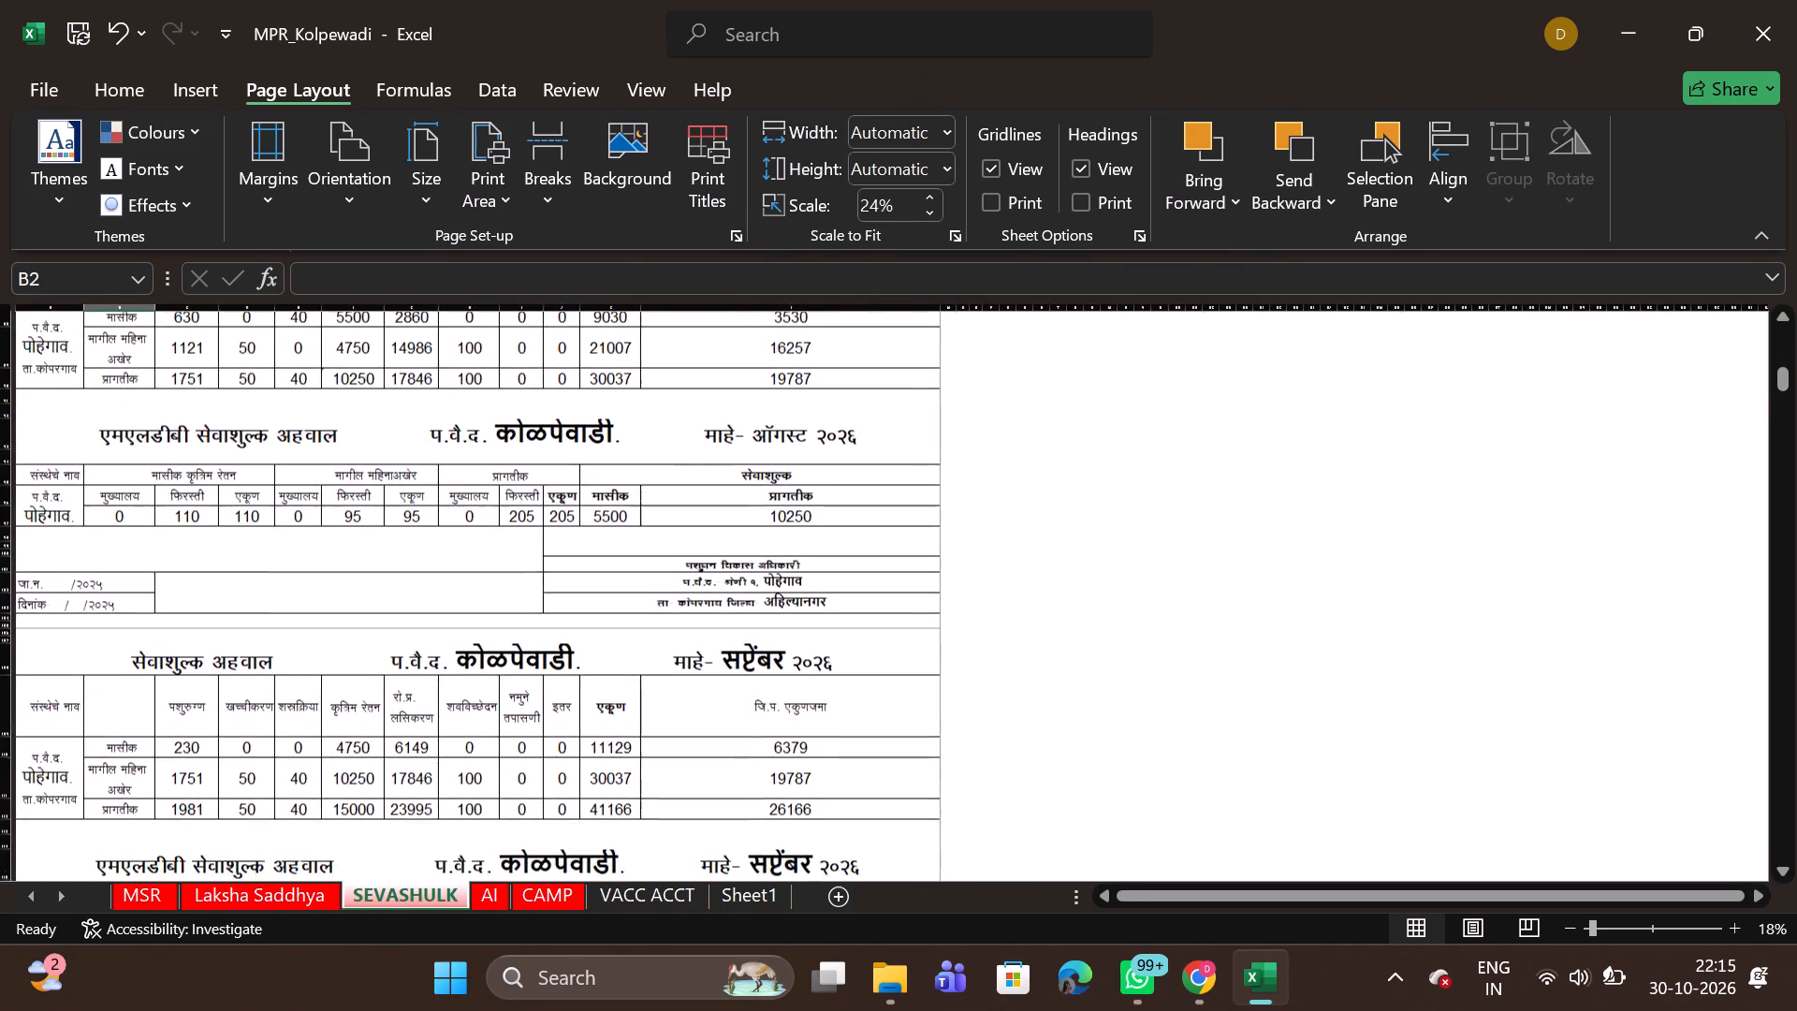
scroll(457, 582, "down", 2)
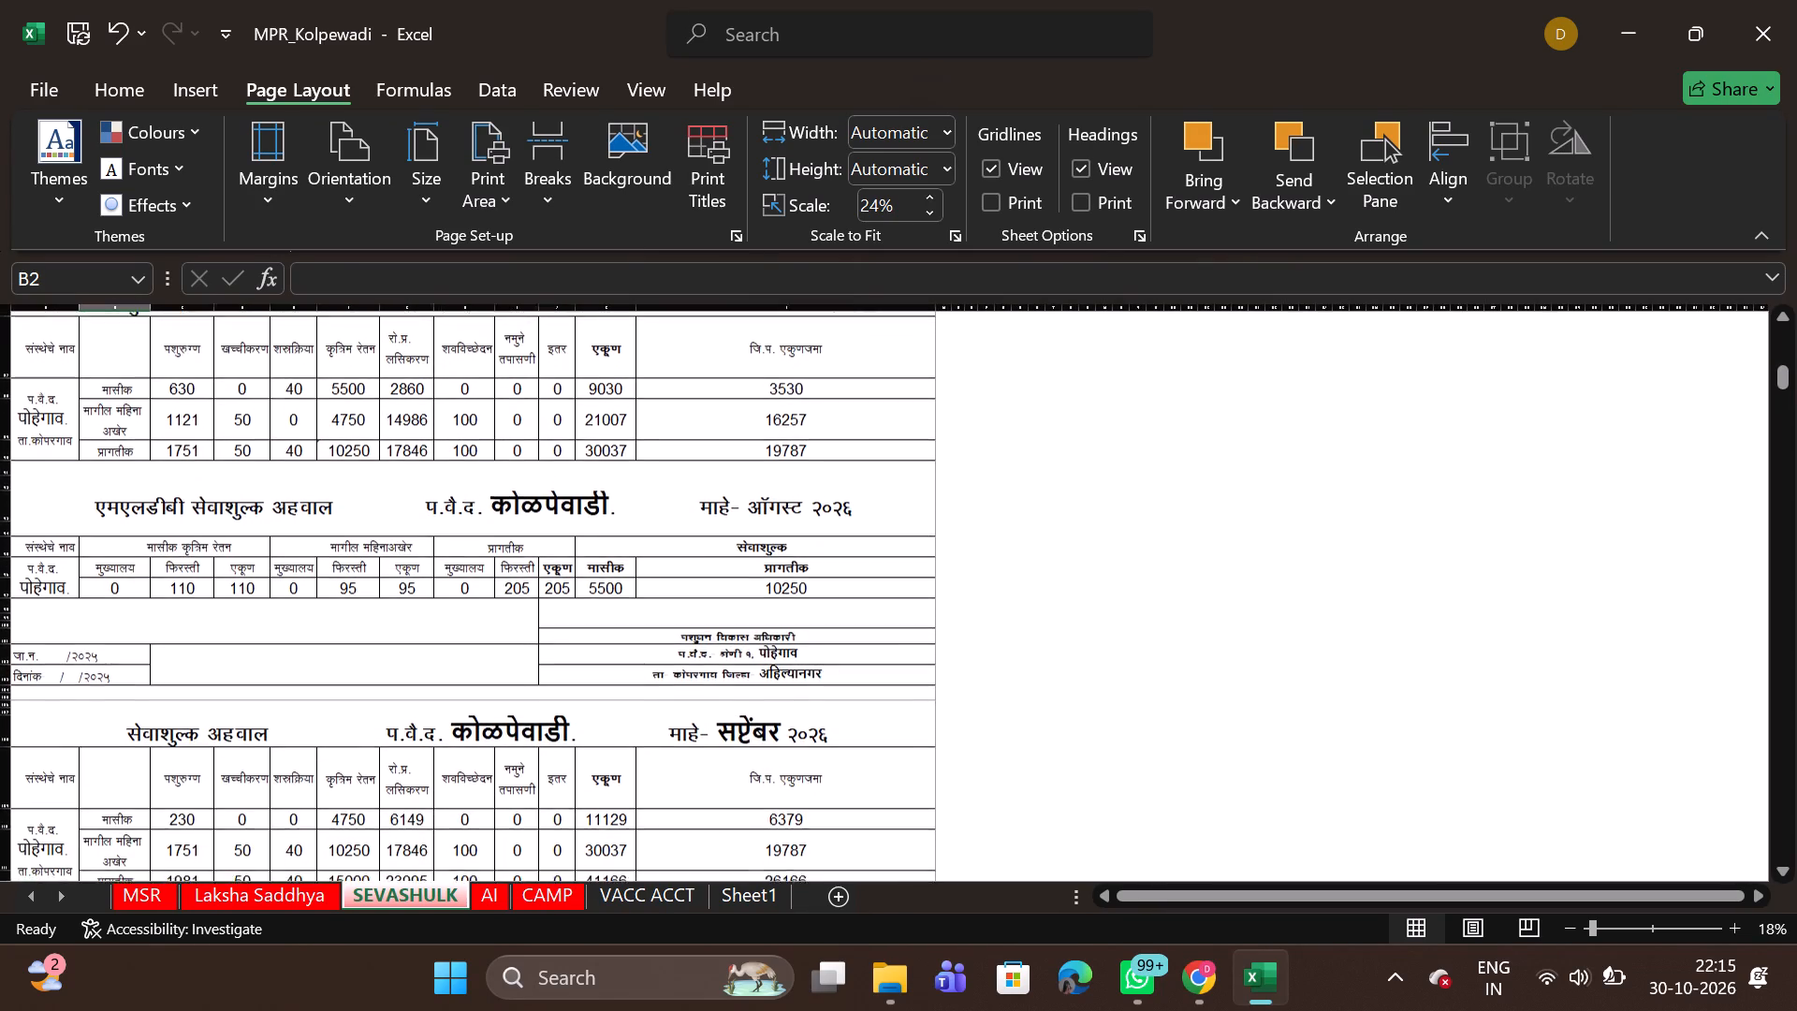
scroll(484, 406, "down", 3)
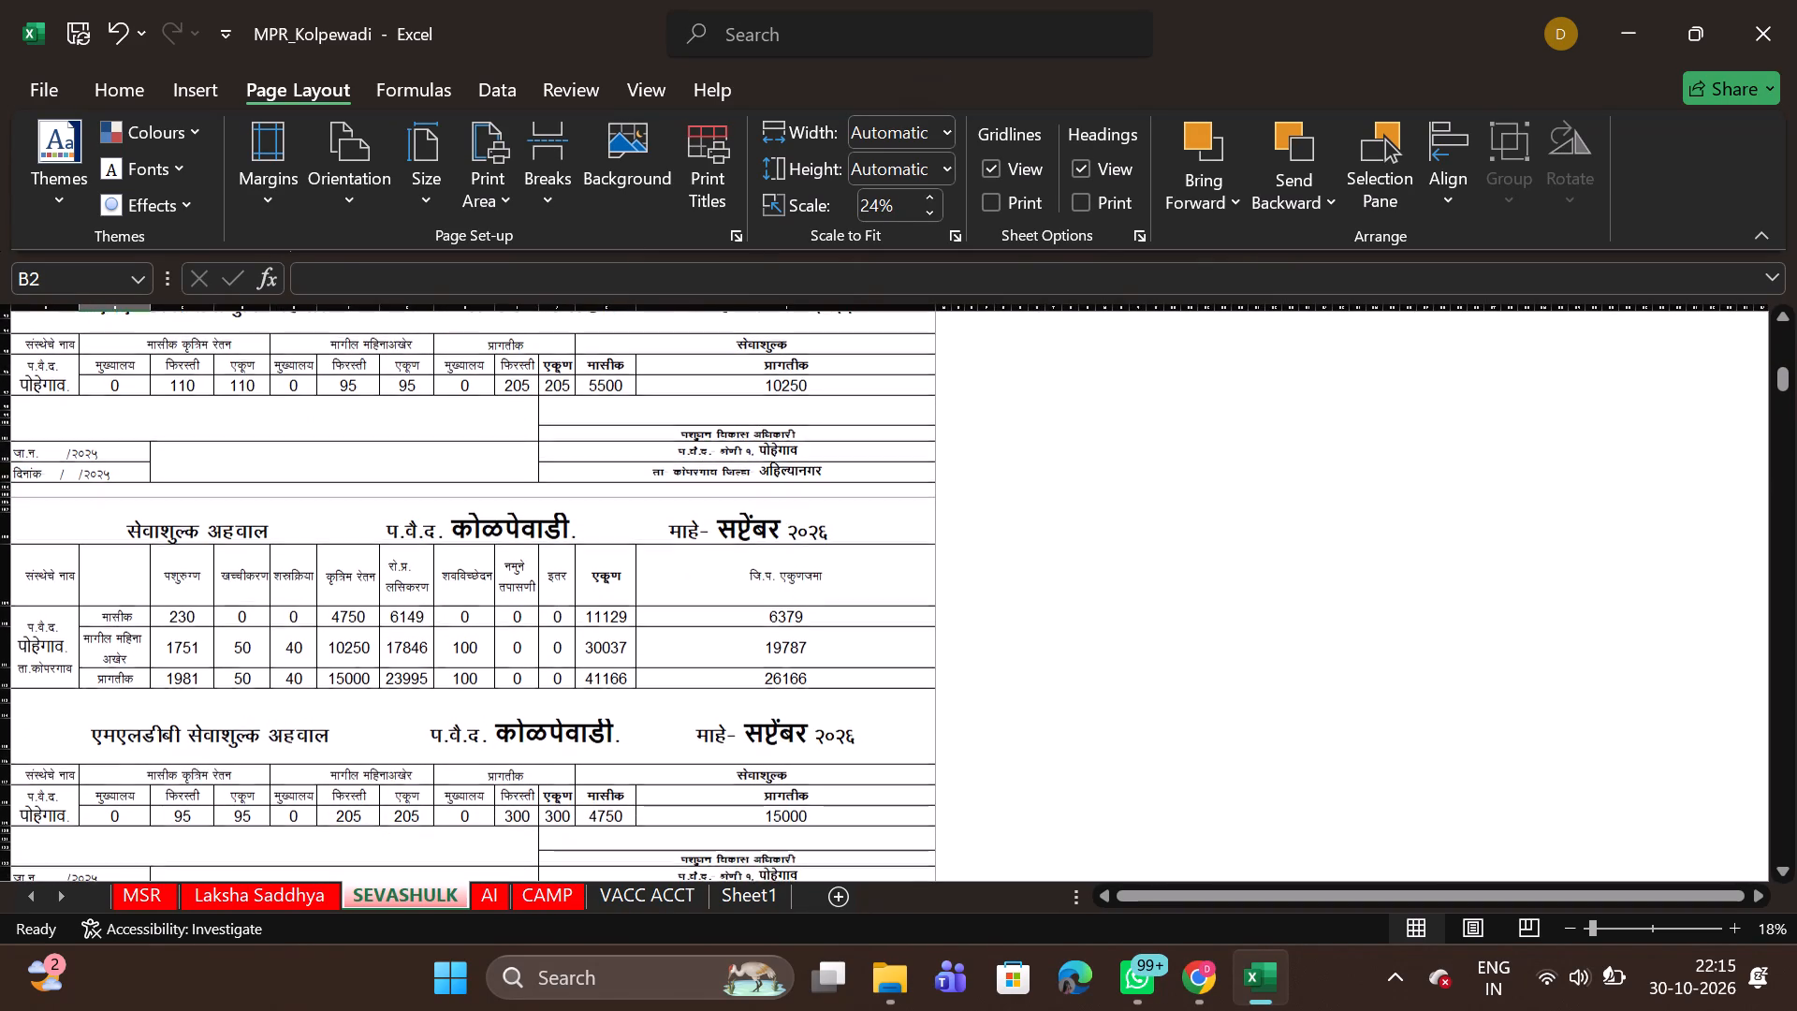
scroll(484, 406, "down", 2)
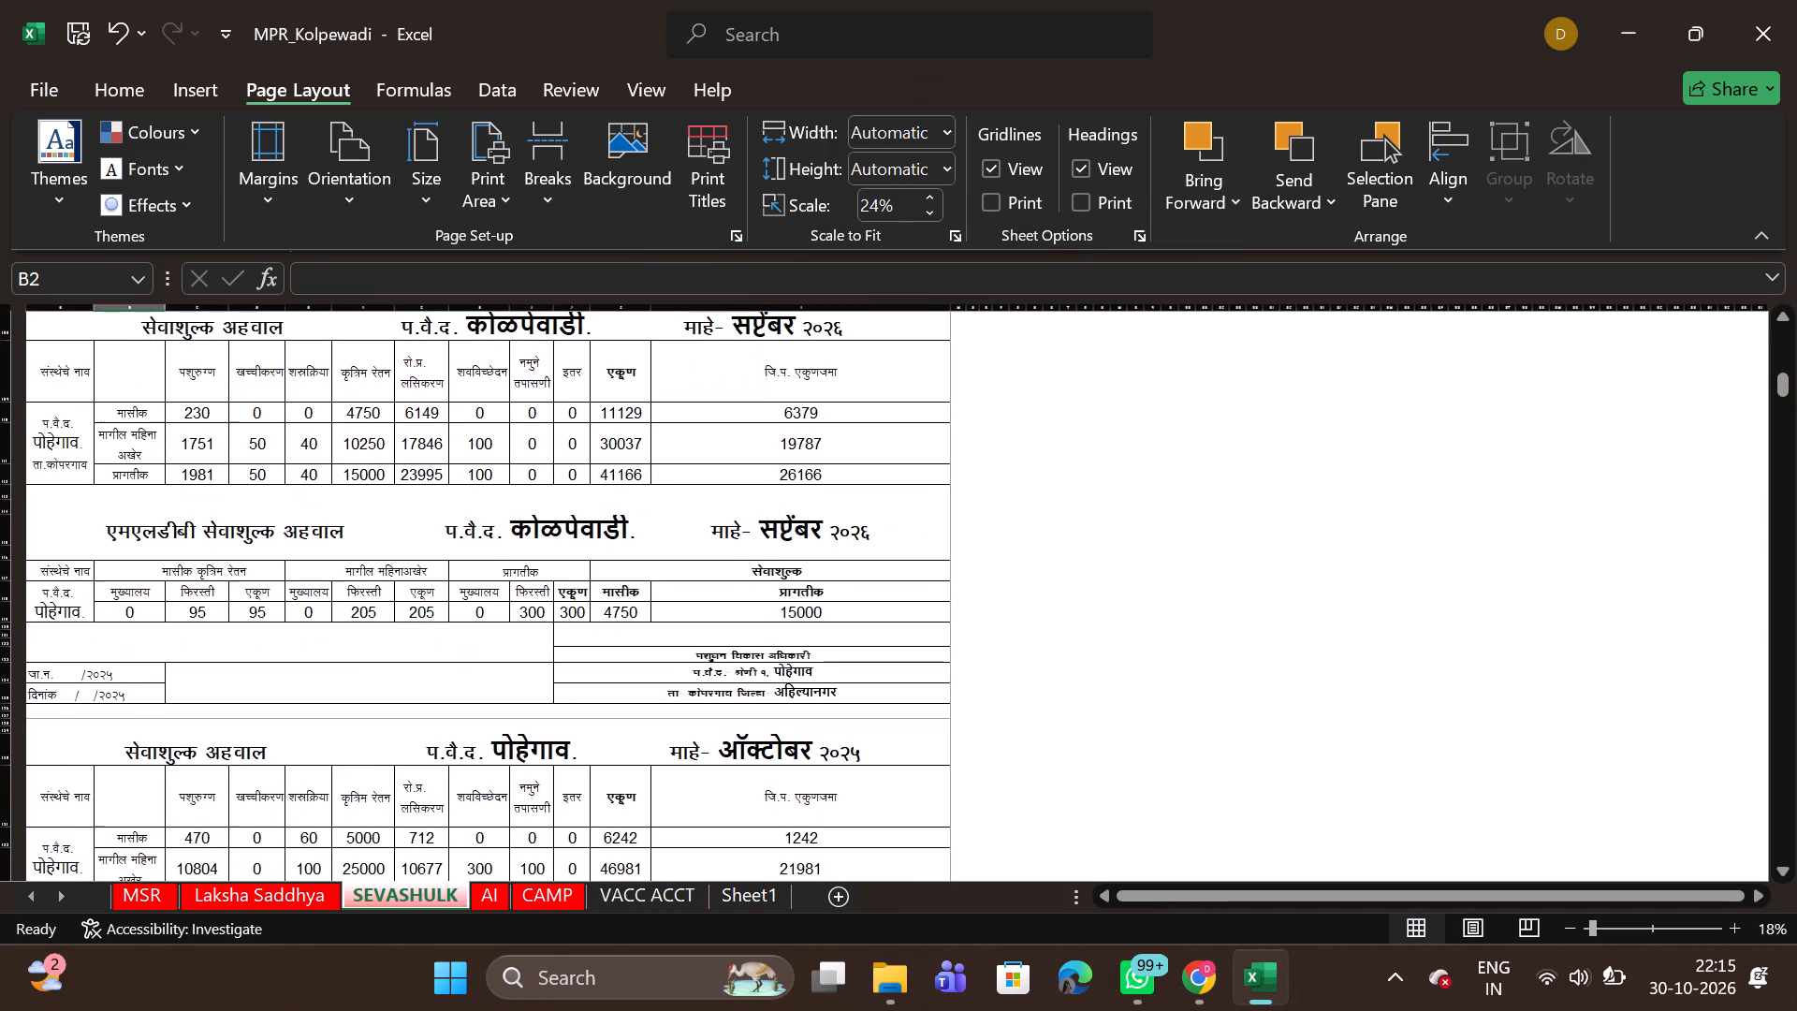
Link October's previous-month patient fee in C133 to September's progressive patient fee with =C112.
scroll(484, 406, "down", 2)
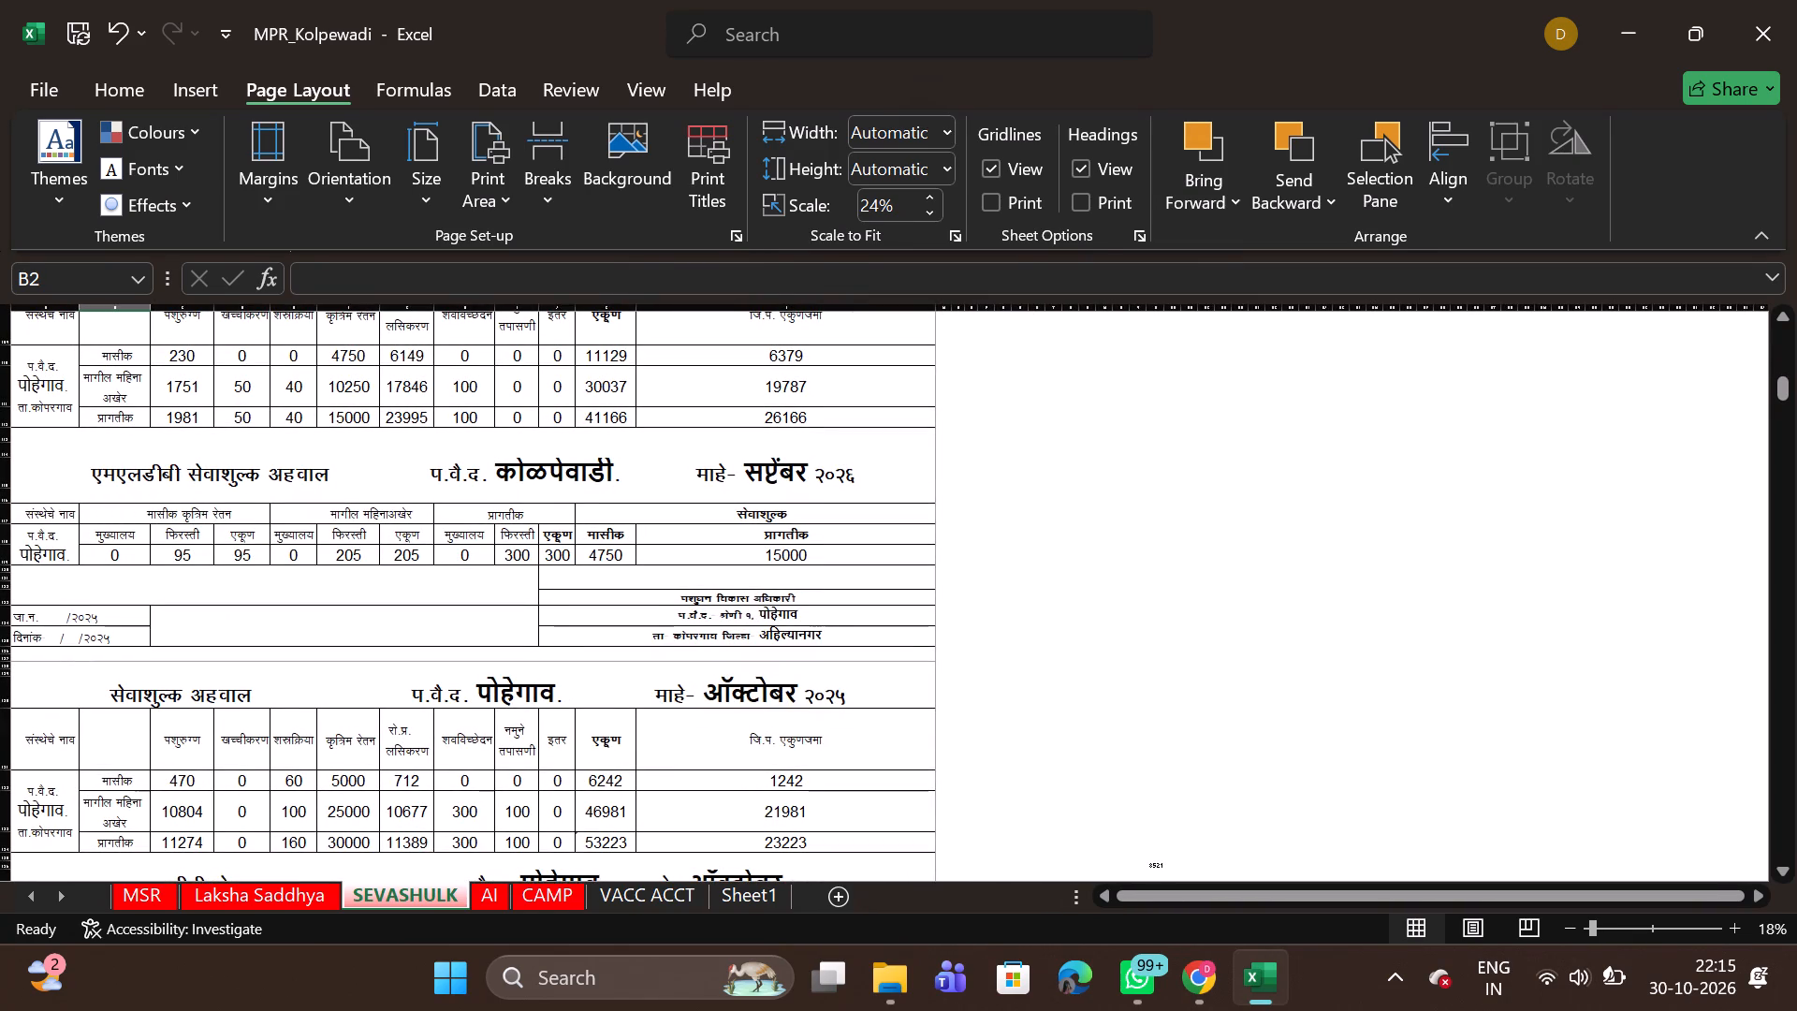
left_click(179, 824)
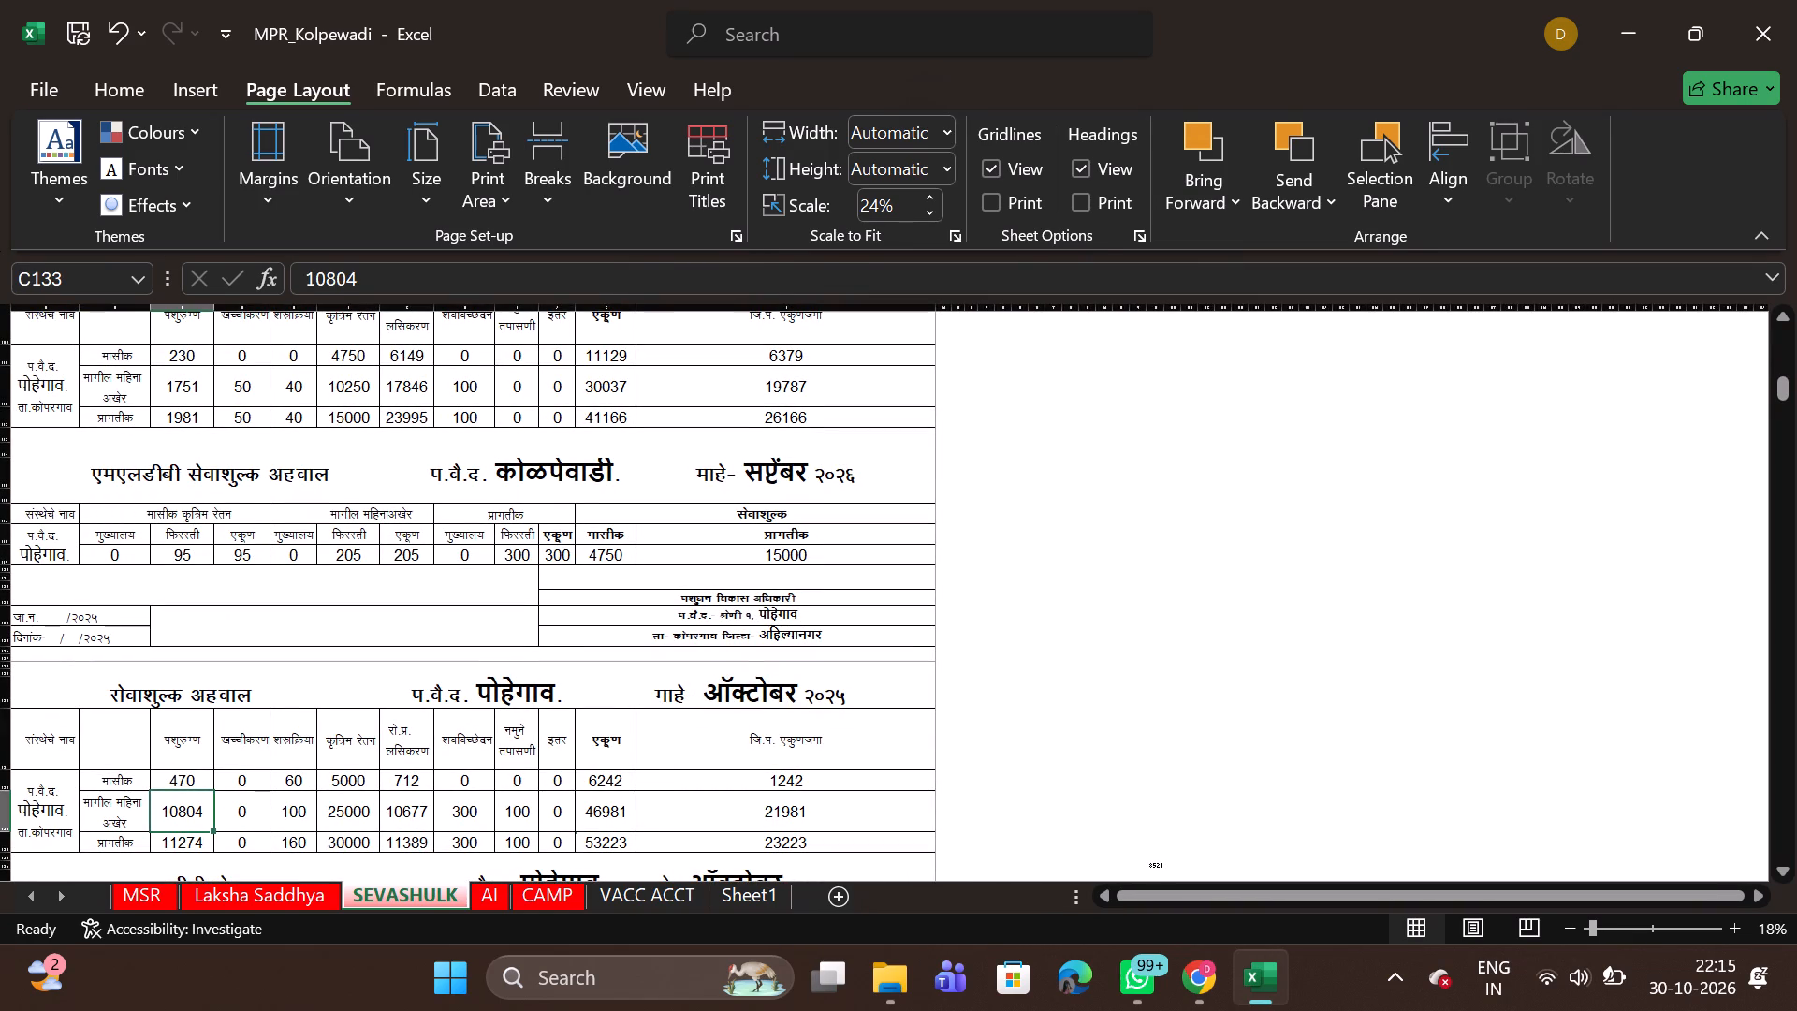
key("equal")
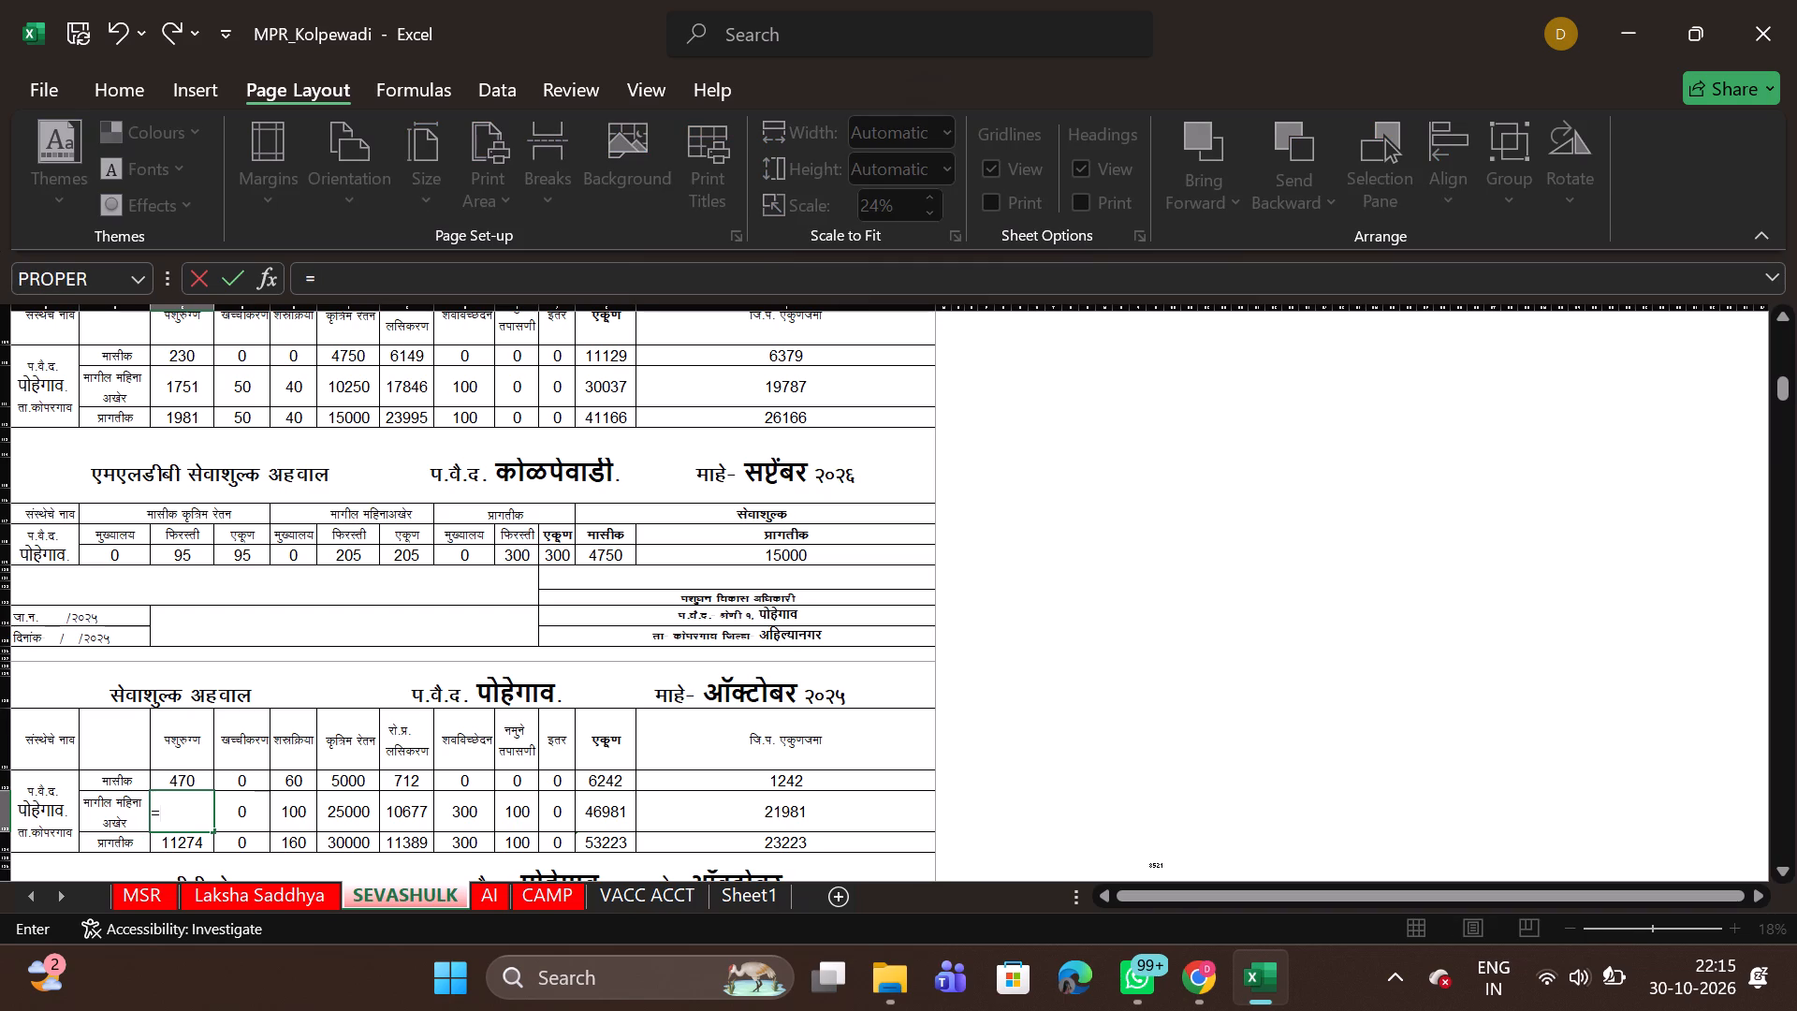
left_click(179, 415)
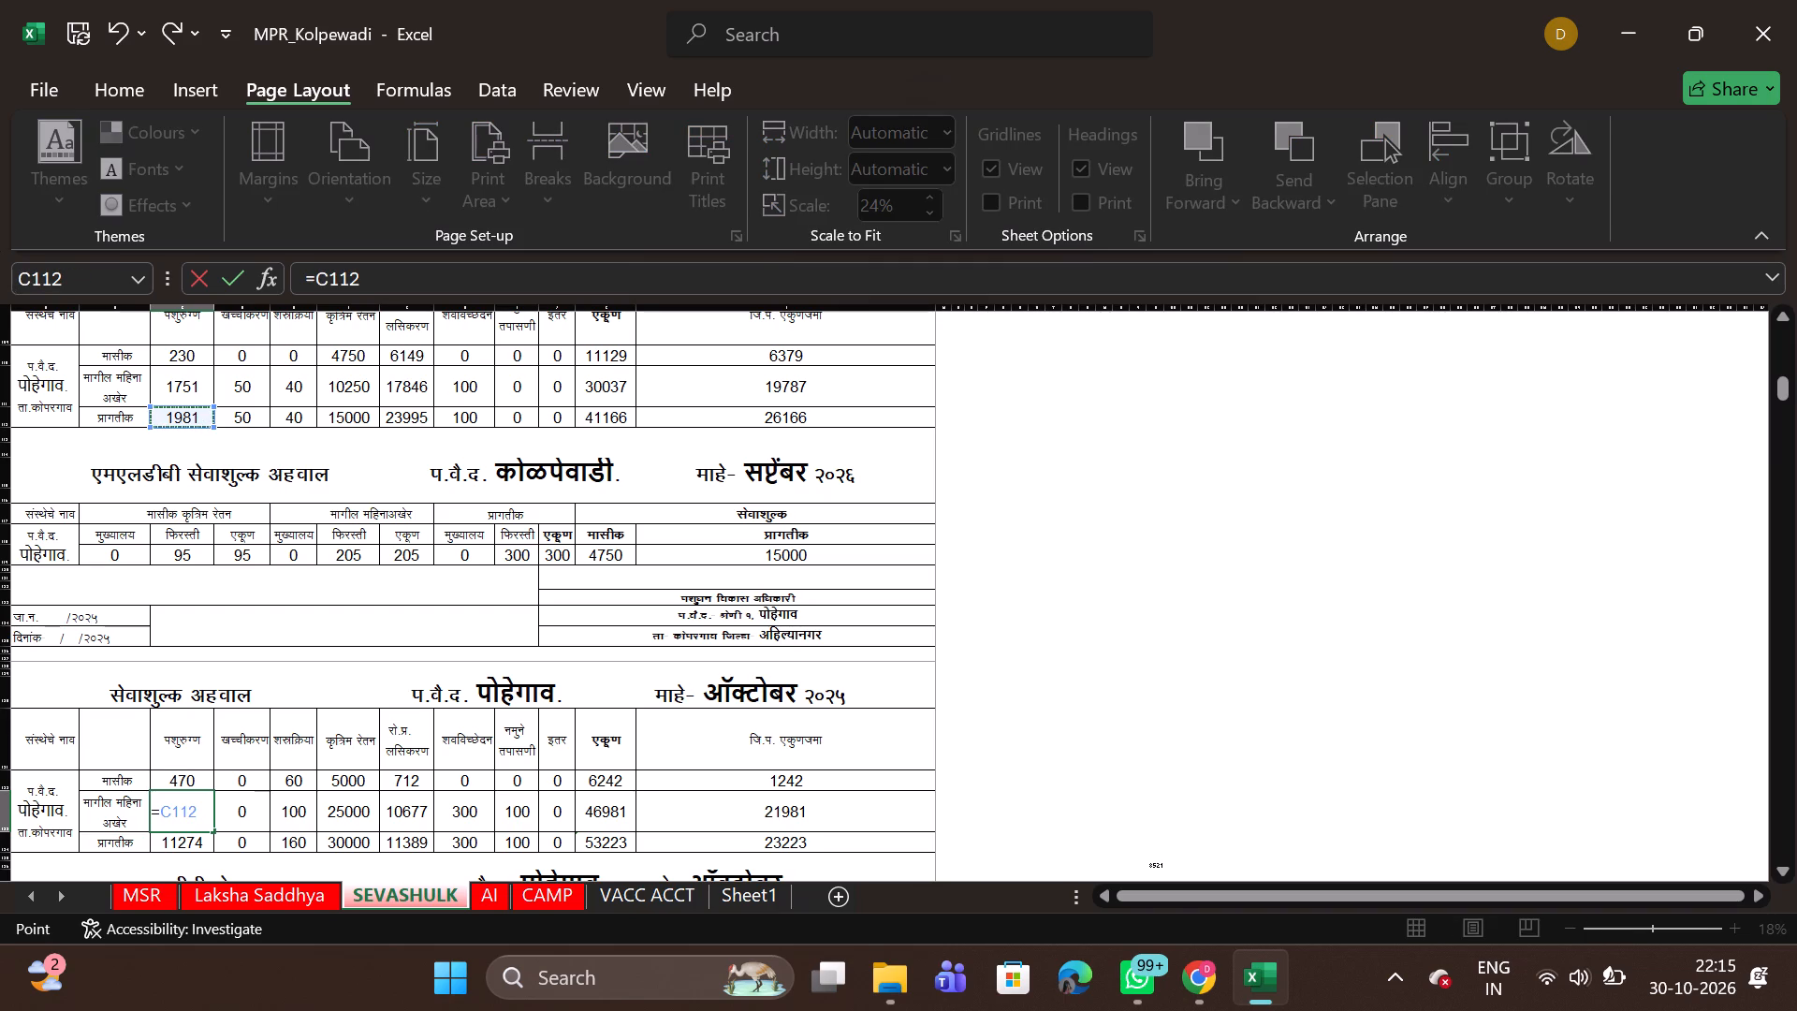
key("Return")
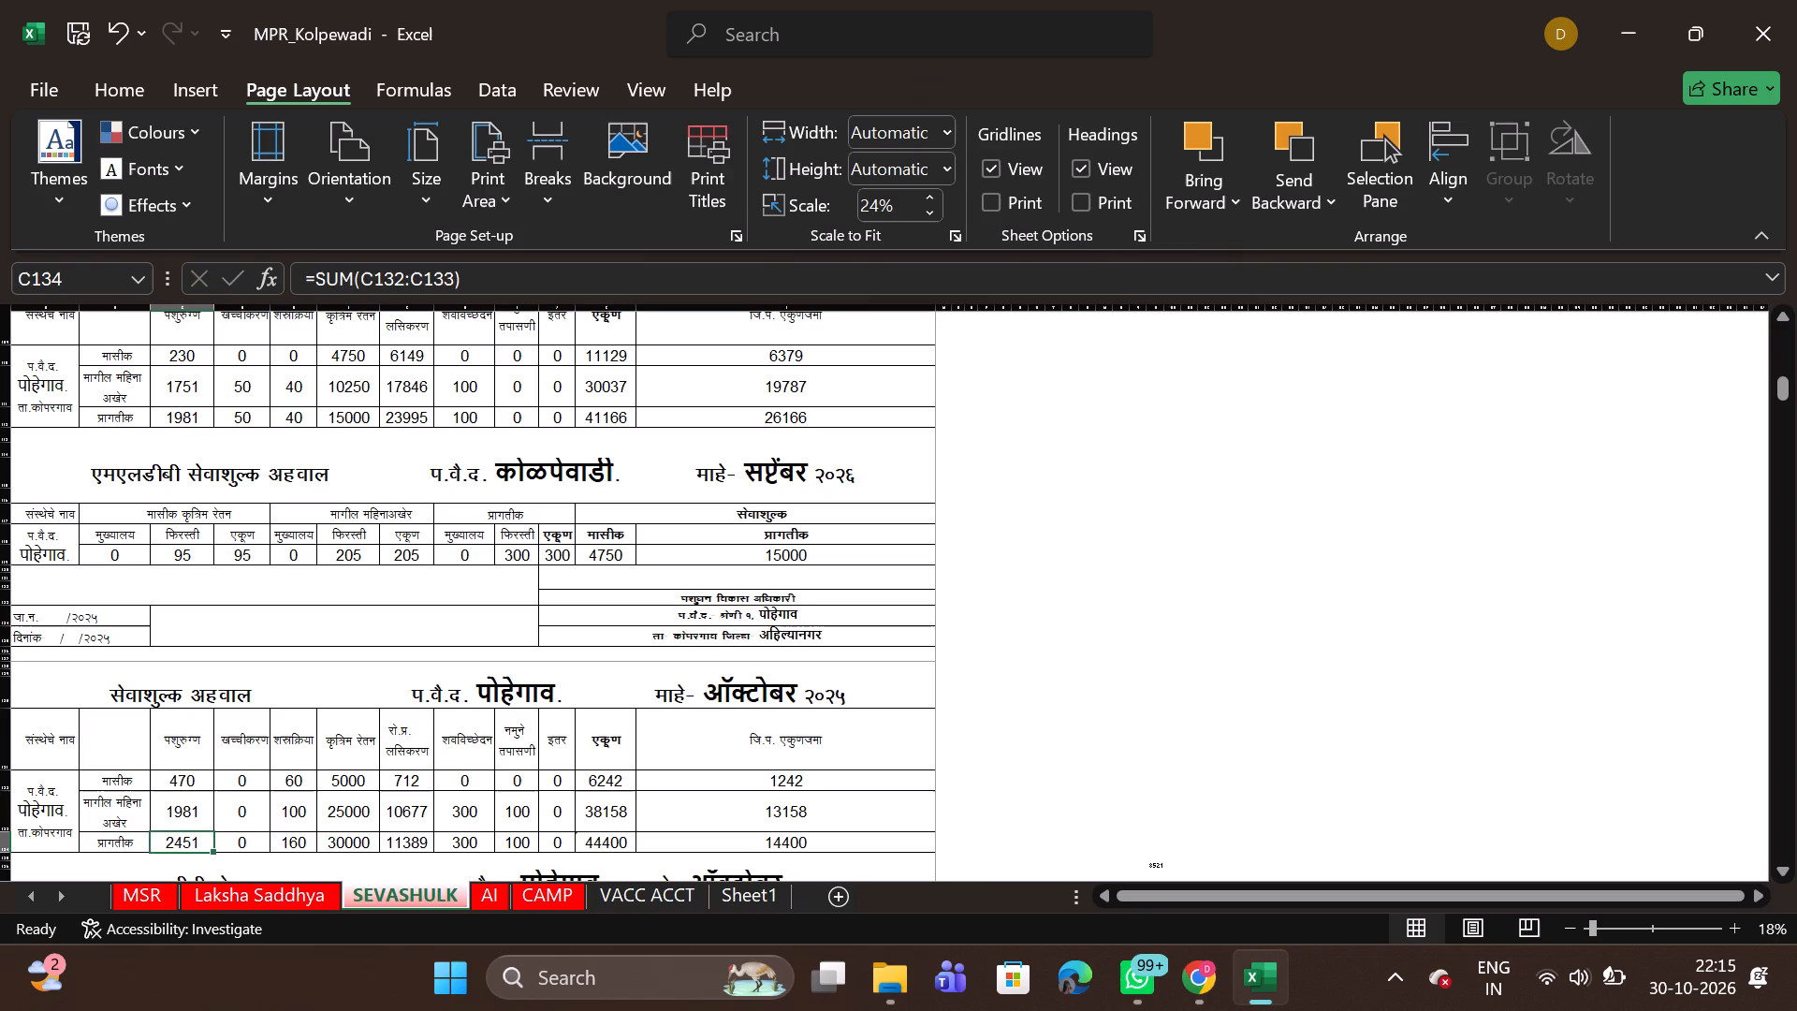
Fill the C133 link formula across October's previous-month row through the ZP deposit total in L133.
left_click(178, 817)
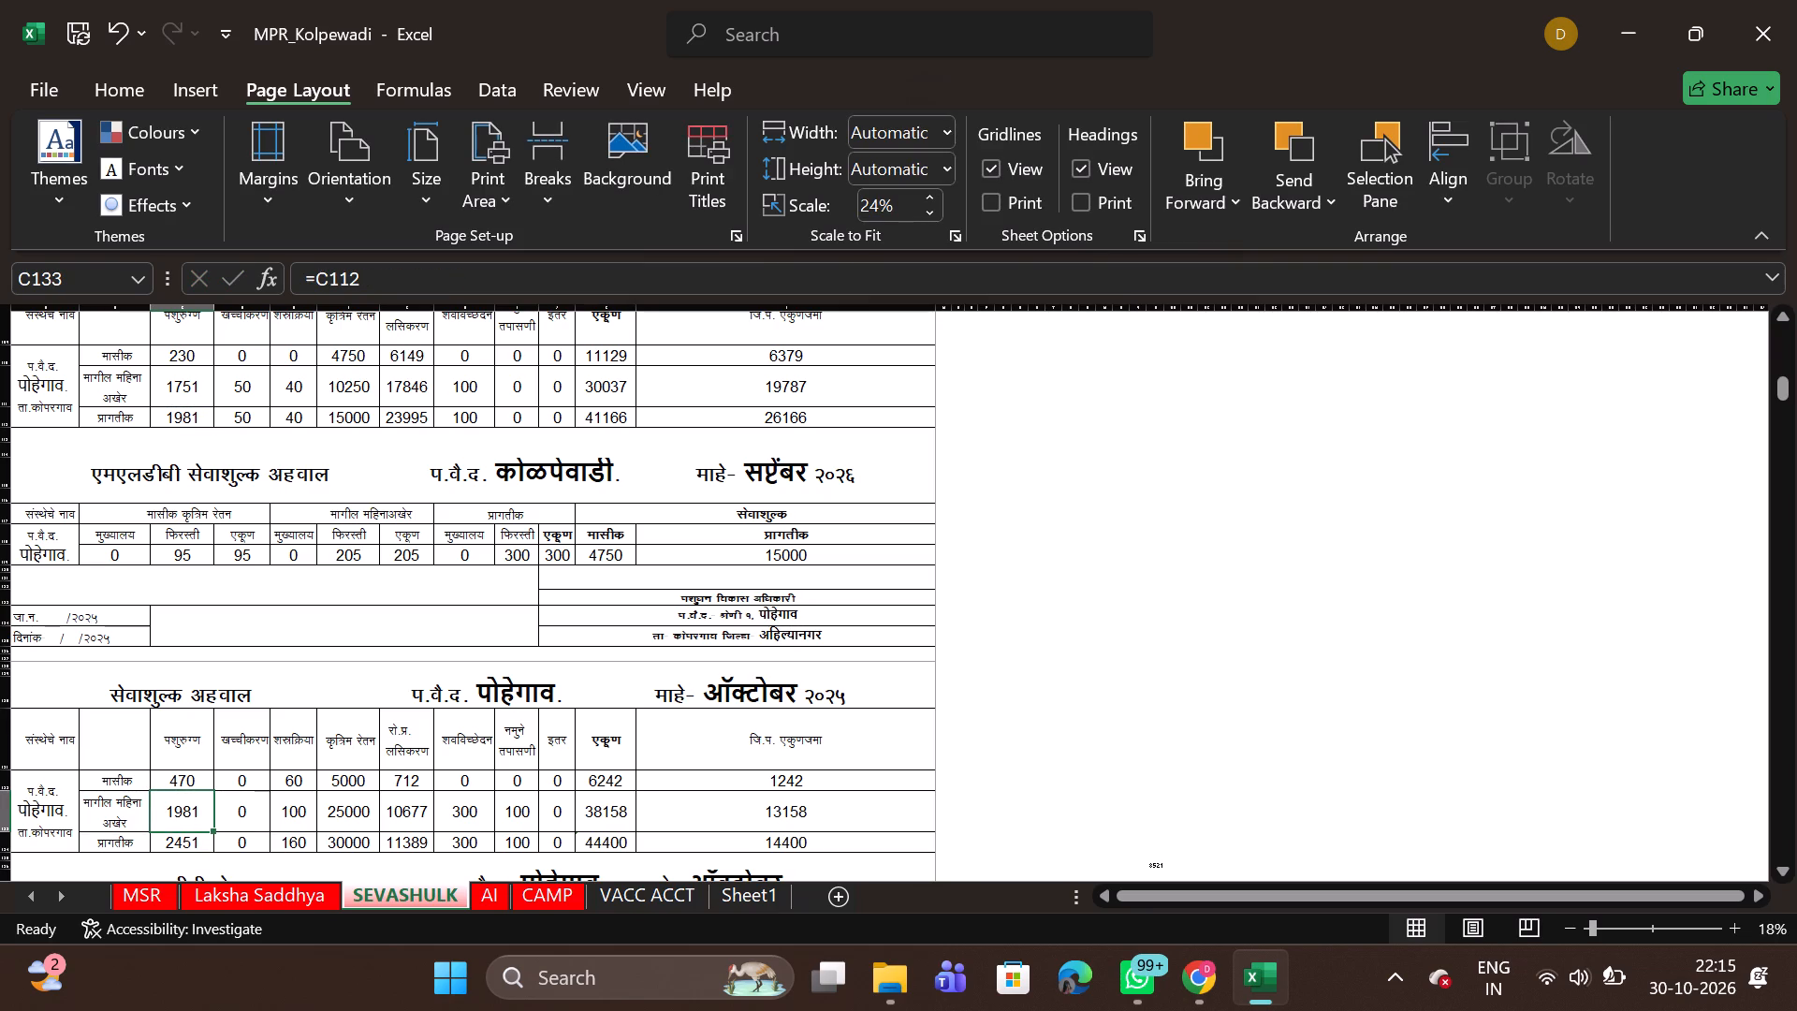
left_click_drag(212, 828, 577, 831)
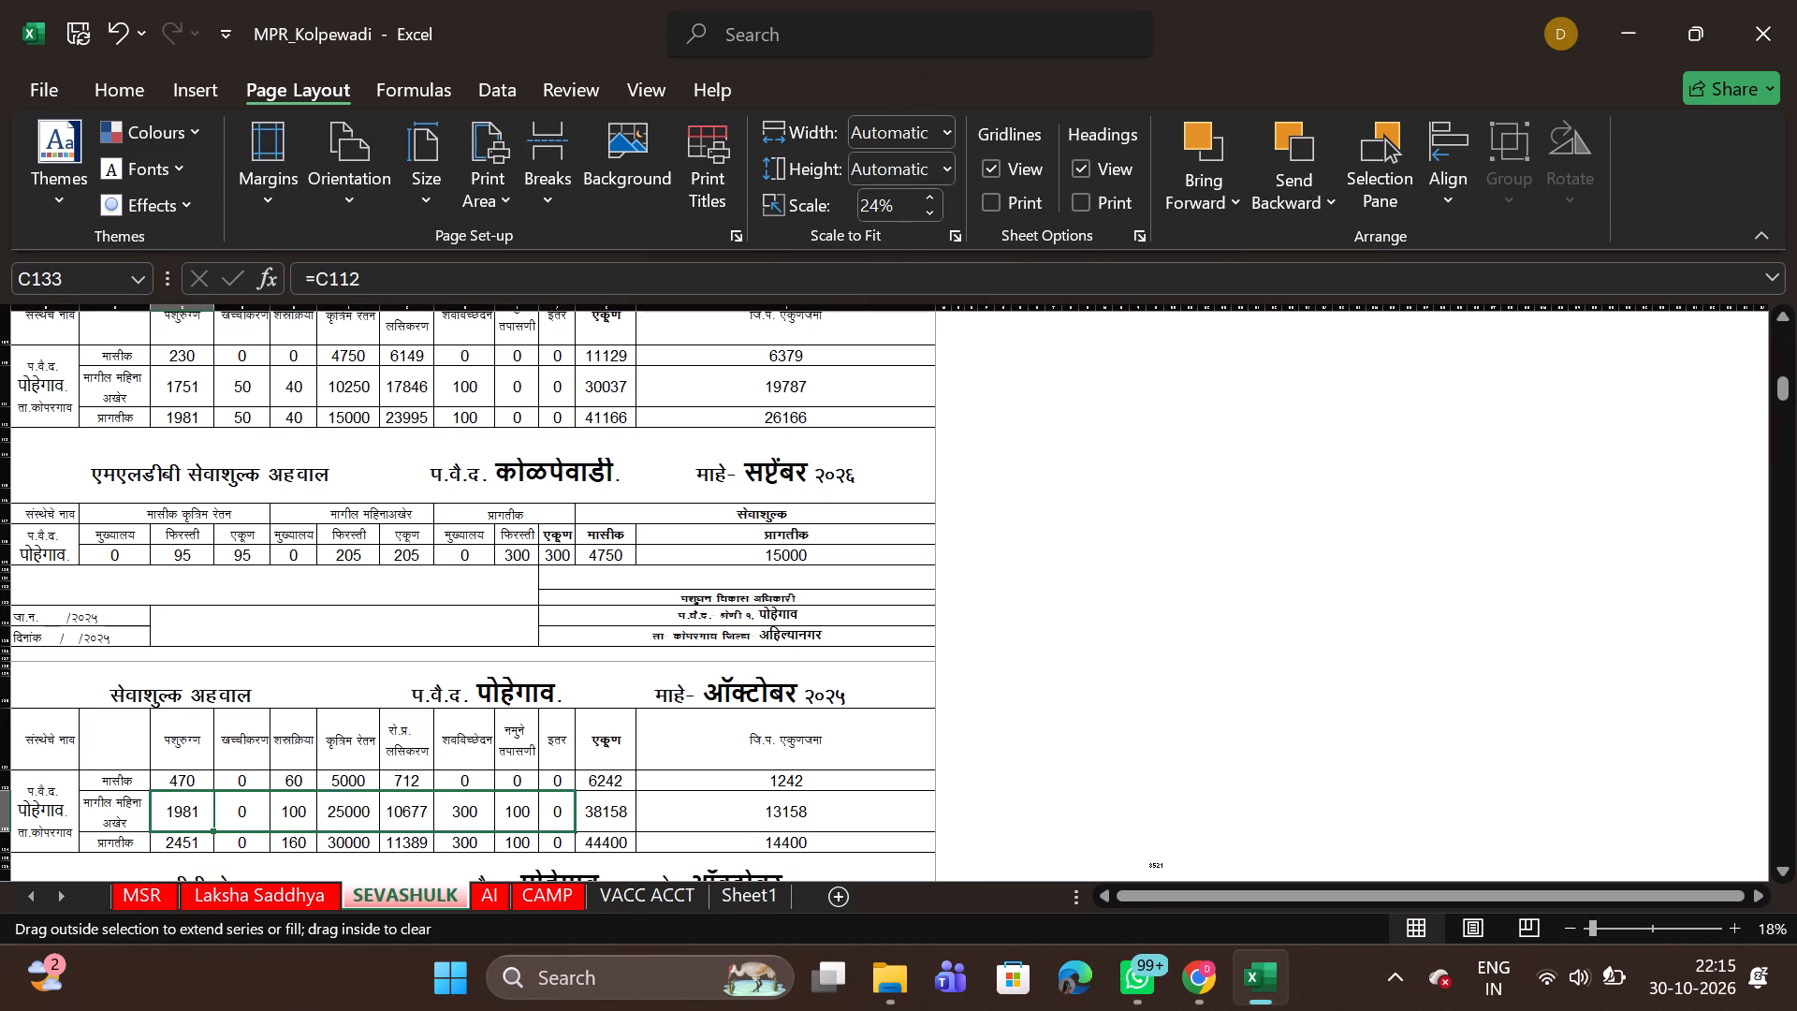
left_click_drag(577, 831, 723, 819)
left_click_drag(723, 819, 950, 814)
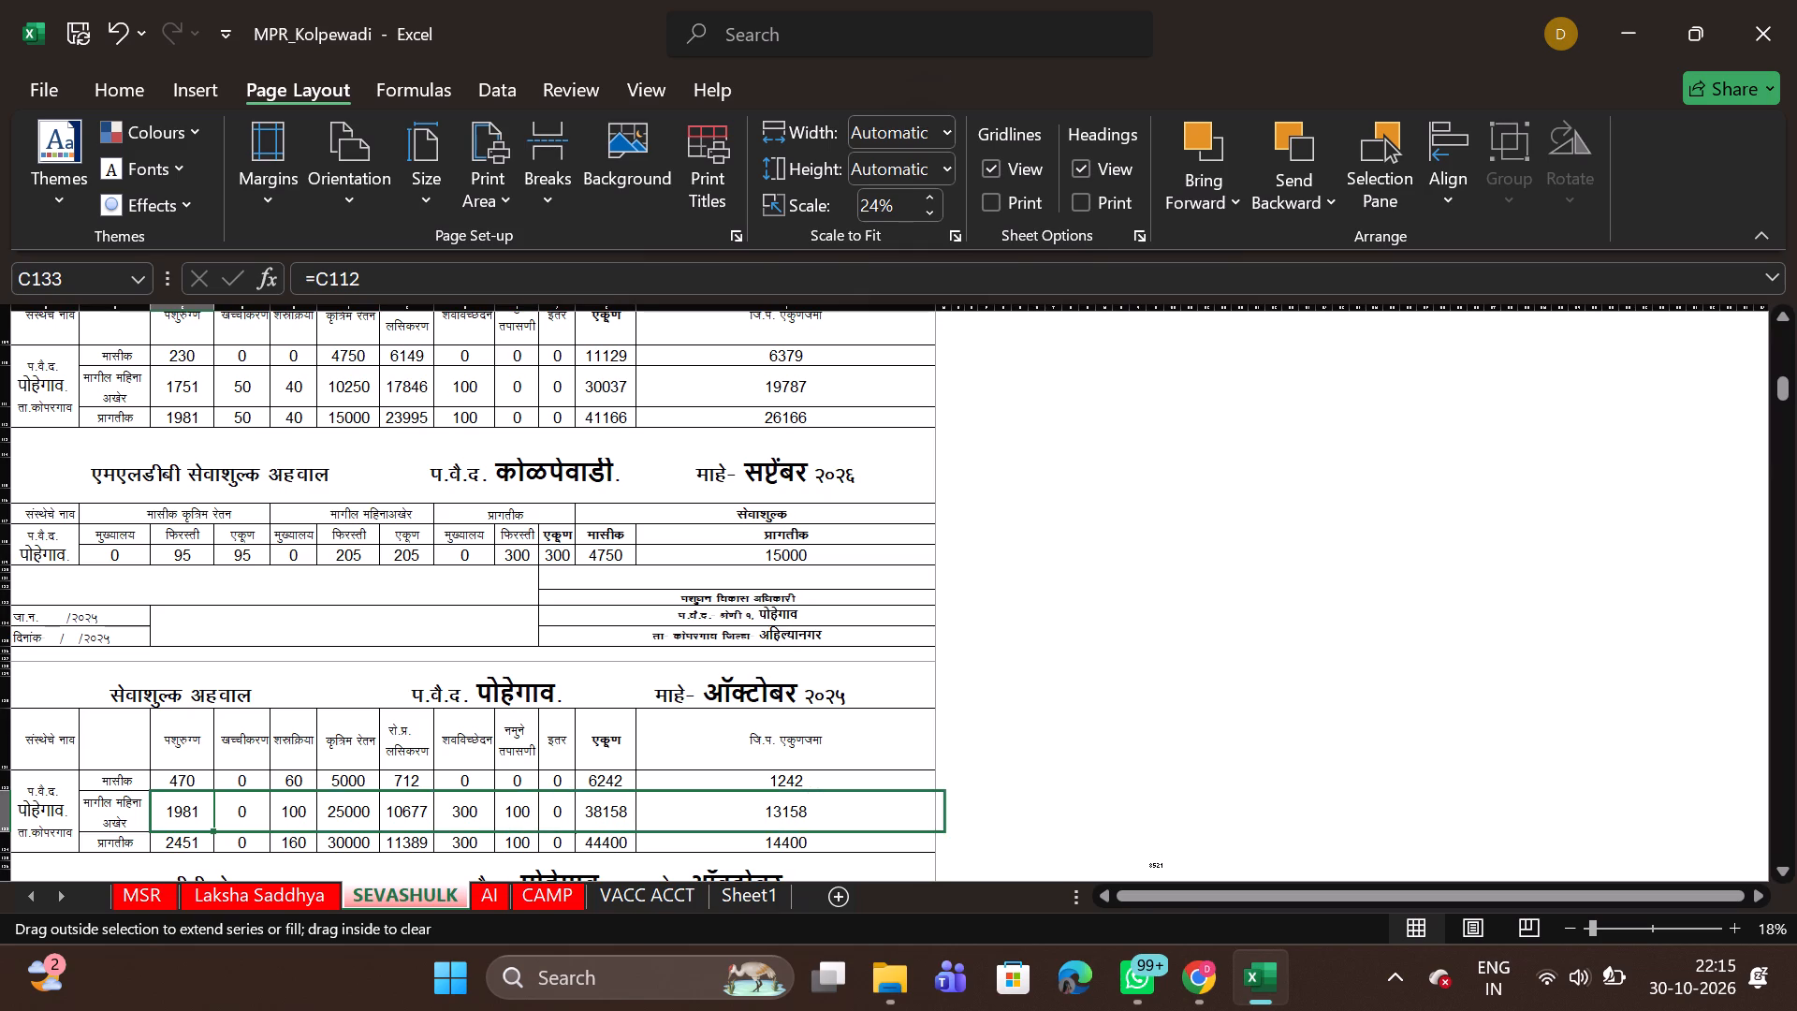
left_click_drag(950, 814, 894, 806)
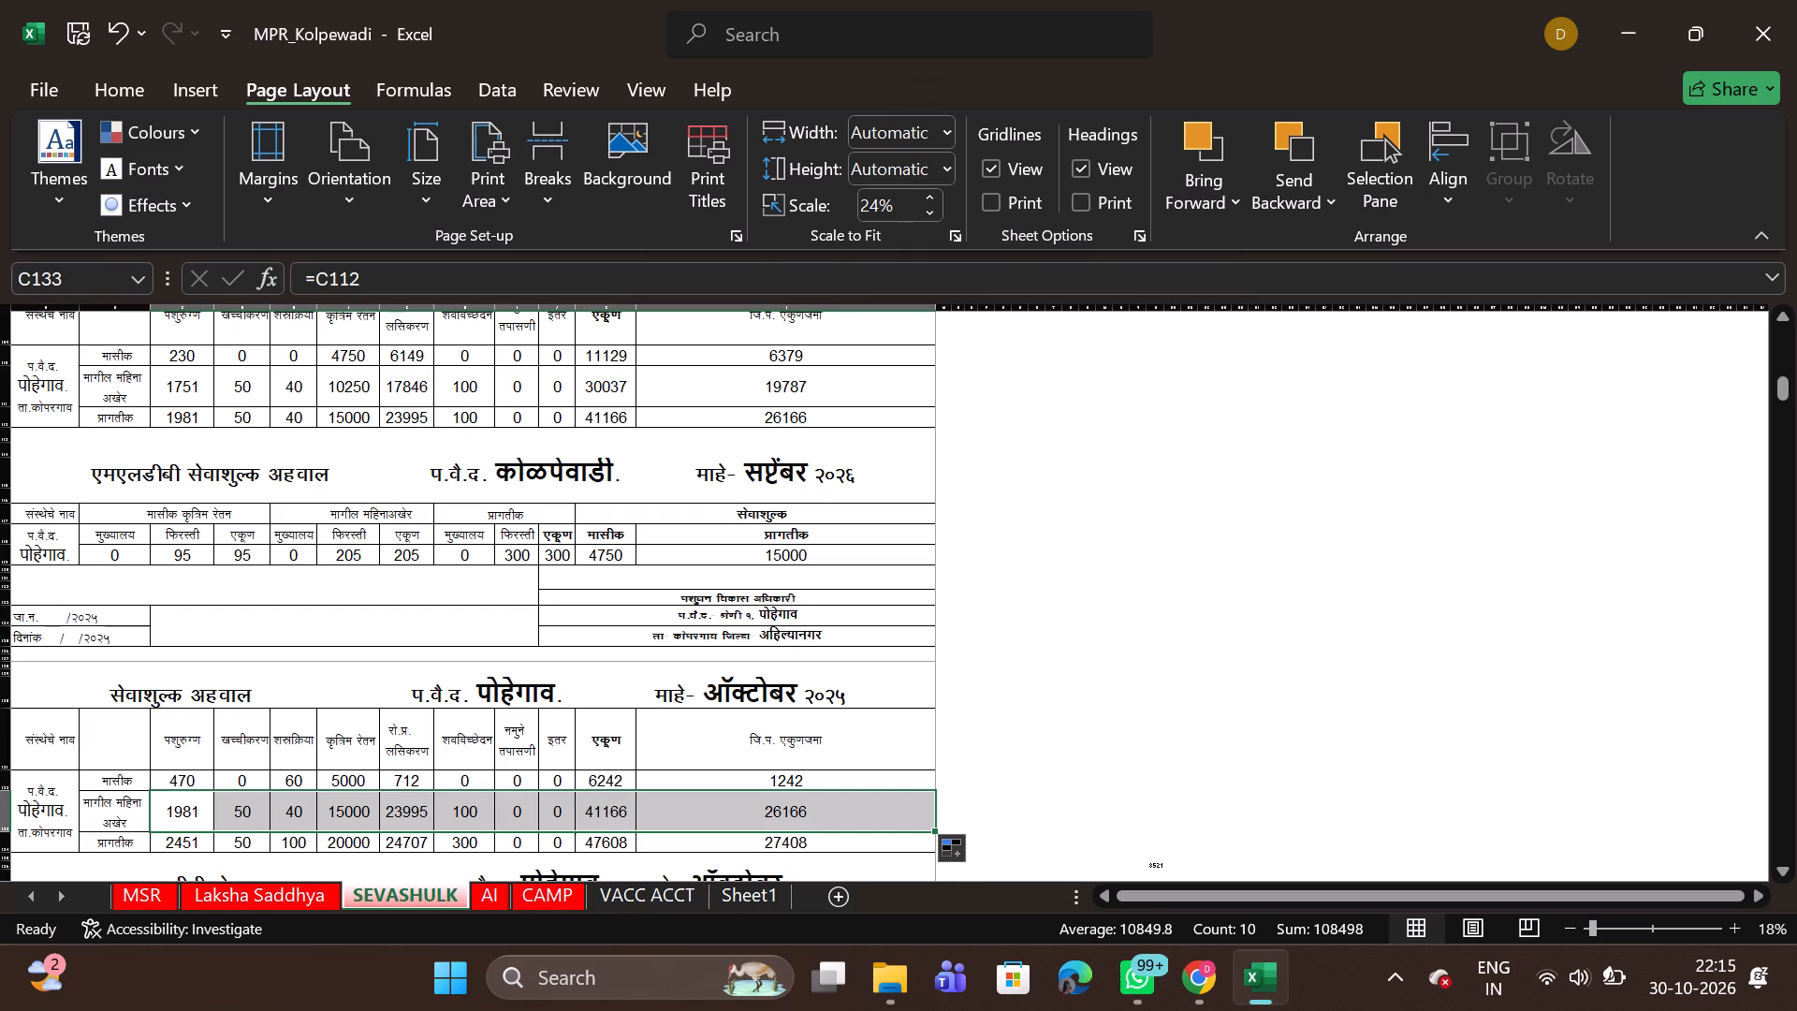
left_click(1152, 619)
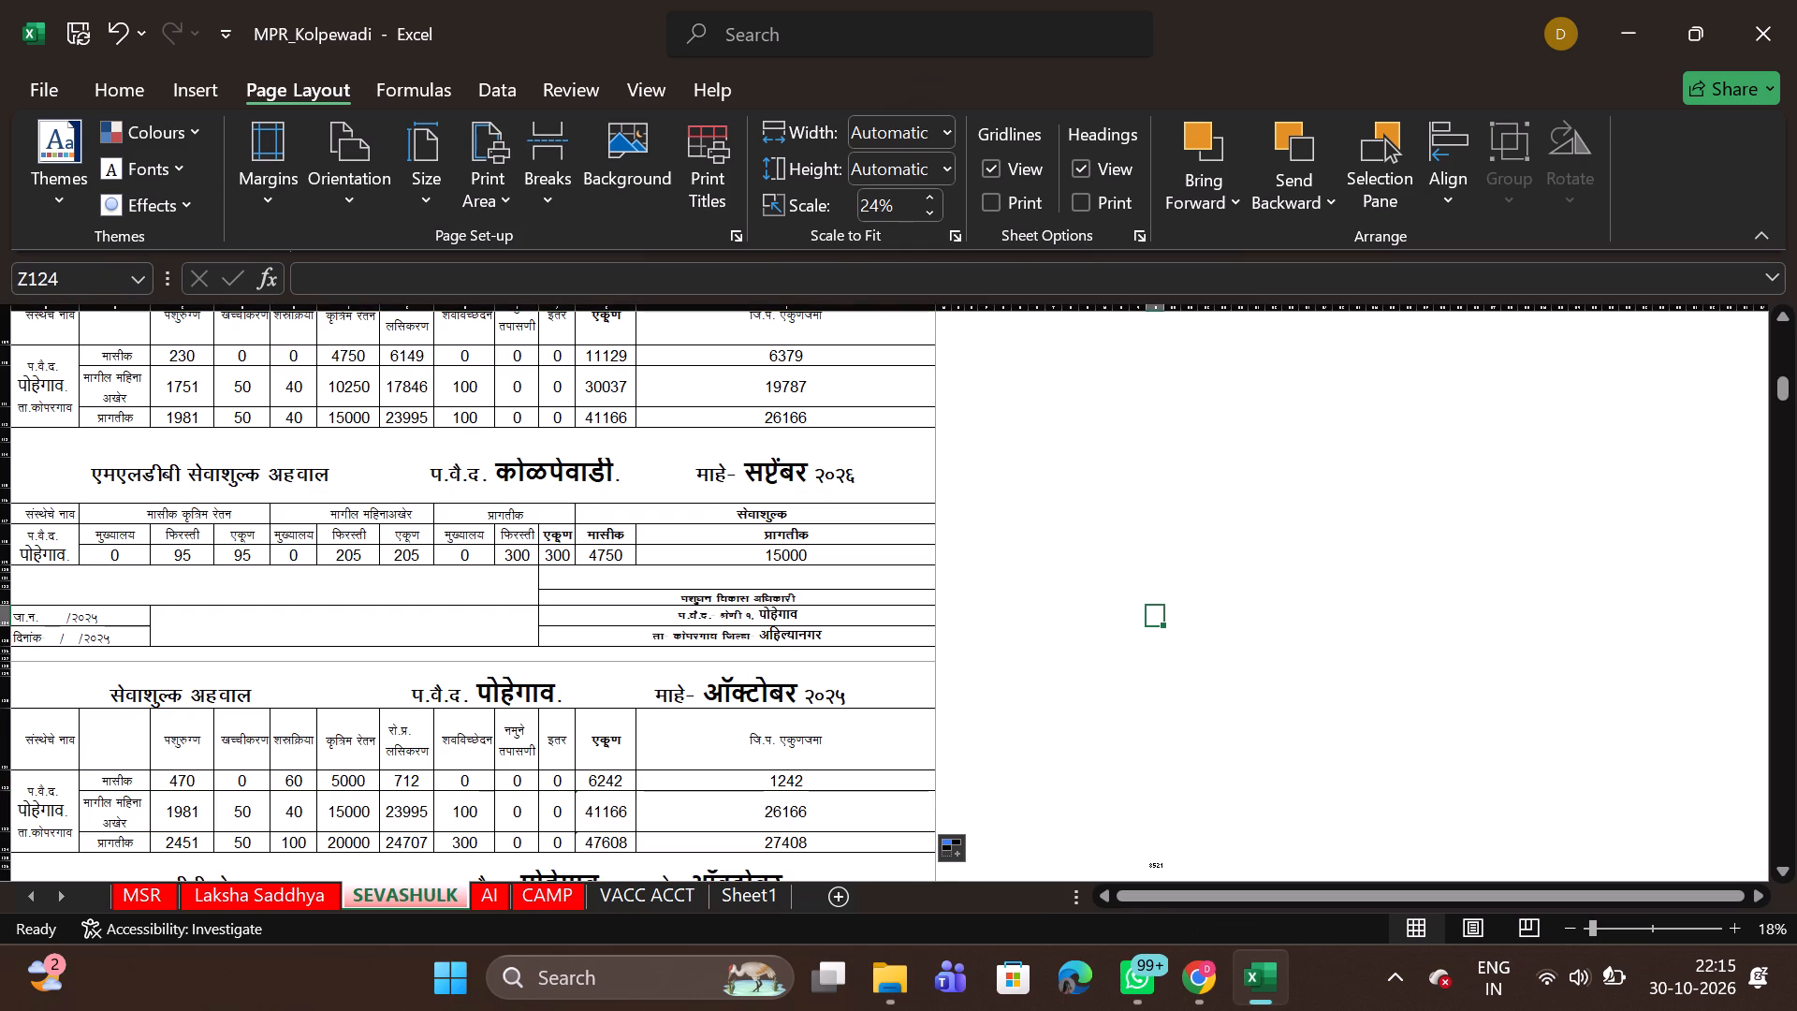
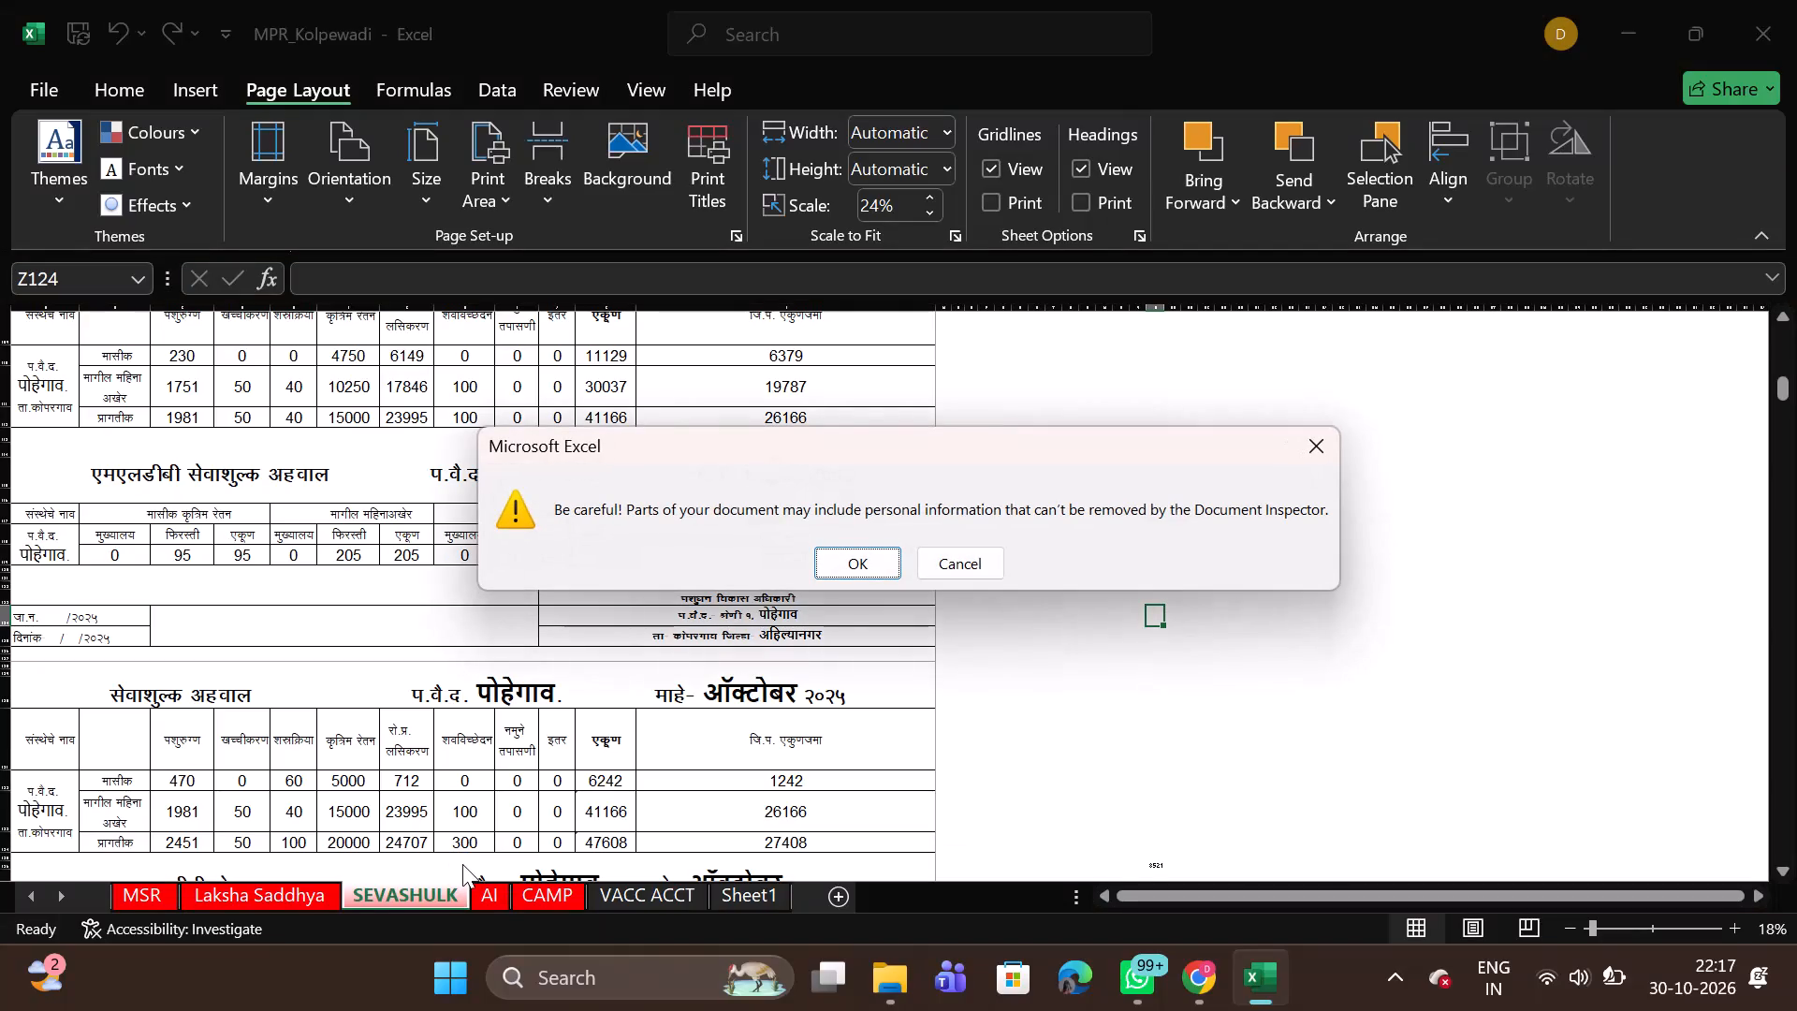
Finish saving the MPR_Kolpewadi workbook.
left_click(876, 569)
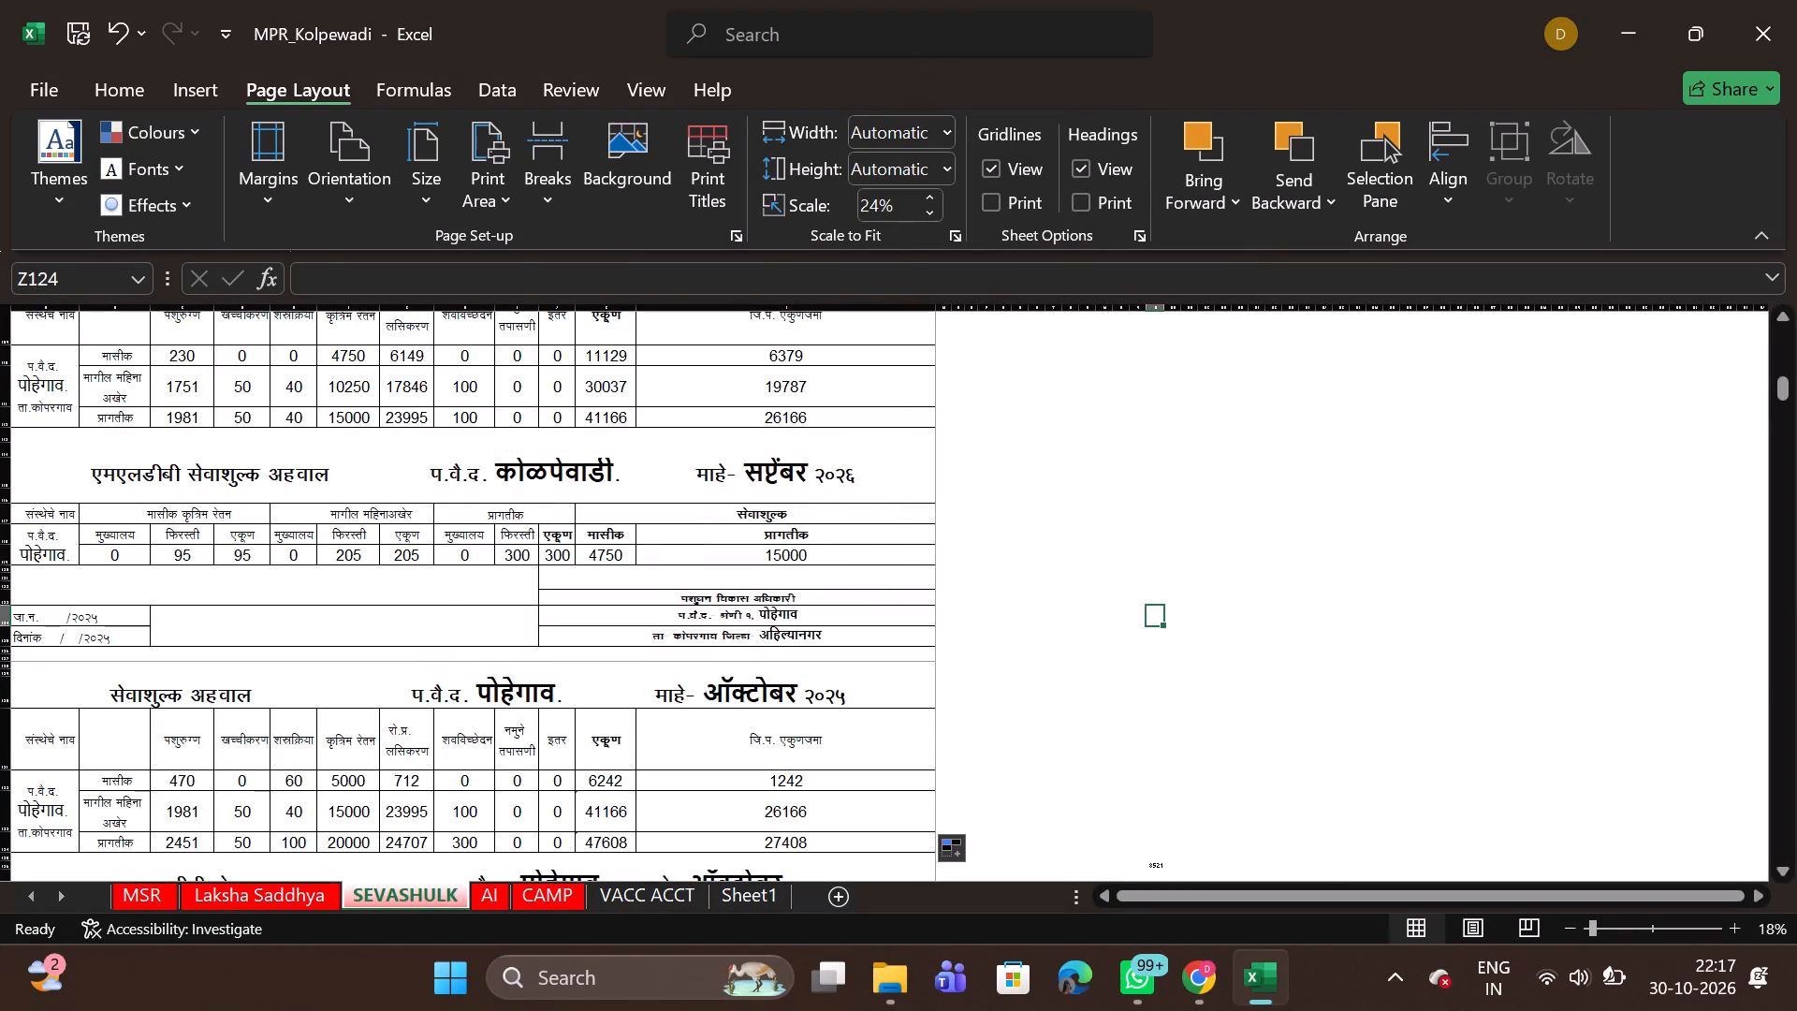
Update October's service-fee heading in A130 with the name कोळपेवाडी. copied from September's MLDB heading and the year 2026.
left_click(745, 700)
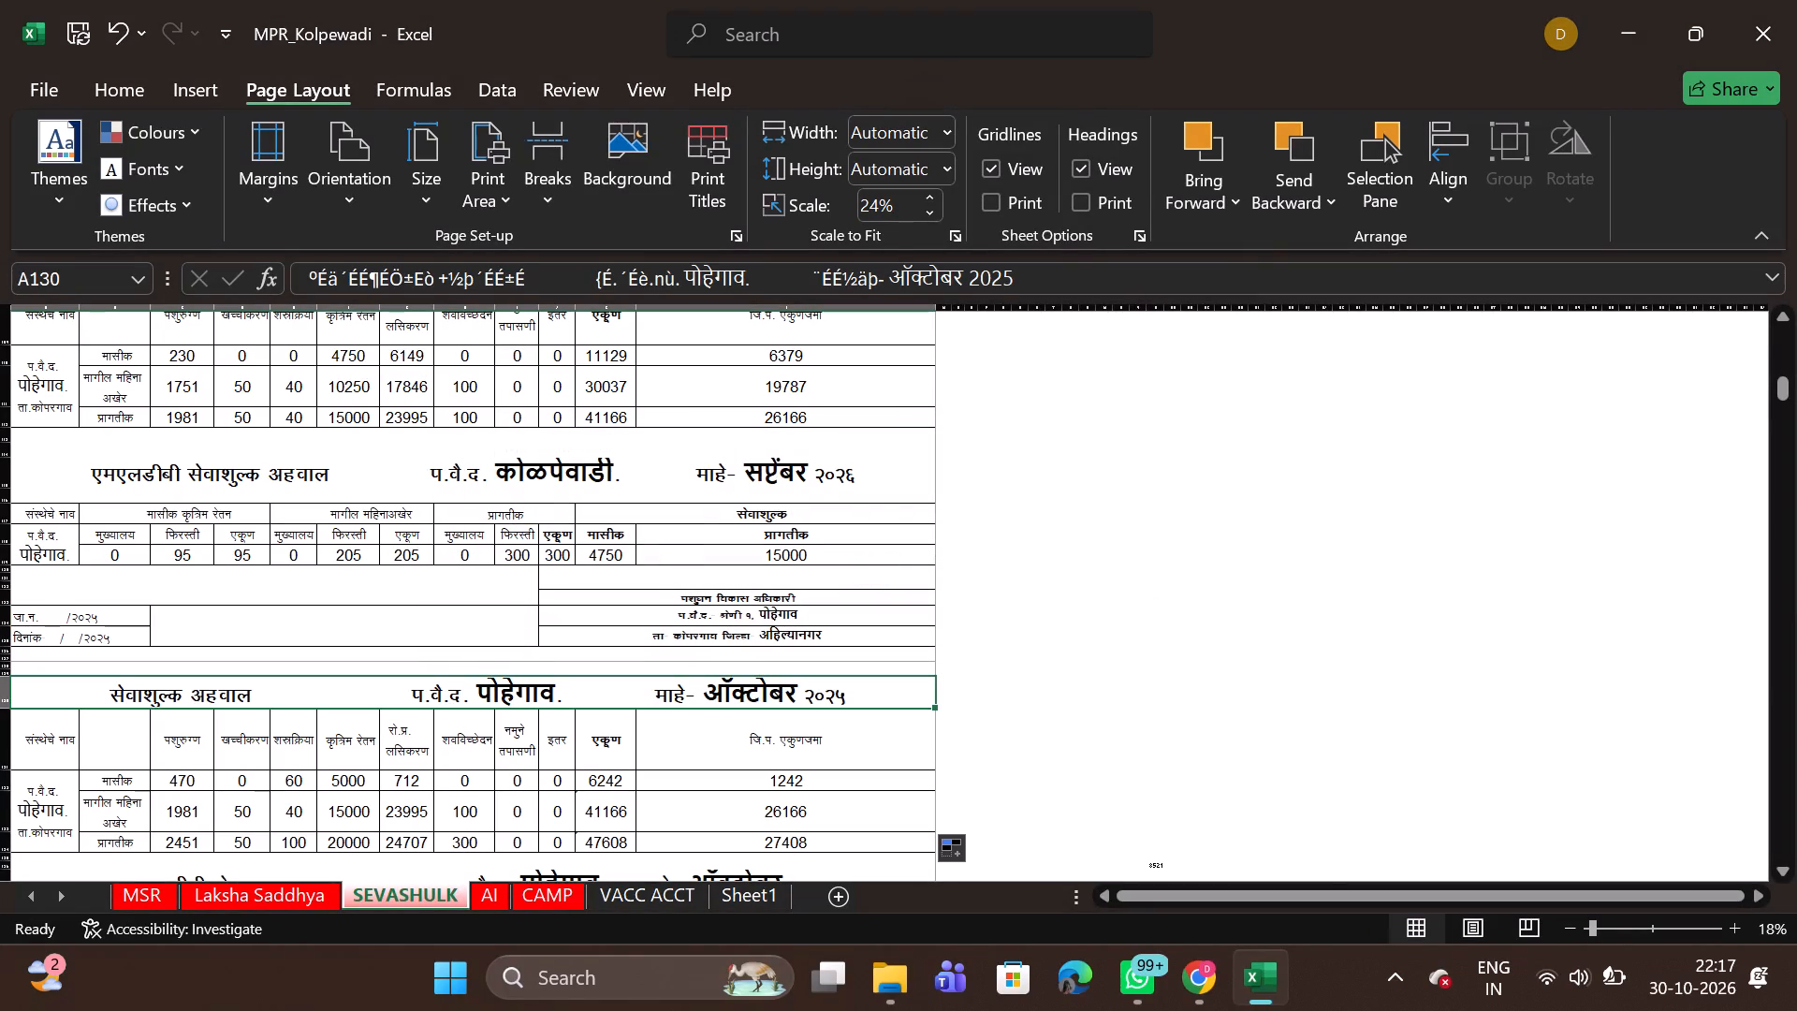
left_click(590, 476)
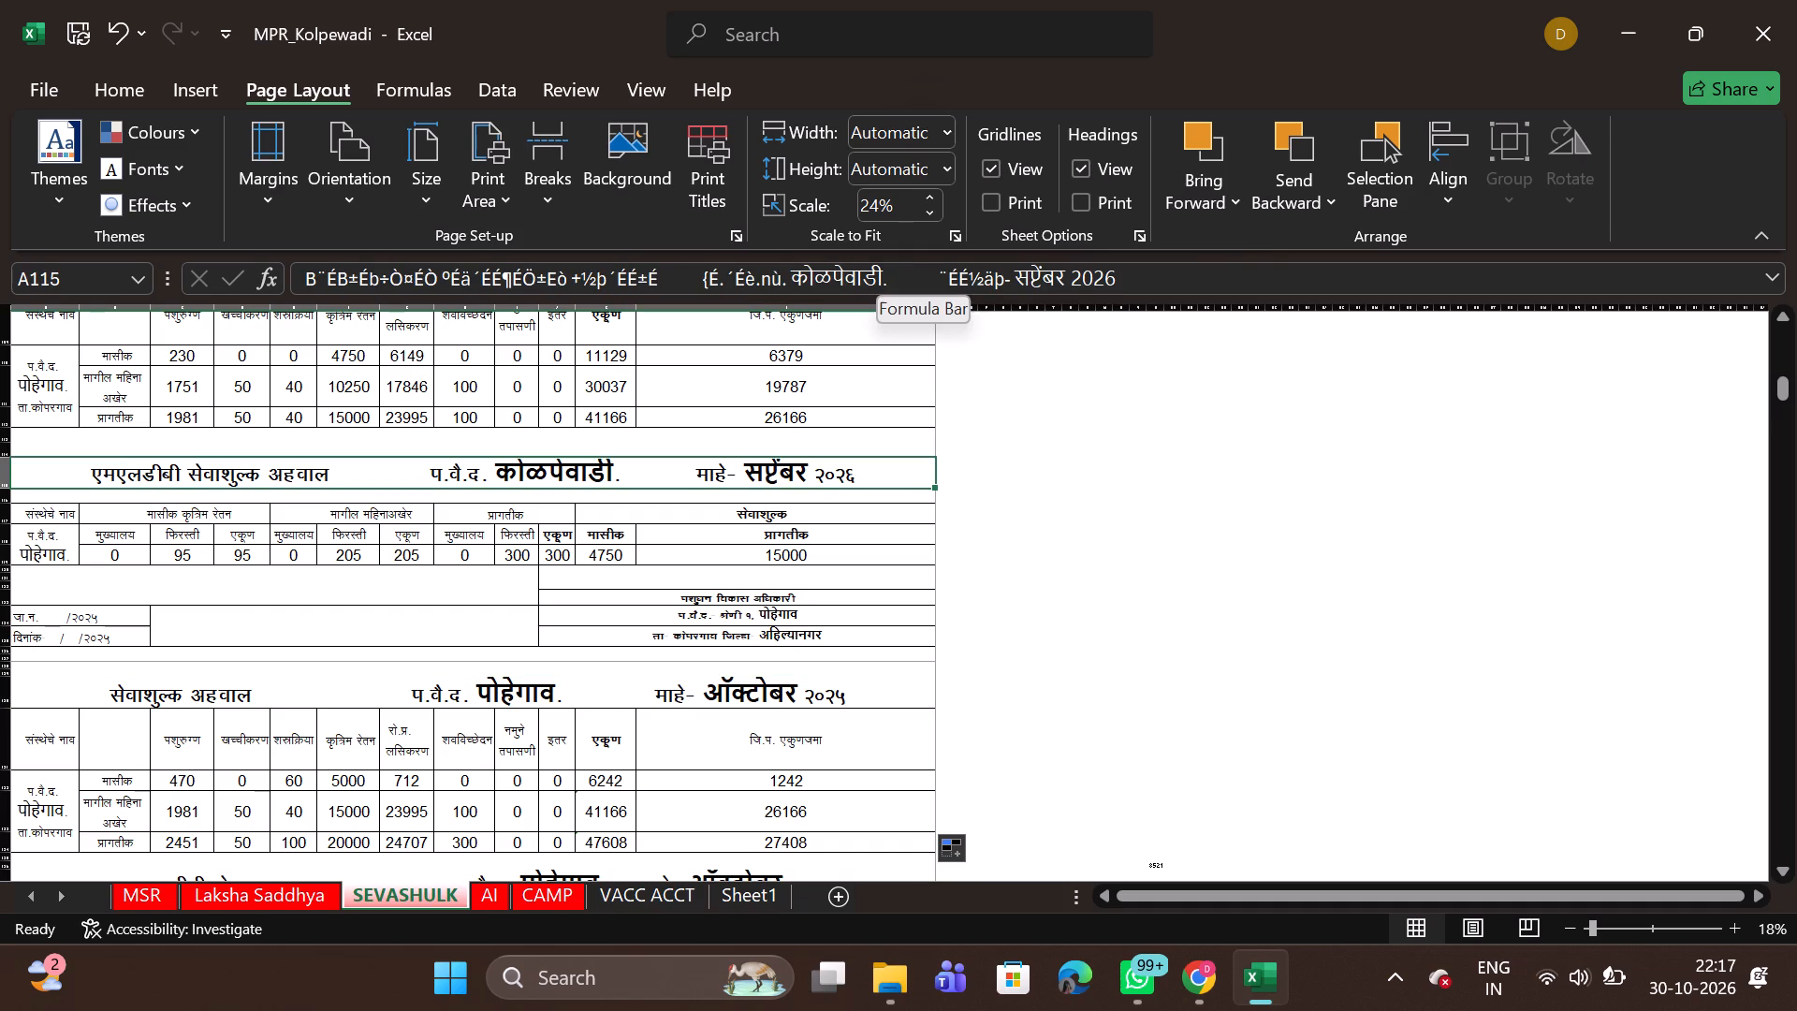
left_click_drag(891, 269, 796, 281)
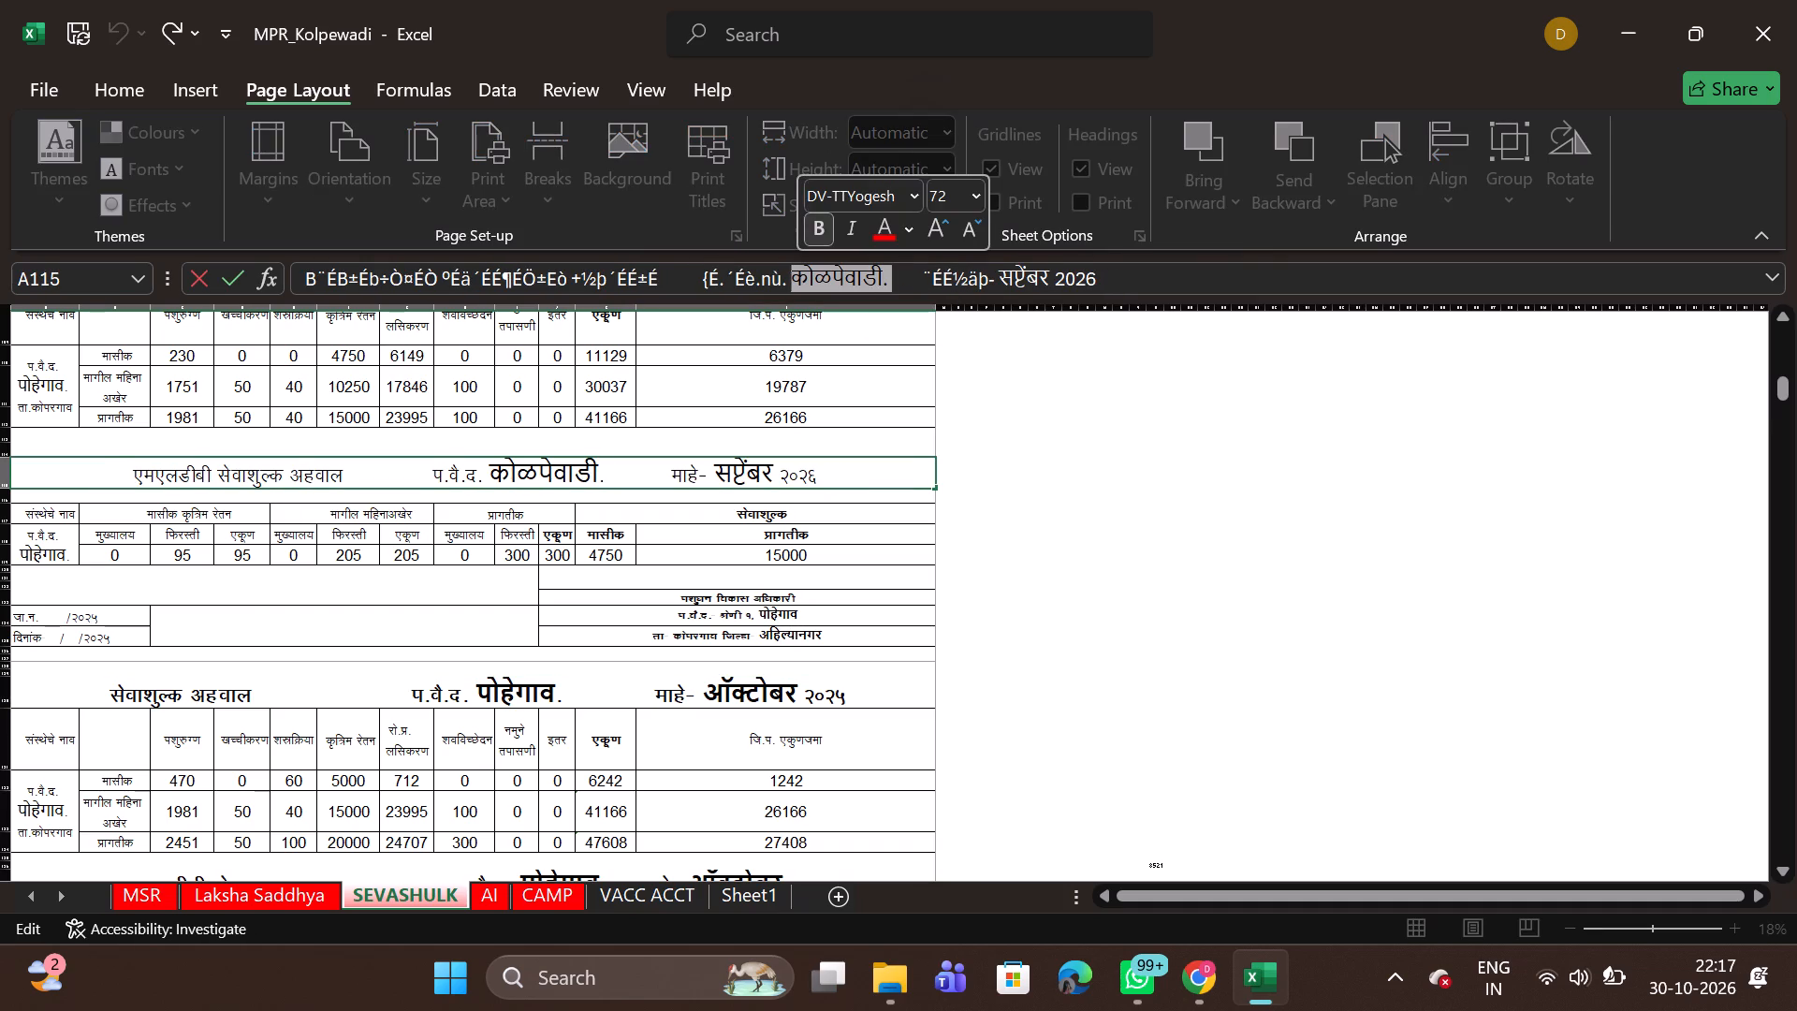
key("ctrl+c")
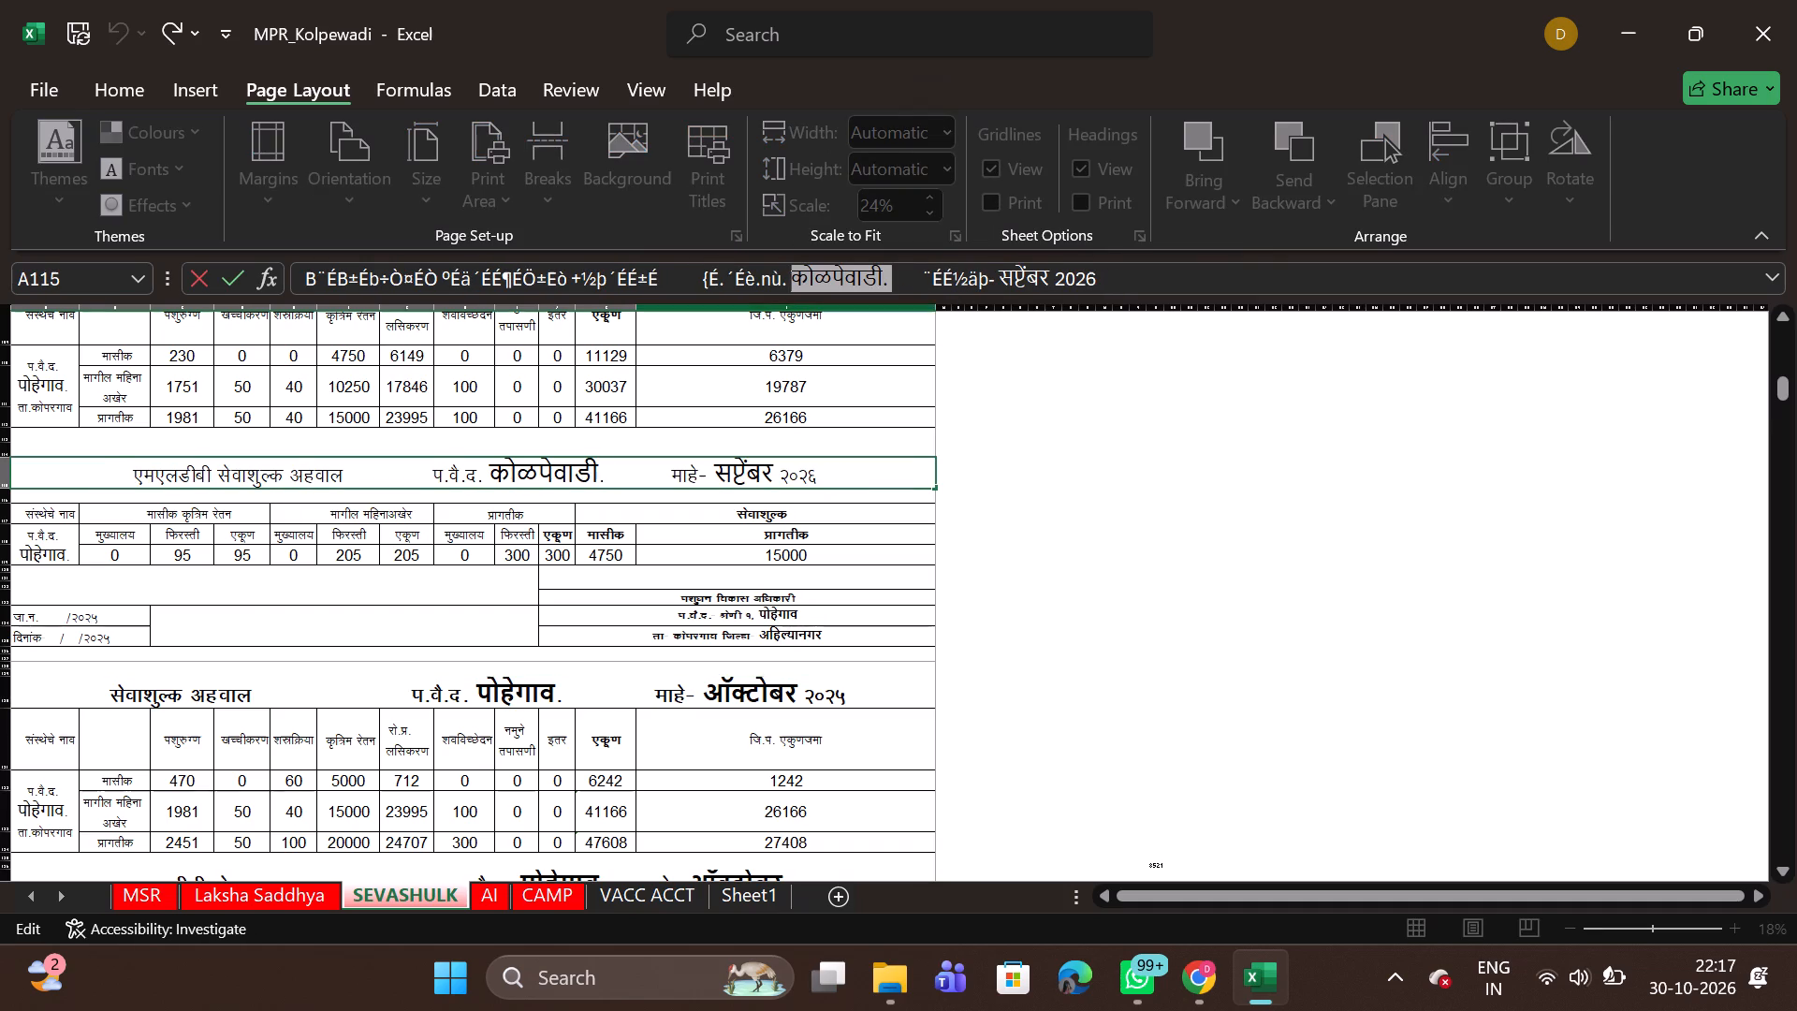
left_click(530, 689)
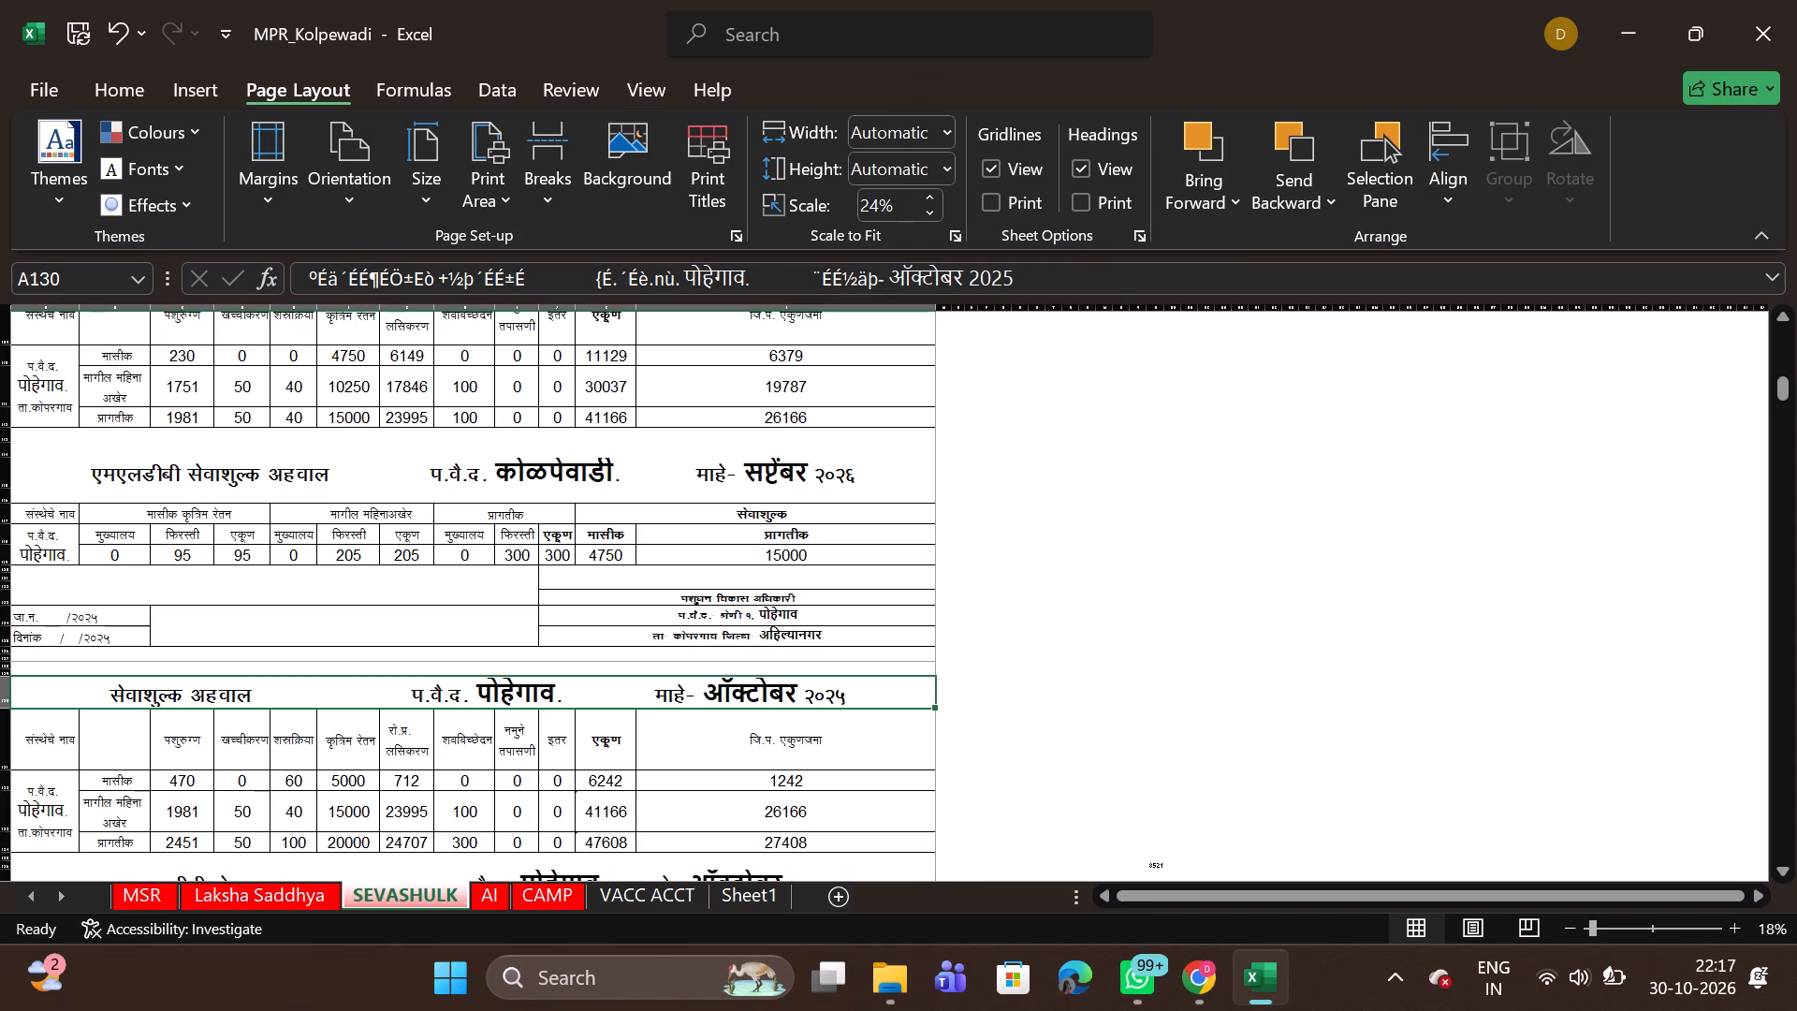
left_click_drag(756, 276, 686, 280)
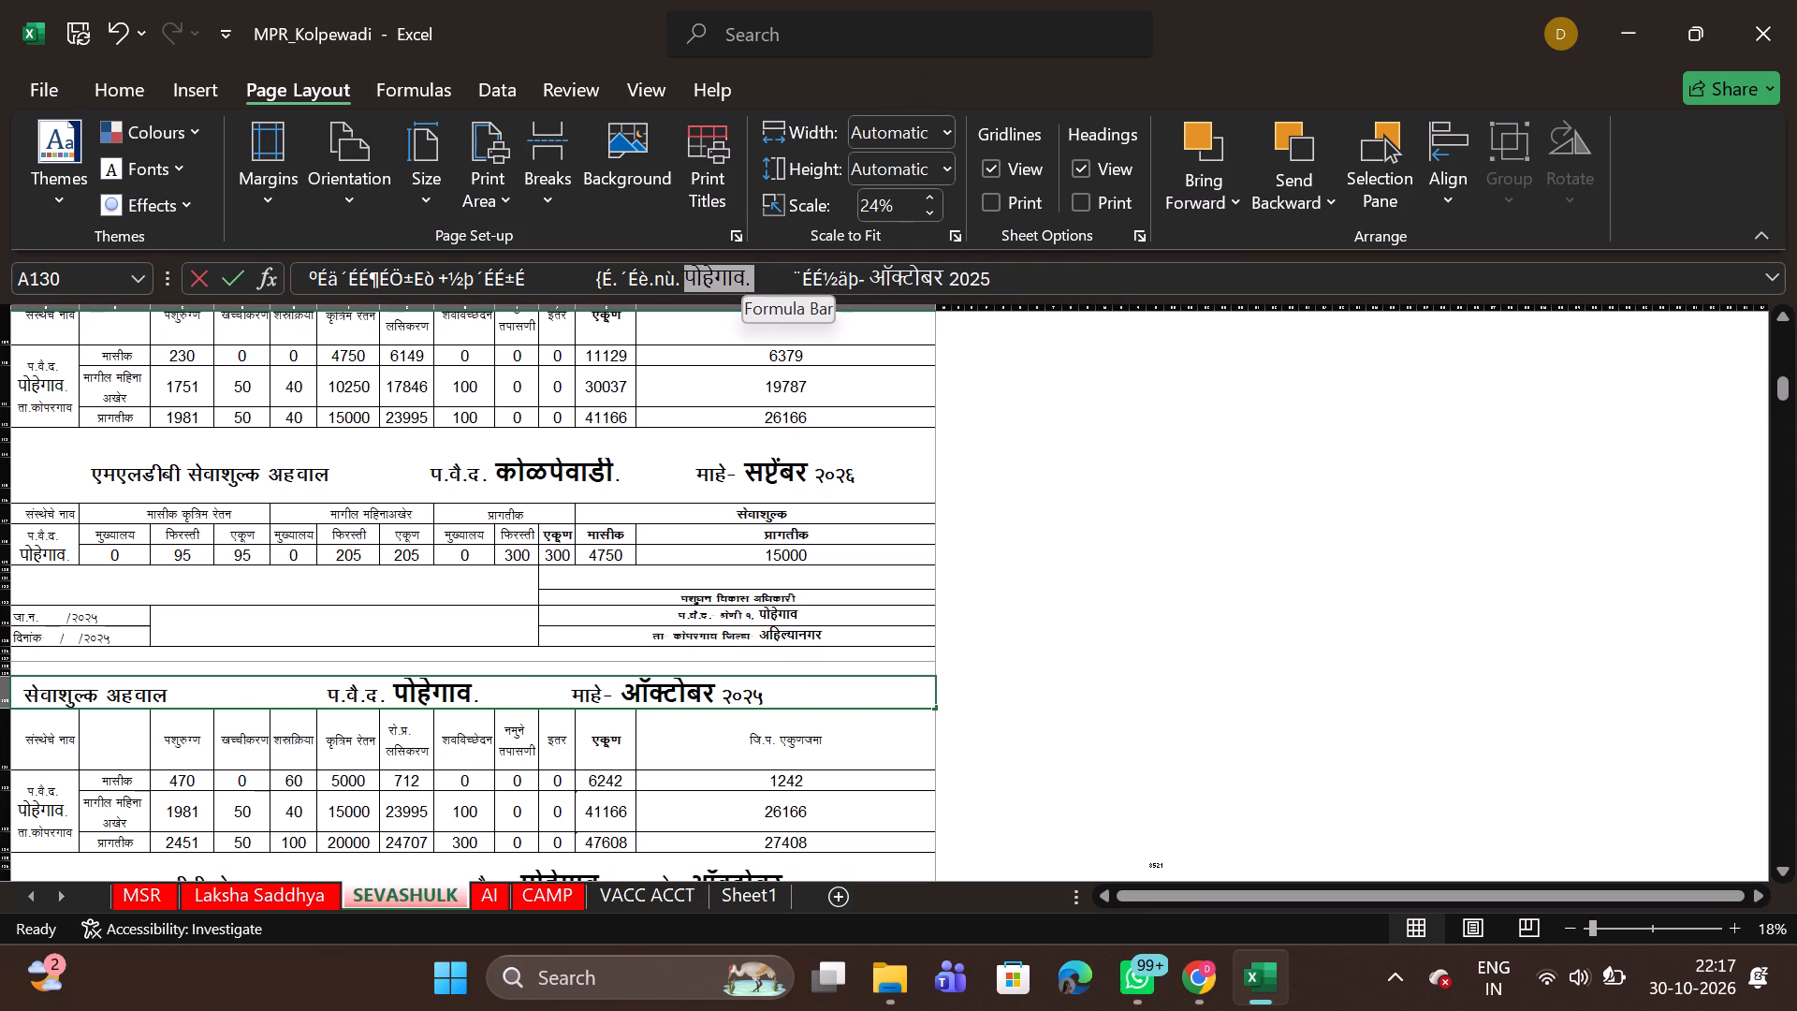
key("ctrl+v")
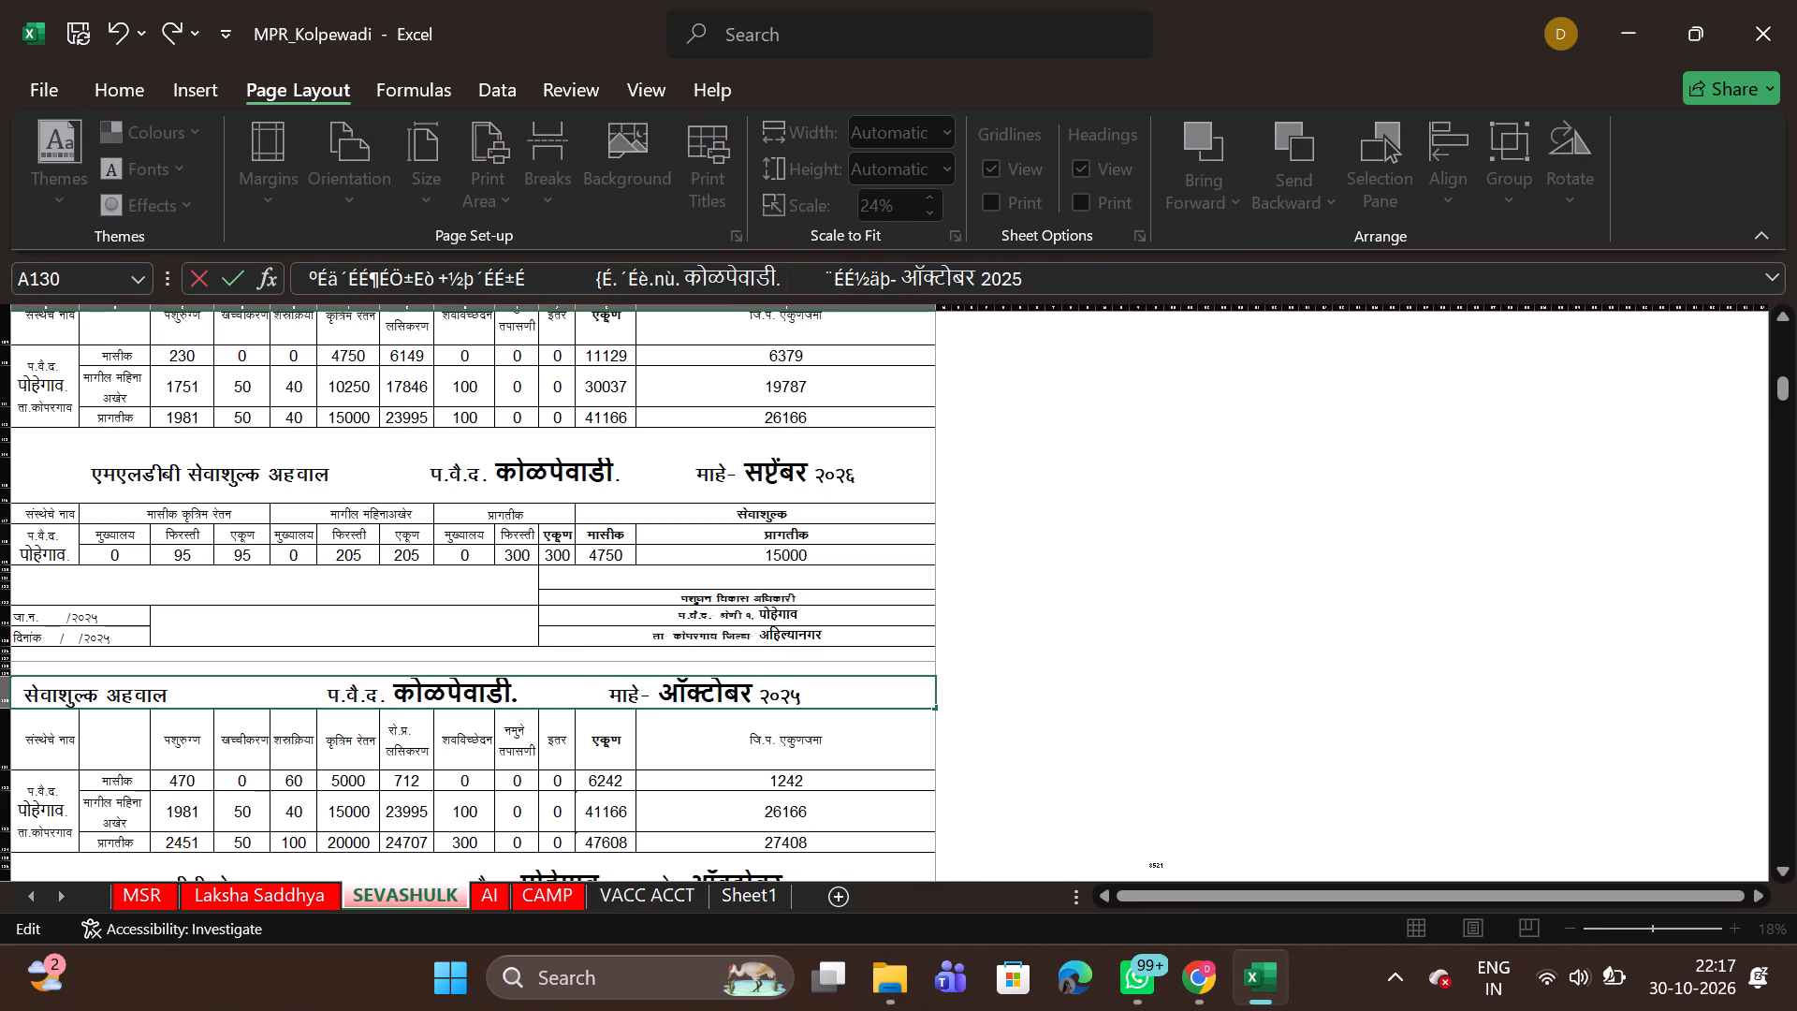
left_click(1035, 274)
key("BackSpace")
key("6")
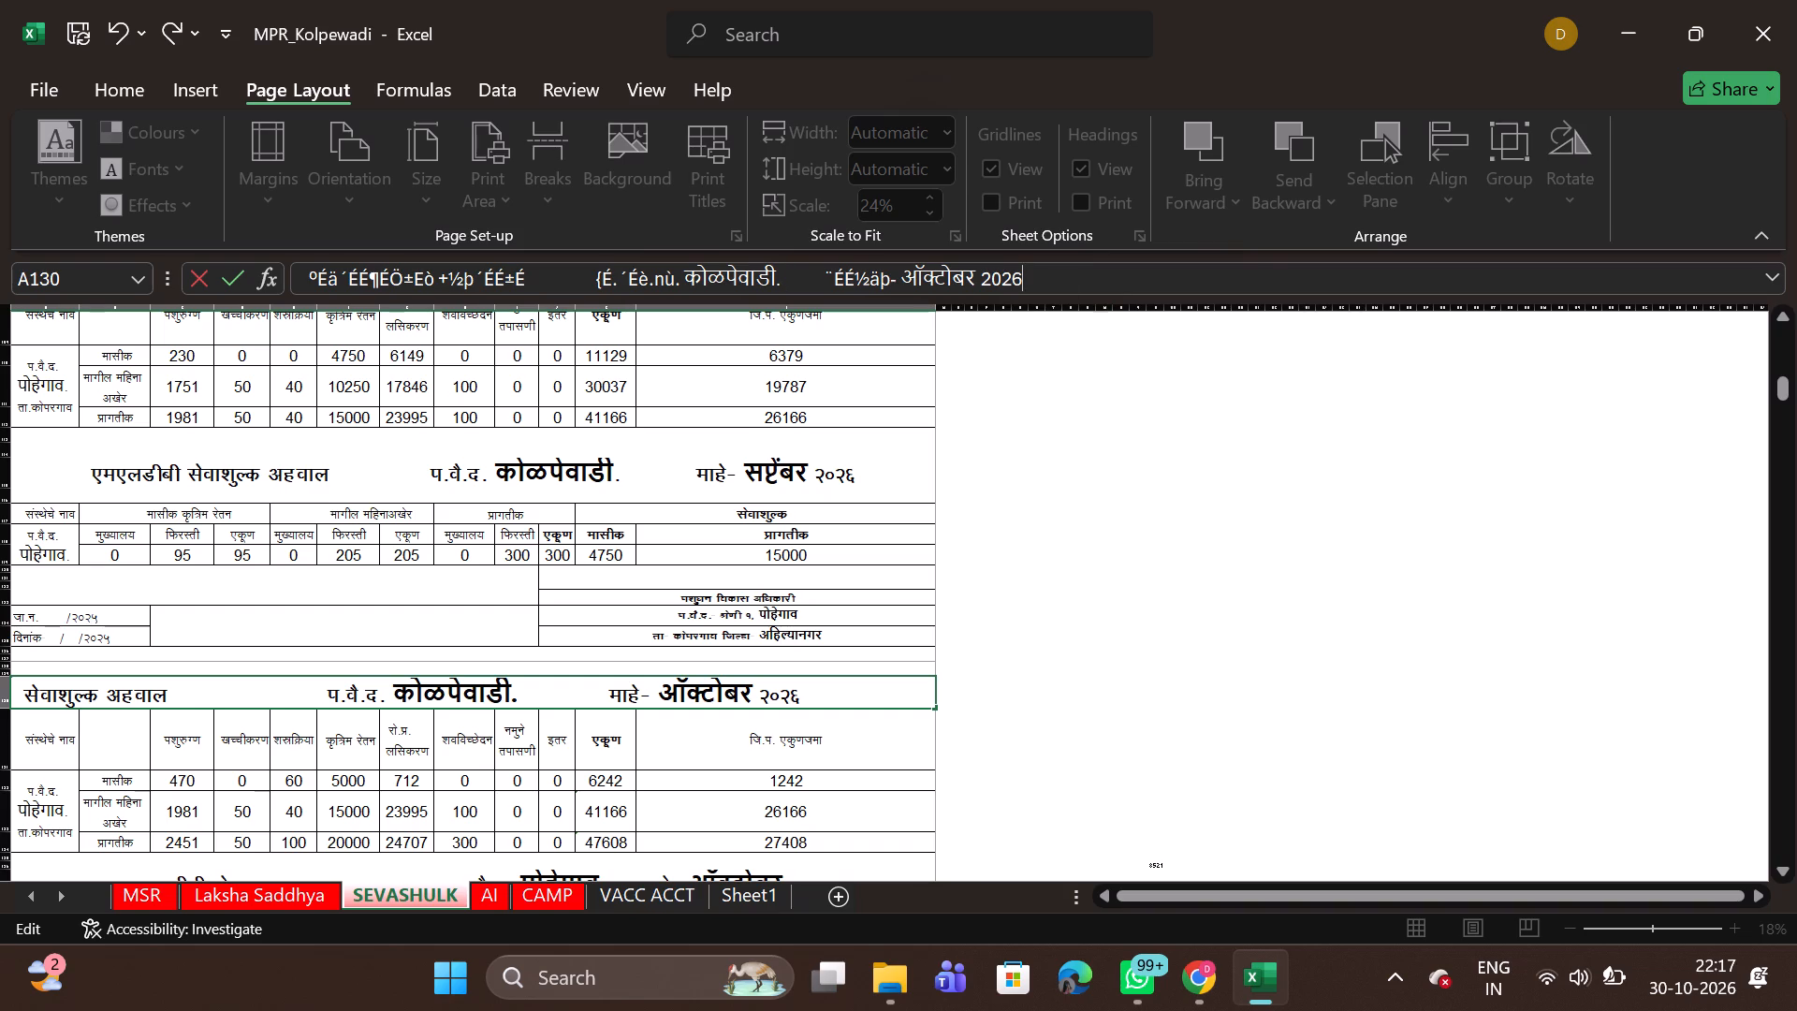
left_click(1276, 445)
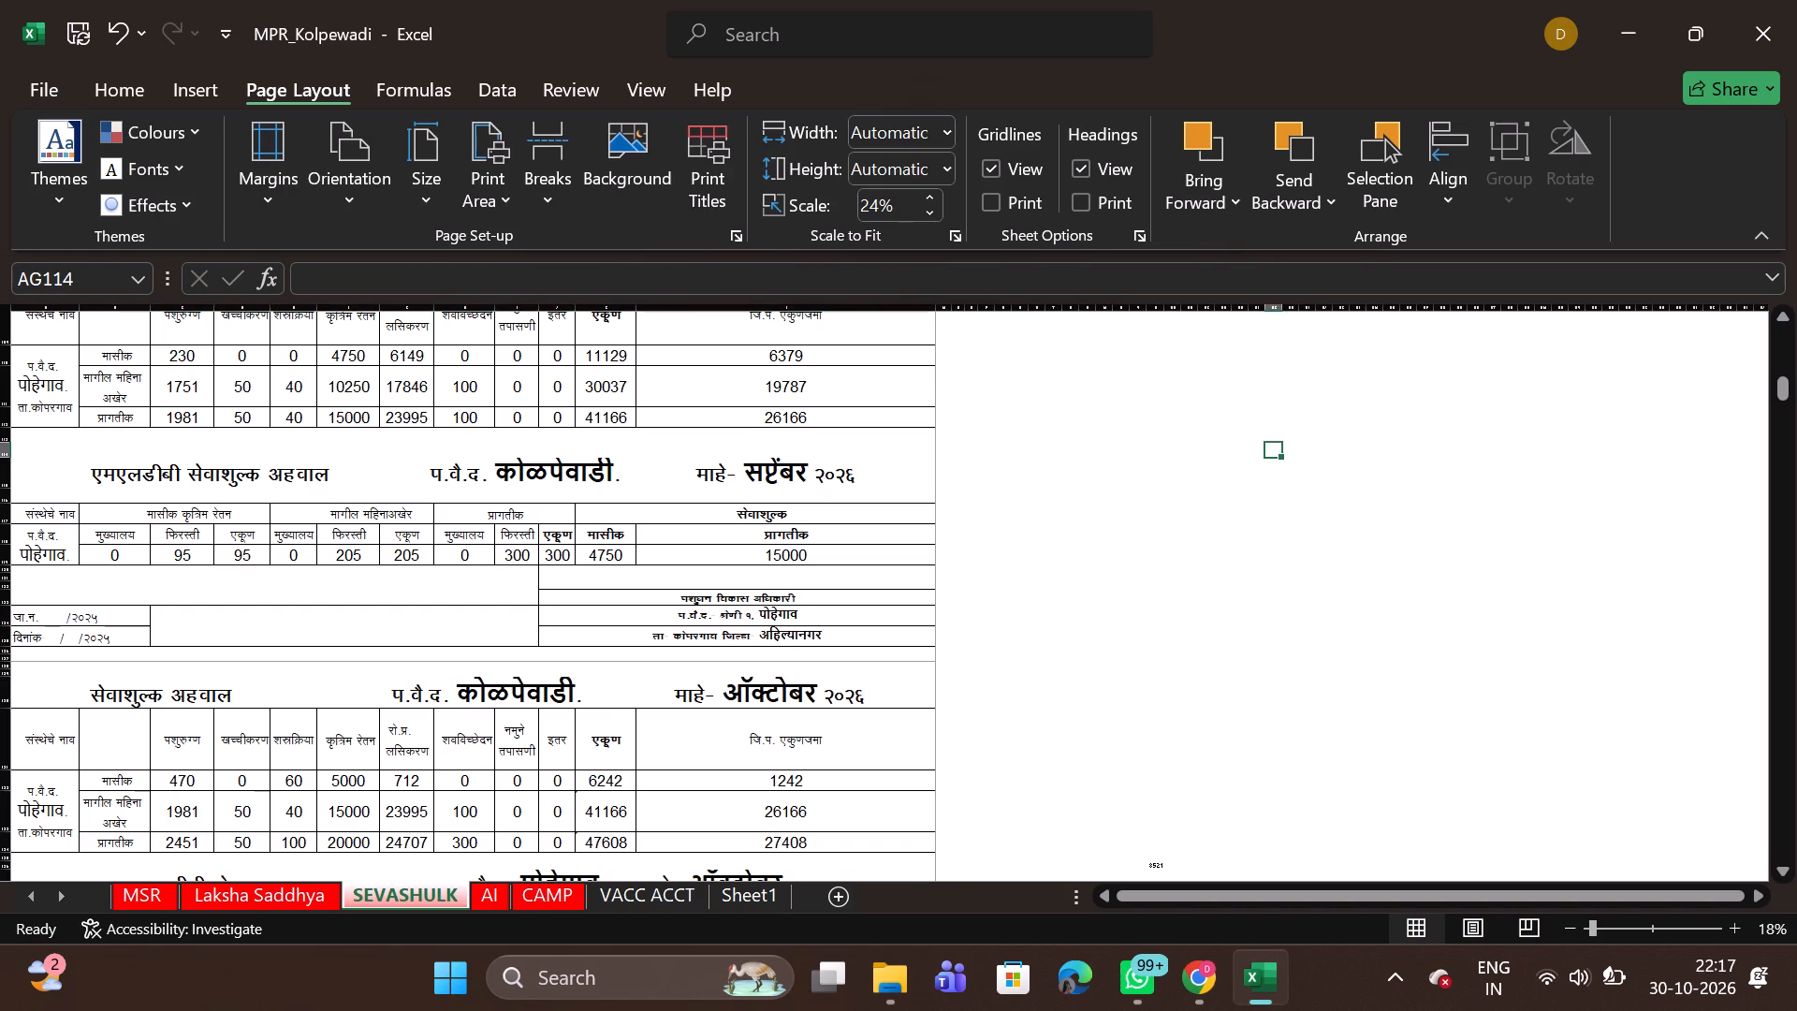
Review the SEVASHULK service-fee and MLDB blocks from April through October, checking headings, monthly figures and progressive rows.
scroll(764, 579, "down", 1)
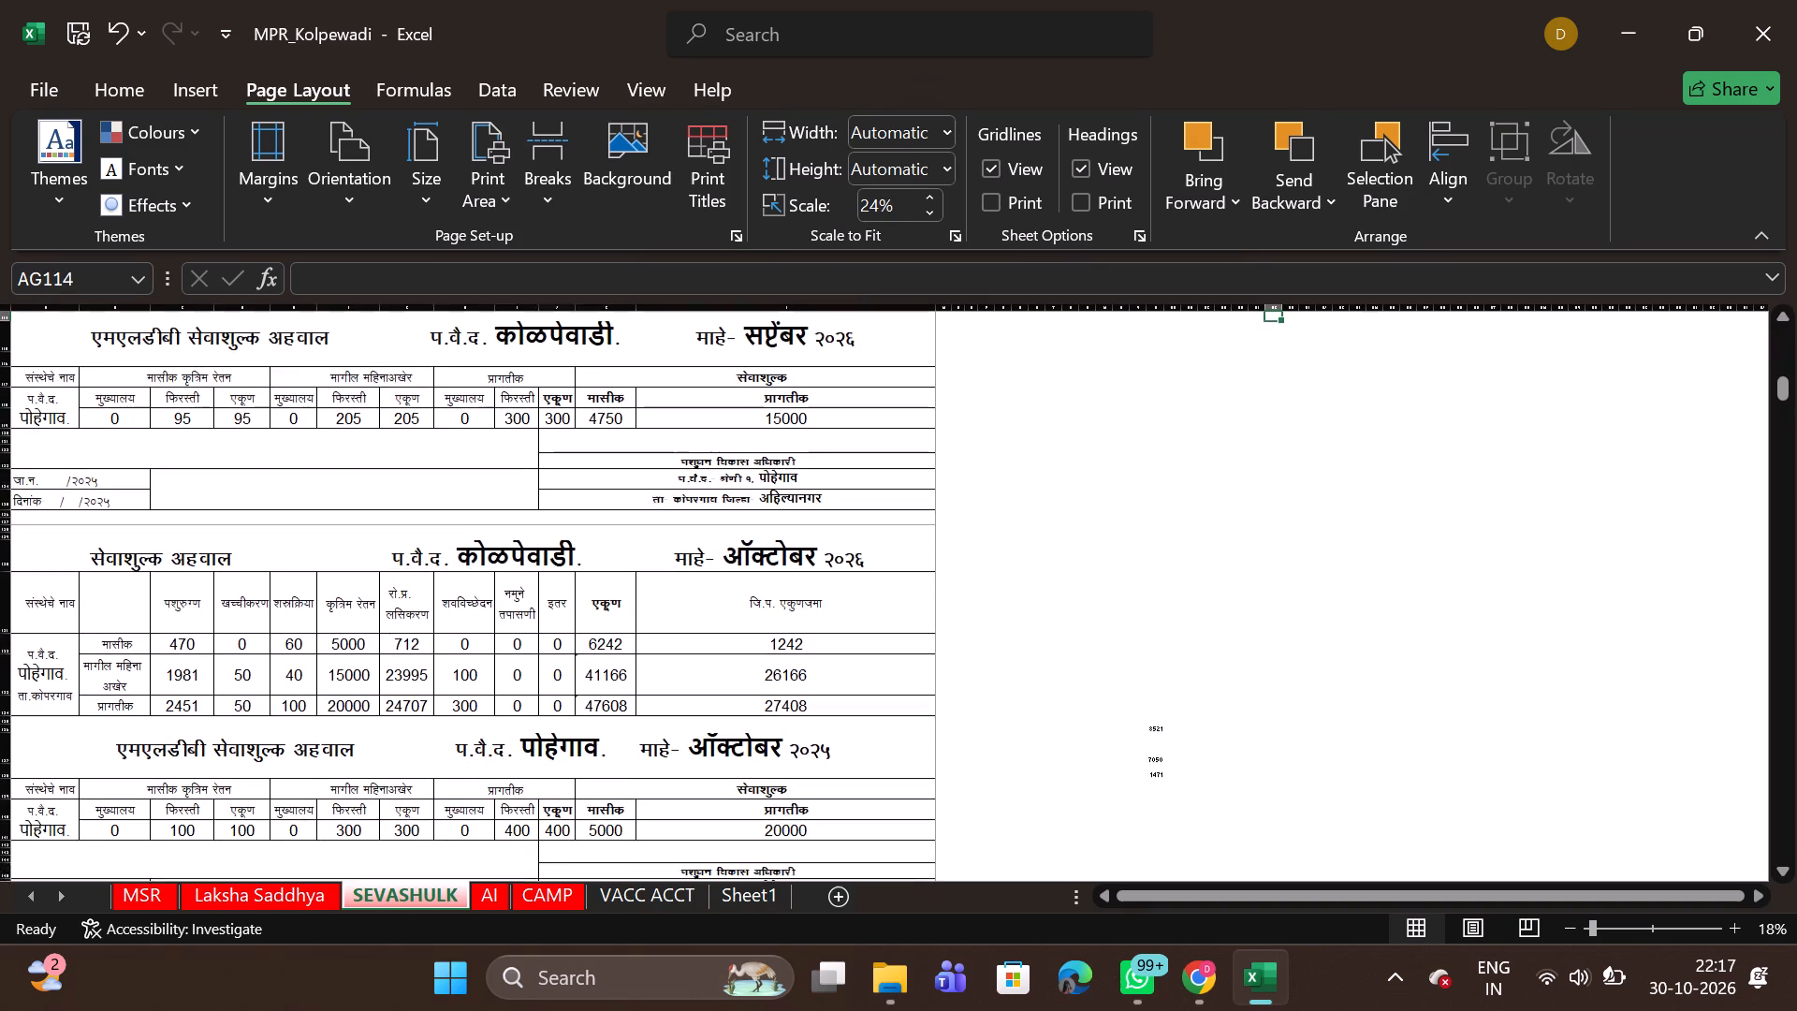
scroll(764, 579, "down", 2)
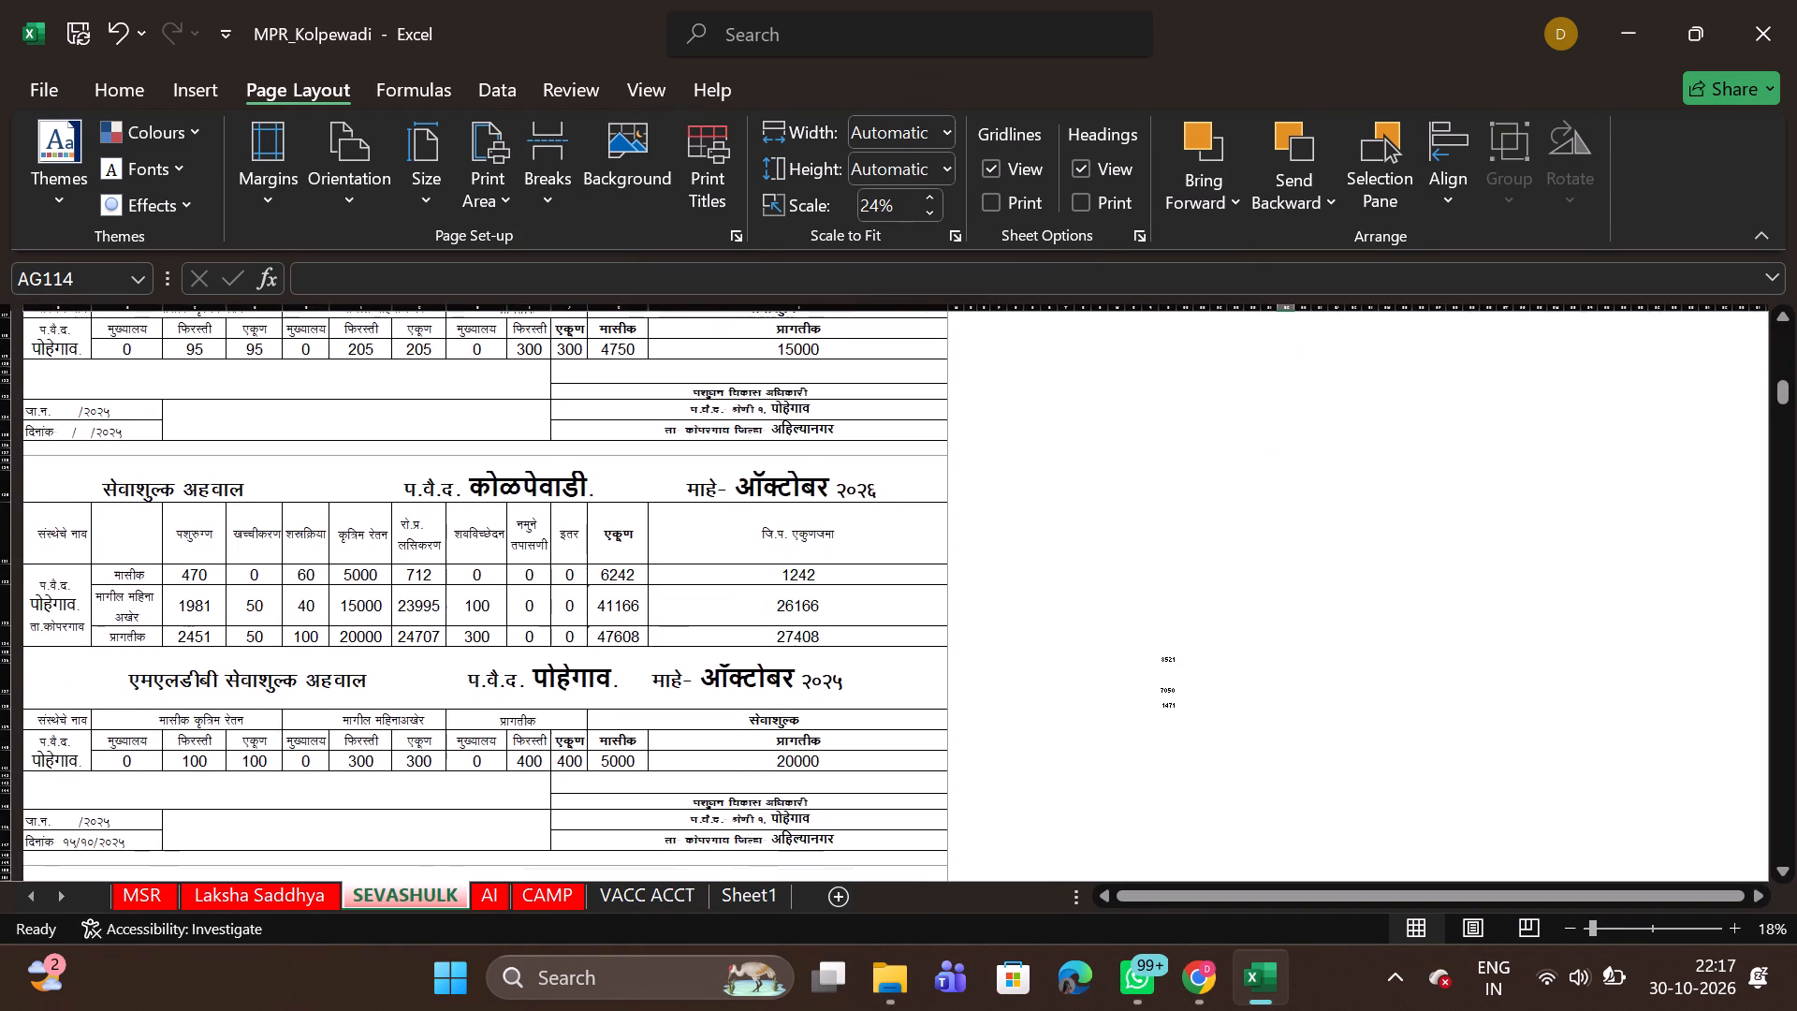
scroll(764, 579, "down", 2)
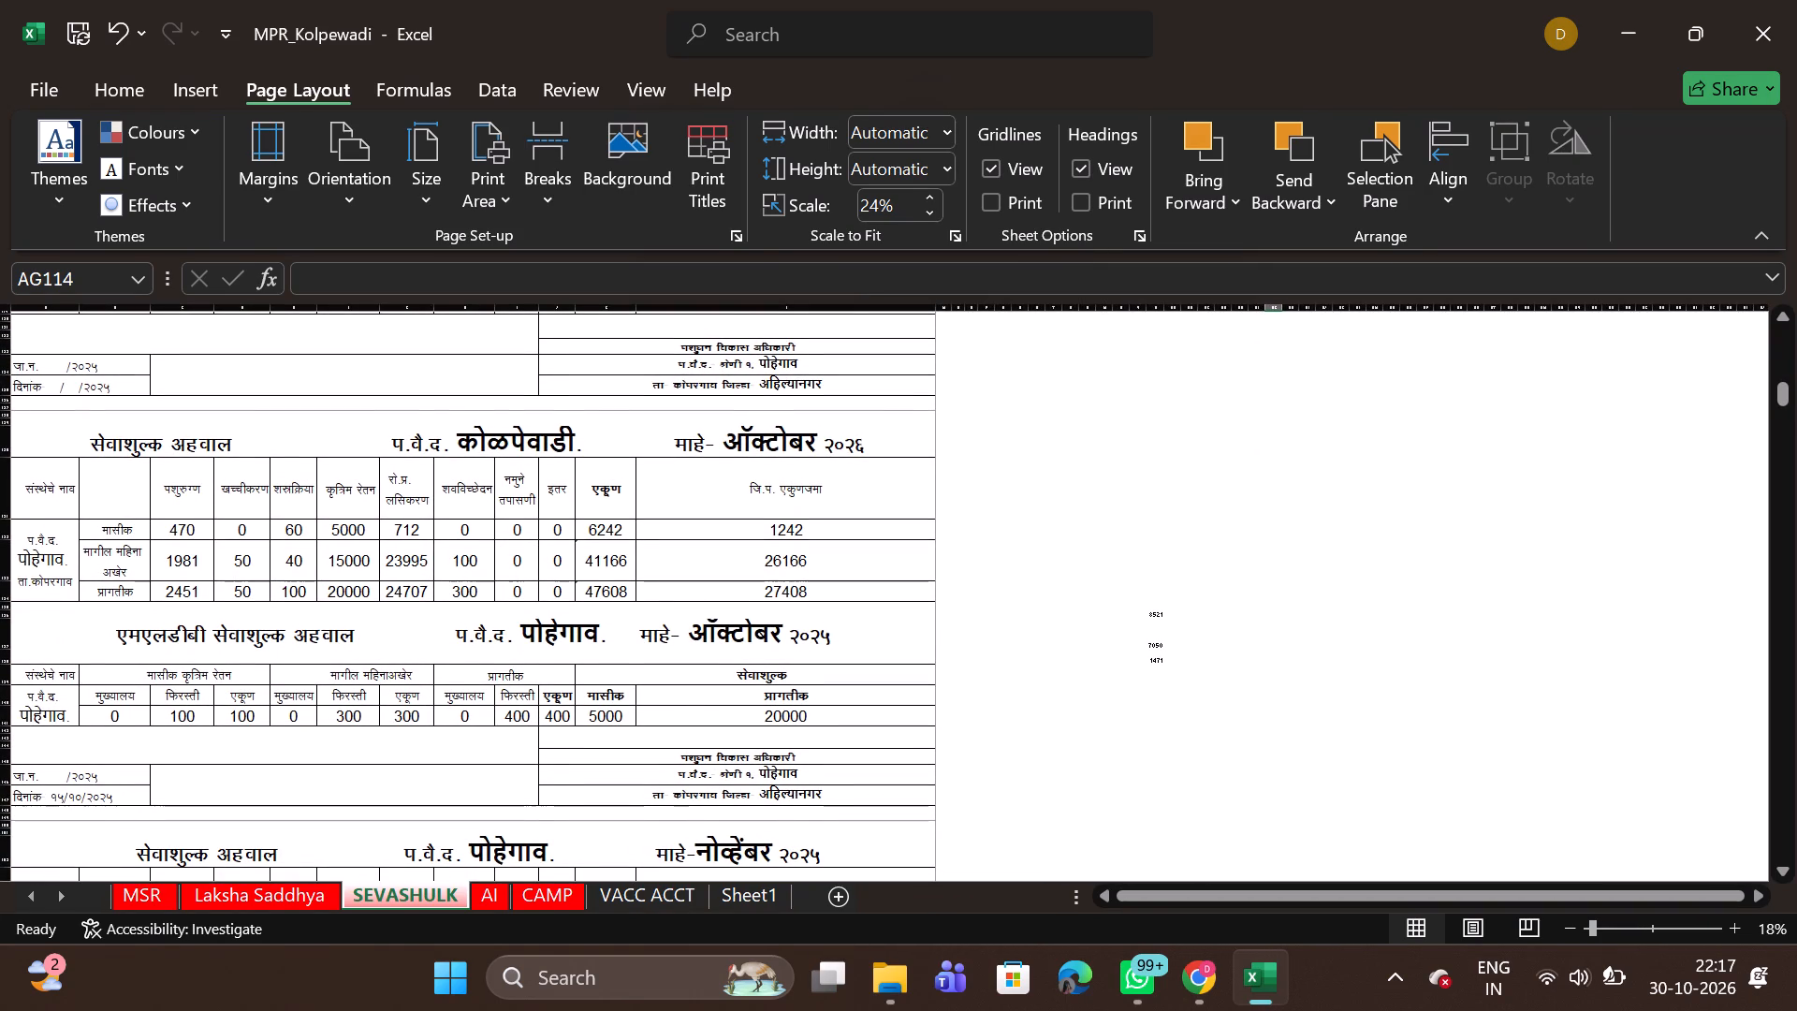
scroll(764, 579, "down", 1)
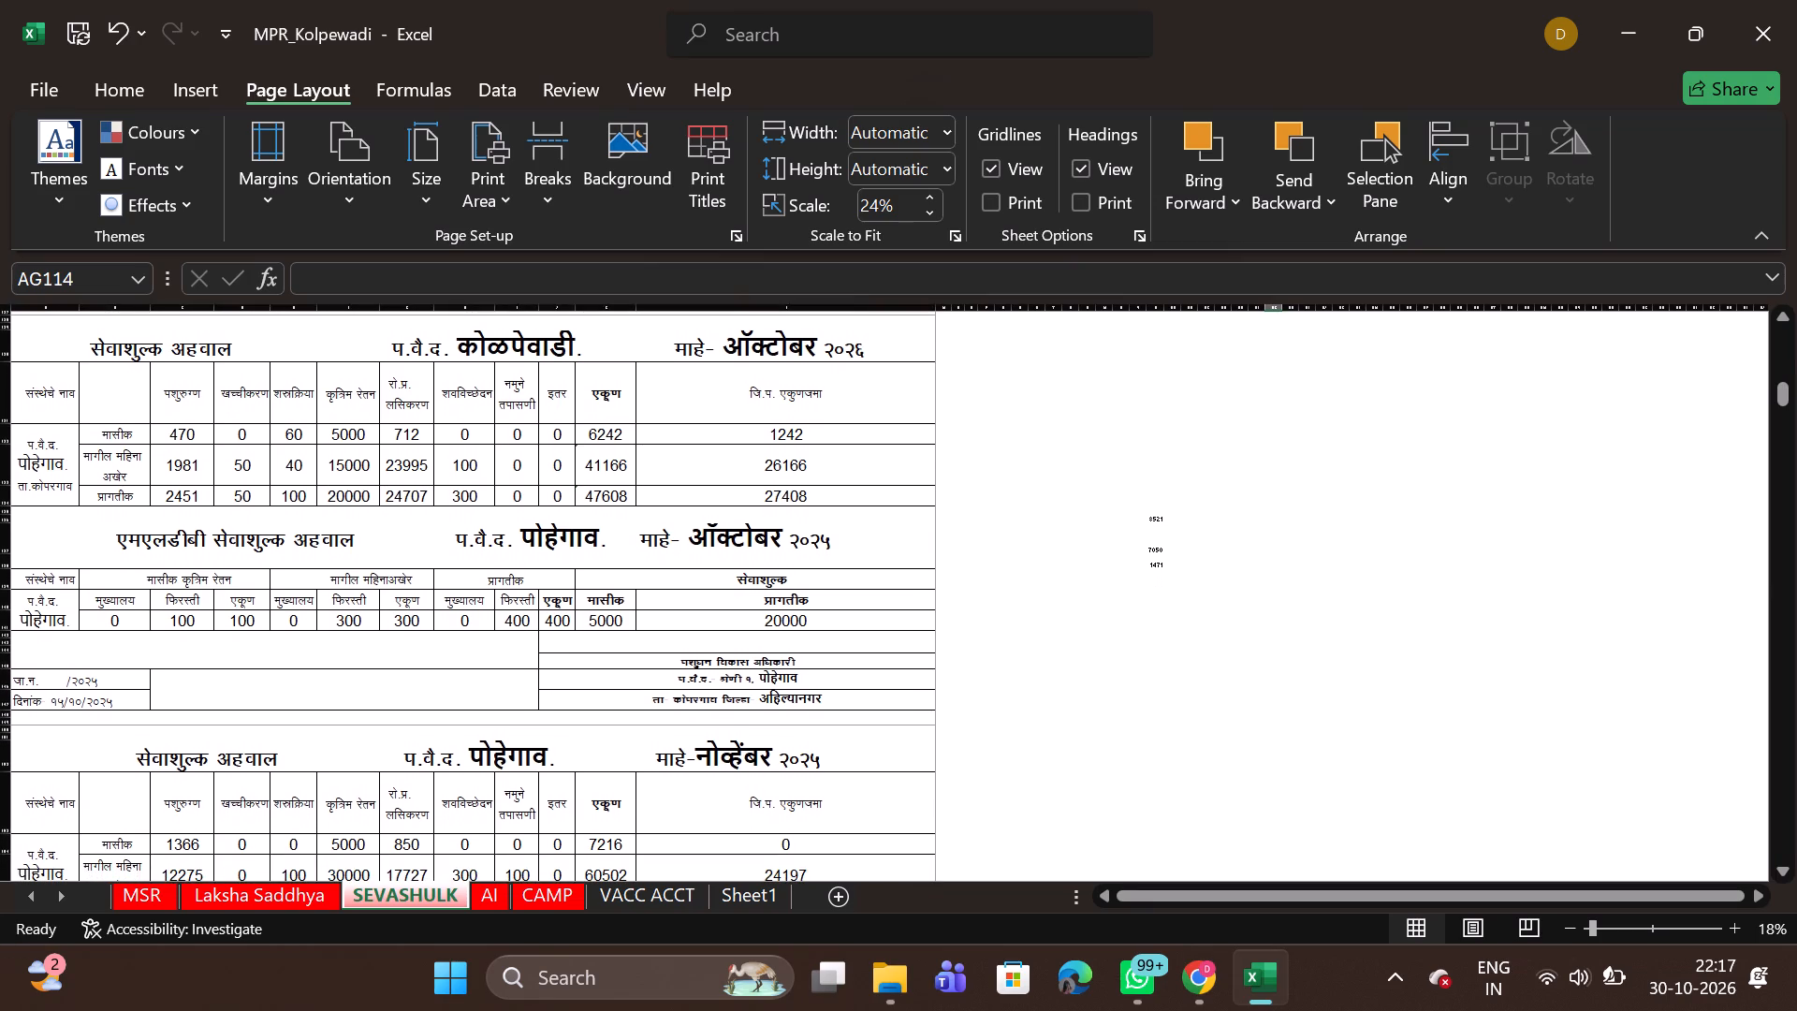
scroll(764, 579, "down", 1)
scroll(764, 579, "up", 1)
scroll(764, 579, "right", 1)
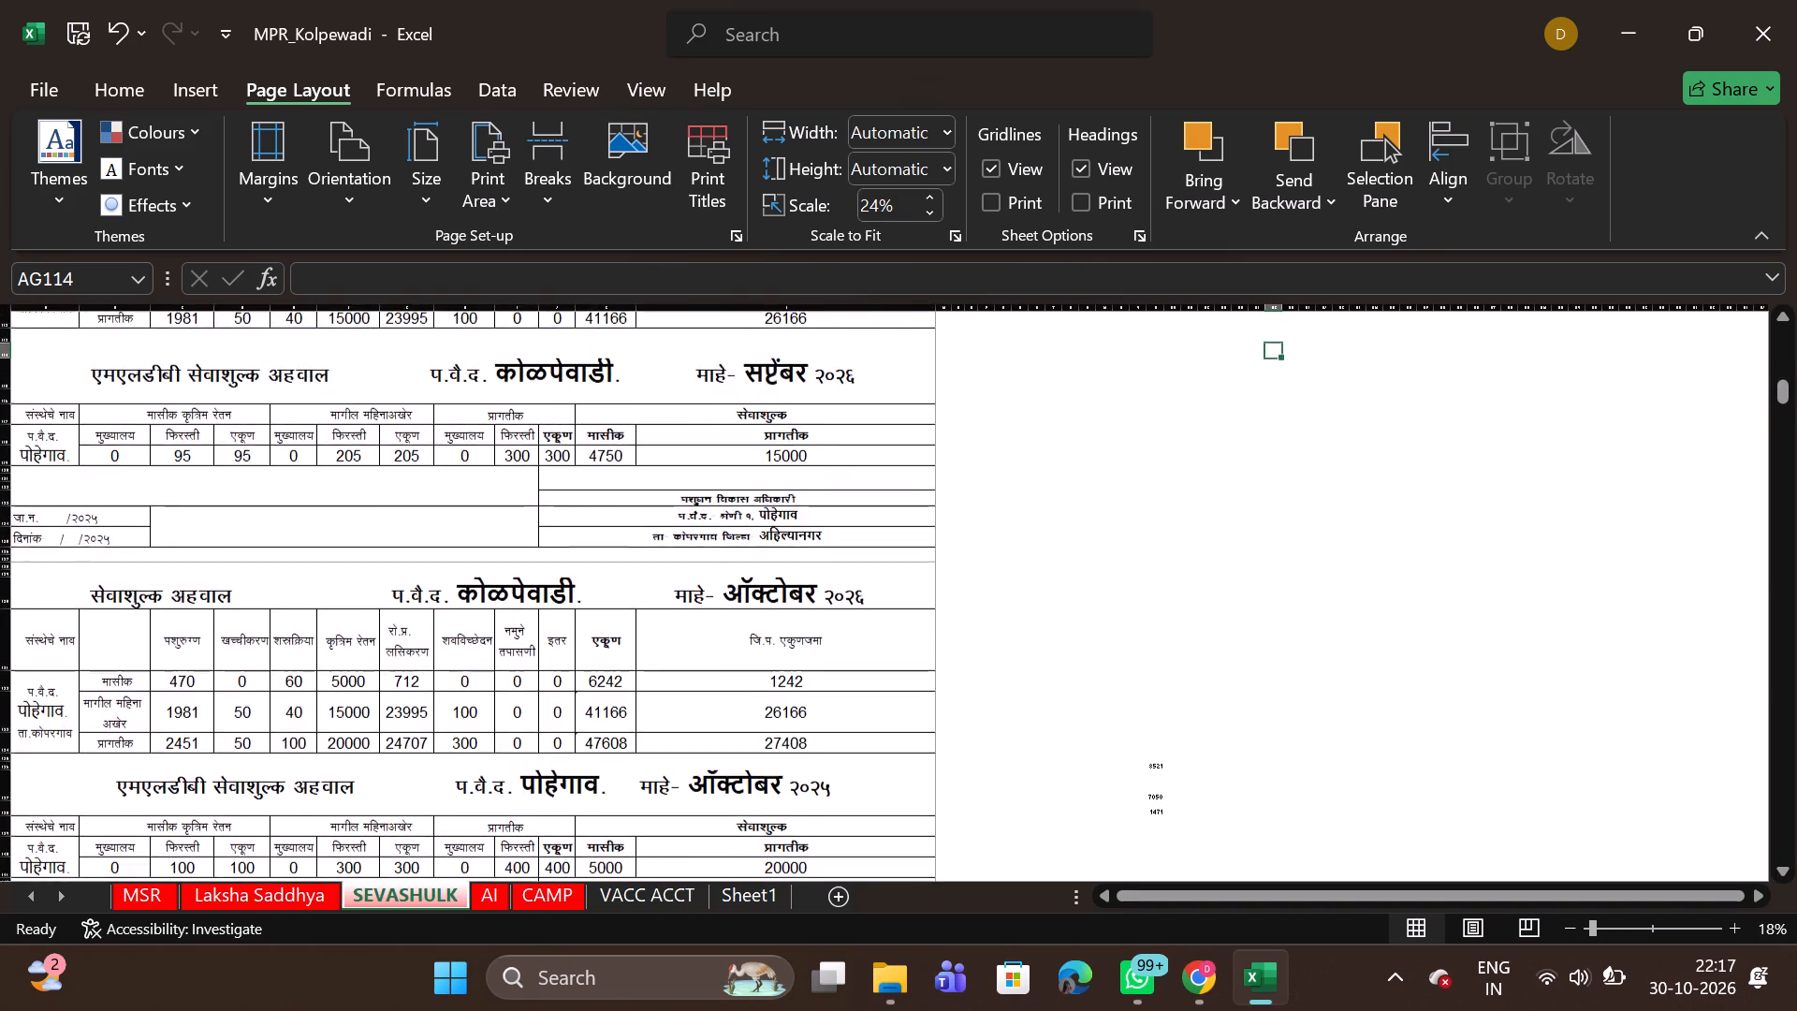
scroll(764, 579, "up", 5)
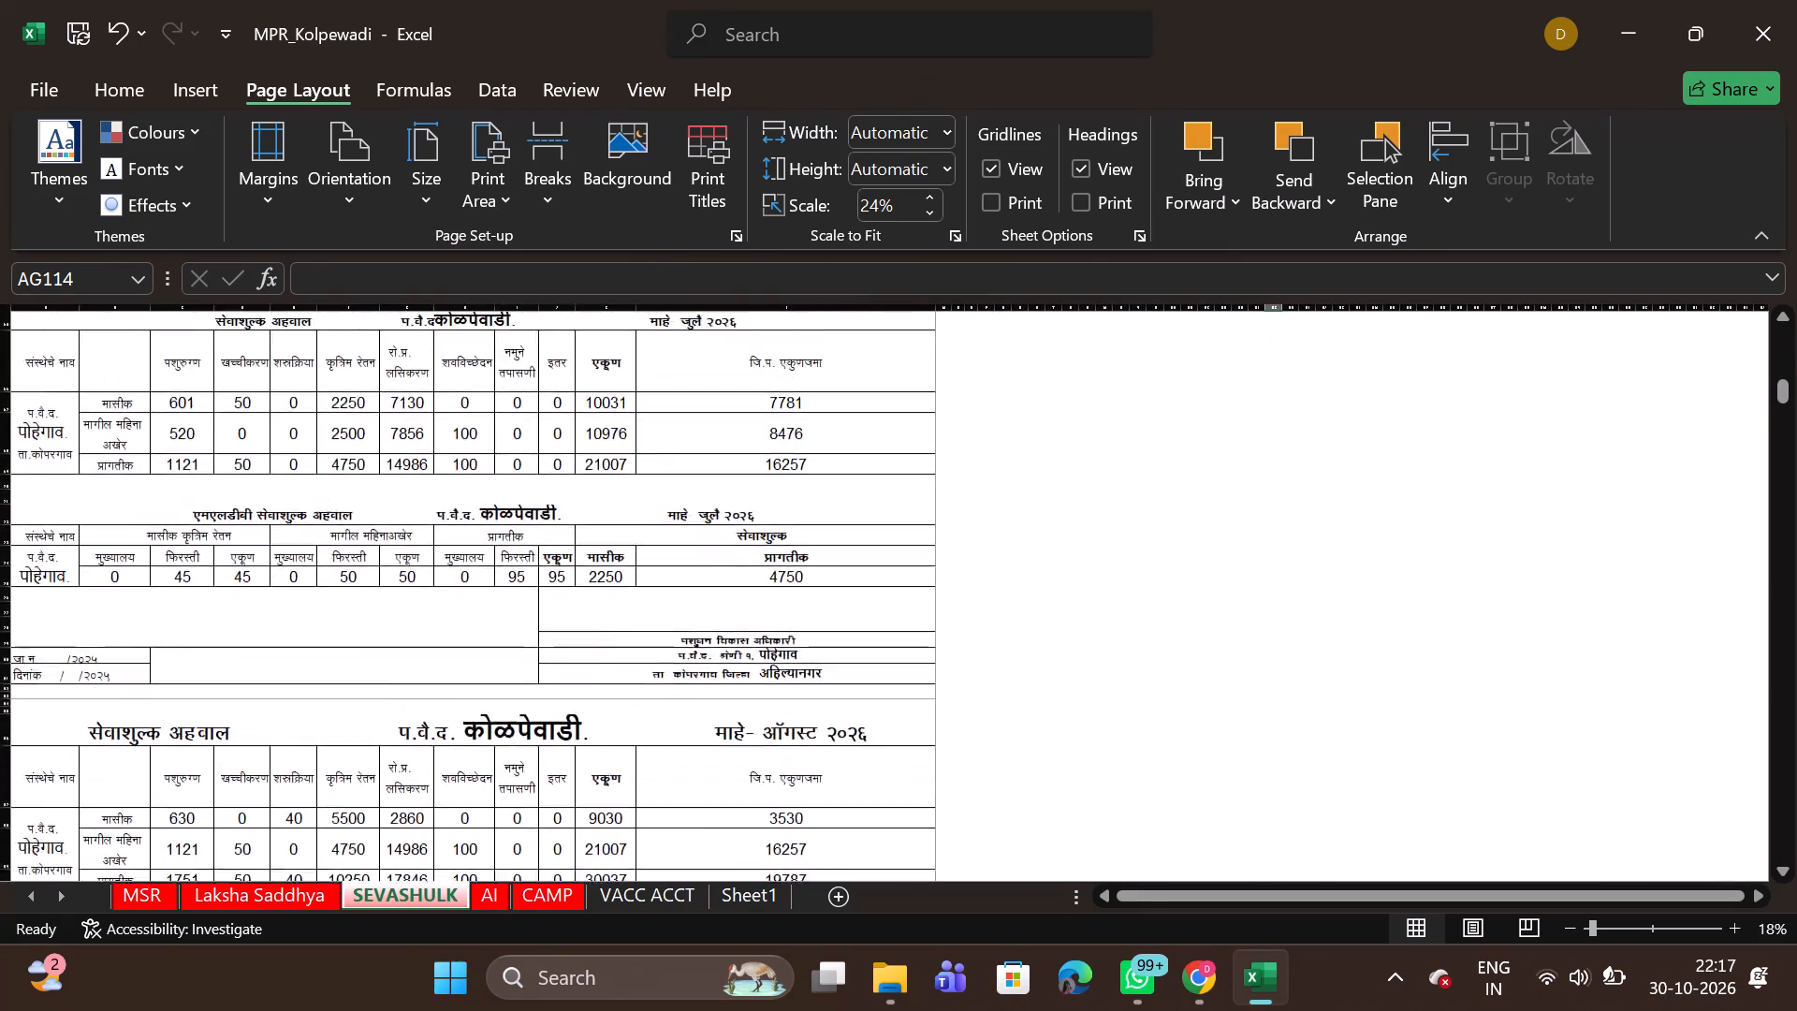
scroll(764, 579, "up", 4)
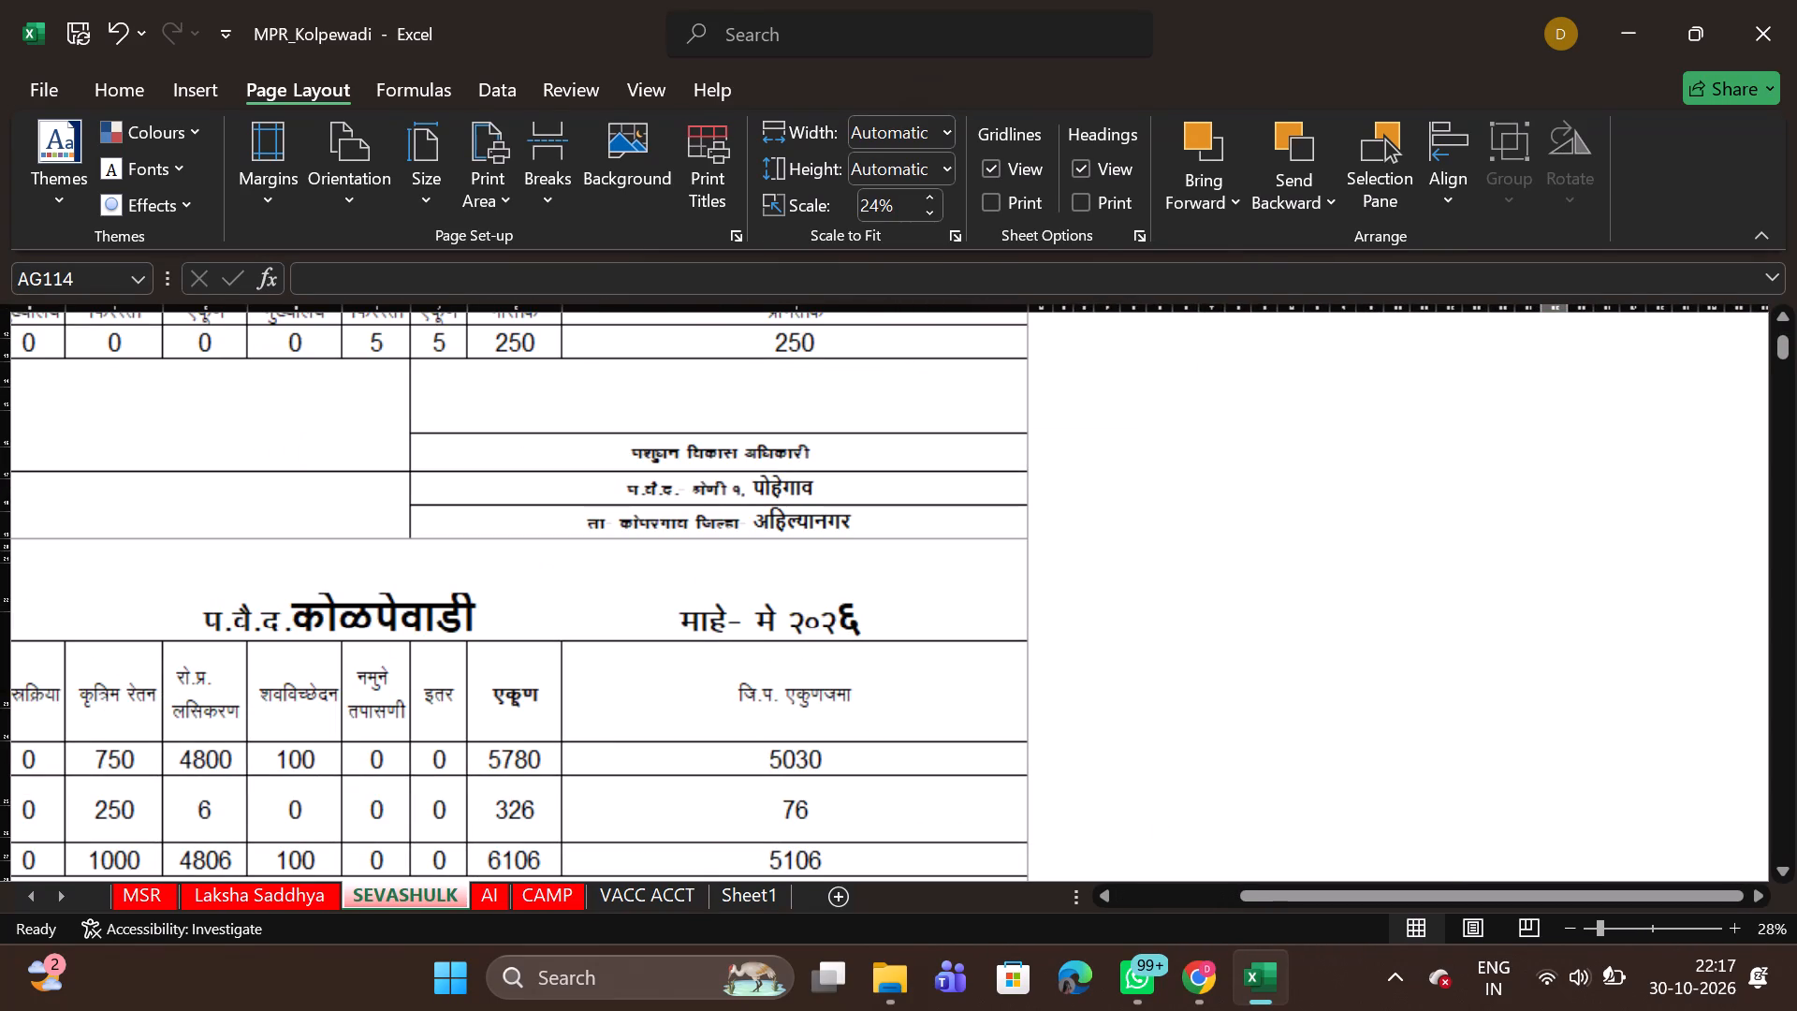
scroll(828, 542, "up", 4)
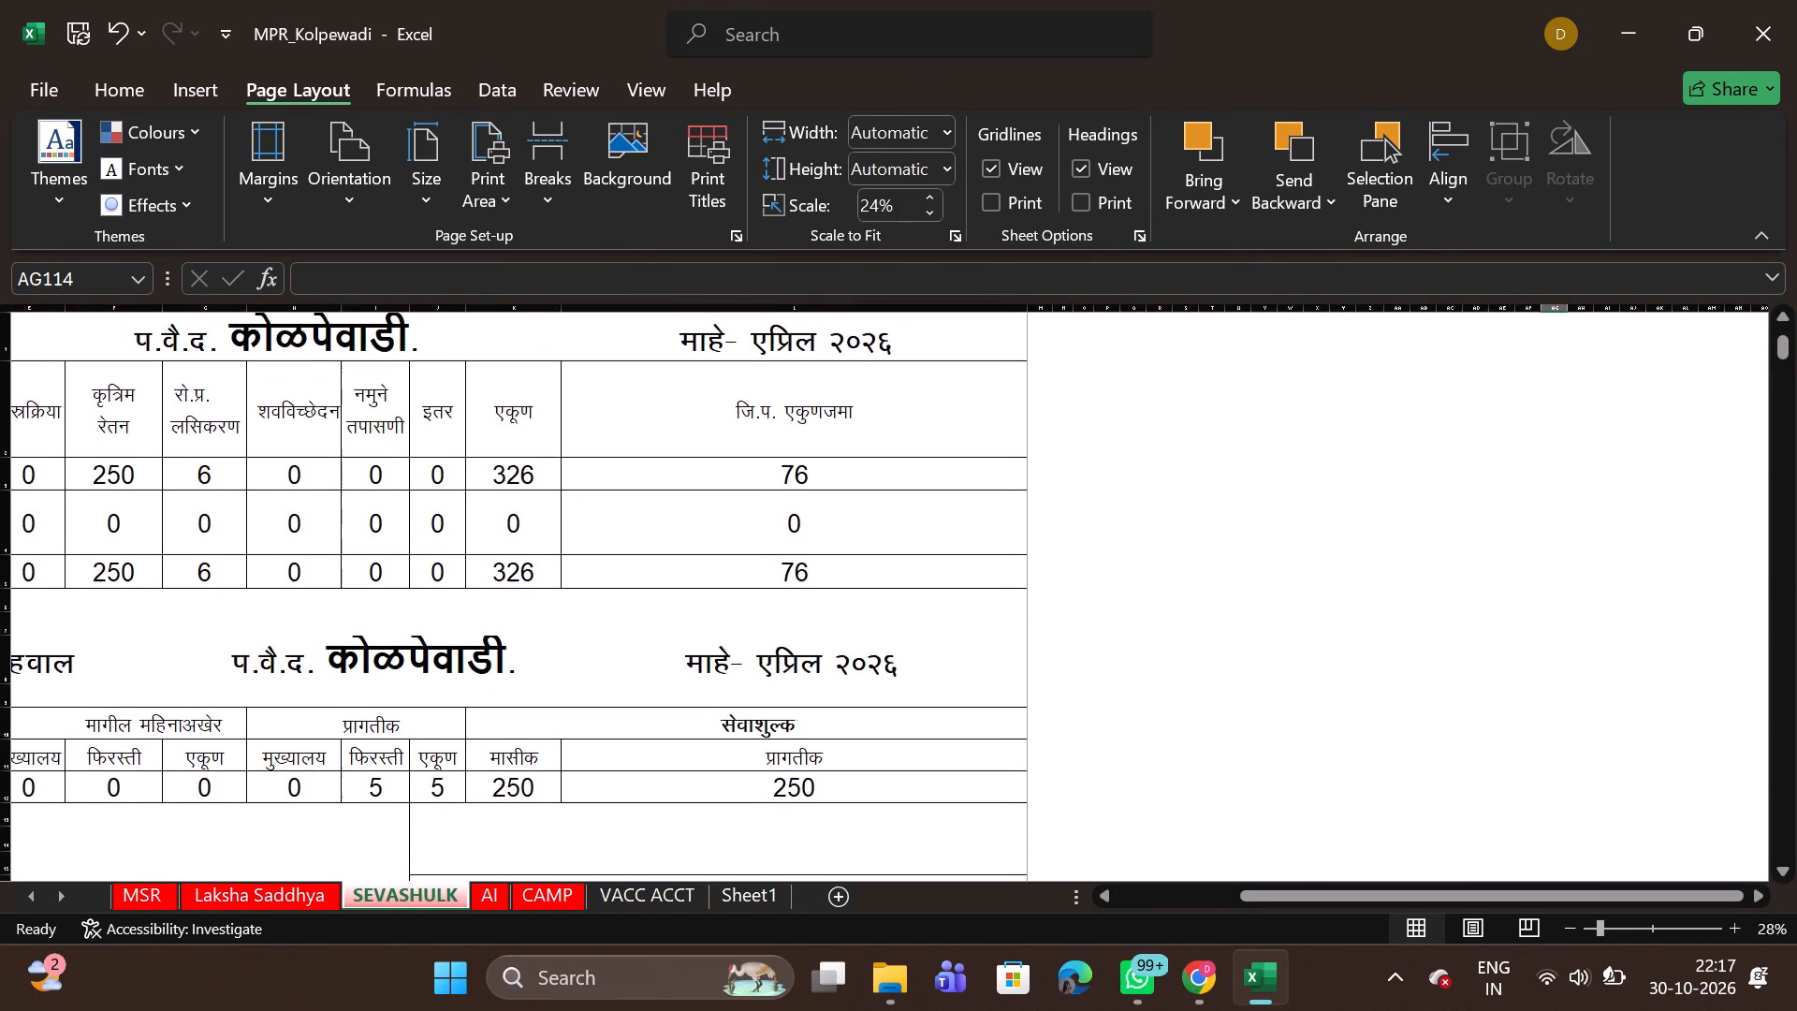
scroll(1105, 530, "left", 1)
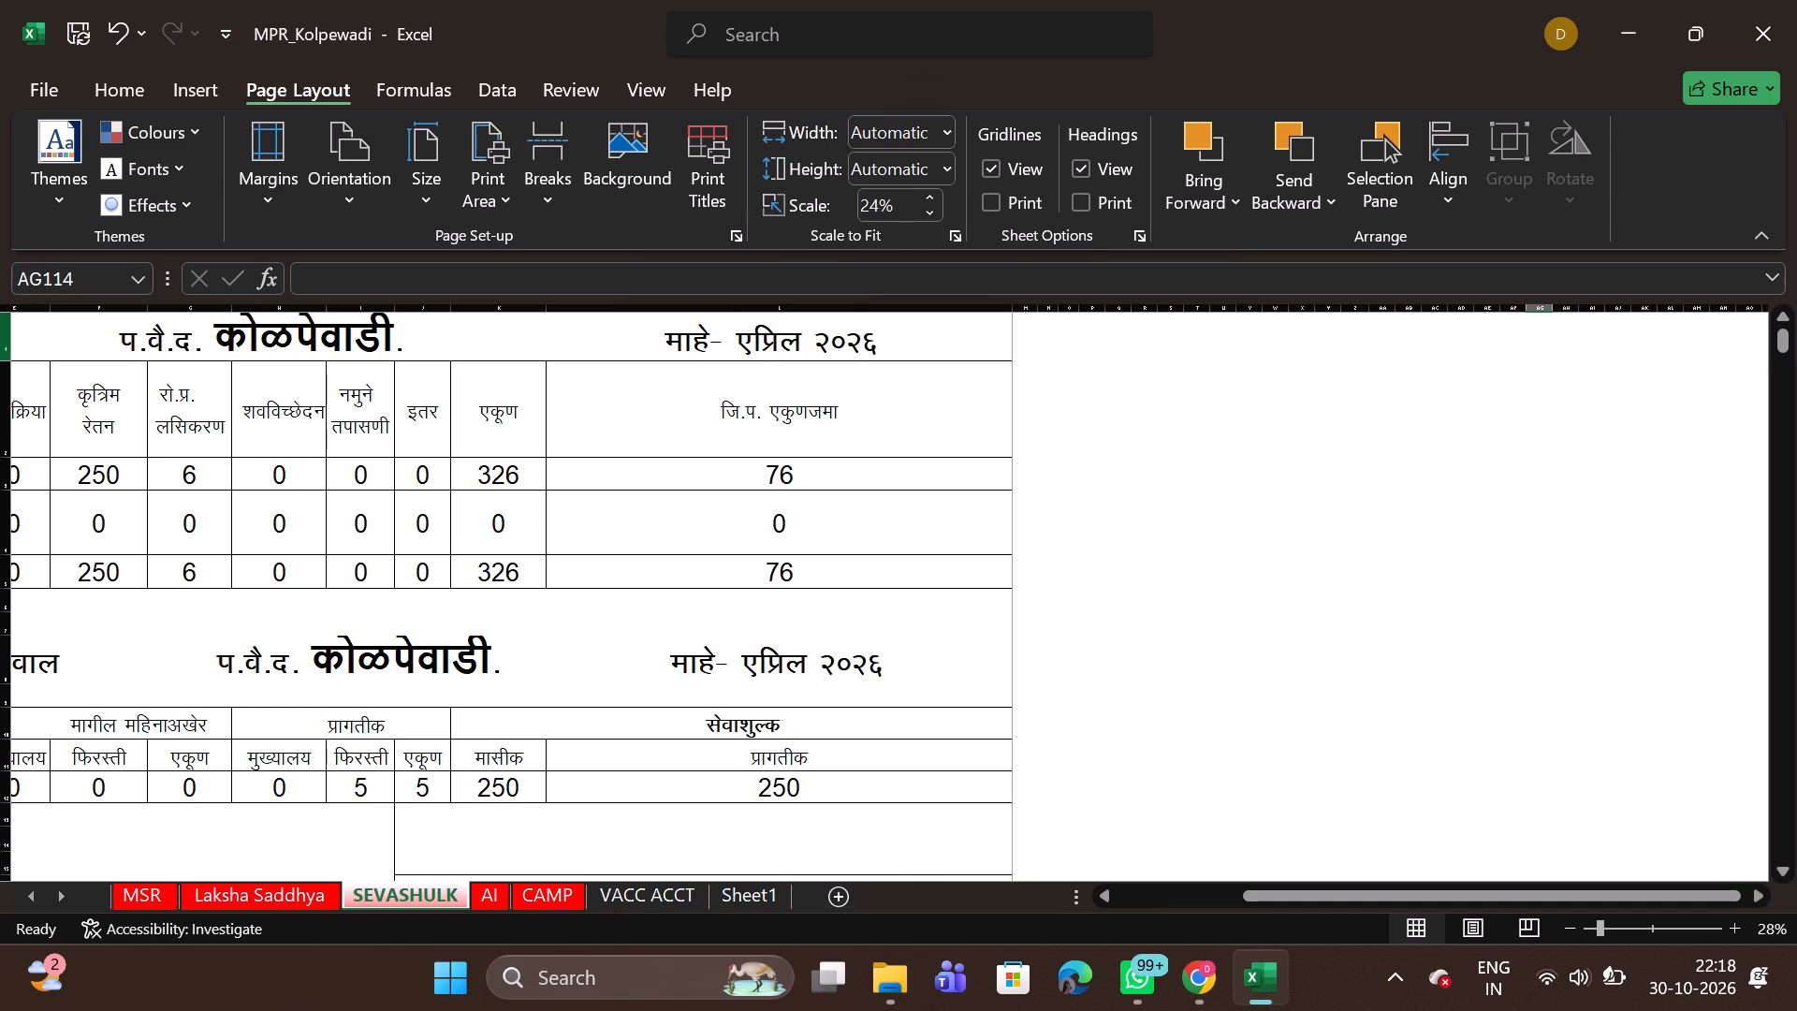
left_click_drag(10, 313, 7, 298)
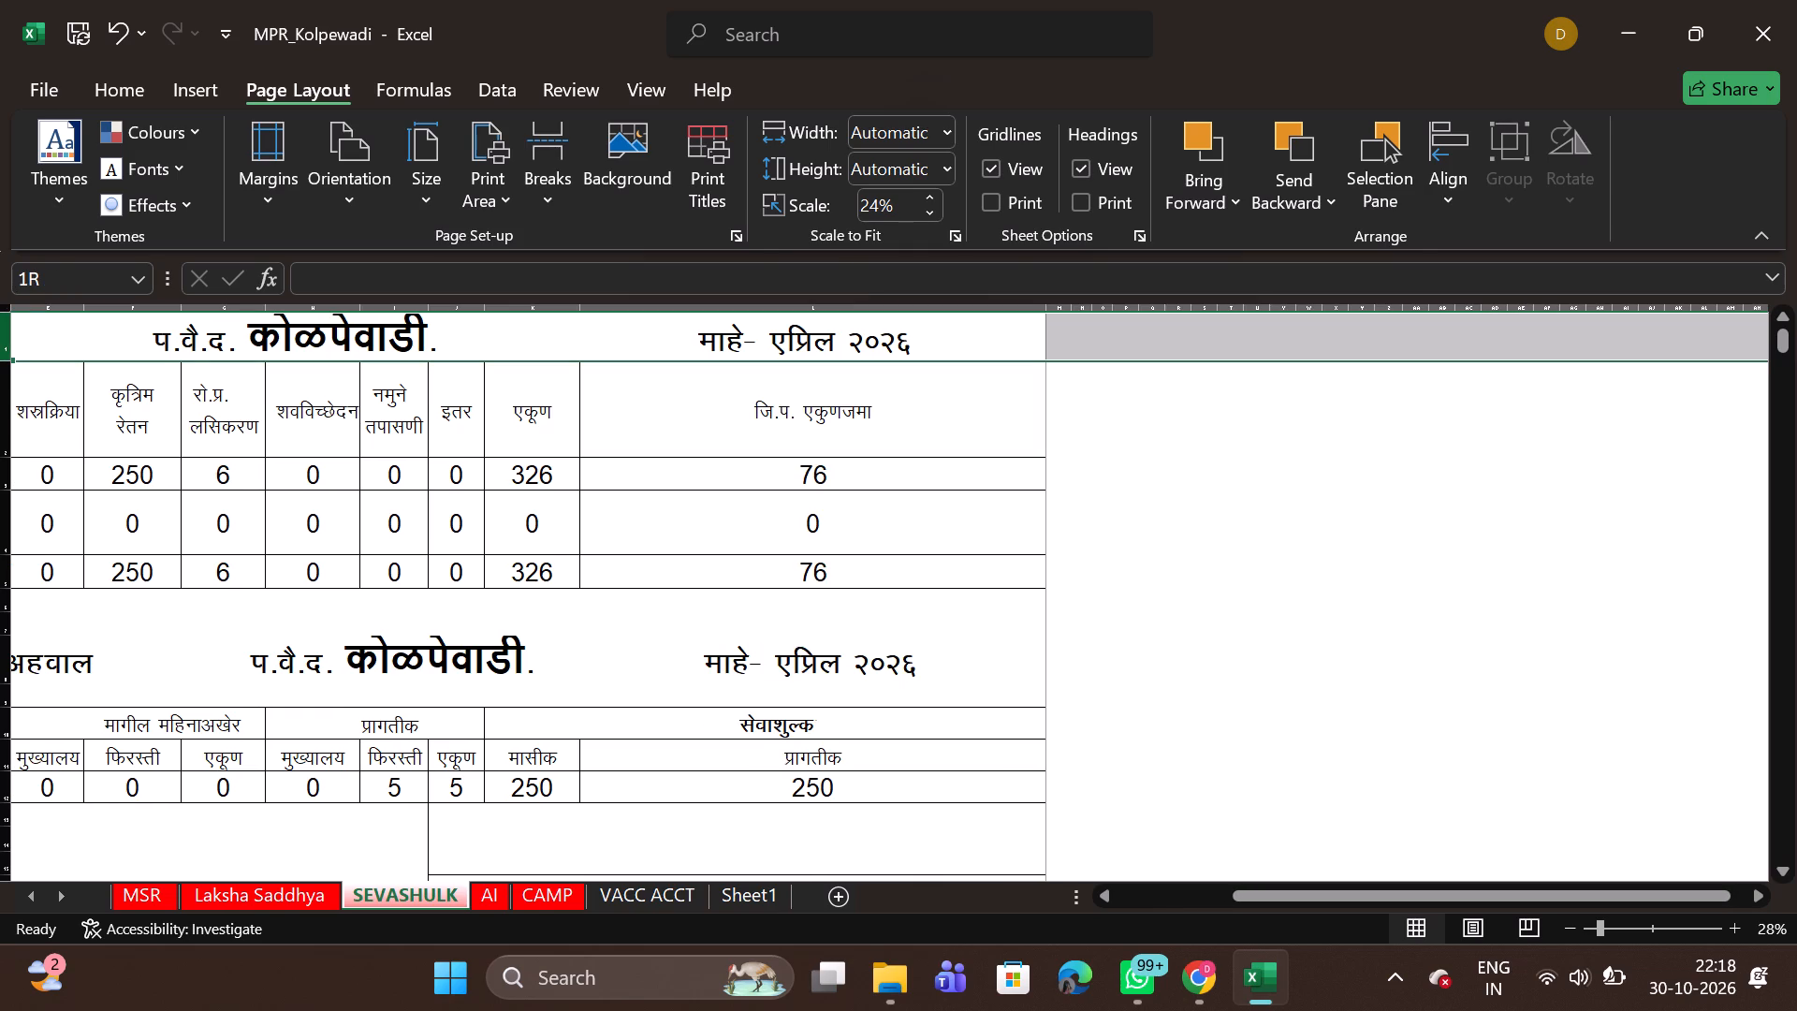
left_click_drag(7, 298, 0, 325)
left_click(1195, 570)
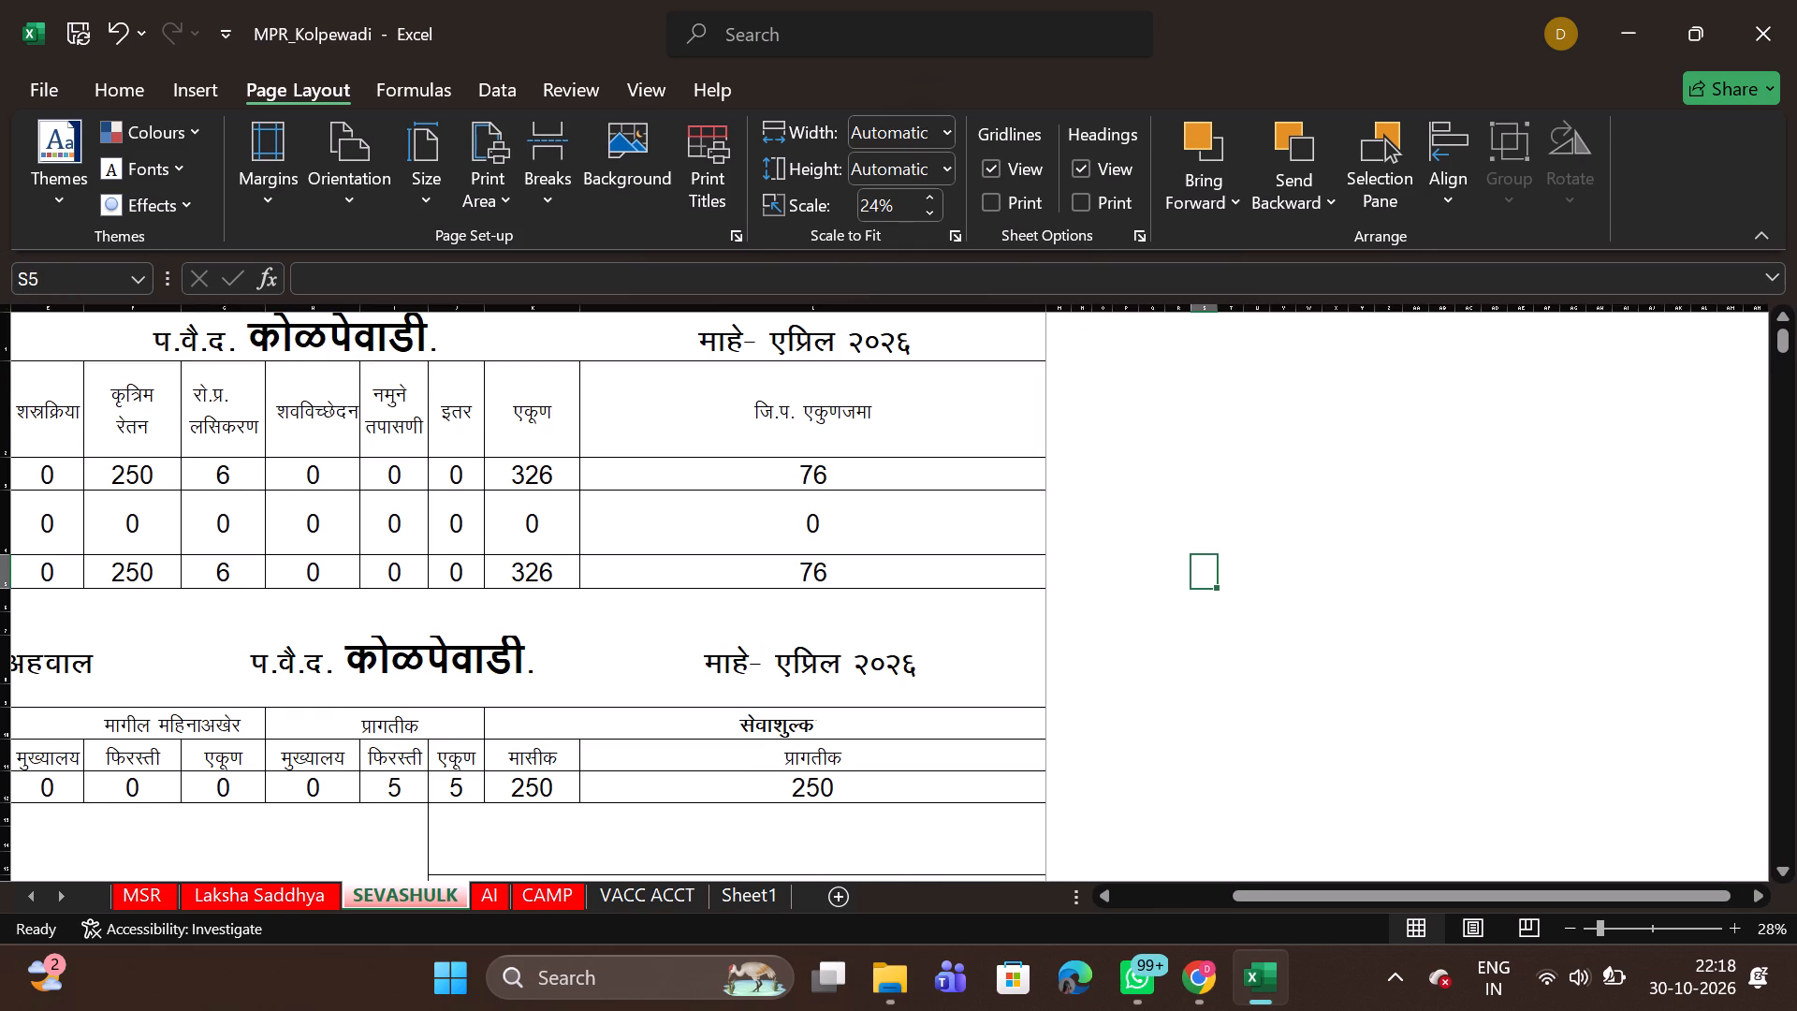
scroll(627, 630, "down", 3)
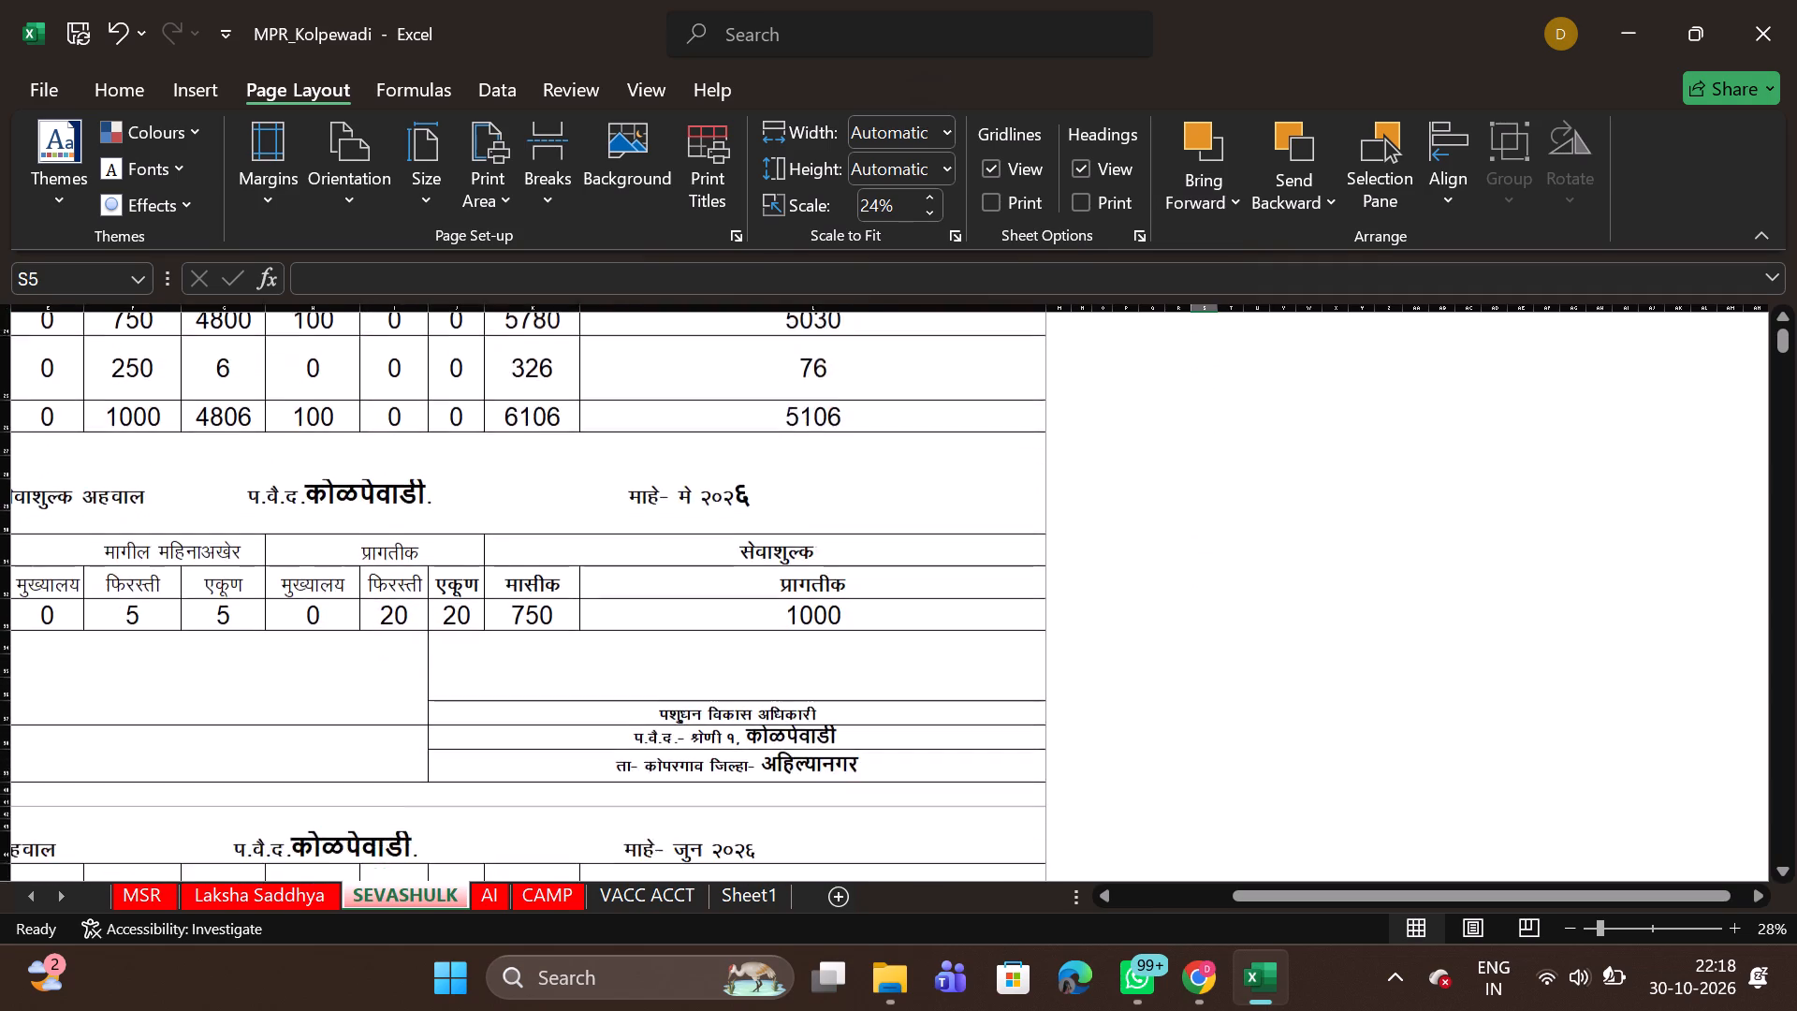
scroll(627, 630, "down", 3)
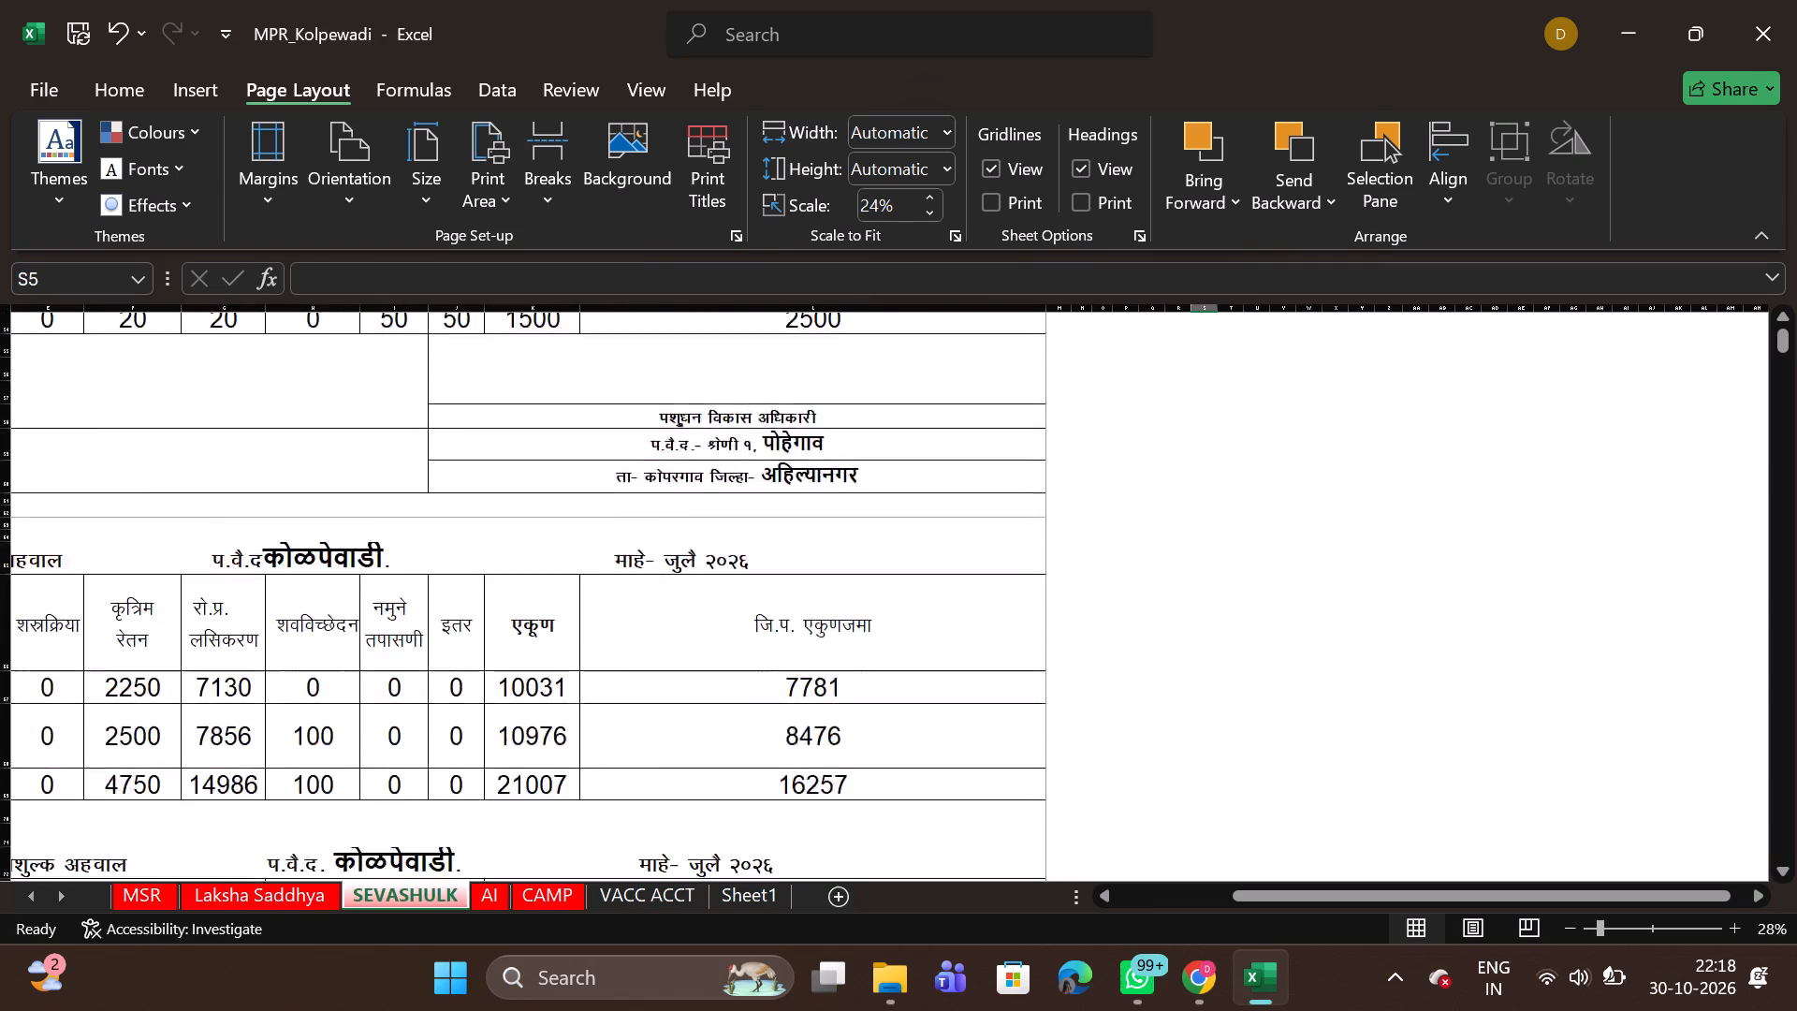
scroll(627, 630, "down", 5)
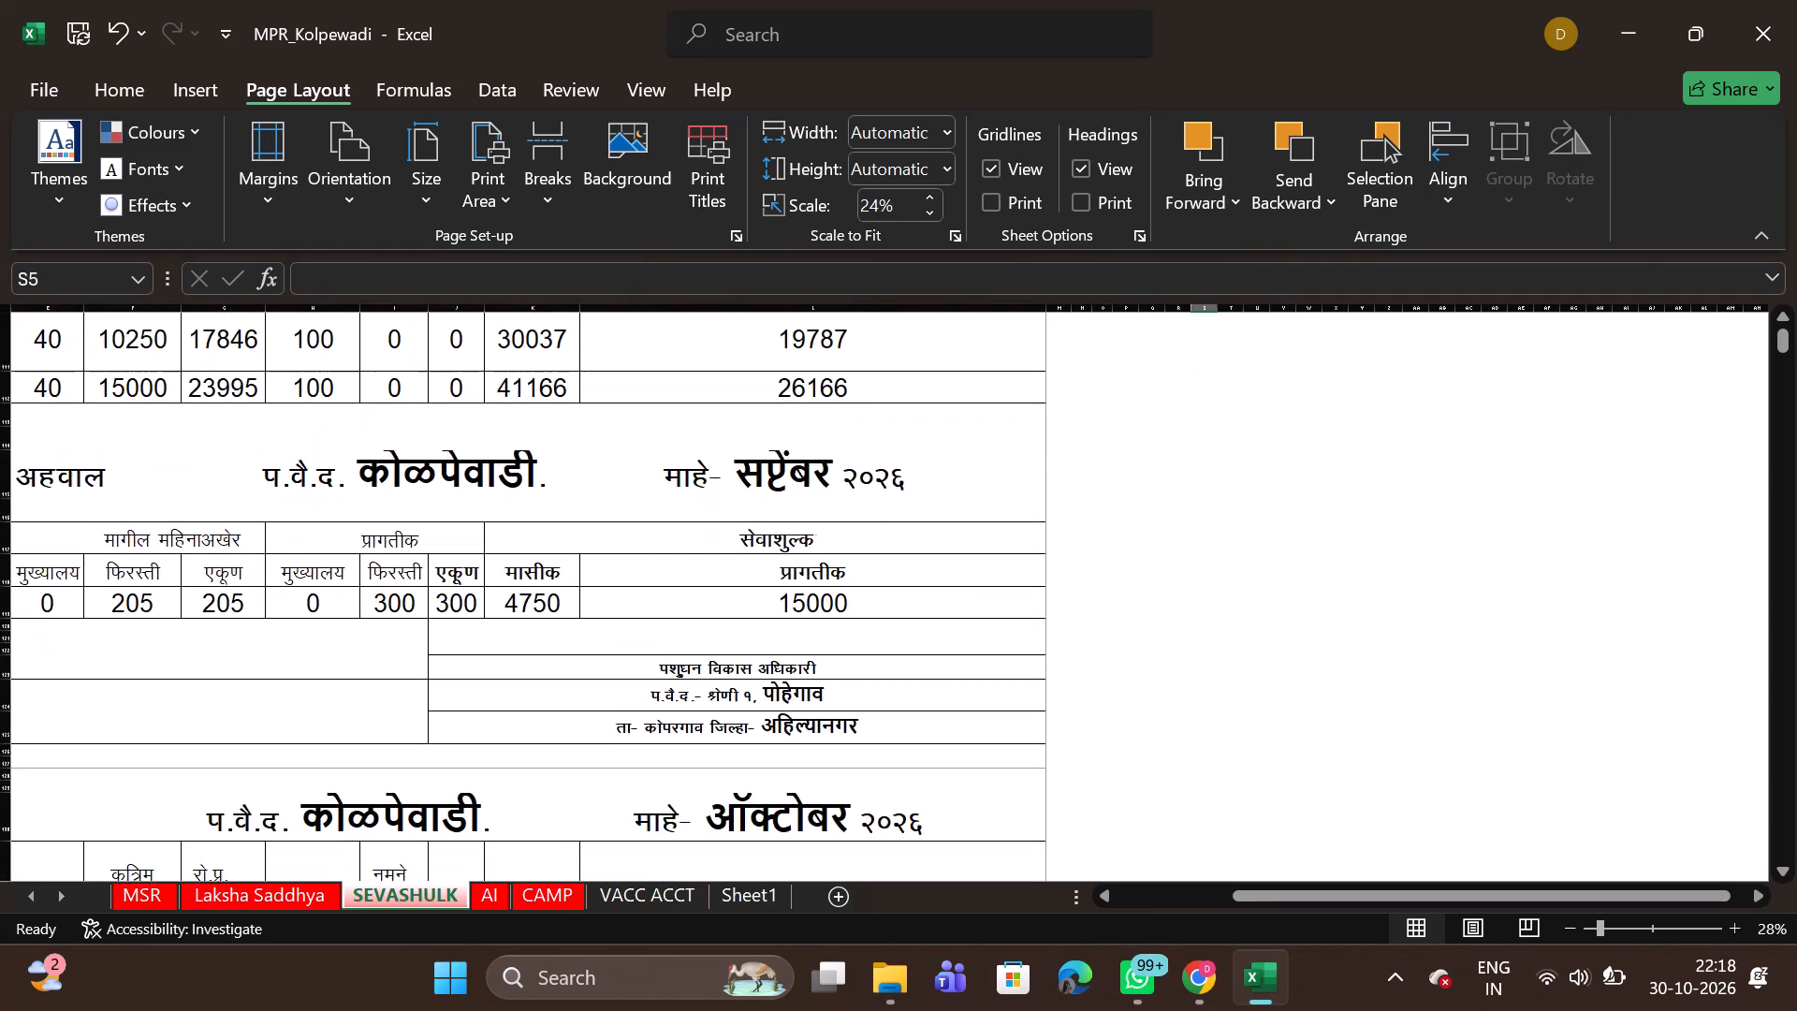
scroll(627, 630, "down", 2)
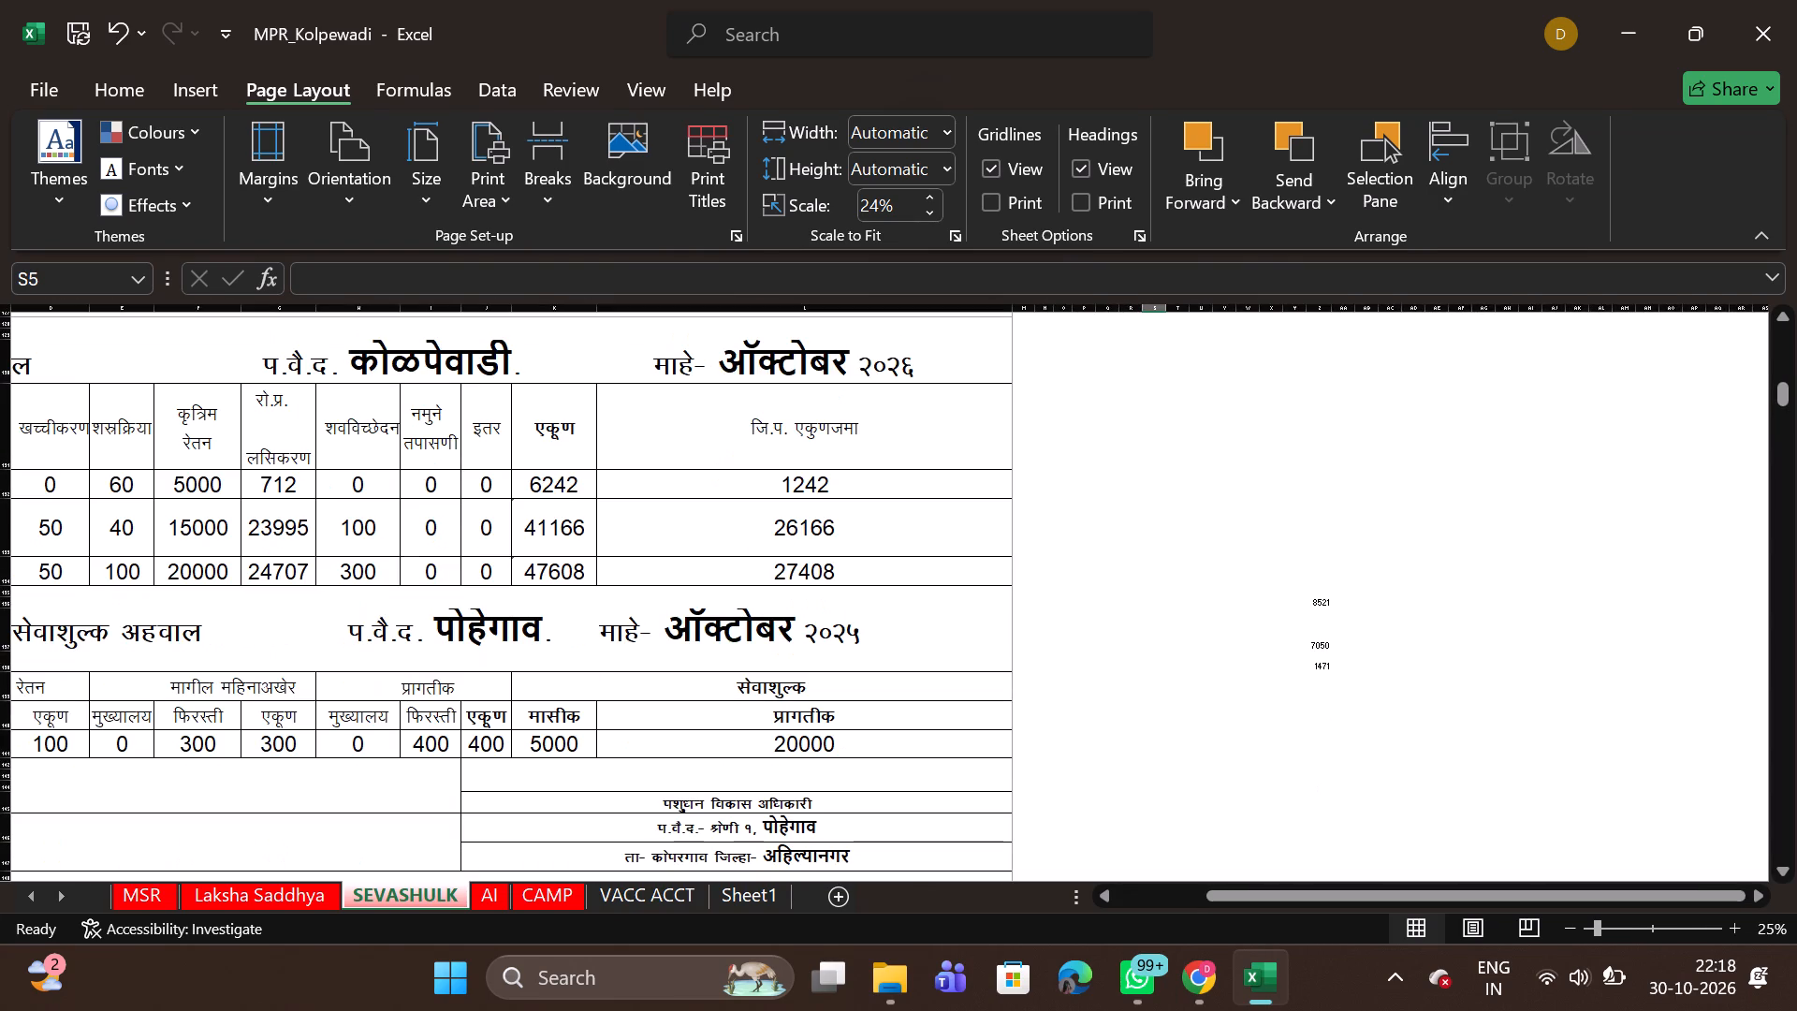
Check the contents of the side calculation cells Z136 and Z138 beside October's blocks.
left_click(1304, 599)
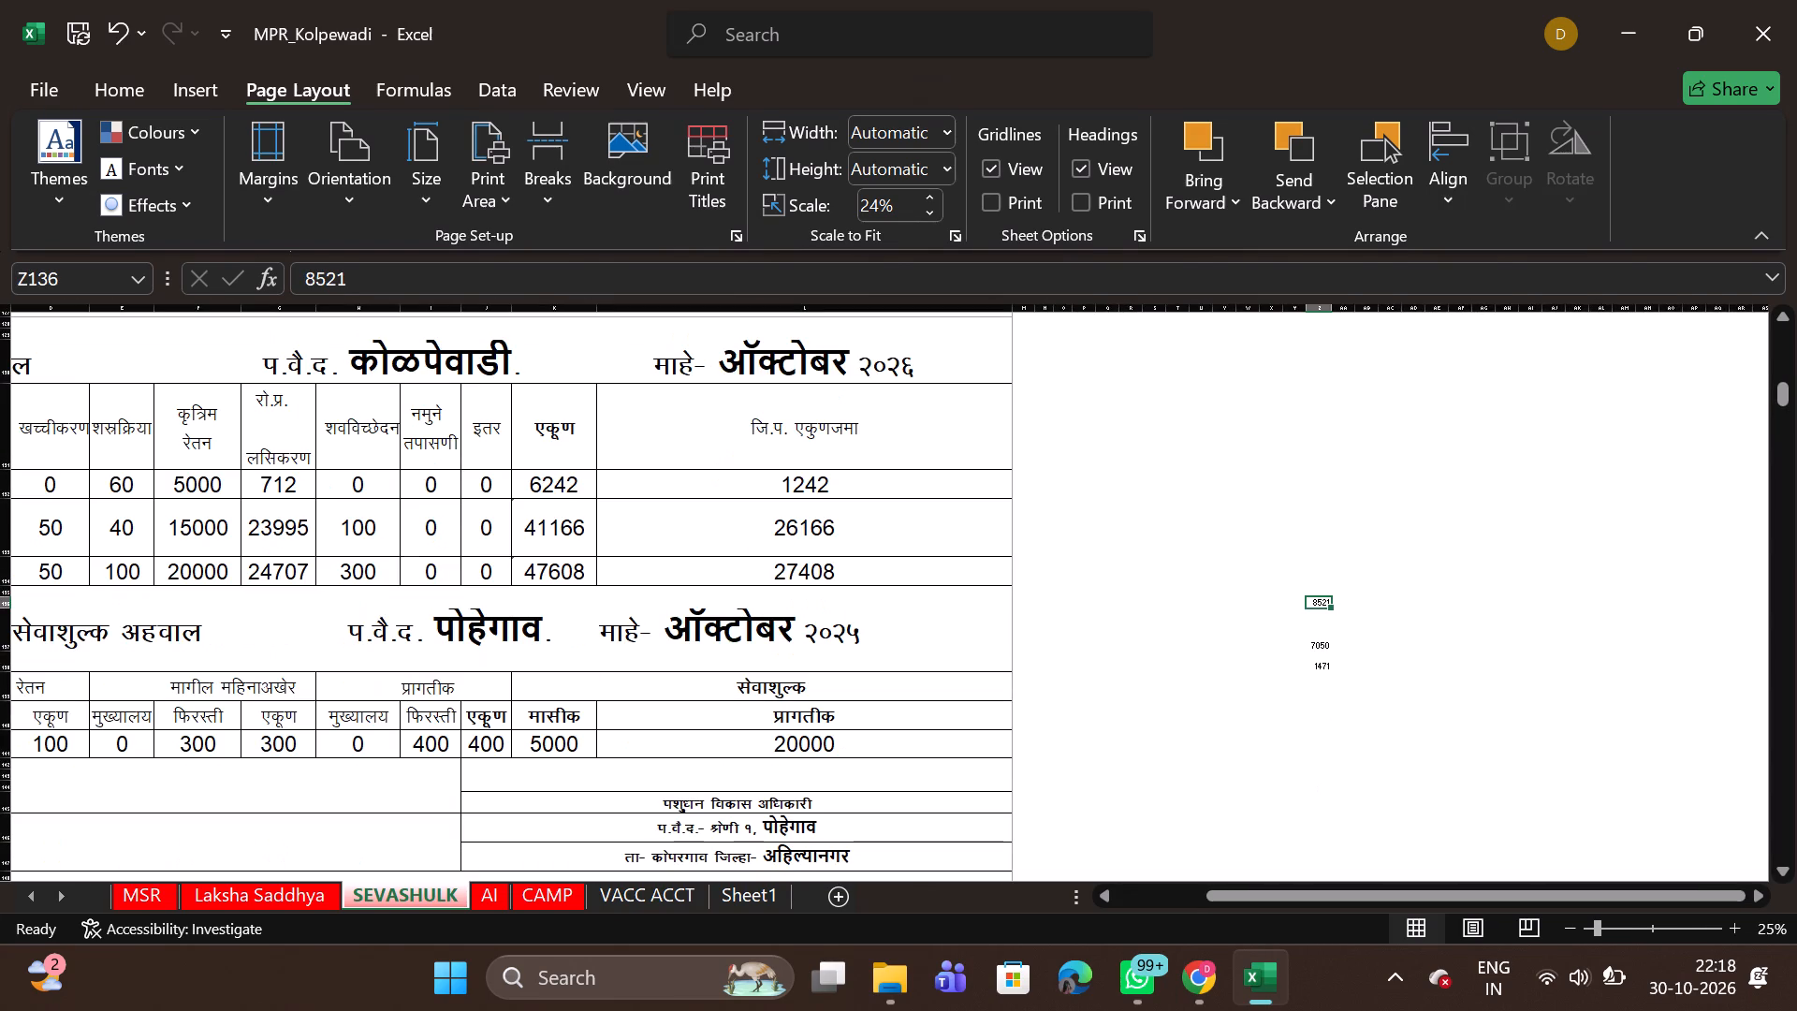
left_click(1325, 657)
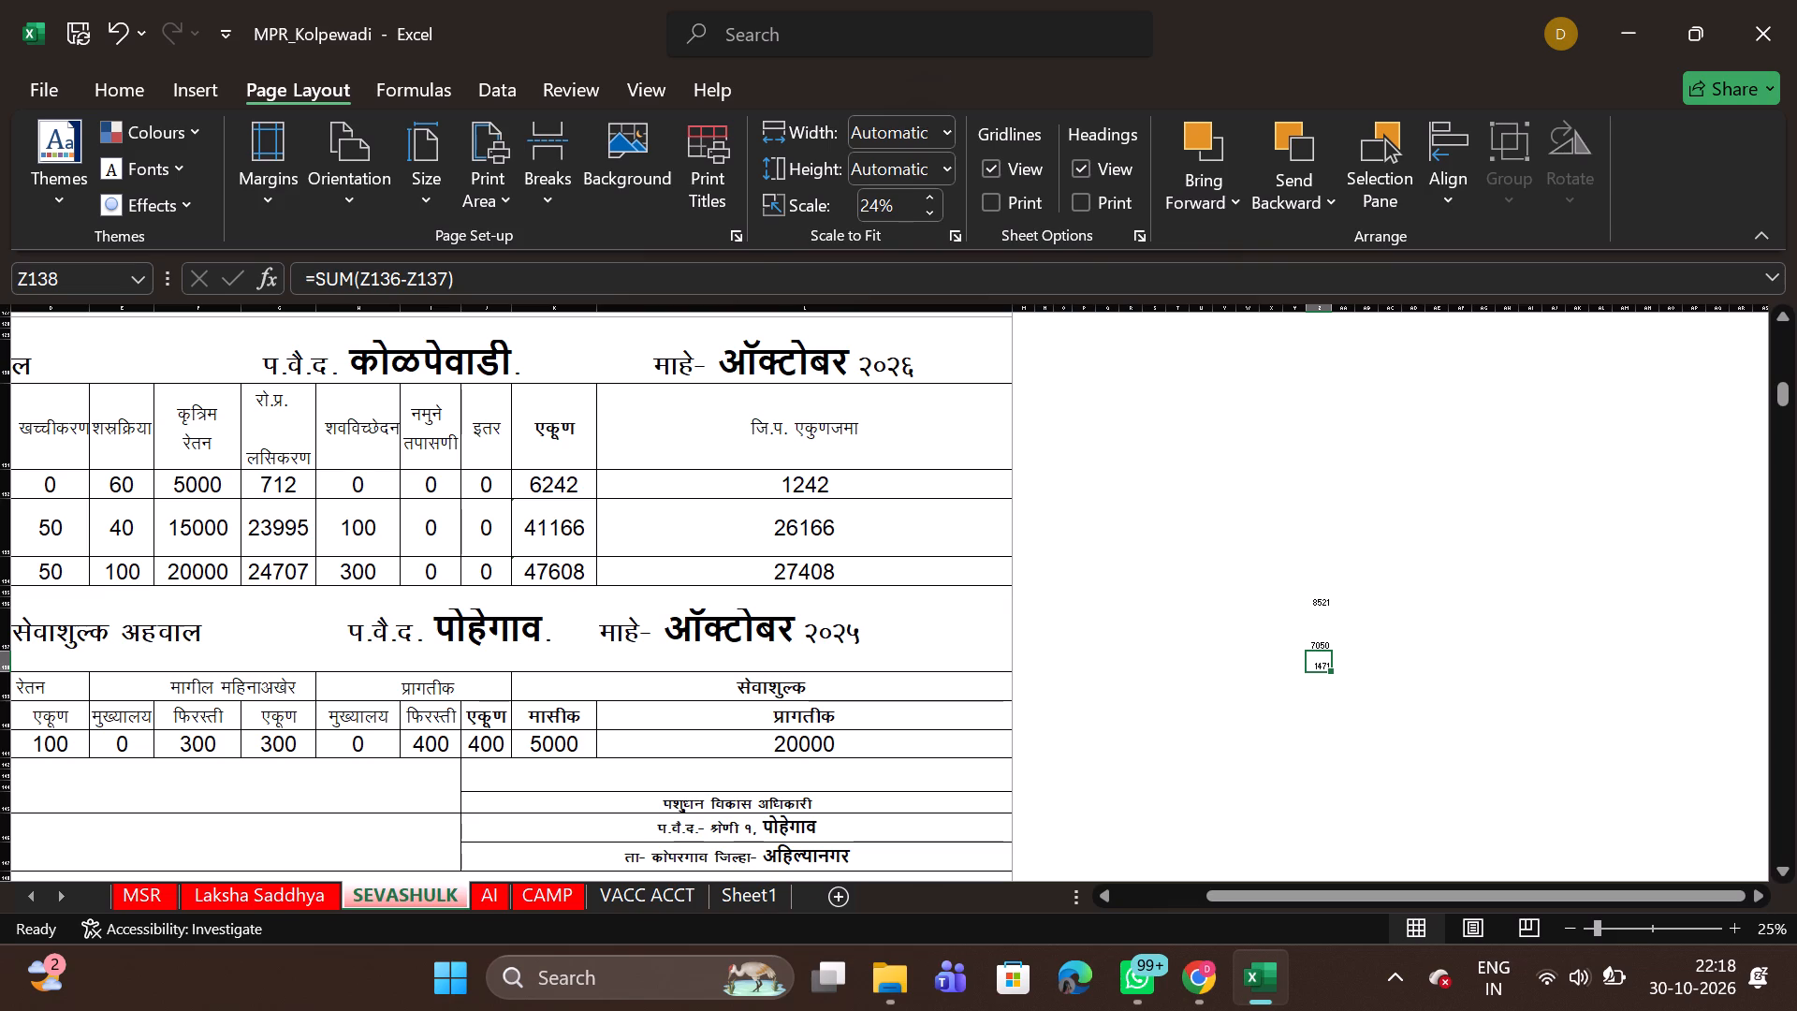
left_click(1033, 696)
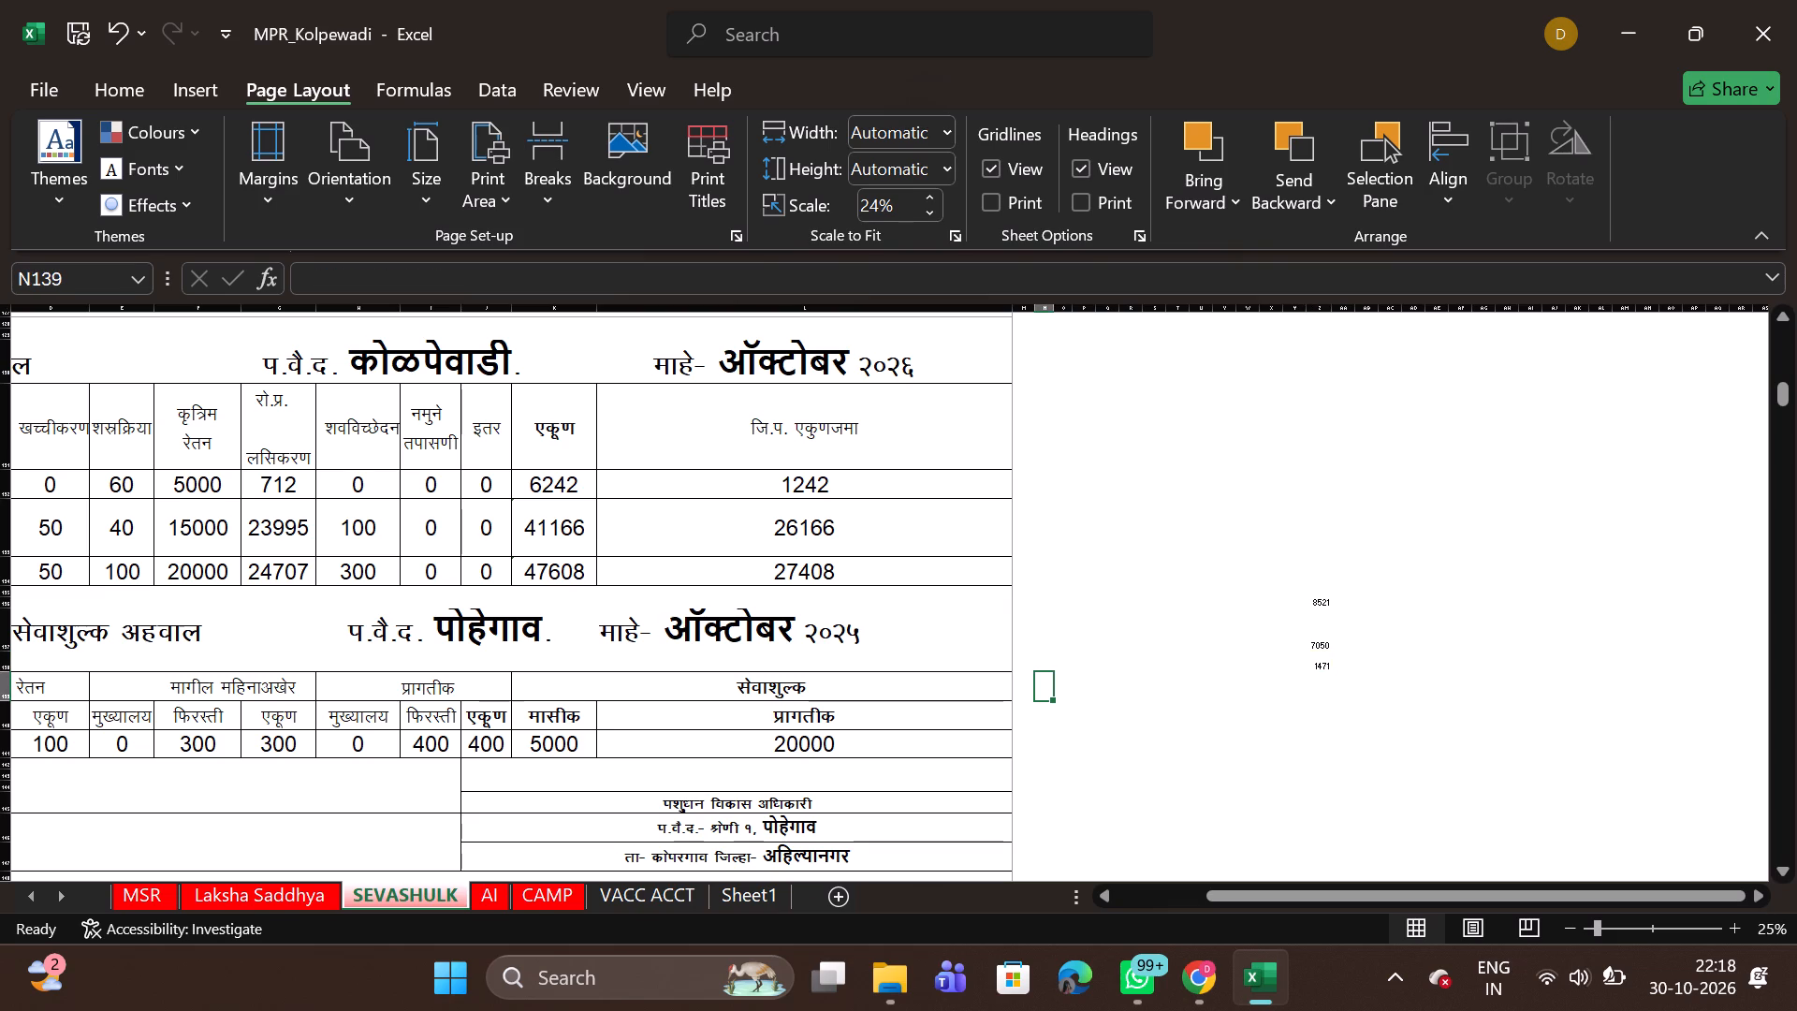
scroll(867, 684, "down", 1)
scroll(867, 684, "up", 1)
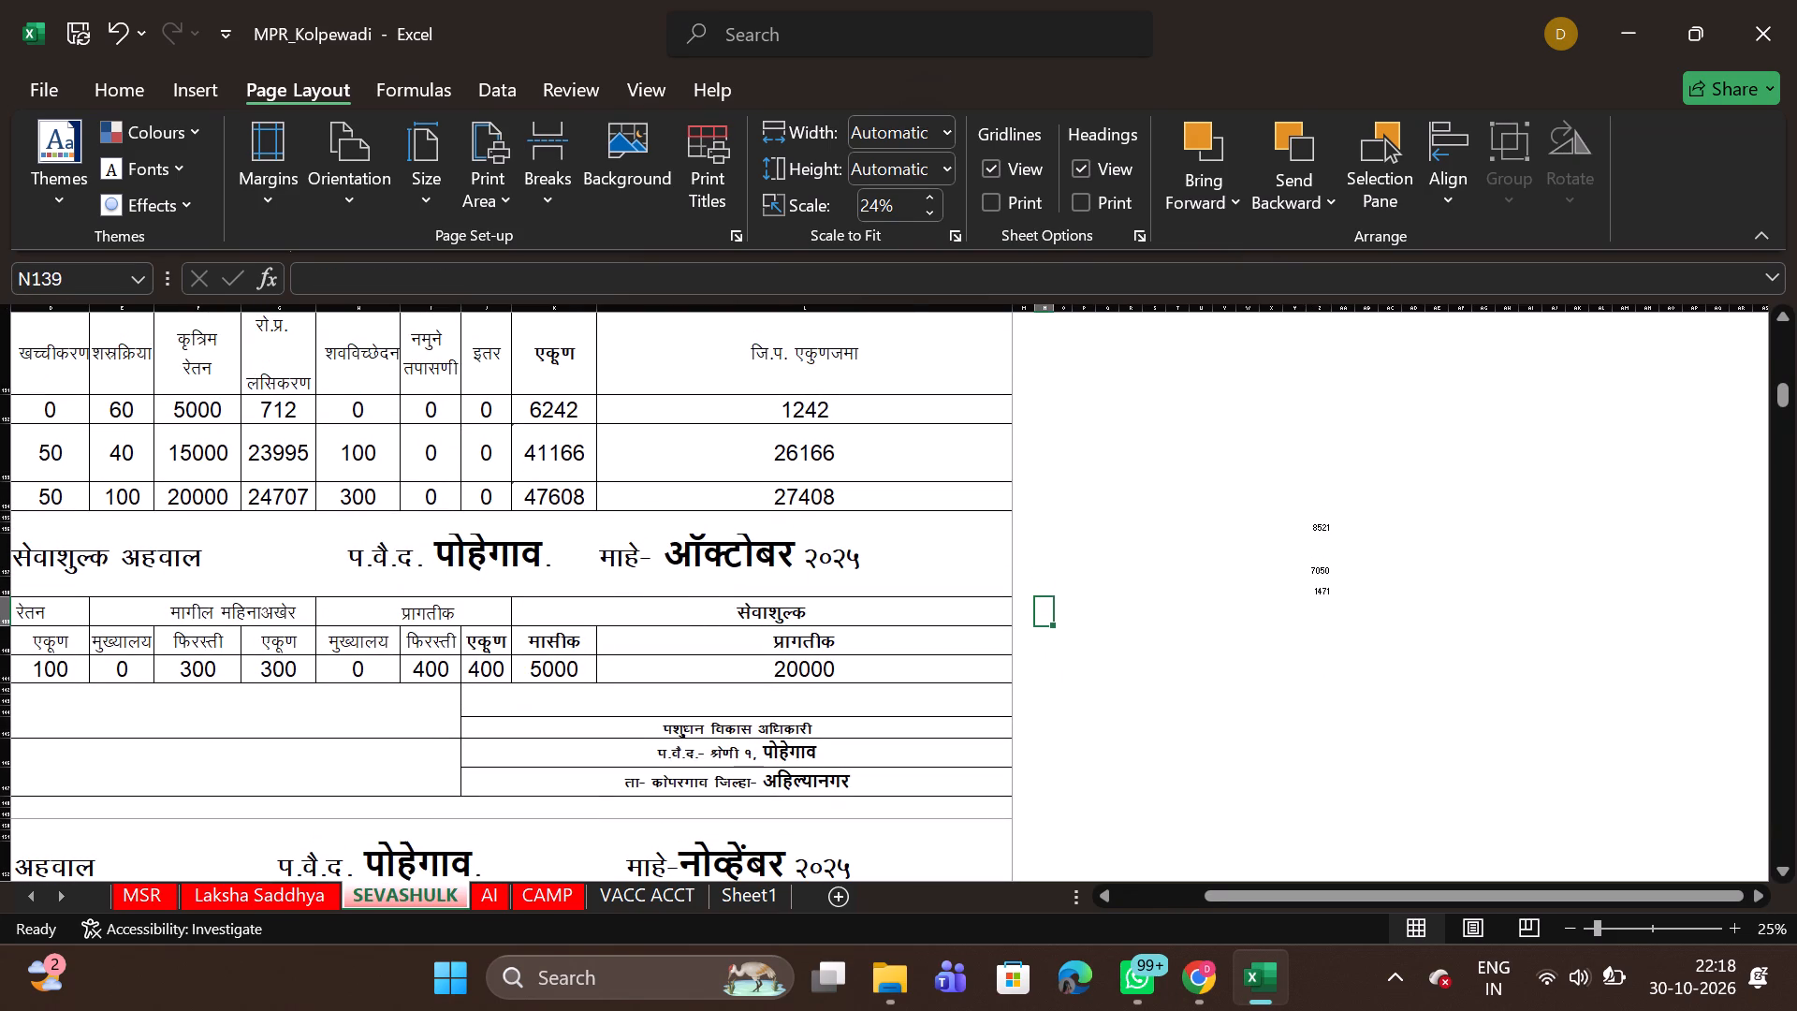
Open the AI sheet and review the Frozen Semen Reports from April through June 2026, checking headings, monthly and progressive figures.
left_click(496, 899)
scroll(521, 779, "down", 1)
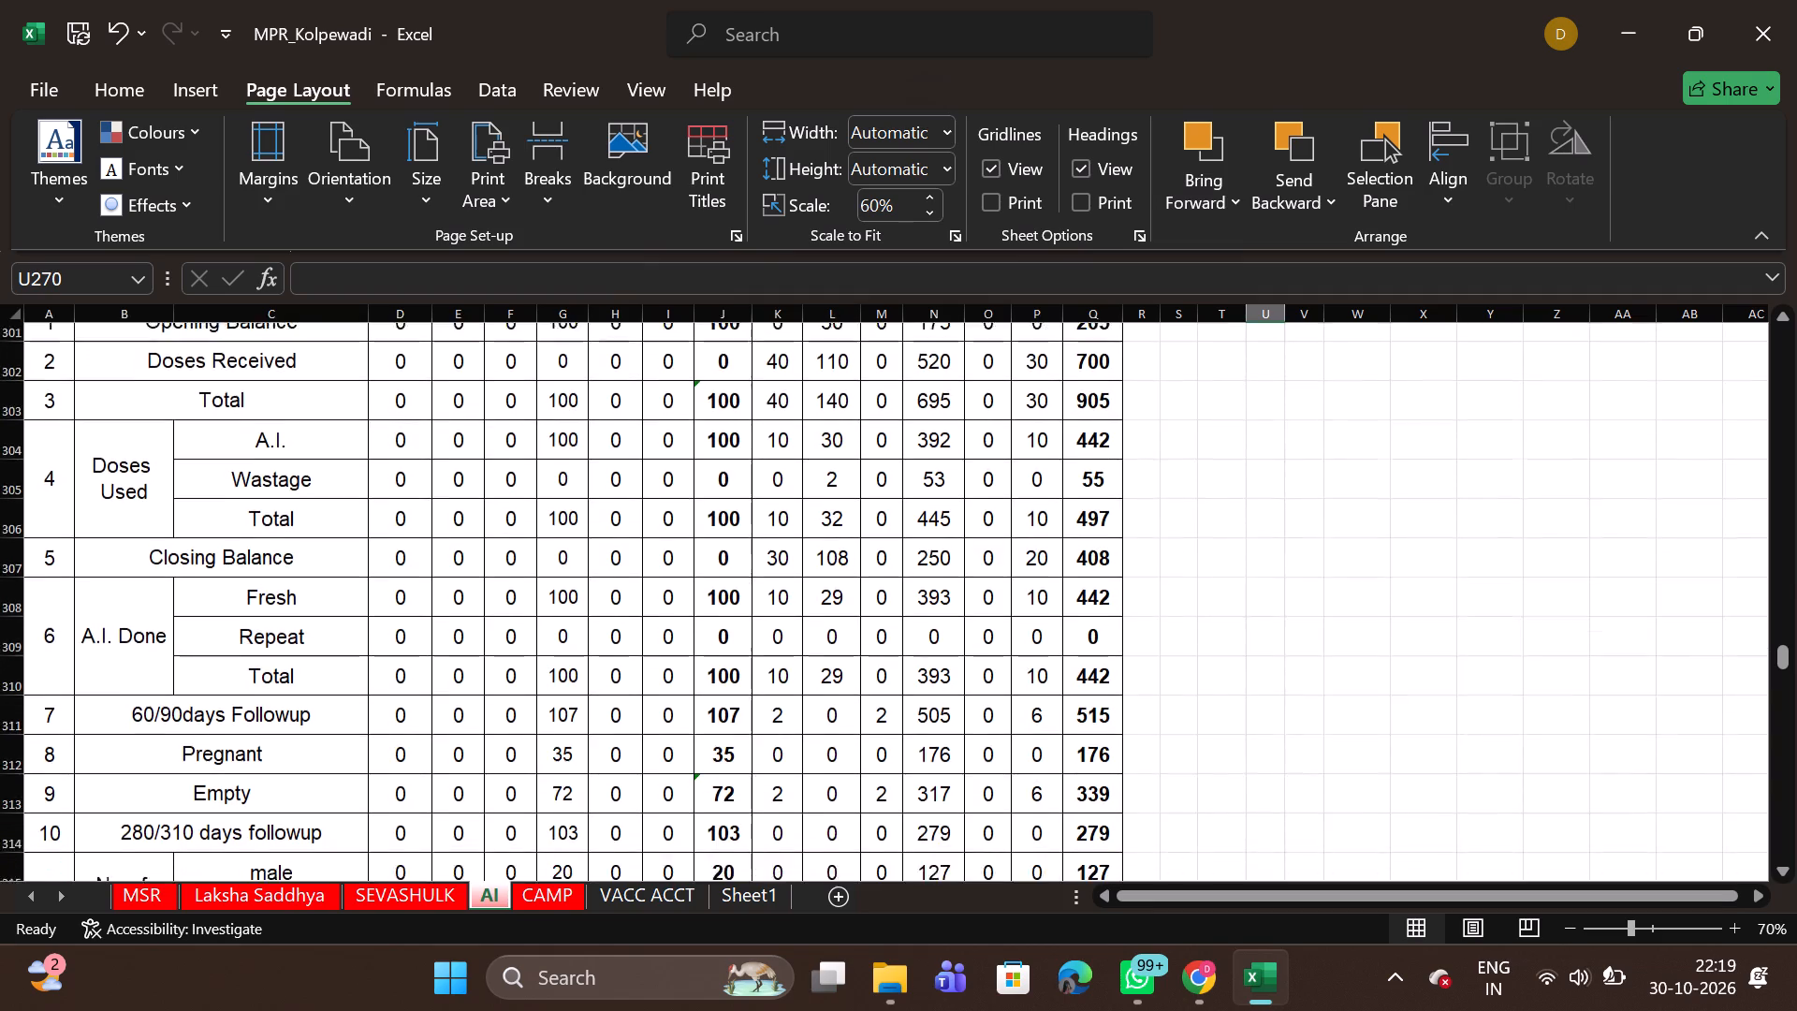
scroll(669, 694, "up", 2)
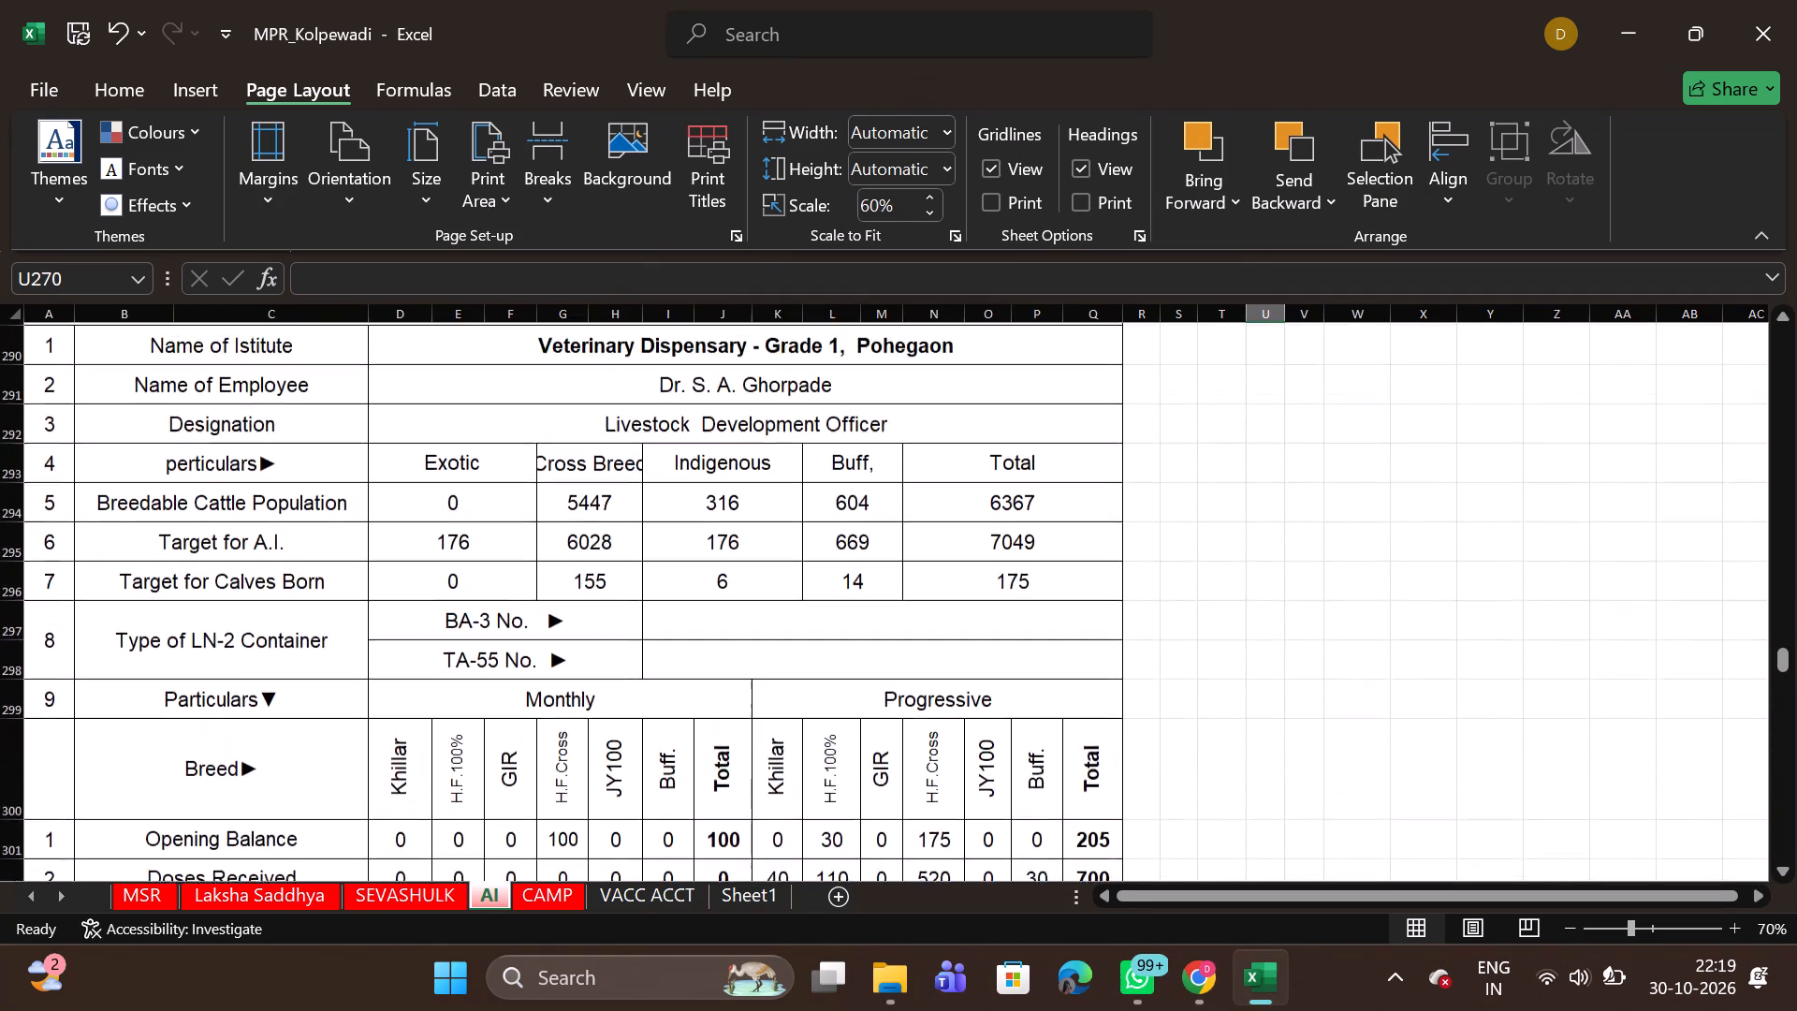
scroll(669, 694, "up", 6)
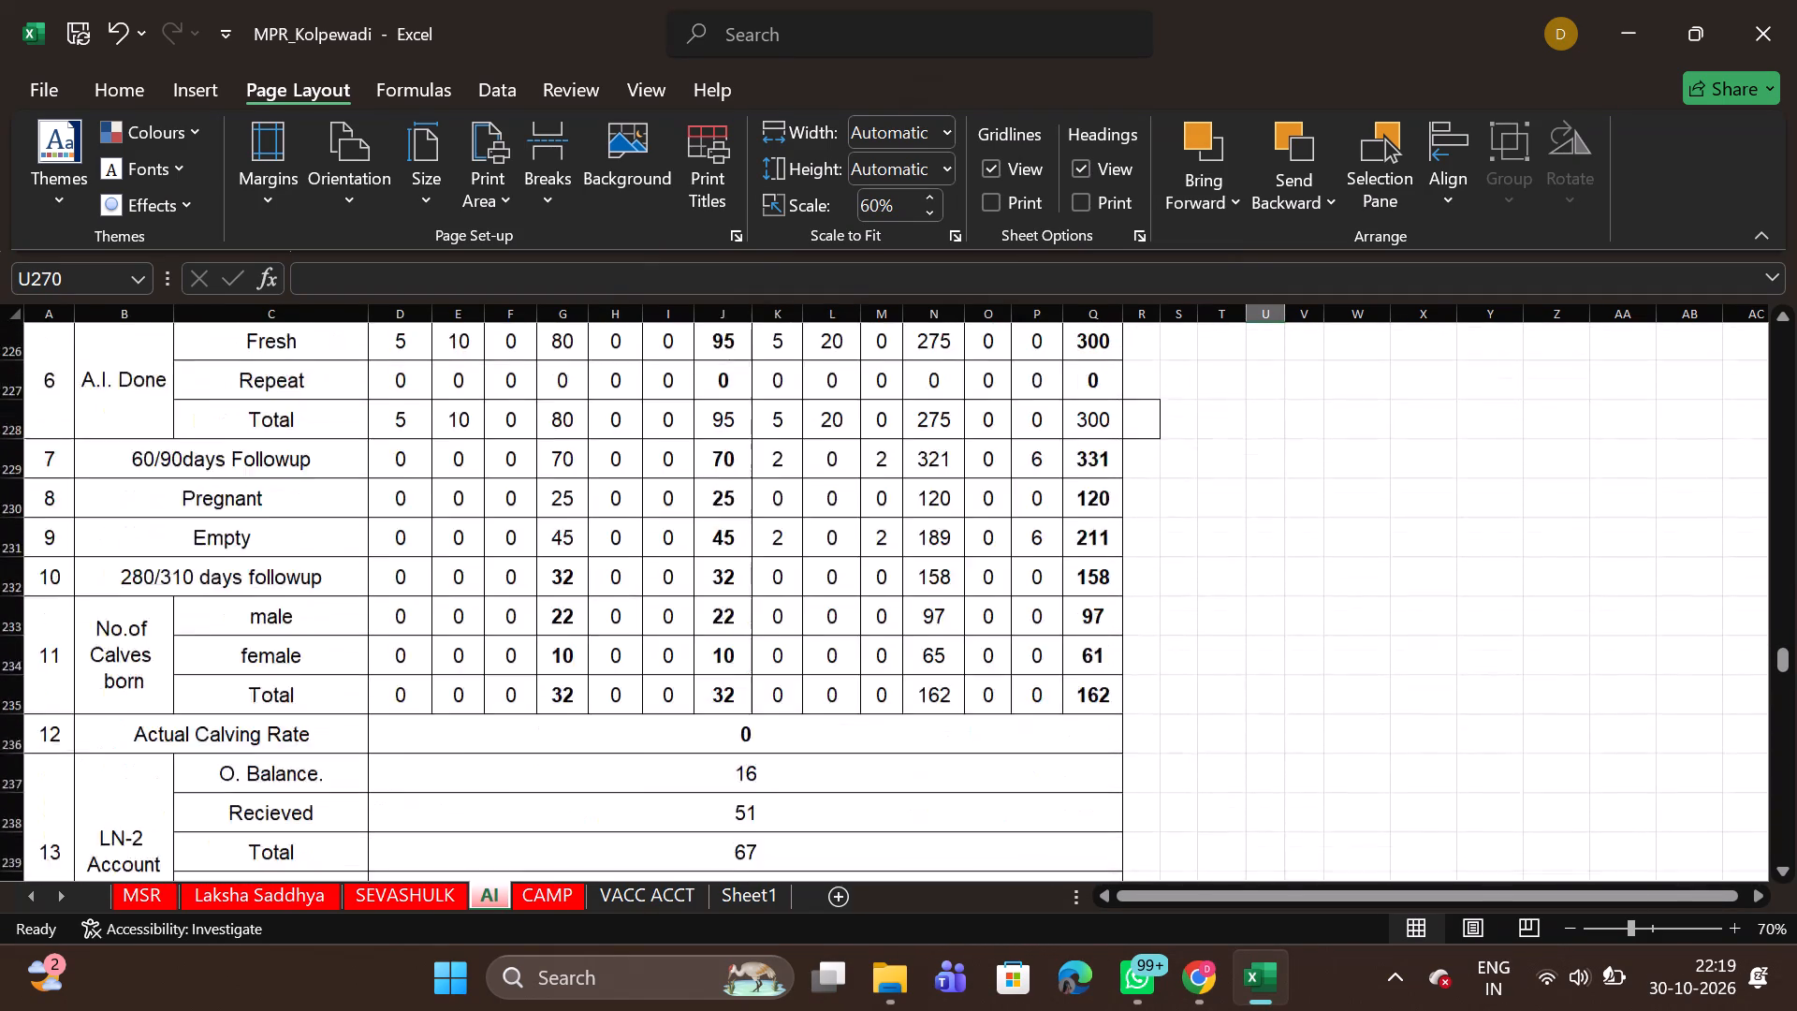
scroll(669, 694, "up", 10)
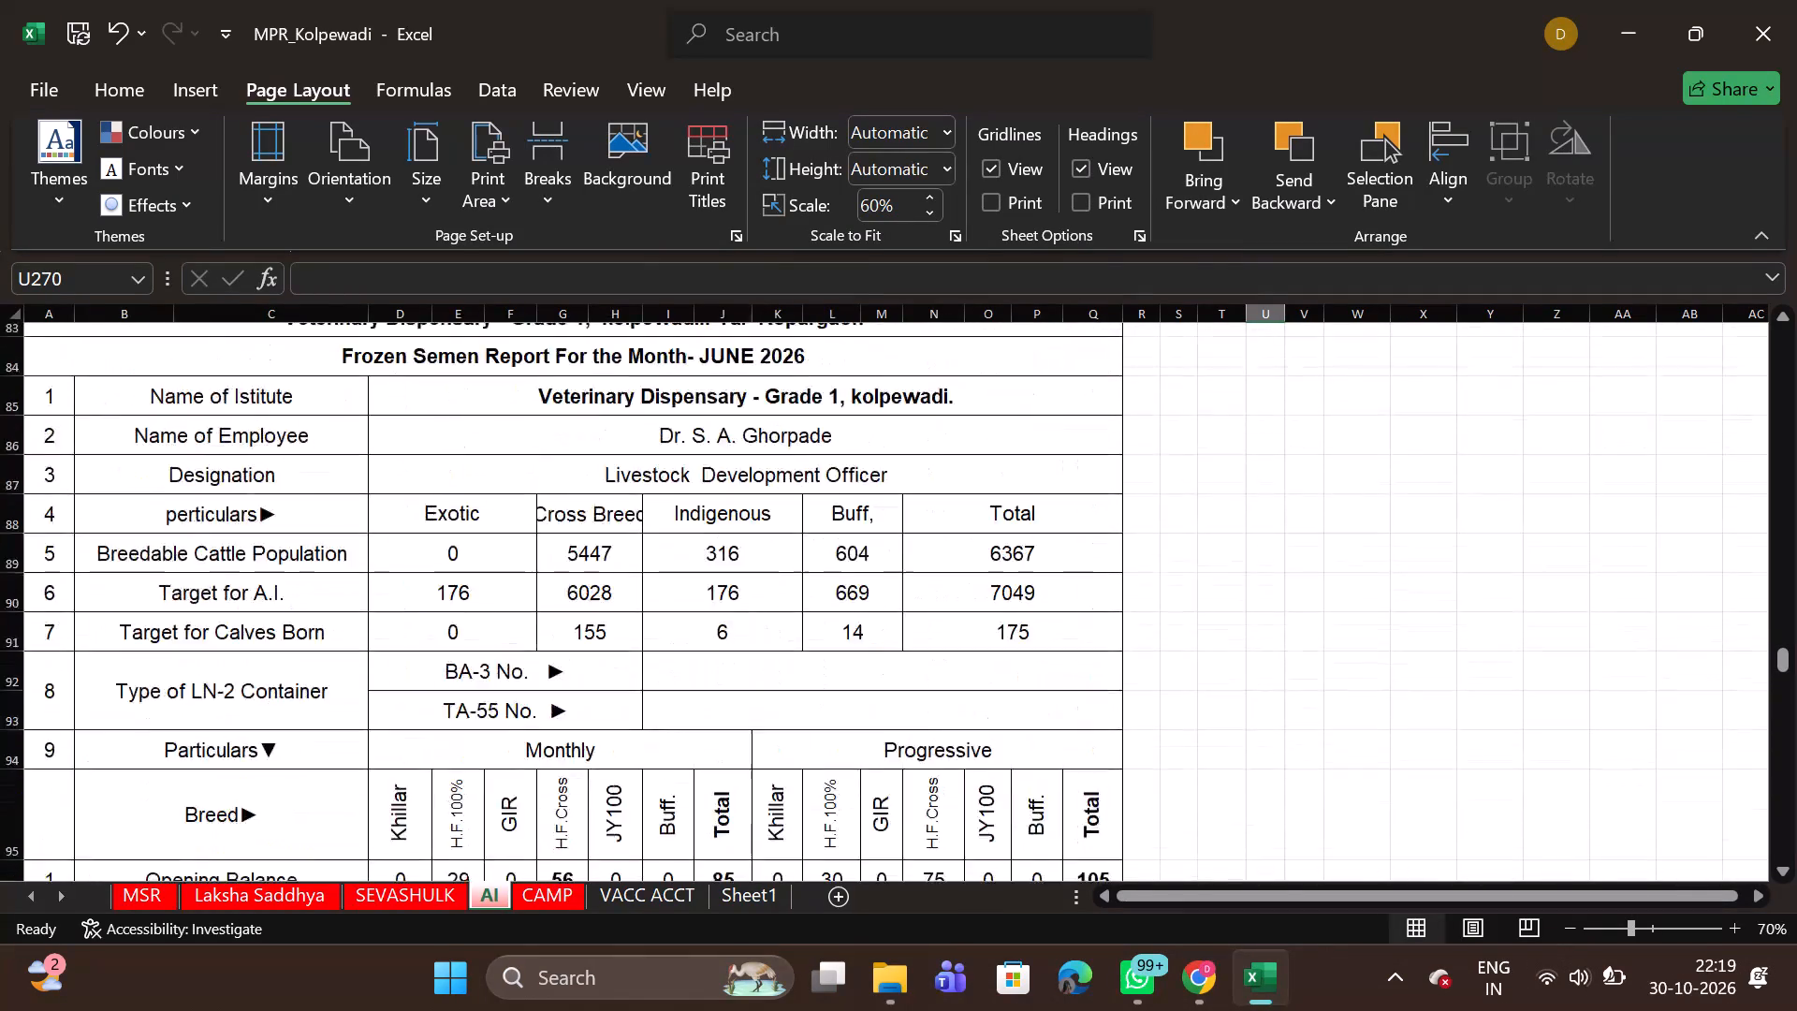
scroll(669, 694, "up", 8)
scroll(669, 694, "down", 1)
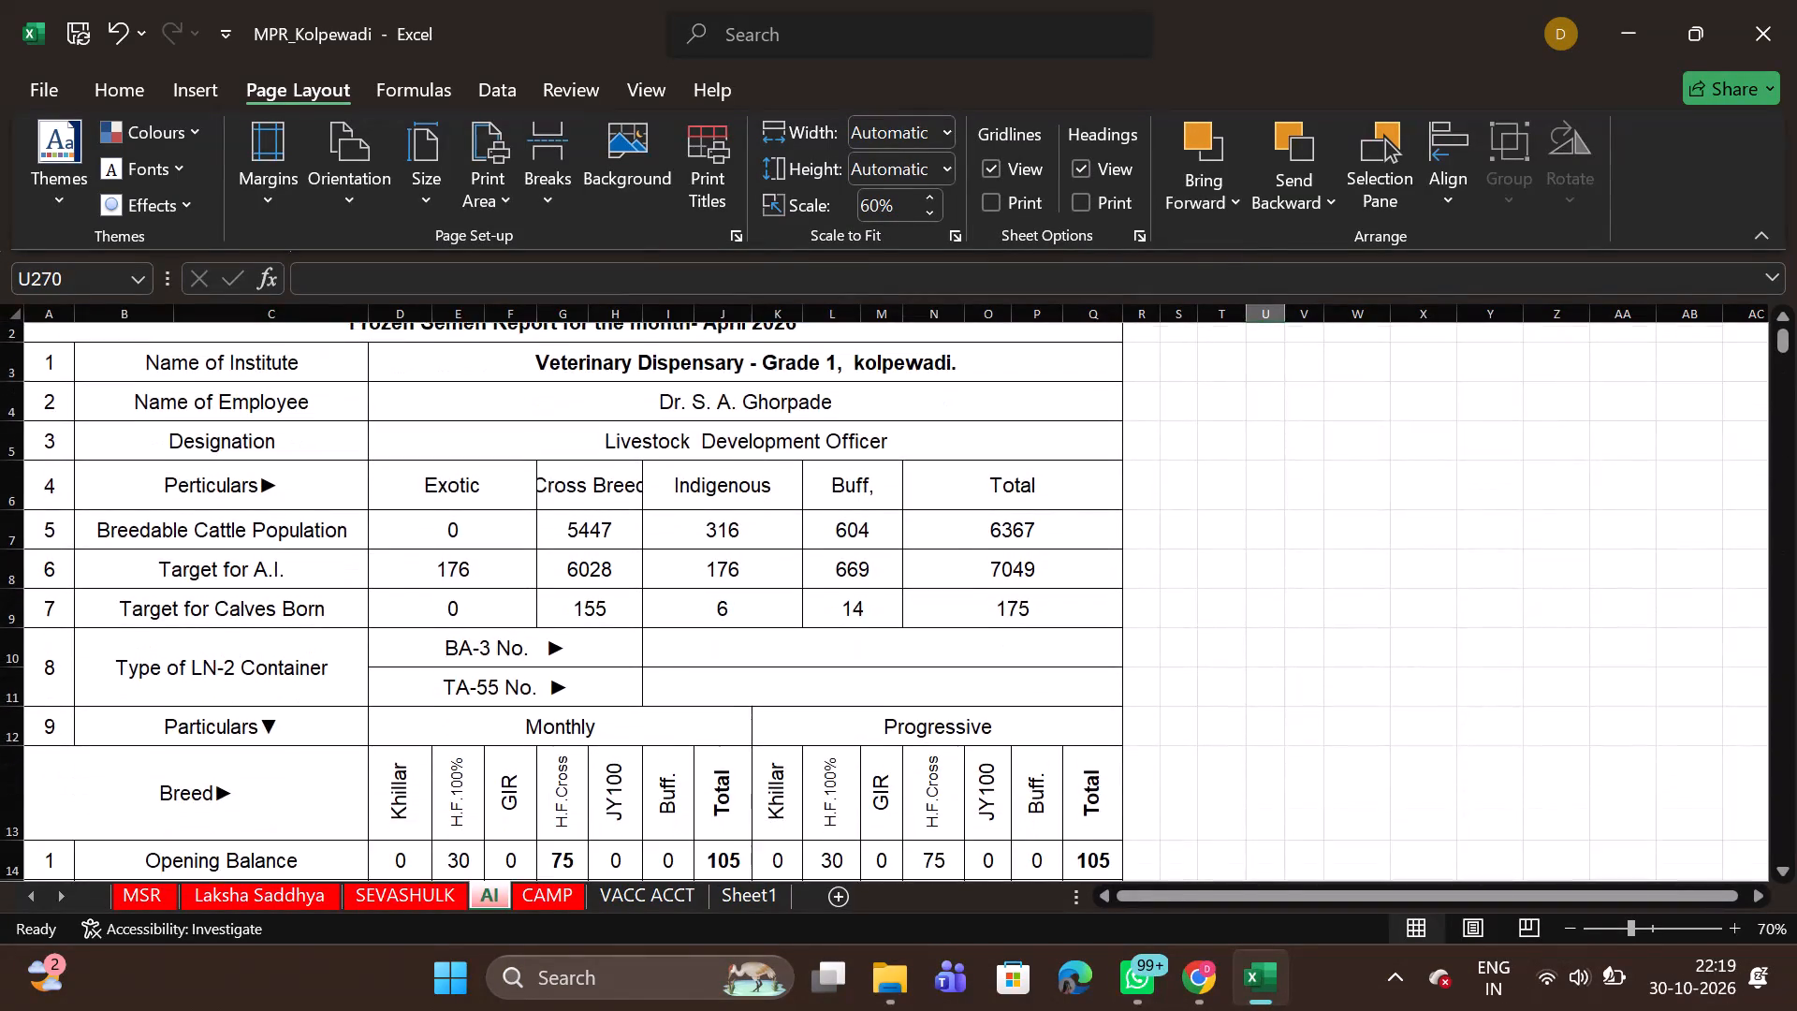
scroll(669, 694, "down", 3)
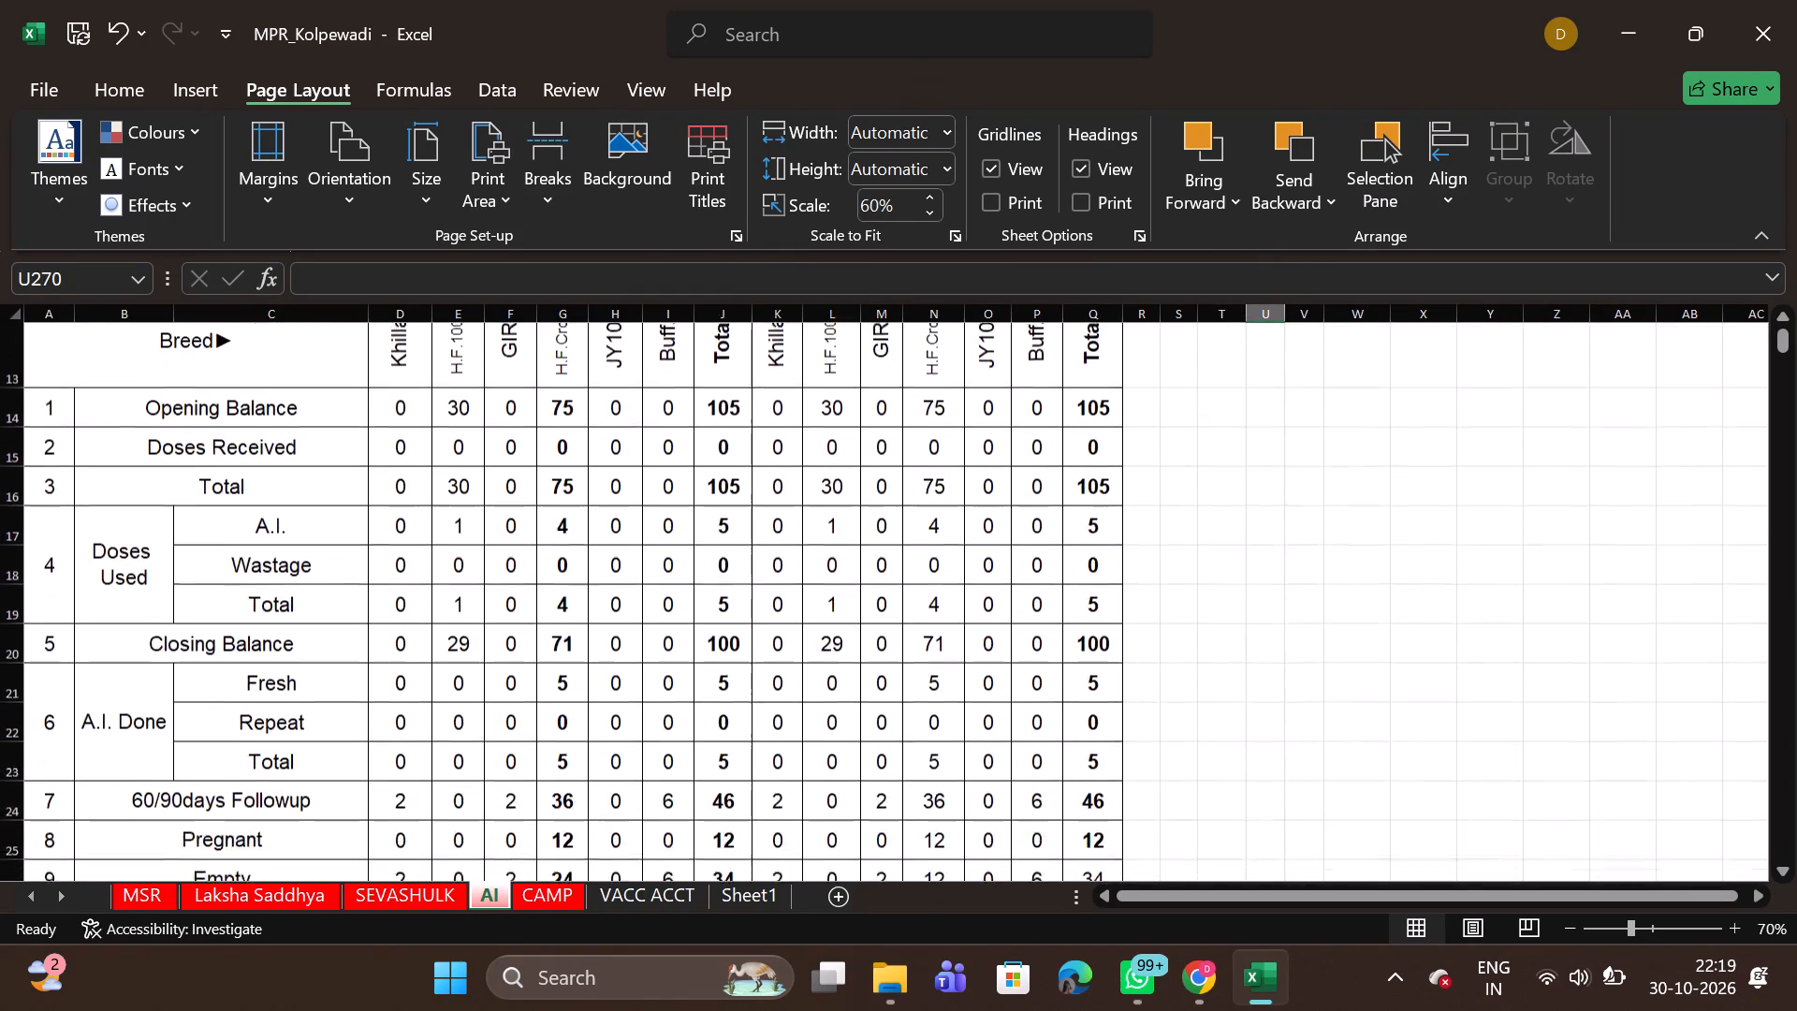
scroll(669, 694, "down", 3)
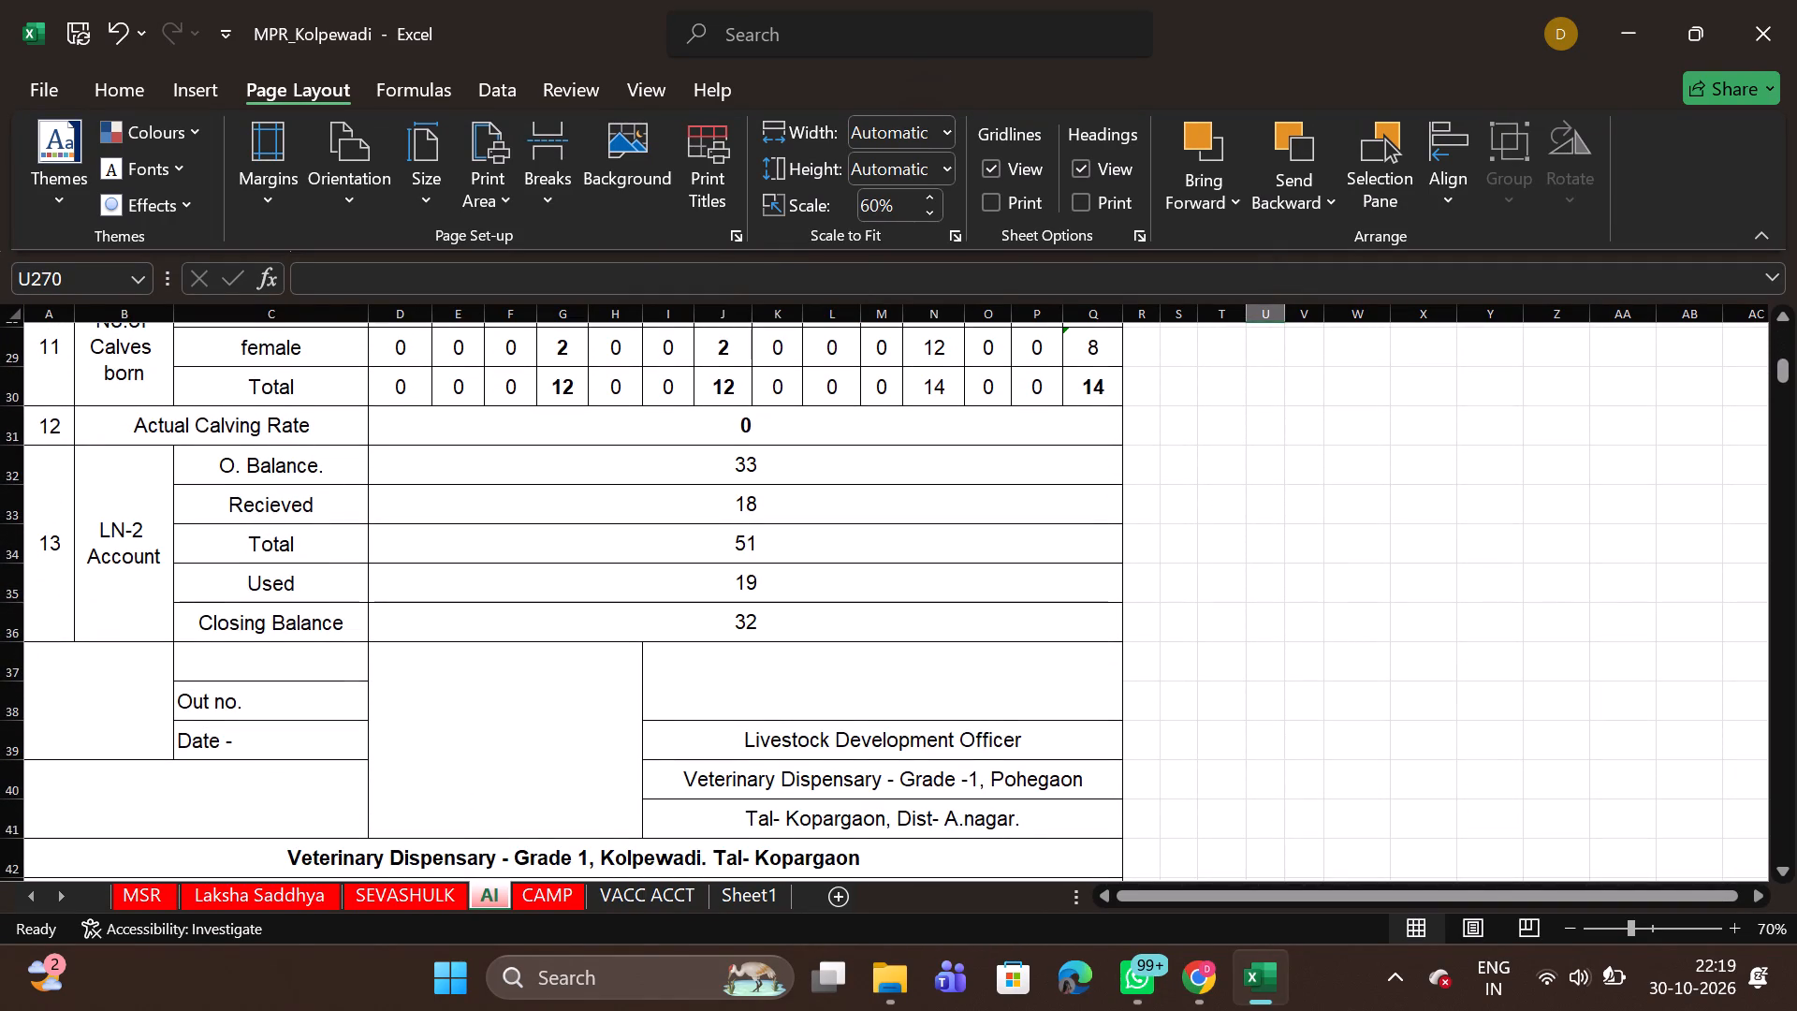
scroll(674, 684, "down", 2)
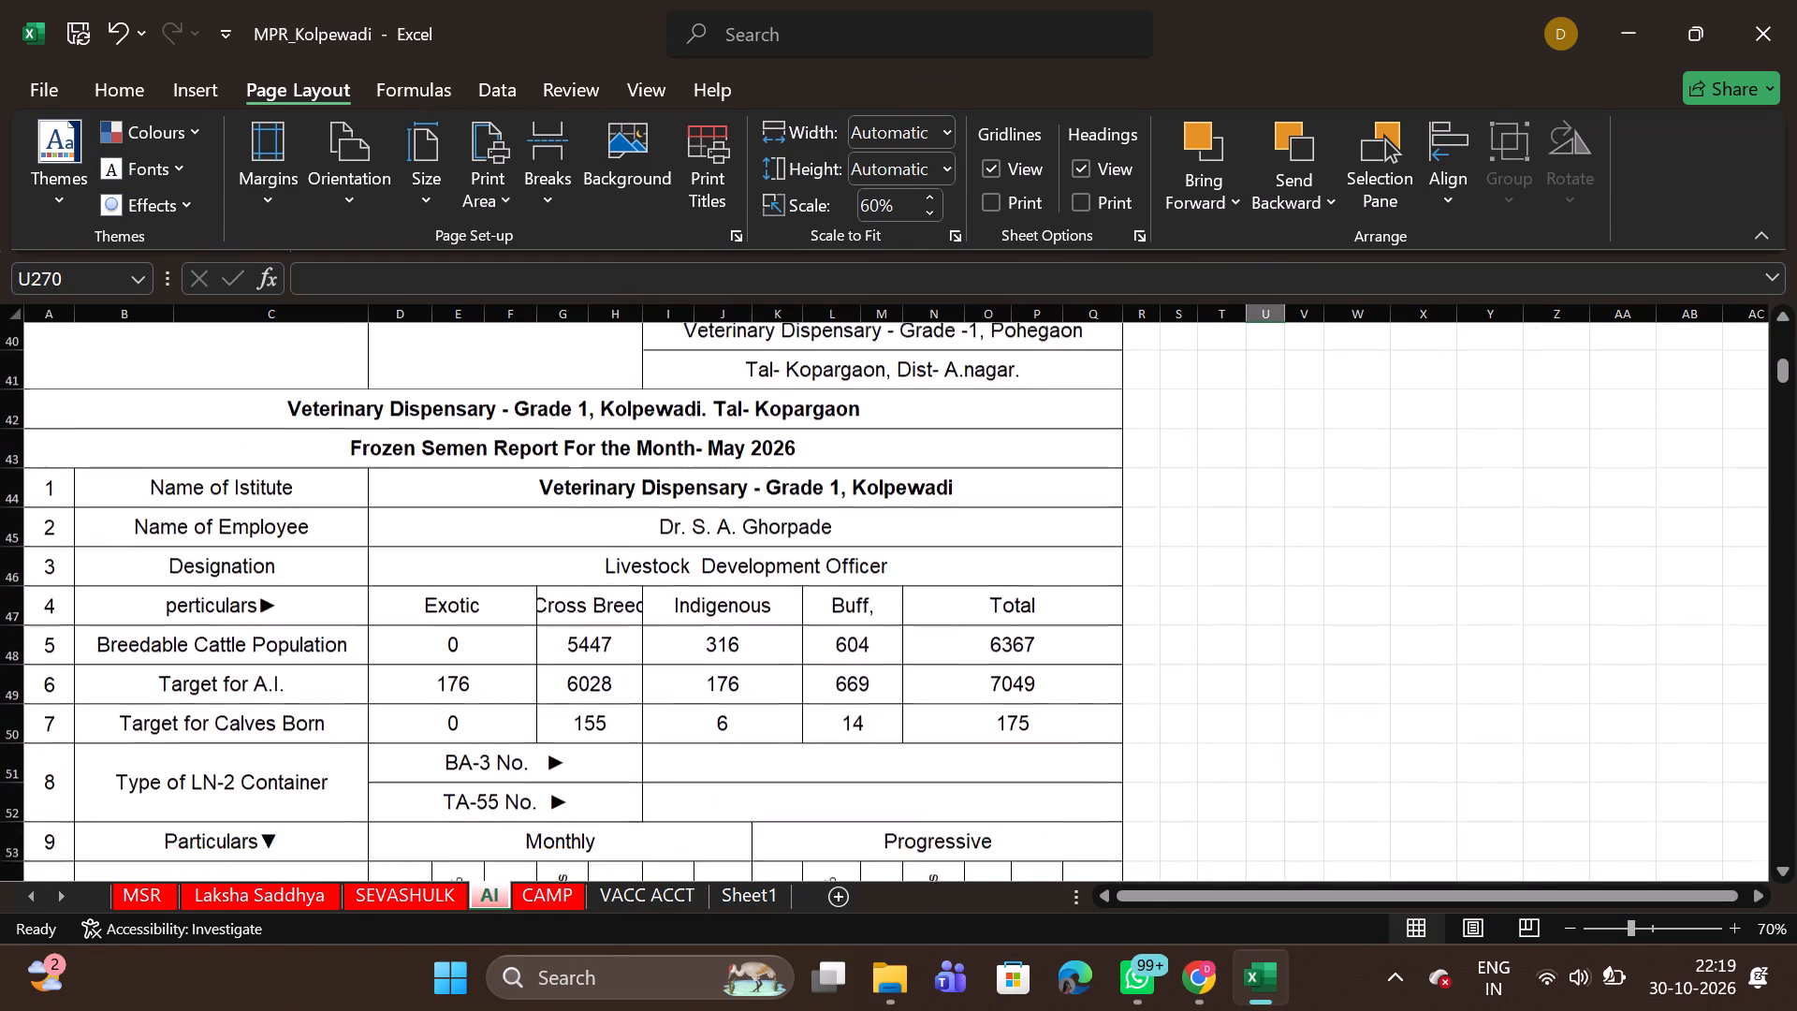
scroll(674, 684, "down", 2)
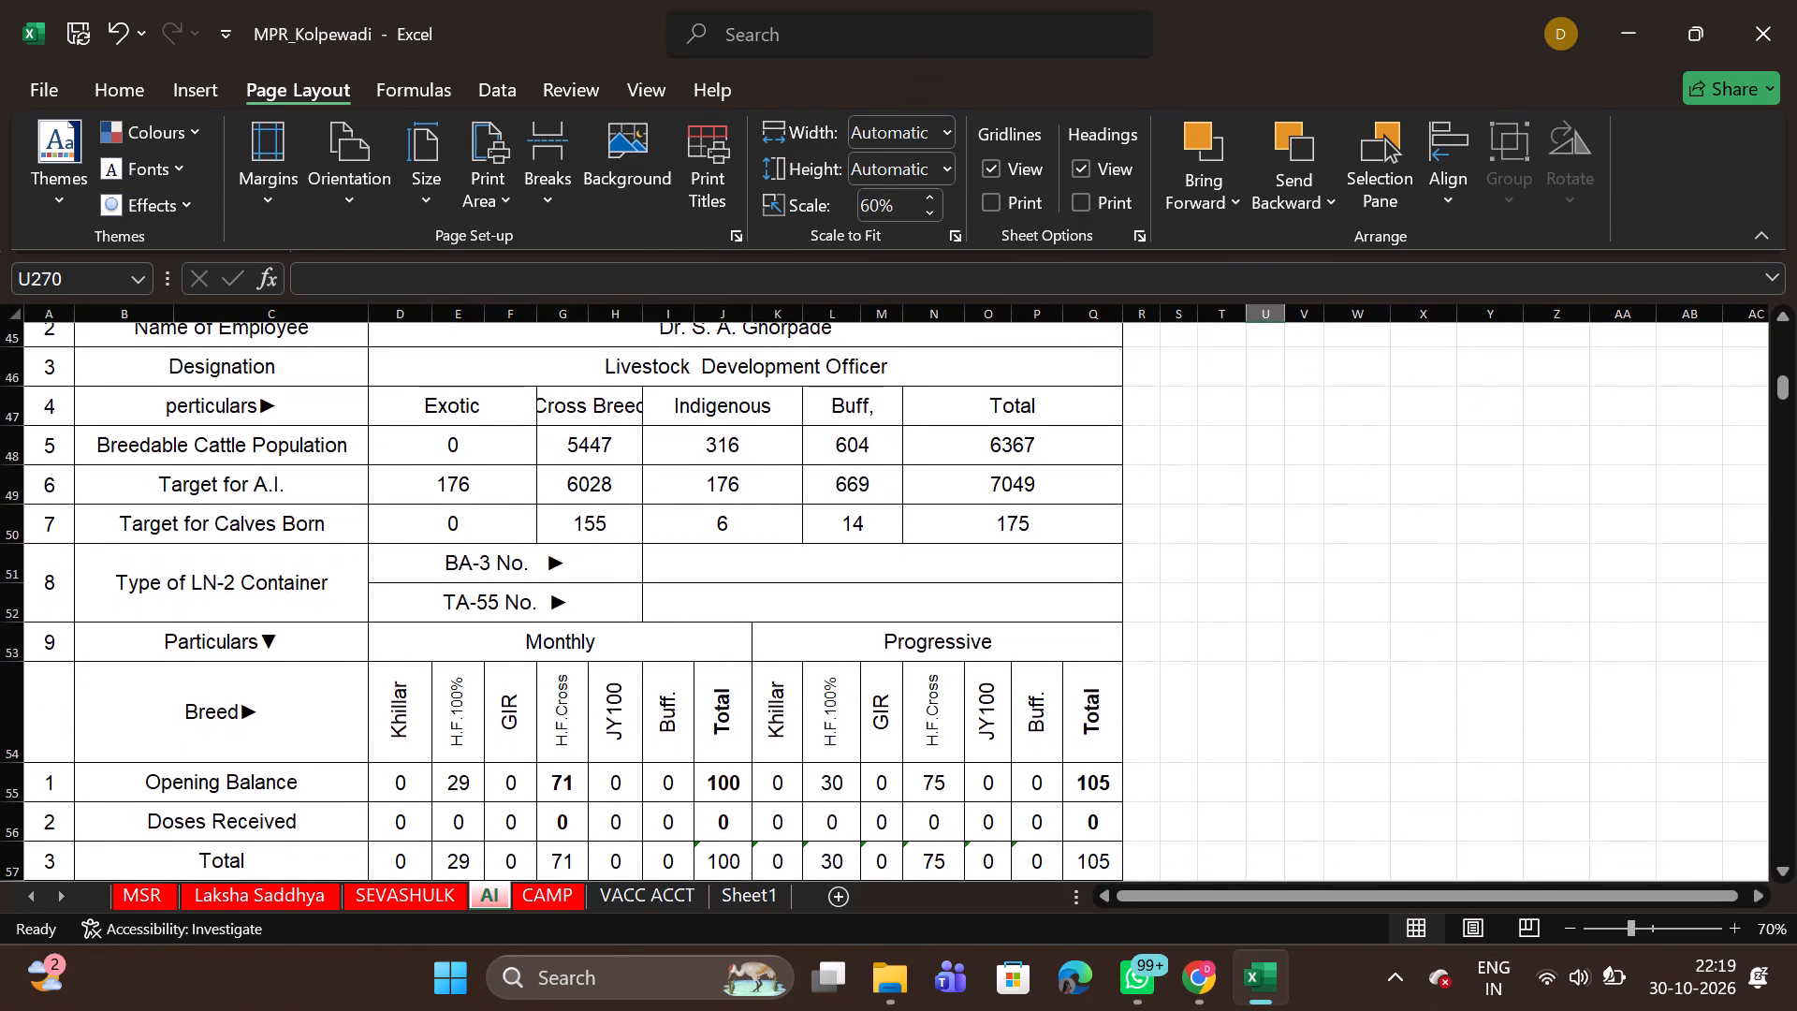
scroll(674, 684, "down", 4)
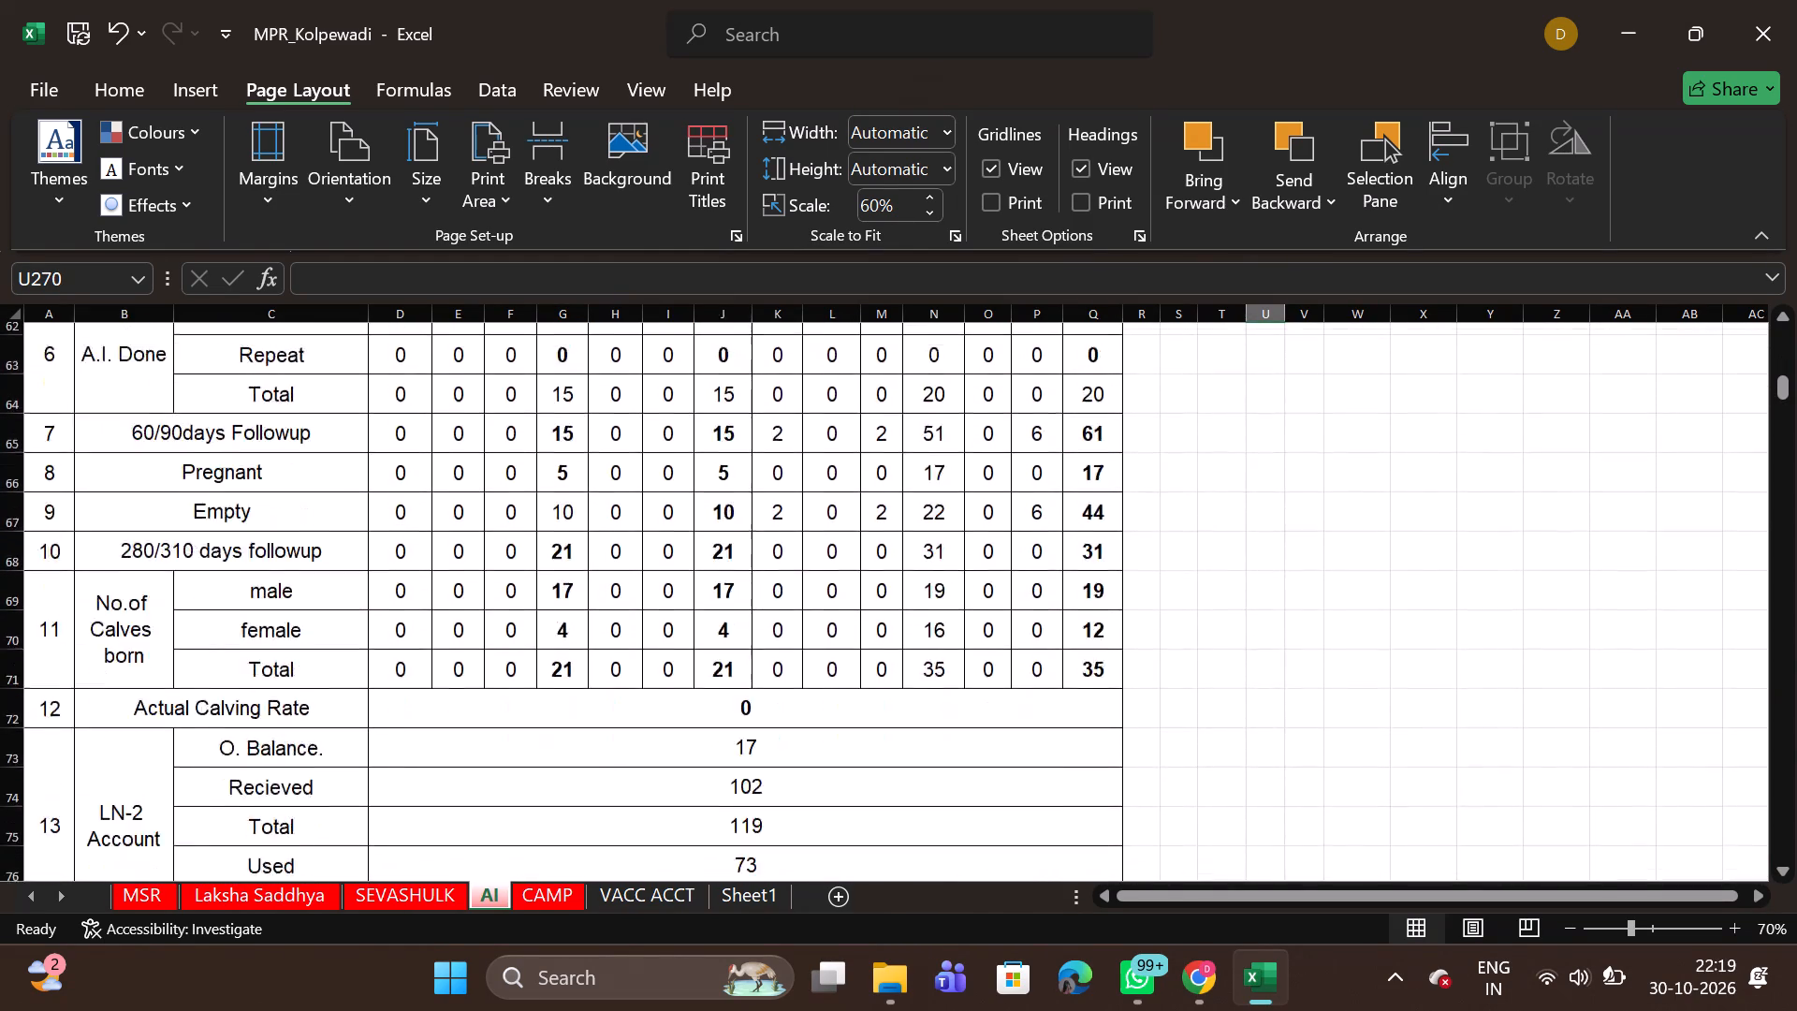
scroll(674, 684, "down", 2)
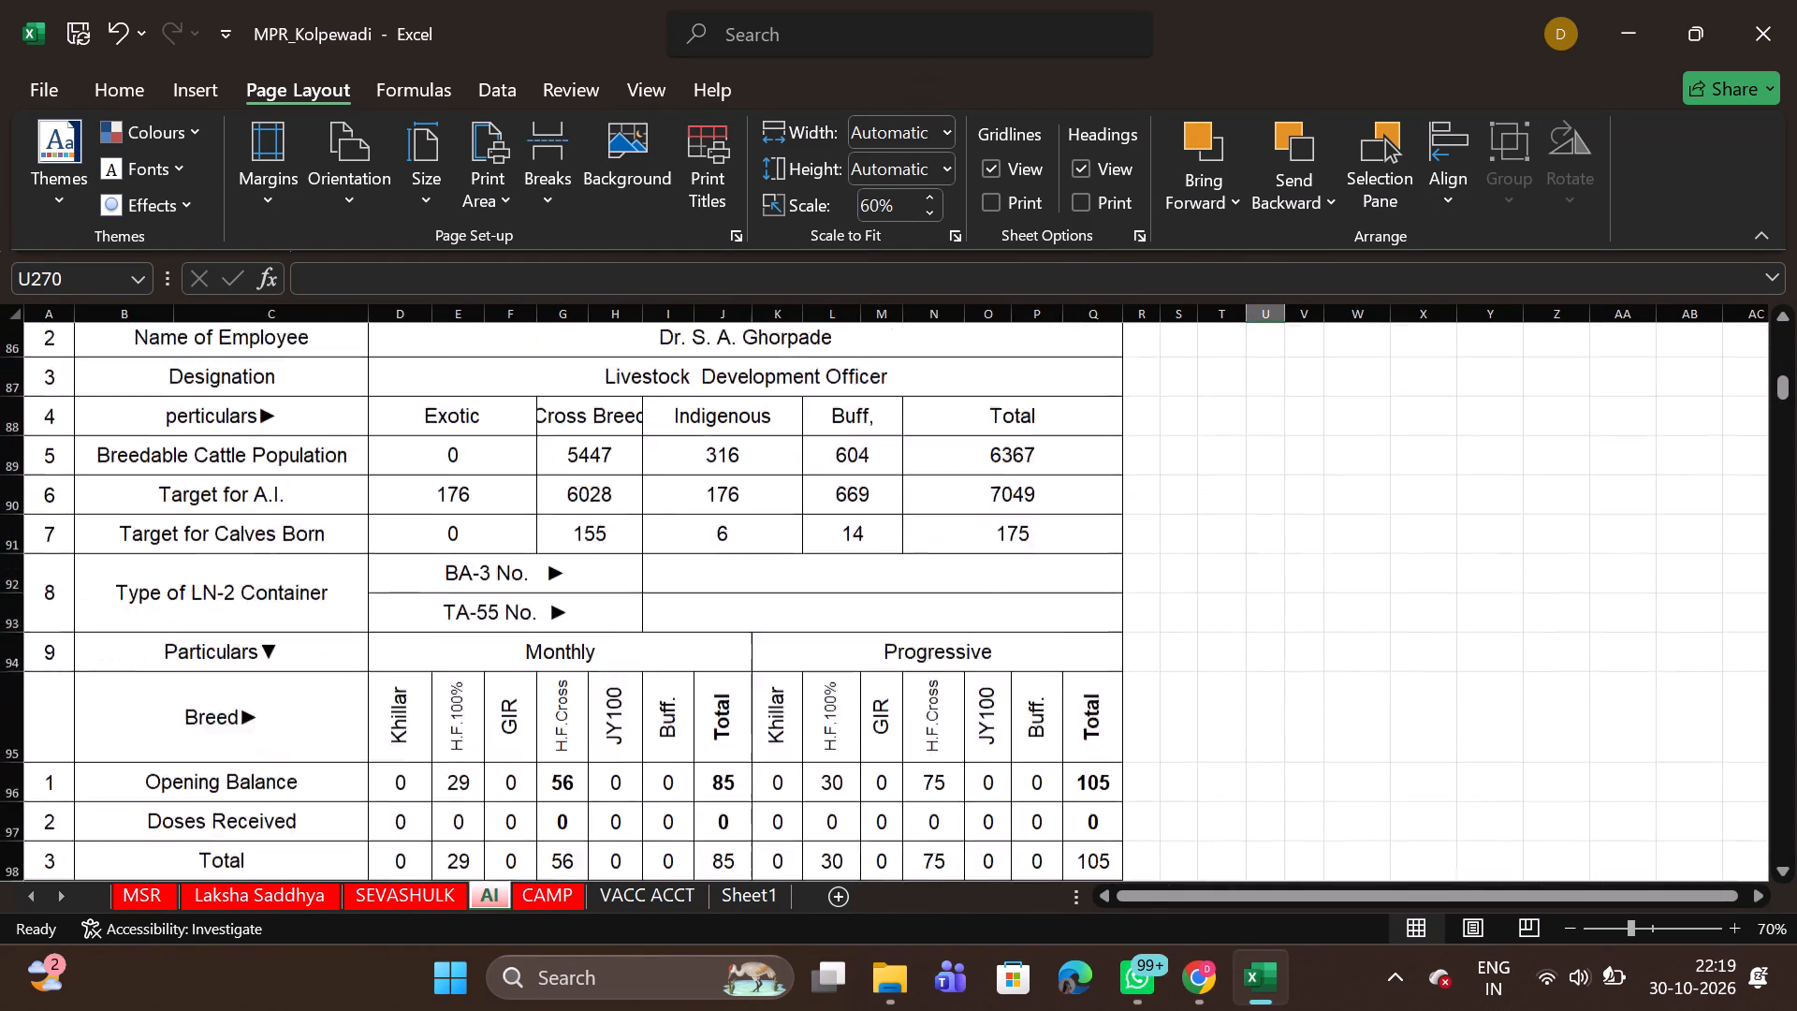
scroll(674, 684, "down", 4)
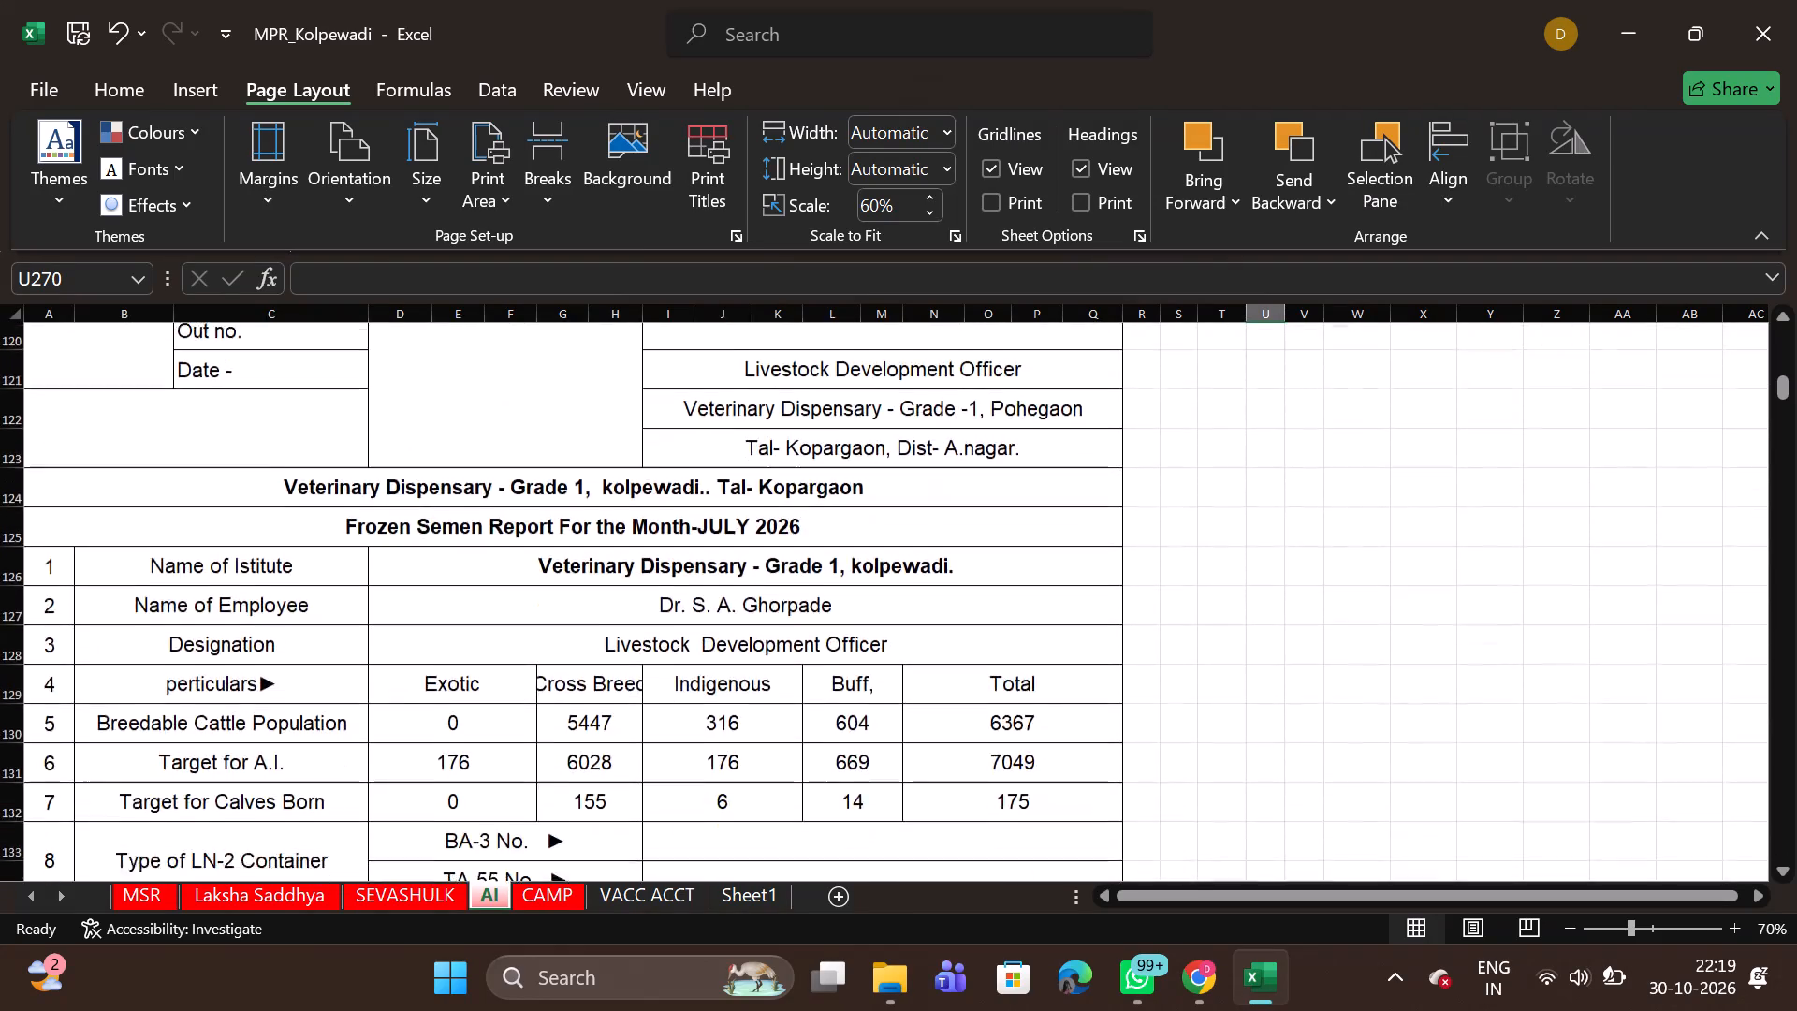
Review the AI sheet's Frozen Semen Reports from July through October 2026, checking headings, institute names and figures.
scroll(674, 684, "down", 2)
scroll(674, 684, "up", 1)
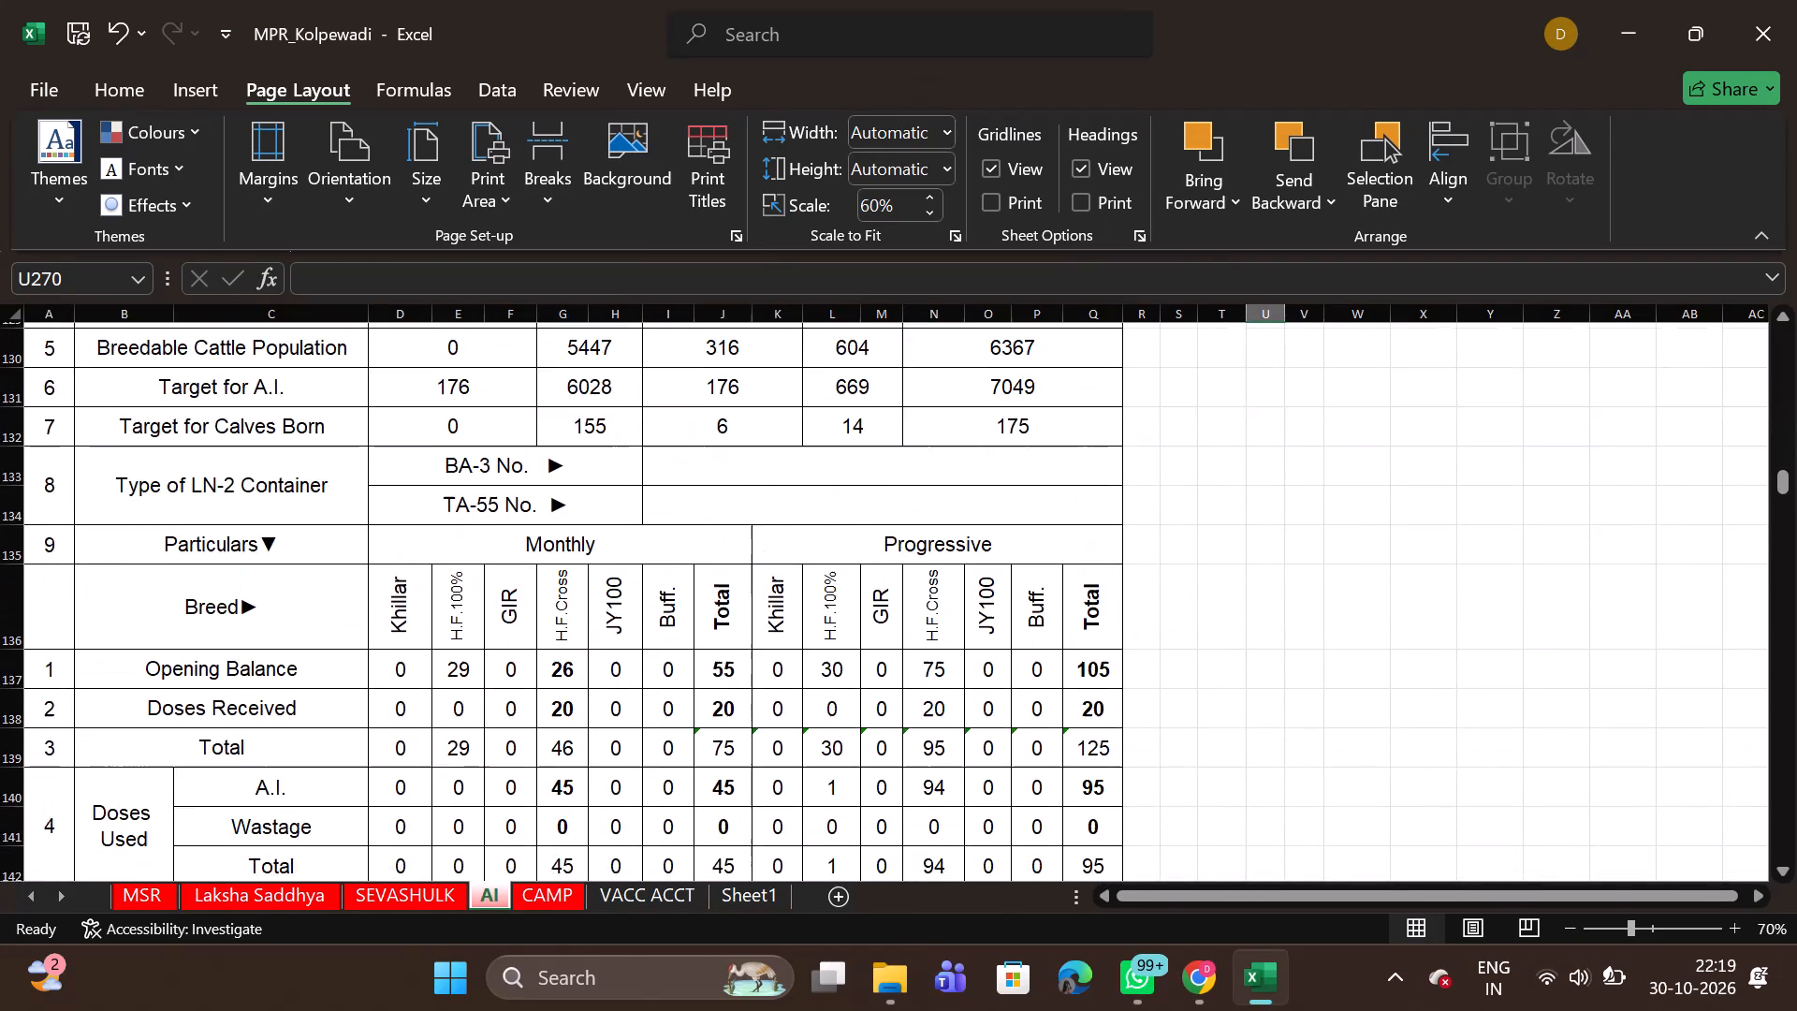
scroll(674, 684, "up", 1)
scroll(674, 684, "right", 2)
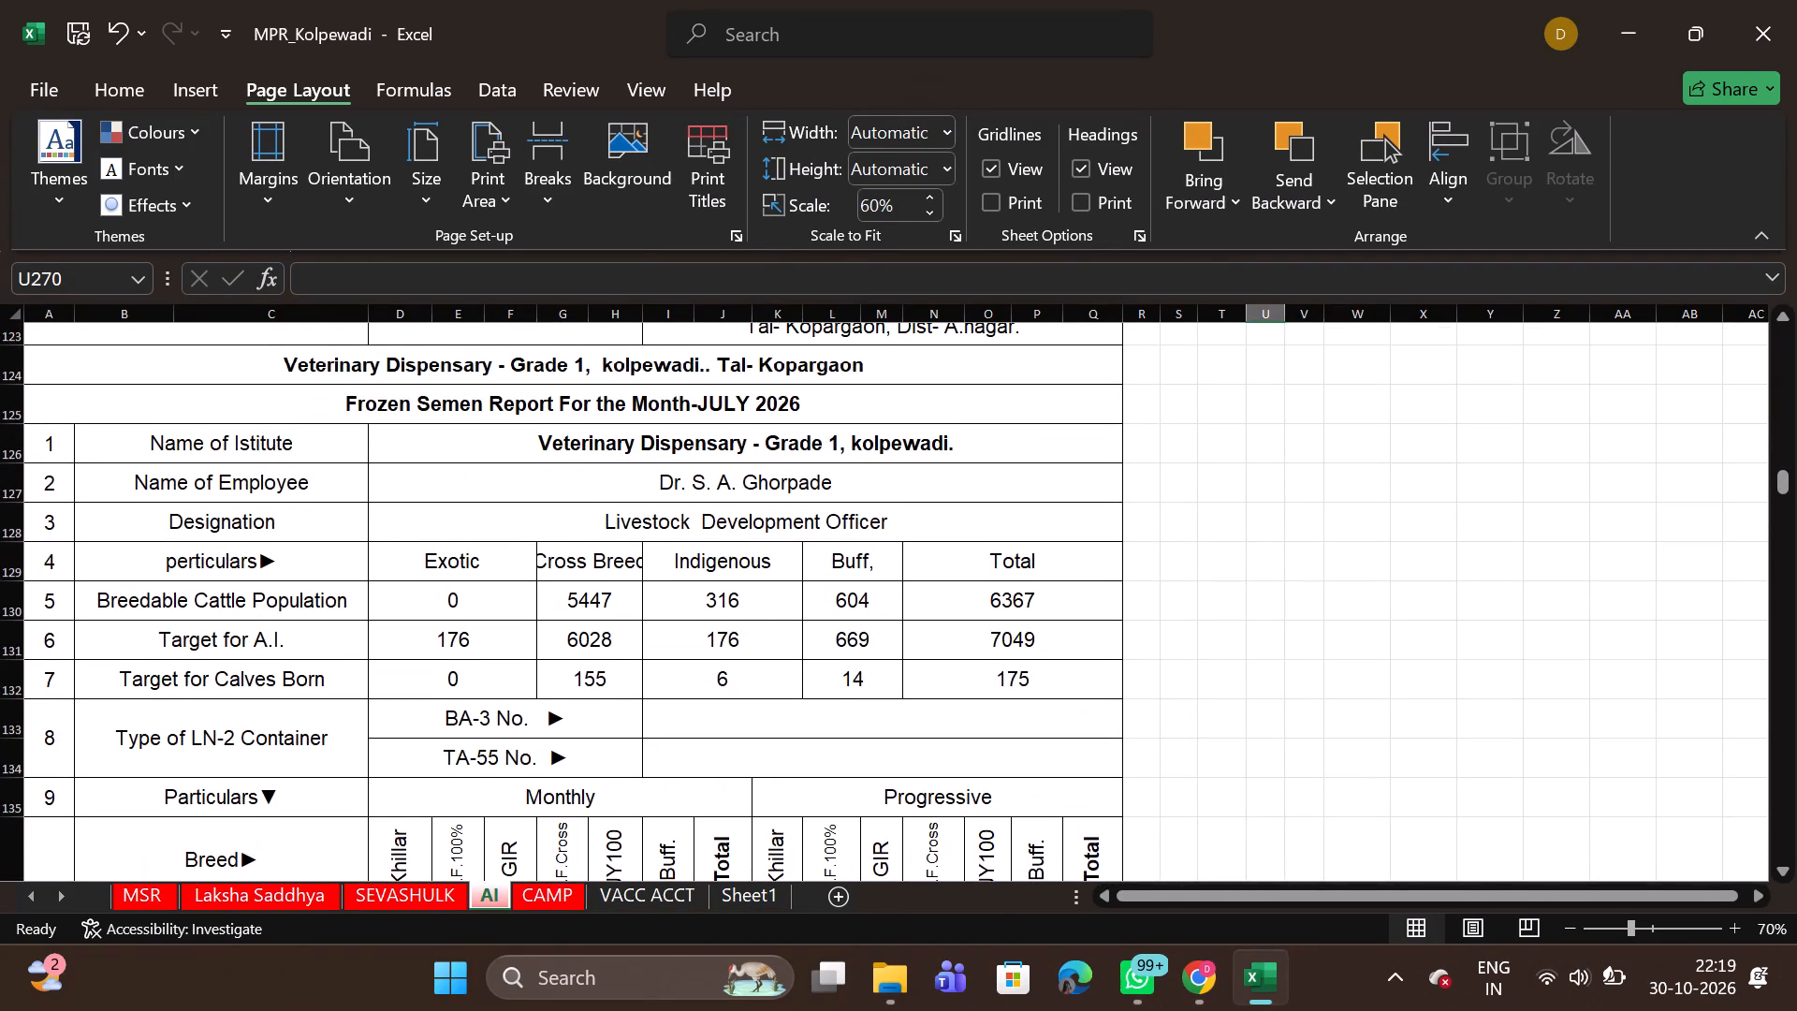
scroll(674, 684, "right", 1)
scroll(674, 684, "down", 1)
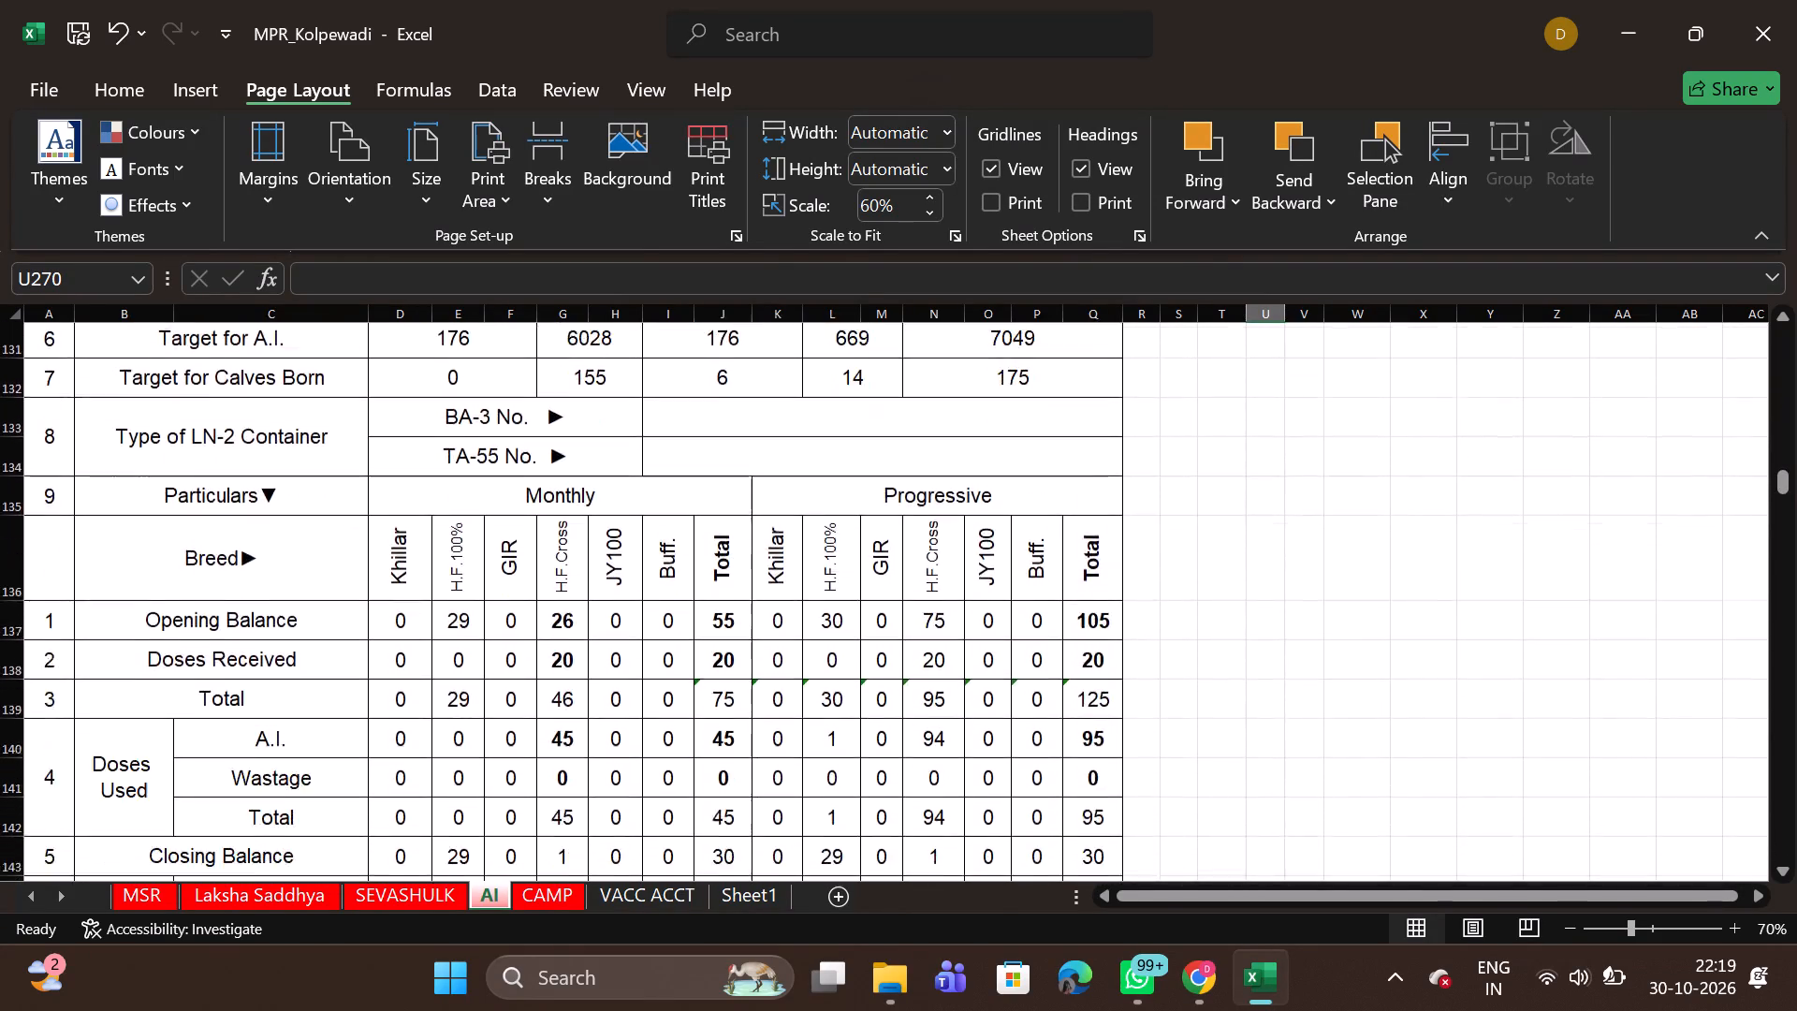
scroll(674, 684, "down", 5)
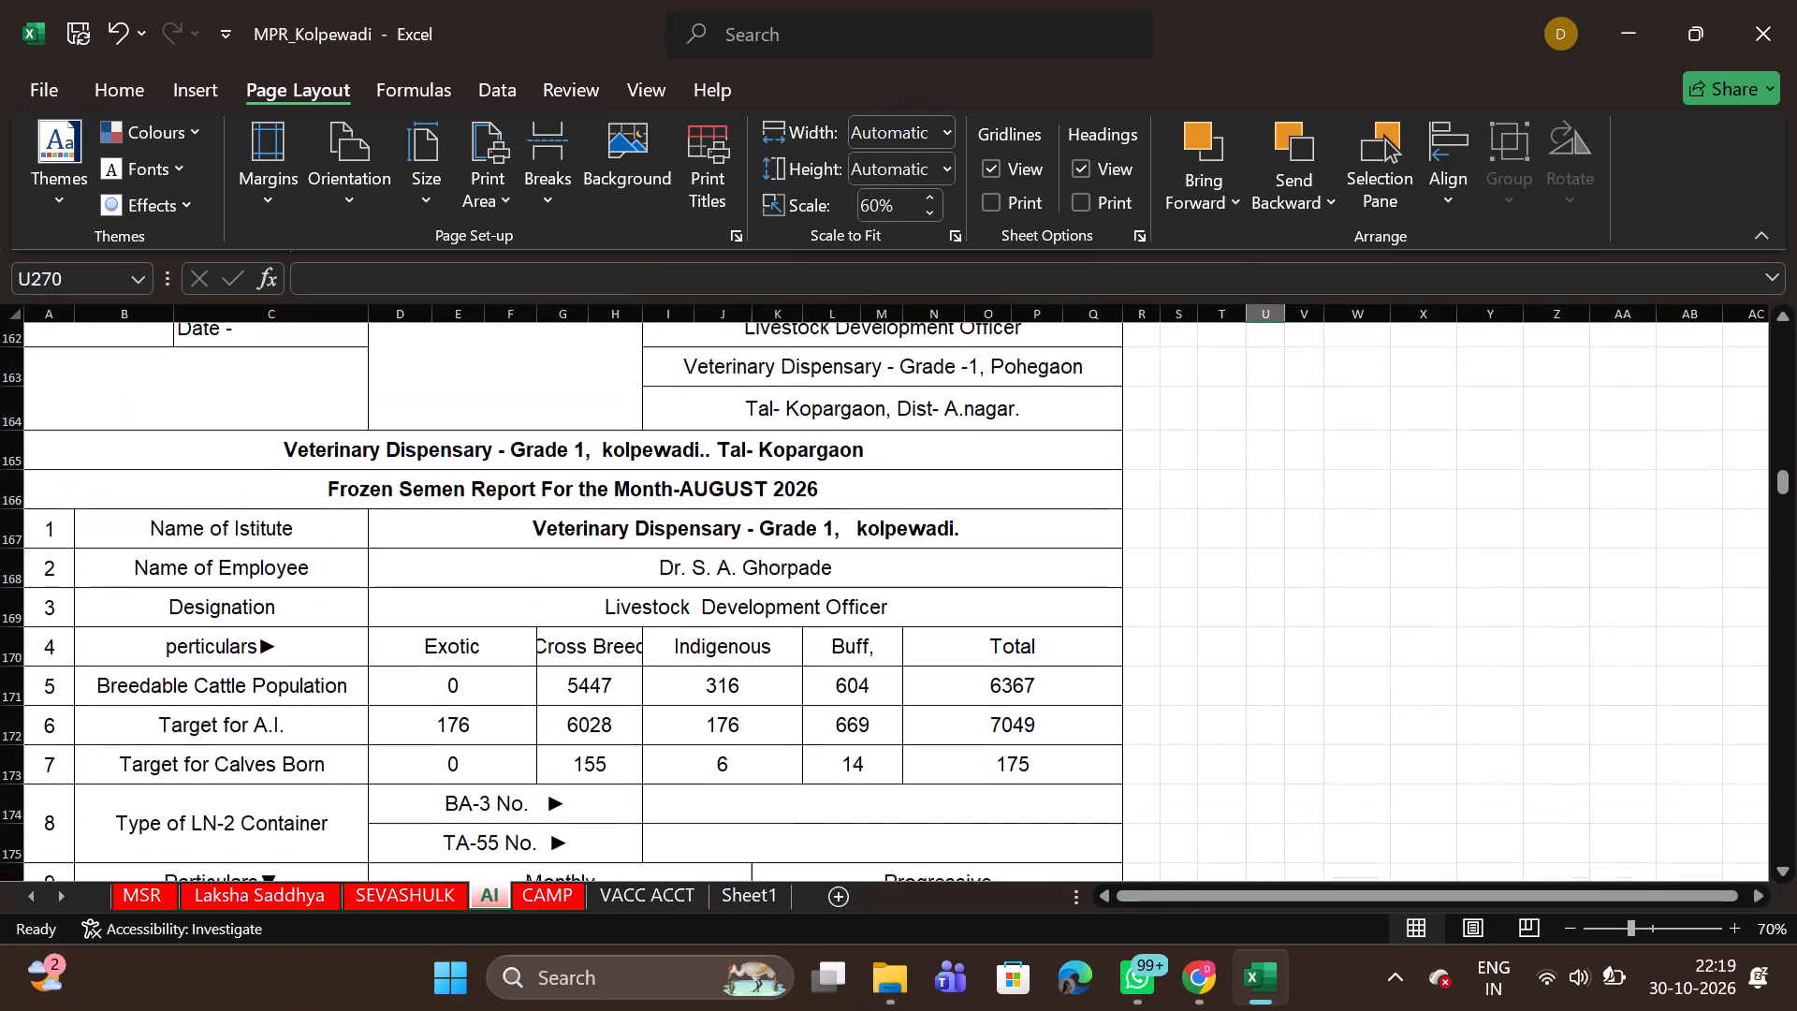
scroll(674, 684, "down", 2)
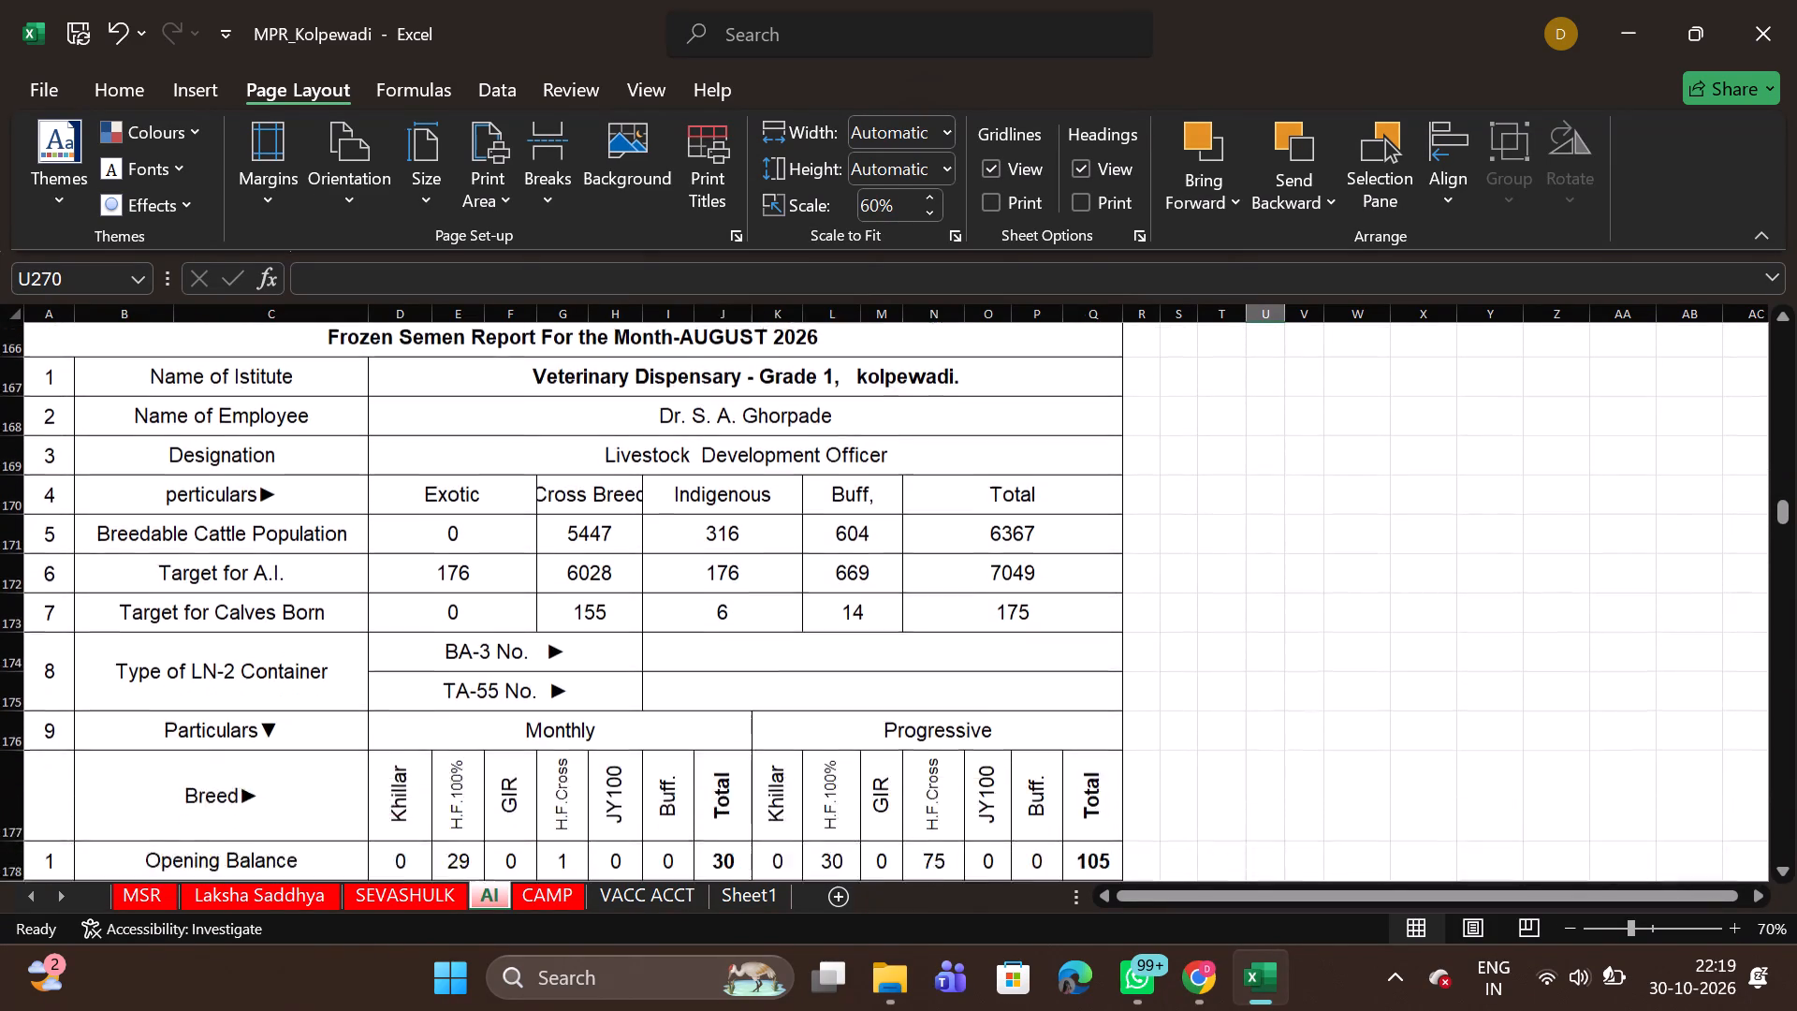
scroll(674, 684, "down", 4)
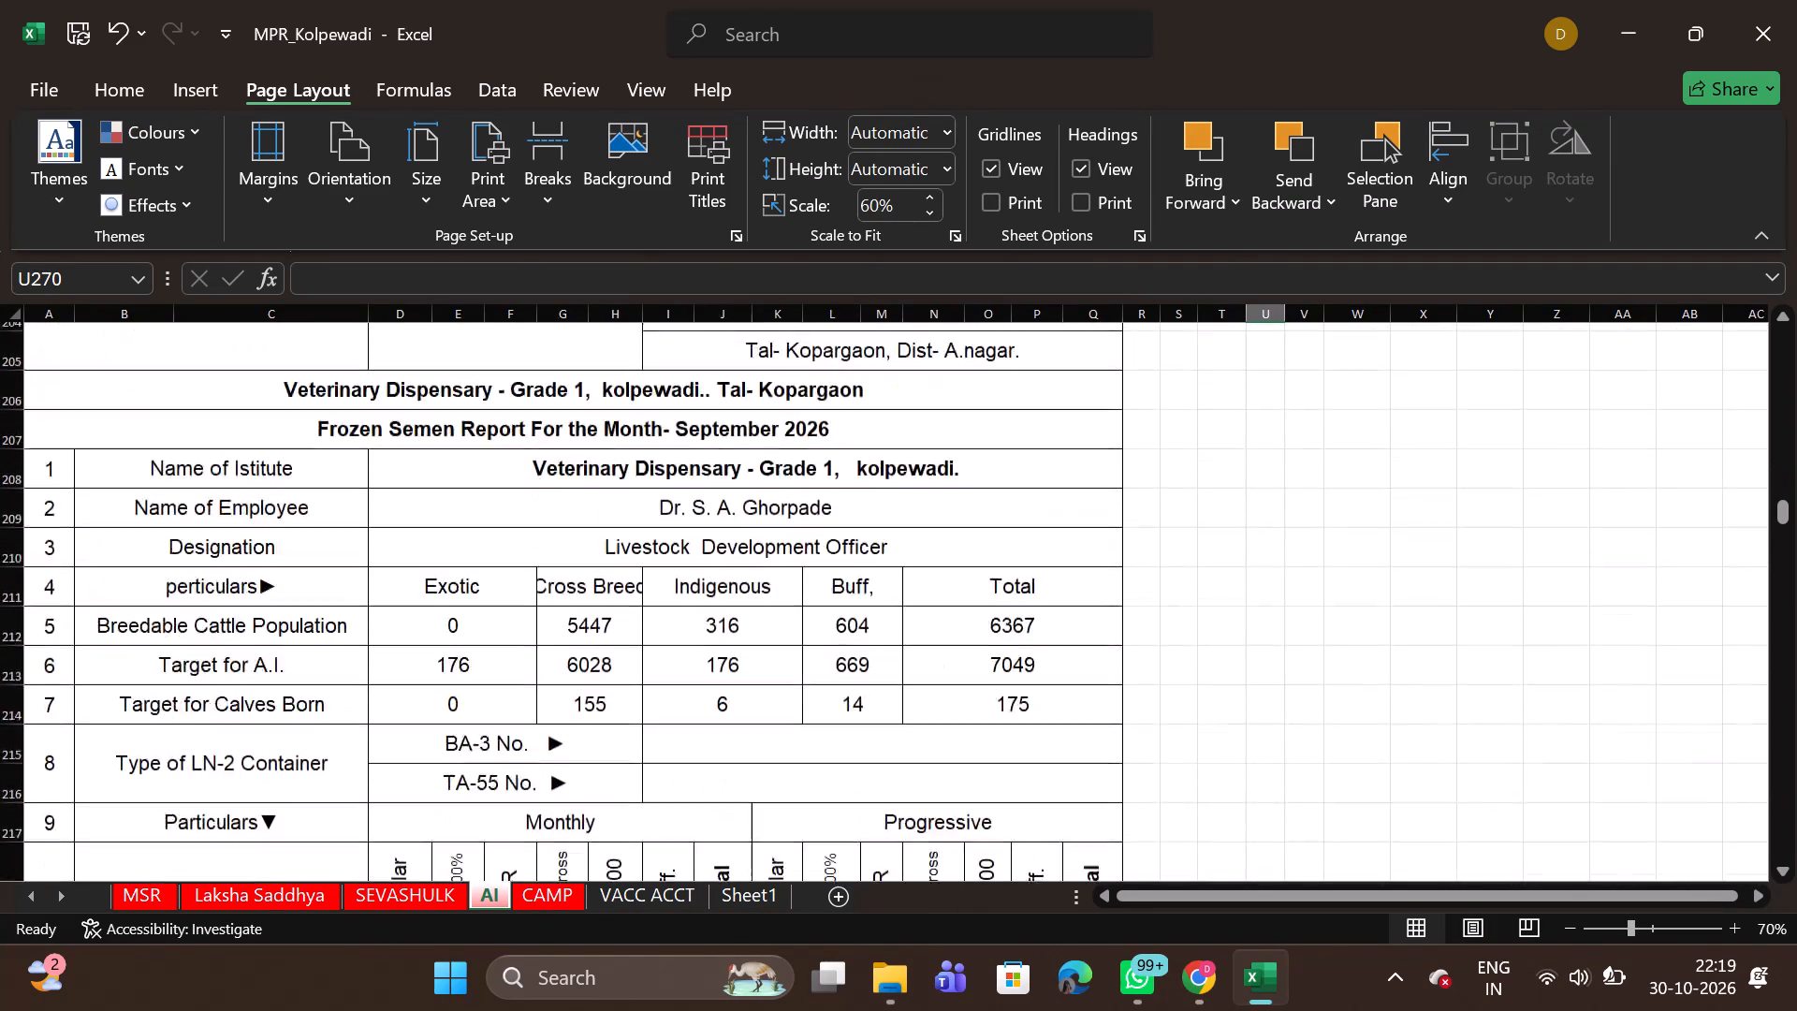
scroll(674, 684, "down", 5)
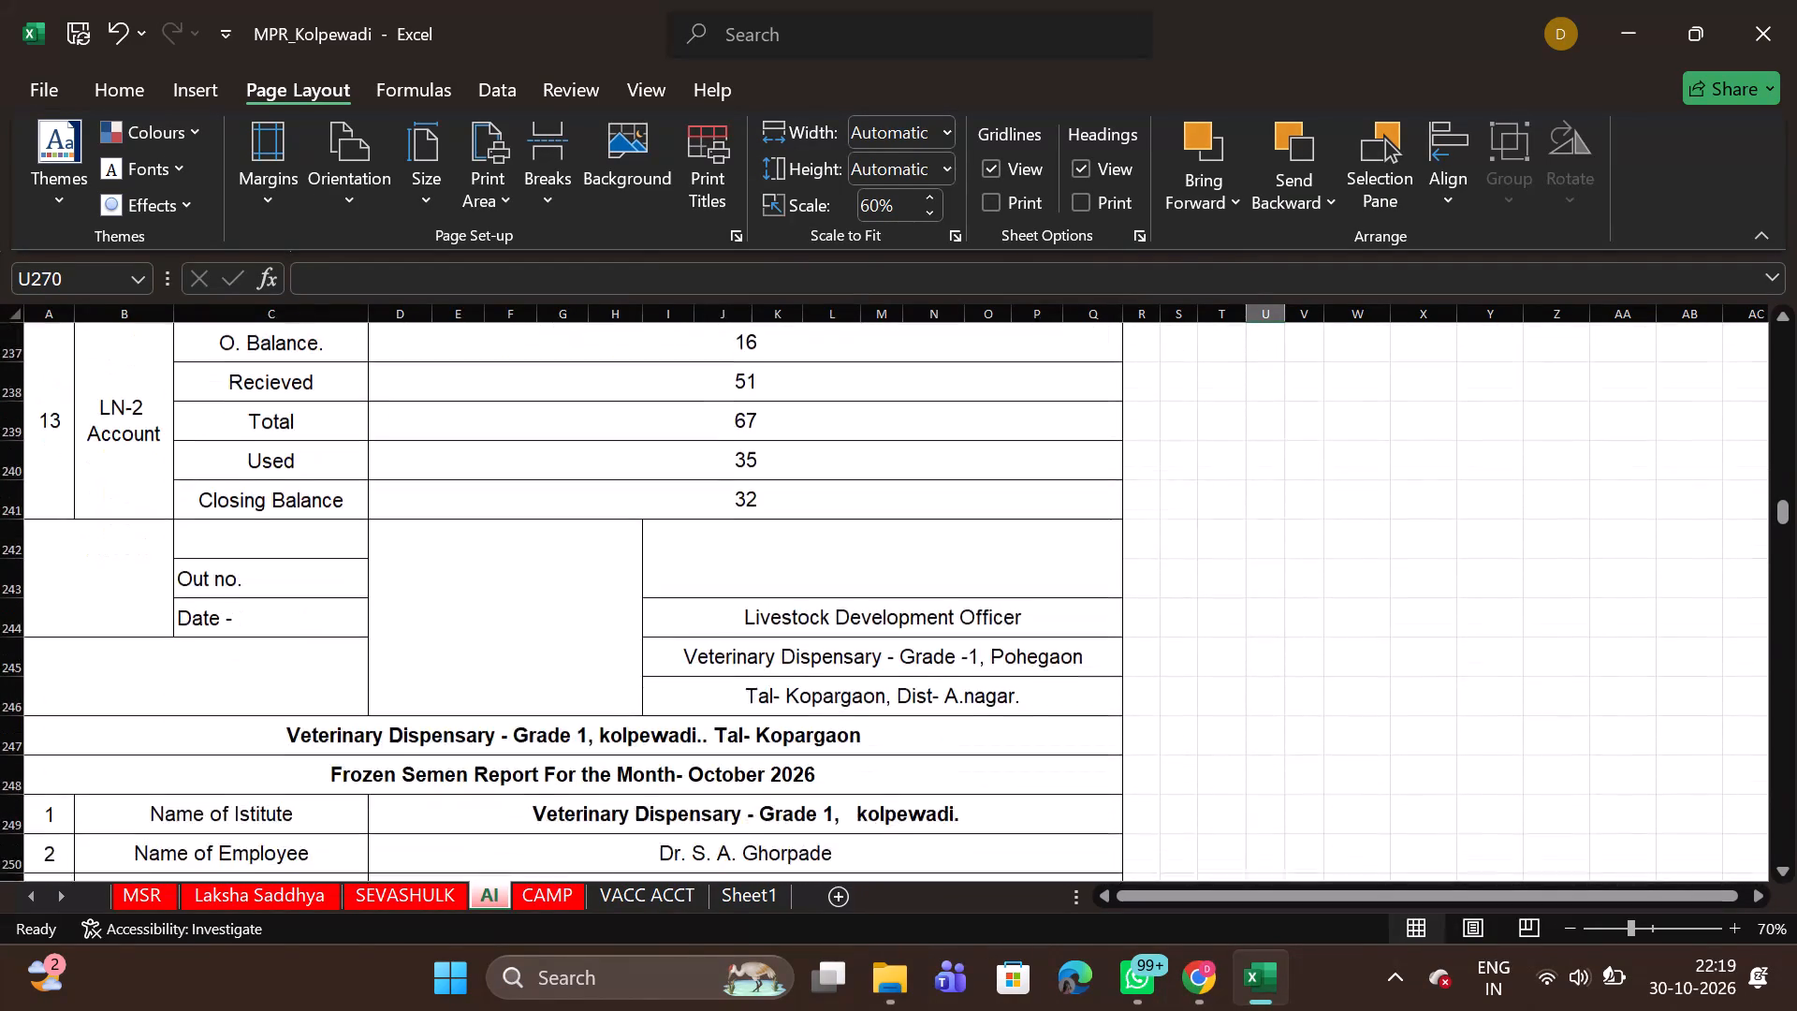
scroll(674, 684, "down", 1)
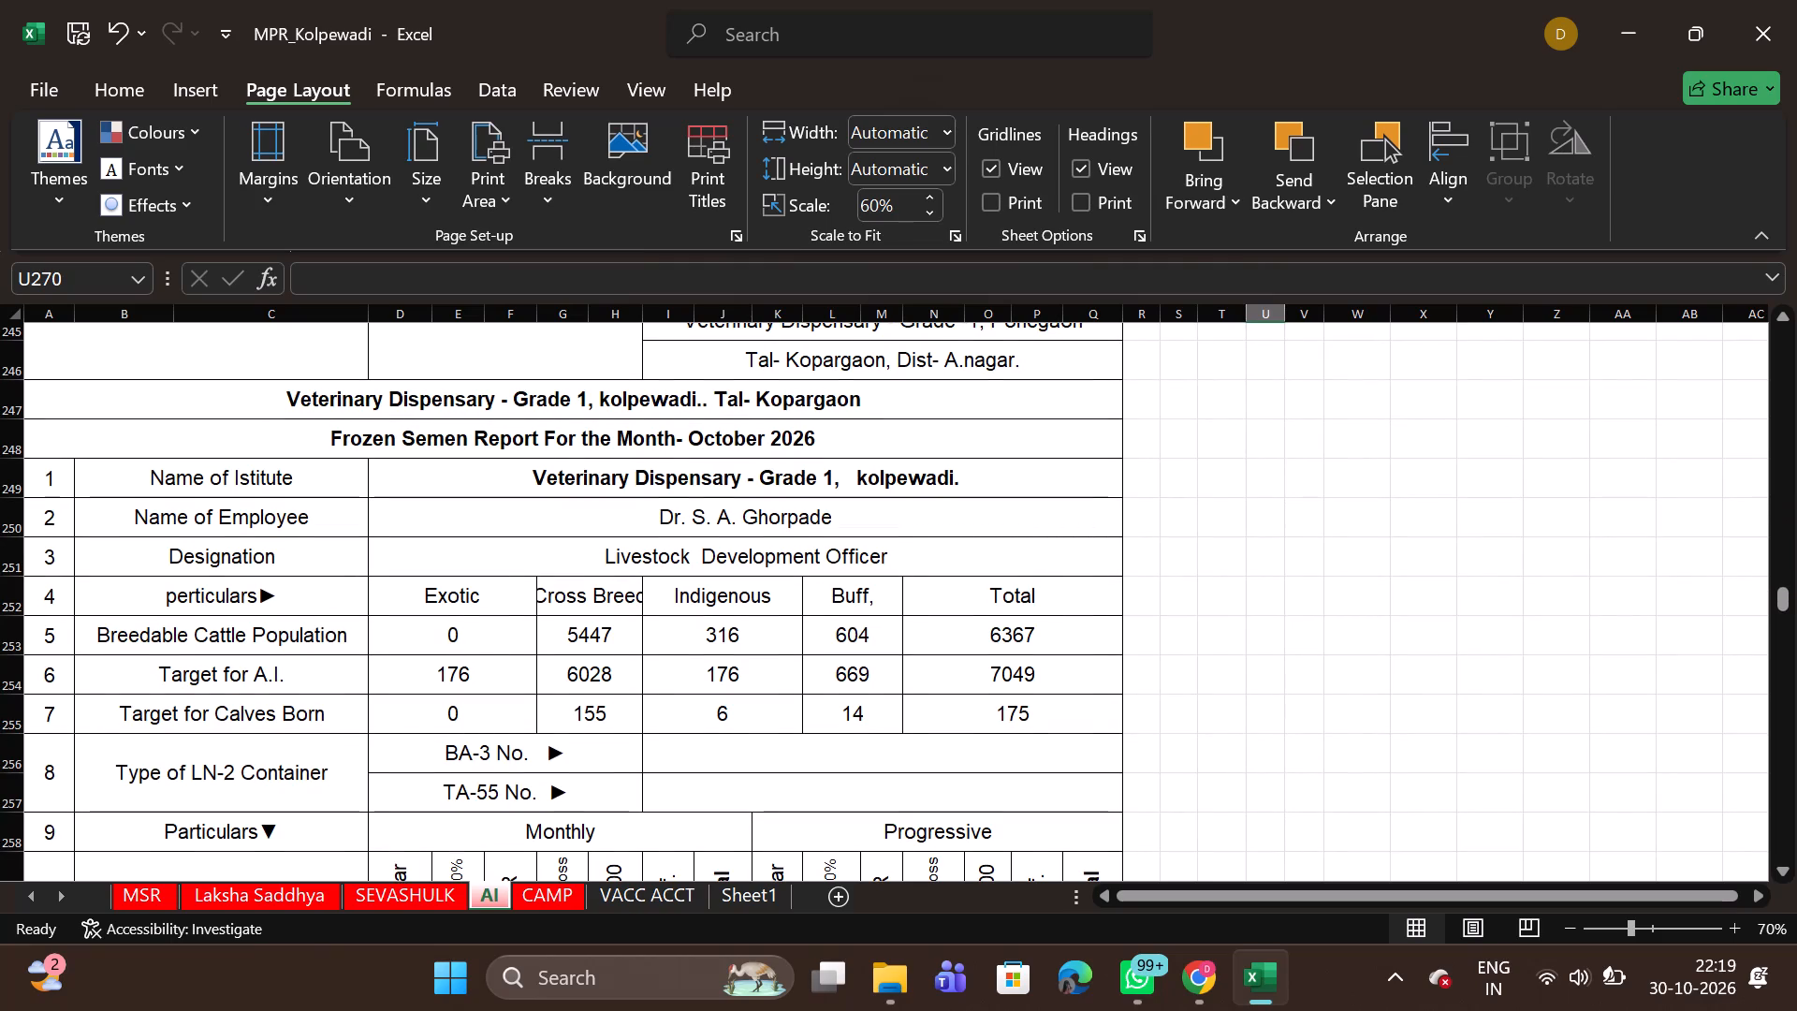
Examine September 2026's semen dose, A.I. and follow-up rows, including the monthly opening balances for Khillar and H.F.100%.
scroll(674, 684, "up", 3)
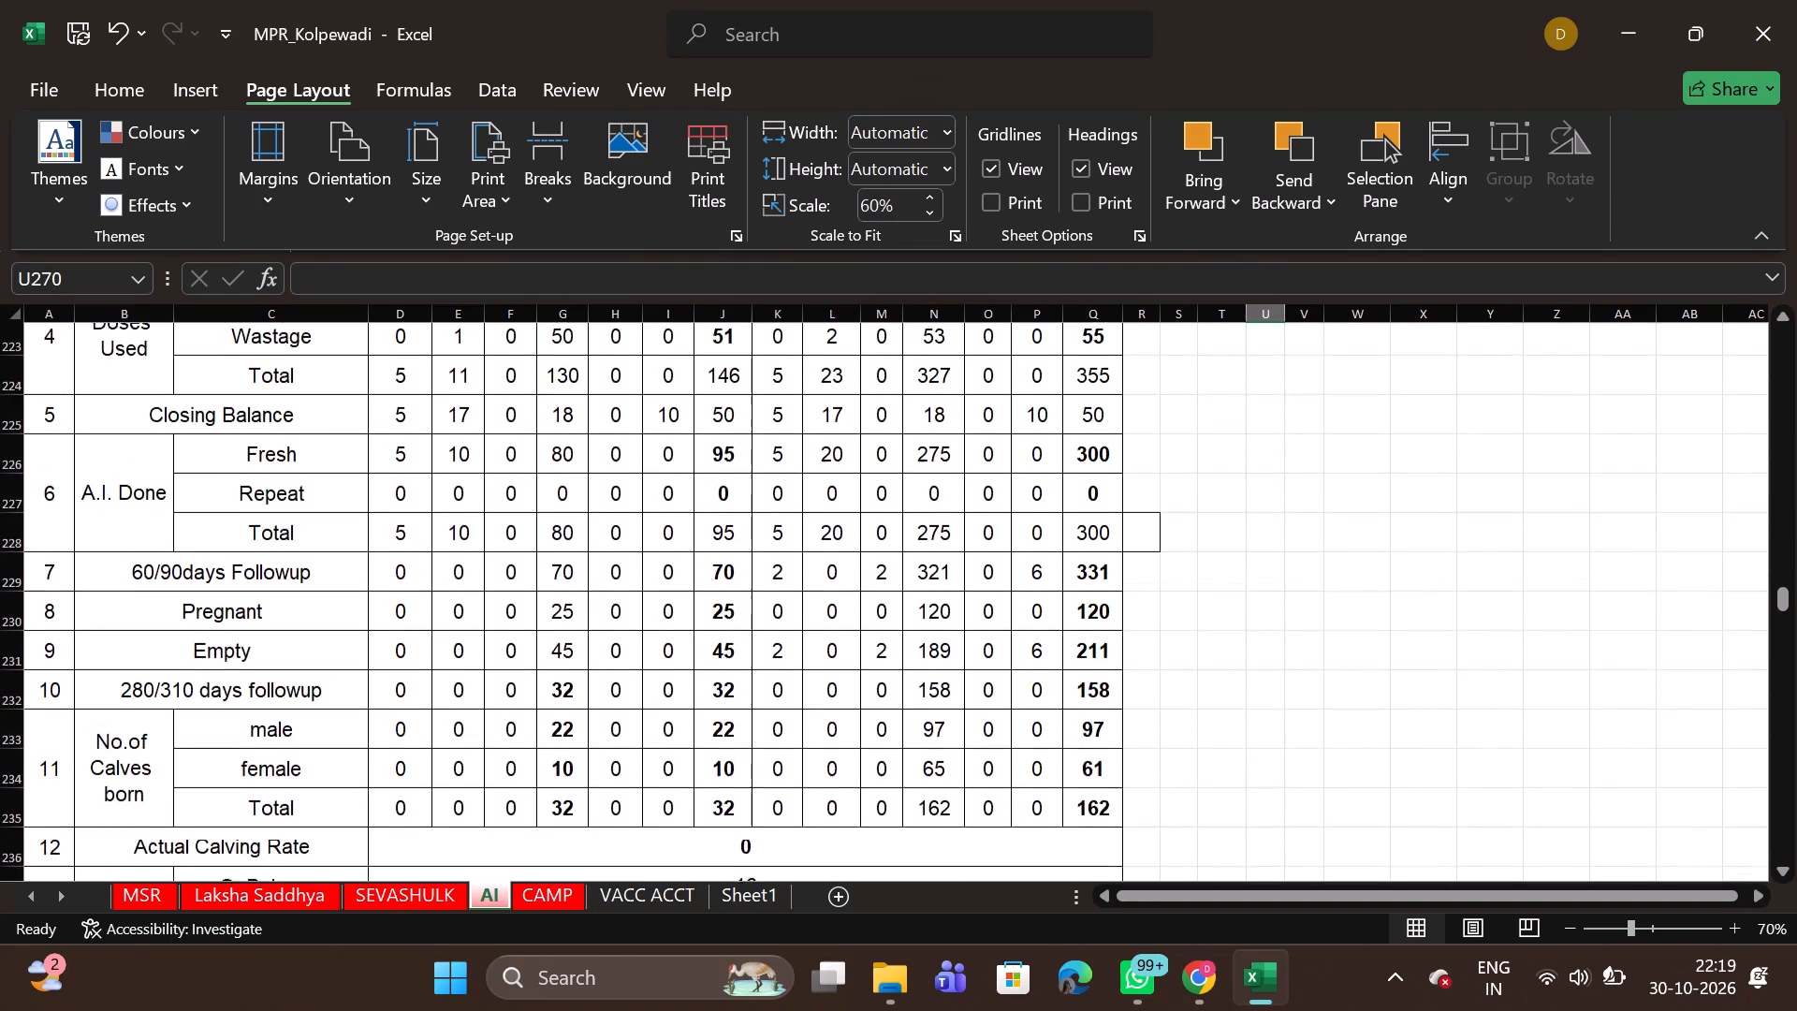
scroll(674, 684, "up", 5)
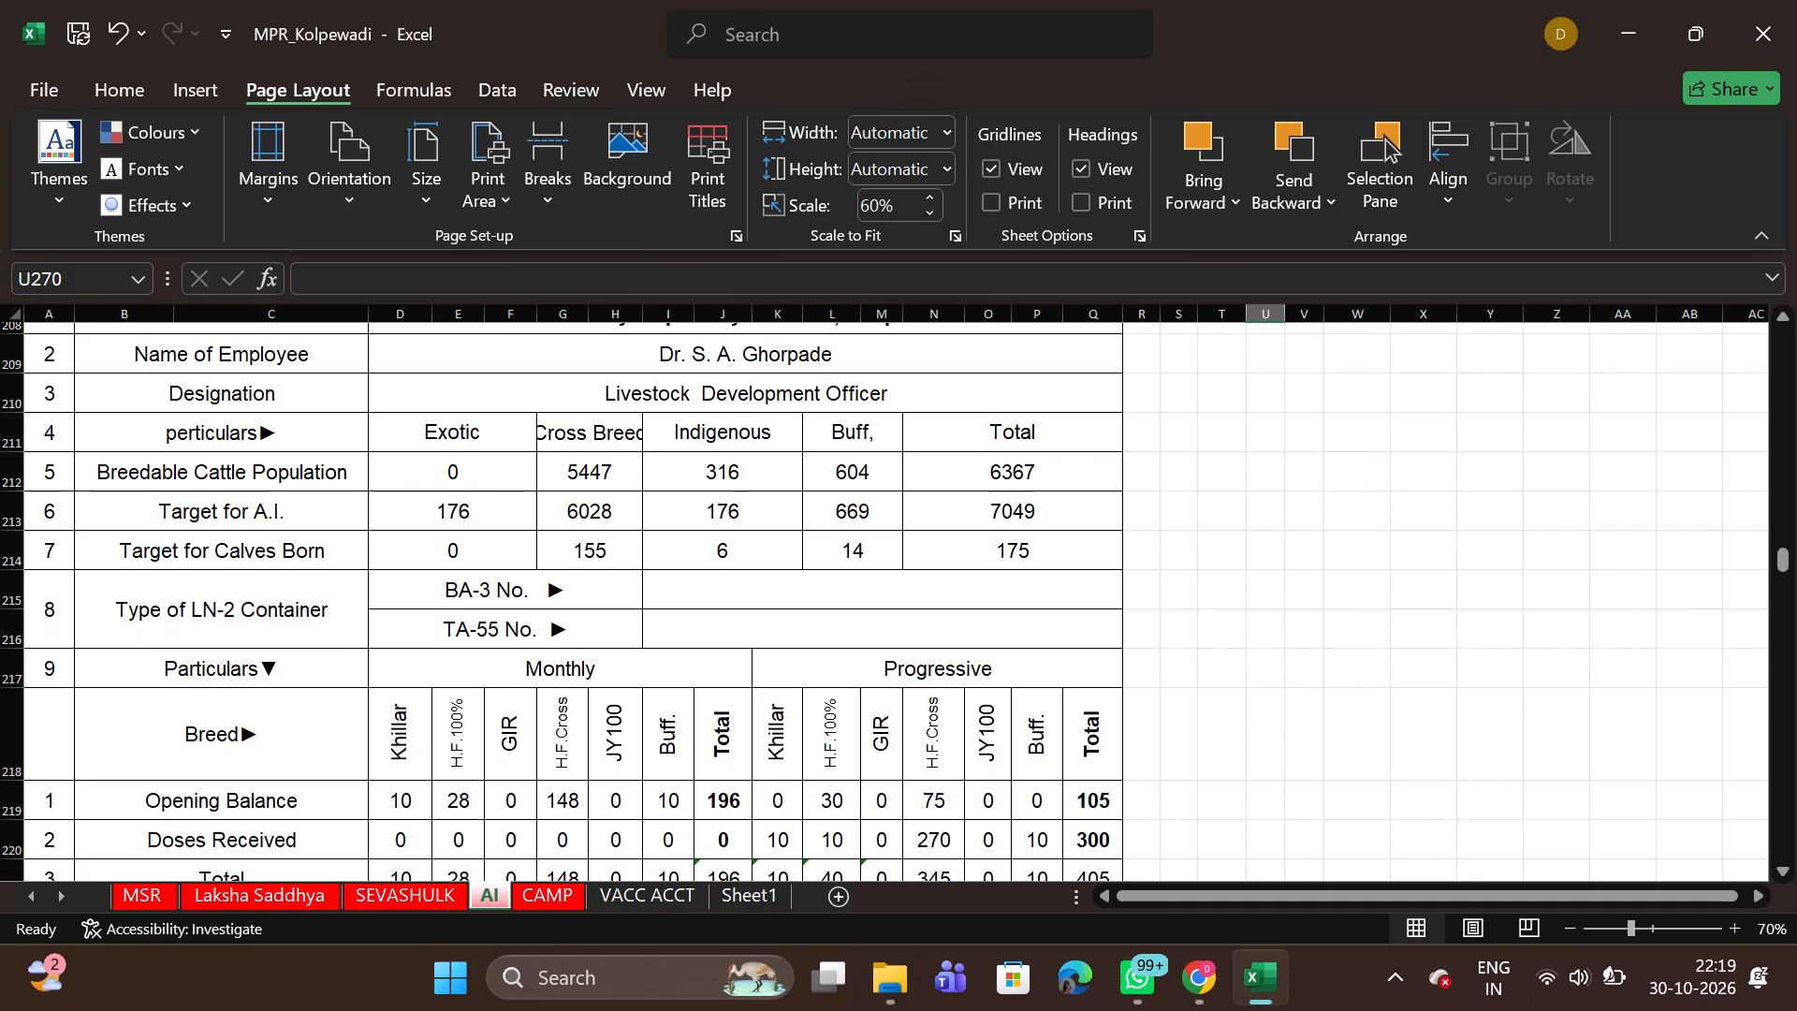
scroll(674, 684, "down", 2)
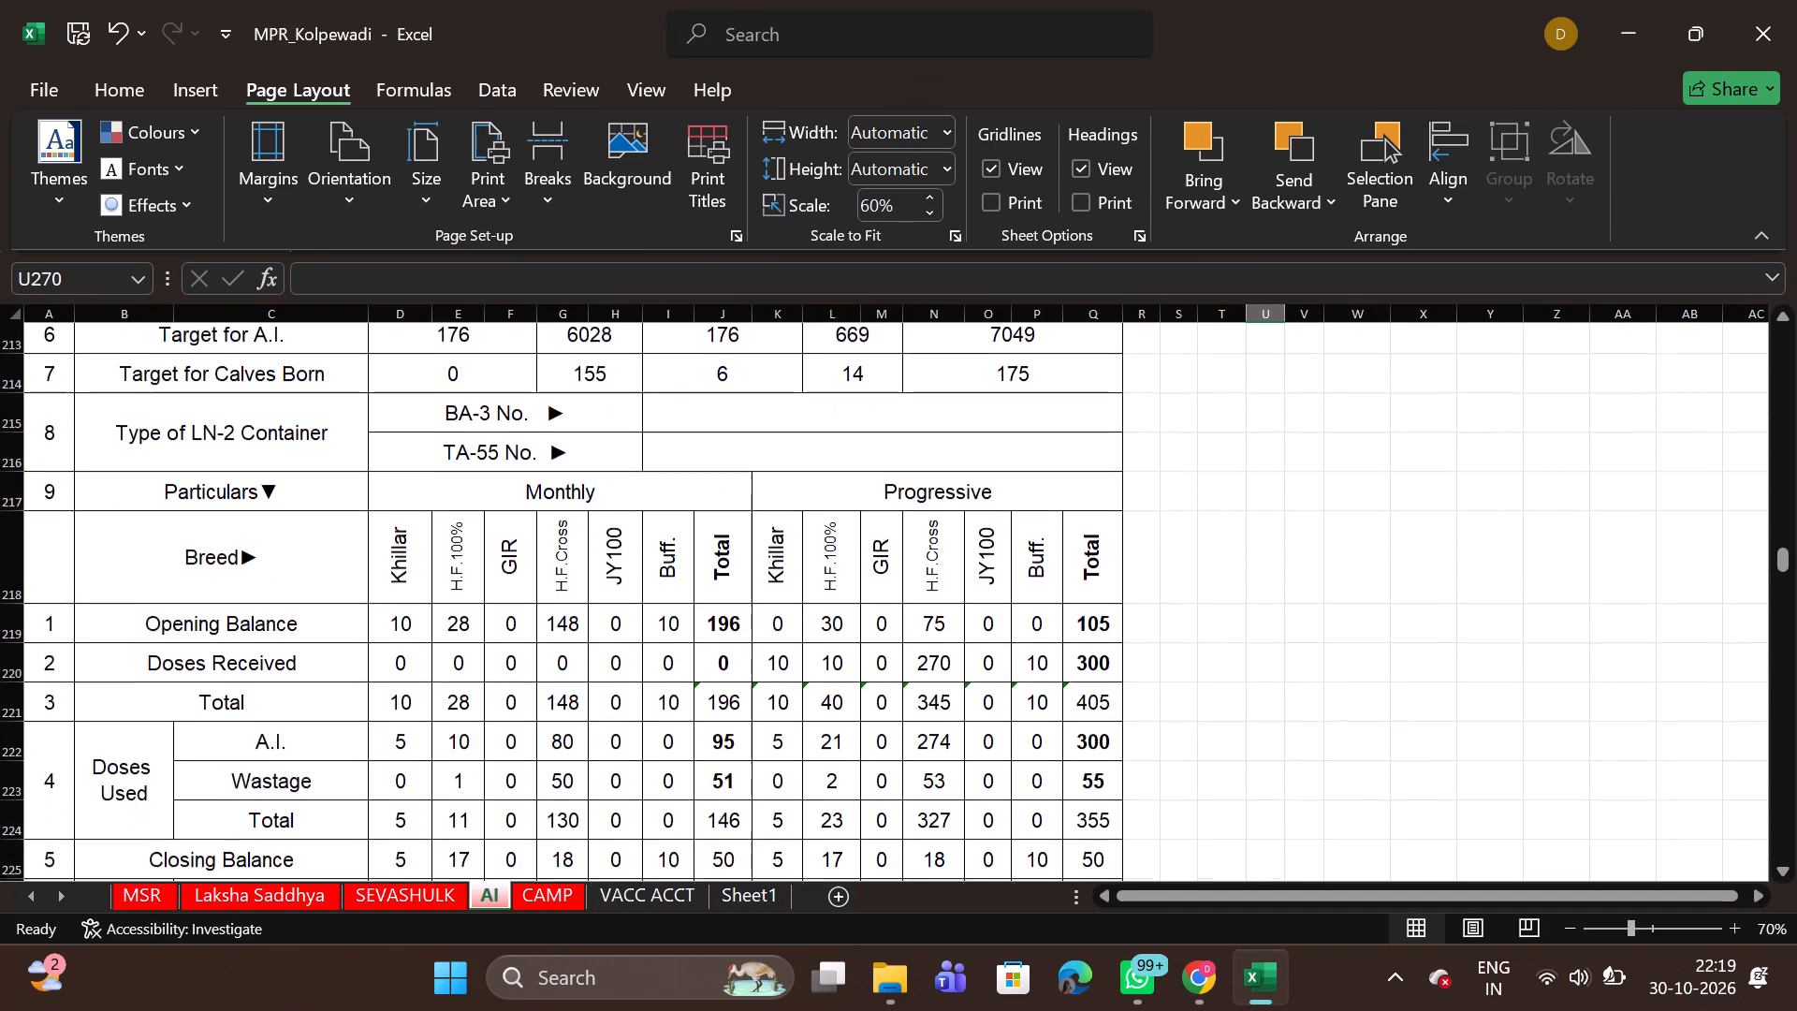
scroll(674, 684, "down", 2)
scroll(674, 684, "up", 1)
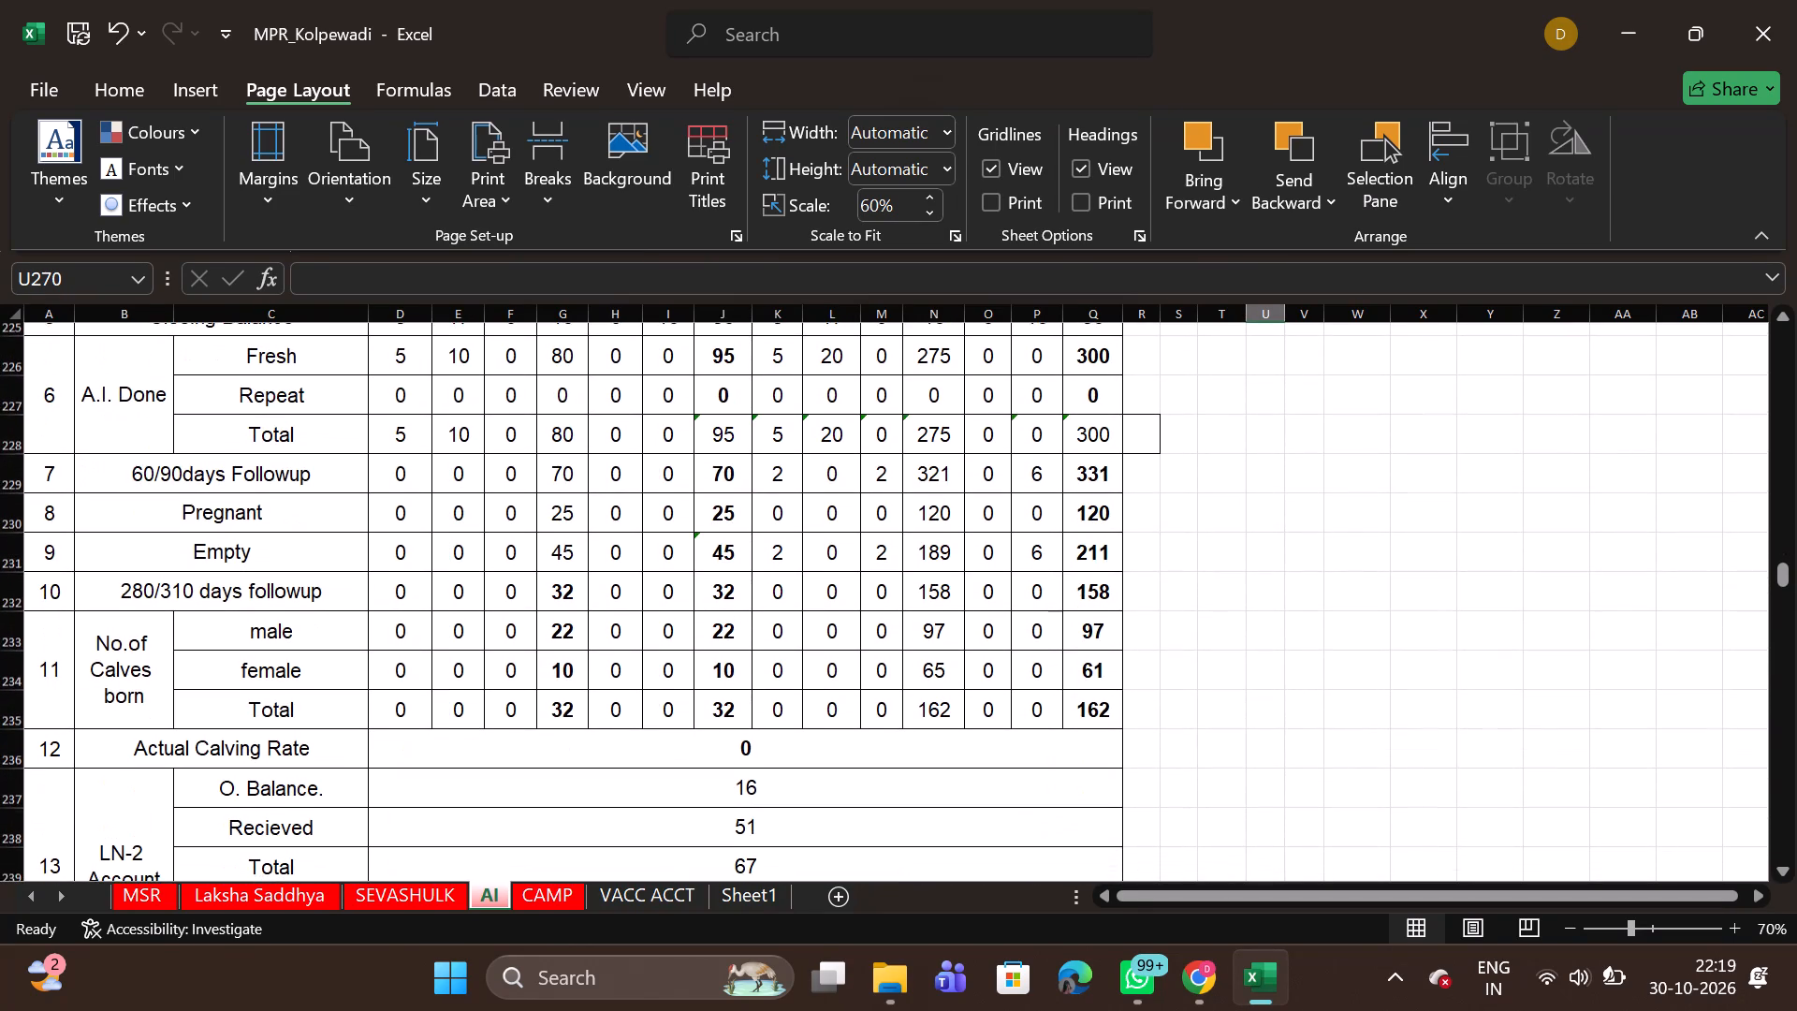
scroll(674, 684, "up", 1)
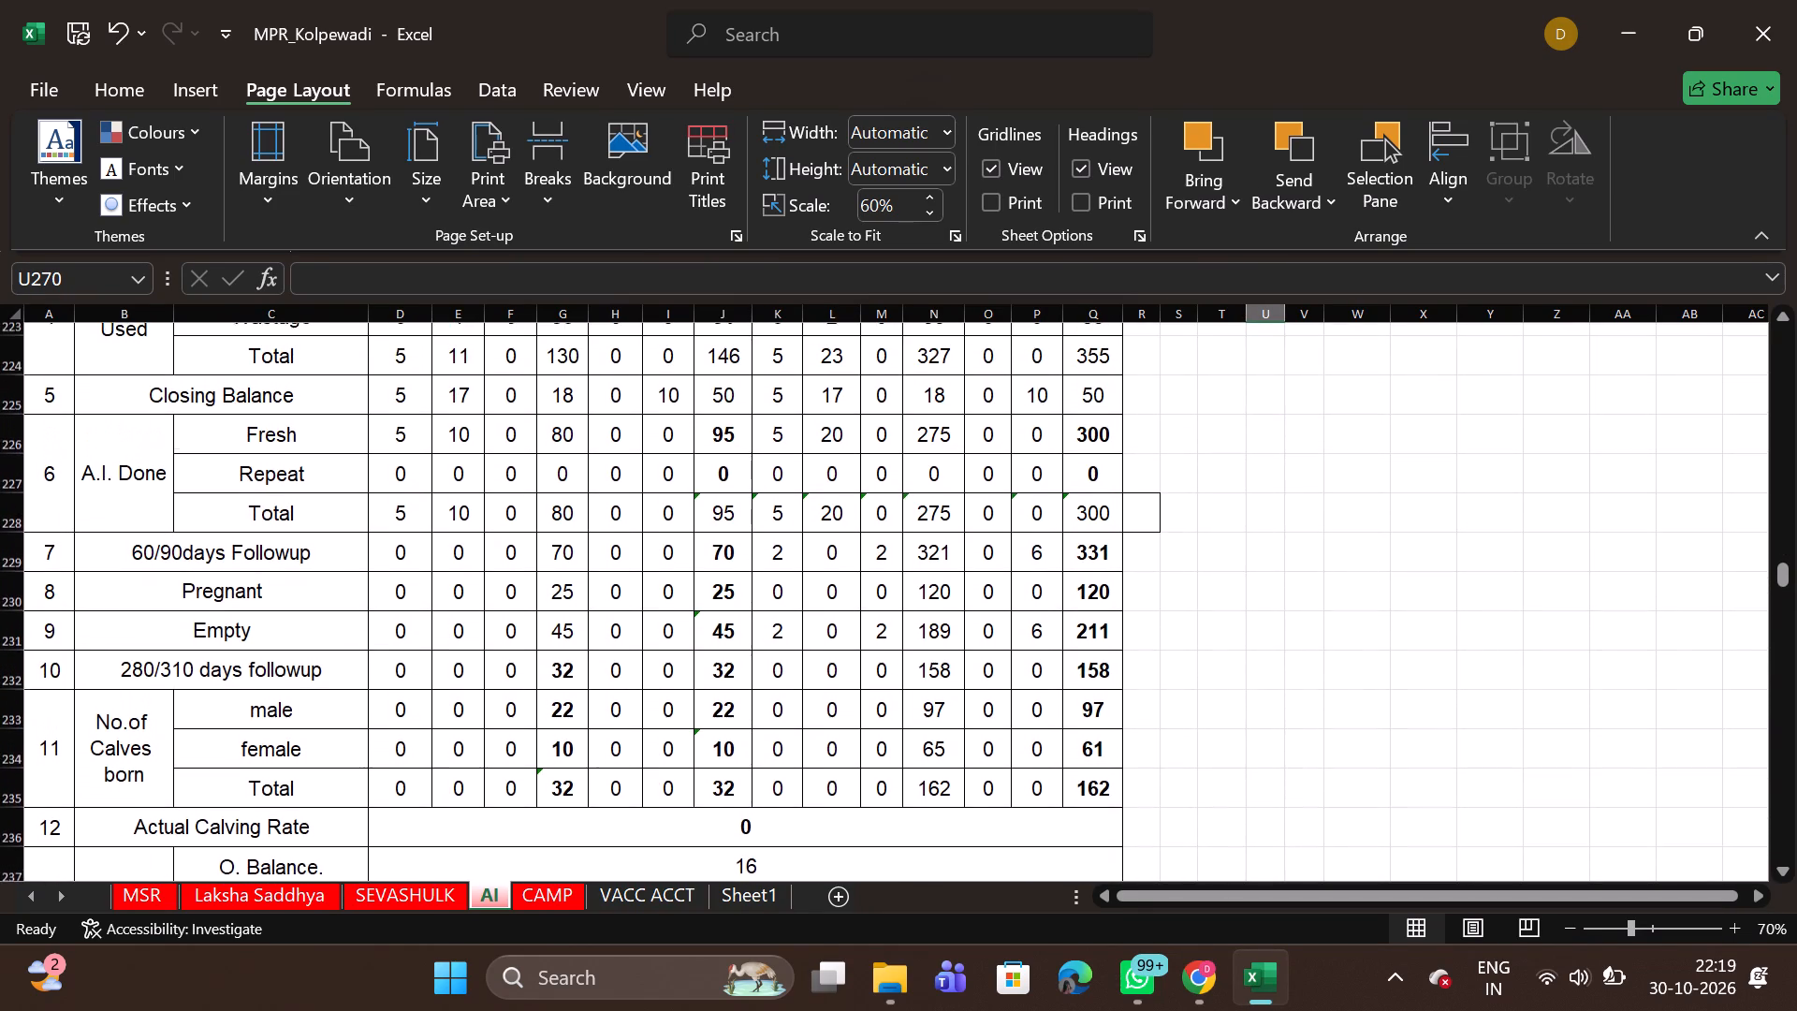
scroll(674, 684, "up", 2)
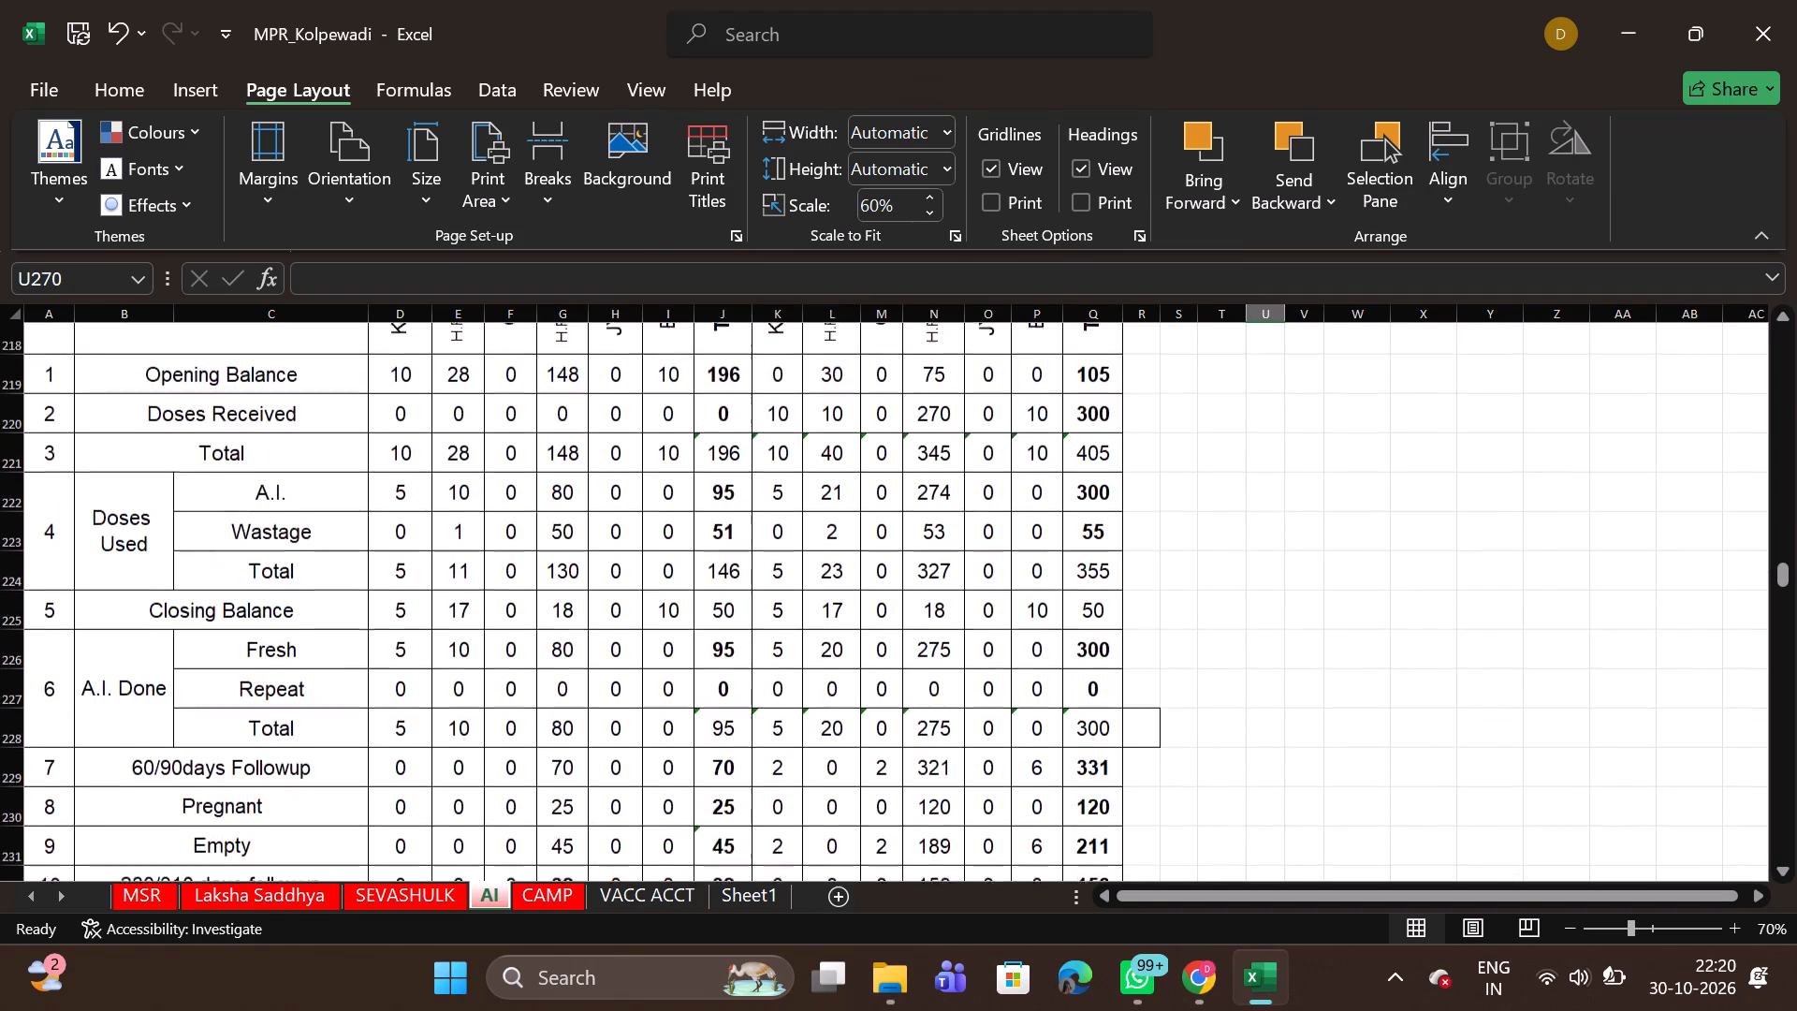
scroll(674, 684, "up", 3)
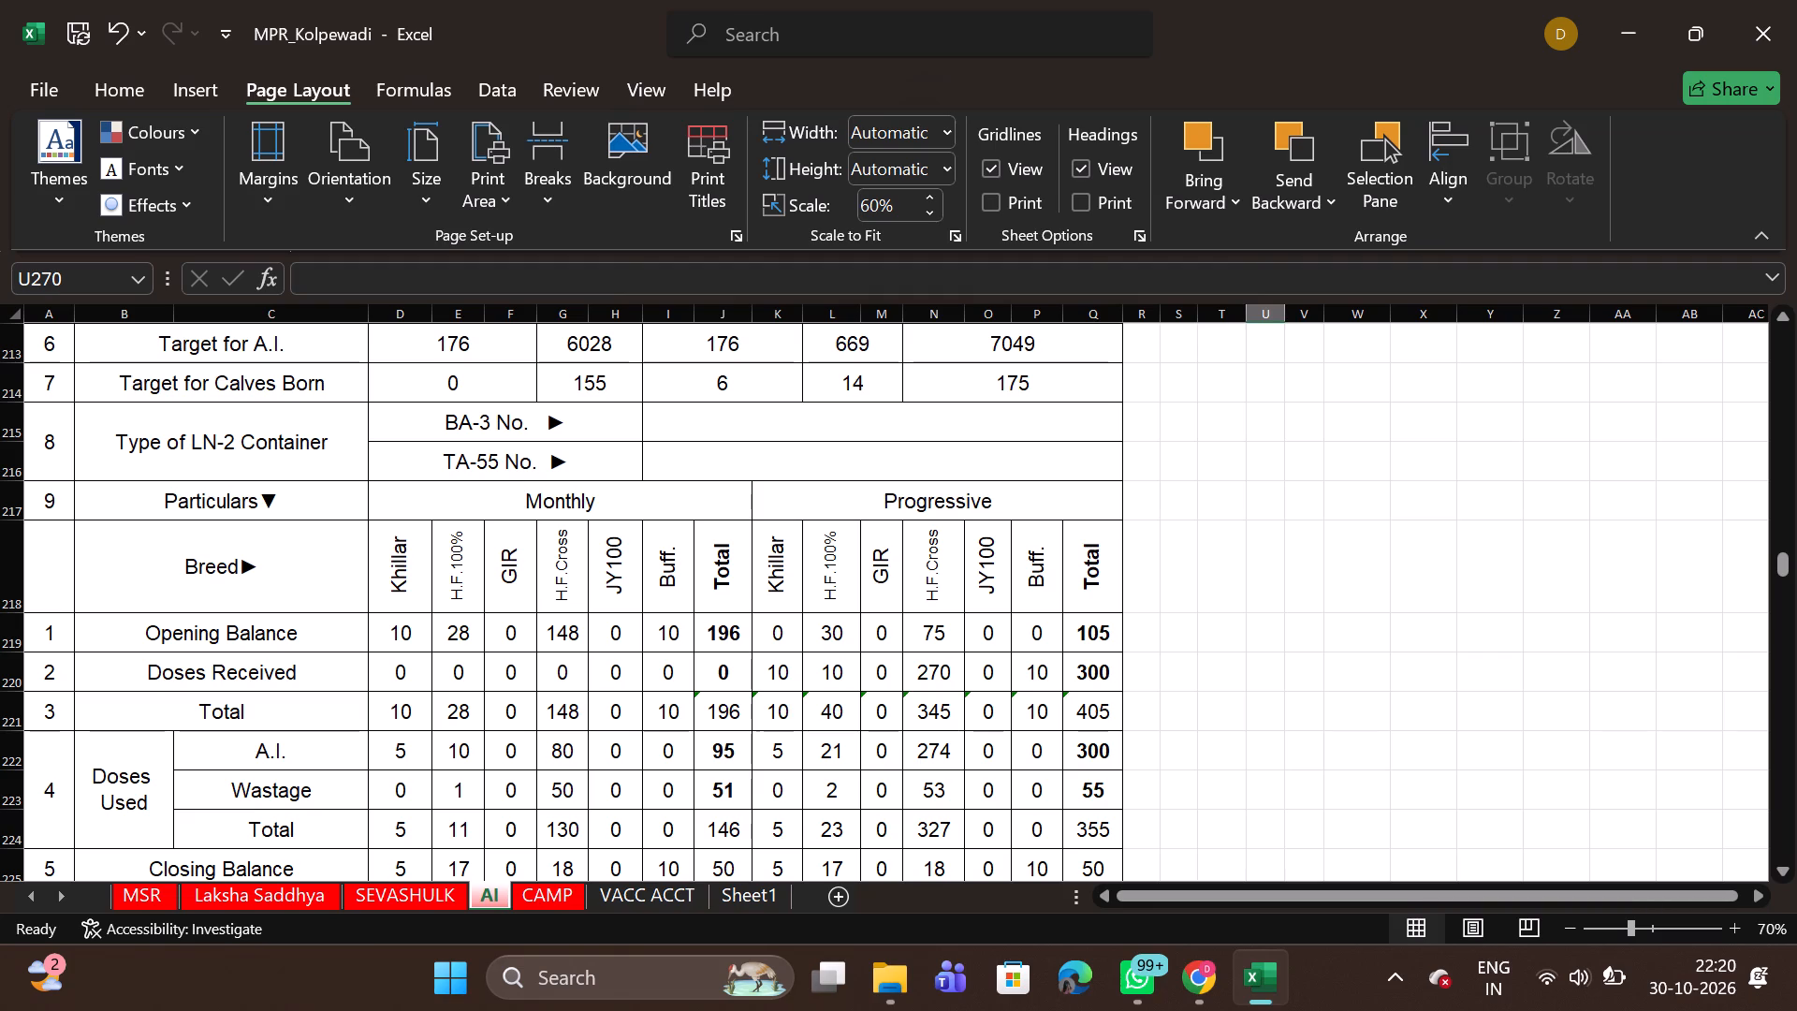
left_click(398, 637)
left_click(464, 647)
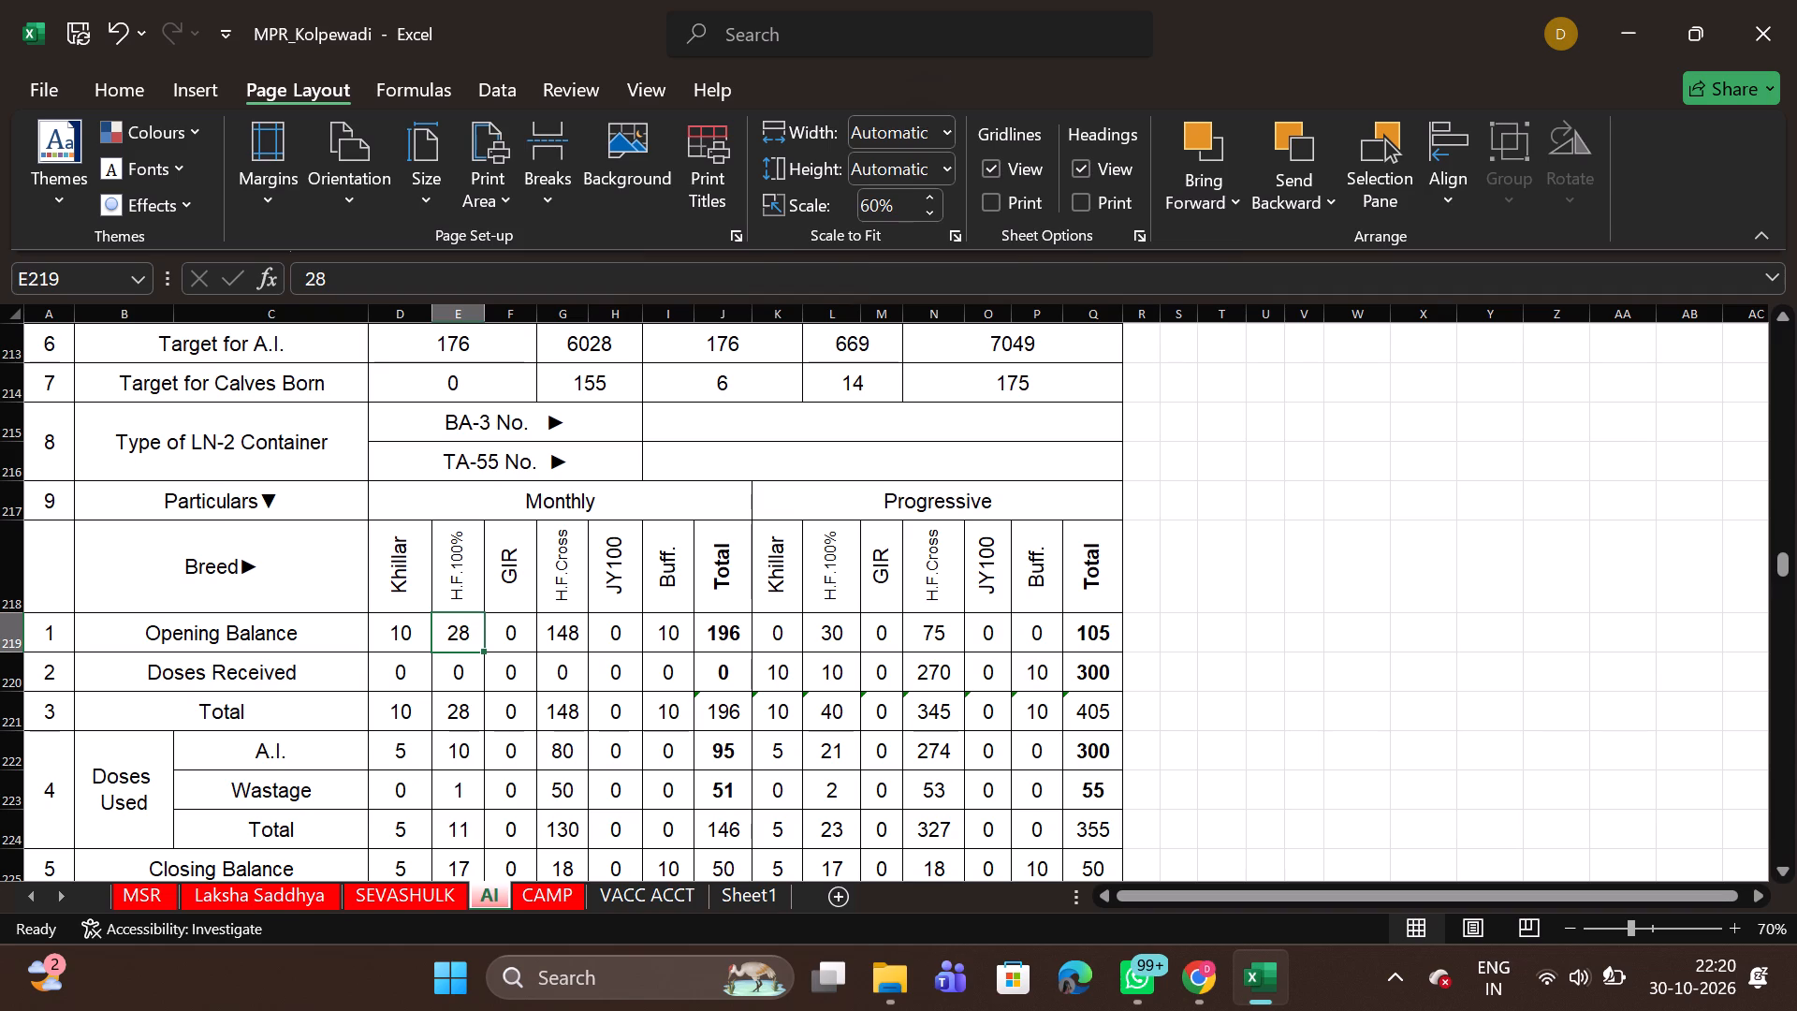
Cross-check September's closing doses, A.I., calving and LN-2 figures, continuing into October 2026's heading, opening balance and doses rows.
scroll(1269, 755, "down", 1)
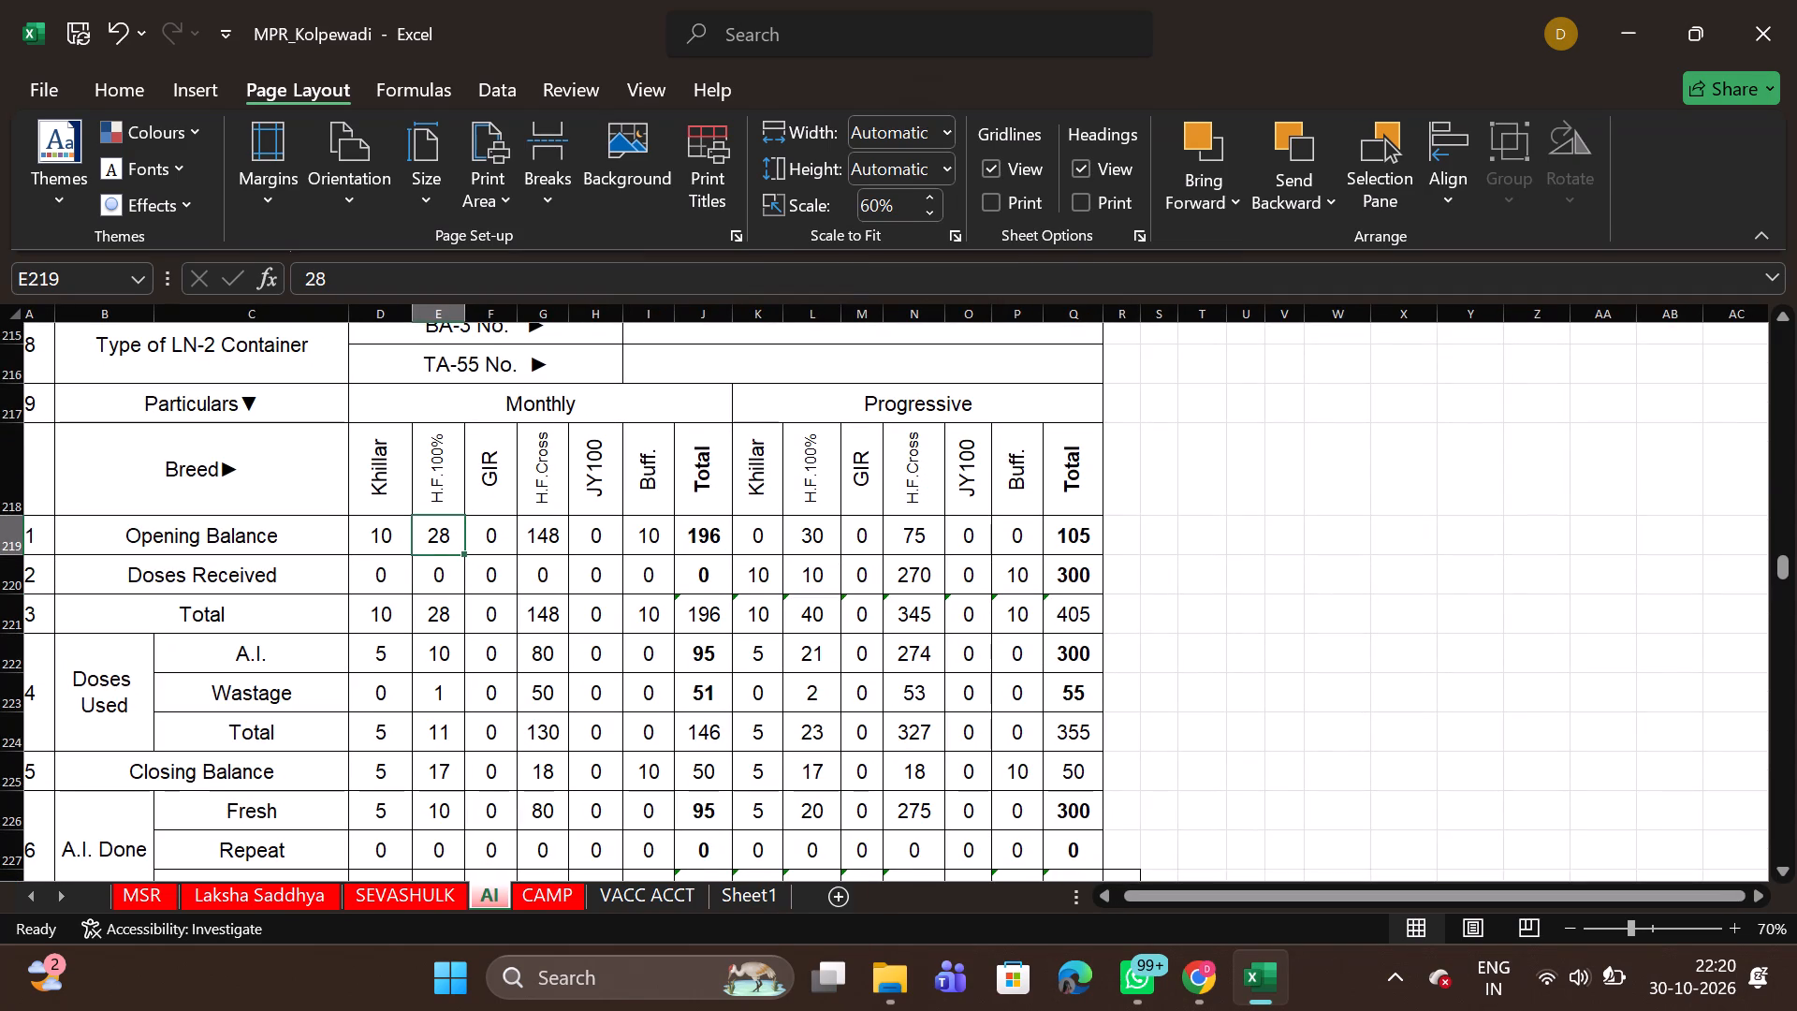
scroll(1267, 757, "down", 1)
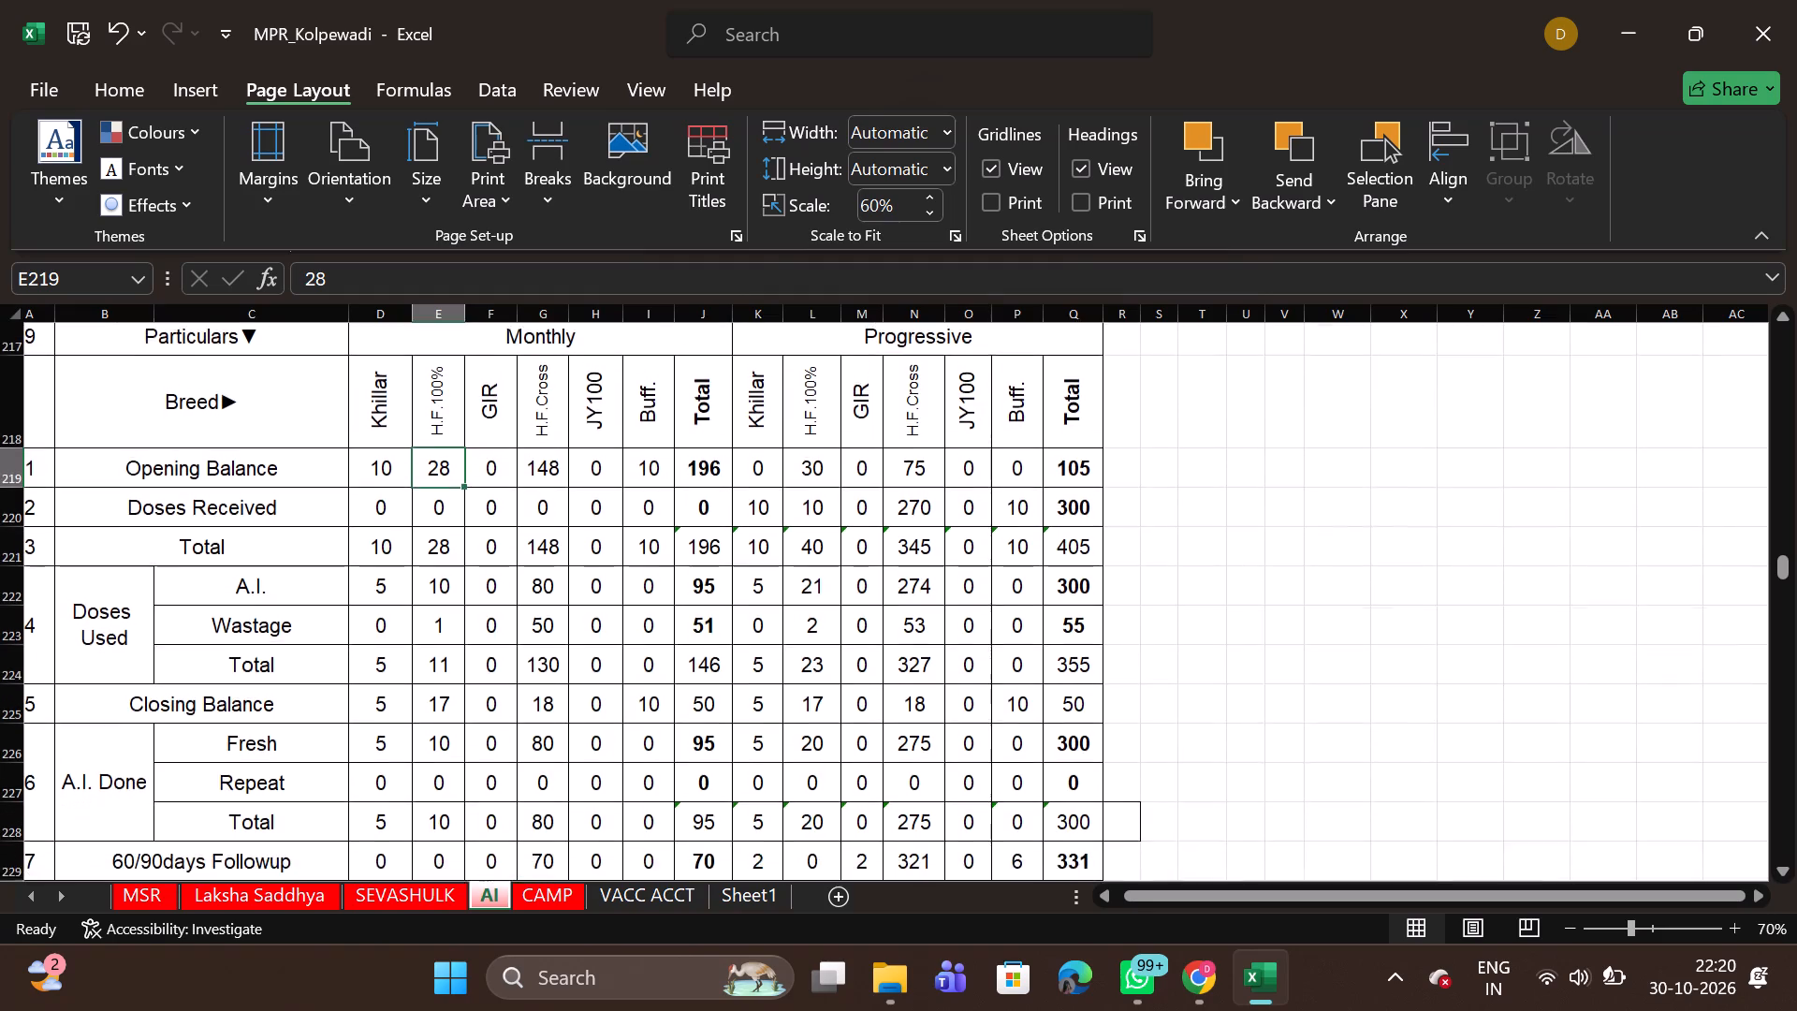
scroll(1267, 757, "down", 2)
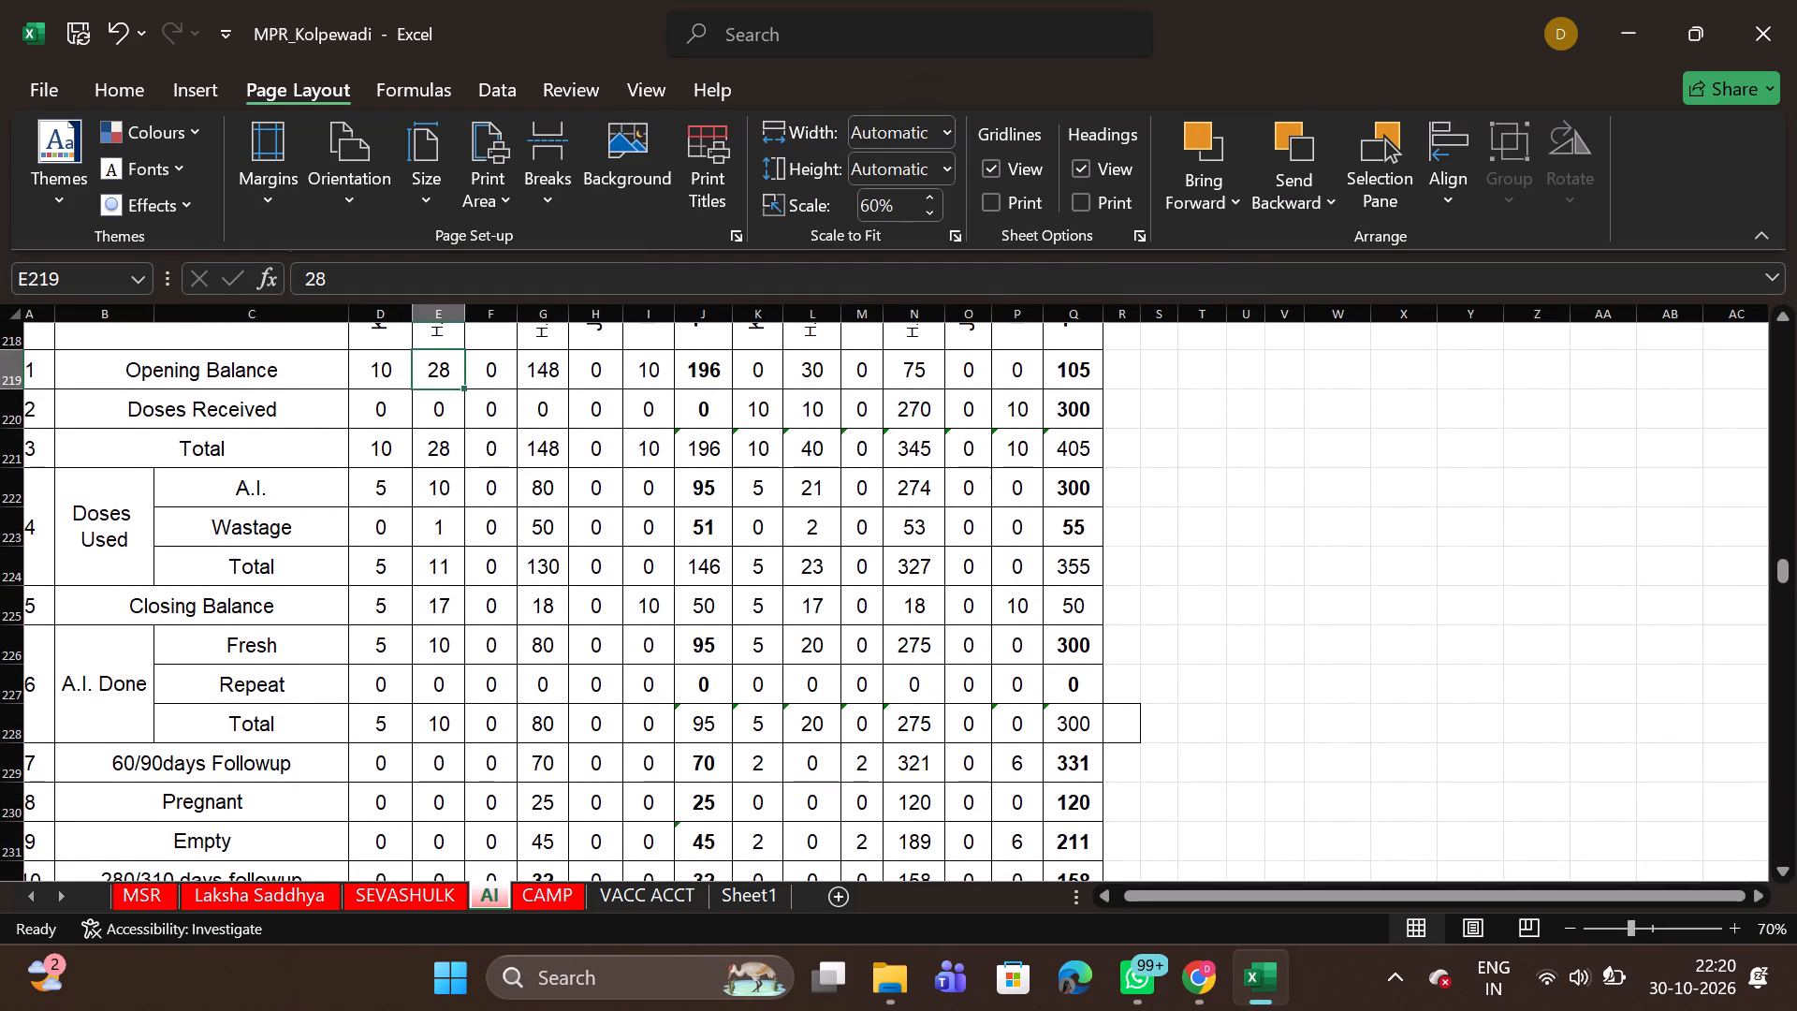
scroll(1267, 757, "down", 3)
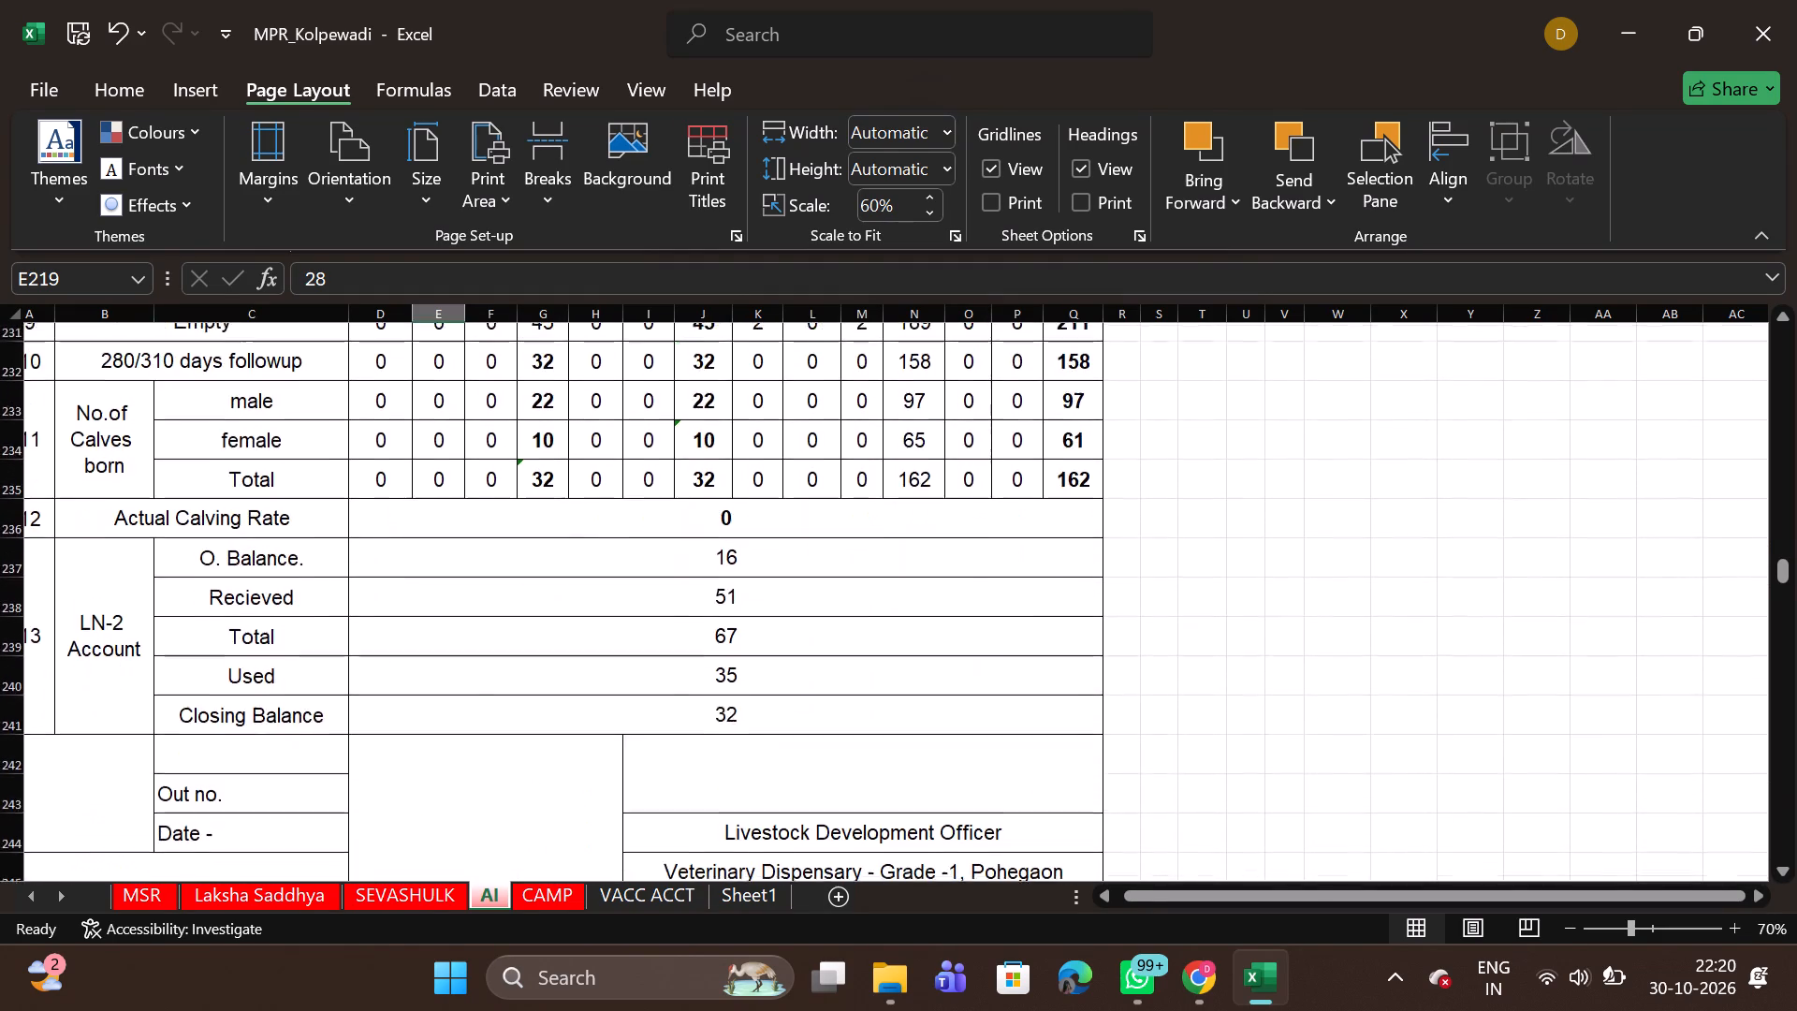
scroll(1267, 757, "down", 1)
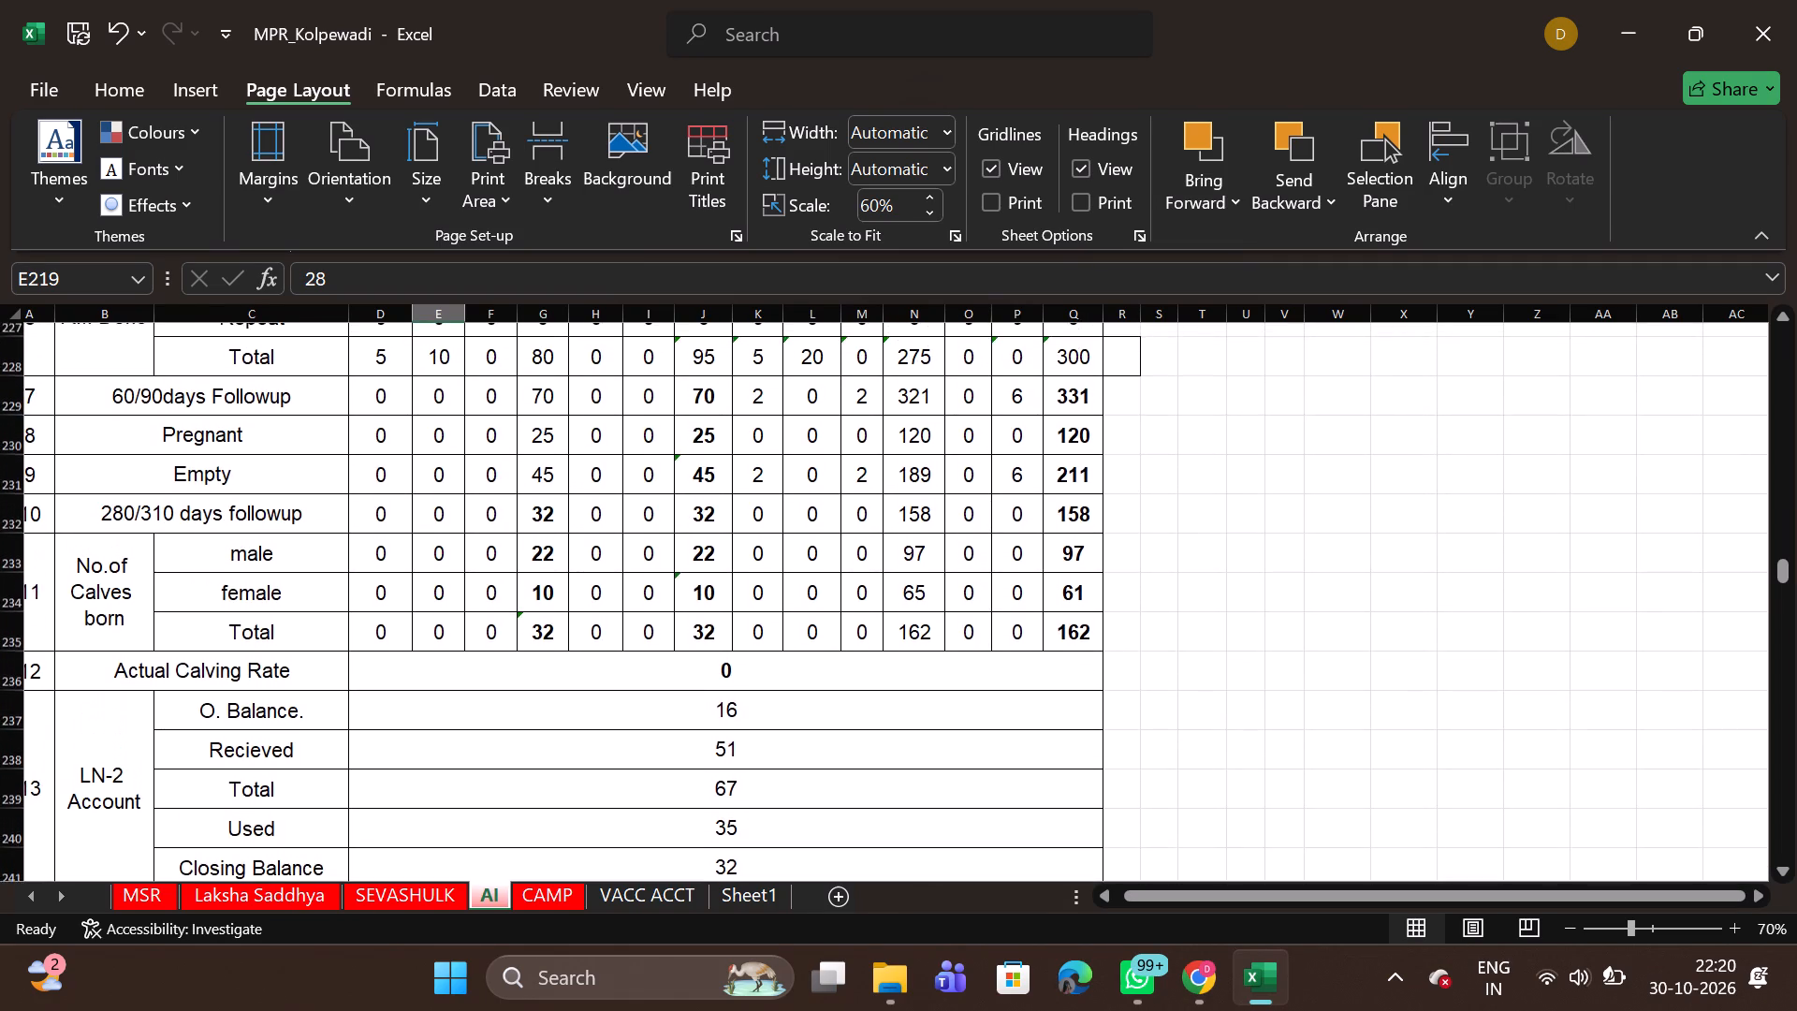
scroll(1267, 757, "down", 3)
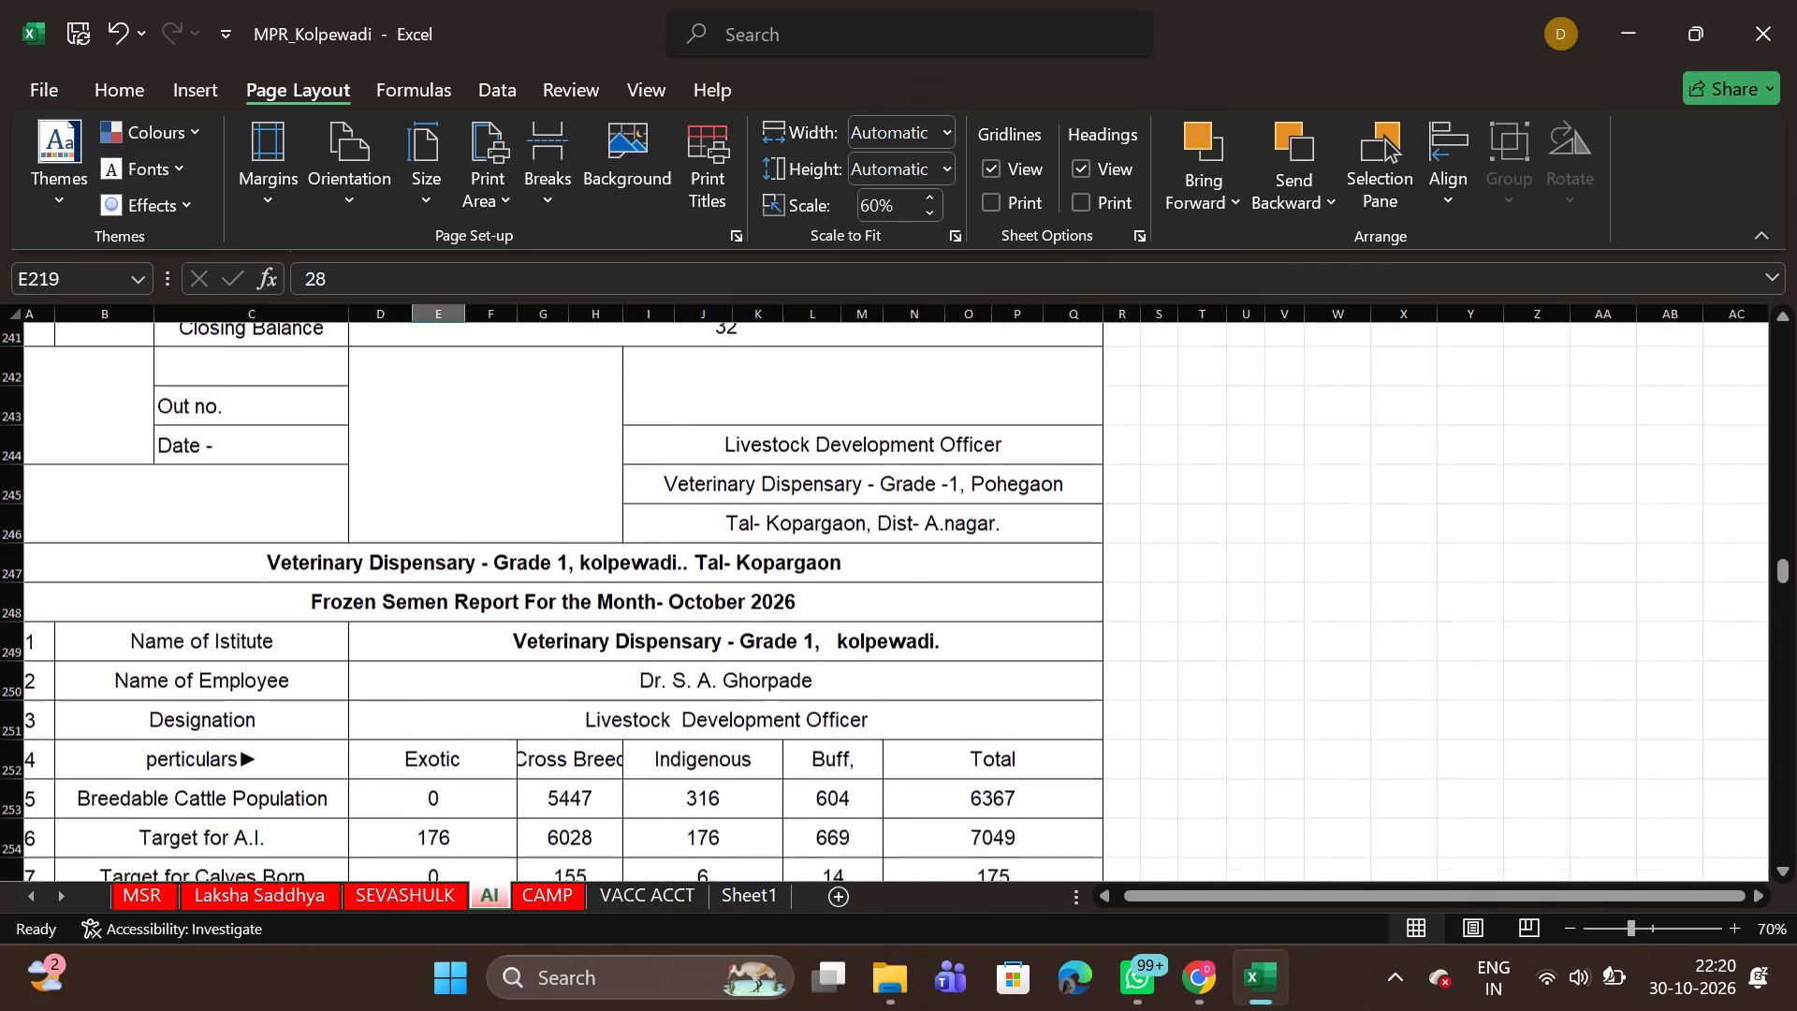
scroll(1267, 757, "down", 2)
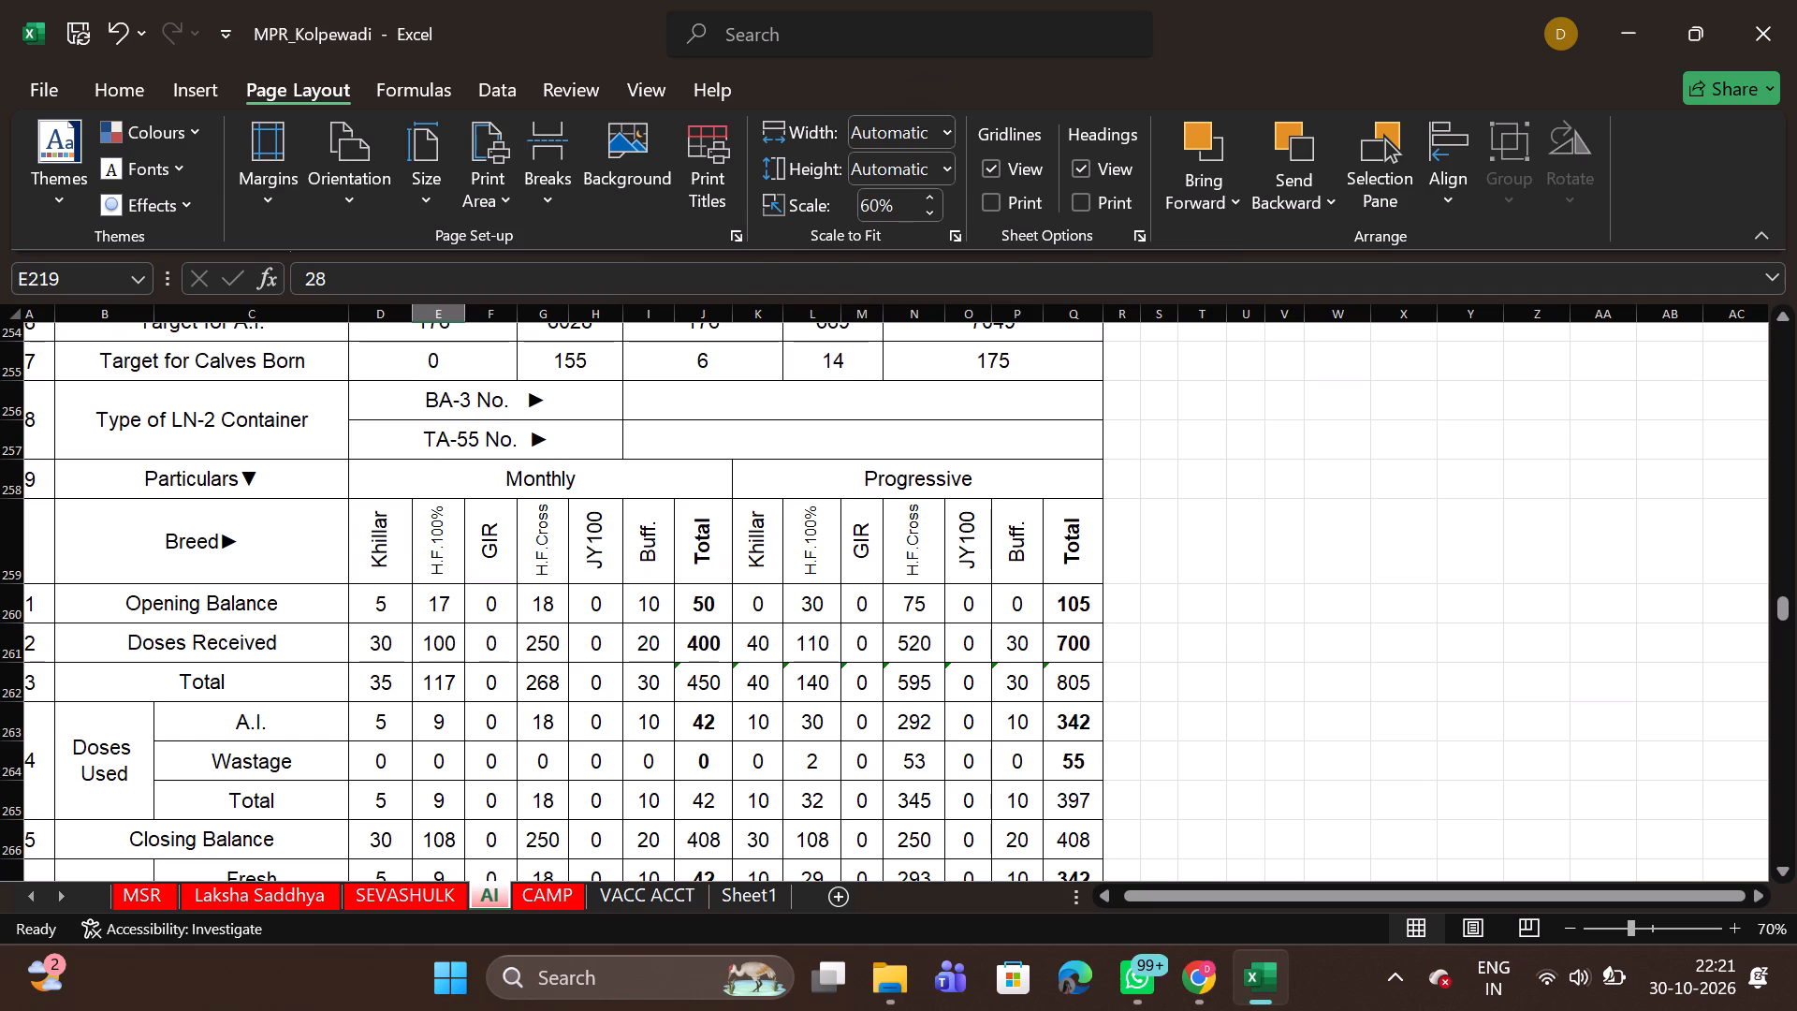
Link October 2026's monthly Khillar opening balance in D260 to September's Khillar closing balance with the formula =D225.
left_click(373, 611)
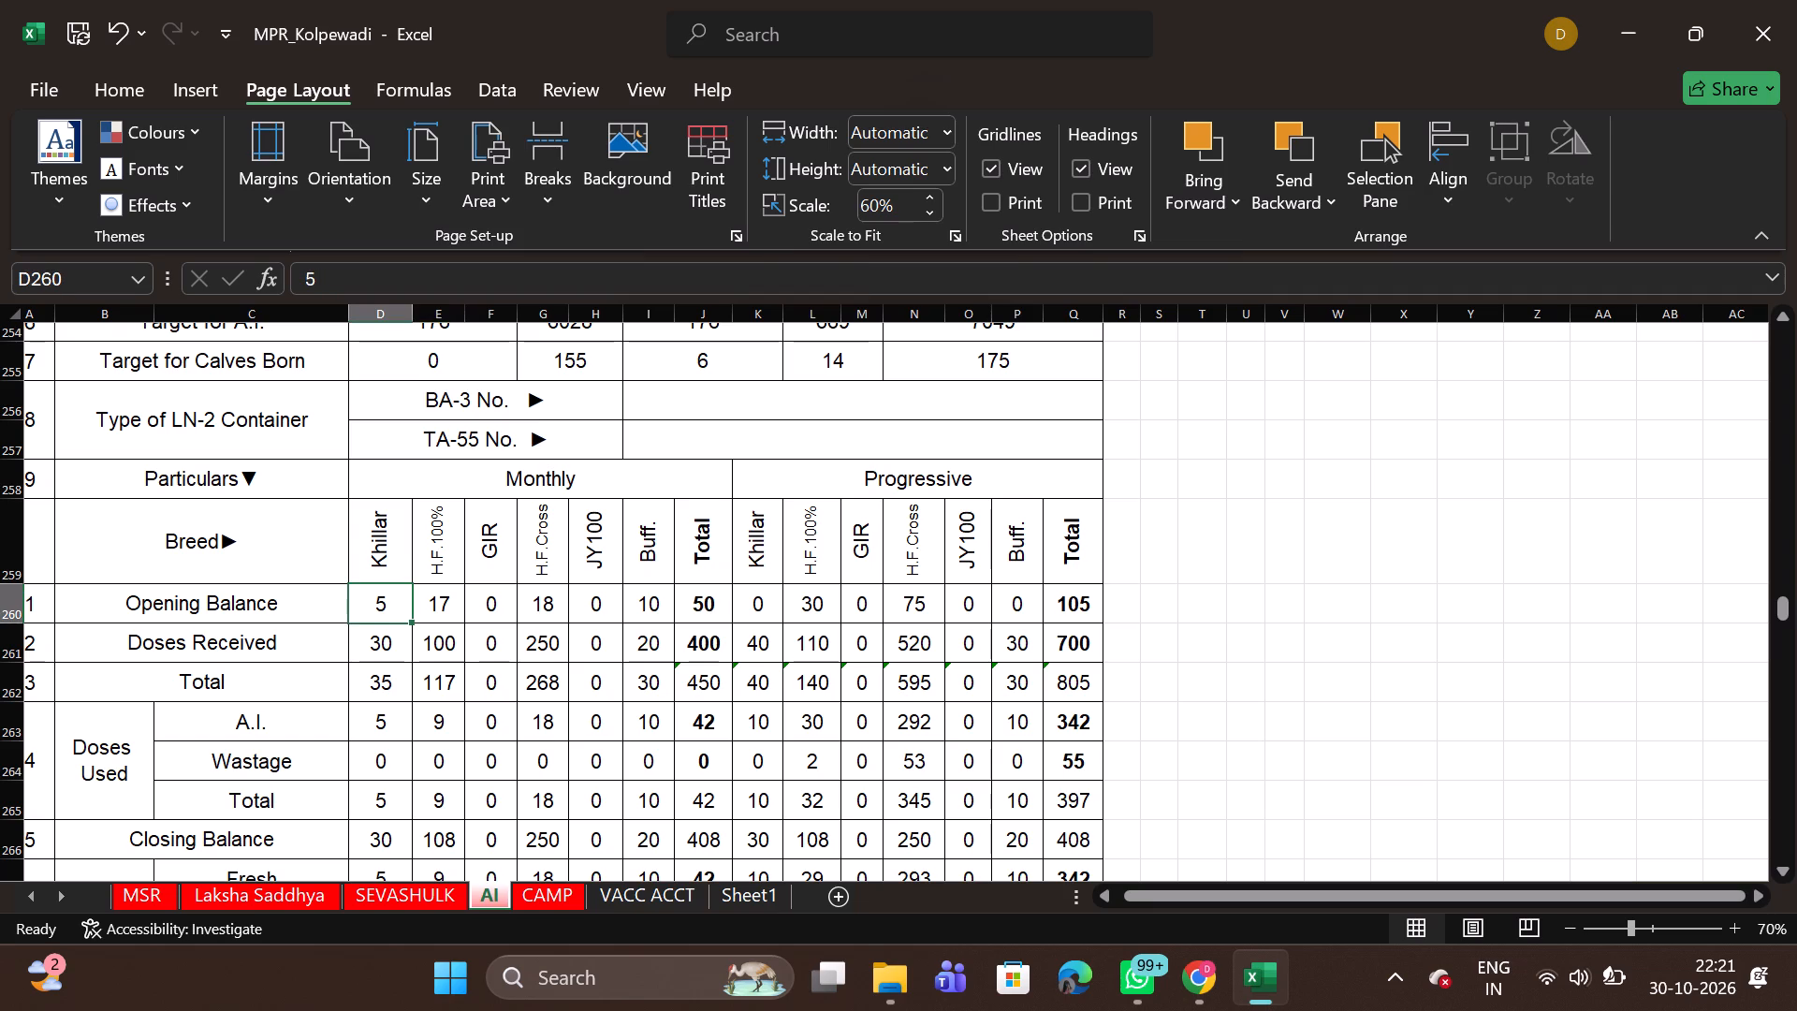
left_click(373, 650)
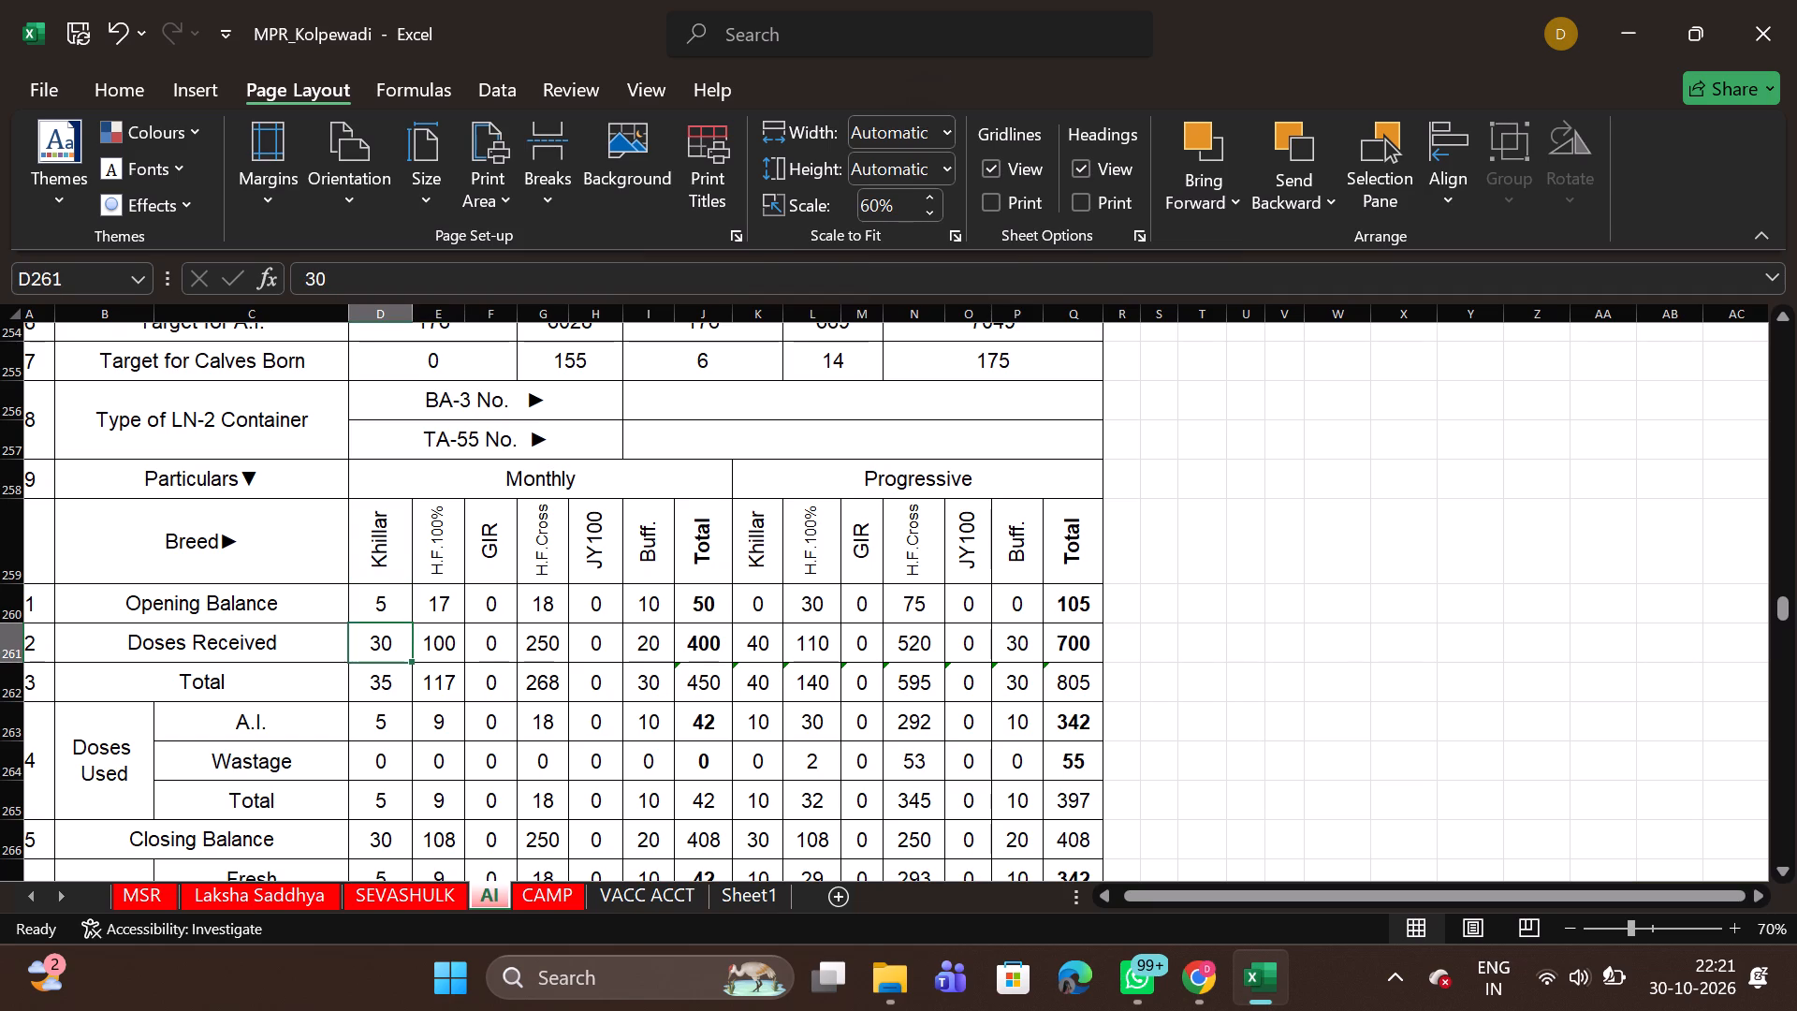
left_click(373, 681)
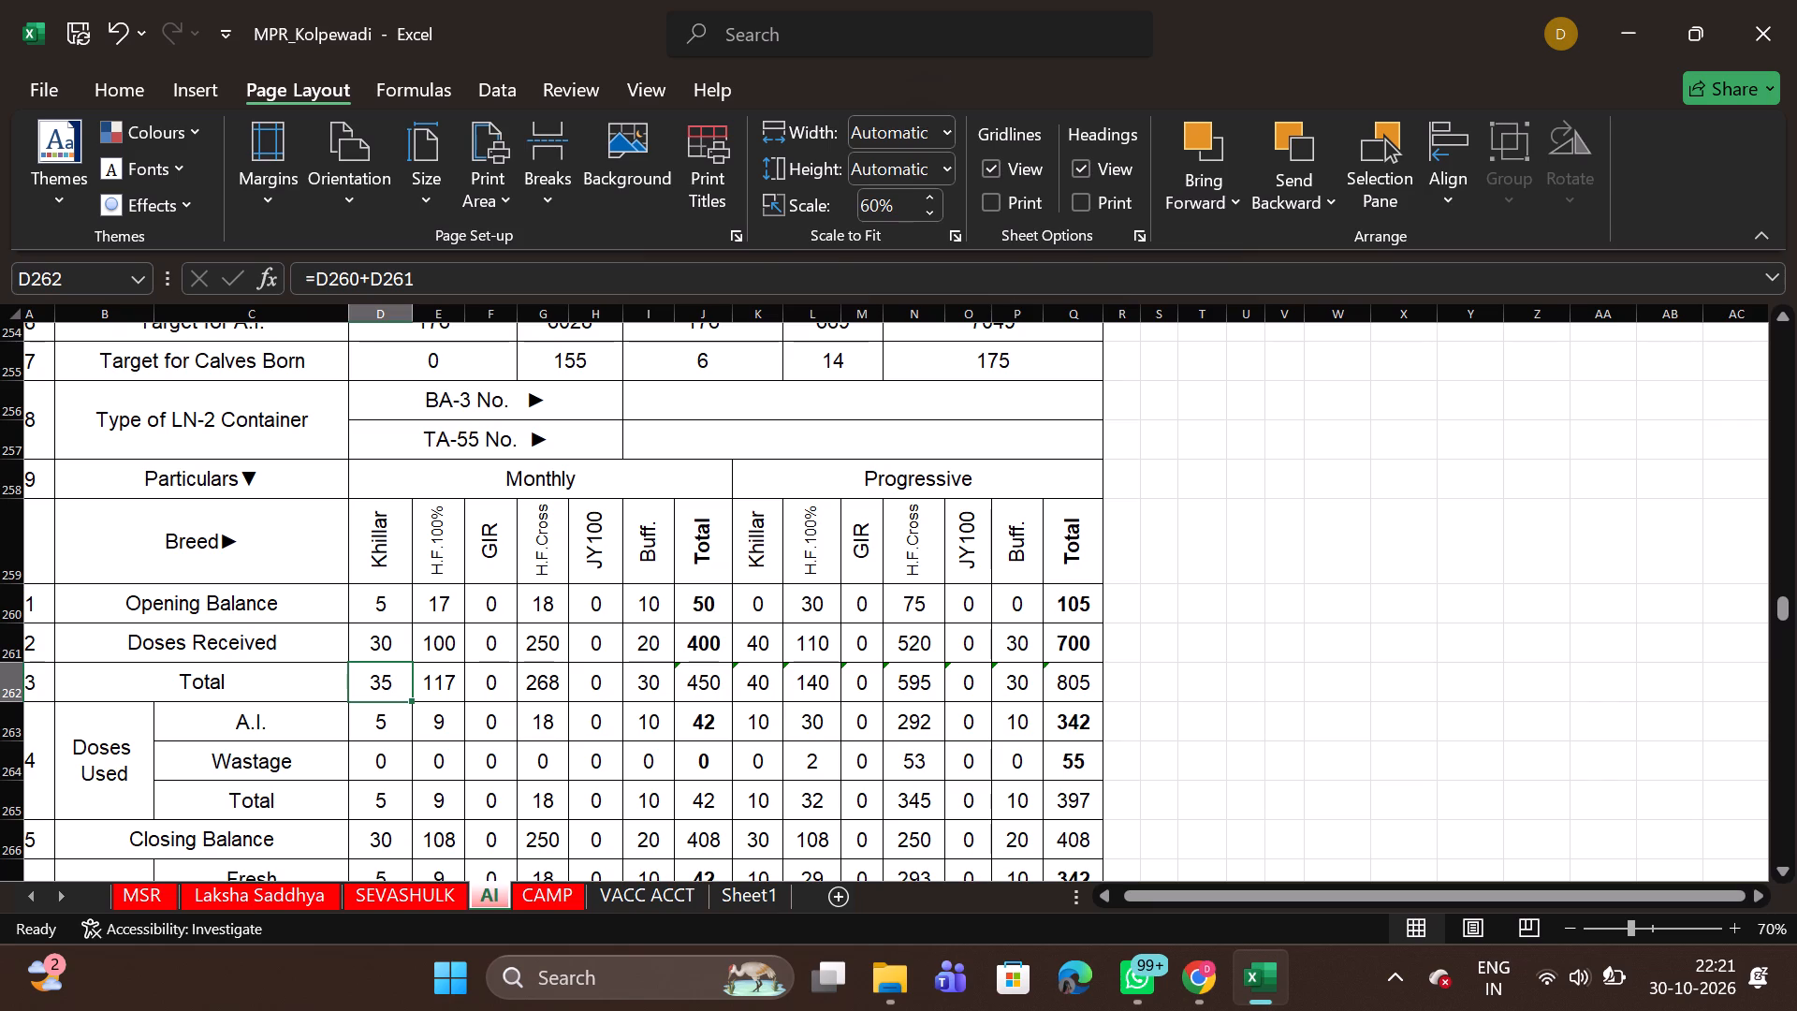
left_click(371, 610)
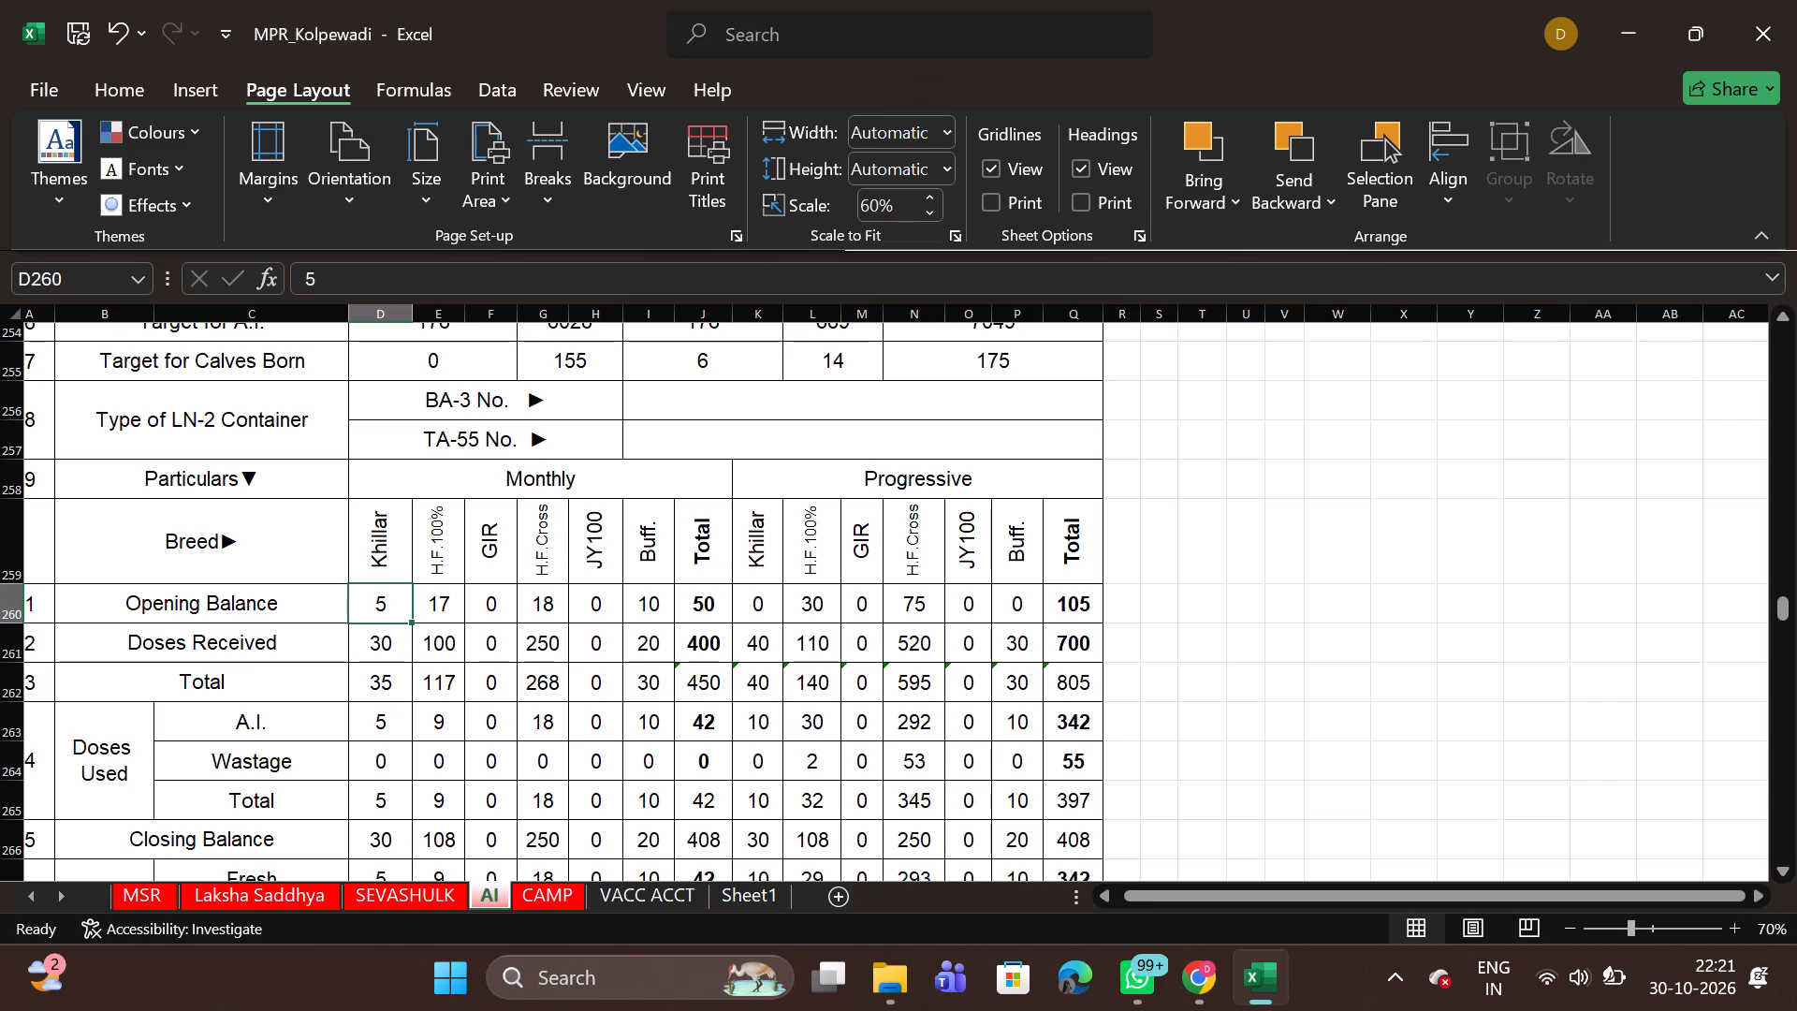
key("equal")
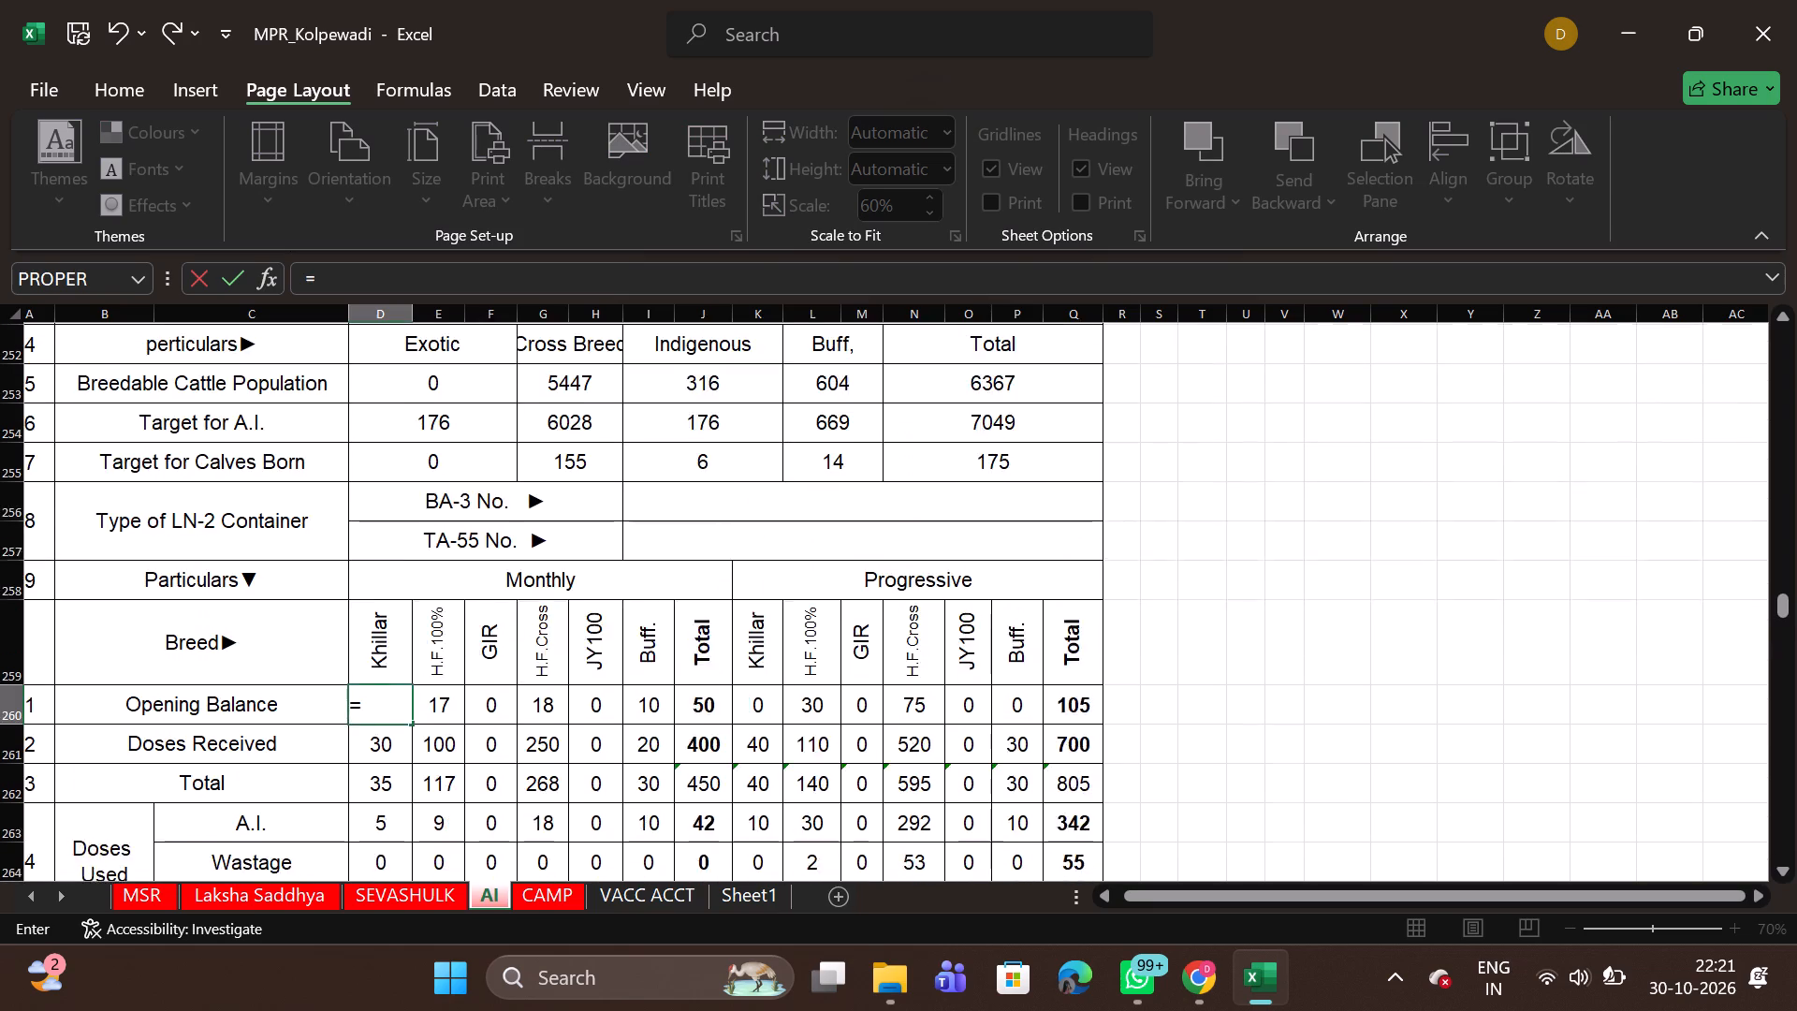
scroll(371, 610, "up", 4)
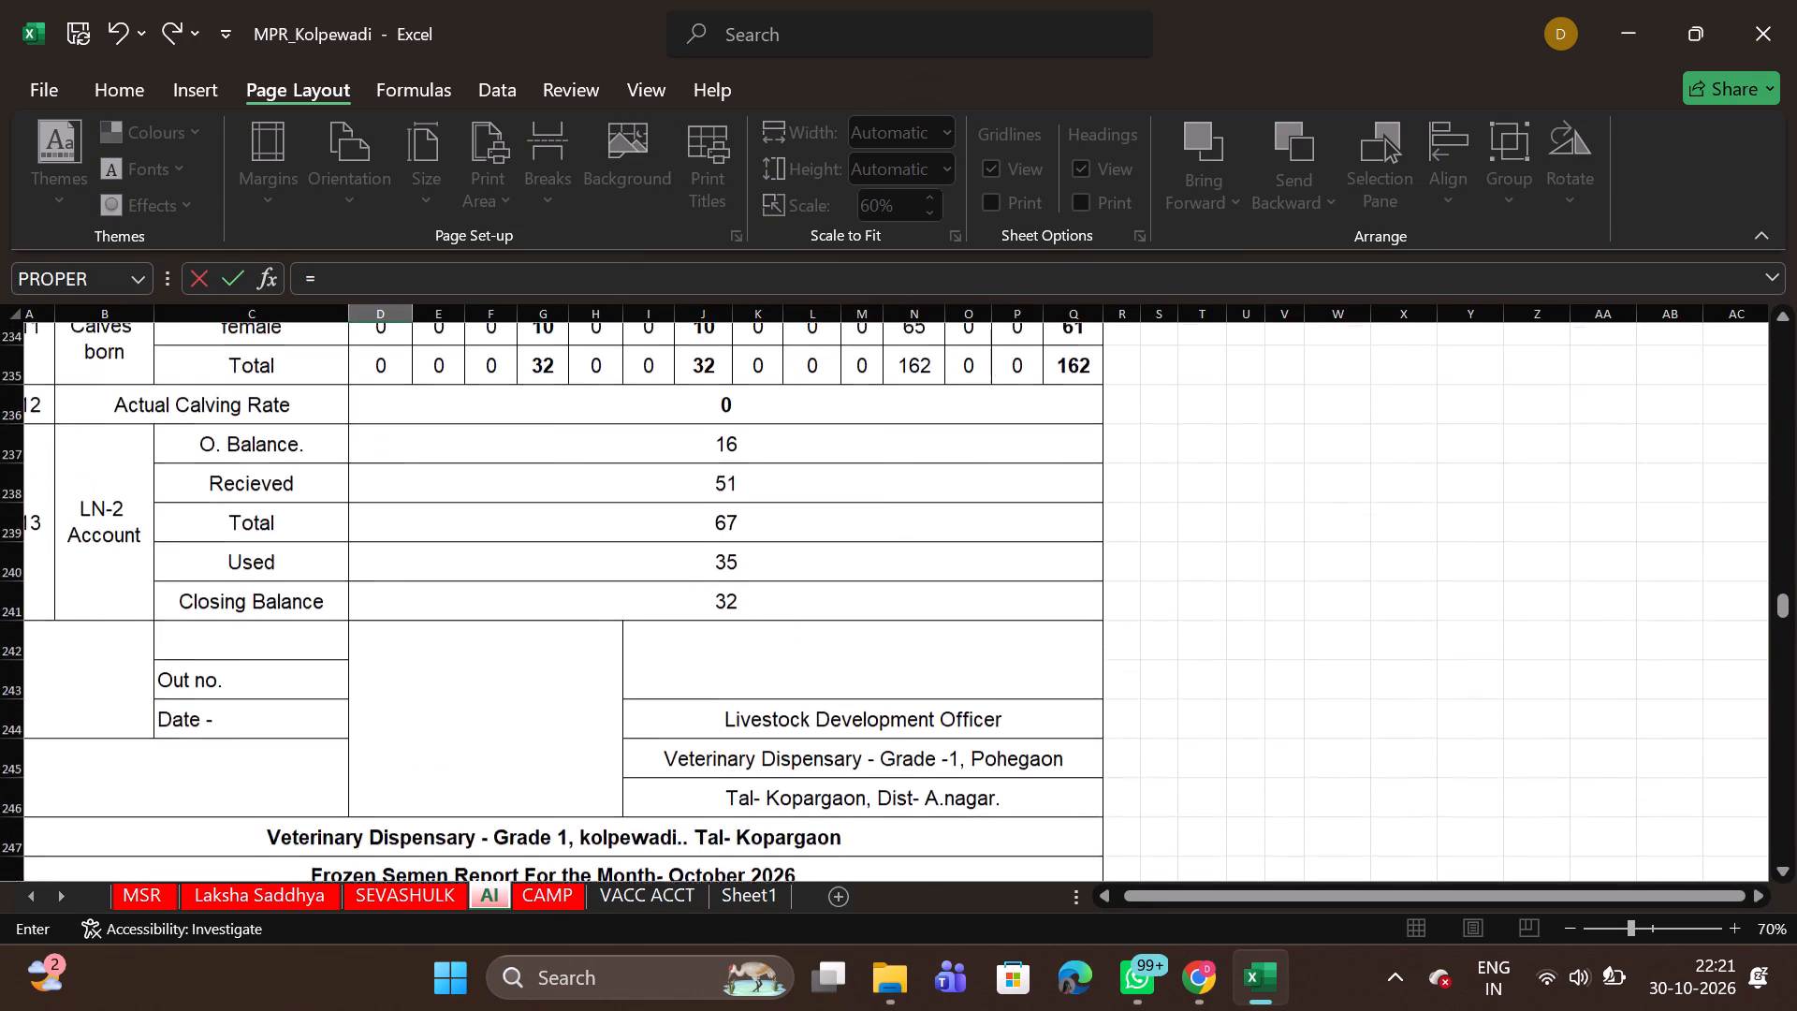
scroll(371, 610, "up", 3)
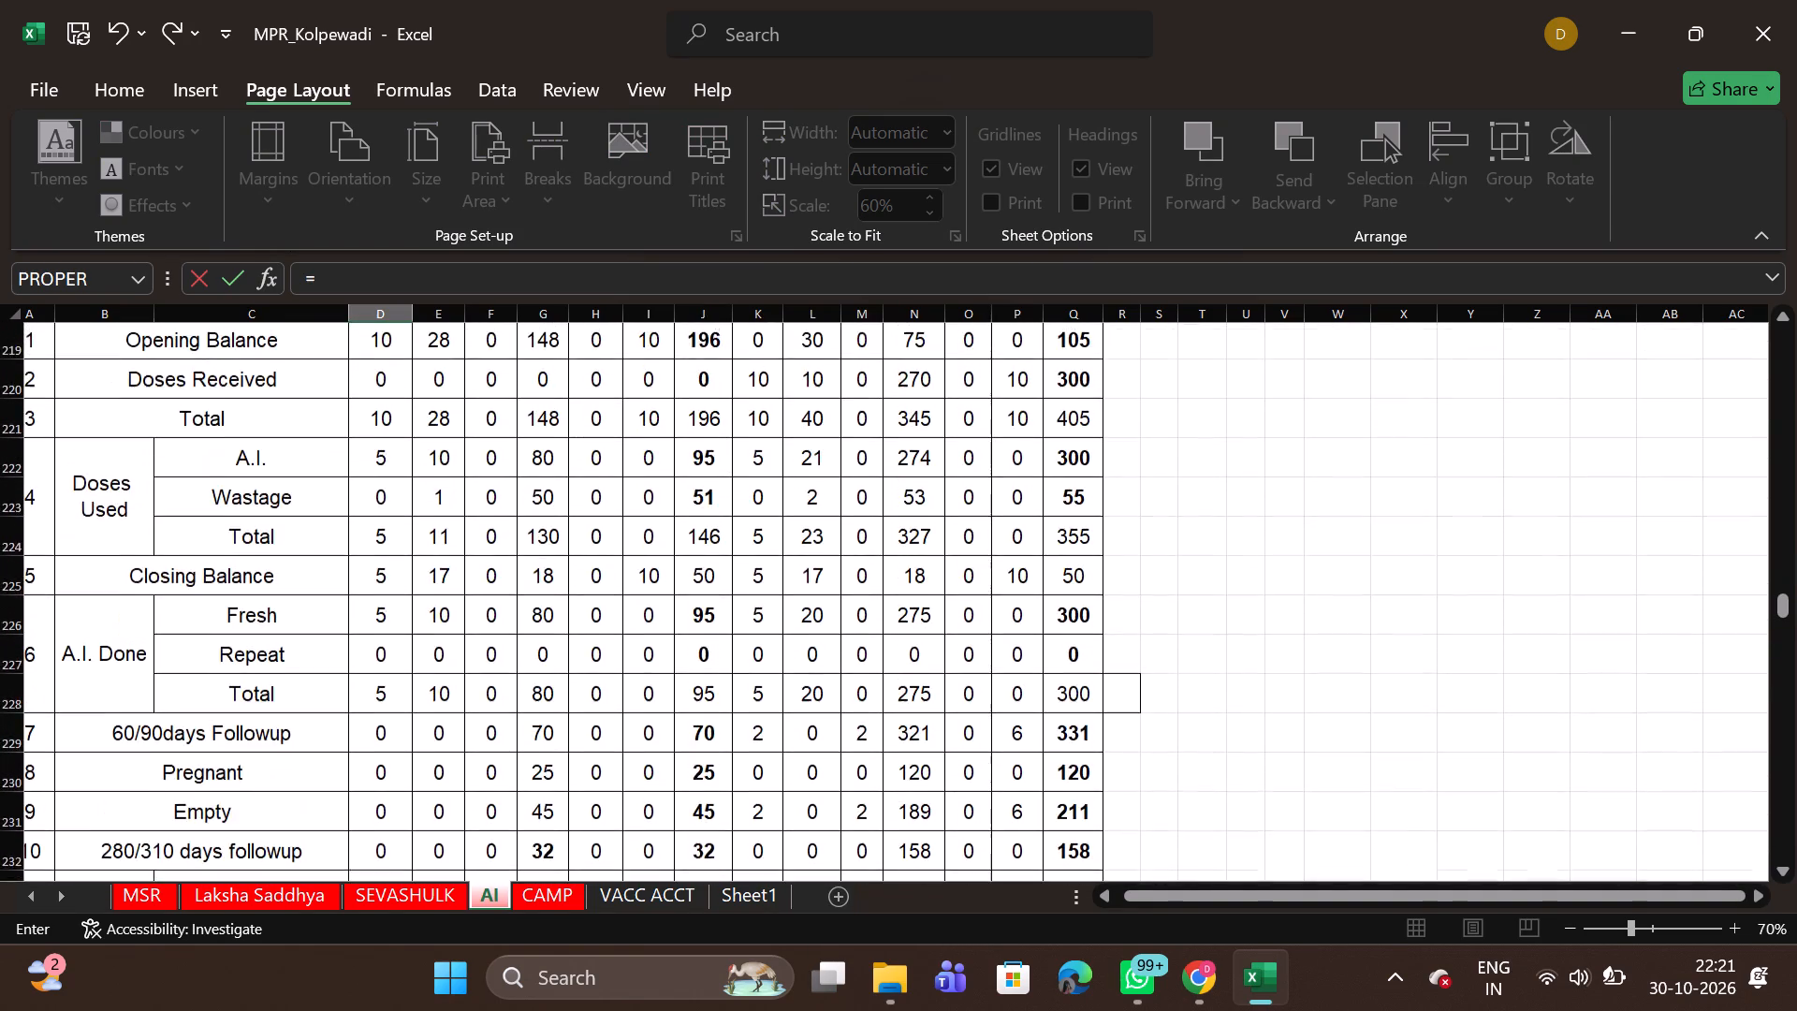
scroll(371, 610, "up", 2)
scroll(371, 610, "down", 1)
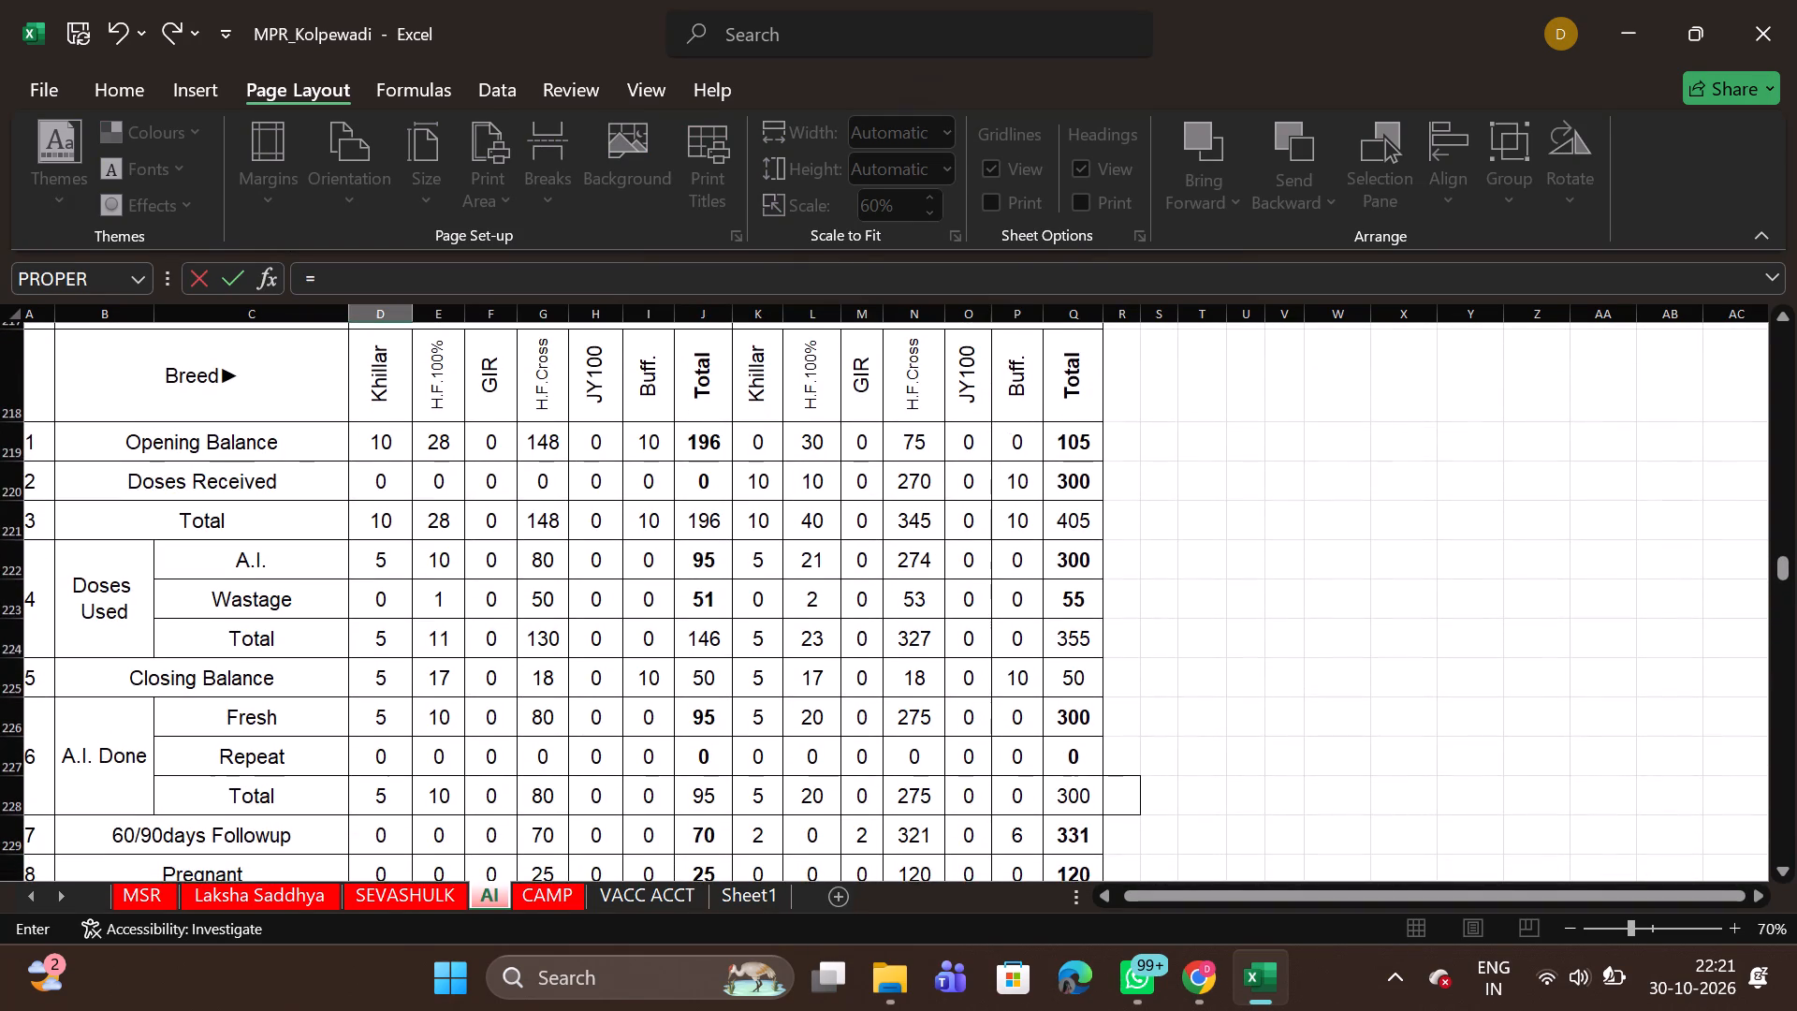
scroll(371, 610, "down", 1)
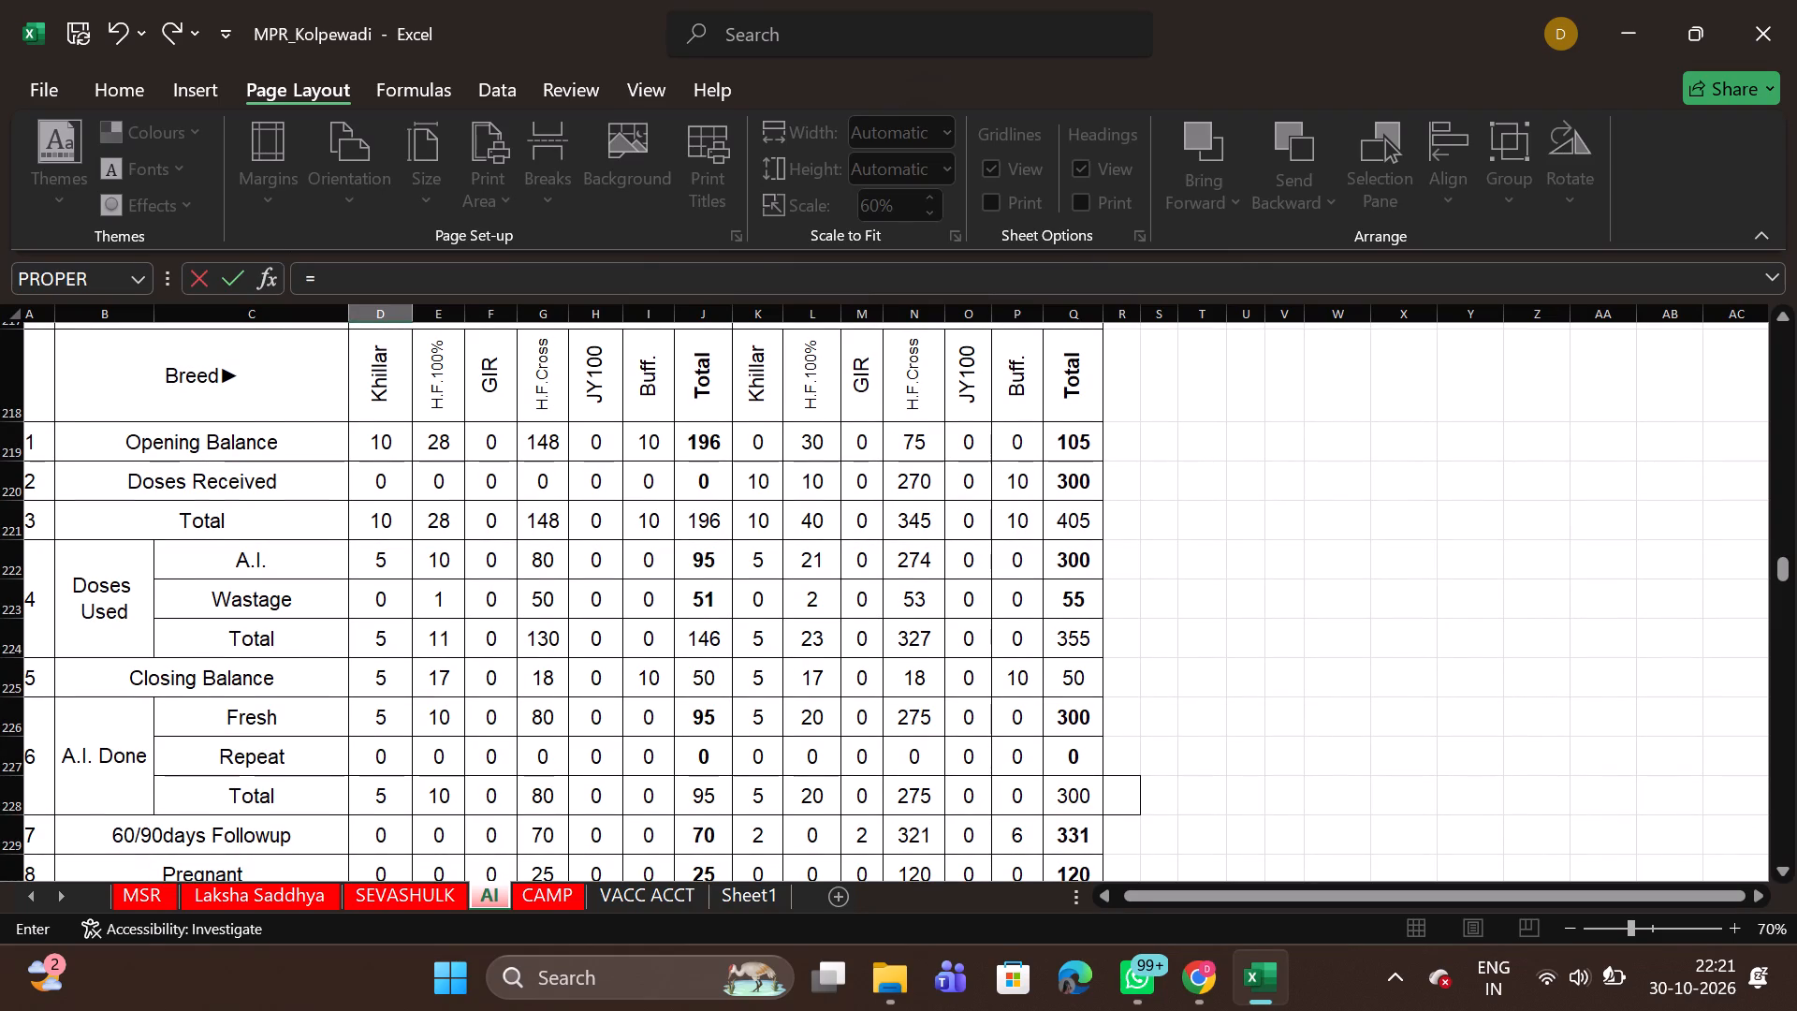
left_click(364, 683)
key("Return")
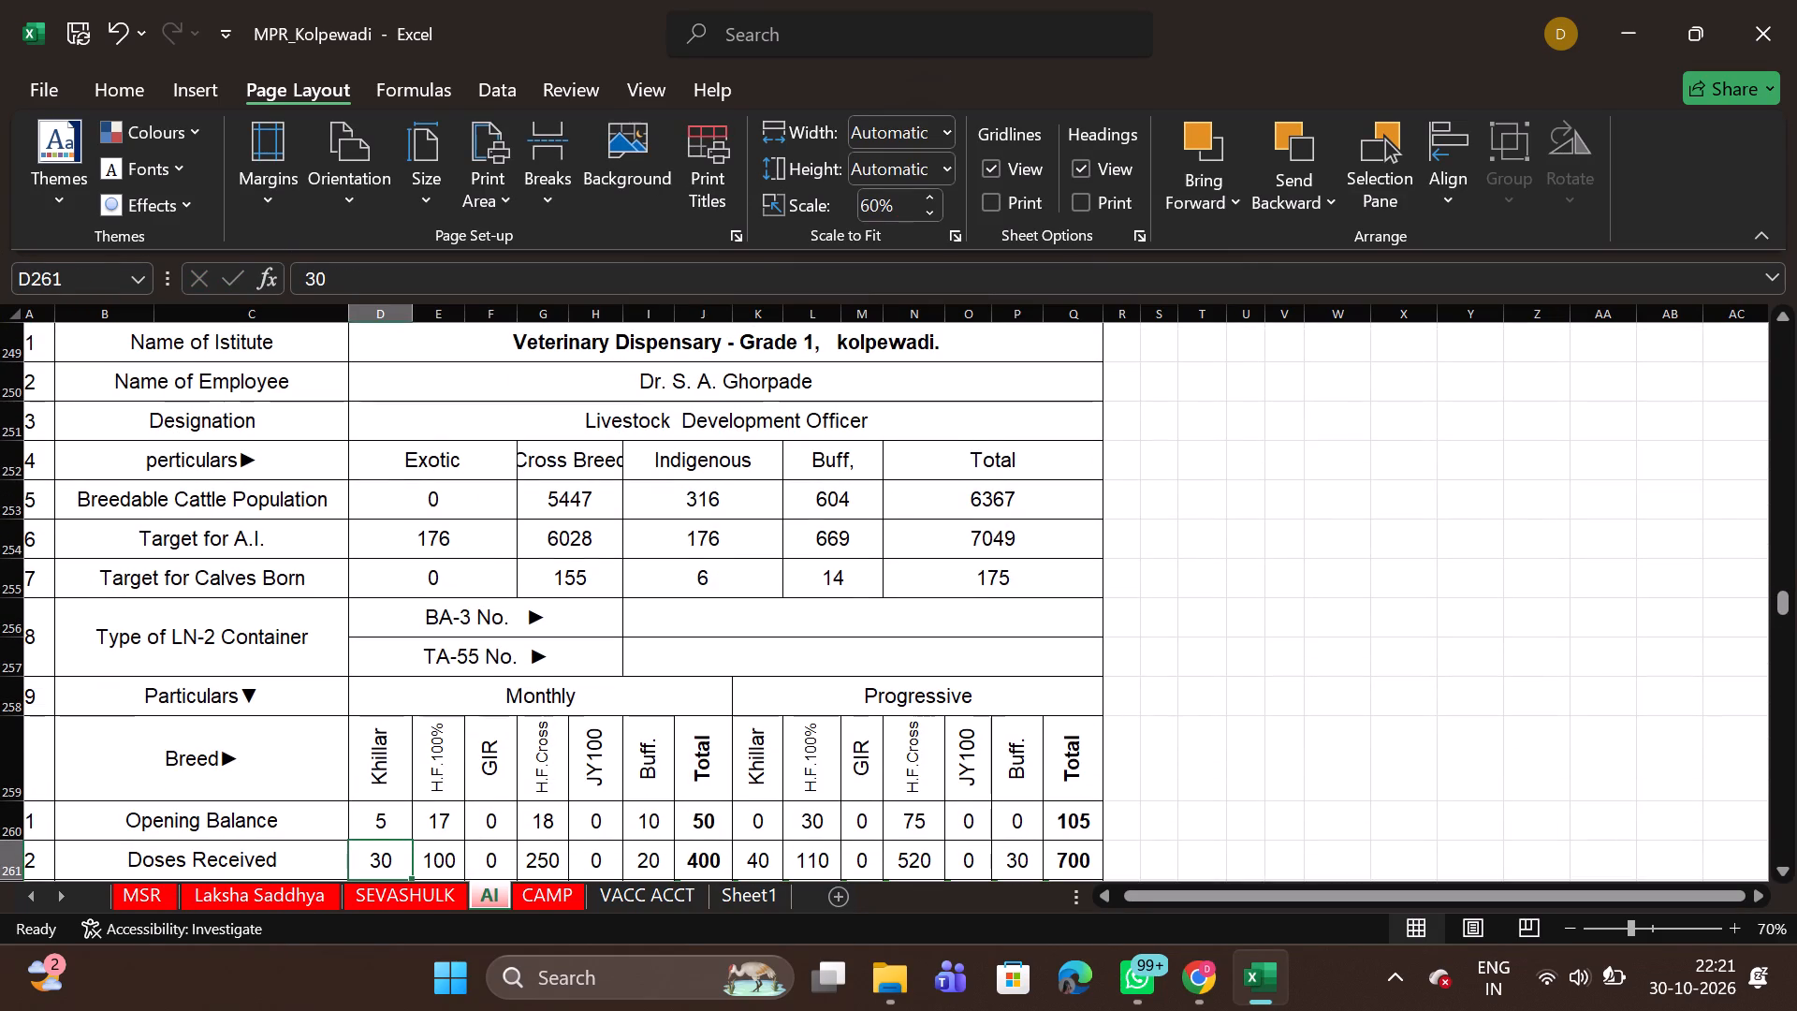
Fill the opening balance formula from D260 across October's monthly breed columns through the Total in J260.
left_click(390, 819)
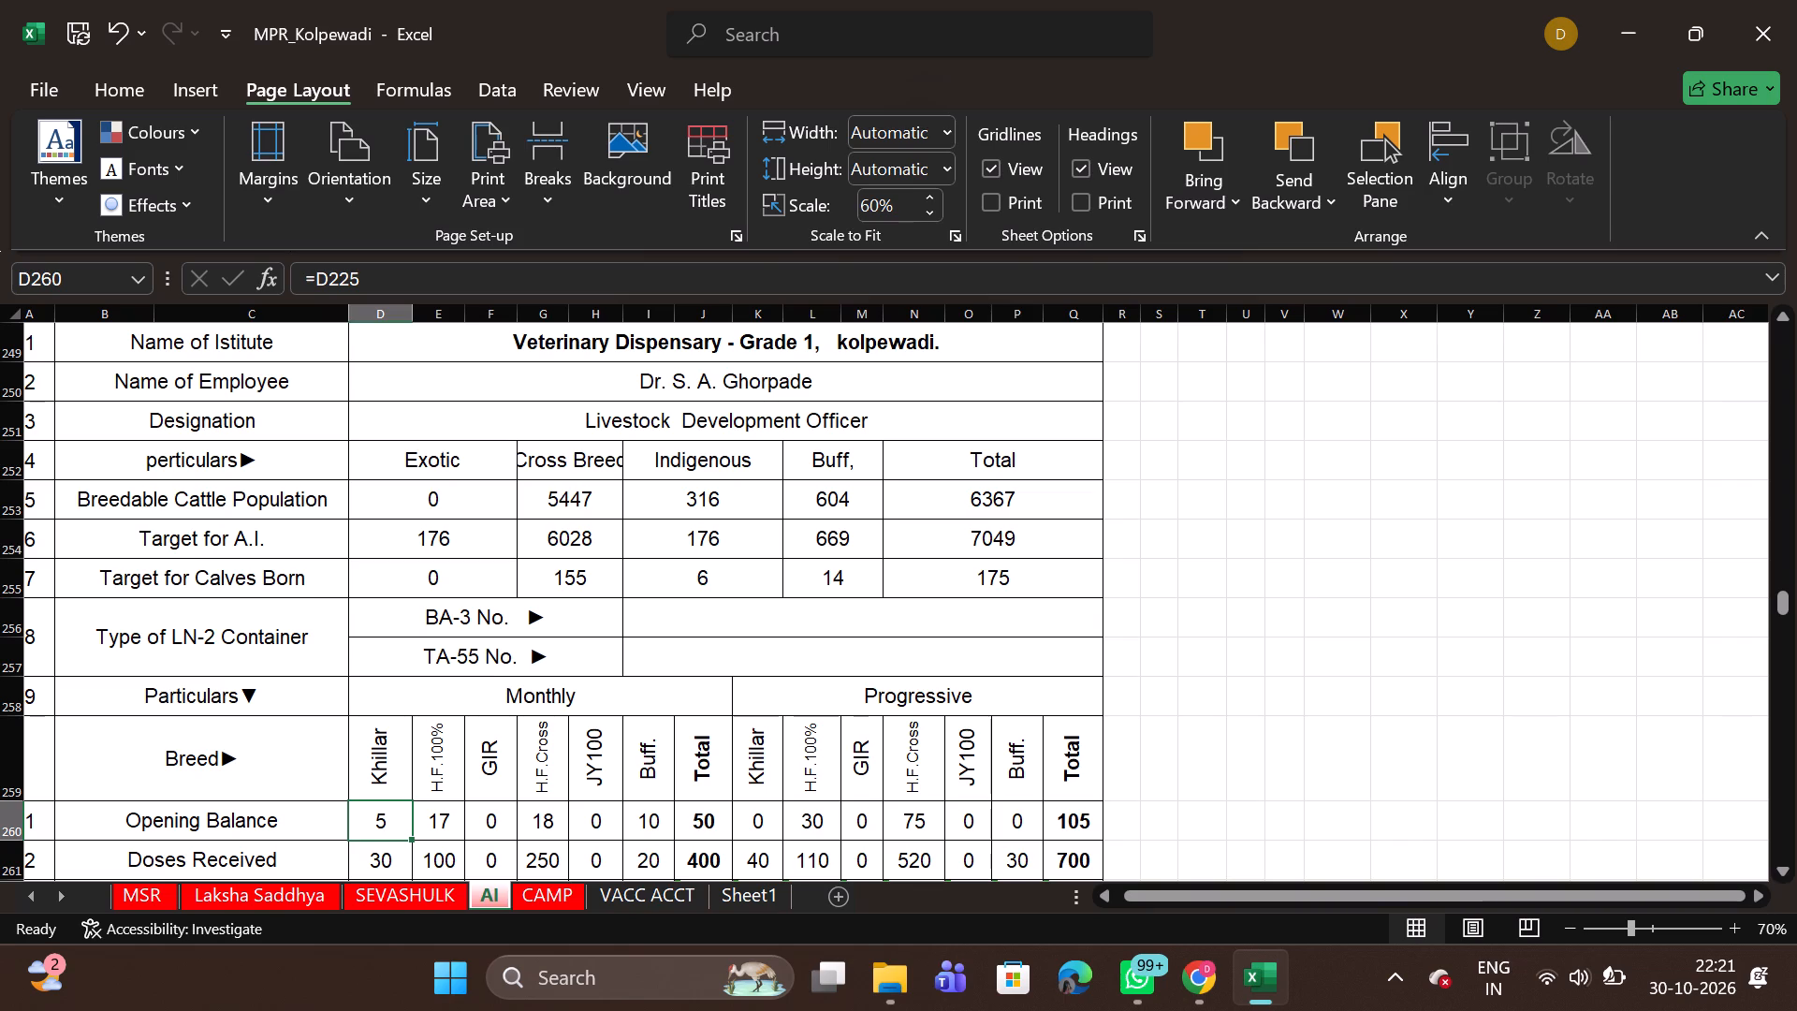
left_click_drag(413, 841, 689, 814)
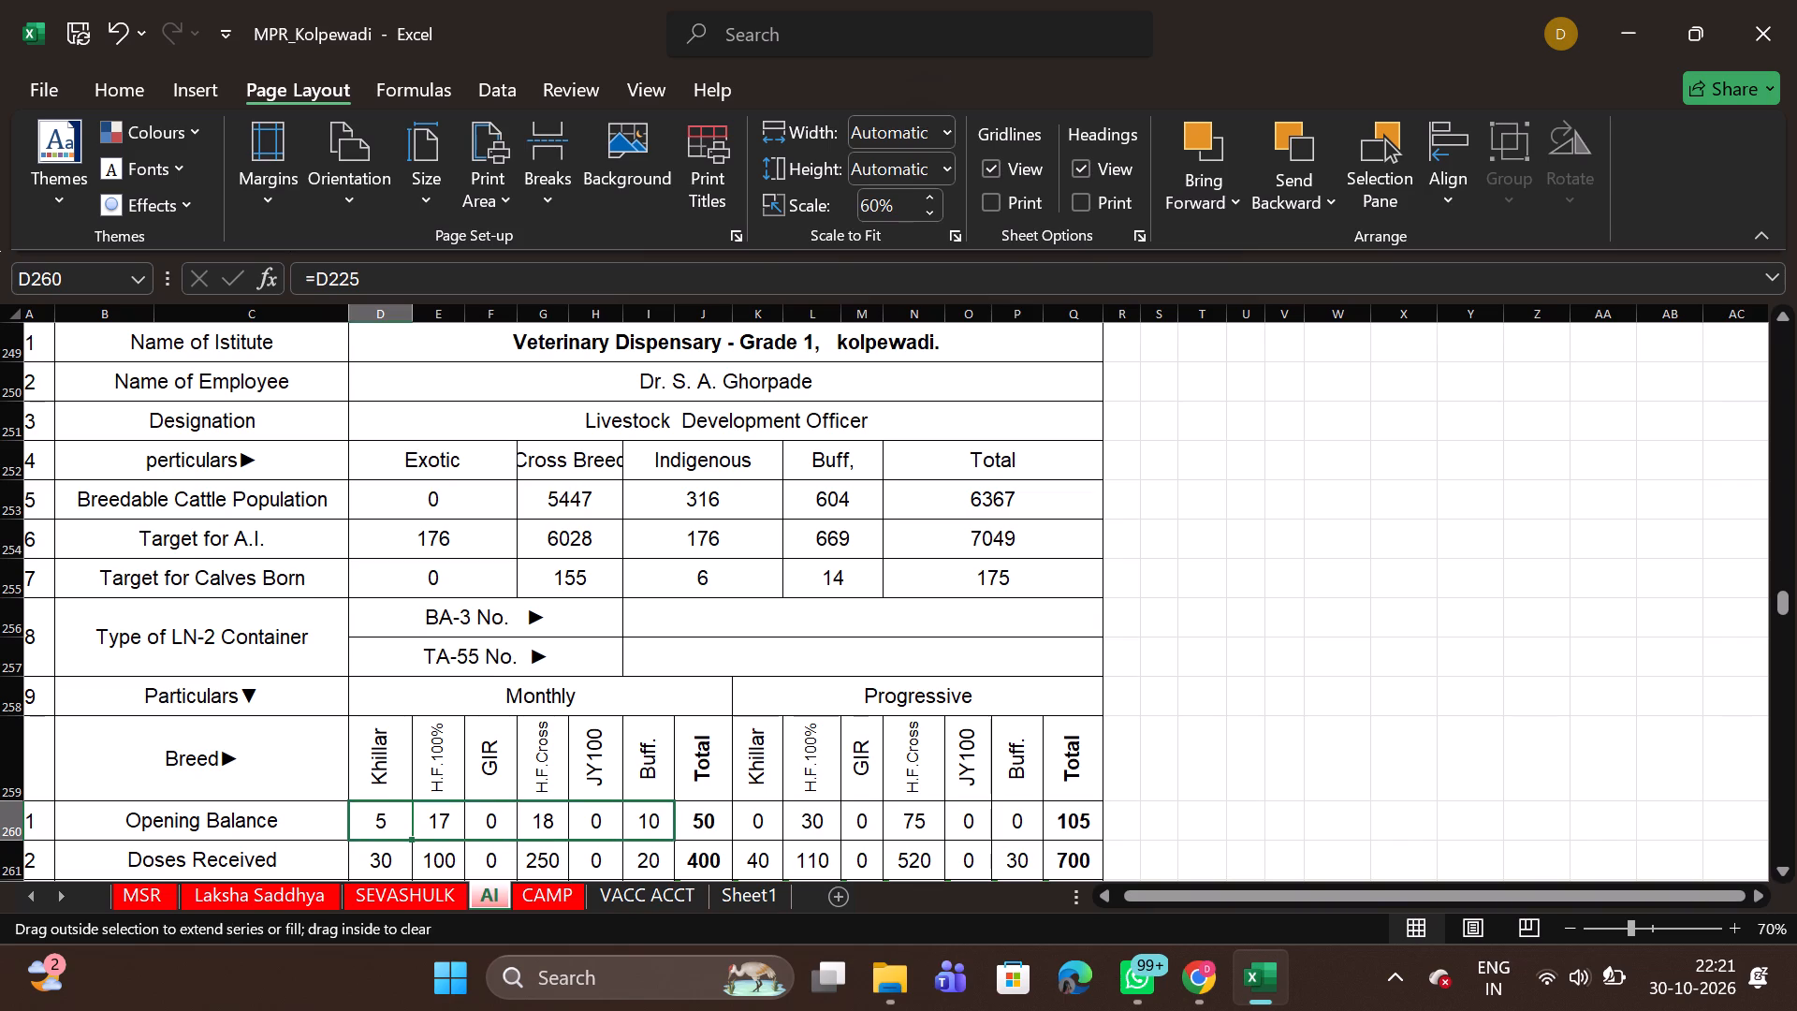
left_click_drag(689, 814, 695, 817)
left_click_drag(695, 817, 713, 817)
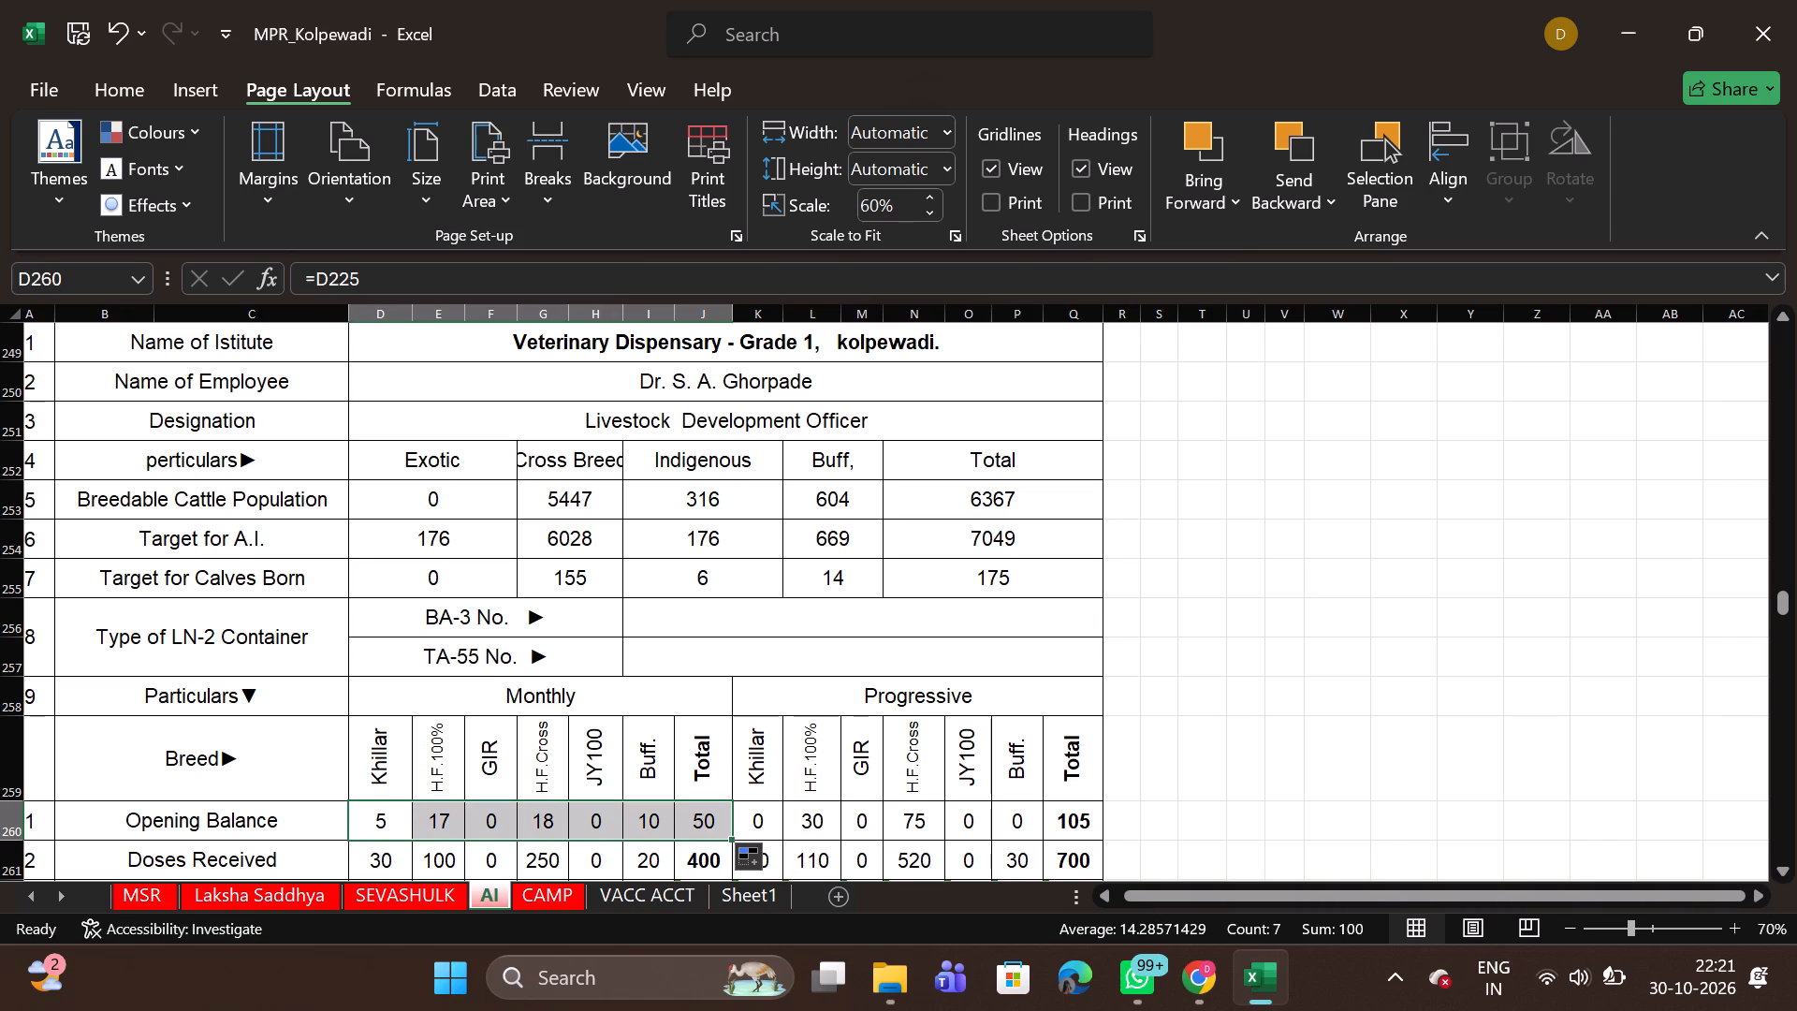
left_click(1230, 700)
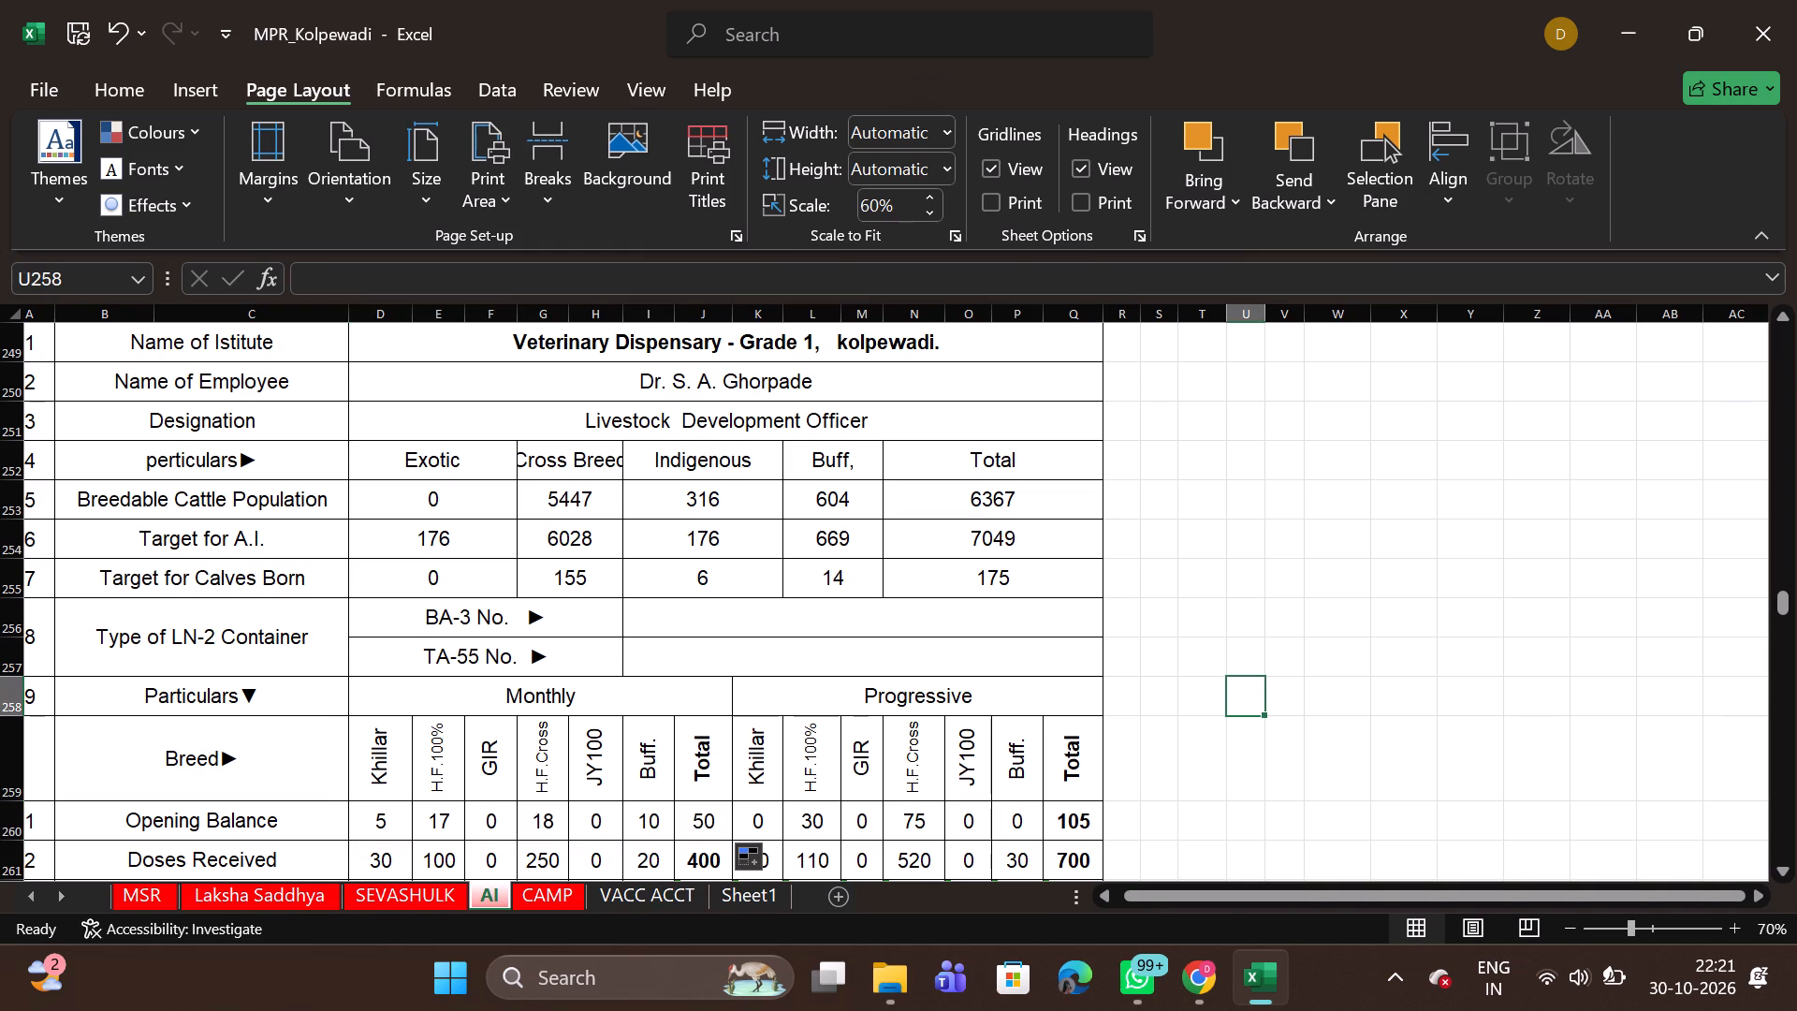
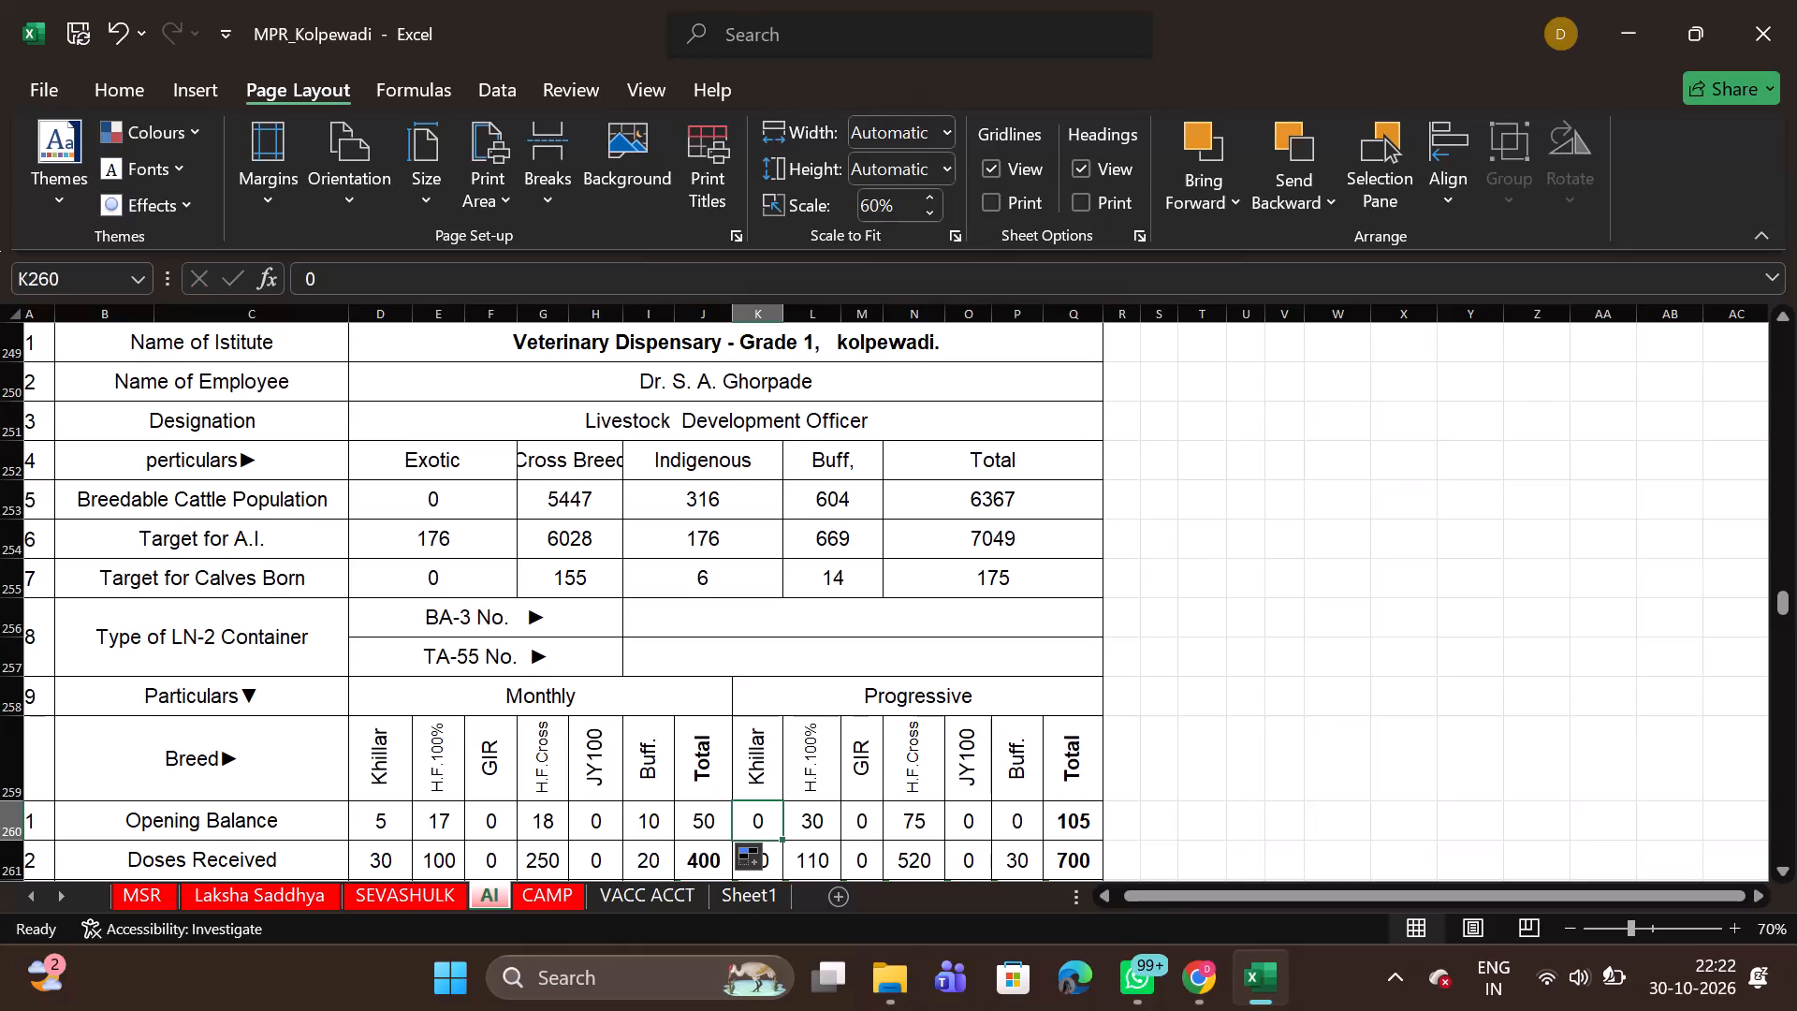
Link October 2026's progressive Khillar opening balance in K260 to September's progressive opening balance with the formula =K219.
key("equal")
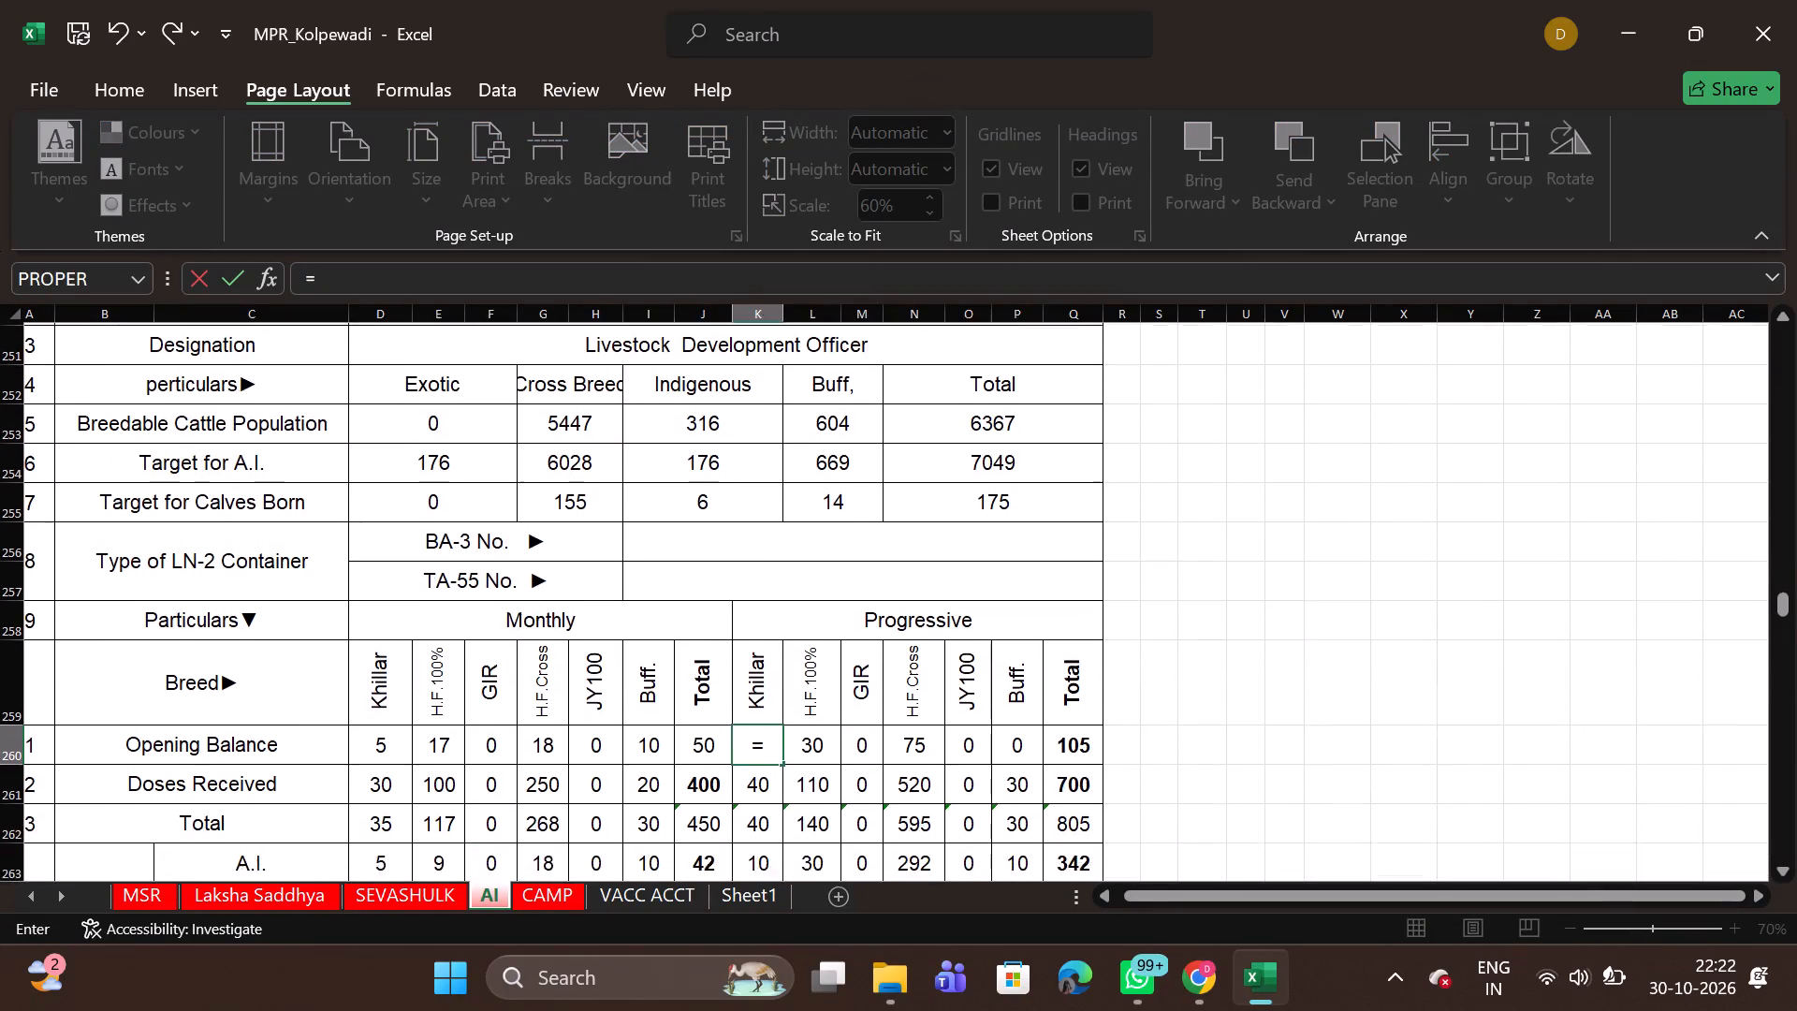
scroll(761, 817, "up", 4)
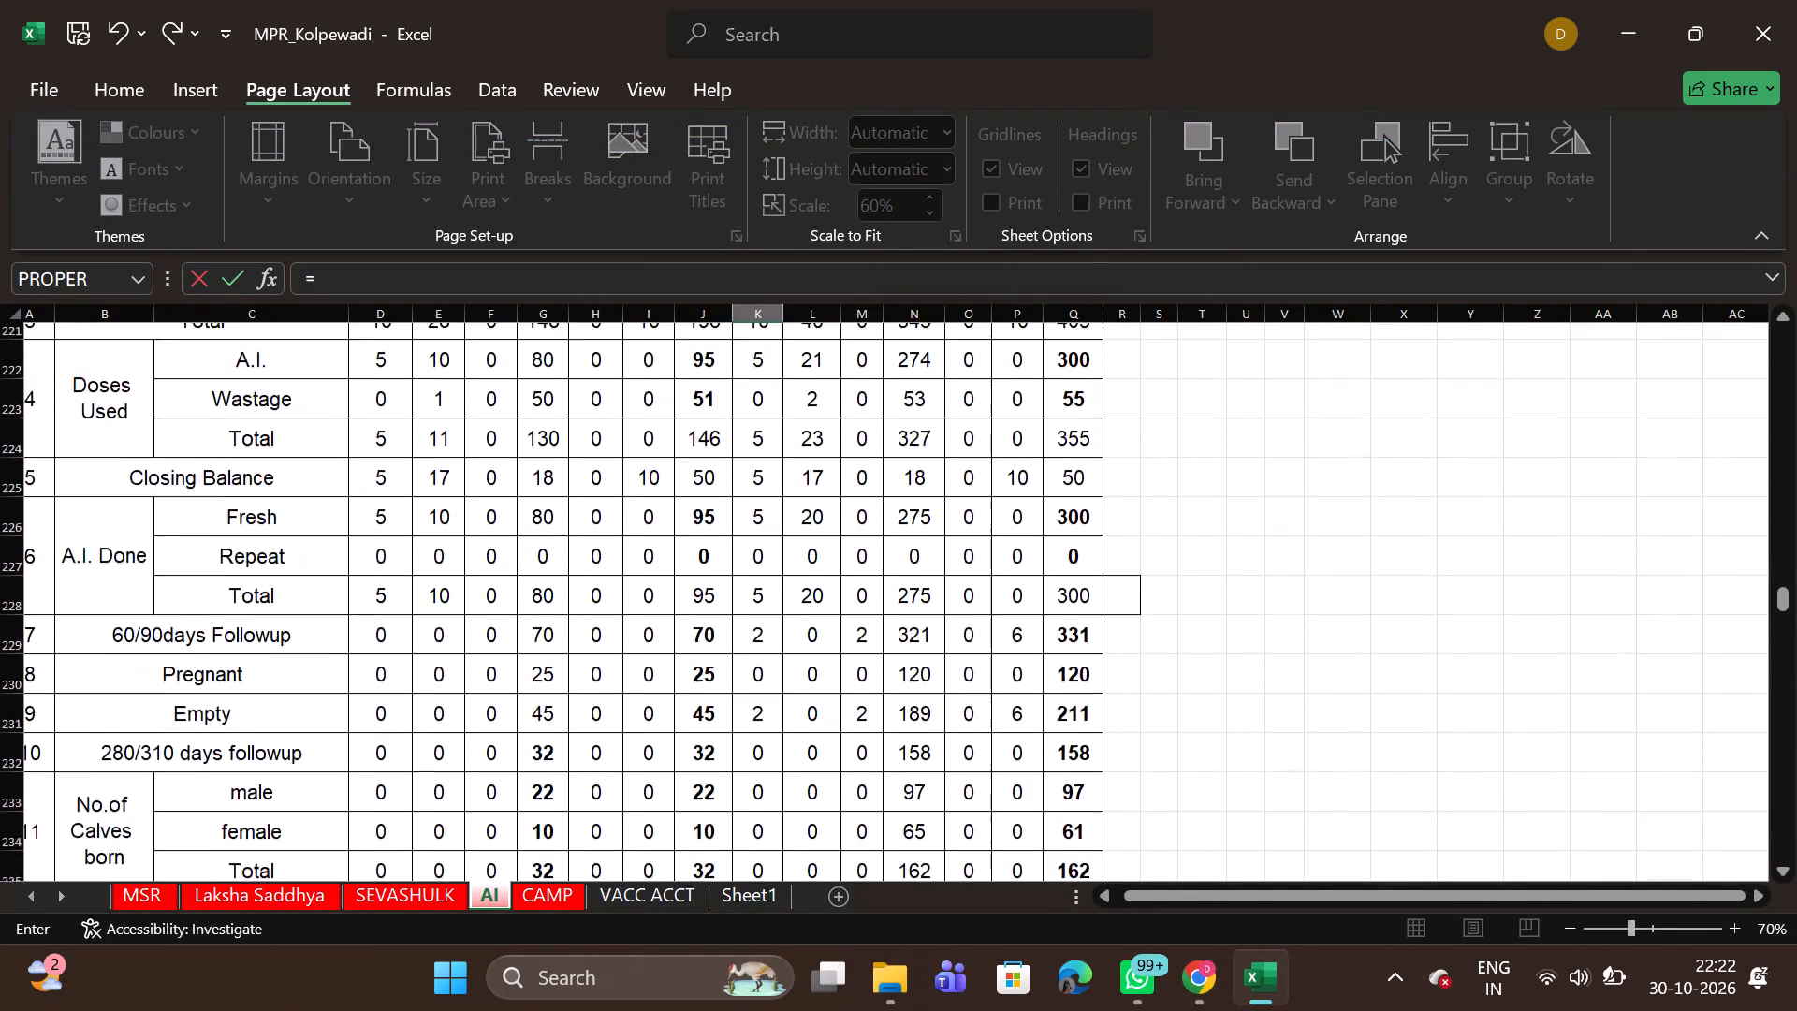
scroll(761, 817, "up", 4)
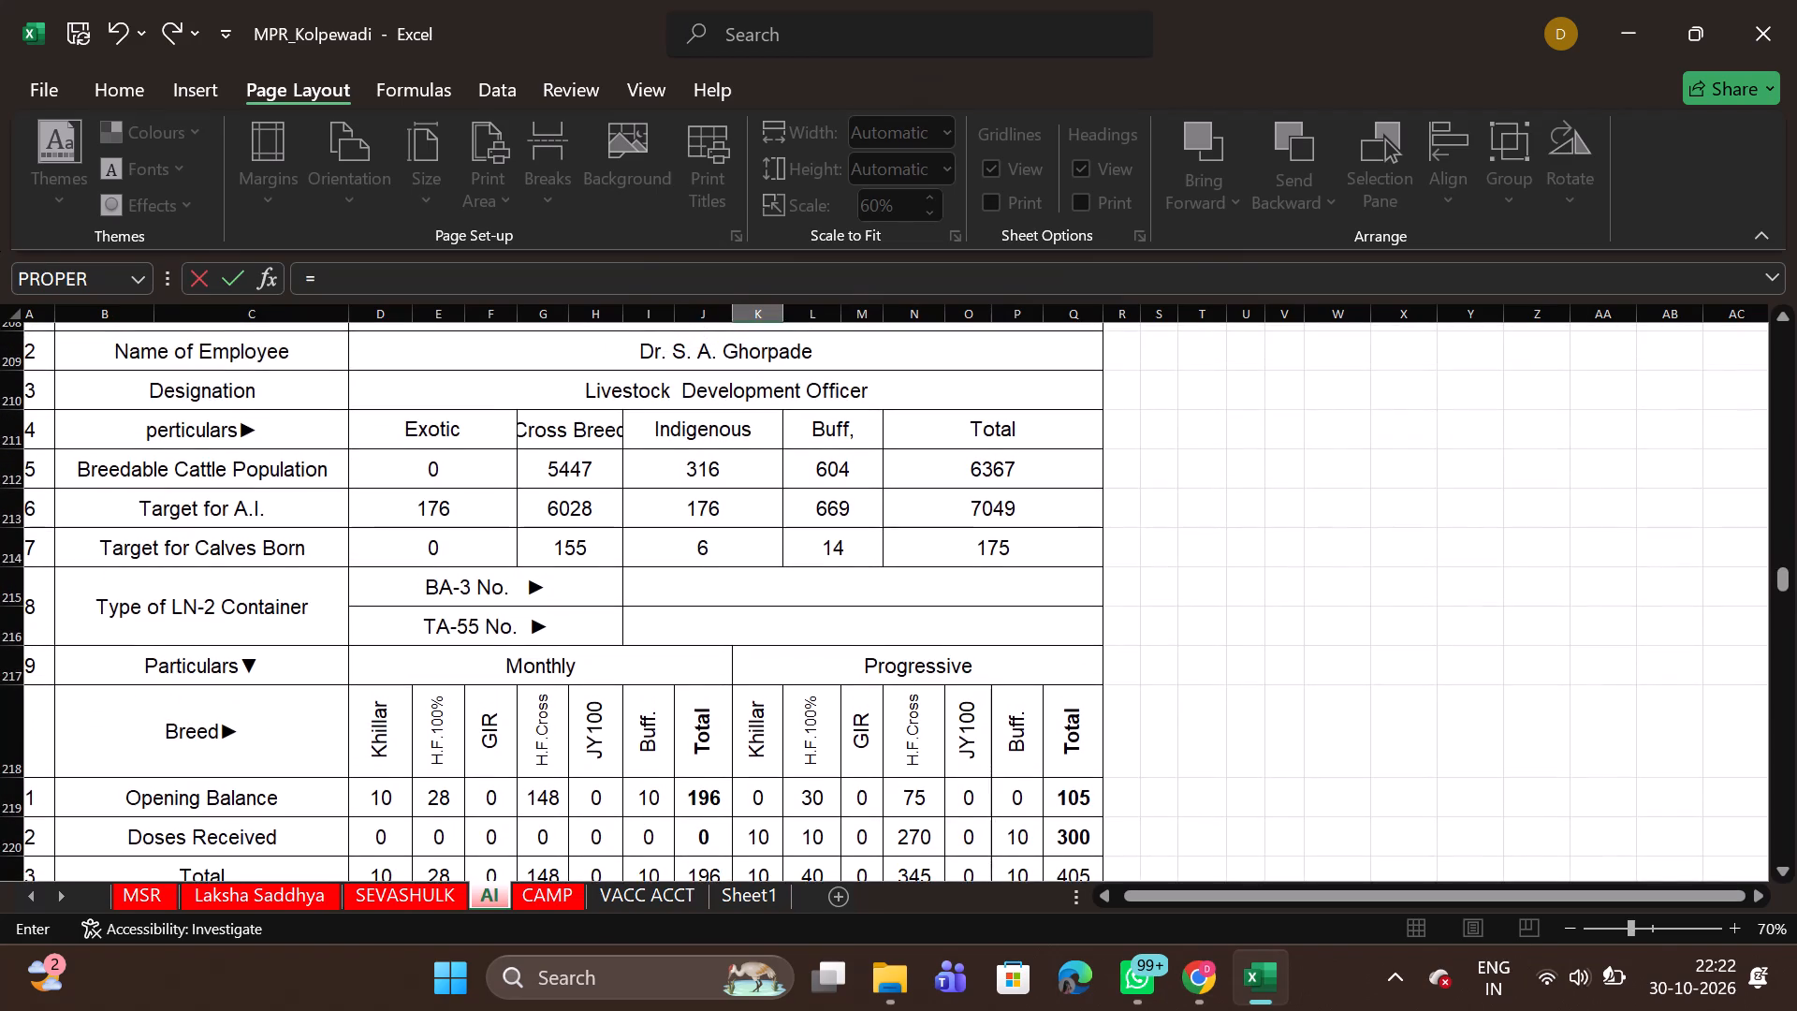
scroll(761, 817, "down", 1)
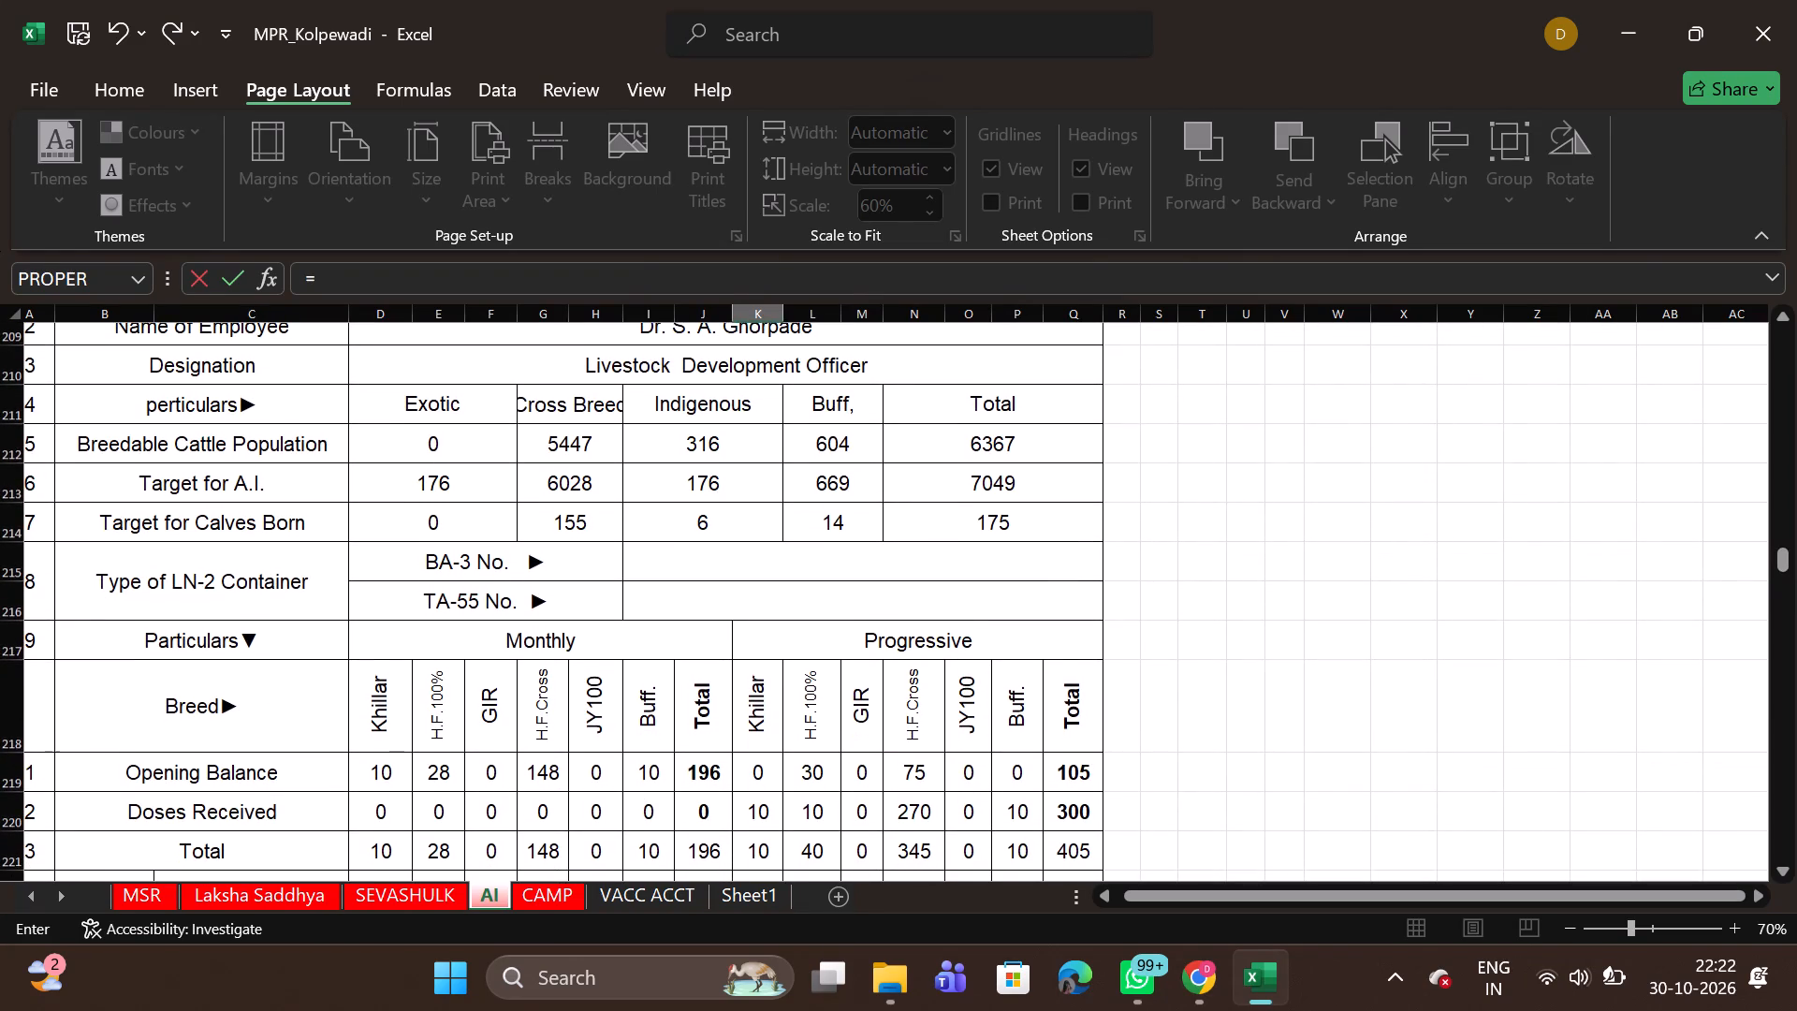
scroll(761, 817, "down", 1)
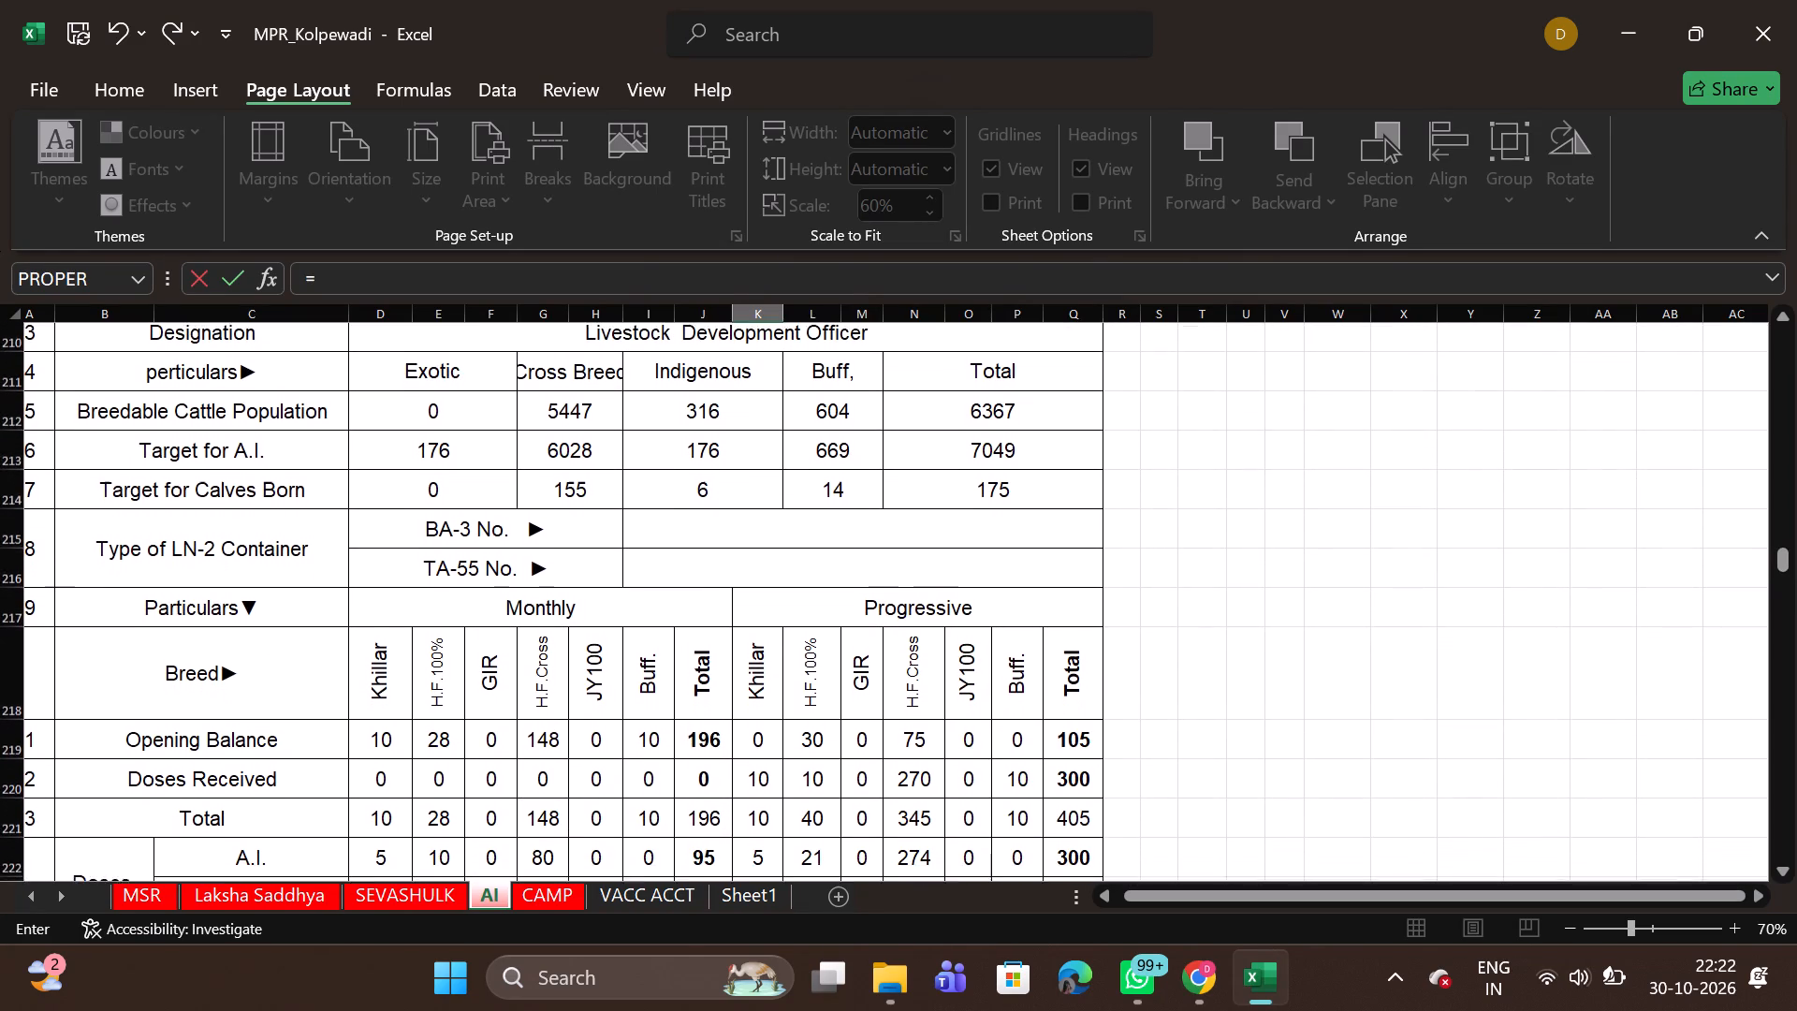
scroll(761, 817, "down", 2)
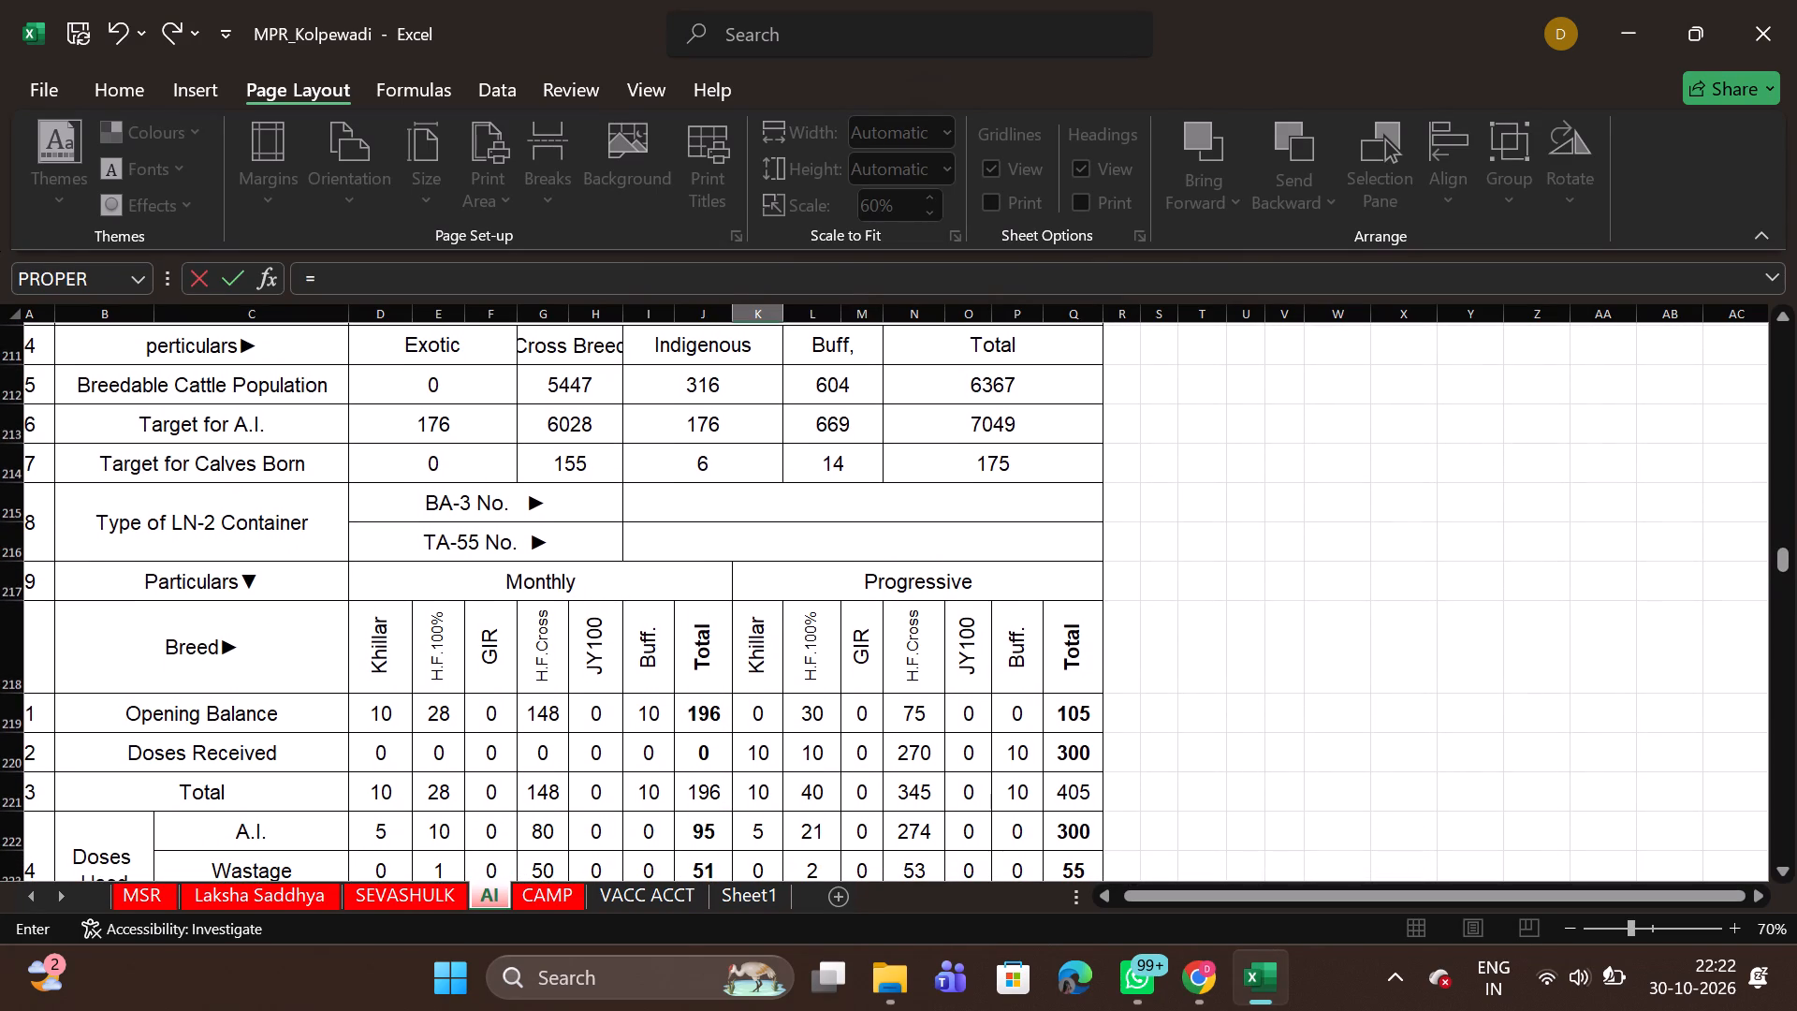
scroll(761, 817, "down", 1)
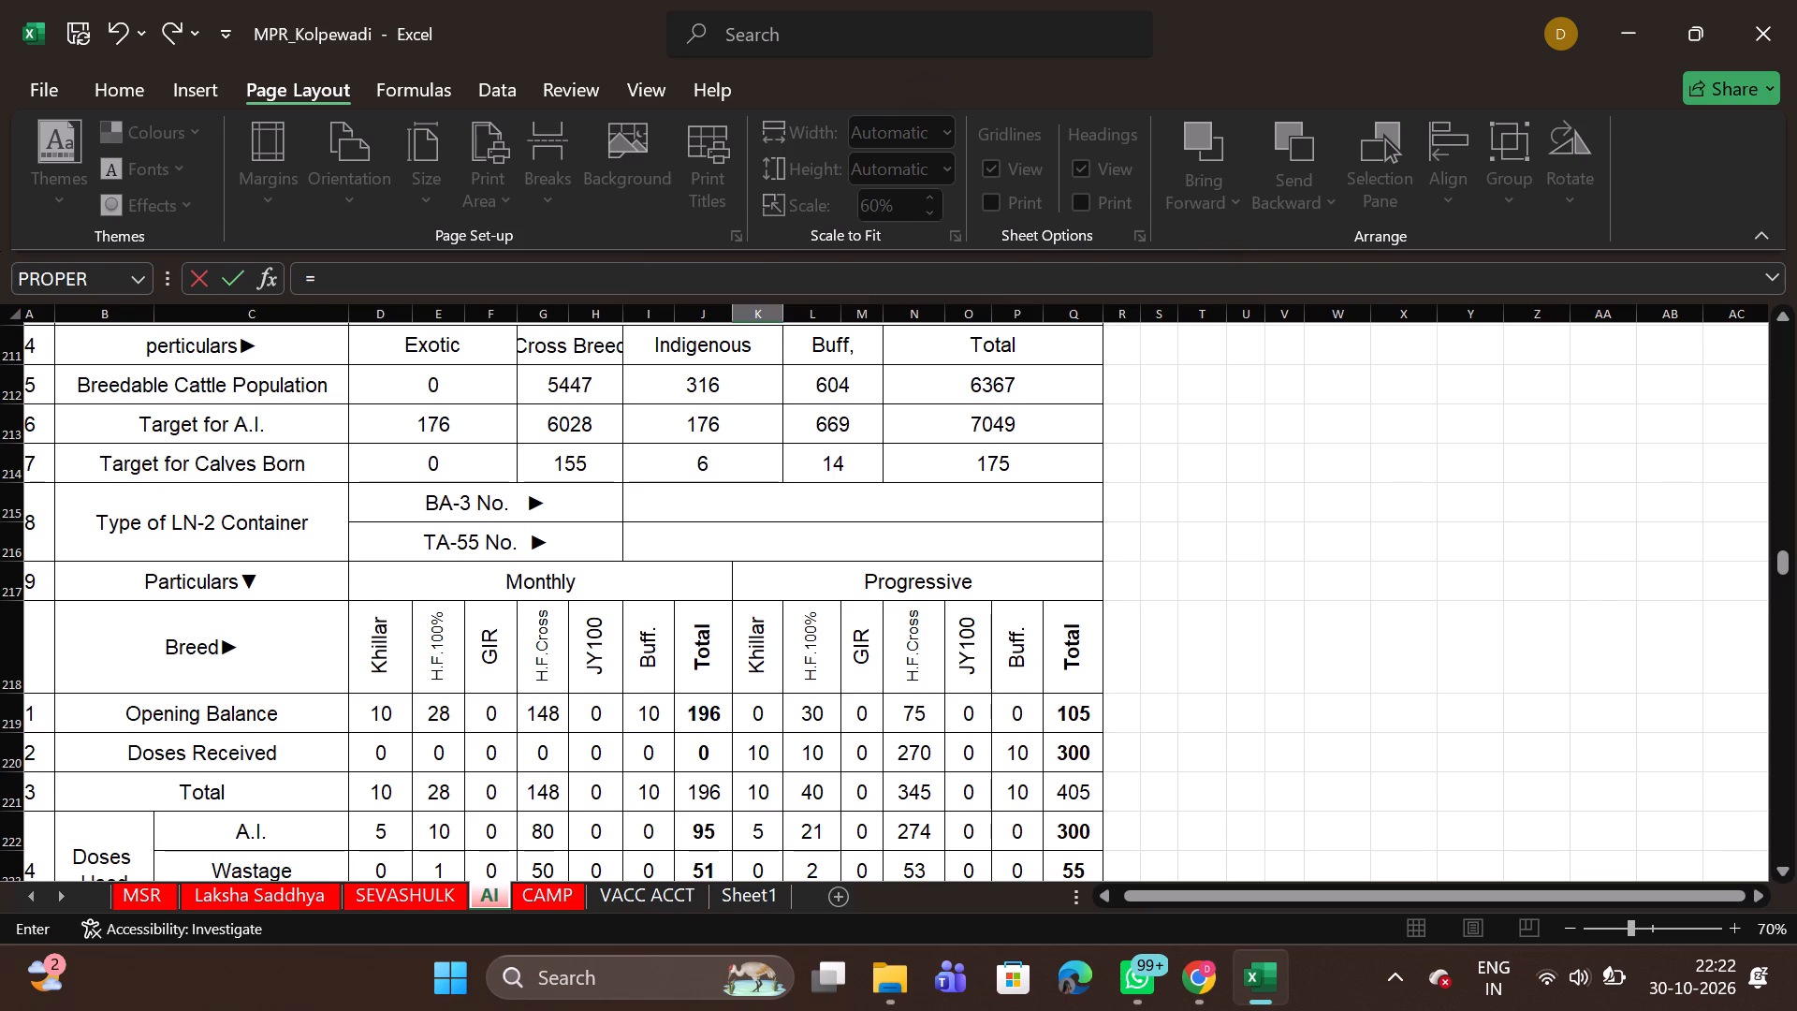
left_click(756, 717)
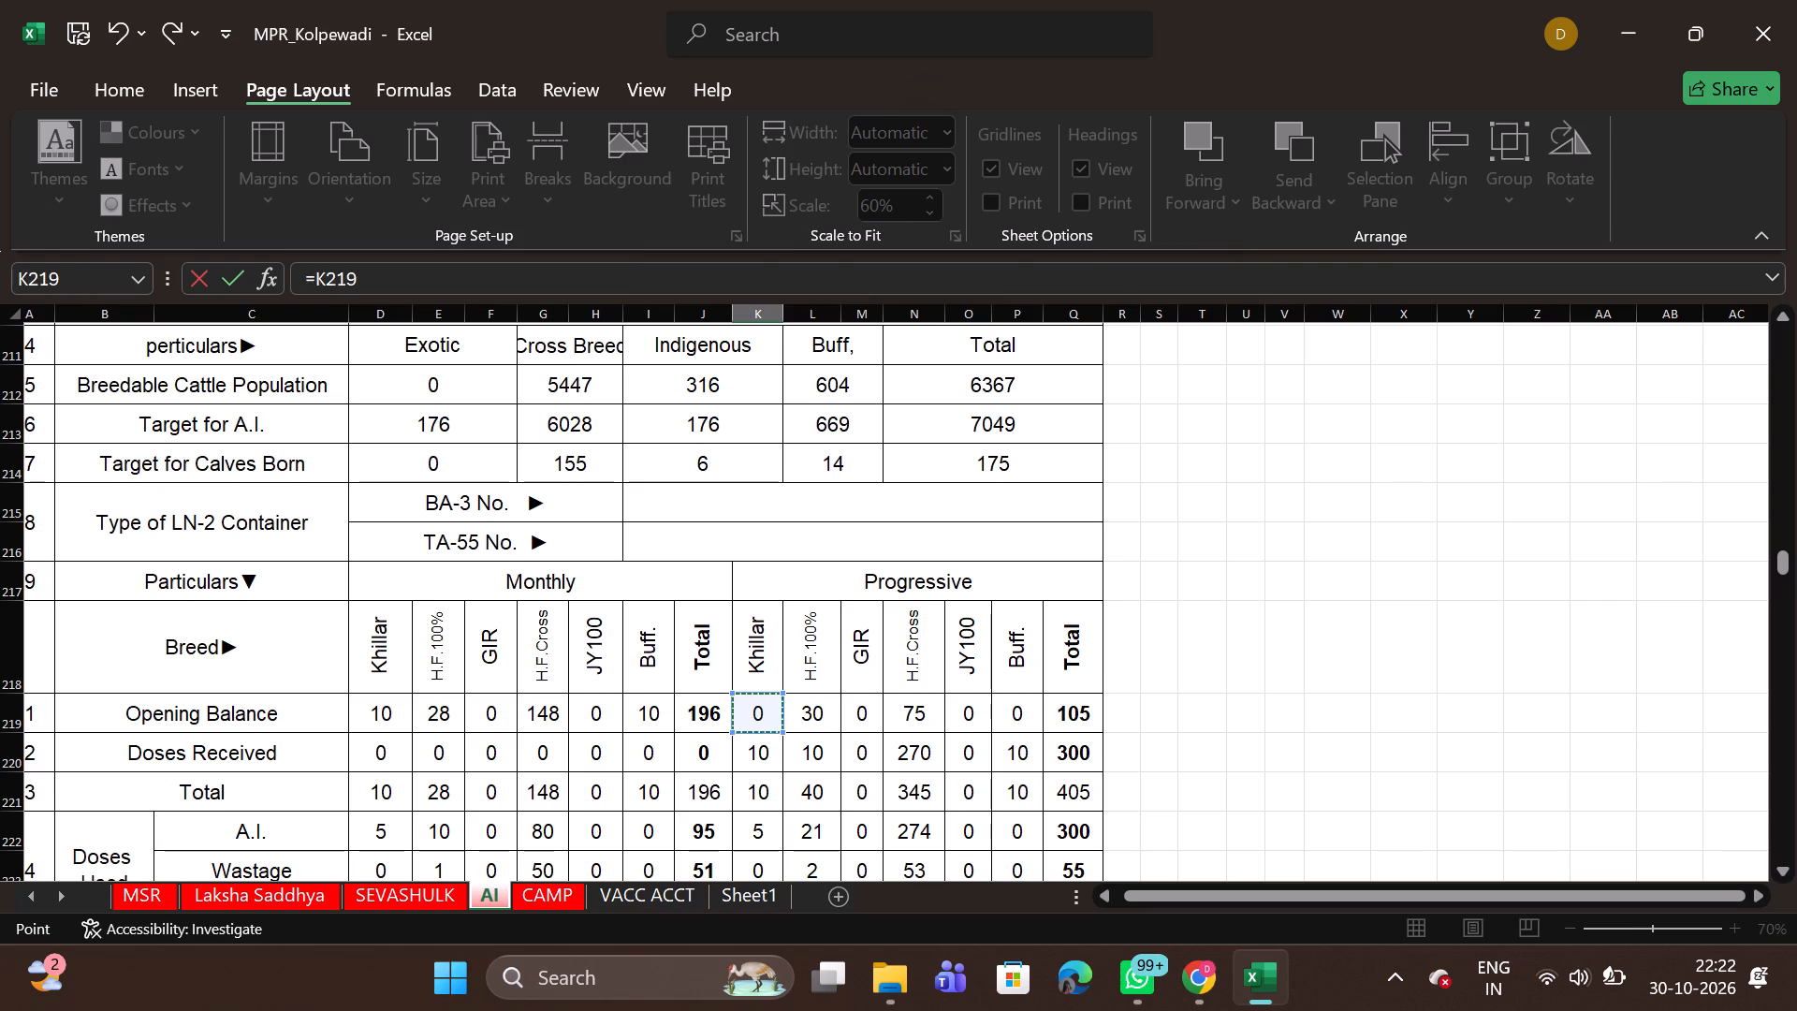
key("Return")
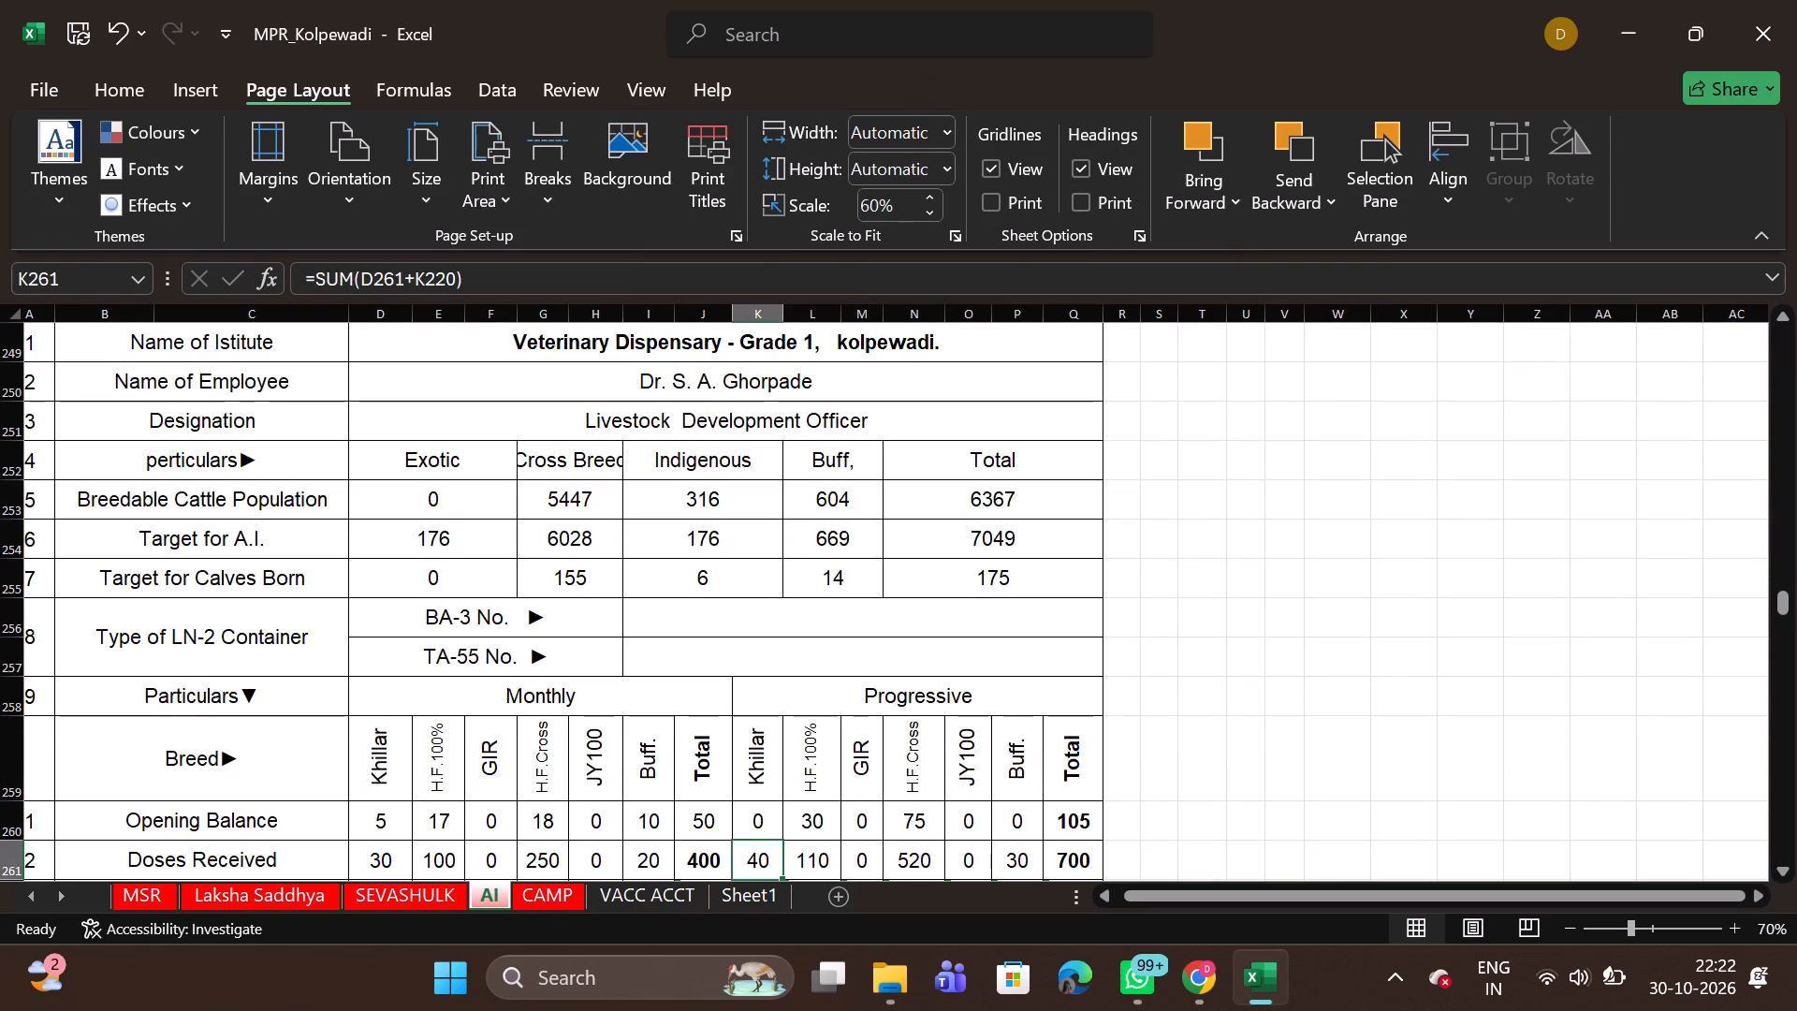
Fill the opening balance formula from K260 across October's progressive breed columns through the Total in Q260.
left_click(751, 831)
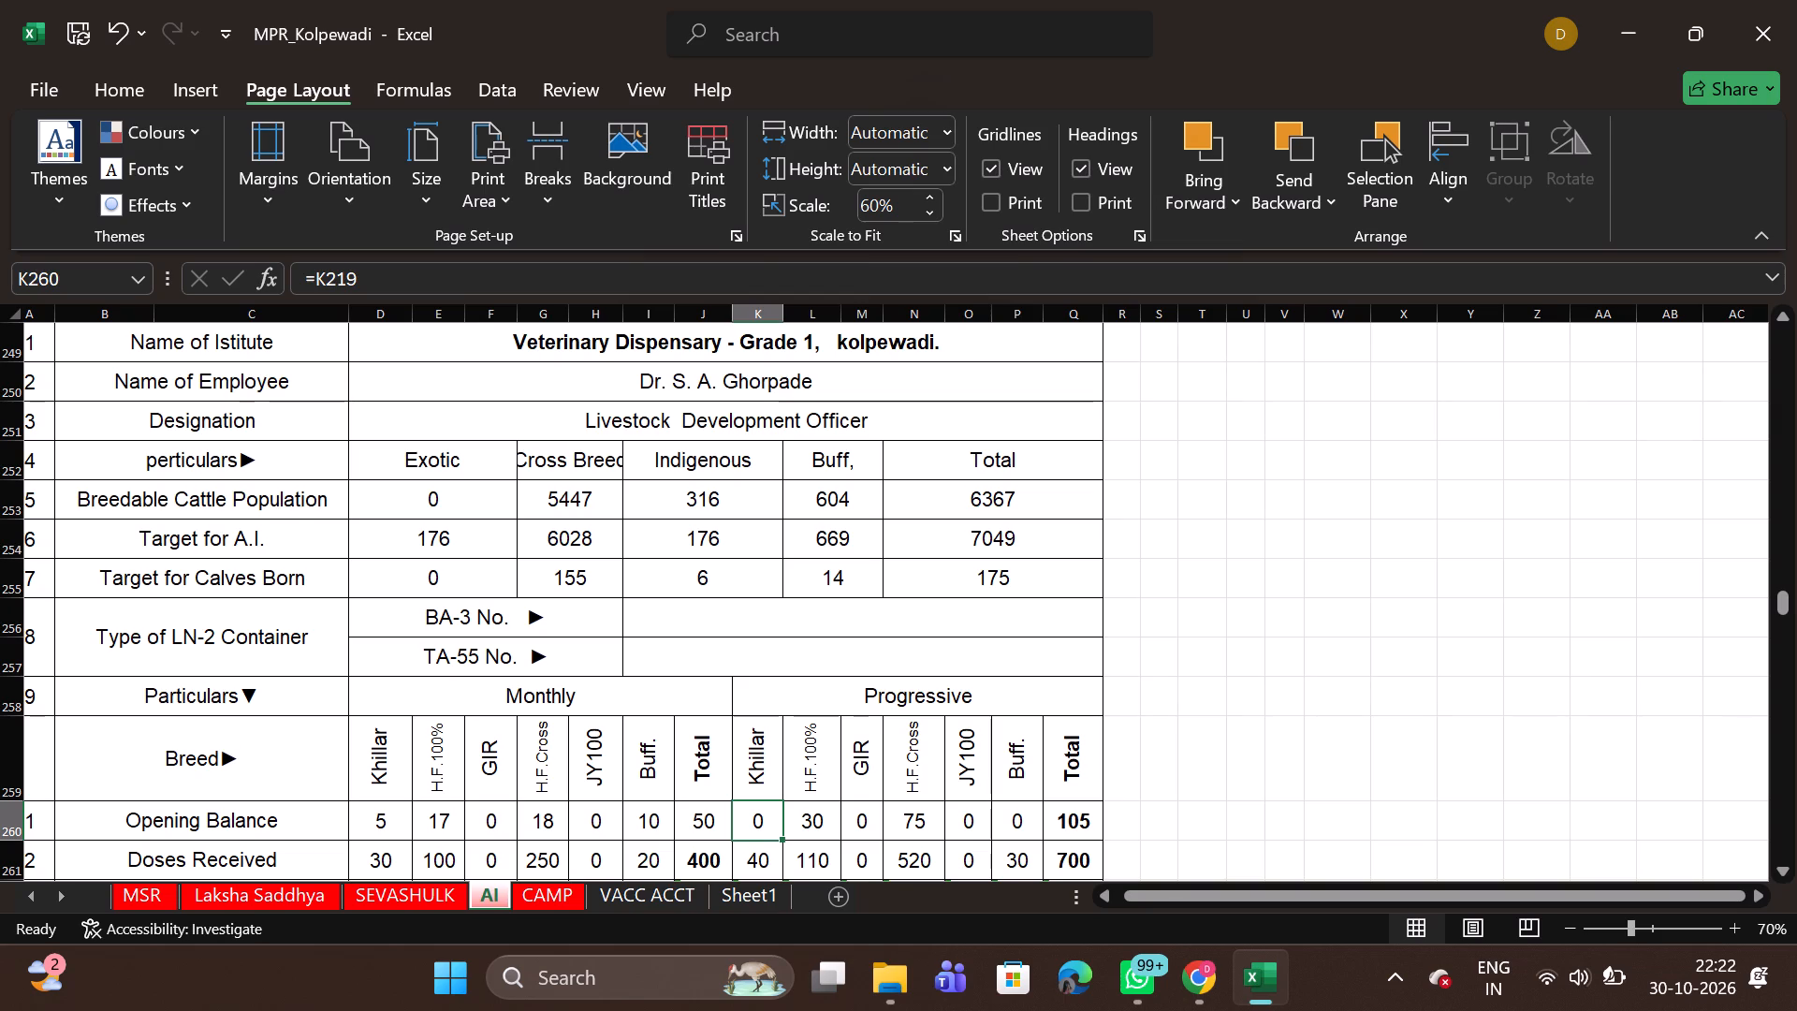
left_click_drag(778, 836, 884, 841)
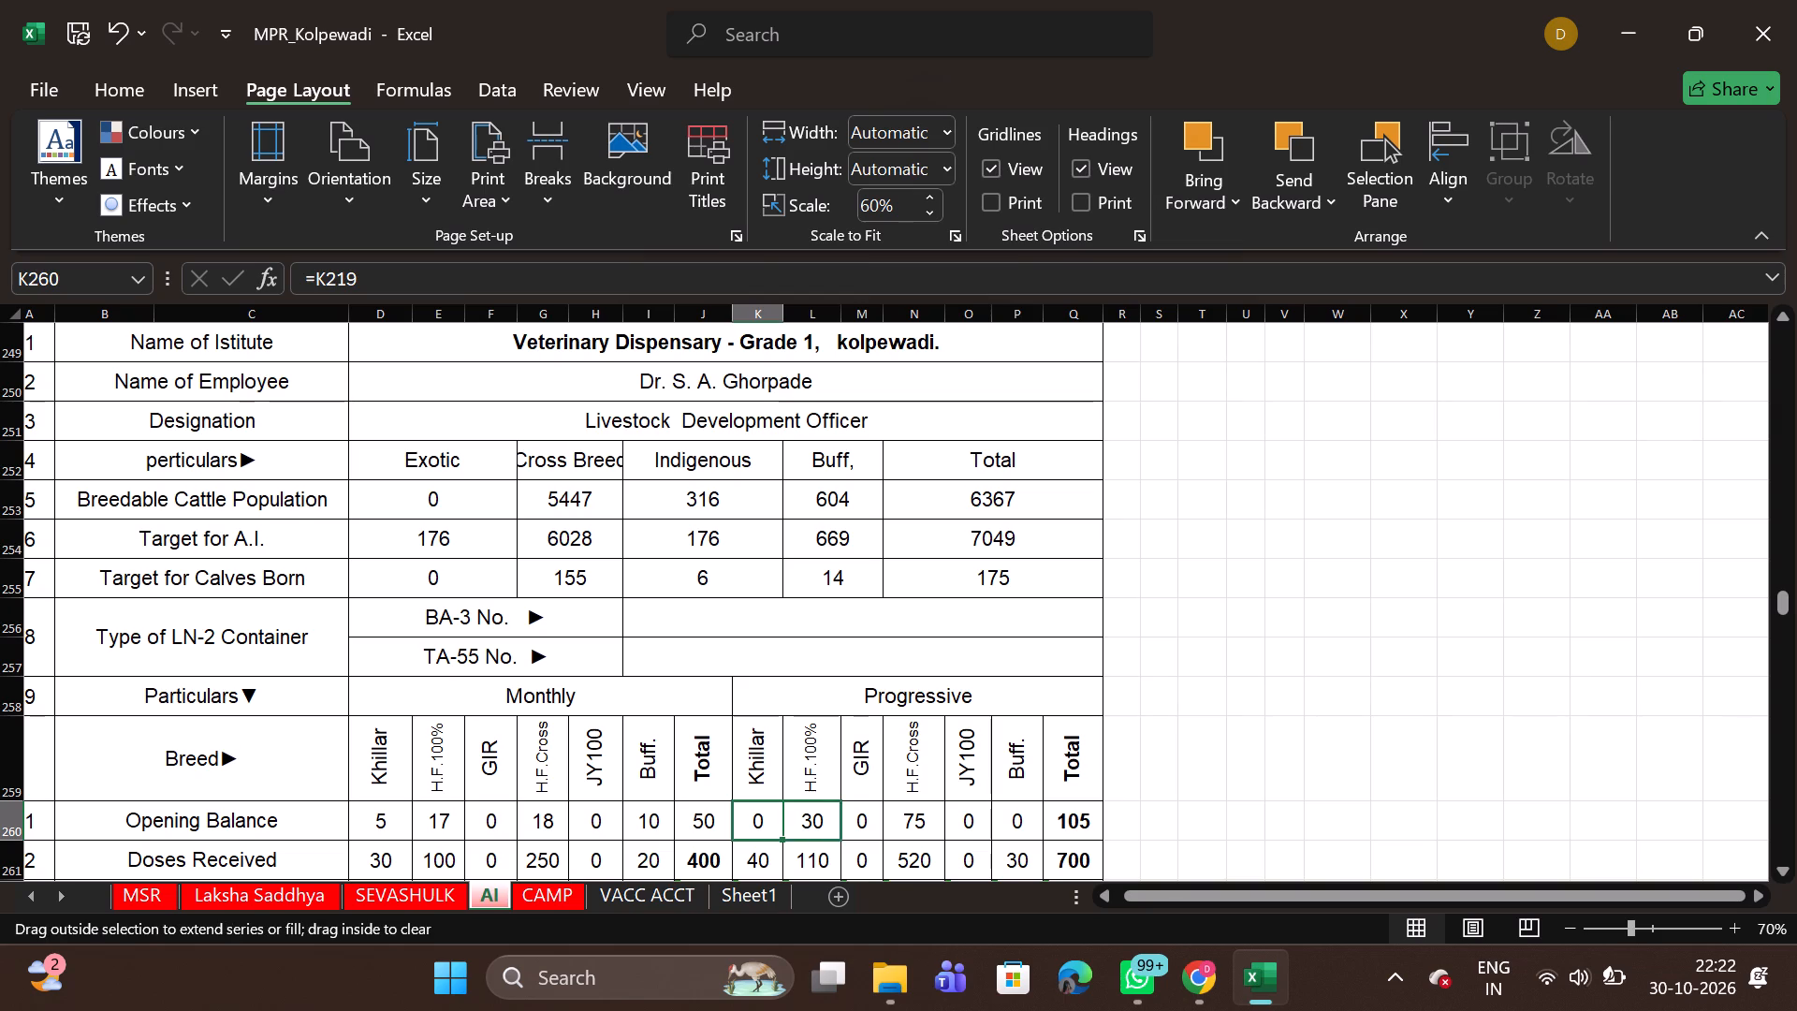
left_click_drag(884, 841, 1074, 849)
left_click(1317, 734)
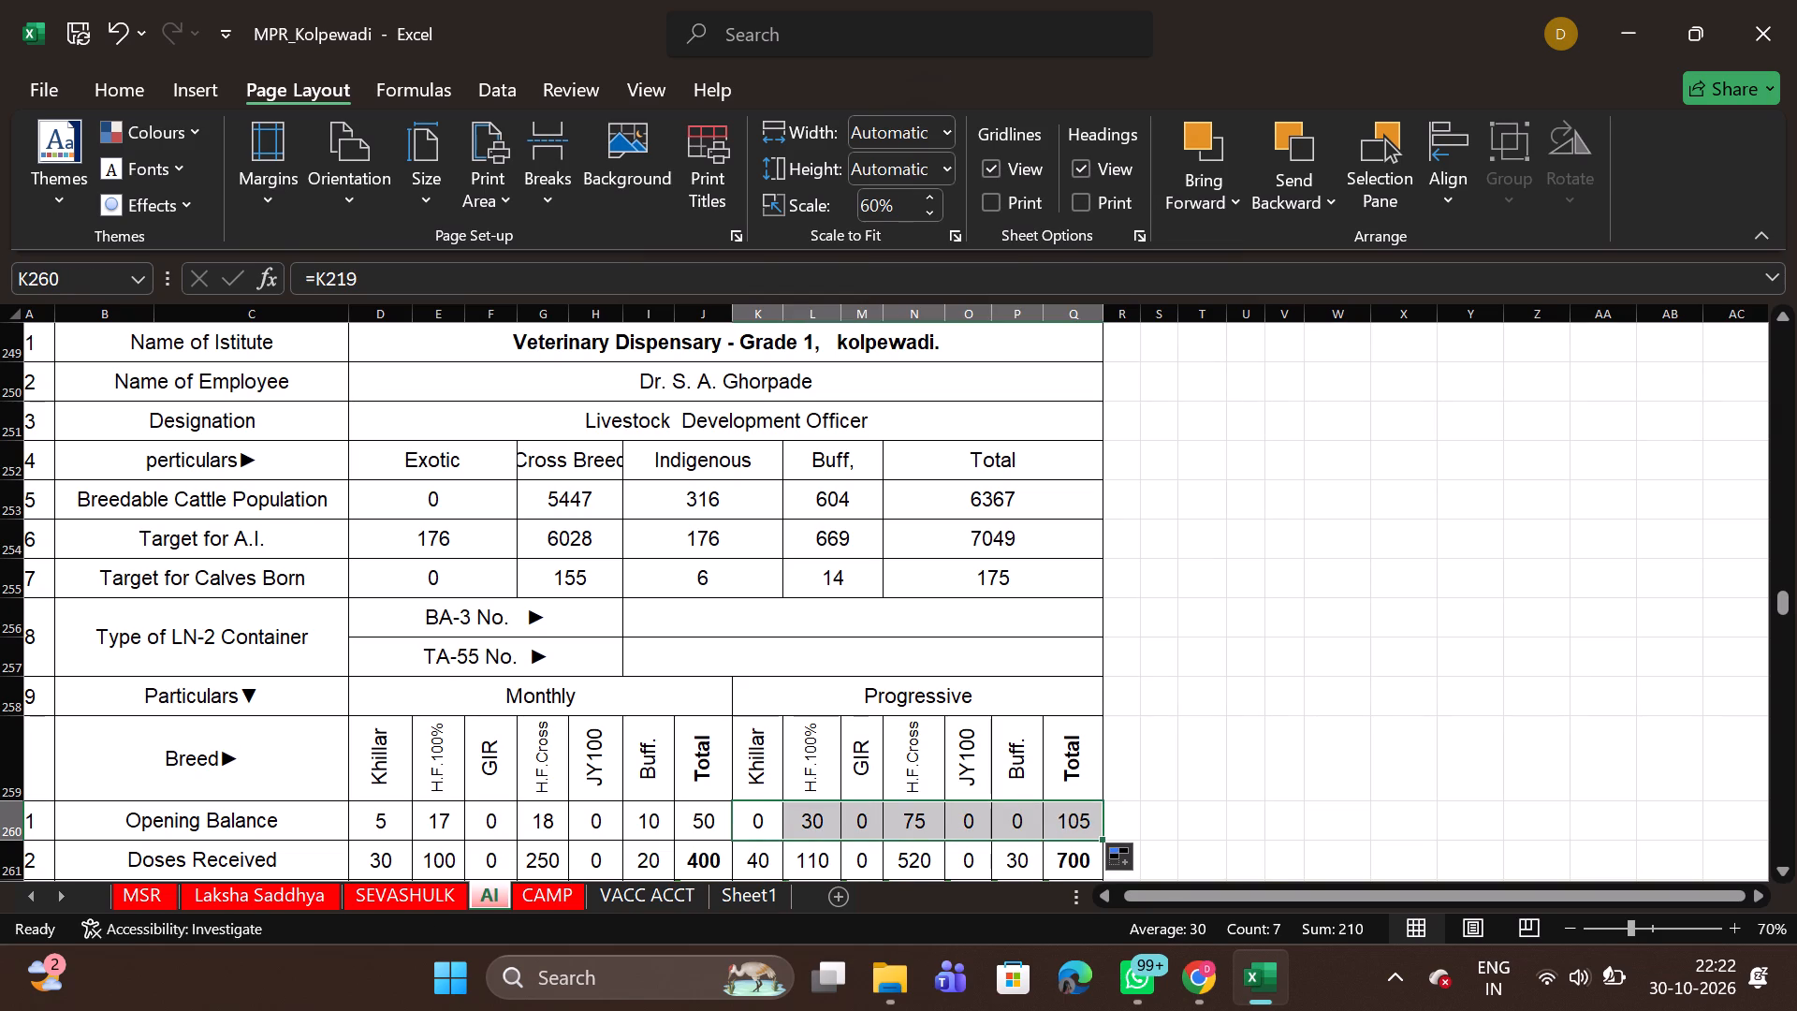
Examine October's doses received, doses used, closing balance, A.I. Done, follow-up and calving rows, including the progressive Khillar doses received formula.
scroll(805, 792, "down", 1)
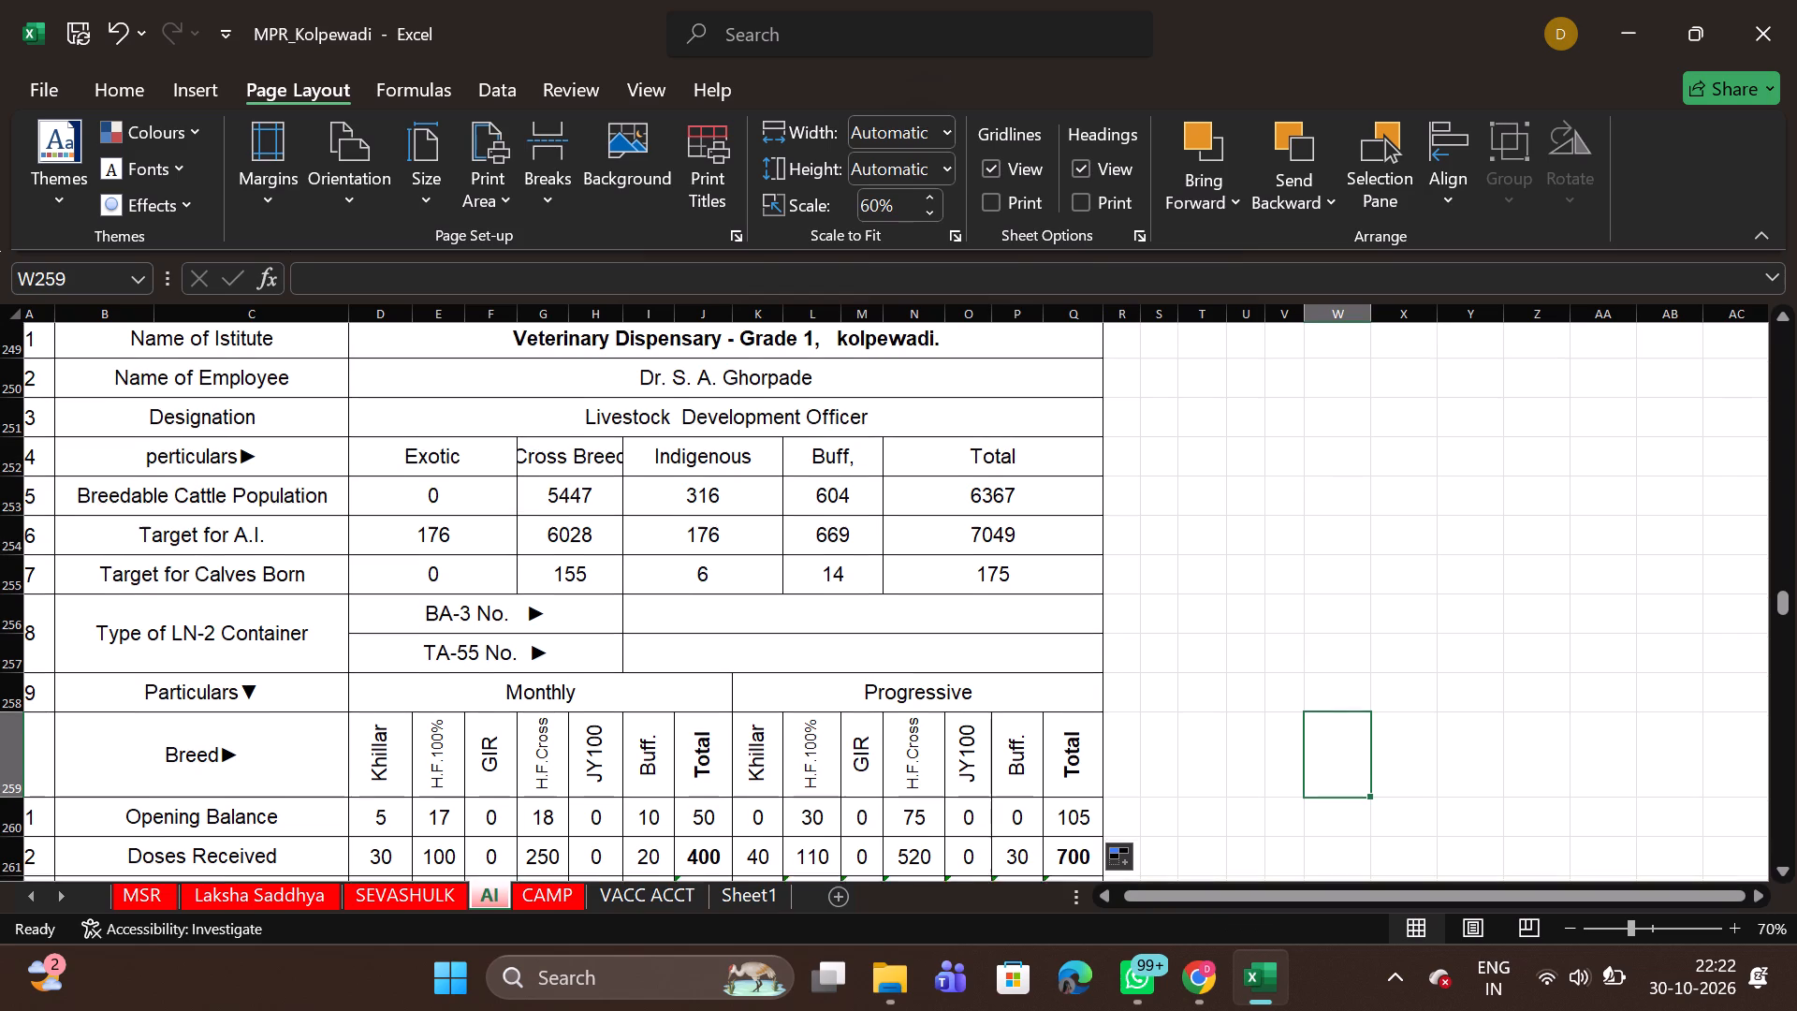
scroll(805, 792, "down", 2)
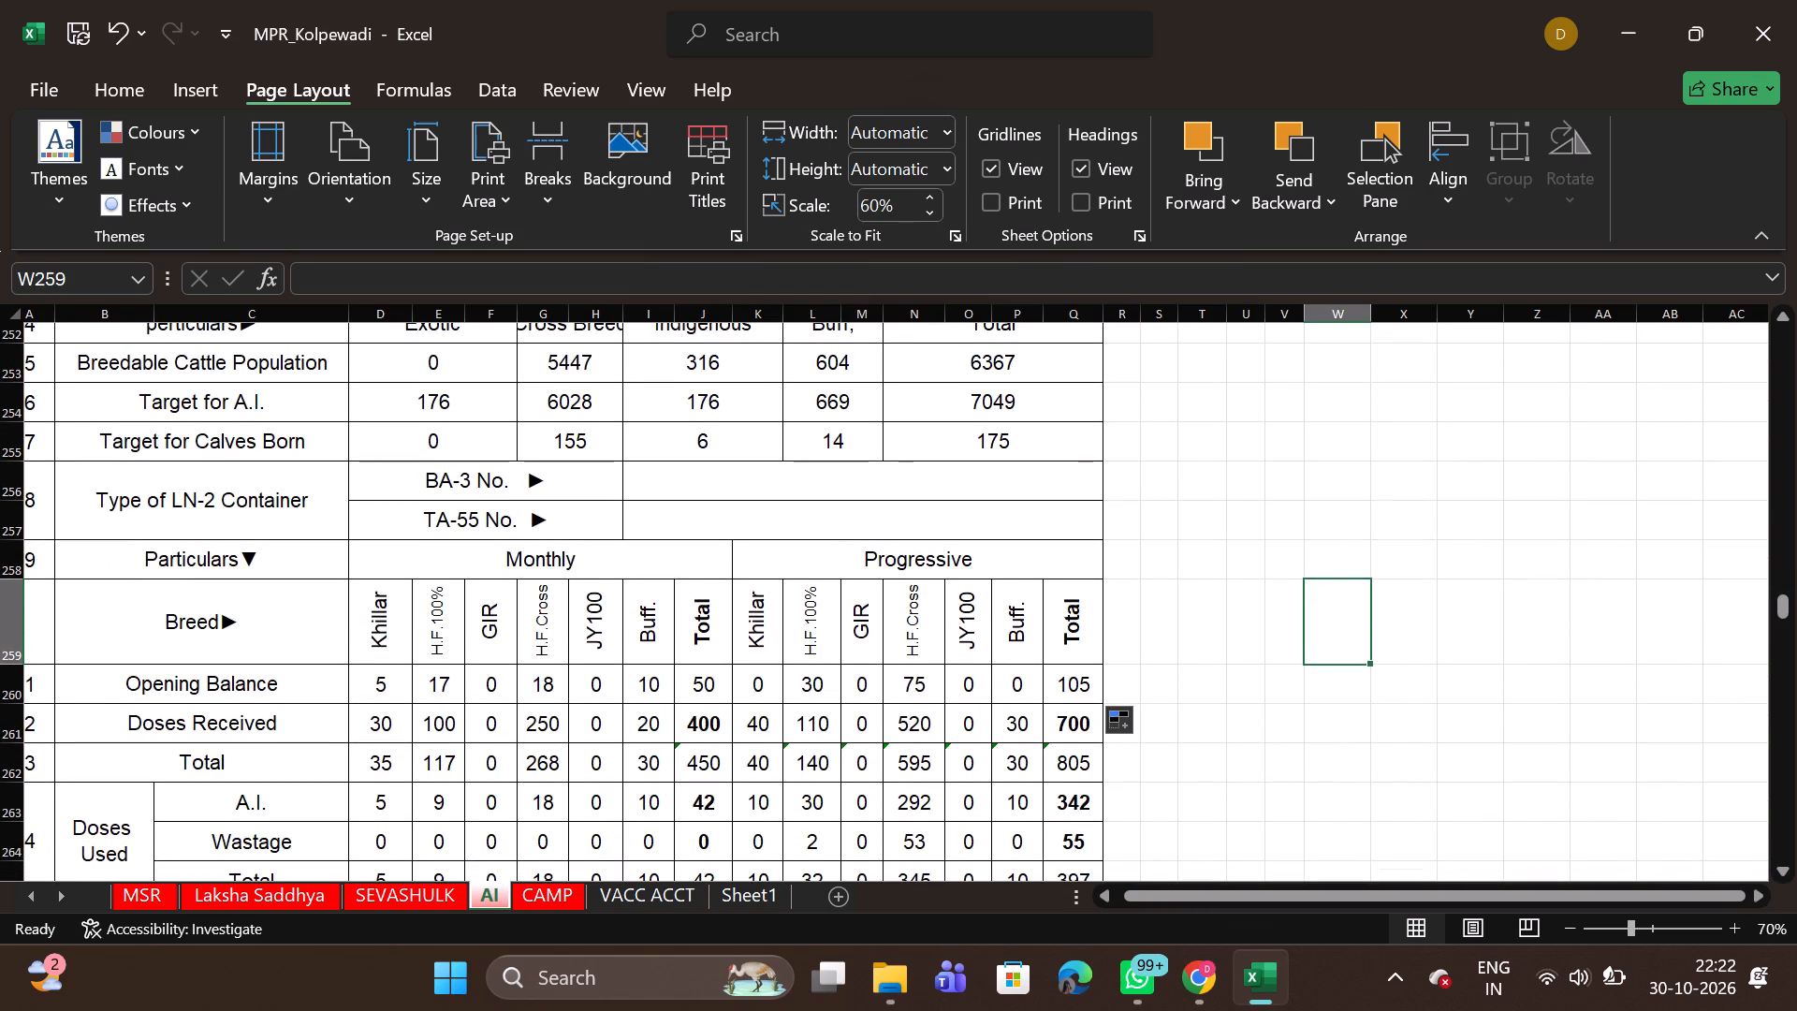
left_click(762, 733)
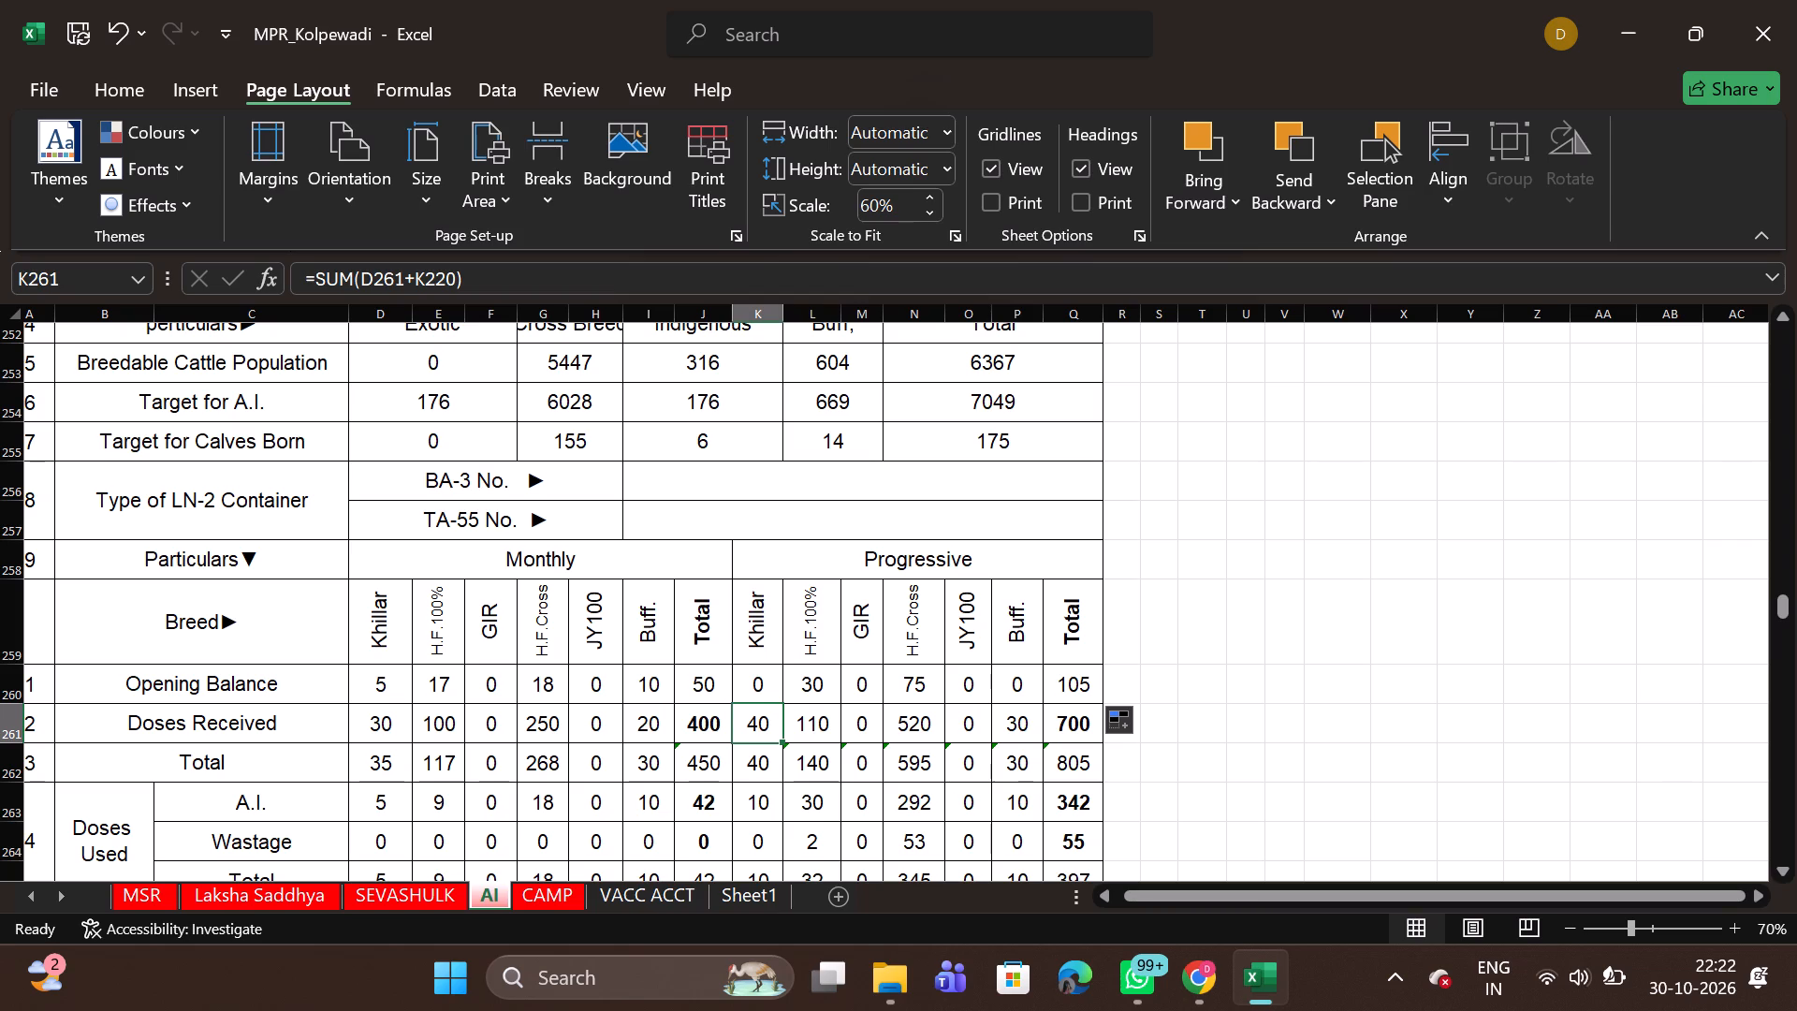
scroll(762, 733, "down", 2)
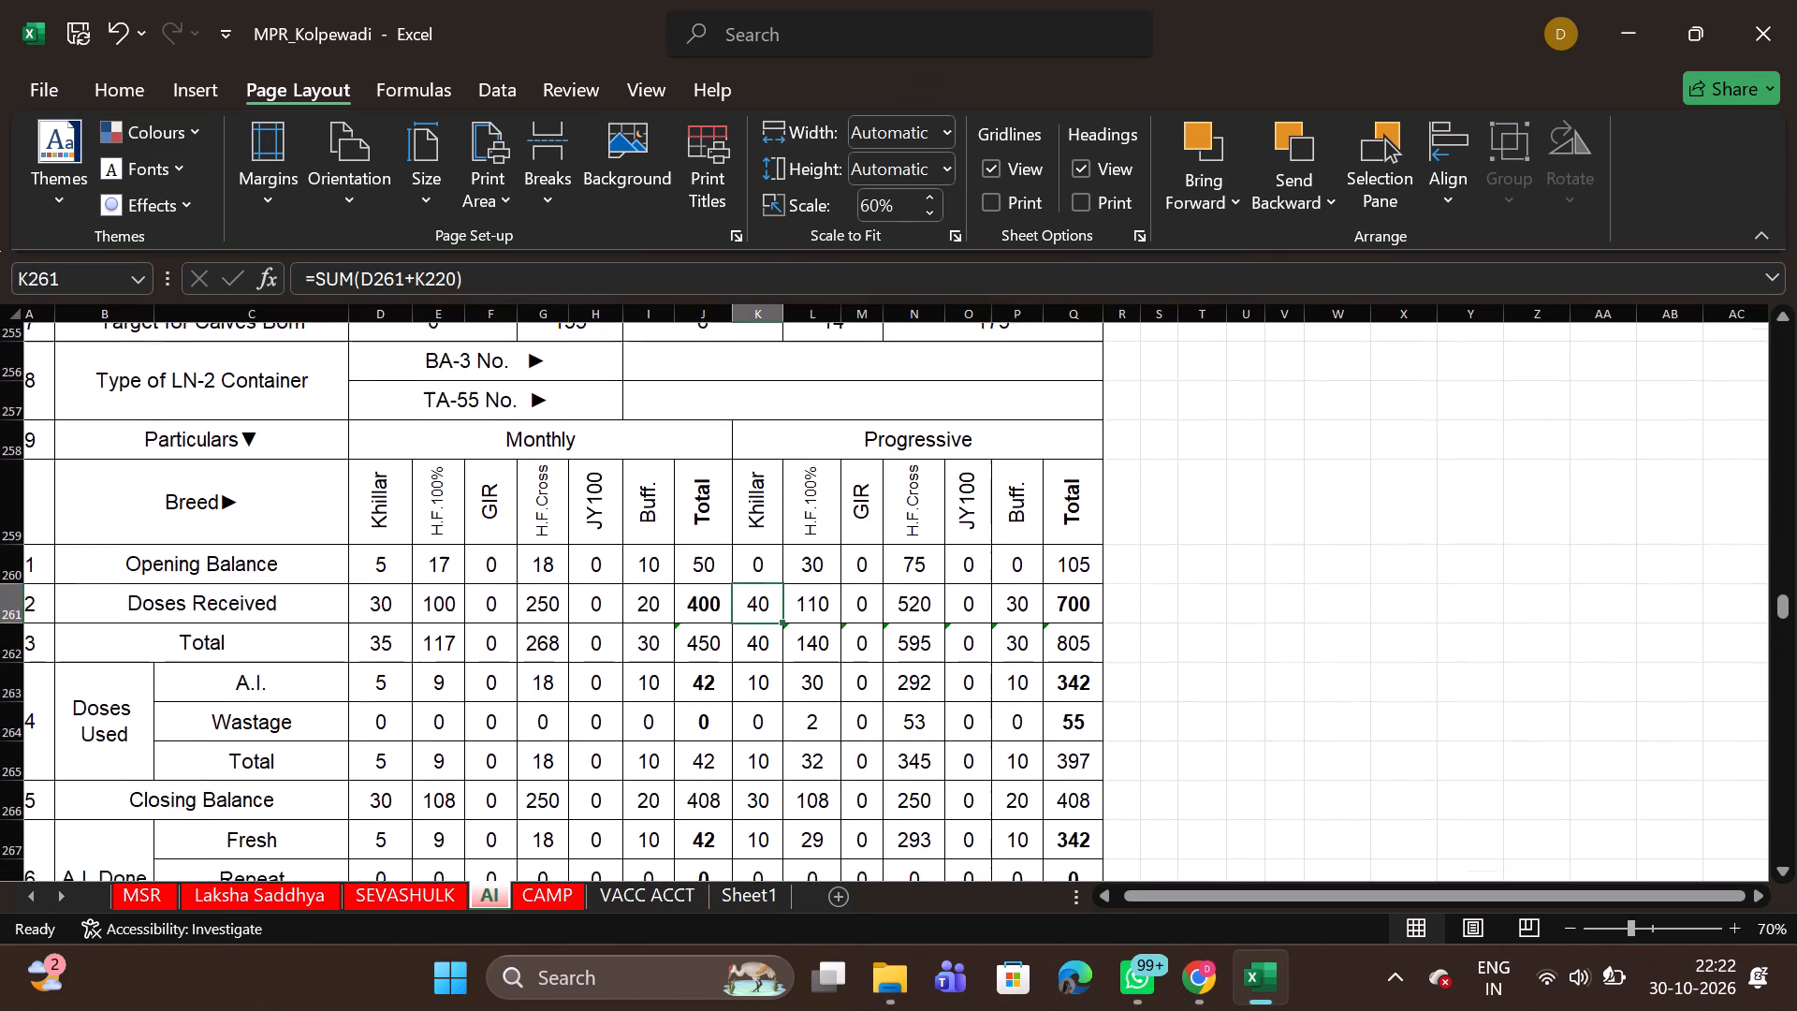
scroll(762, 733, "down", 2)
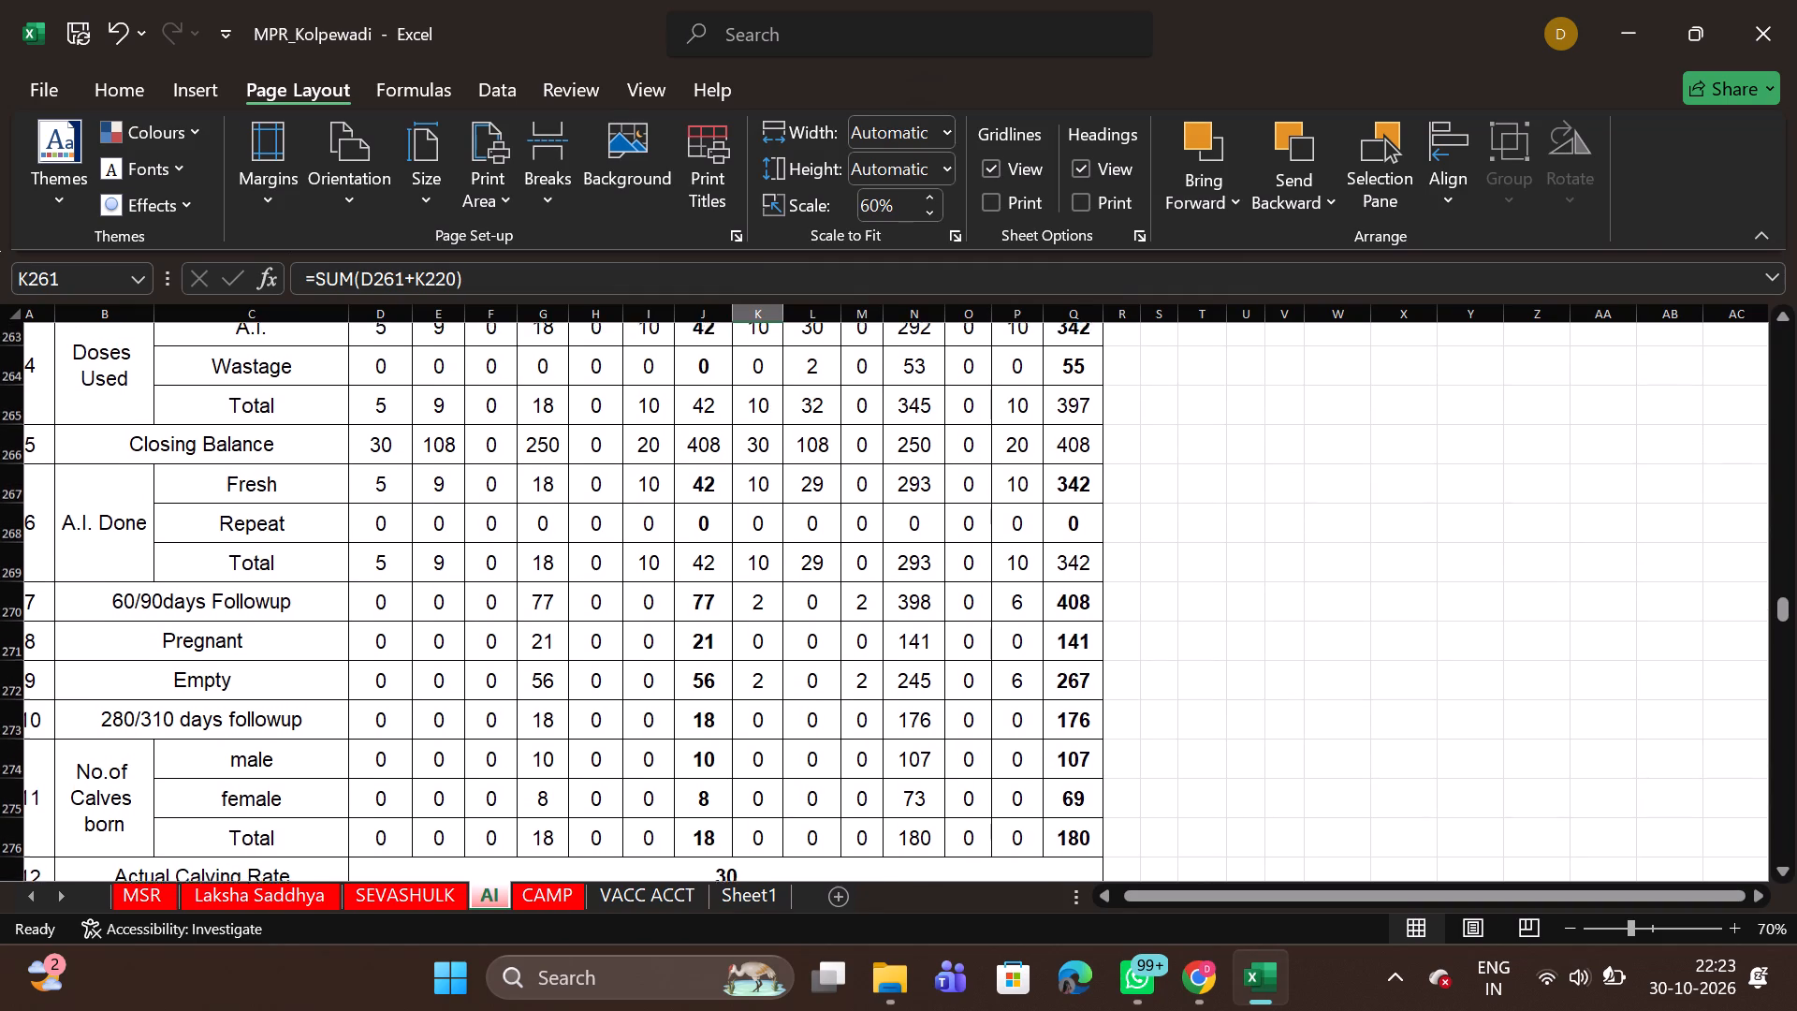
scroll(762, 733, "up", 3)
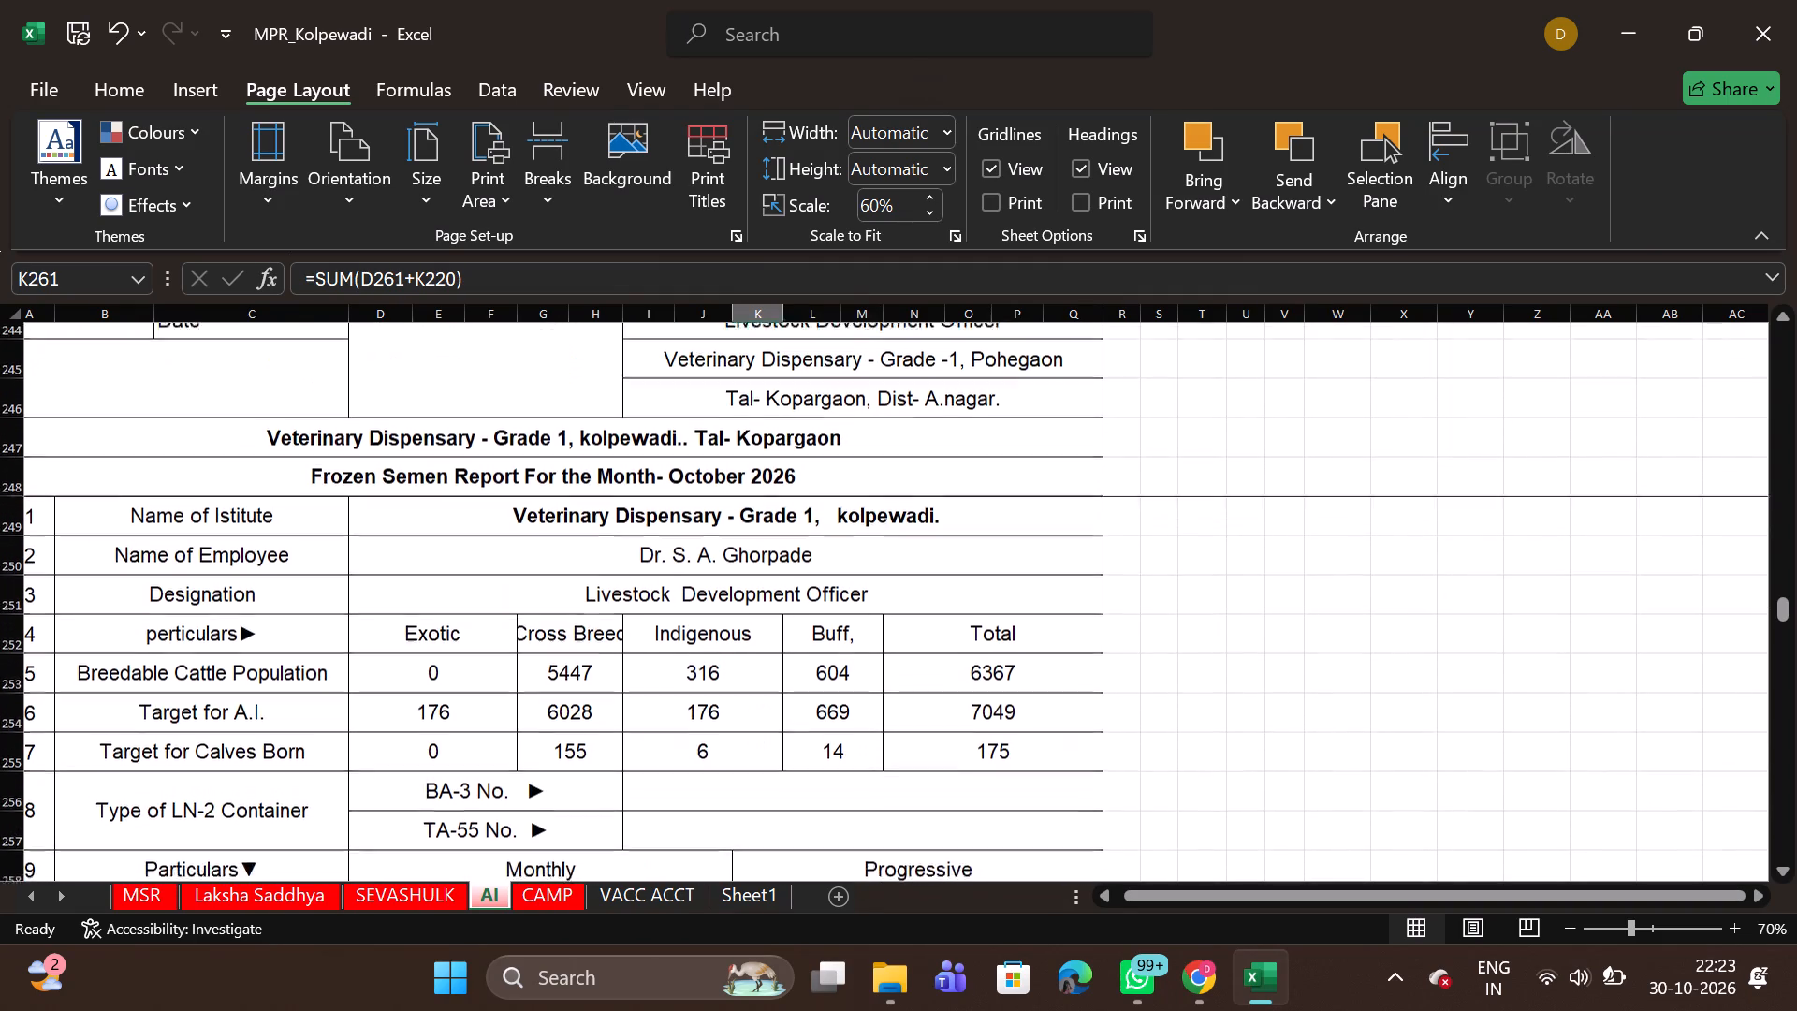
scroll(762, 733, "down", 2)
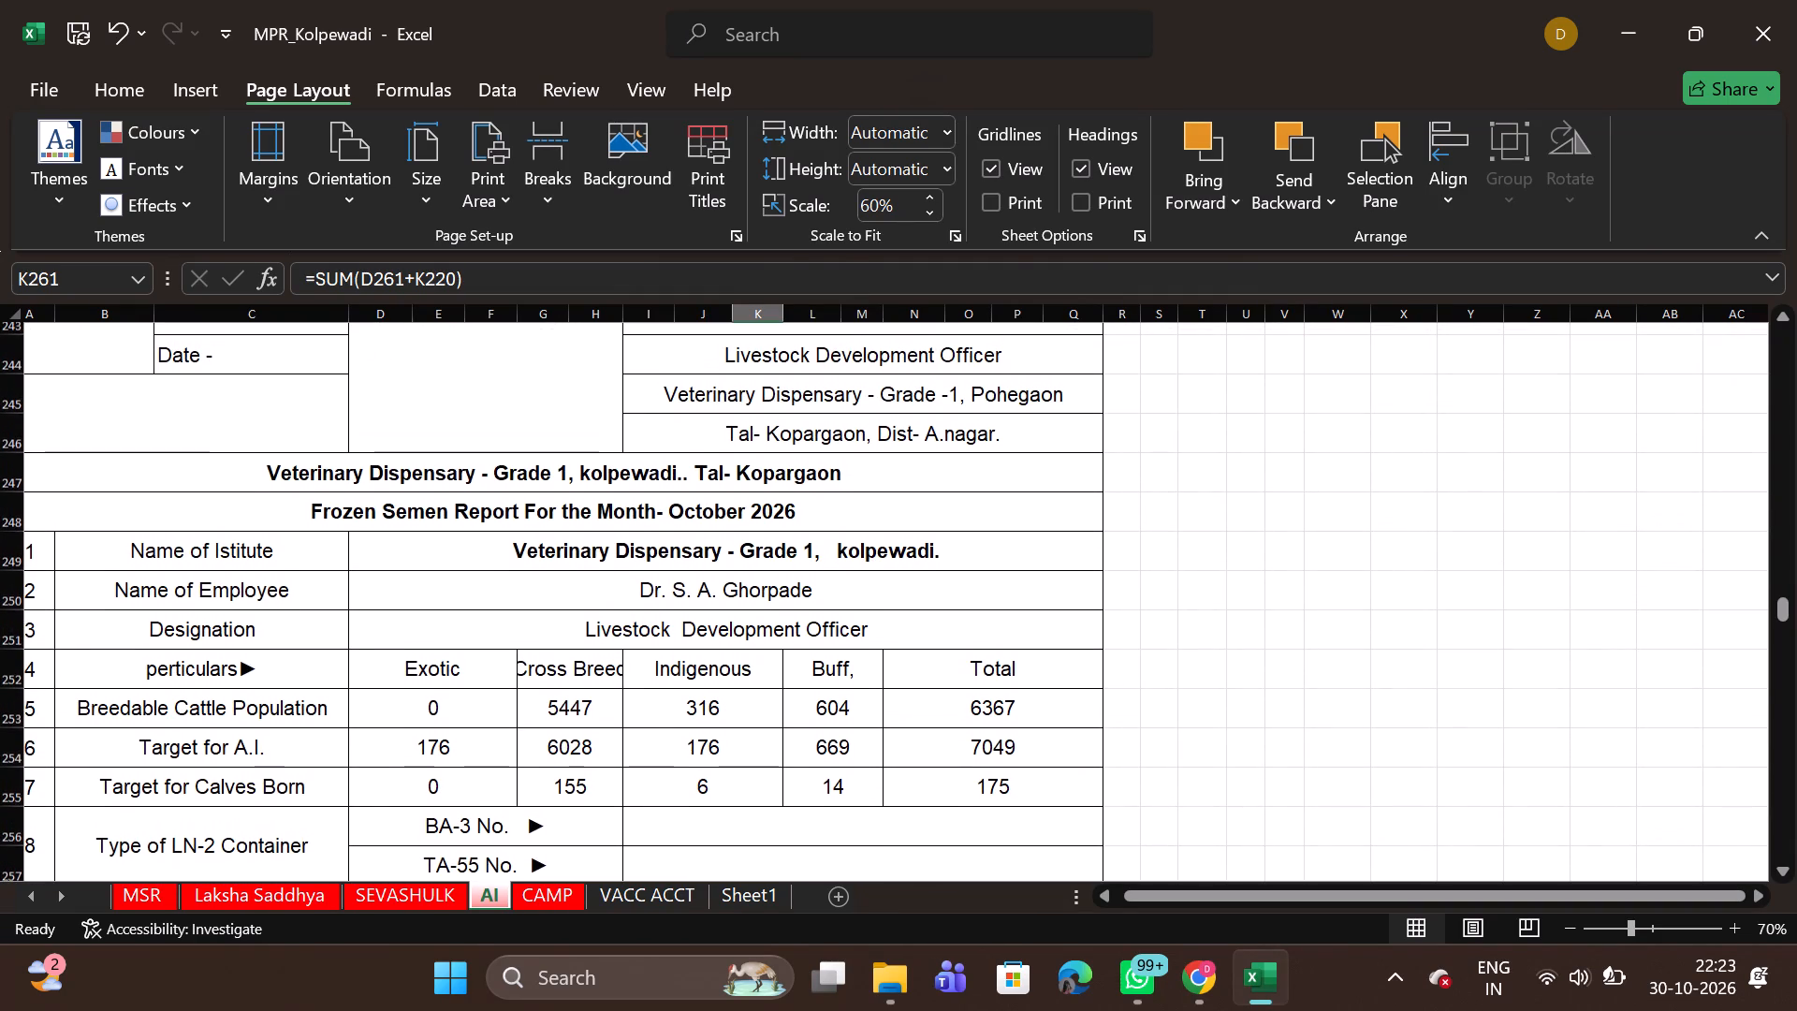
scroll(762, 733, "down", 2)
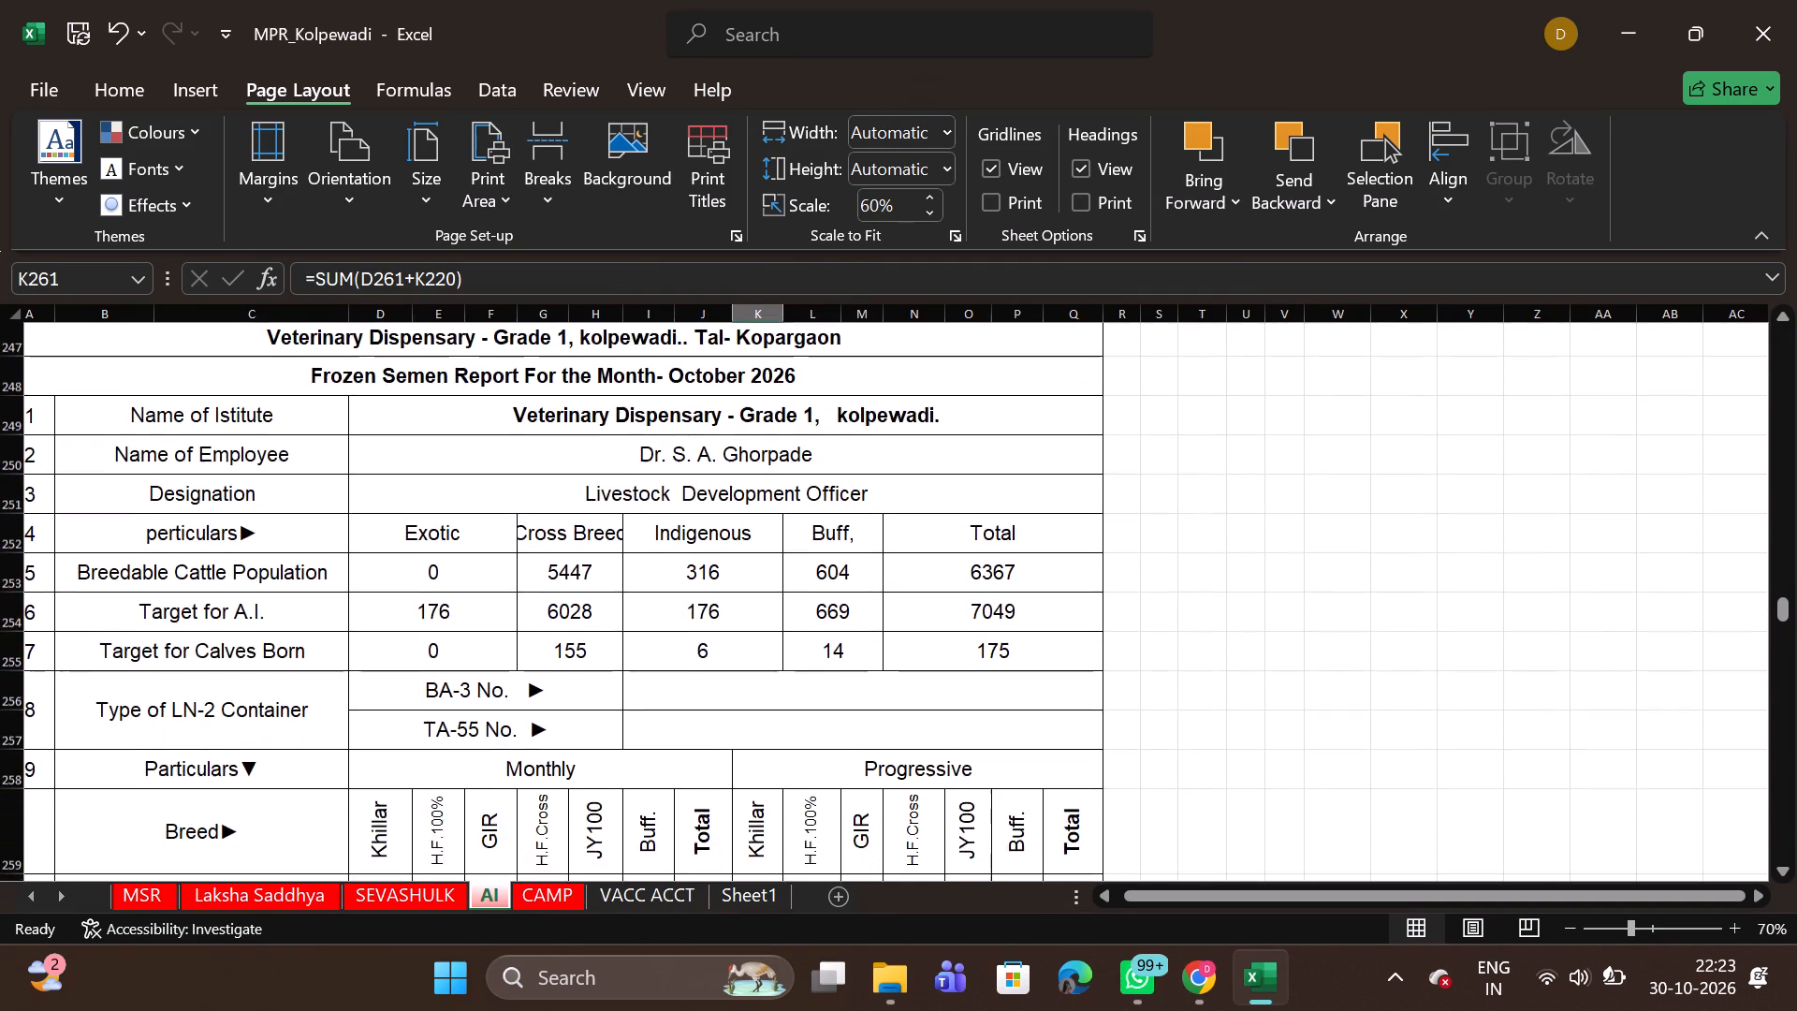
scroll(762, 733, "down", 1)
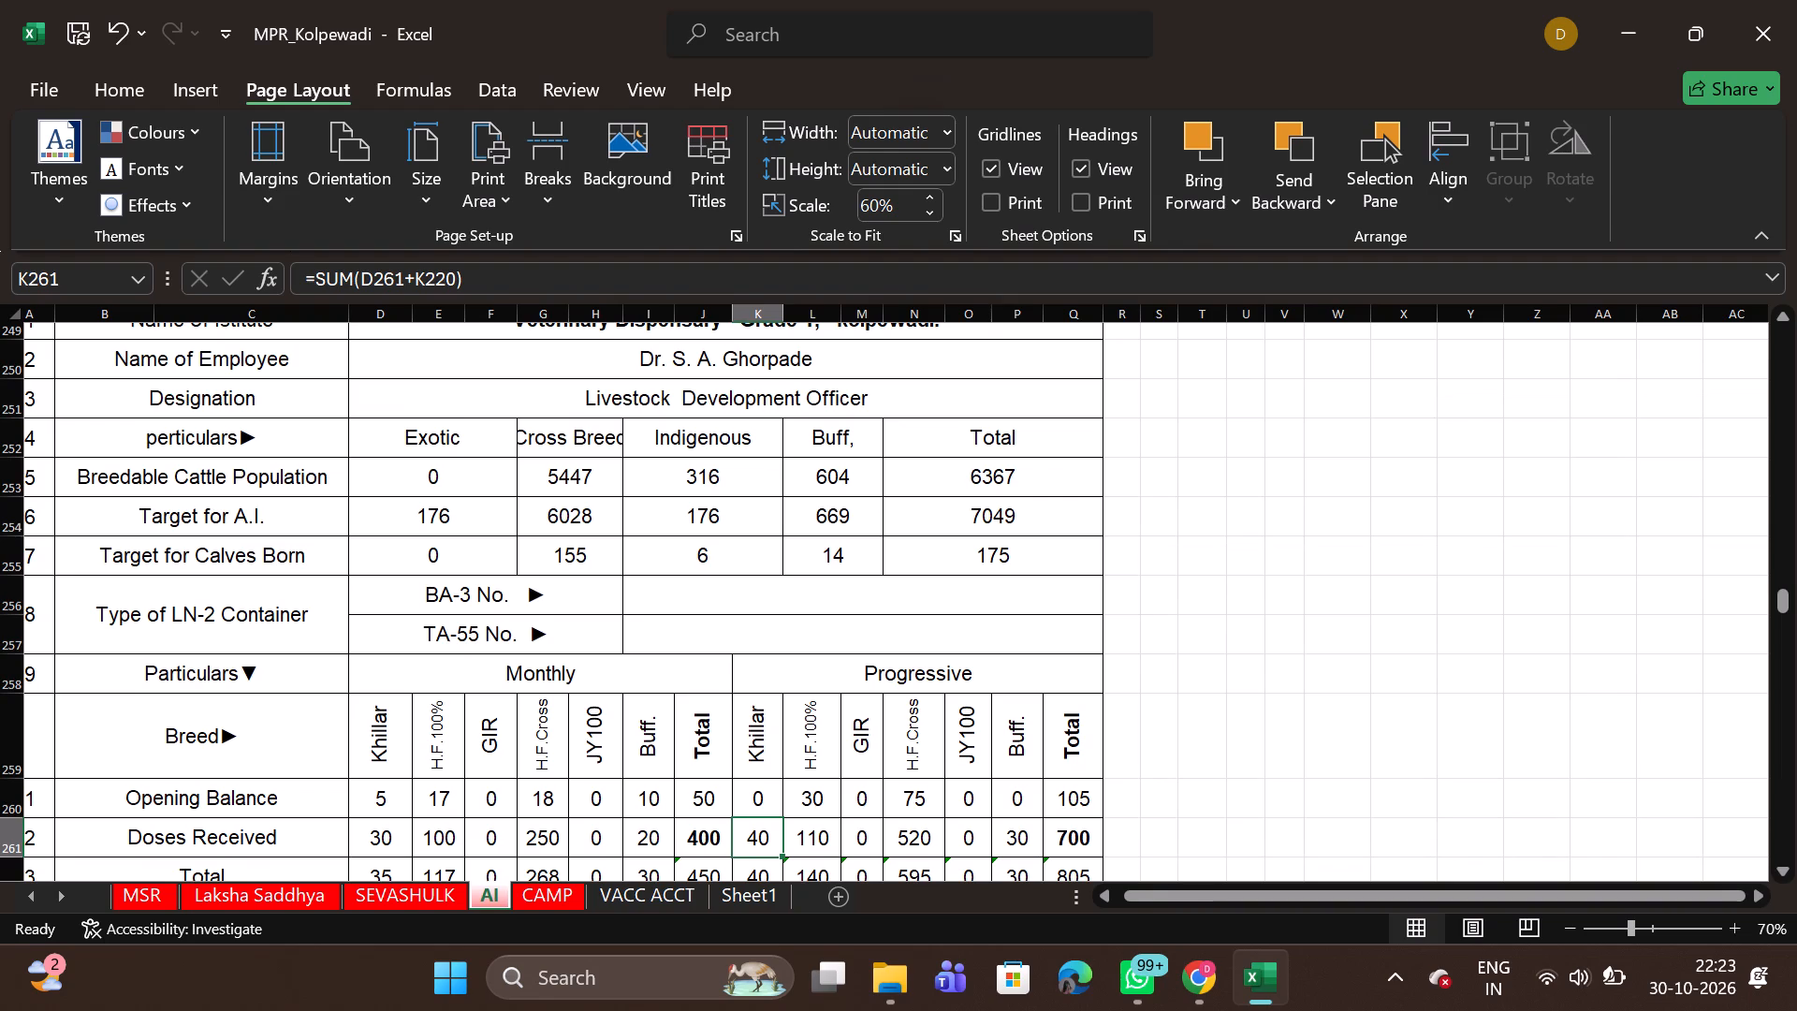
scroll(762, 733, "down", 5)
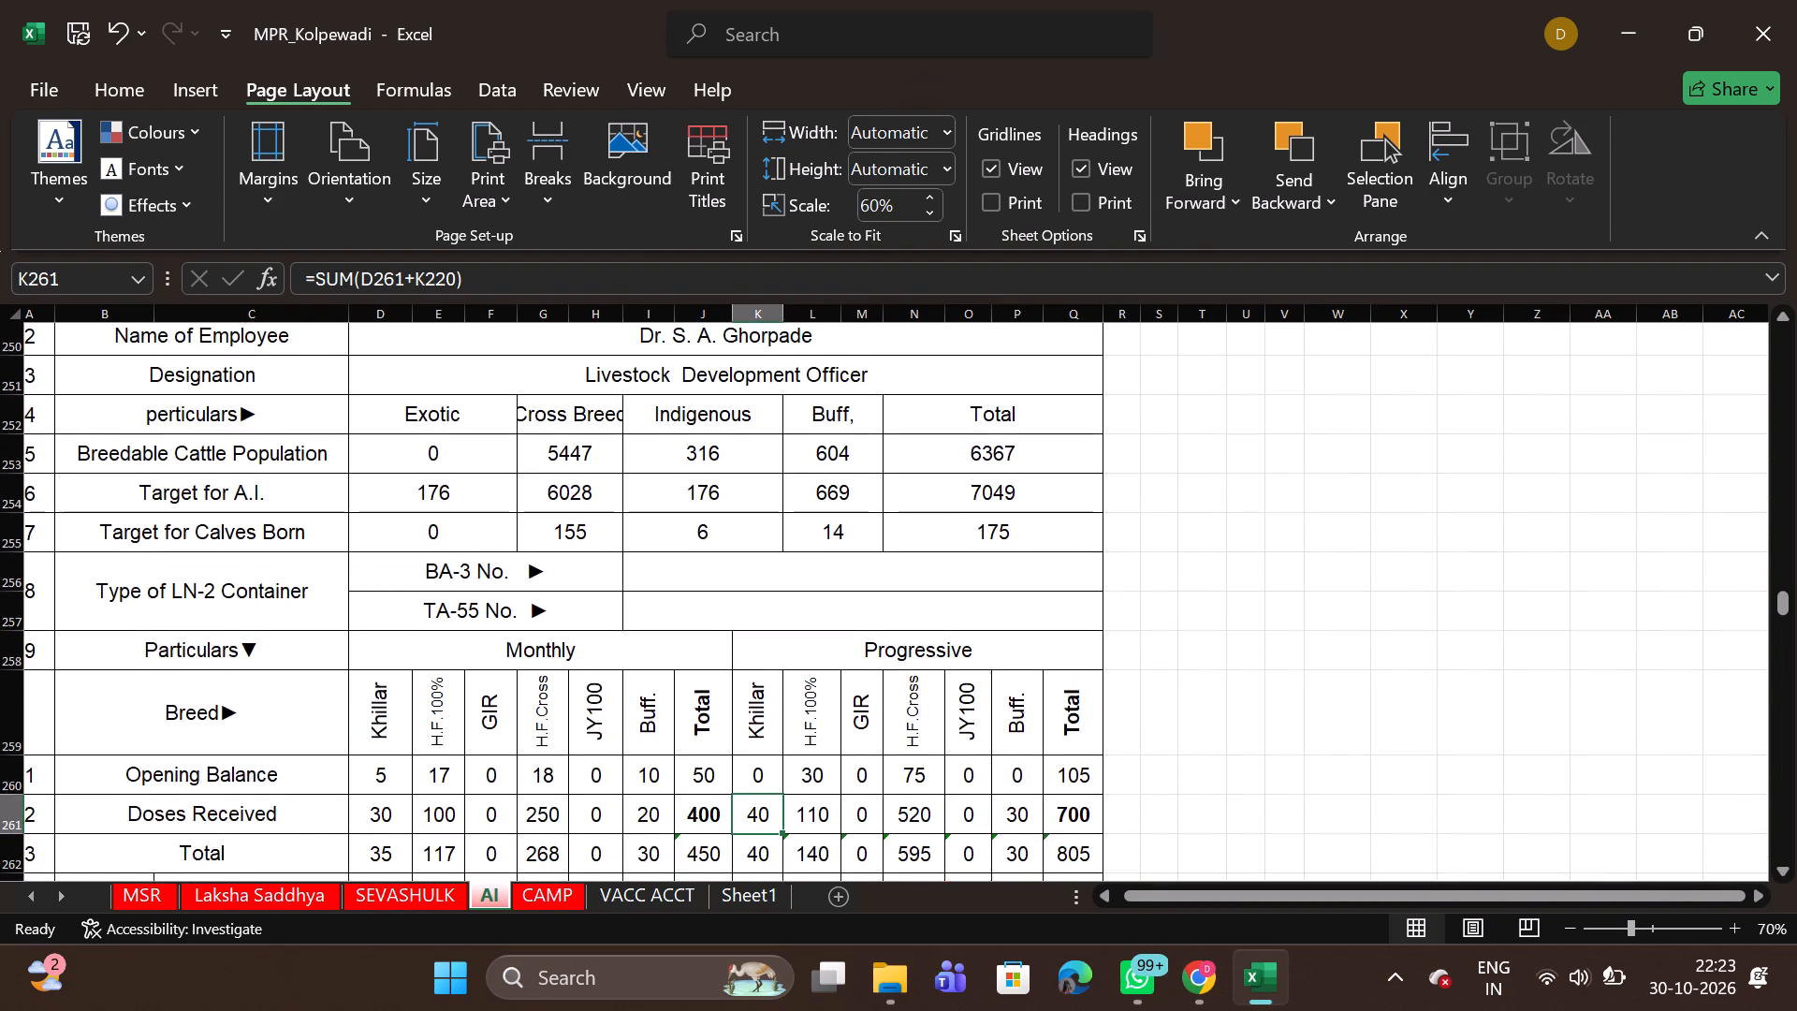
scroll(762, 733, "down", 2)
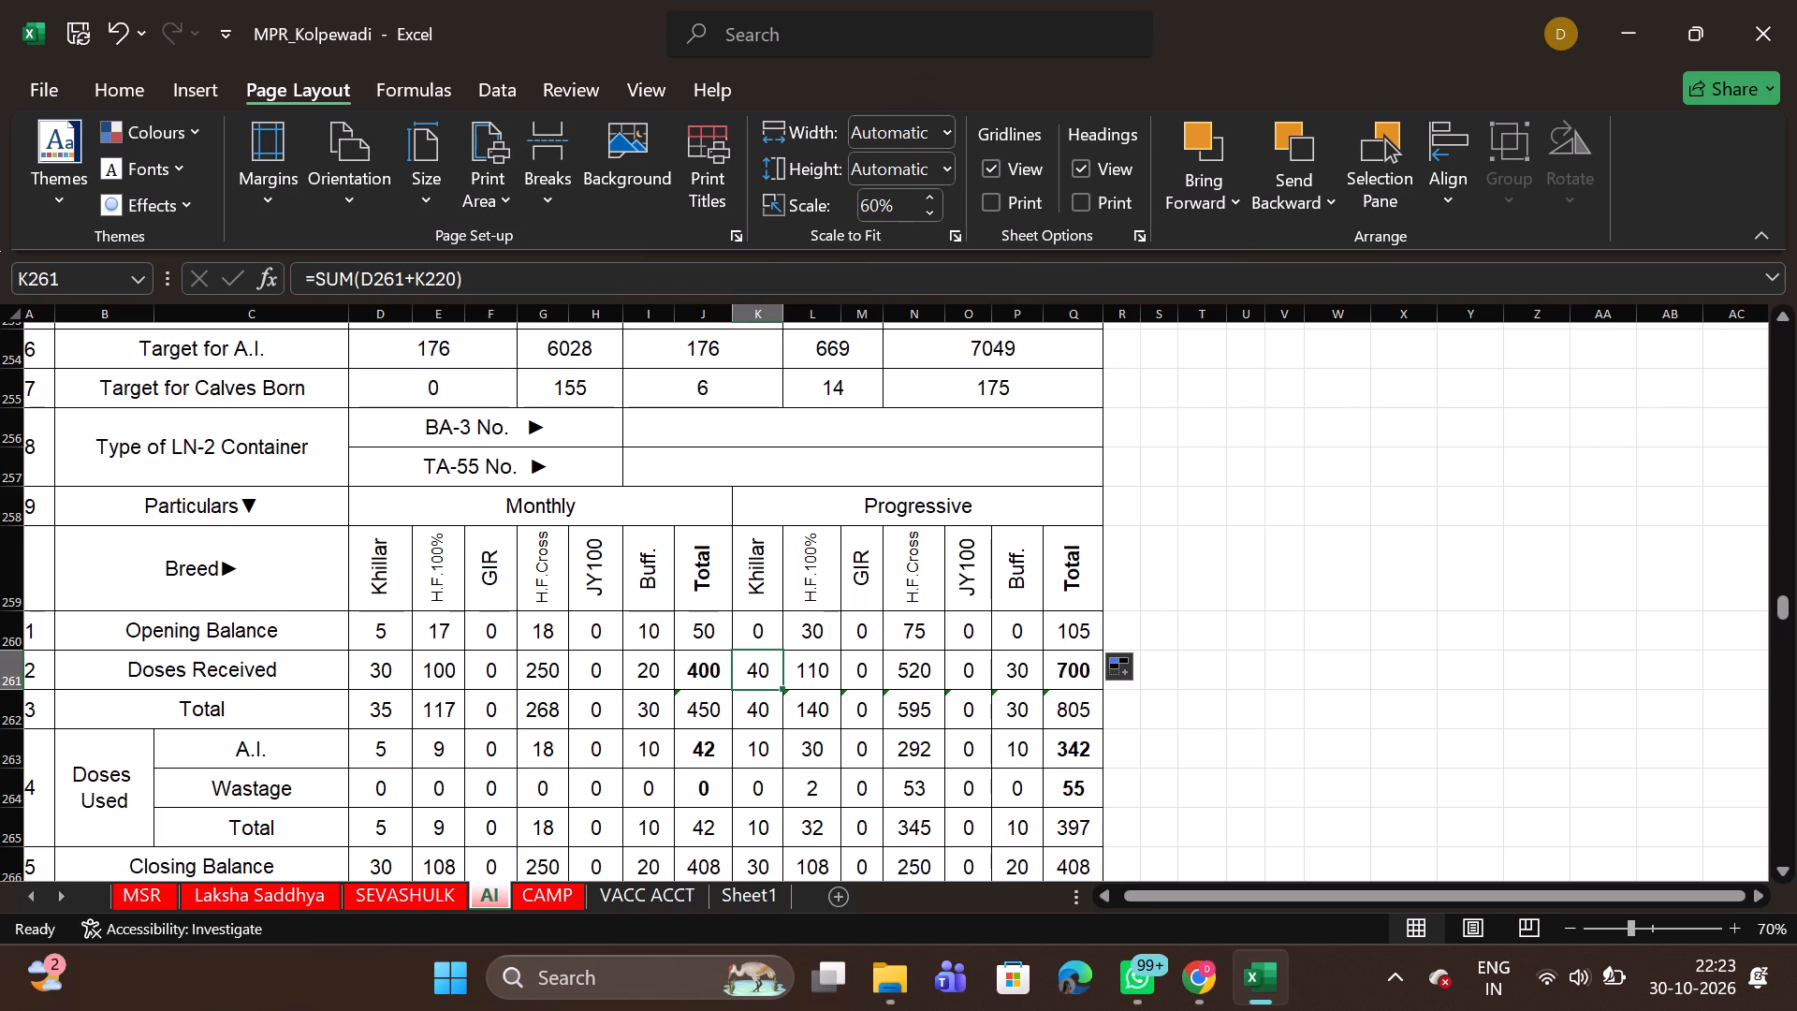
Enter October's monthly A.I. doses used in row 263 as 5 for Khillar, 17 for H.F.100% and 68 for H.F.Cross.
left_click(383, 758)
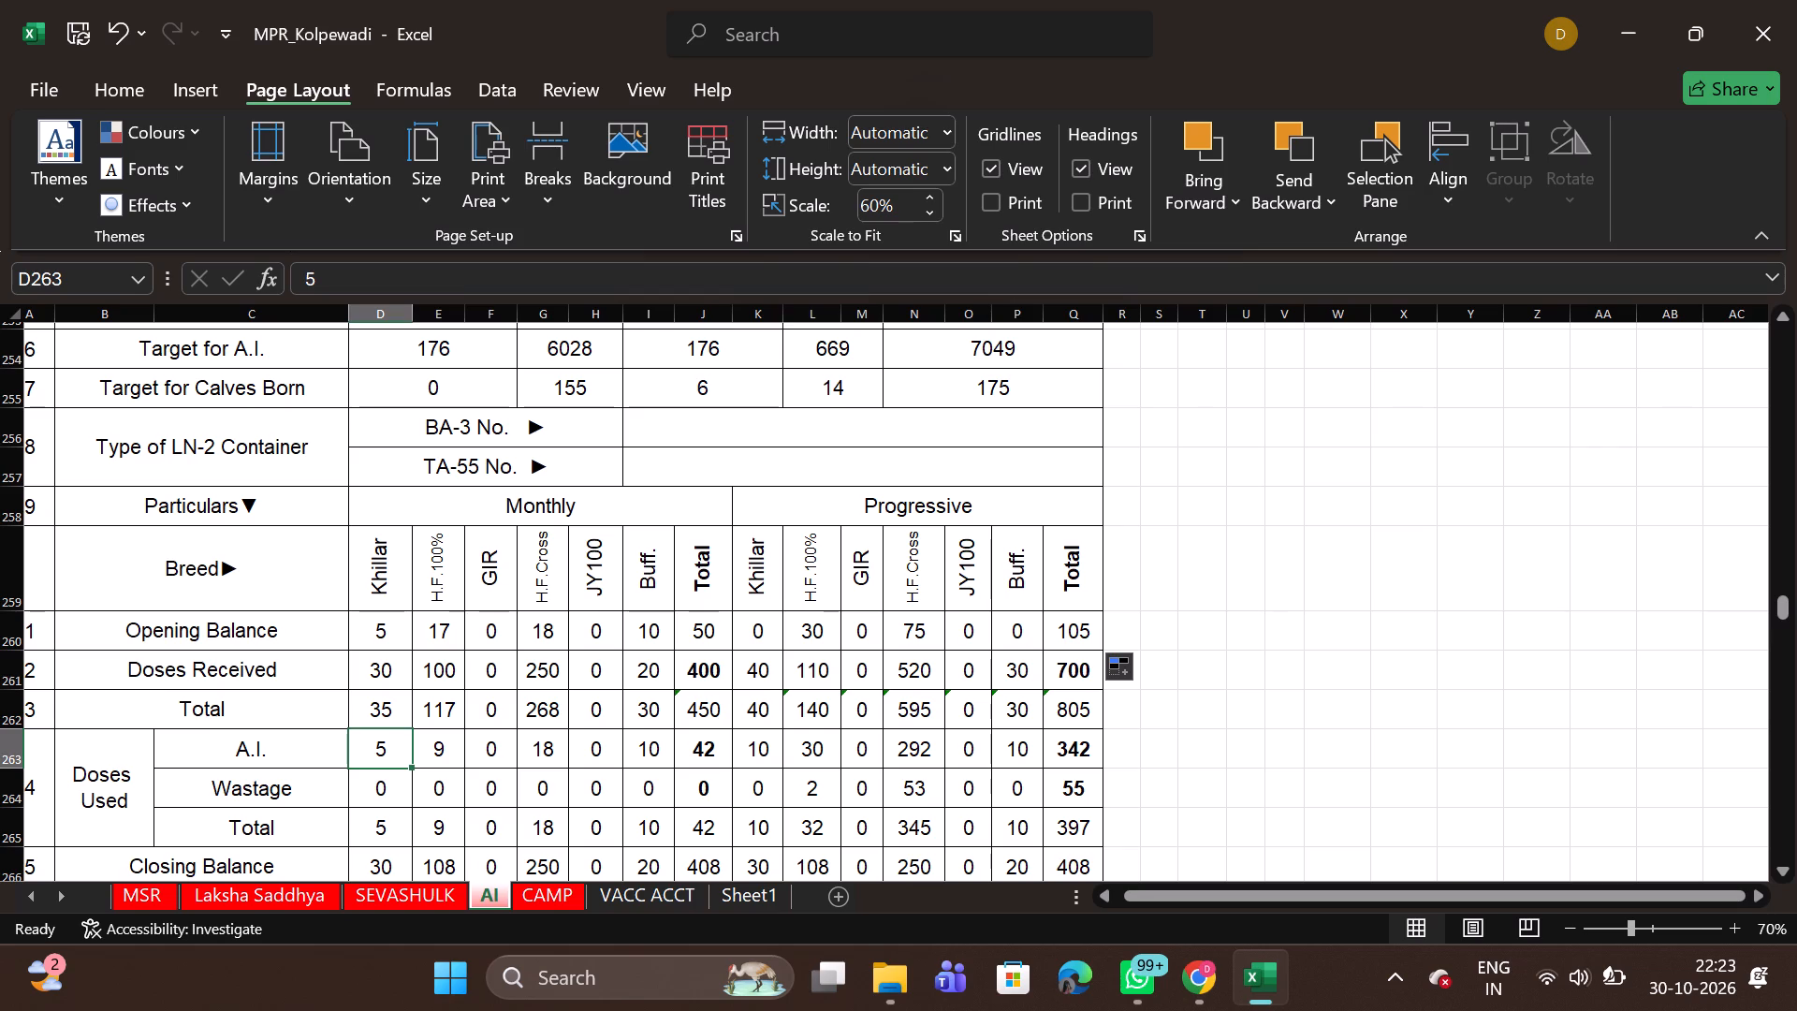
key("5")
key("Right")
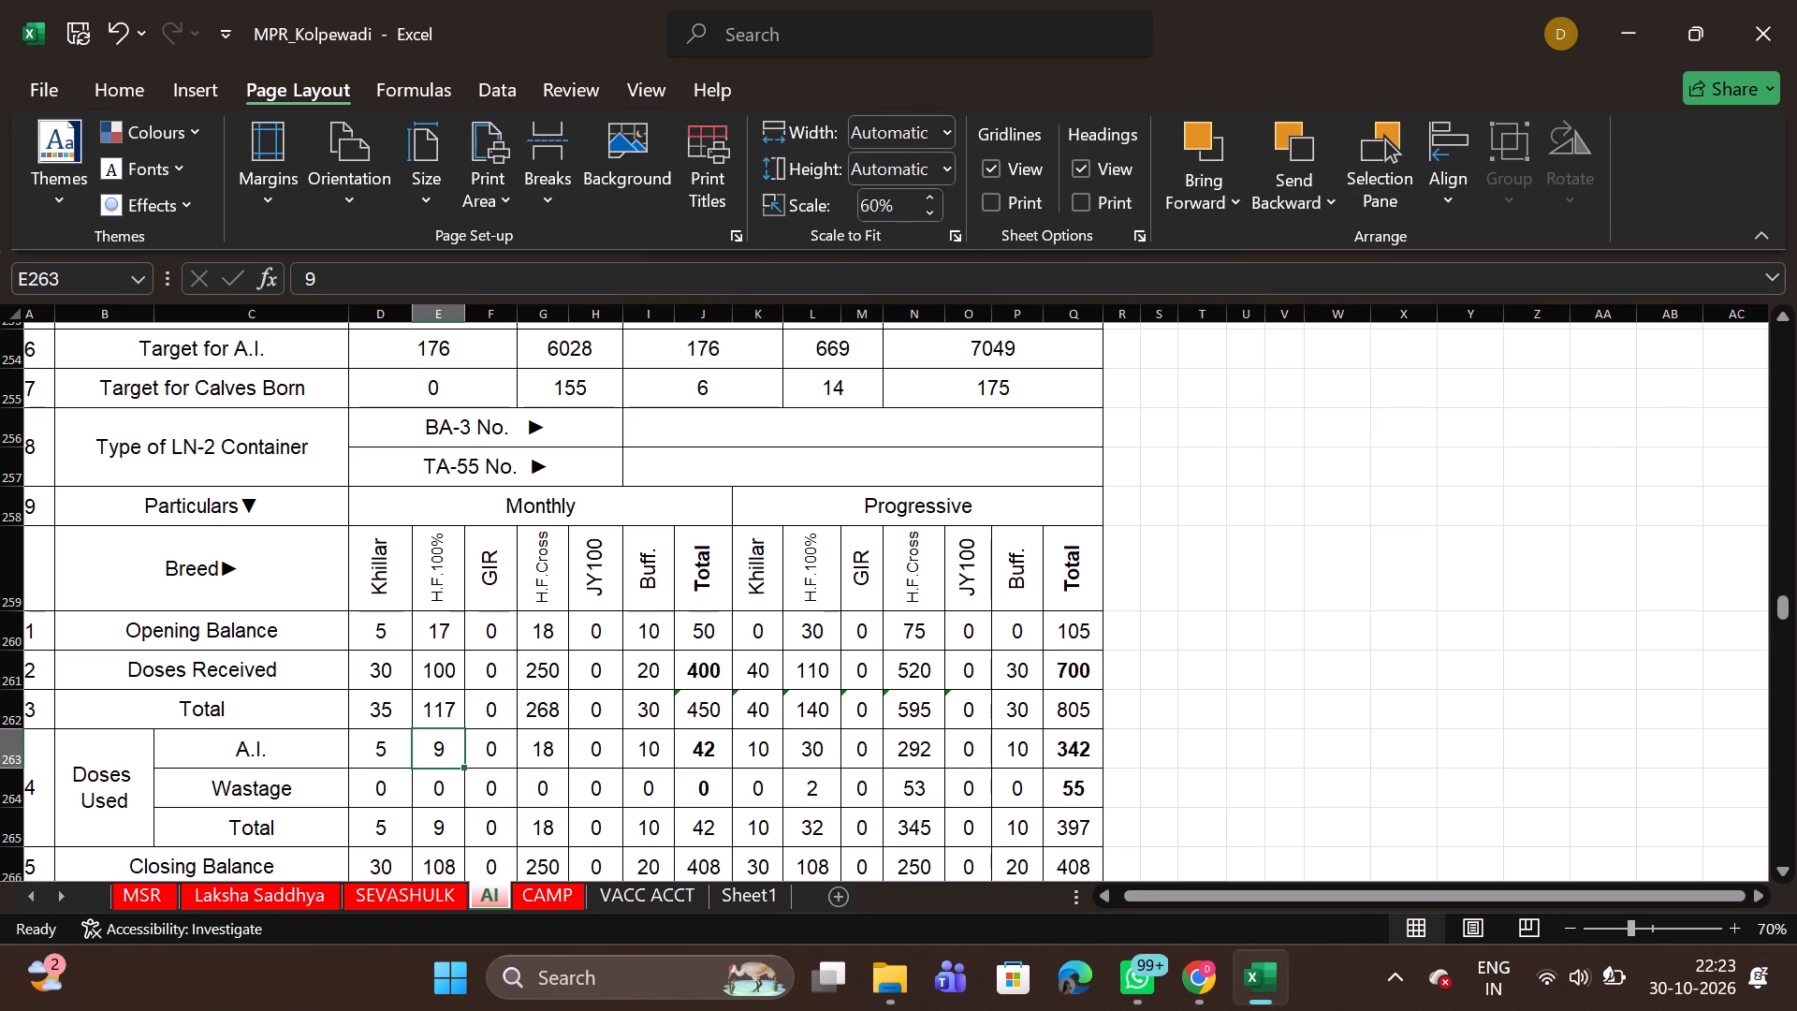
key("1")
key("7")
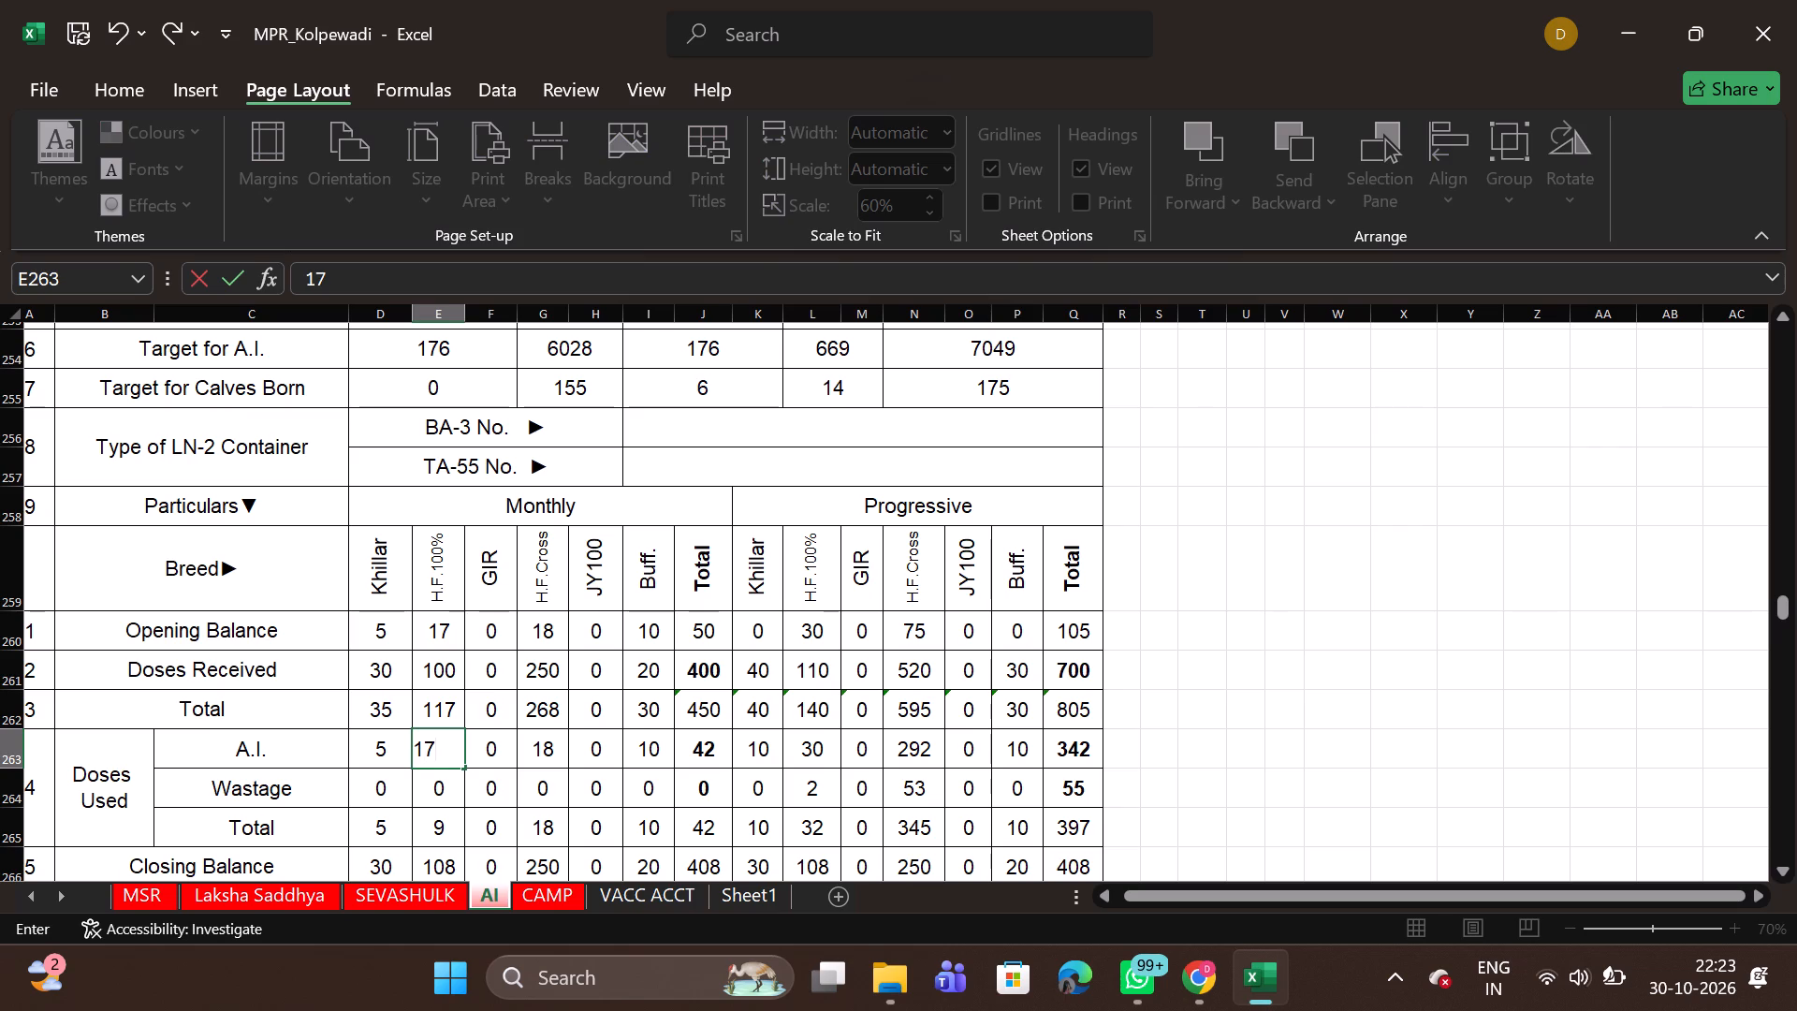
key("Right")
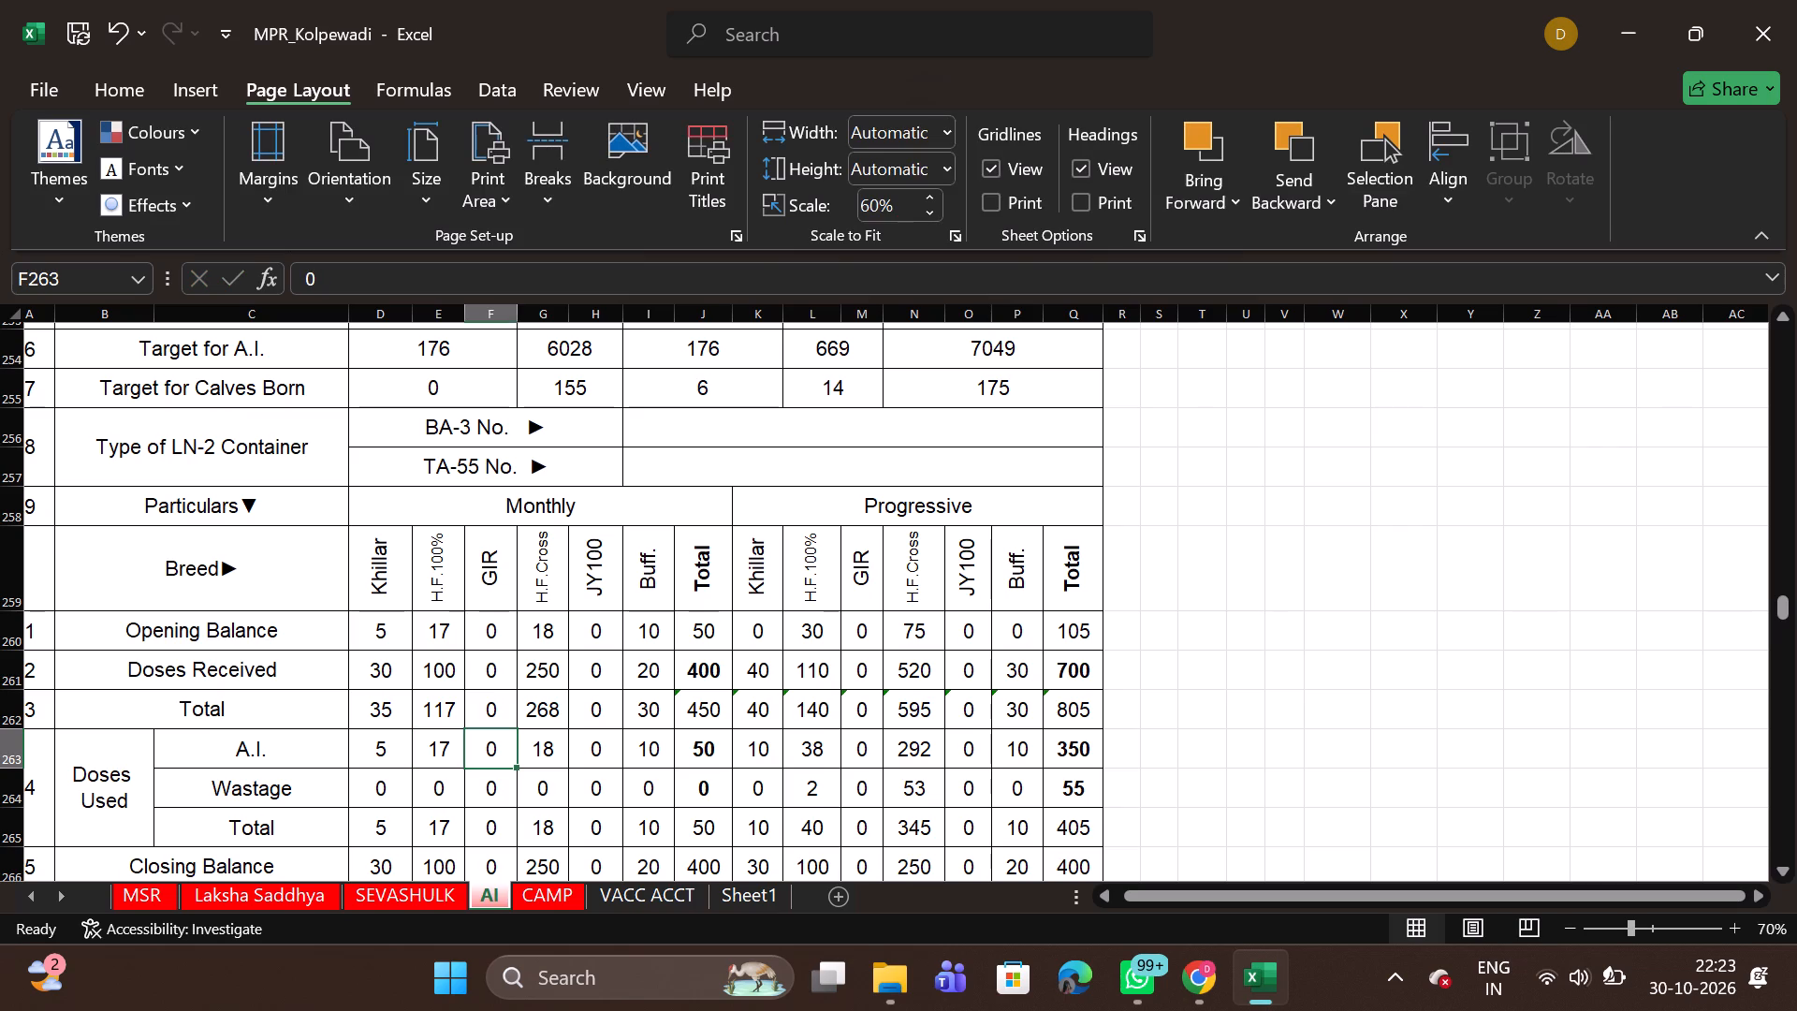
key("Right")
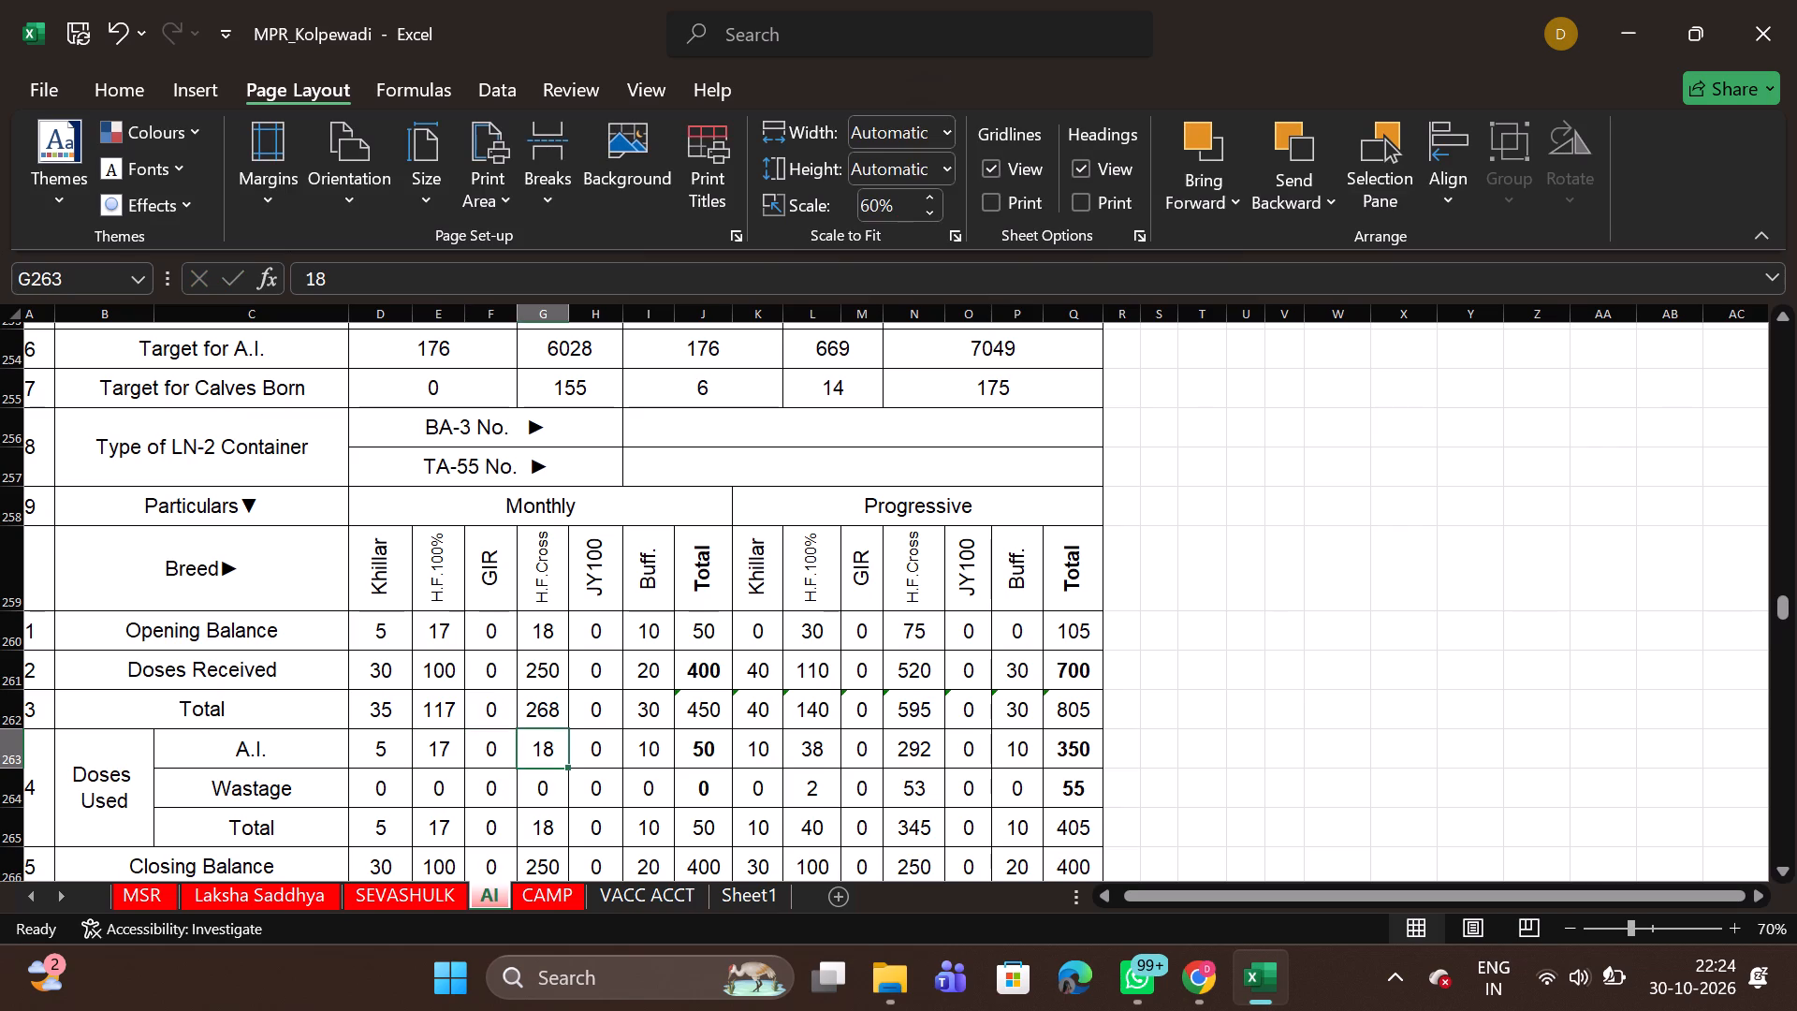
type("68")
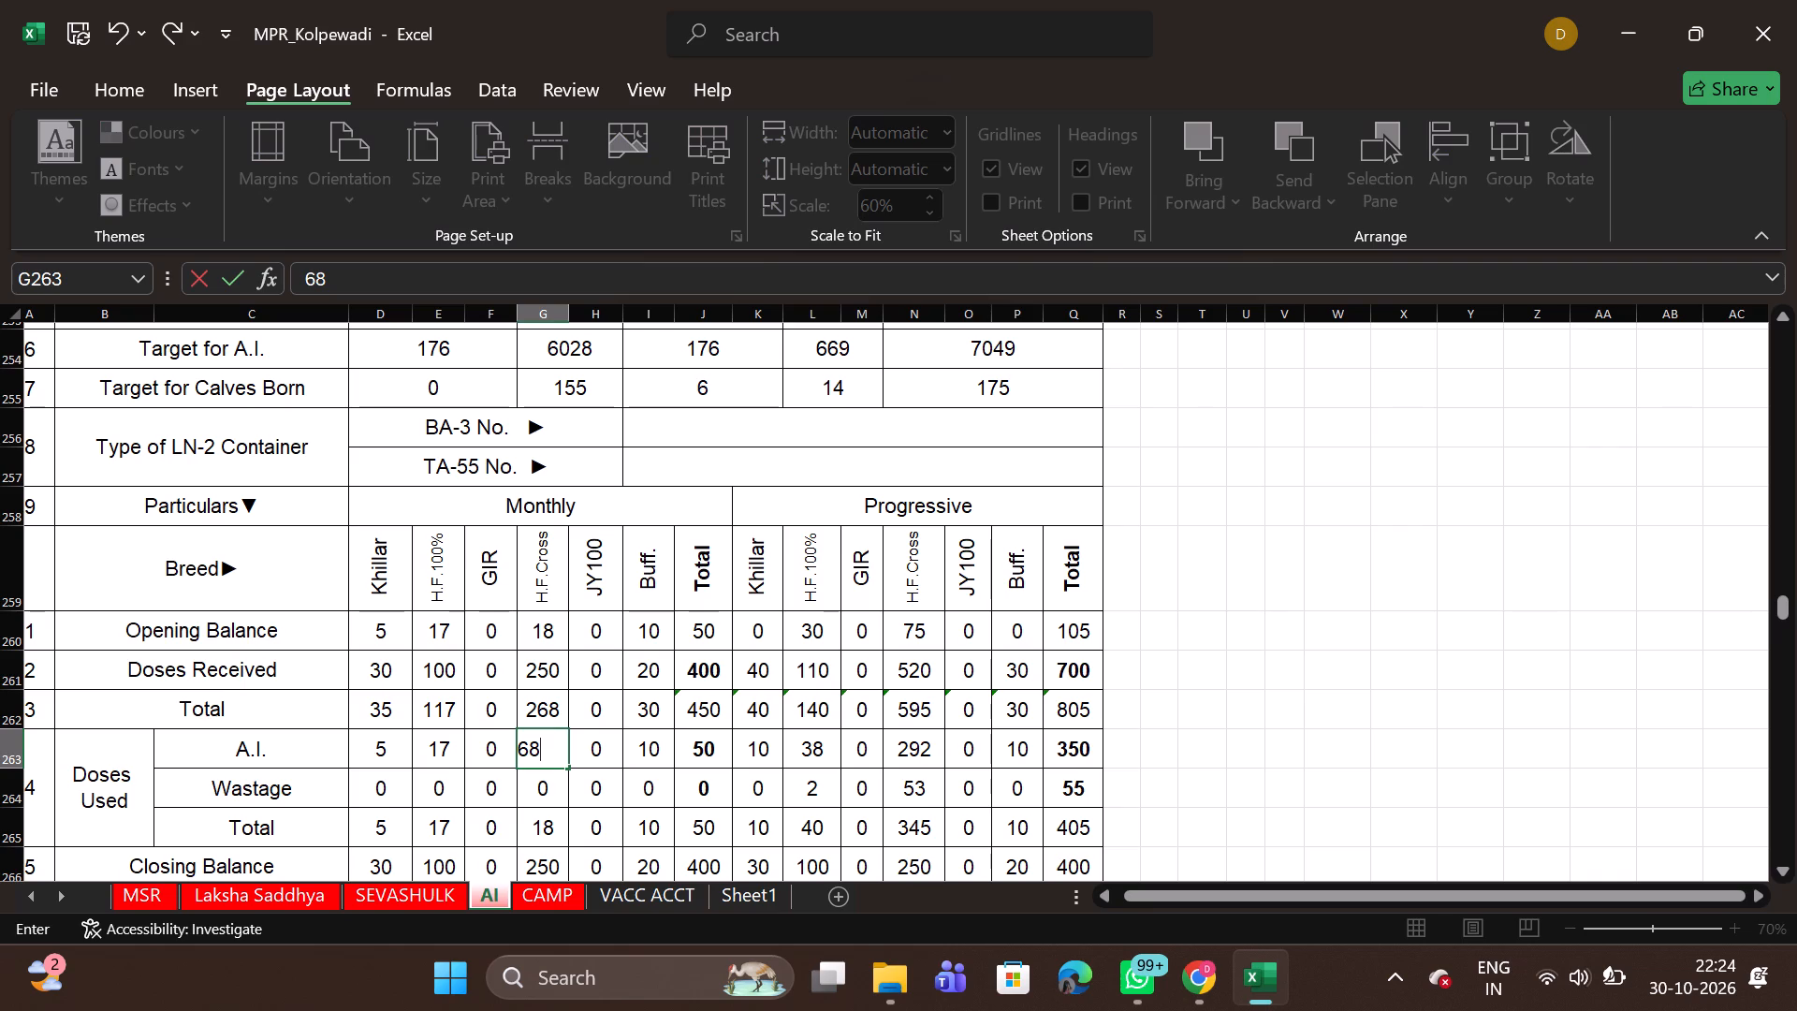
key("Right")
key("Right")
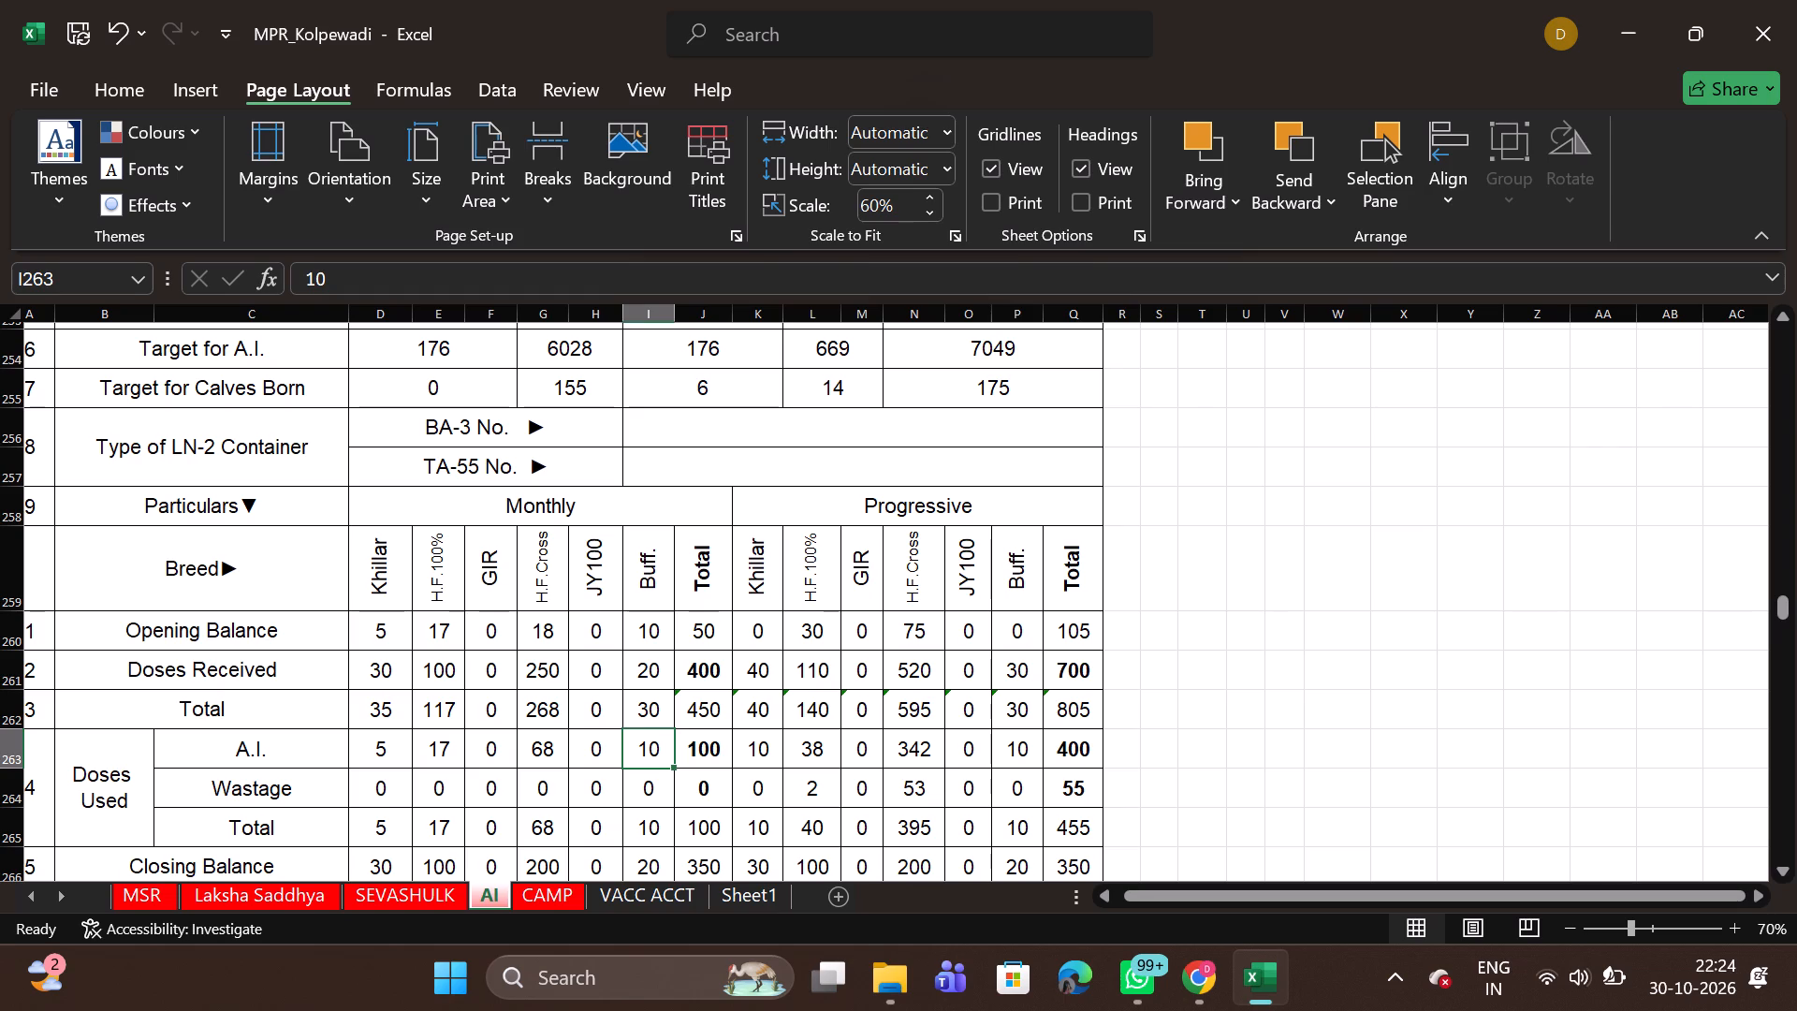
Examine October's Doses Used, Closing Balance and A.I. Done rows, including the monthly and progressive Doses Used Total formulas.
scroll(499, 836, "down", 1)
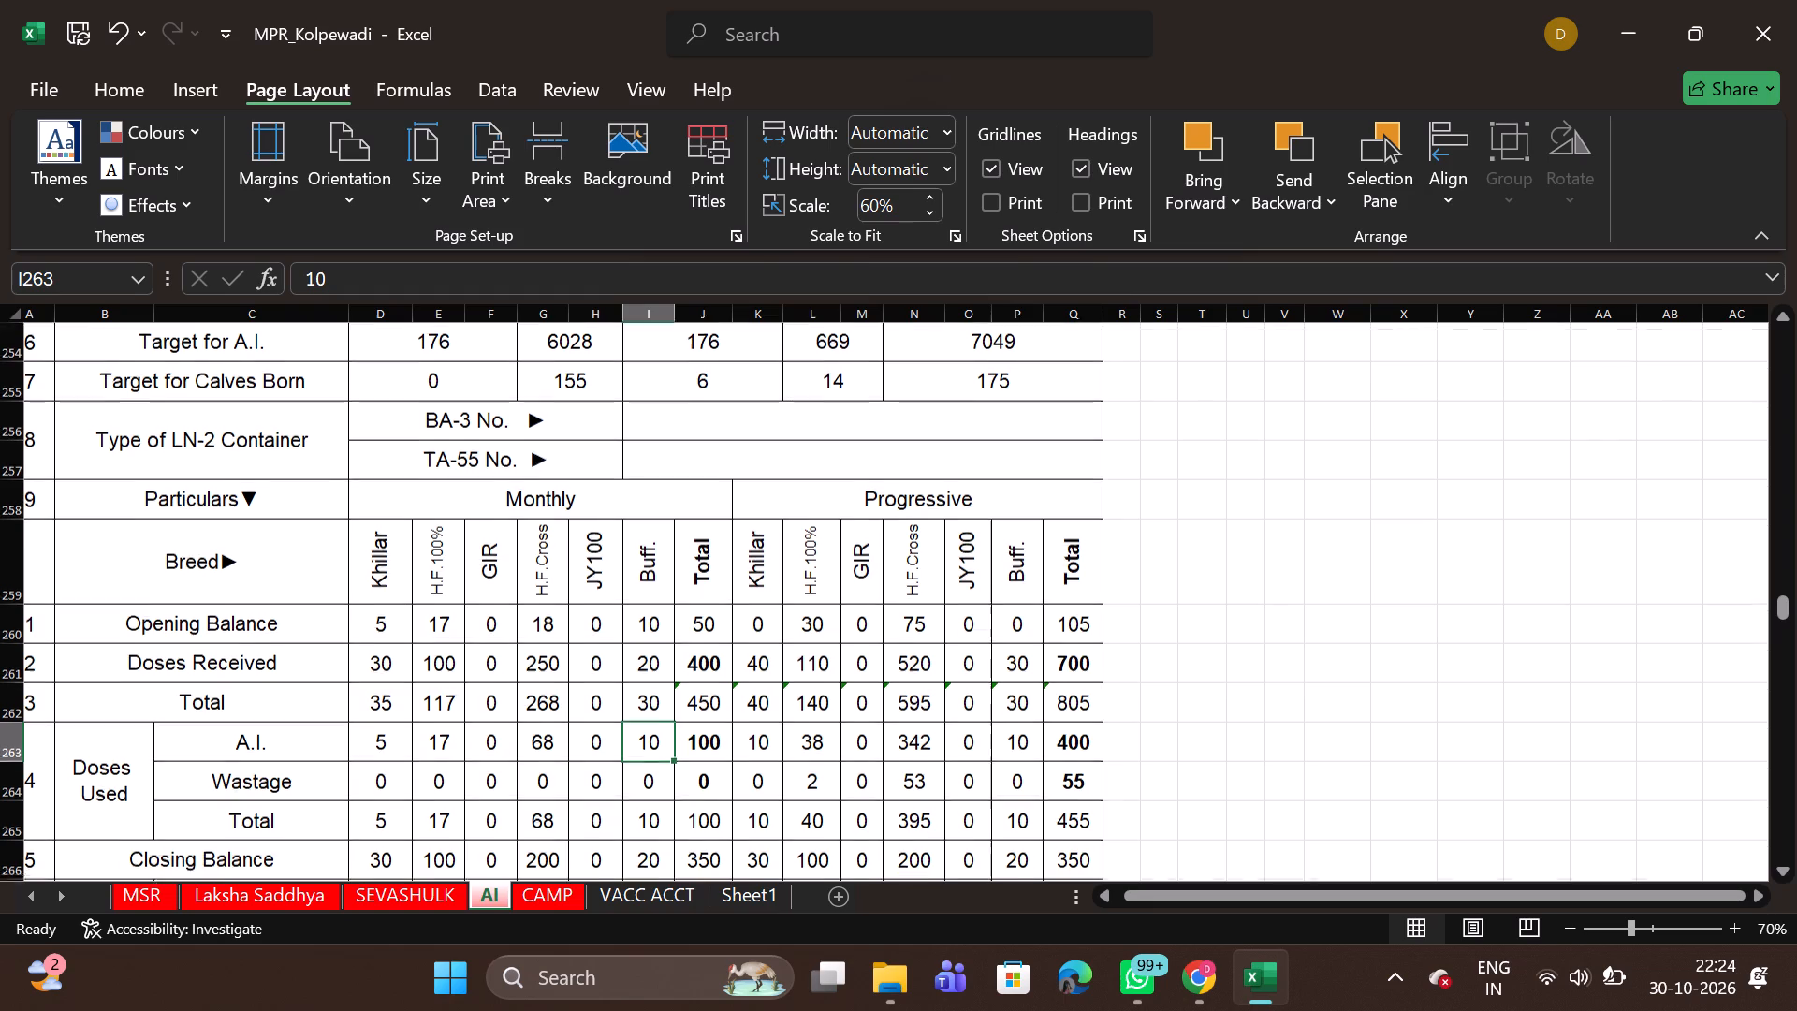
scroll(499, 836, "down", 2)
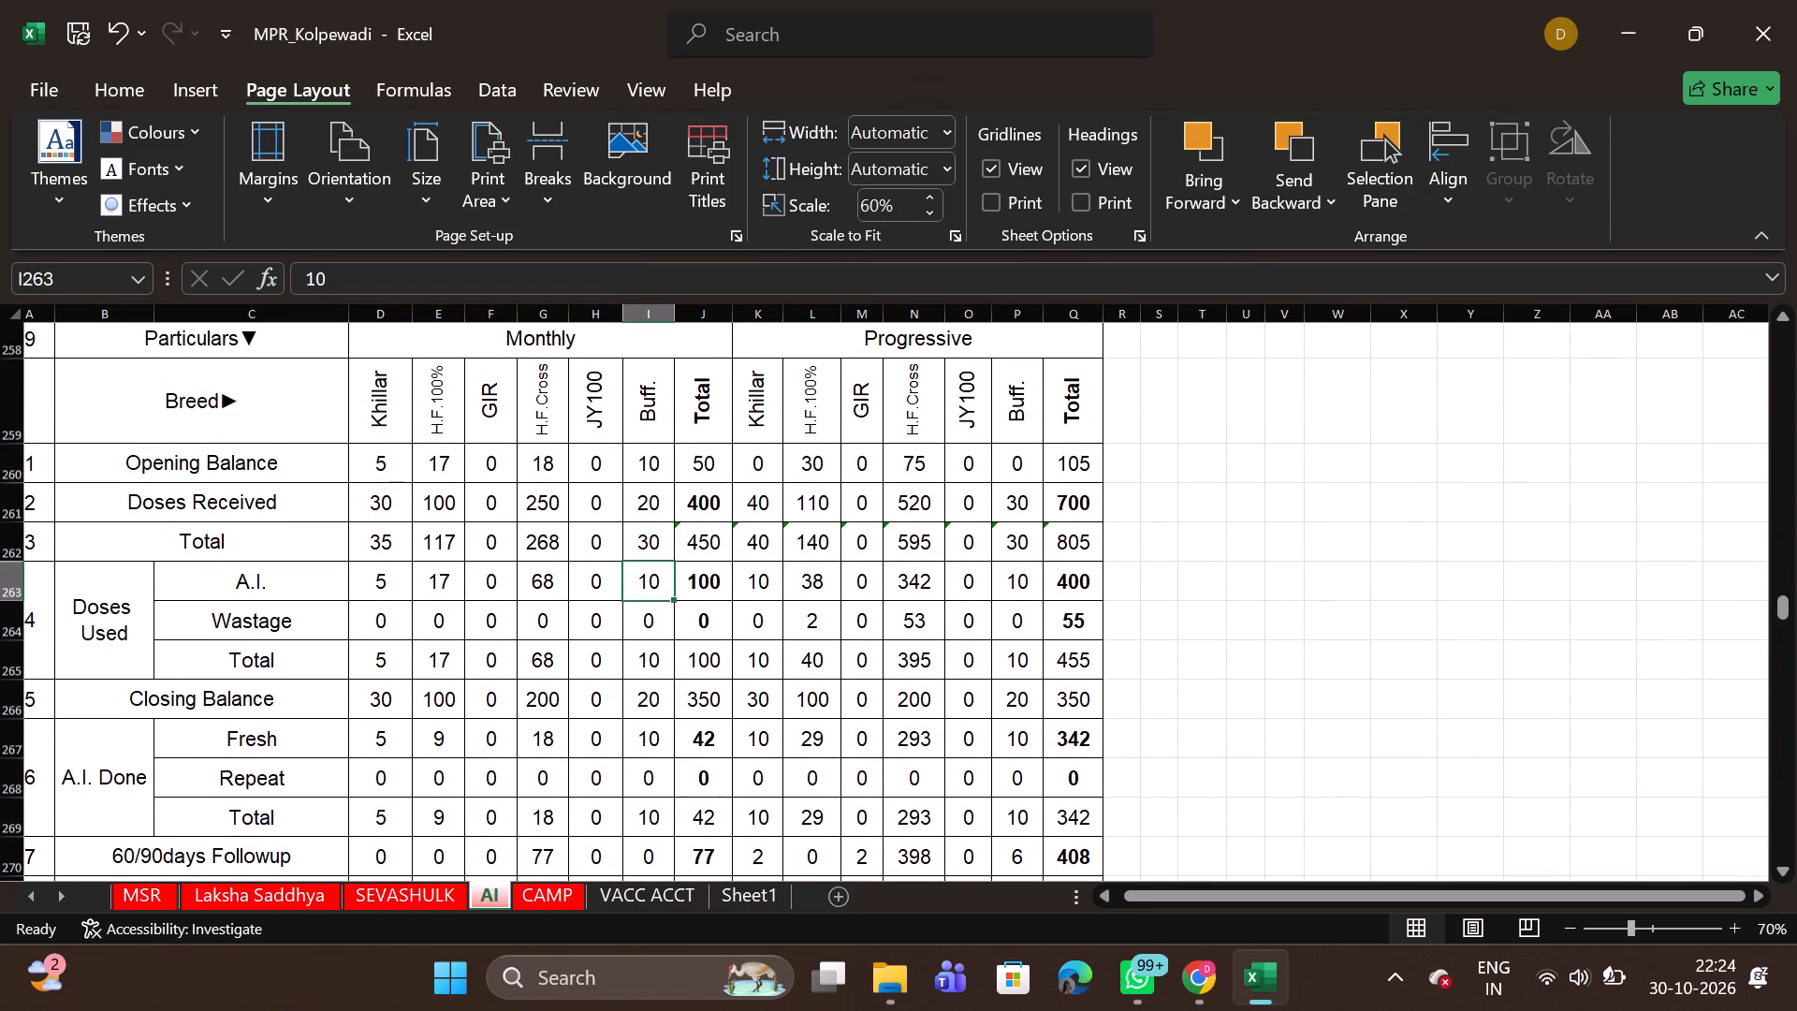
scroll(499, 836, "down", 1)
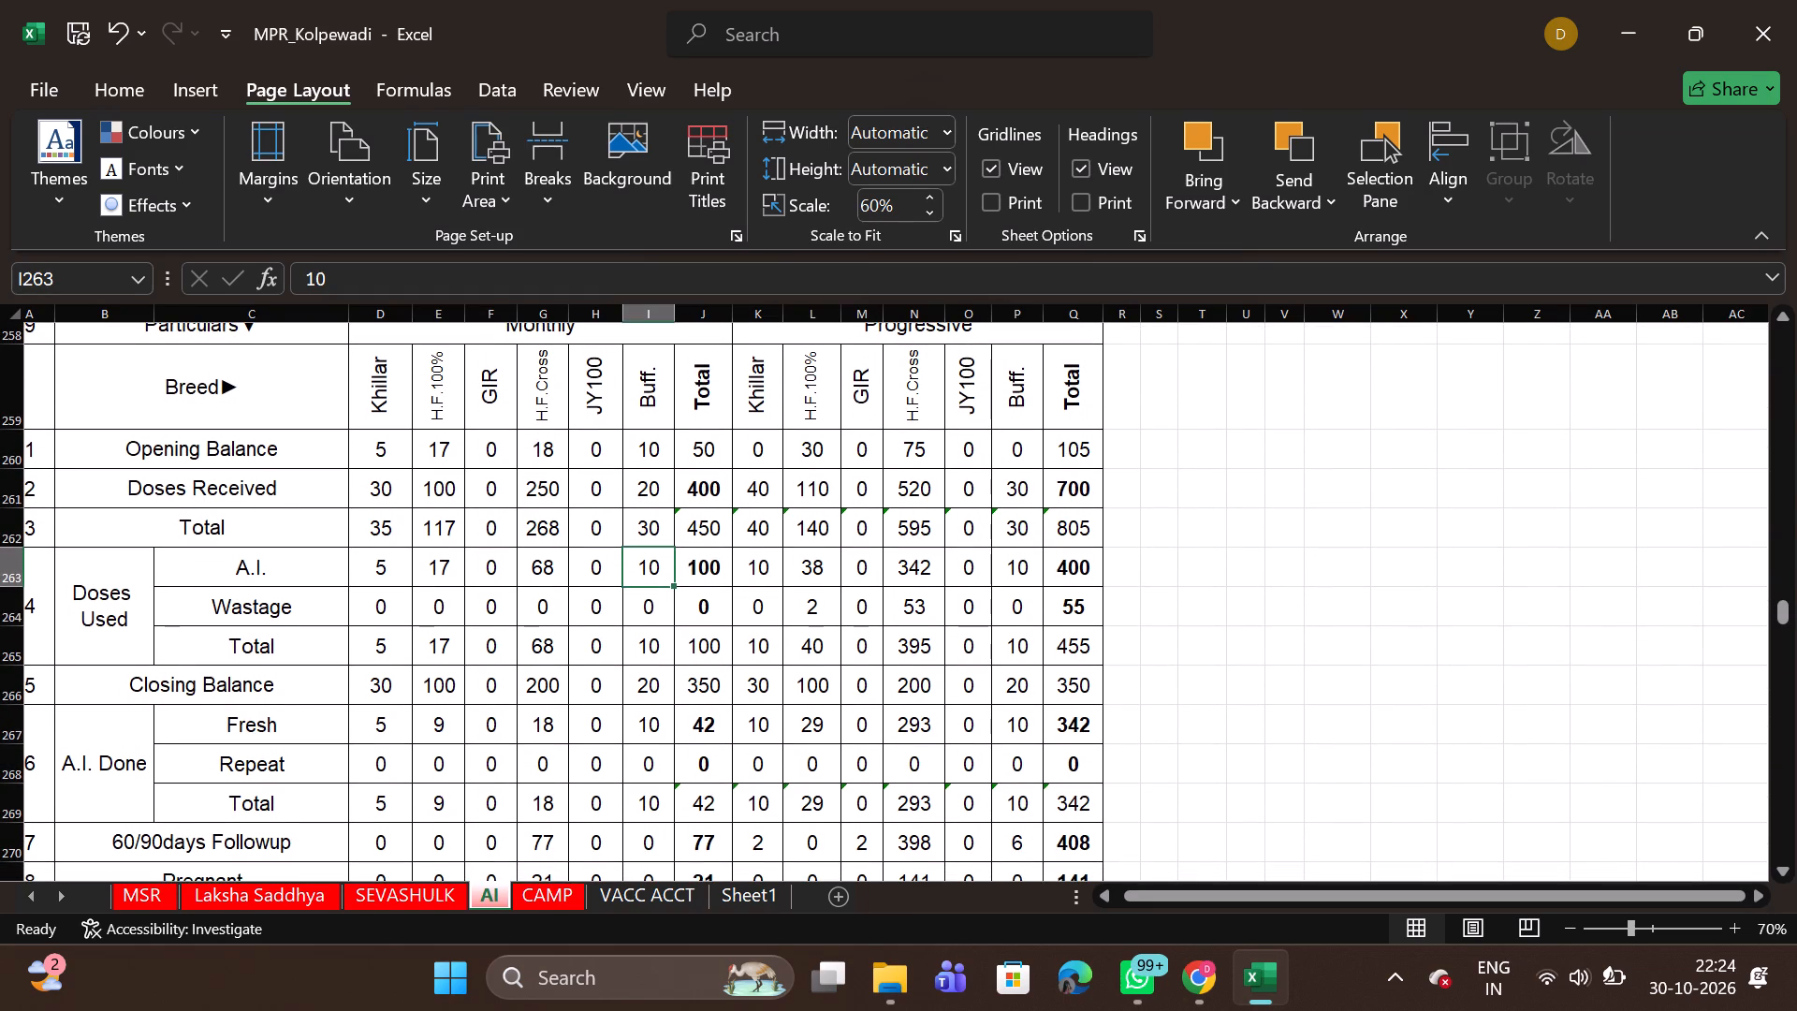
left_click(383, 660)
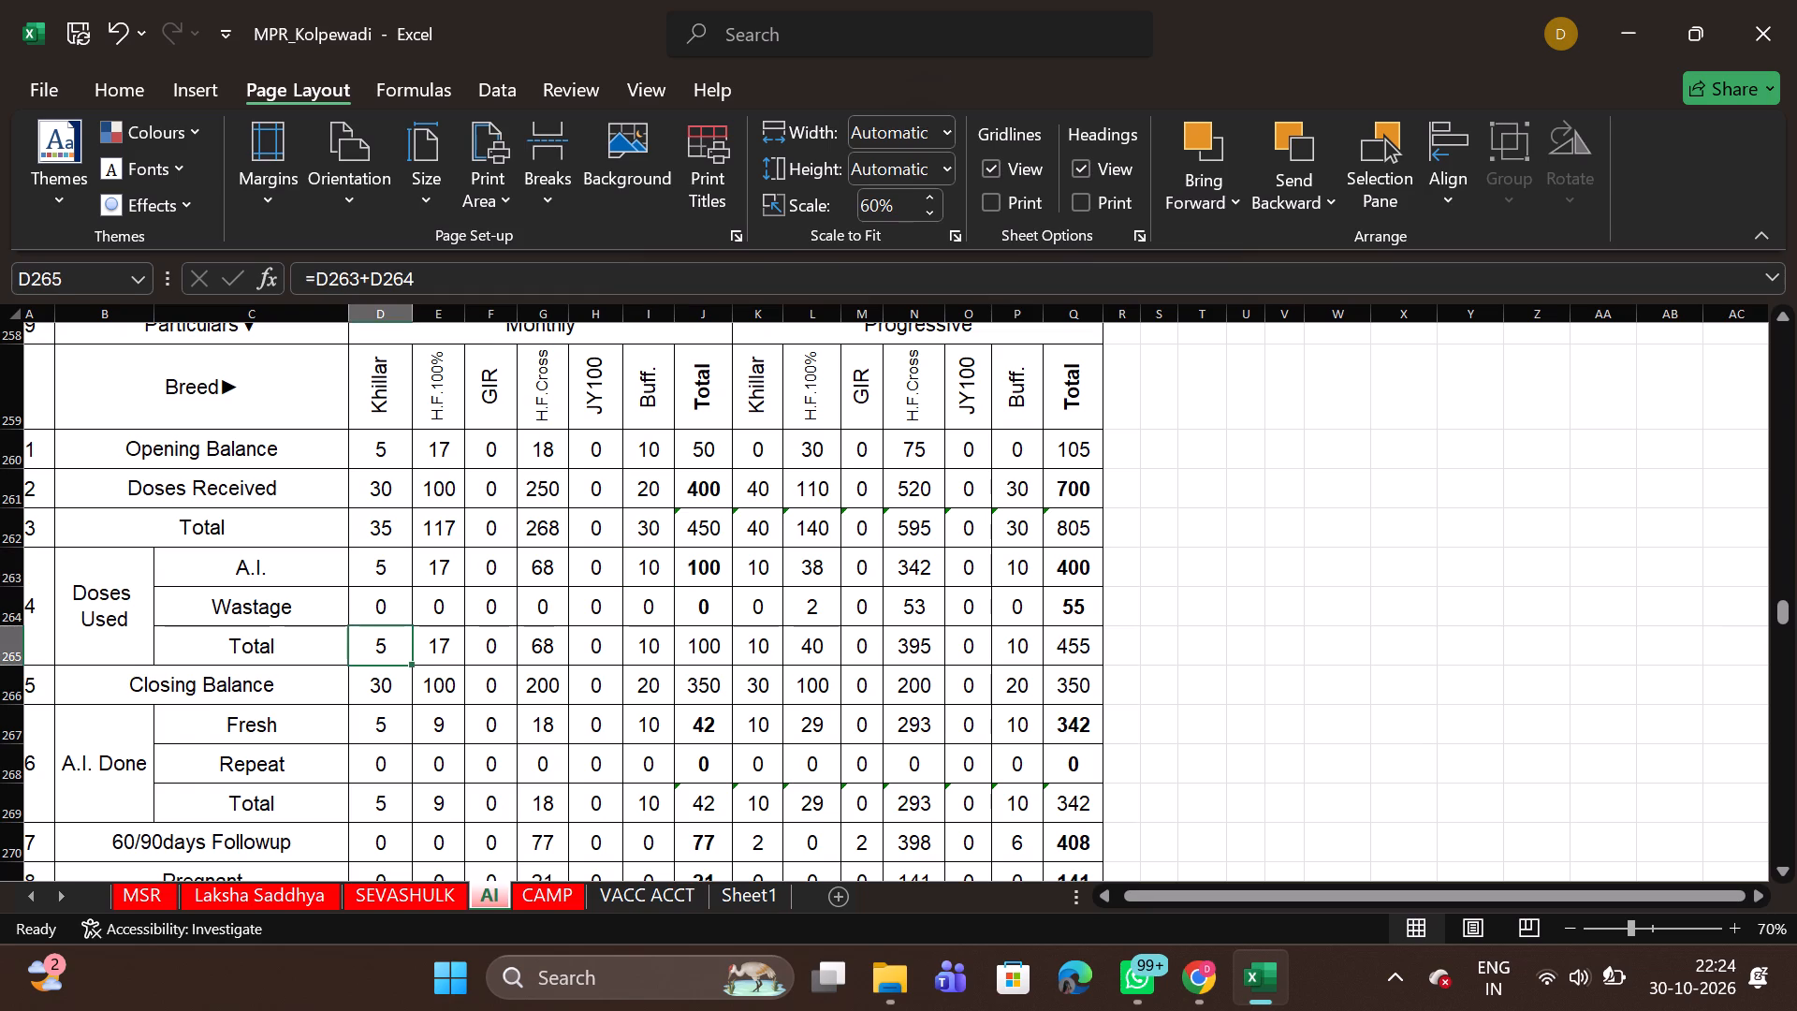
left_click(907, 646)
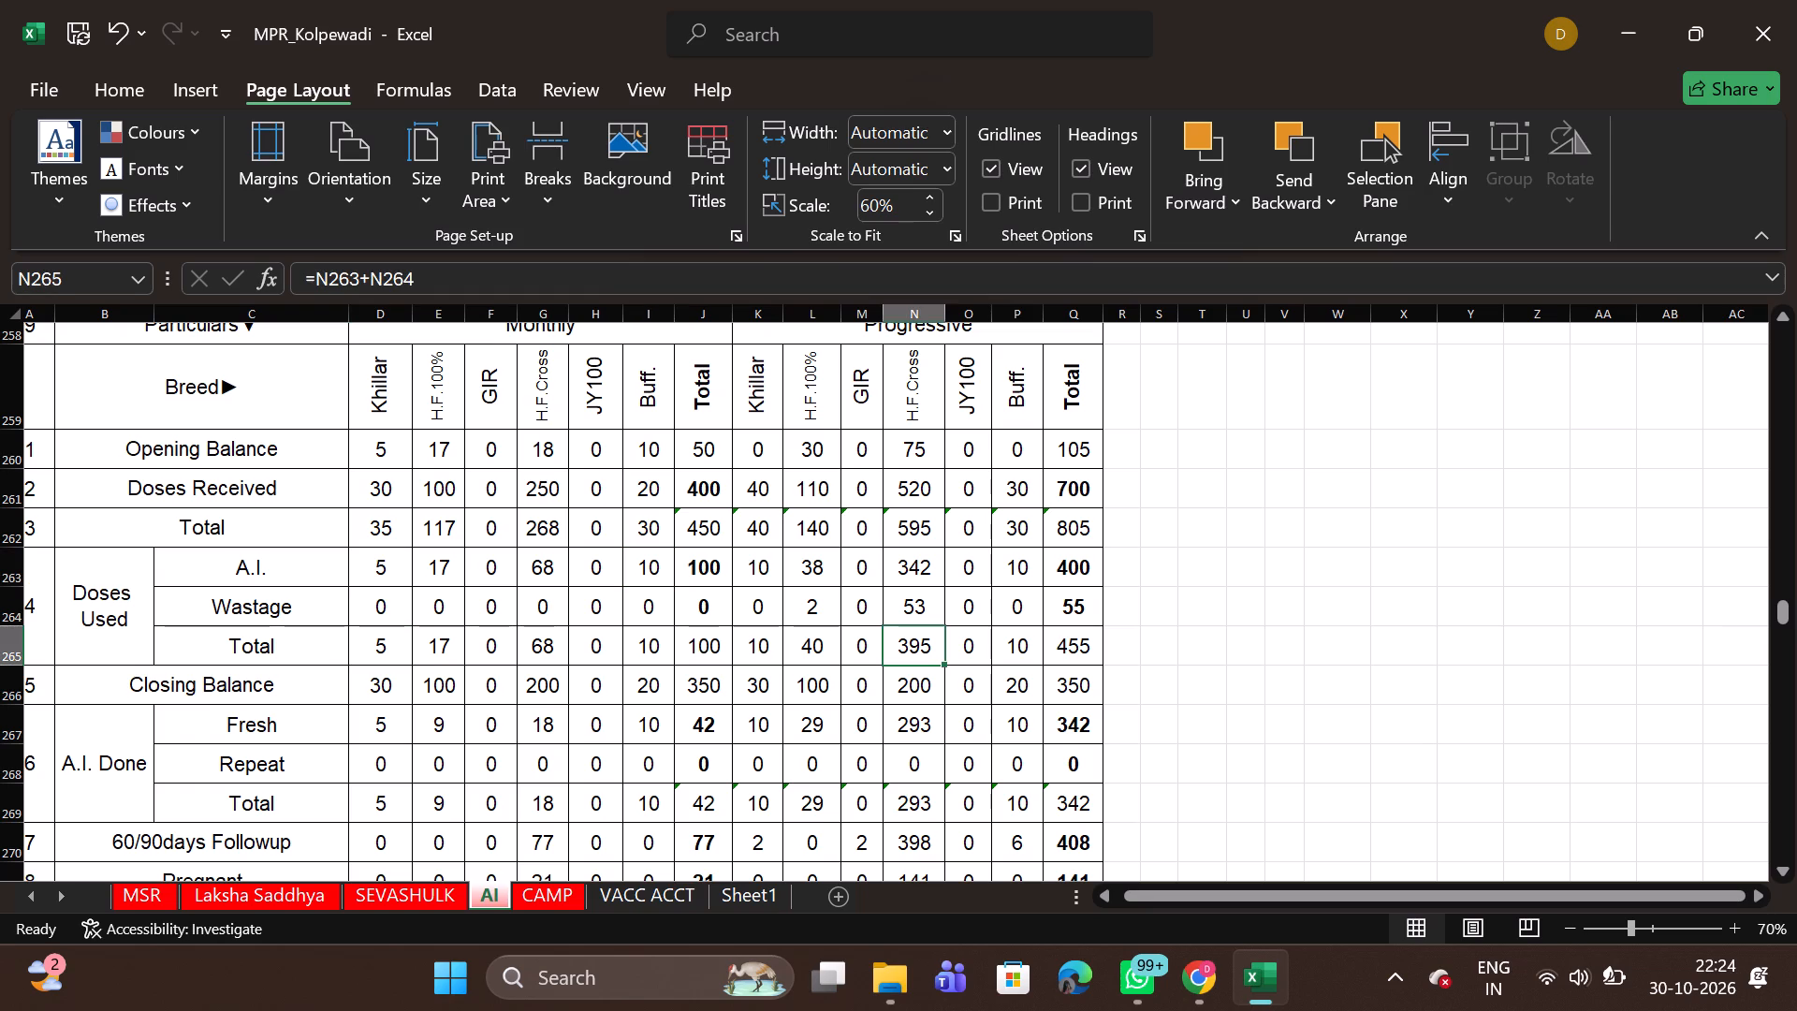
left_click(397, 711)
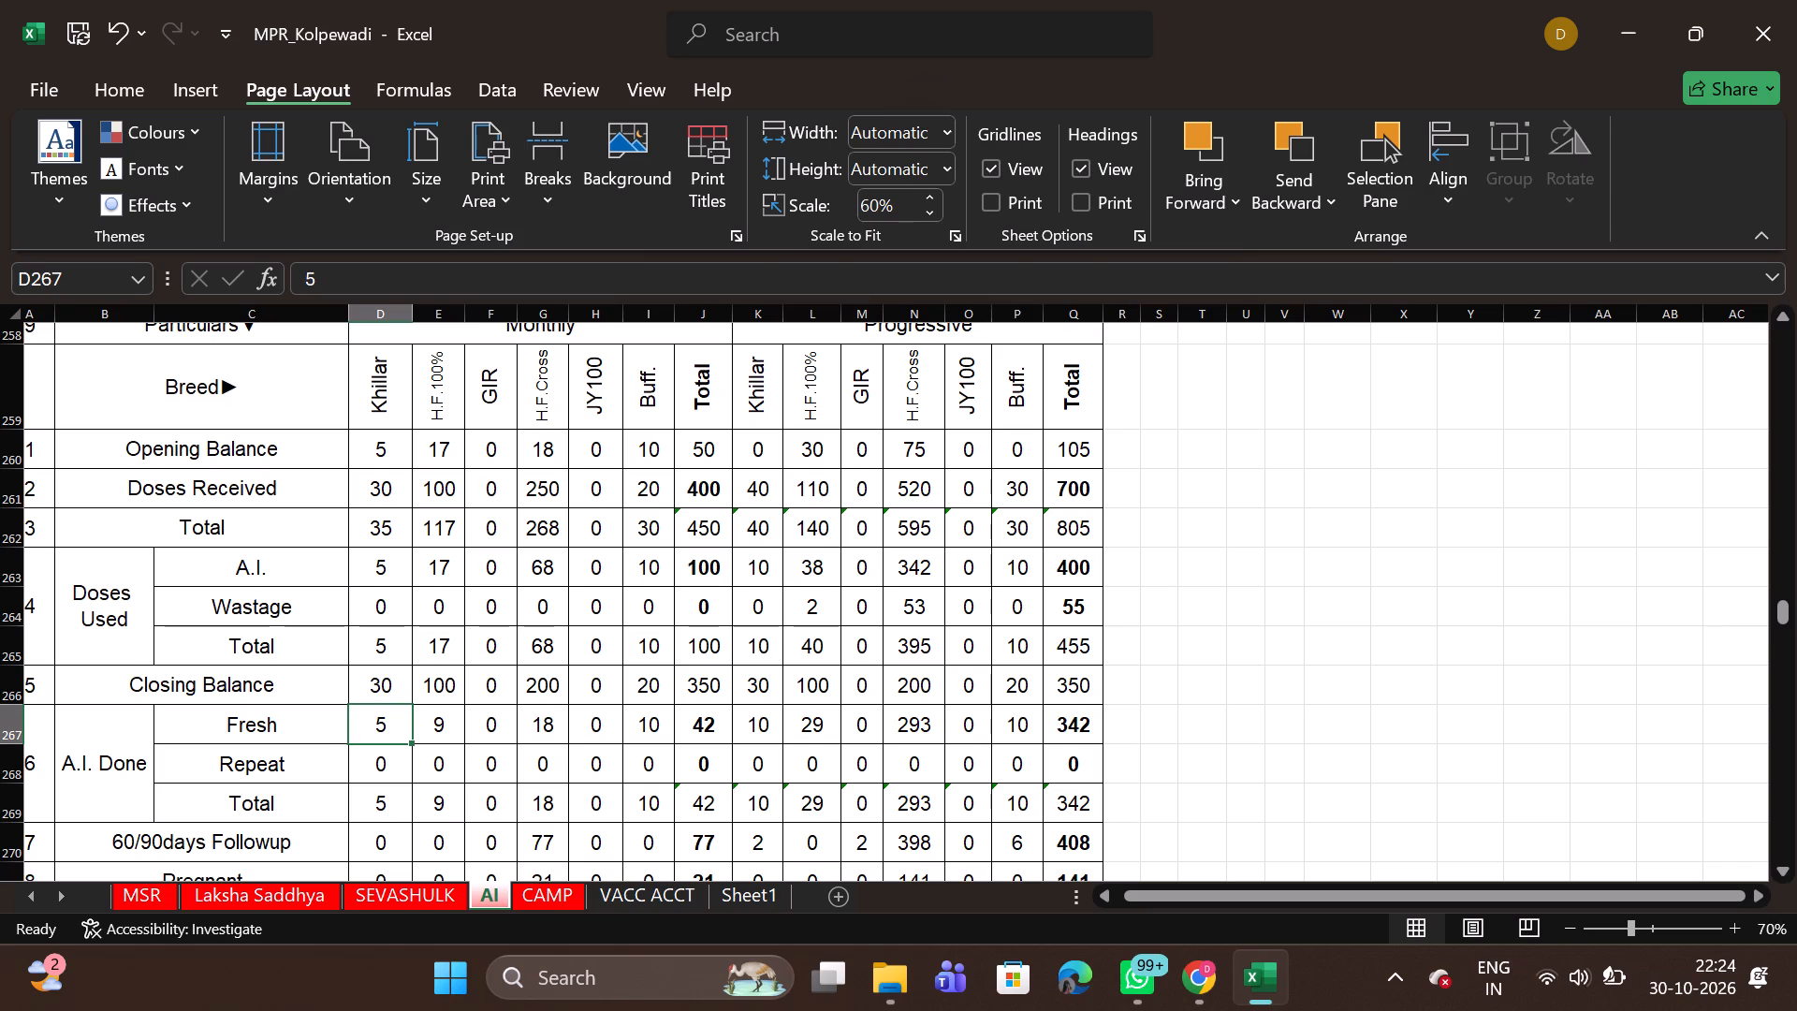
left_click(539, 750)
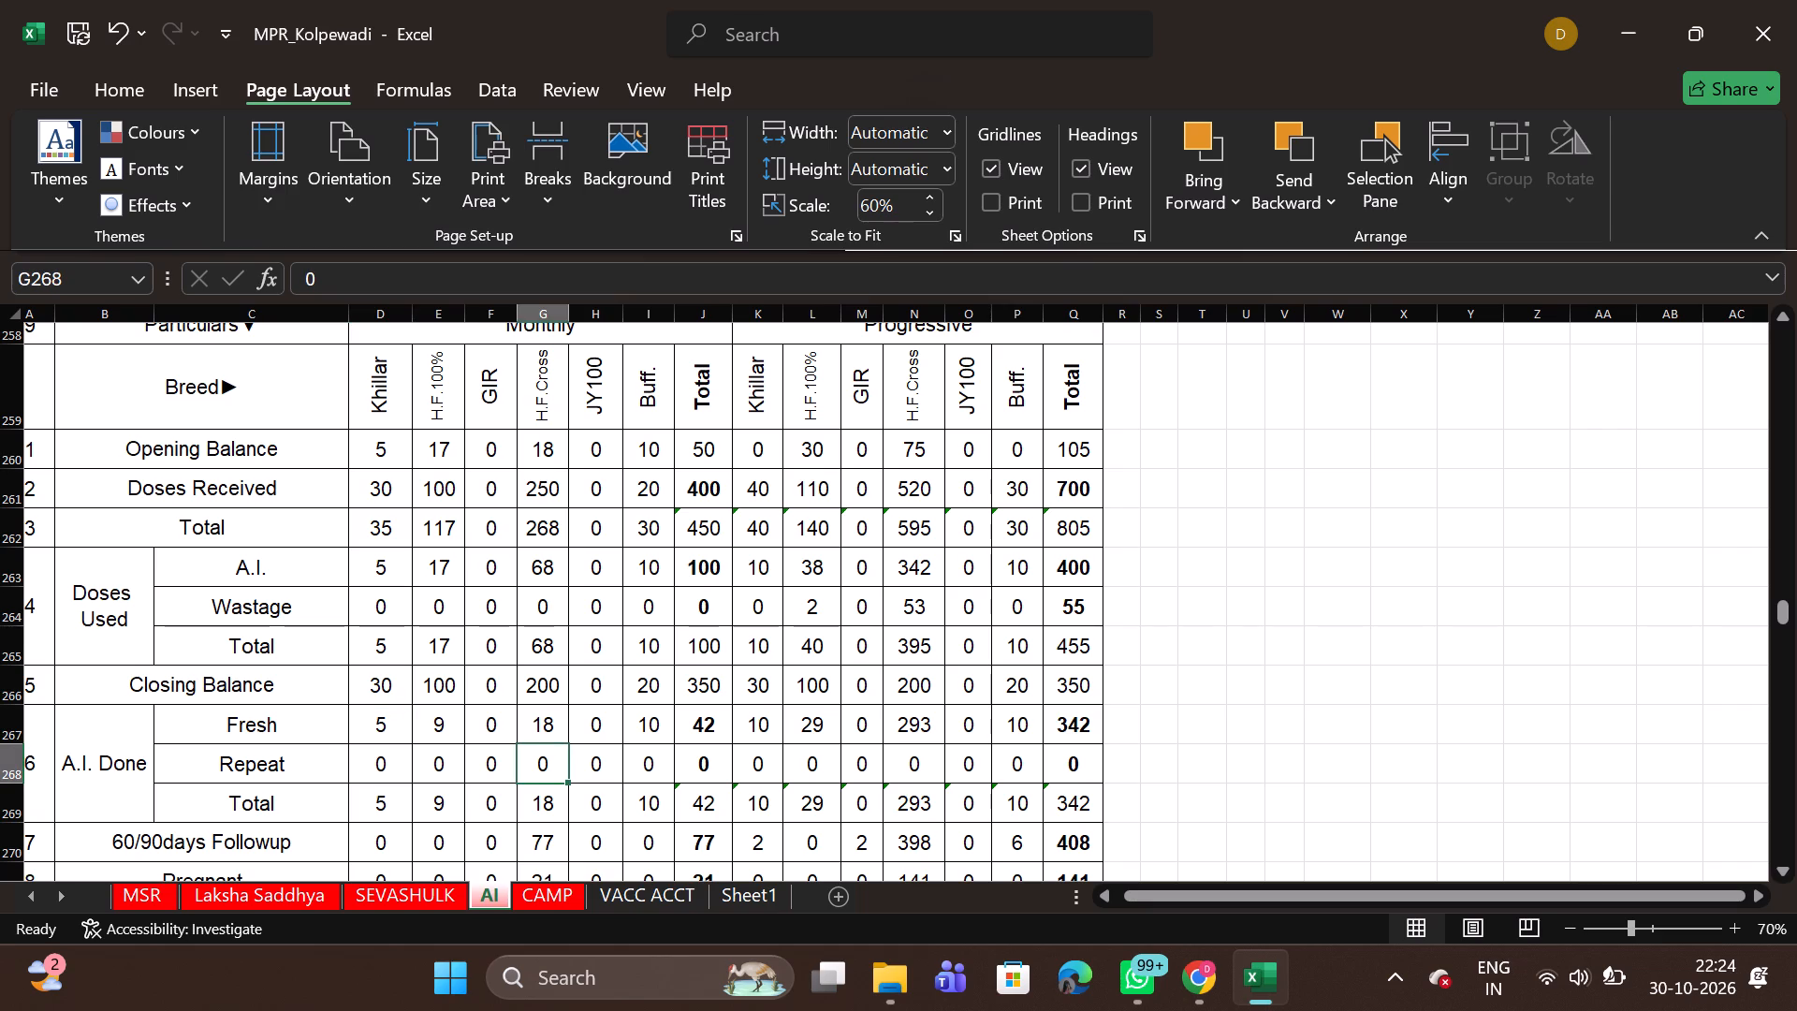
Link October's monthly Khillar fresh A.I. Done in D267 to the A.I. doses used with the formula =D263.
left_click(382, 730)
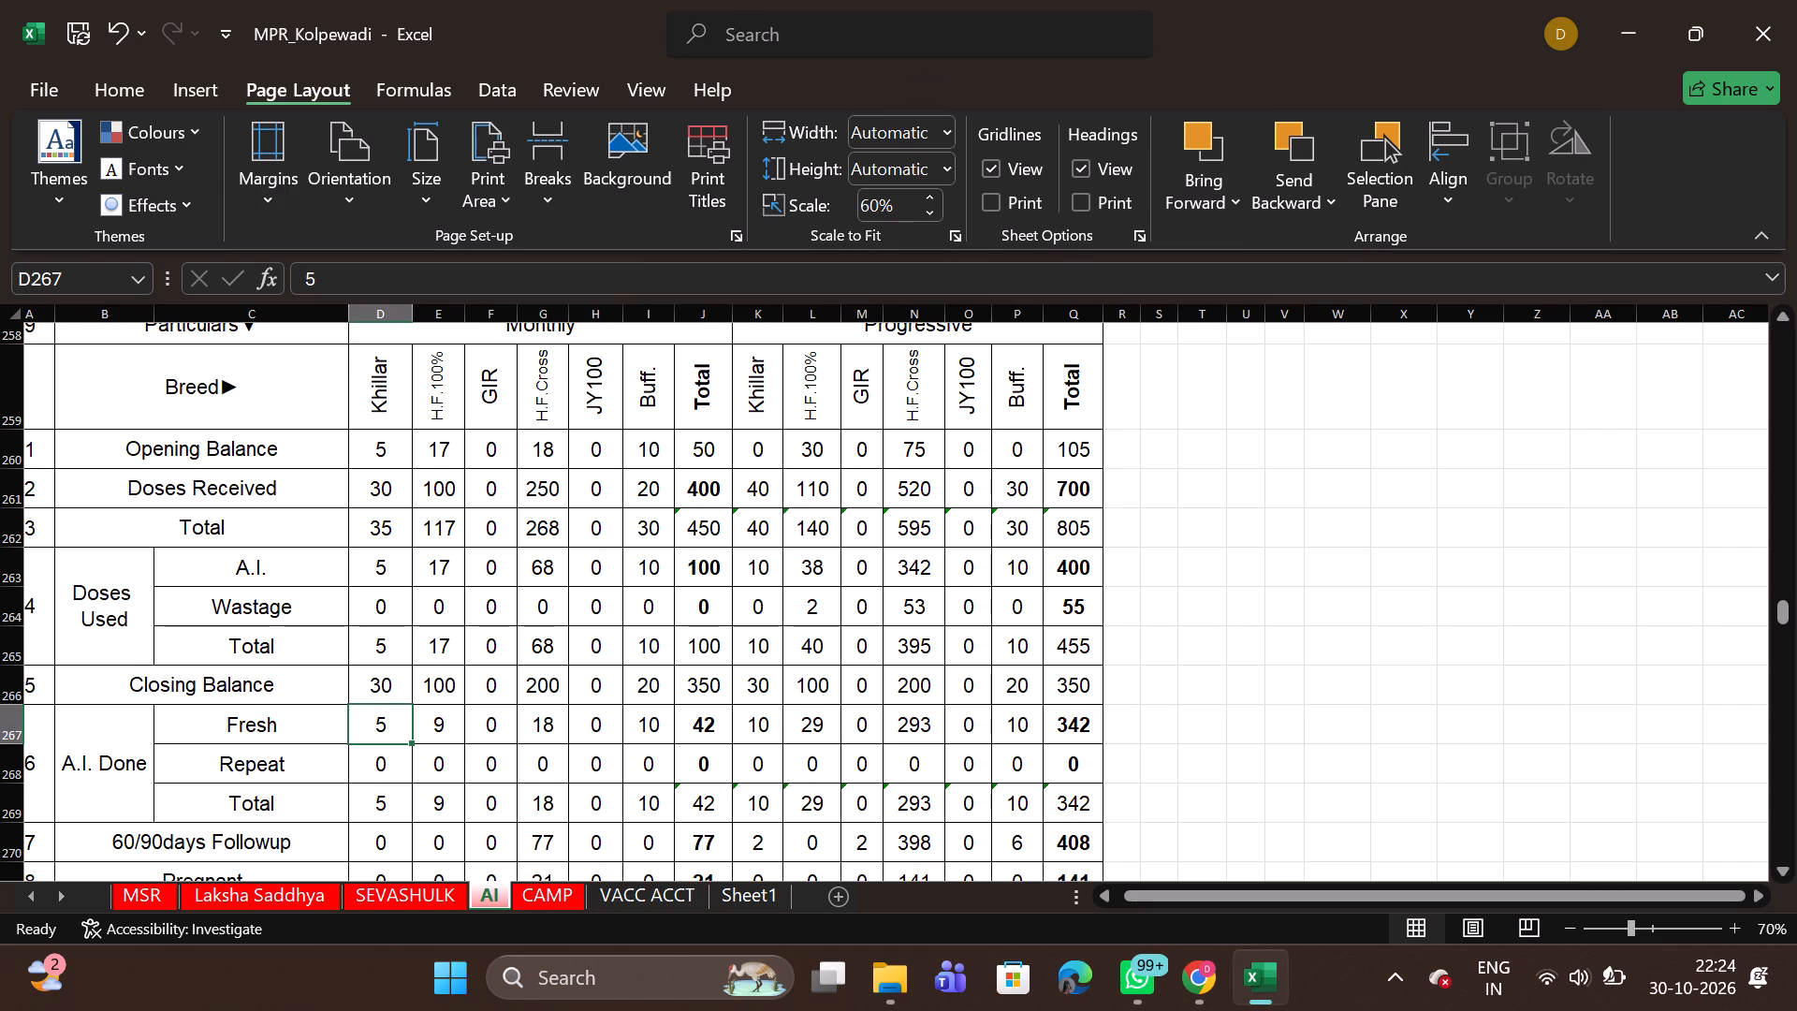
key("equal")
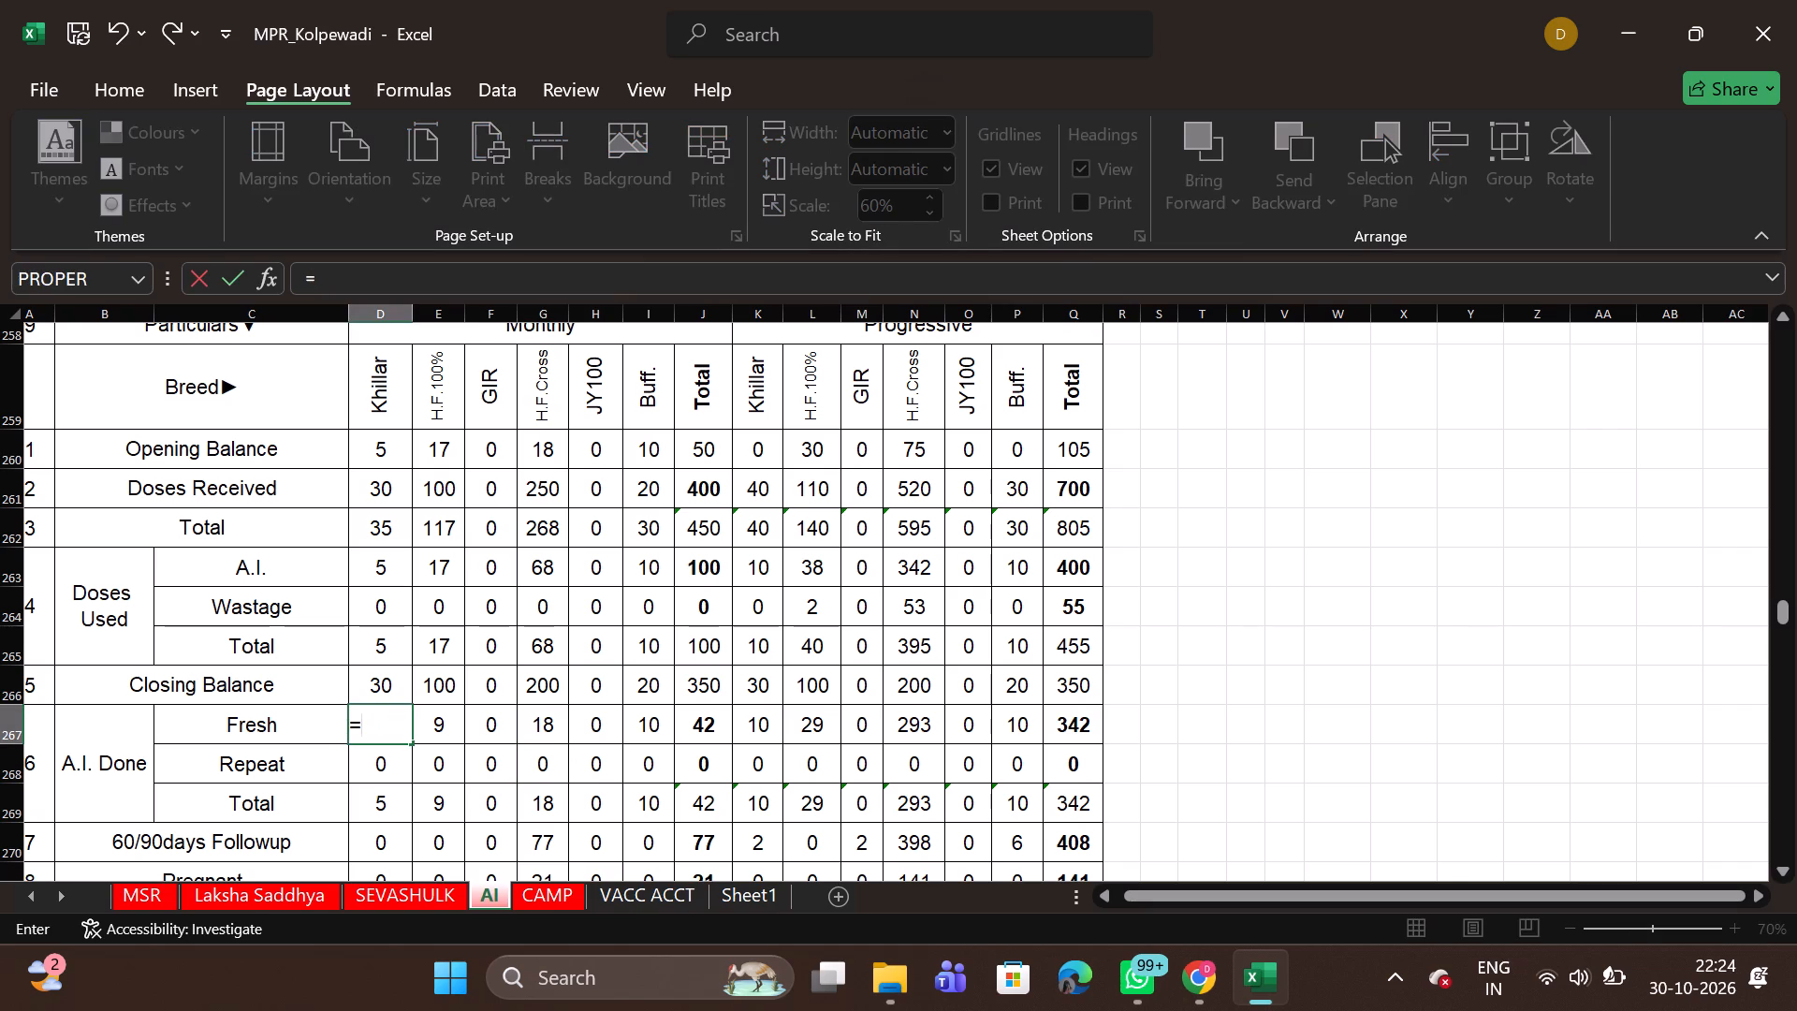
left_click(380, 559)
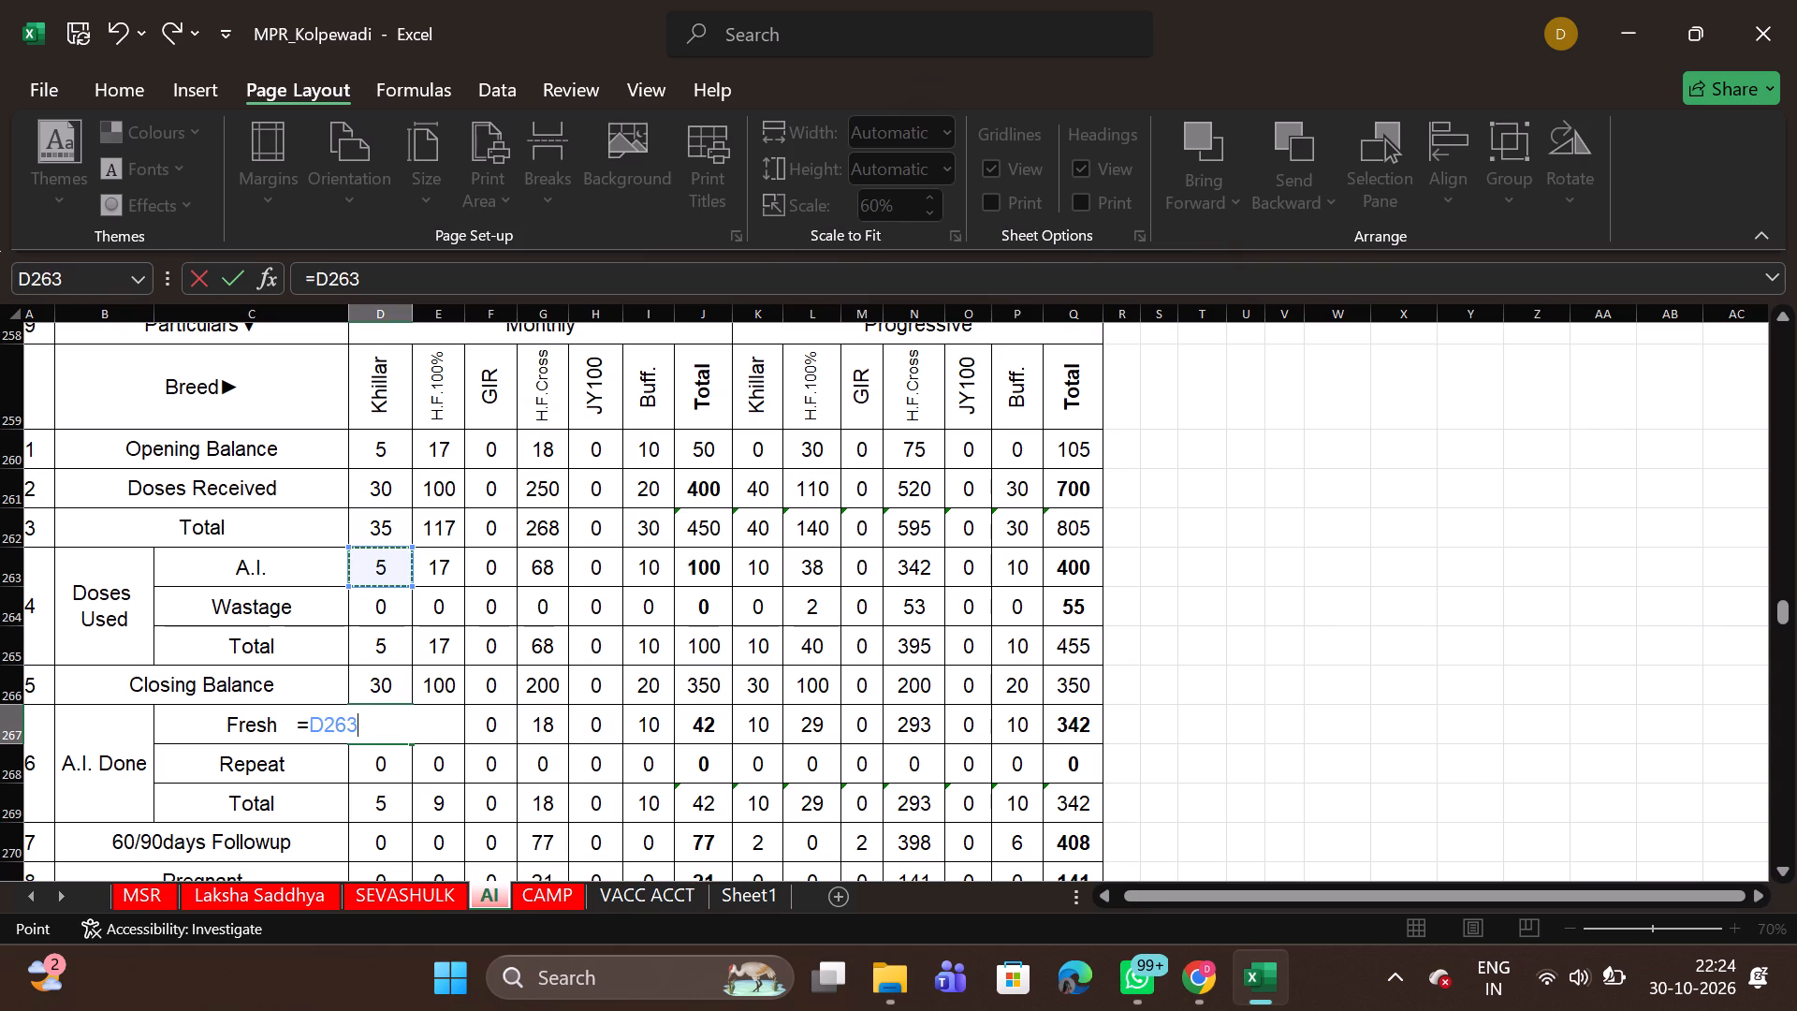
key("Return")
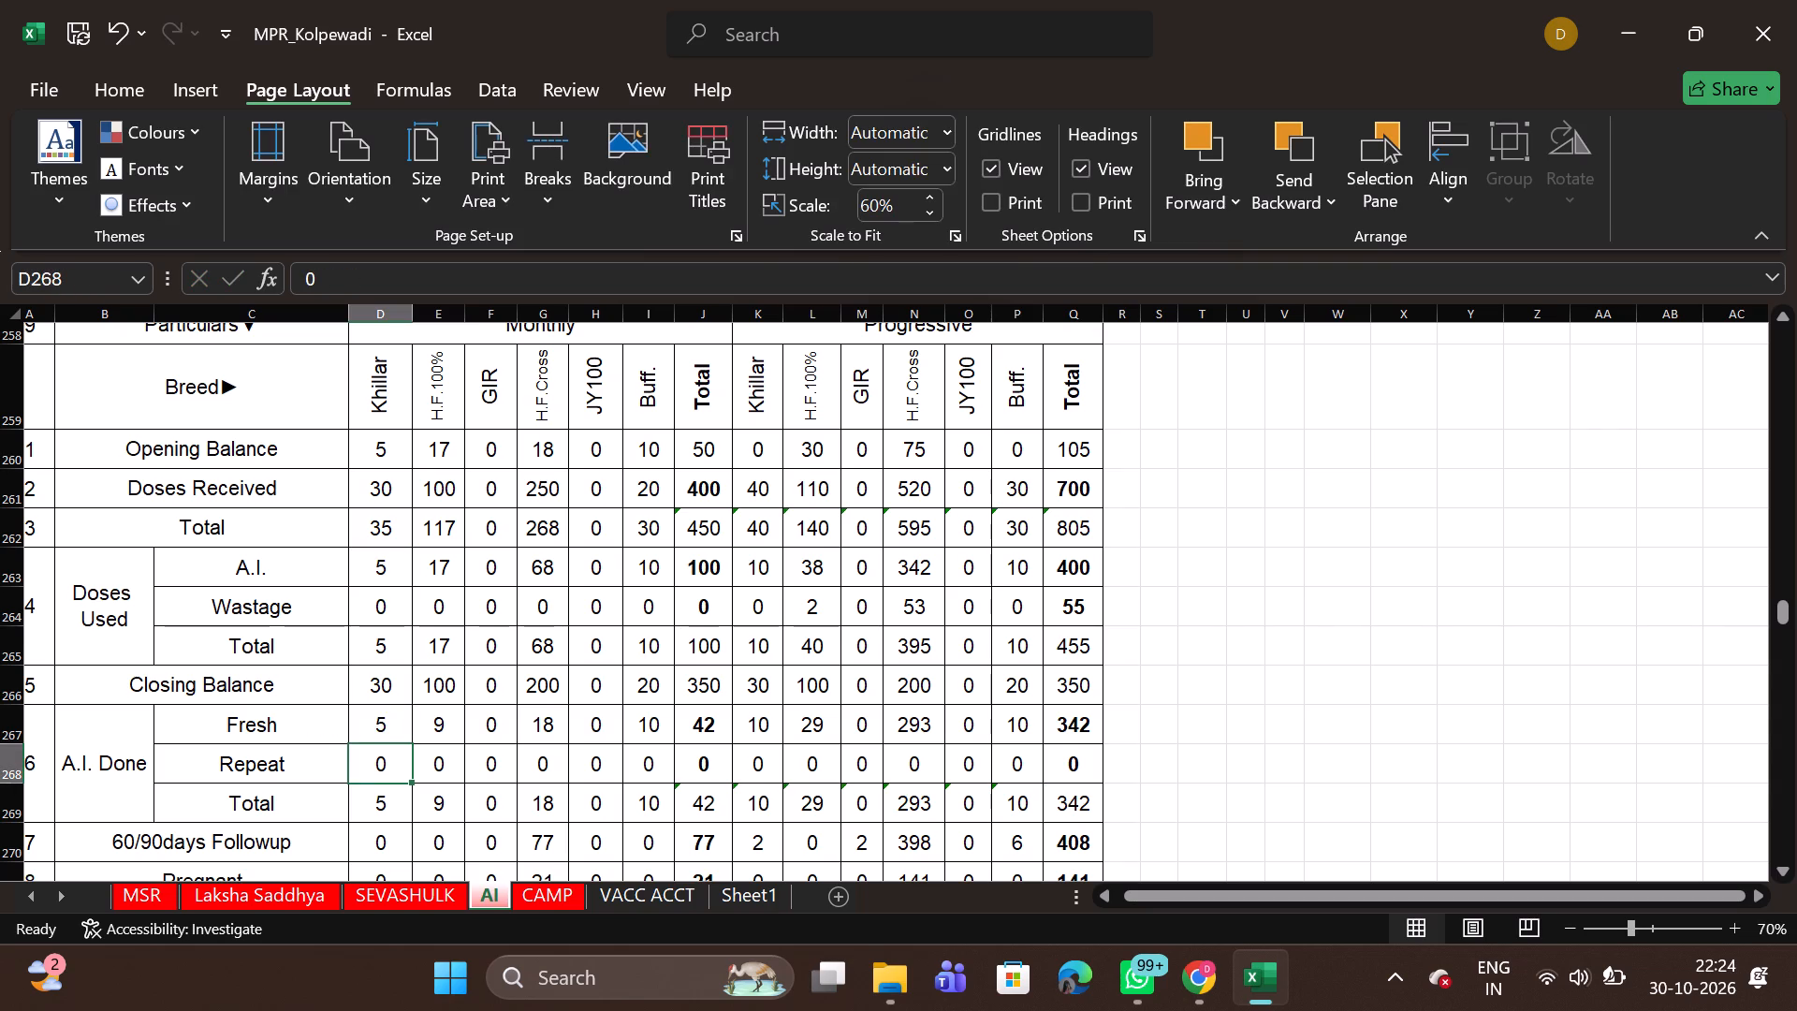
Fill the D267 formula across the Fresh row through progressive Total in Q267, and check the A.I. Done Total formulas in row 269.
left_click(380, 727)
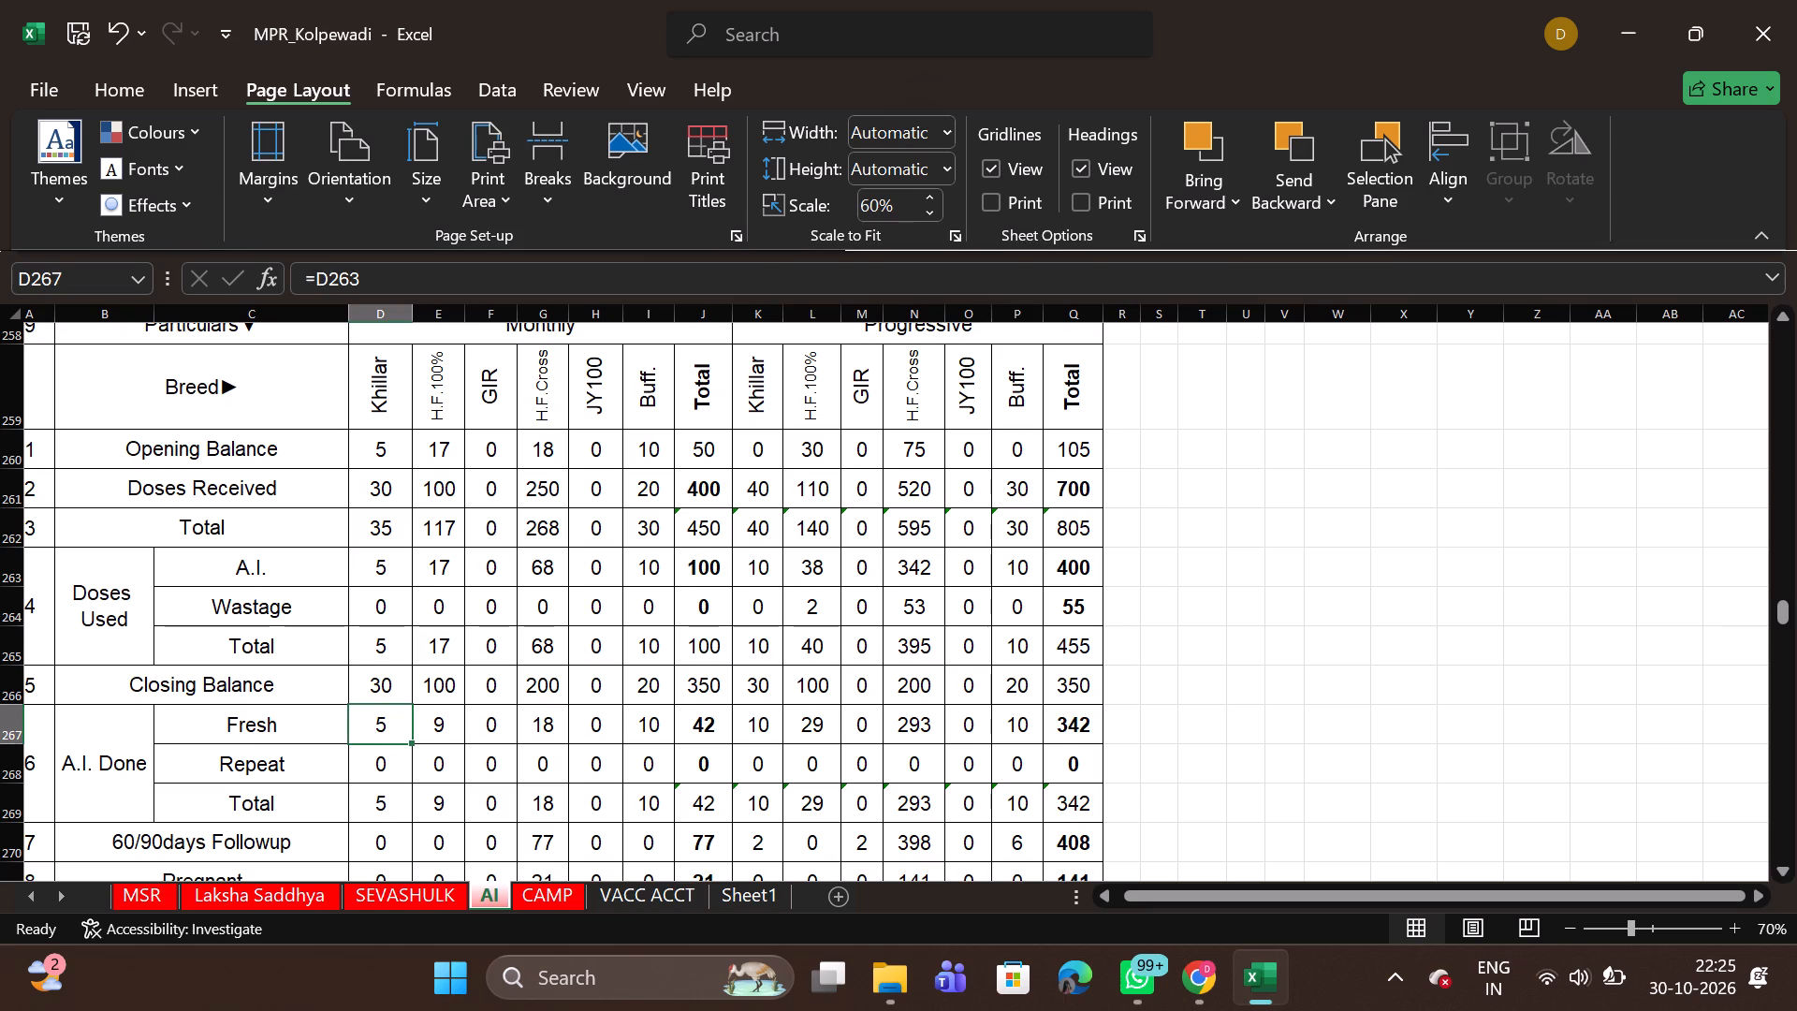
left_click_drag(409, 740, 926, 724)
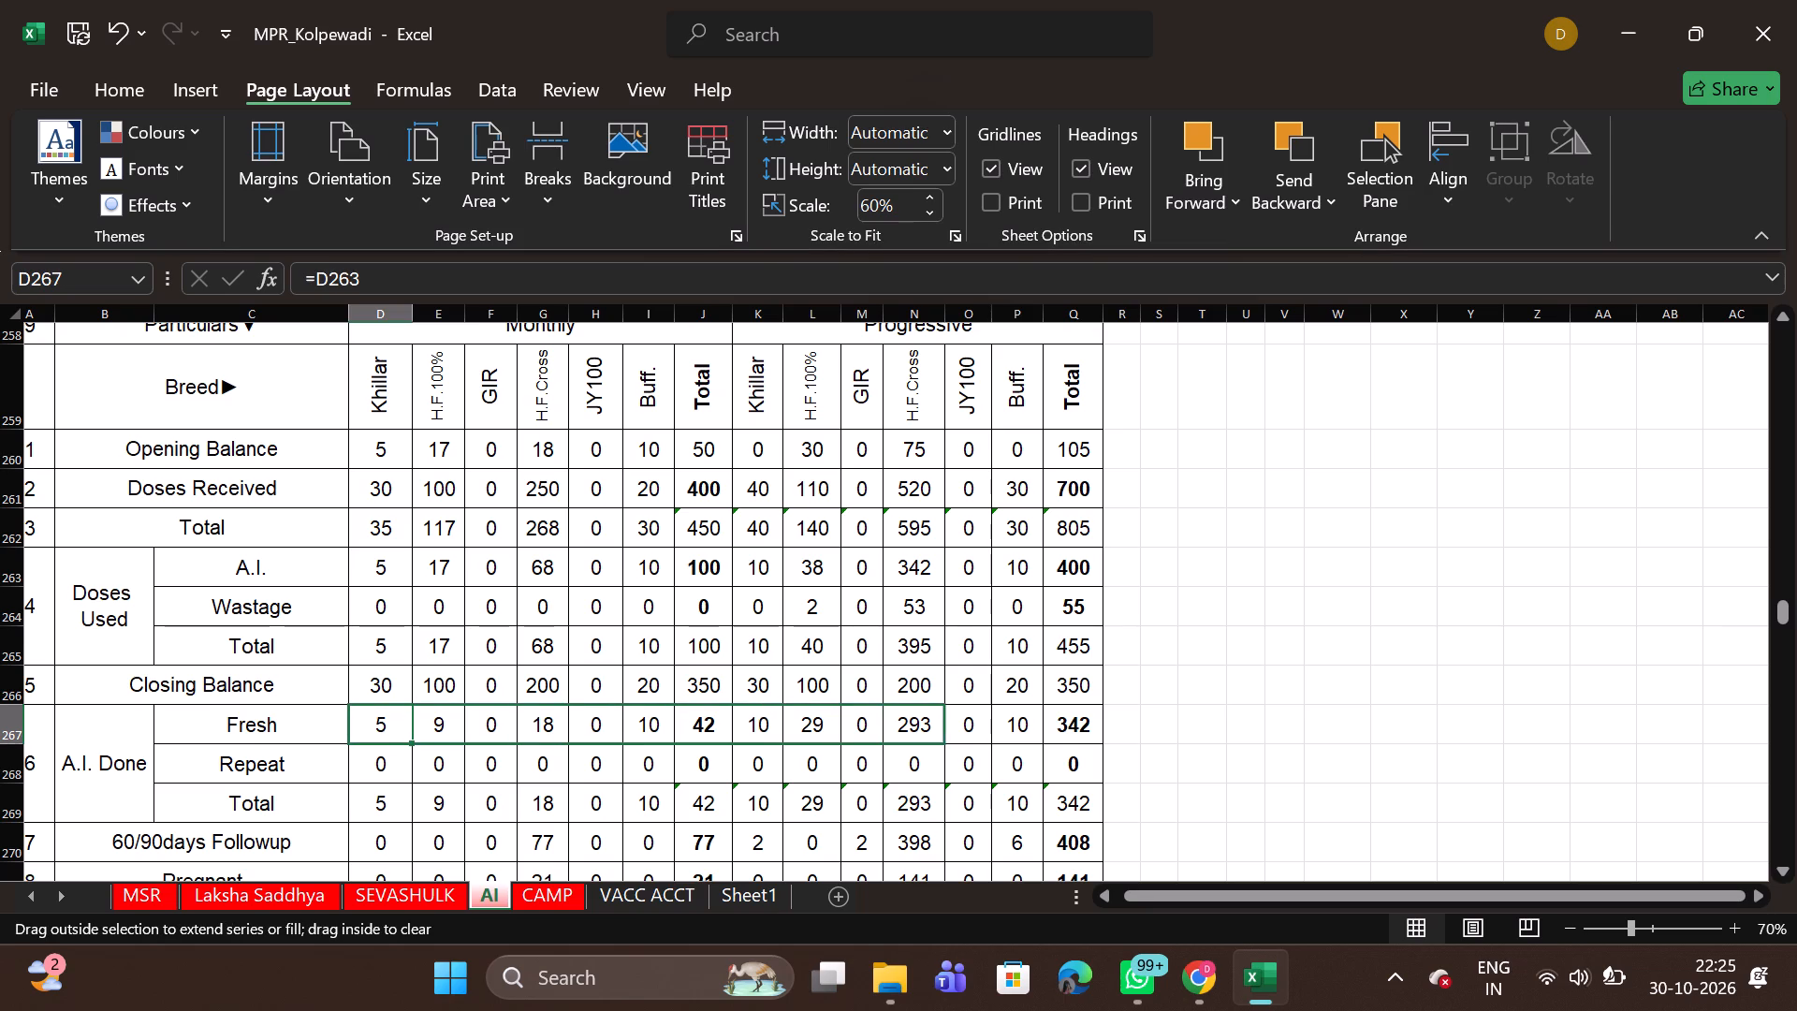
left_click_drag(926, 724, 1058, 724)
left_click_drag(1058, 724, 1082, 722)
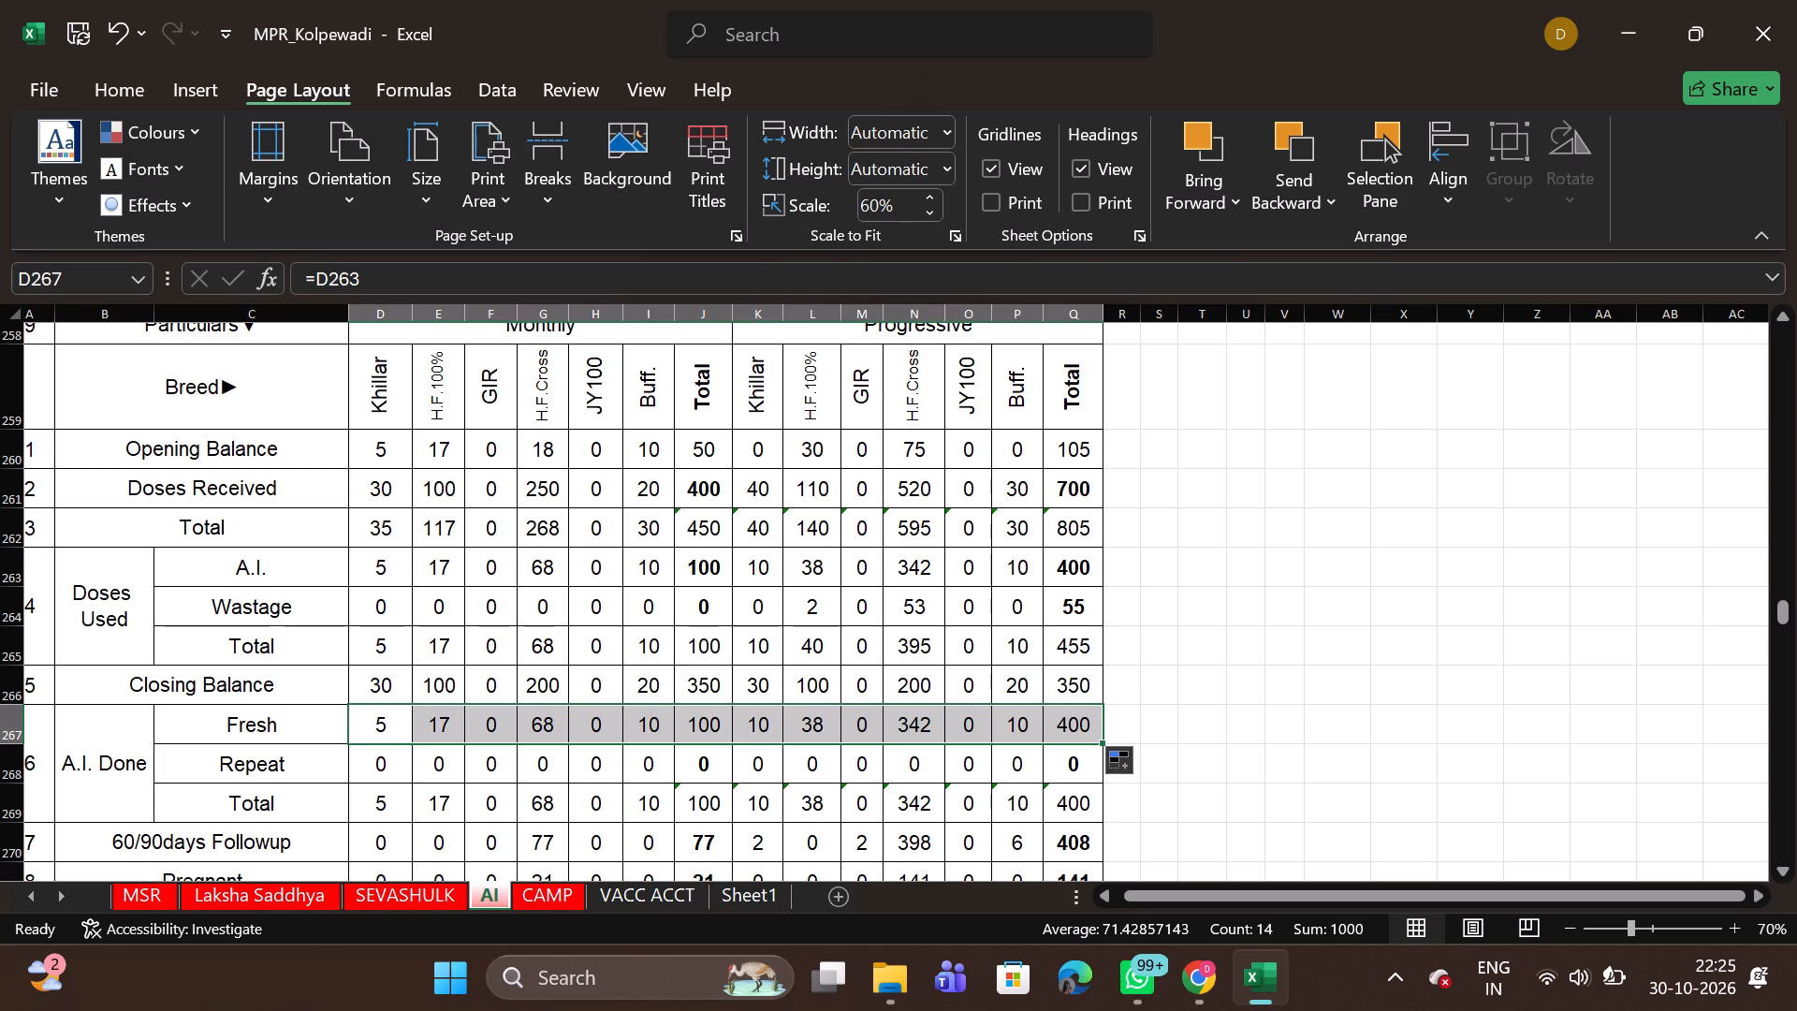
left_click(373, 819)
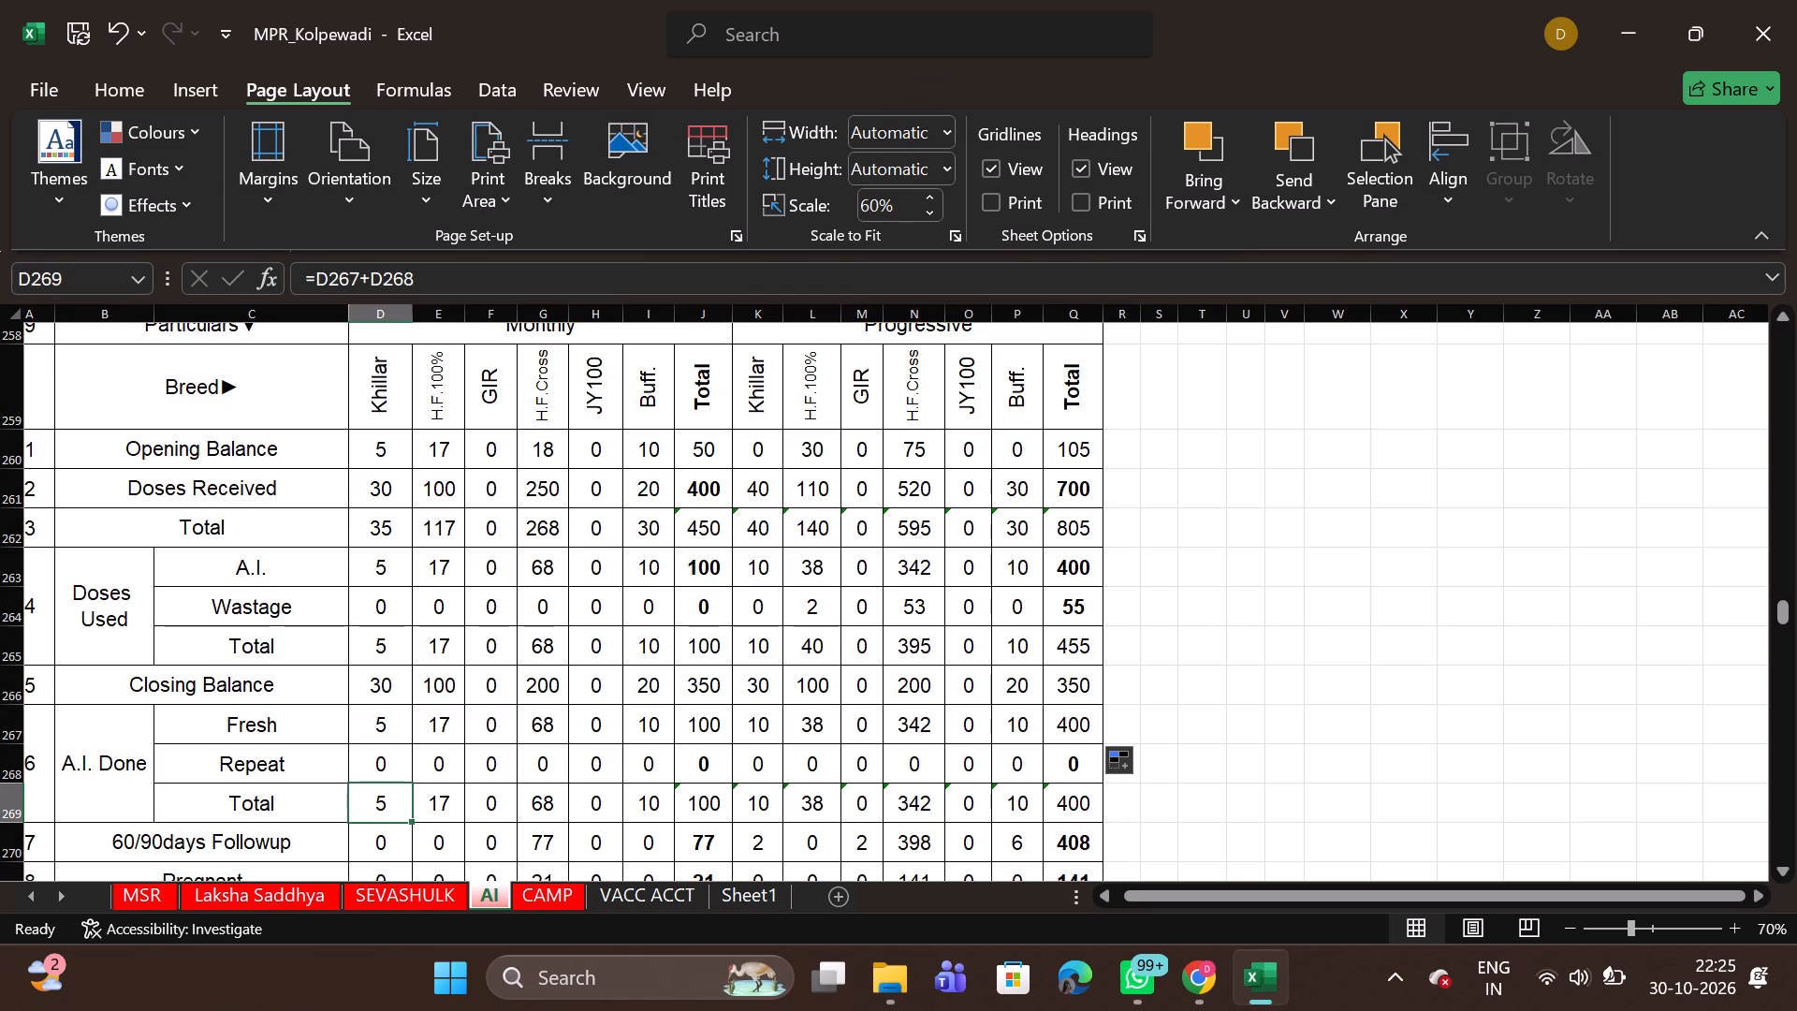
left_click(980, 811)
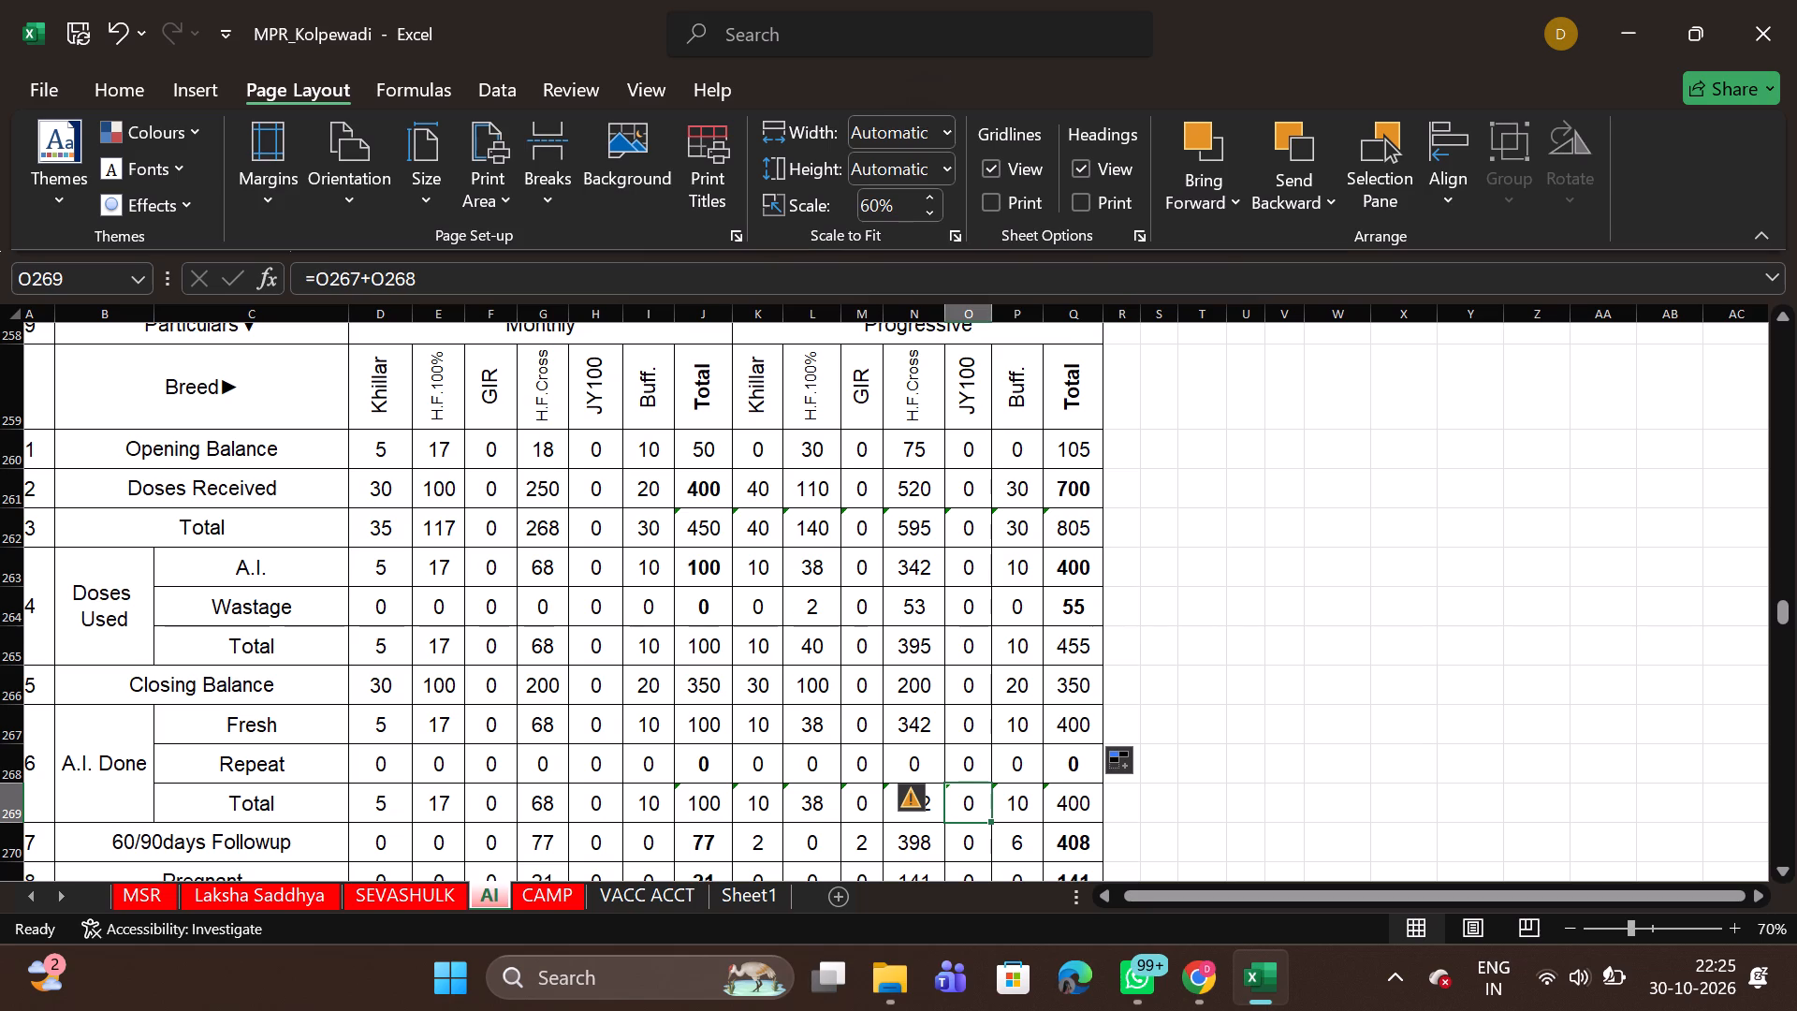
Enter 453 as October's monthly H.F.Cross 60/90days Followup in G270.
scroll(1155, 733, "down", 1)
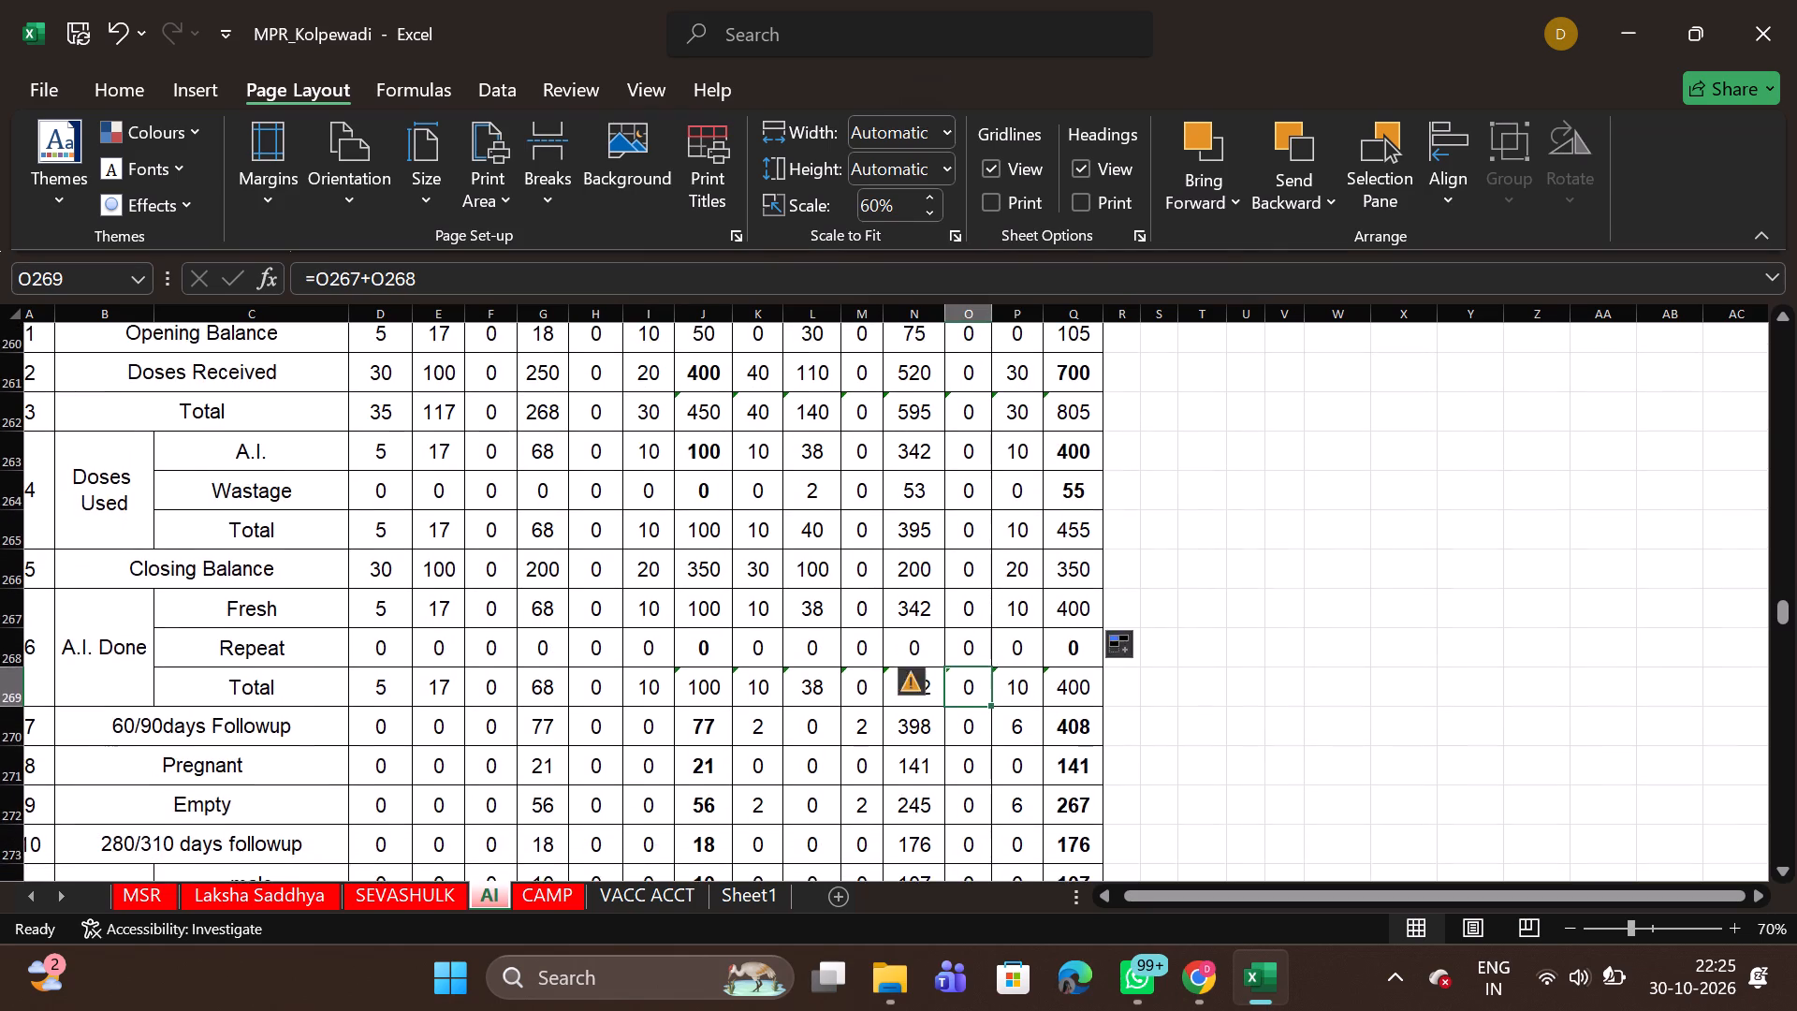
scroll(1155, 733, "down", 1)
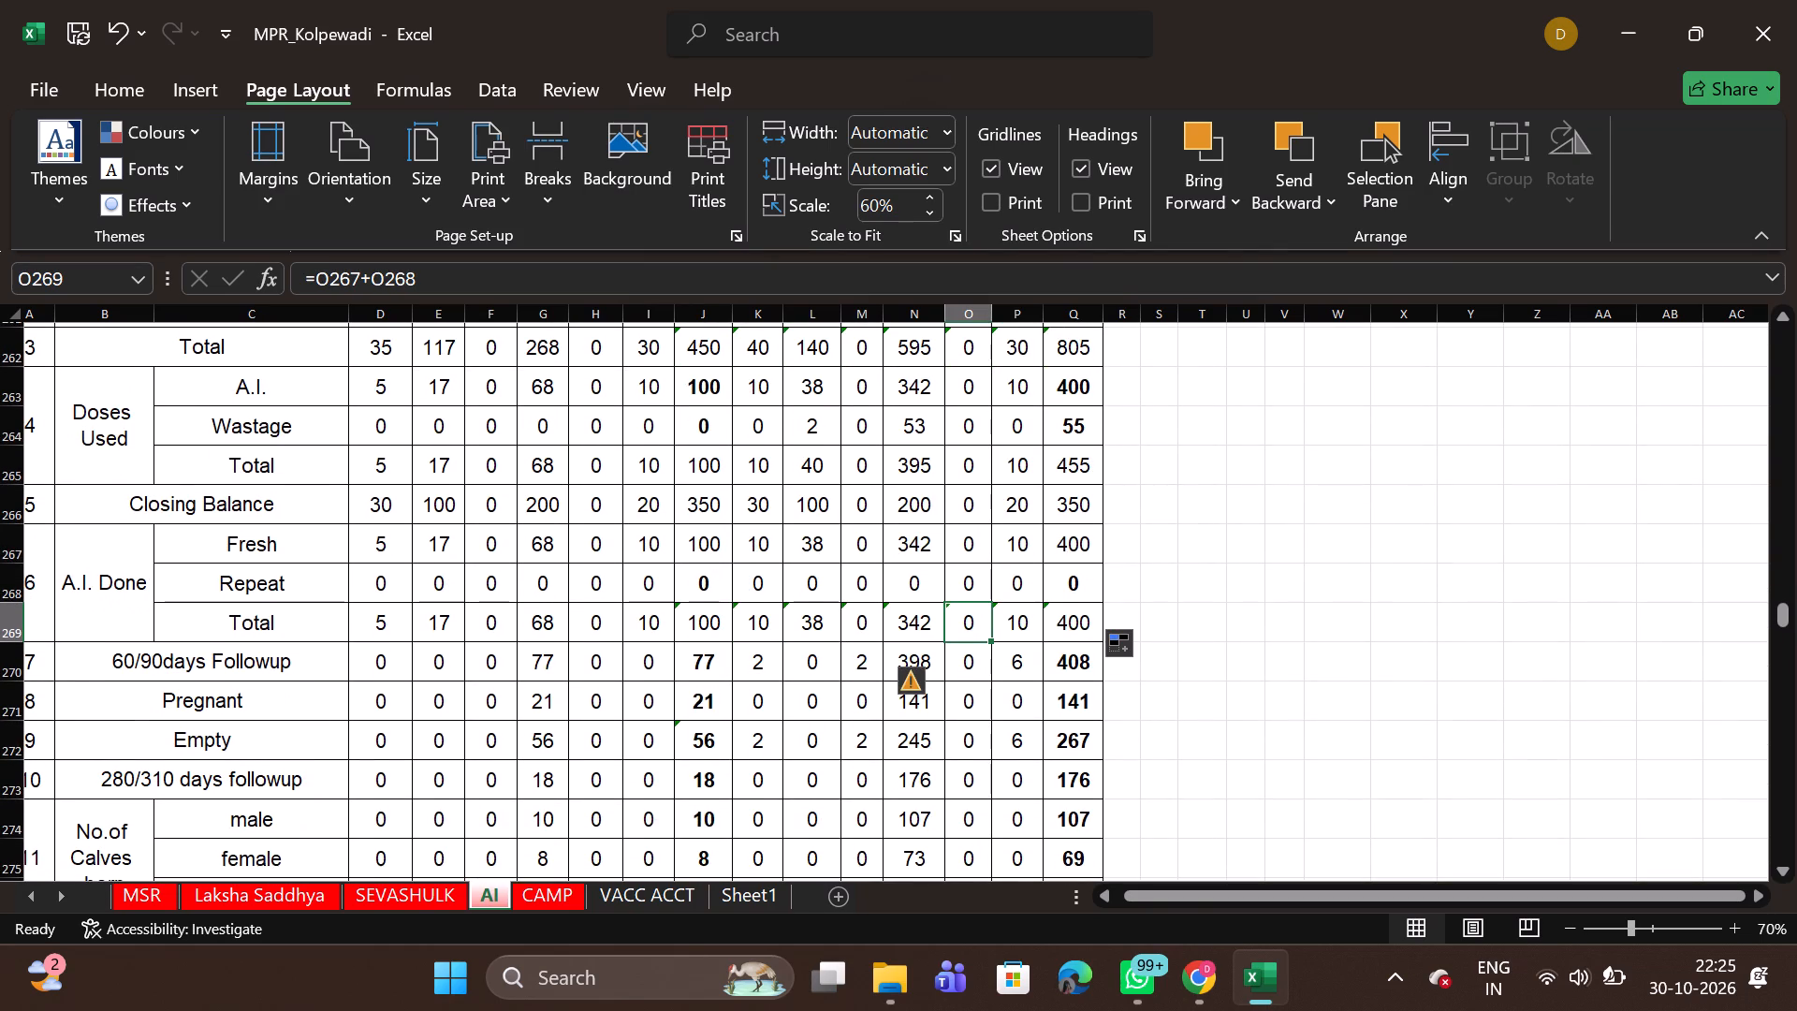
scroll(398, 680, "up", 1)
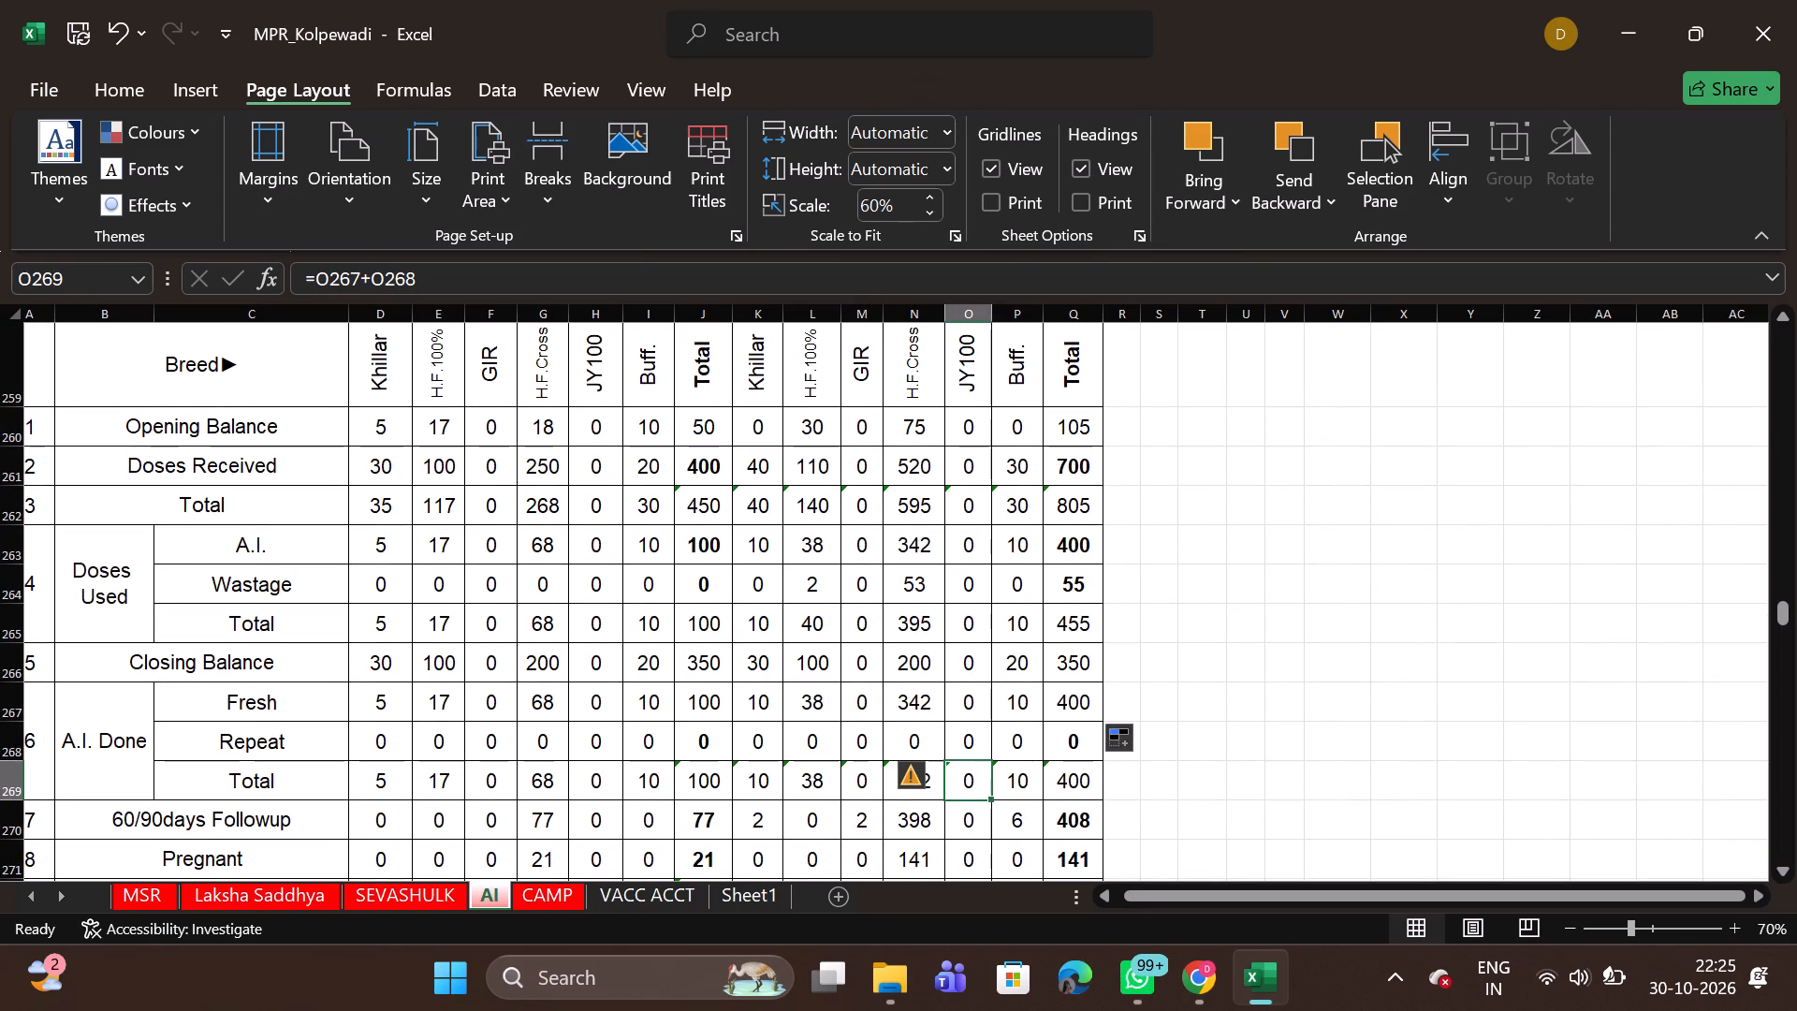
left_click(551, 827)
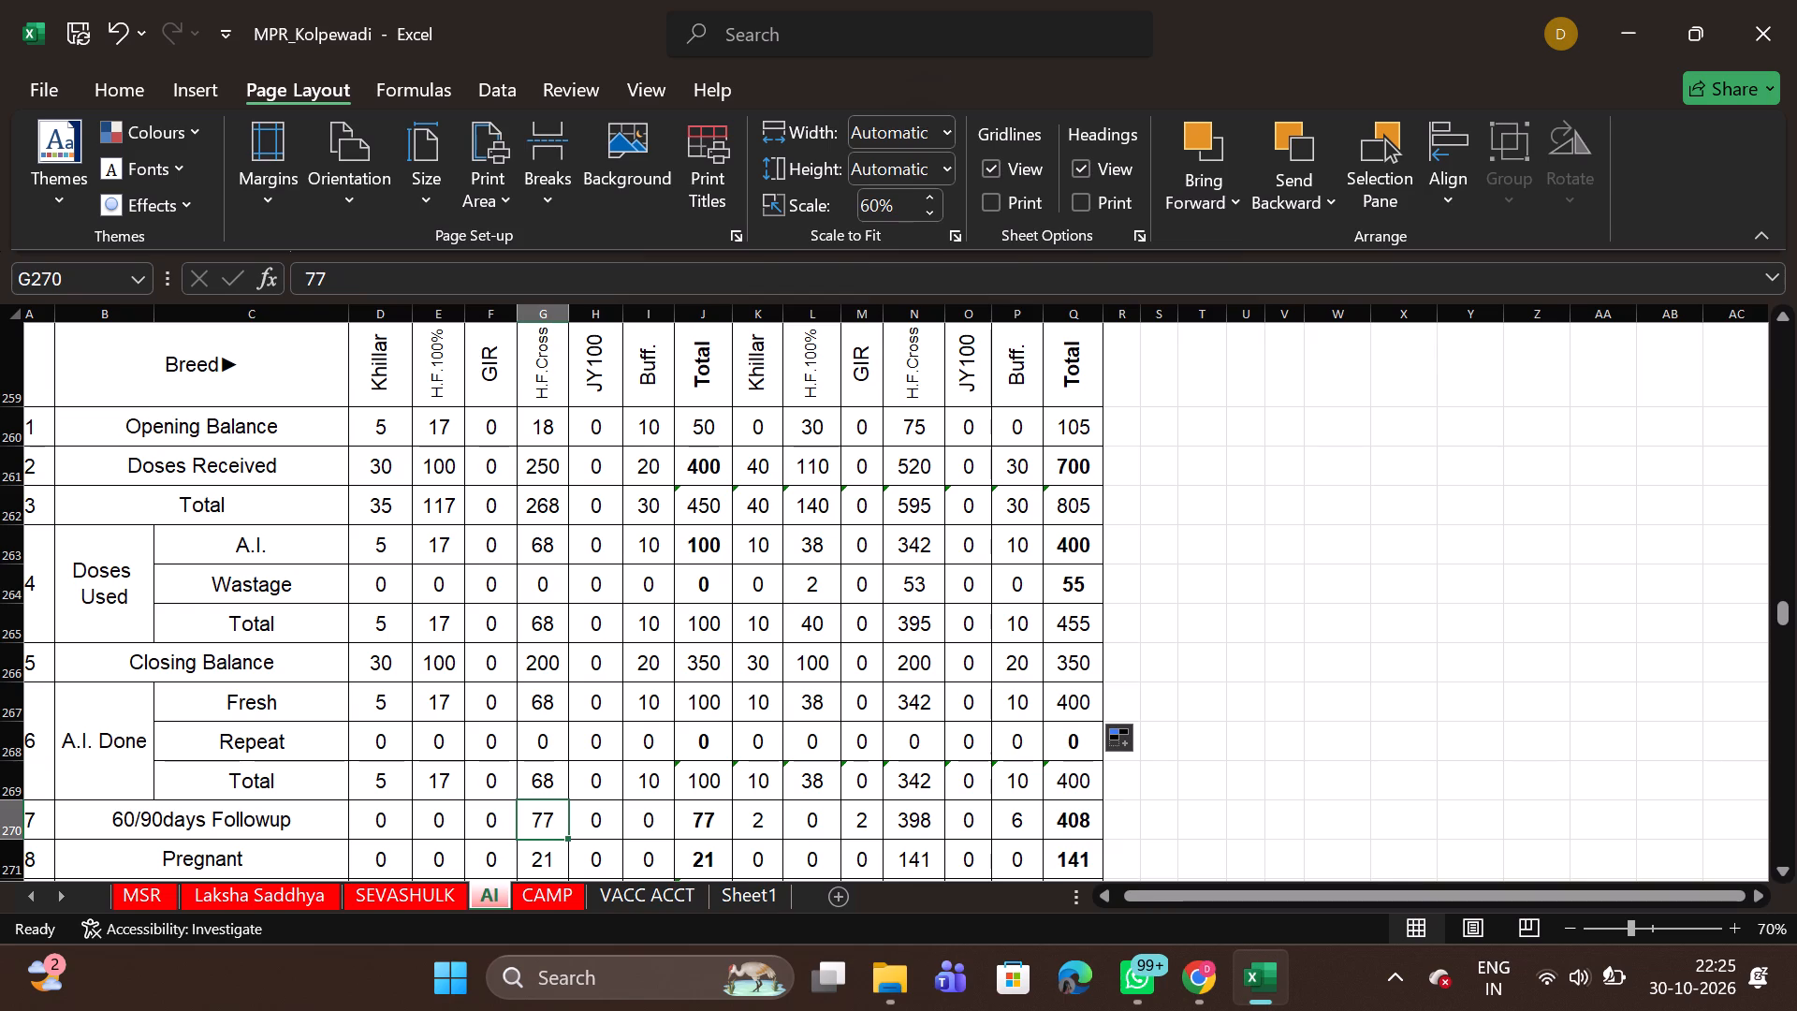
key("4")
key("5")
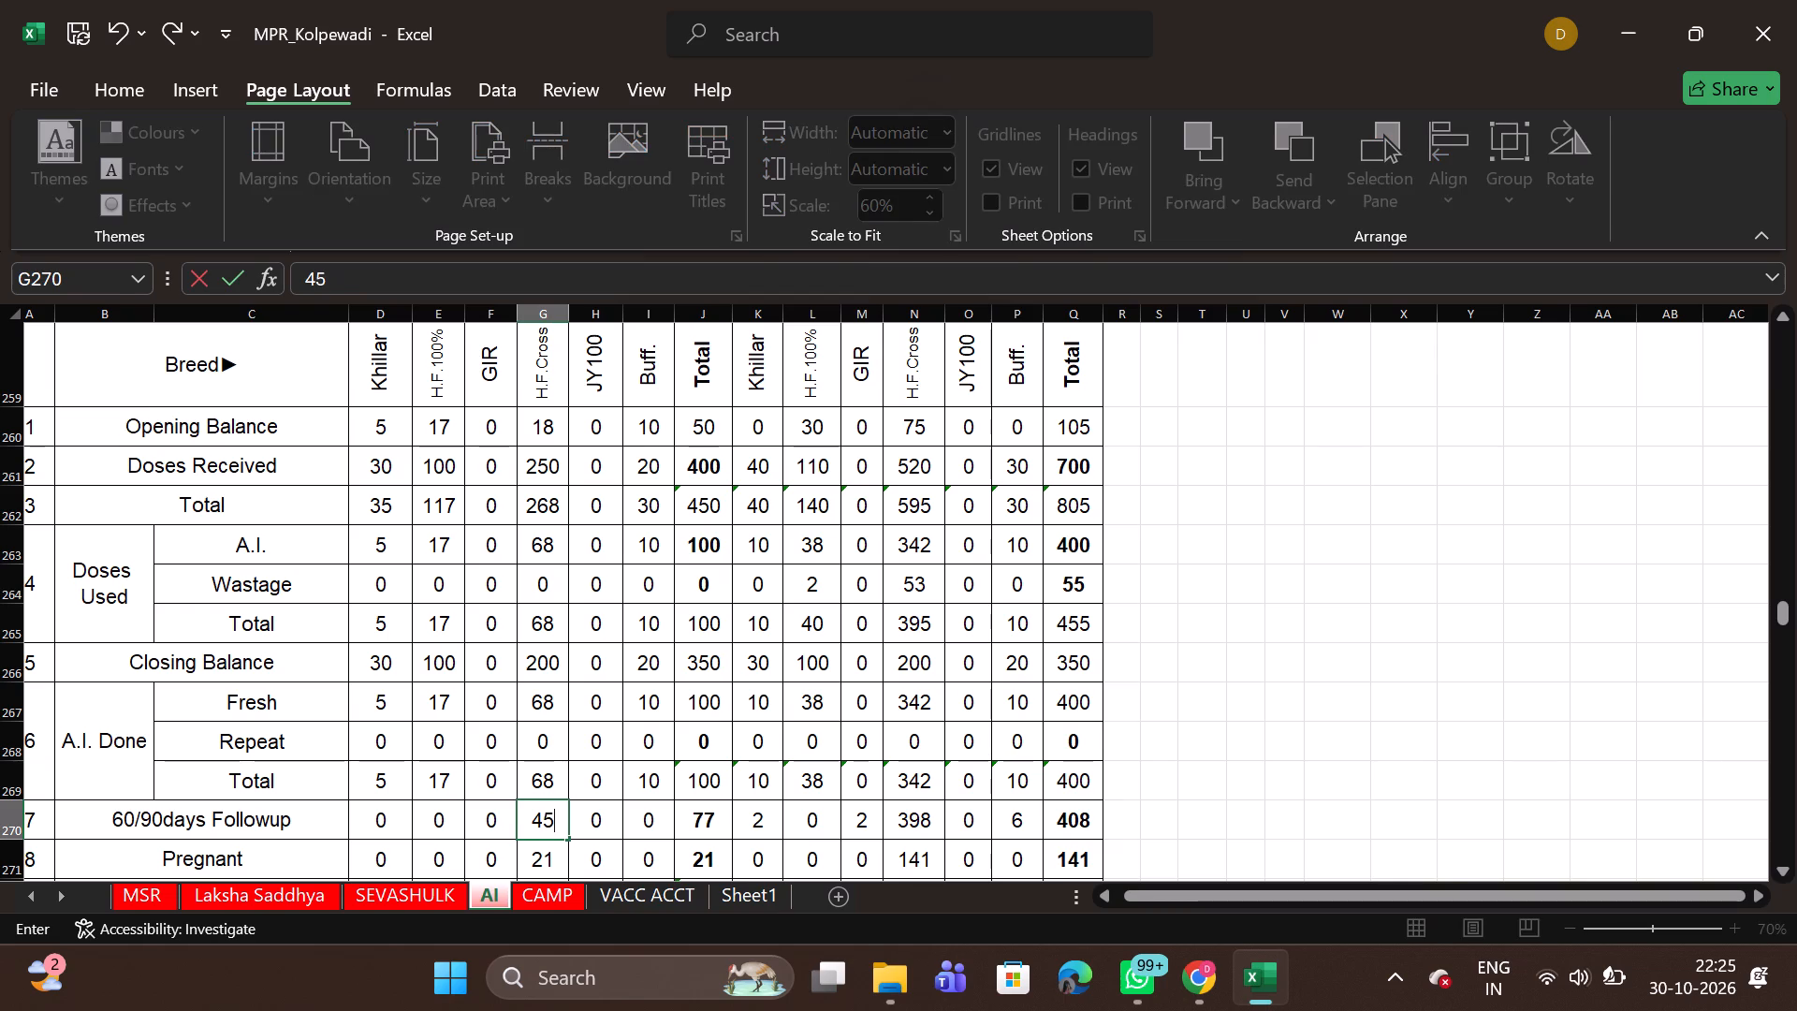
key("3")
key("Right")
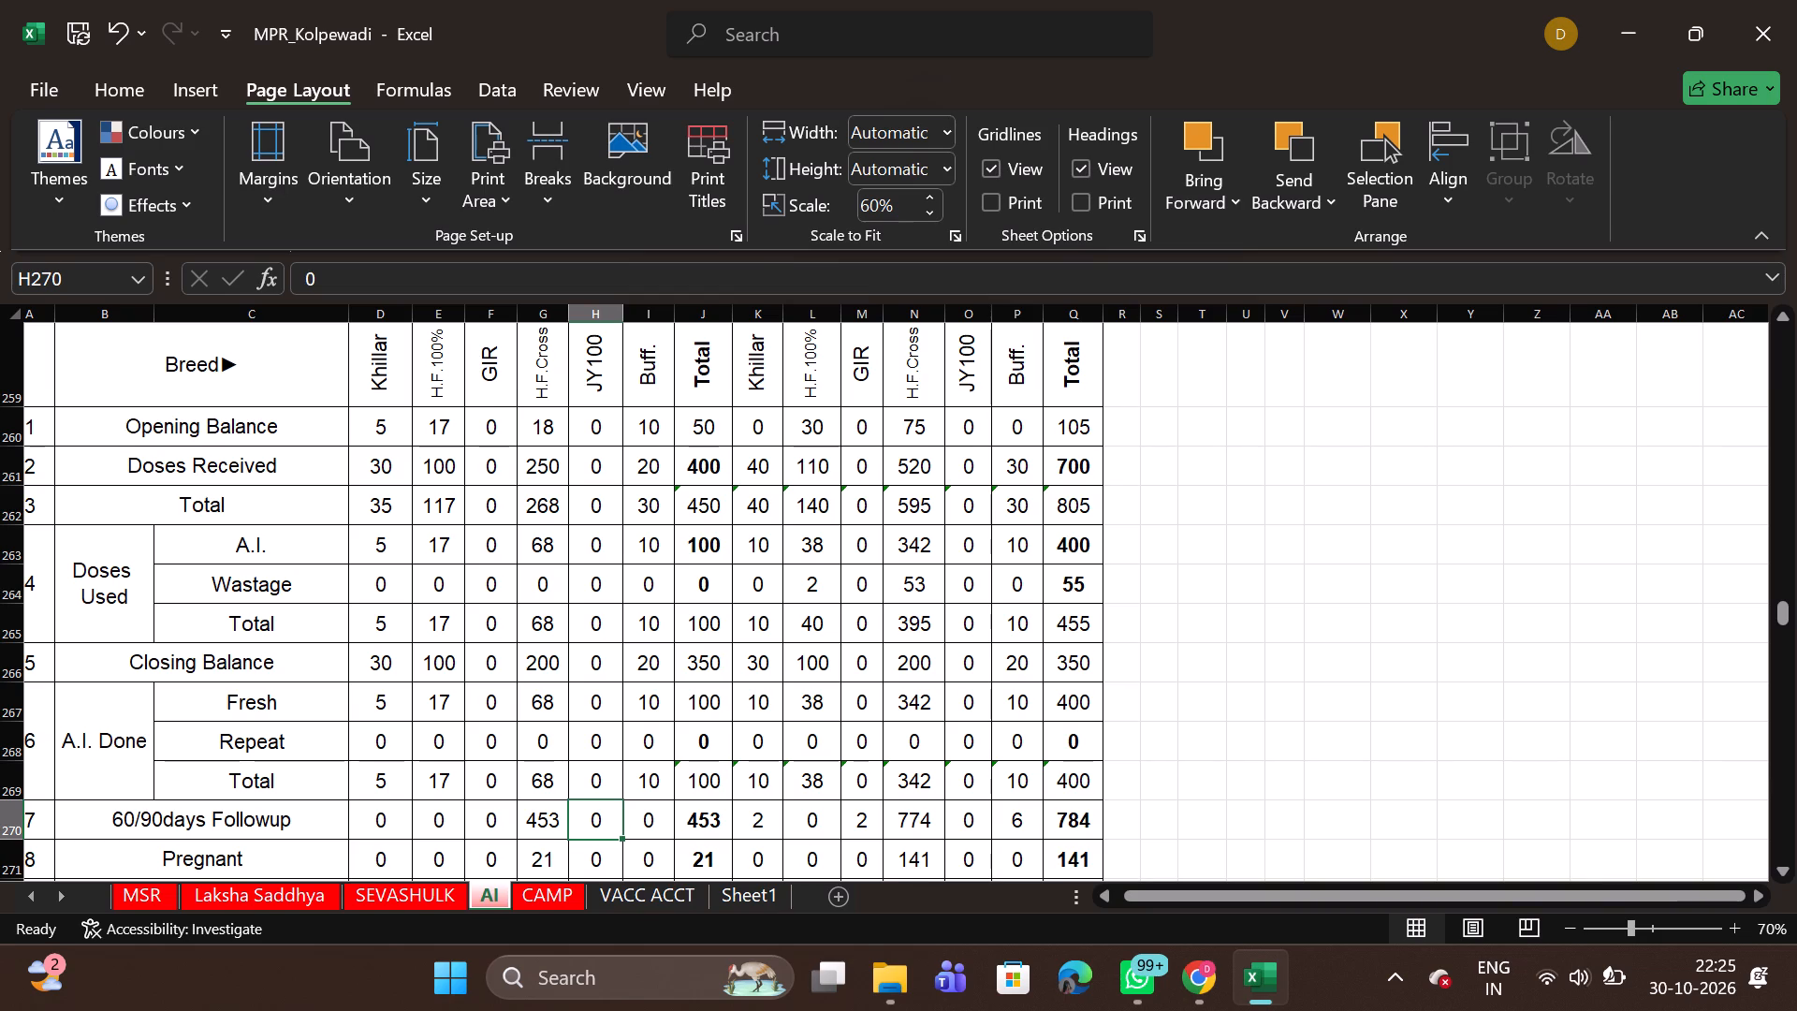
Set October's monthly H.F.Cross 60/90days Followup in G270 to 45.
left_click(536, 819)
key("BackSpace")
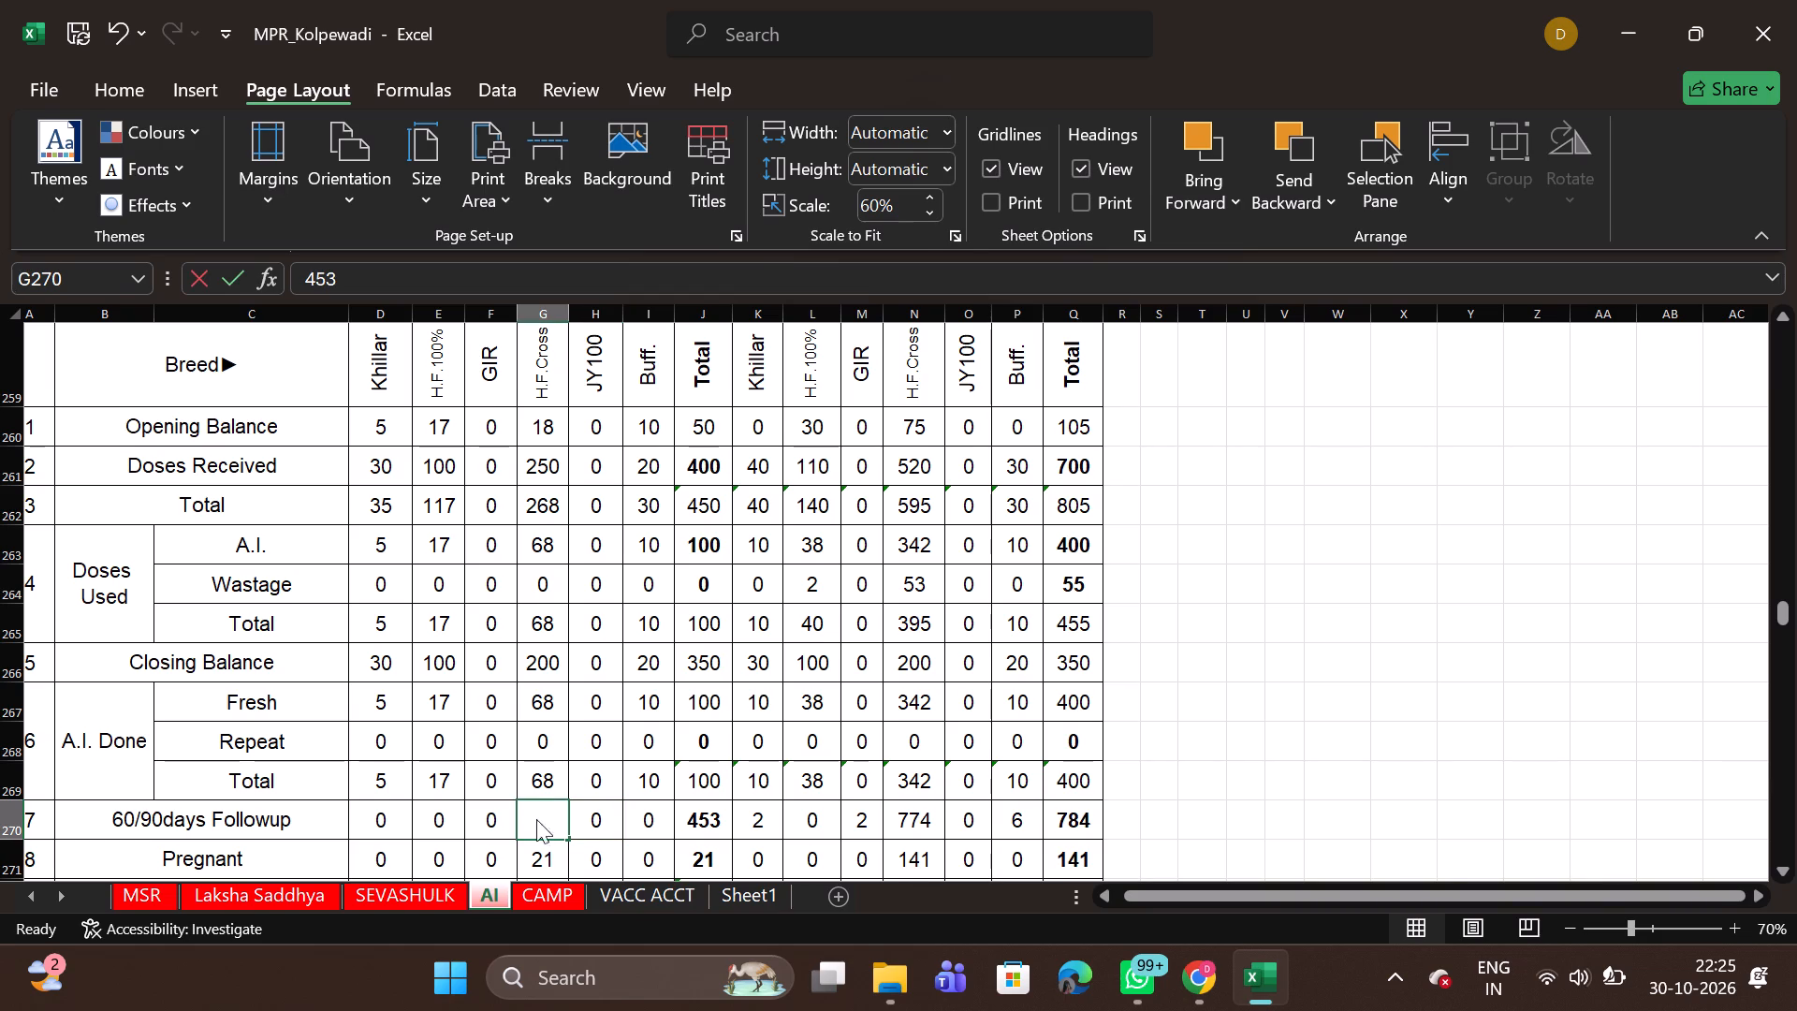
type("45")
left_click(778, 832)
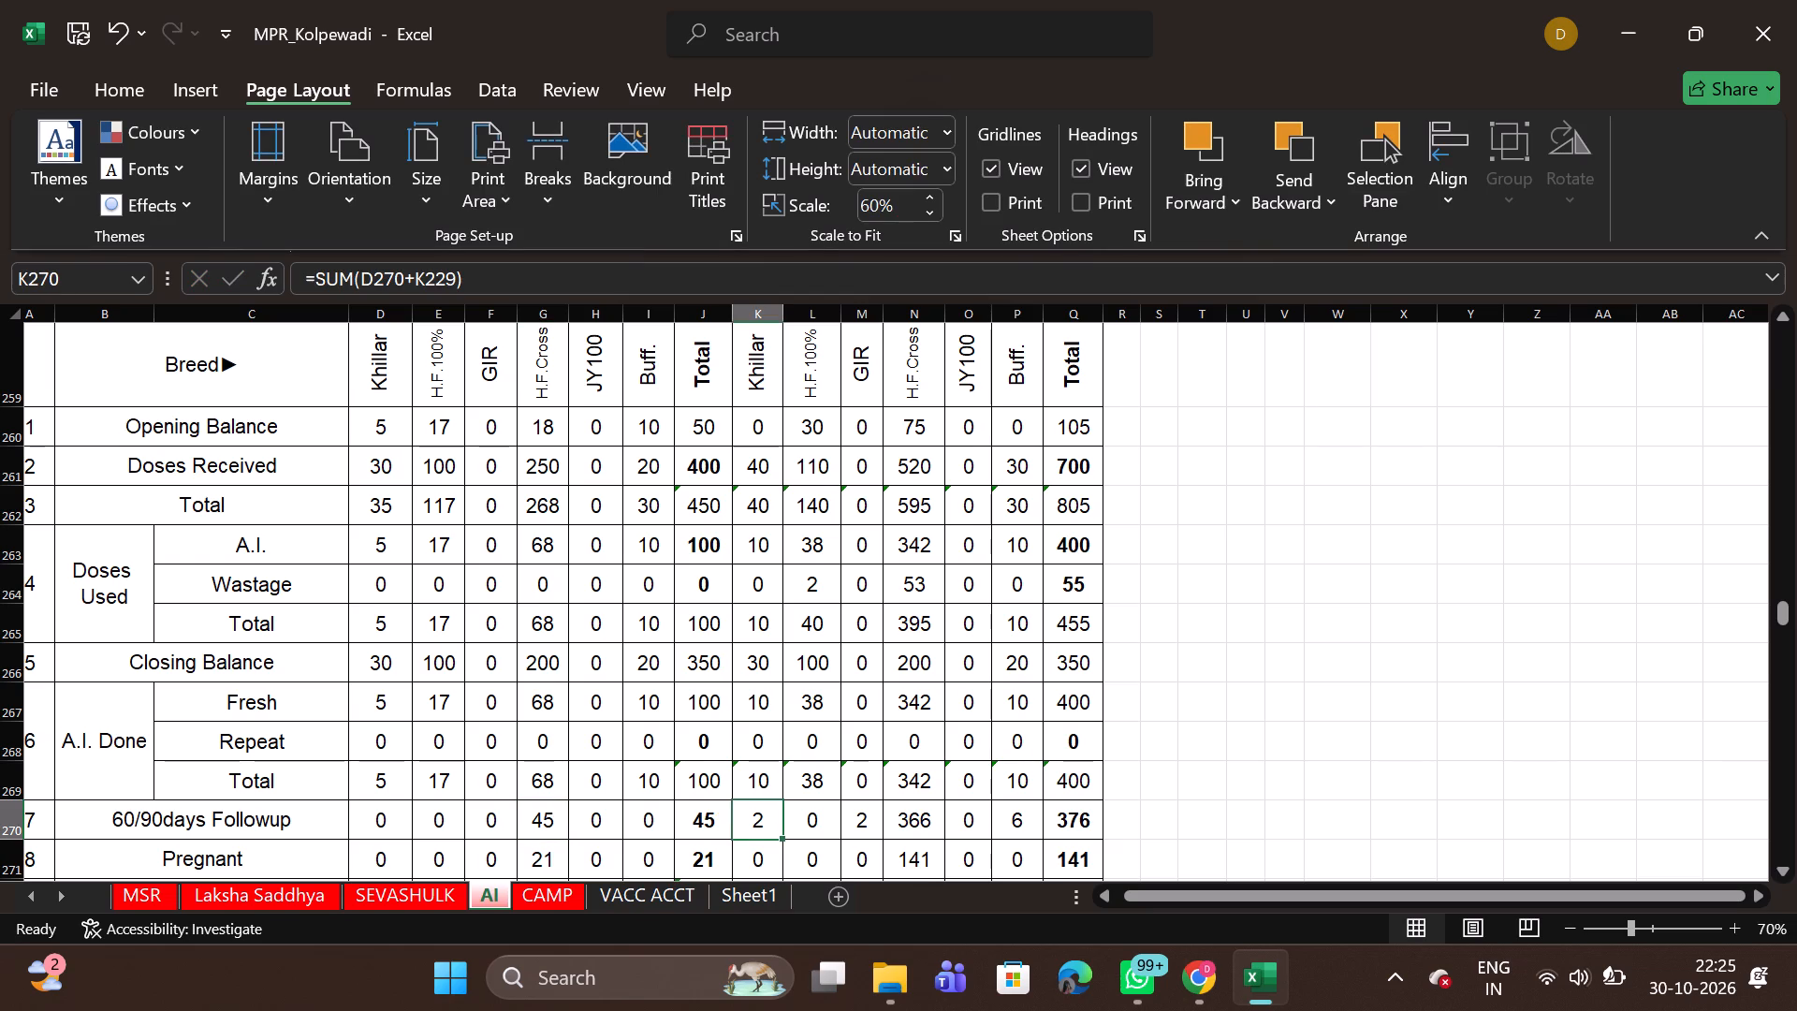
Examine October's Pregnant, Empty and 280/310 days followup rows below the 60/90days Followup.
scroll(778, 832, "right", 1)
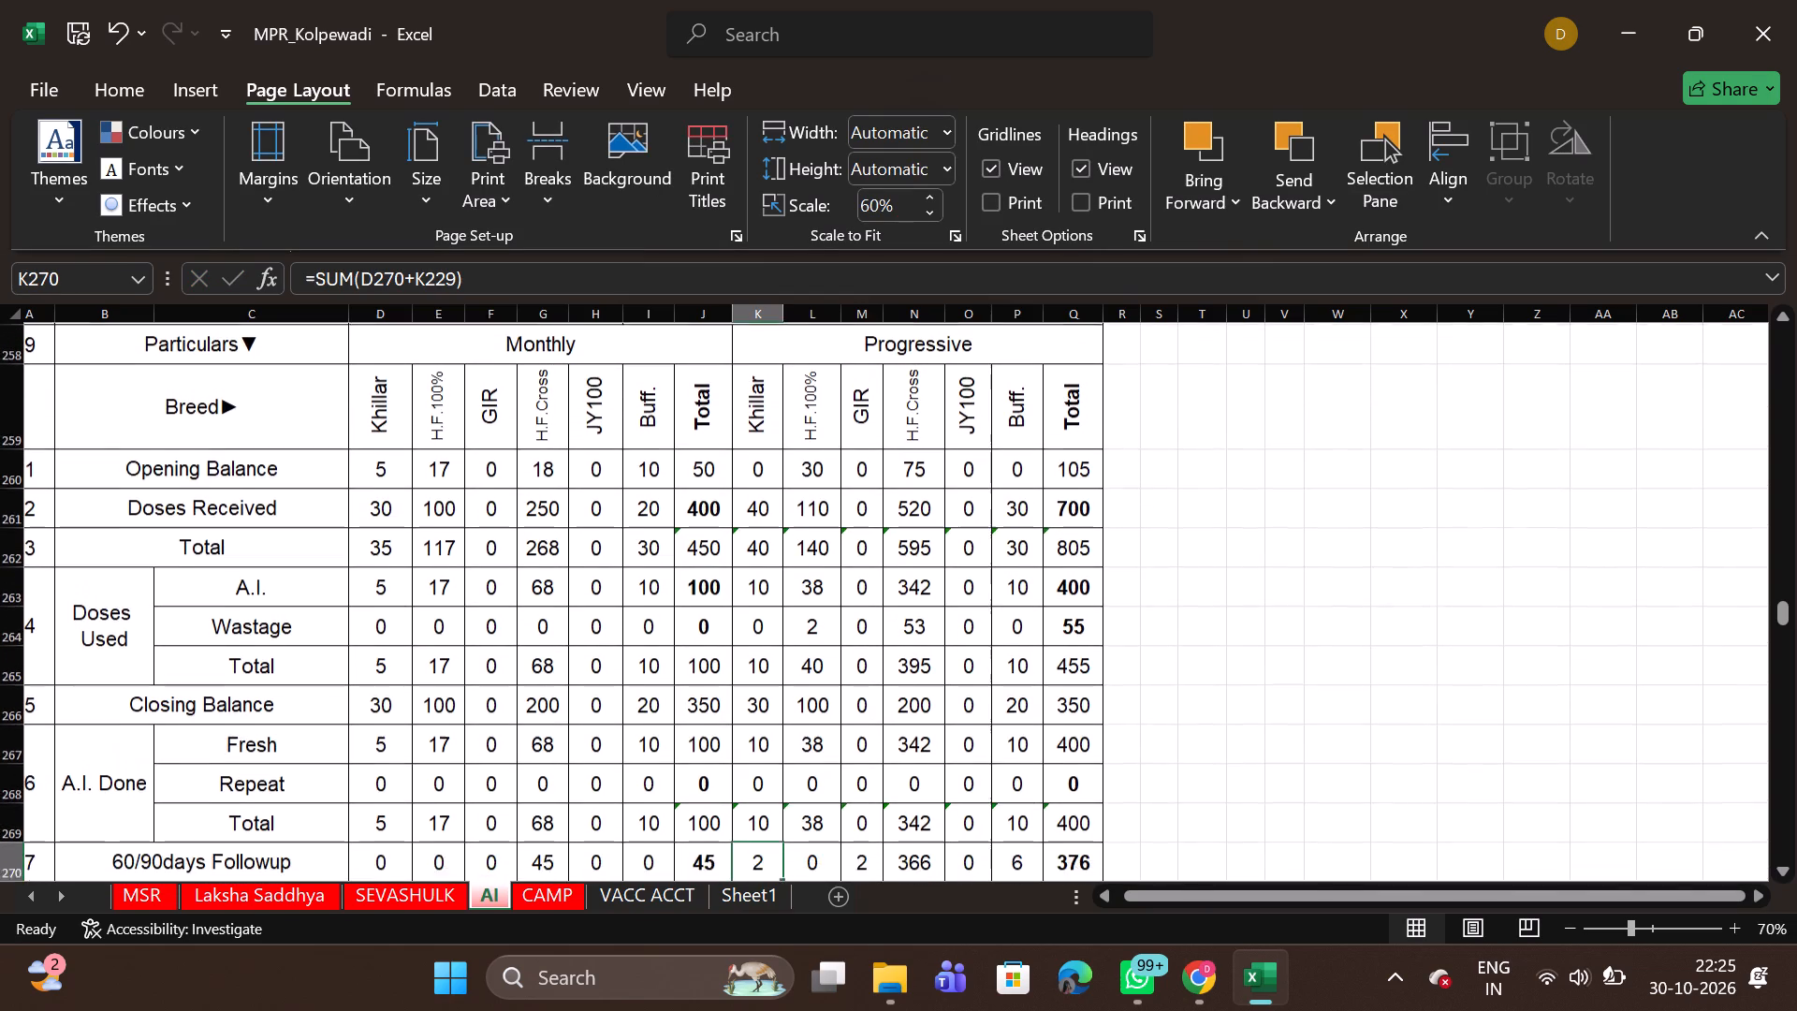
scroll(778, 832, "right", 1)
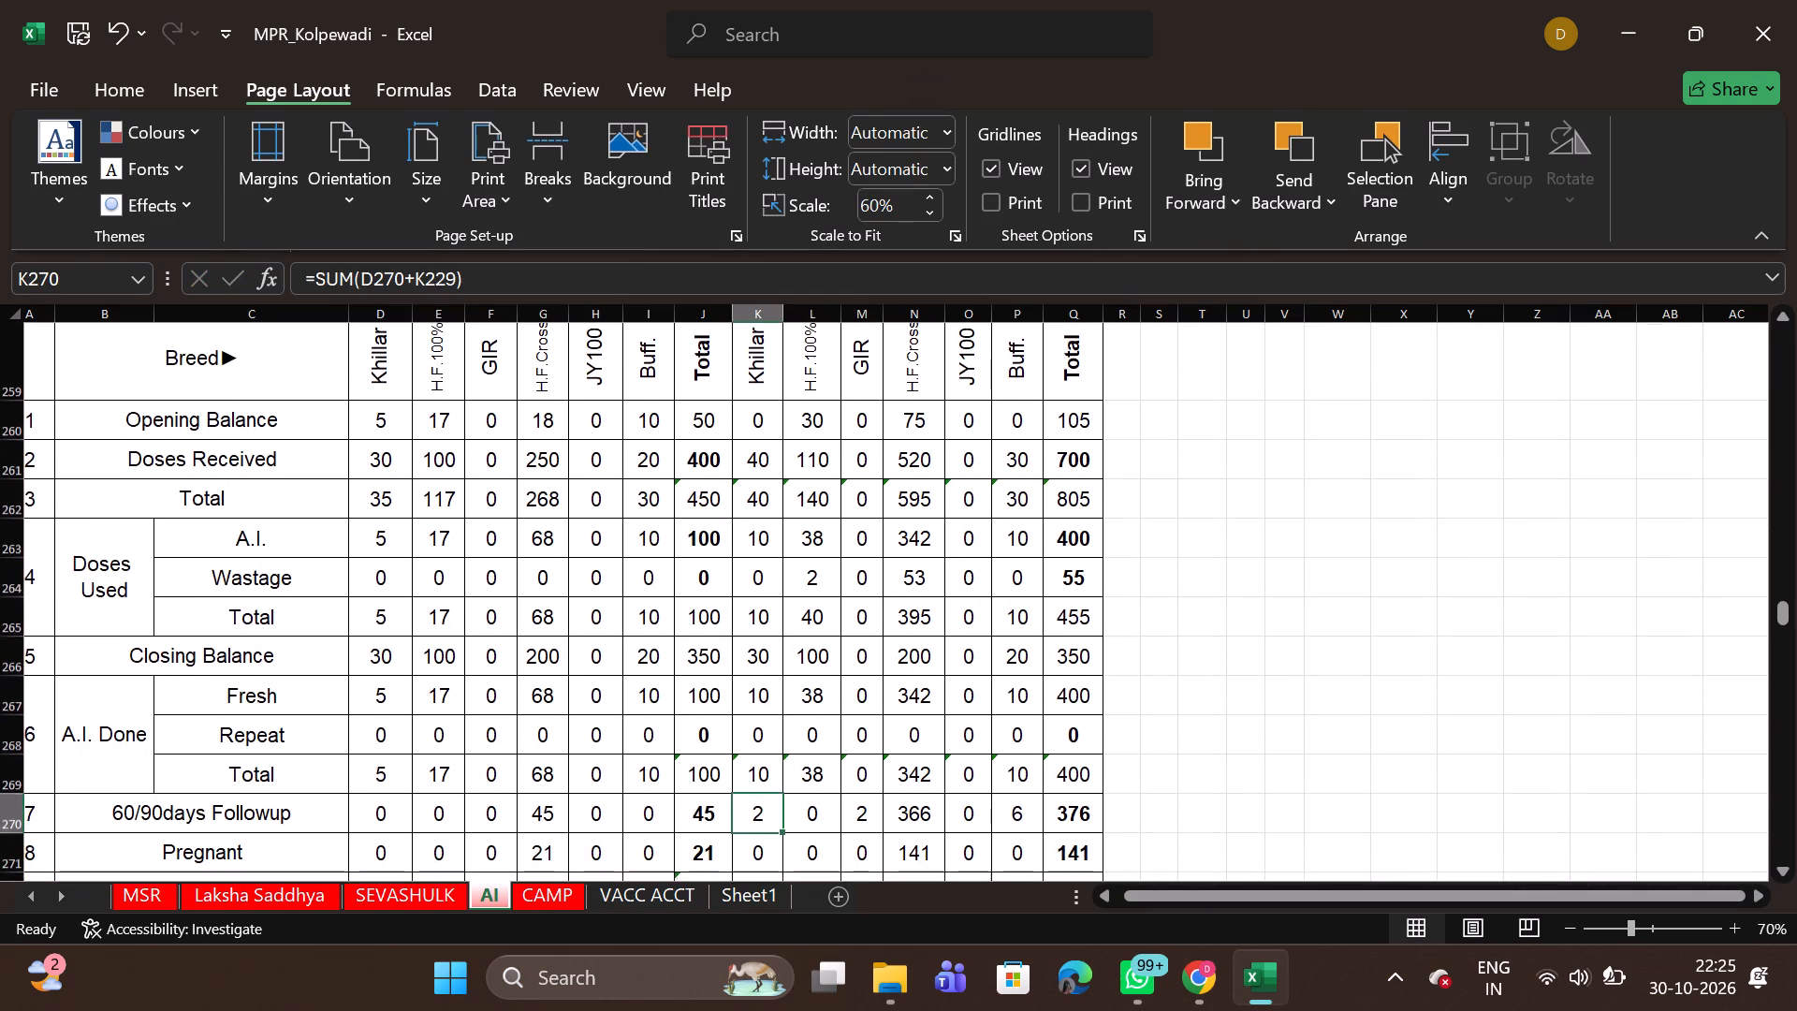
scroll(778, 832, "right", 1)
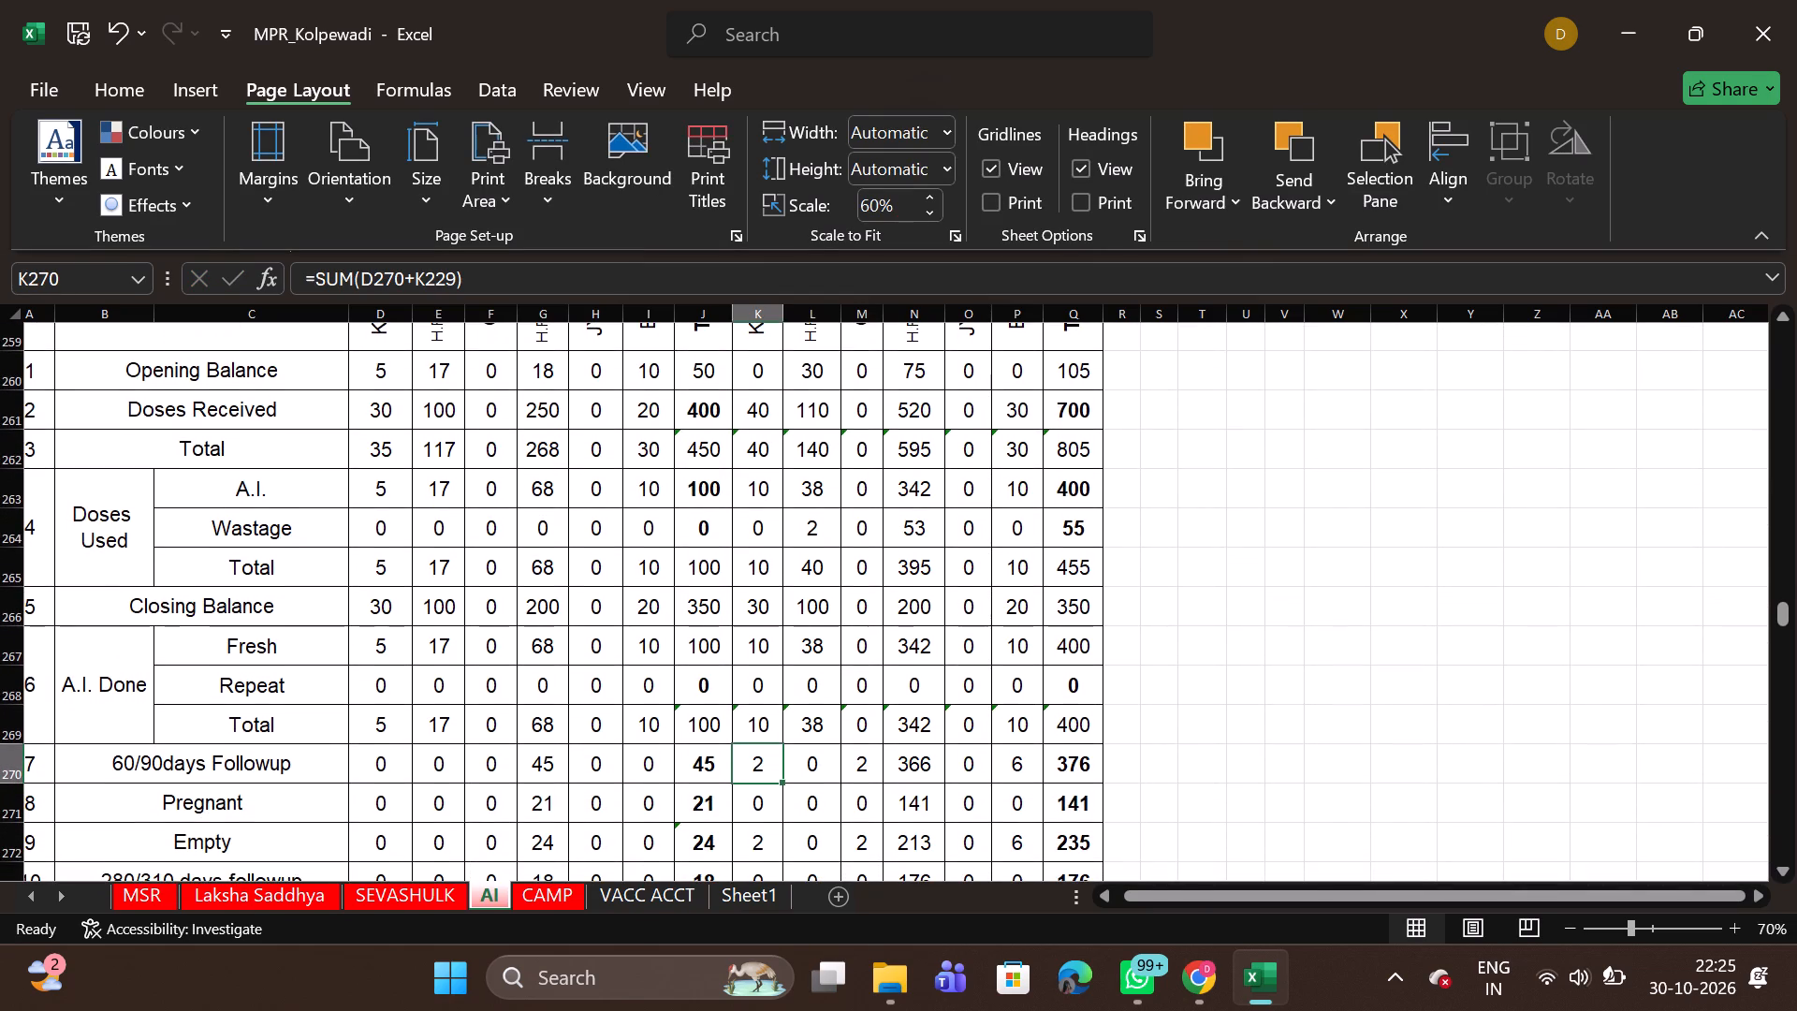
scroll(778, 832, "down", 1)
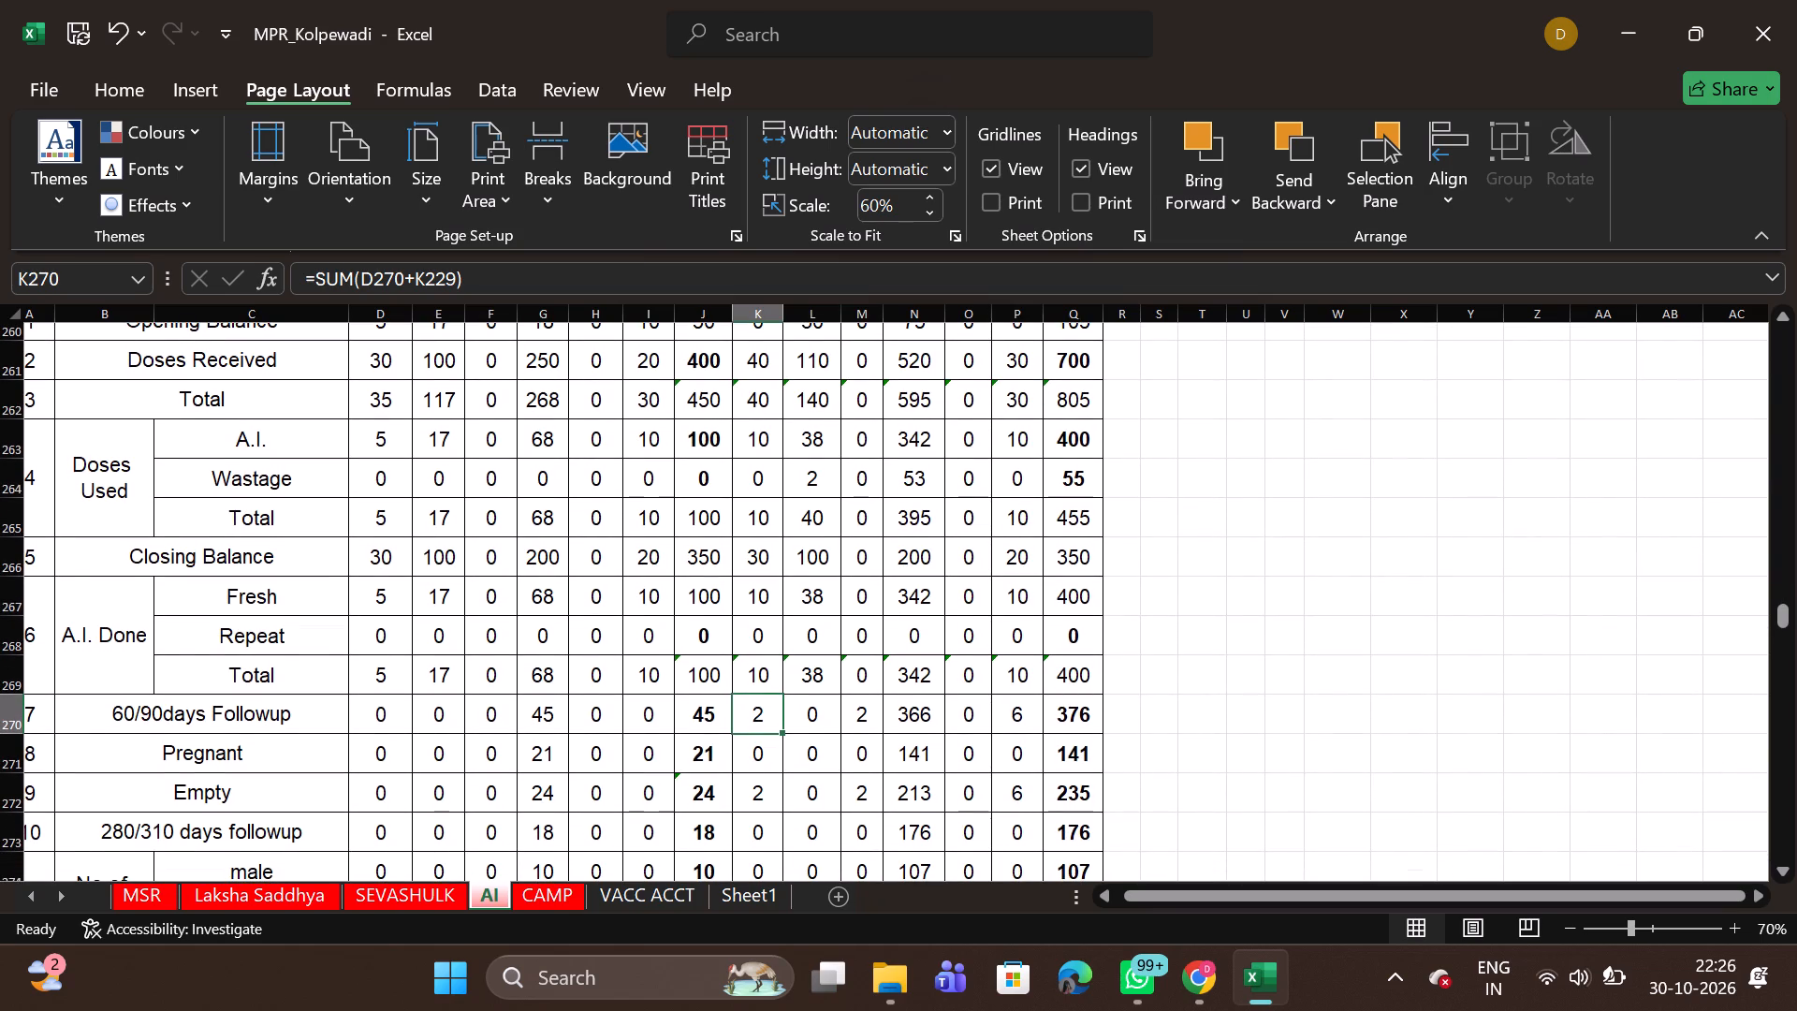
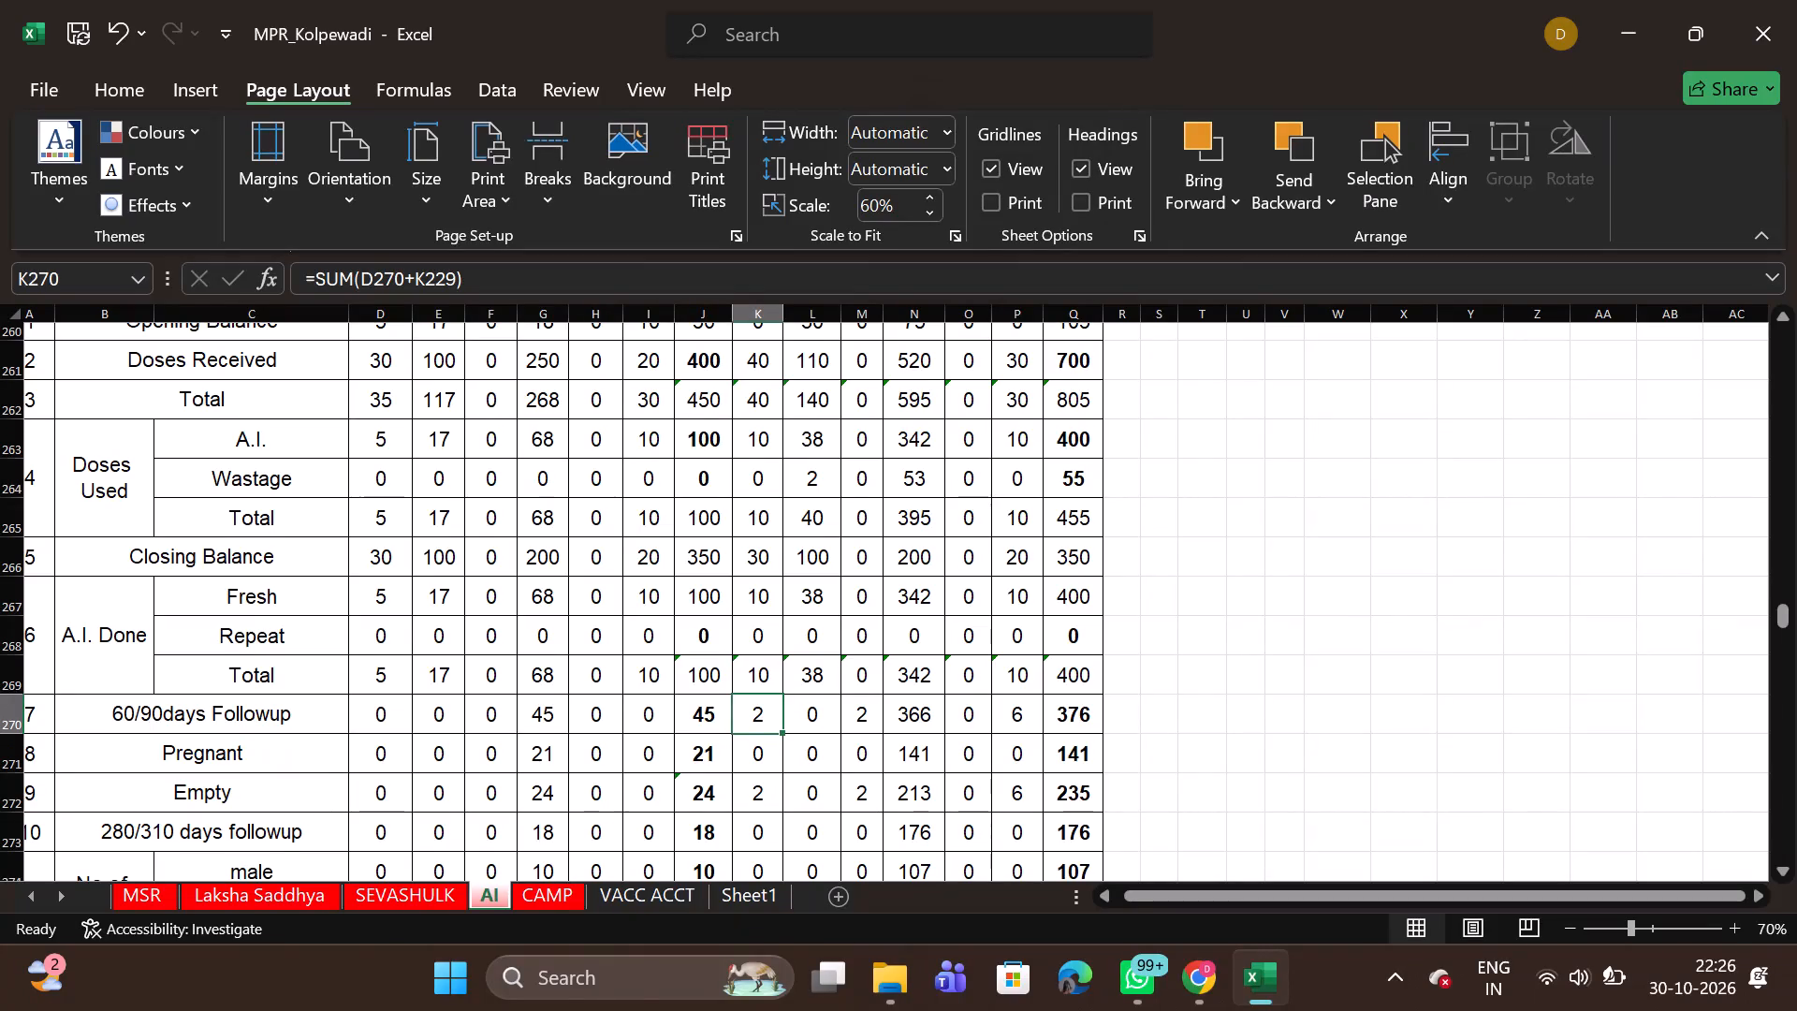
Set October's monthly H.F.Cross Pregnant figure in G271 to 15.
left_click(543, 760)
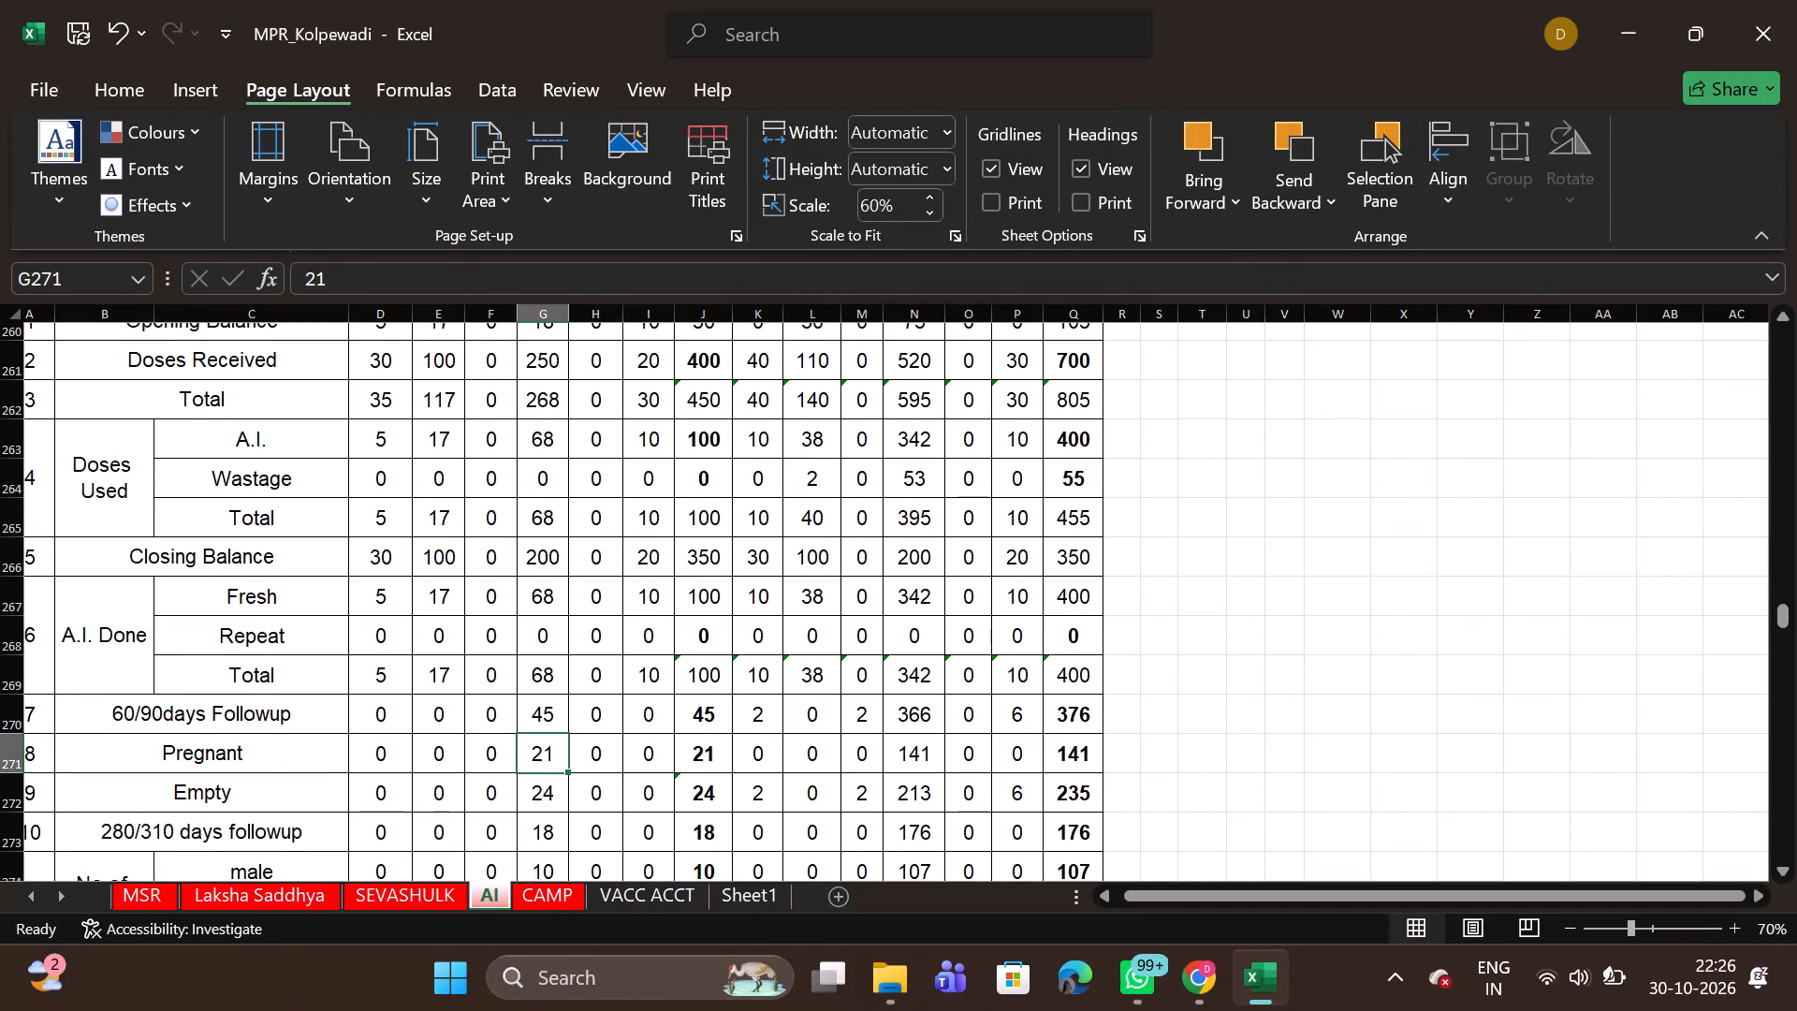
type("15")
left_click(800, 764)
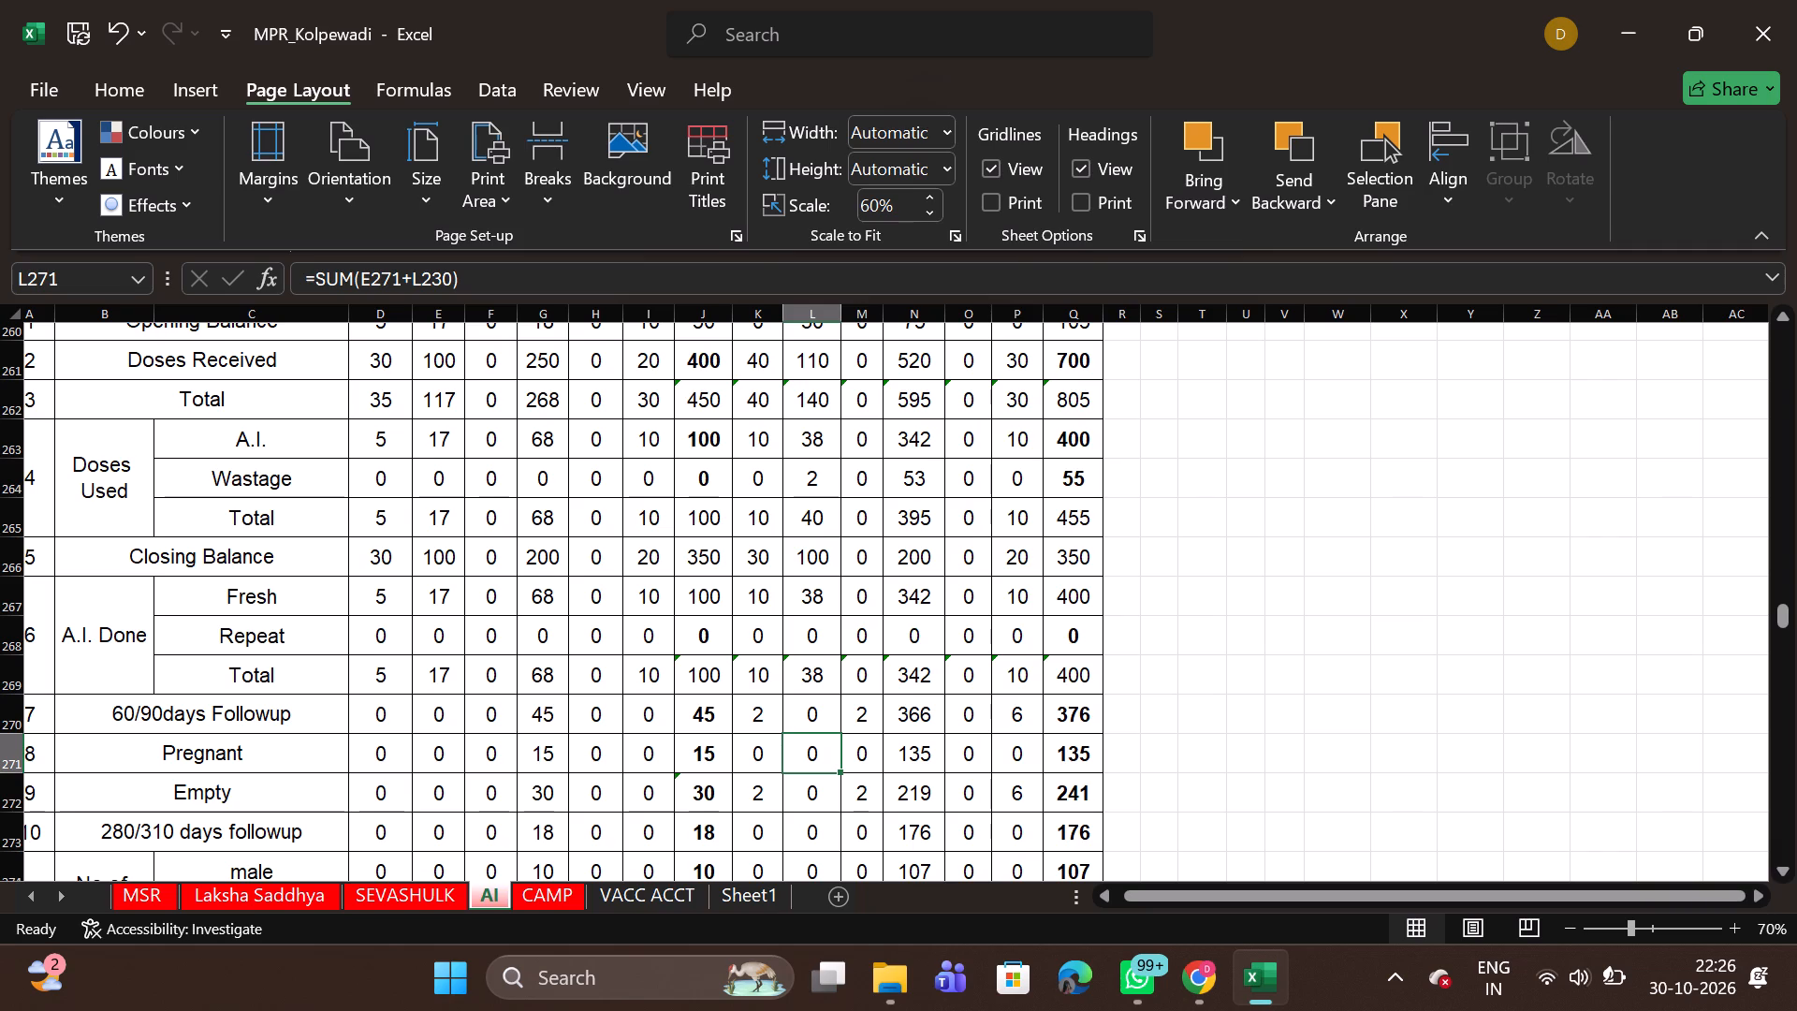
Examine October's monthly H.F.Cross Empty formula in G272 and the 280/310 days followup and calves-born rows below it.
left_click(552, 795)
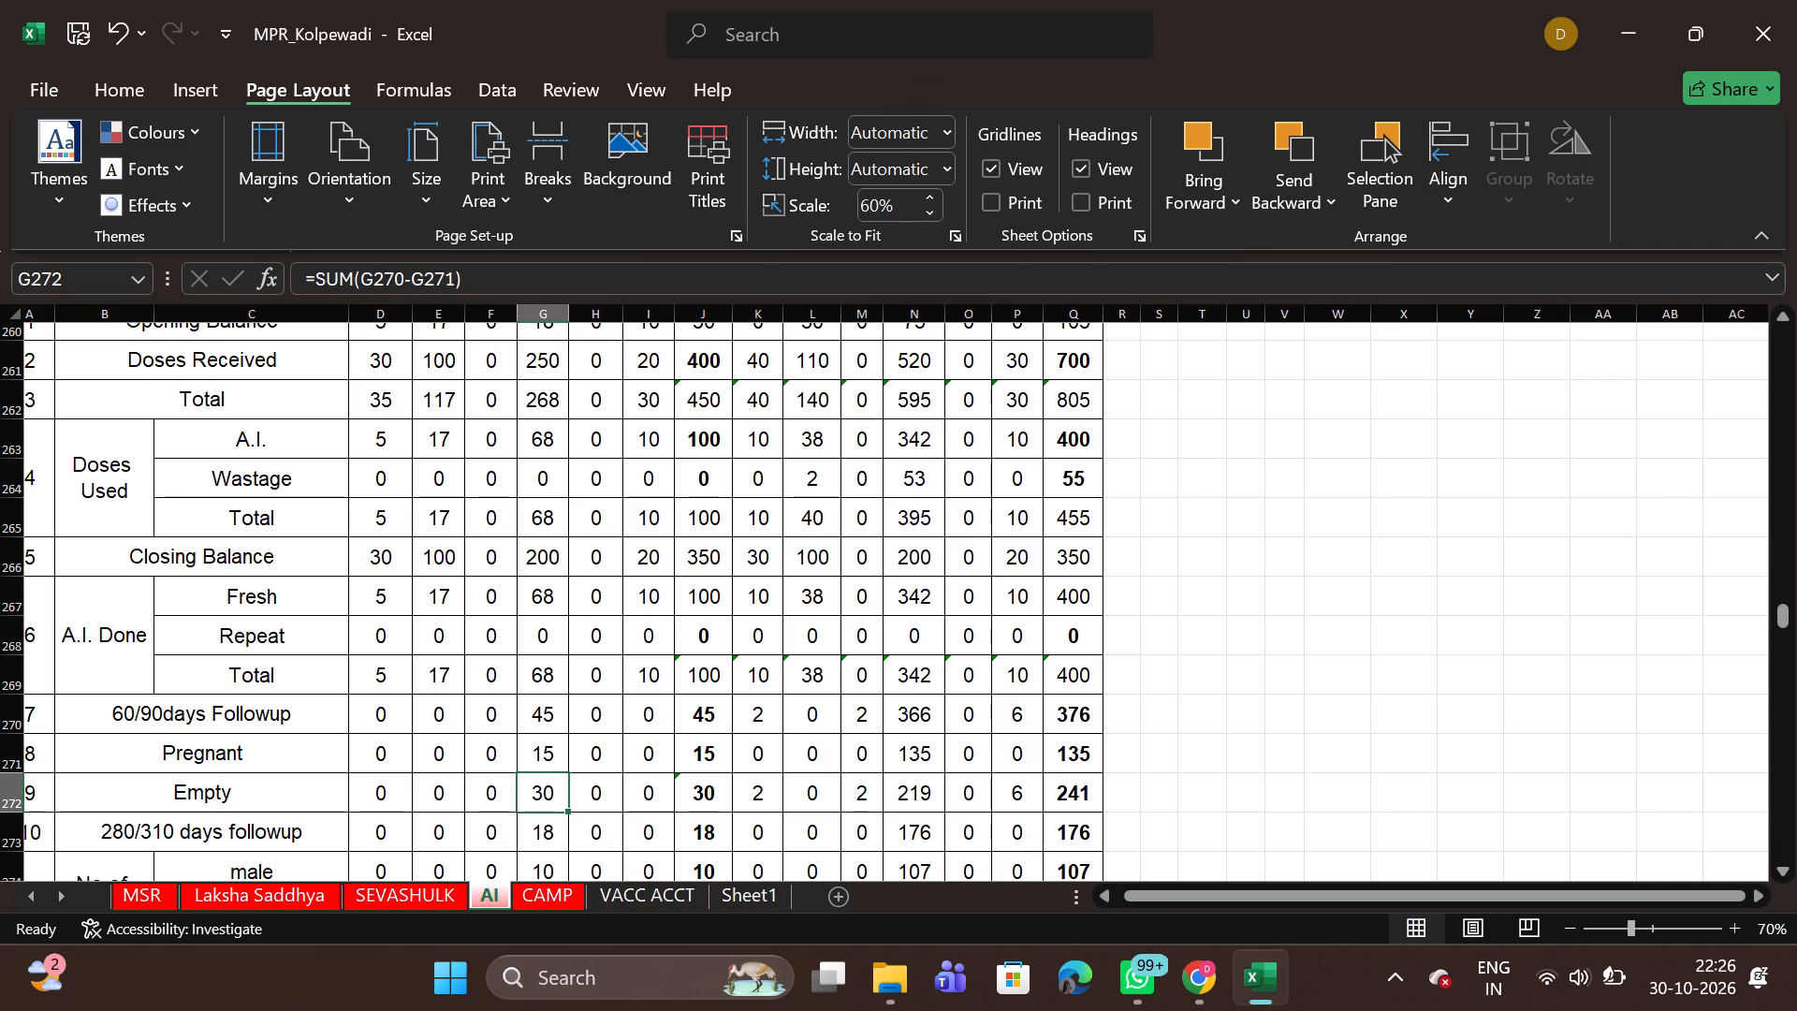
scroll(552, 795, "down", 1)
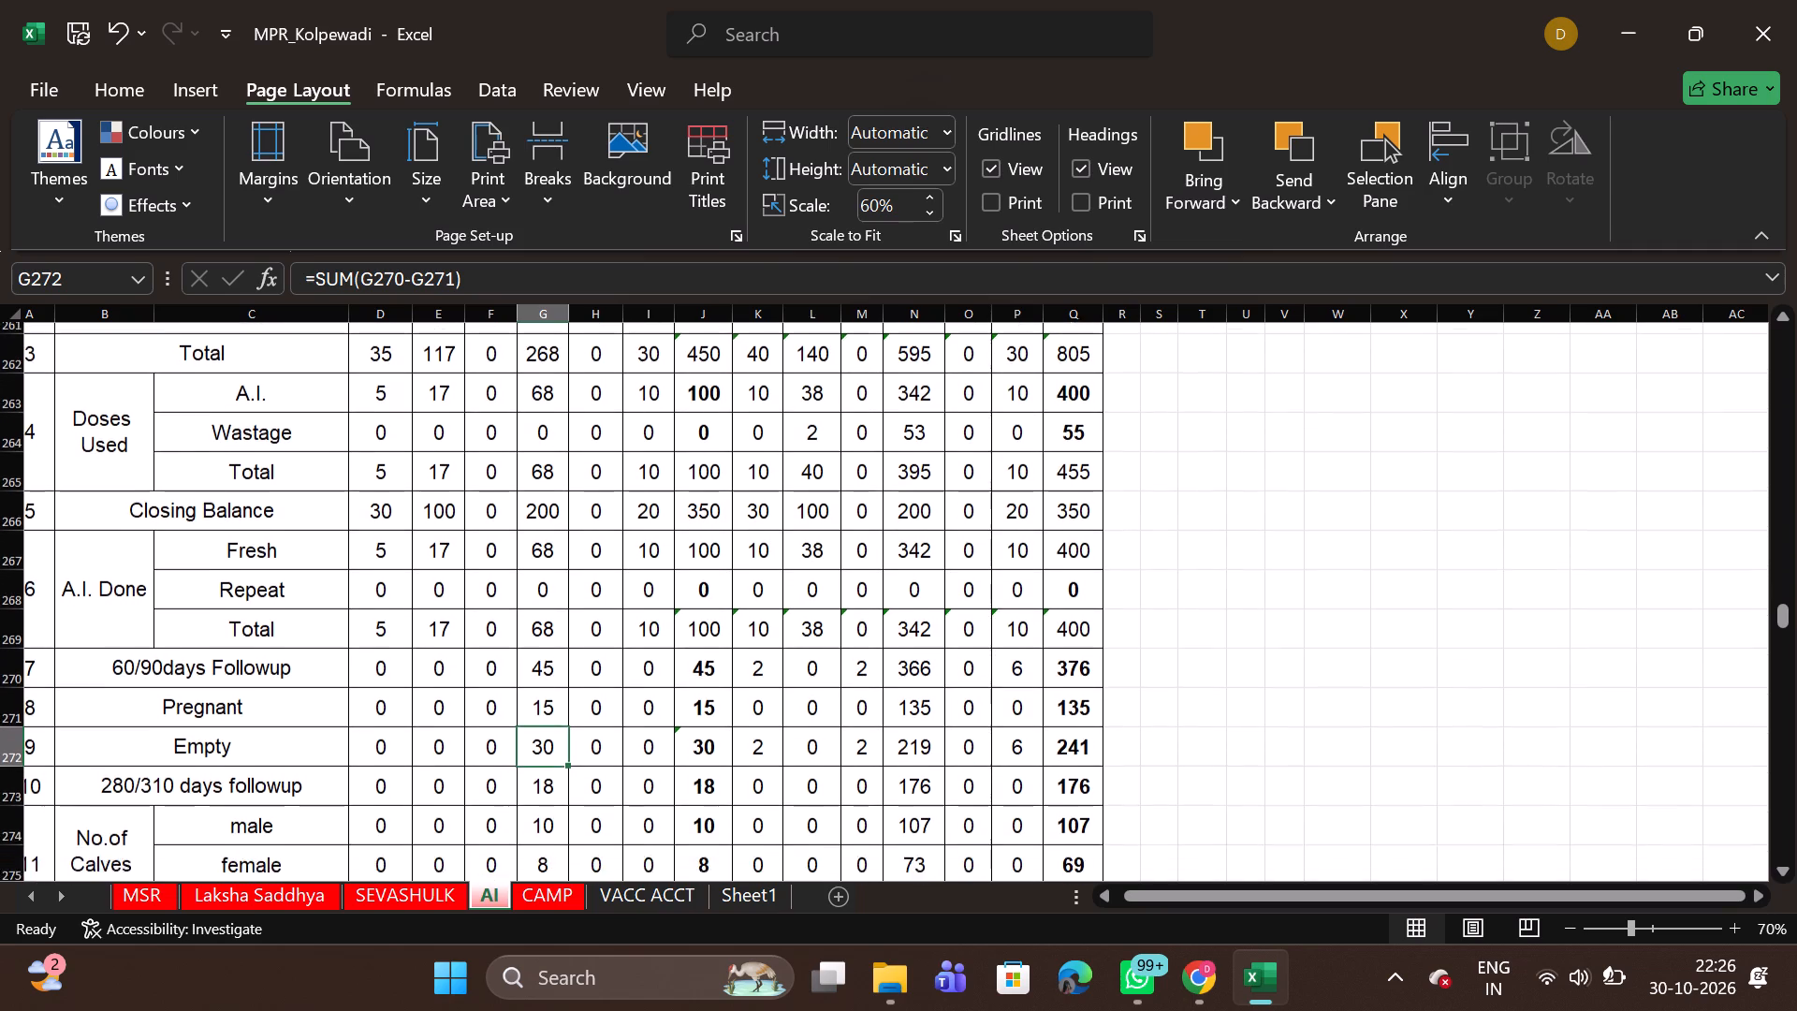
scroll(552, 795, "down", 2)
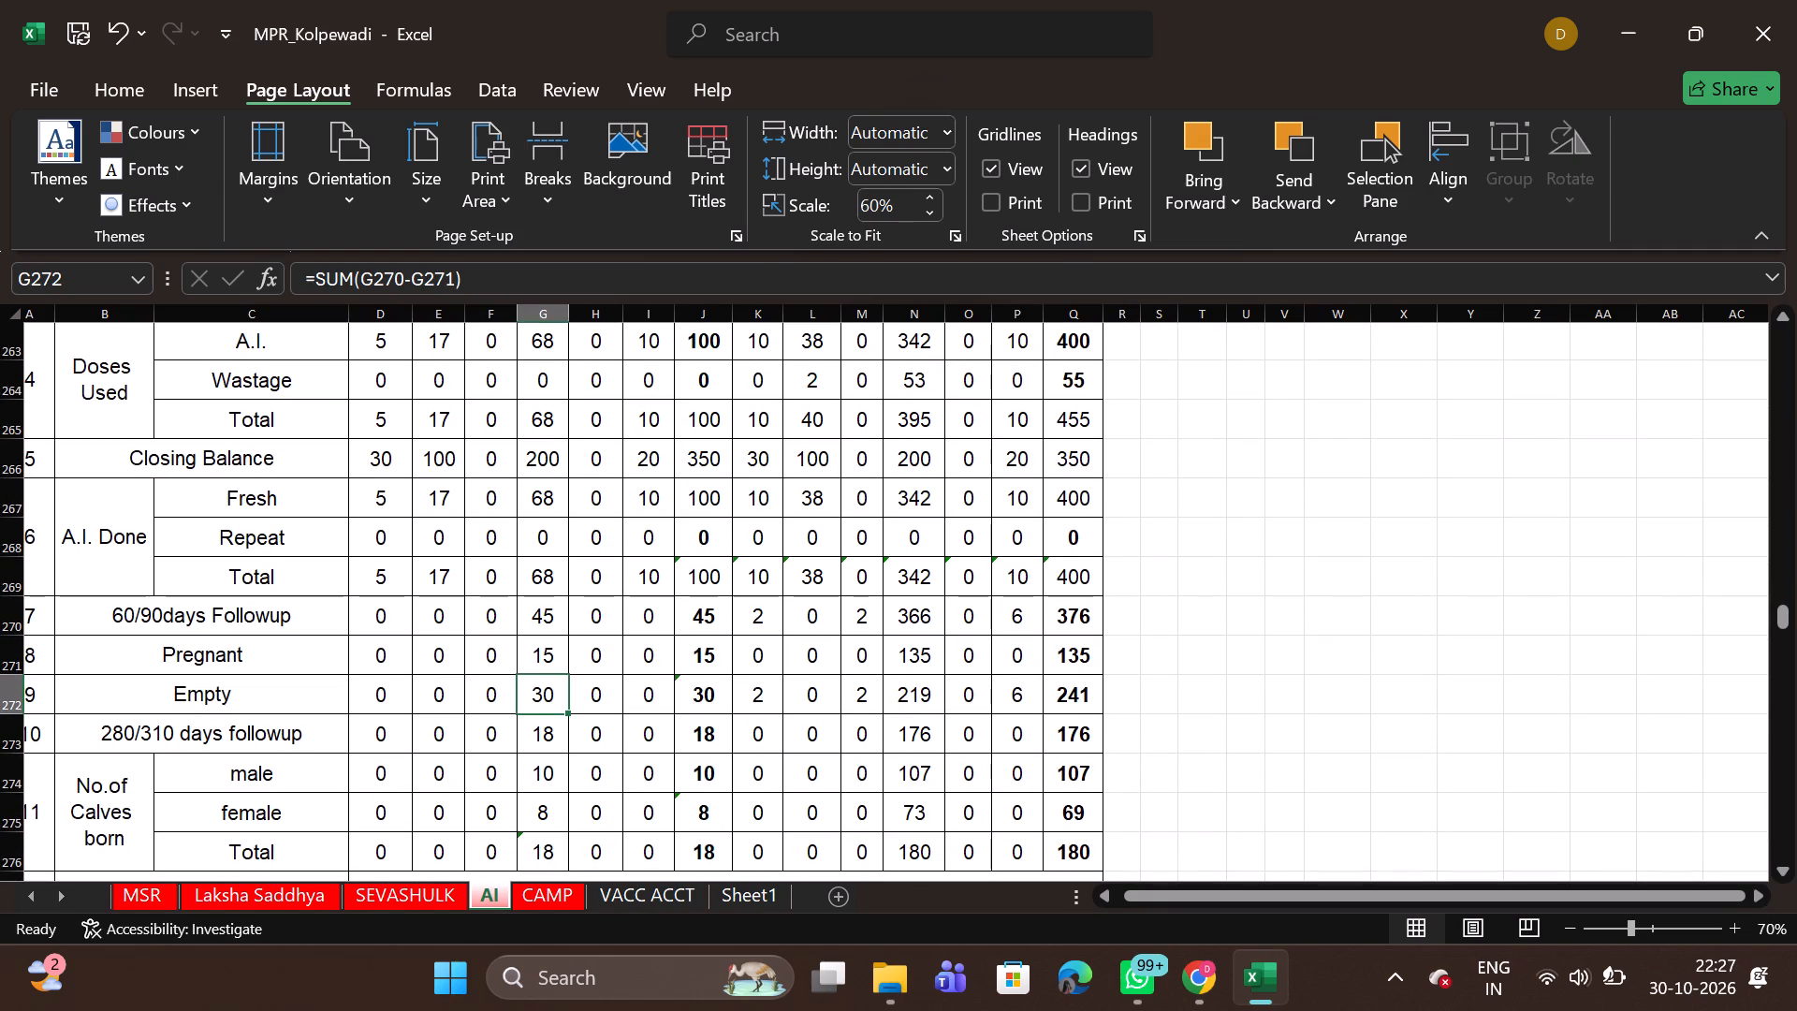
left_click(554, 740)
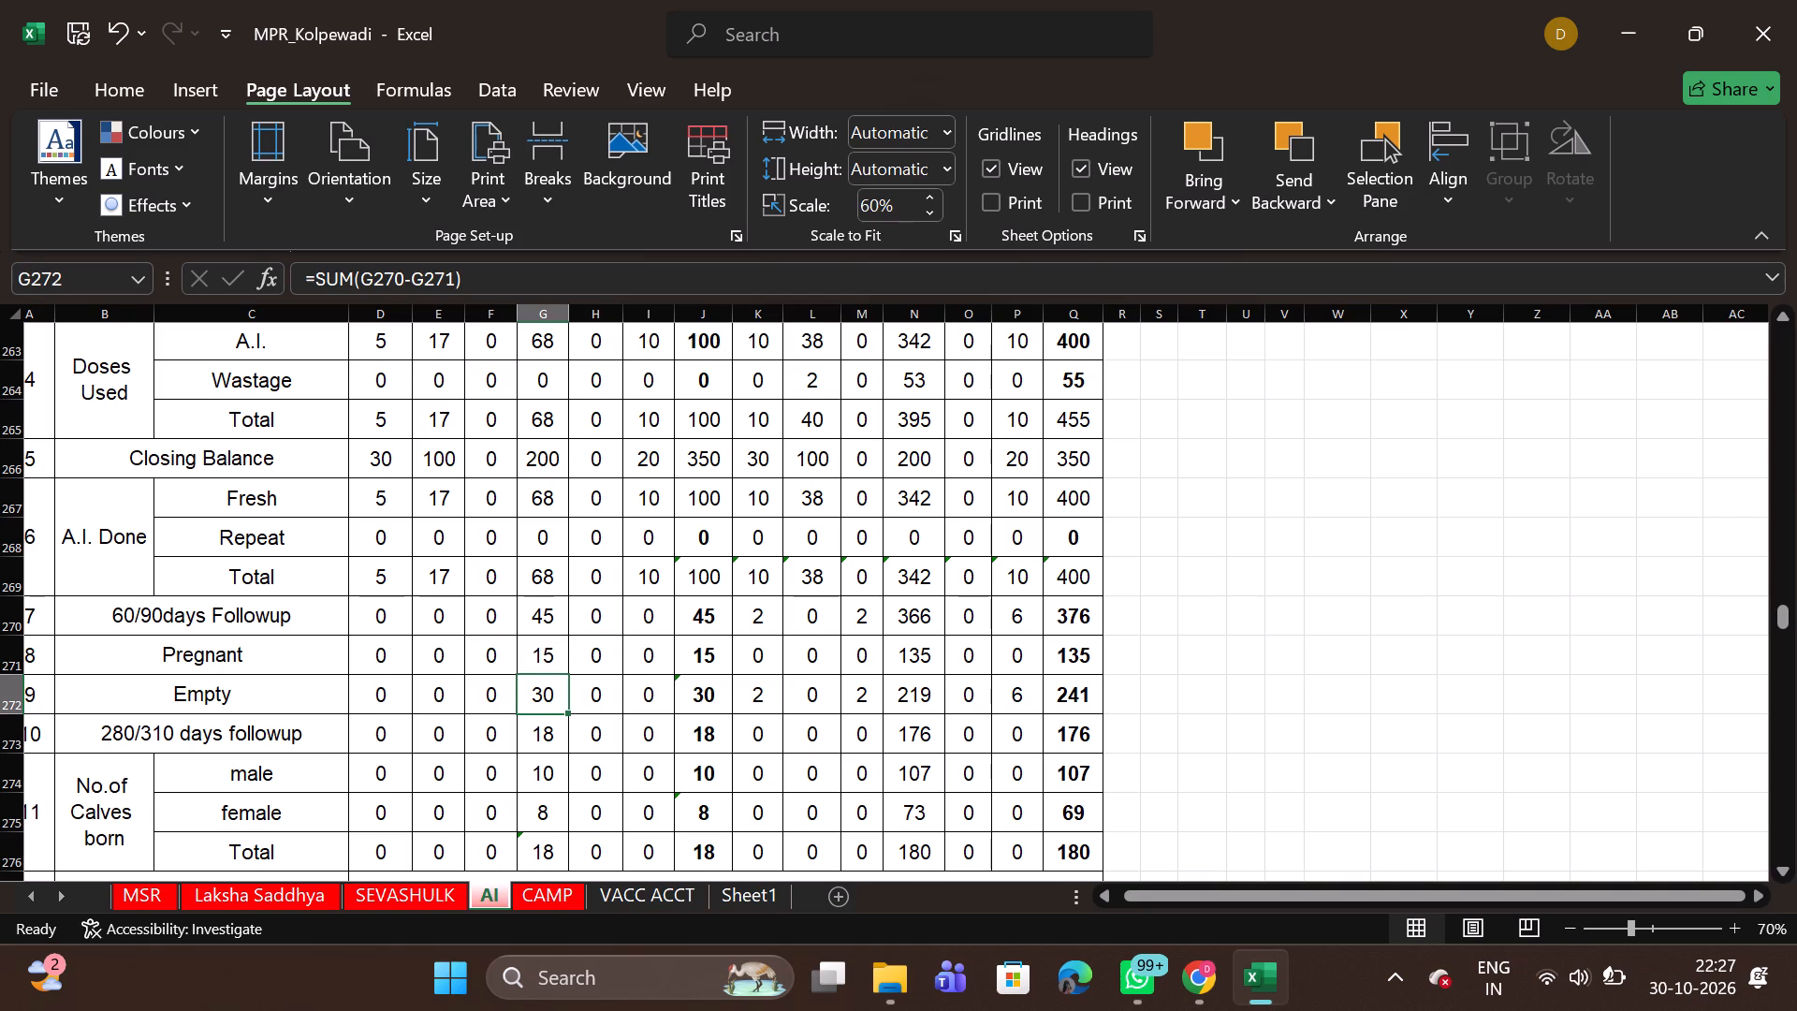
left_click(537, 744)
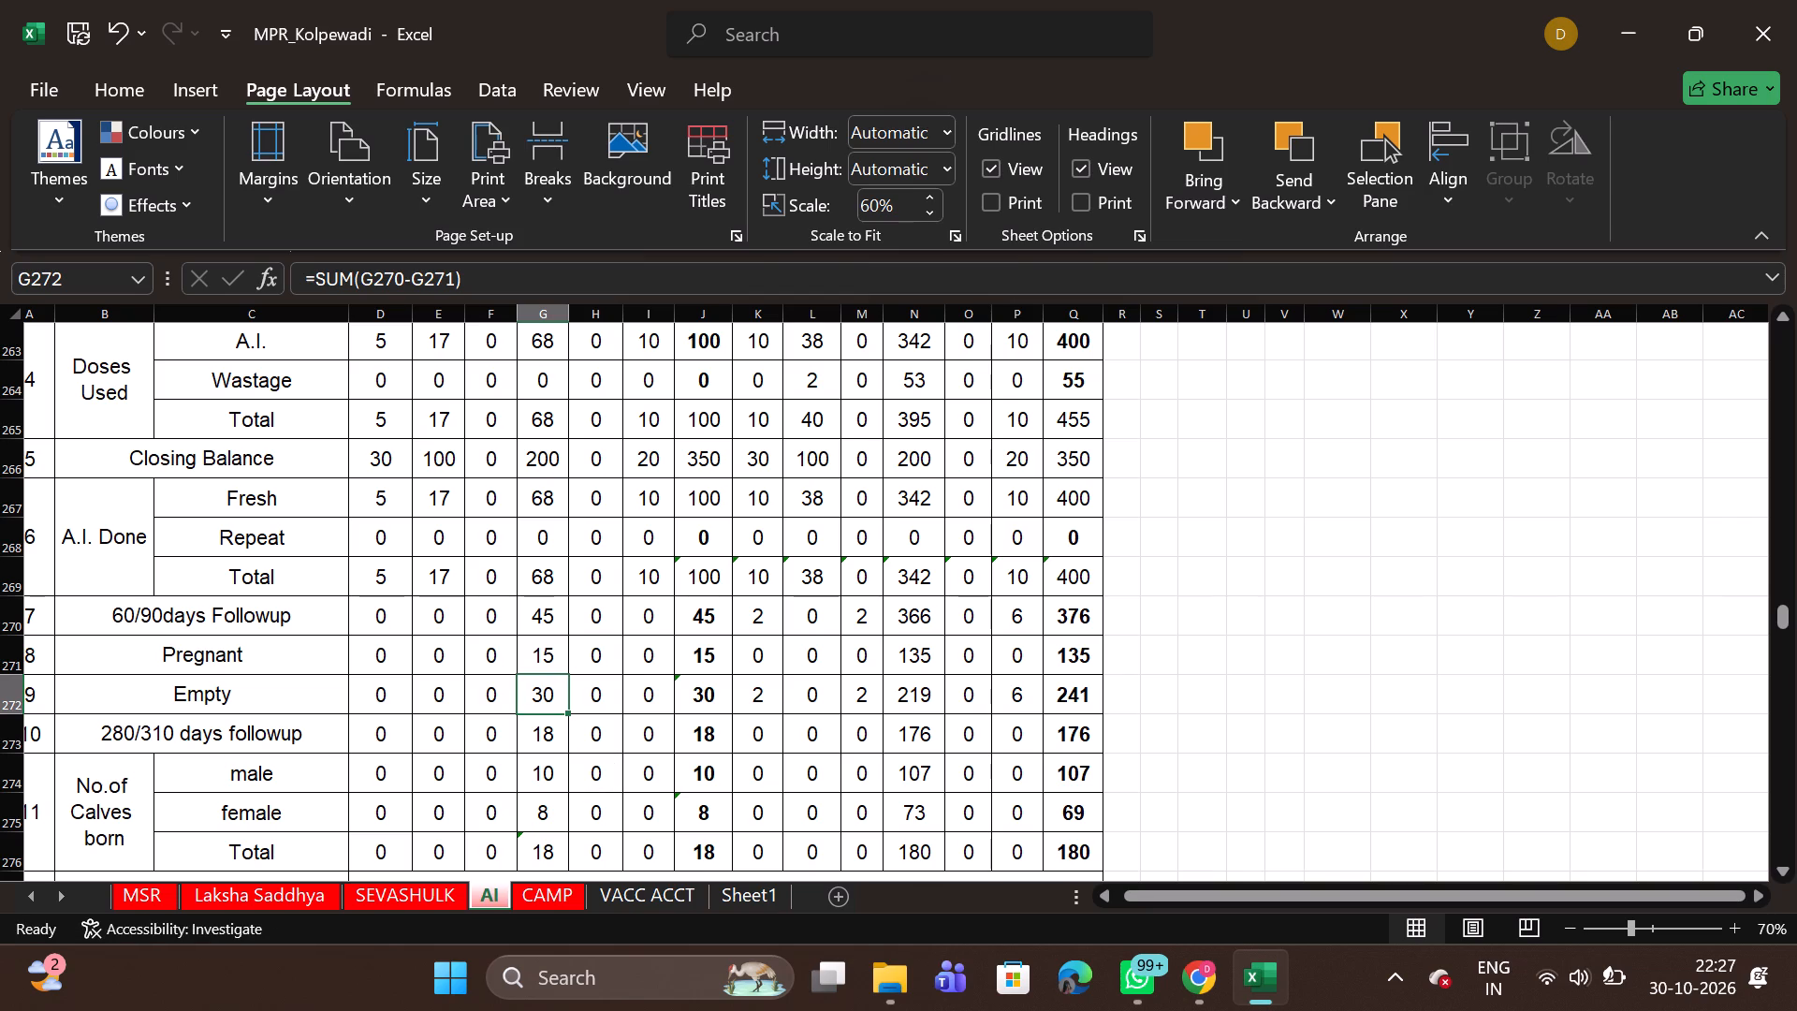
left_click(545, 737)
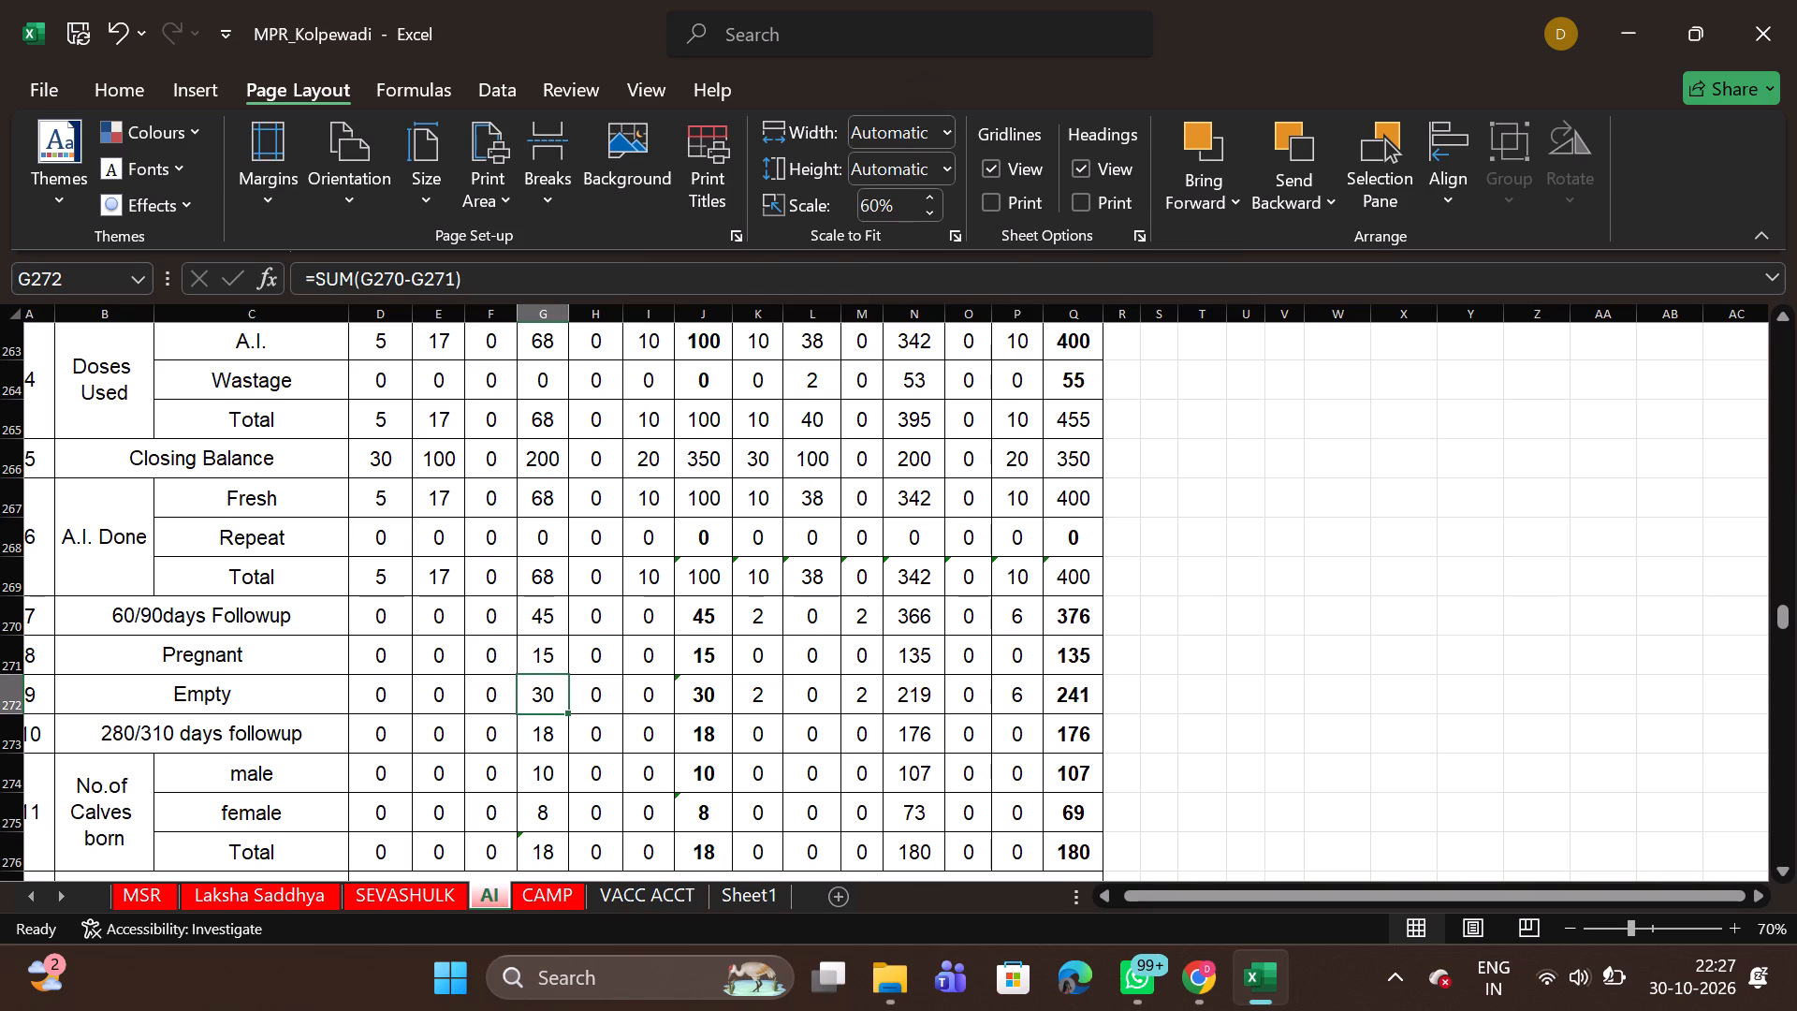
left_click(602, 745)
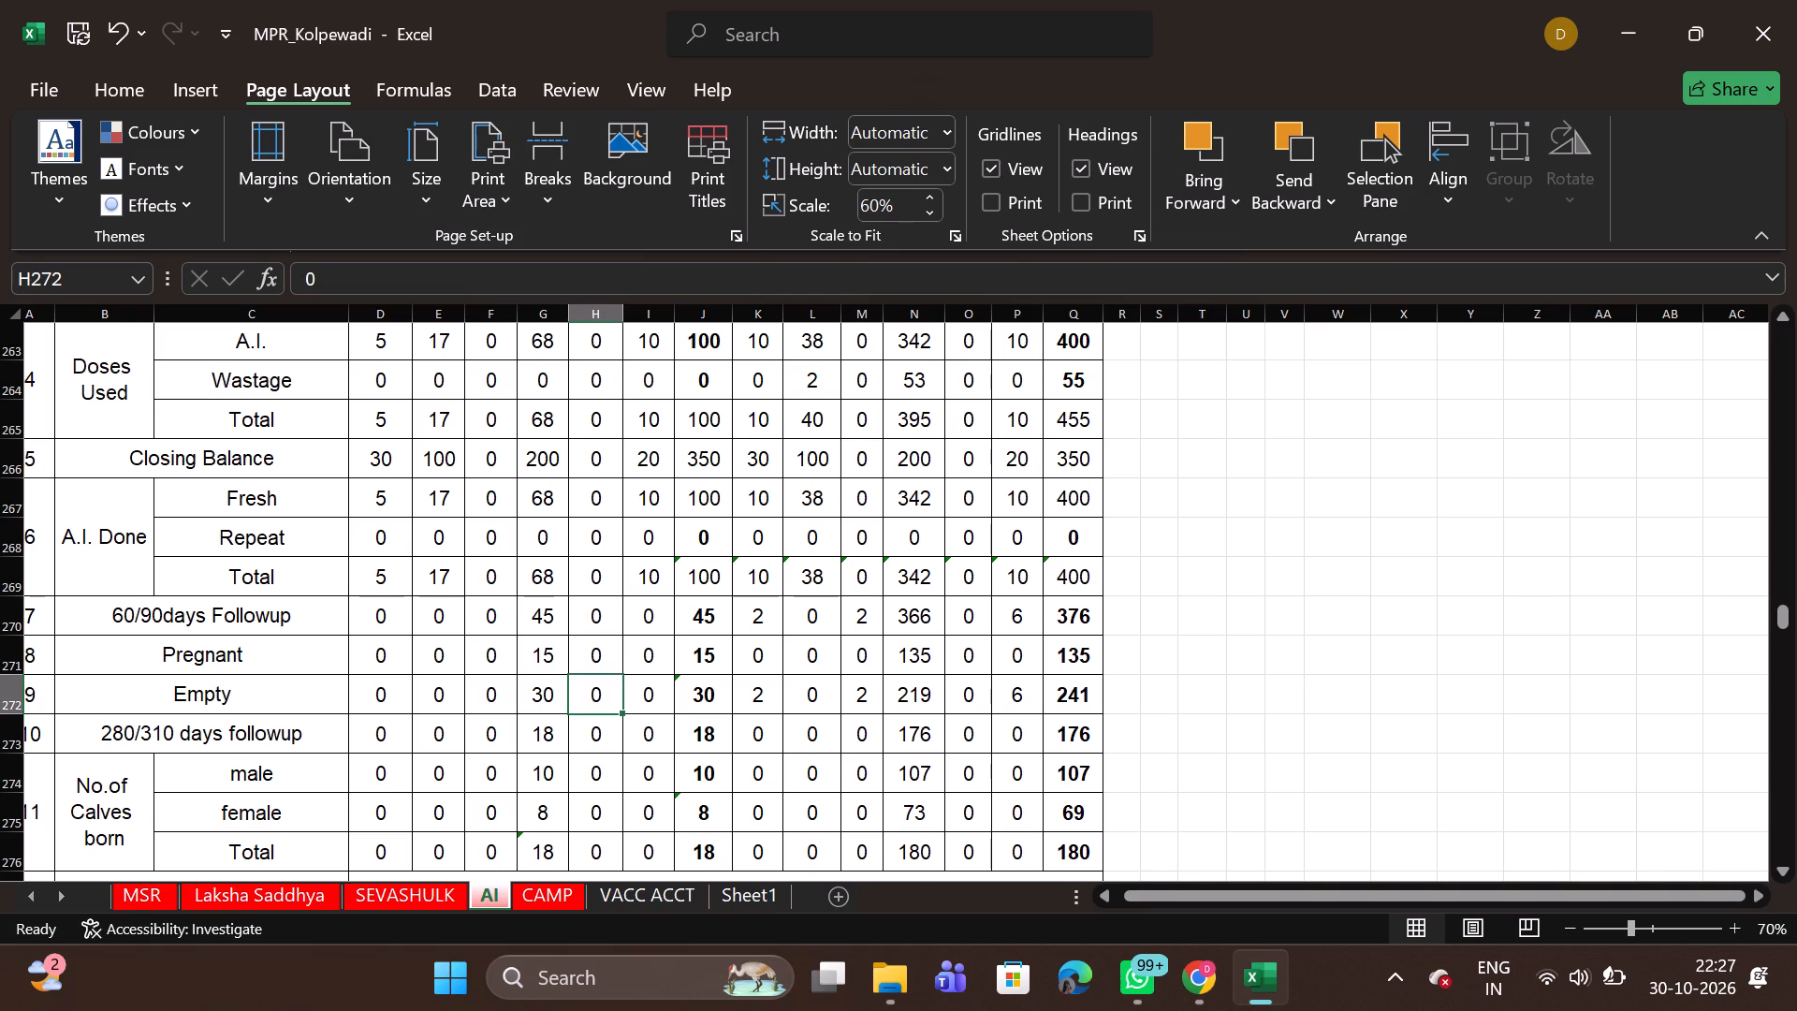
left_click(544, 745)
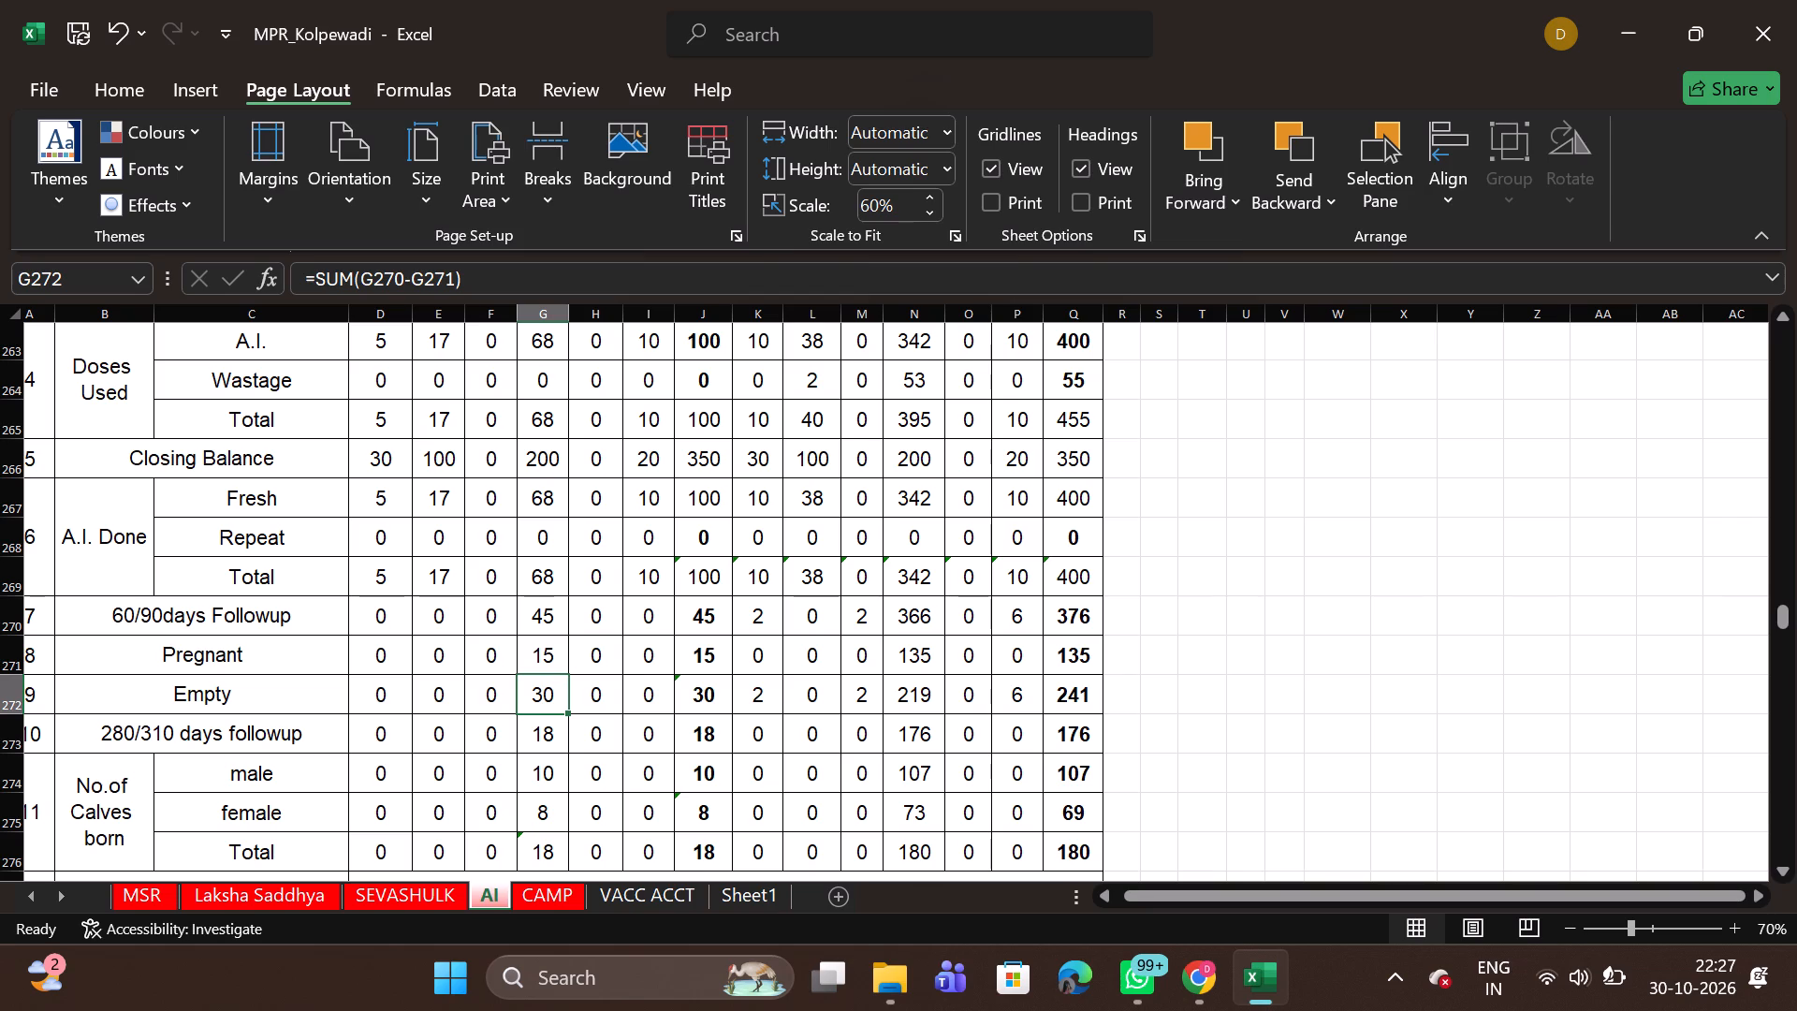
left_click(568, 783)
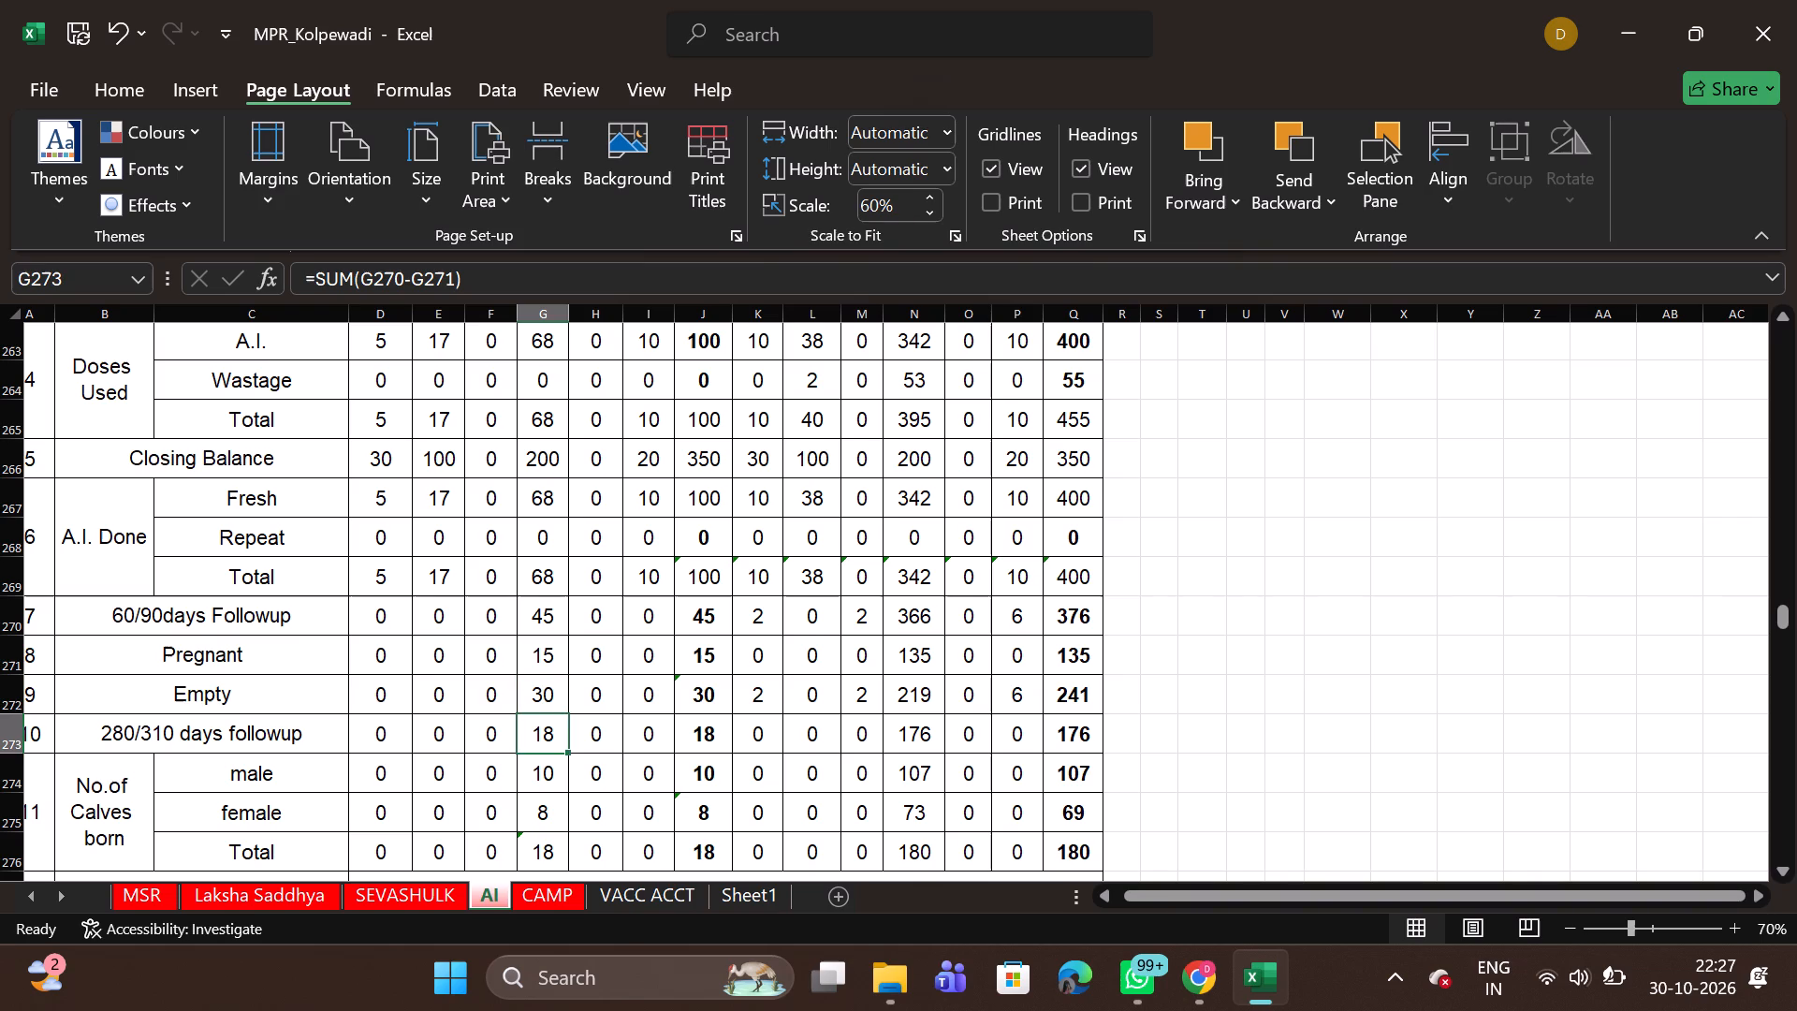
left_click(537, 742)
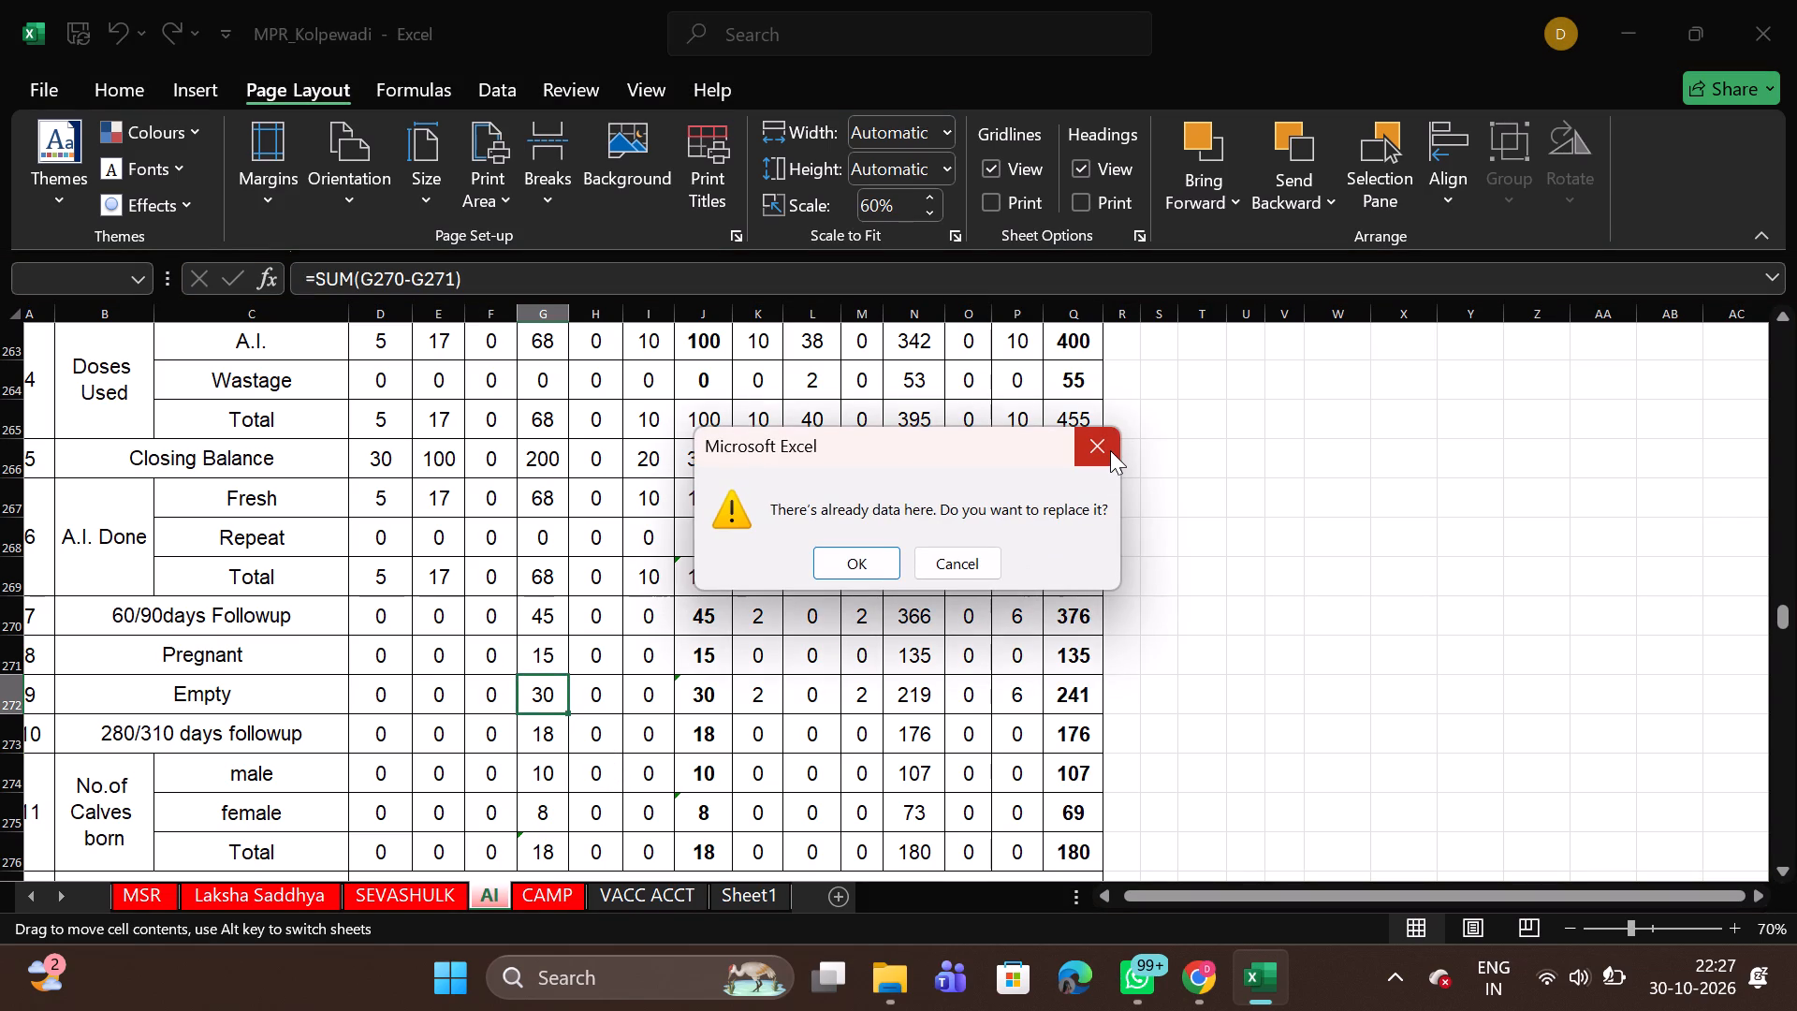
left_click(968, 561)
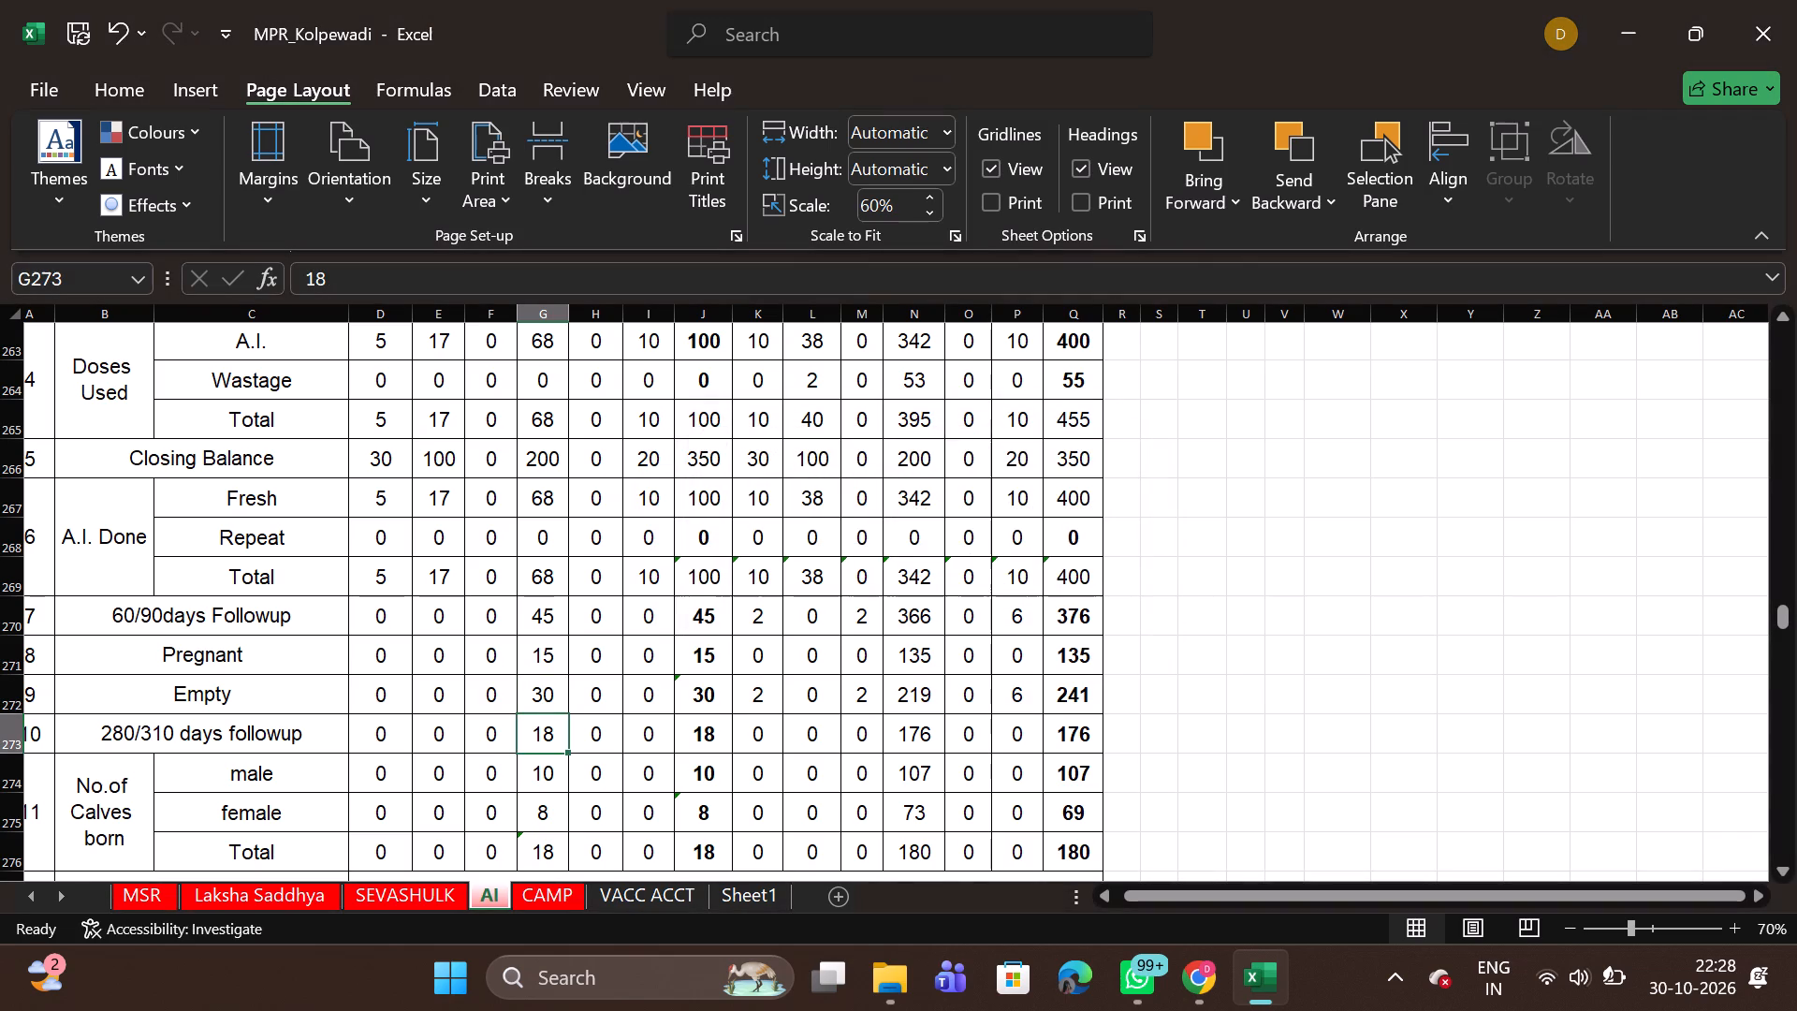
left_click(547, 740)
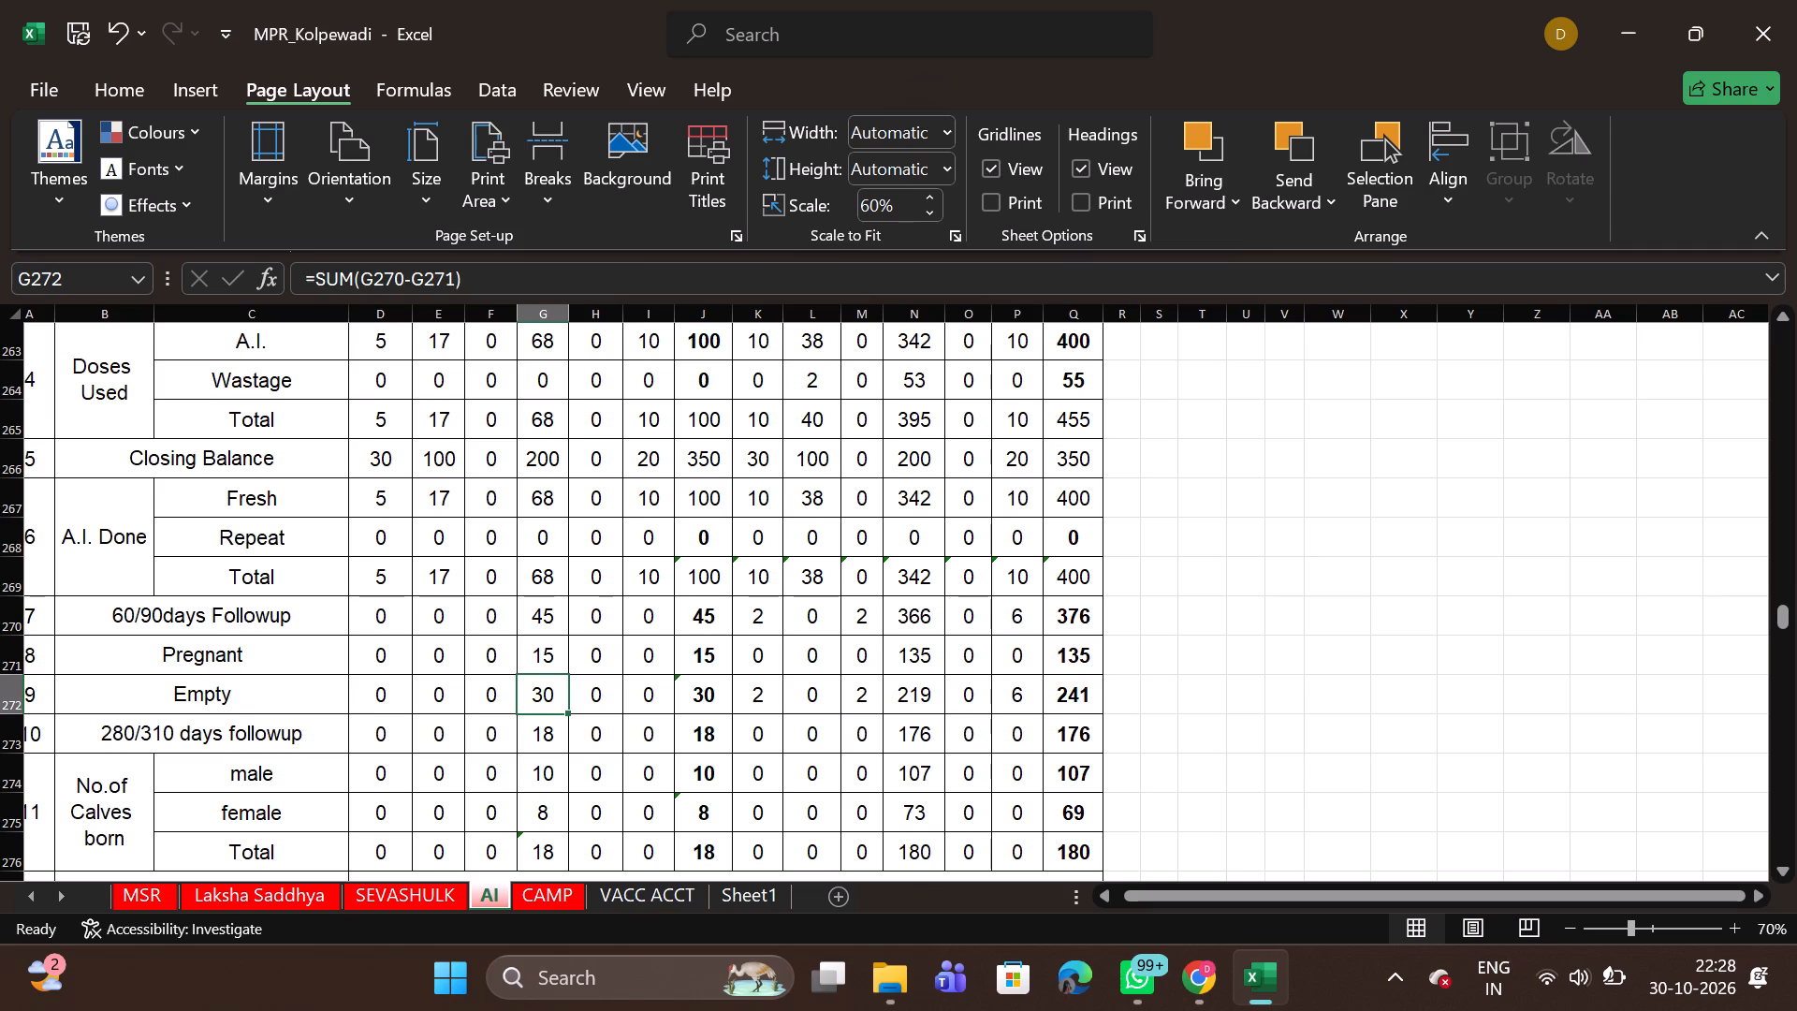
double_click(552, 743)
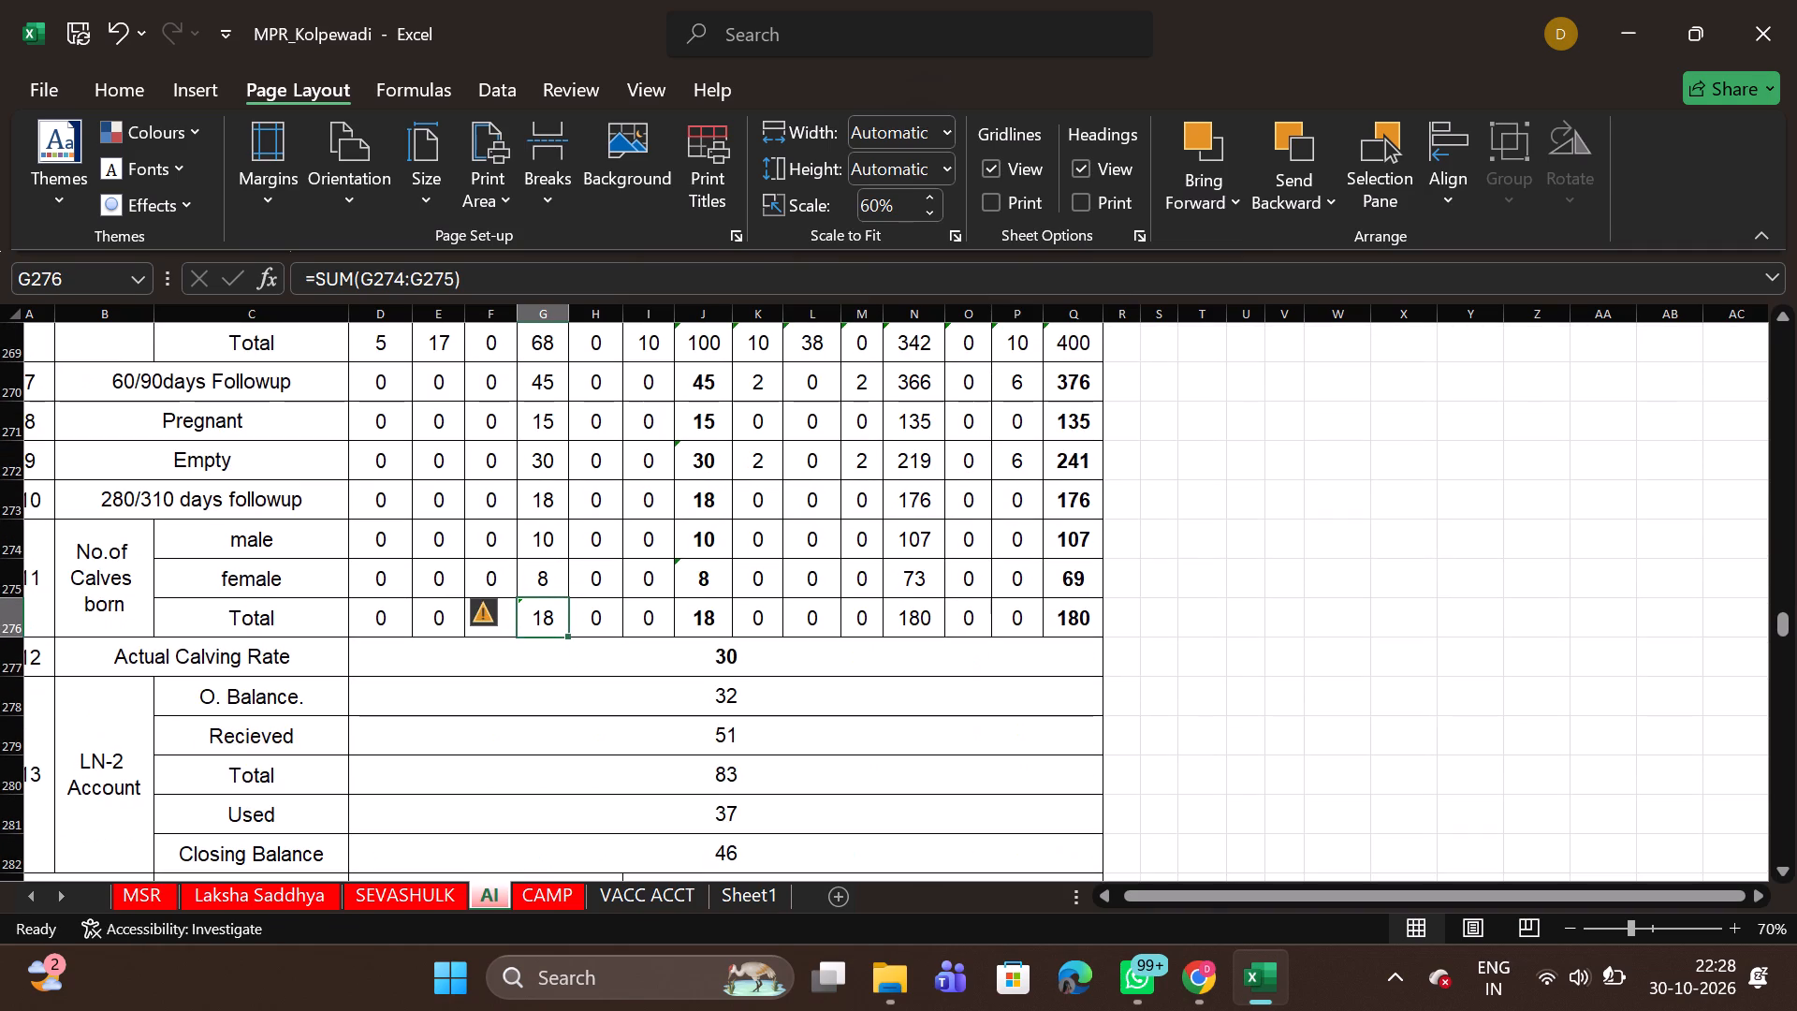
Set October's monthly H.F.Cross 280/310 days followup in G273 to 4.
left_click(540, 498)
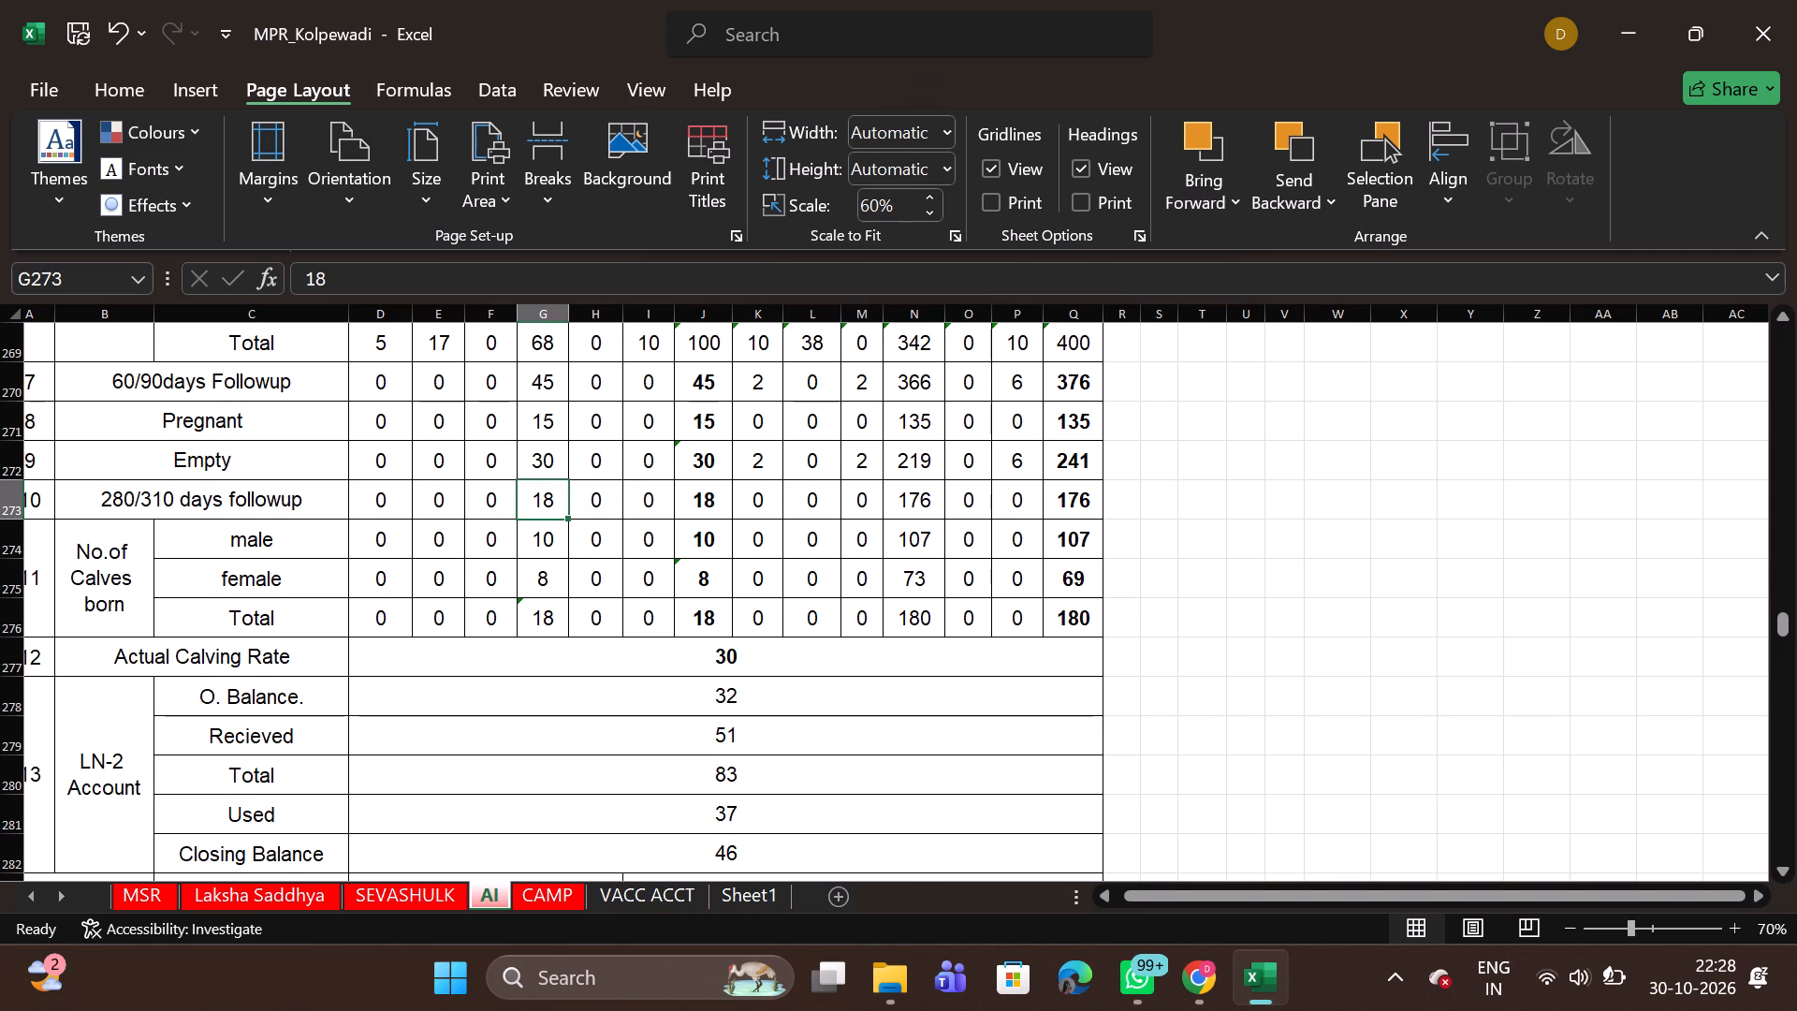
key("4")
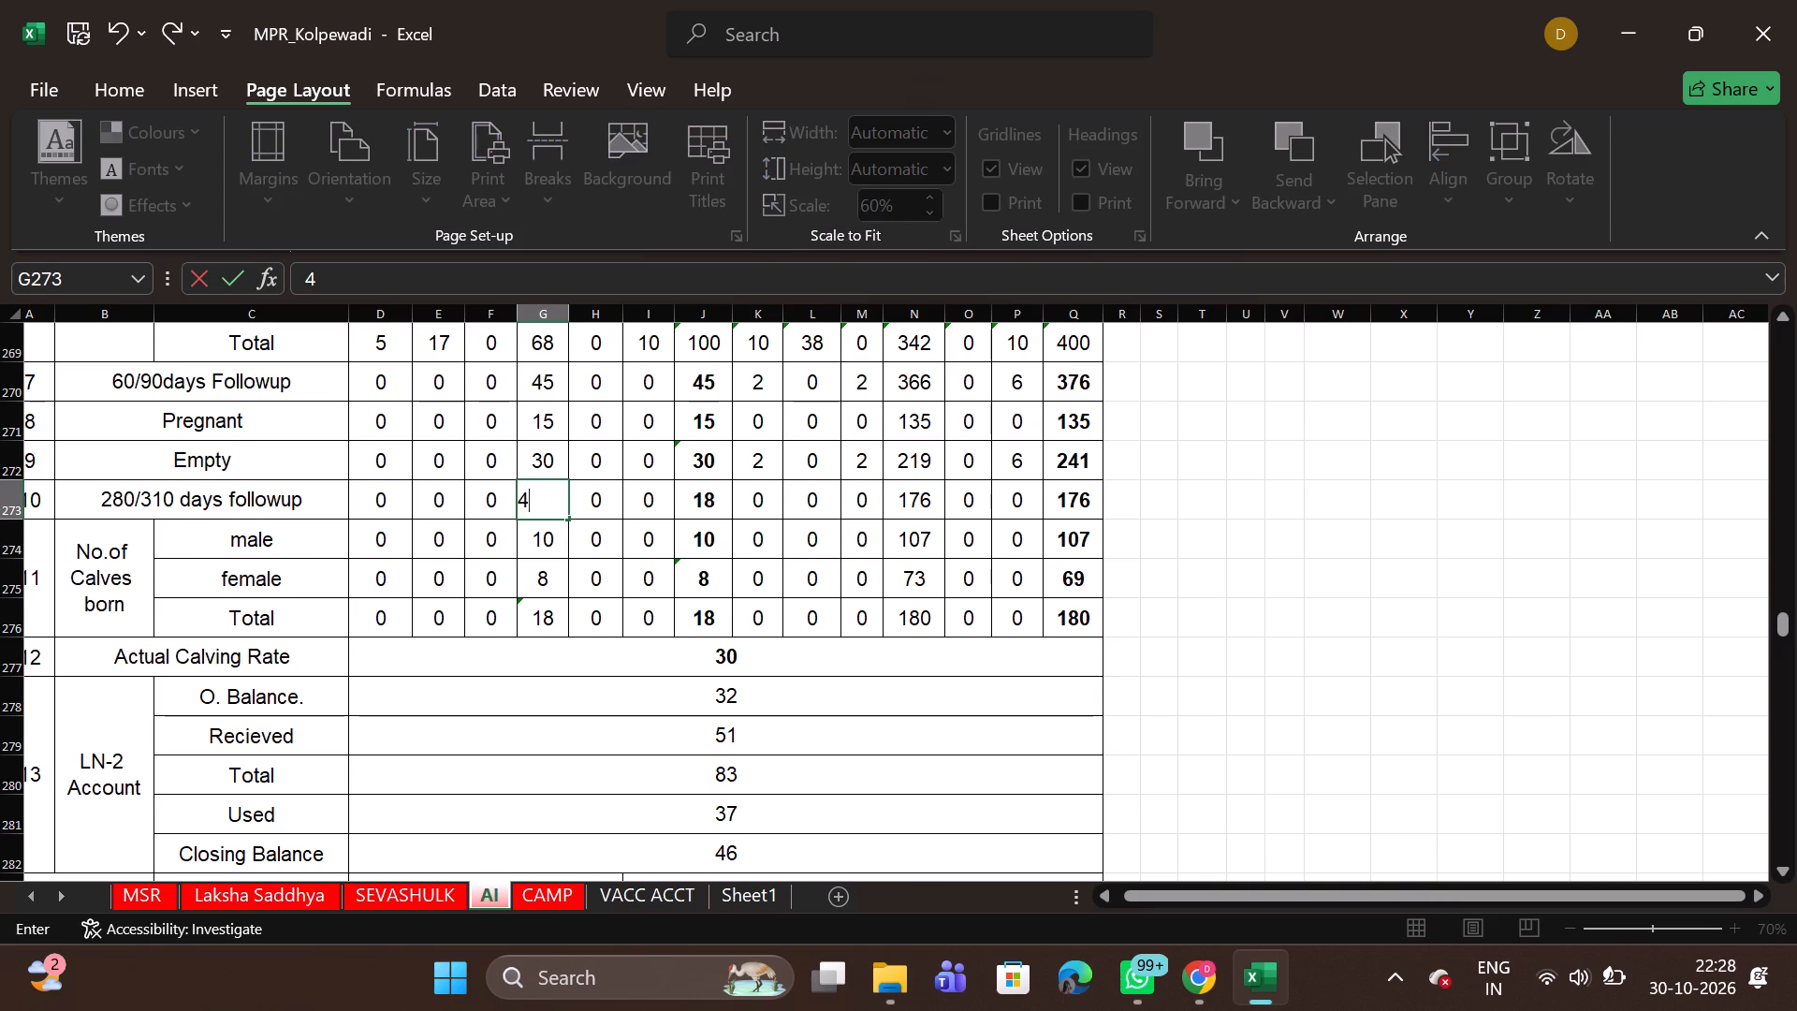
key("Right")
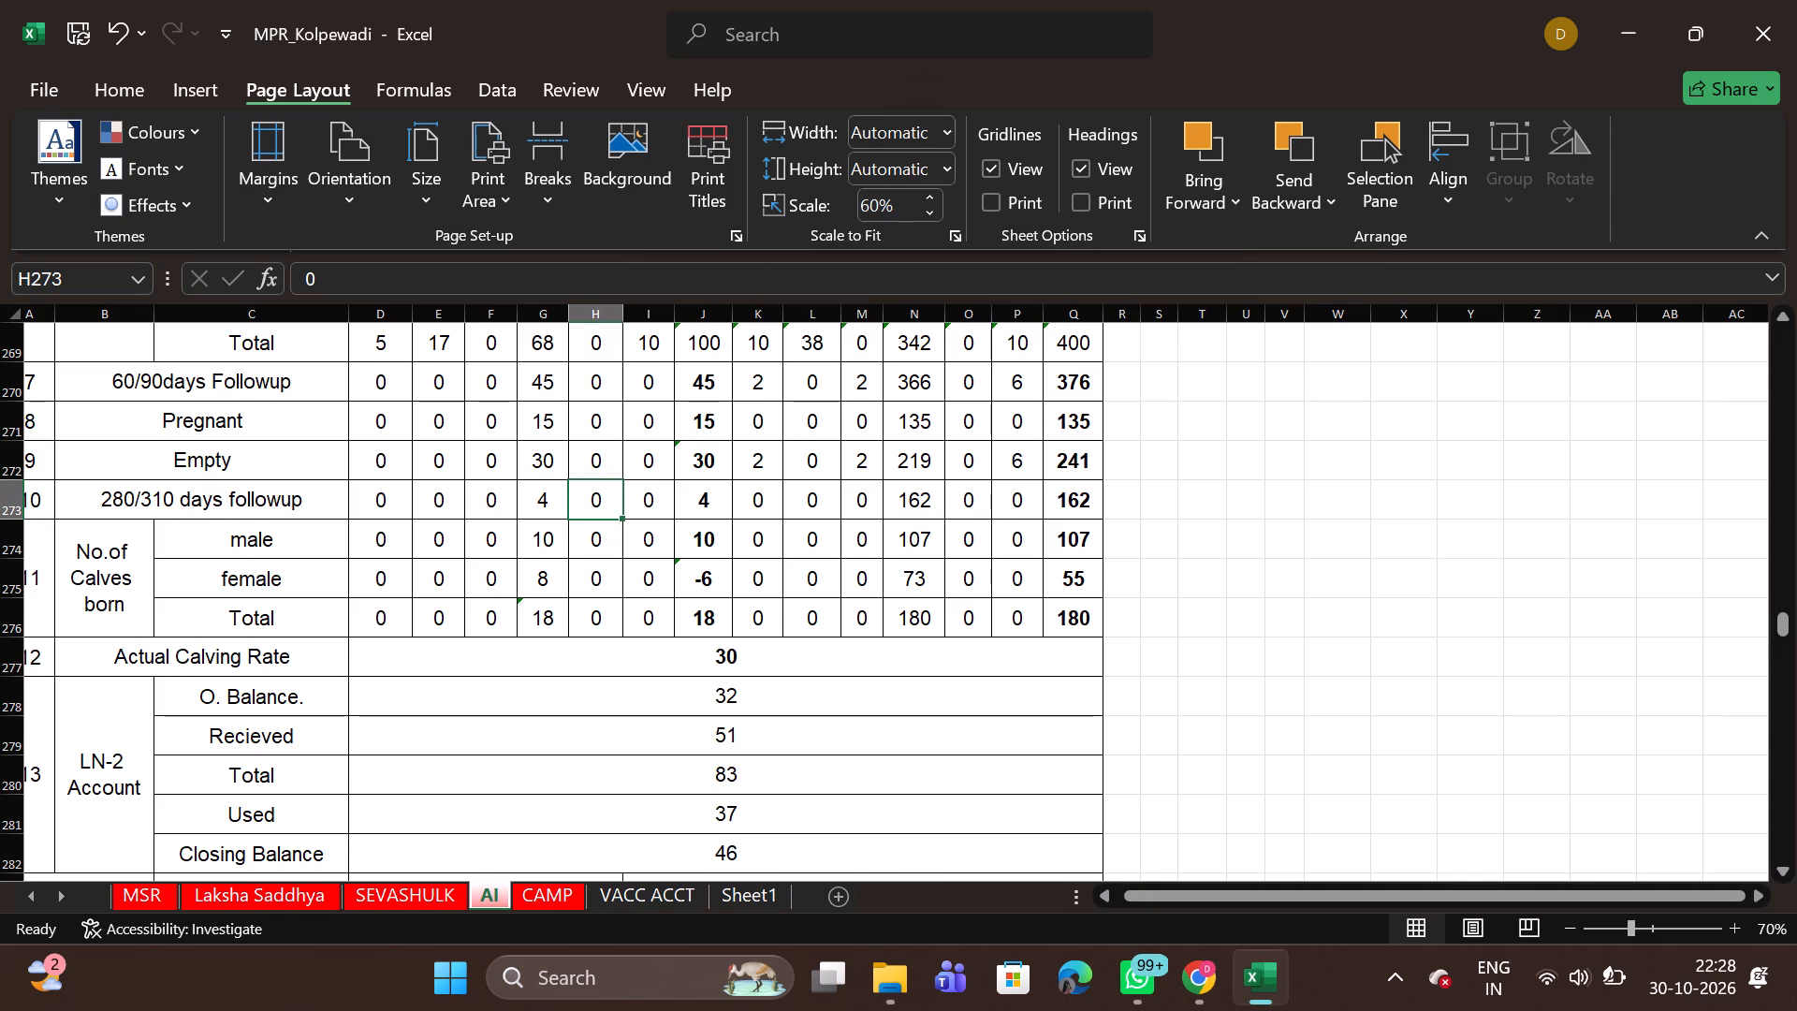
Set October's monthly H.F.Cross calves born to 2 male in G274 and 2 female in G275.
left_click(547, 545)
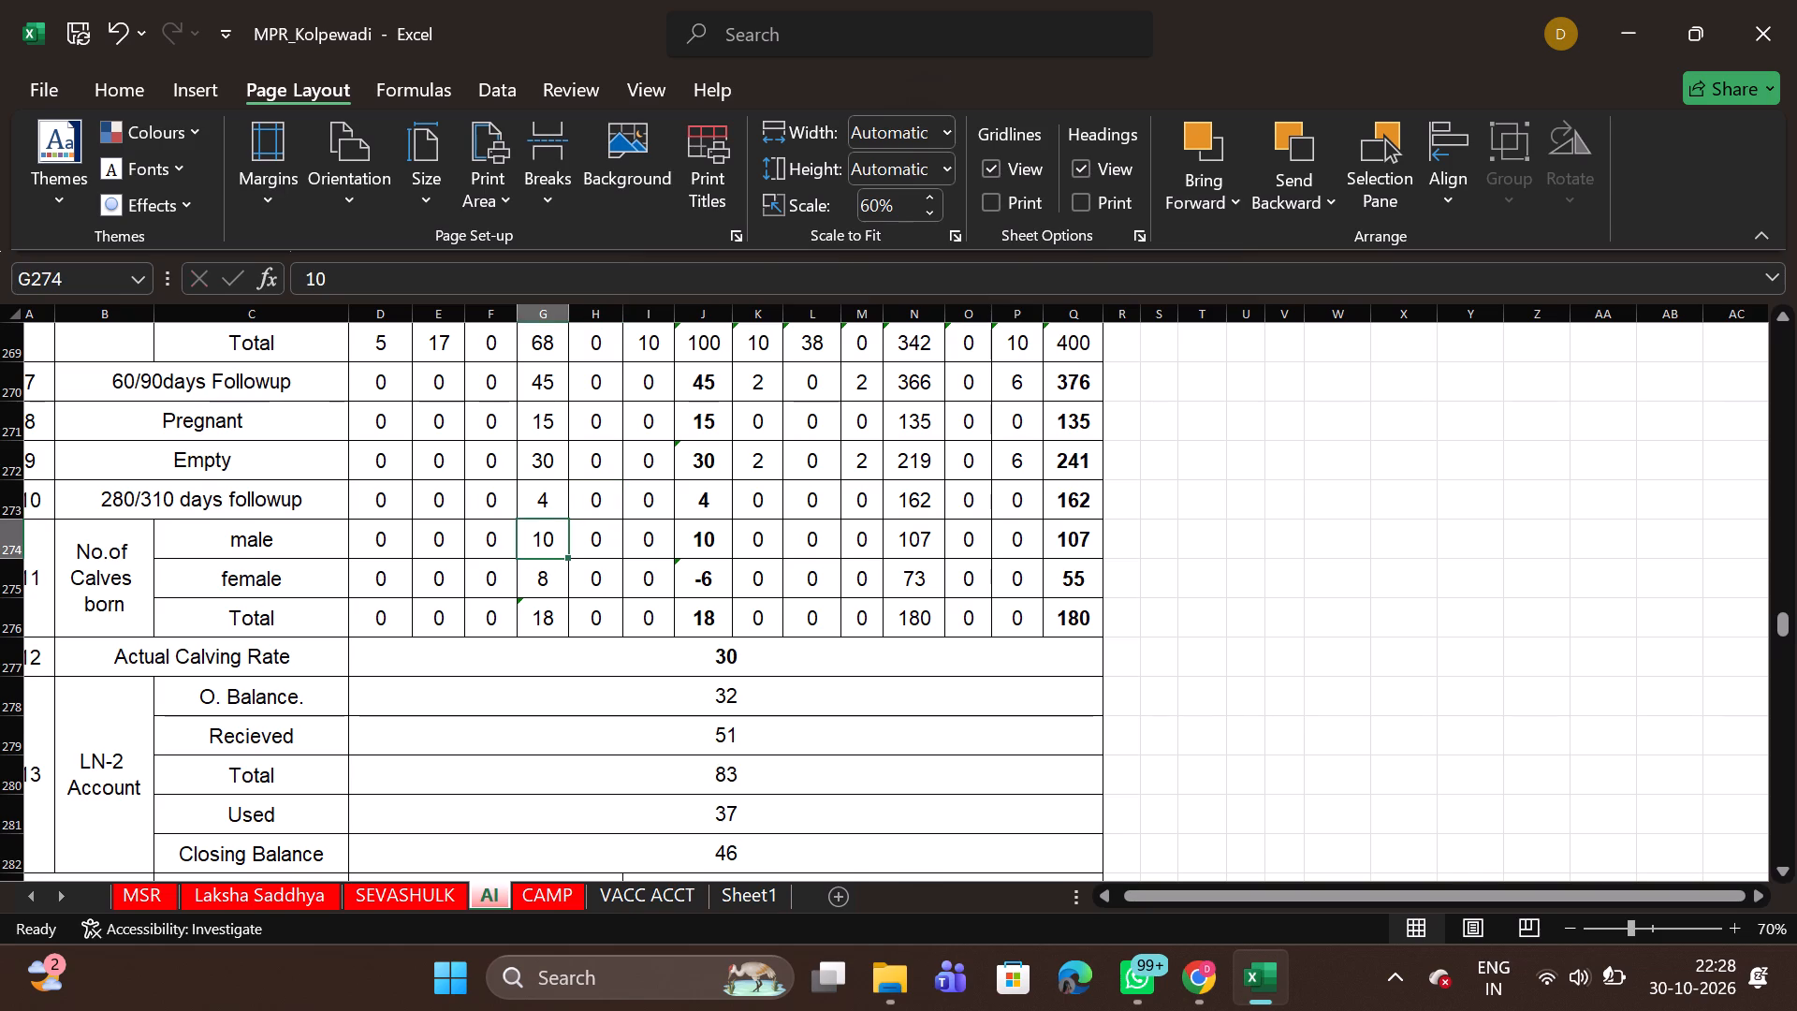
key("2")
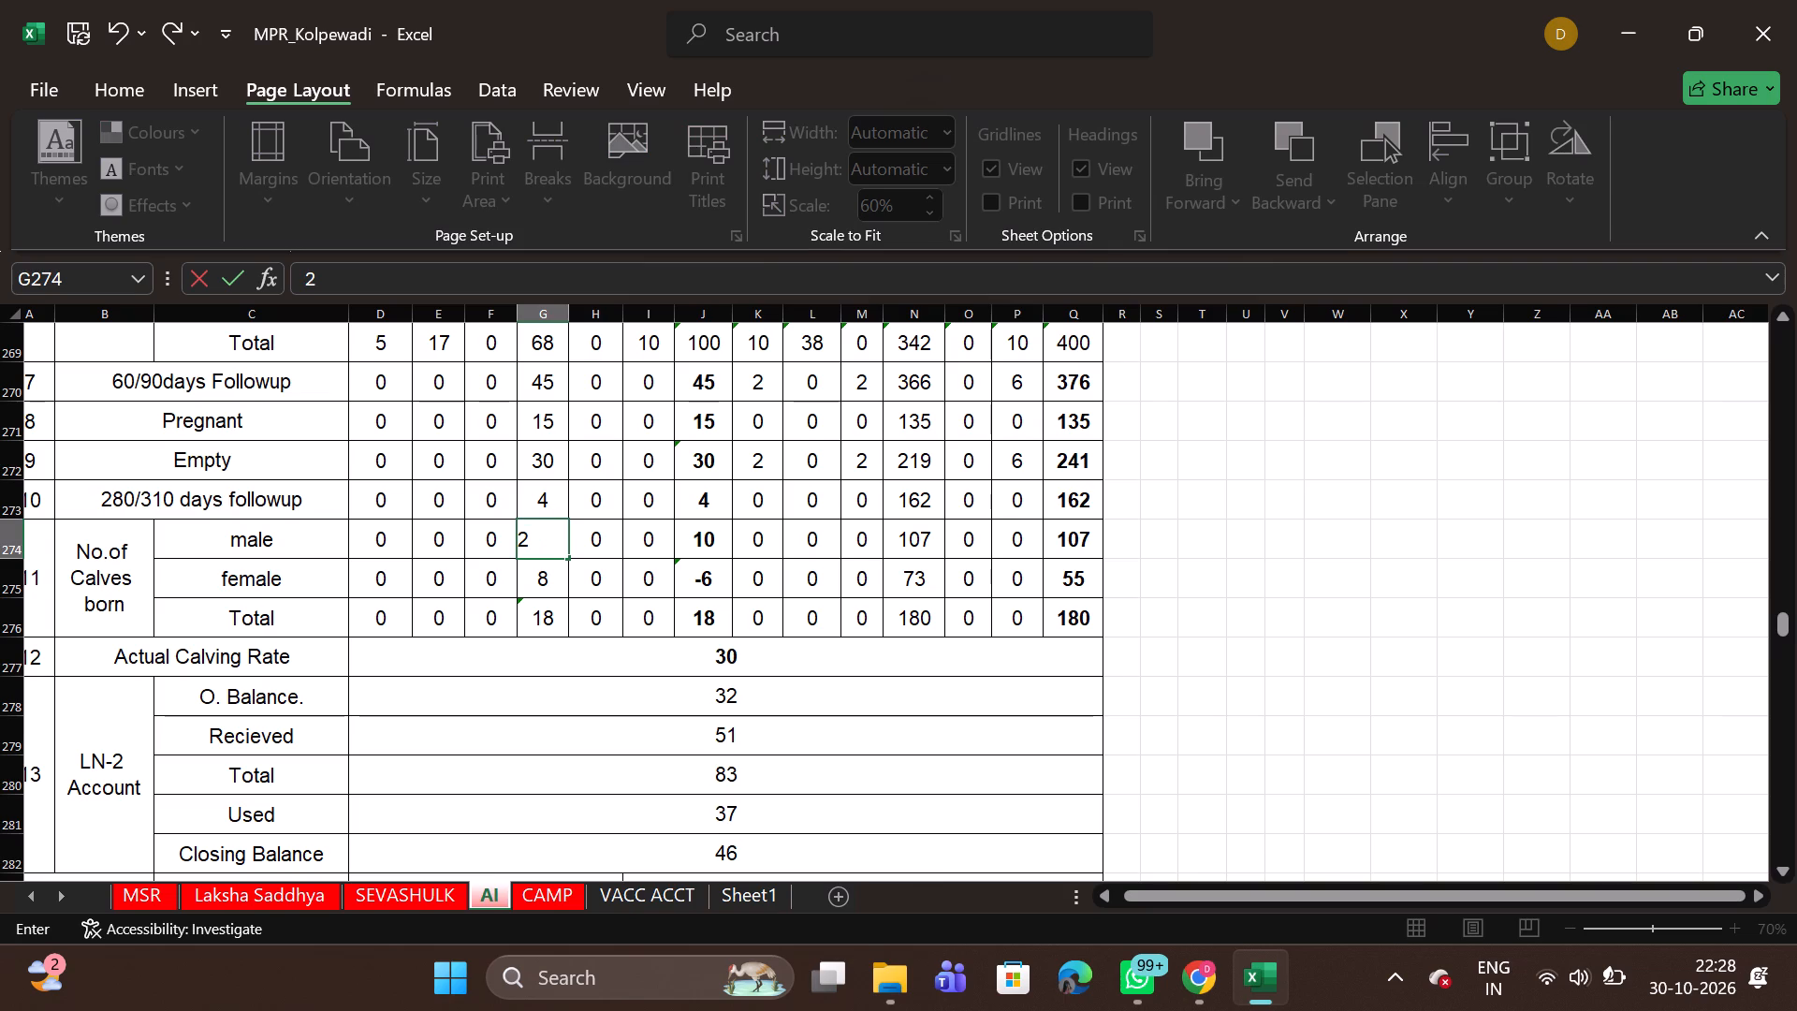
left_click(535, 572)
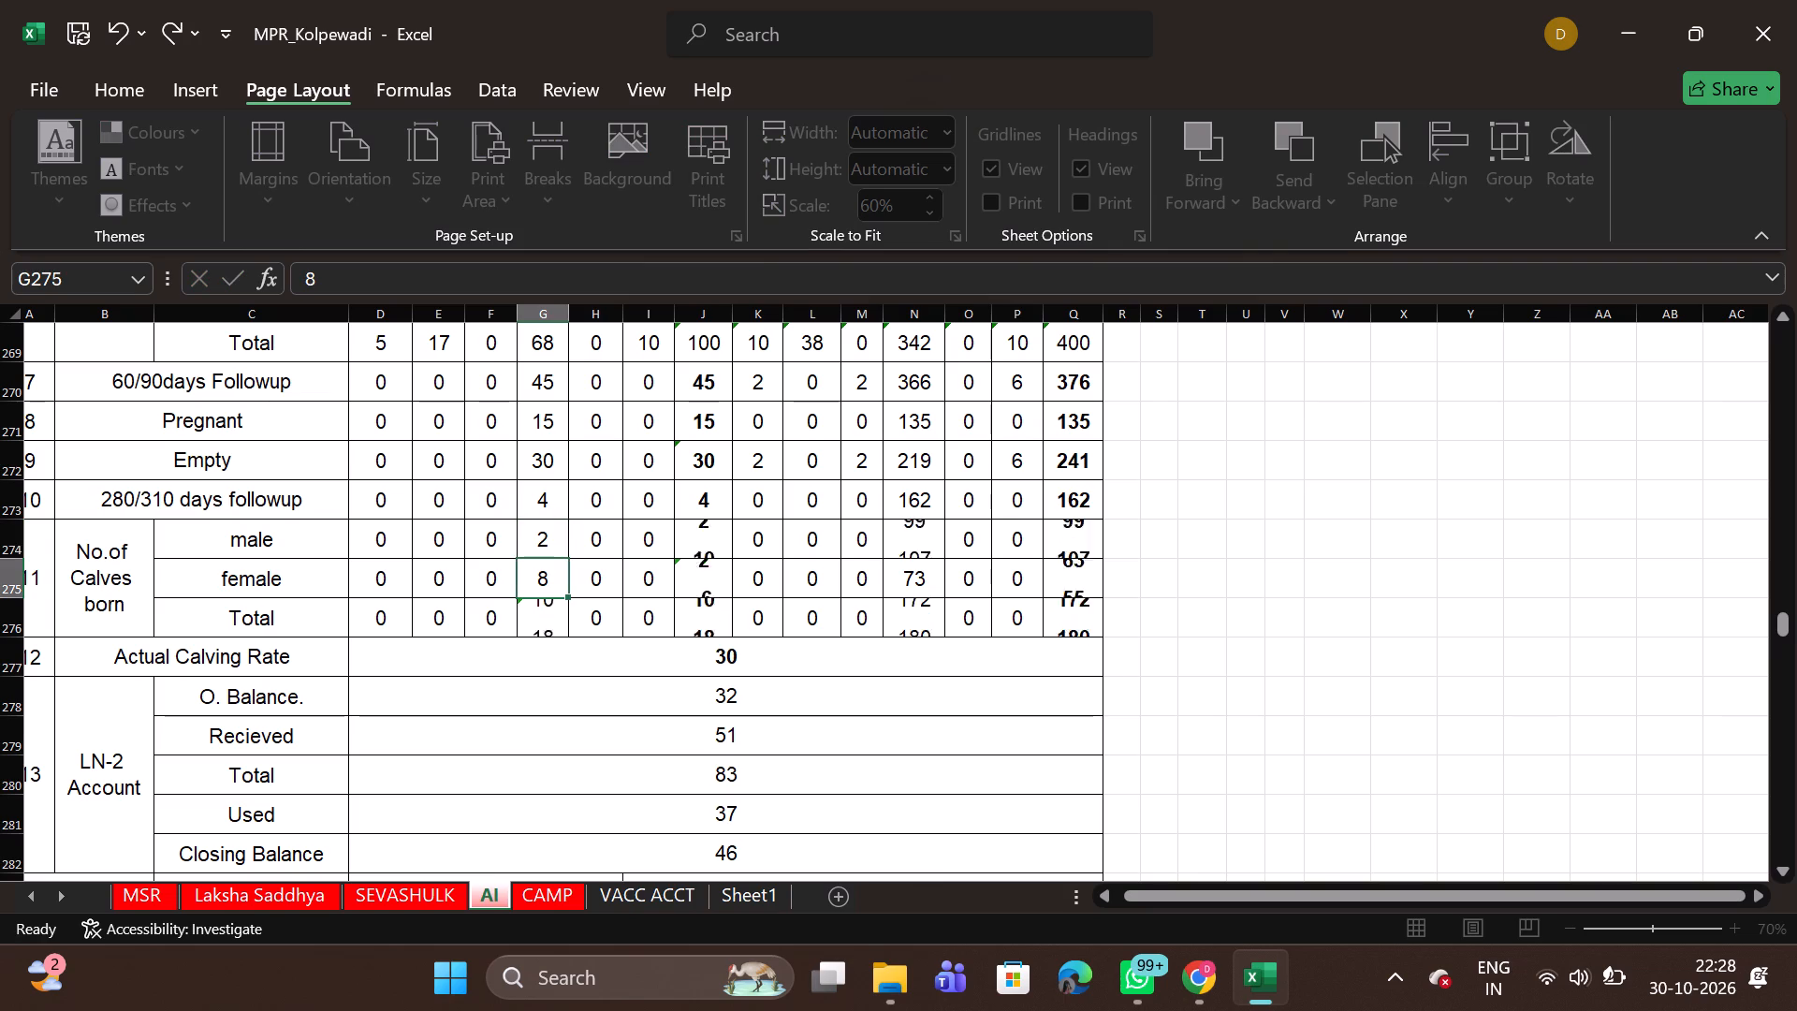
key("2")
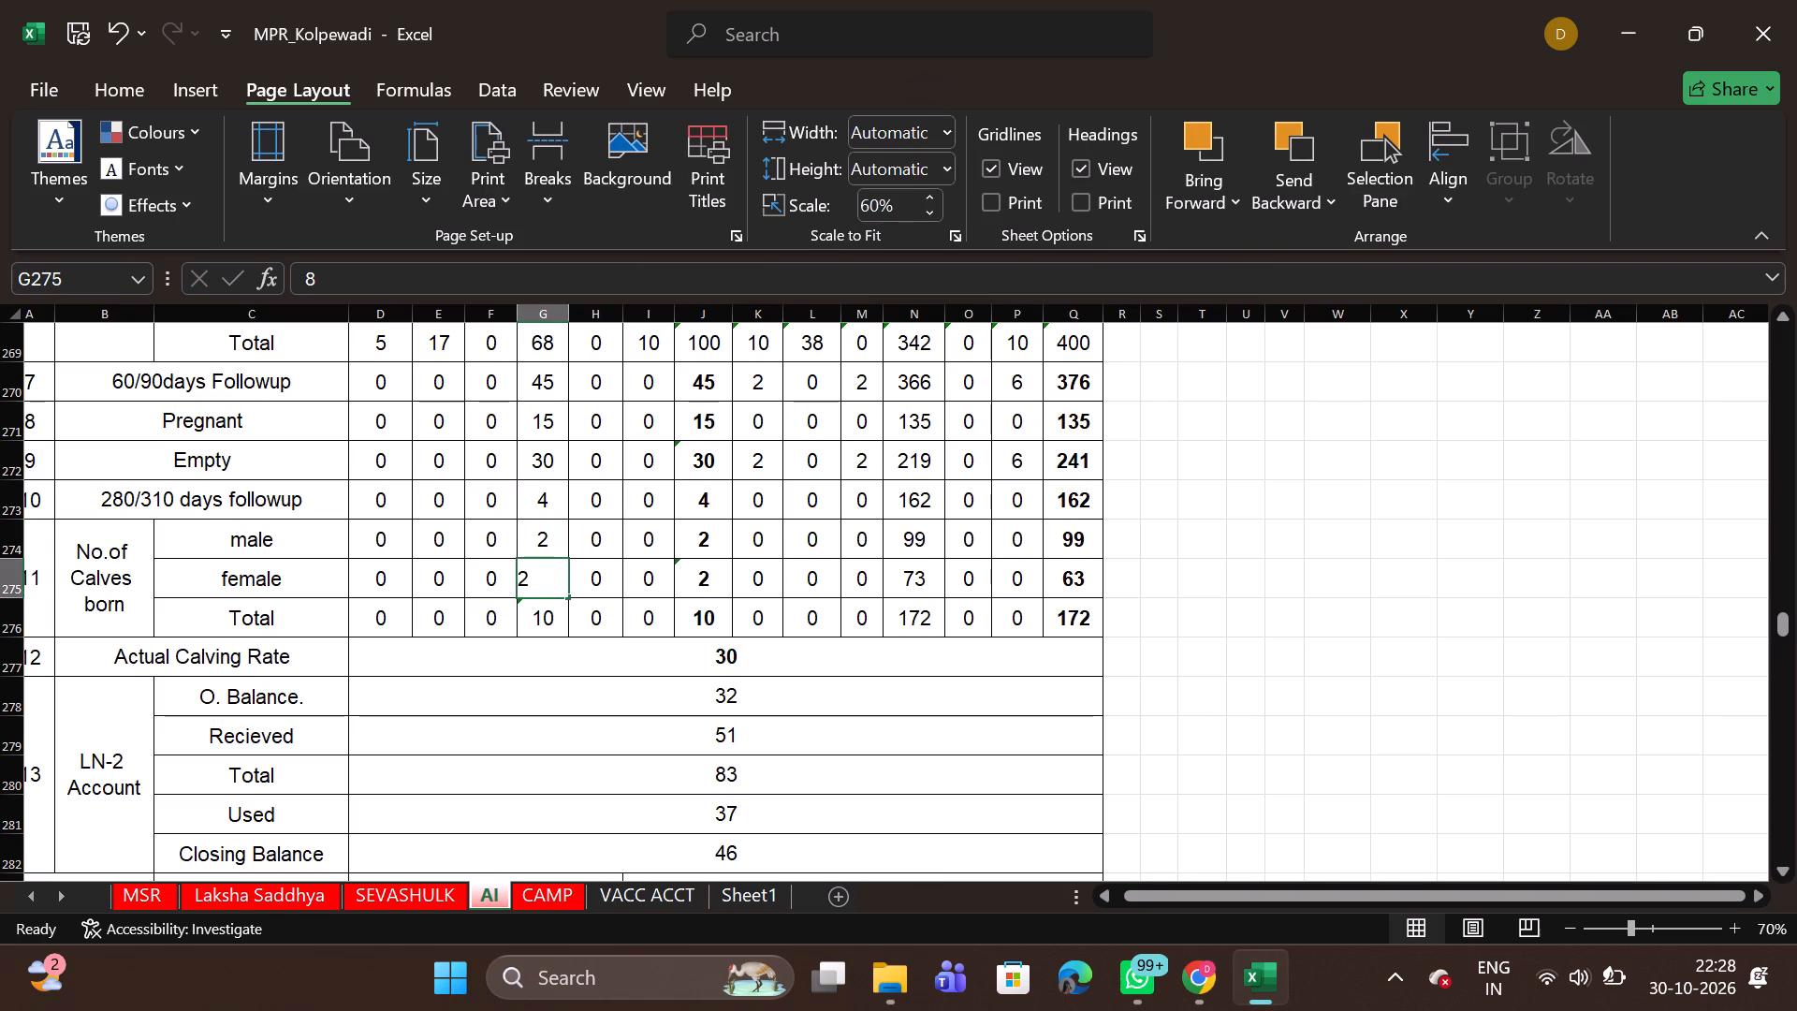
left_click(570, 690)
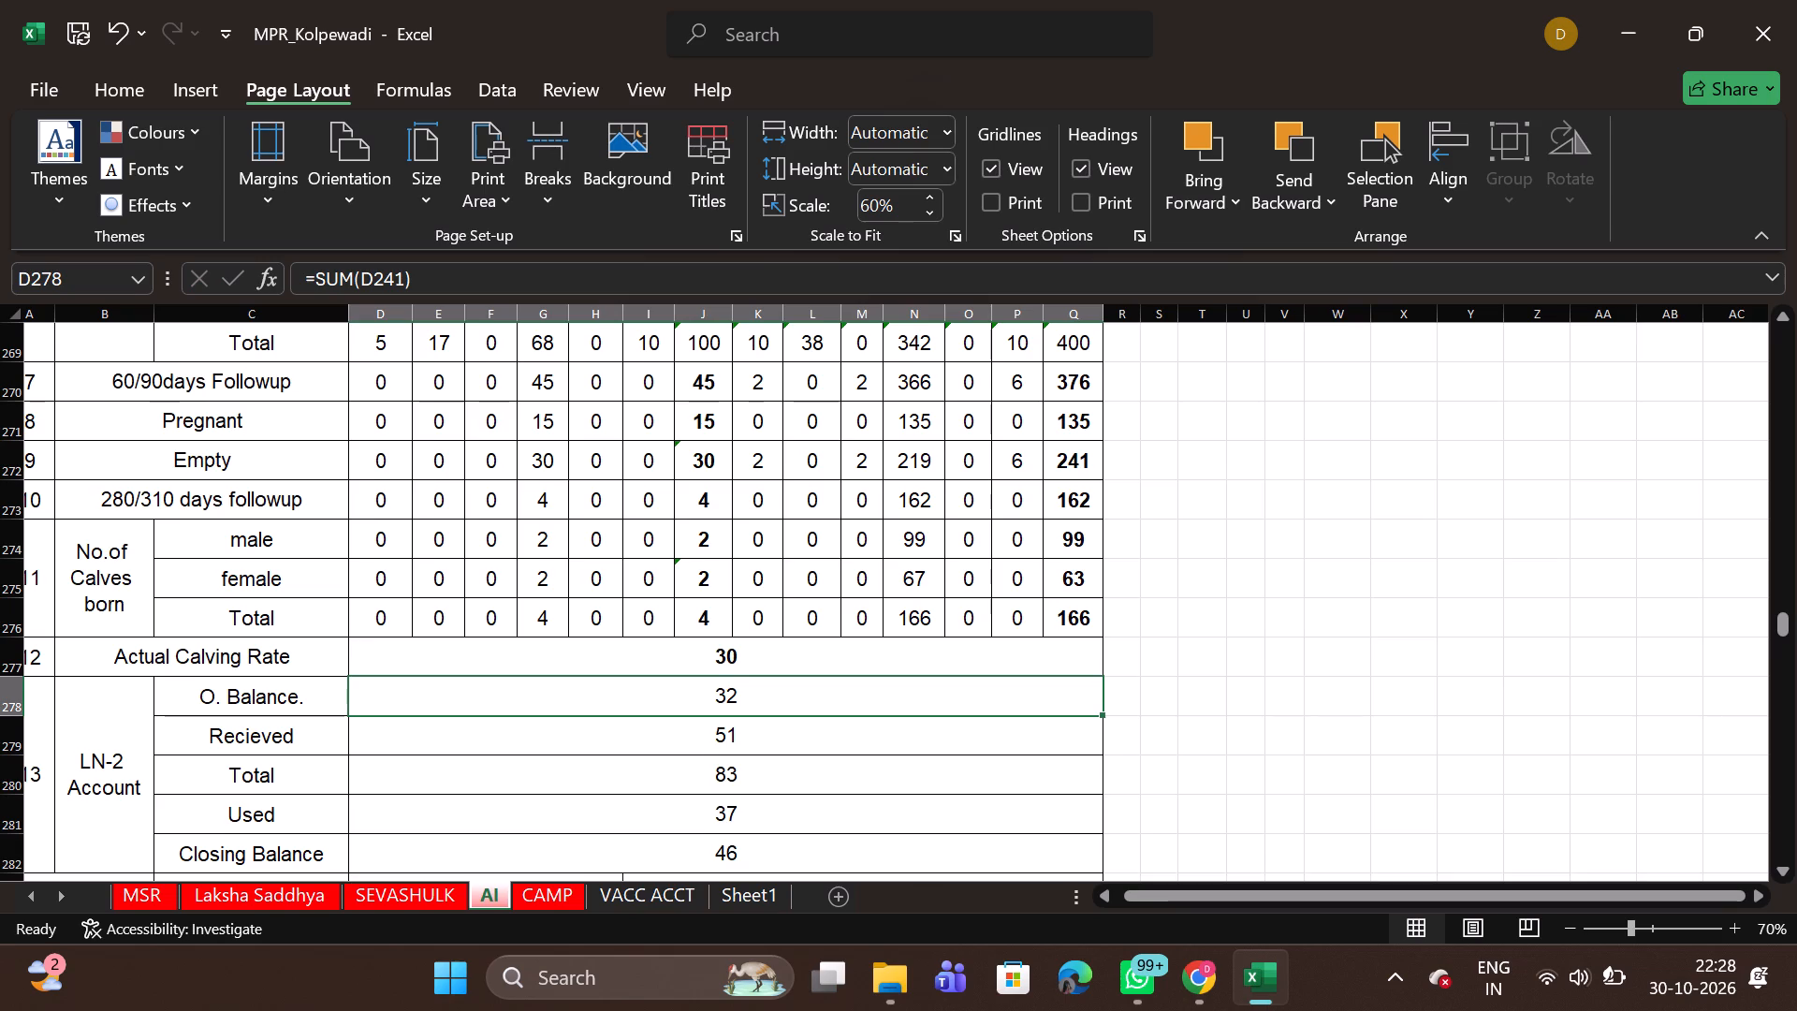
Review October's LN-2 Account and sign-off rows, the start of the November report, and October's A.I. and followup figures.
scroll(570, 690, "down", 2)
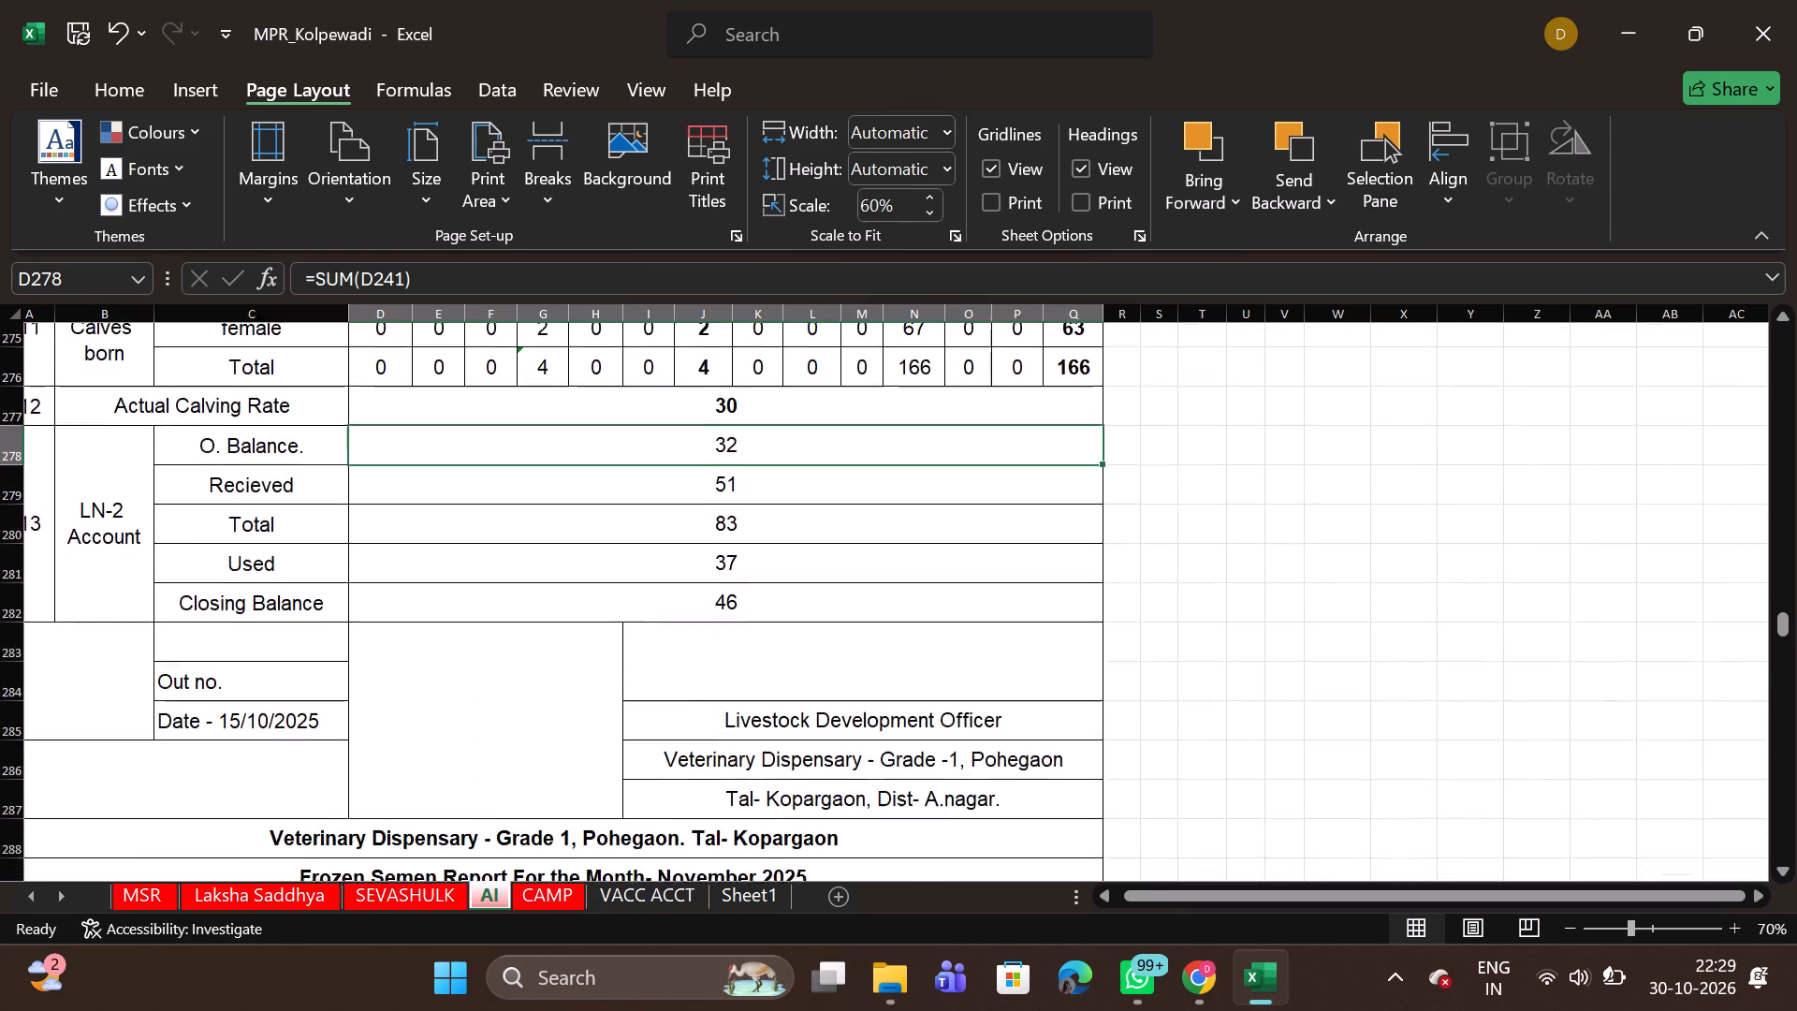
scroll(570, 690, "down", 2)
scroll(570, 690, "up", 1)
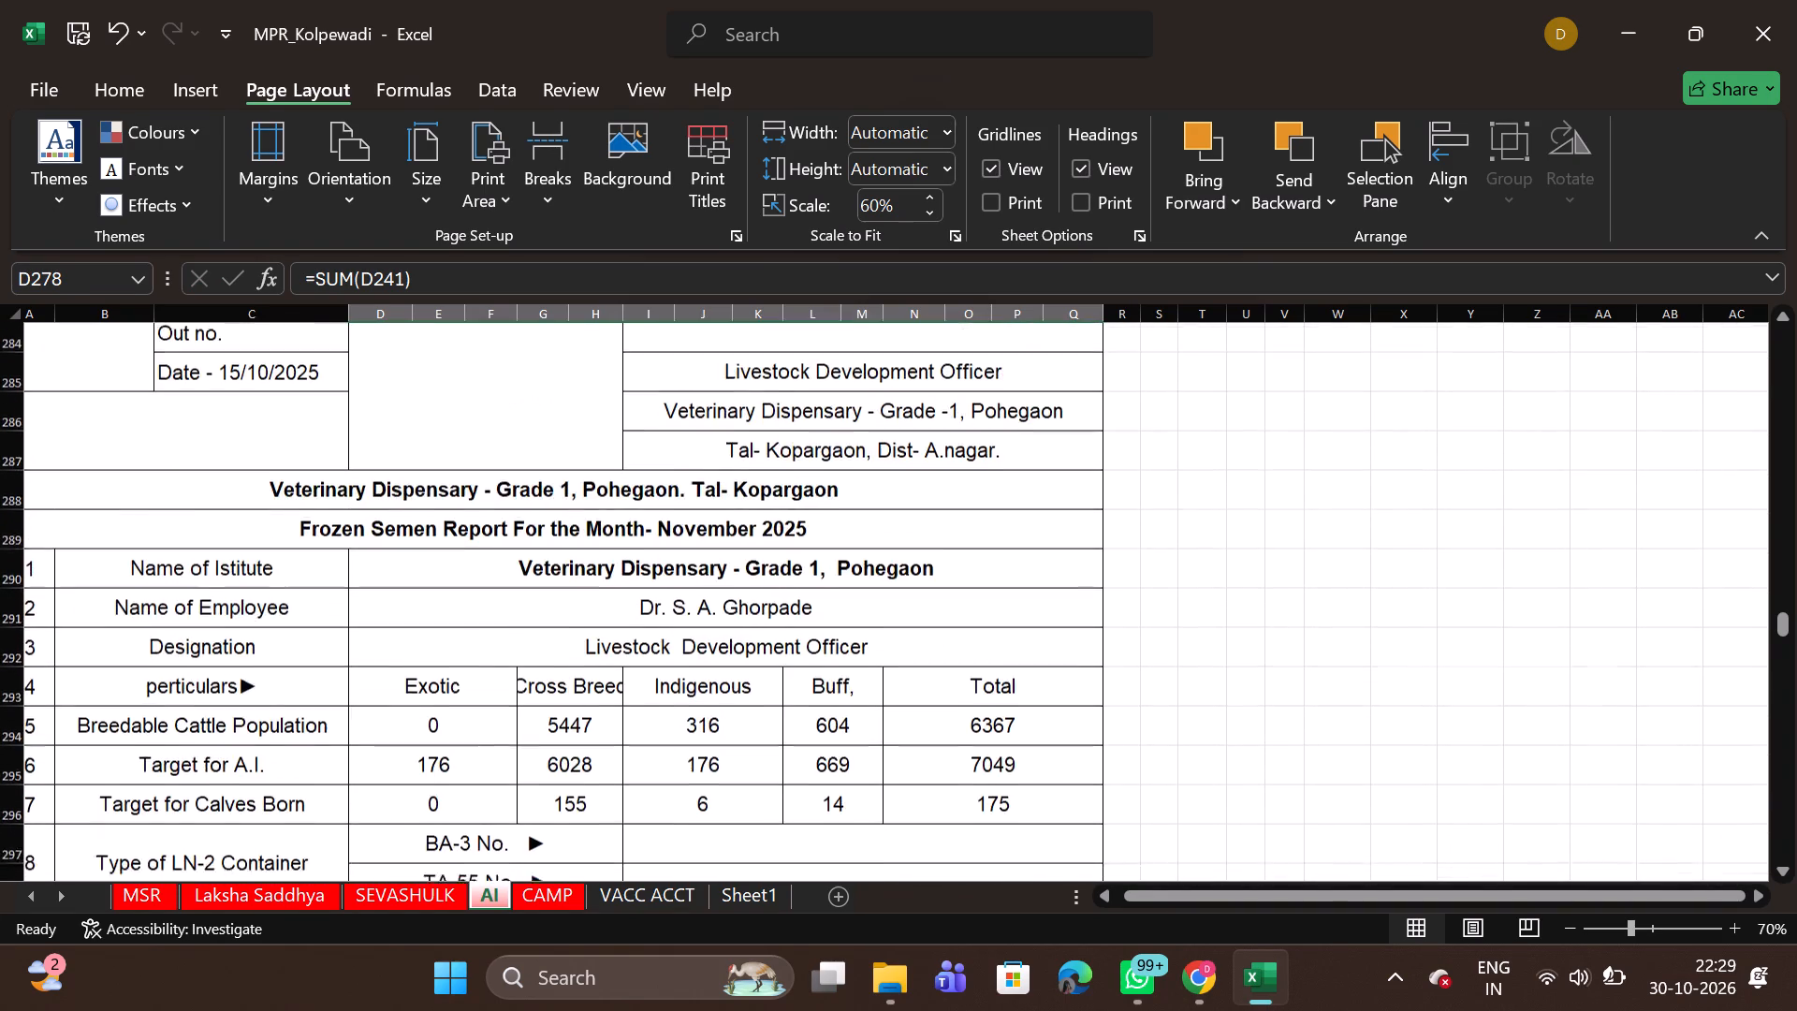
scroll(570, 690, "up", 3)
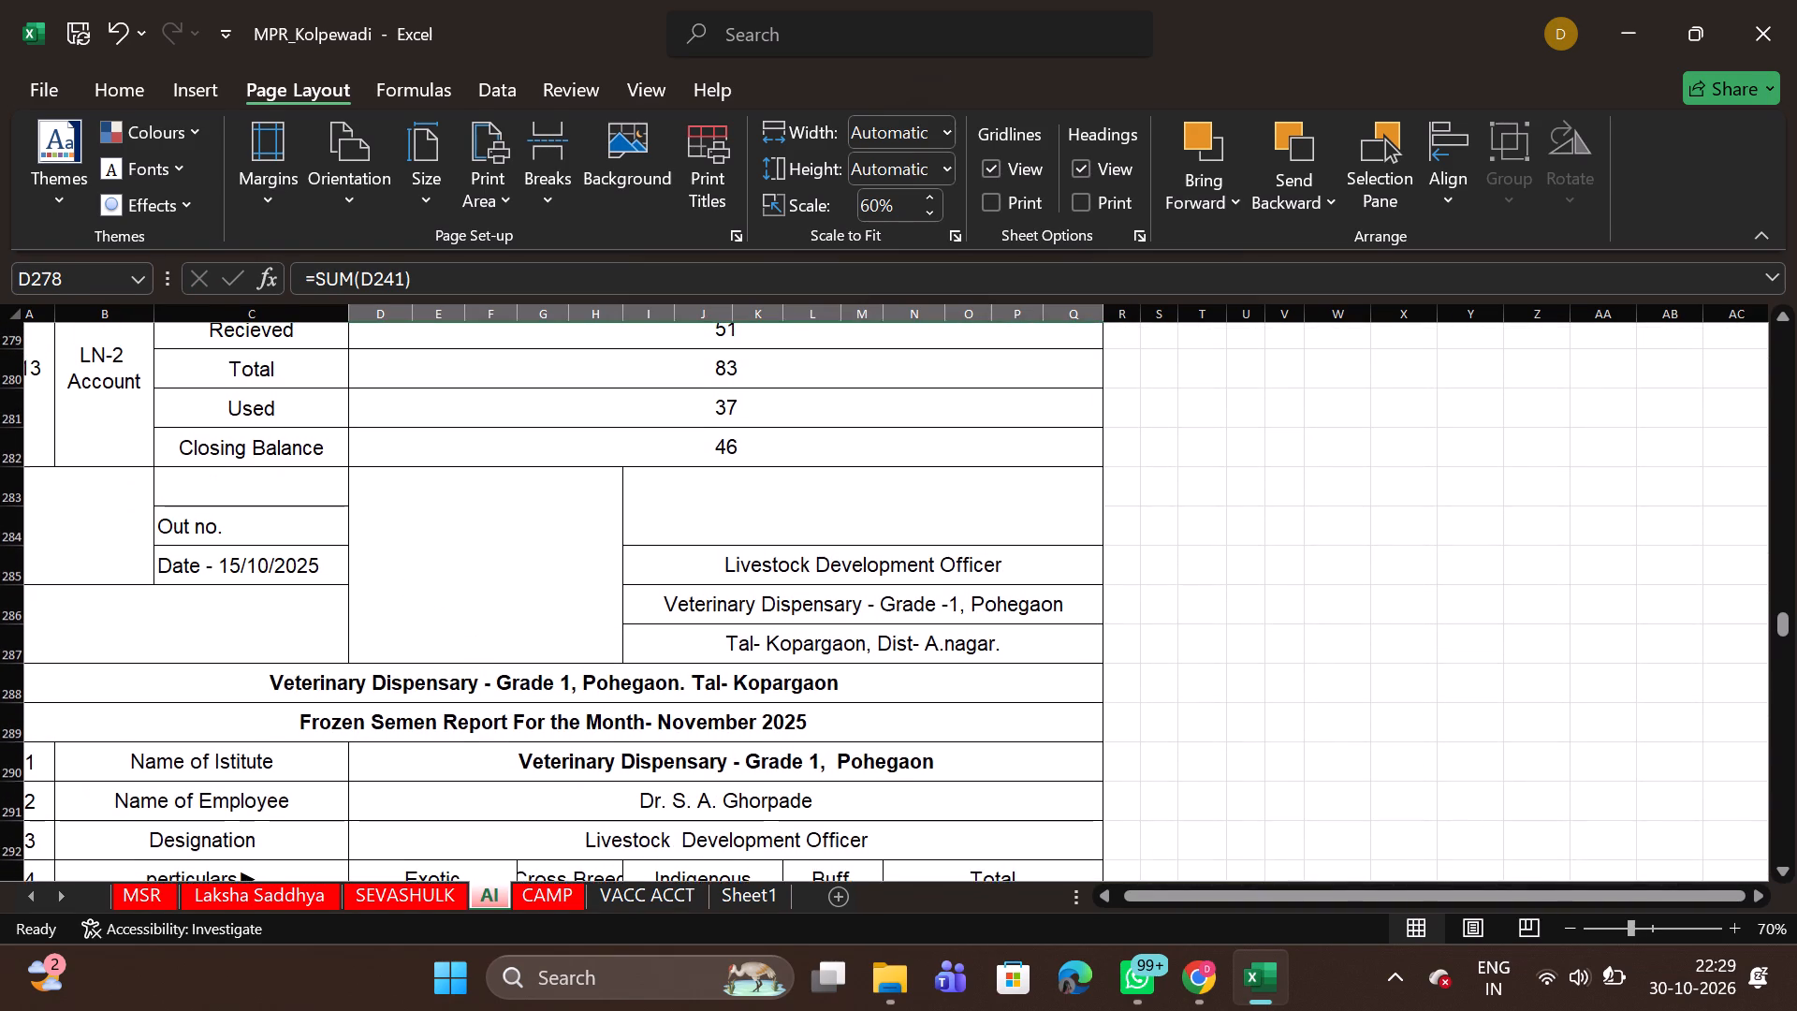
scroll(570, 690, "up", 3)
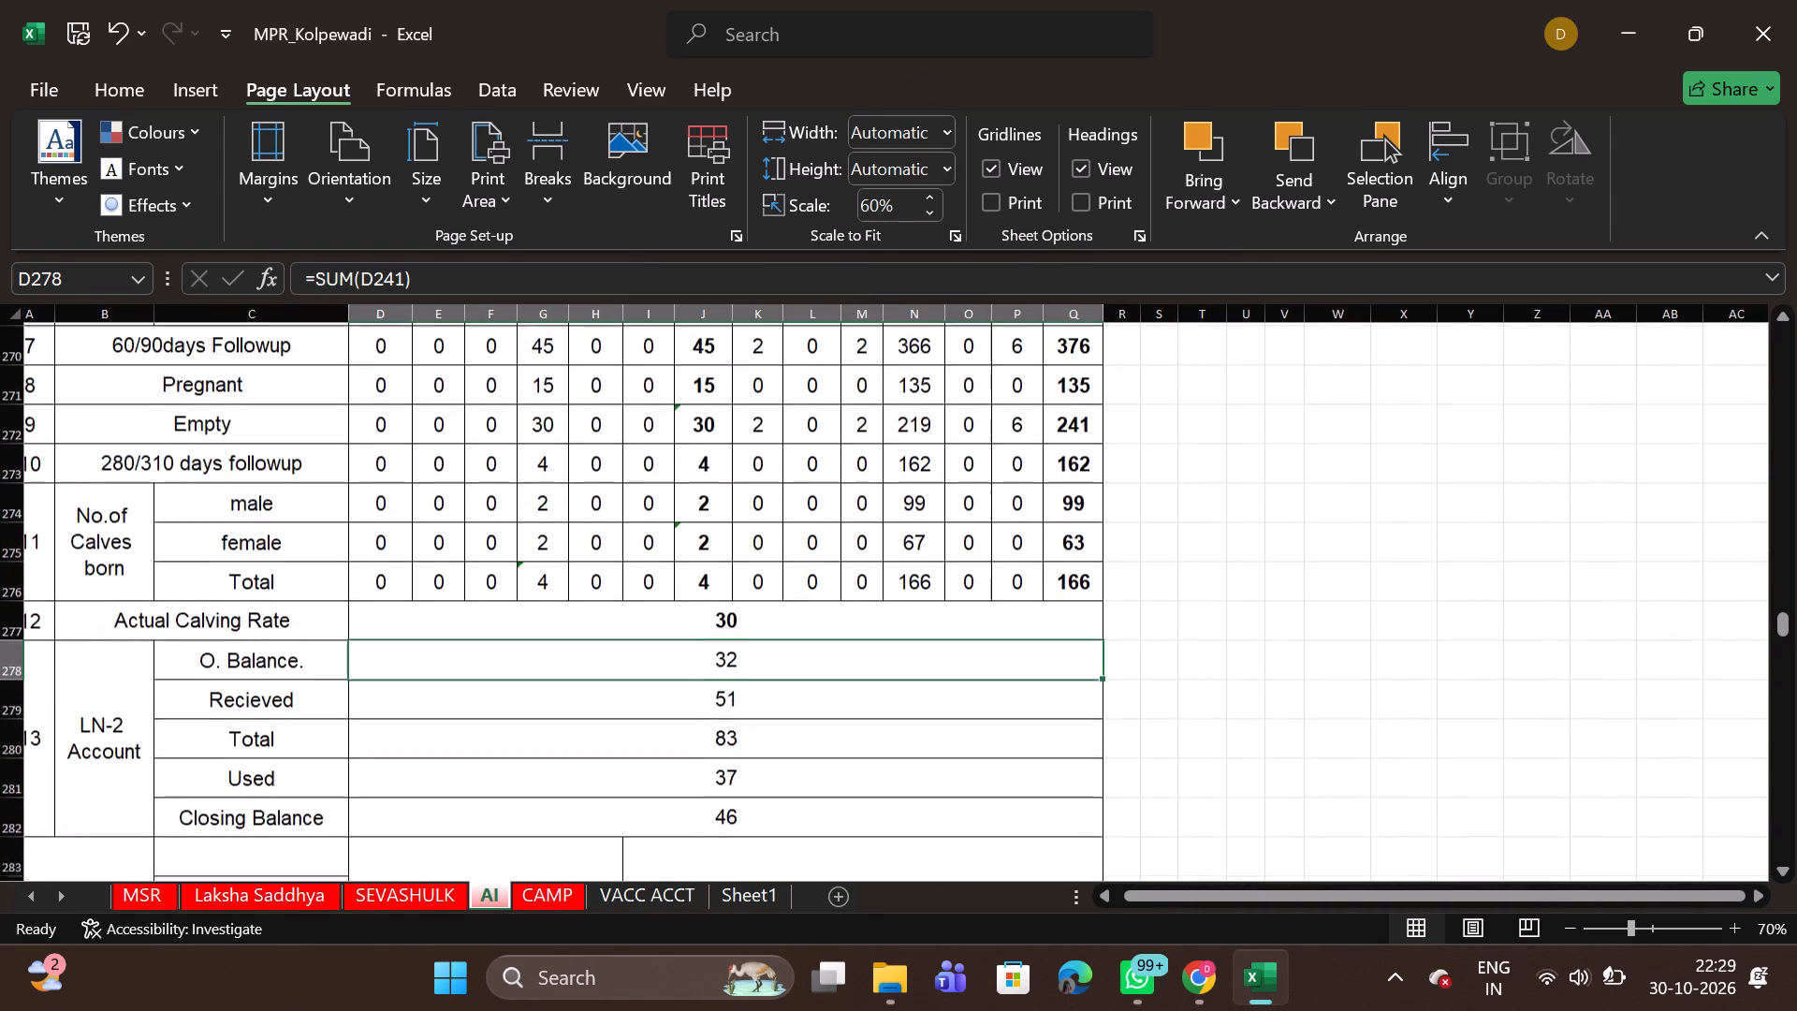
scroll(570, 690, "up", 2)
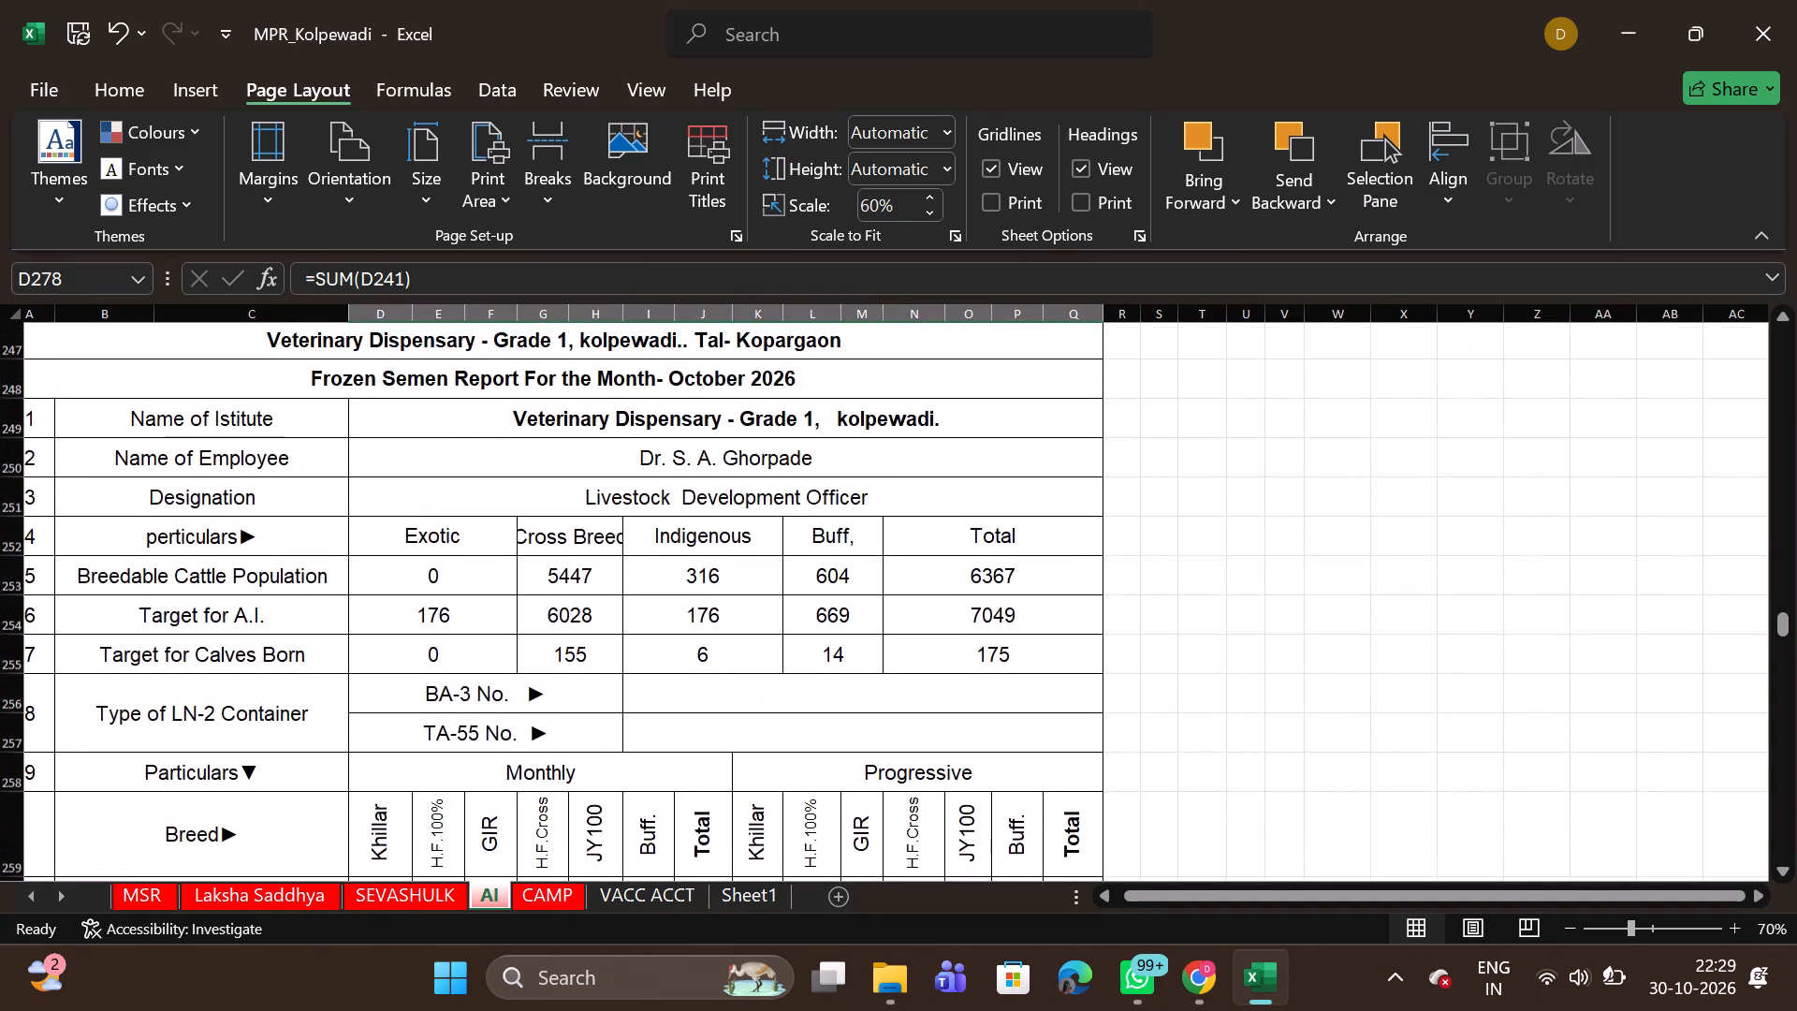
scroll(570, 690, "down", 3)
scroll(570, 690, "up", 1)
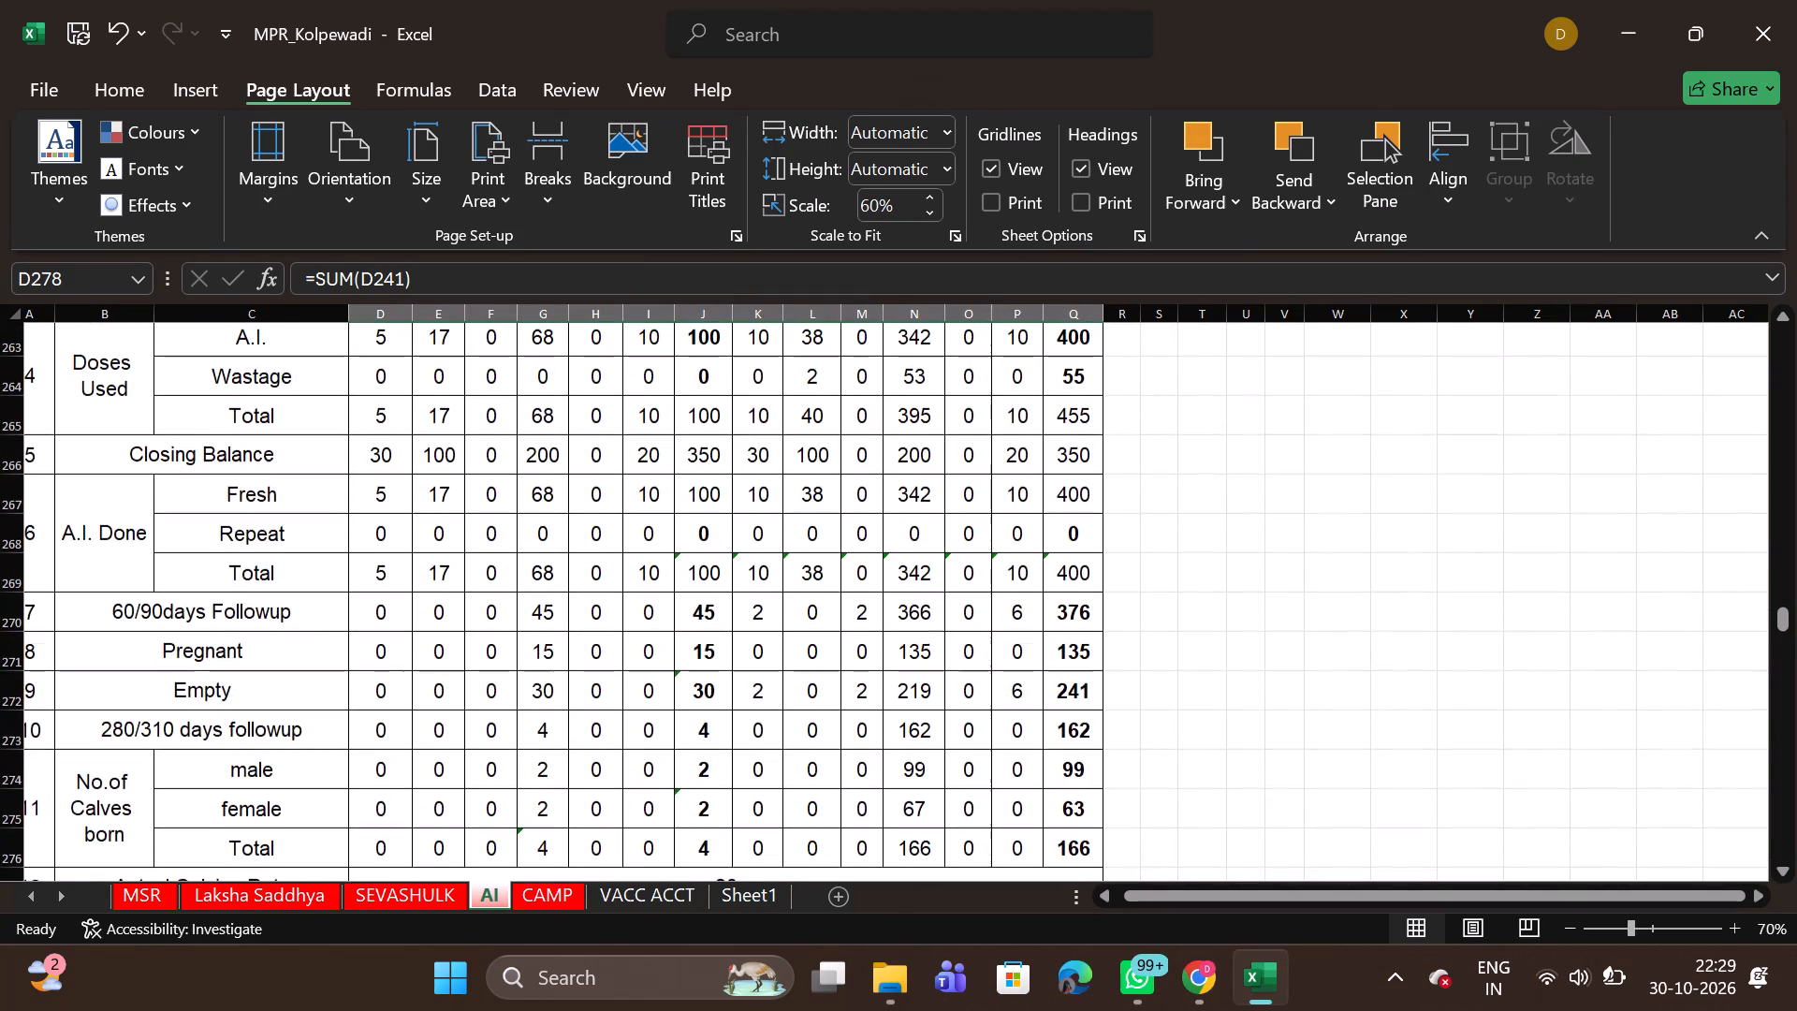
Open the VACC ACCT sheet and examine the April 2026 vaccine stock report, from its headings to its totals and sign-off rows.
left_click(614, 902)
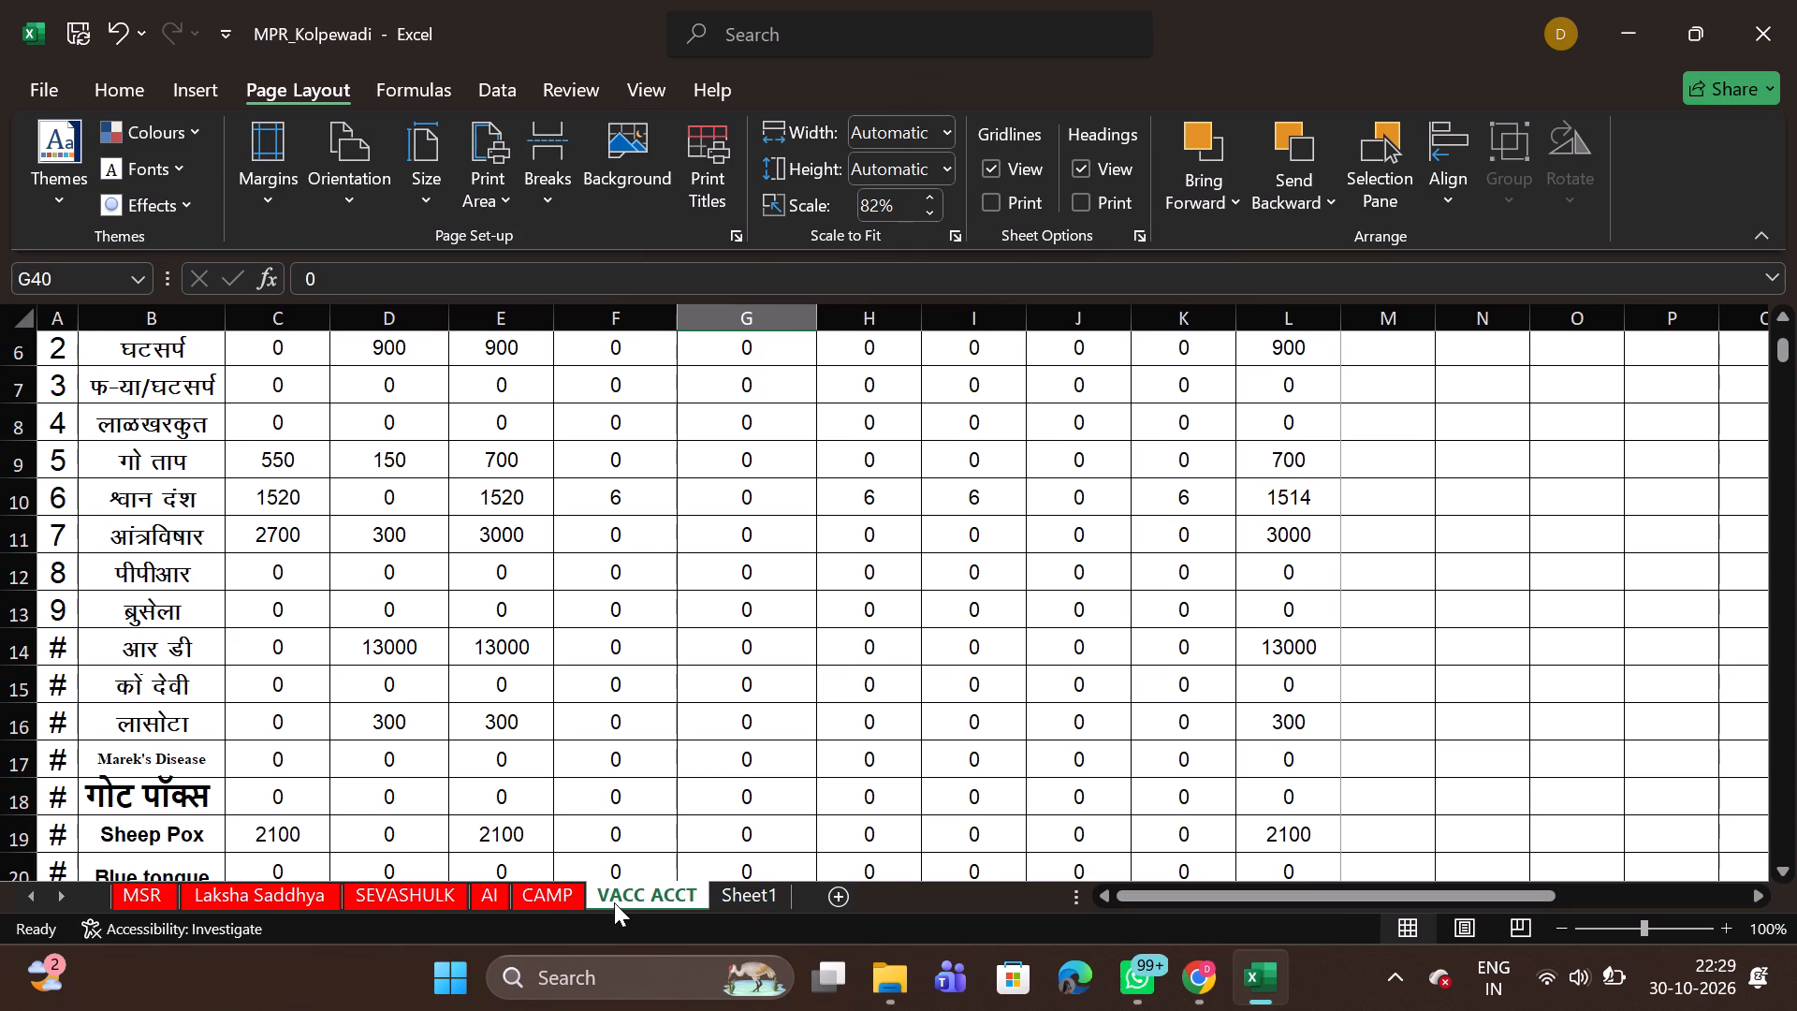
scroll(614, 902, "up", 2)
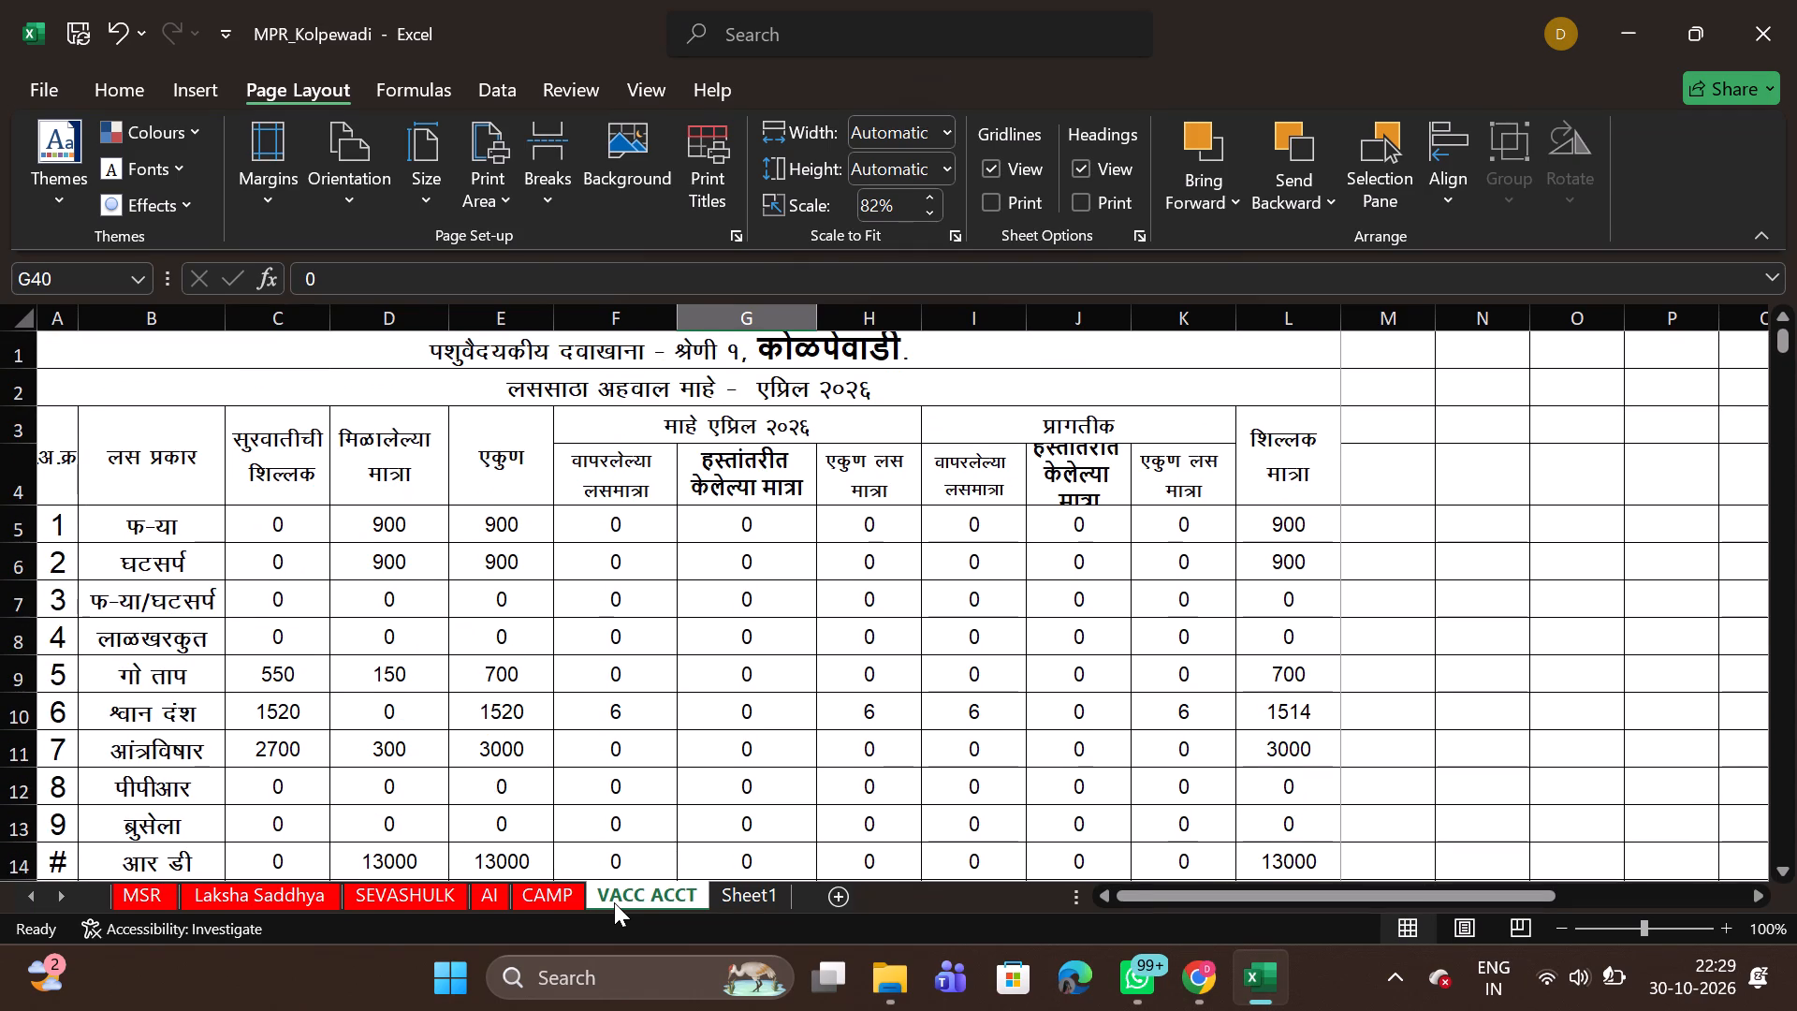
scroll(614, 902, "down", 1)
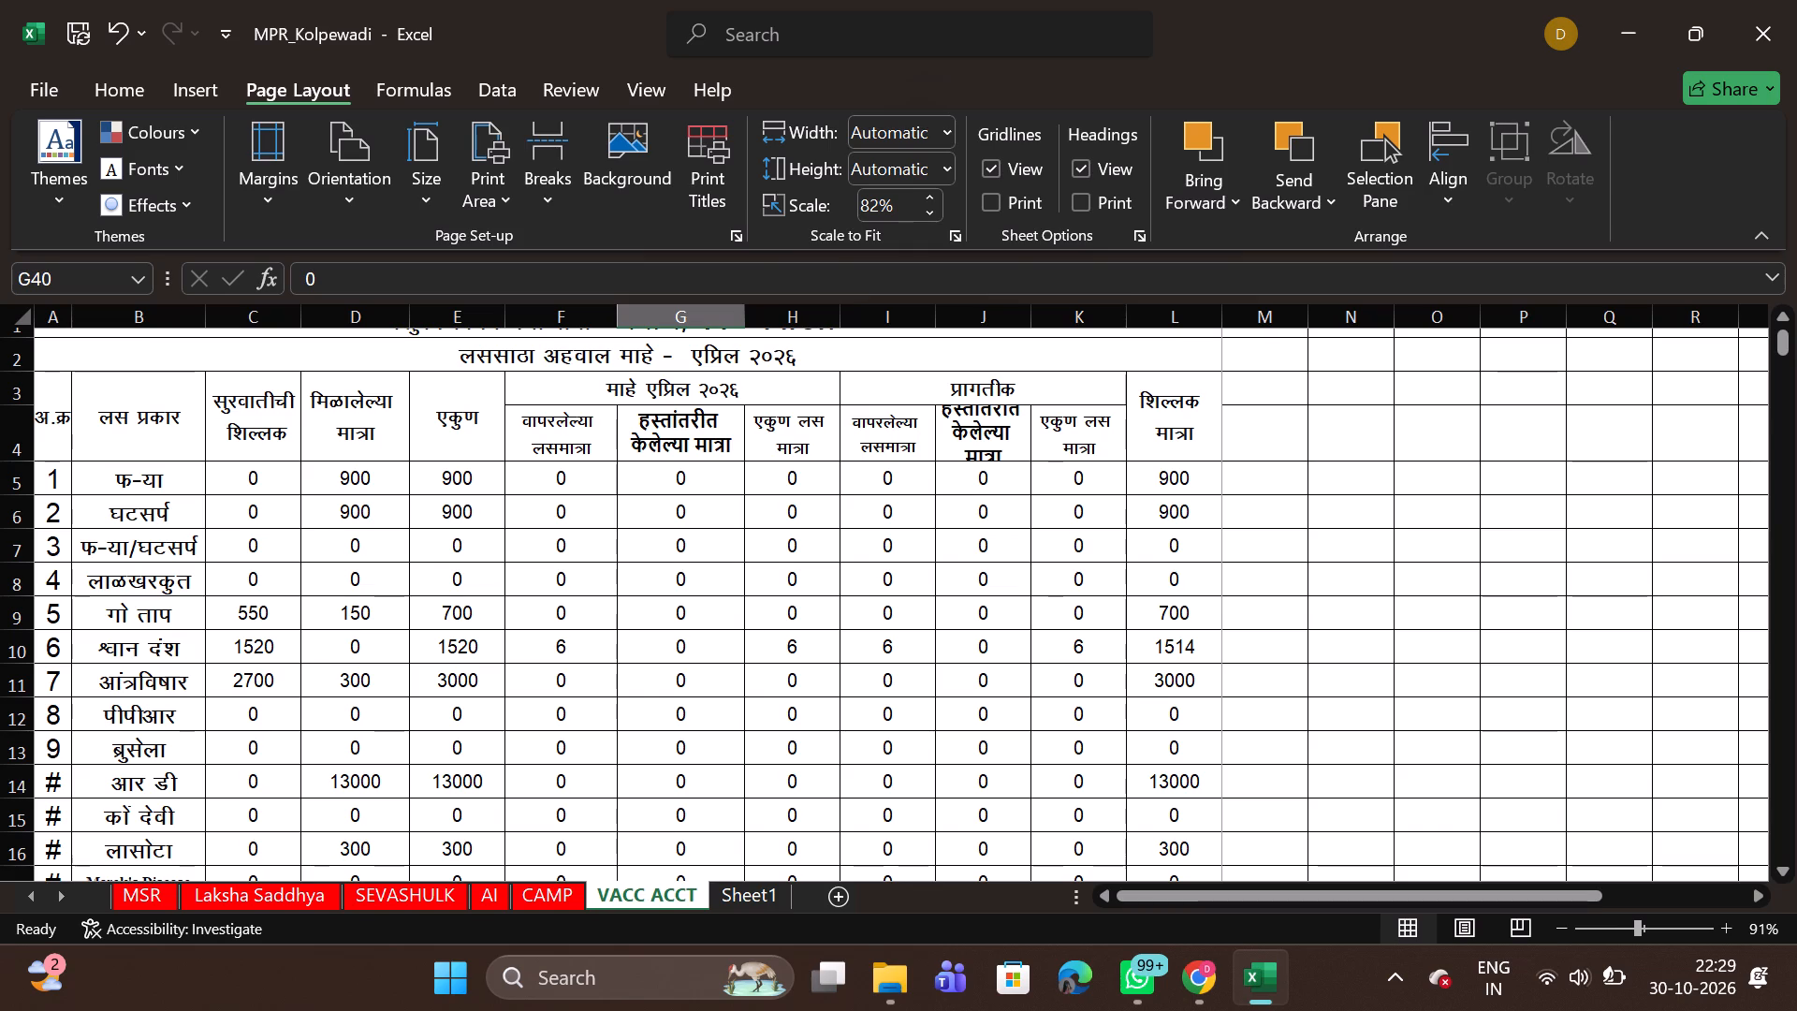
scroll(826, 368, "up", 1)
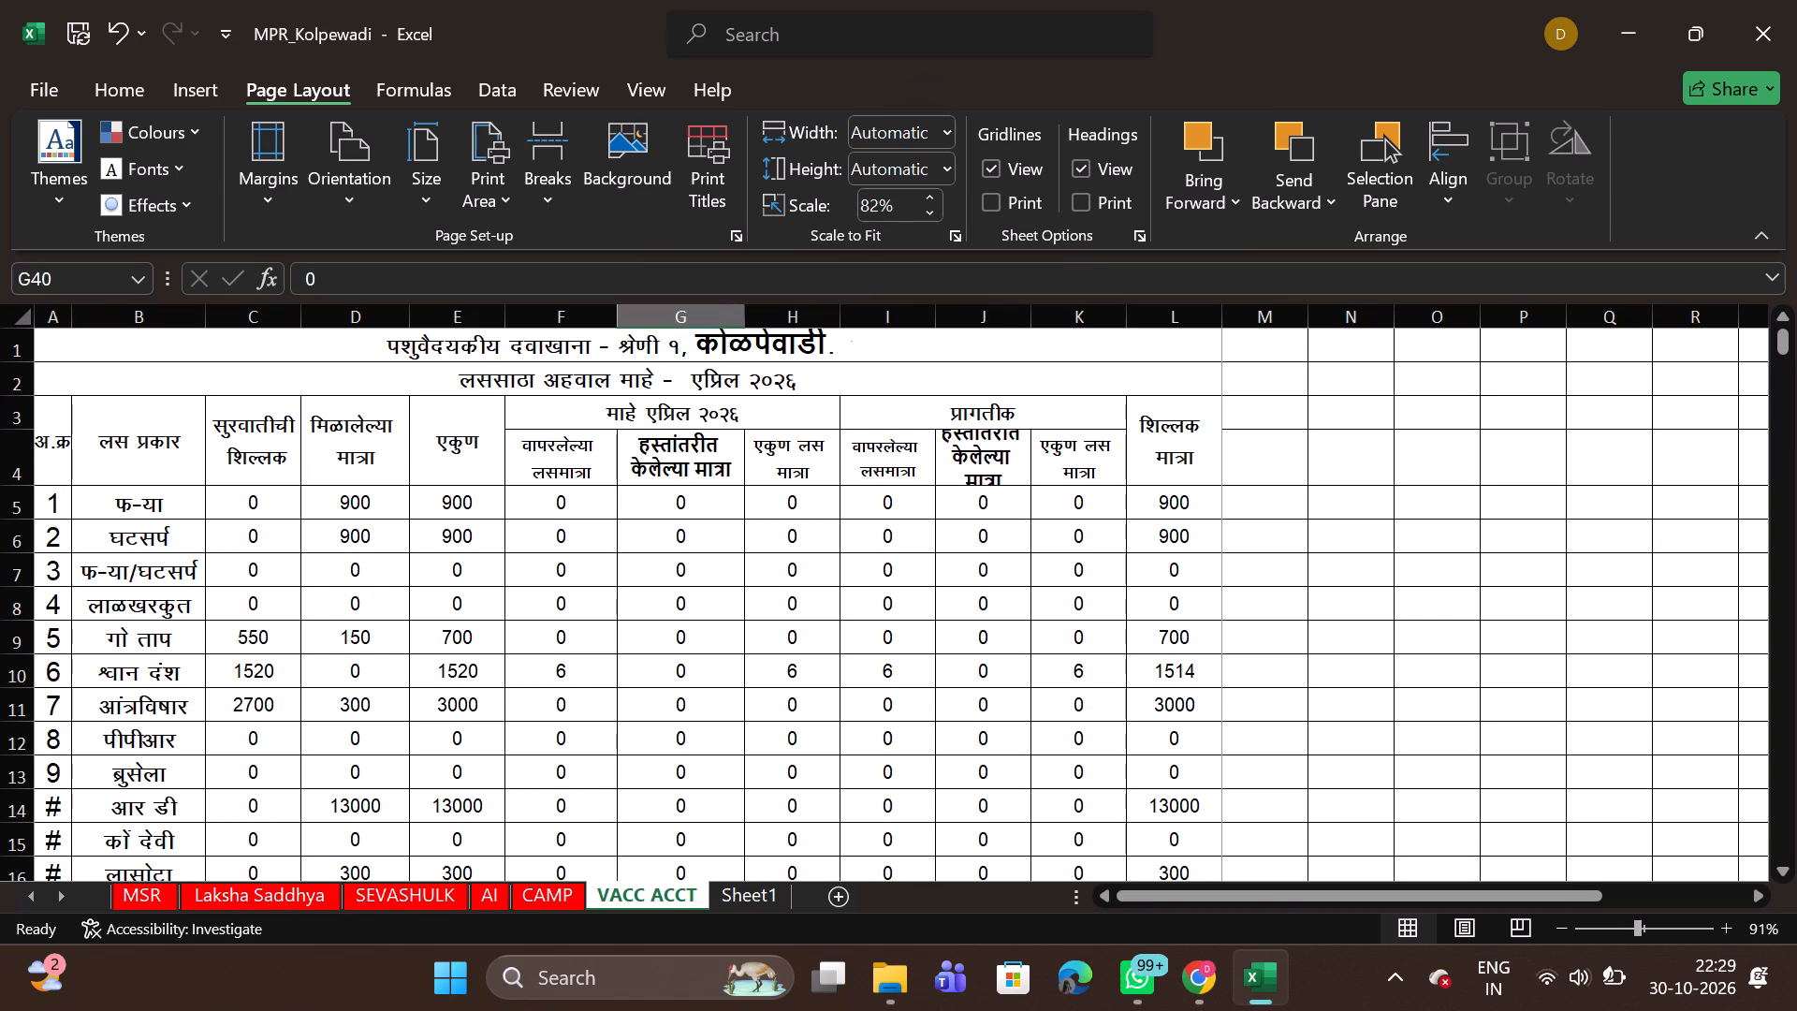
scroll(938, 503, "down", 2)
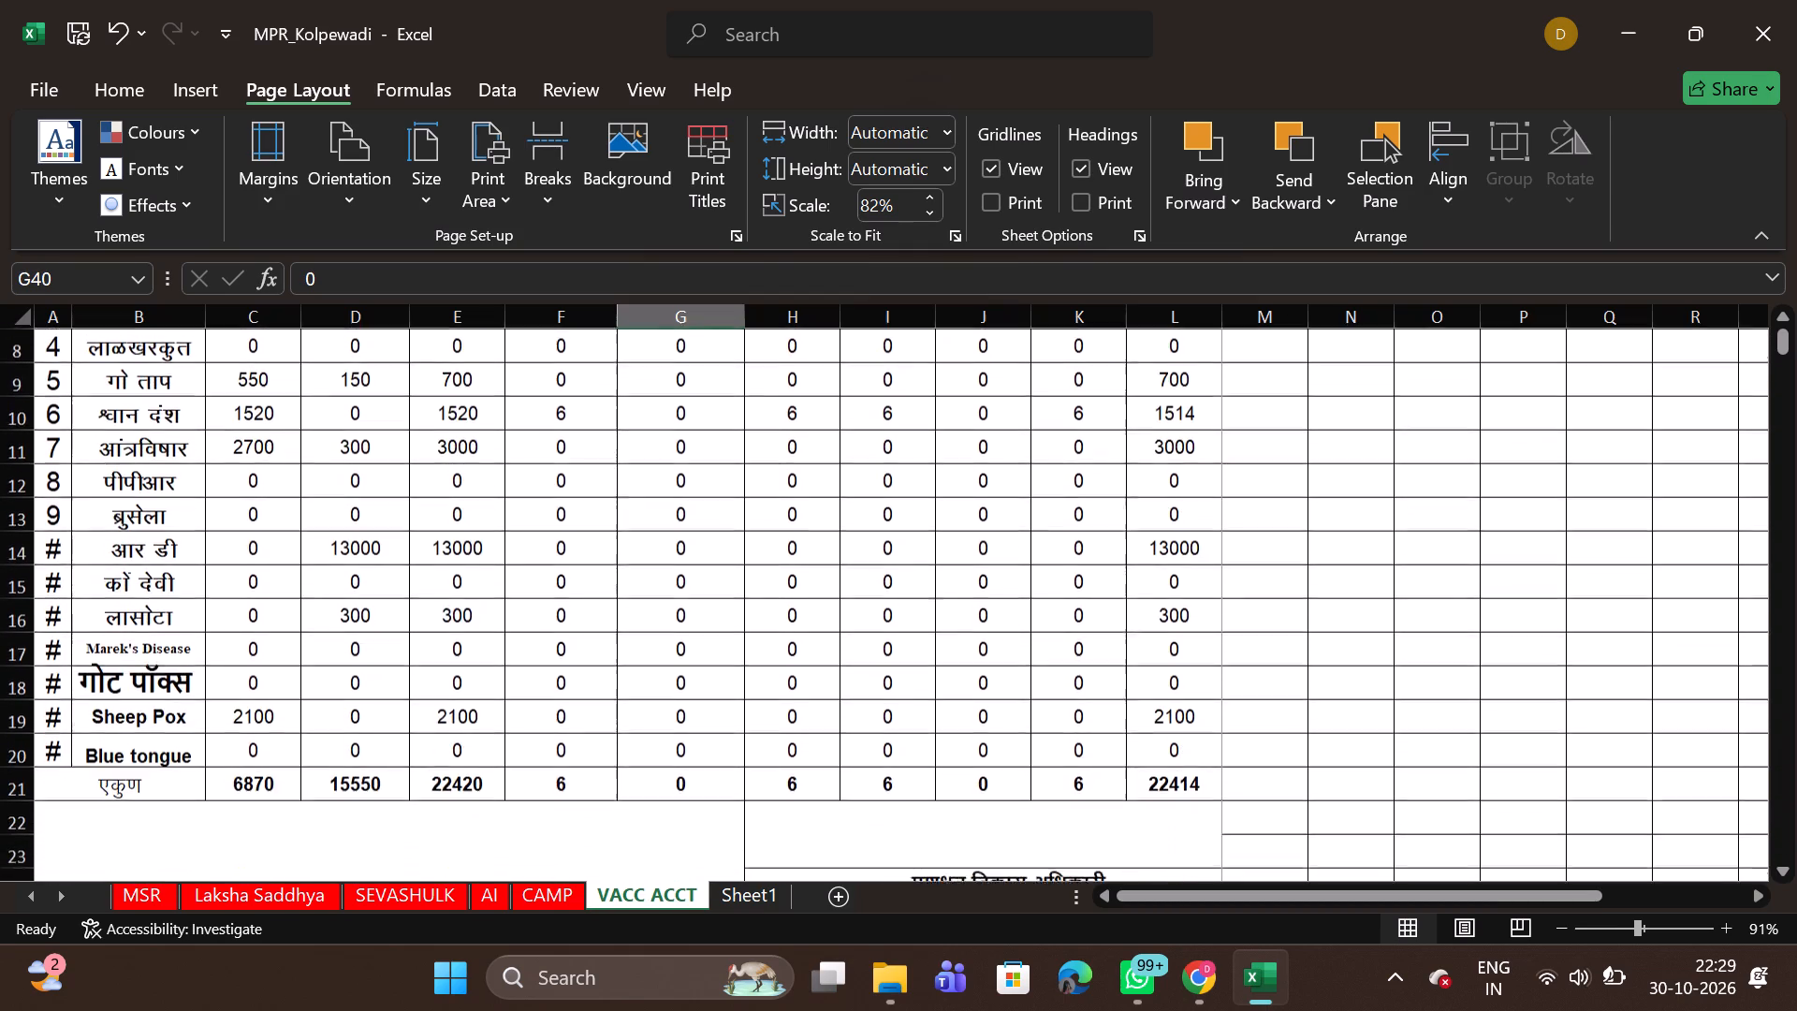
scroll(938, 503, "down", 3)
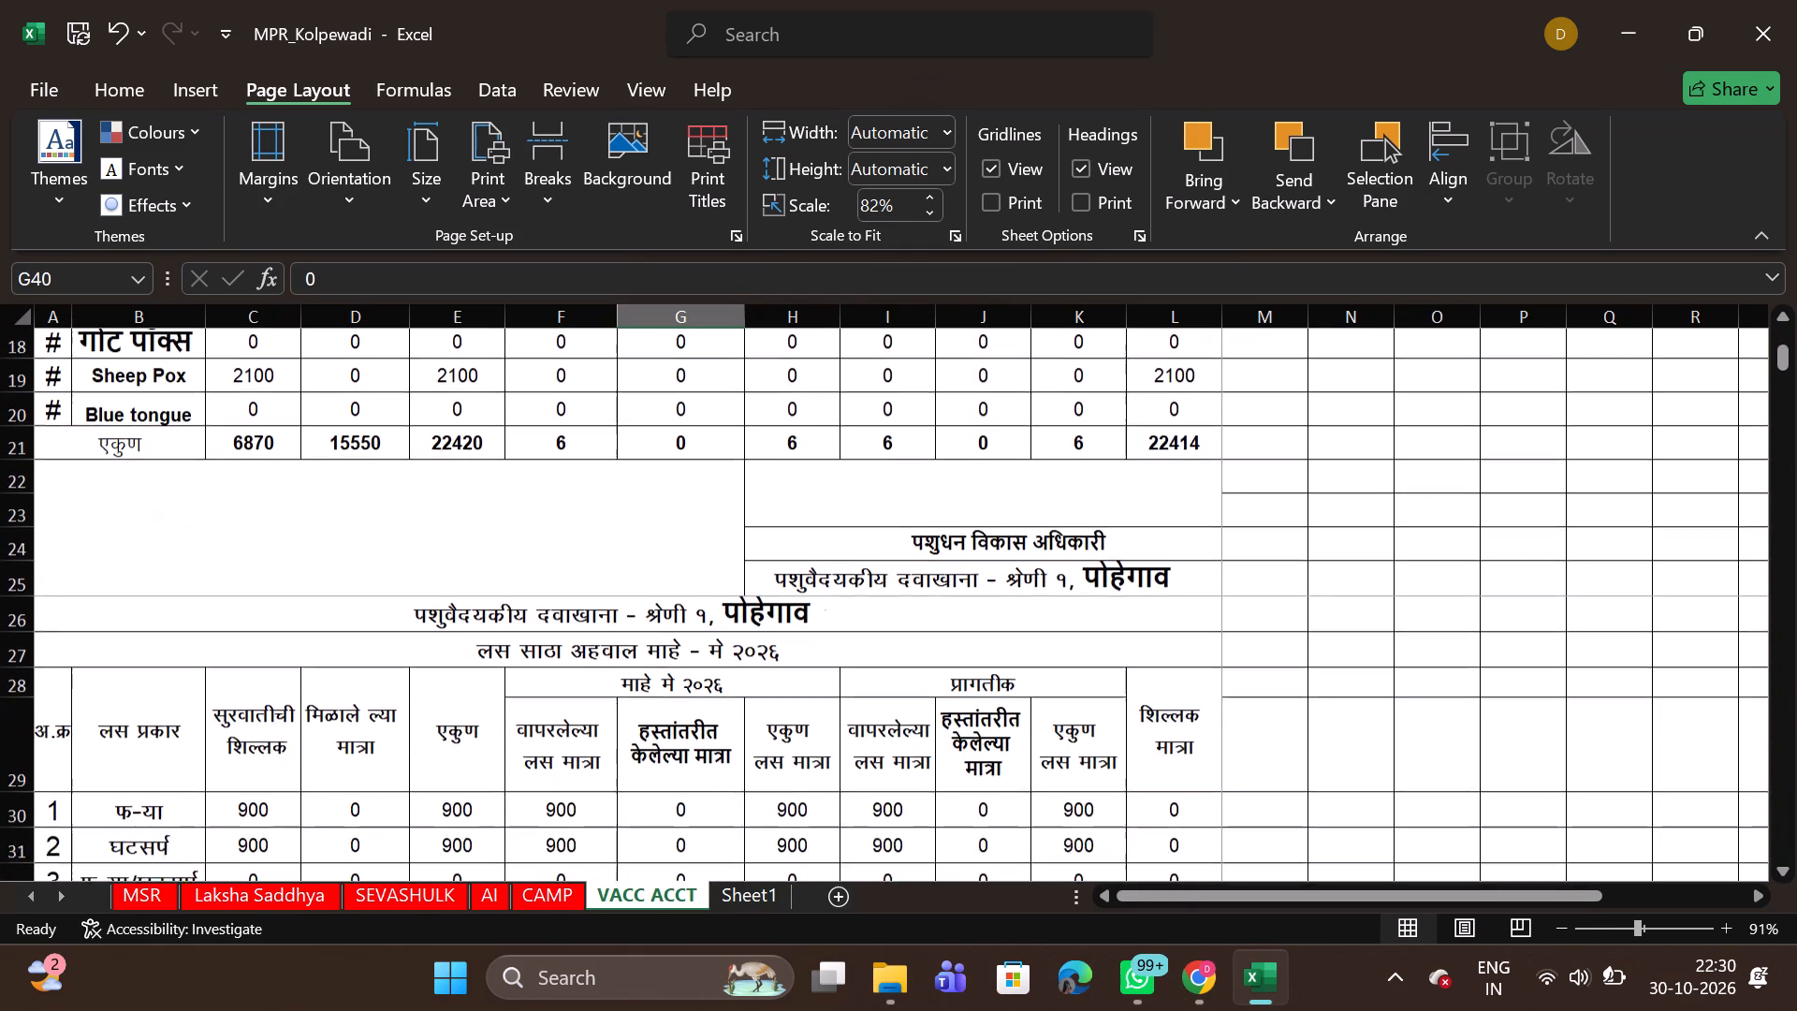
scroll(938, 503, "down", 1)
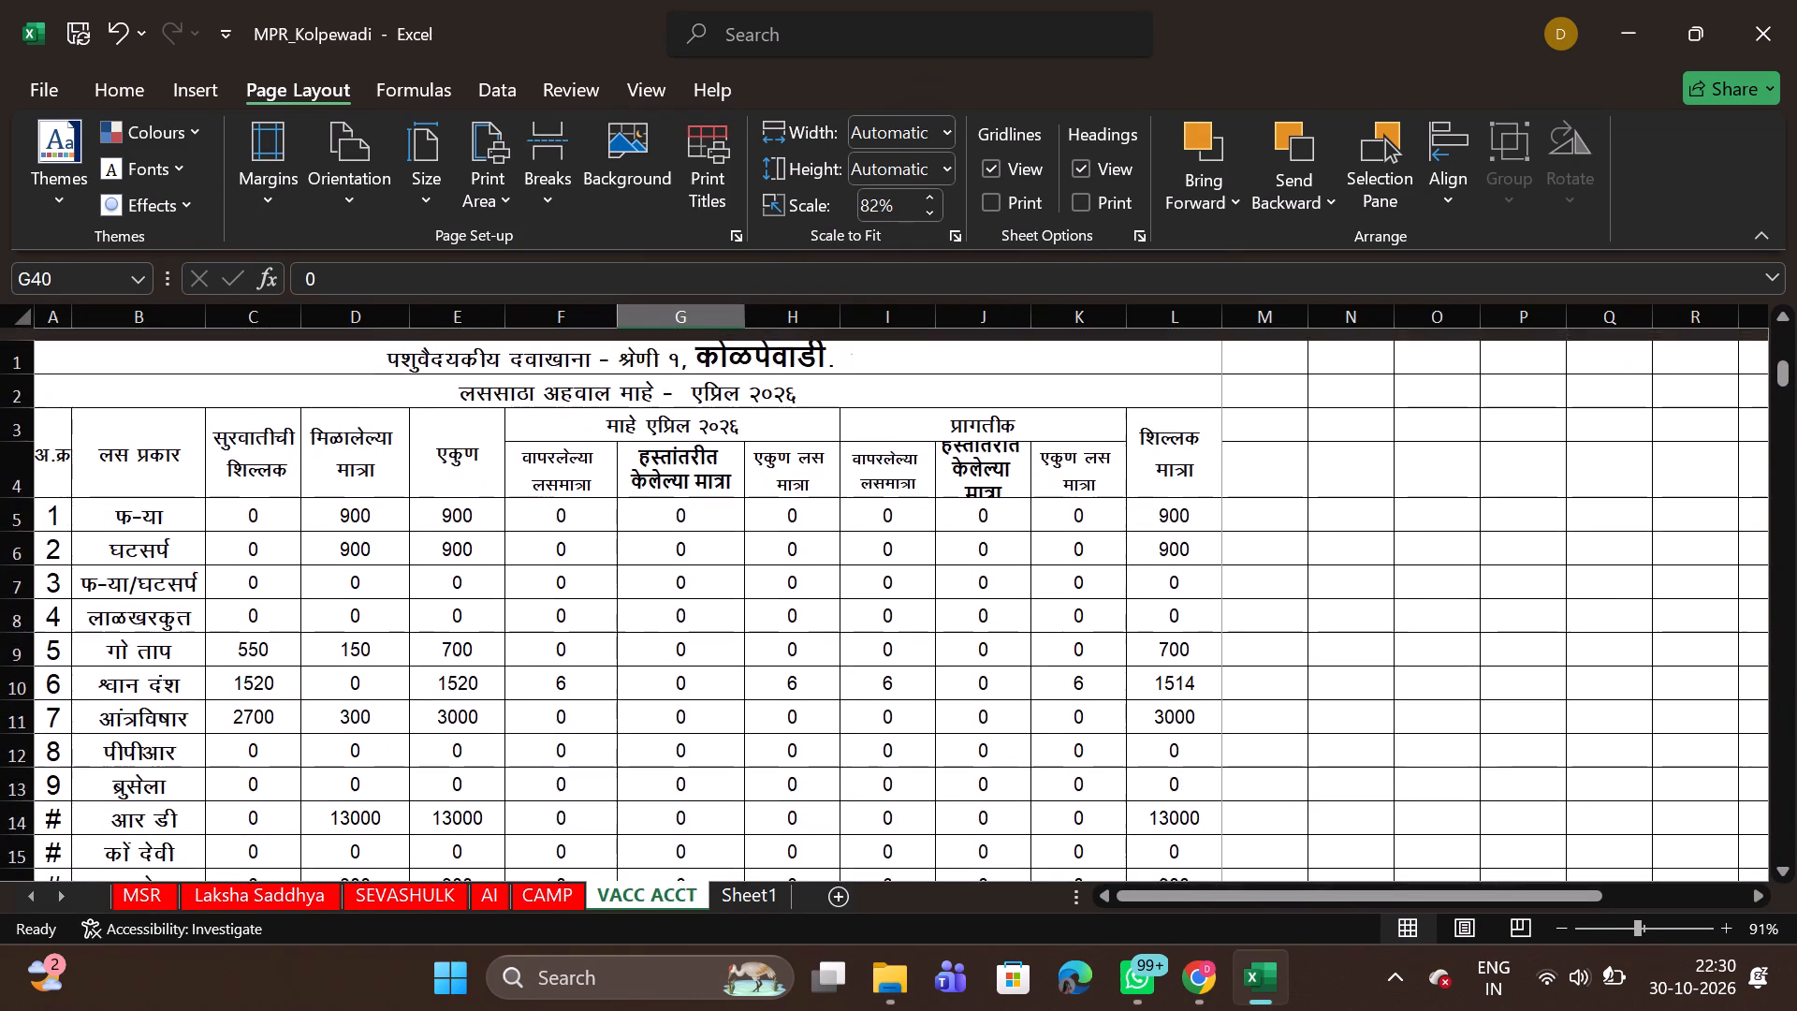
scroll(938, 503, "down", 2)
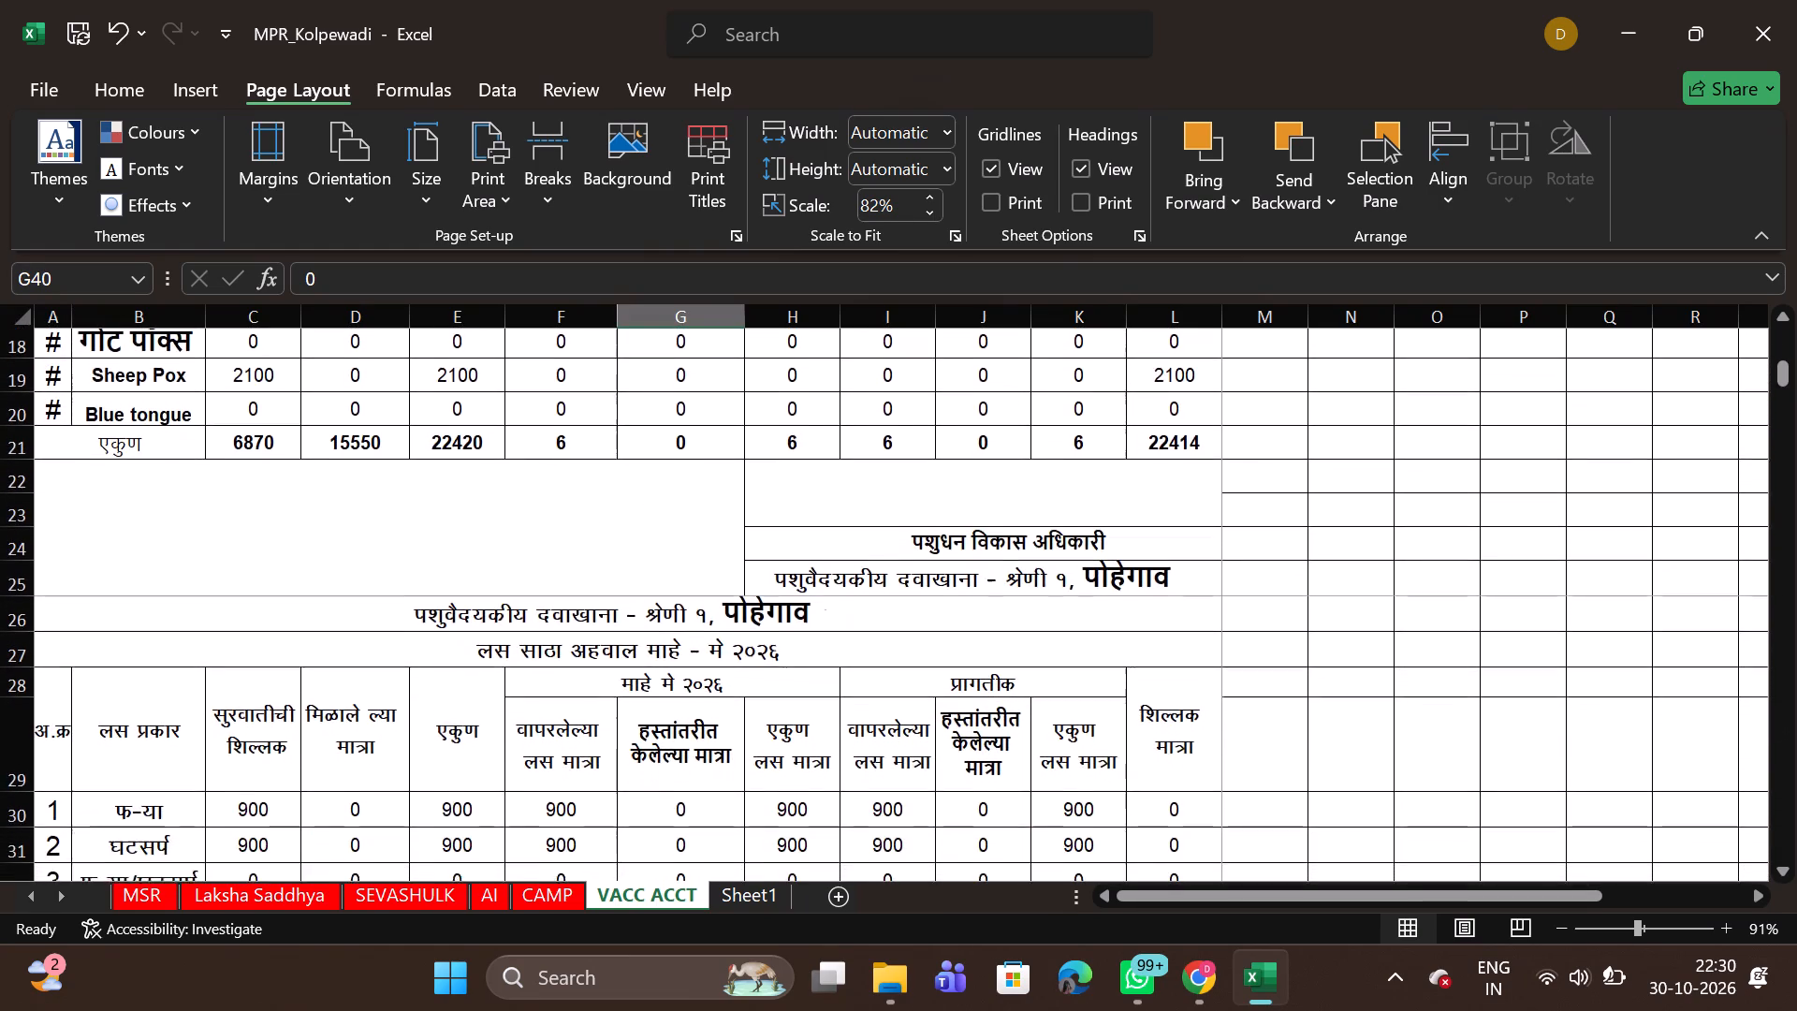
Examine the May 2026 vaccine stock report's opening, used, progressive and closing doses for each vaccine.
scroll(938, 503, "down", 4)
scroll(938, 503, "up", 1)
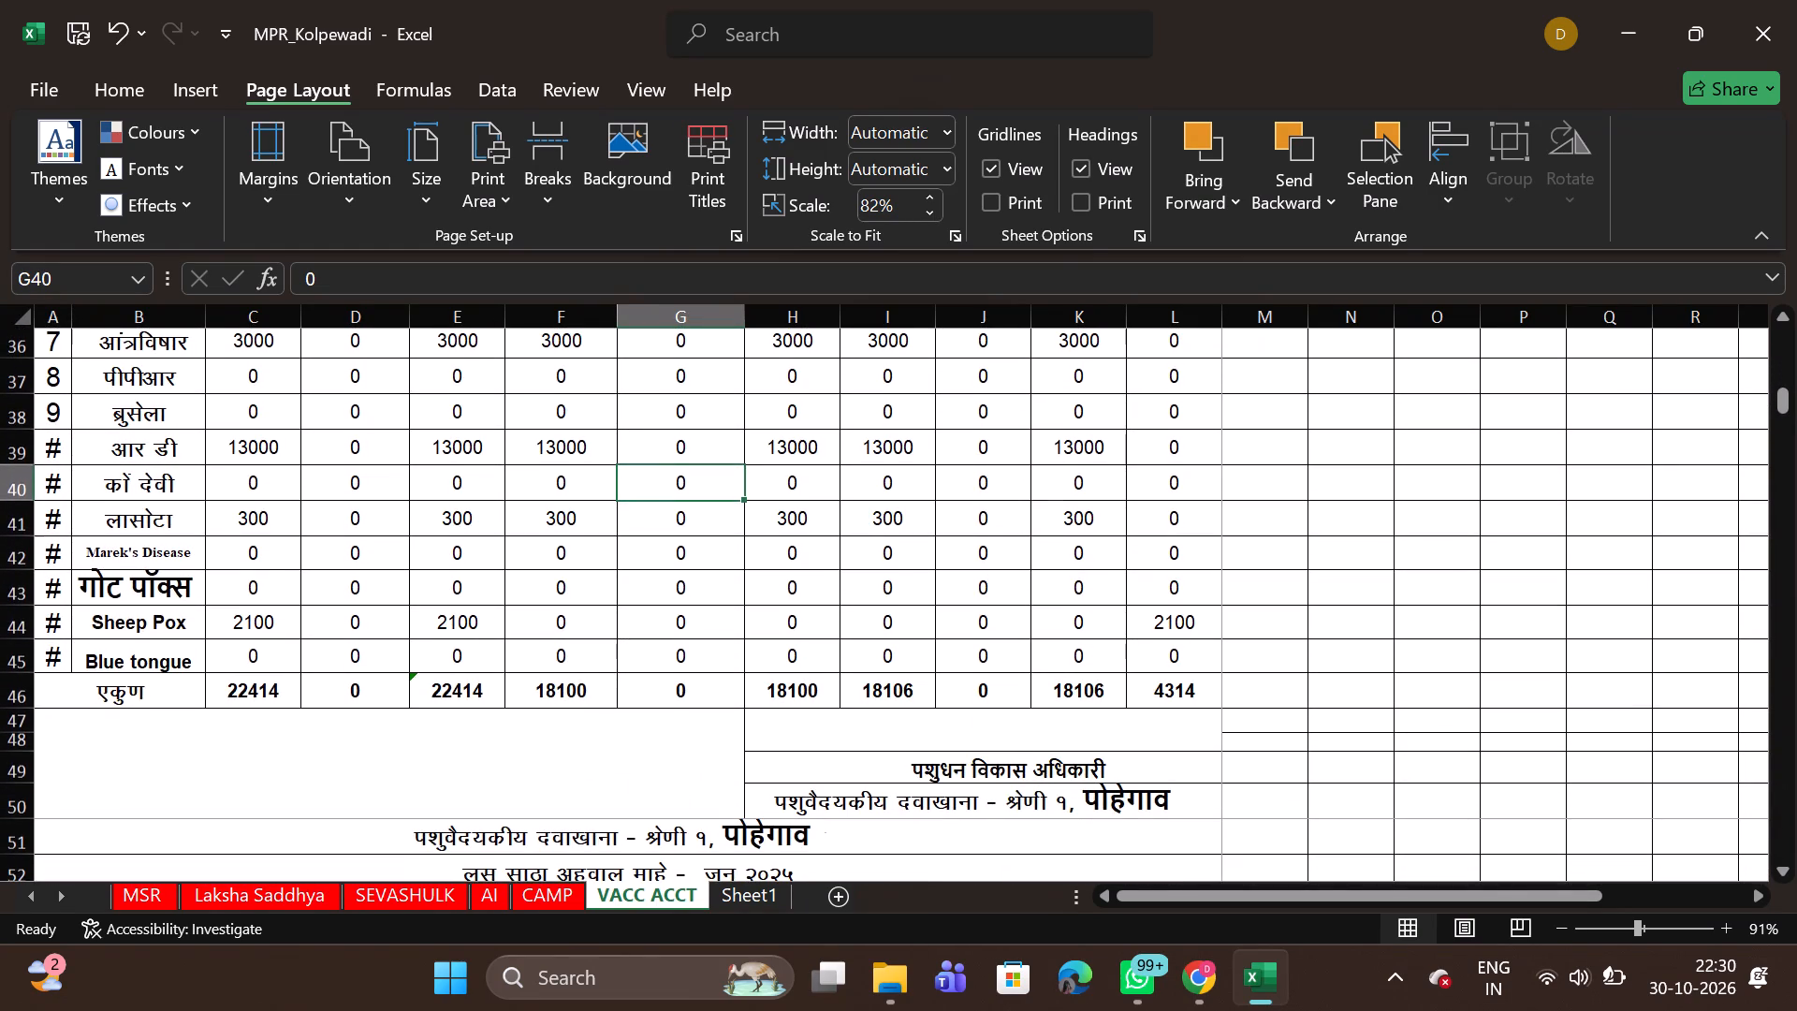
scroll(938, 503, "up", 3)
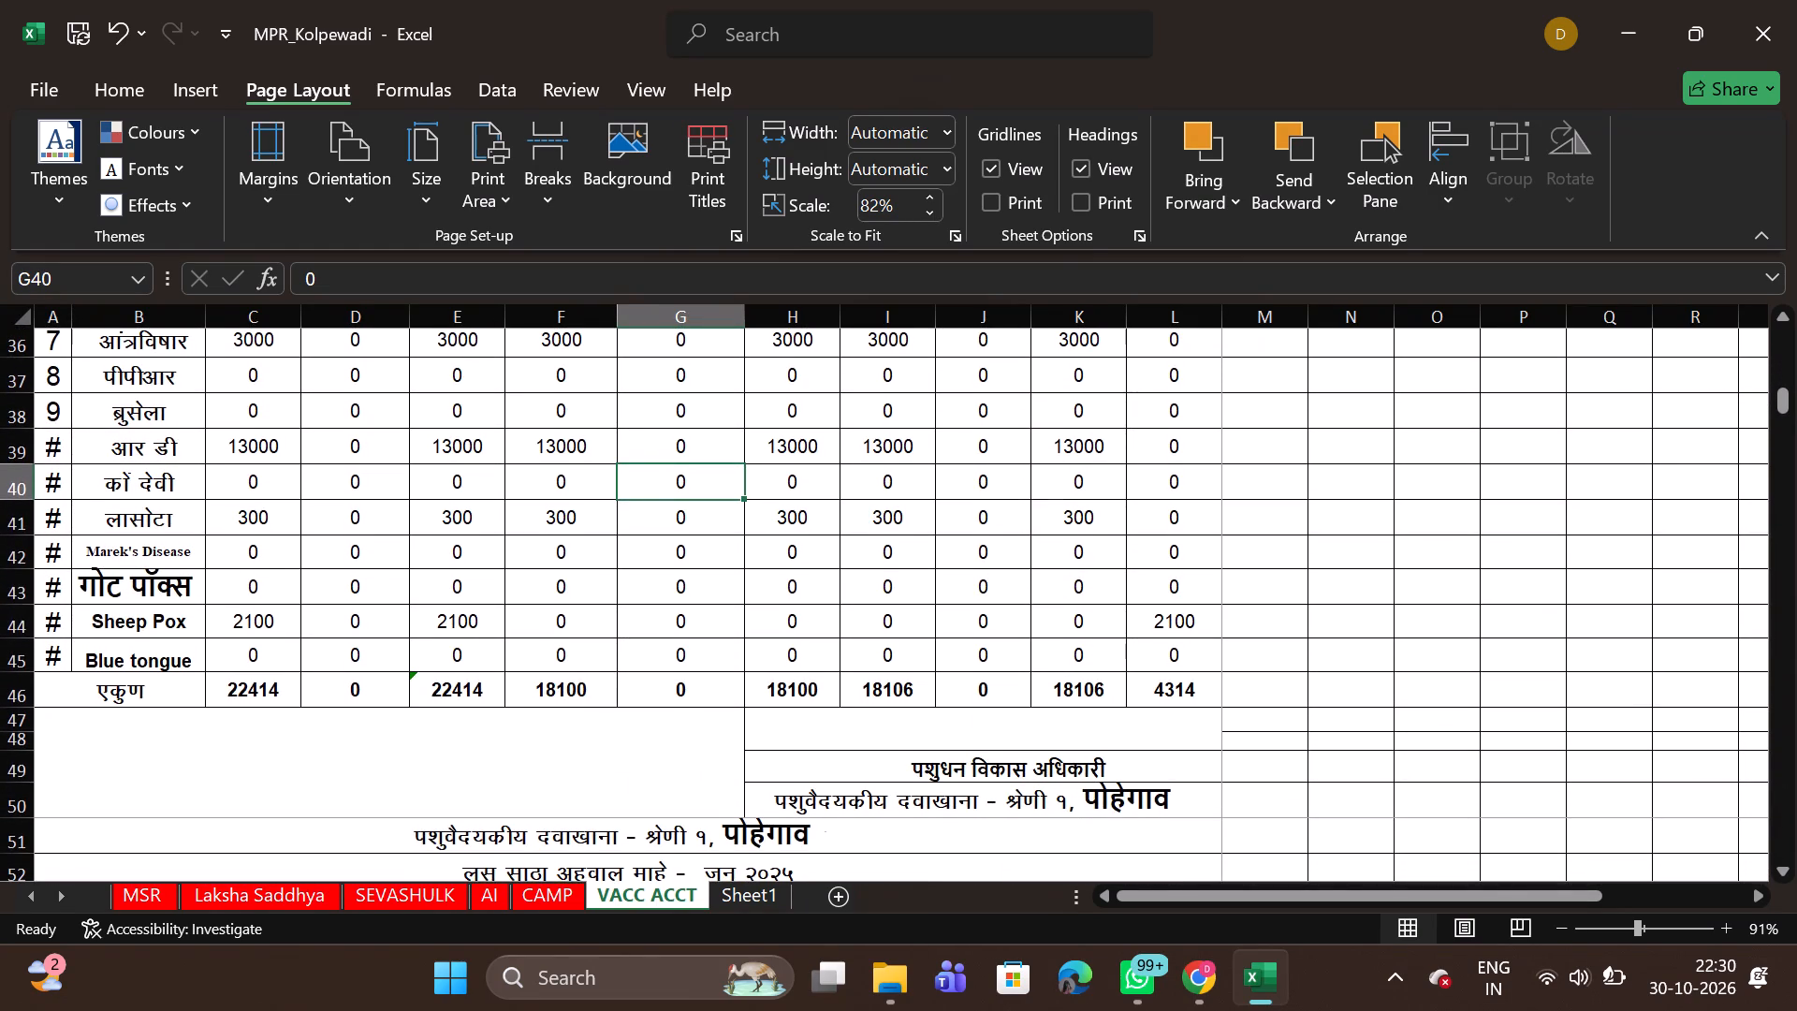
scroll(938, 503, "up", 1)
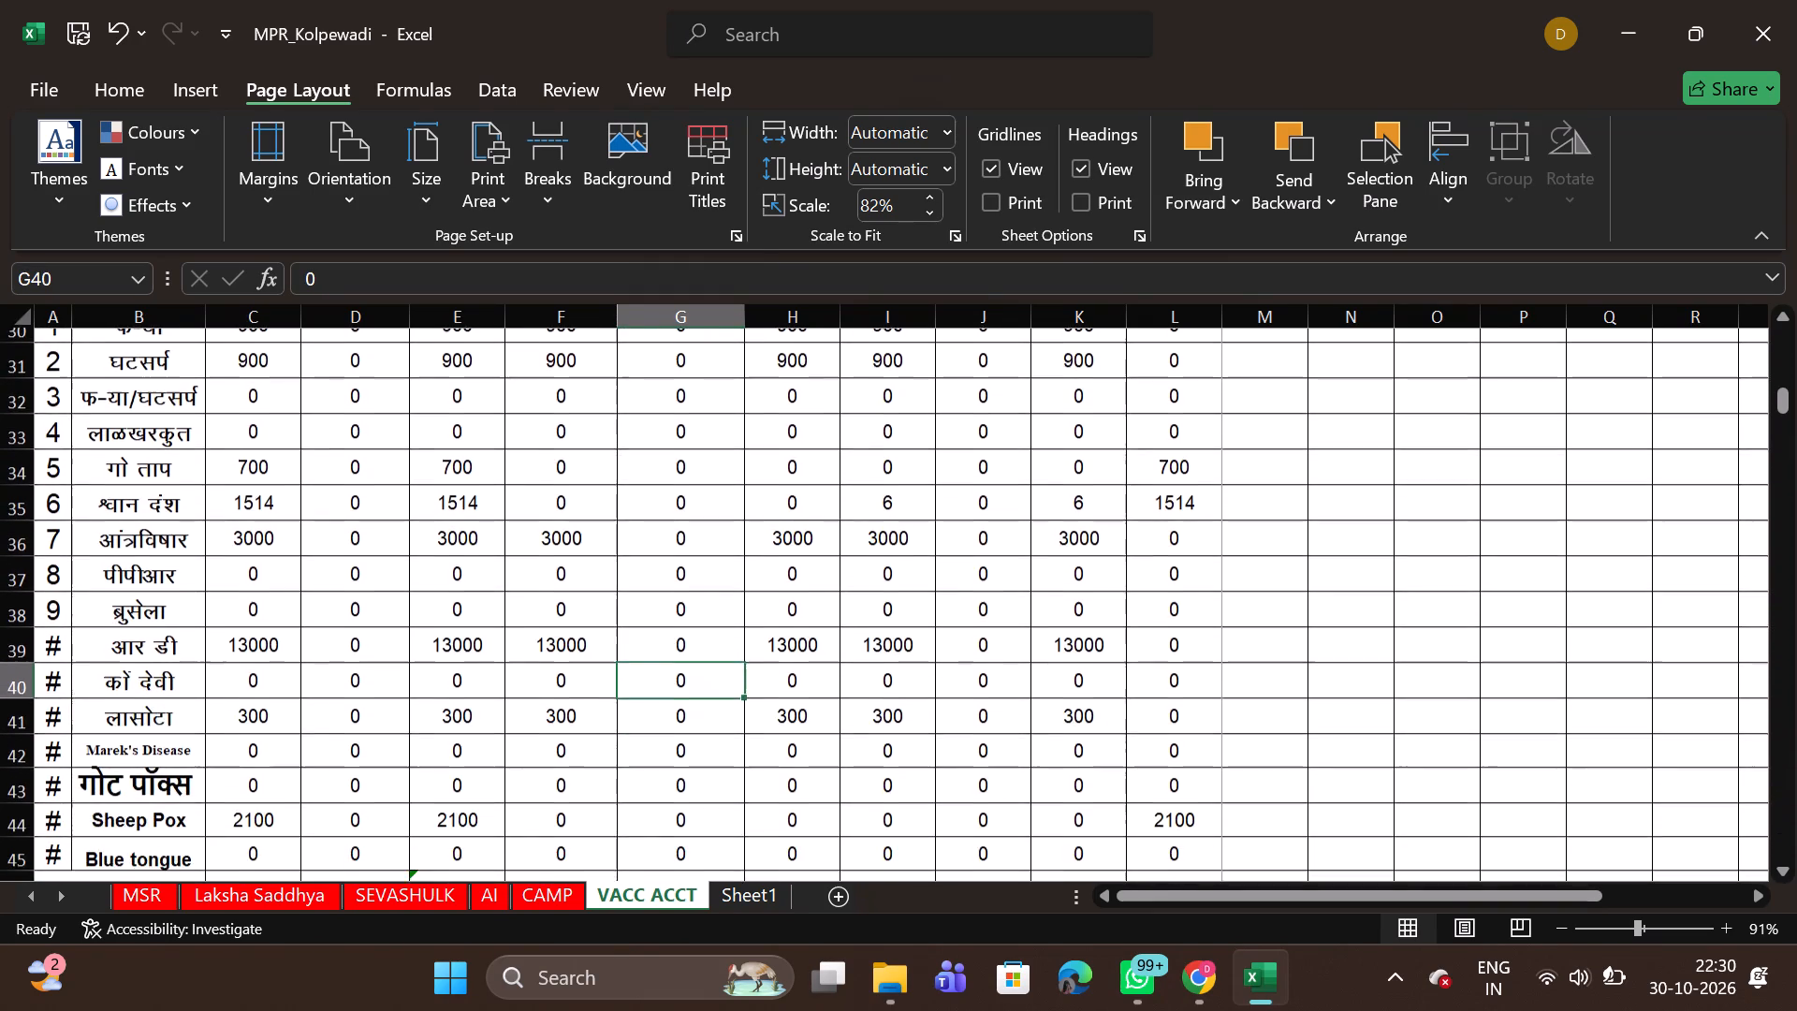
scroll(938, 503, "up", 2)
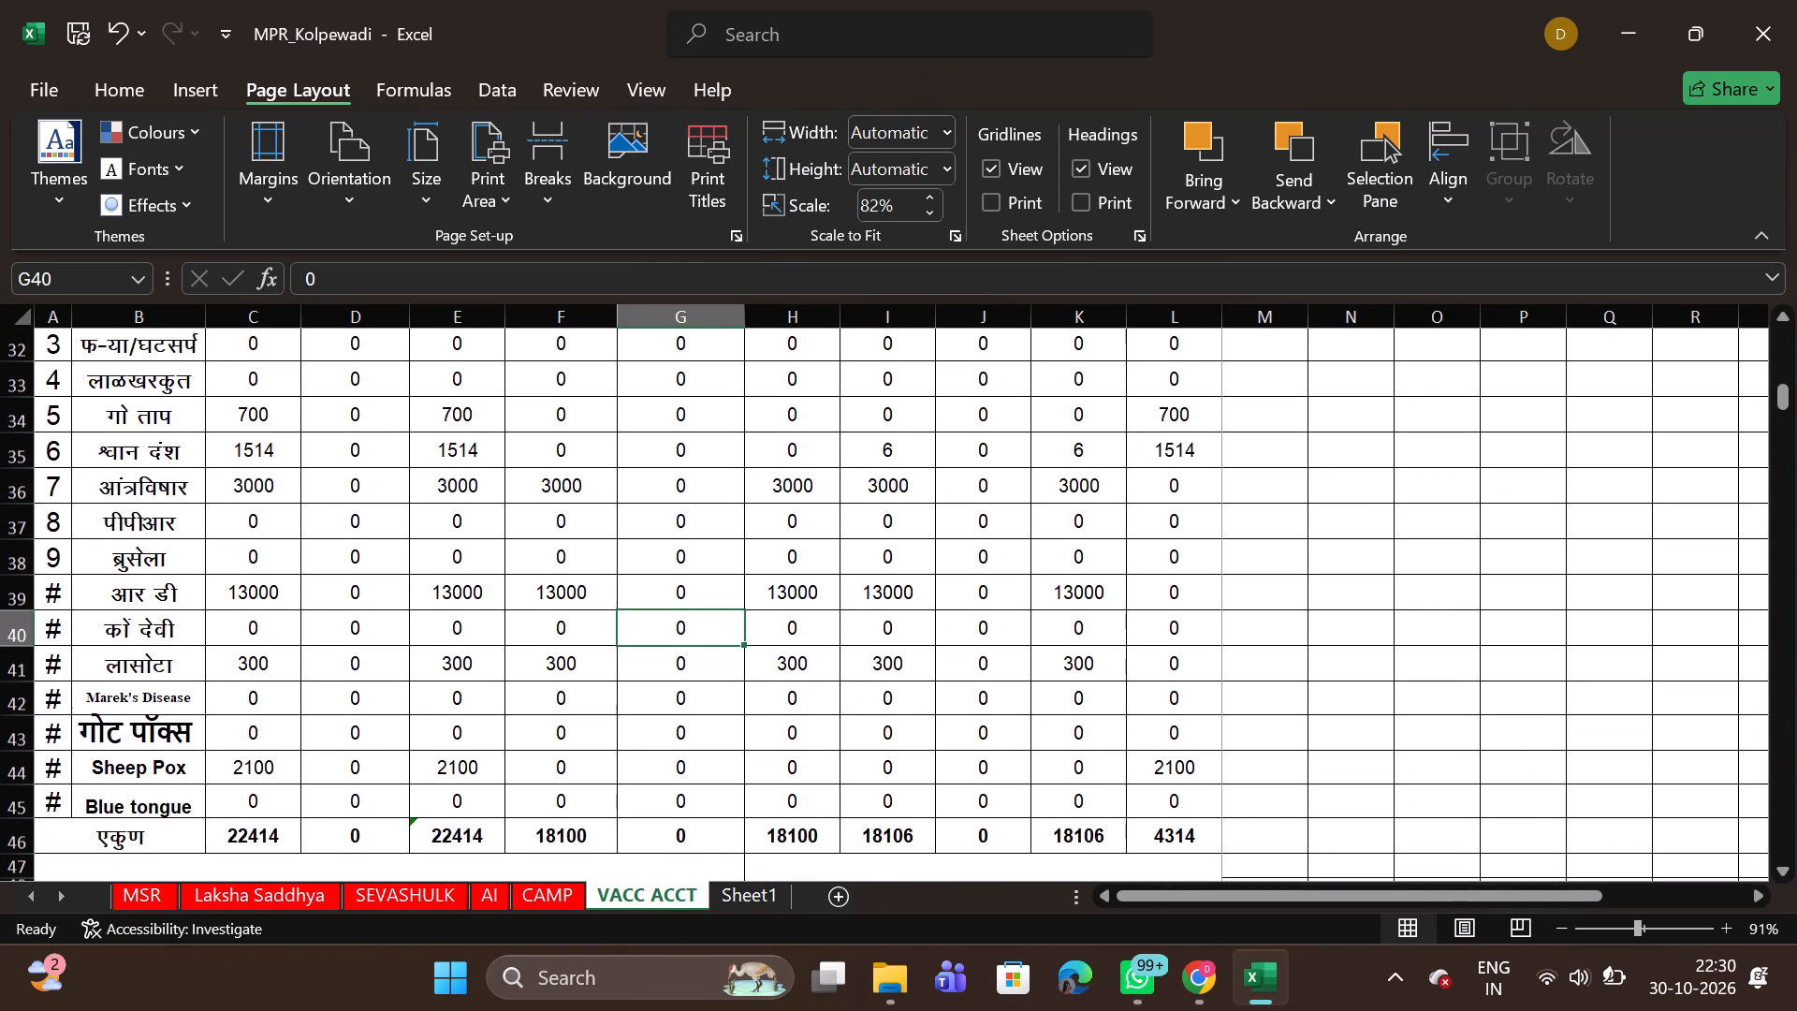
scroll(938, 503, "up", 1)
scroll(938, 503, "down", 1)
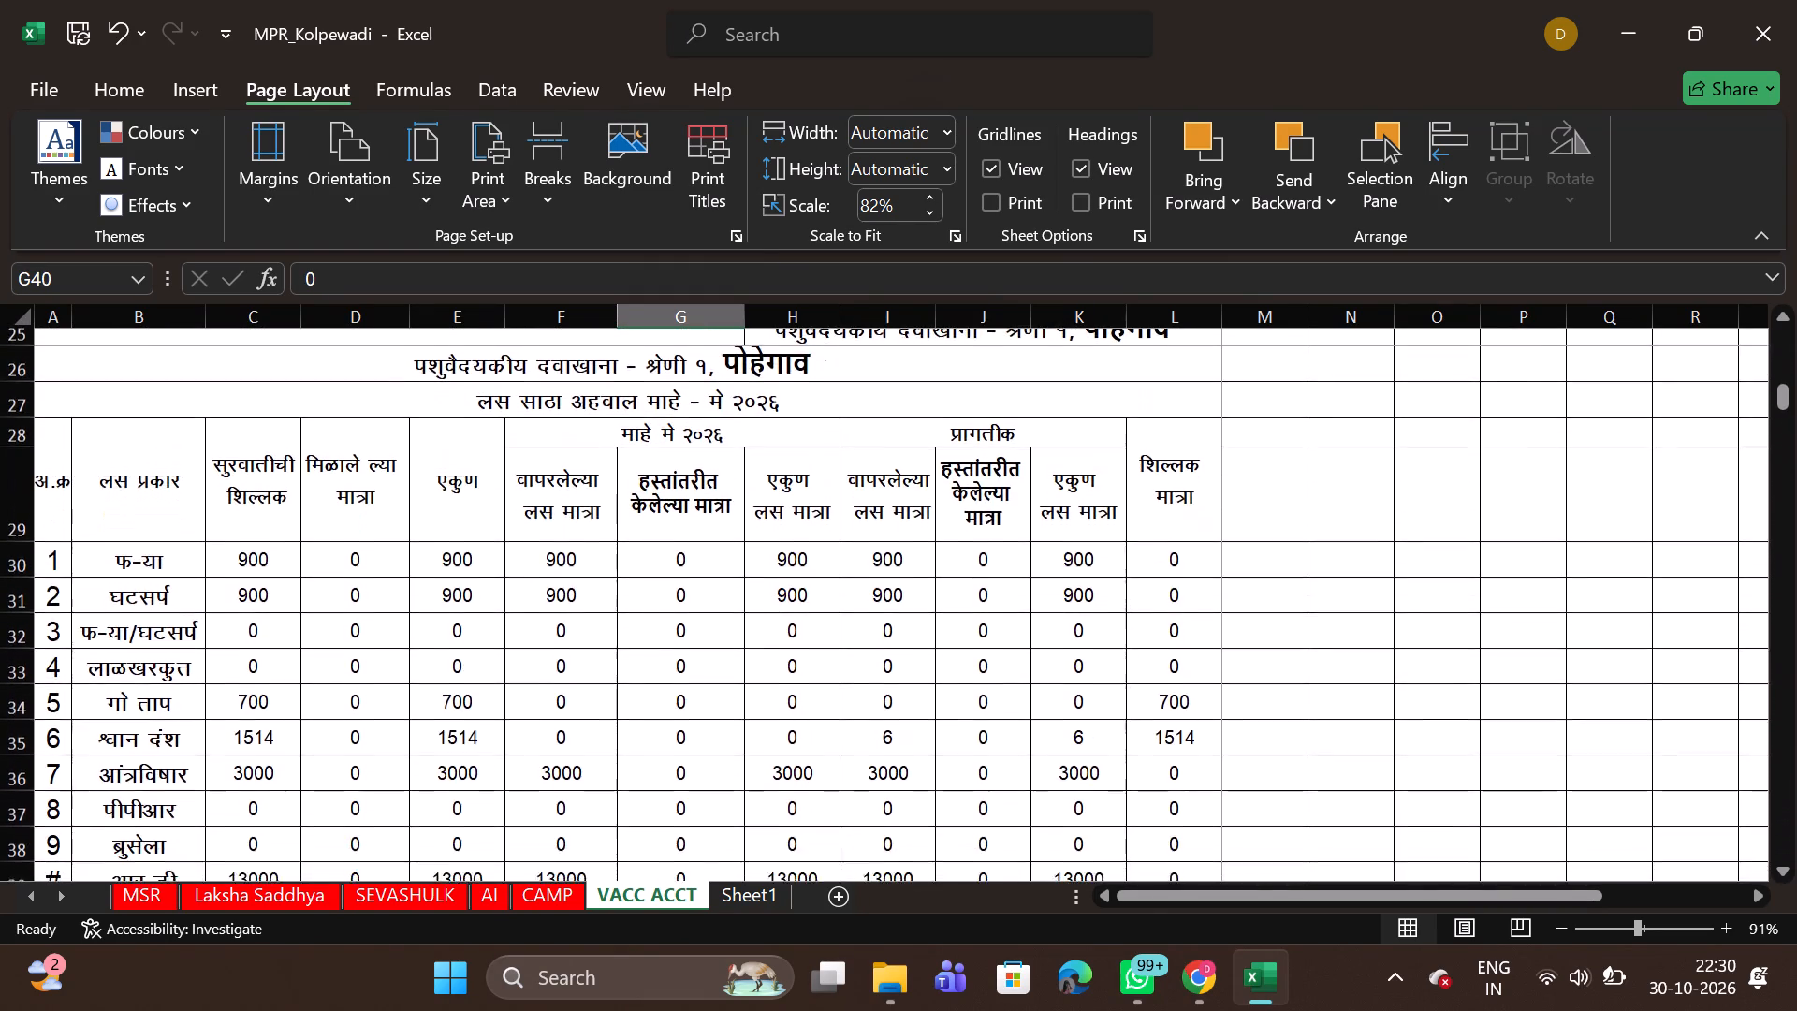
scroll(938, 503, "down", 2)
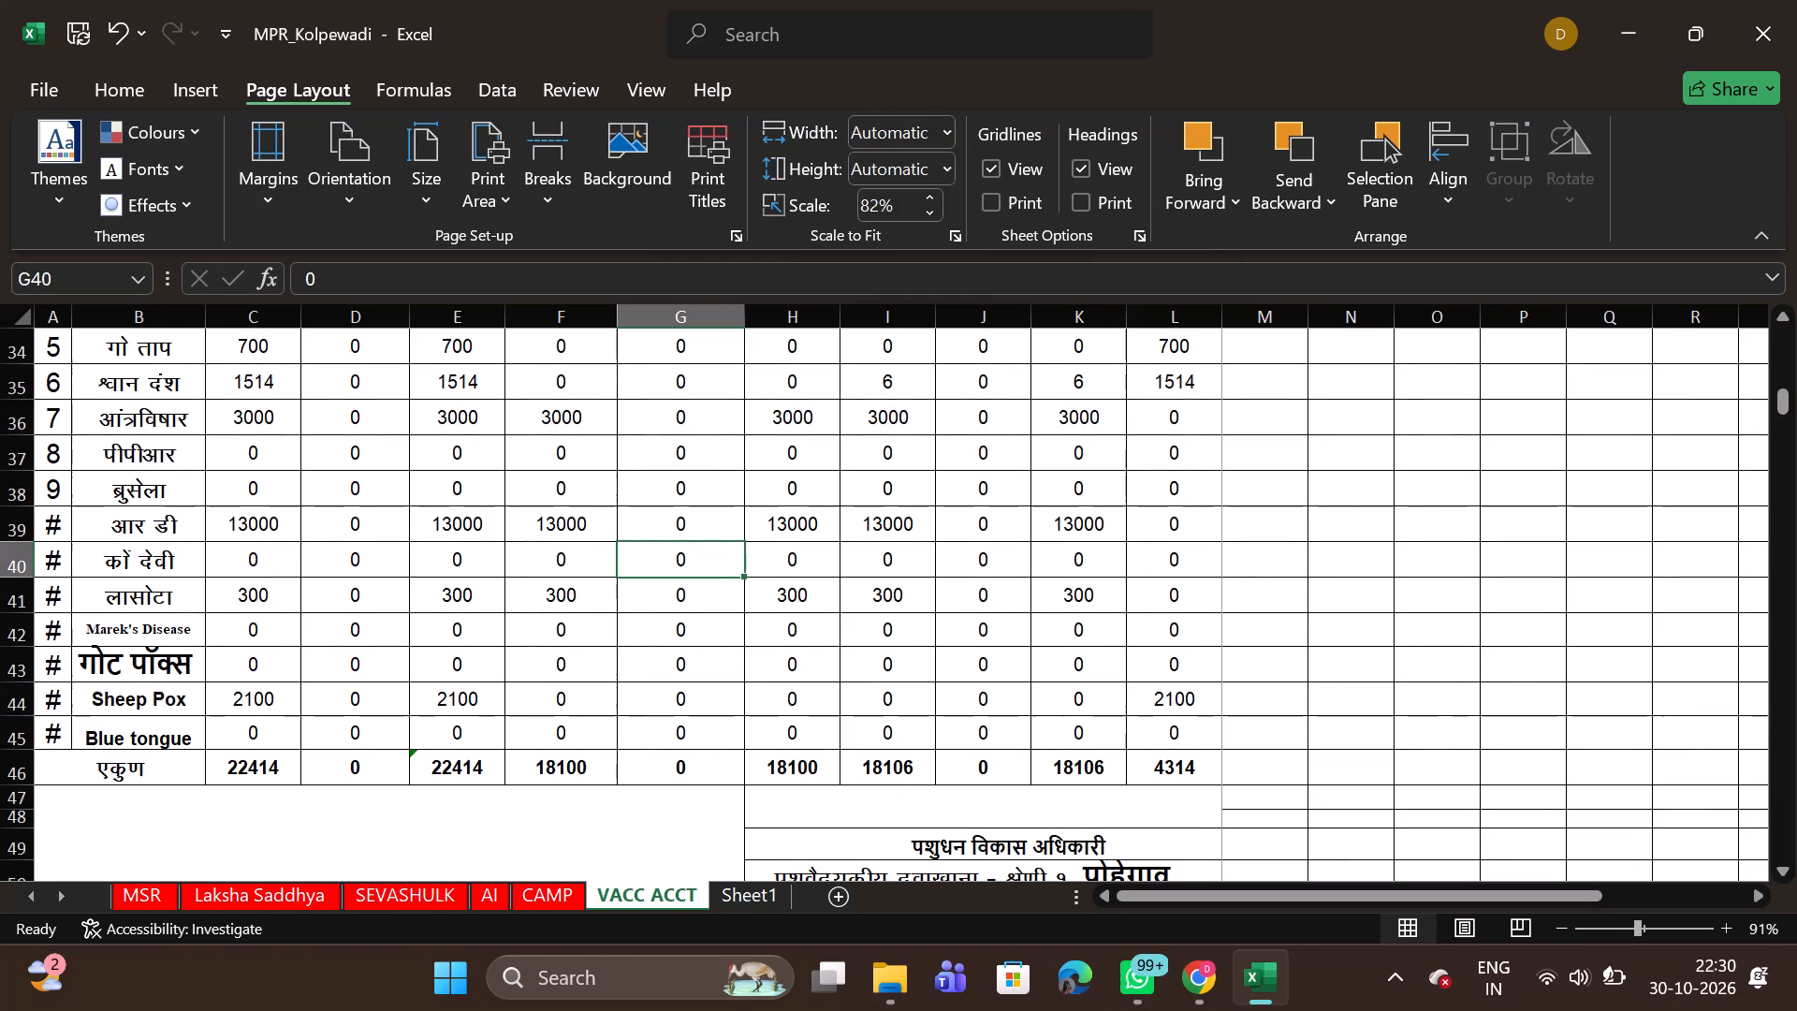
Examine the June vaccine stock report's heading, vaccine rows and totals, down to the start of the July report.
scroll(938, 503, "down", 1)
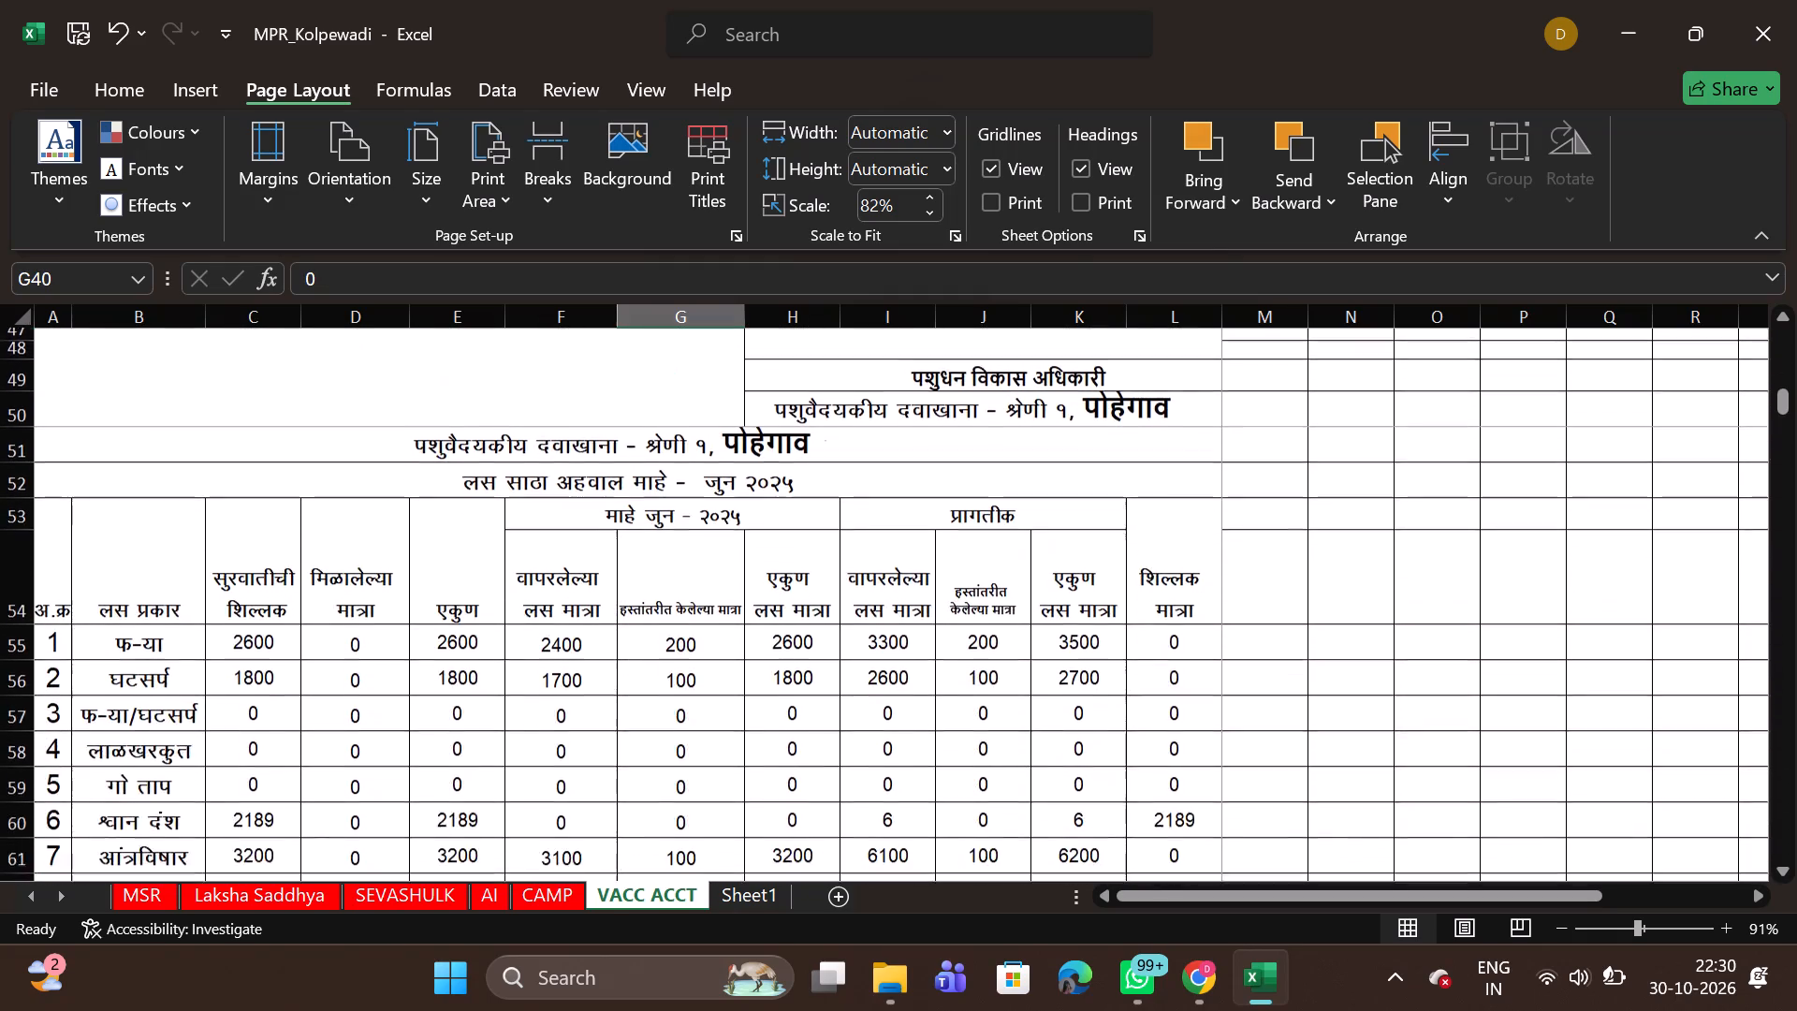
scroll(938, 503, "down", 2)
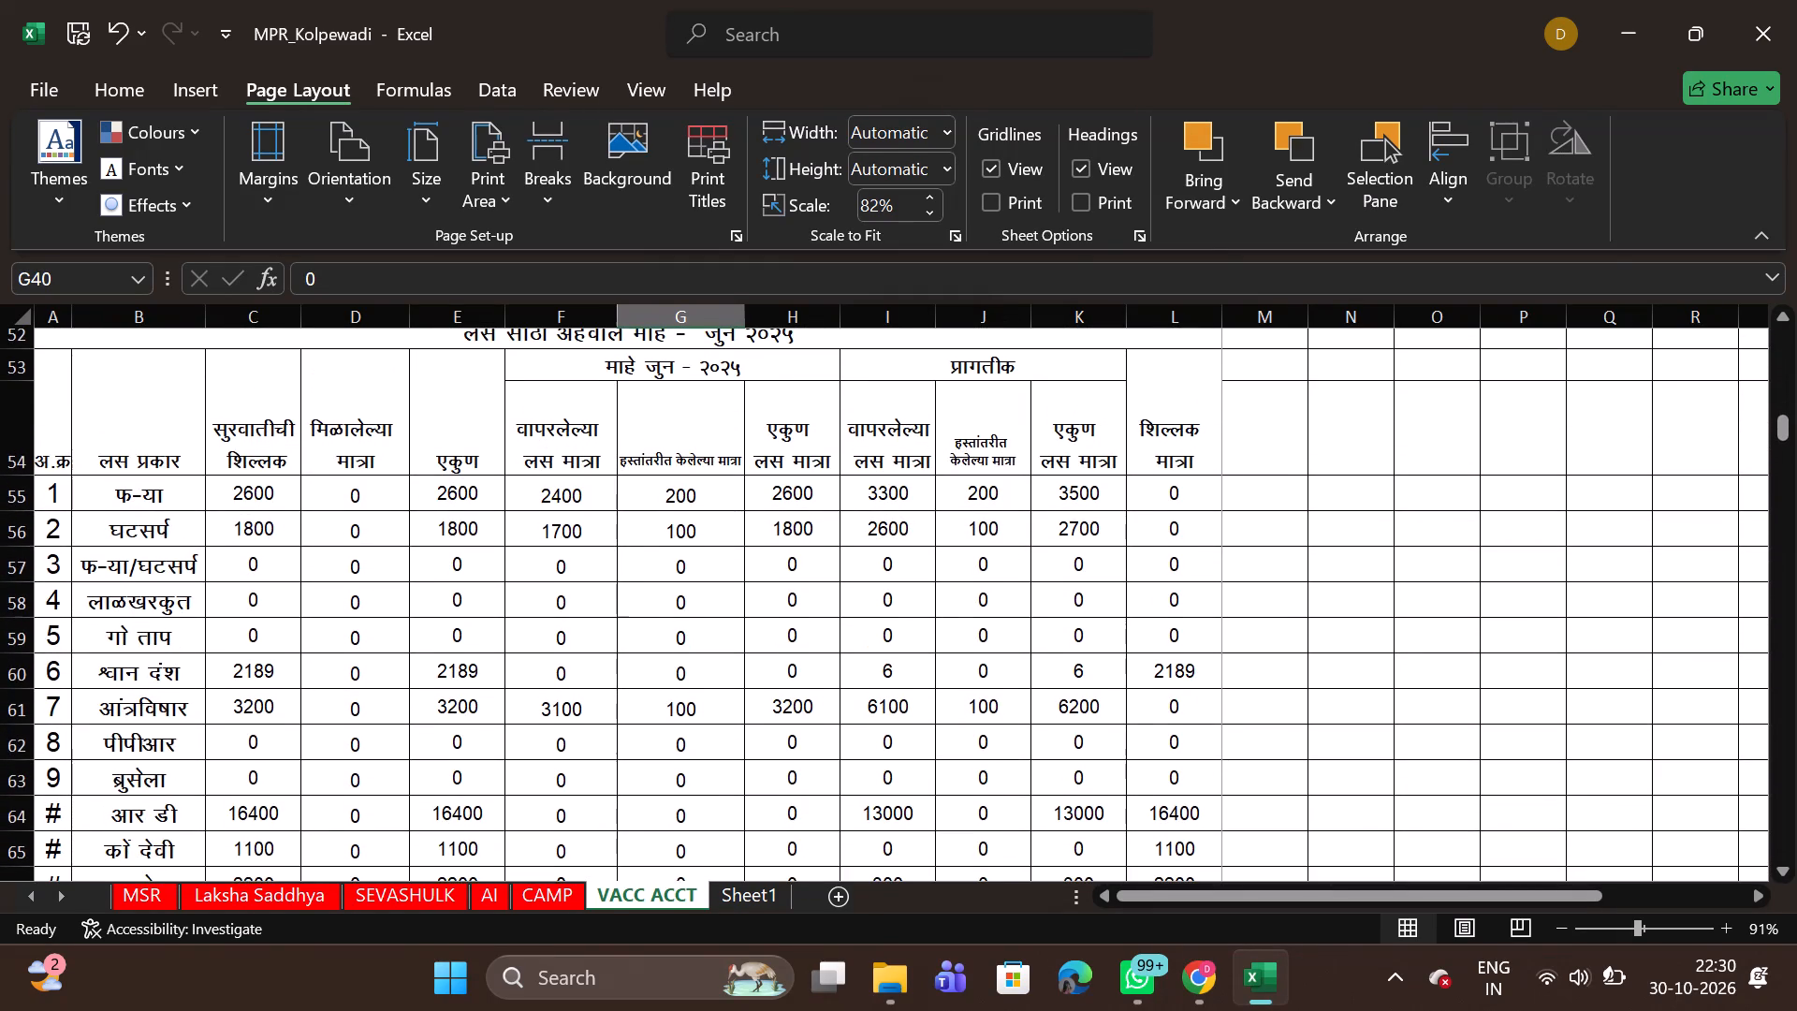
scroll(938, 503, "down", 3)
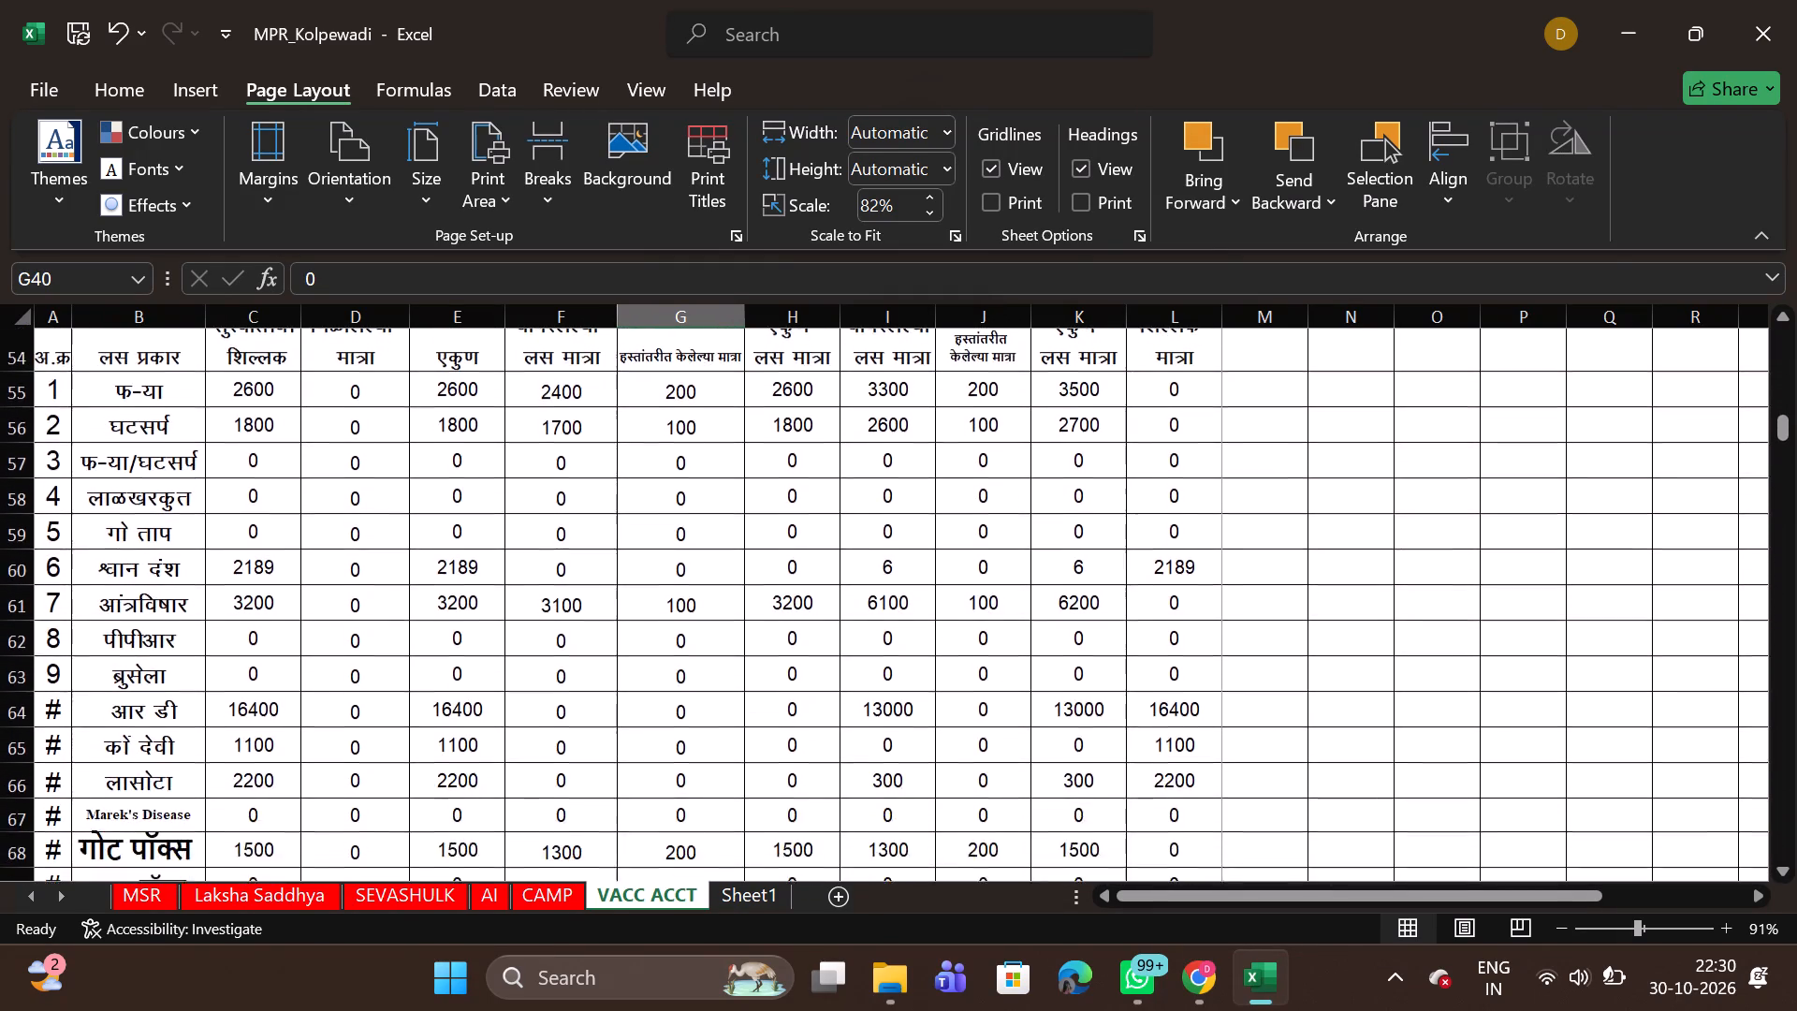
scroll(938, 503, "down", 3)
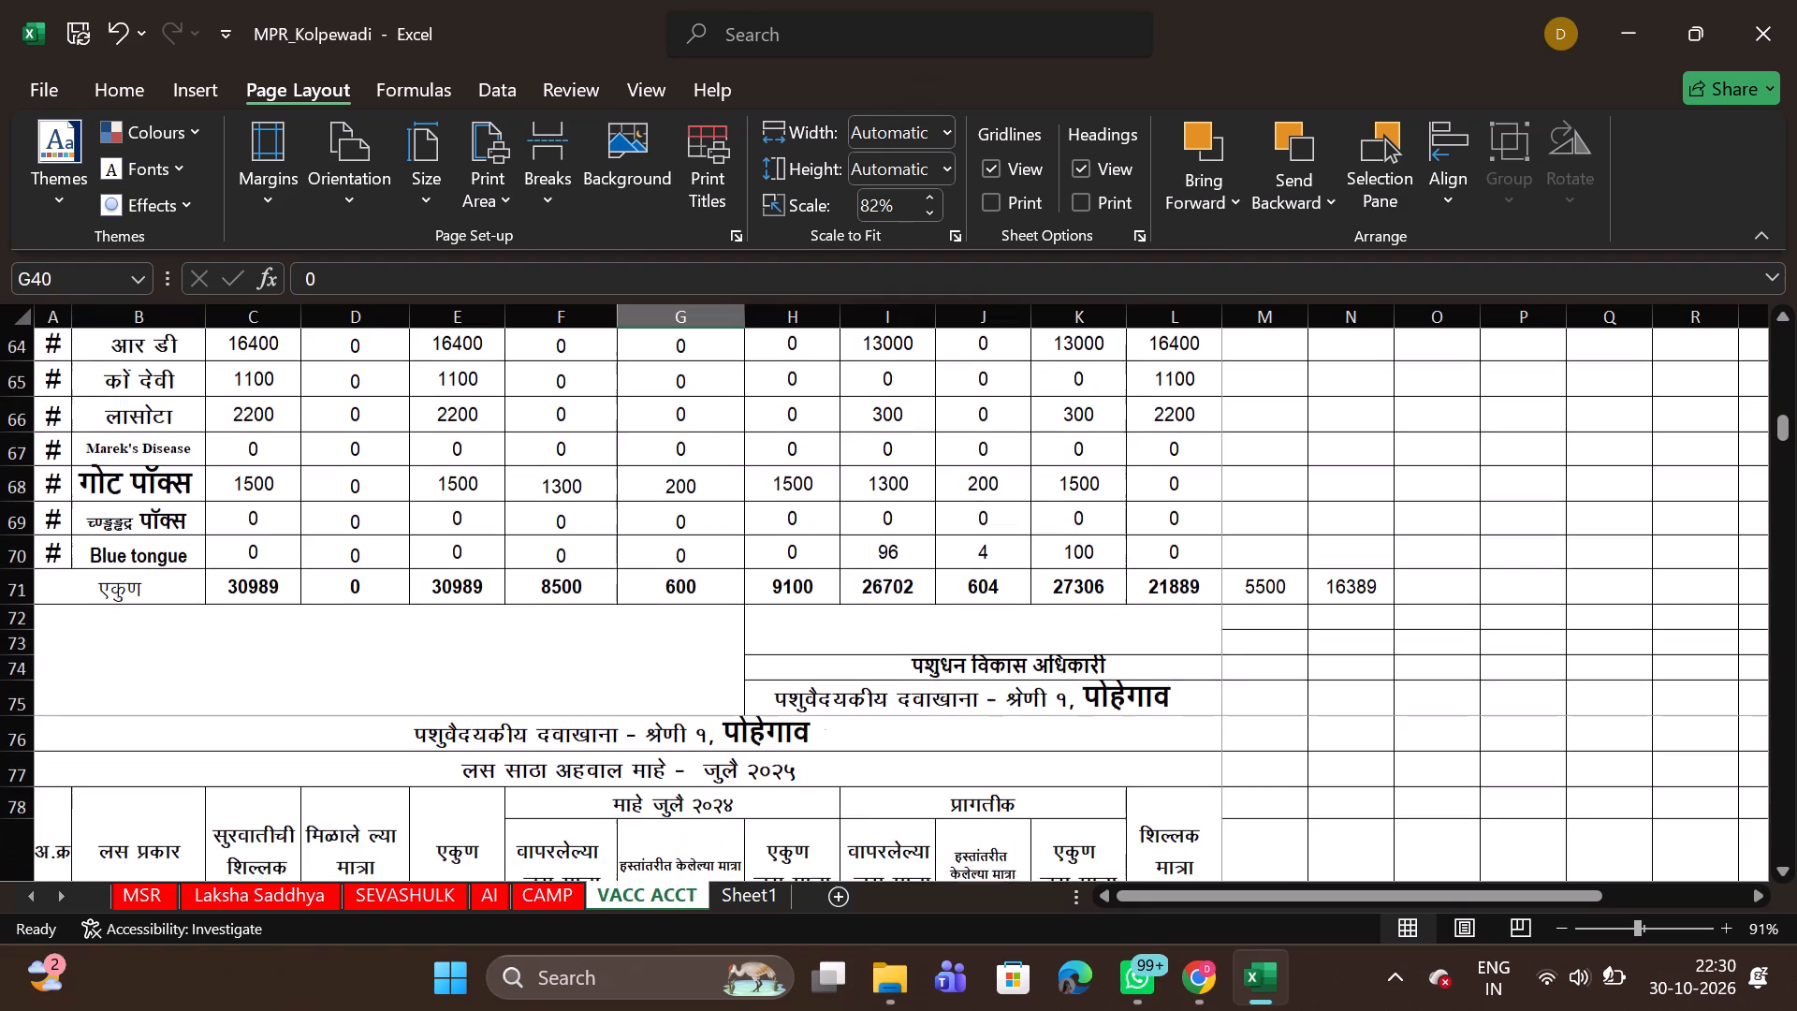
scroll(938, 503, "down", 2)
Return to the April 2026 vaccine stock report and inspect the first vaccine's closing balance formula in L5.
scroll(938, 503, "up", 1)
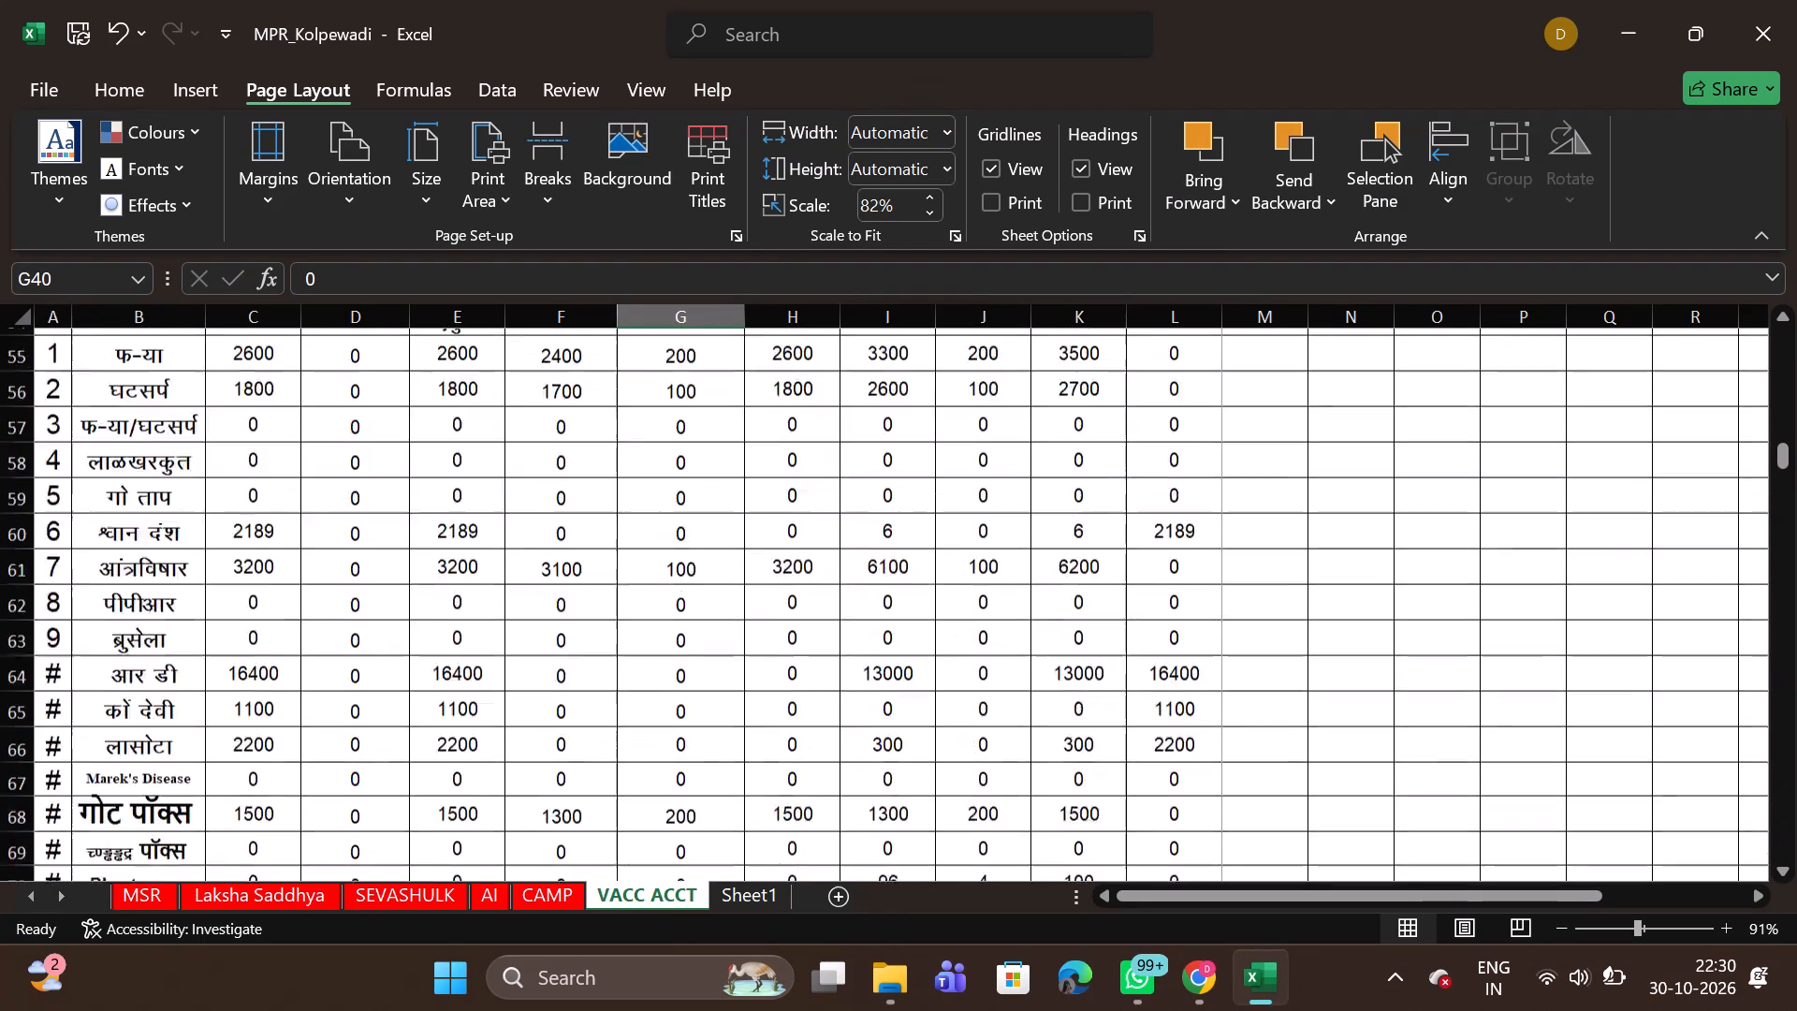
scroll(938, 503, "up", 7)
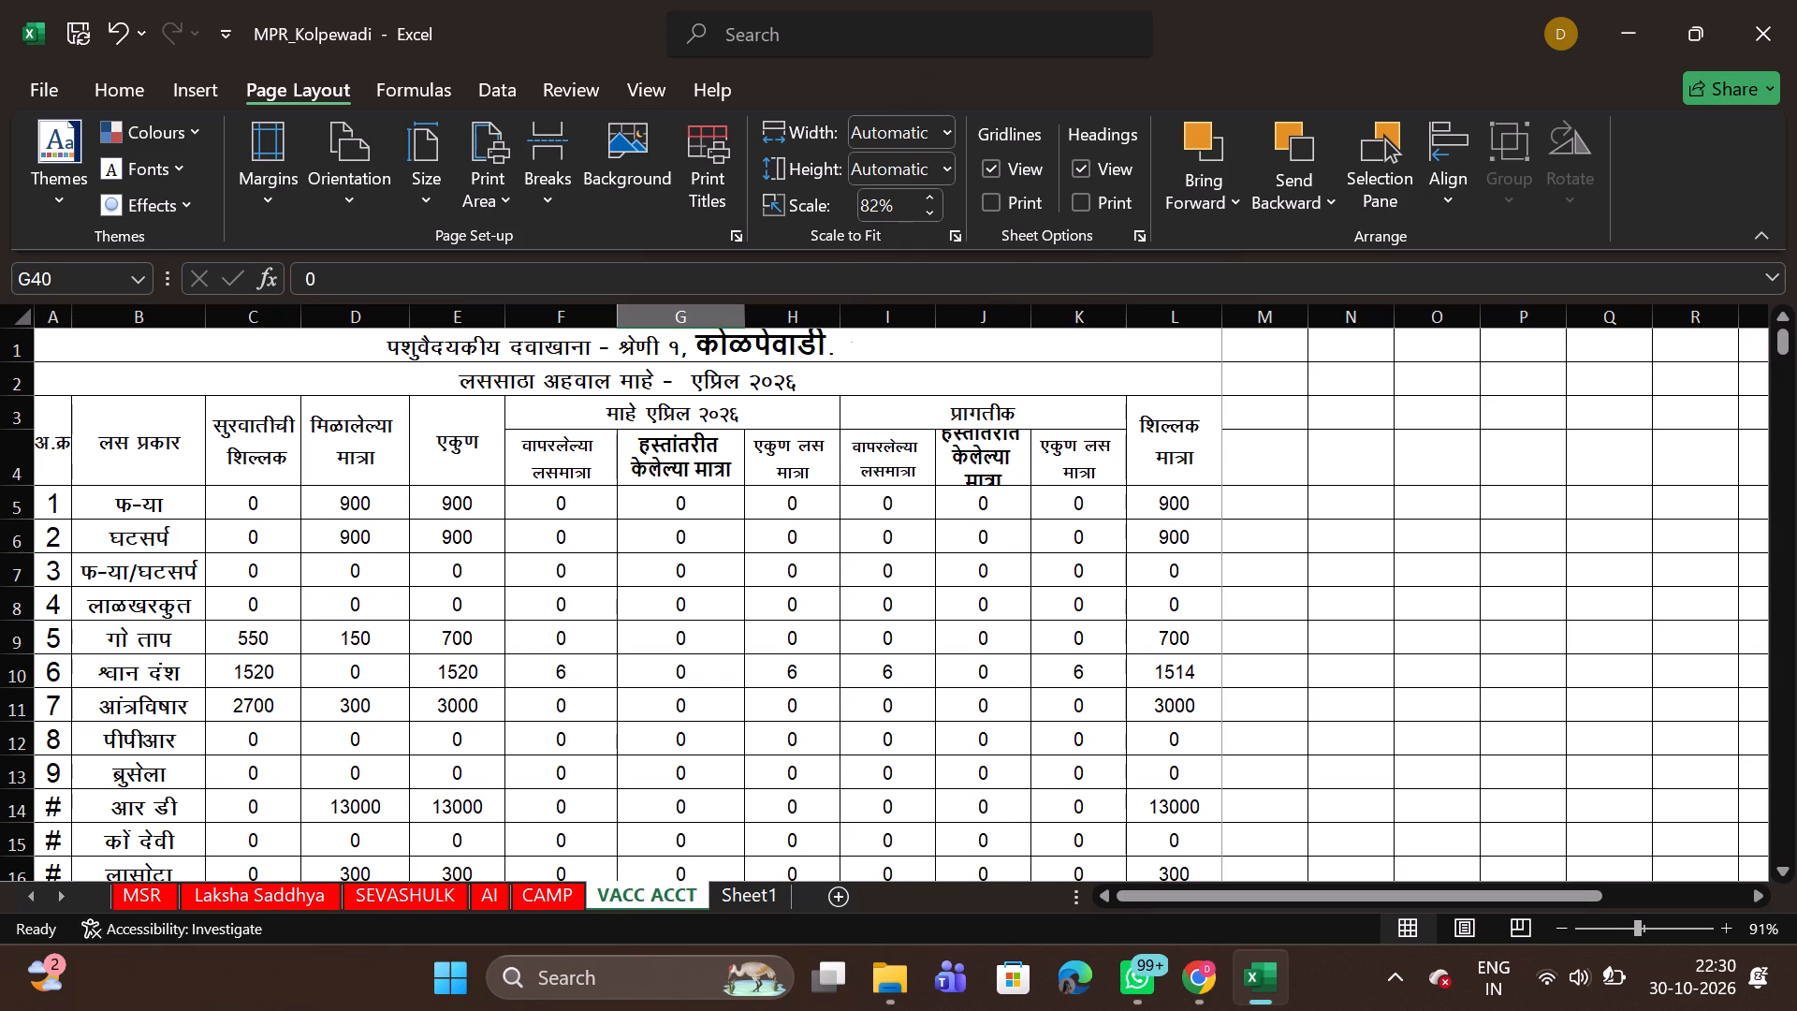
left_click(1175, 508)
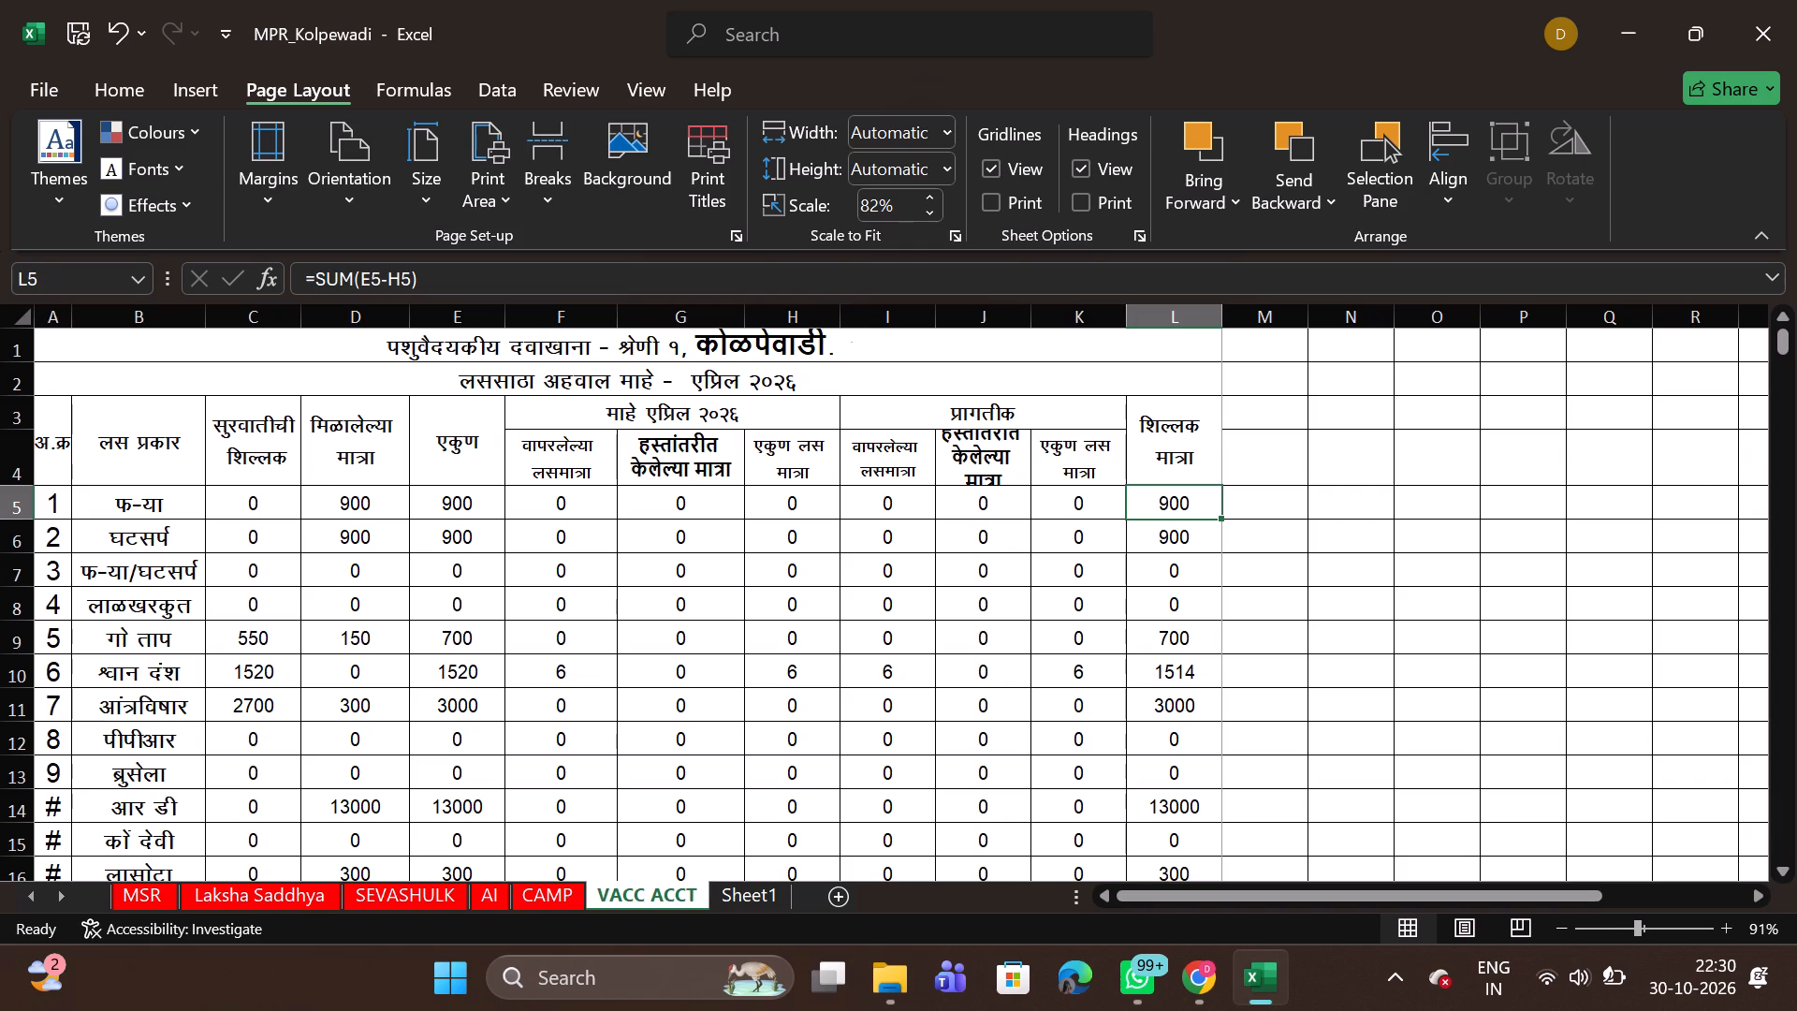
scroll(908, 646, "down", 1)
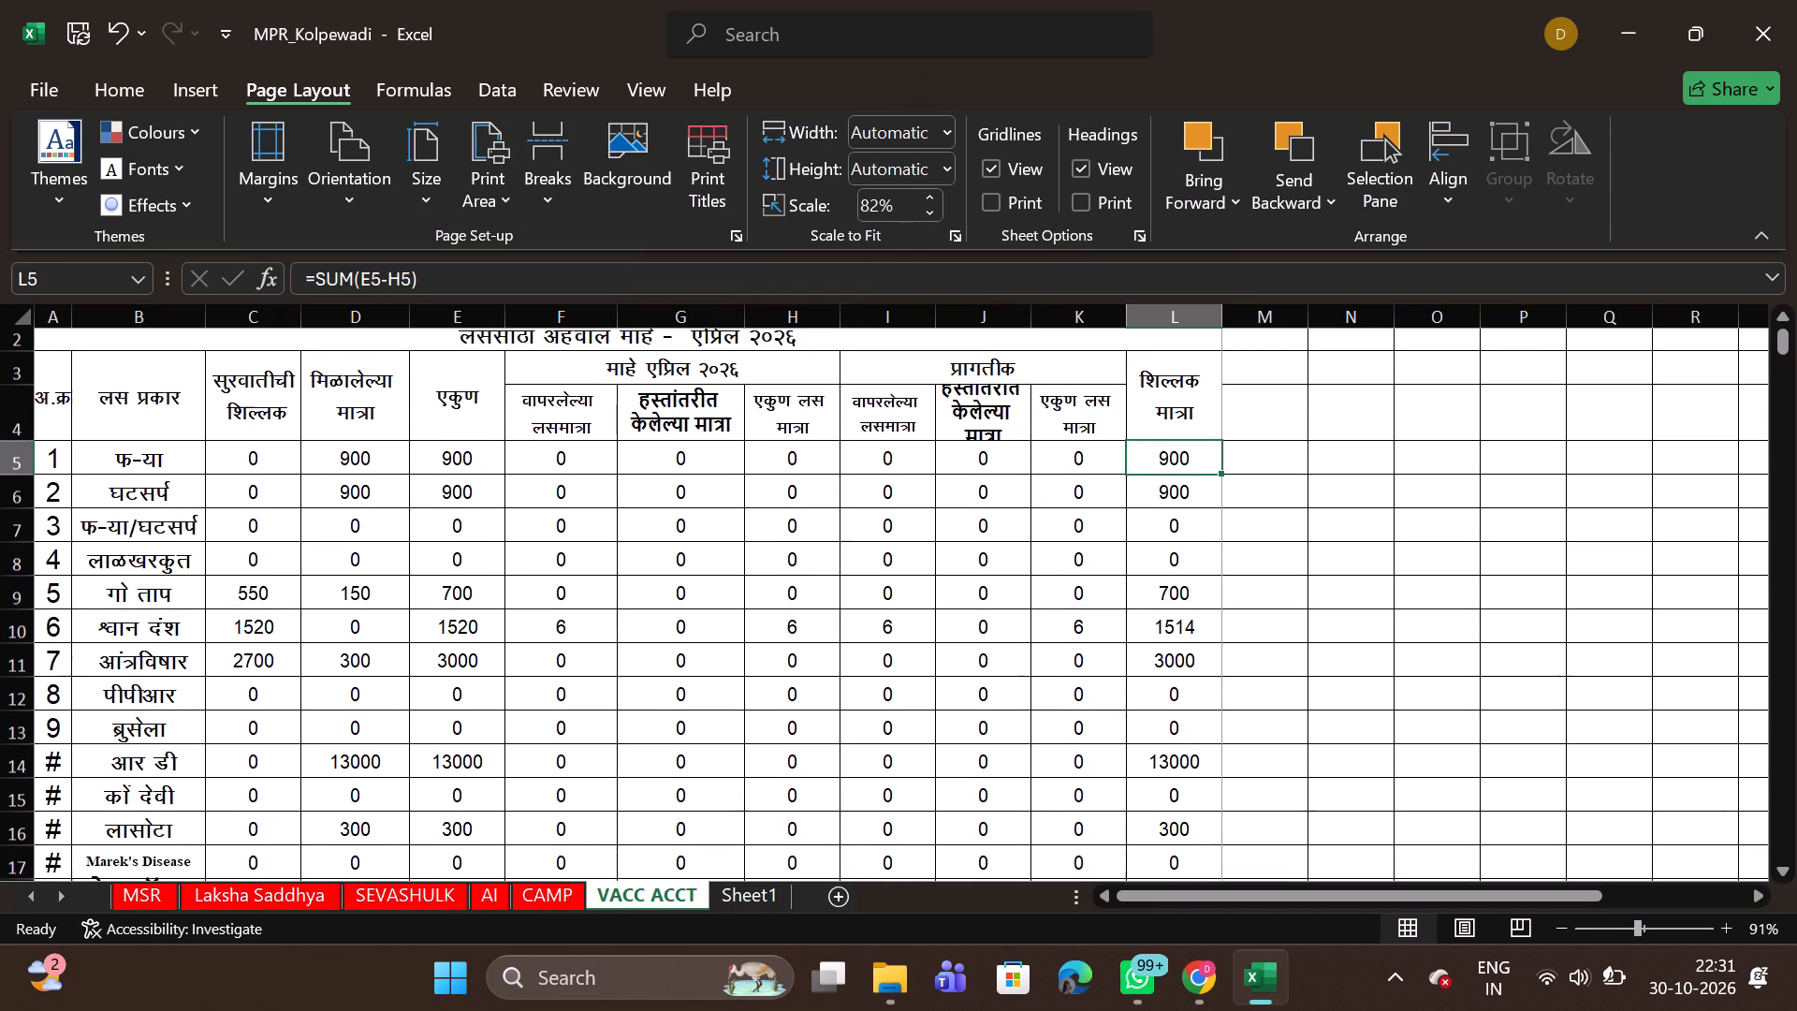
scroll(908, 646, "down", 2)
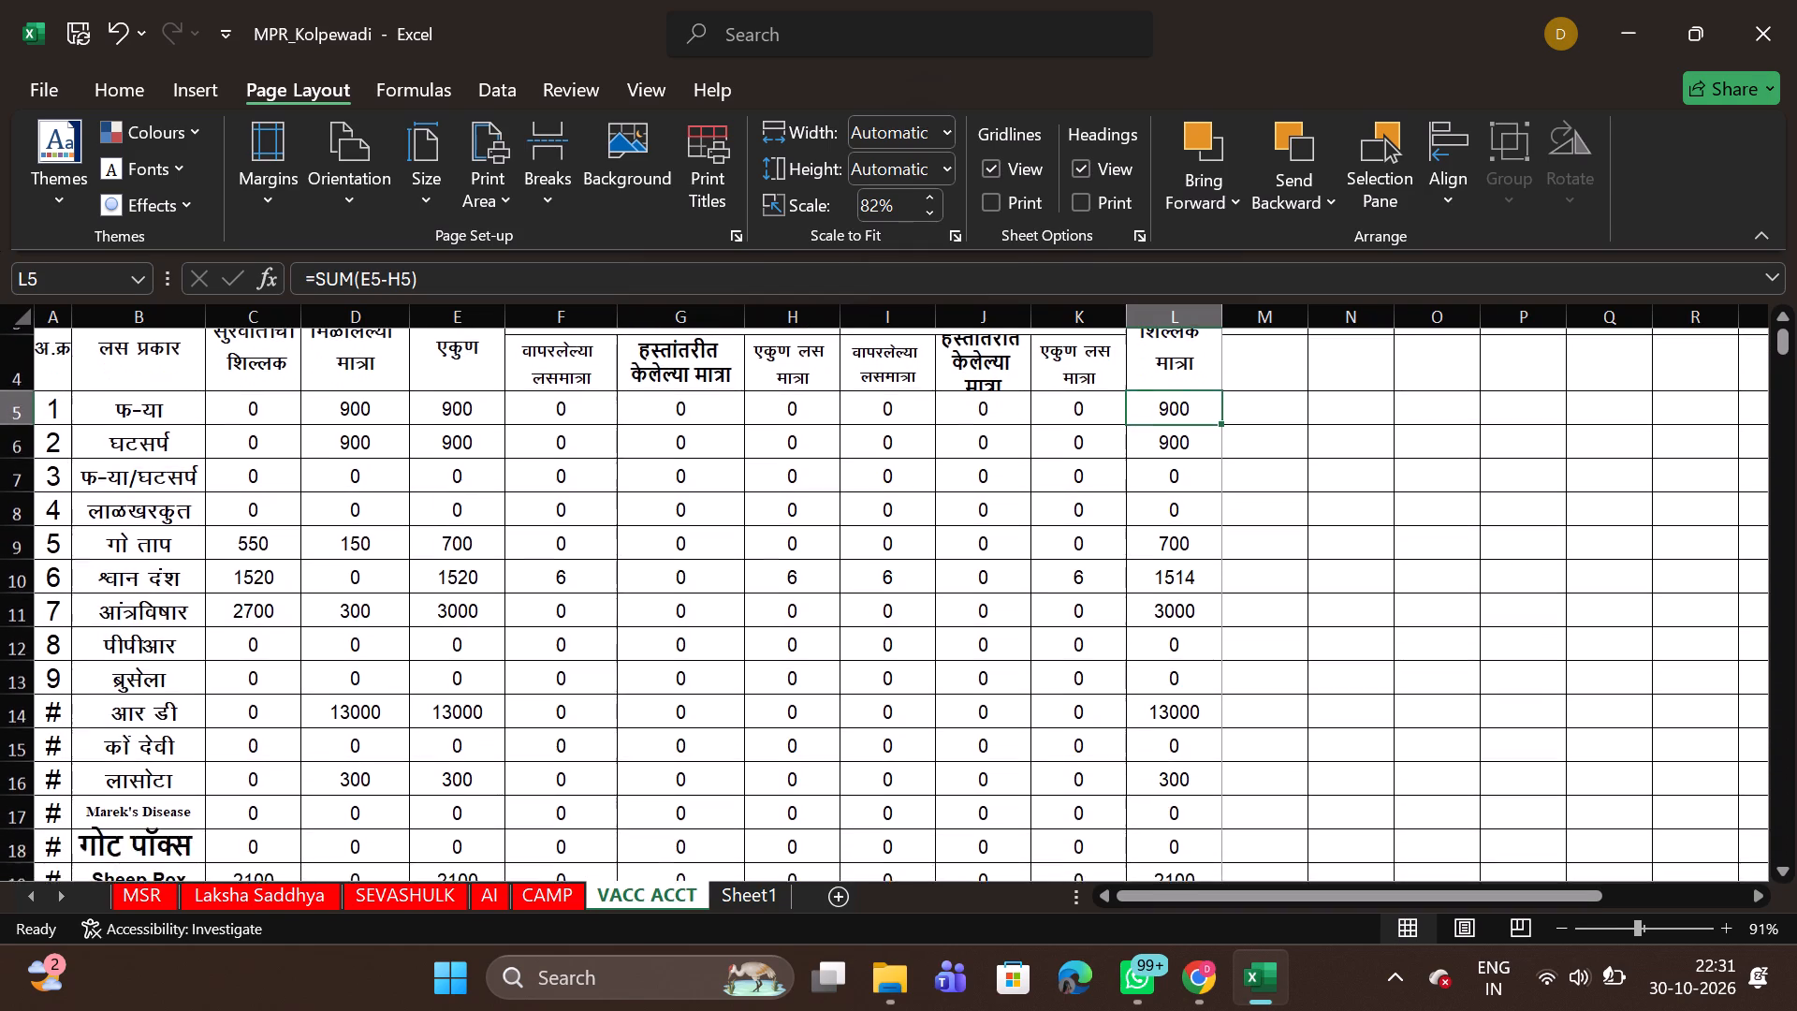
scroll(908, 646, "down", 2)
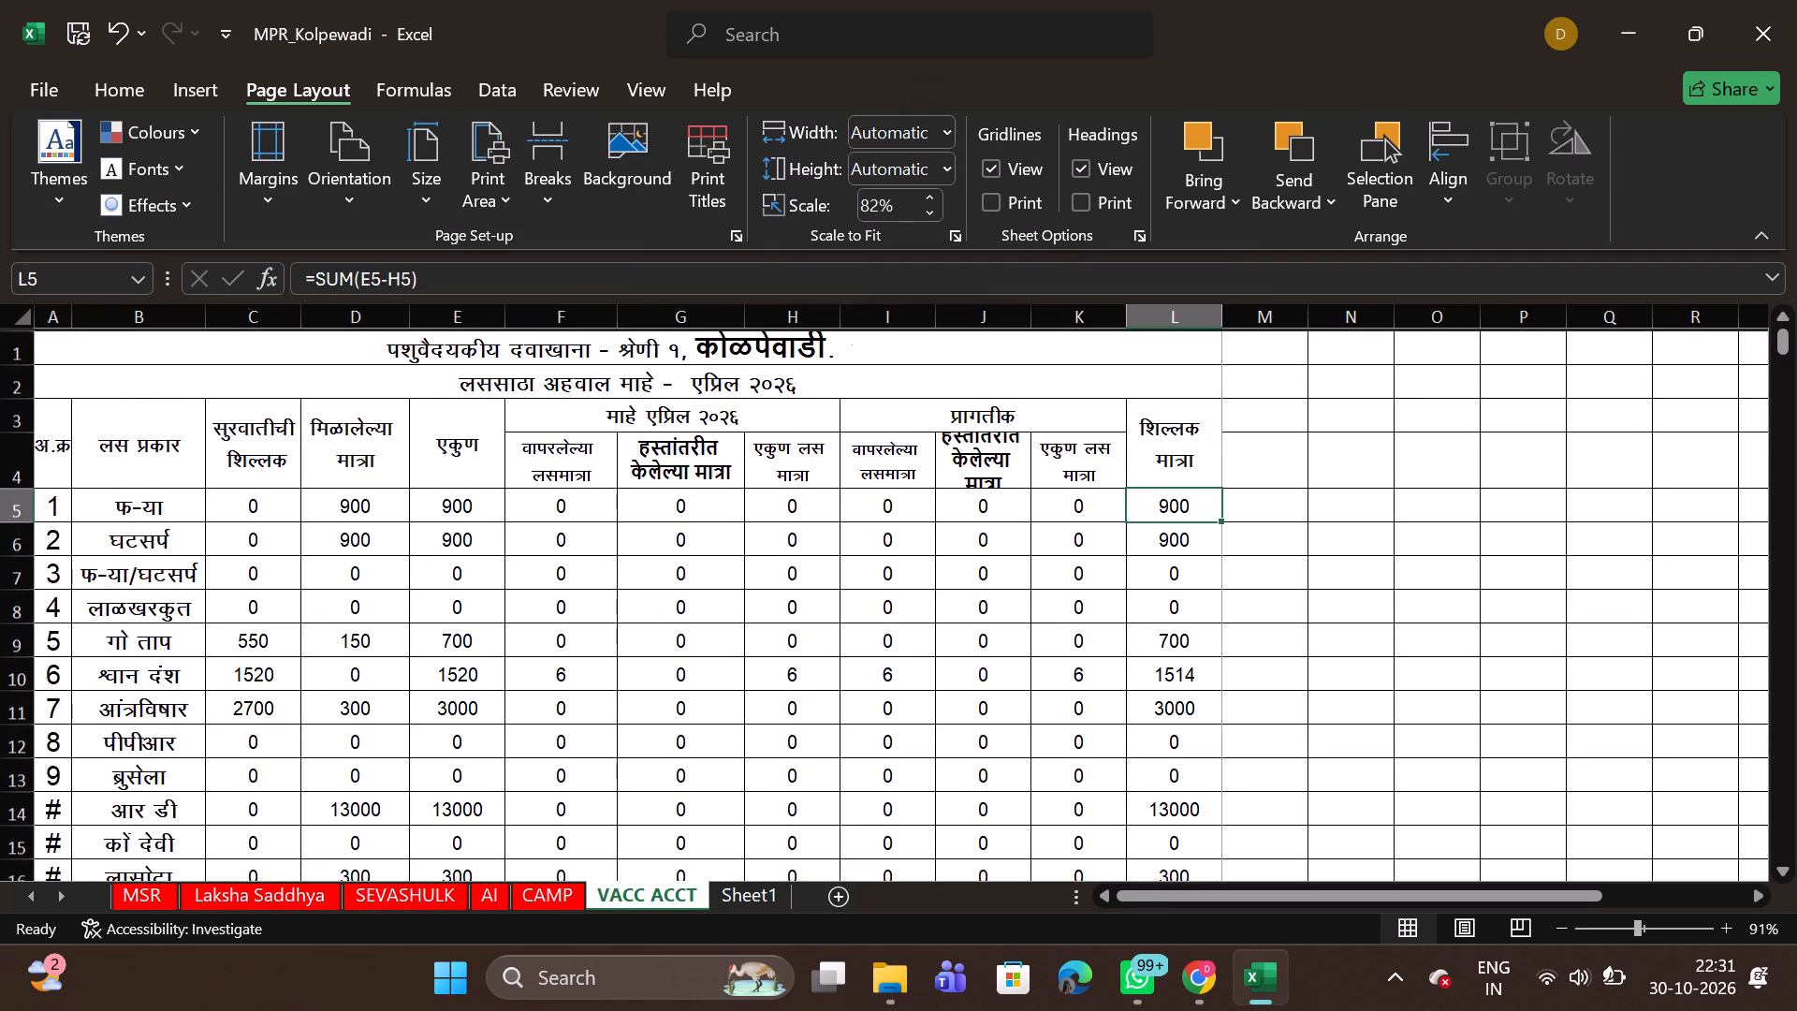
Compare the April 2026 vaccine totals with the May 2026 report's vaccine rows and closing balances.
scroll(908, 646, "down", 2)
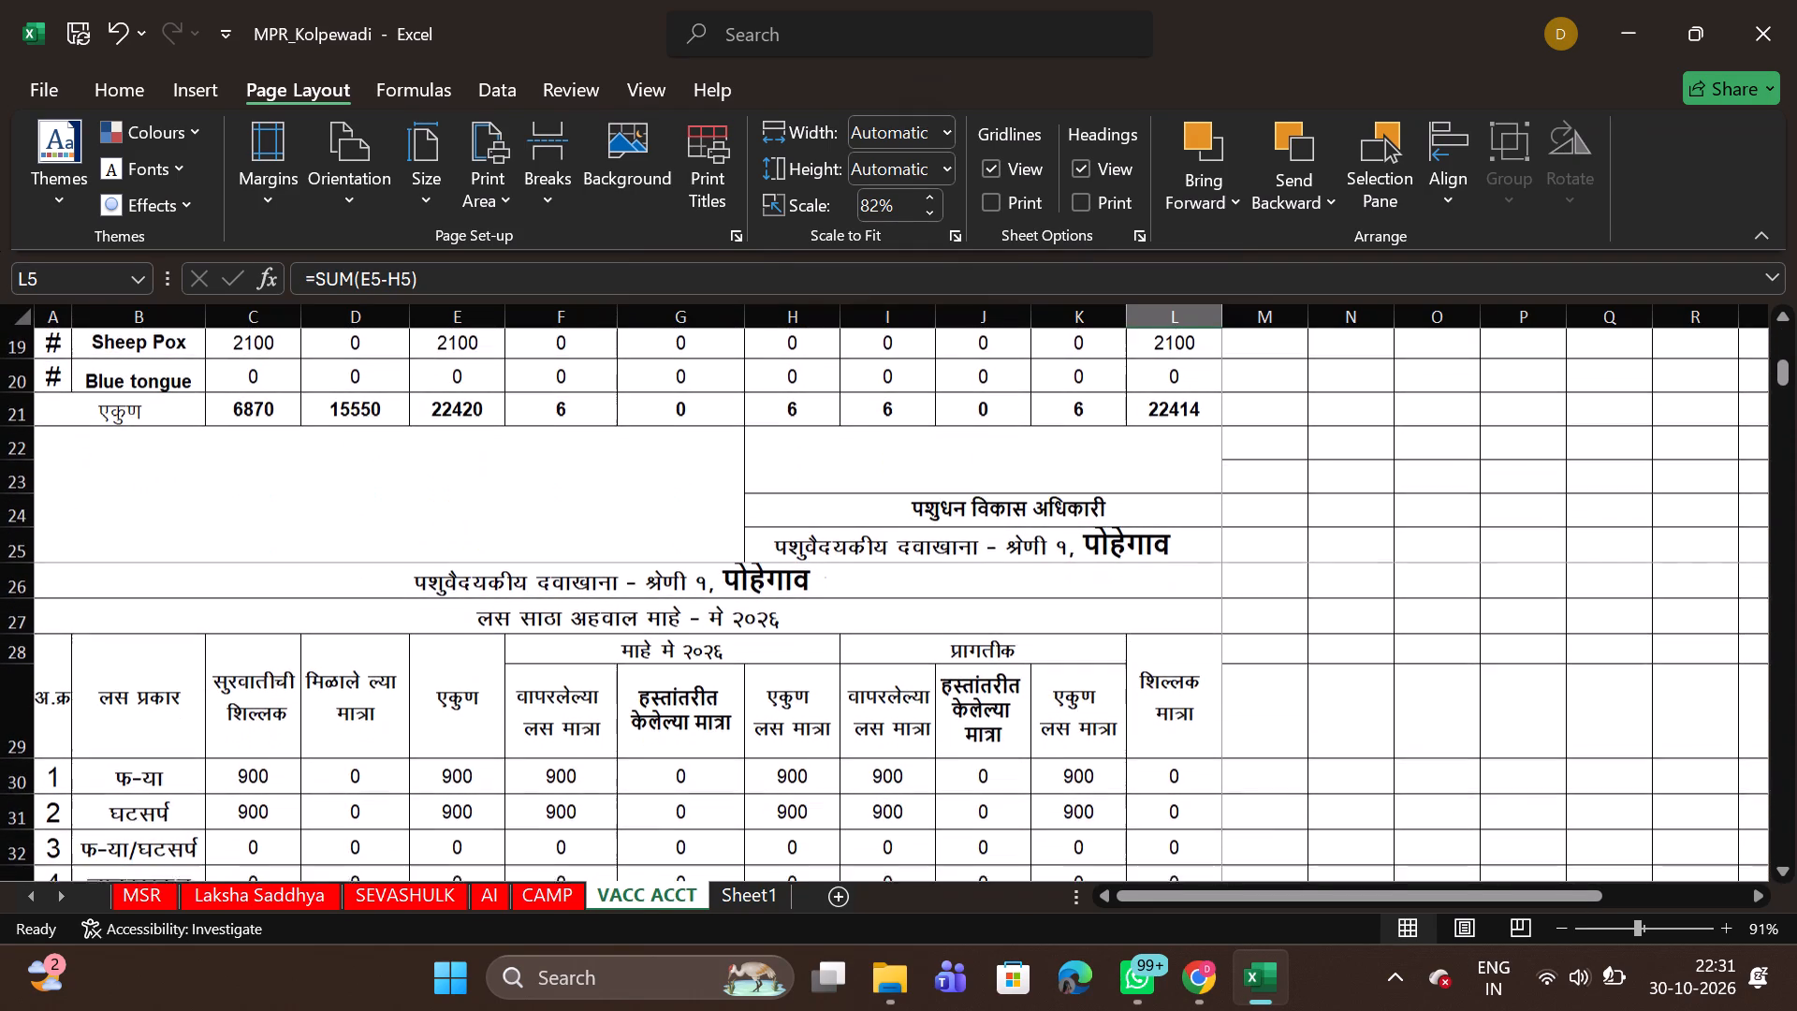
scroll(908, 646, "down", 2)
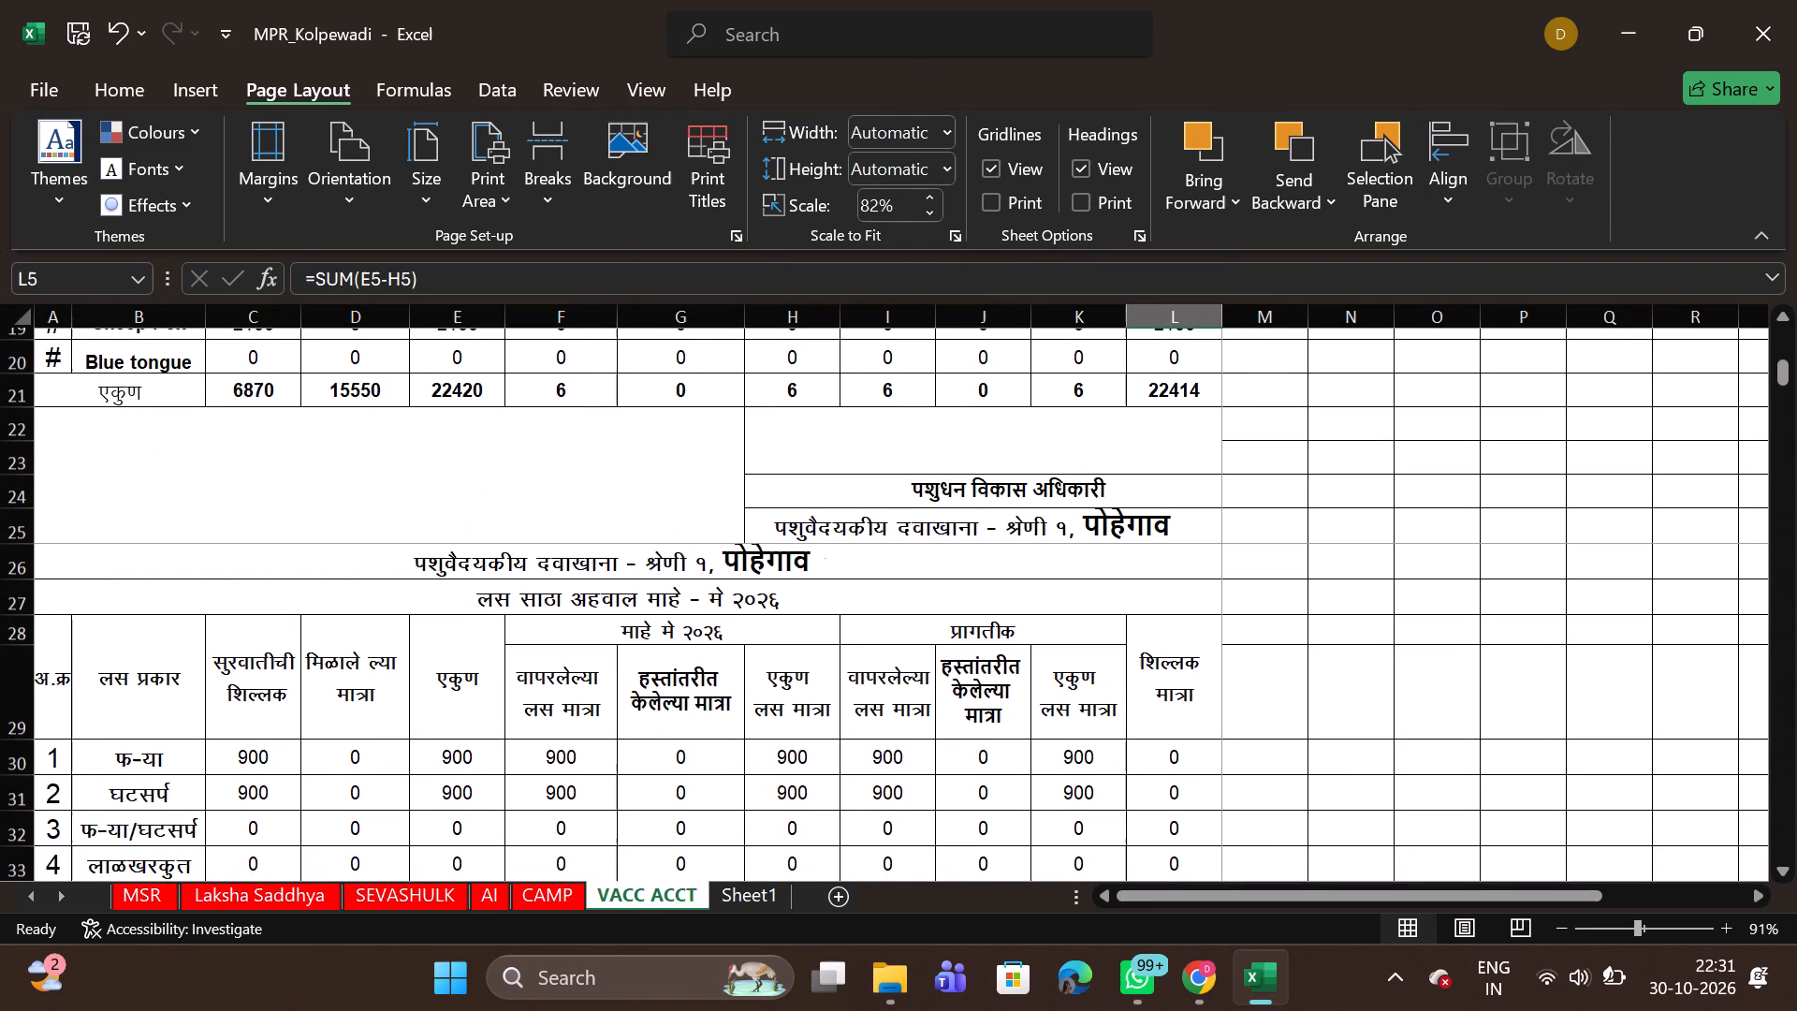
scroll(908, 646, "down", 2)
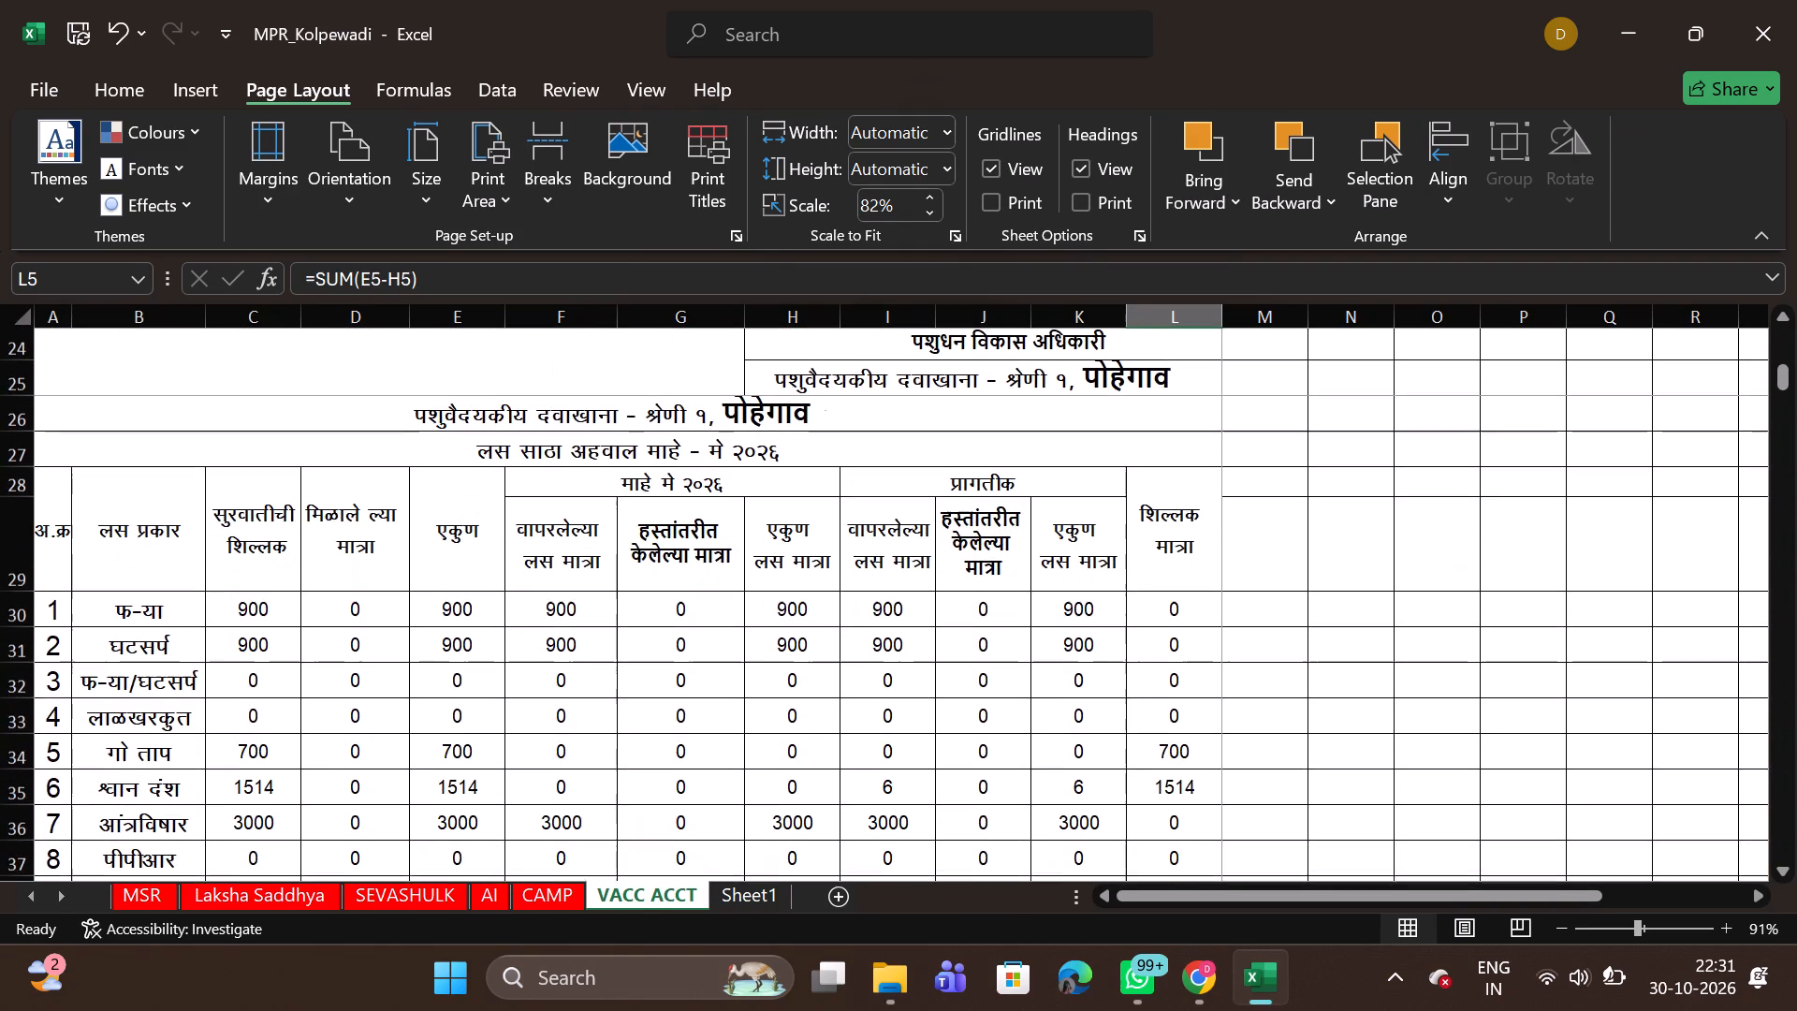
scroll(908, 646, "down", 1)
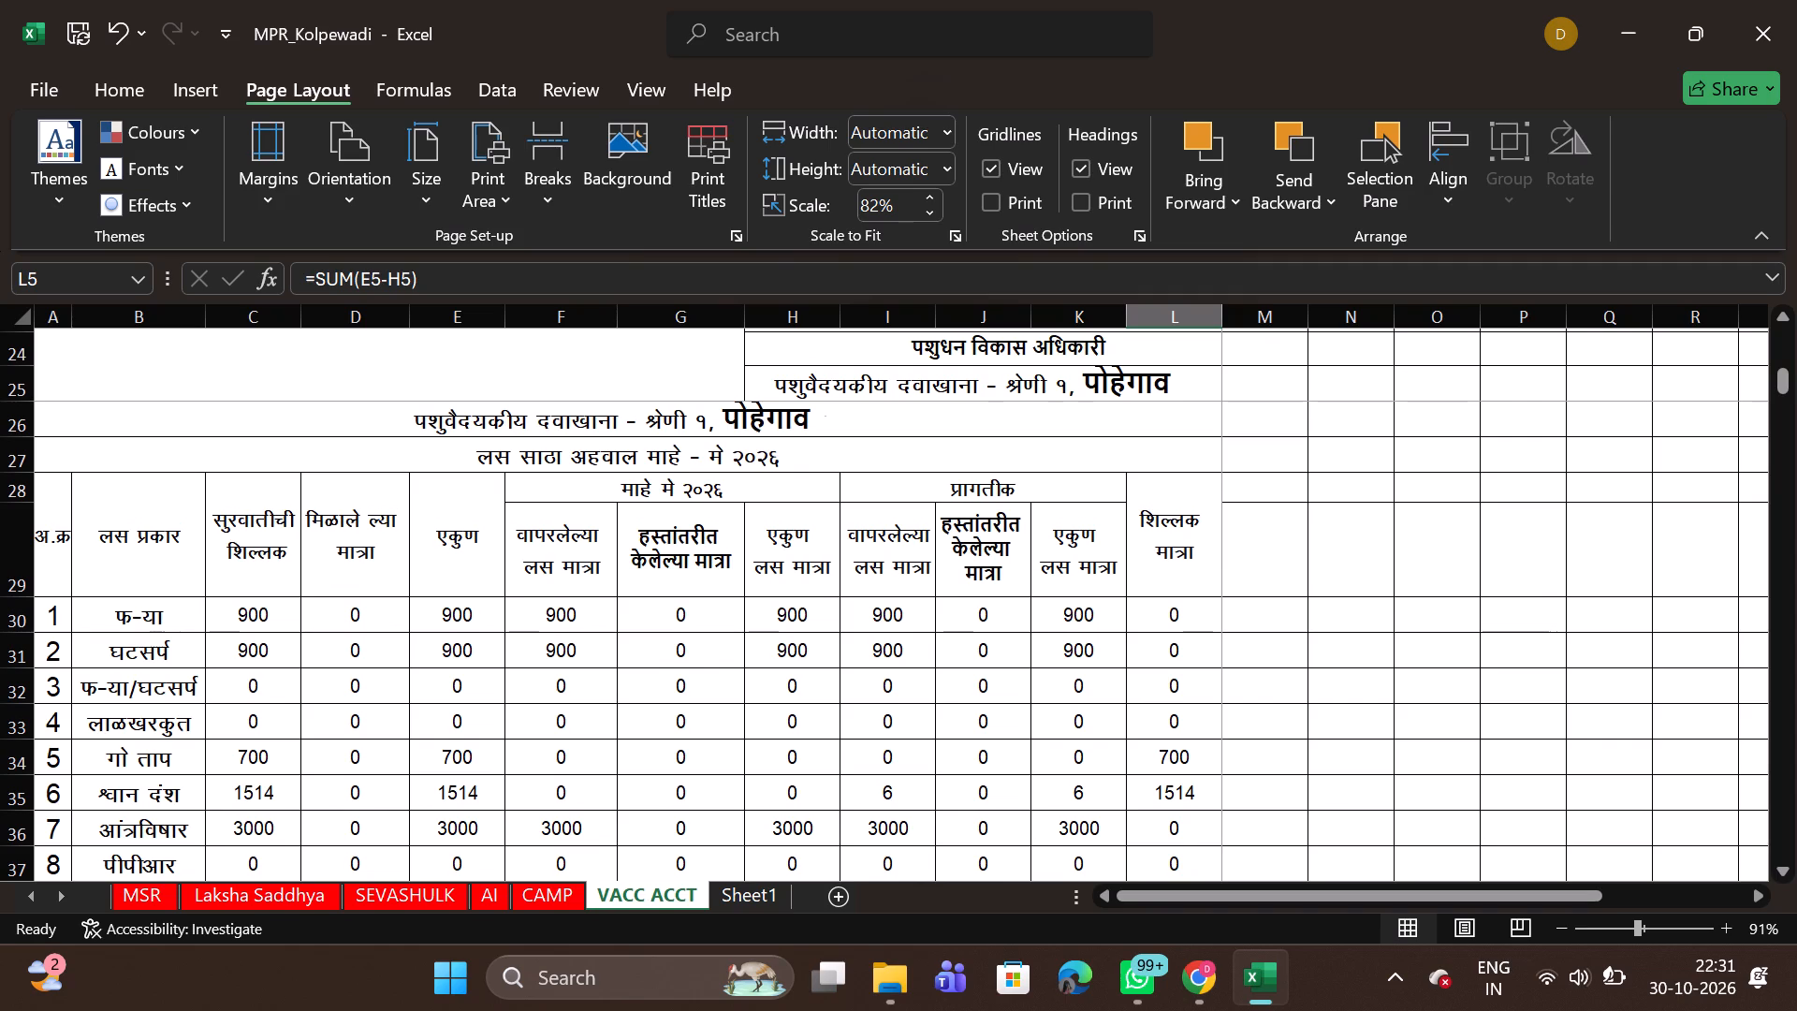
scroll(908, 646, "down", 1)
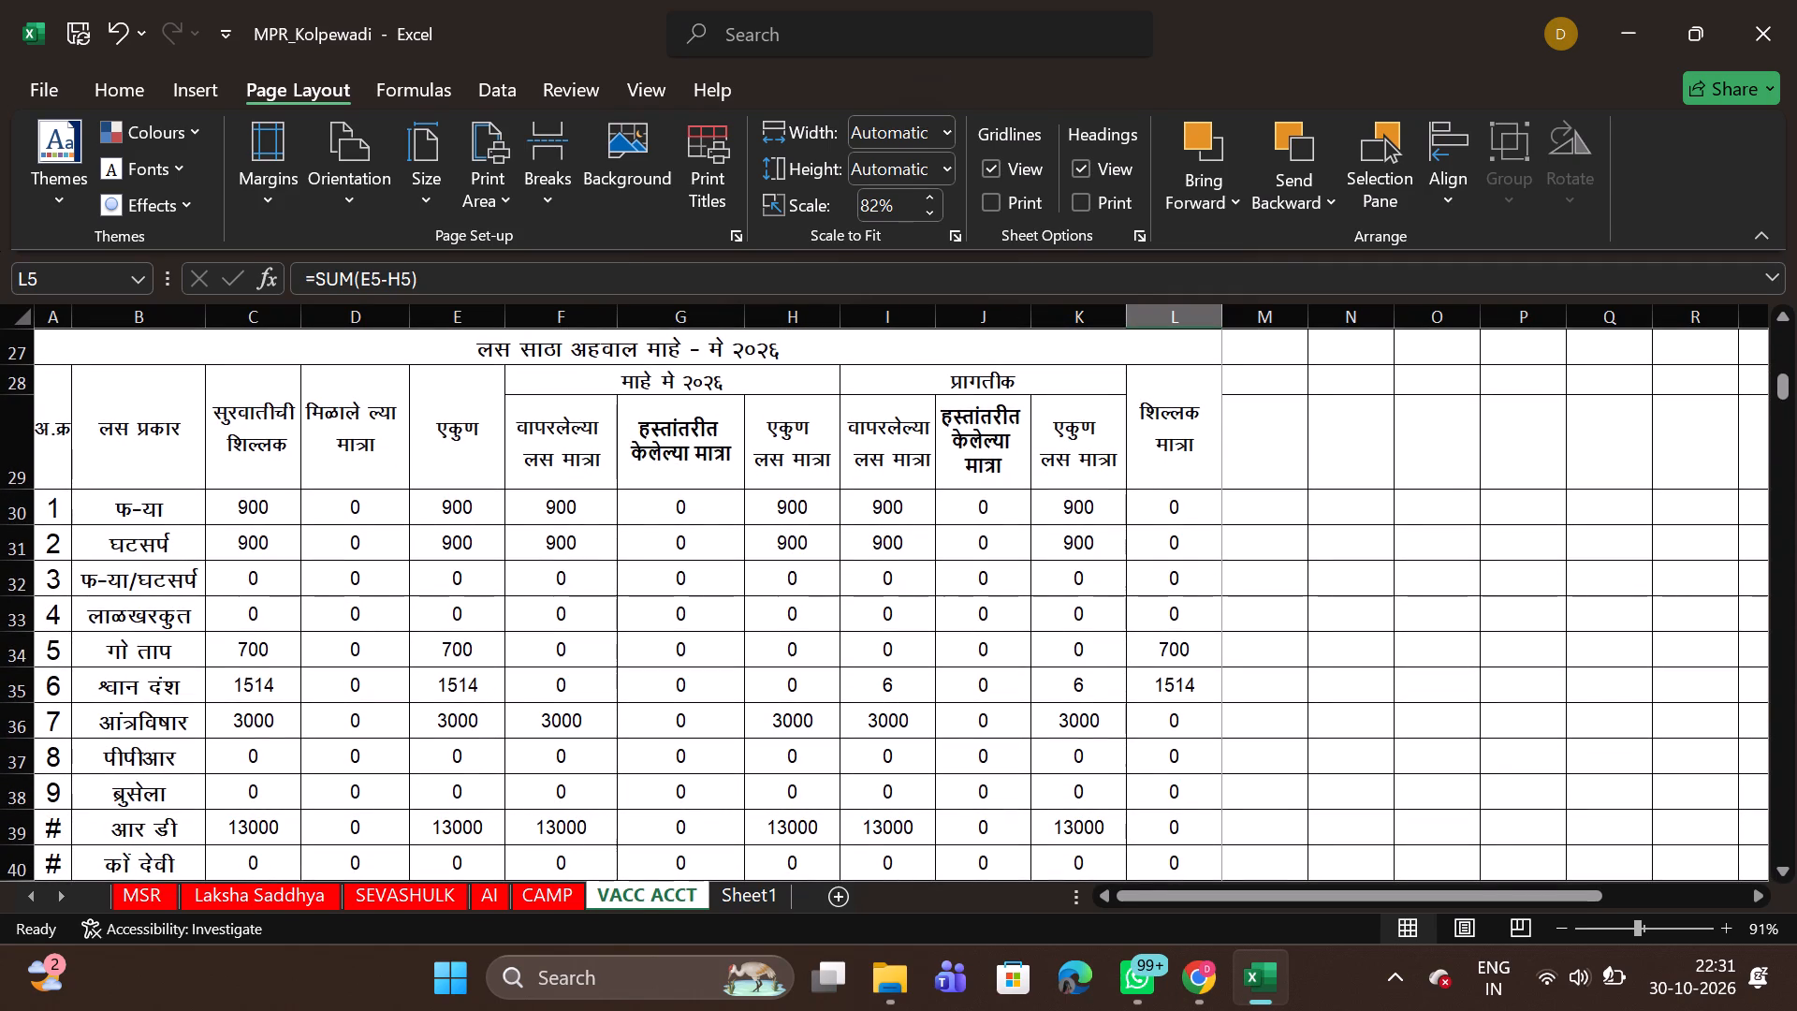
scroll(908, 646, "down", 1)
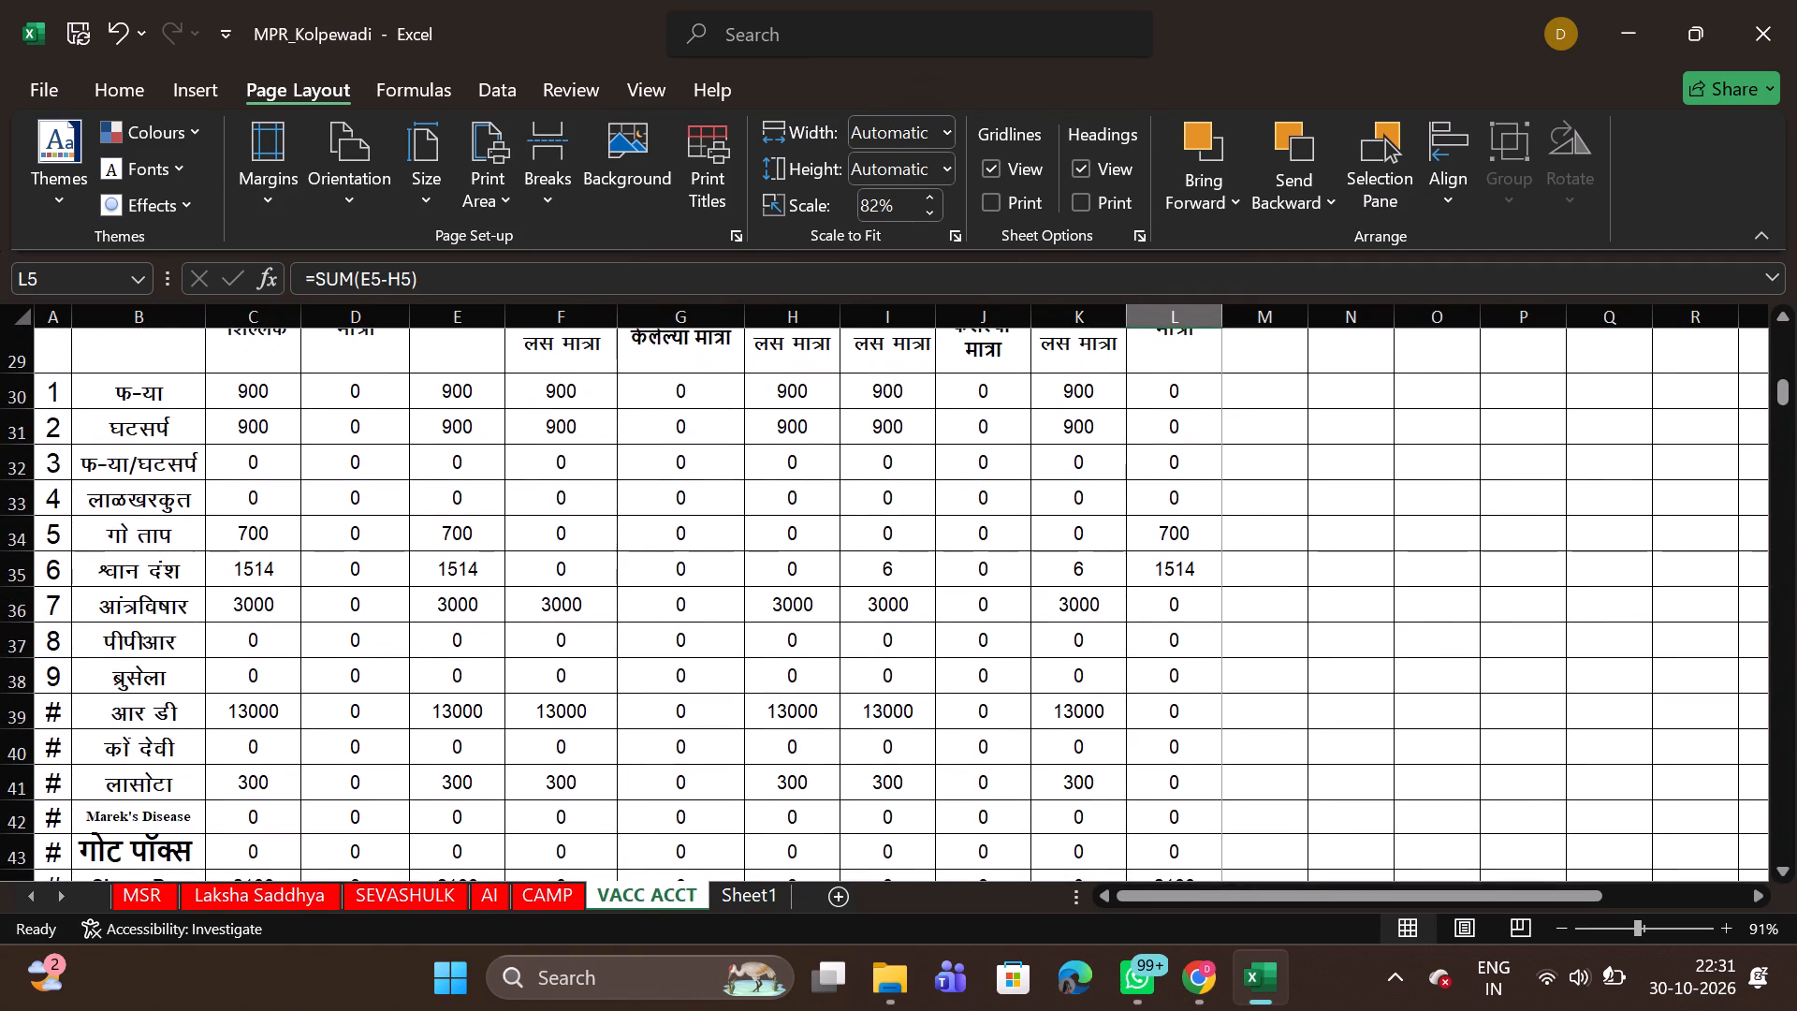
scroll(908, 646, "down", 1)
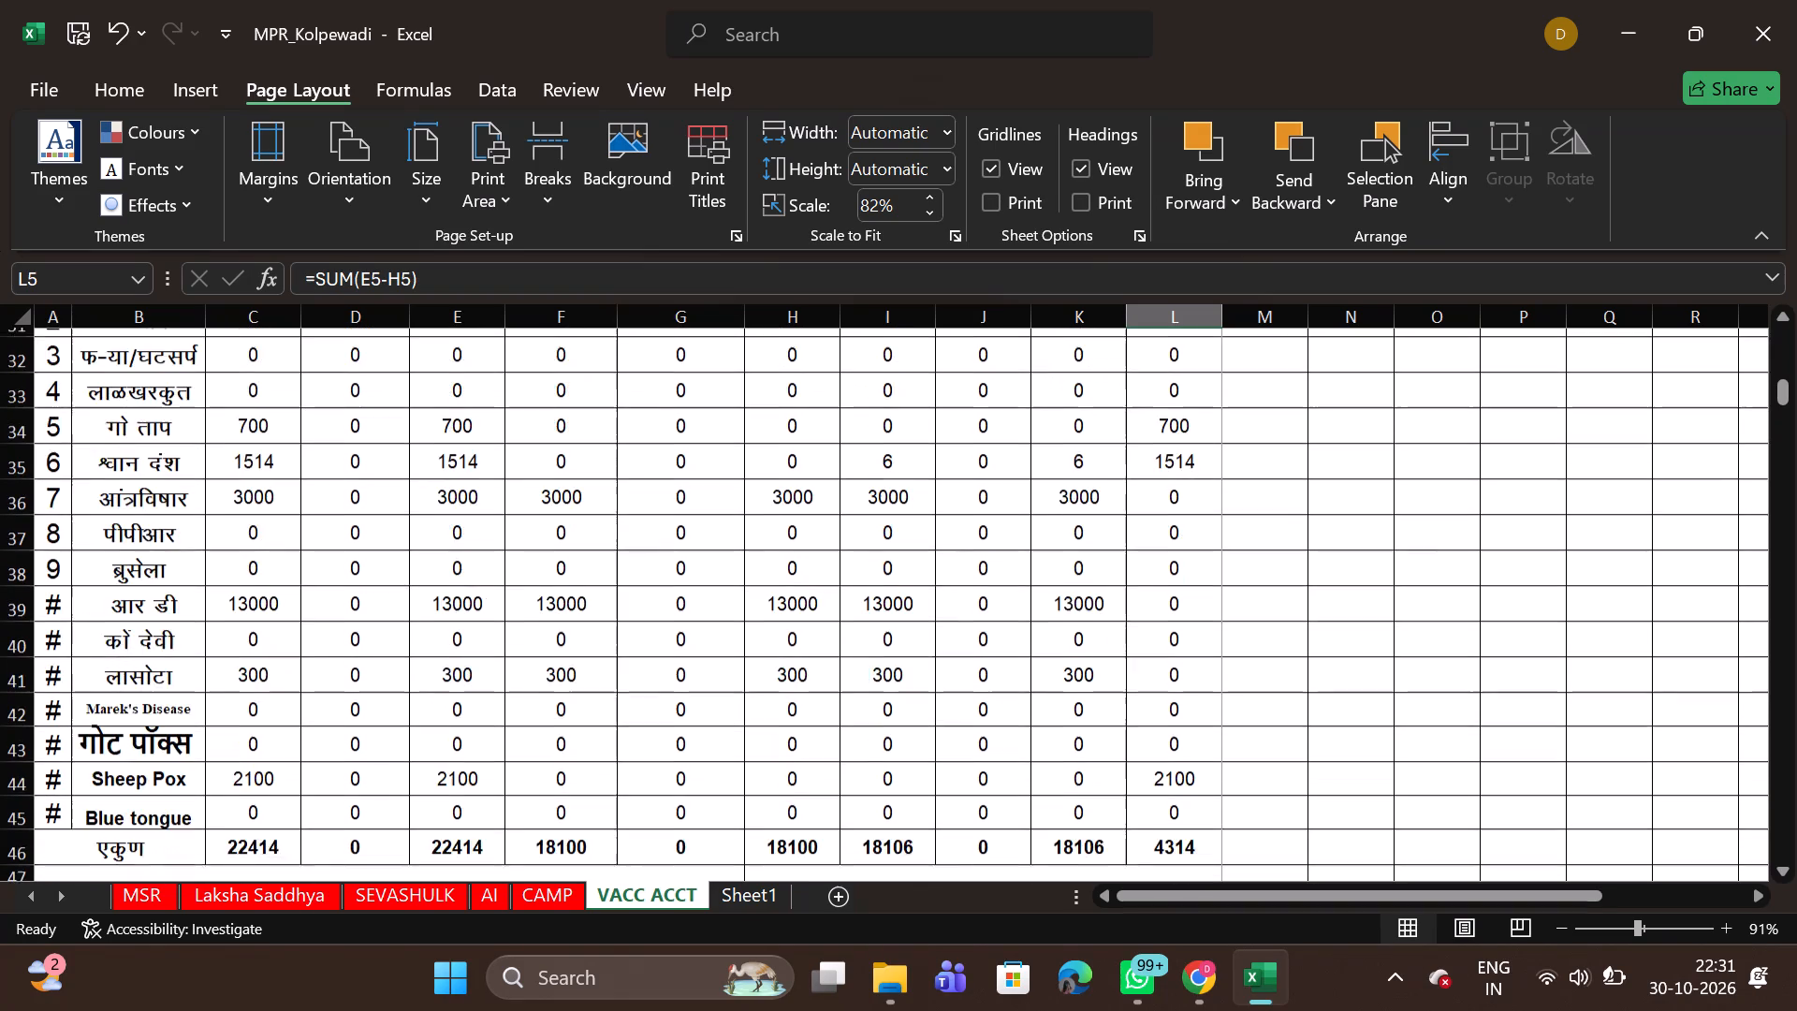
scroll(908, 646, "down", 2)
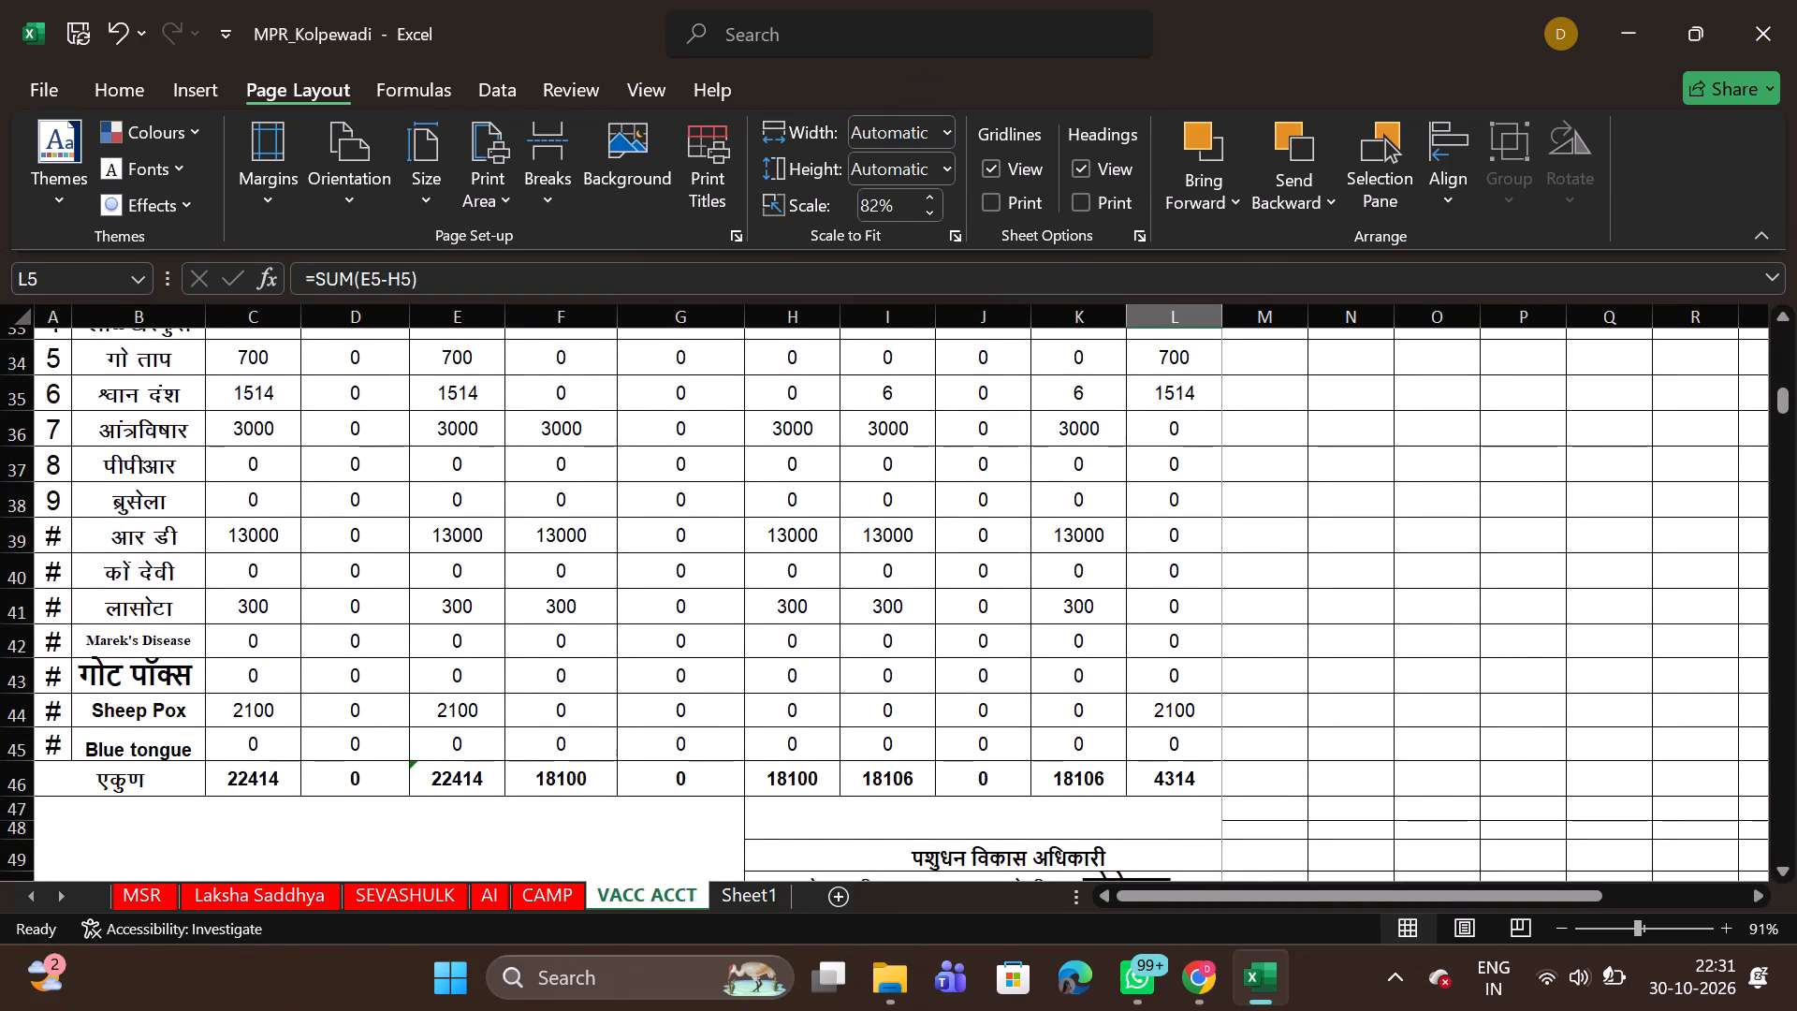
Examine the June 2025 vaccine stock report's opening, used, transferred, progressive and closing doses, down to its totals row.
scroll(908, 646, "down", 3)
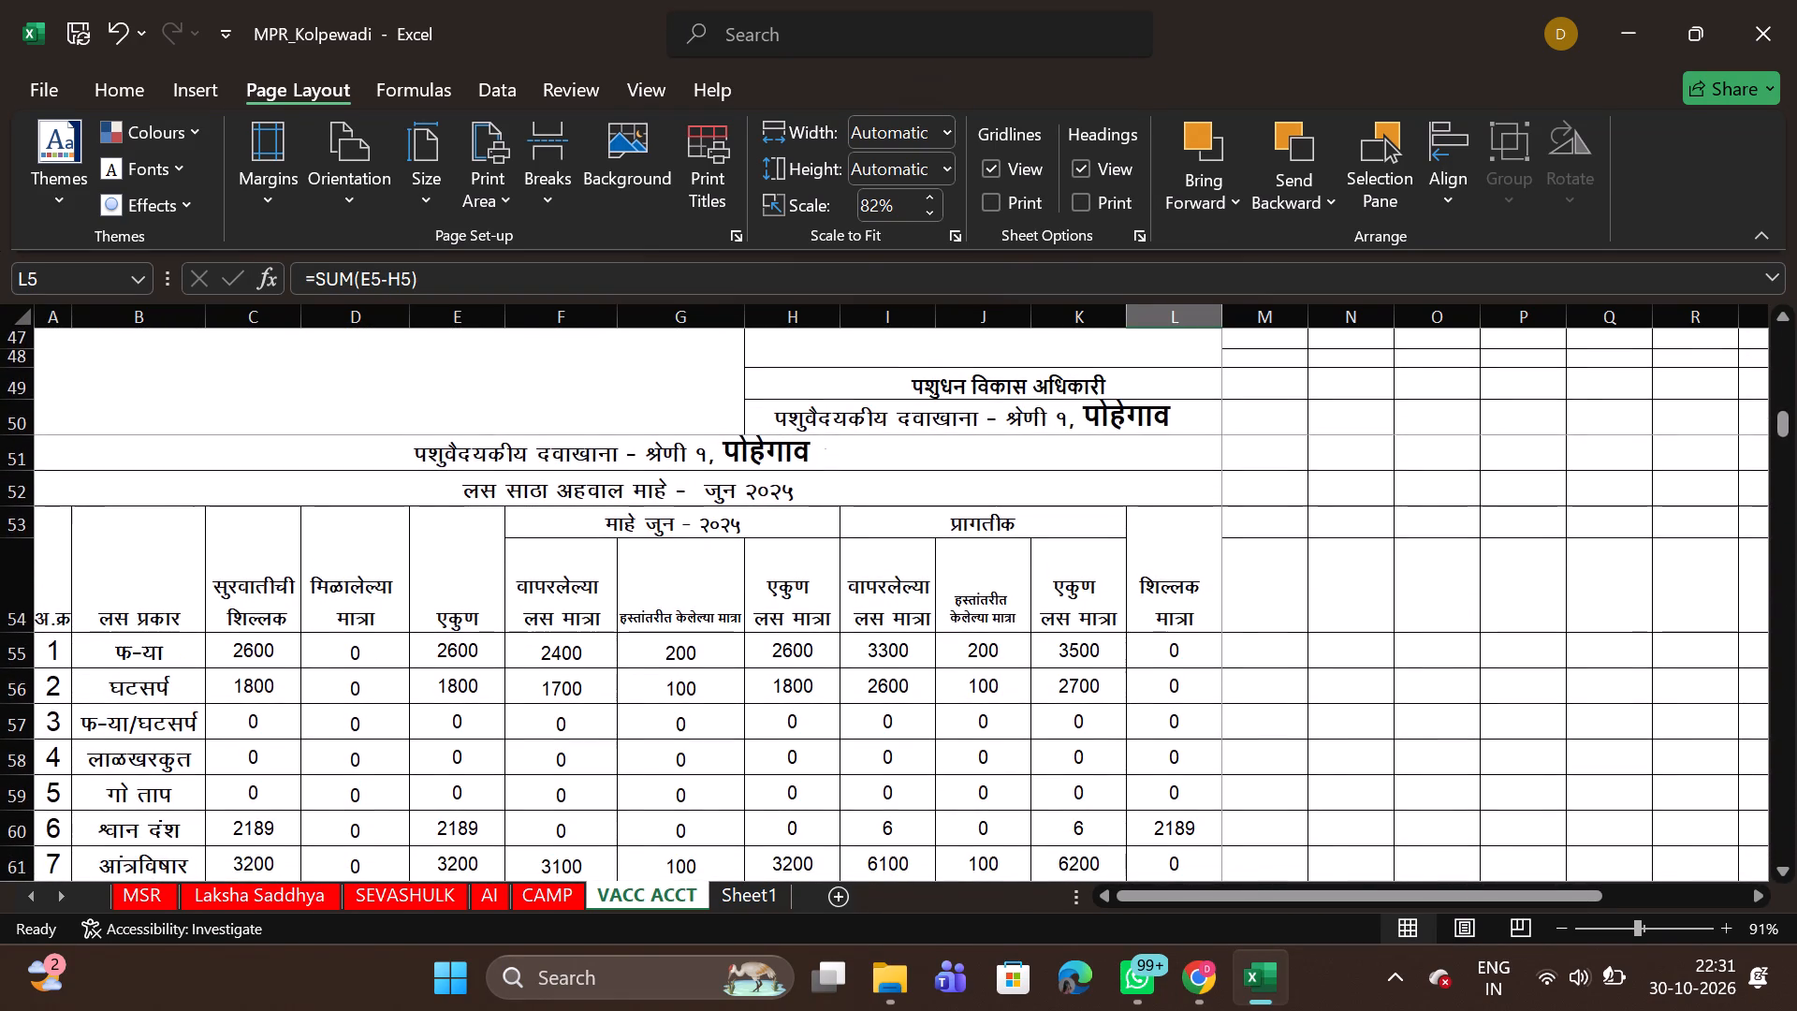
scroll(908, 646, "down", 3)
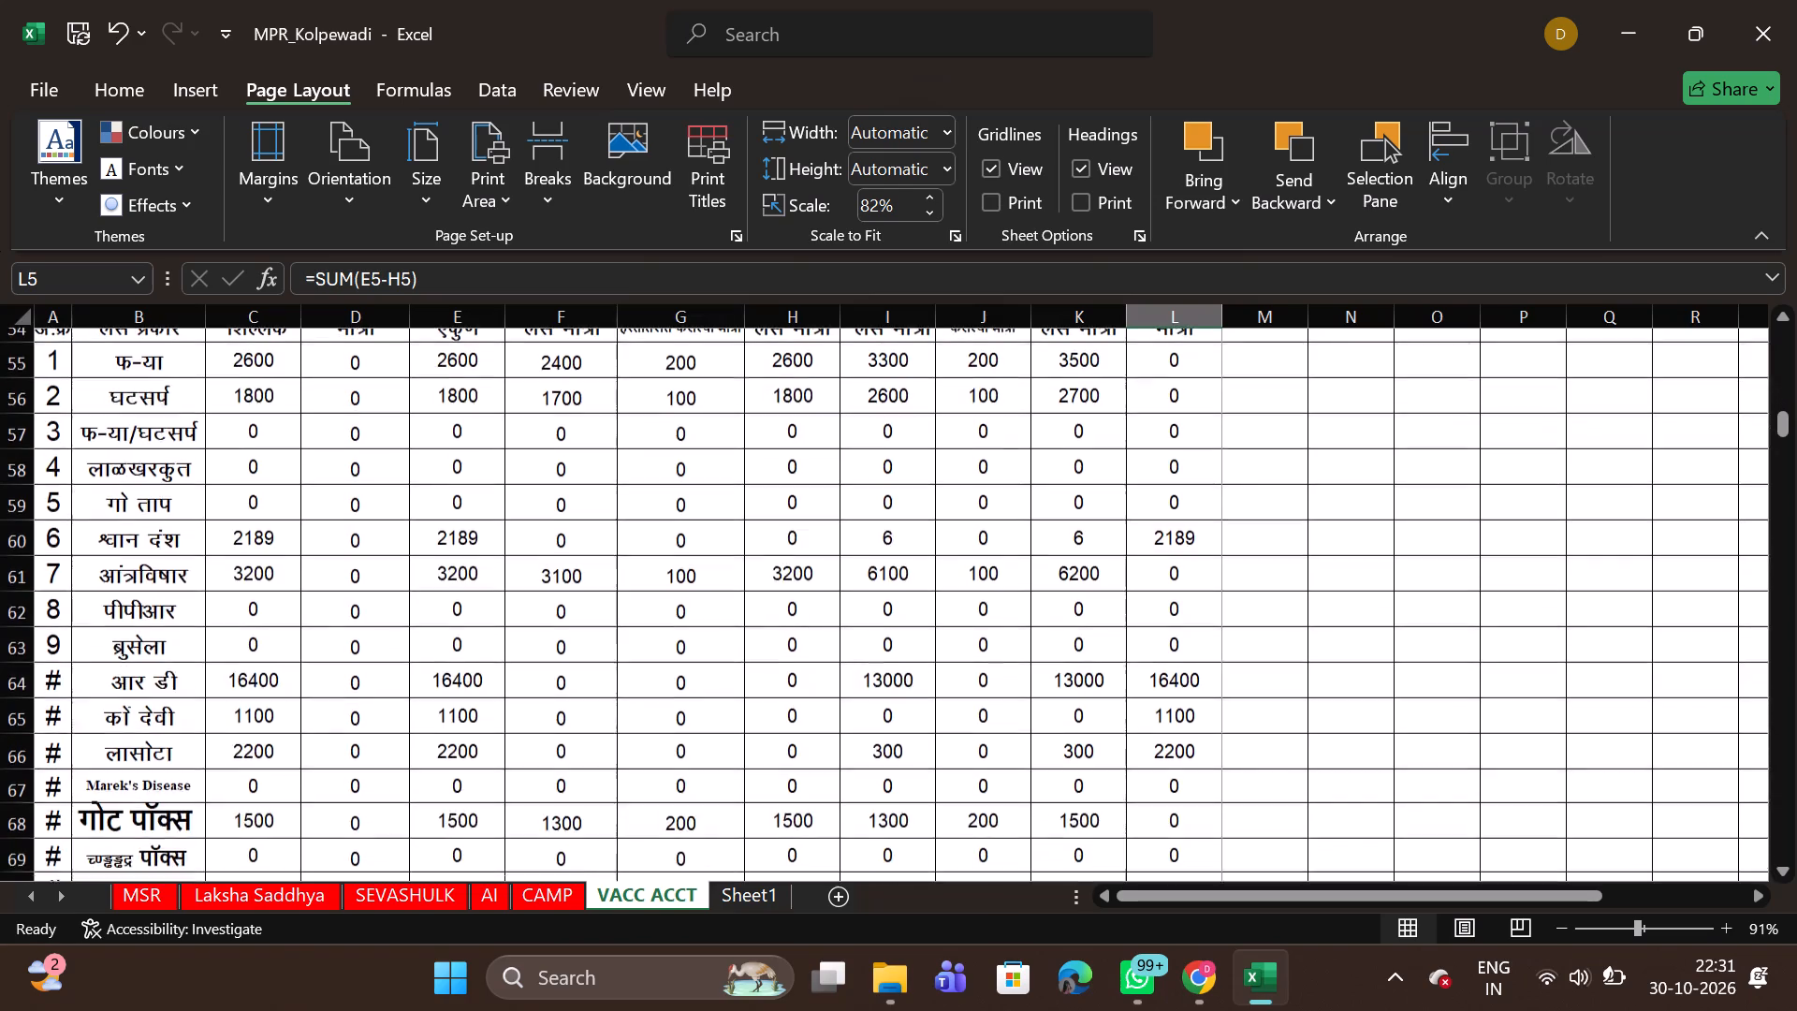
scroll(908, 646, "down", 4)
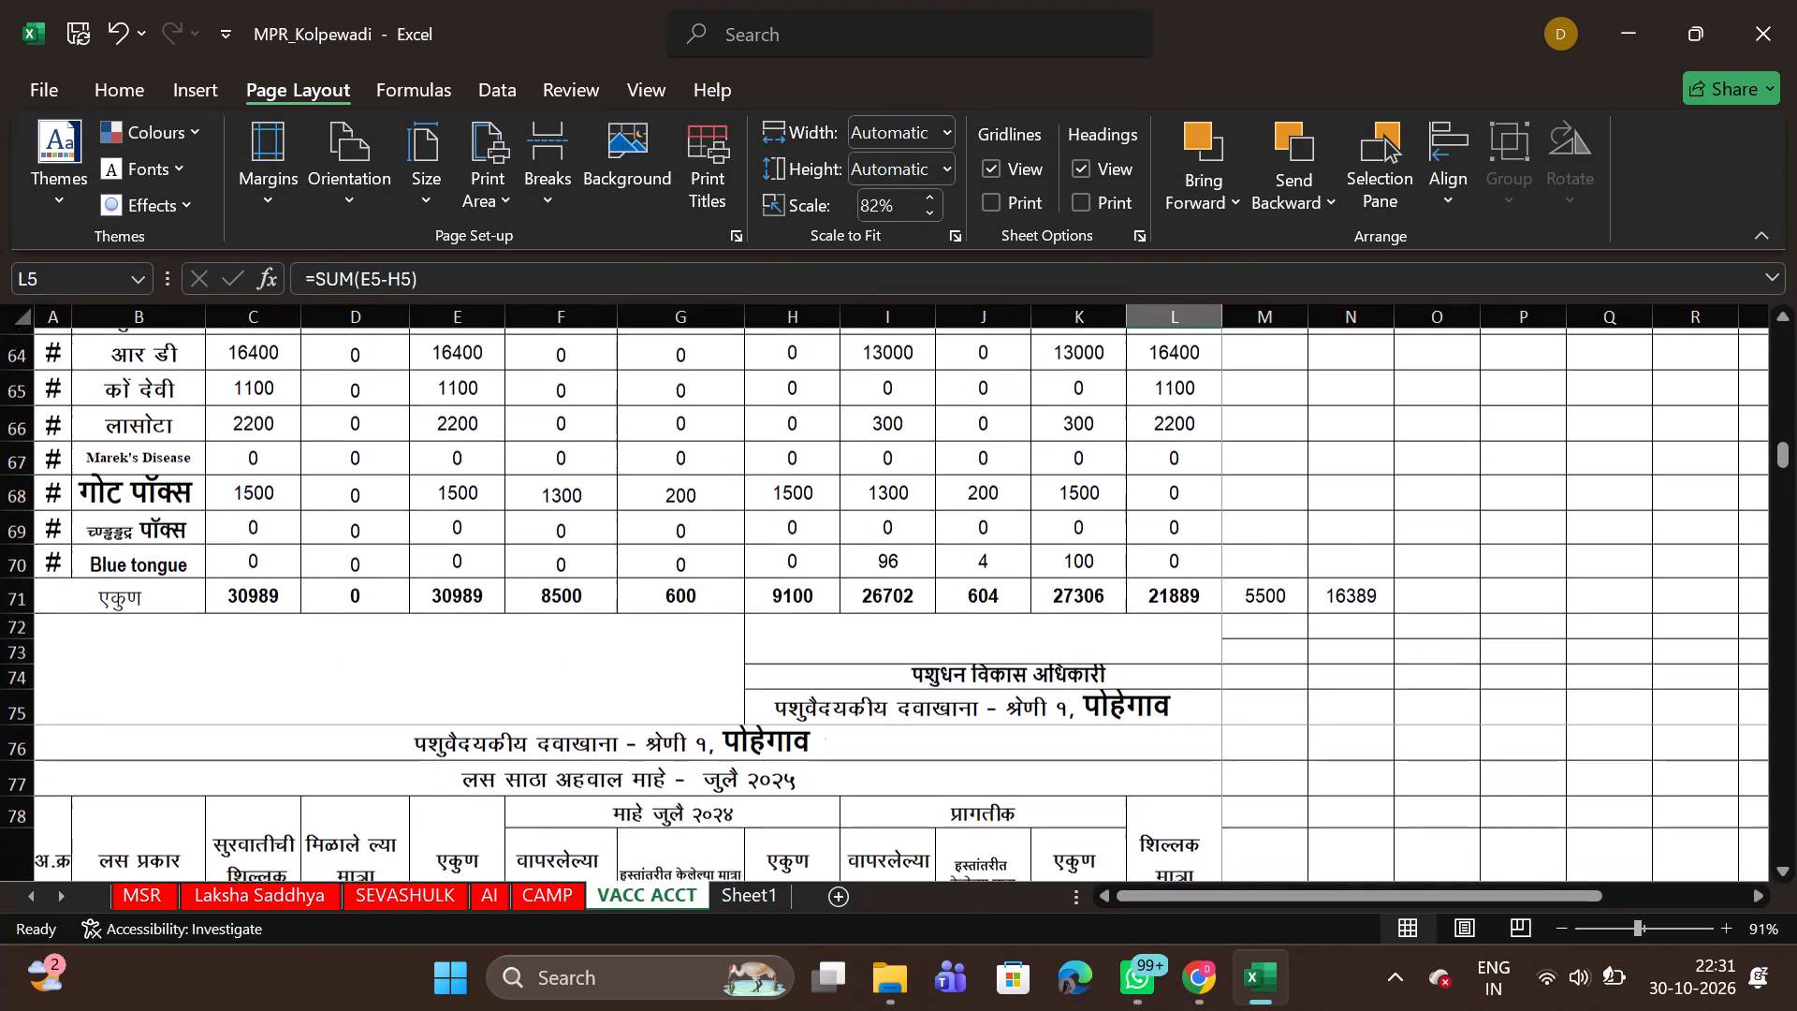
Examine the July and August 2025 vaccine stock reports, comparing July's totals with August's opening and closing doses.
scroll(908, 646, "down", 3)
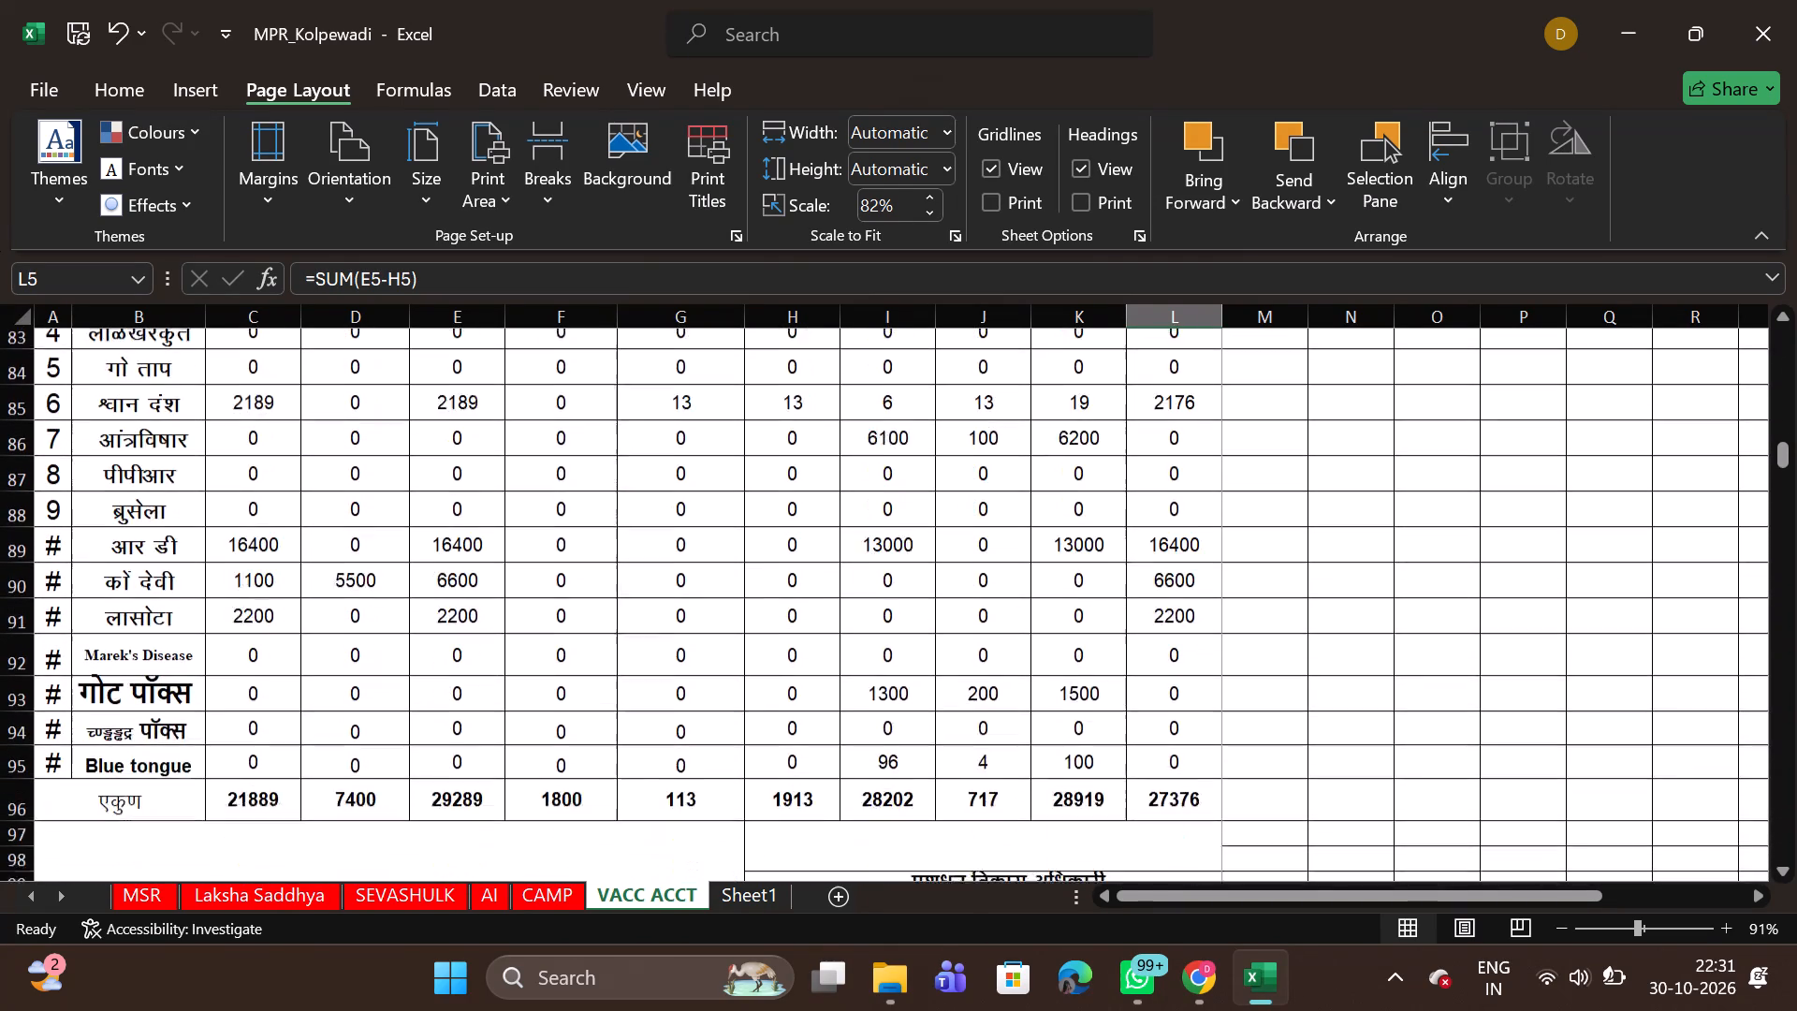
scroll(908, 646, "down", 2)
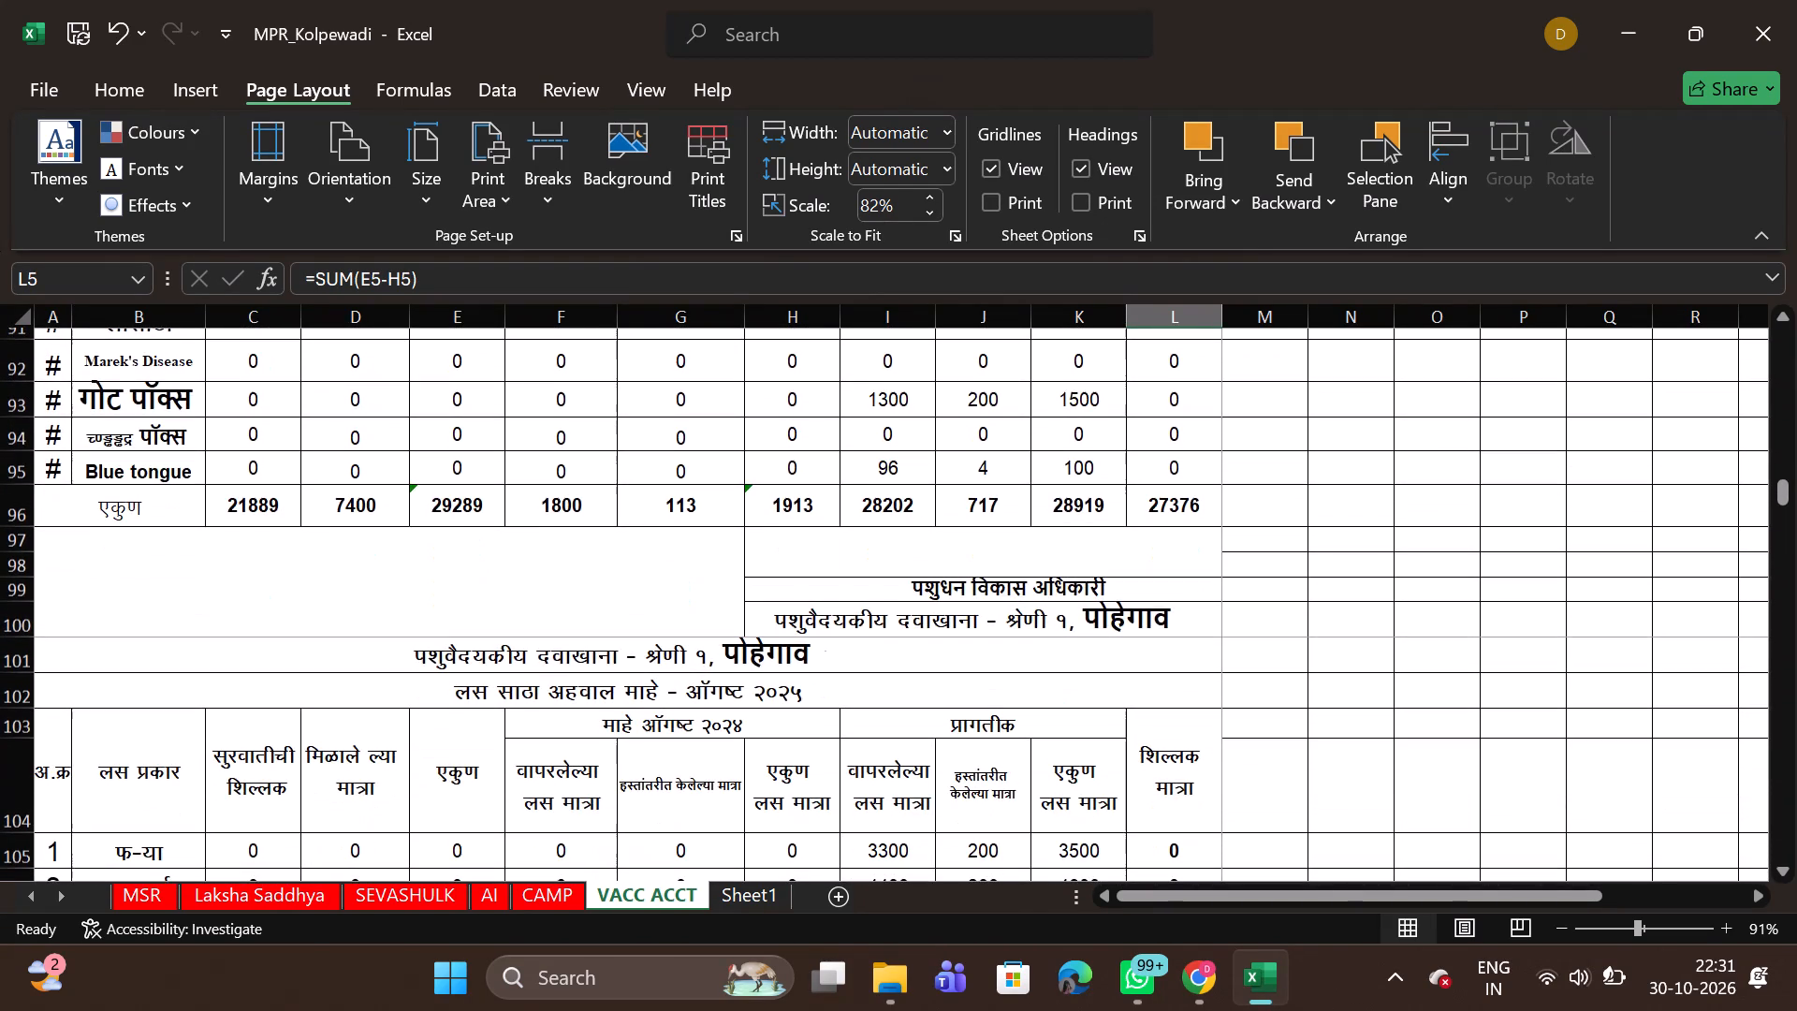
scroll(908, 646, "down", 1)
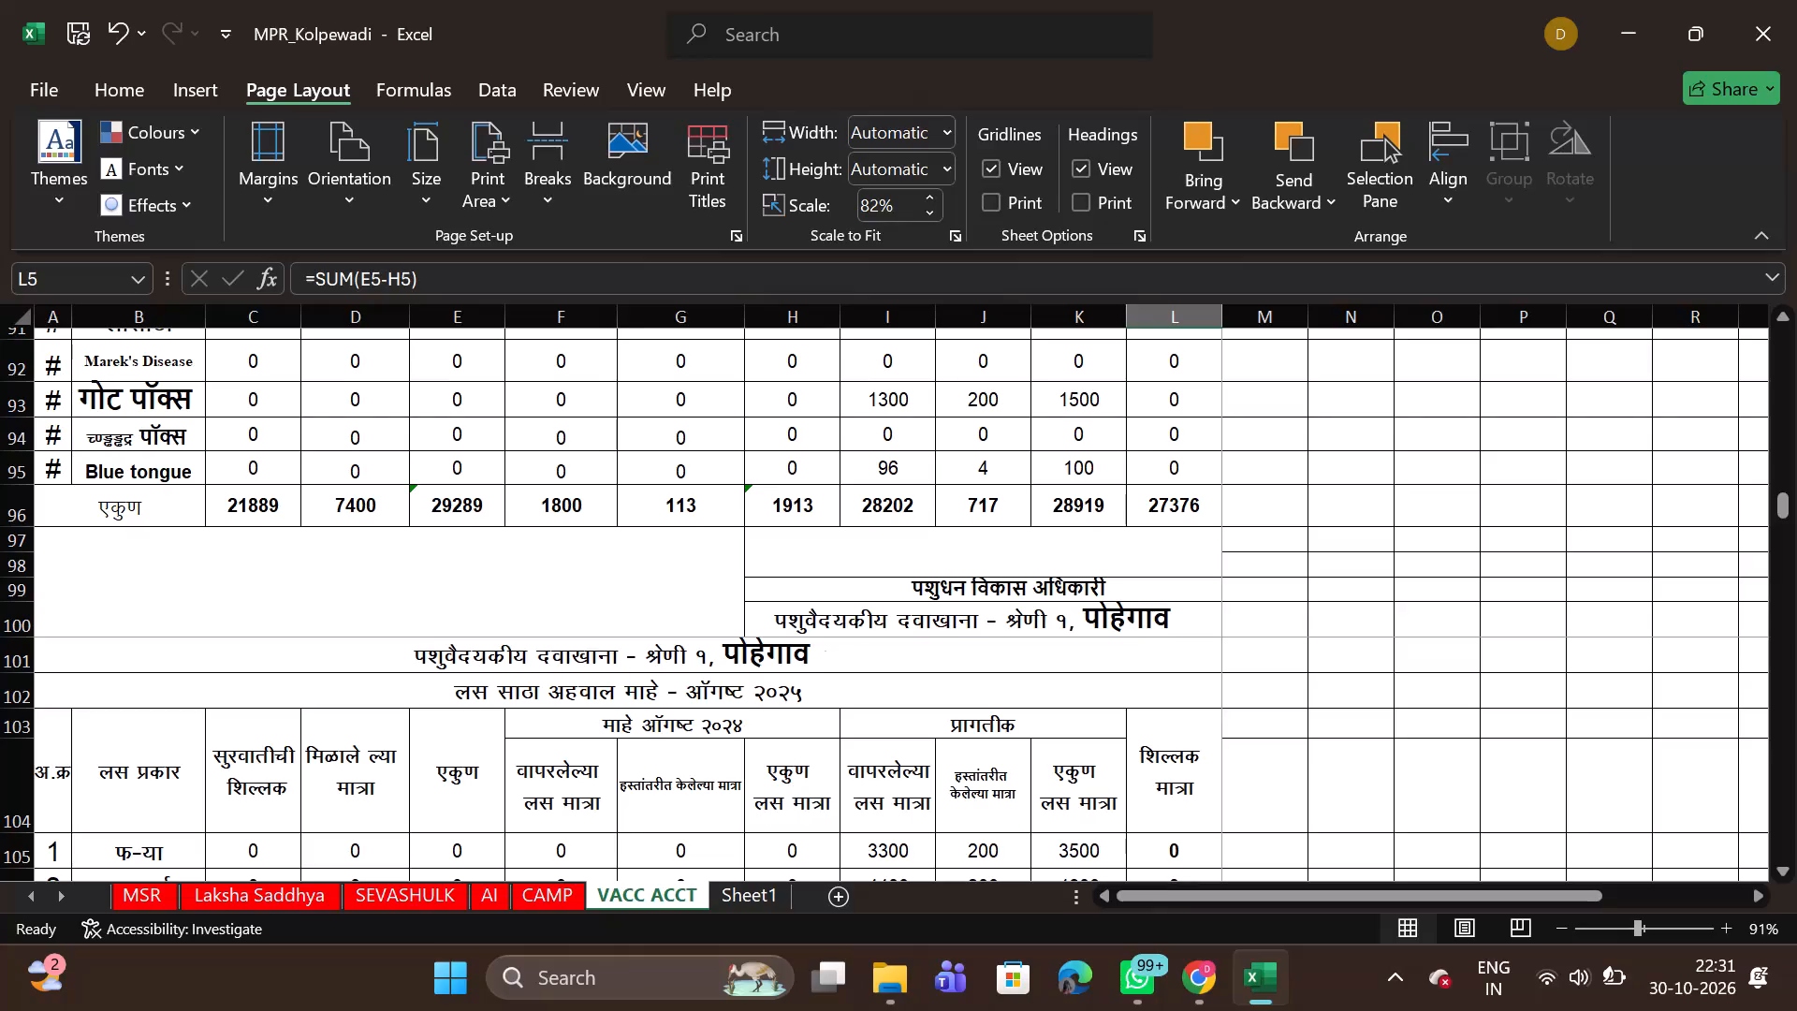
scroll(908, 646, "down", 1)
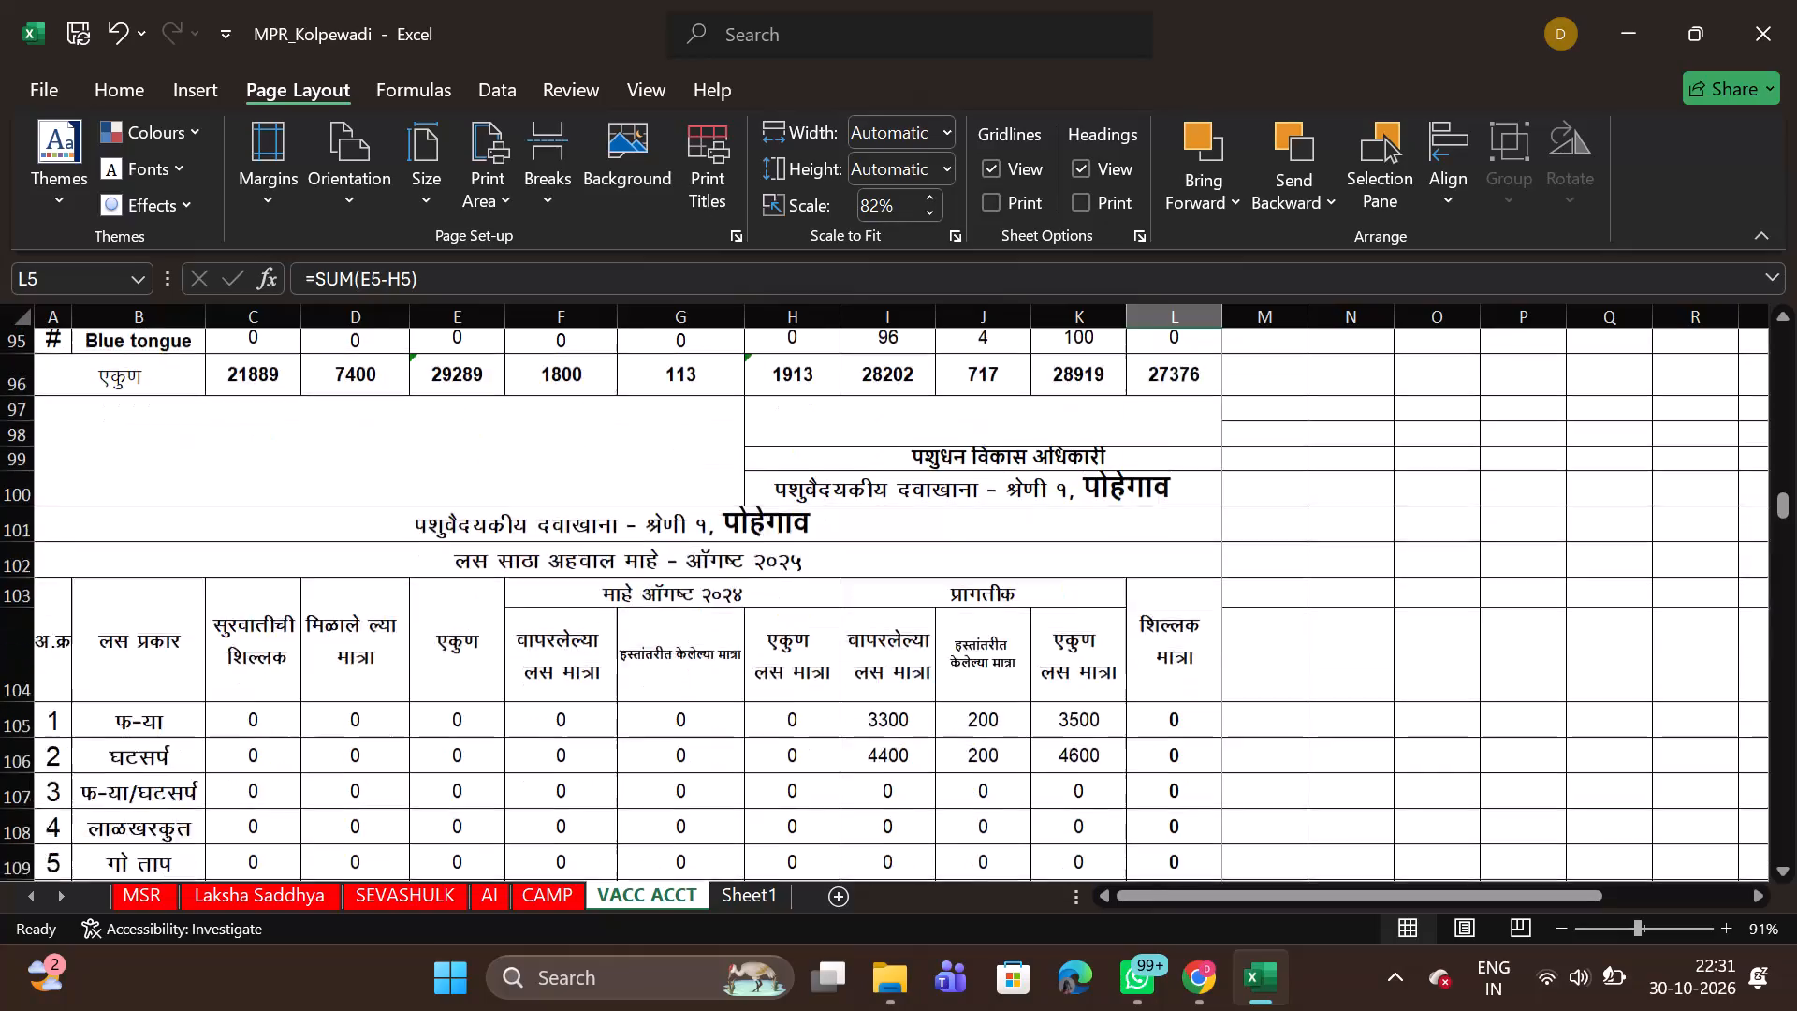
scroll(908, 646, "down", 4)
Return to the April 2026 vaccine stock report and review its vaccine rows.
scroll(908, 646, "up", 1)
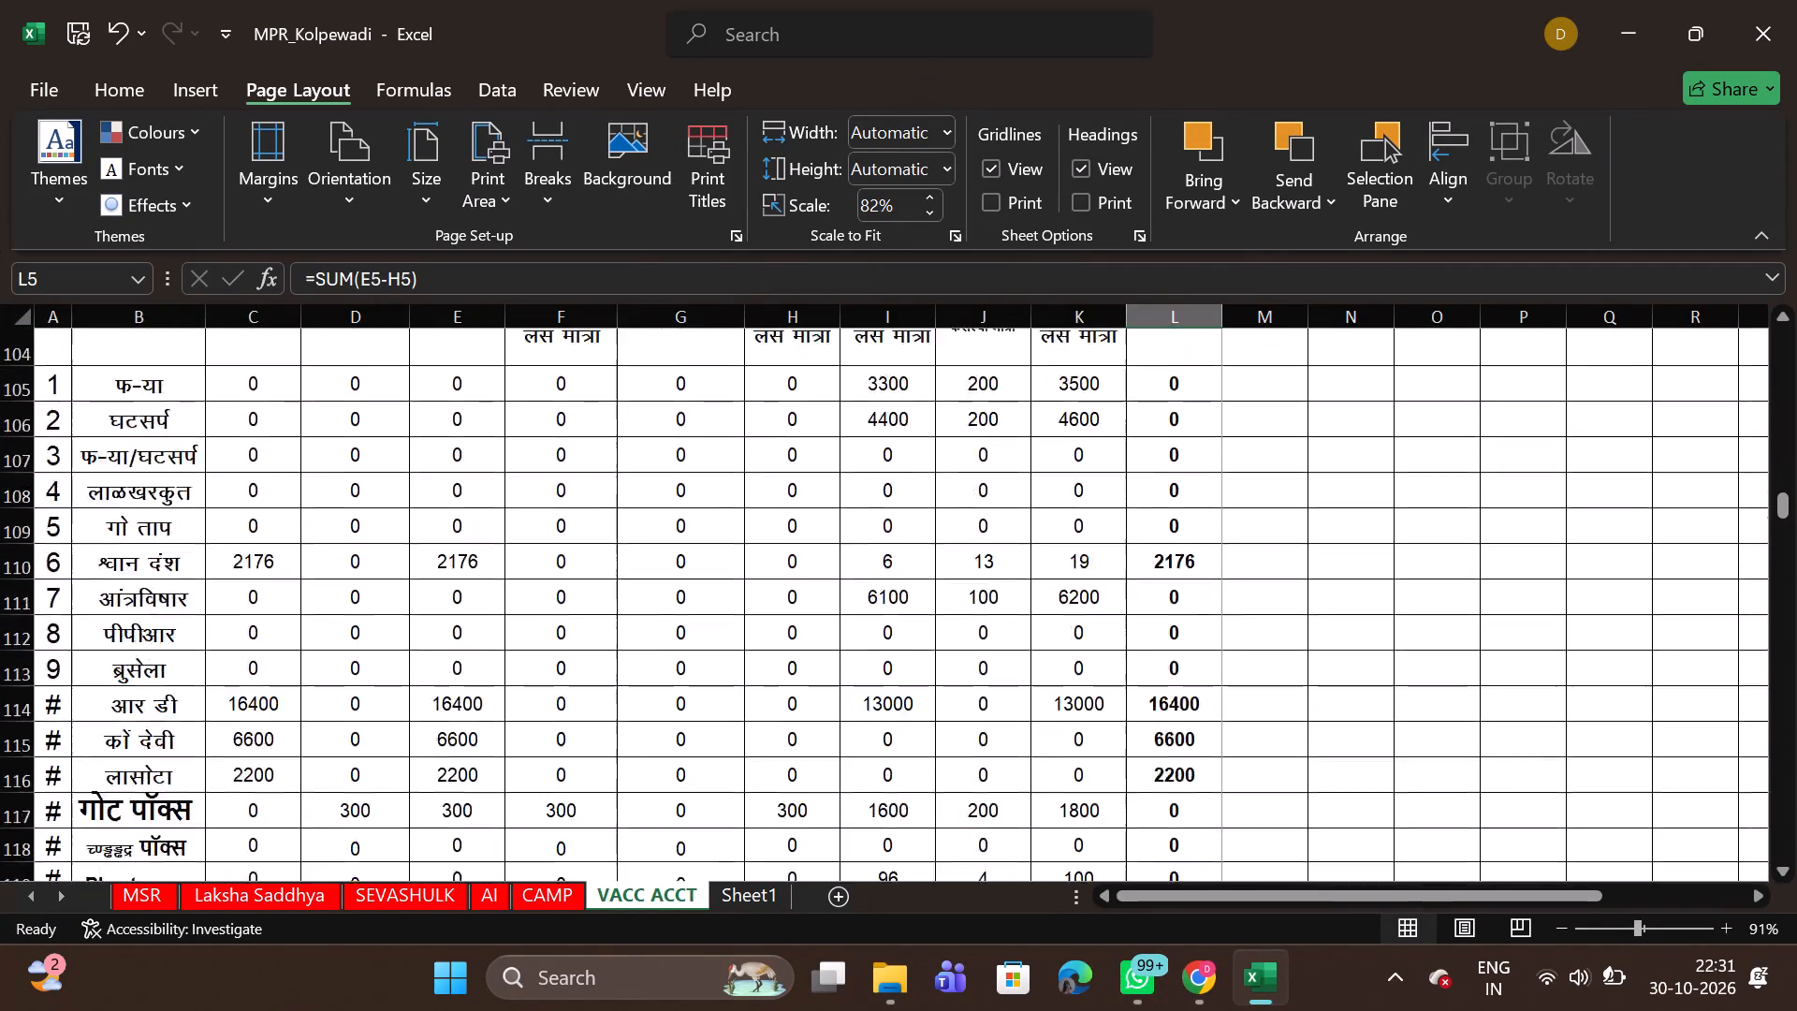
scroll(908, 646, "up", 8)
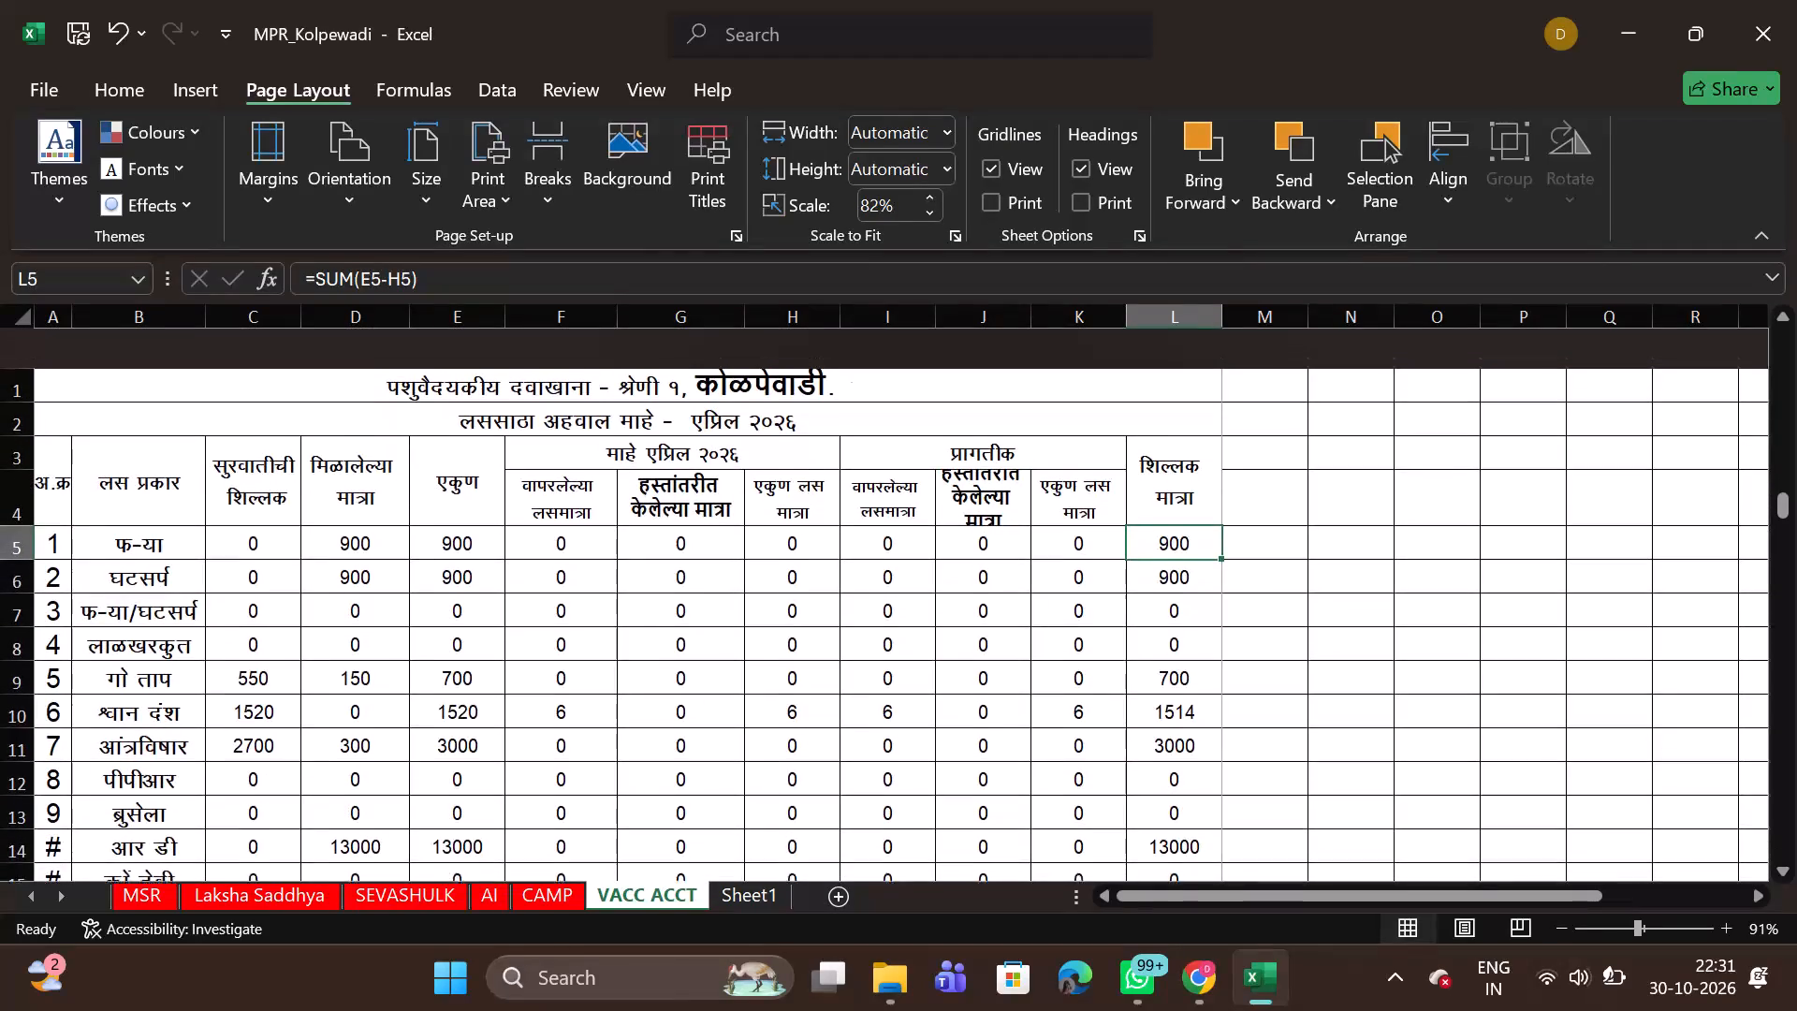
scroll(908, 646, "up", 1)
scroll(908, 646, "down", 1)
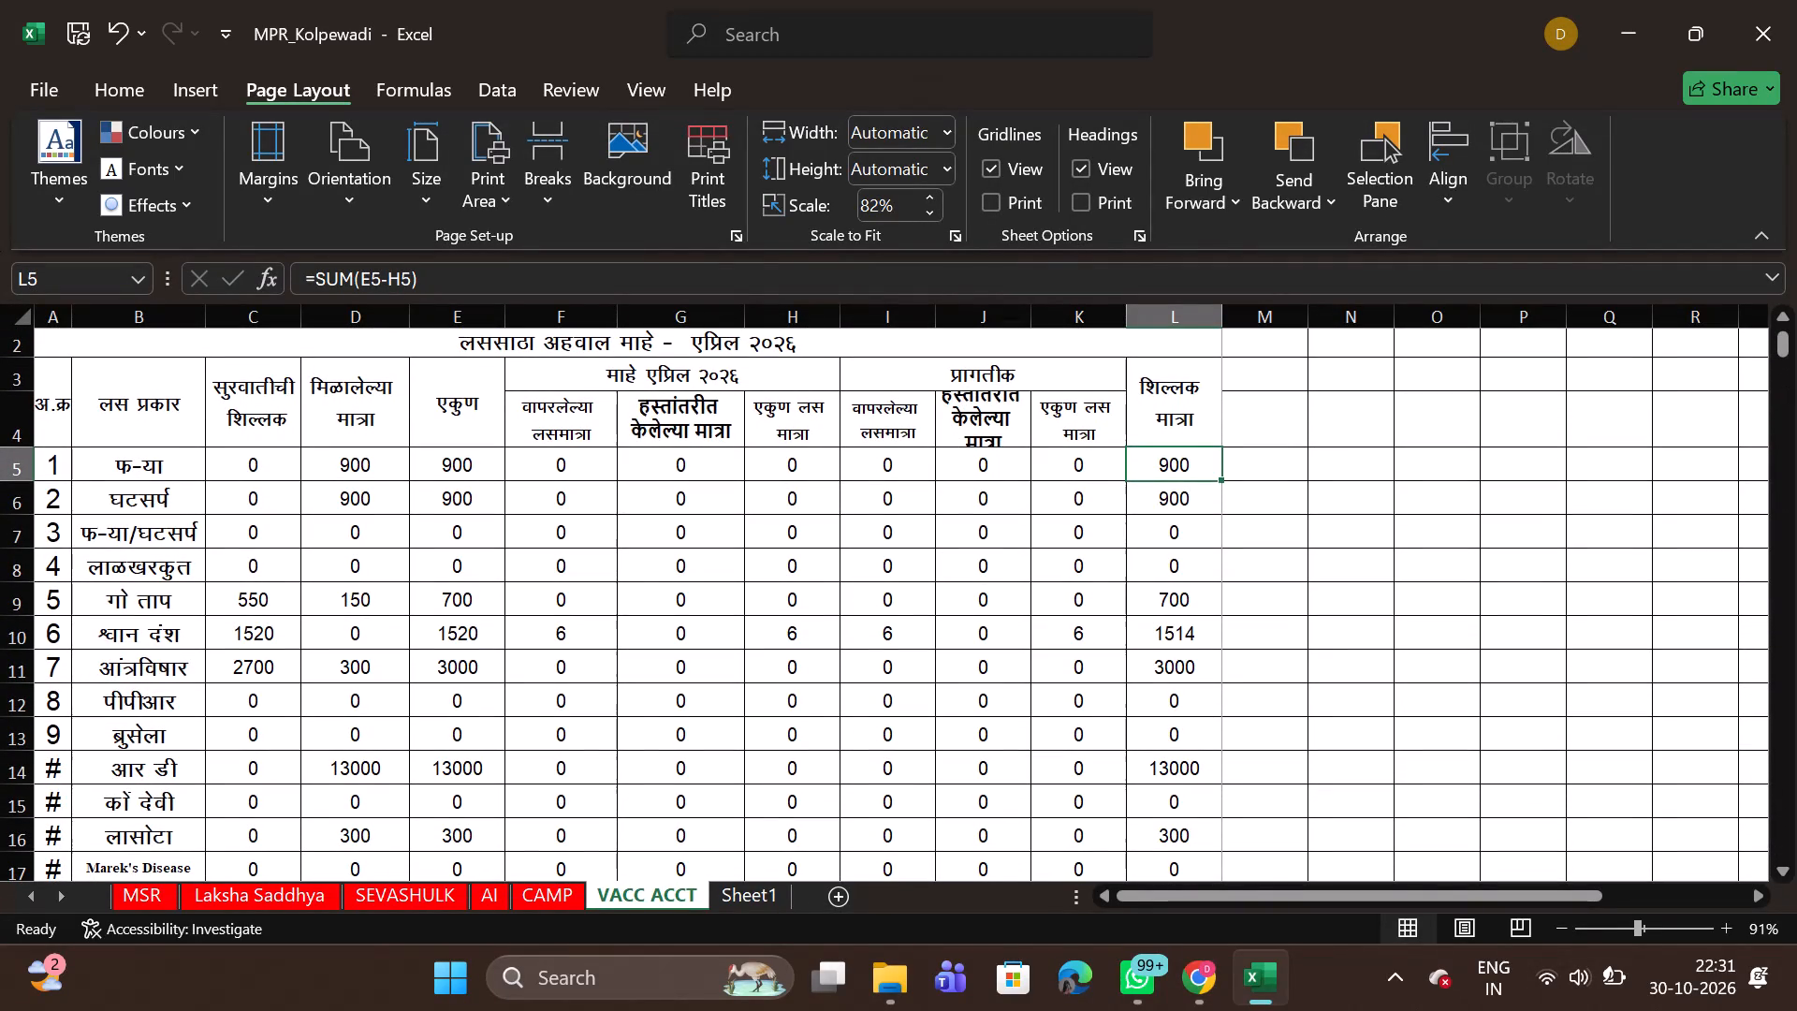
Switch to the MSR sheet and look back through its monthly progress reports to the April 2026 report.
left_click(134, 901)
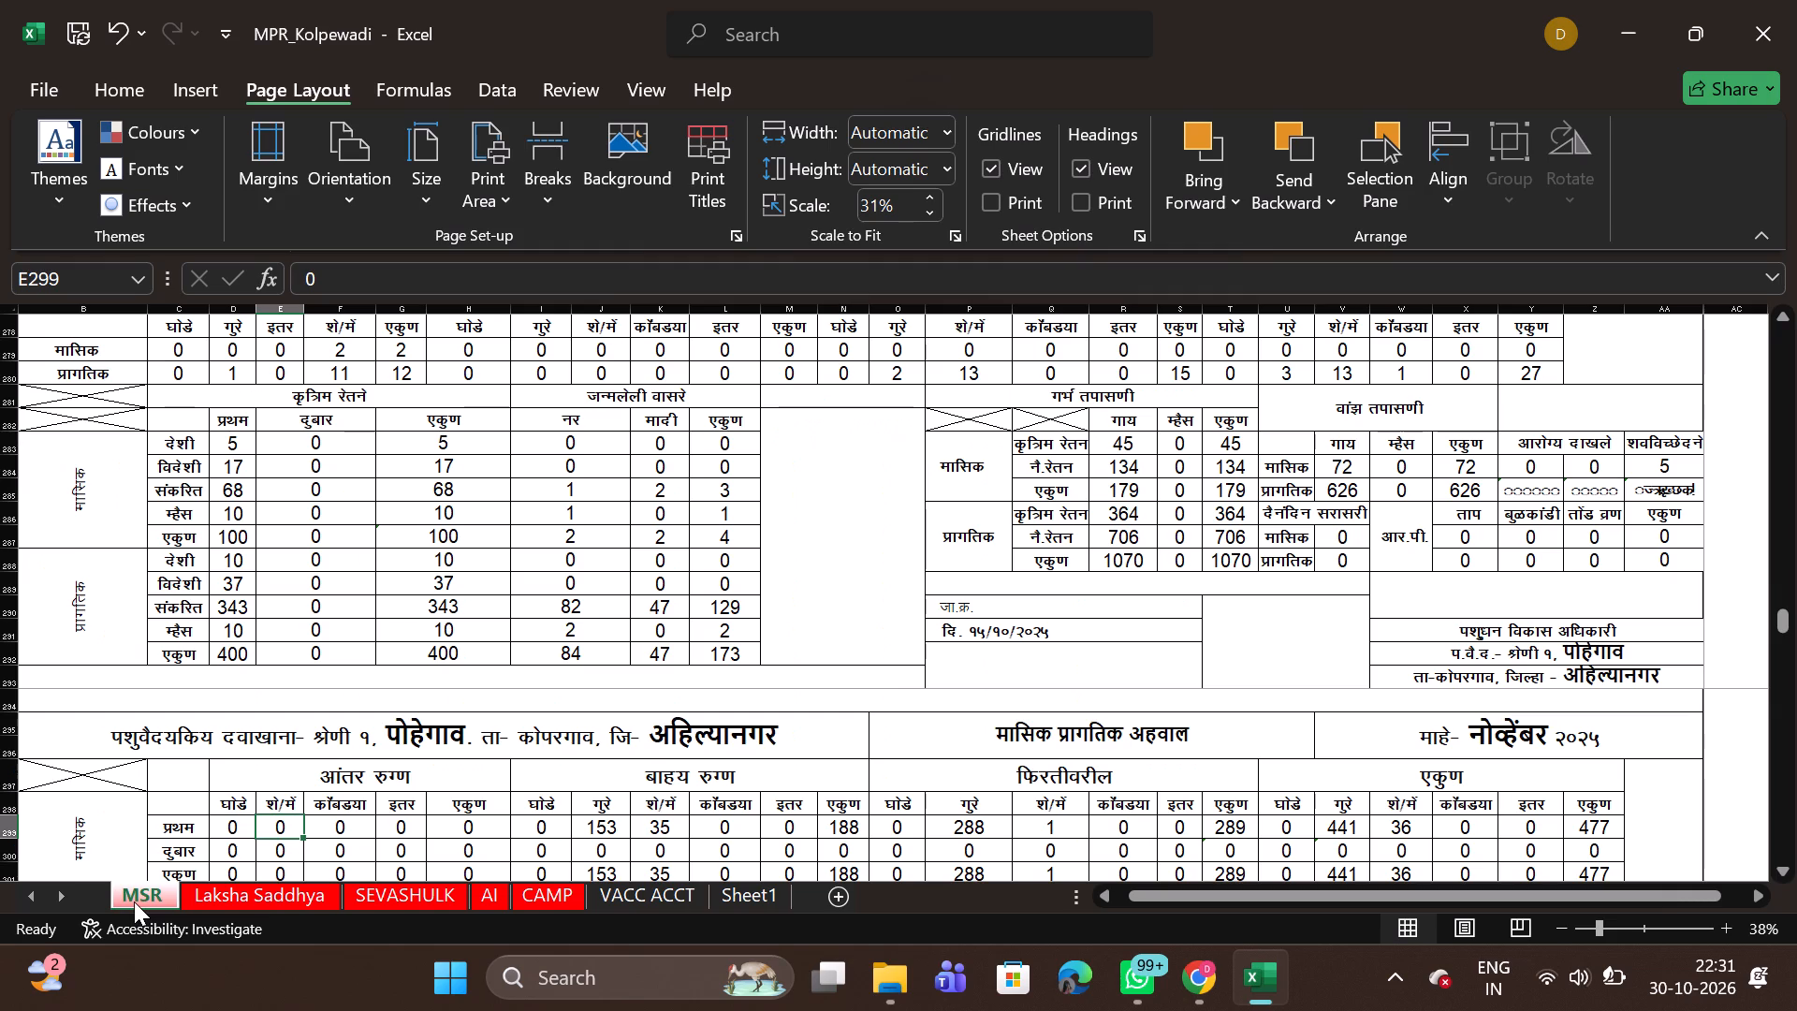
left_click(134, 901)
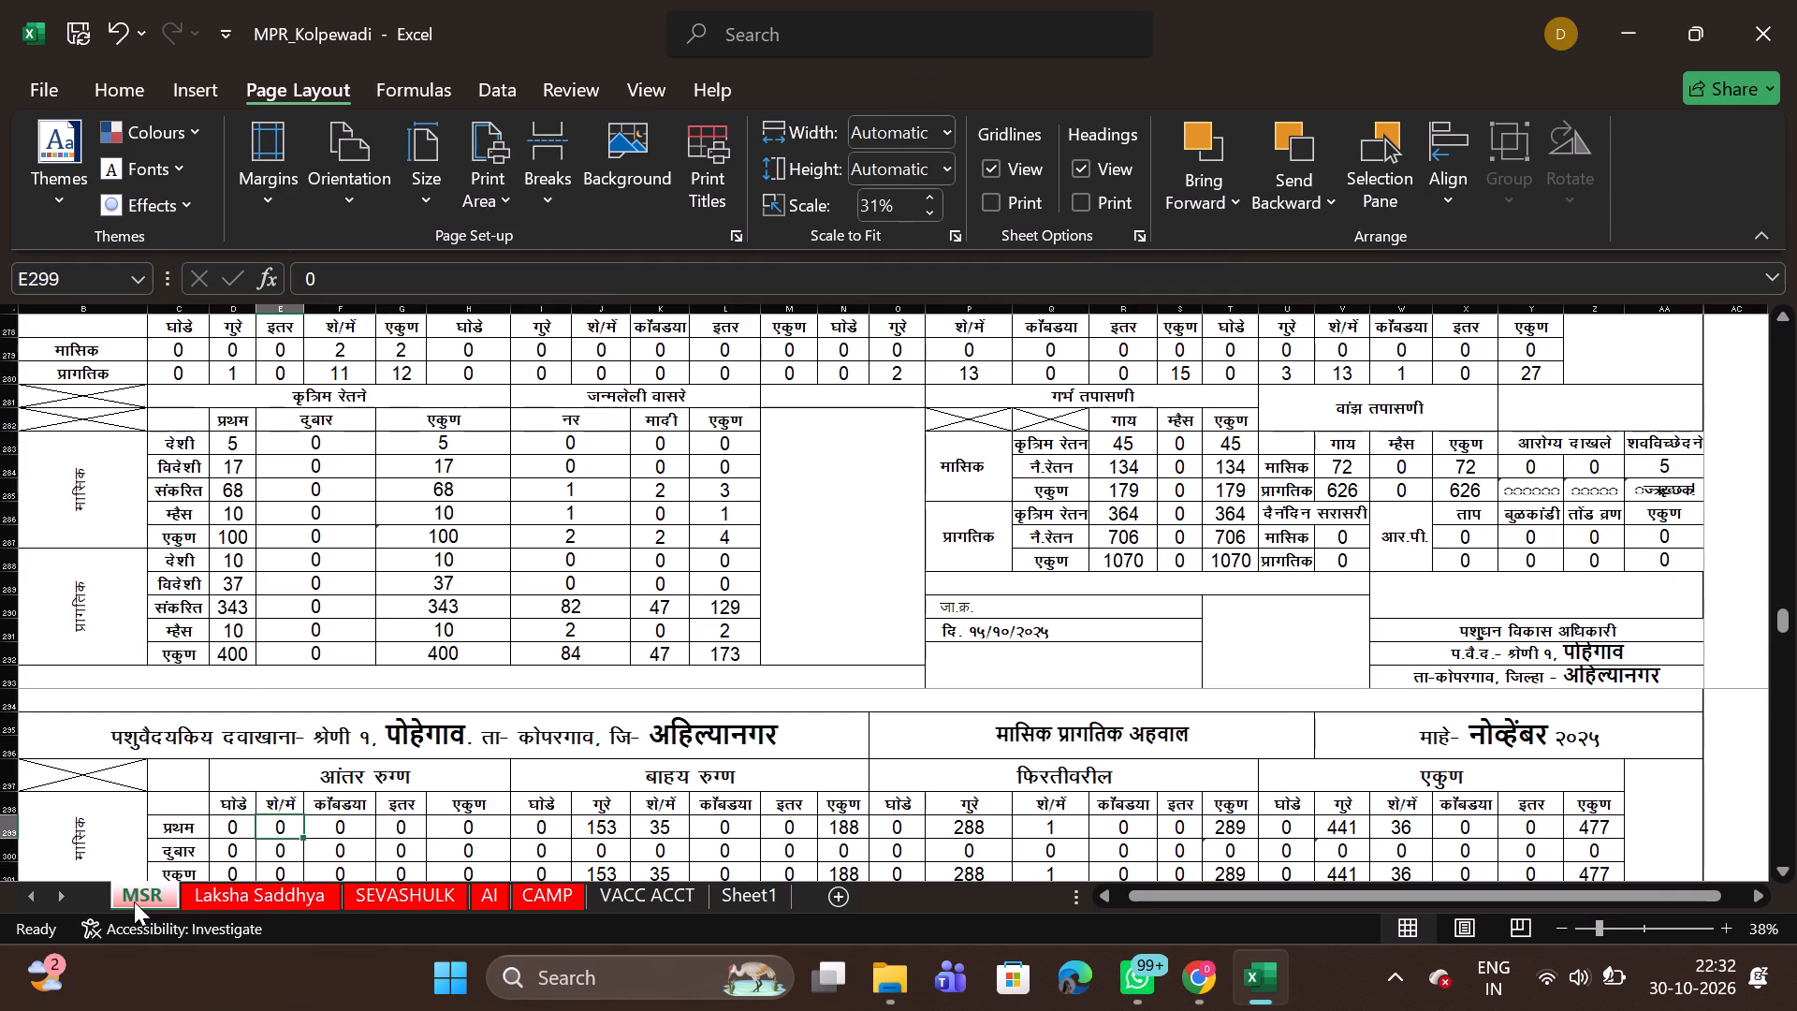
scroll(134, 901, "down", 1)
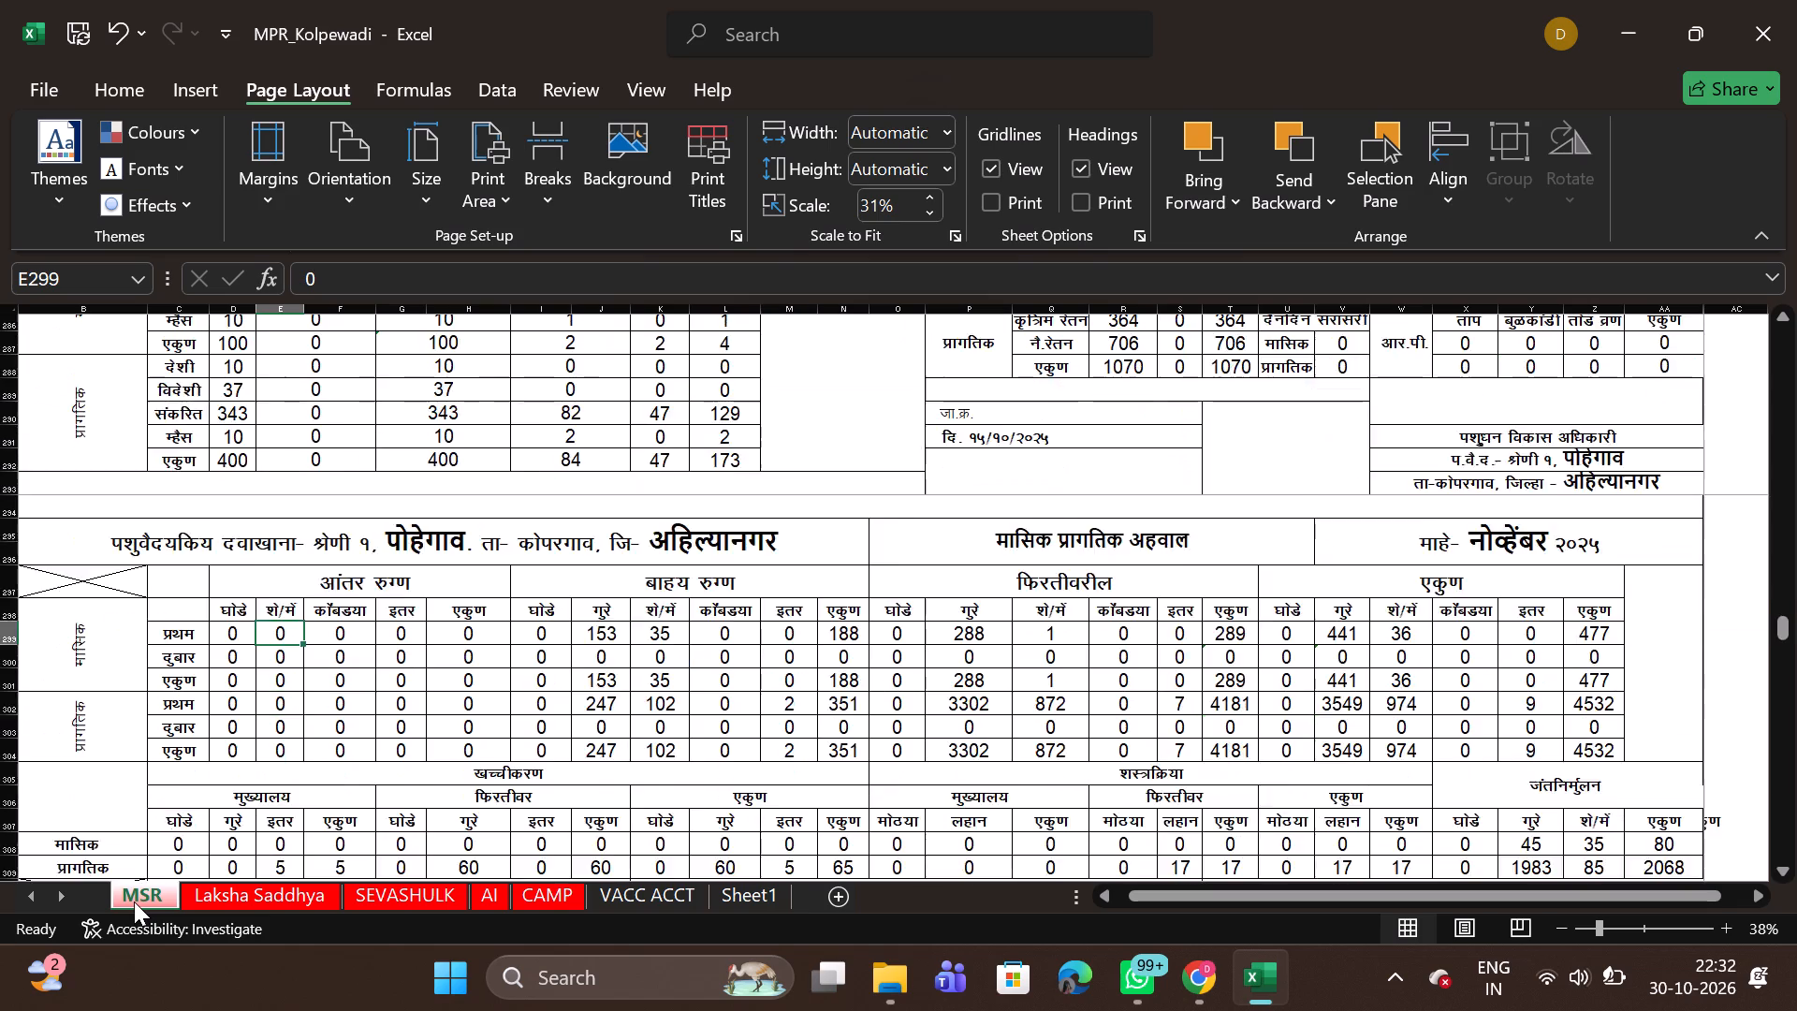
scroll(134, 901, "down", 2)
scroll(134, 901, "up", 4)
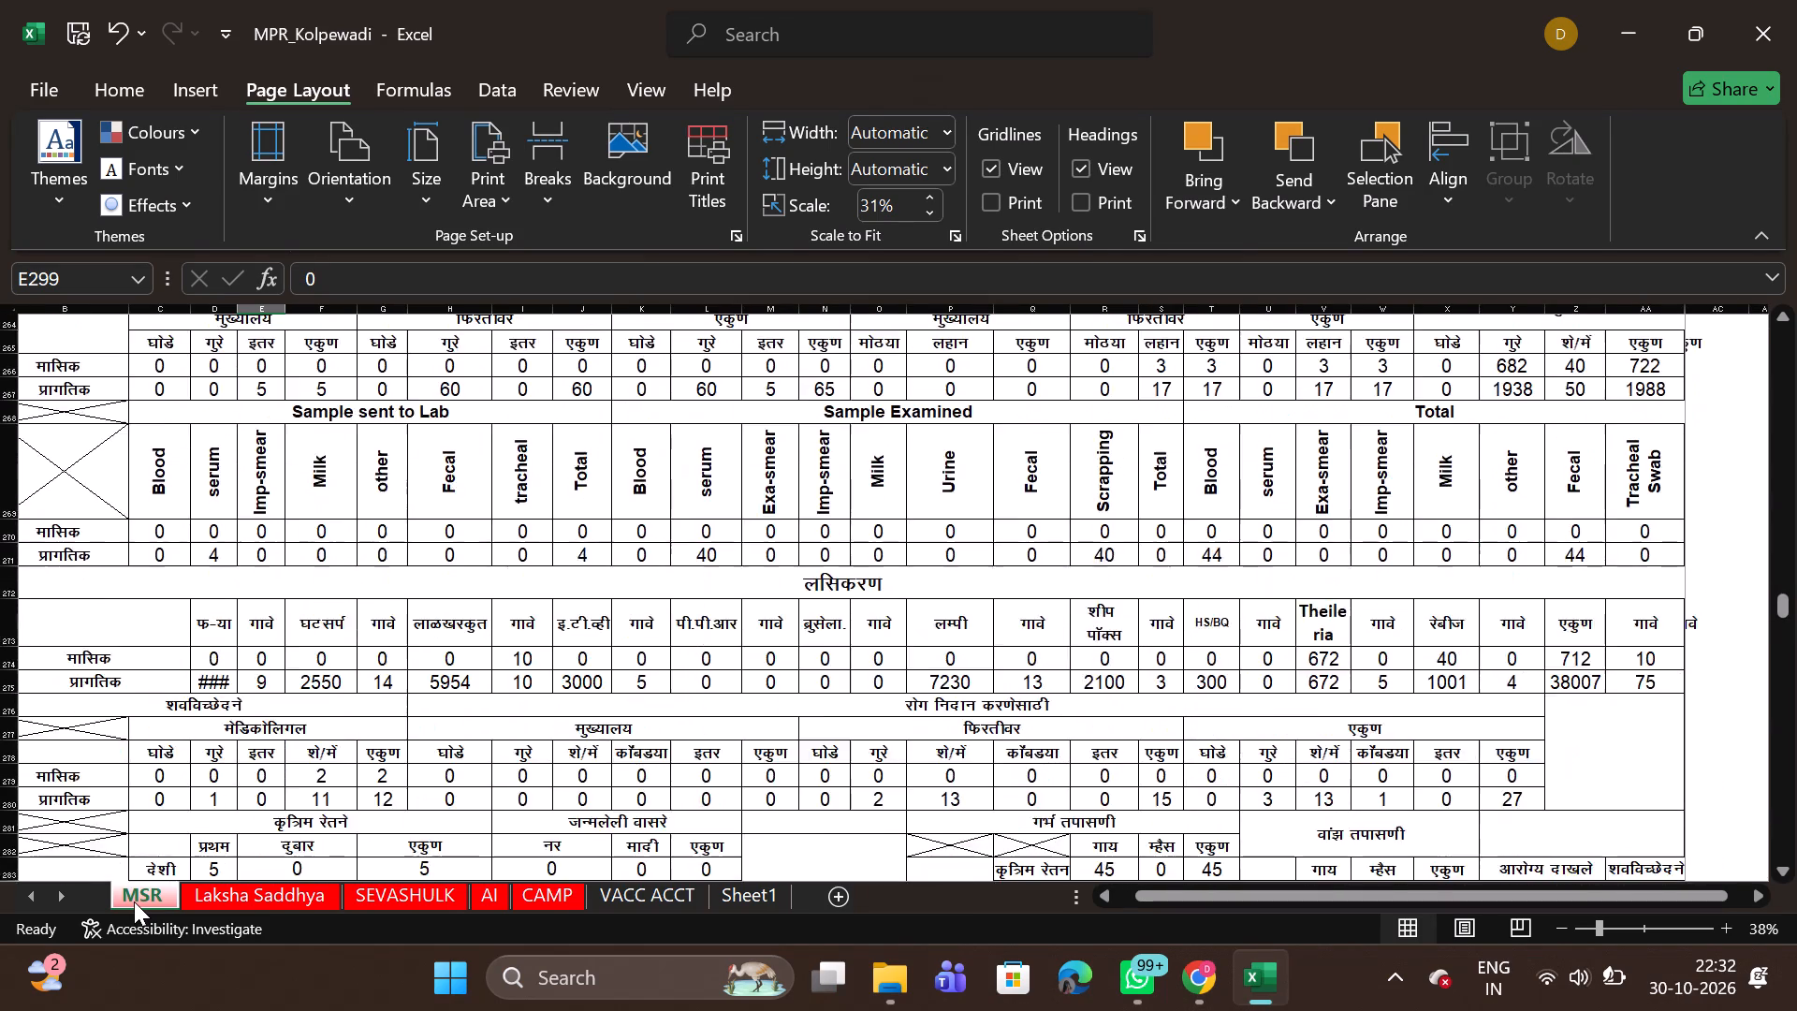
scroll(134, 901, "up", 9)
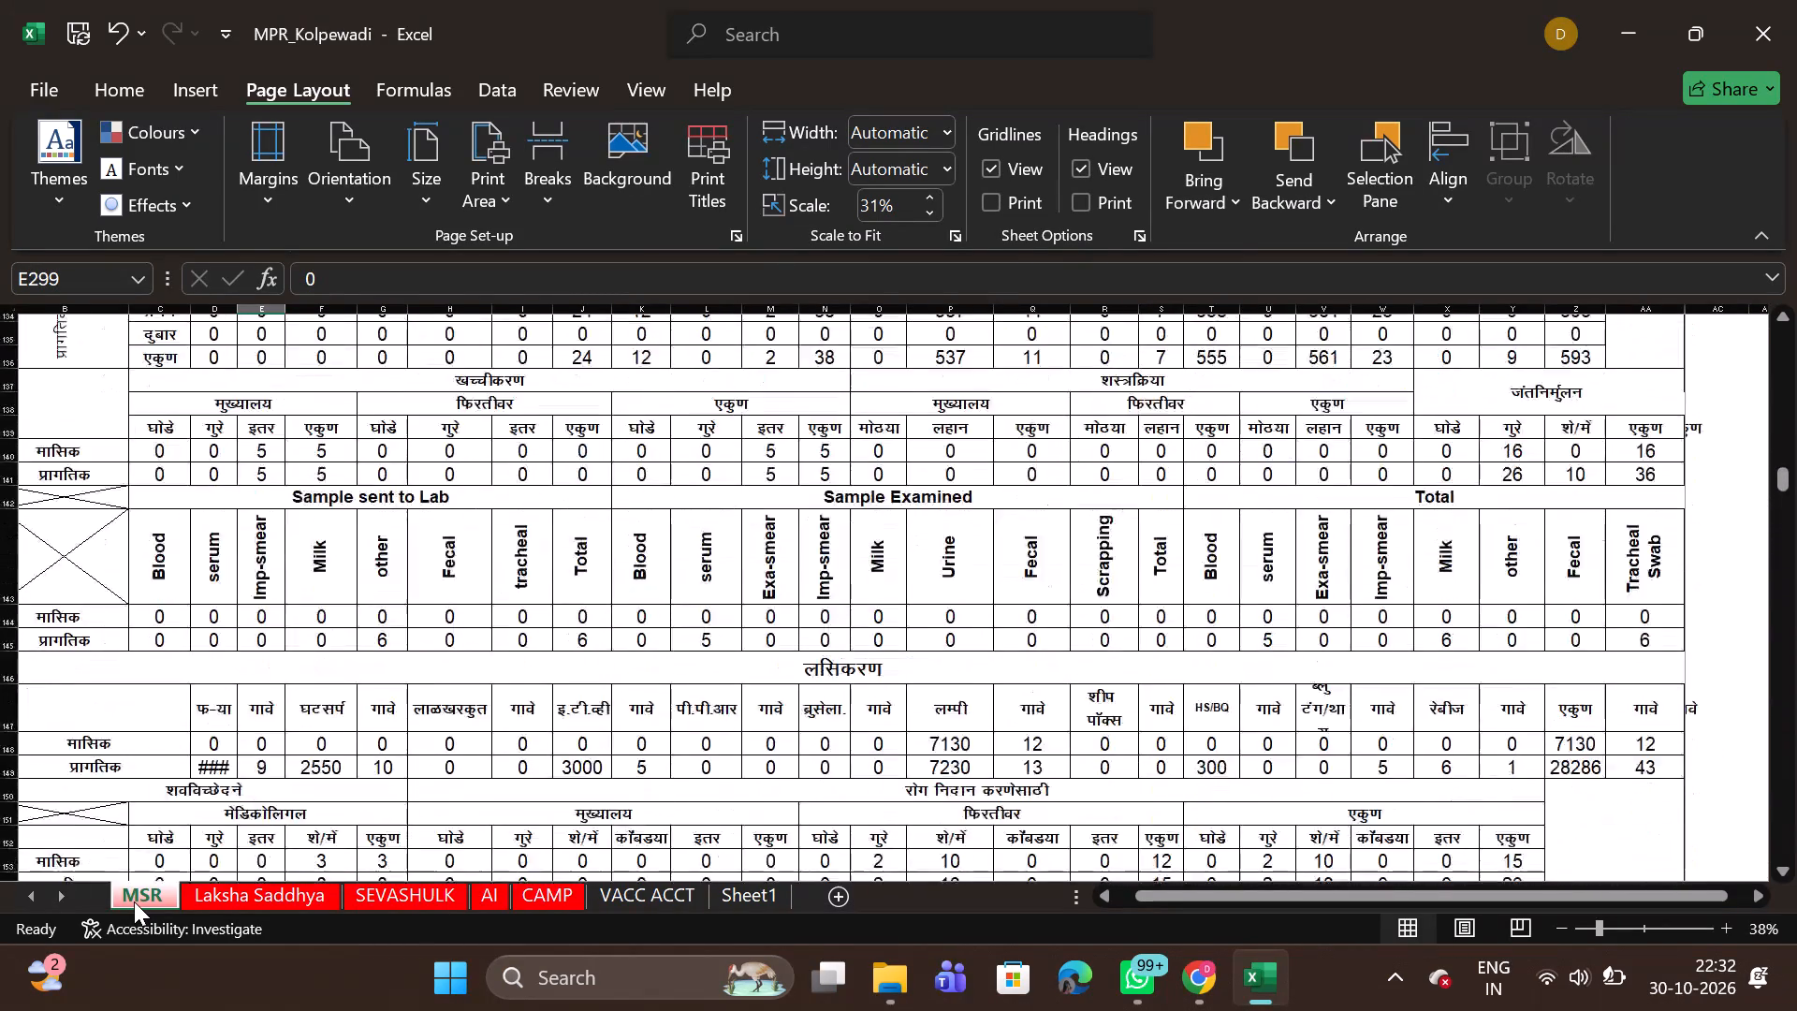
scroll(134, 901, "up", 20)
scroll(134, 901, "up", 20)
scroll(134, 901, "up", 13)
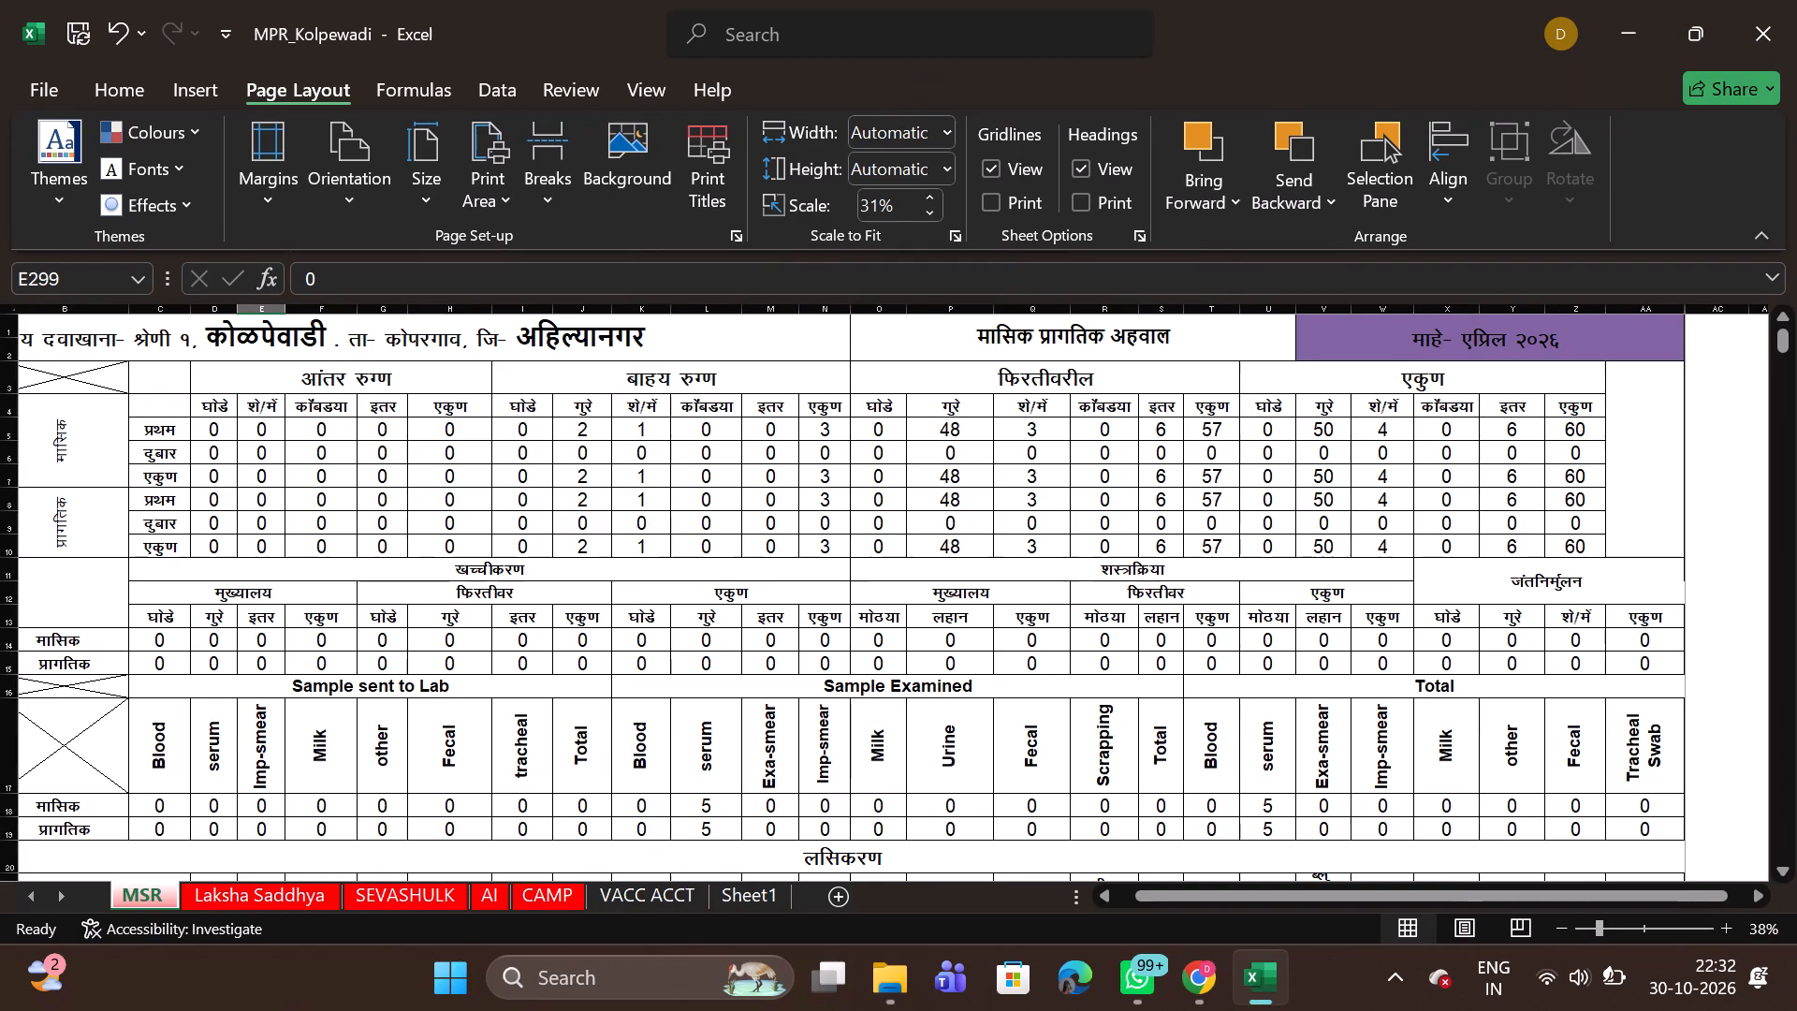
Preview the MSR sheet's print layout and return to the worksheet.
key("ctrl+p")
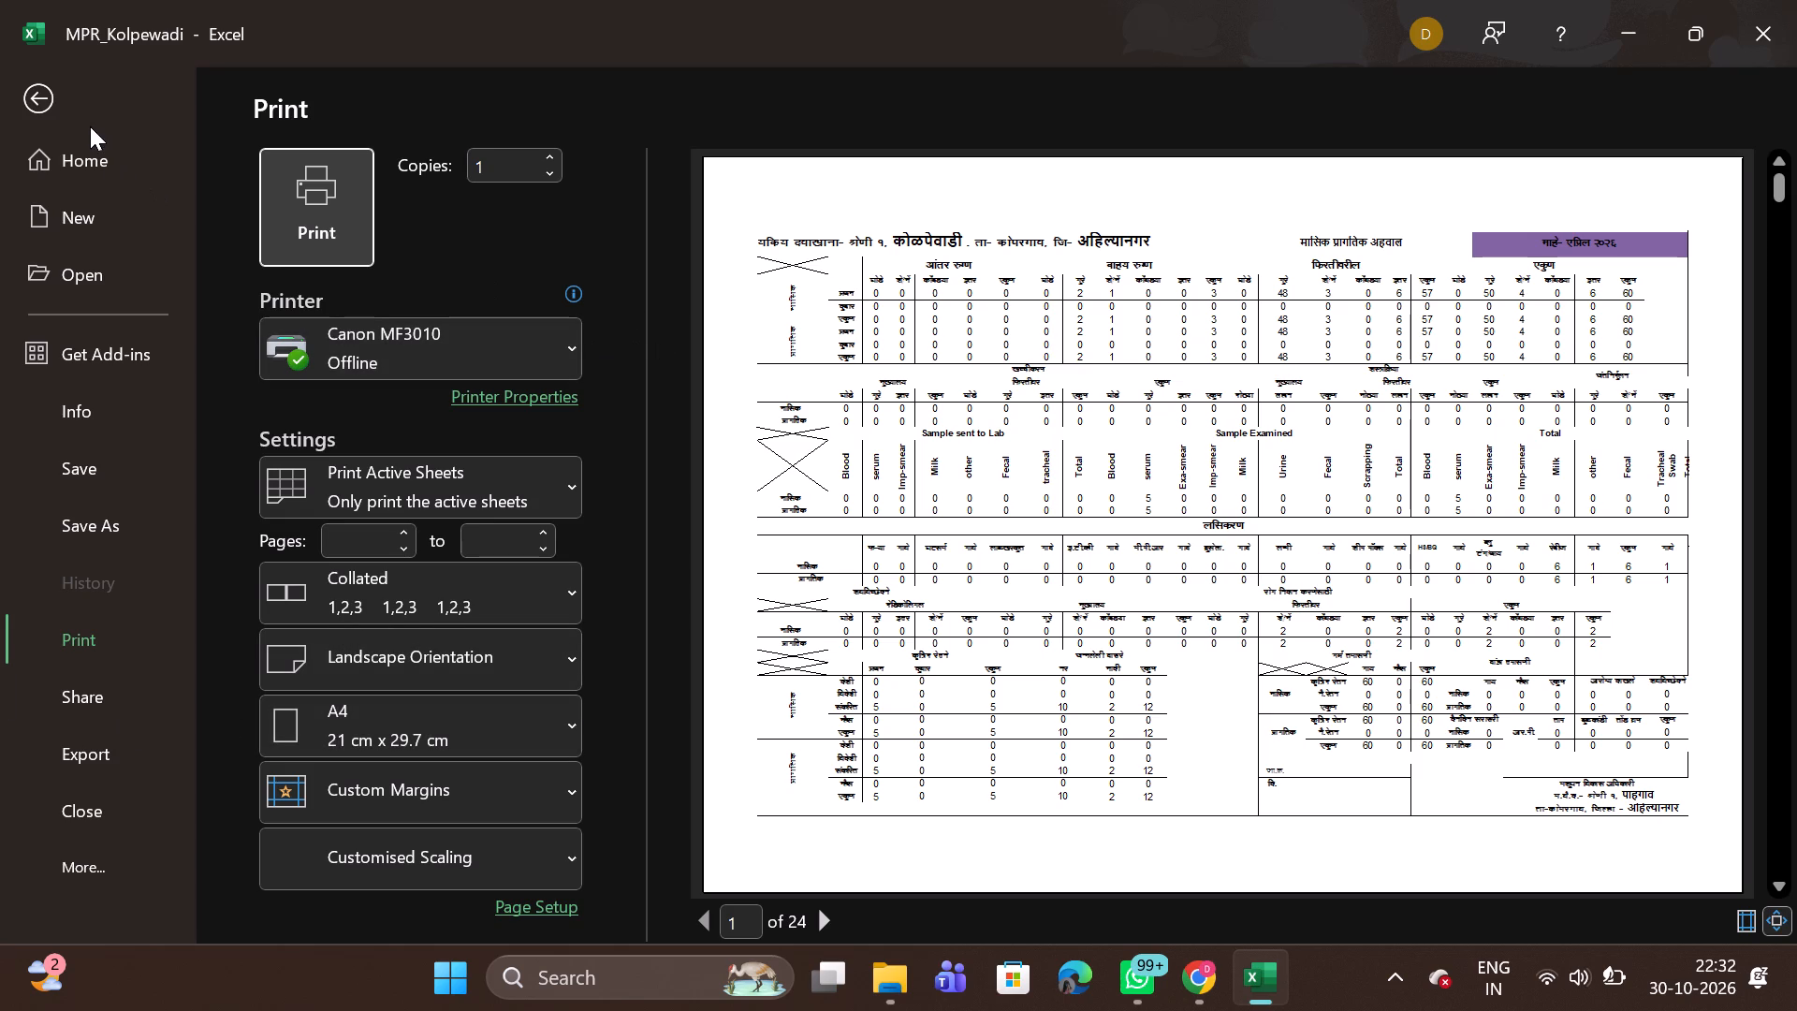
left_click(45, 88)
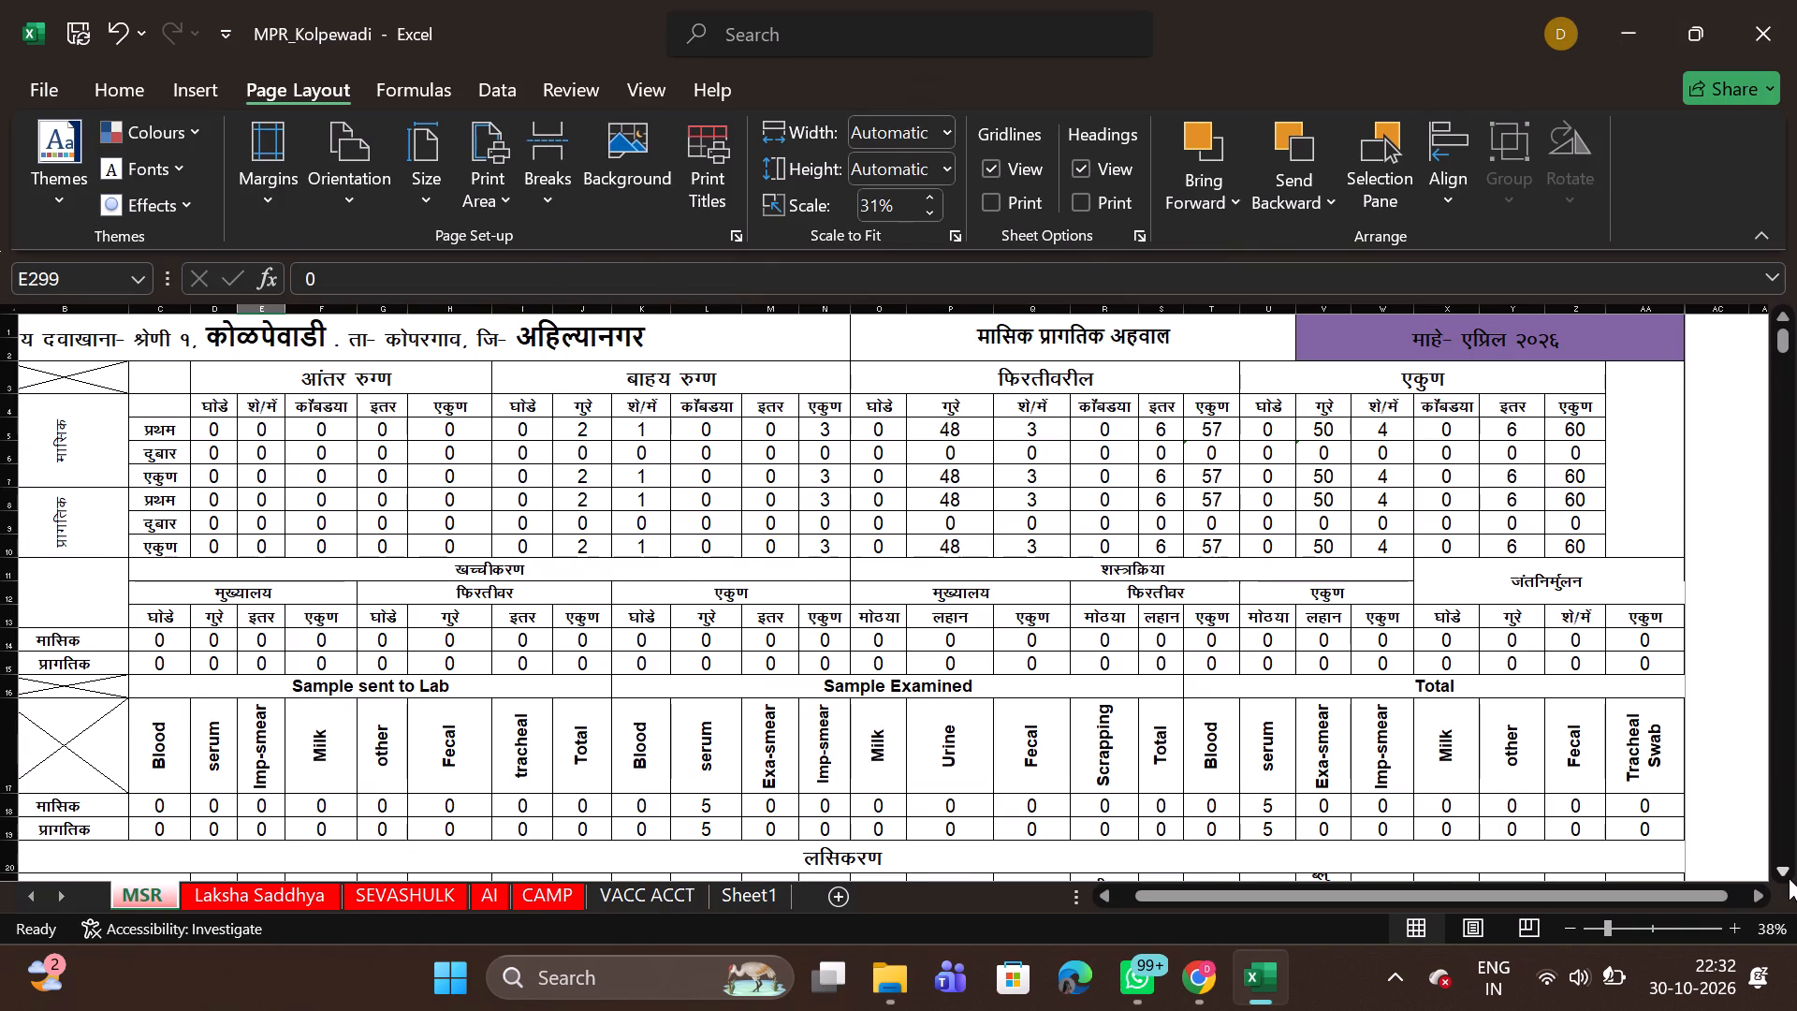
Fill the April 2026 month heading cell V1 on the MSR sheet with standard yellow.
left_click(1356, 331)
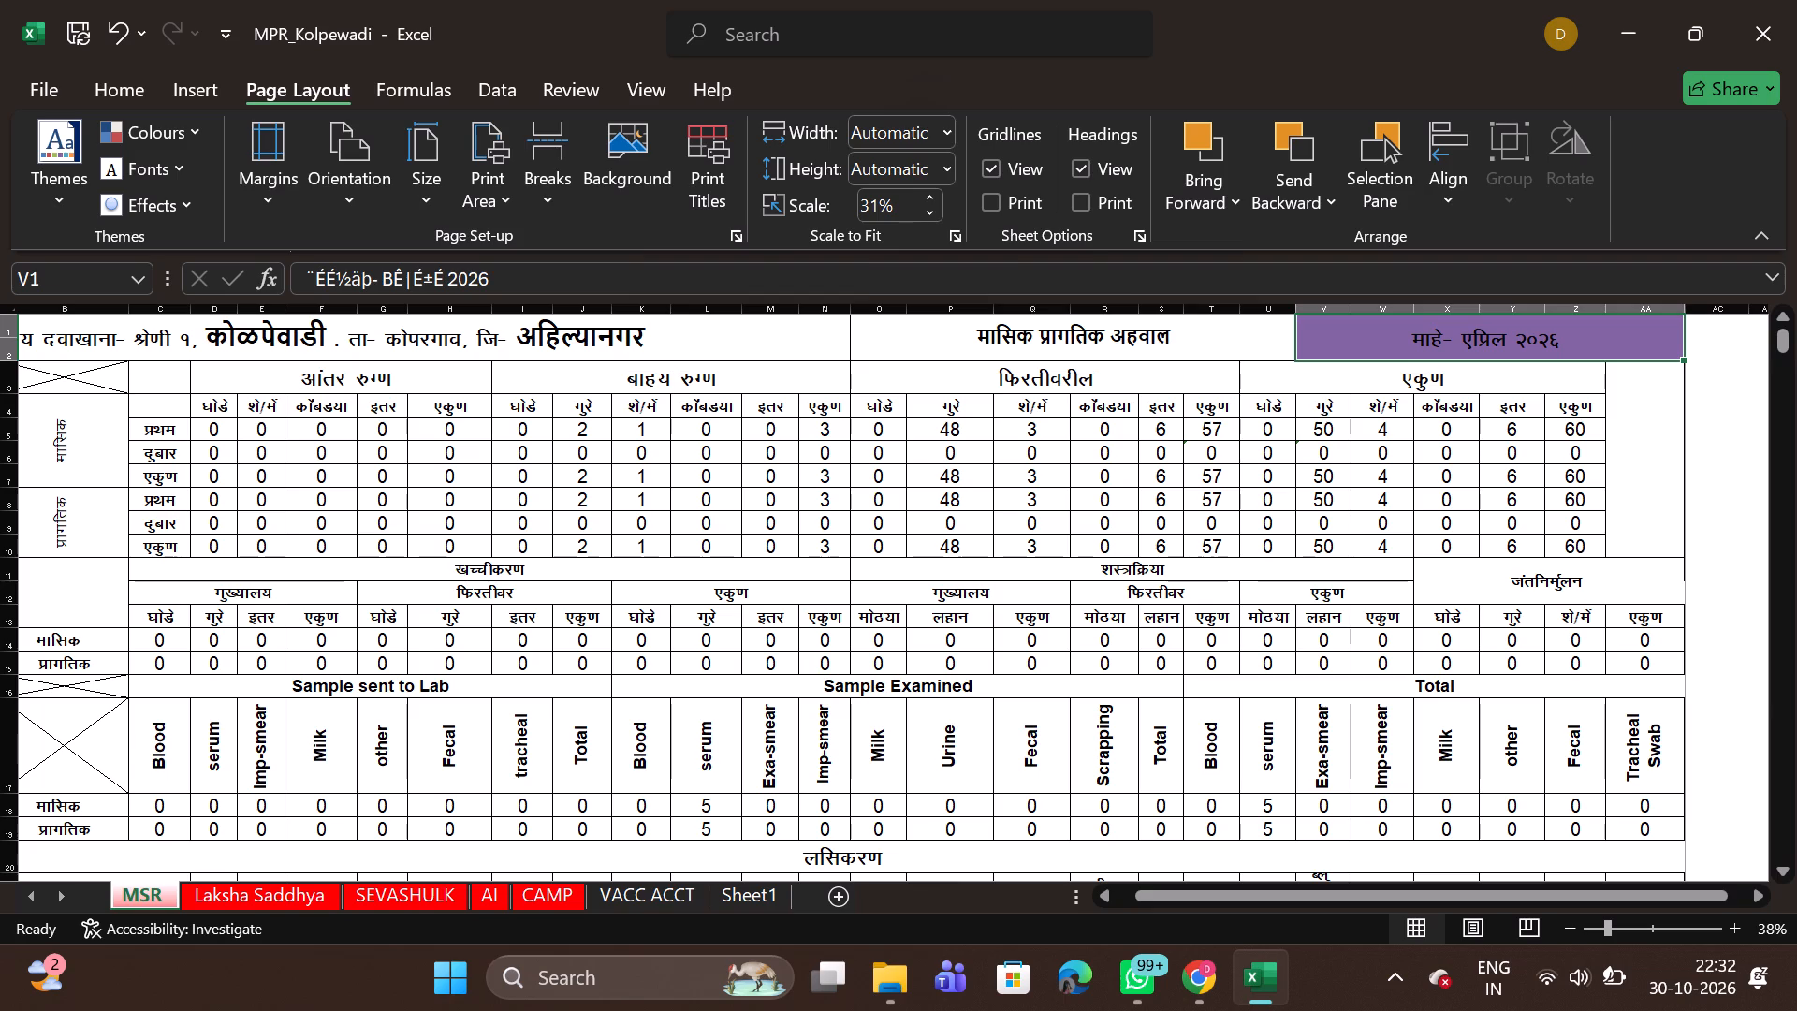
left_click(1313, 343)
left_click(124, 96)
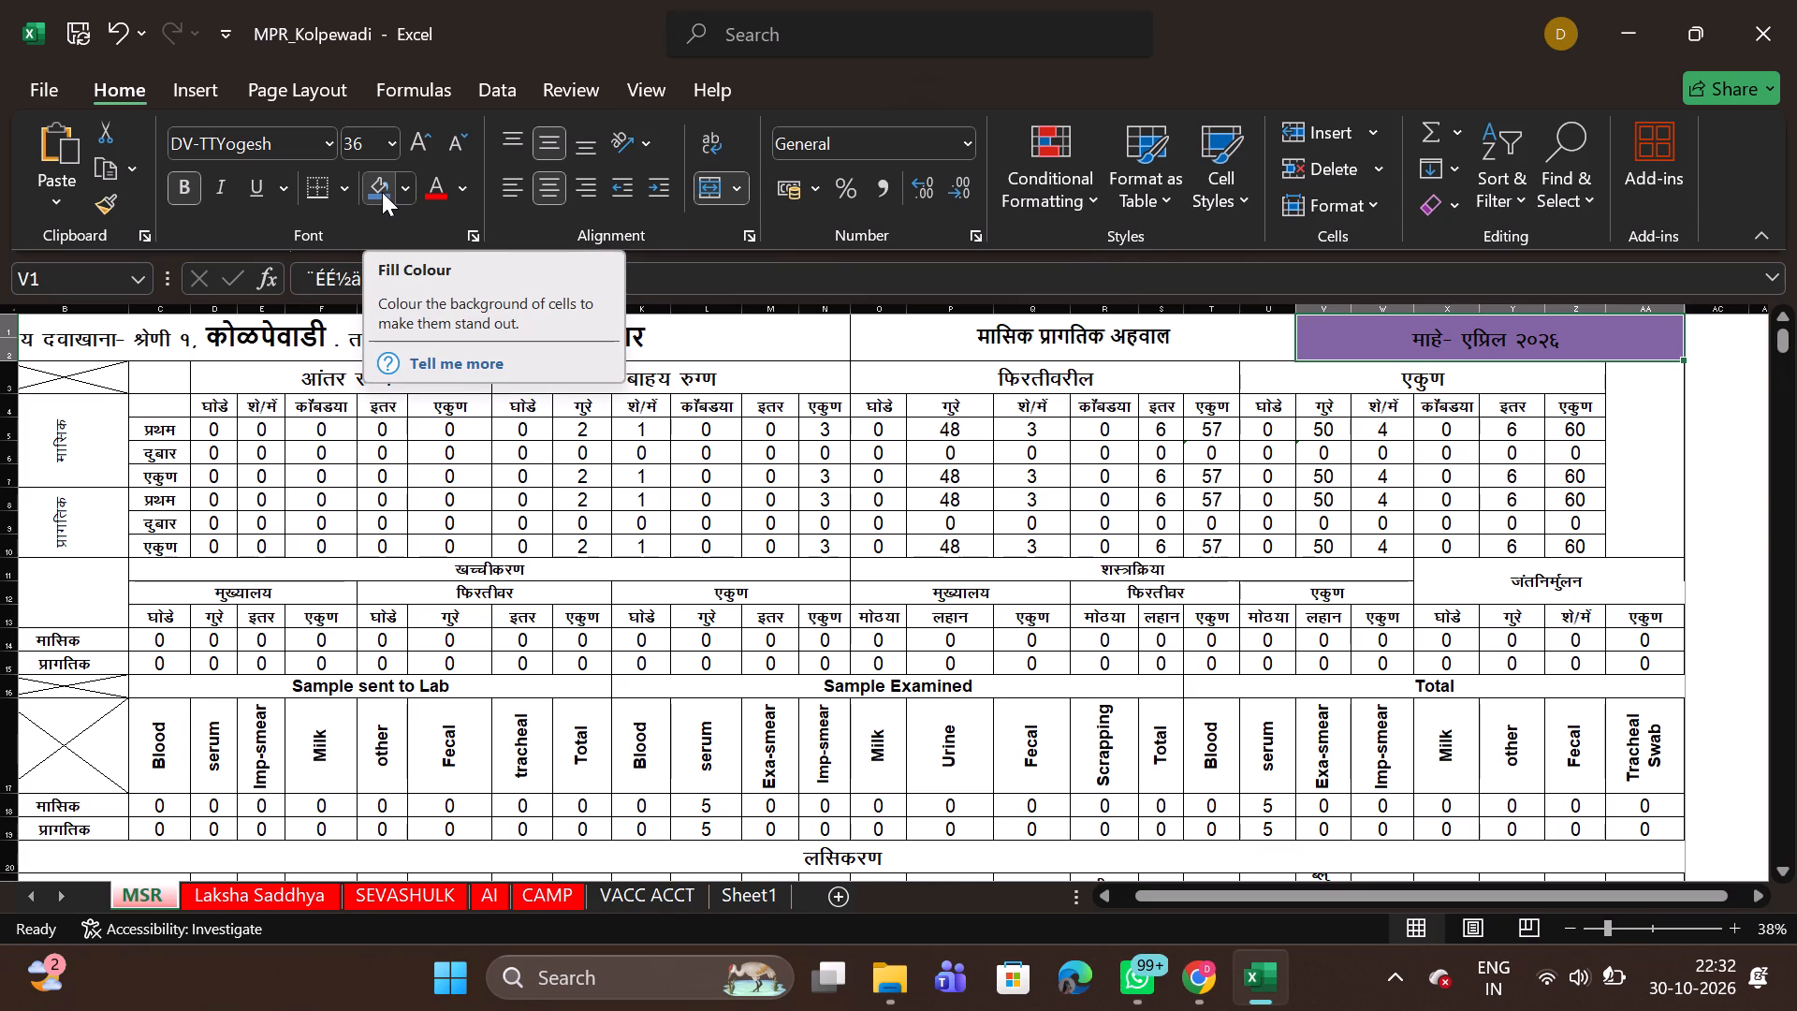
left_click(382, 192)
left_click(382, 192)
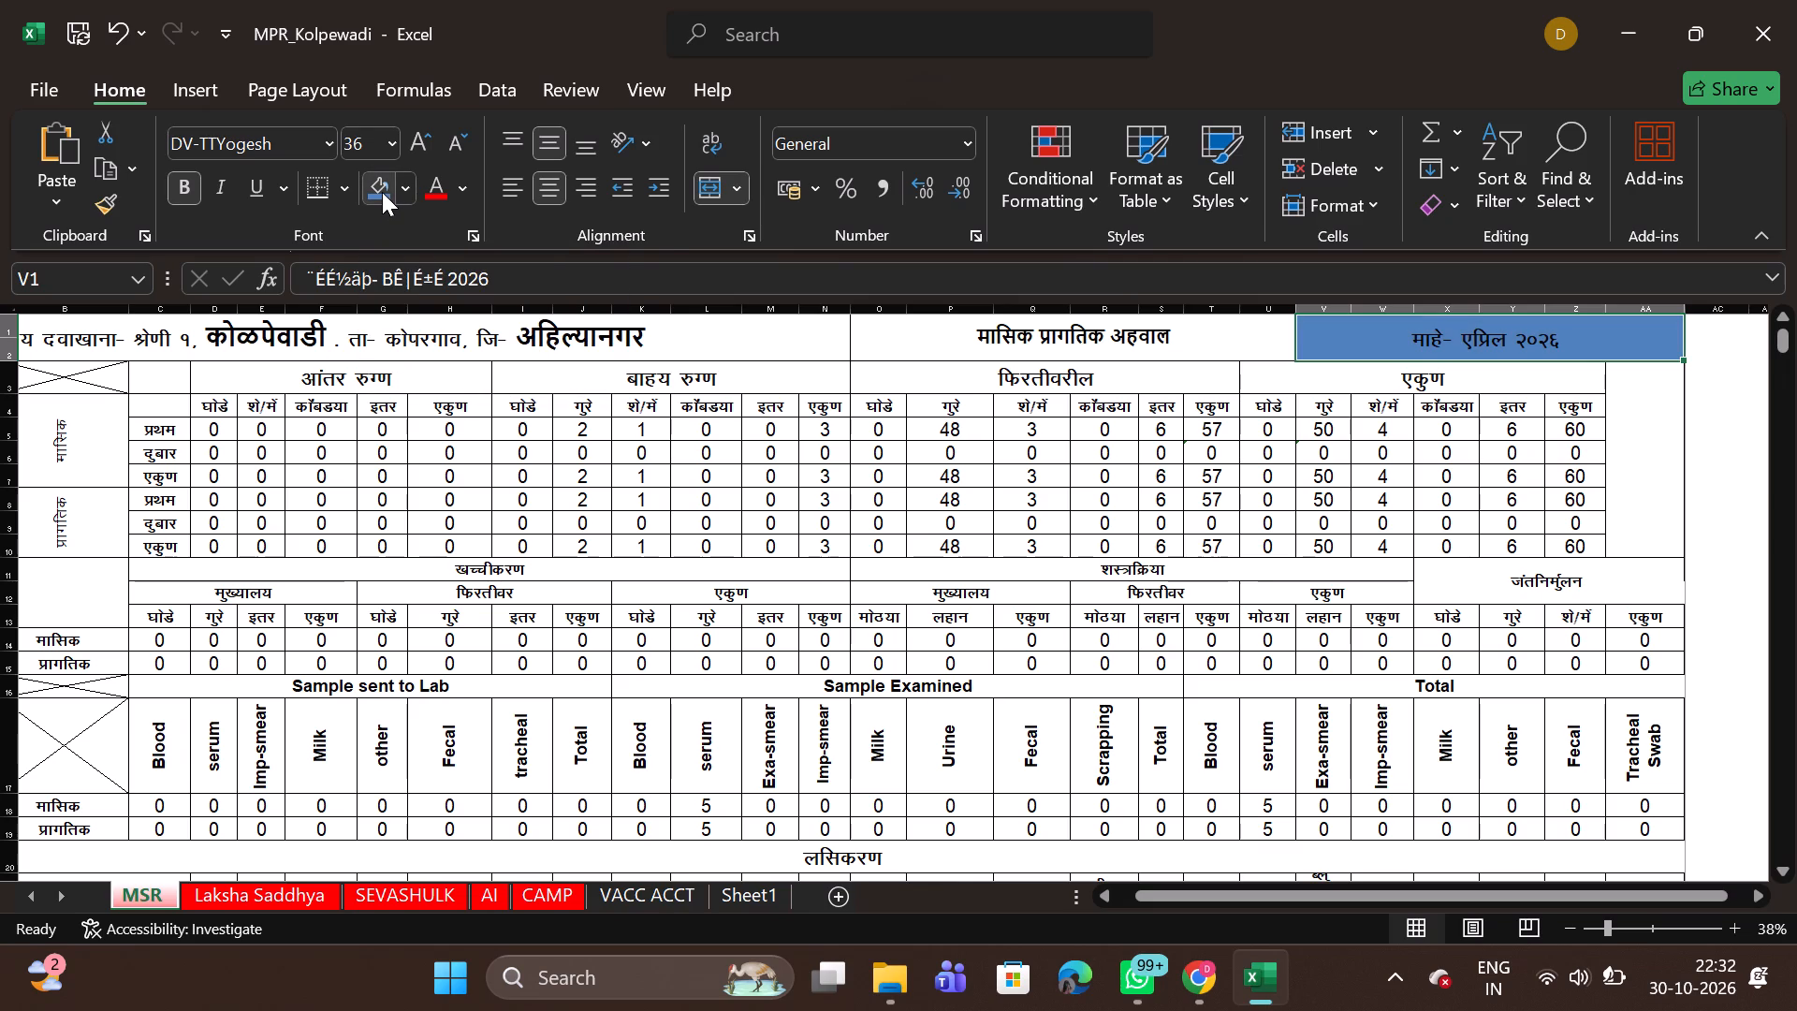
left_click(382, 192)
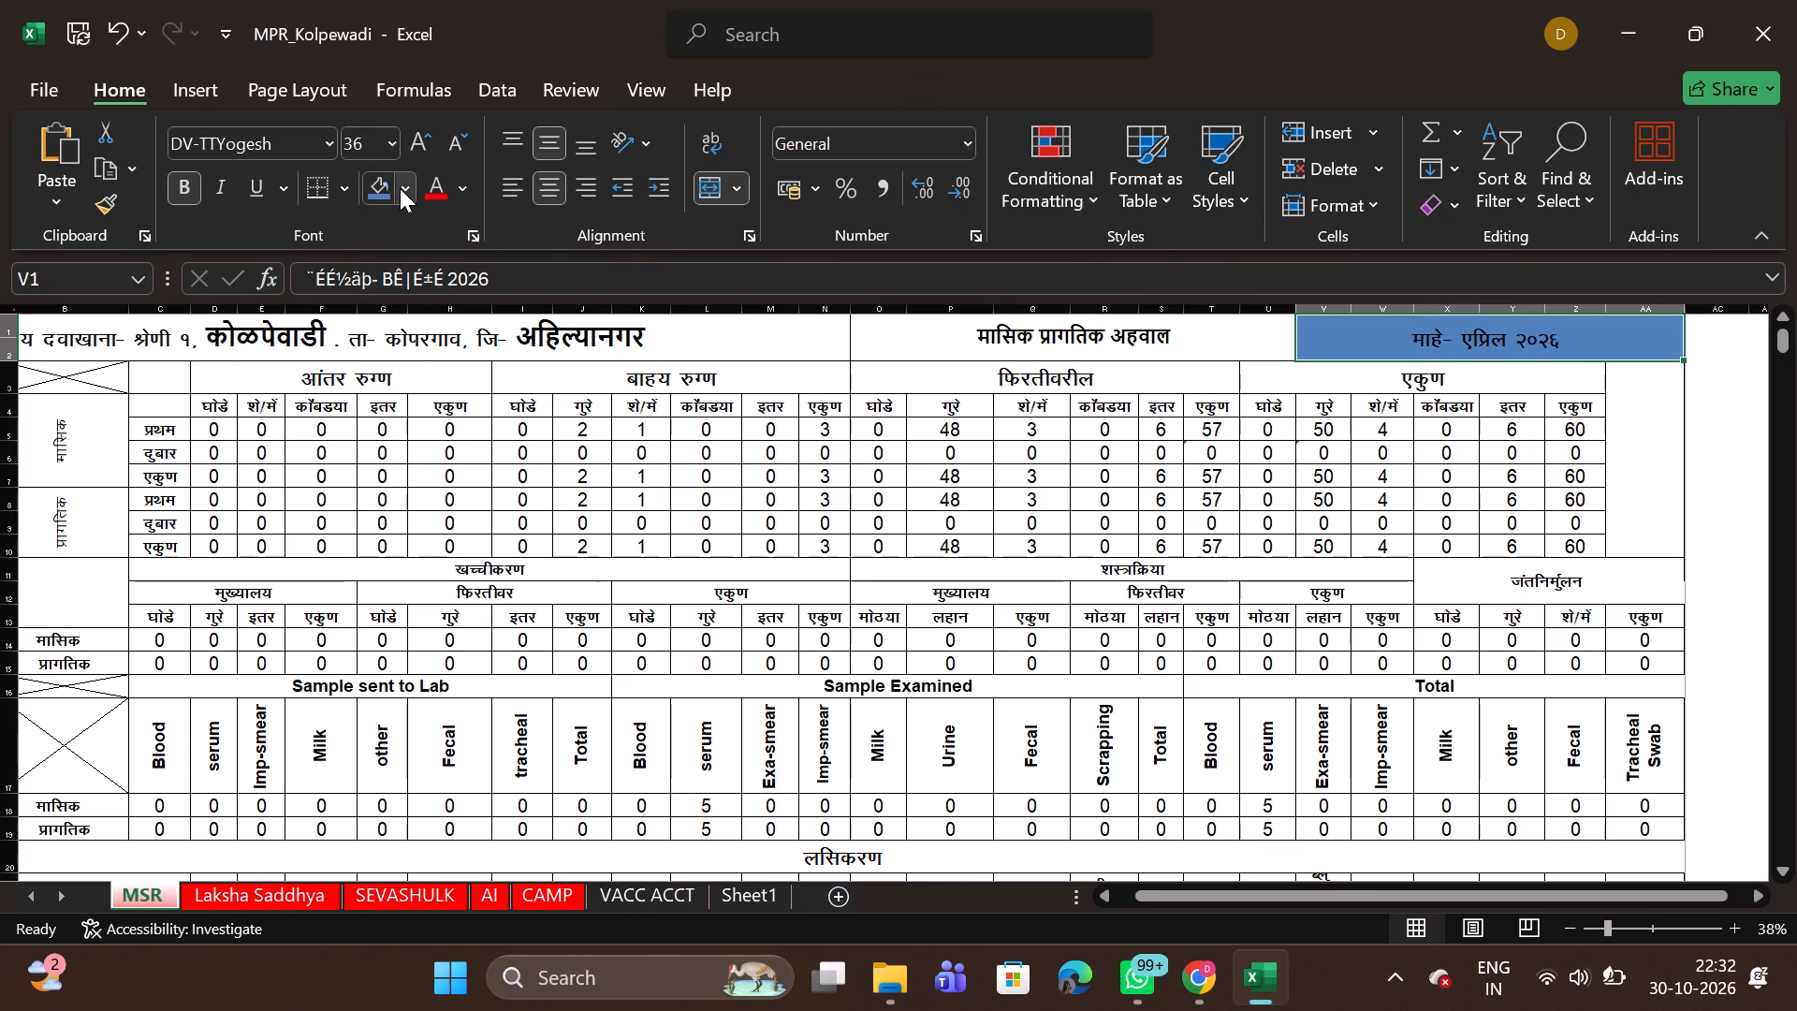
left_click(400, 188)
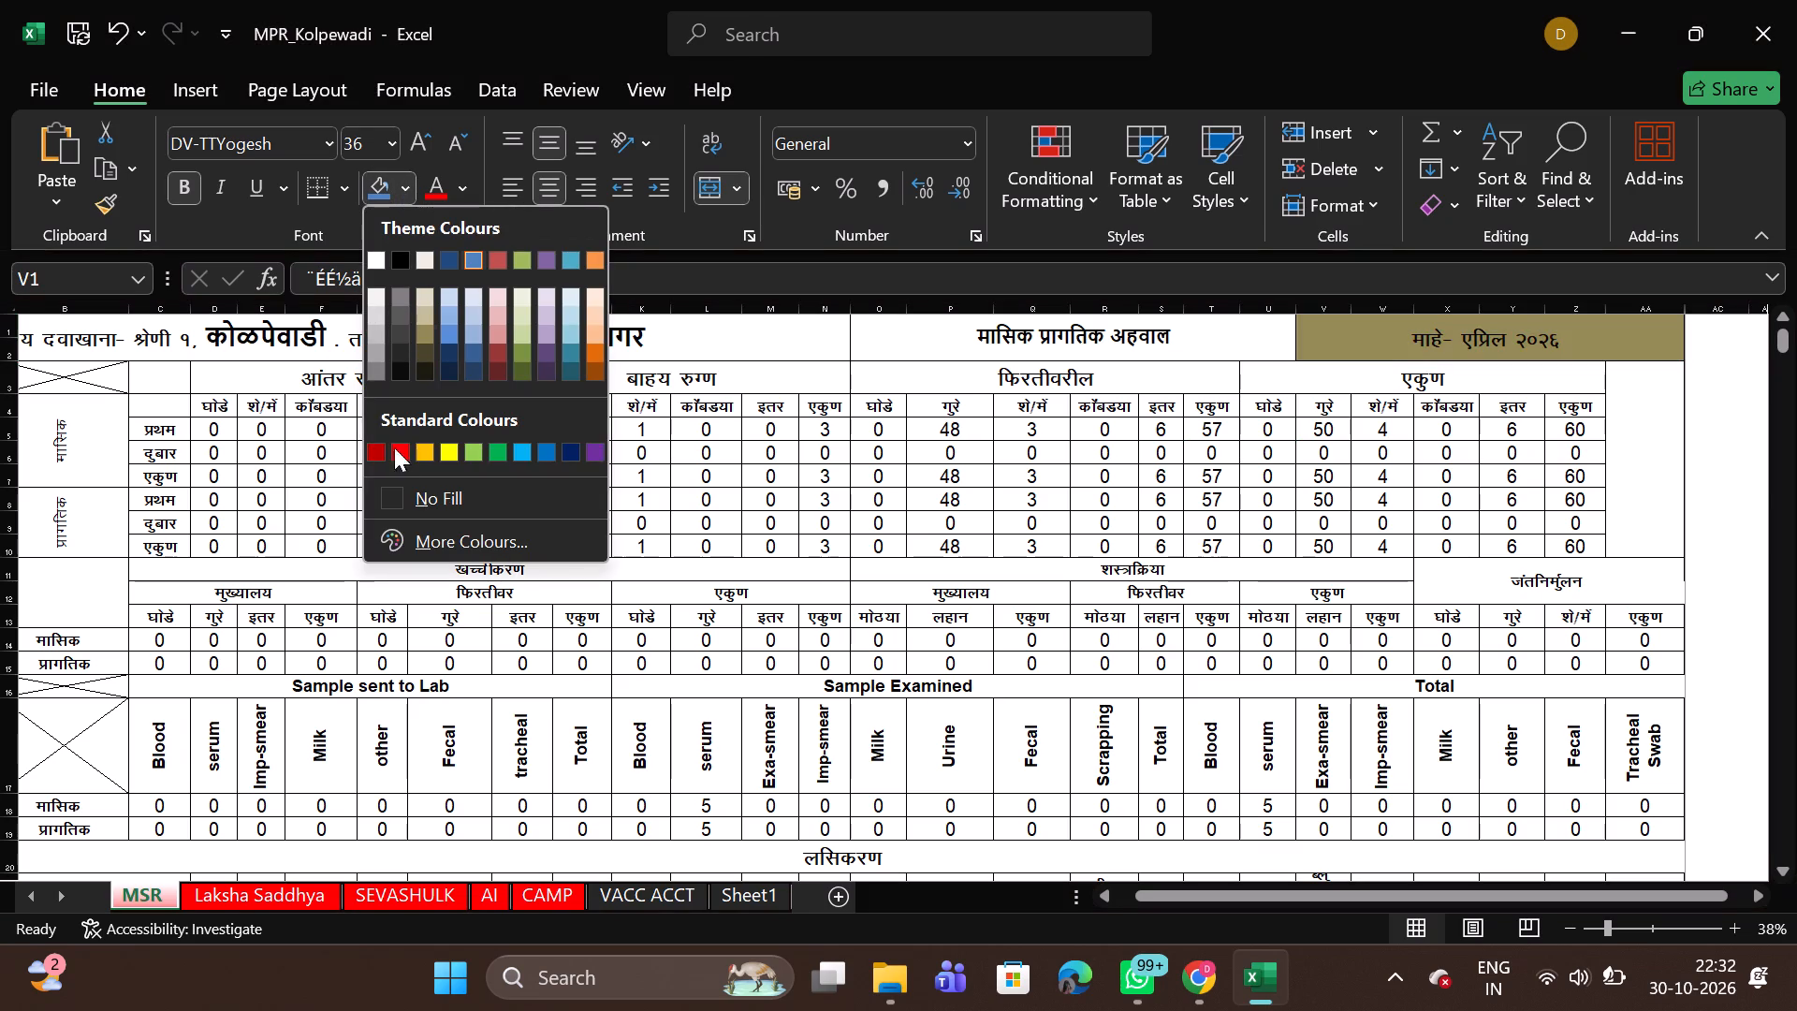
left_click(450, 447)
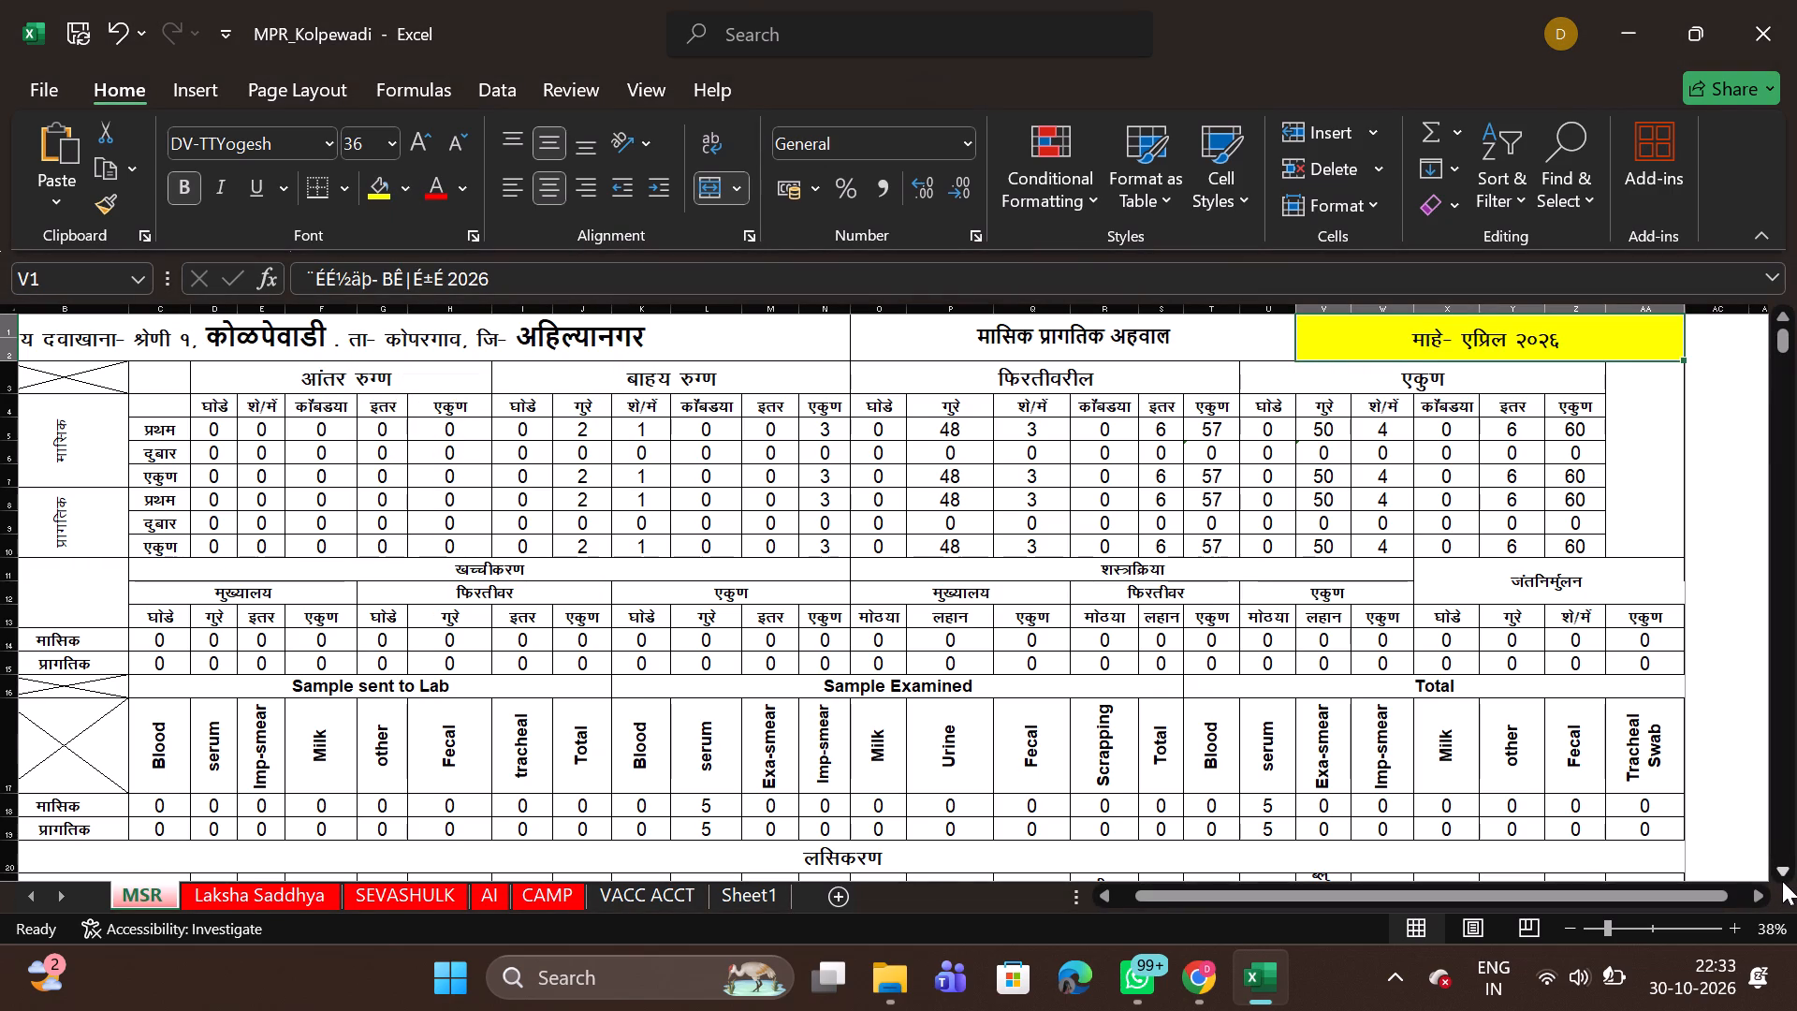
Fill the May 2026 report's month heading cell V43 with the same yellow.
scroll(1423, 753, "down", 2)
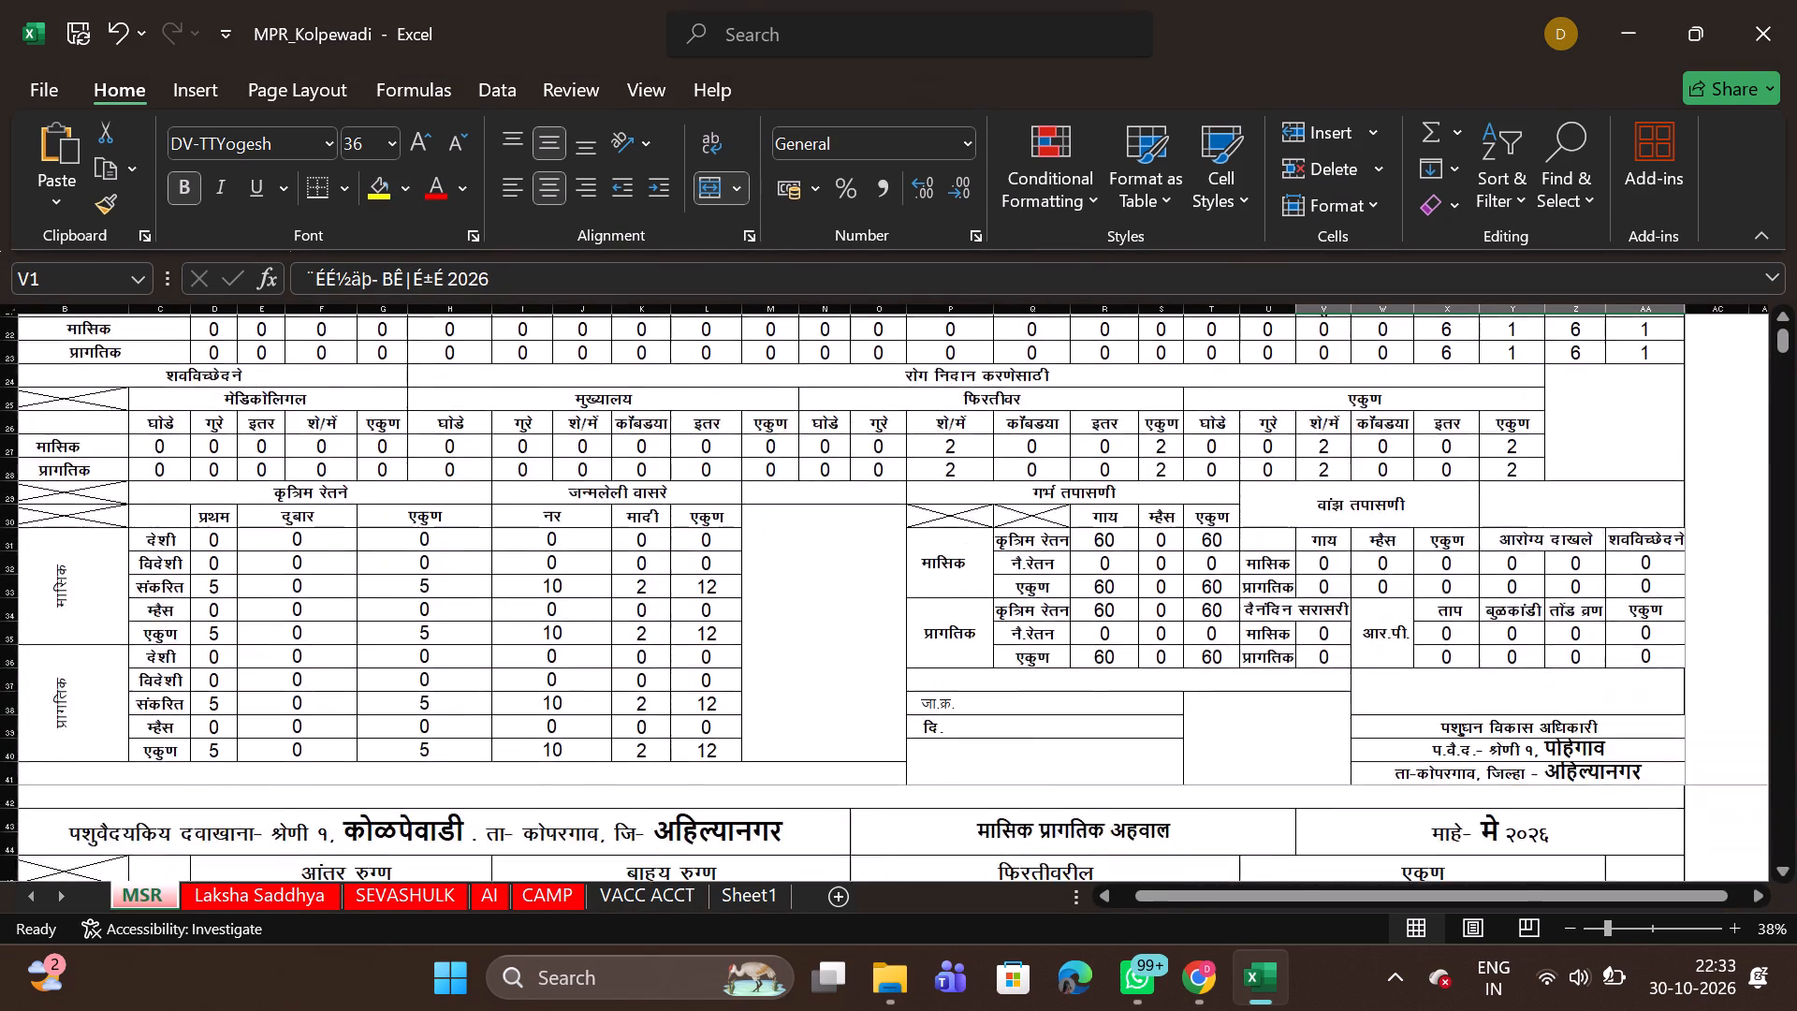
scroll(1423, 753, "down", 3)
scroll(1423, 753, "up", 1)
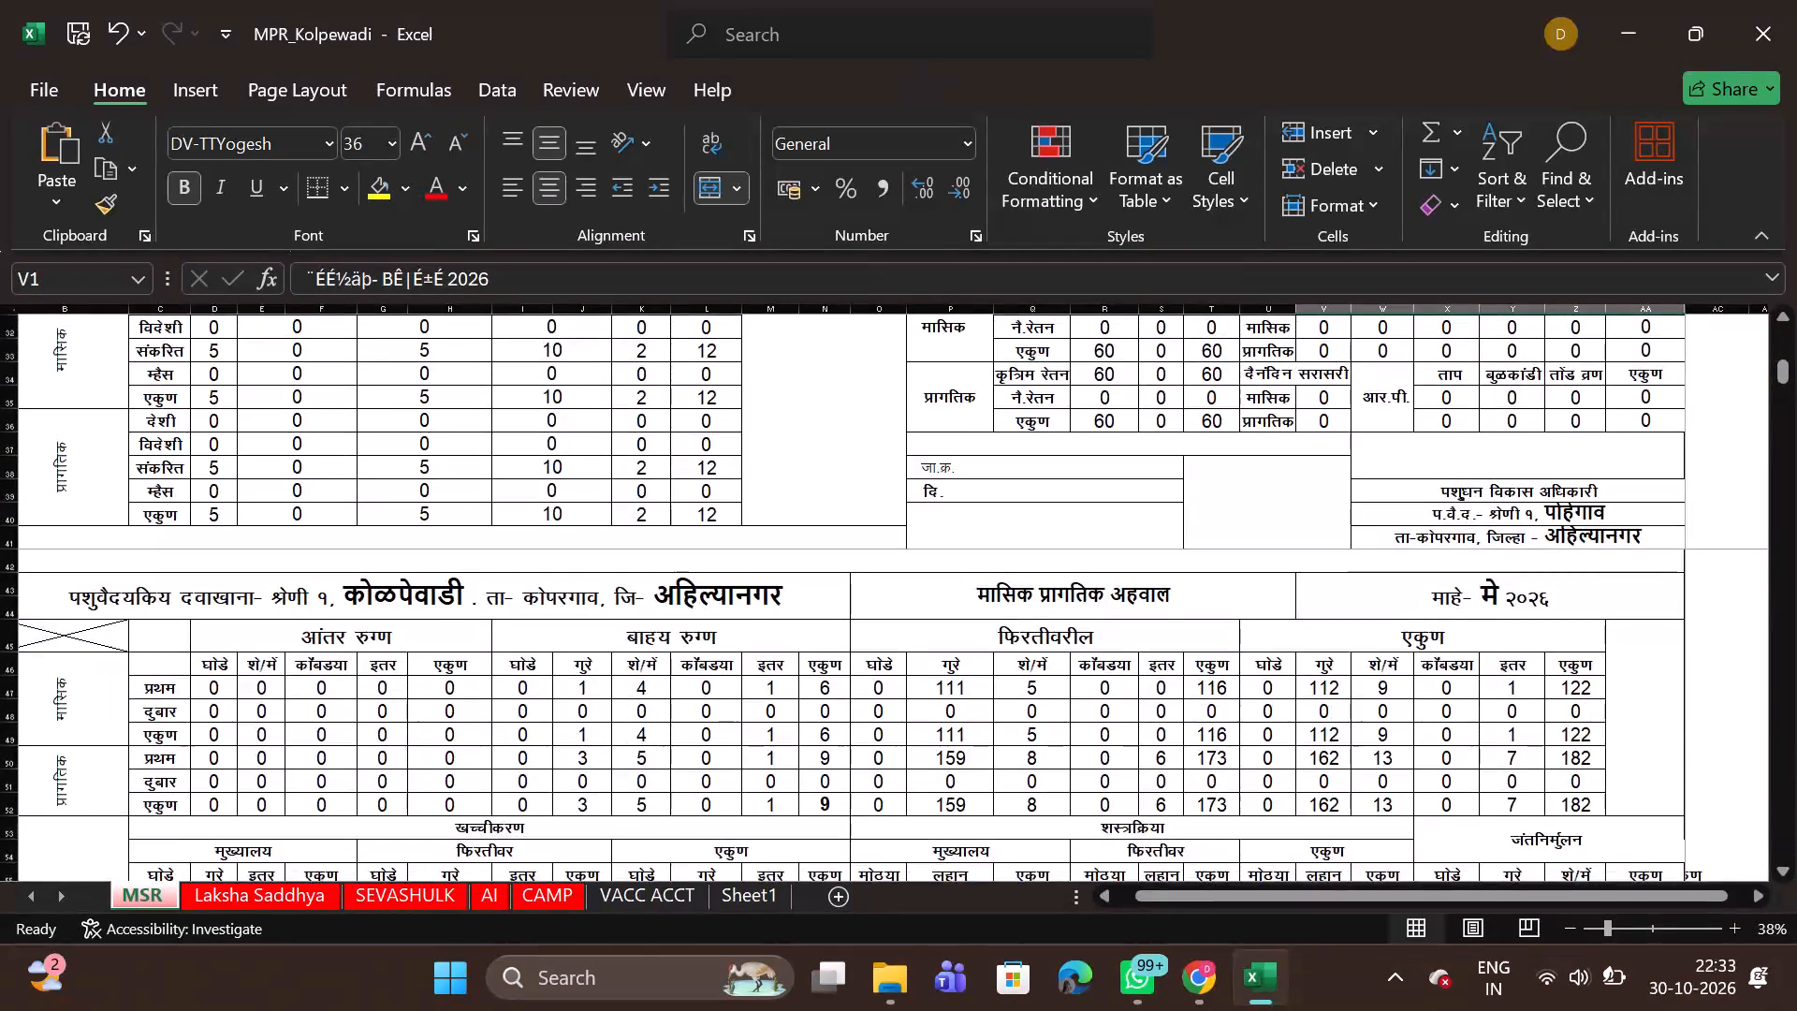
scroll(1423, 753, "up", 1)
left_click(1432, 553)
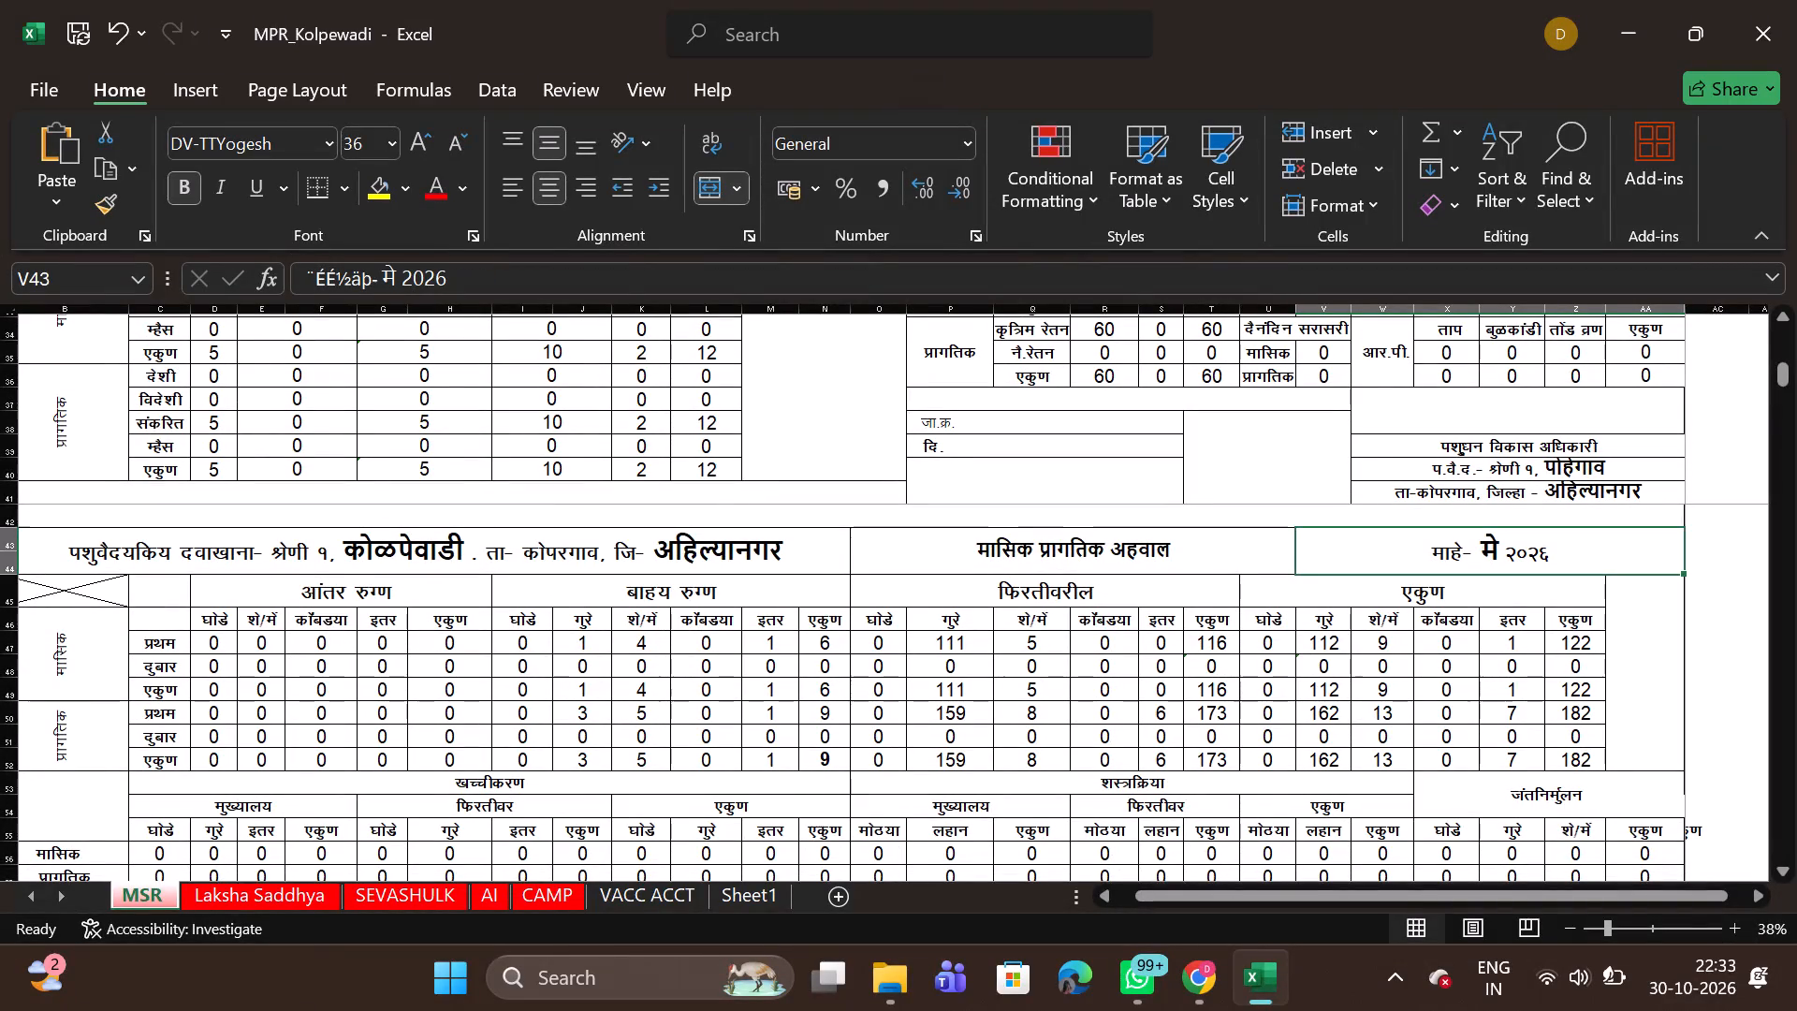
left_click(376, 187)
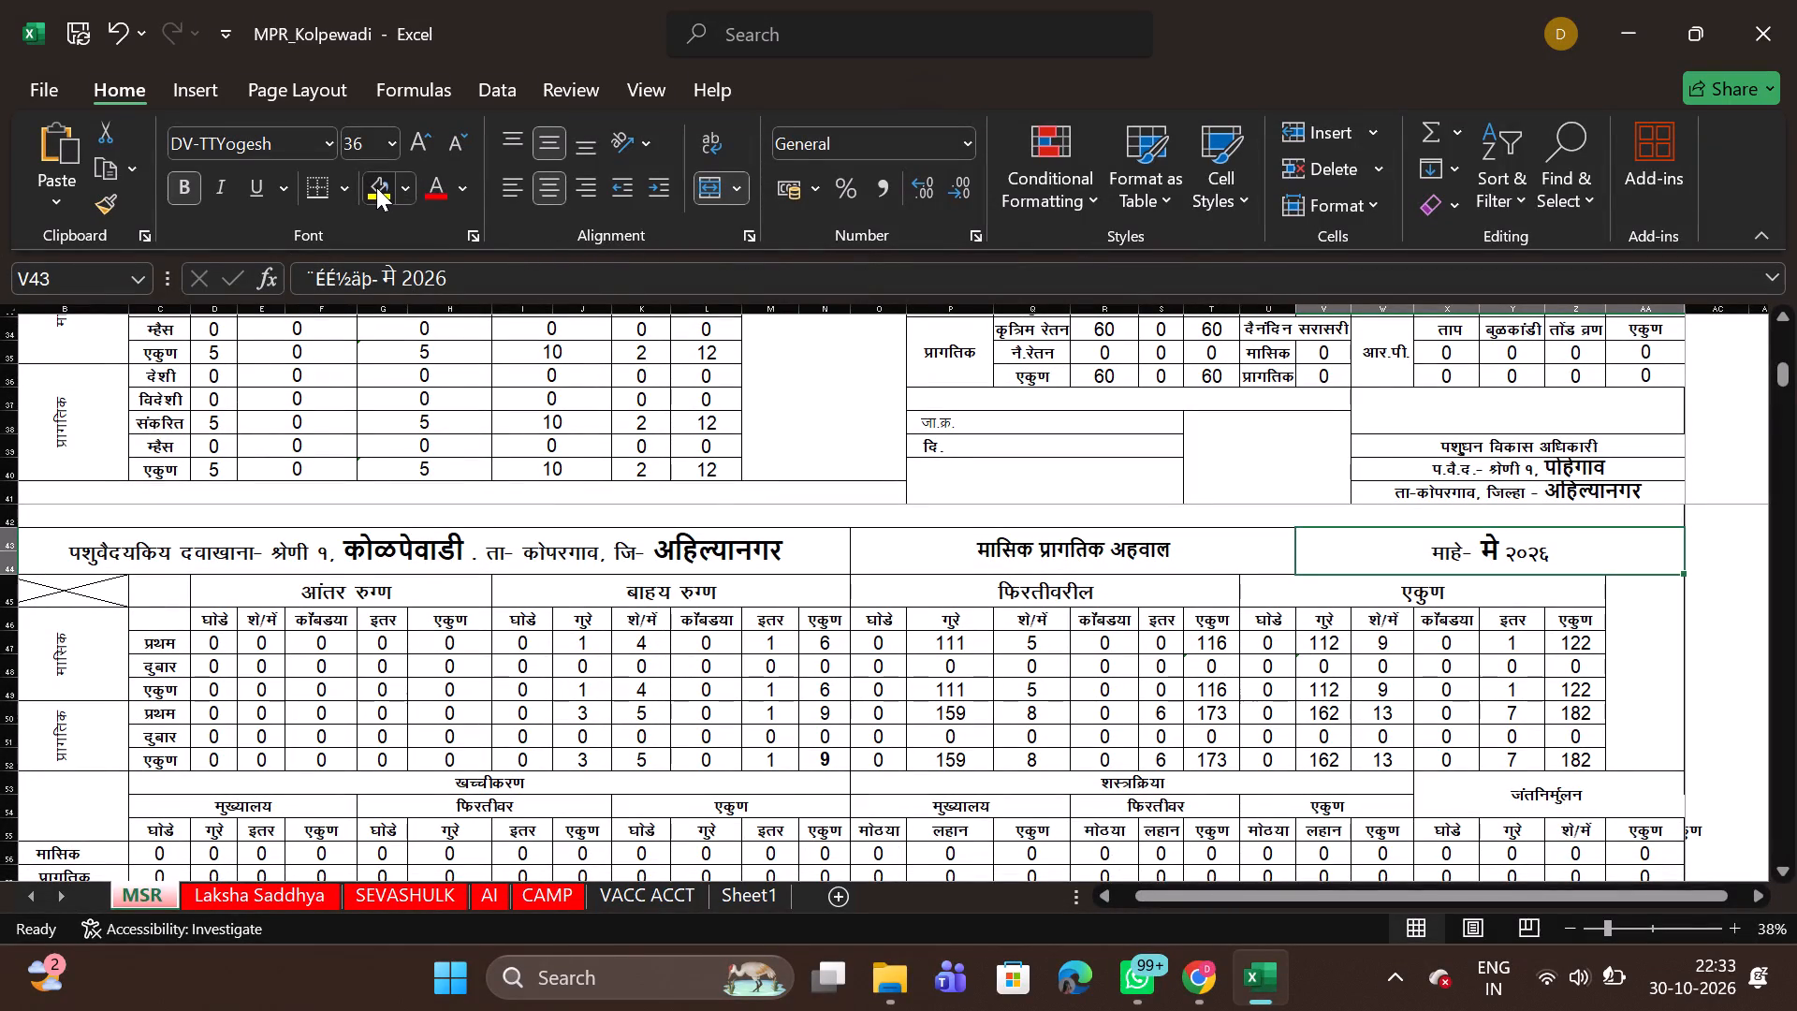
Fill the June 2026 report's month heading cell V85 with the same yellow.
scroll(376, 187, "up", 1)
scroll(376, 187, "right", 4)
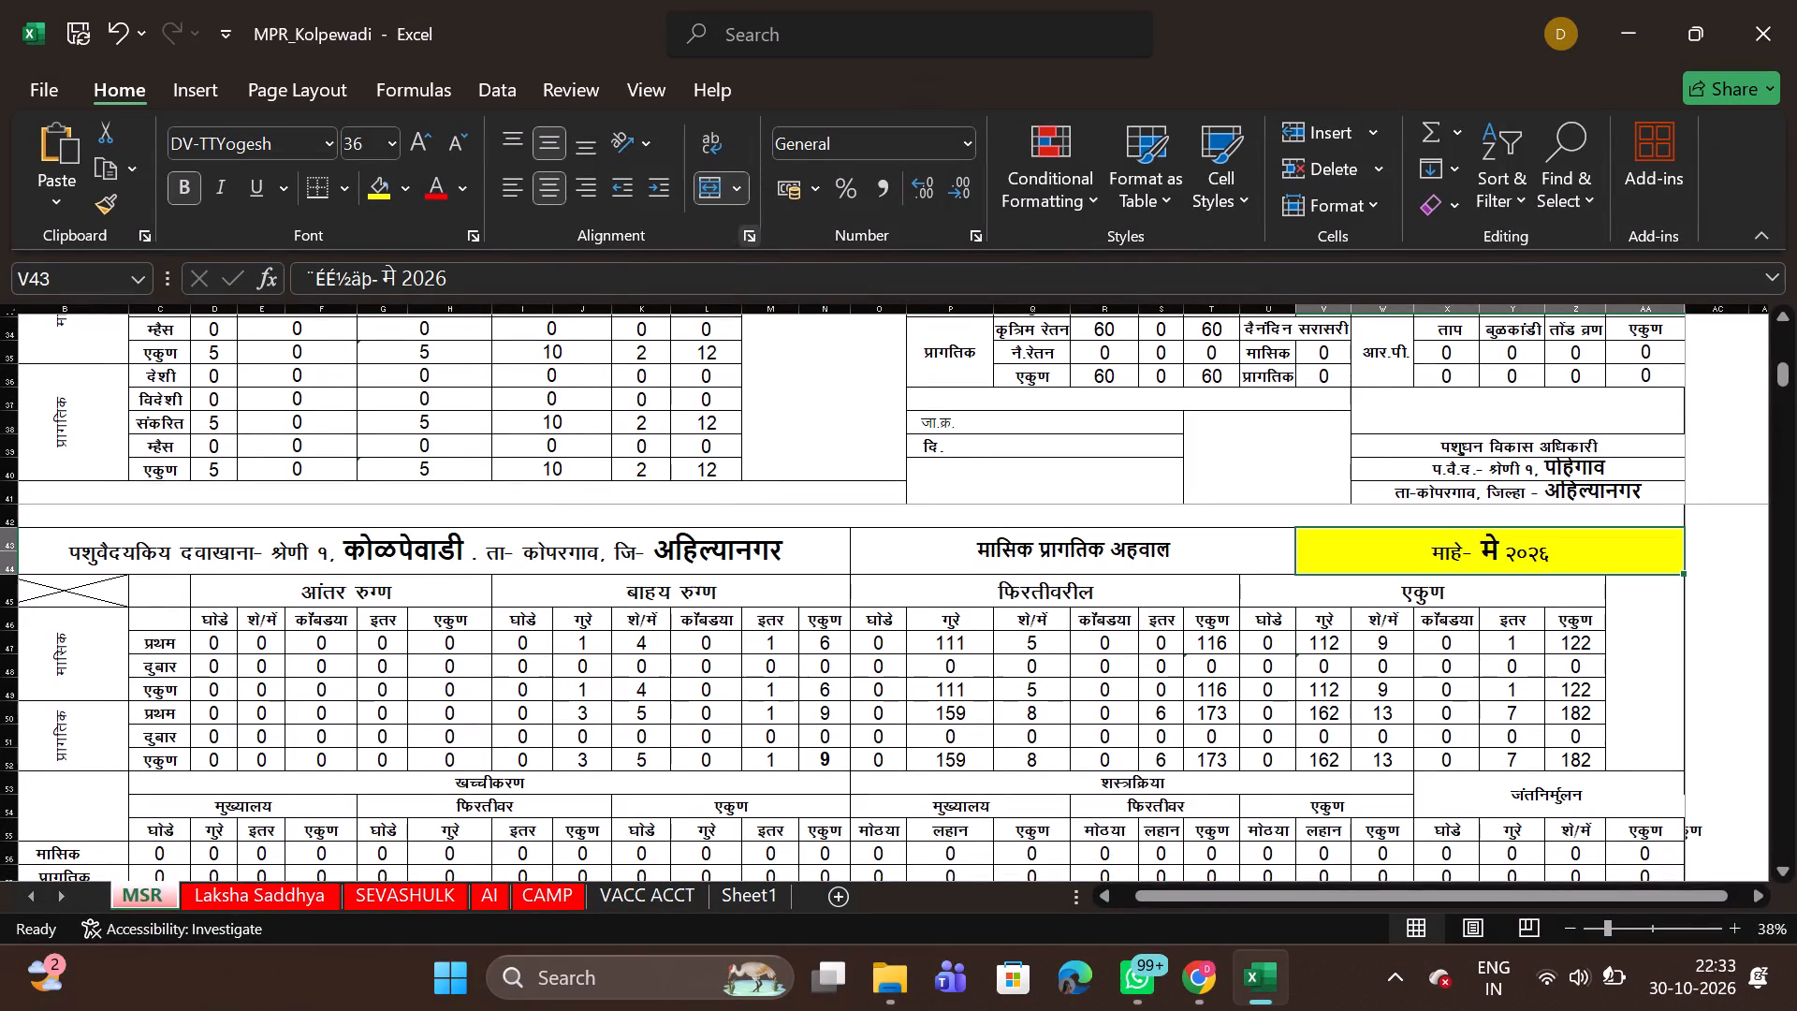
scroll(869, 760, "down", 3)
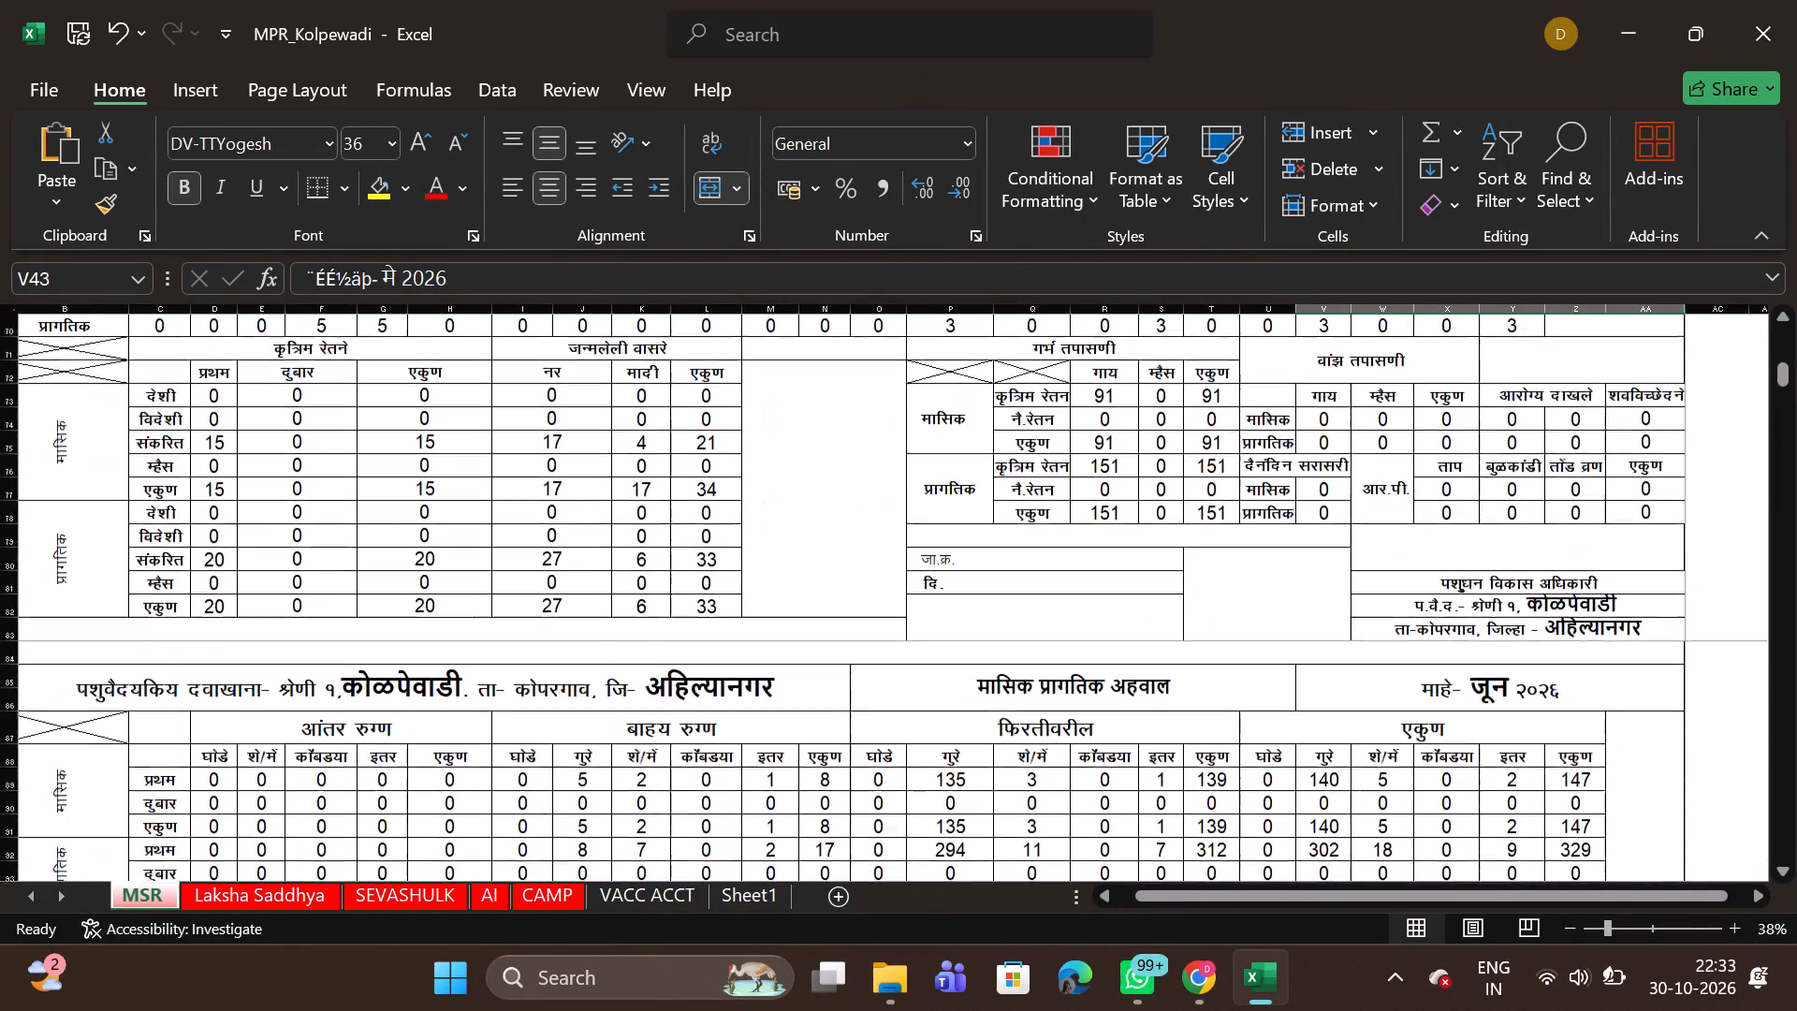
scroll(869, 760, "down", 2)
left_click(1384, 552)
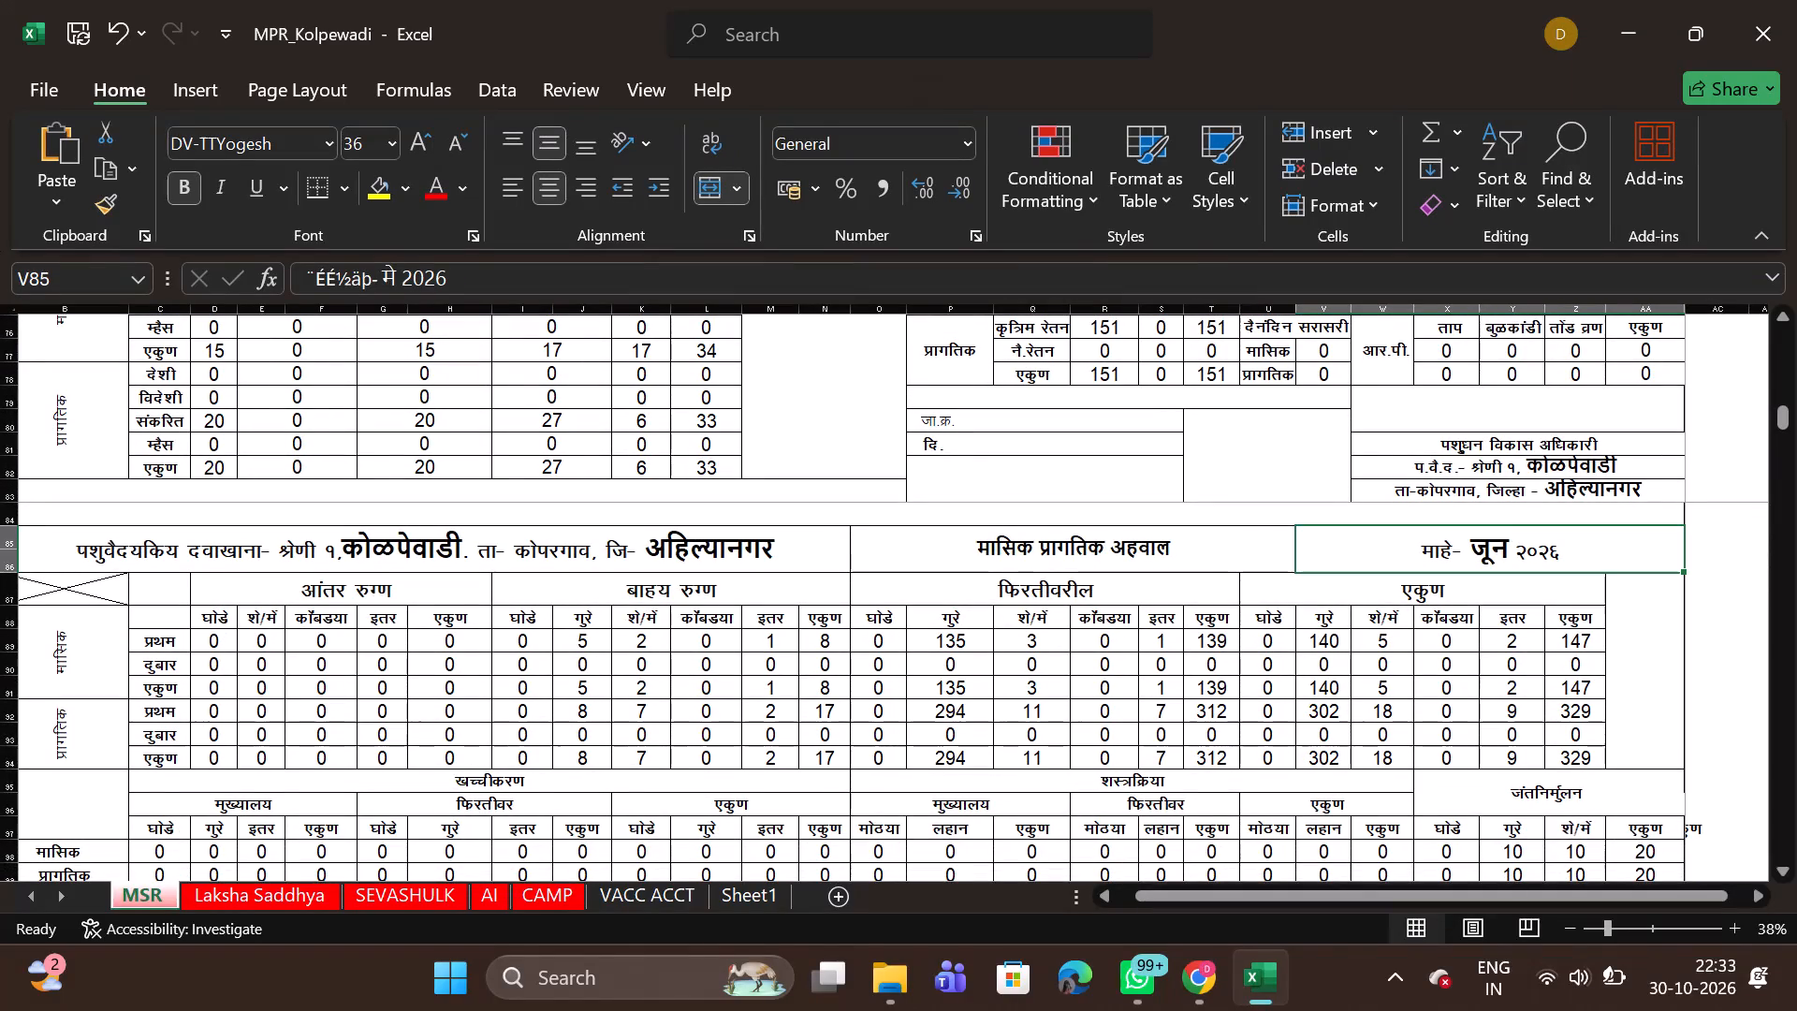
left_click(374, 187)
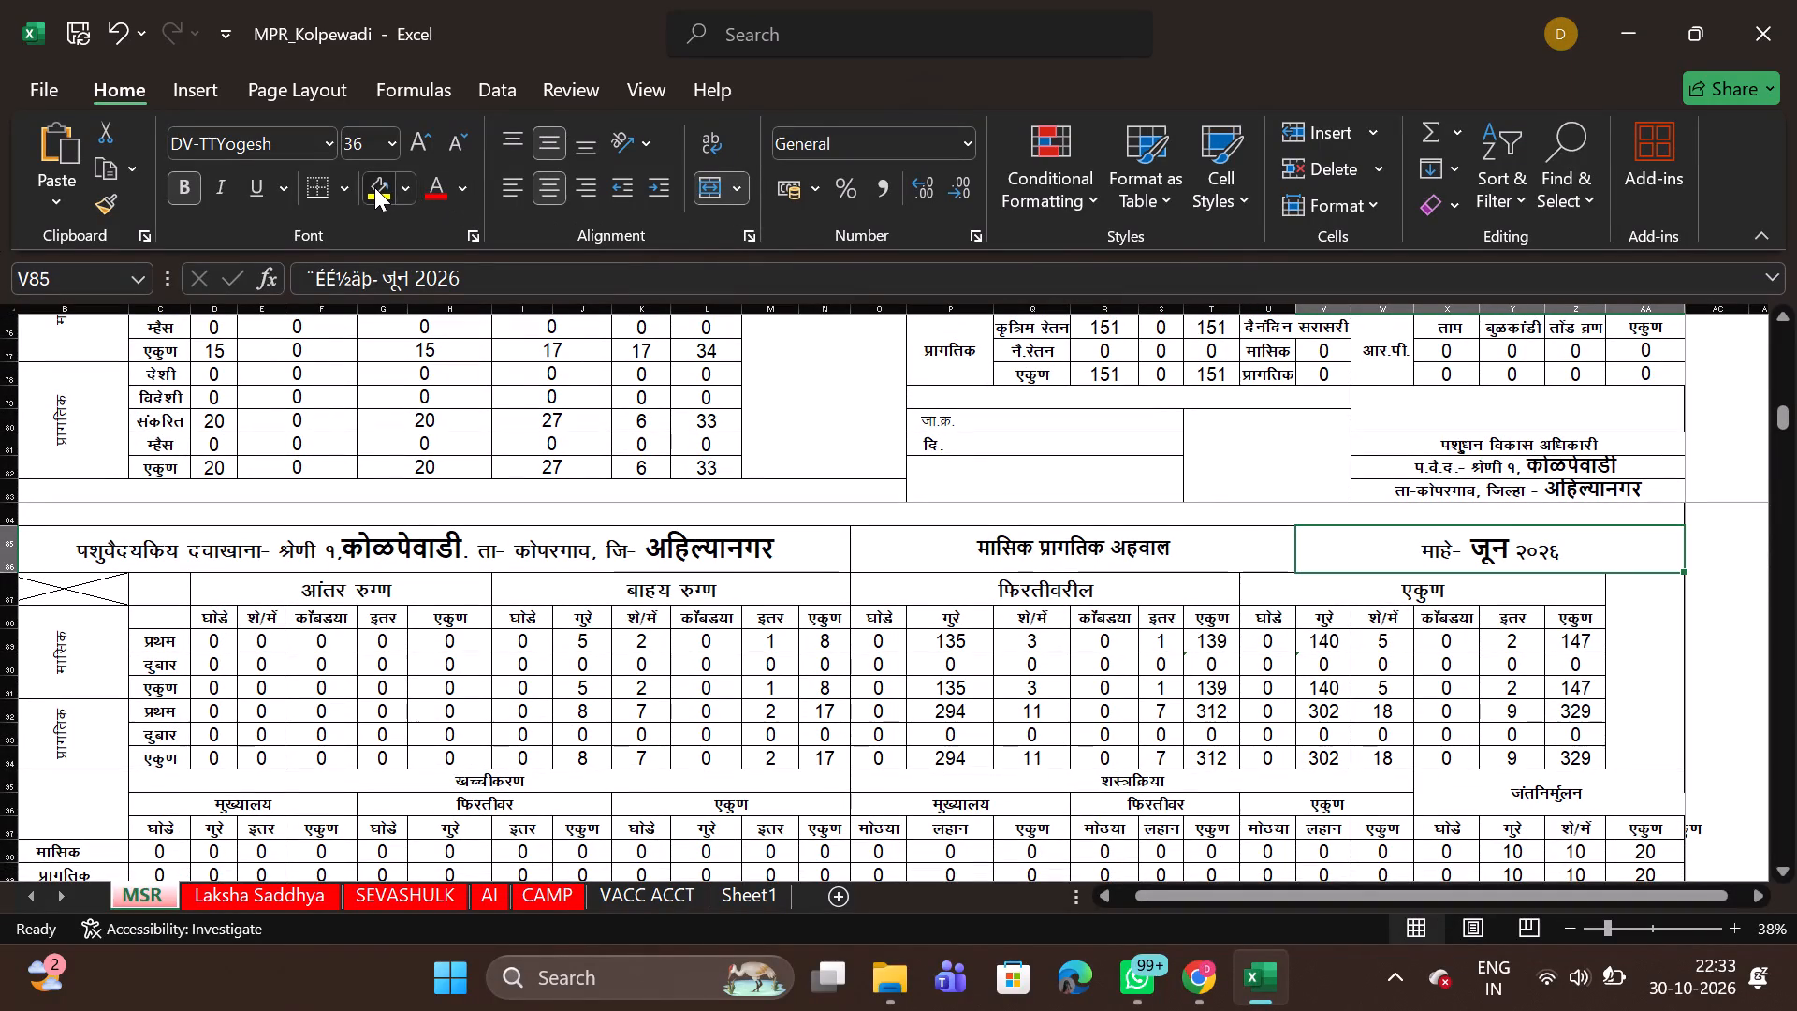
Fill the July 2026 report's month heading cell V127 on the MSR sheet with yellow.
scroll(1197, 660, "down", 2)
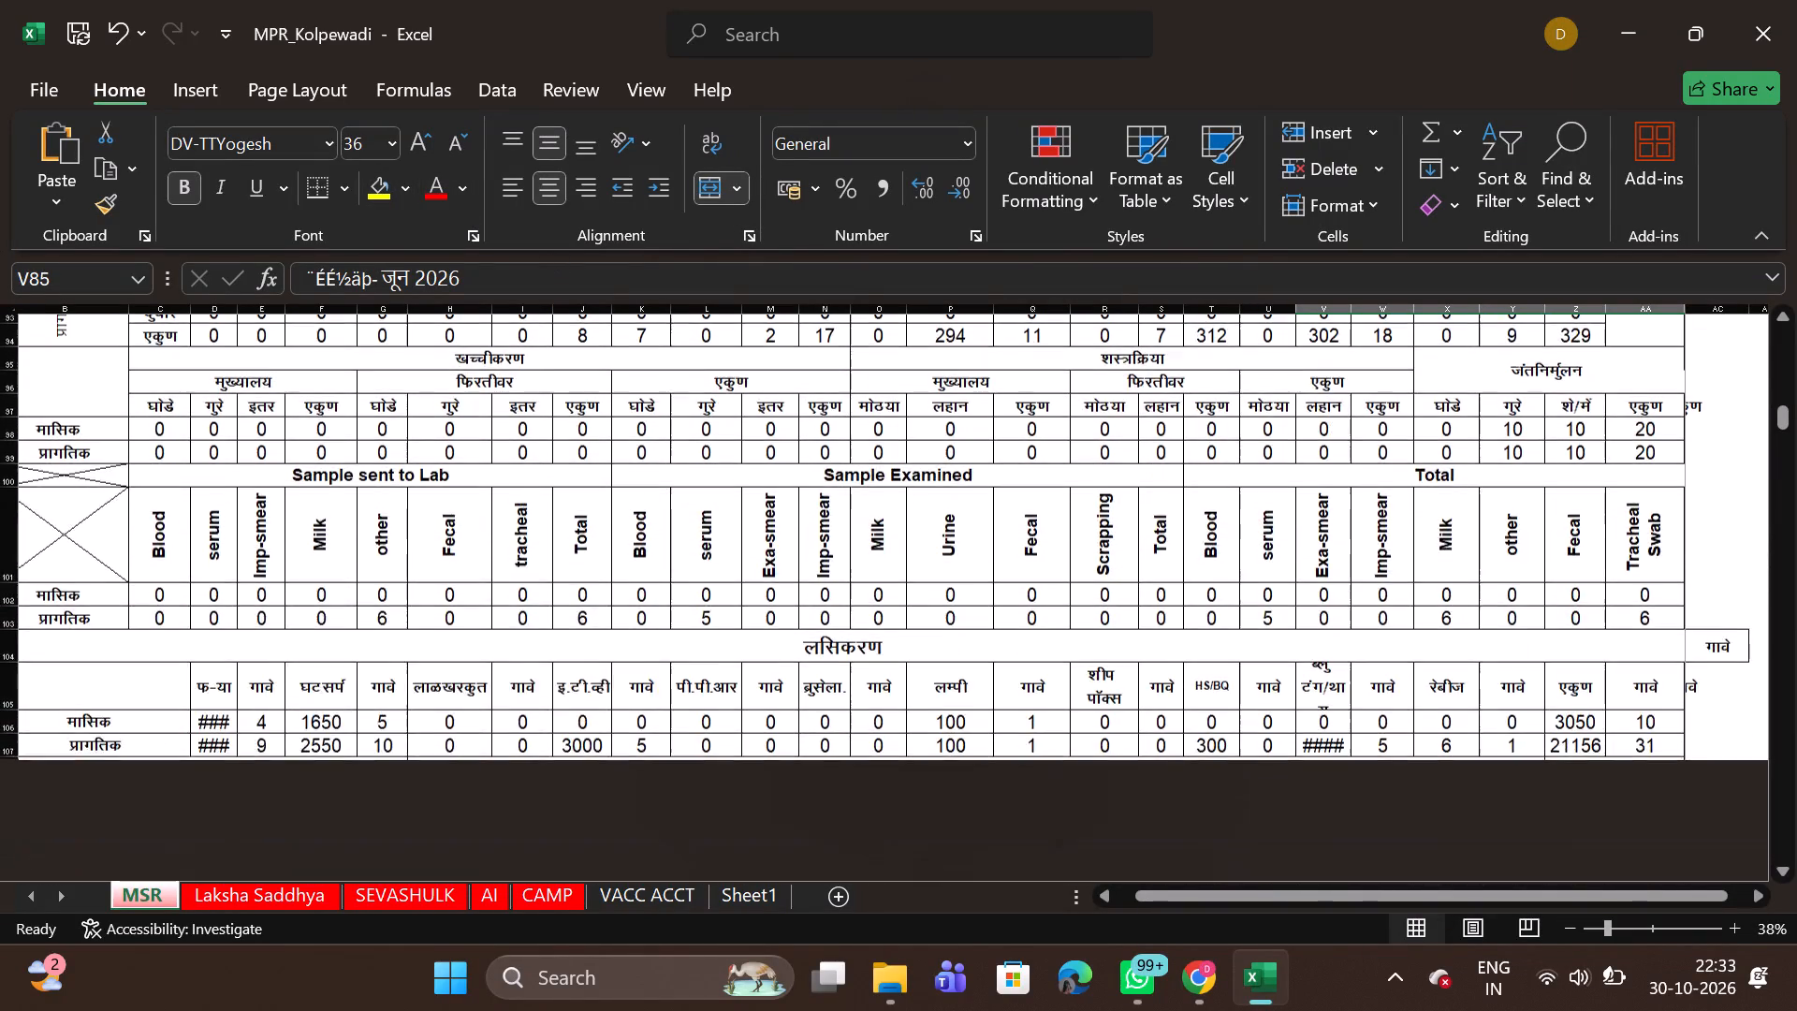
scroll(1197, 660, "down", 3)
left_click(1395, 648)
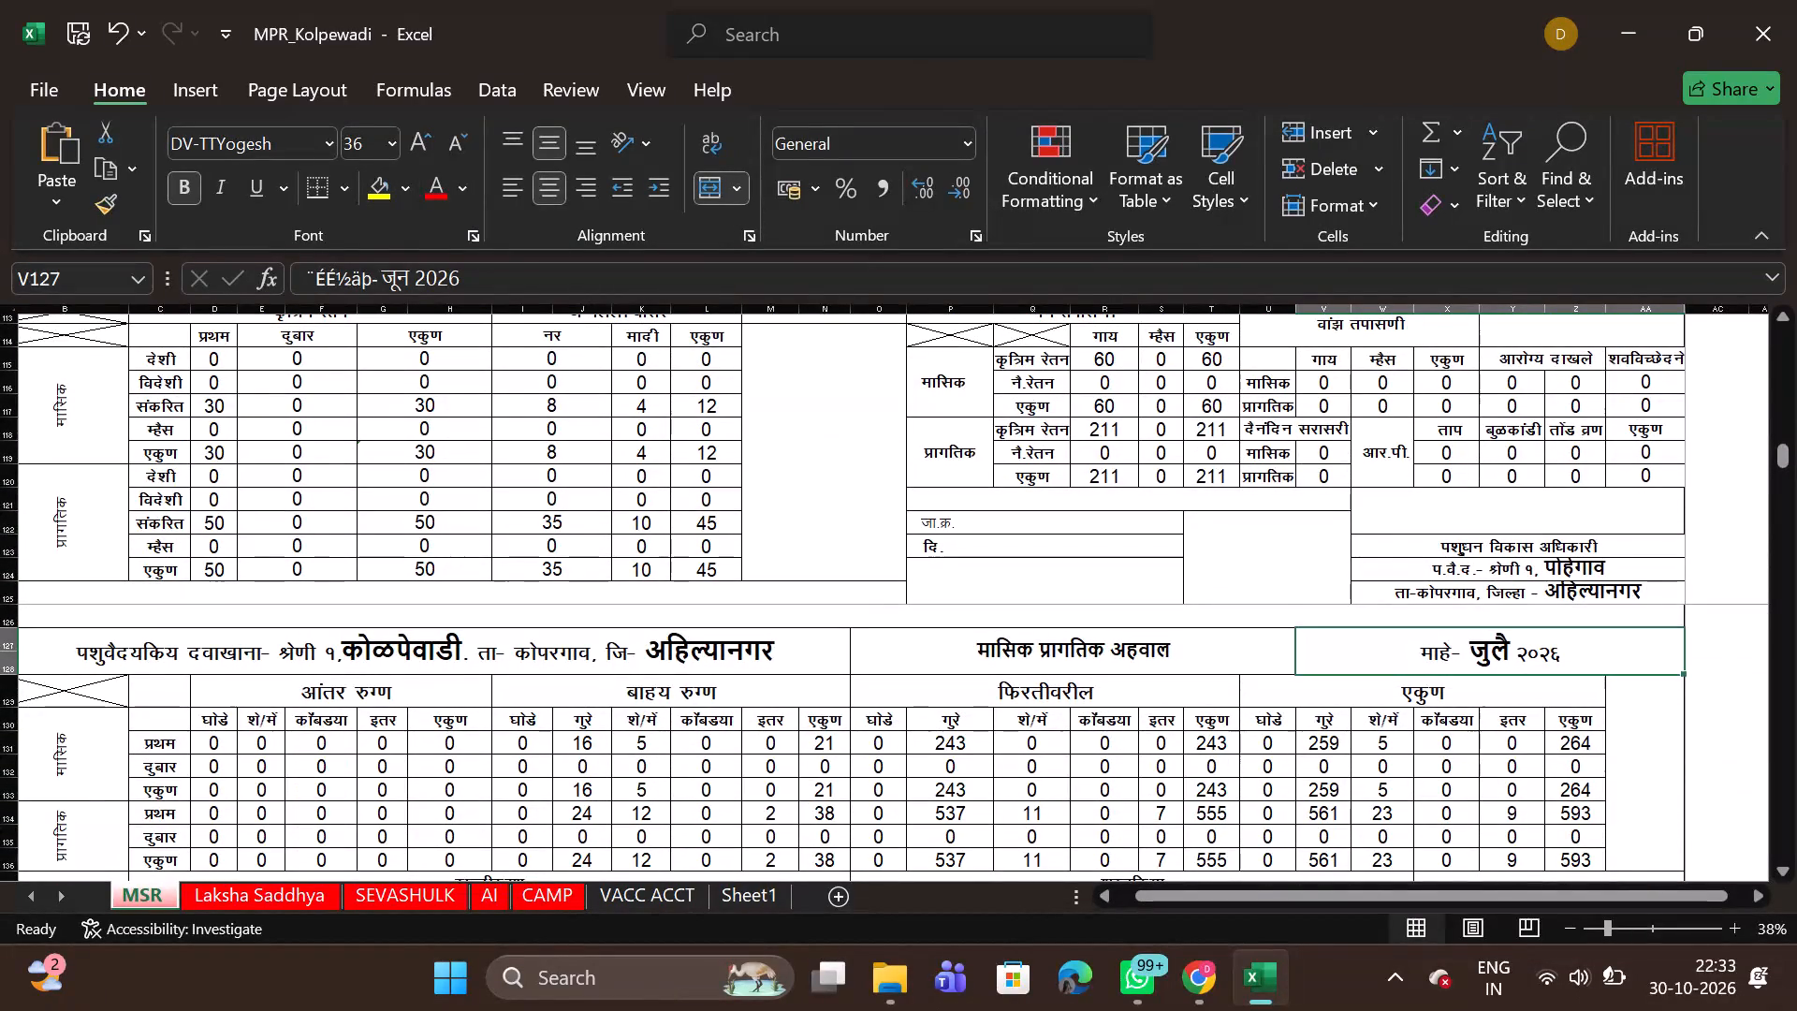
left_click(376, 187)
Fill the August 2026 report's month heading cell V169 with the same yellow.
scroll(1282, 612, "down", 2)
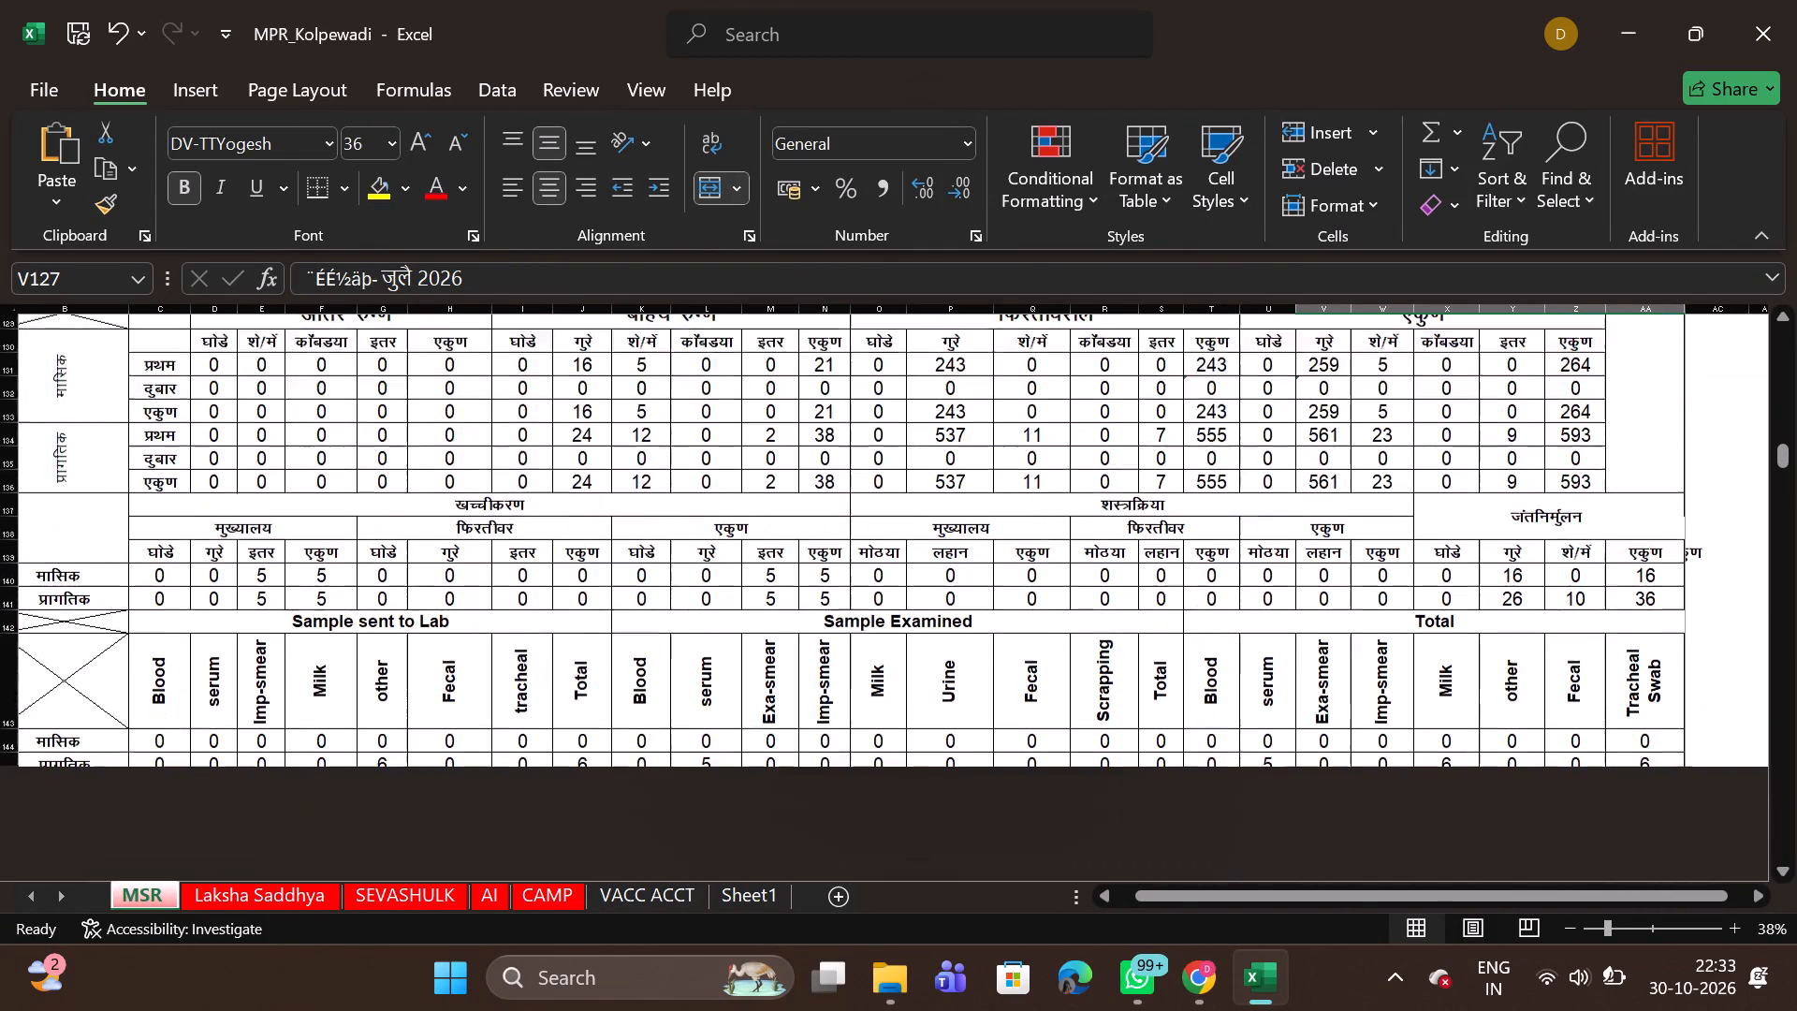
scroll(1282, 612, "down", 3)
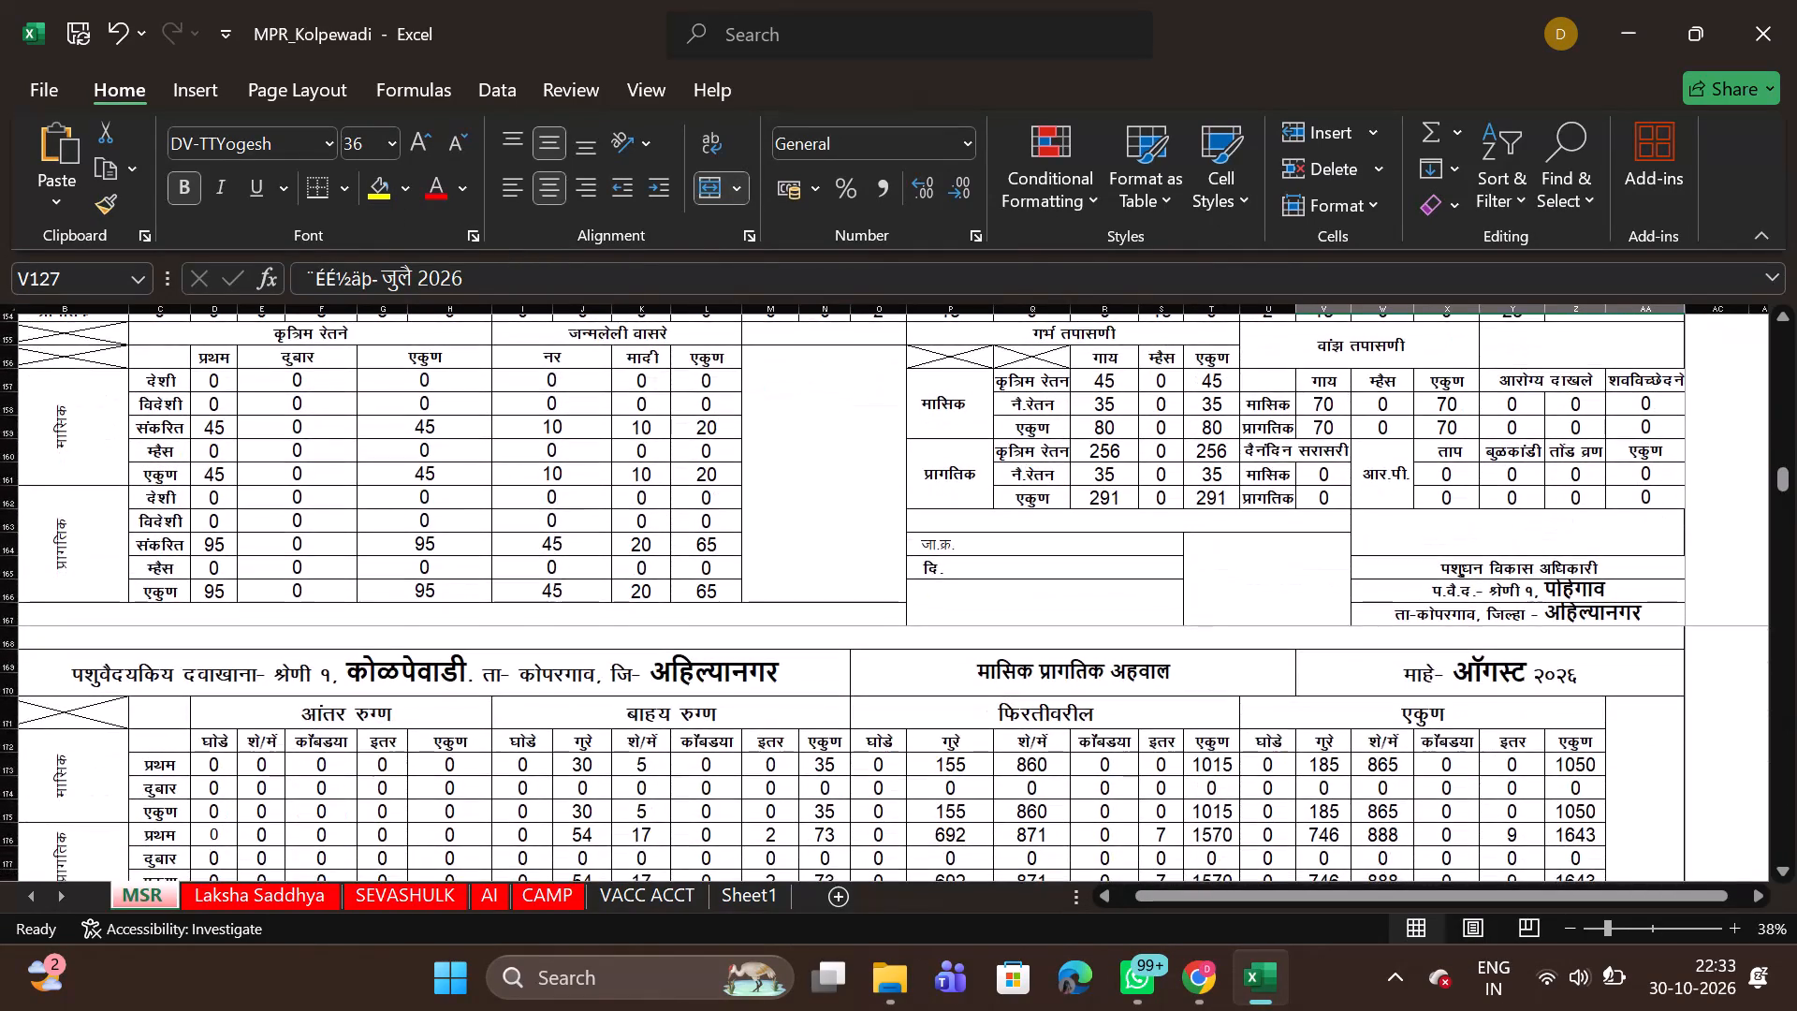
left_click(1358, 668)
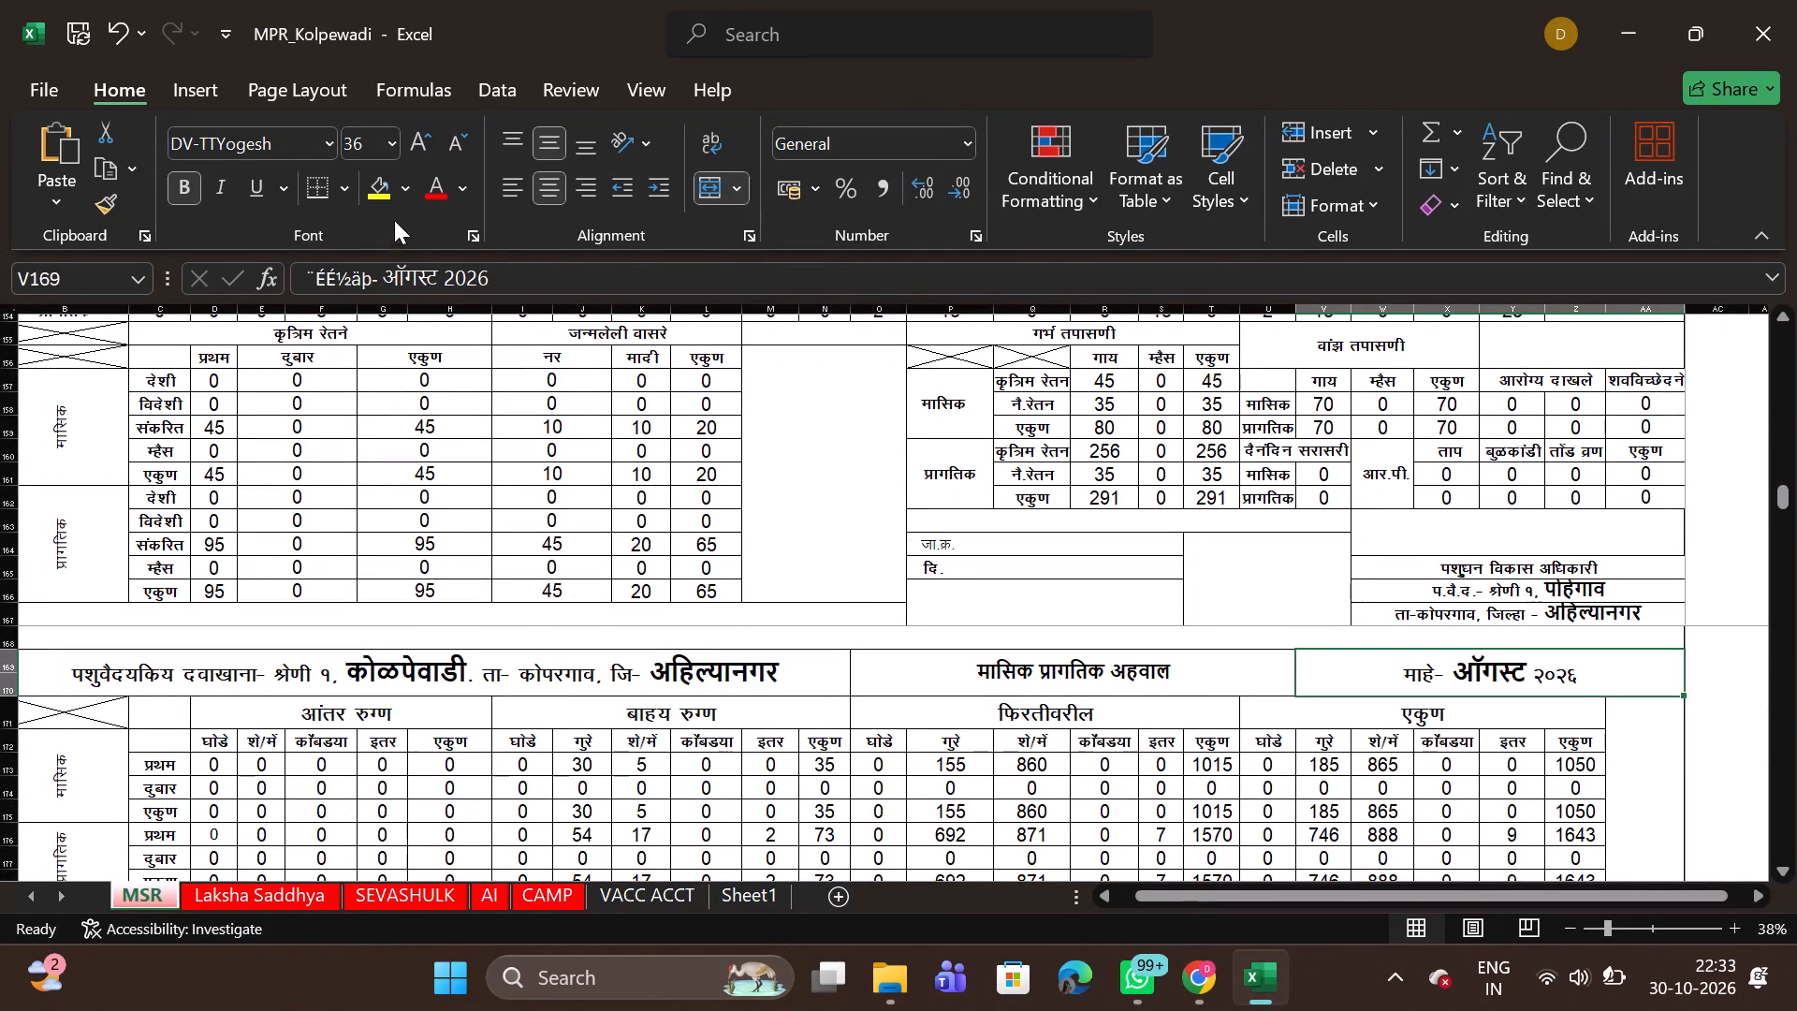
left_click(395, 192)
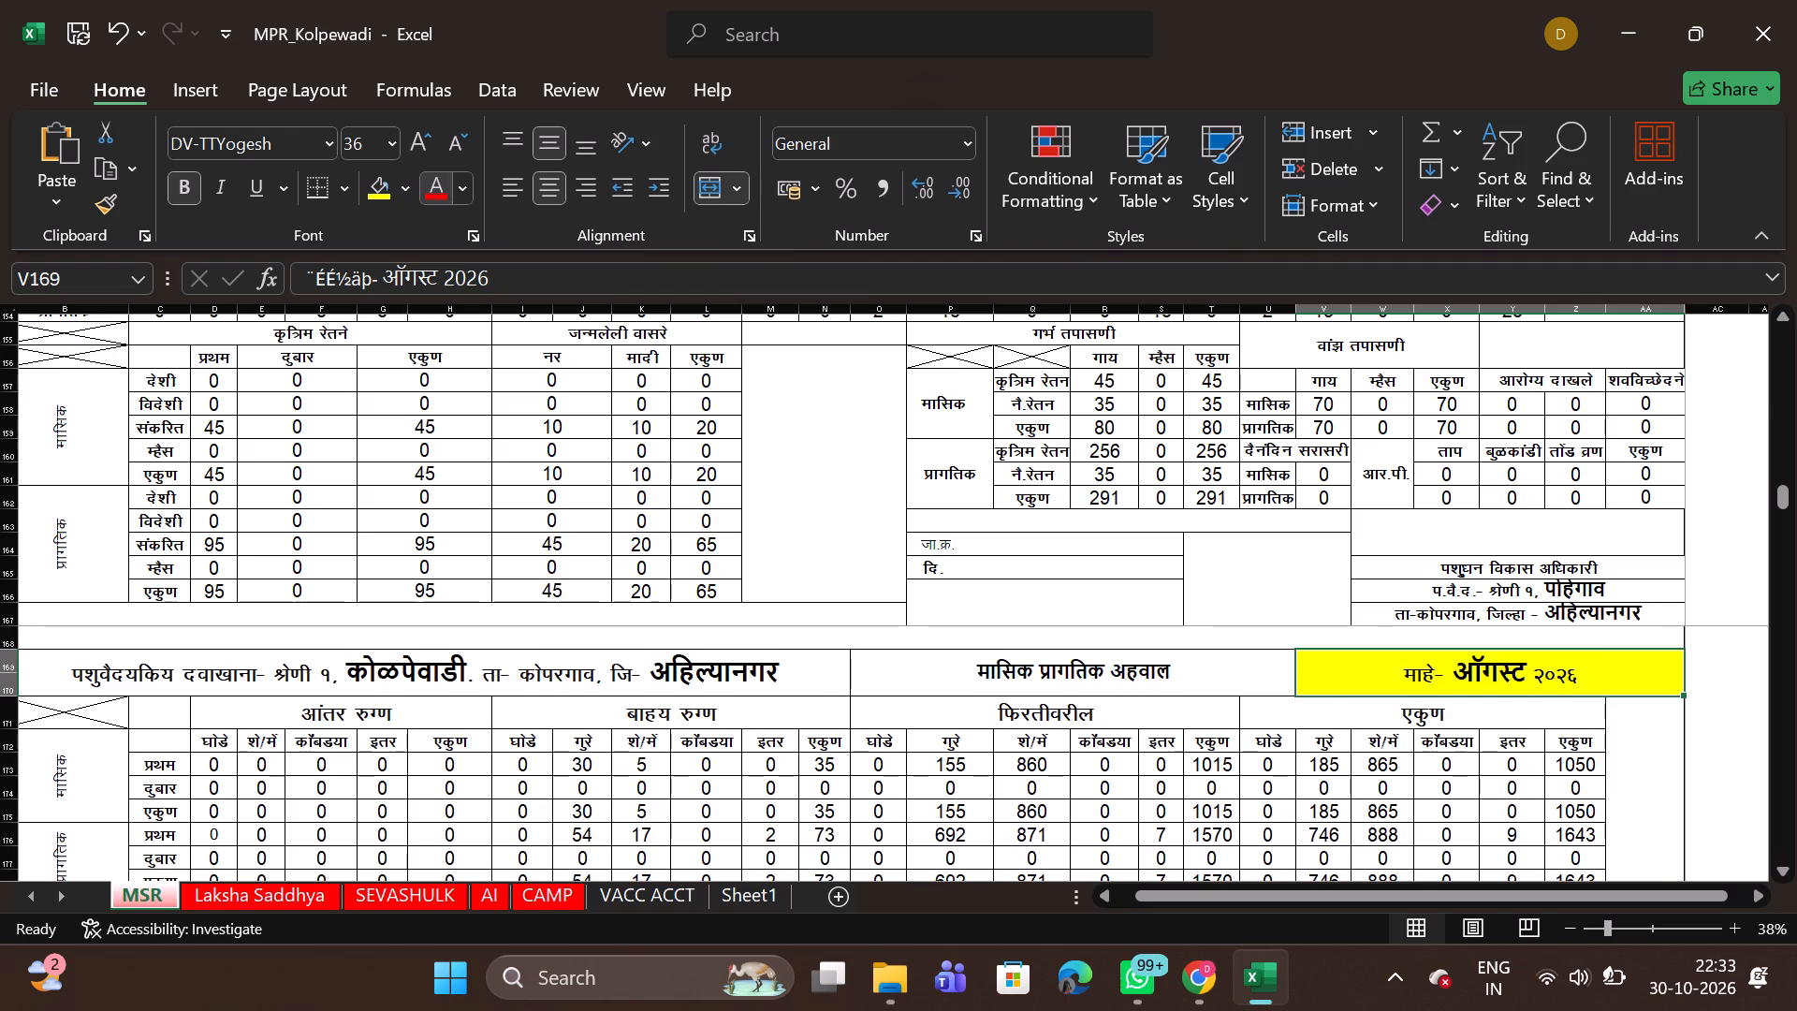
Fill the September 2026 report's month heading cell V211 with the same yellow.
scroll(1360, 725, "down", 4)
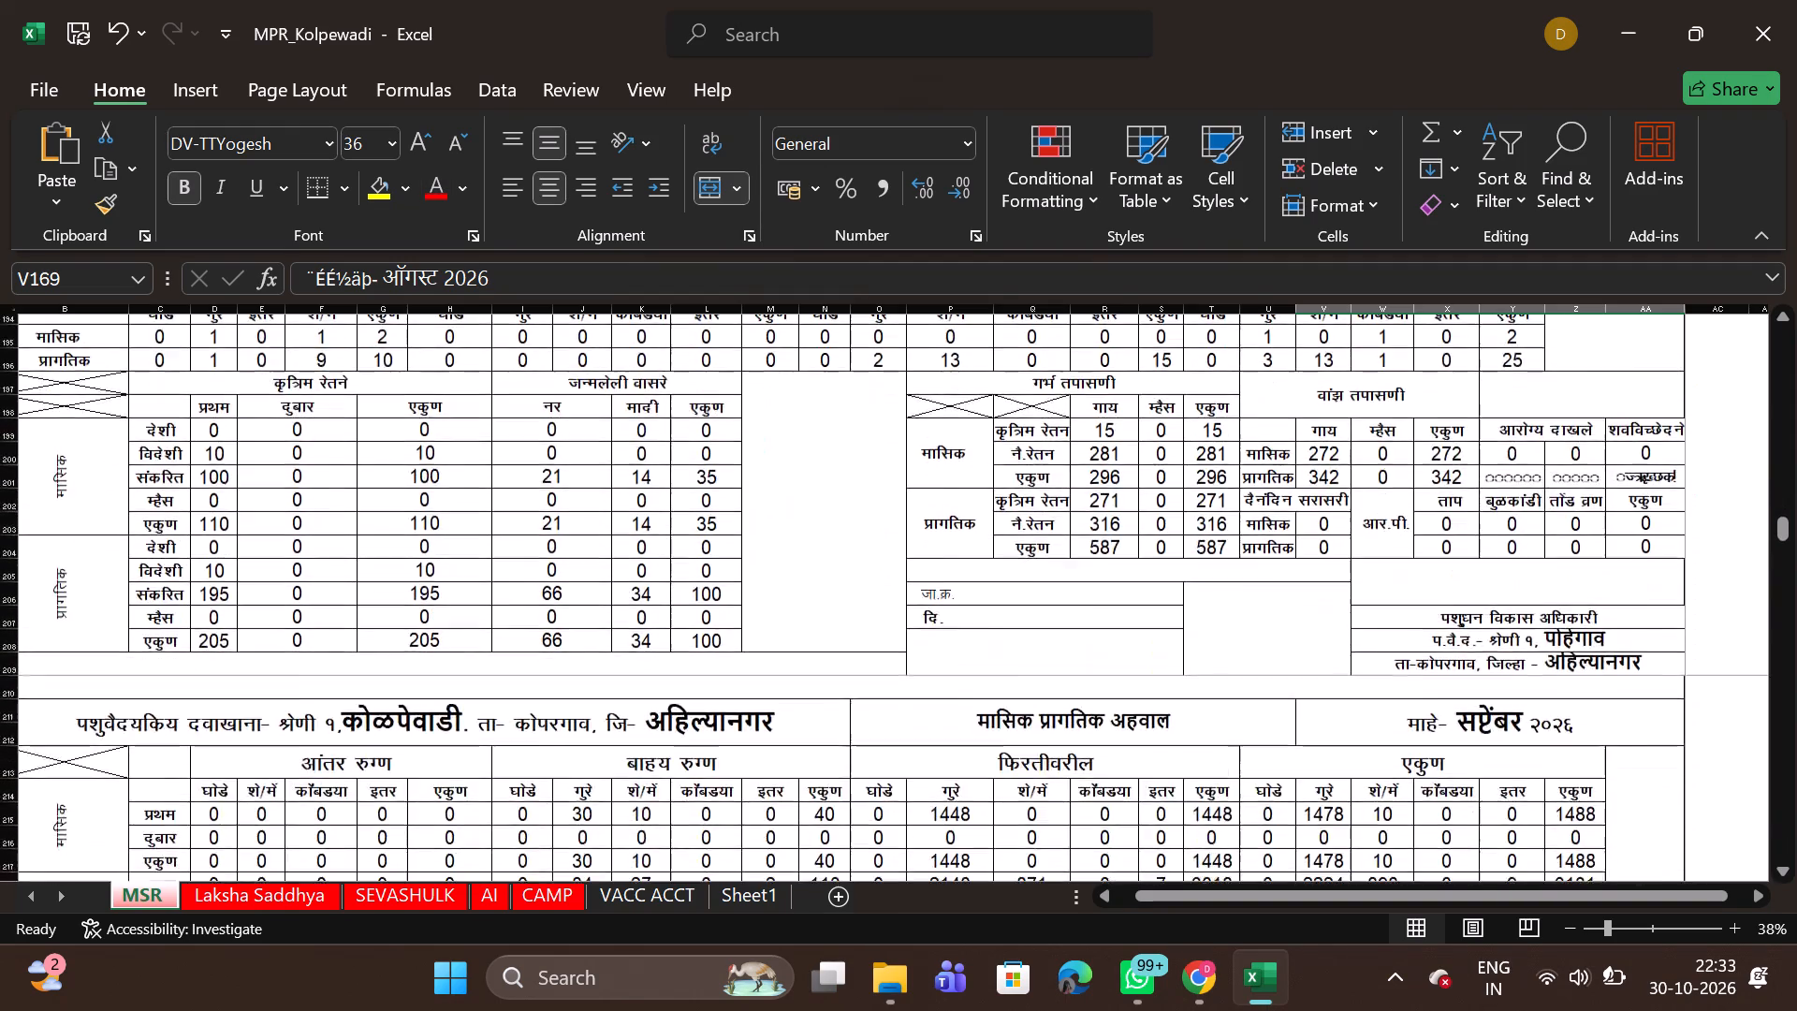
scroll(1360, 725, "down", 1)
scroll(1358, 837, "up", 3)
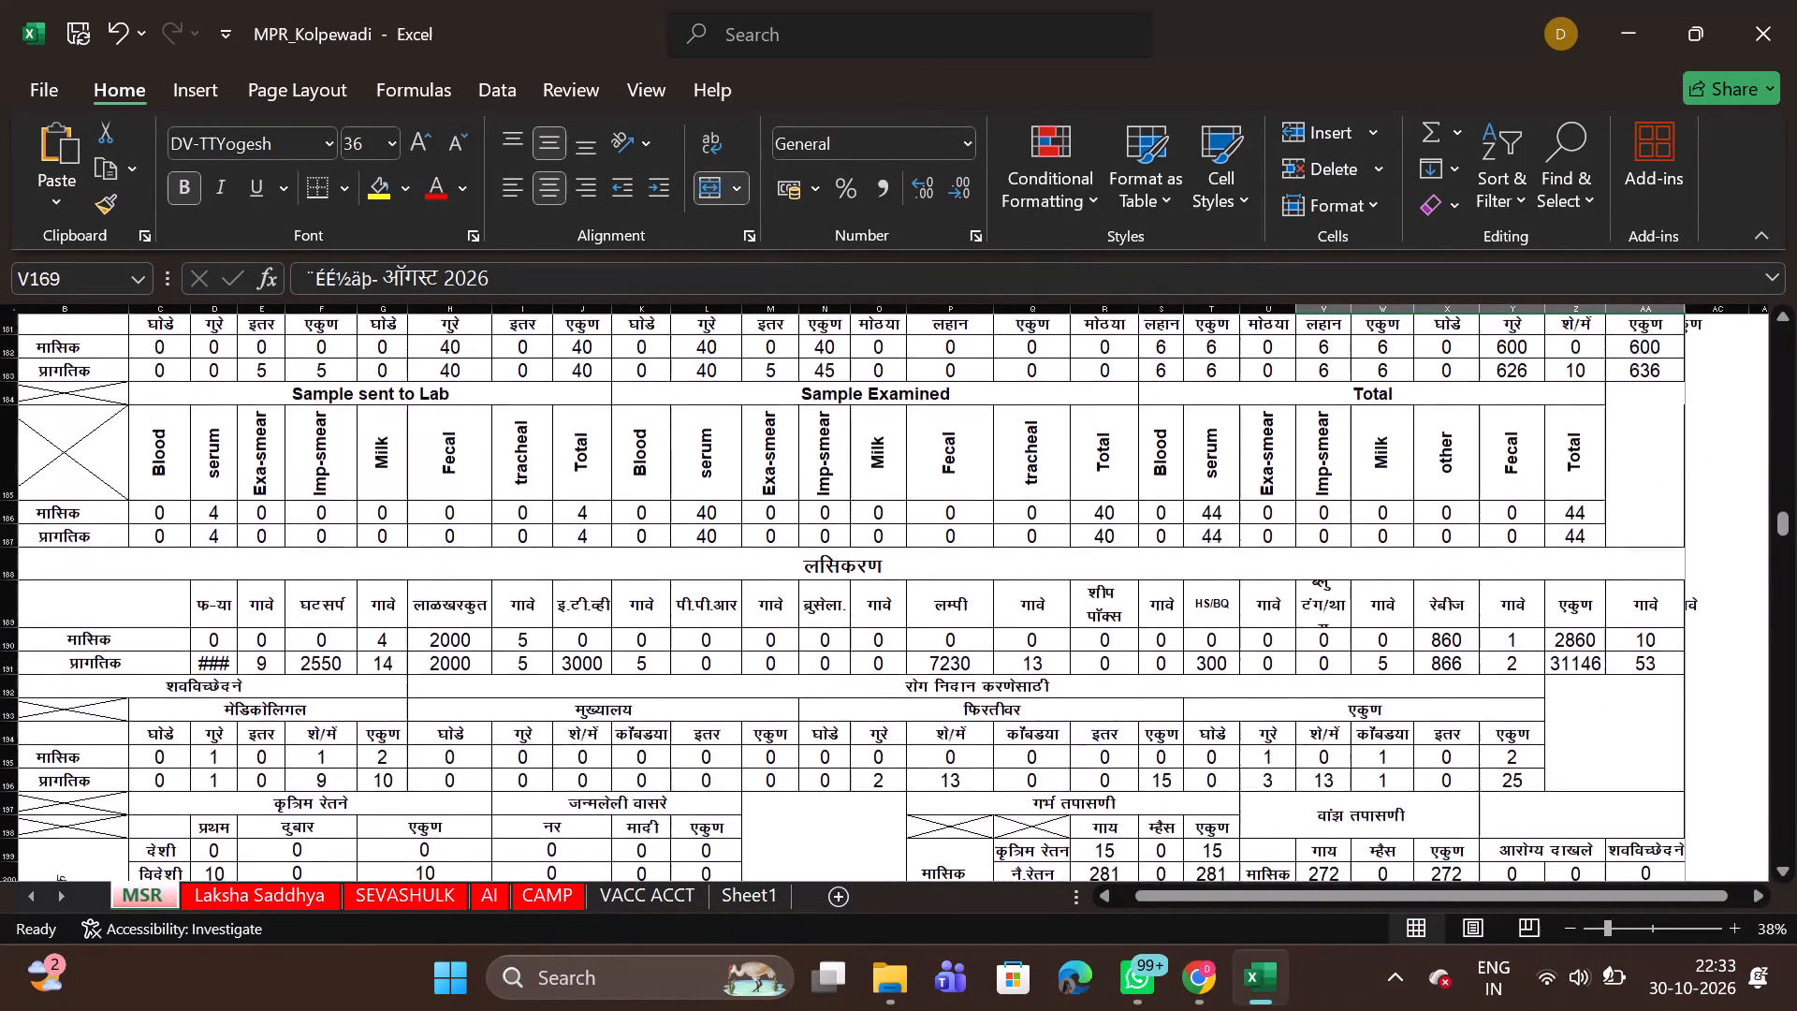
scroll(1358, 837, "up", 1)
scroll(1358, 837, "down", 1)
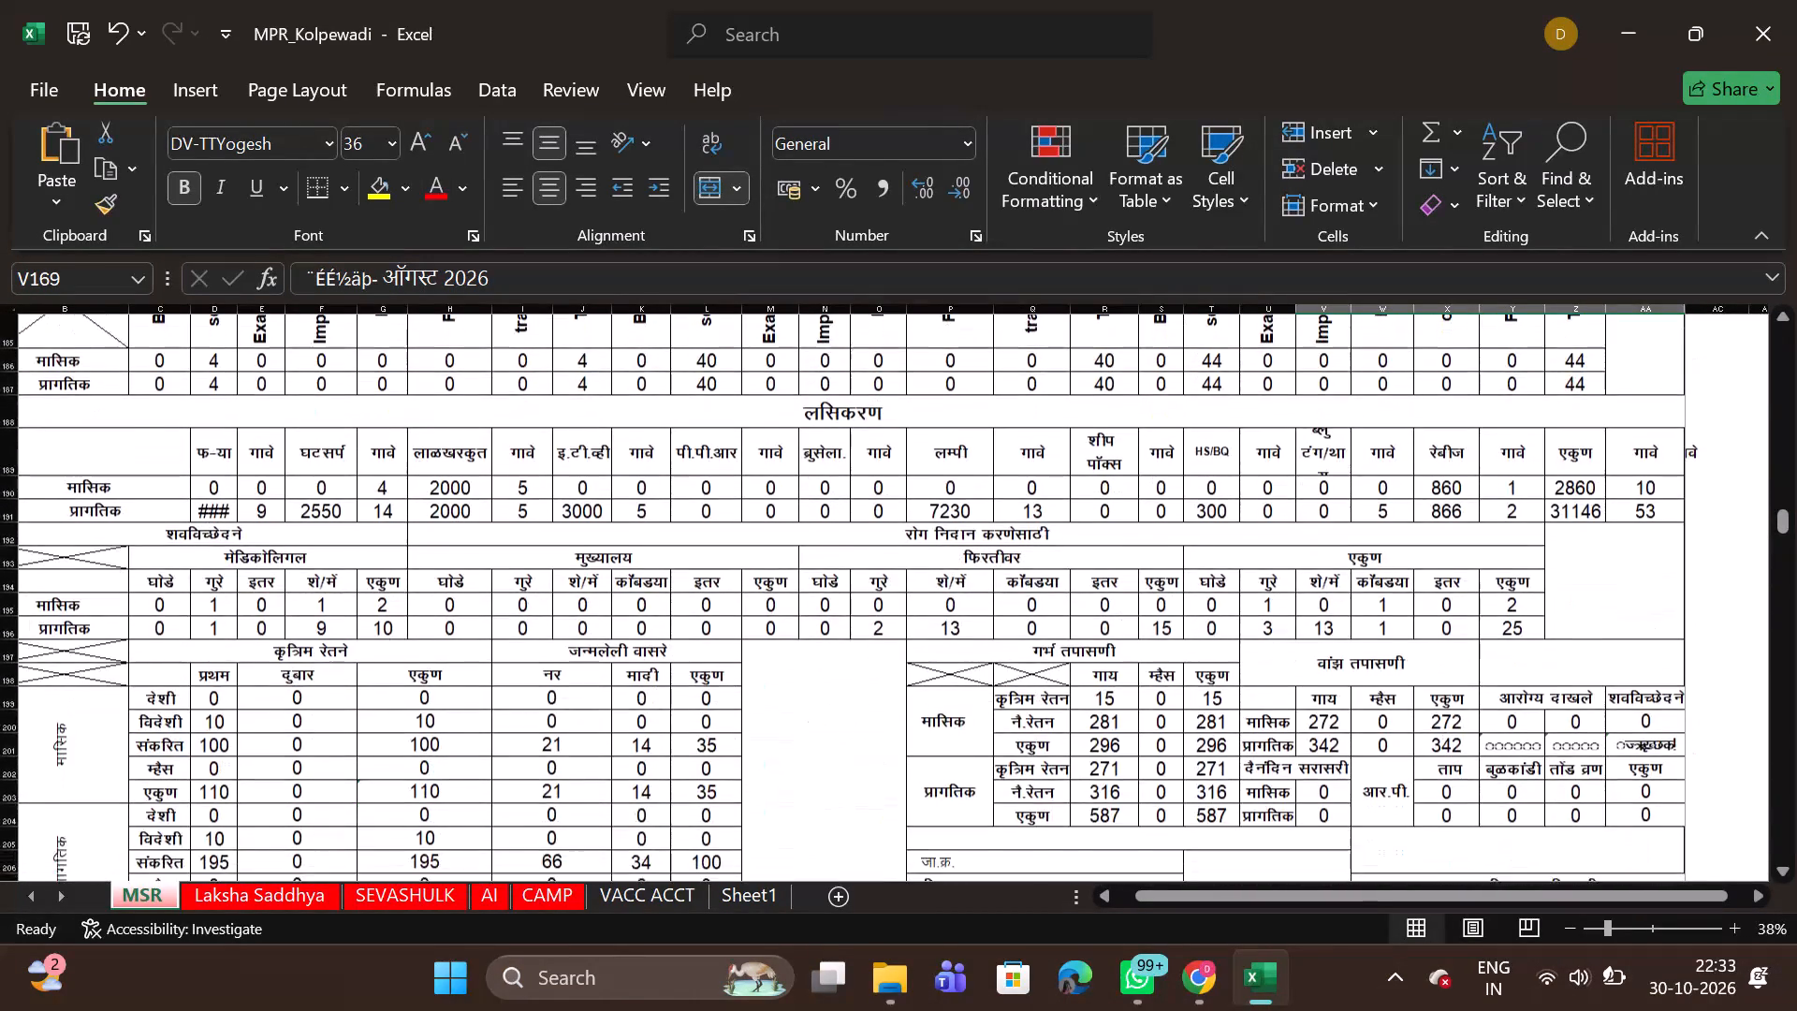
scroll(1358, 837, "down", 2)
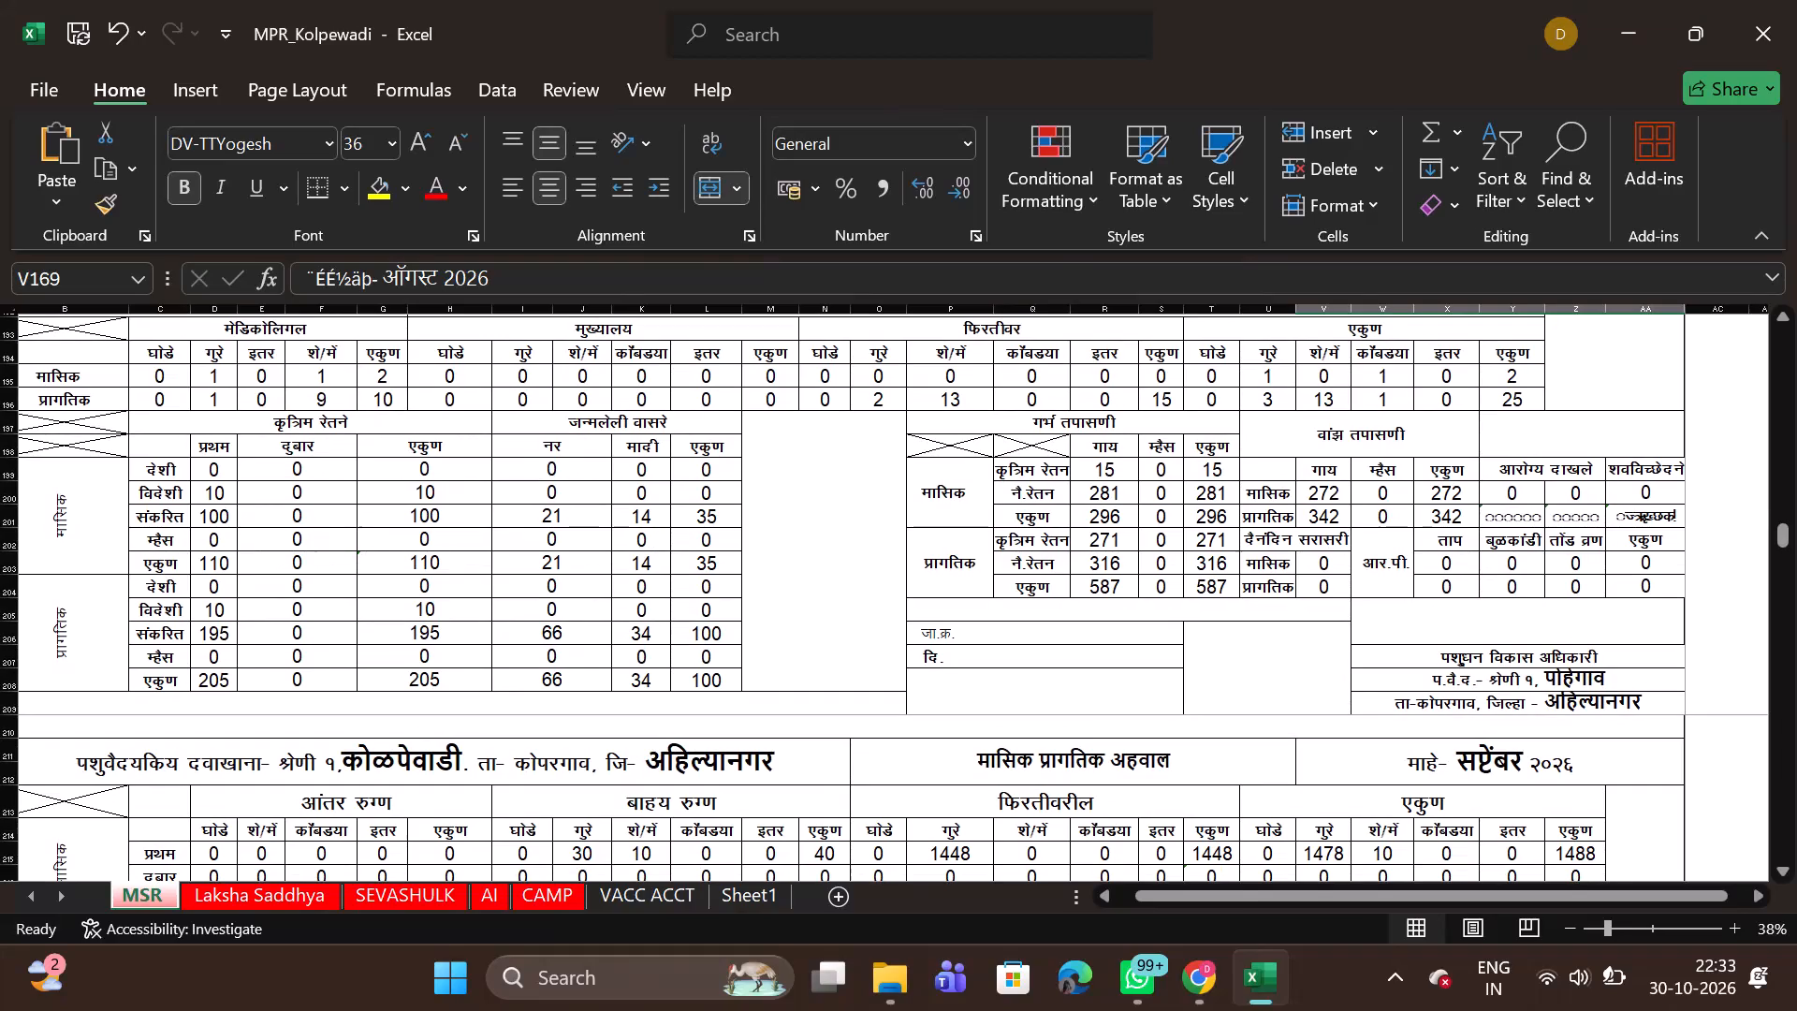
left_click(1348, 764)
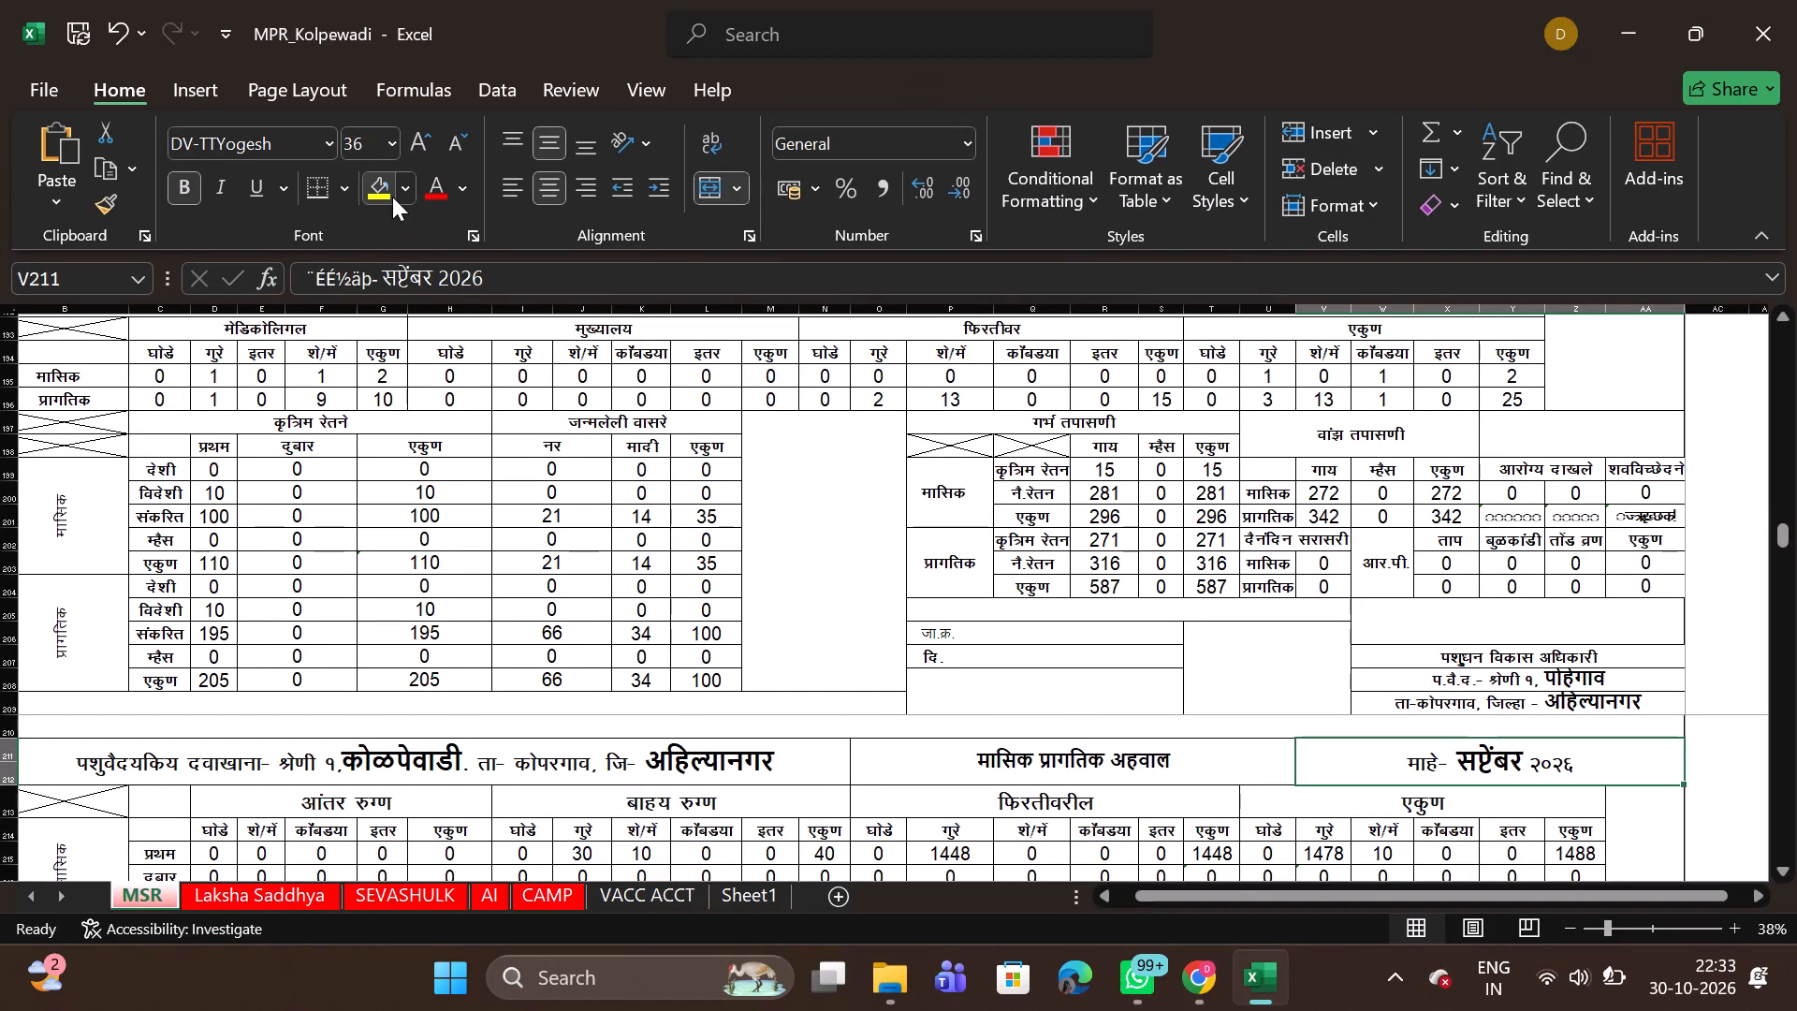
left_click(392, 197)
Fill the October 2026 report's month heading cell V253 with the same yellow.
scroll(1013, 514, "down", 1)
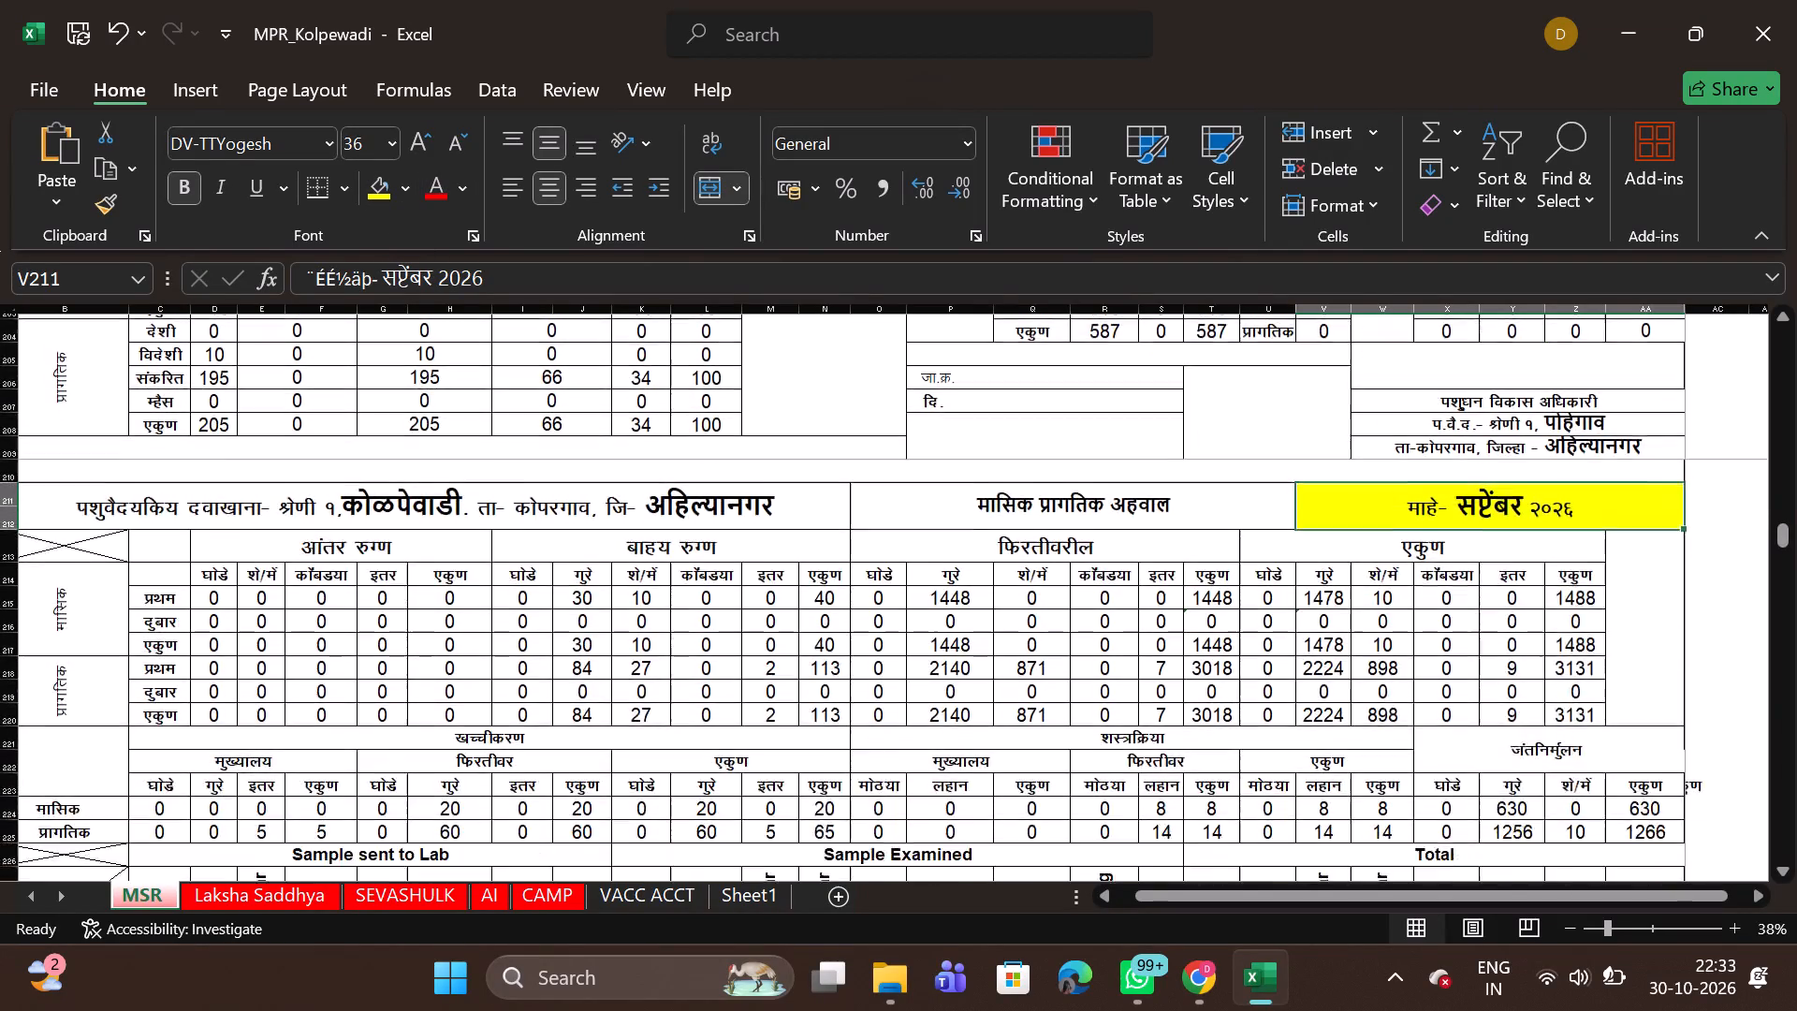
scroll(1013, 514, "down", 4)
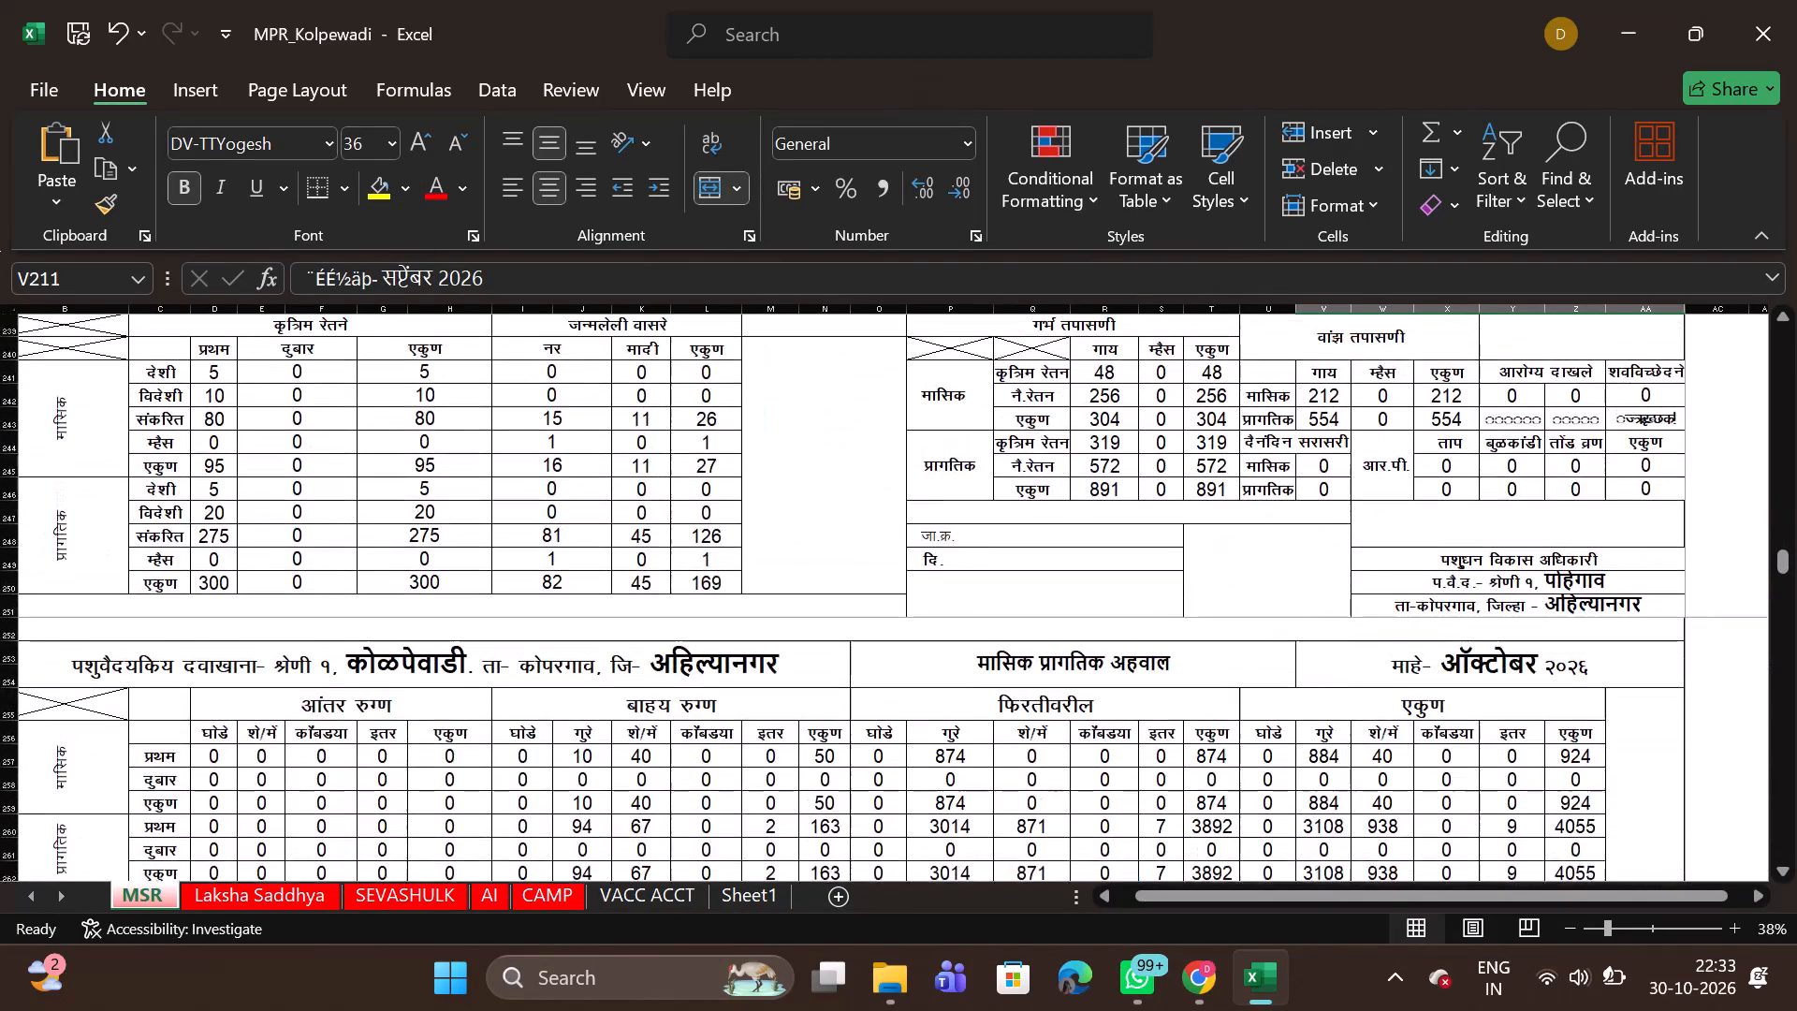
scroll(1279, 421, "up", 1)
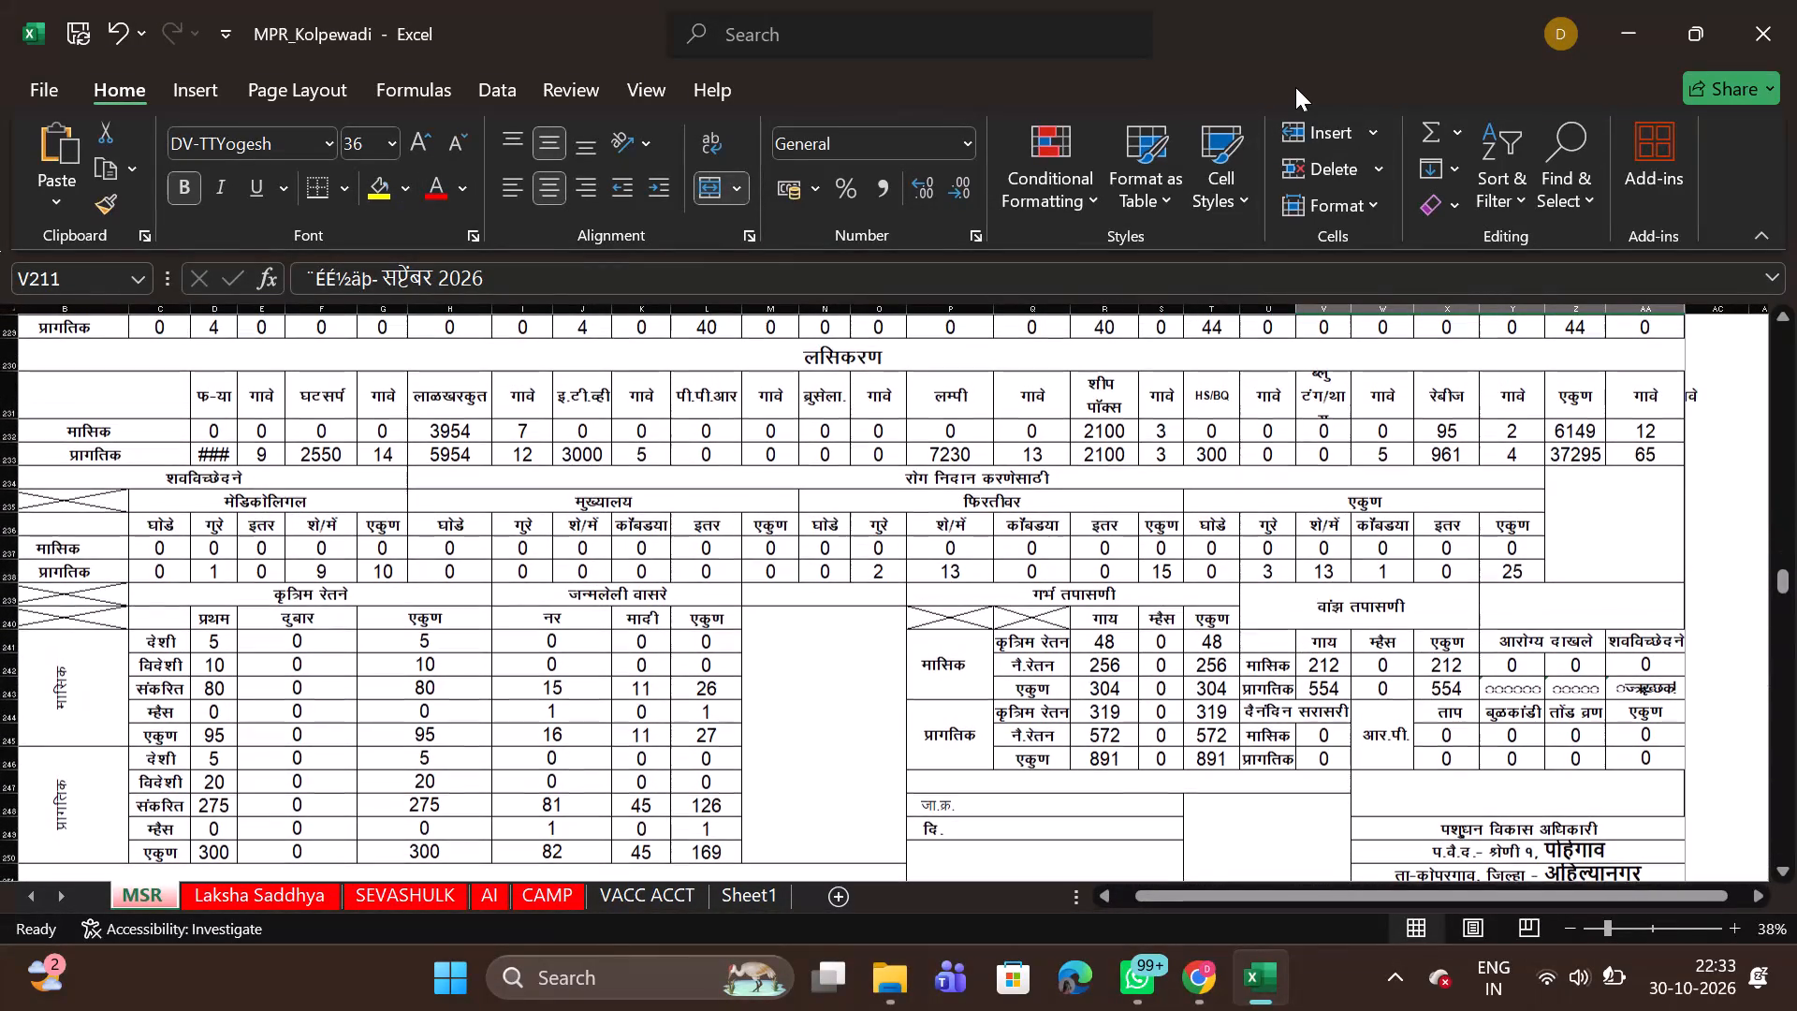
scroll(1203, 678, "down", 2)
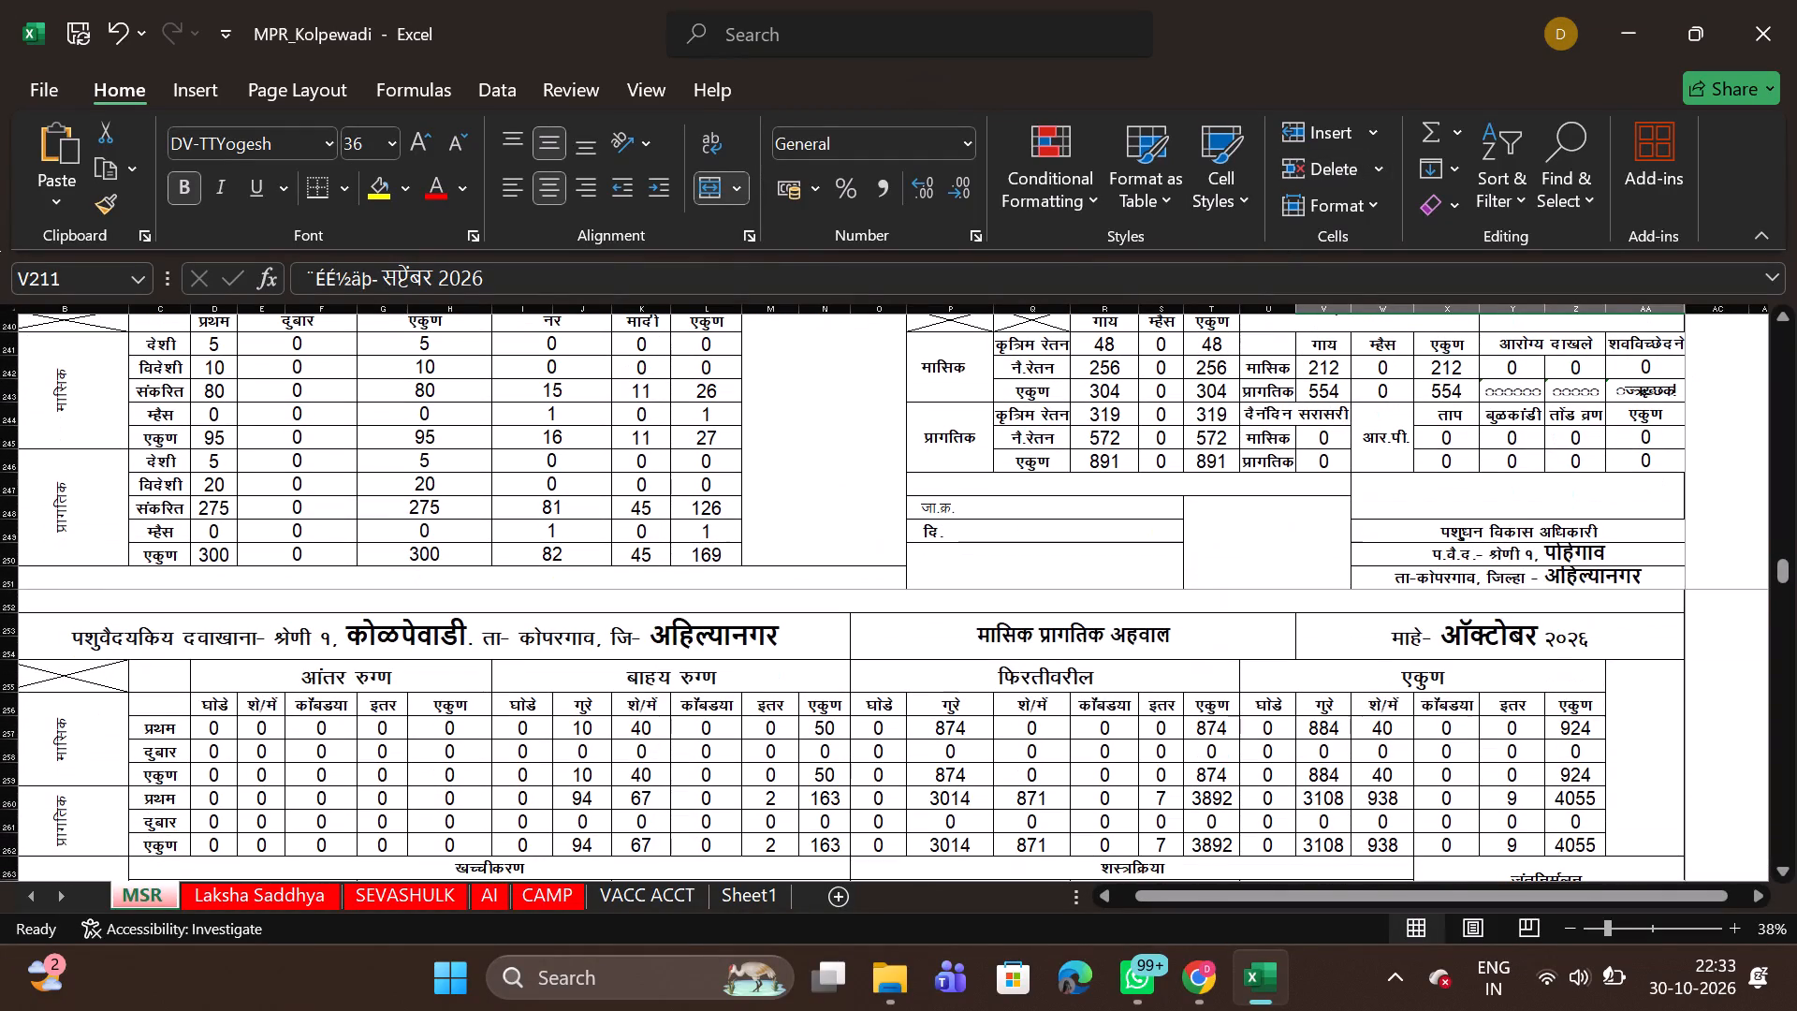
left_click(1356, 623)
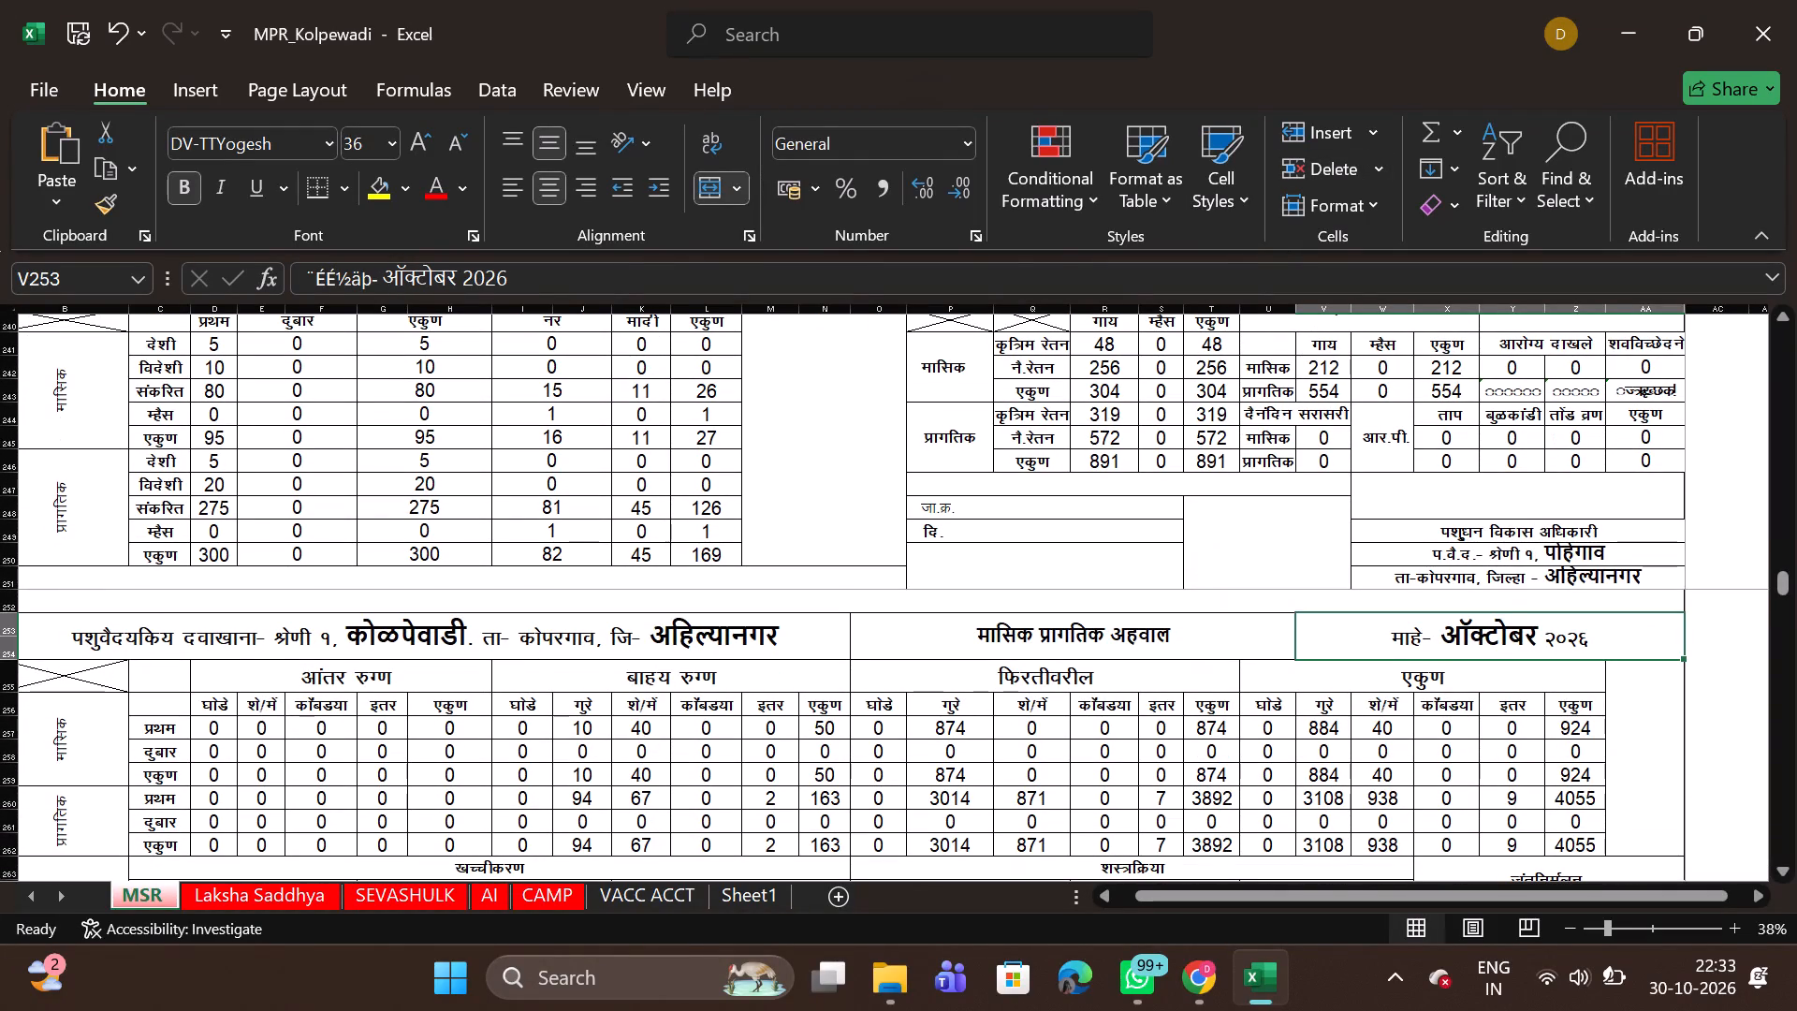
left_click(363, 182)
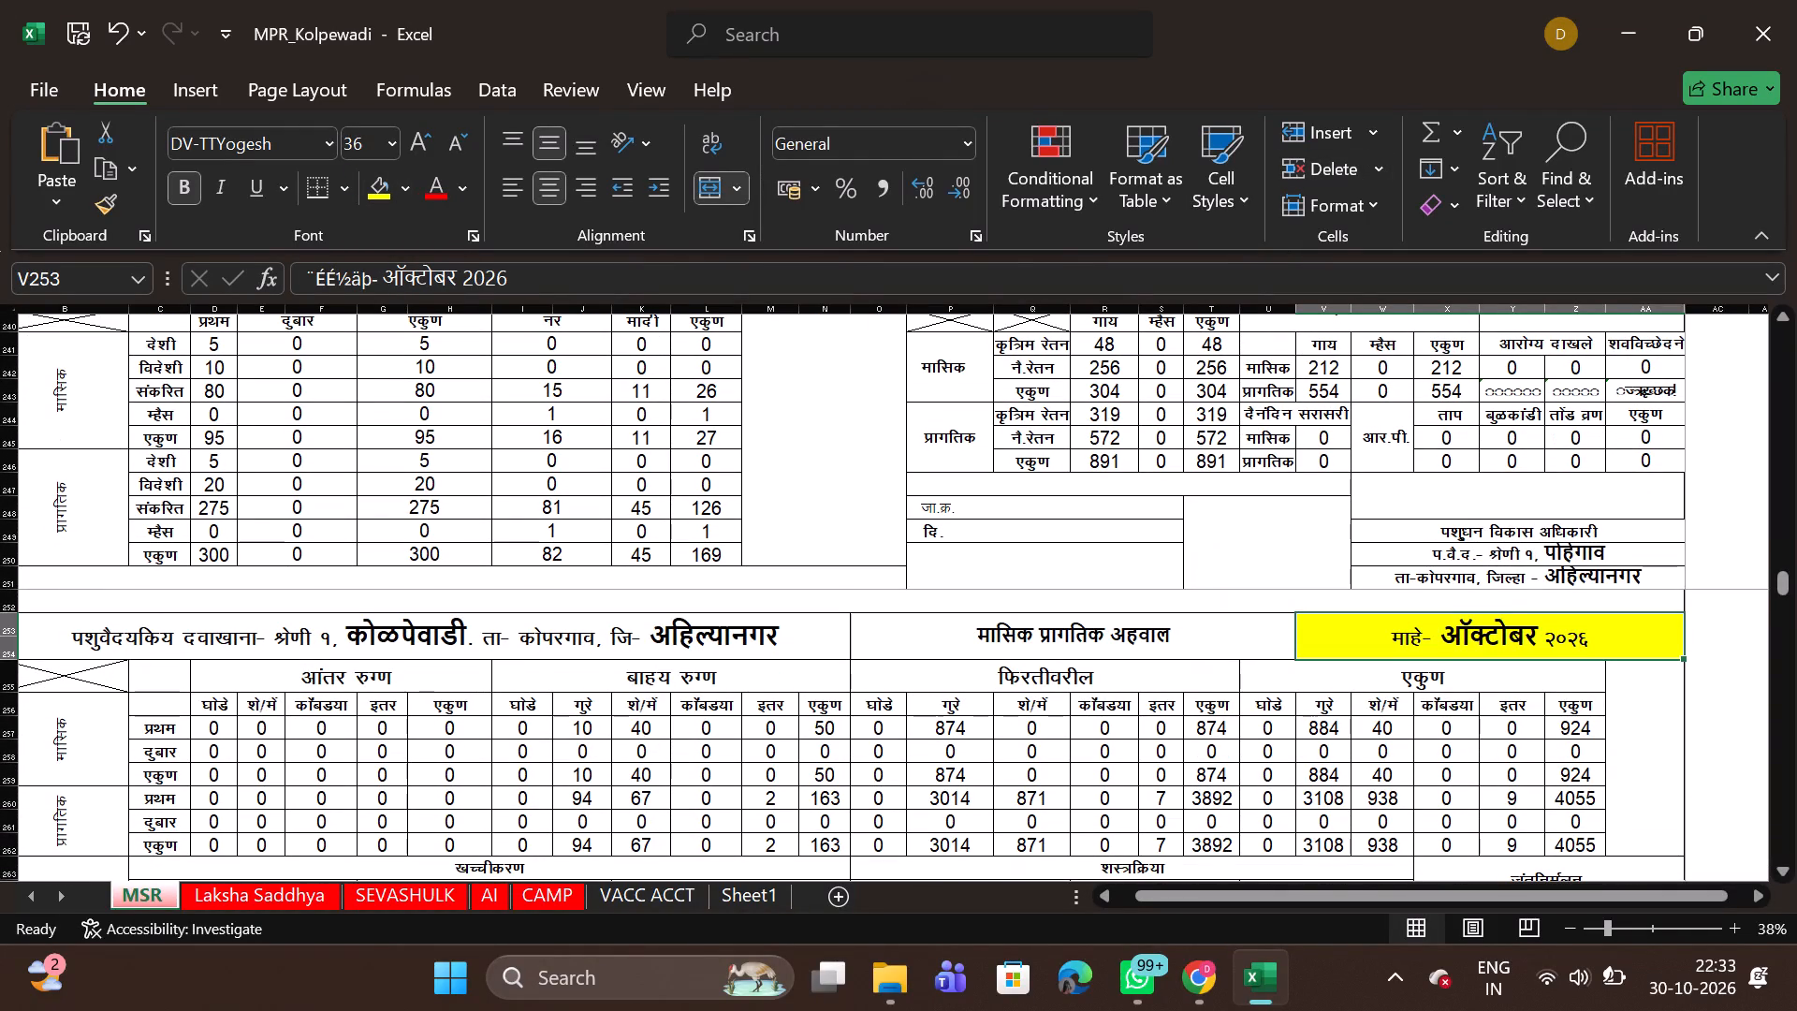
Review the monthly reports and their month headings on the MSR sheet from October 2026 back to April.
scroll(1304, 676, "down", 2)
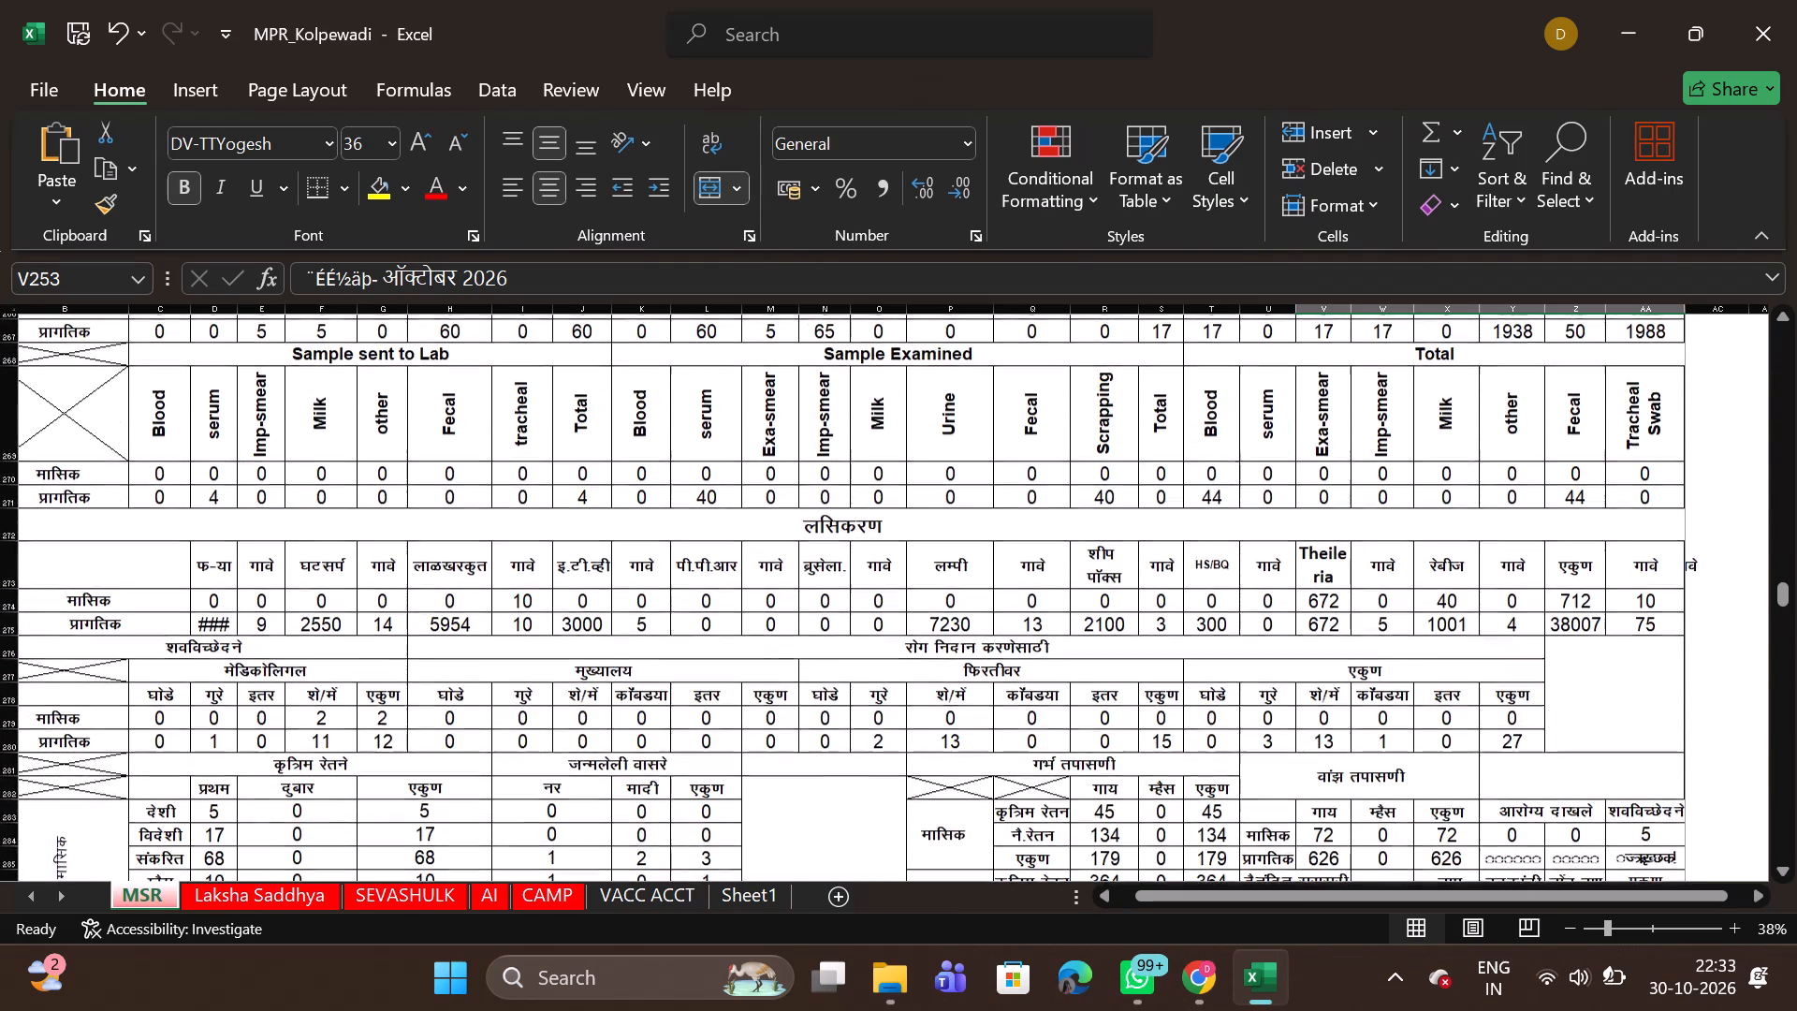
scroll(1309, 653, "up", 2)
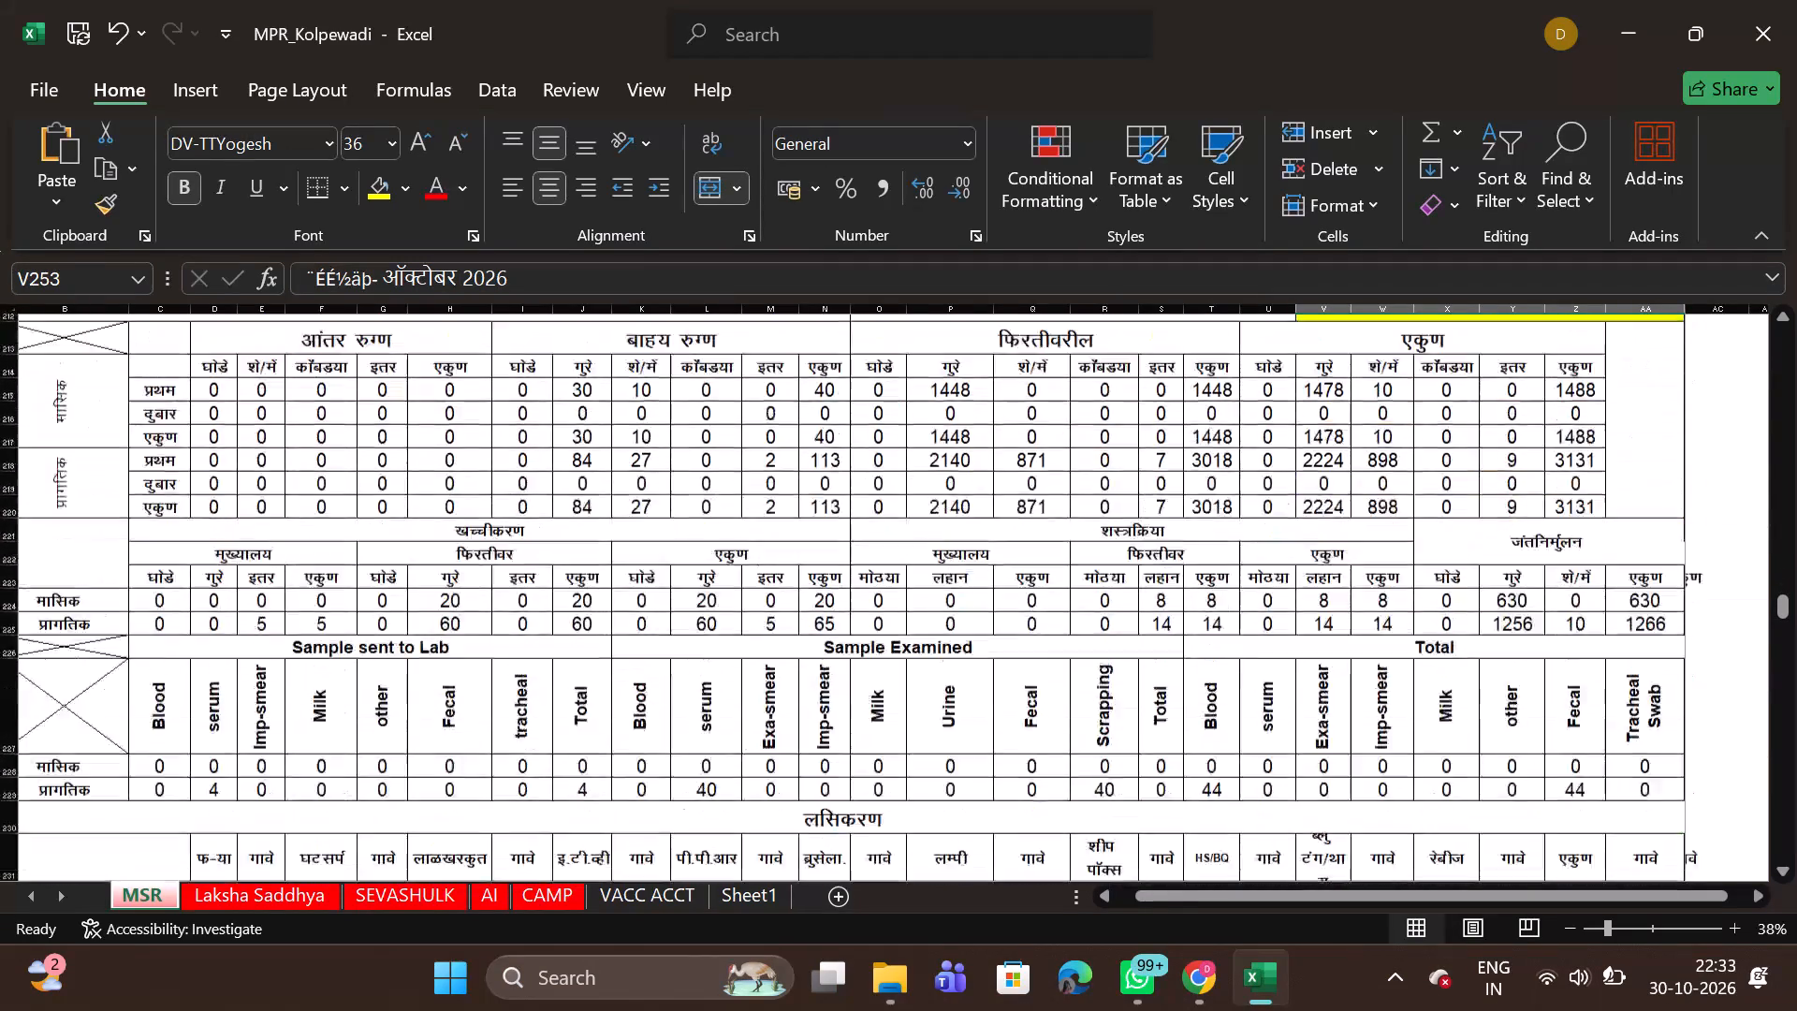
scroll(1309, 653, "up", 4)
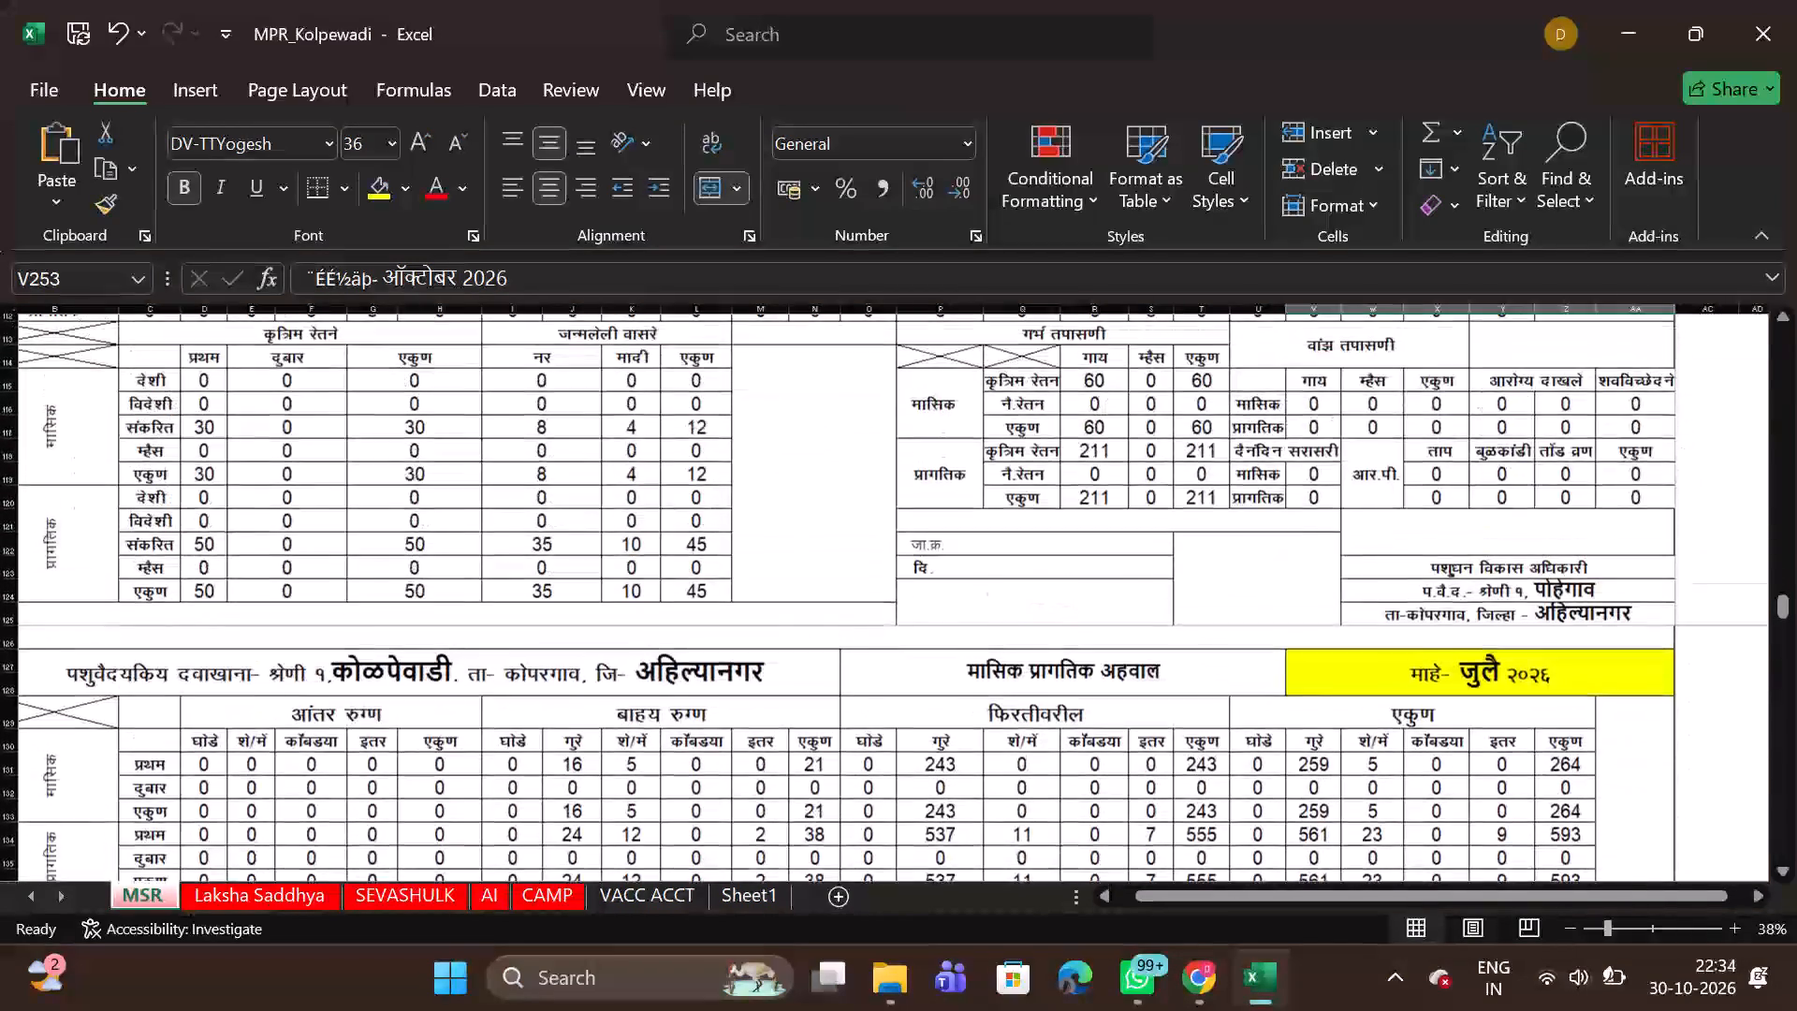
scroll(1309, 653, "up", 4)
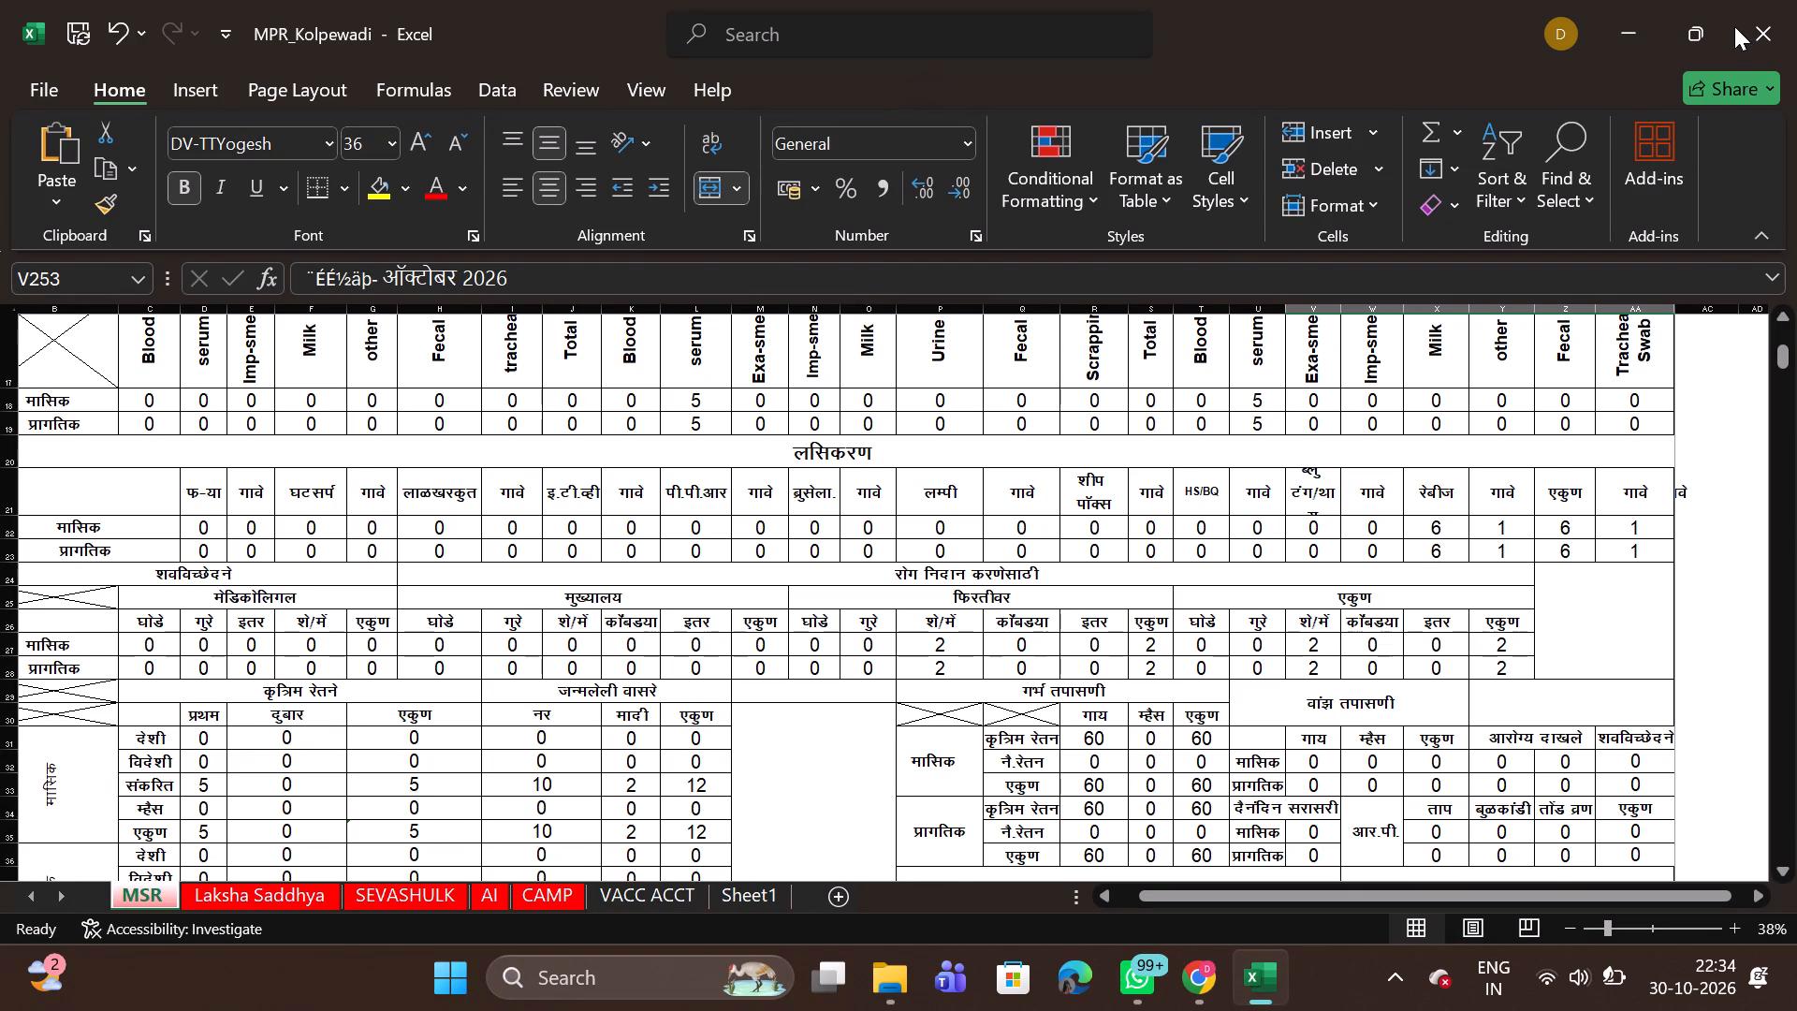
Close the MPR_Kolpewadi workbook.
left_click(1763, 25)
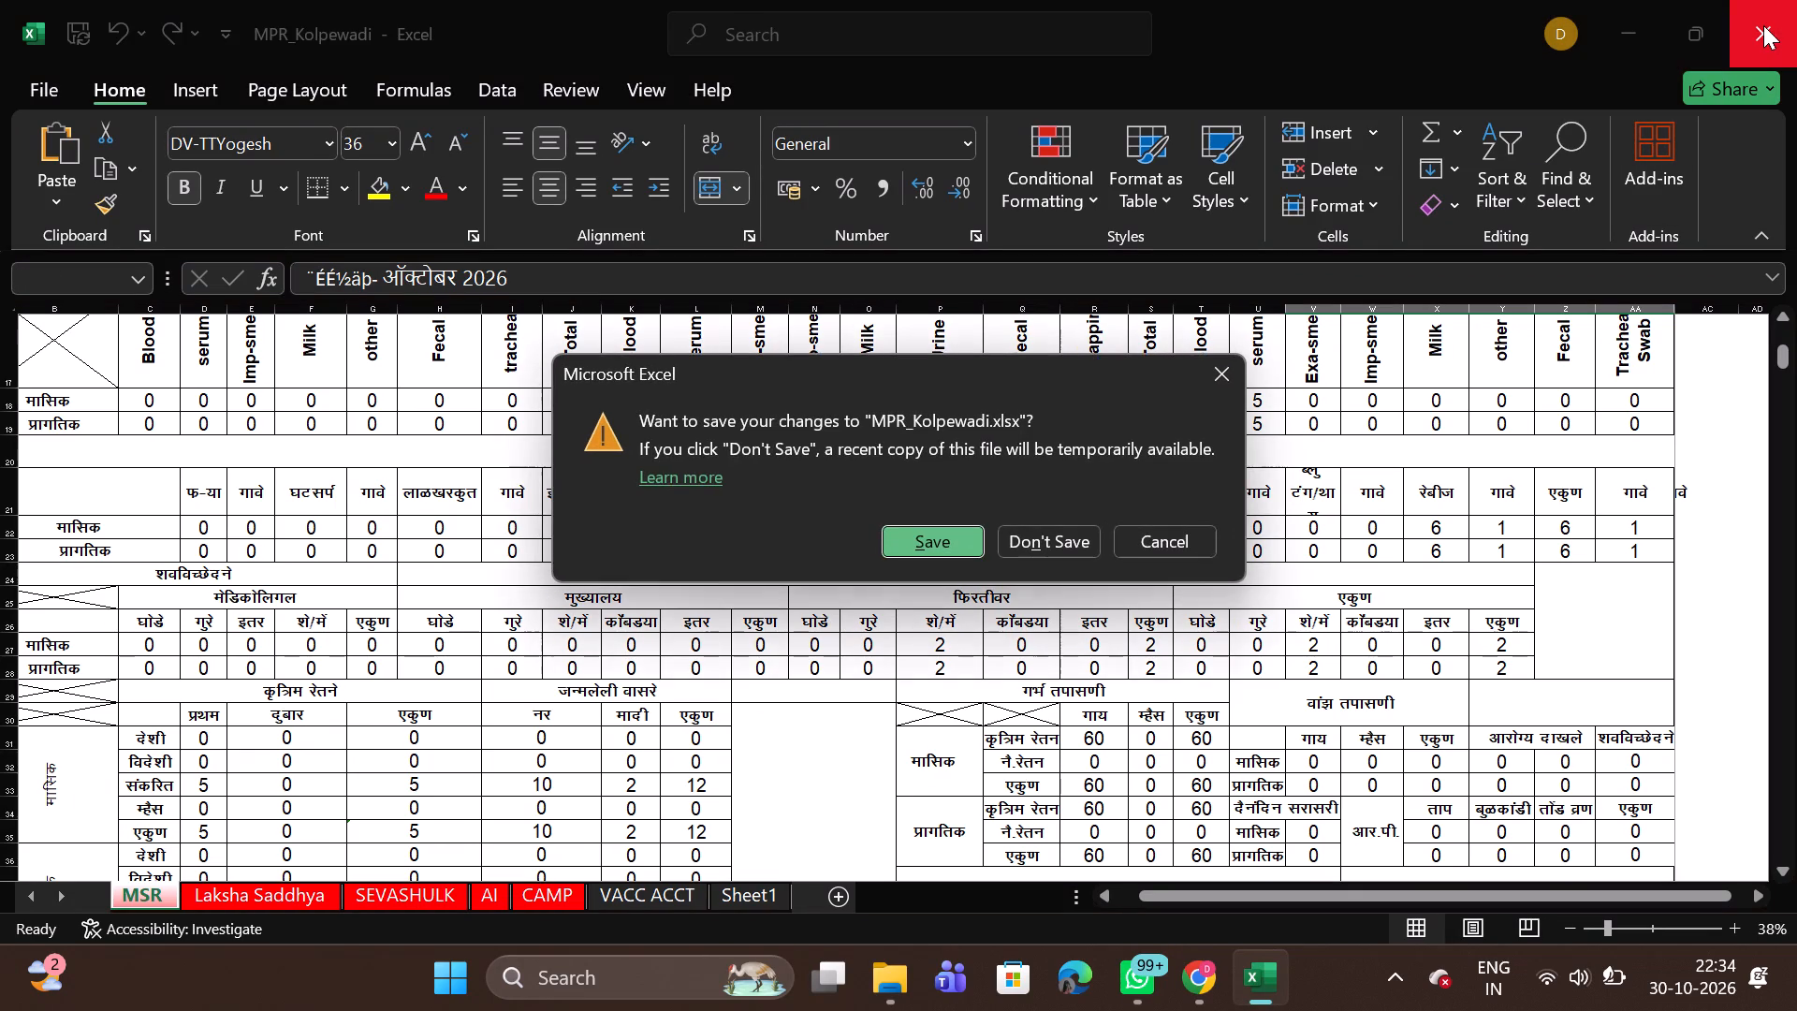
Save the changes to MPR_Kolpewadi.xlsx as the workbook closes.
left_click(923, 535)
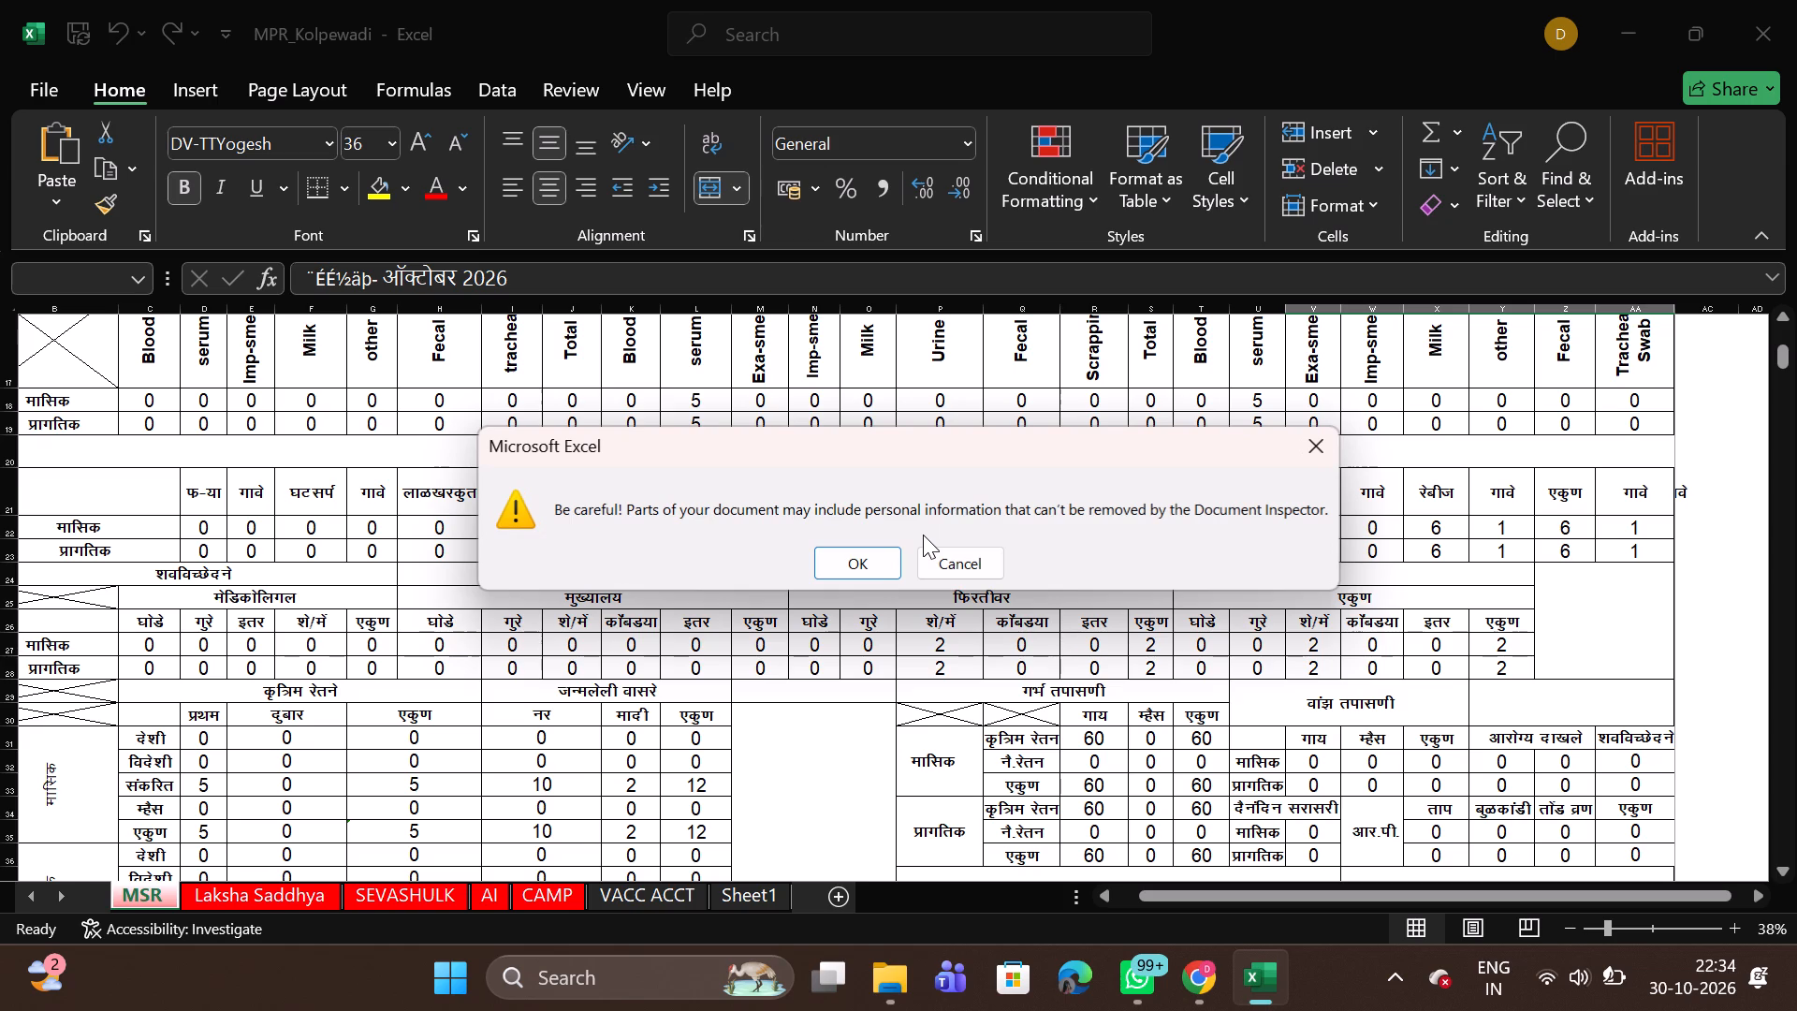
left_click(873, 561)
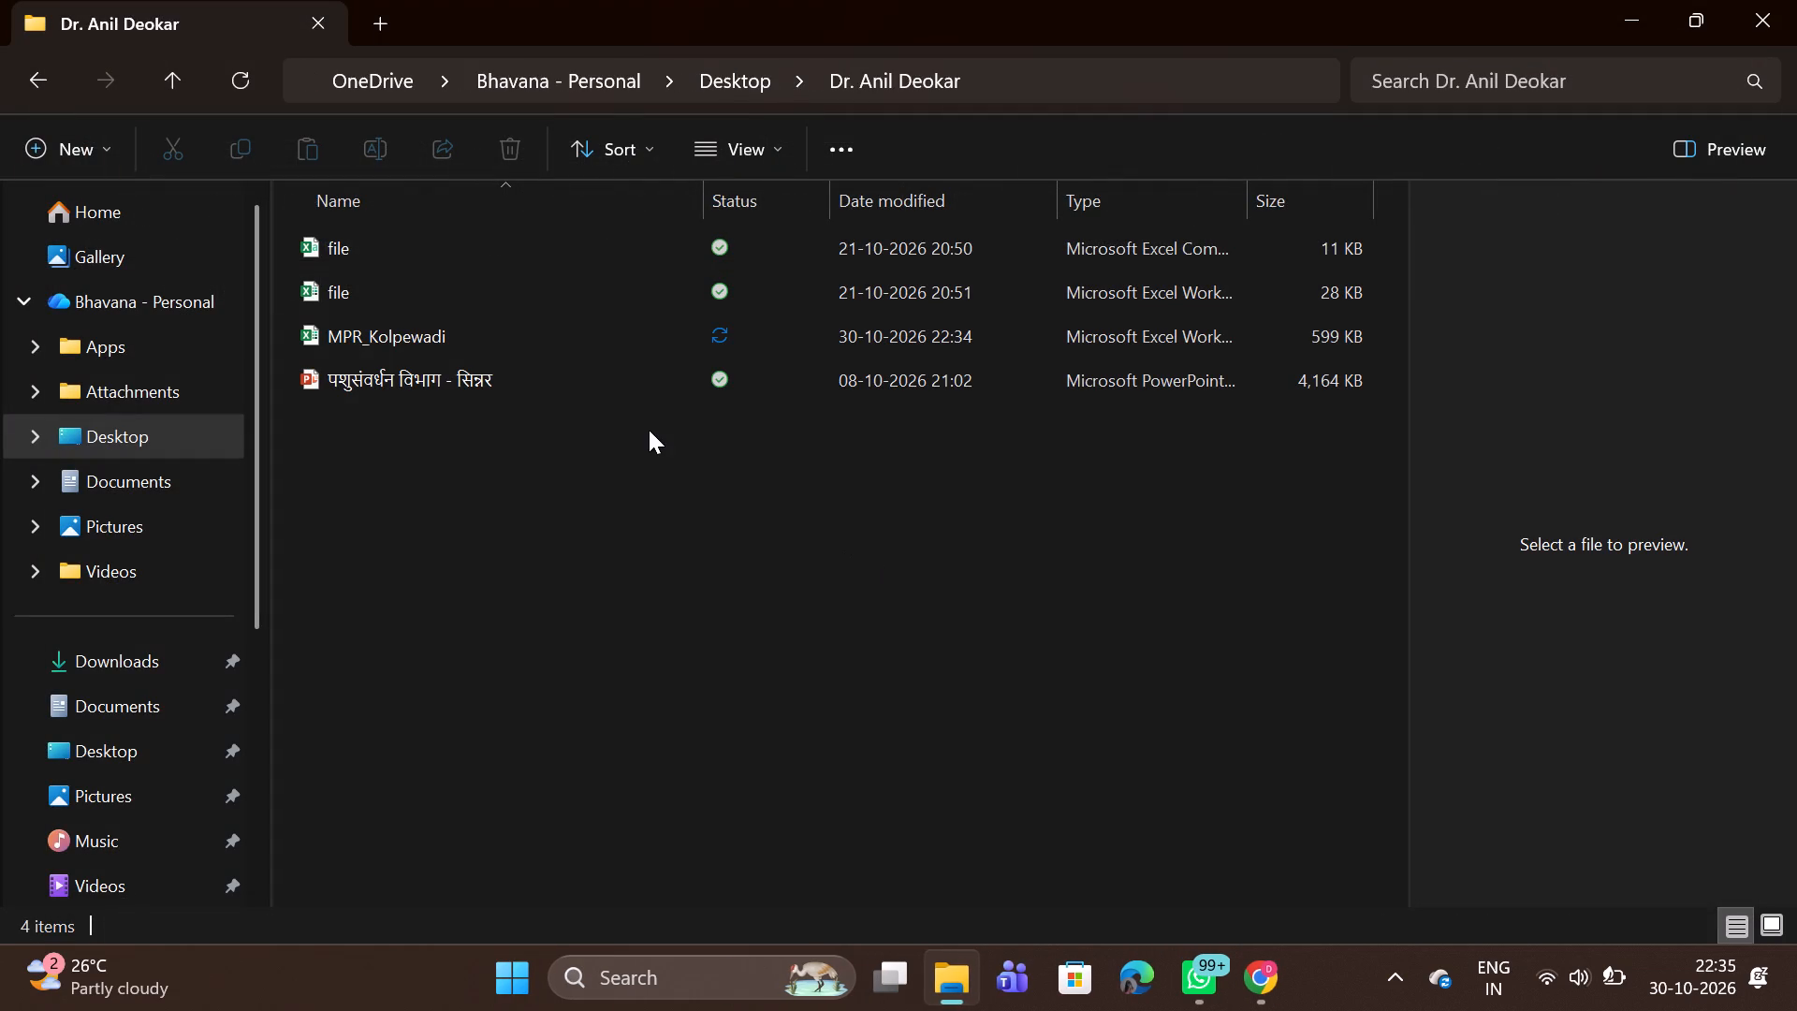
Reopen the MPR_Kolpewadi workbook from the doctor's Desktop folder and check the April and May reports on the MSR sheet.
double_click(443, 328)
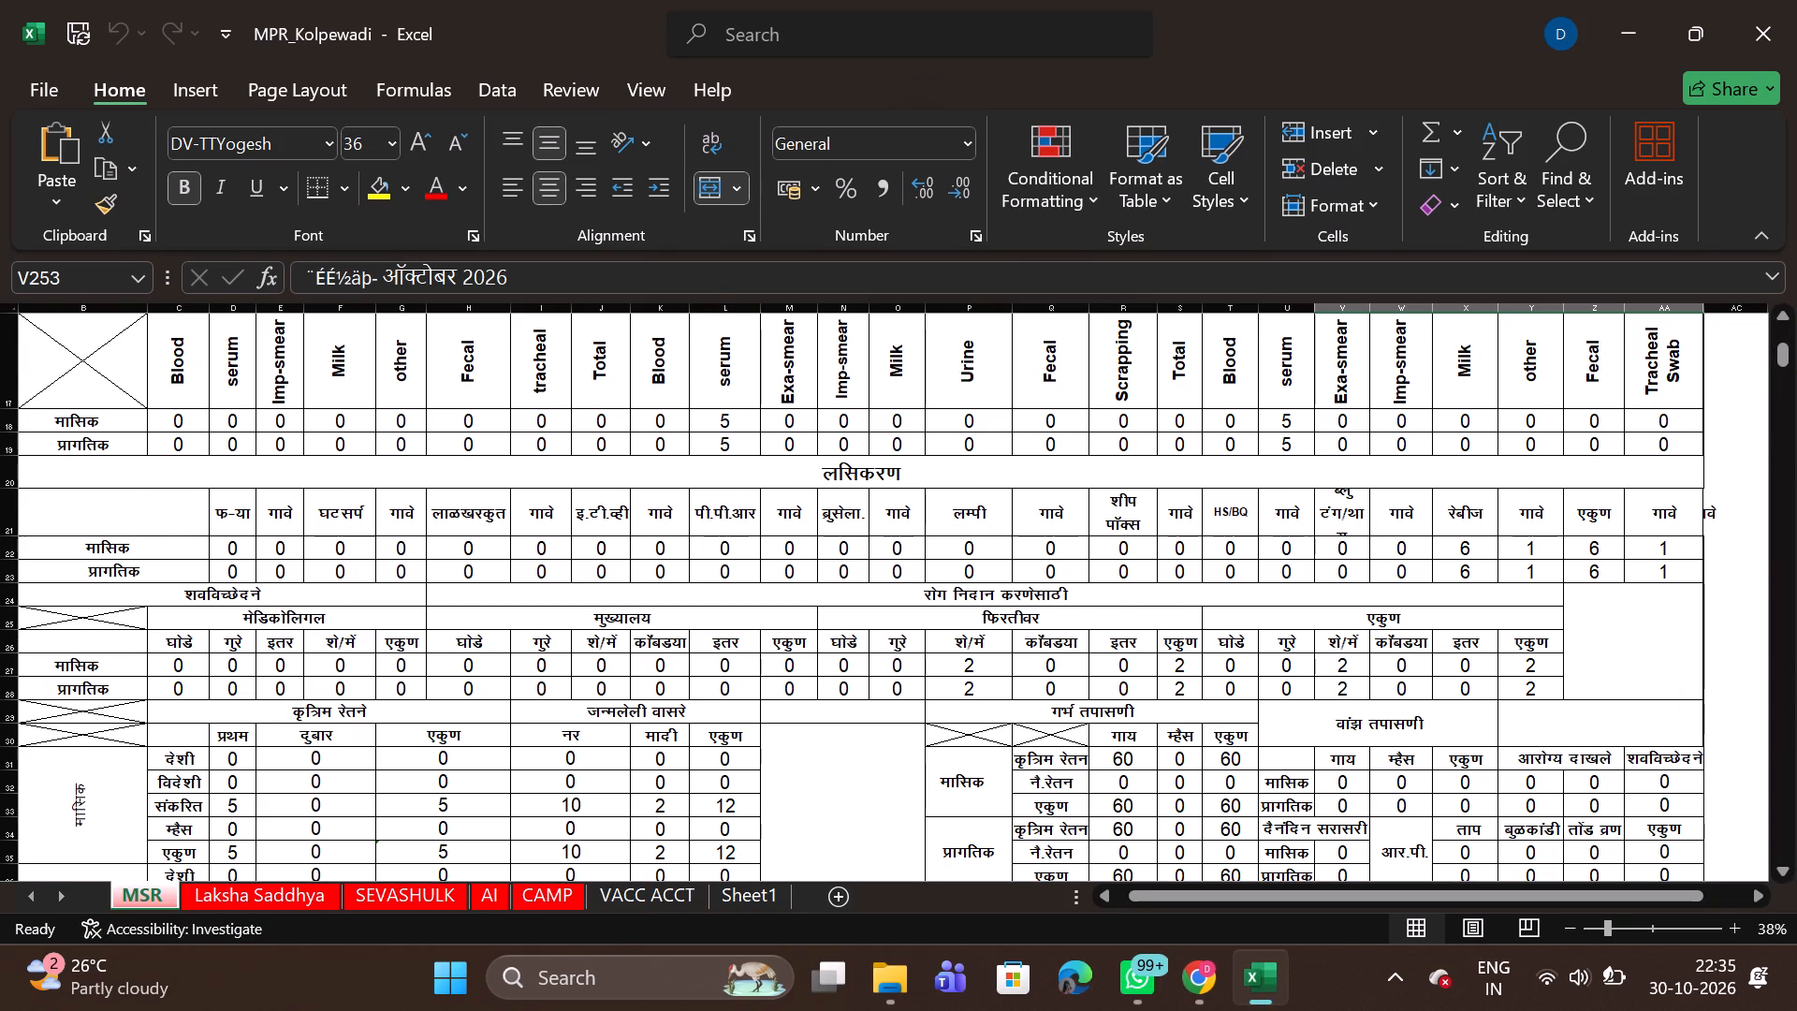
scroll(848, 534, "down", 3)
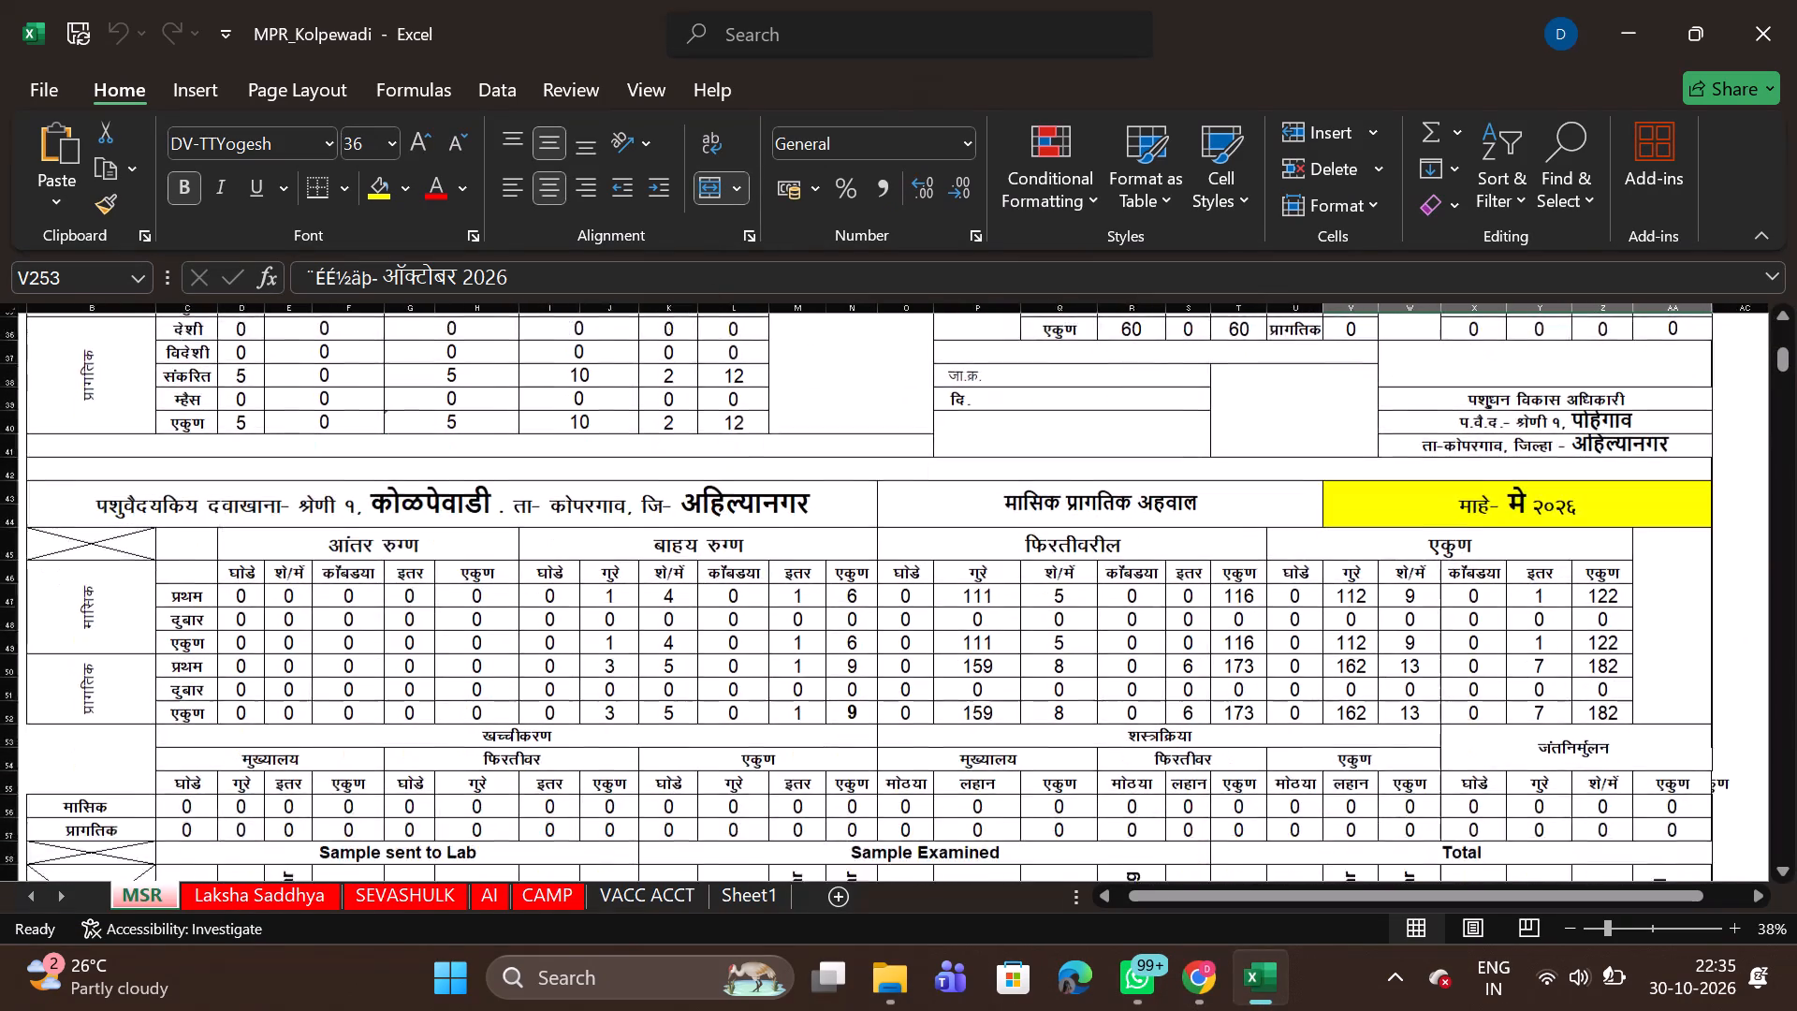
scroll(848, 534, "down", 3)
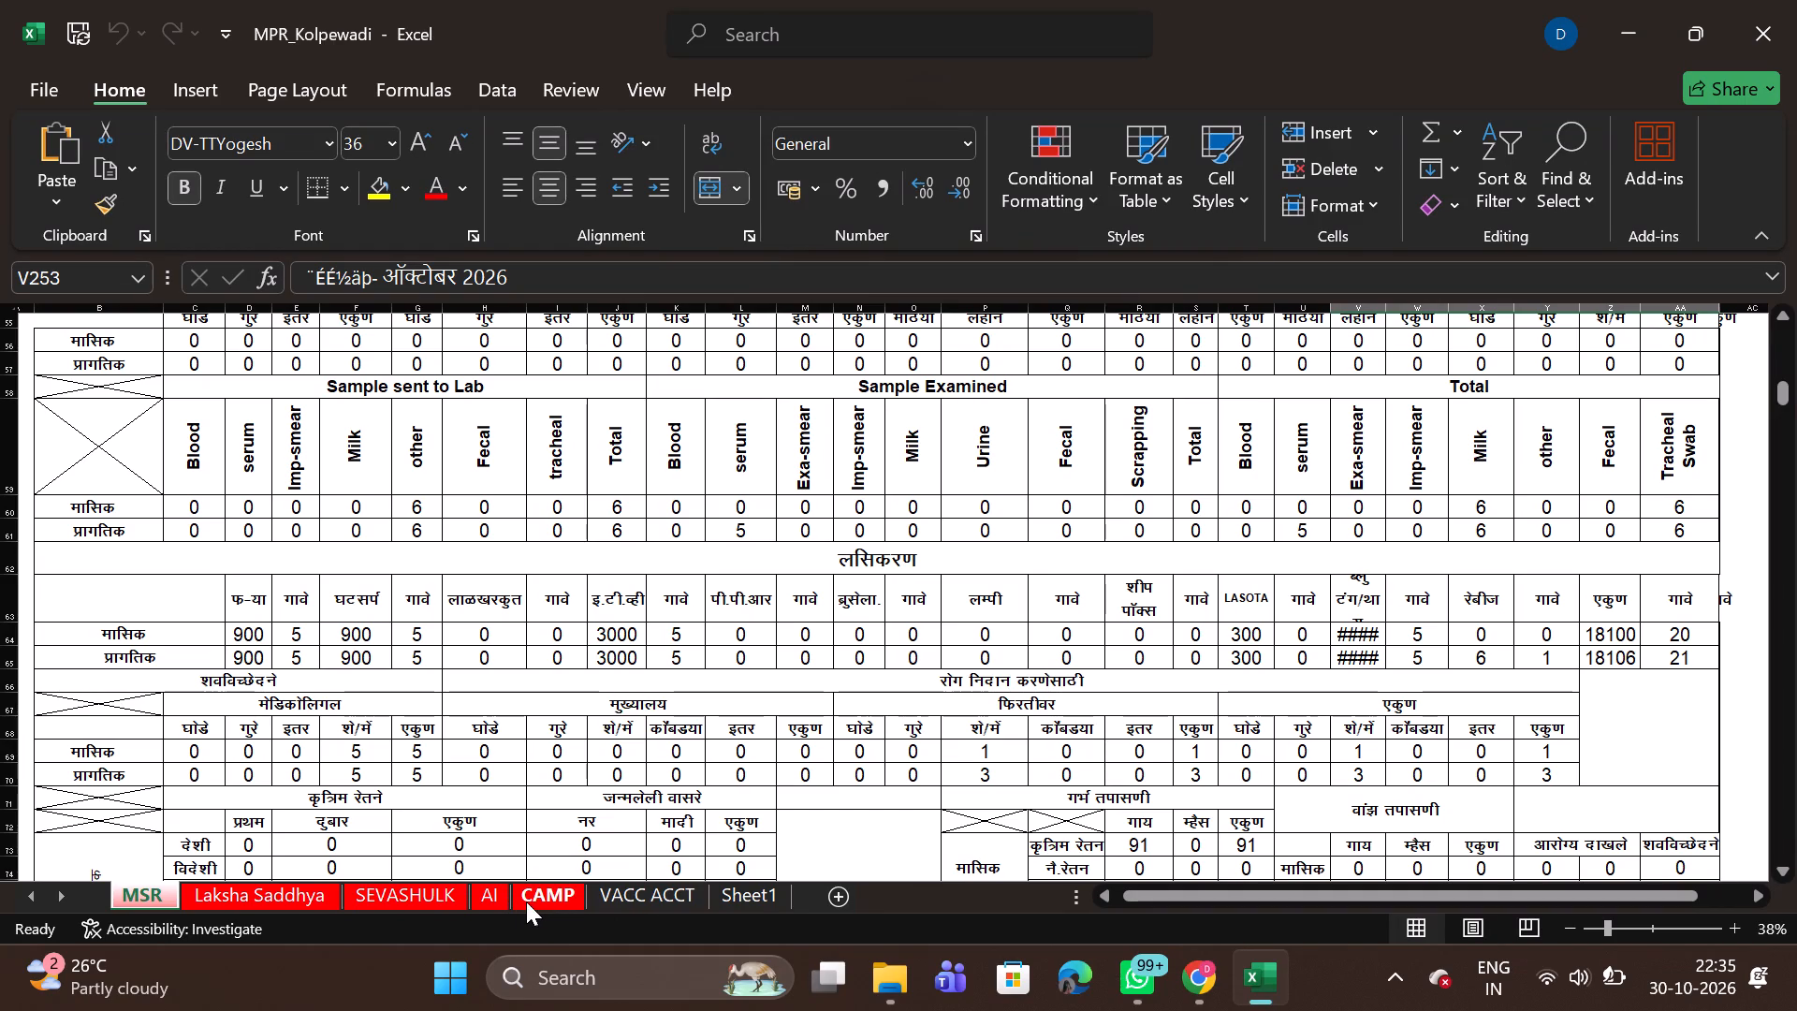
Examine the monthly camp reports on the CAMP sheet, from August 2026 back to April 2026 at the top.
left_click(535, 901)
left_click(535, 901)
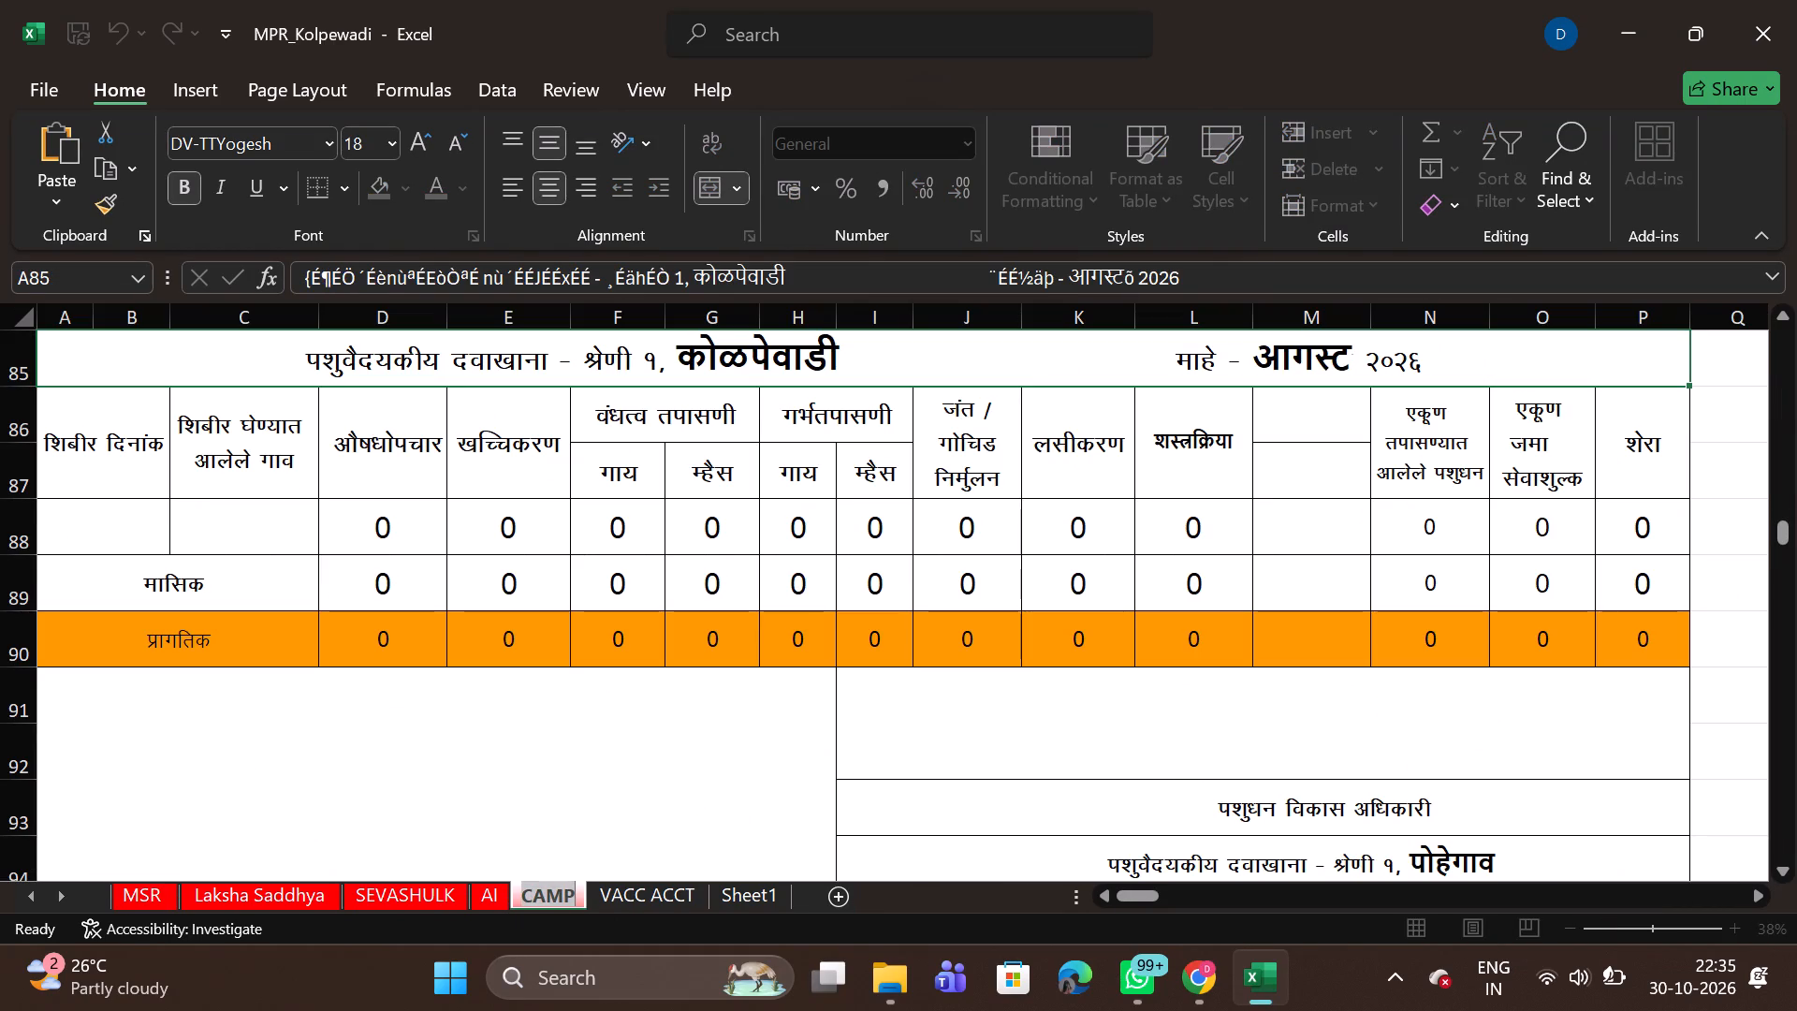
scroll(535, 901, "down", 1)
scroll(557, 705, "up", 4)
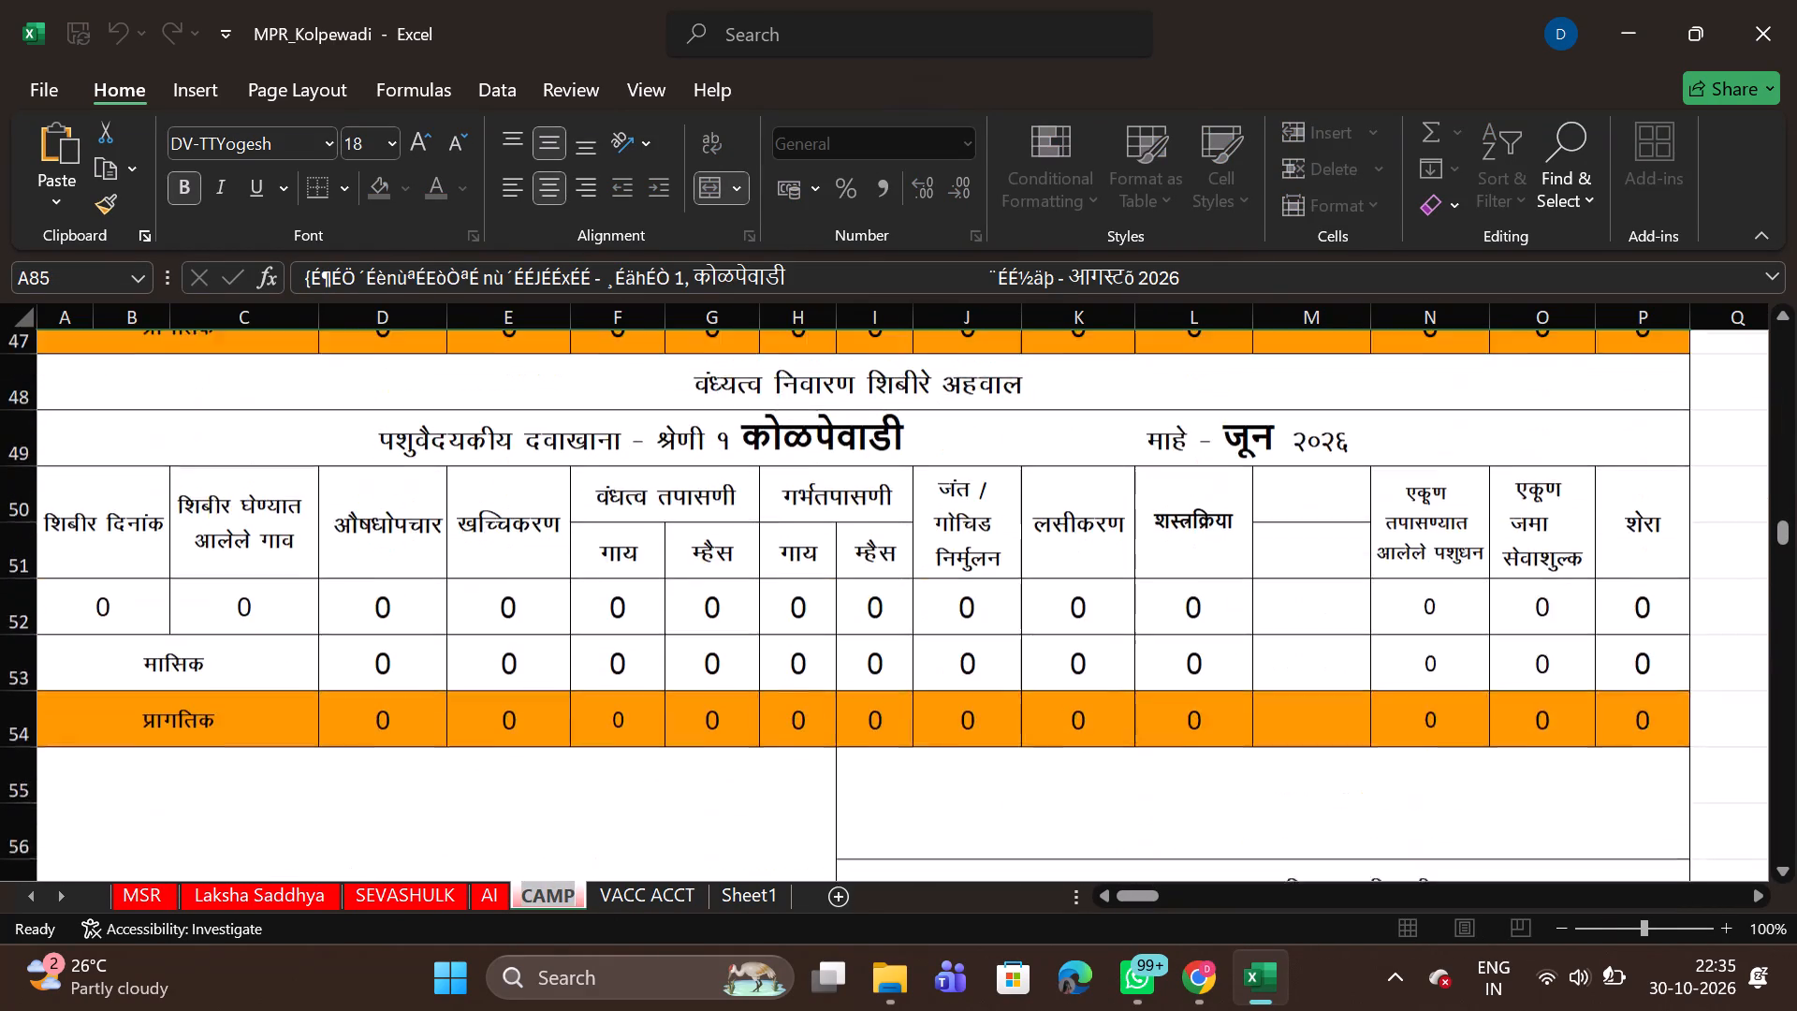
scroll(557, 705, "up", 7)
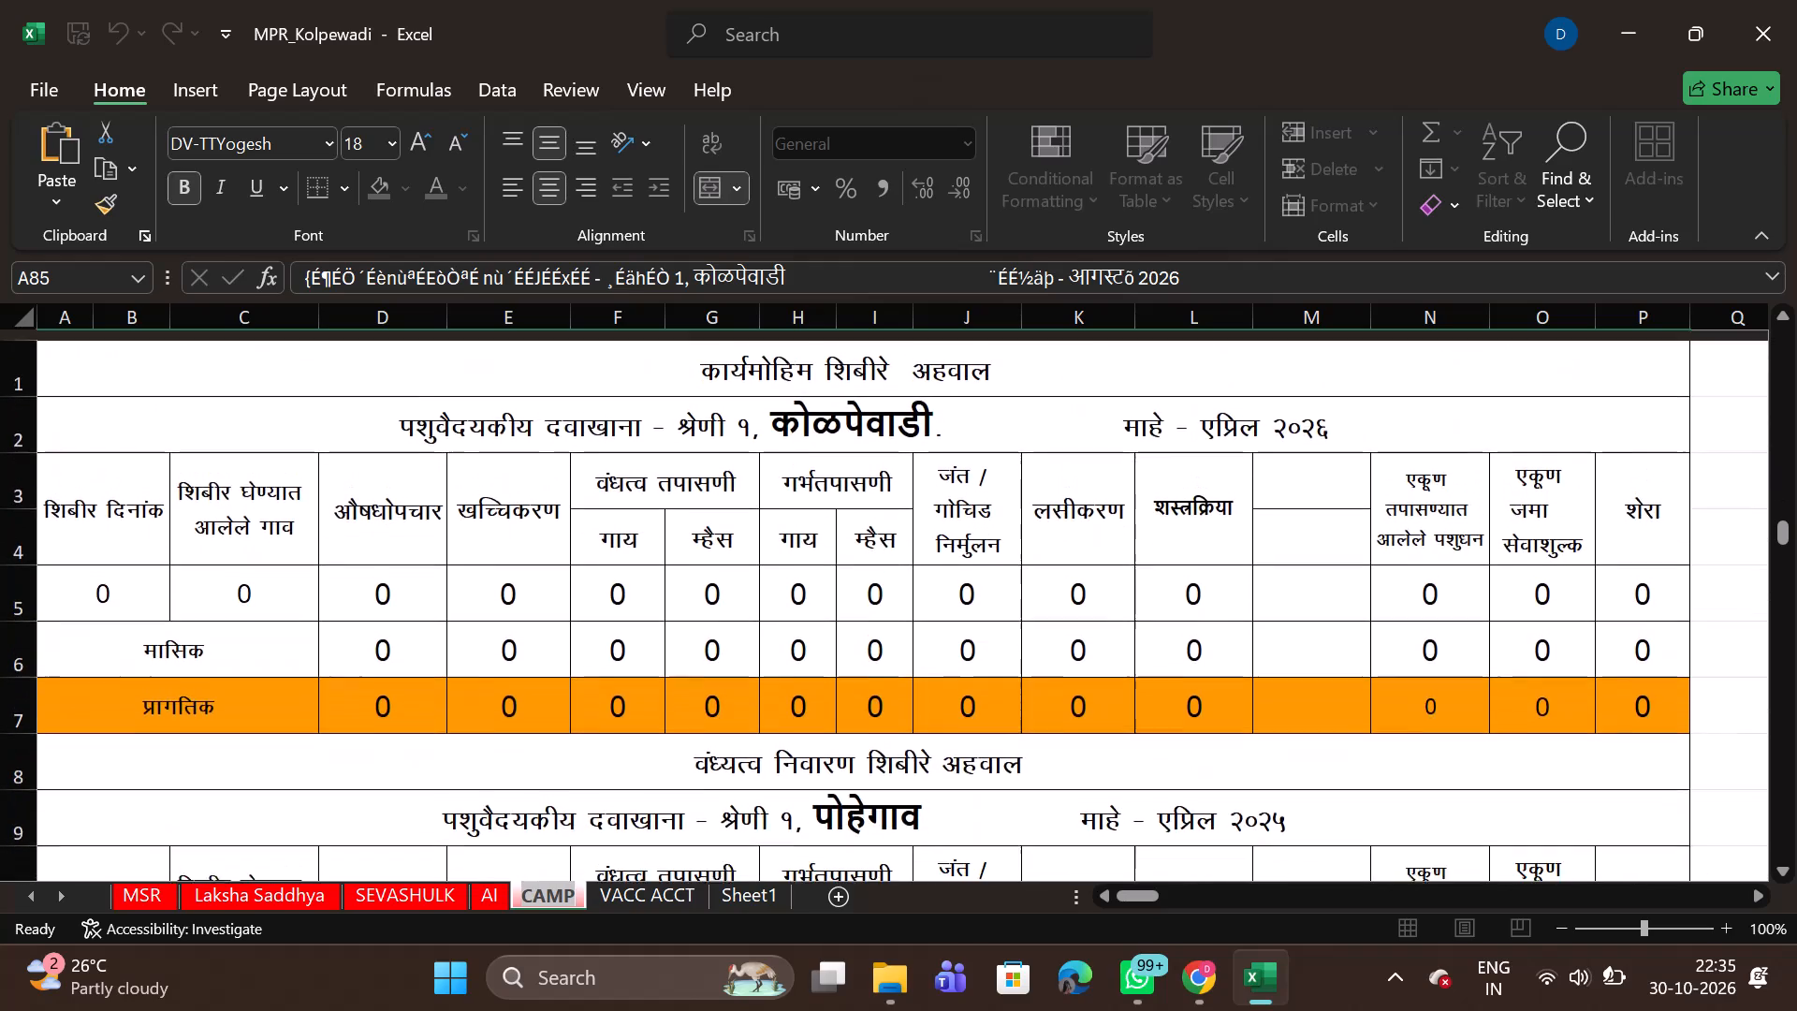
Check the service-fee reports on the SEVASHULK sheet, and close the MPR_Kolpewadi workbook.
left_click(379, 901)
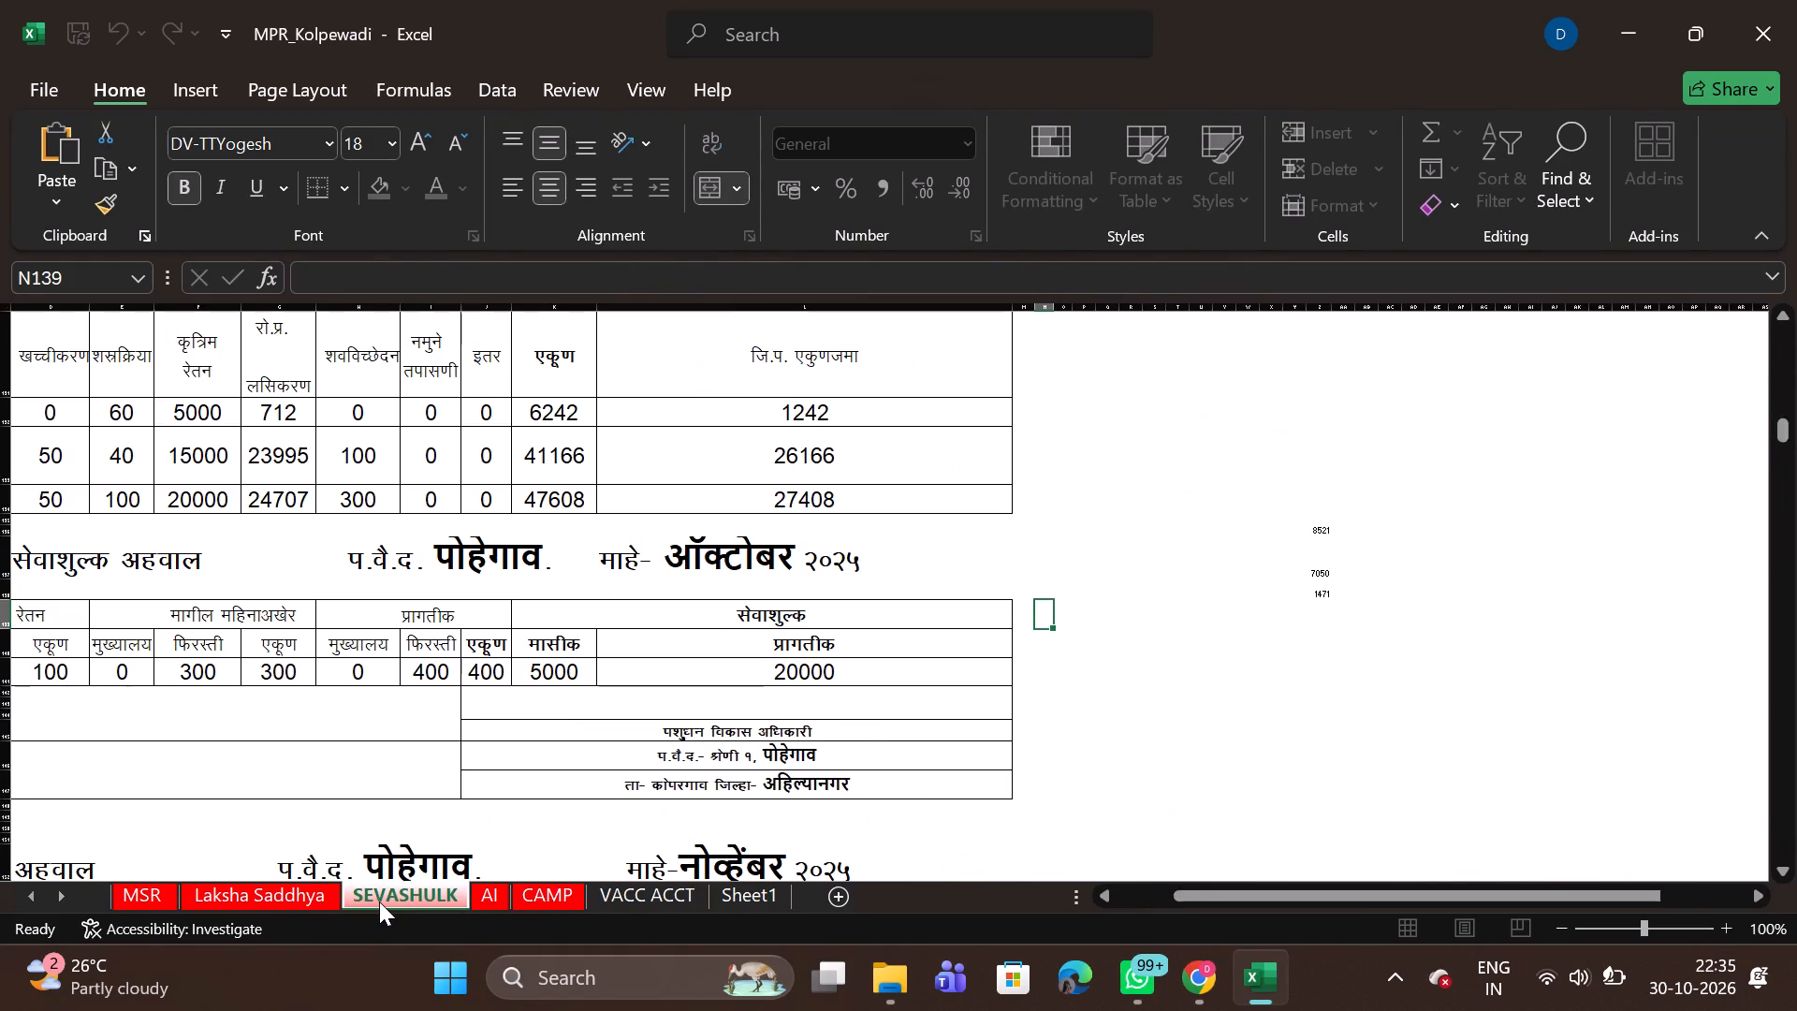
scroll(517, 678, "right", 1)
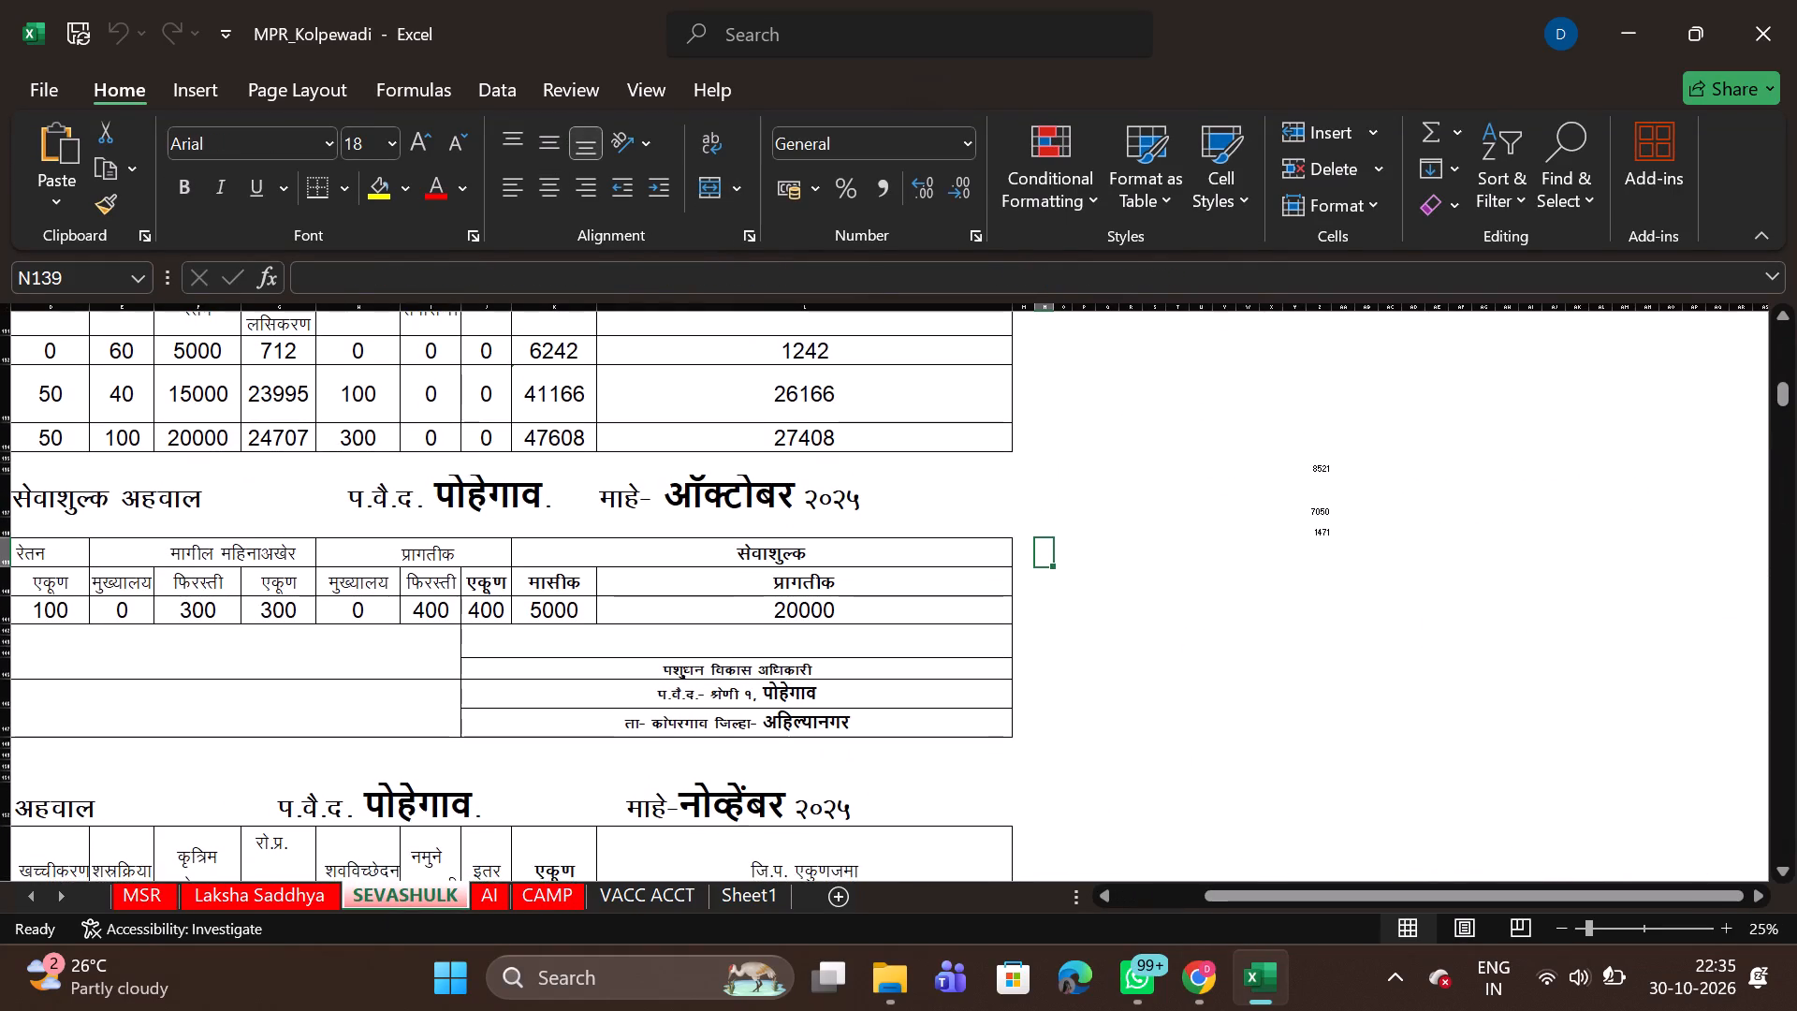
scroll(517, 678, "right", 1)
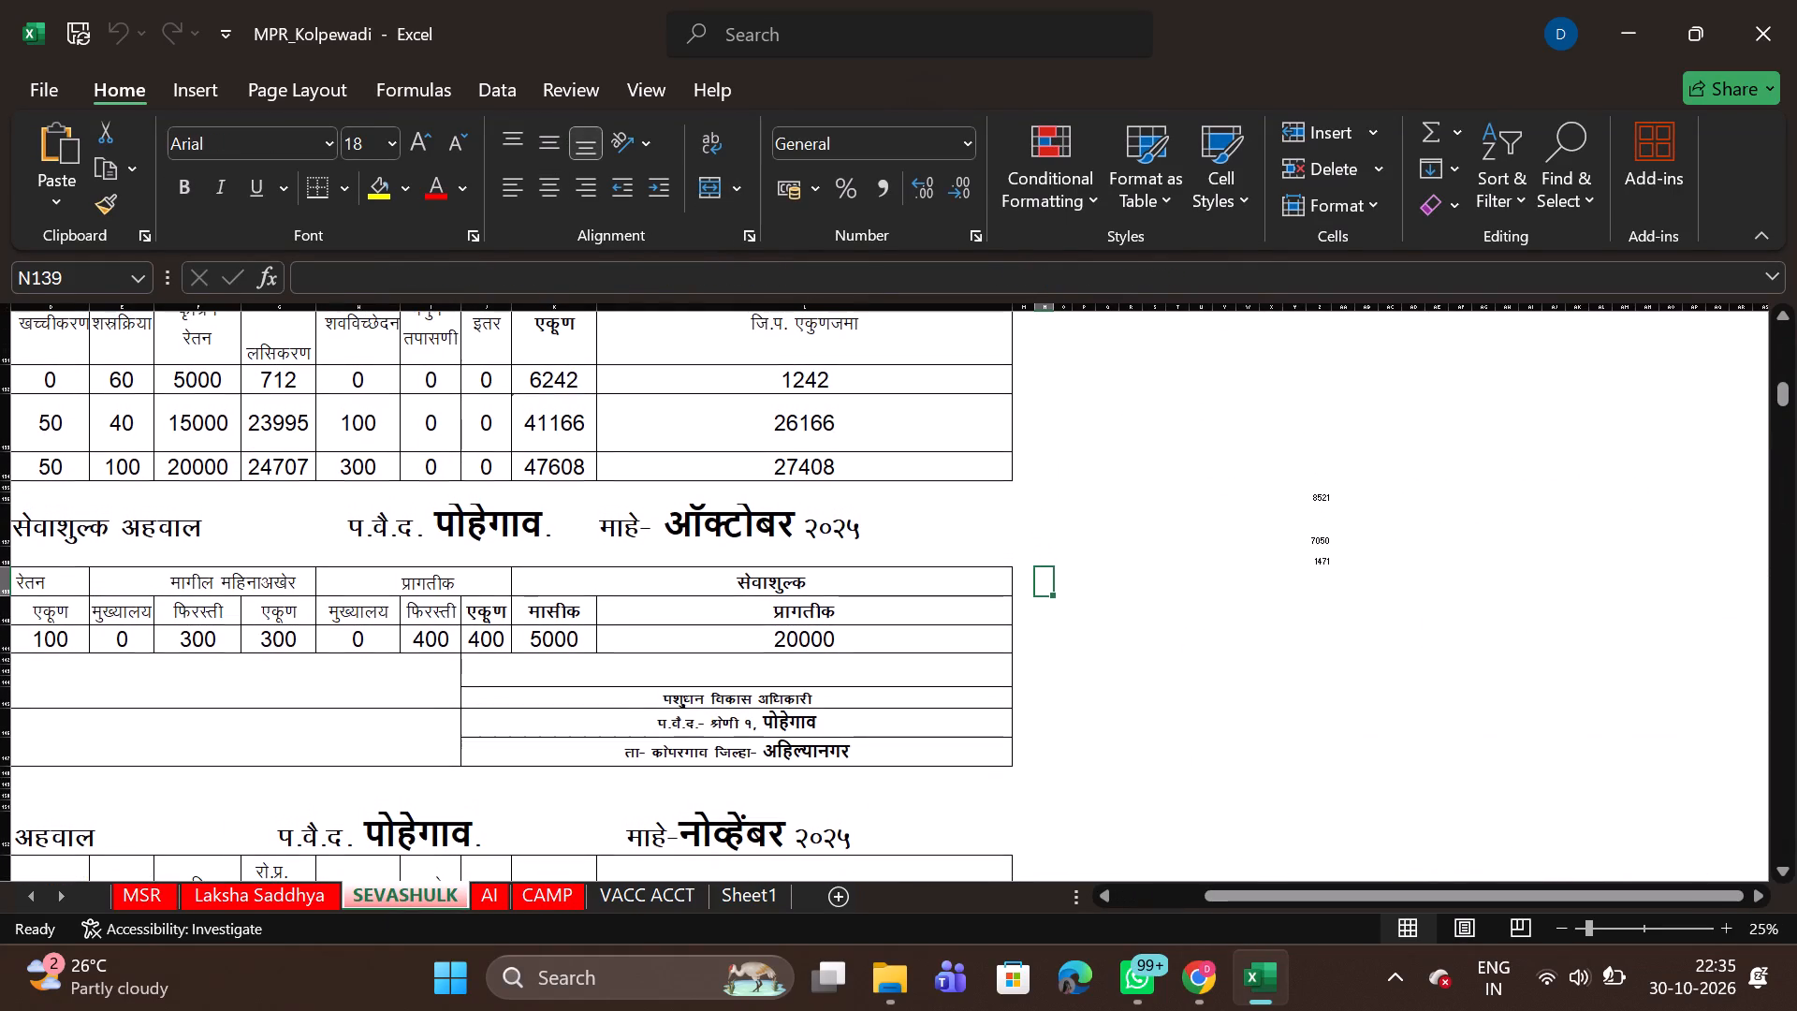
left_click(1735, 44)
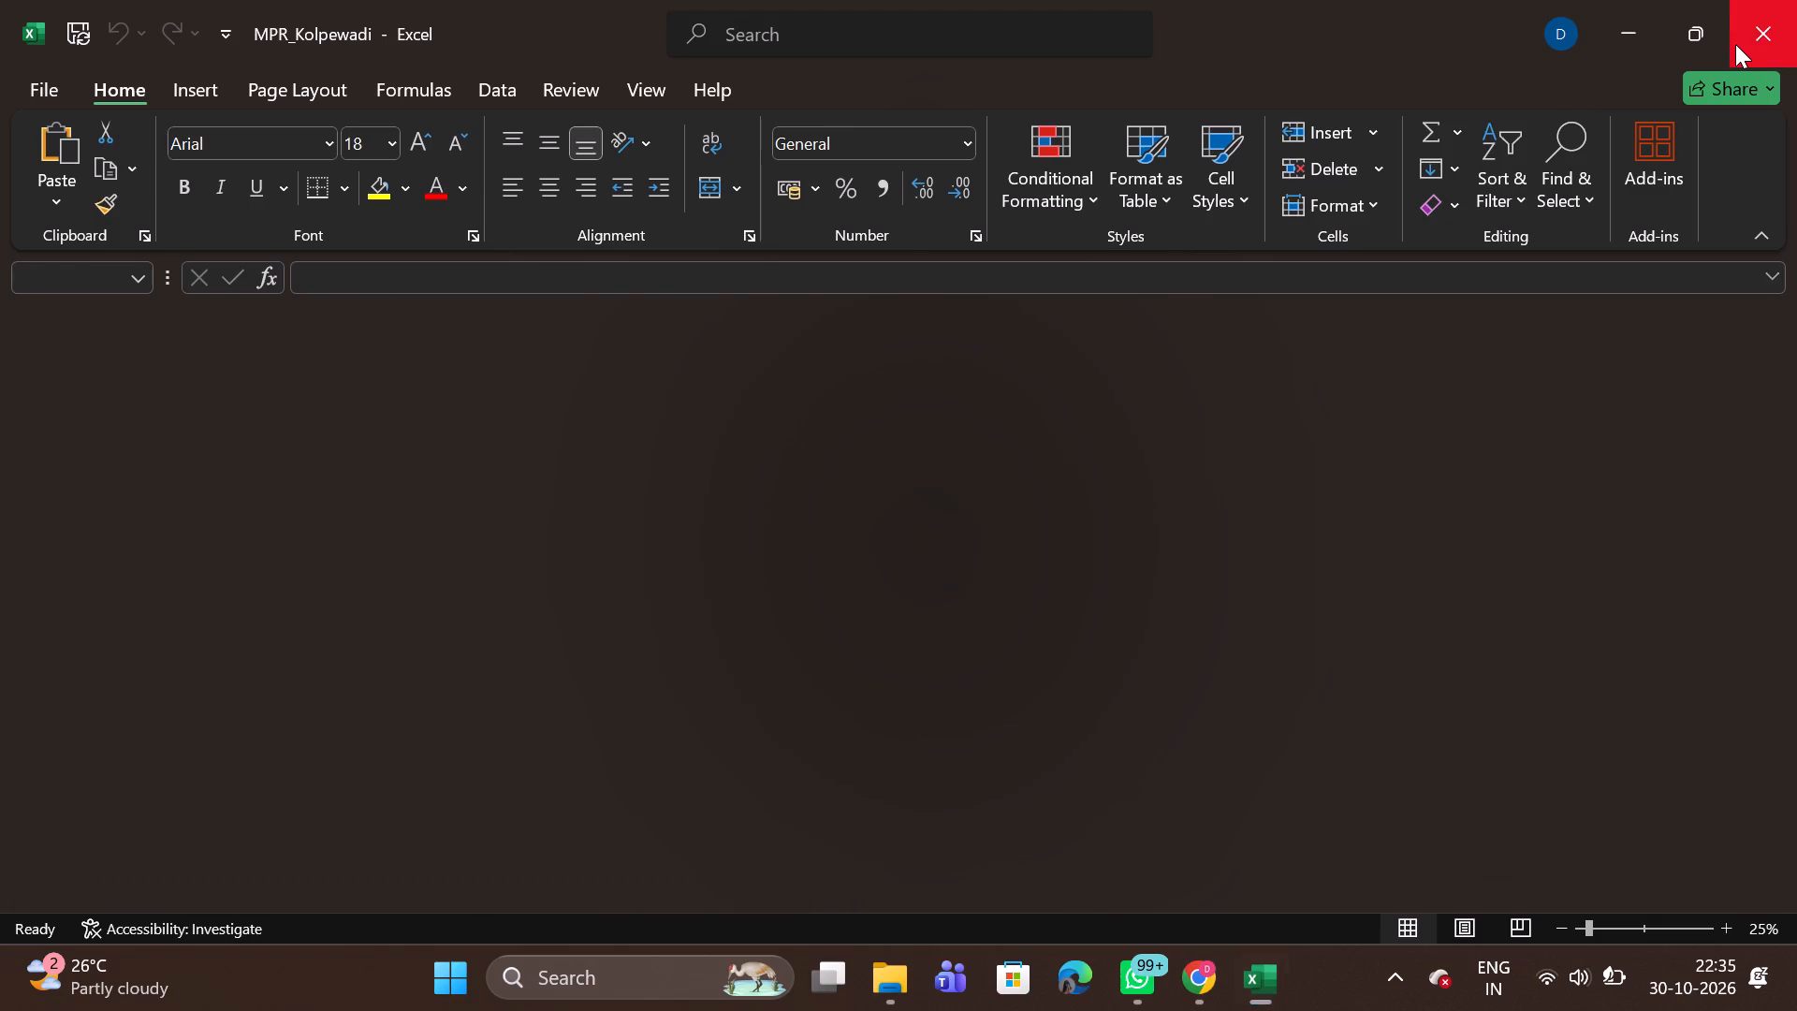